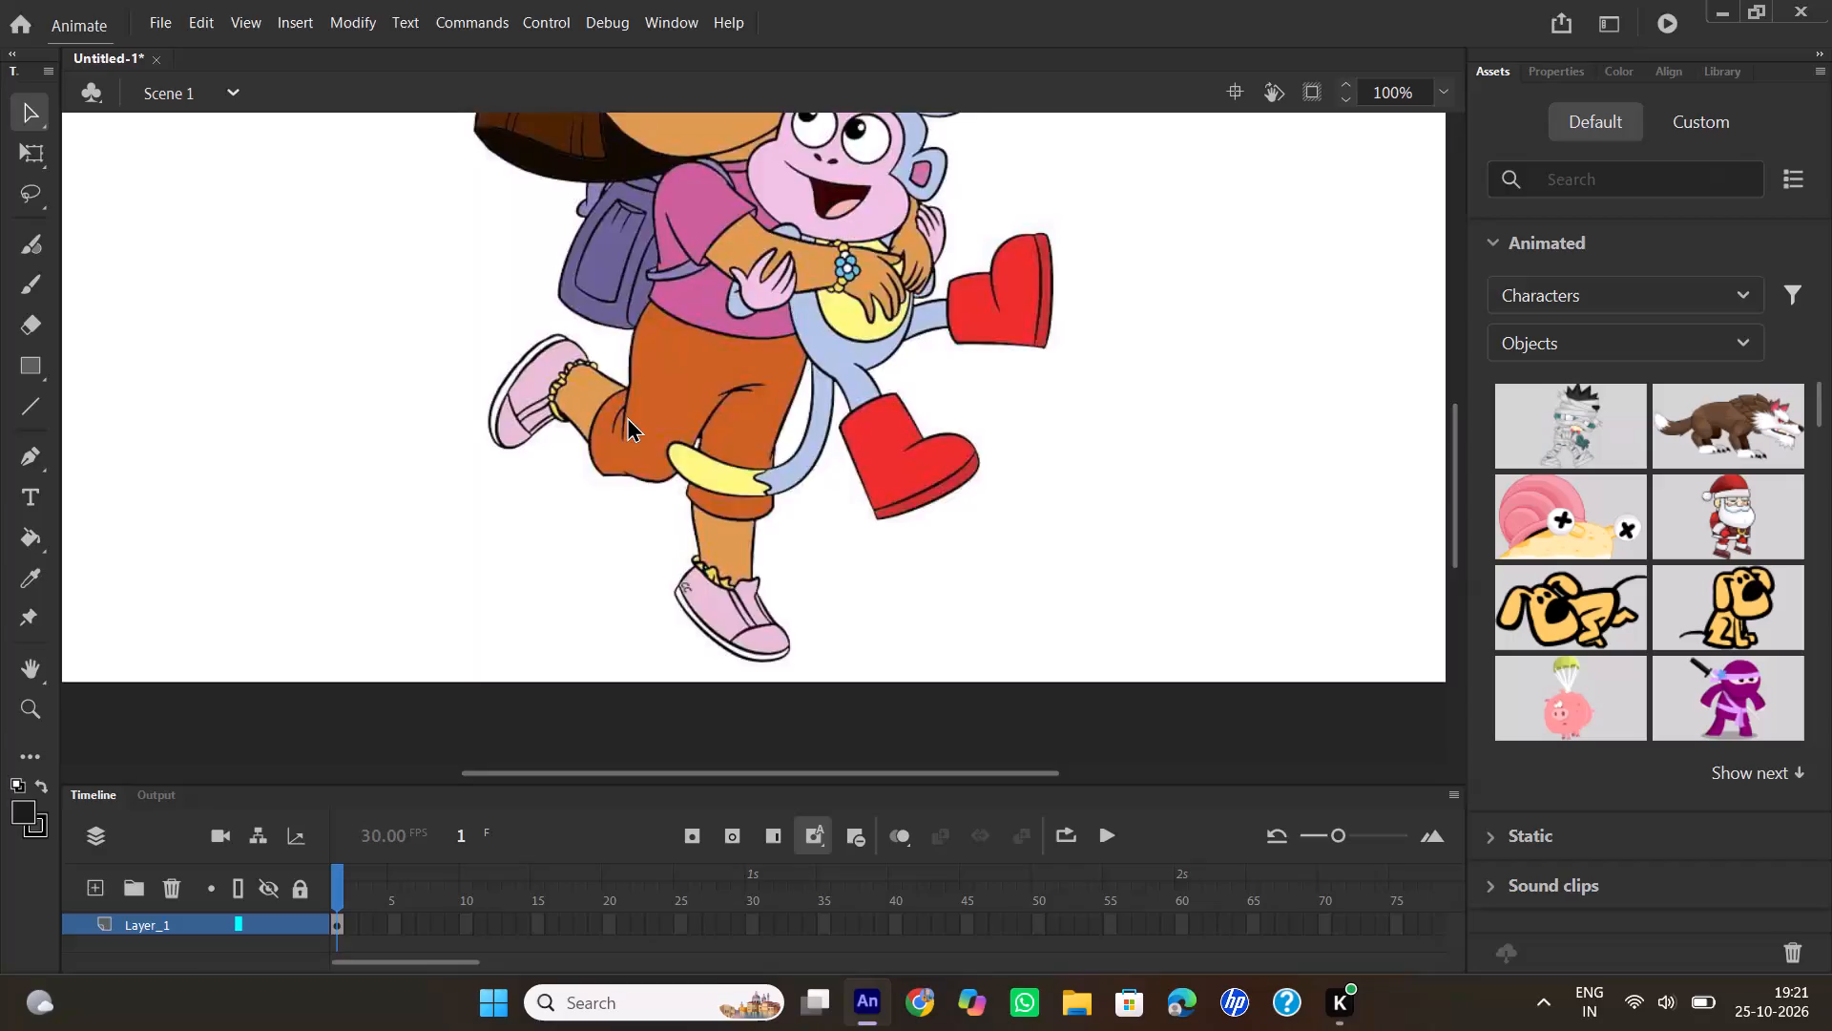
# Magnify the stage to 180% so Dora's whole head and hair fill the view.
pyautogui.scroll(-1, 628, 416)
pyautogui.scroll(3, 628, 416)
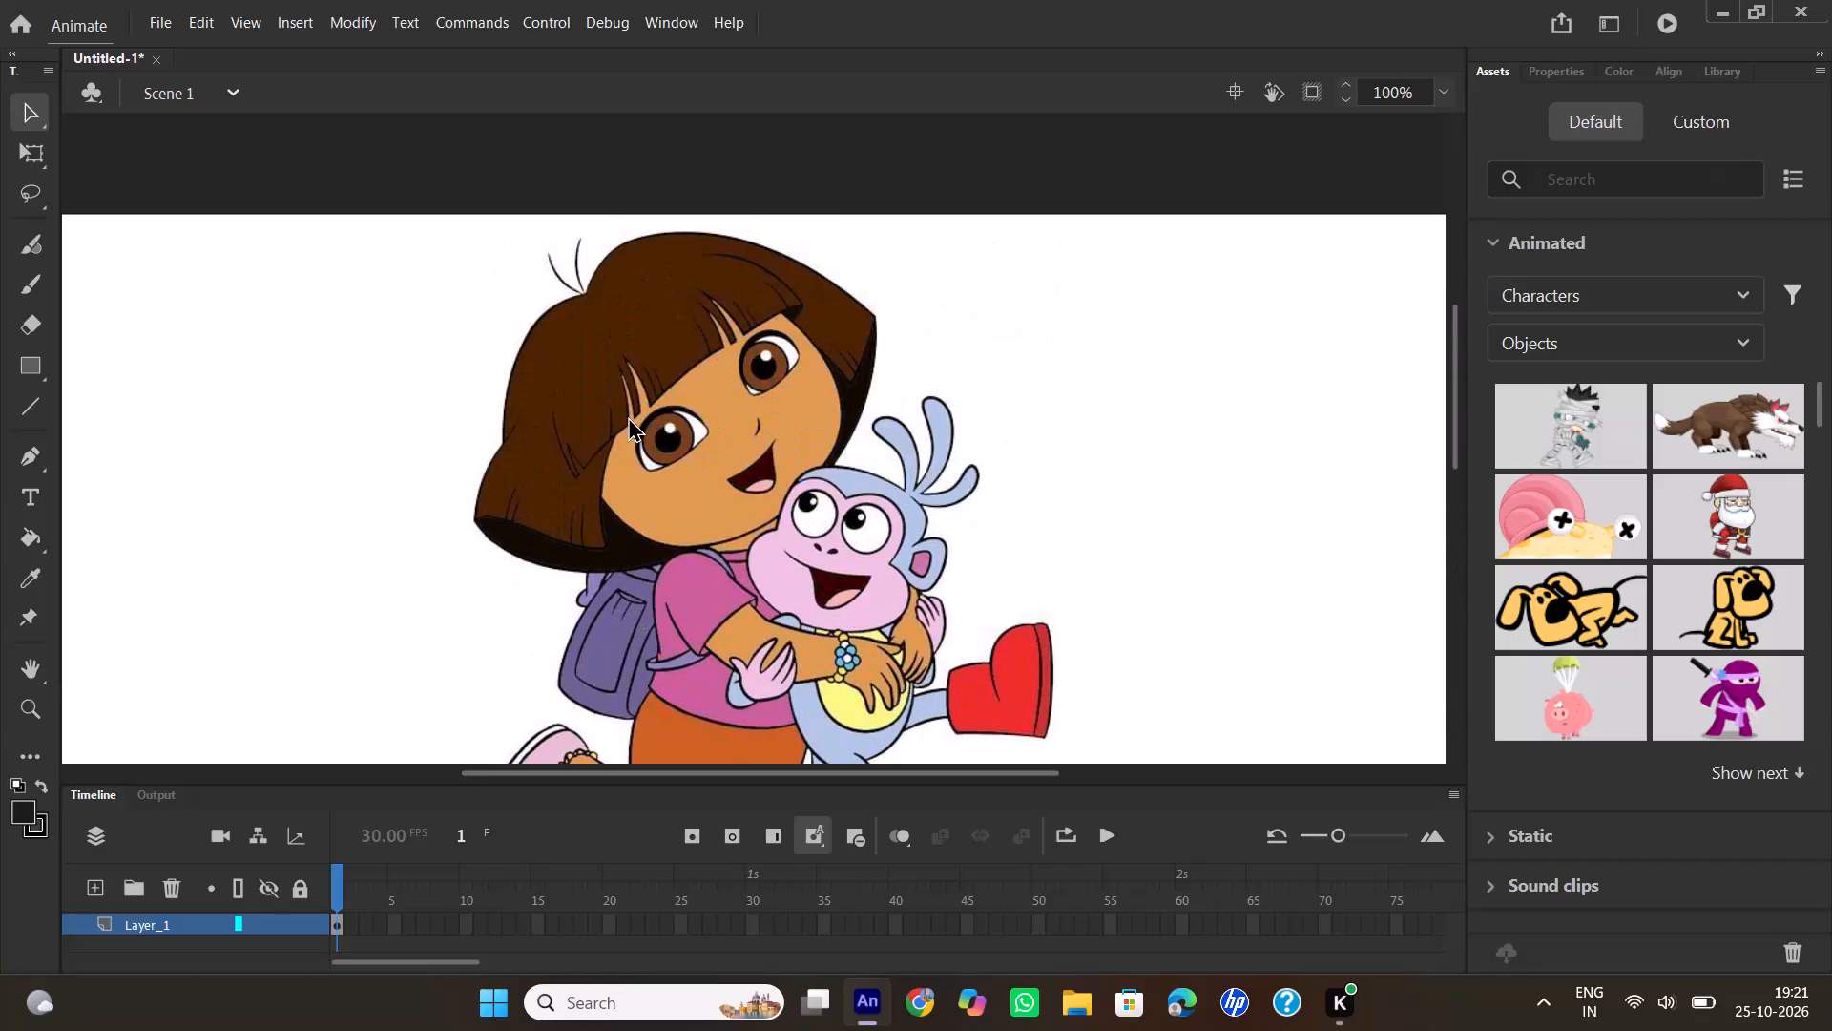
pyautogui.scroll(-1, 628, 416)
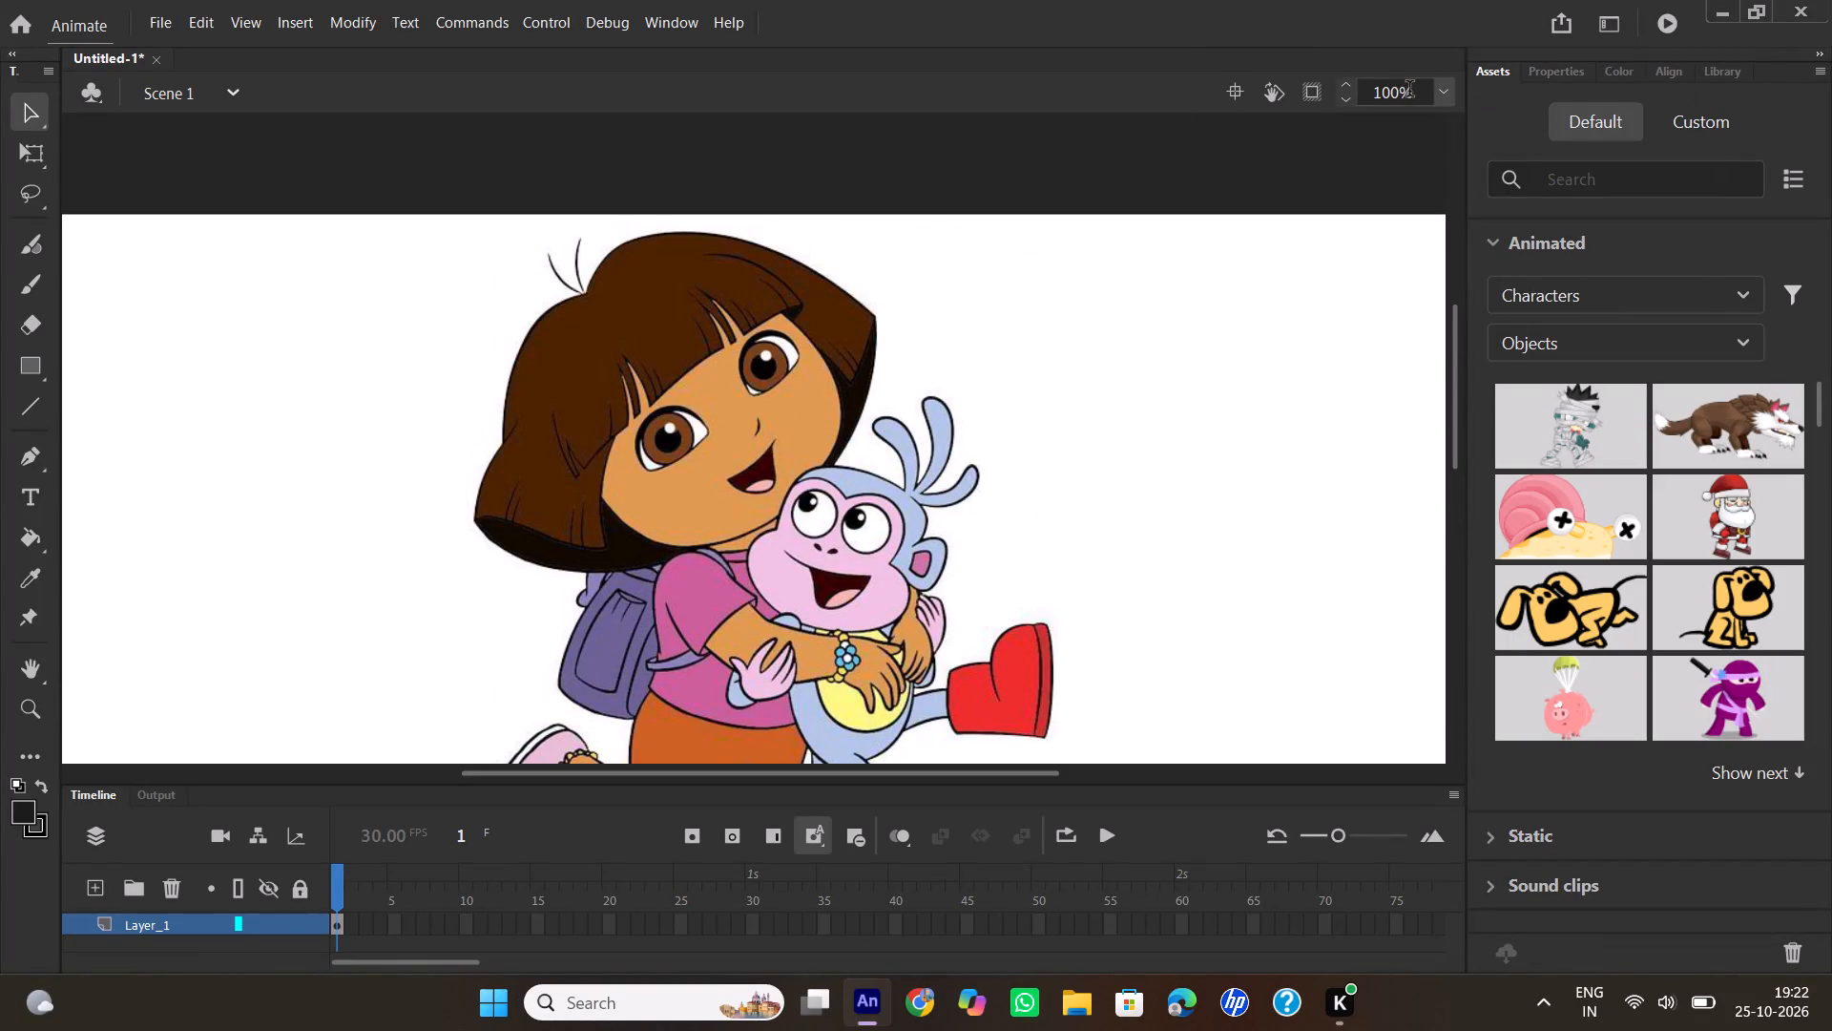
pyautogui.doubleClick(1395, 95)
pyautogui.write('250')
pyautogui.press('Return')
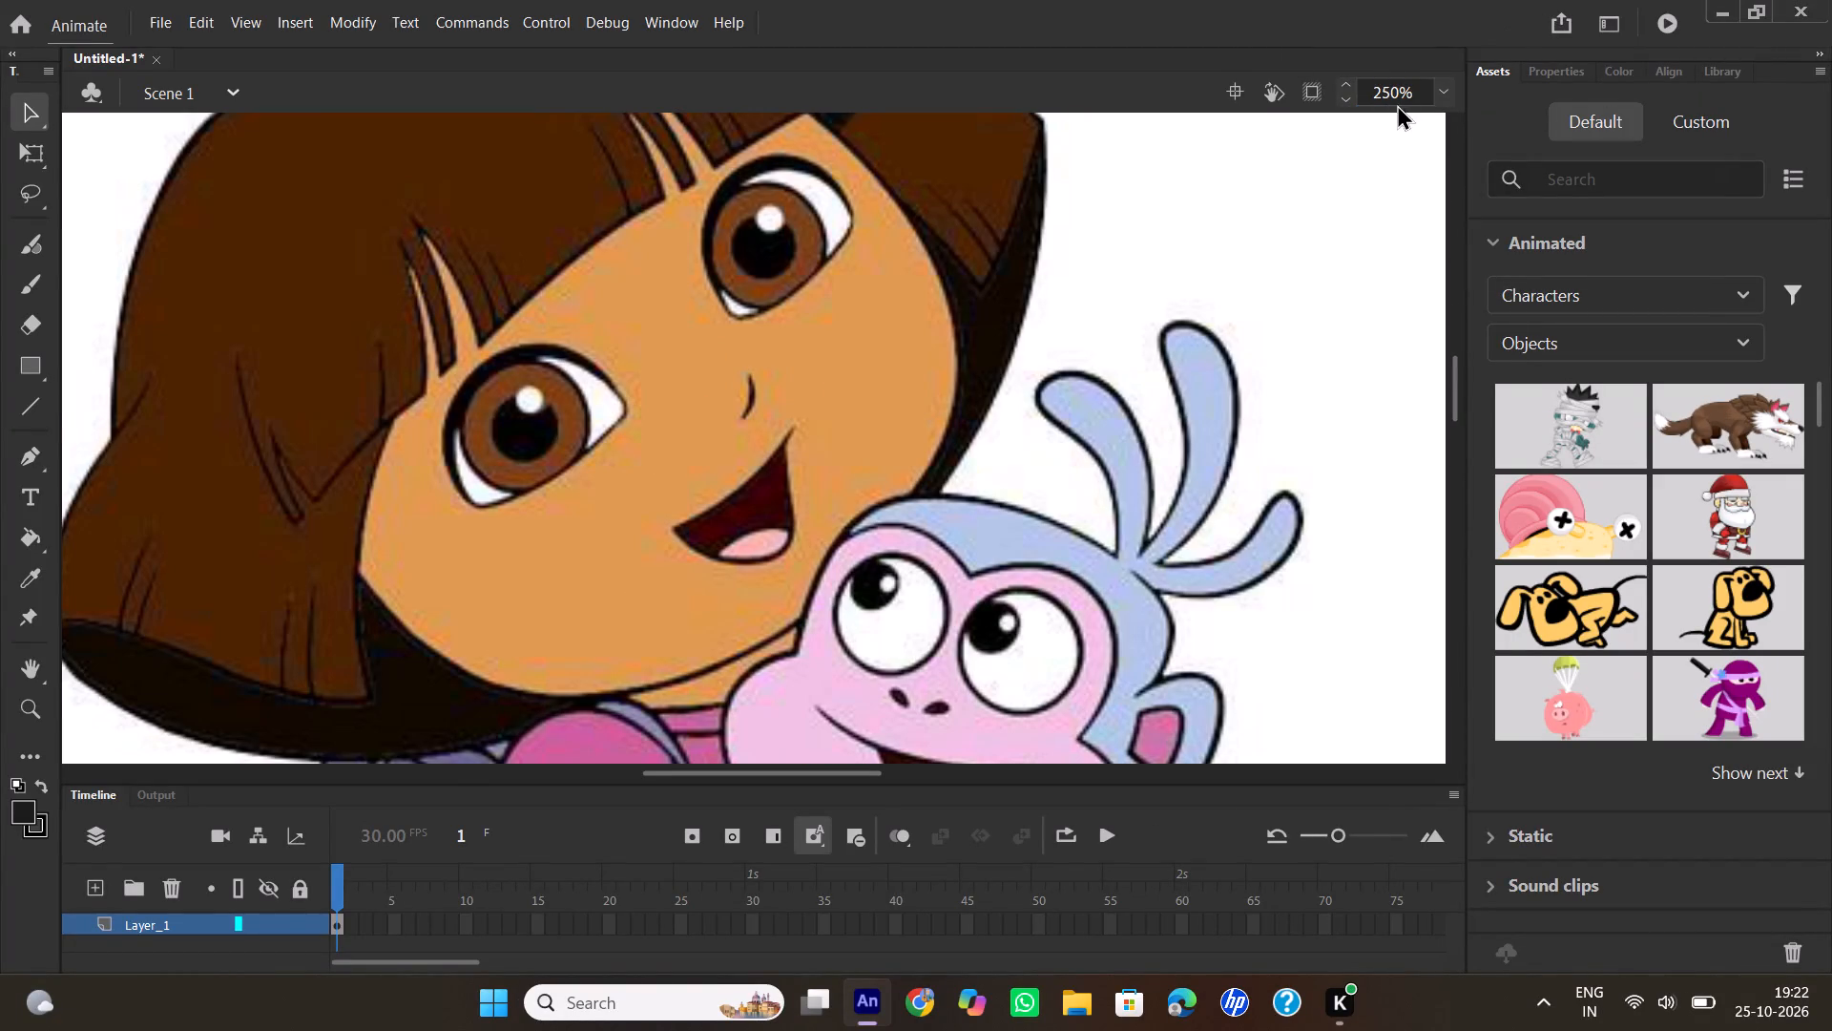
pyautogui.doubleClick(1386, 91)
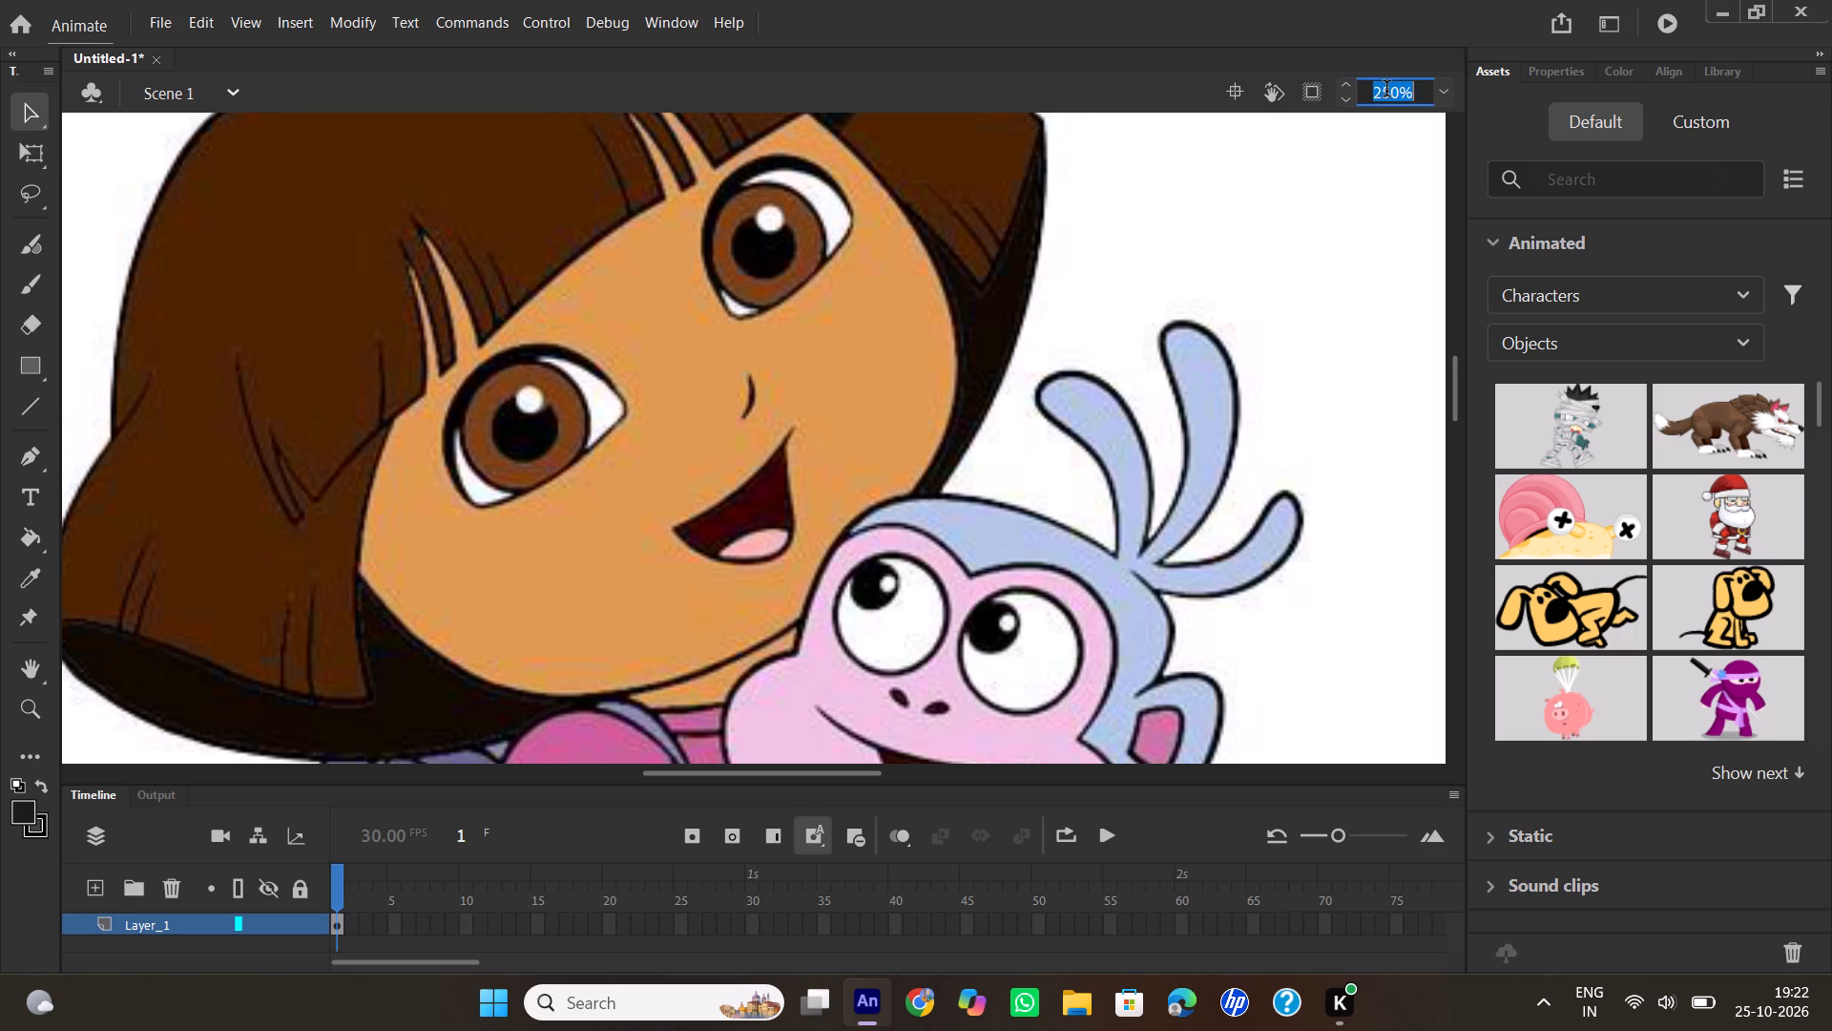
pyautogui.write('230')
pyautogui.press('Return')
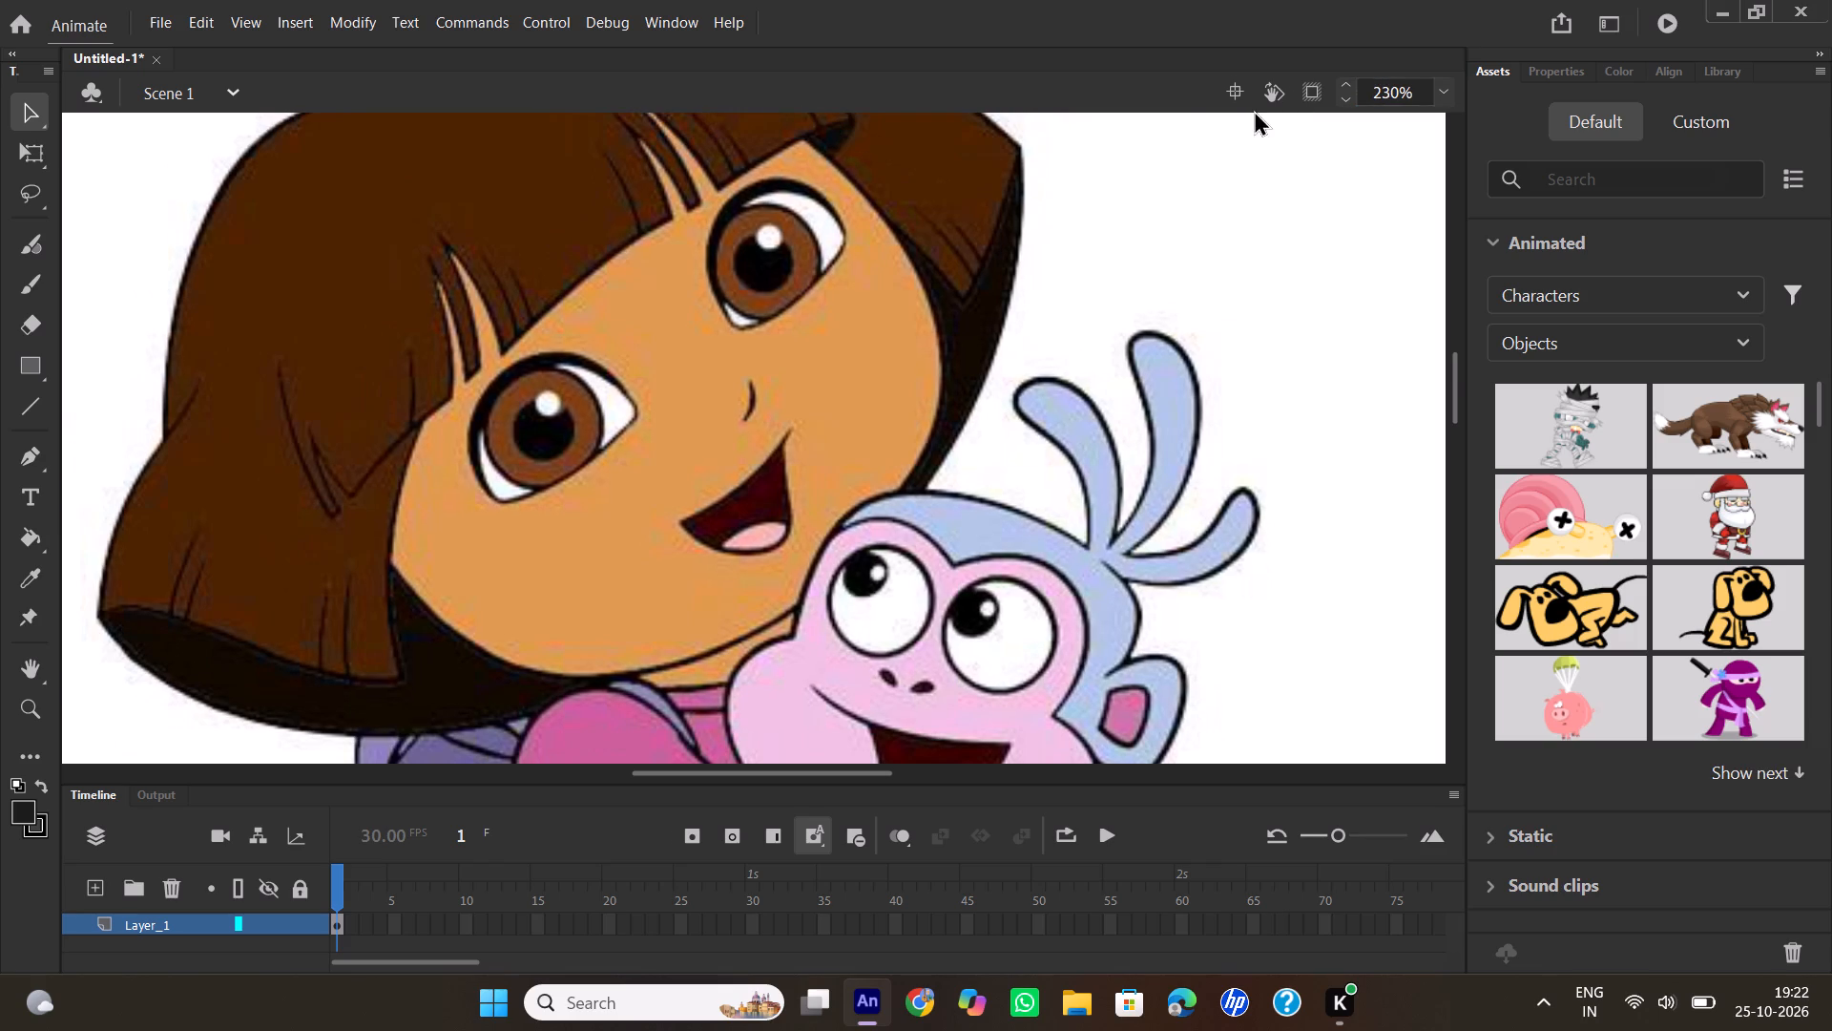
pyautogui.scroll(1, 1116, 221)
pyautogui.scroll(-1, 1115, 224)
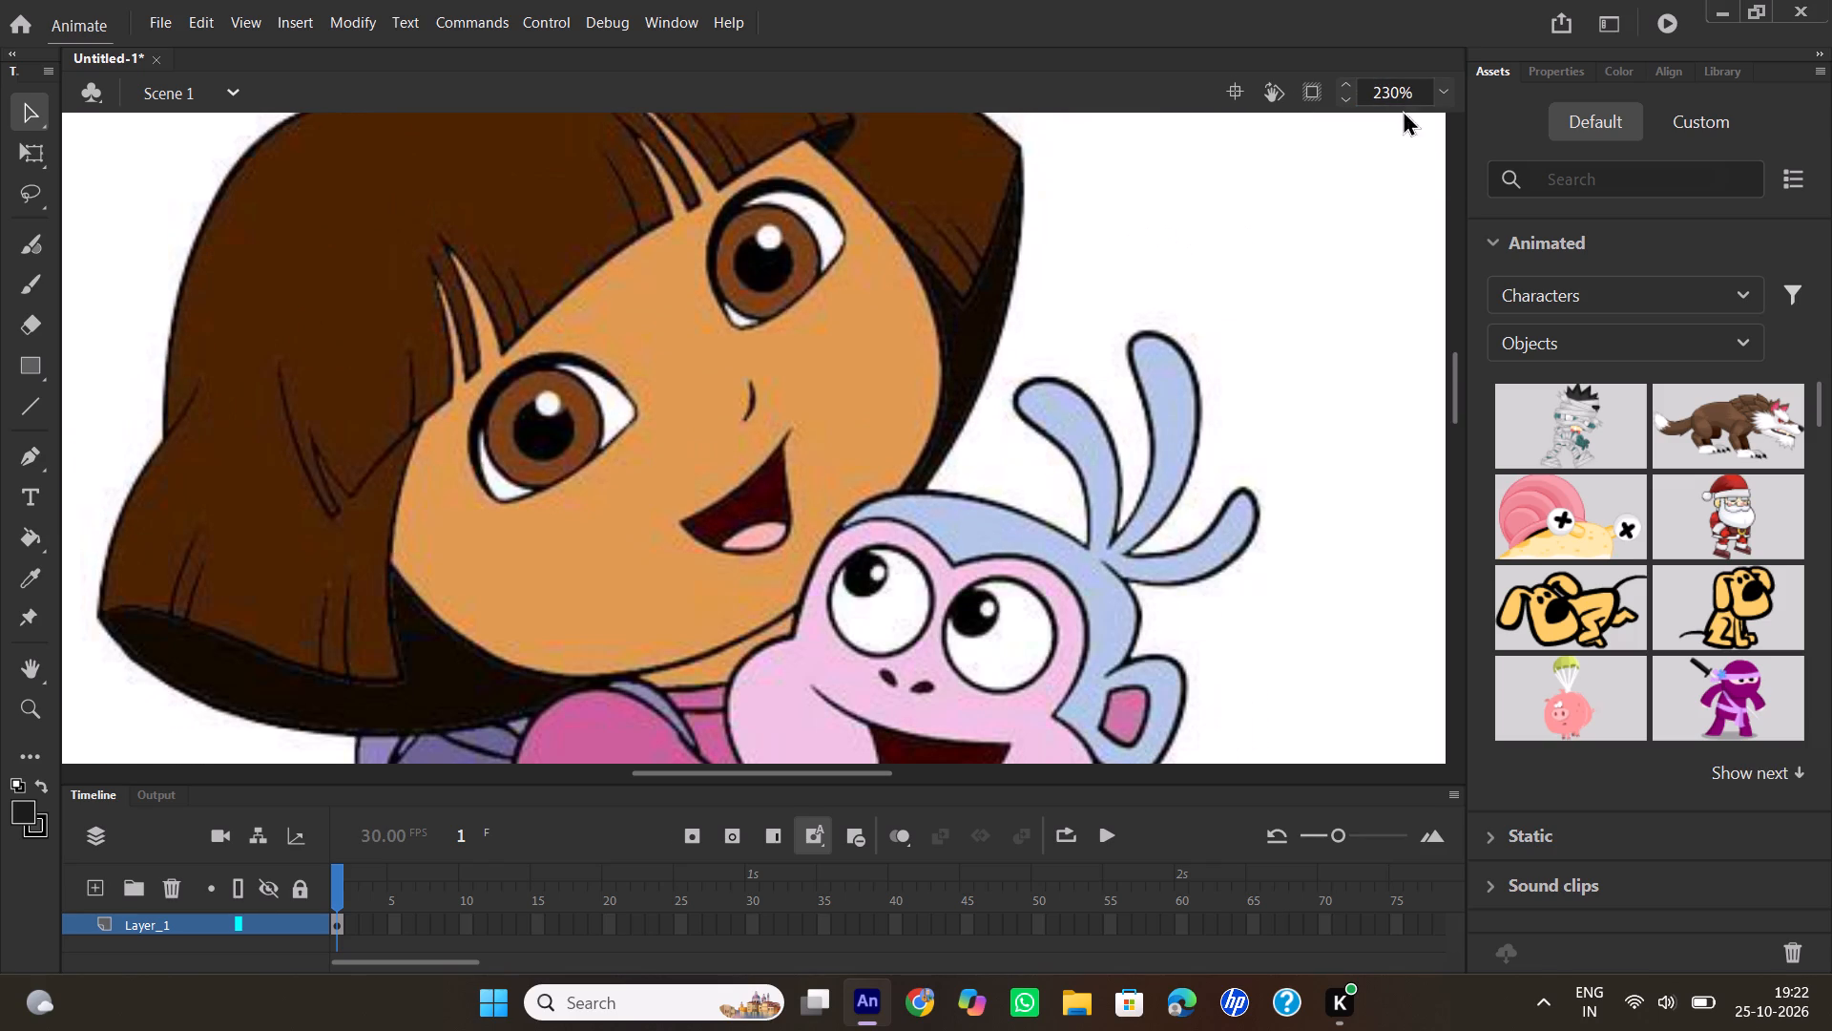
pyautogui.doubleClick(1397, 98)
pyautogui.write('210')
pyautogui.press('Return')
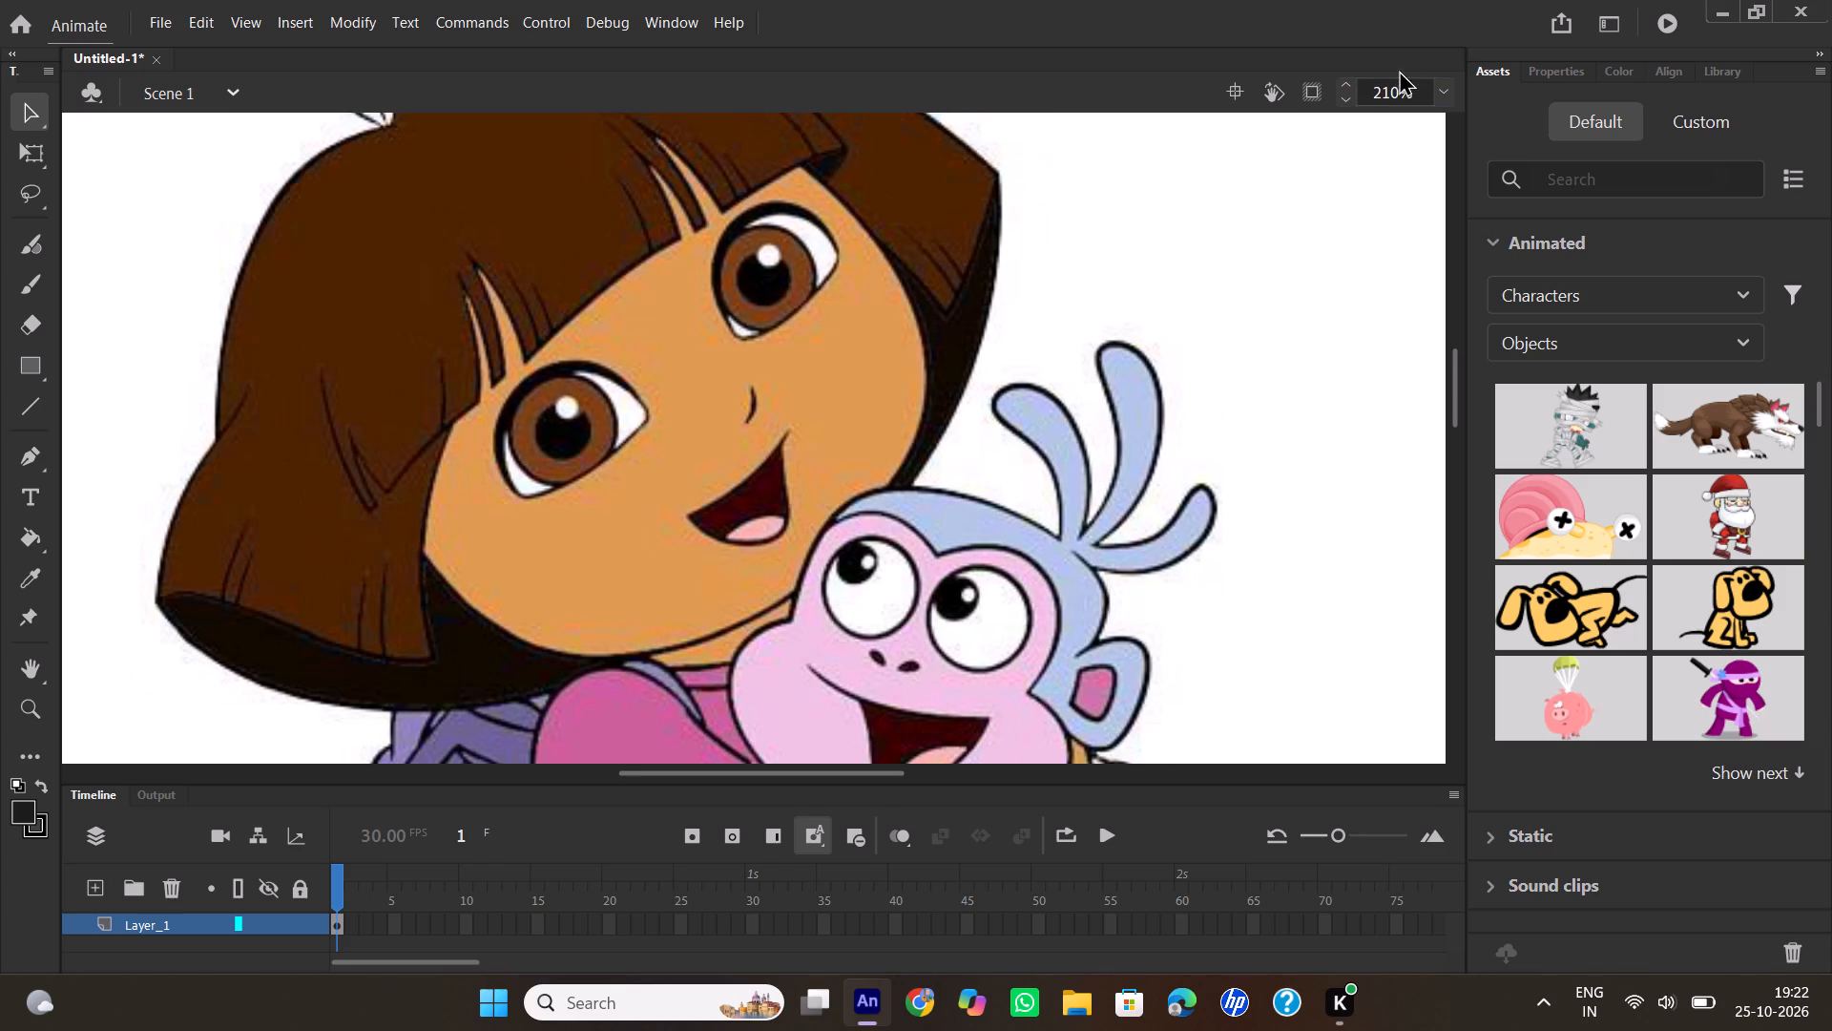
pyautogui.moveTo(1455, 388); pyautogui.dragTo(1459, 371)
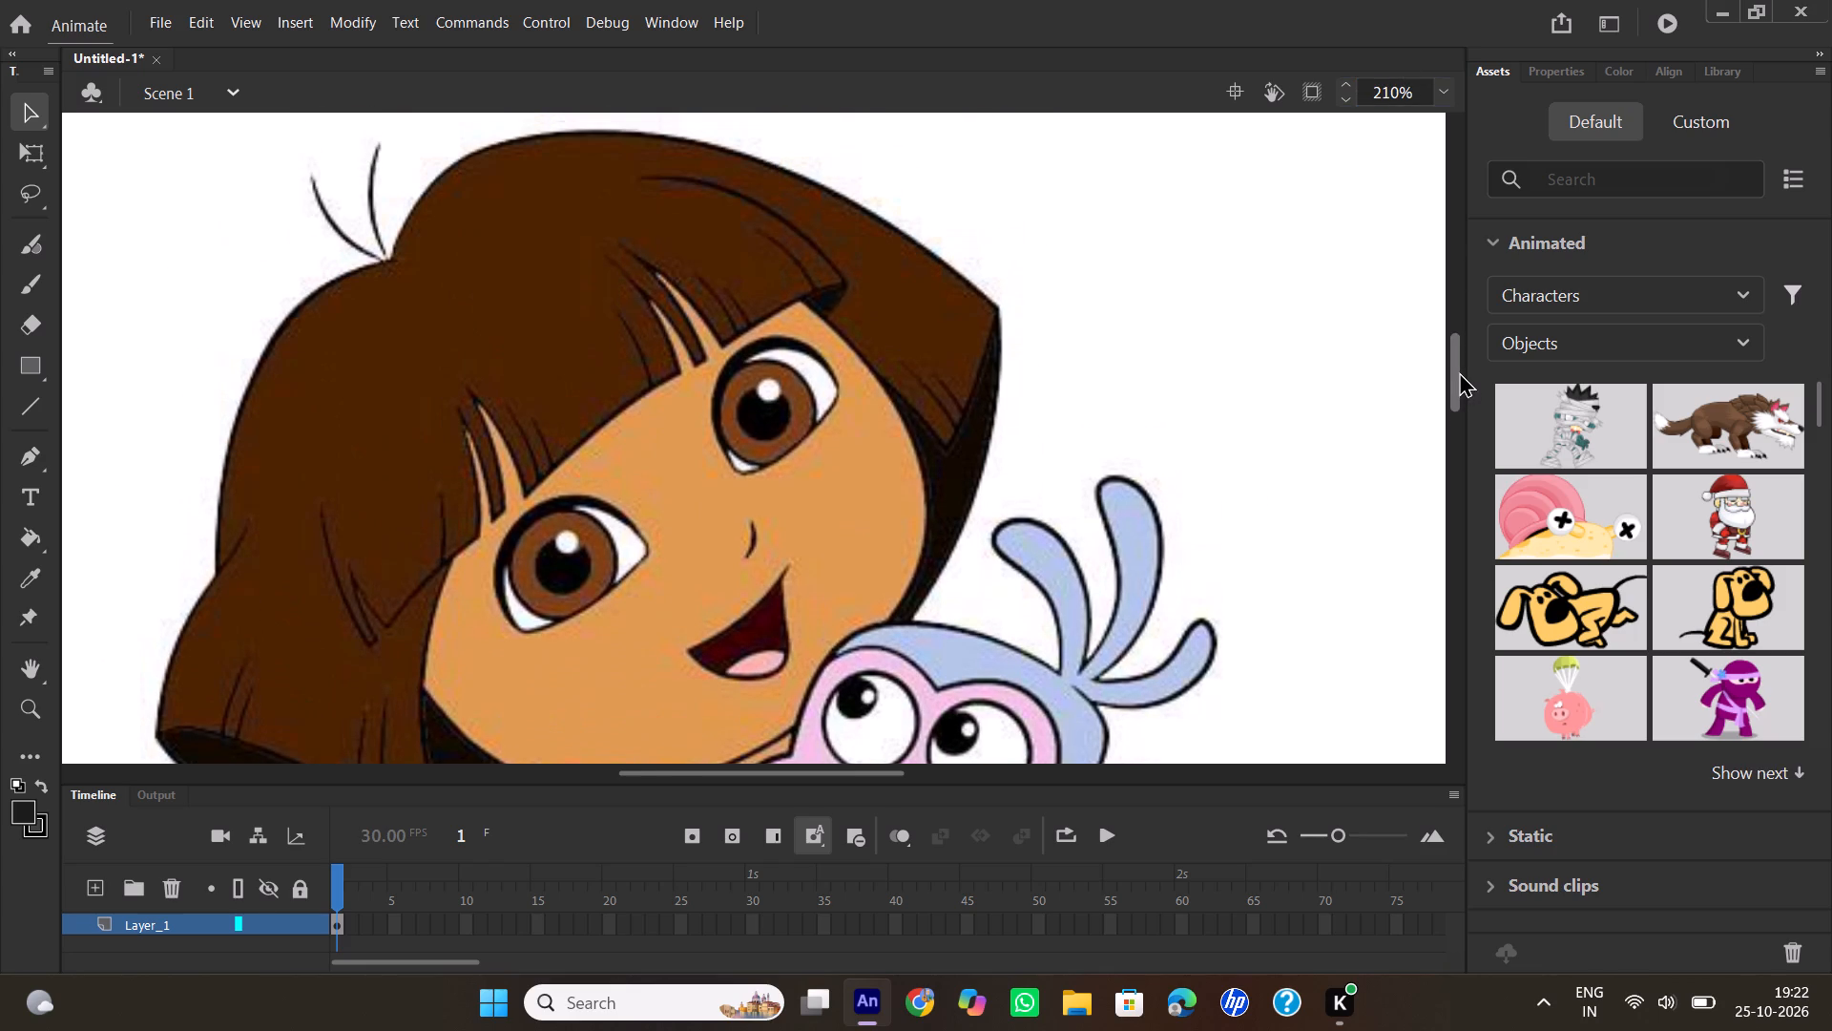
pyautogui.moveTo(1459, 371); pyautogui.dragTo(1460, 376)
pyautogui.doubleClick(1392, 99)
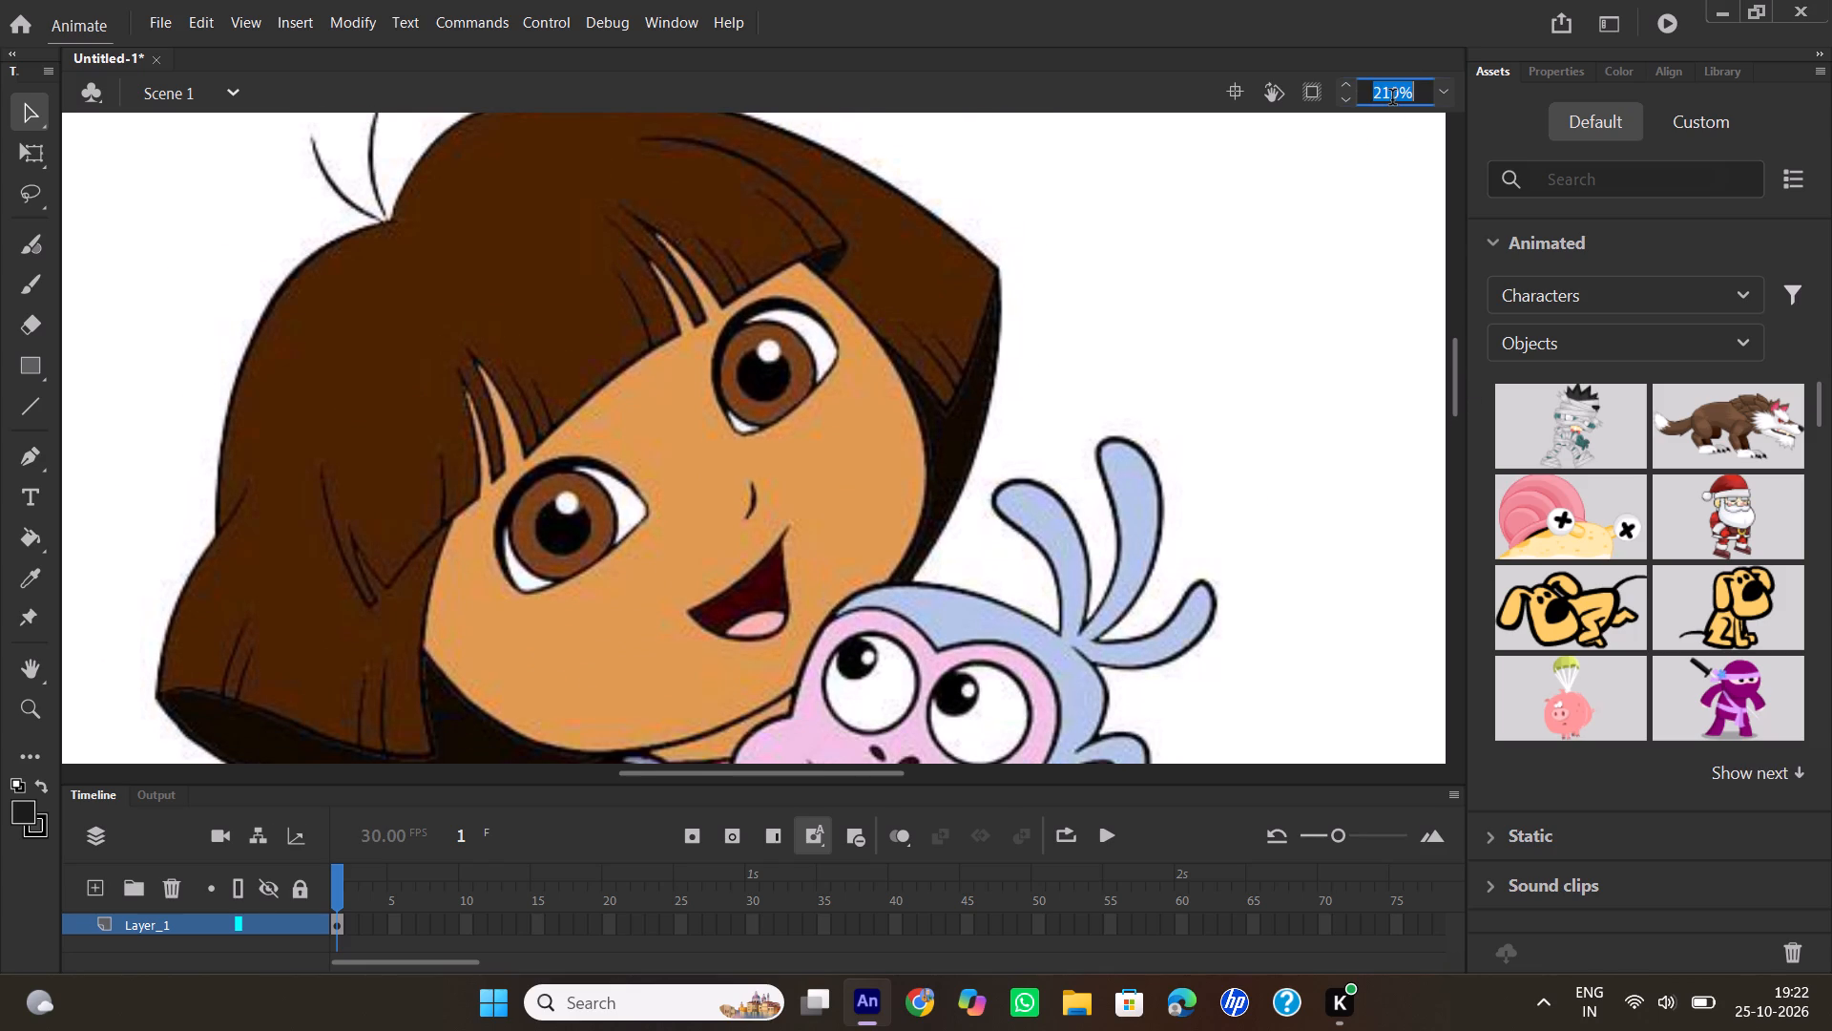
pyautogui.write('200')
pyautogui.press('Return')
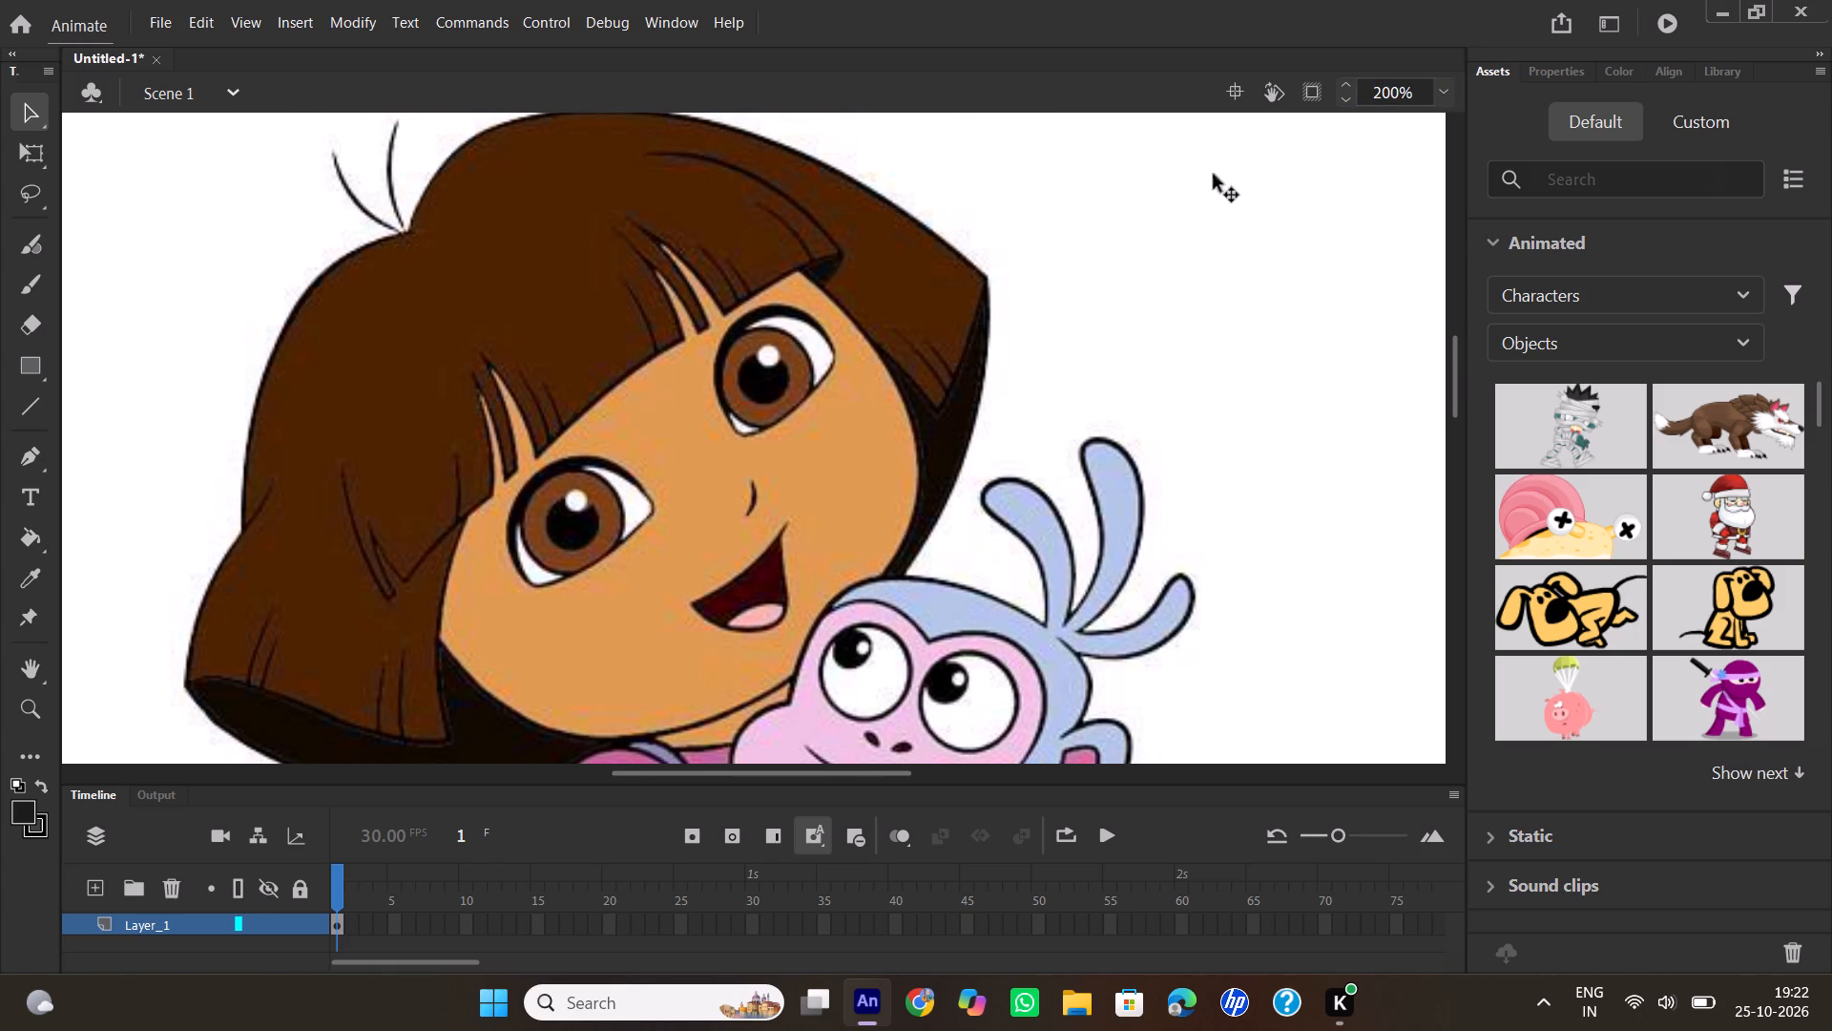
pyautogui.doubleClick(1397, 101)
pyautogui.doubleClick(1394, 91)
pyautogui.write('190')
pyautogui.press('Return')
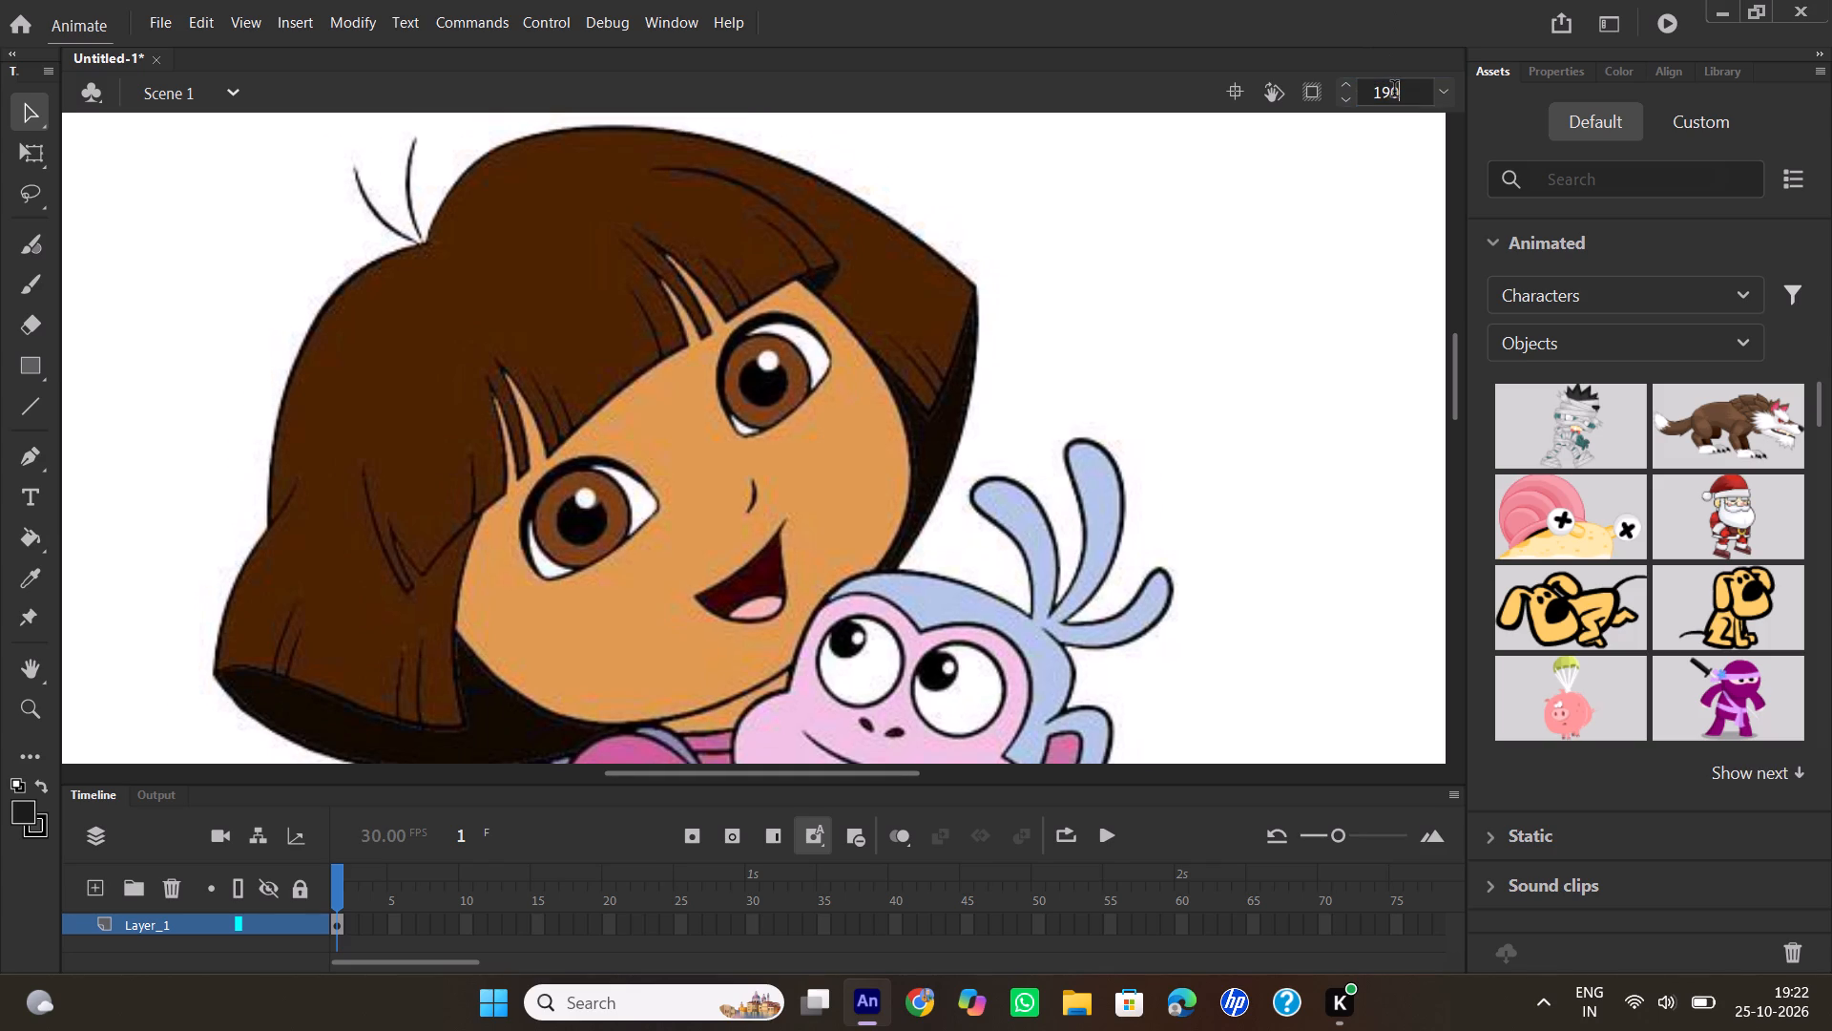
pyautogui.click(1456, 375)
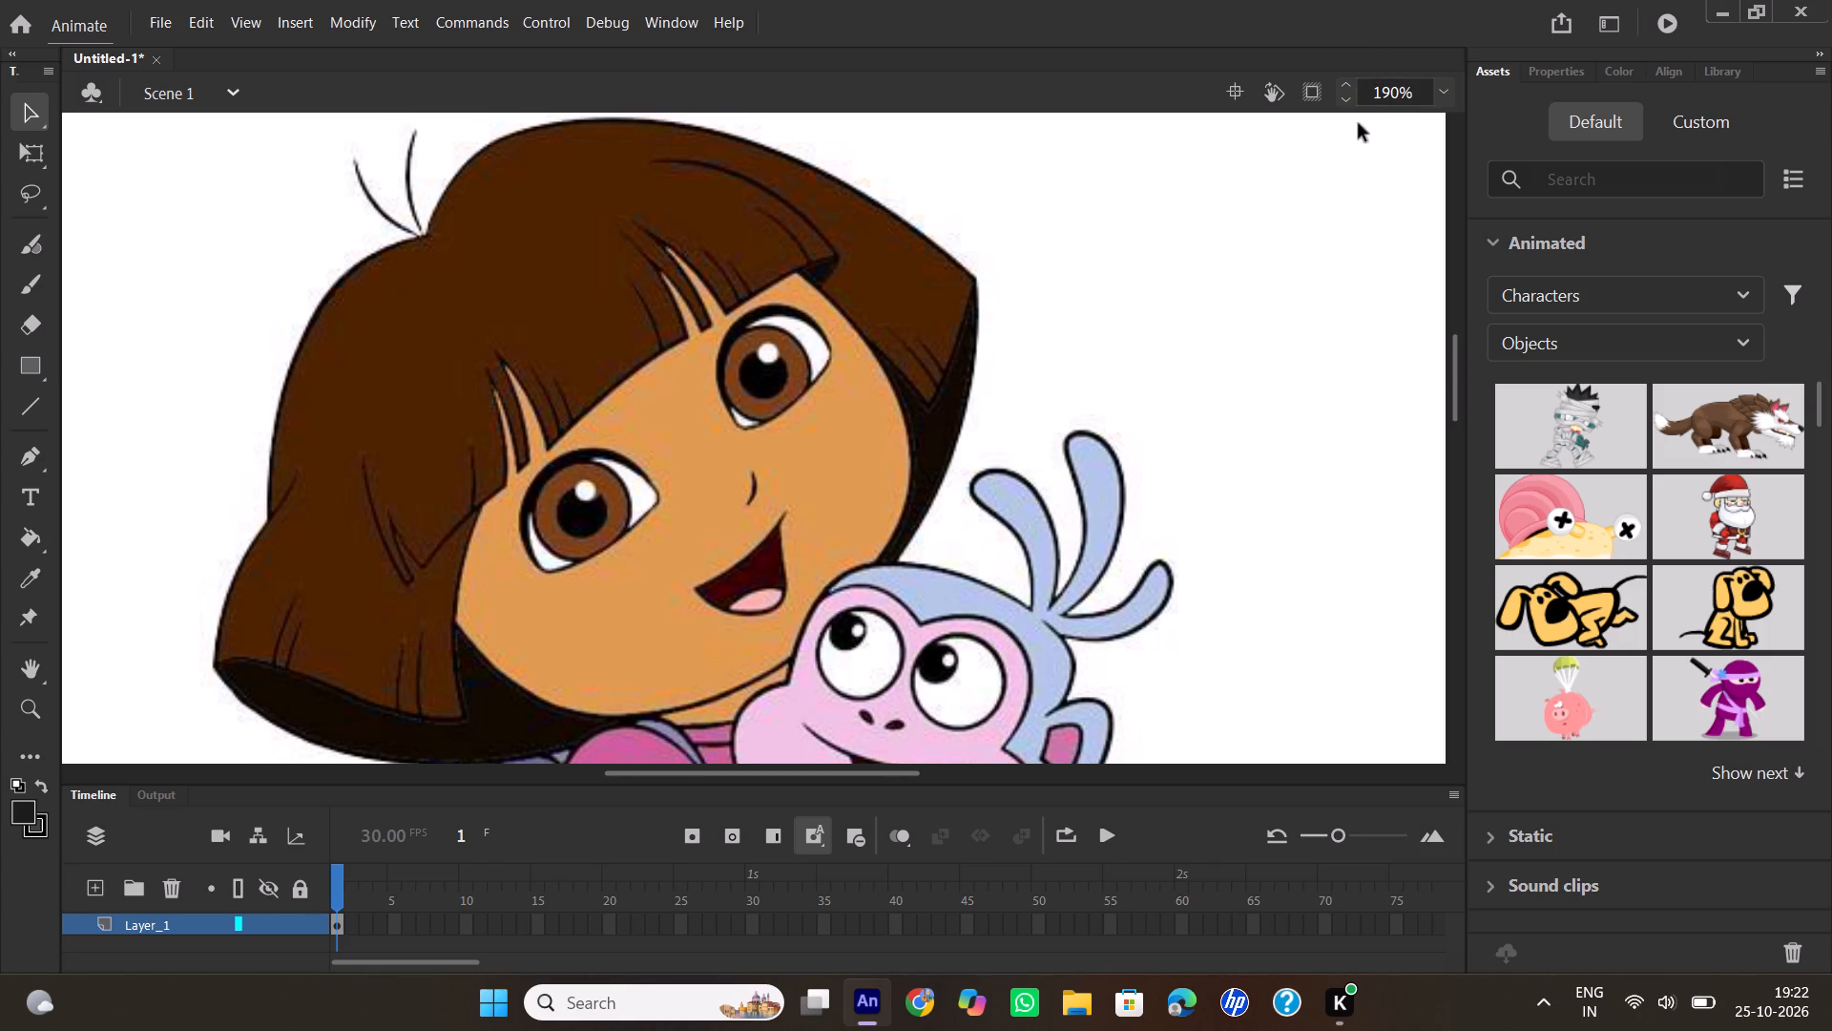
pyautogui.doubleClick(1402, 87)
pyautogui.write('180')
pyautogui.press('Return')
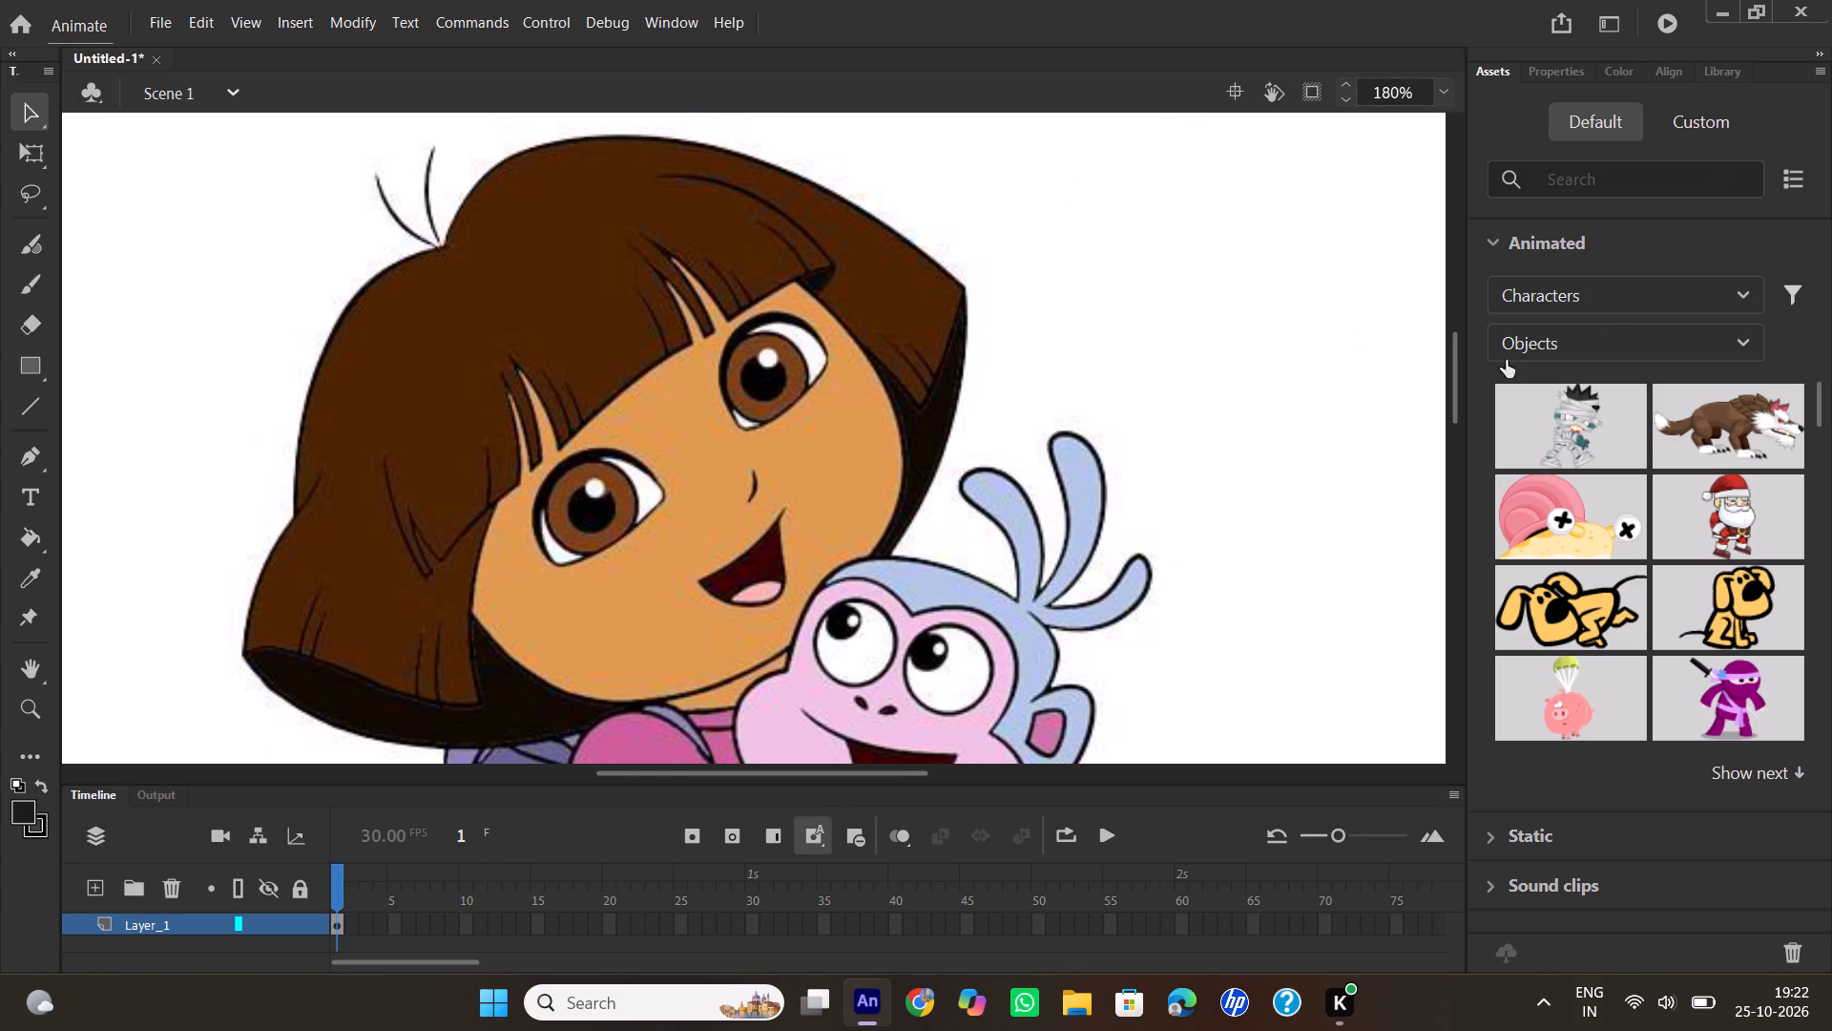
pyautogui.click(1454, 364)
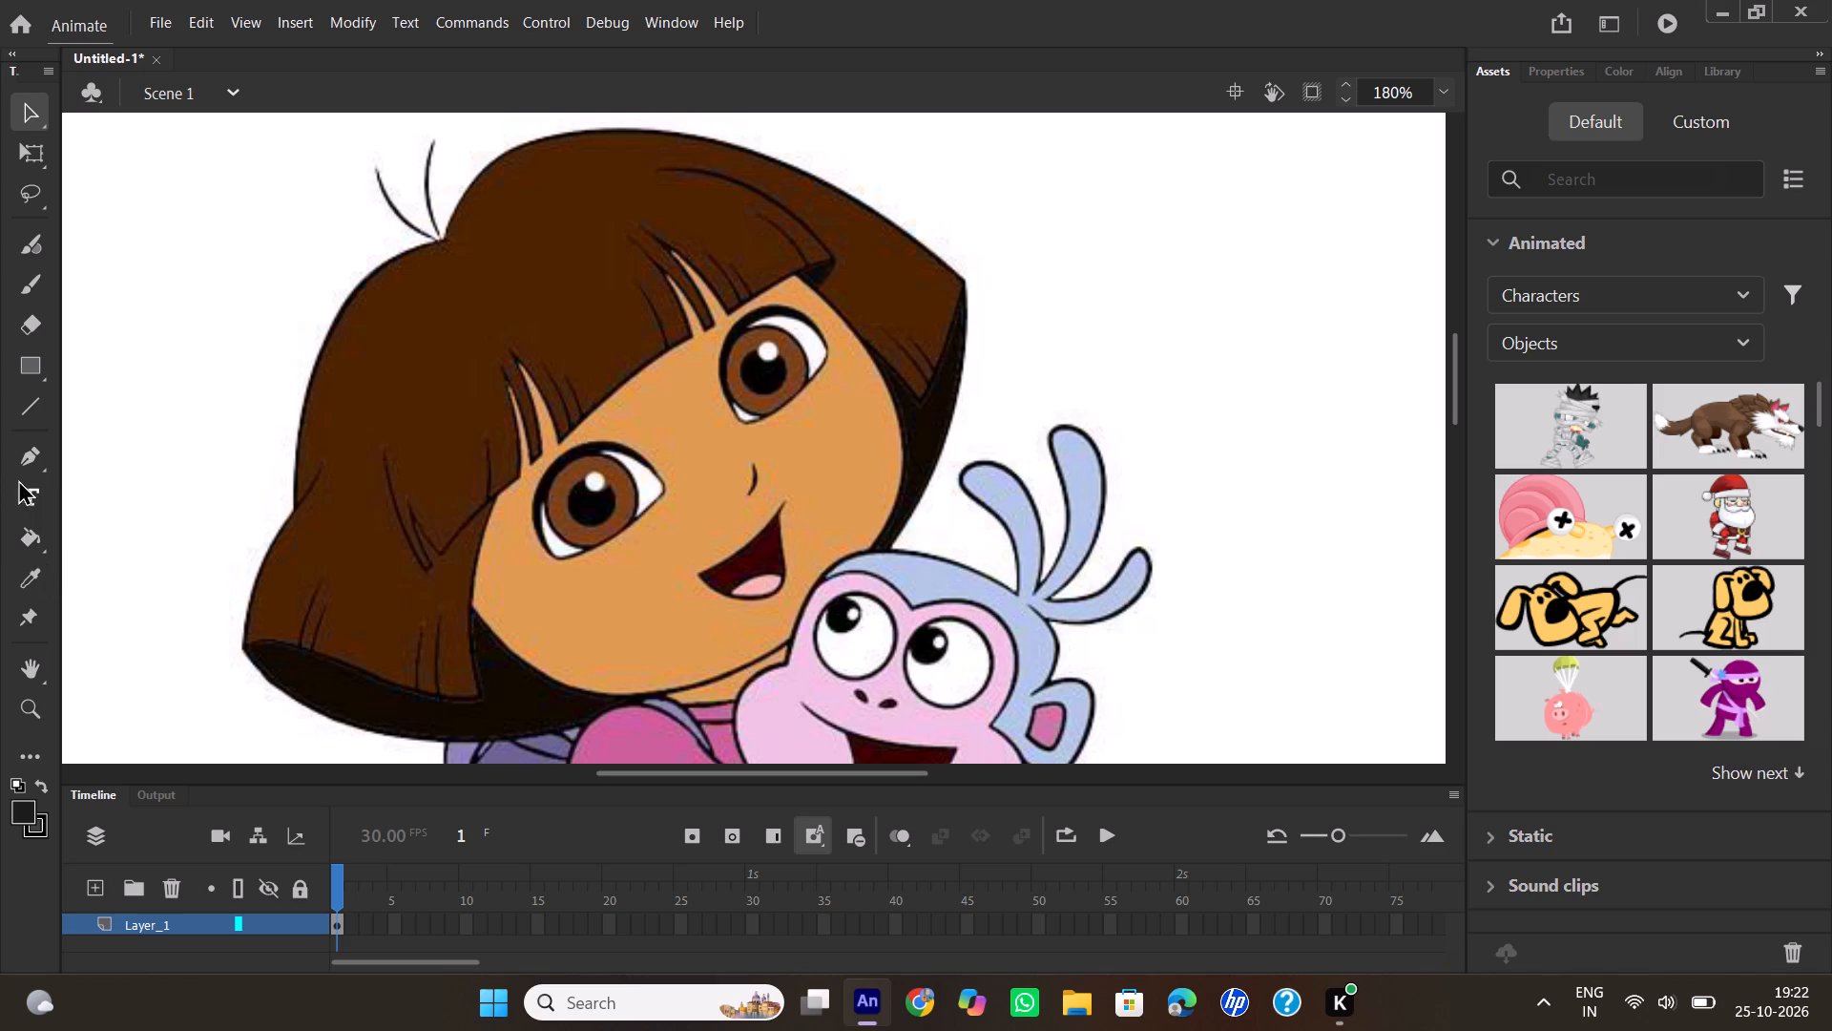
# With the Pen tool, start tracing Dora's hair outline from the parting below the stray hairs up to the crown.
pyautogui.click(36, 462)
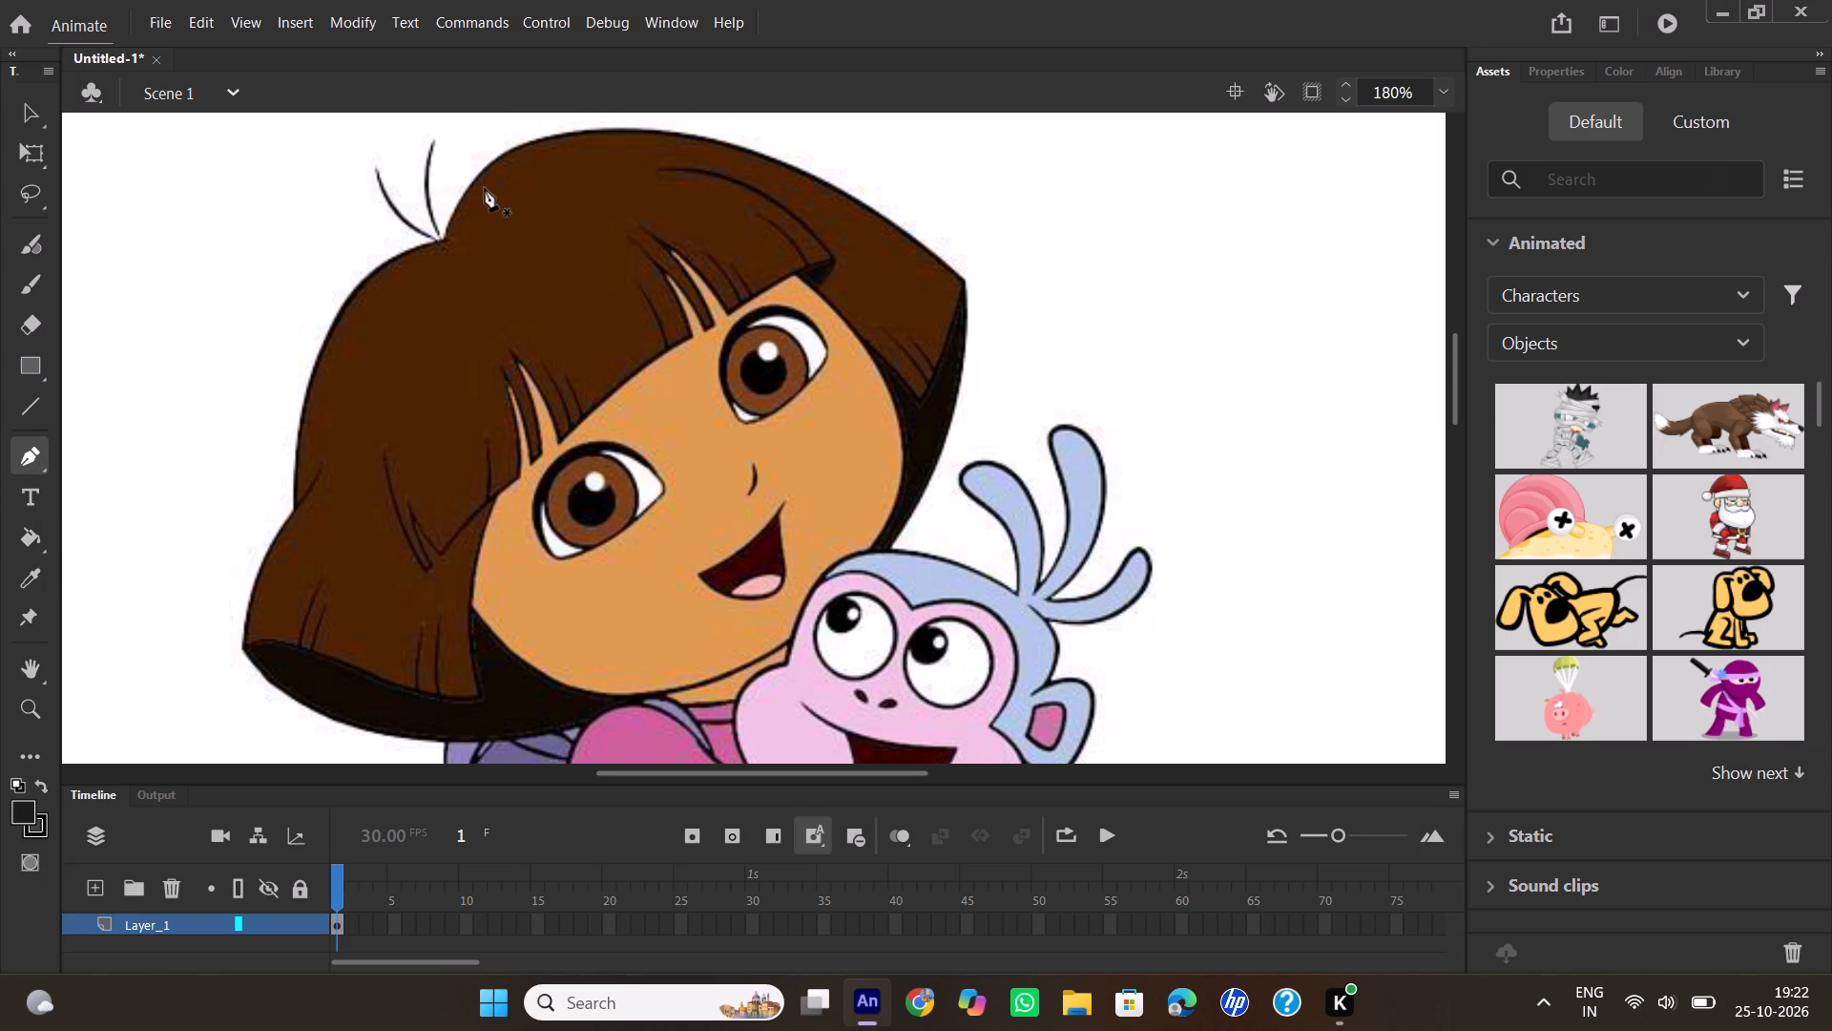
pyautogui.click(448, 235)
pyautogui.moveTo(497, 155); pyautogui.dragTo(511, 145)
pyautogui.moveTo(511, 145); pyautogui.dragTo(553, 95)
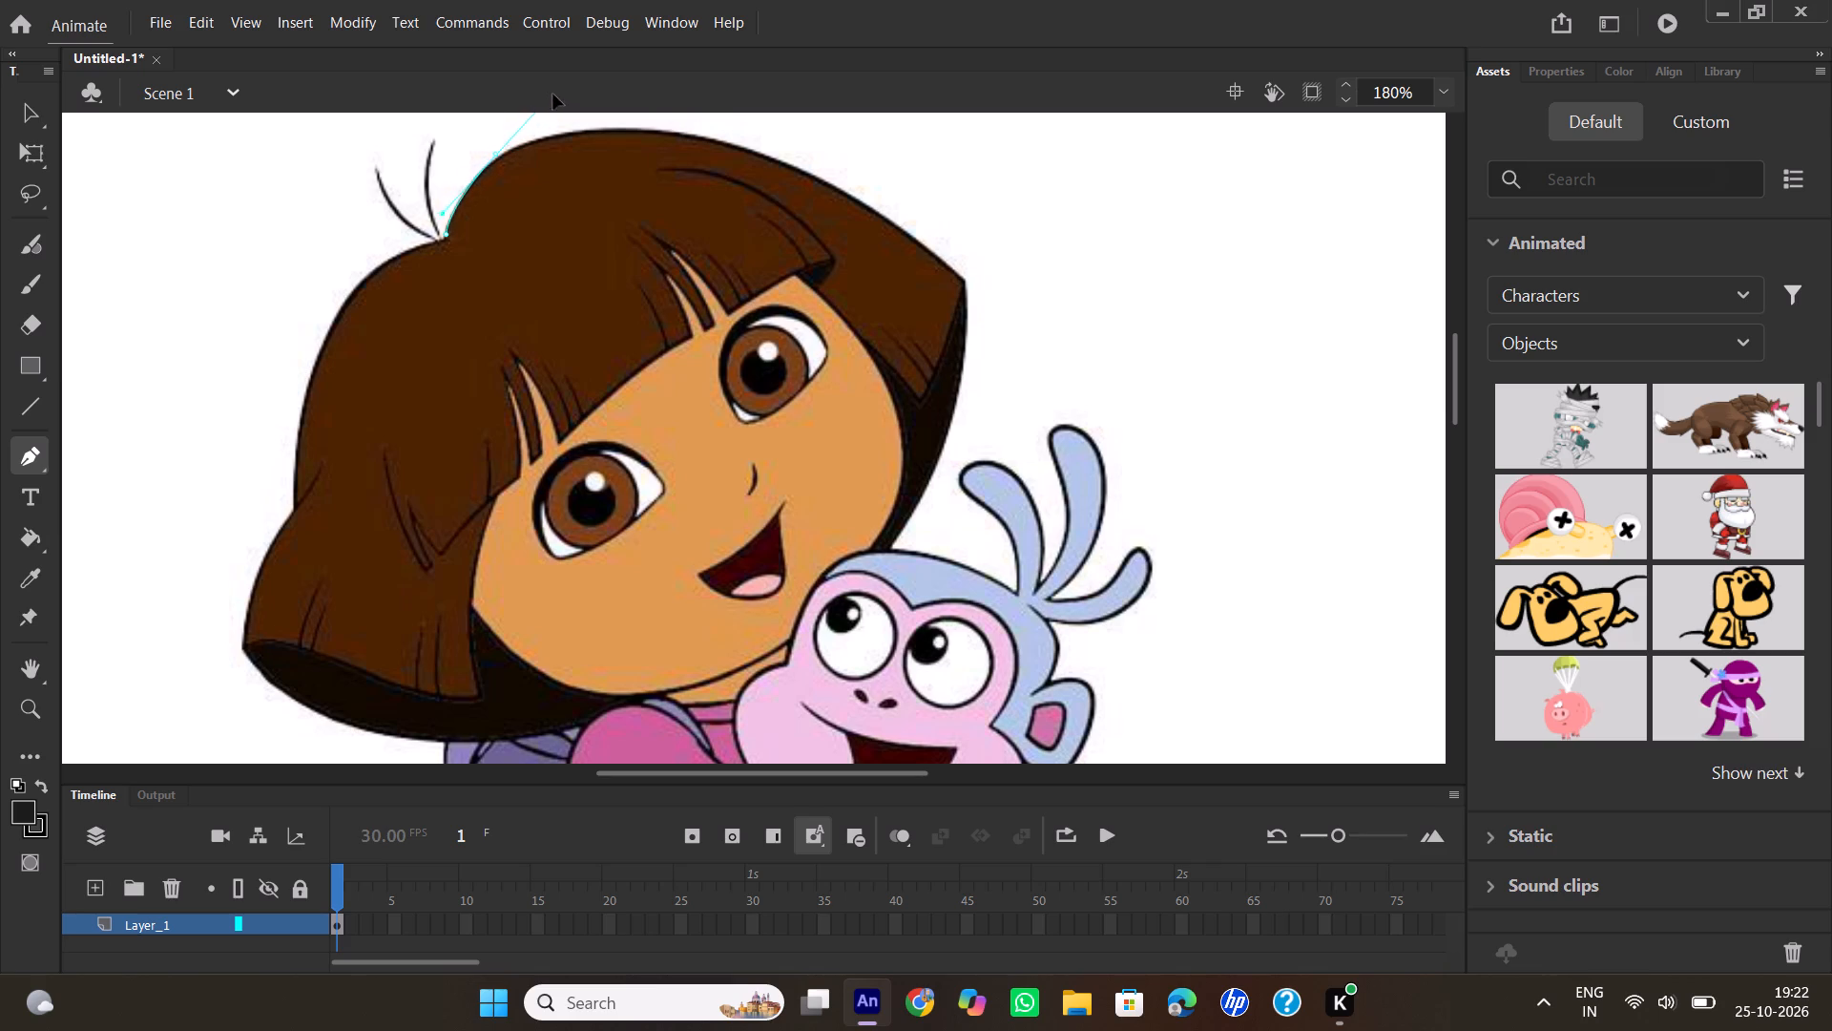
pyautogui.moveTo(553, 95); pyautogui.dragTo(557, 90)
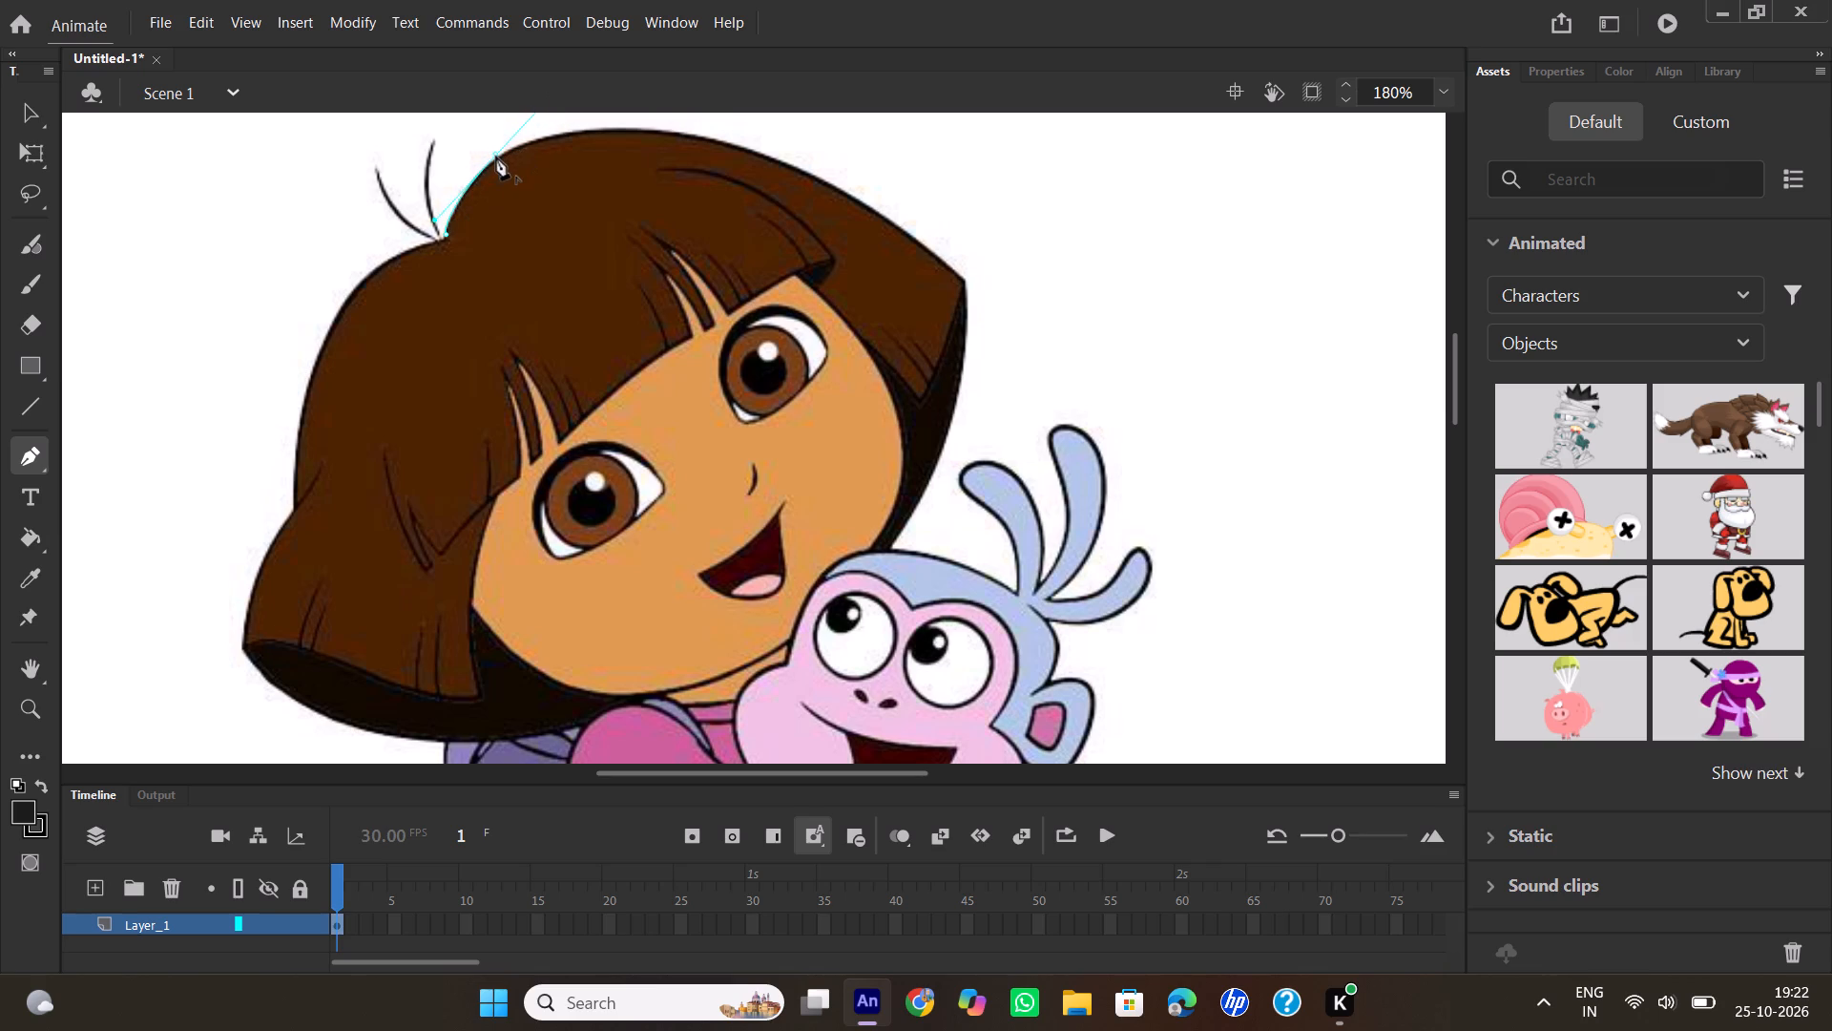
pyautogui.click(496, 157)
pyautogui.moveTo(648, 129); pyautogui.dragTo(750, 128)
pyautogui.moveTo(750, 128); pyautogui.dragTo(762, 130)
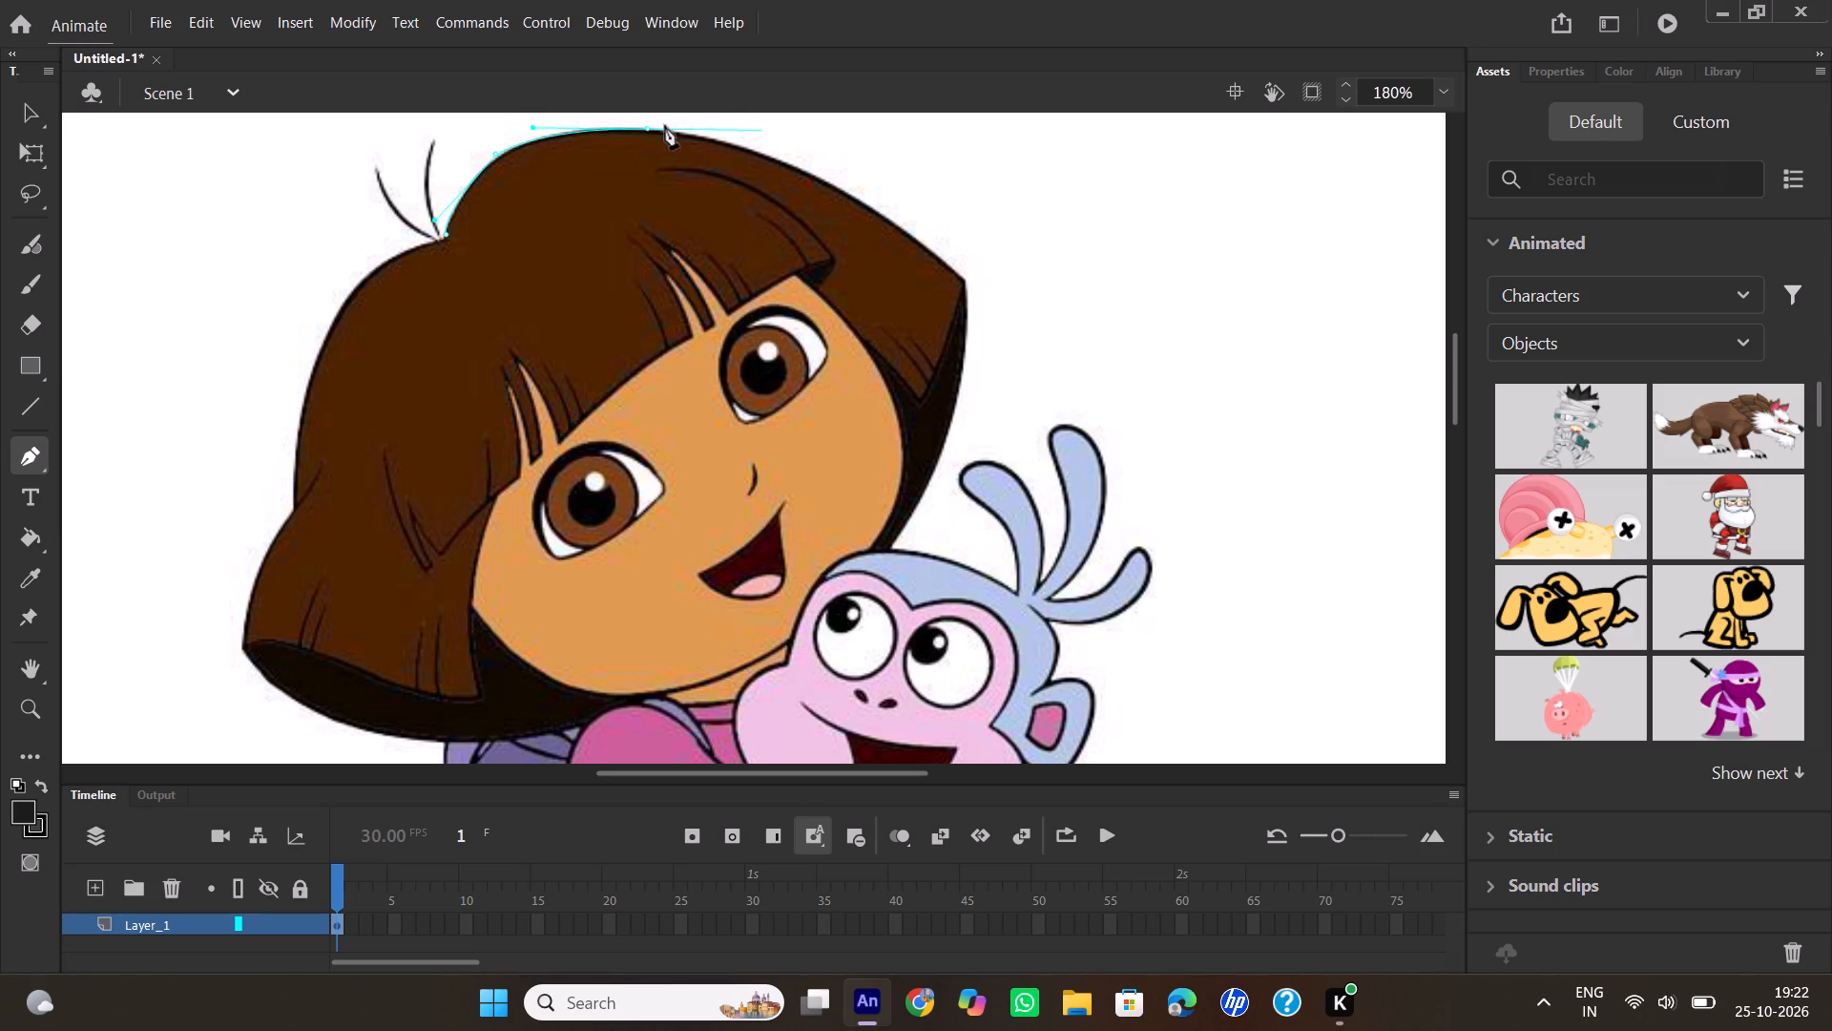
pyautogui.click(647, 129)
# Continue the hair outline from the crown down the sloping upper edge to the pointed outer corner, ending in a corner point.
pyautogui.moveTo(848, 194); pyautogui.dragTo(899, 223)
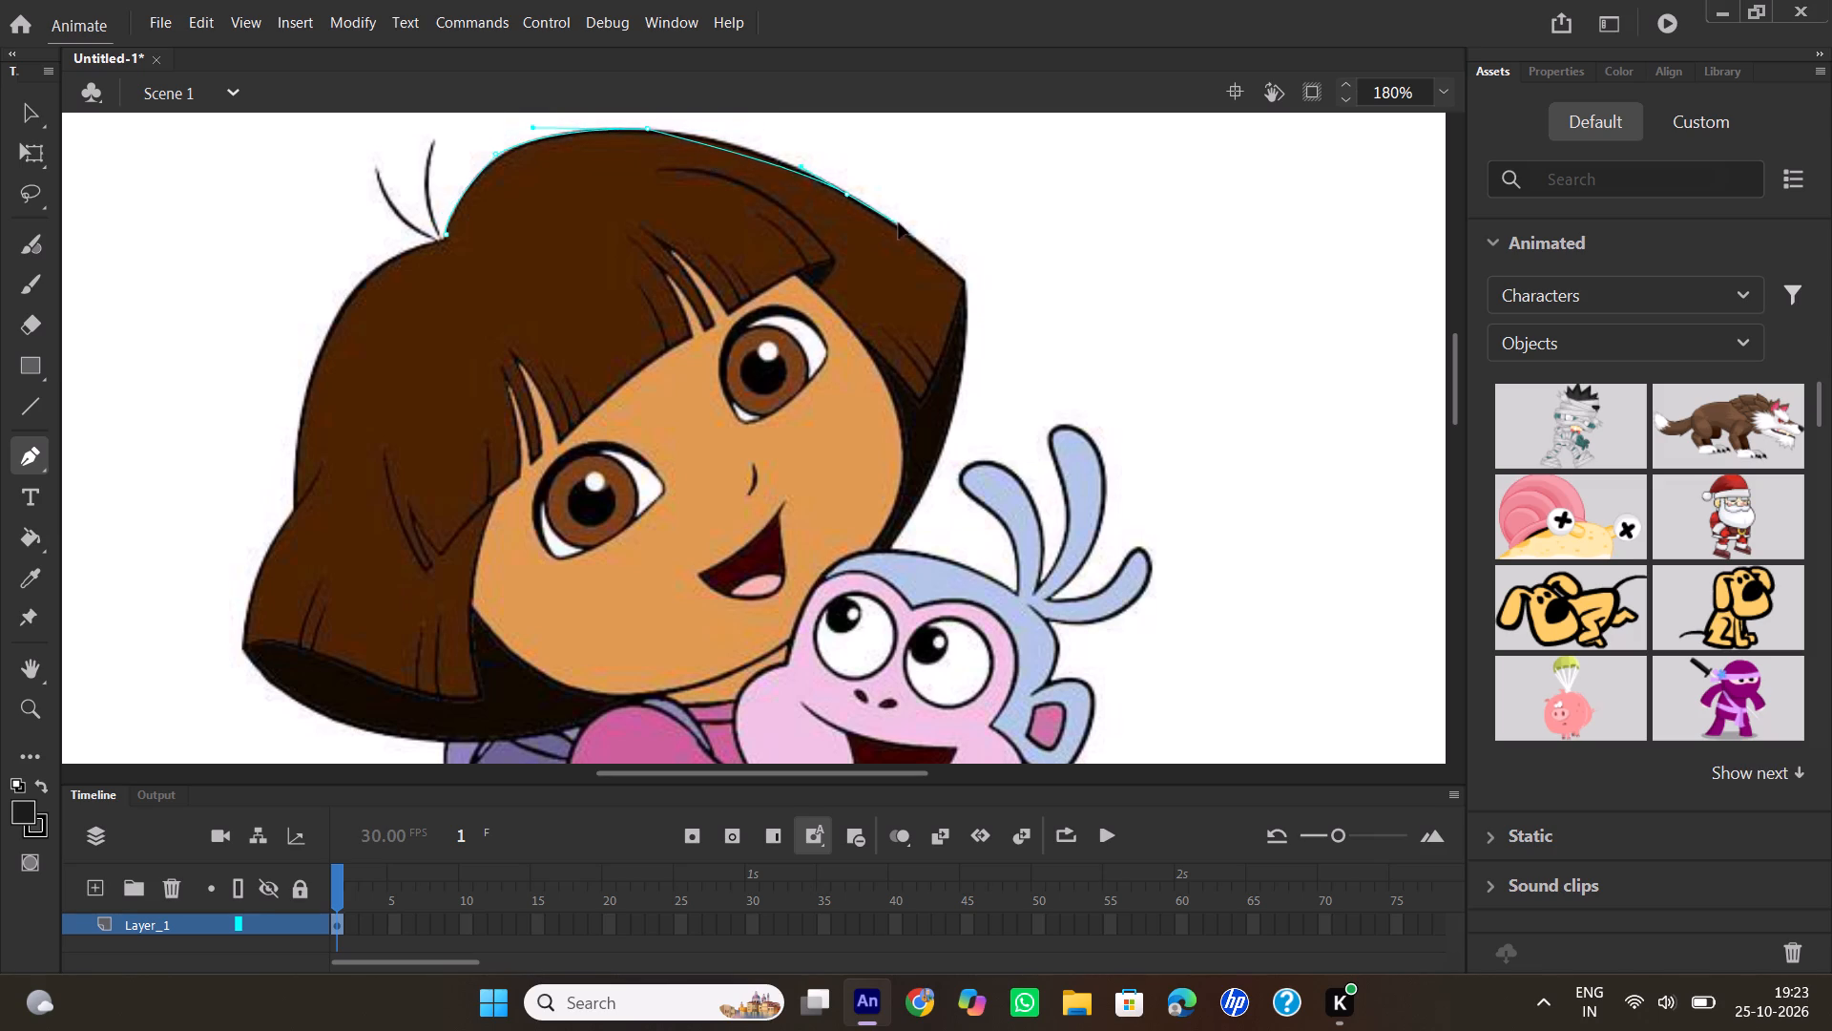
pyautogui.moveTo(899, 223); pyautogui.dragTo(947, 257)
pyautogui.click(848, 197)
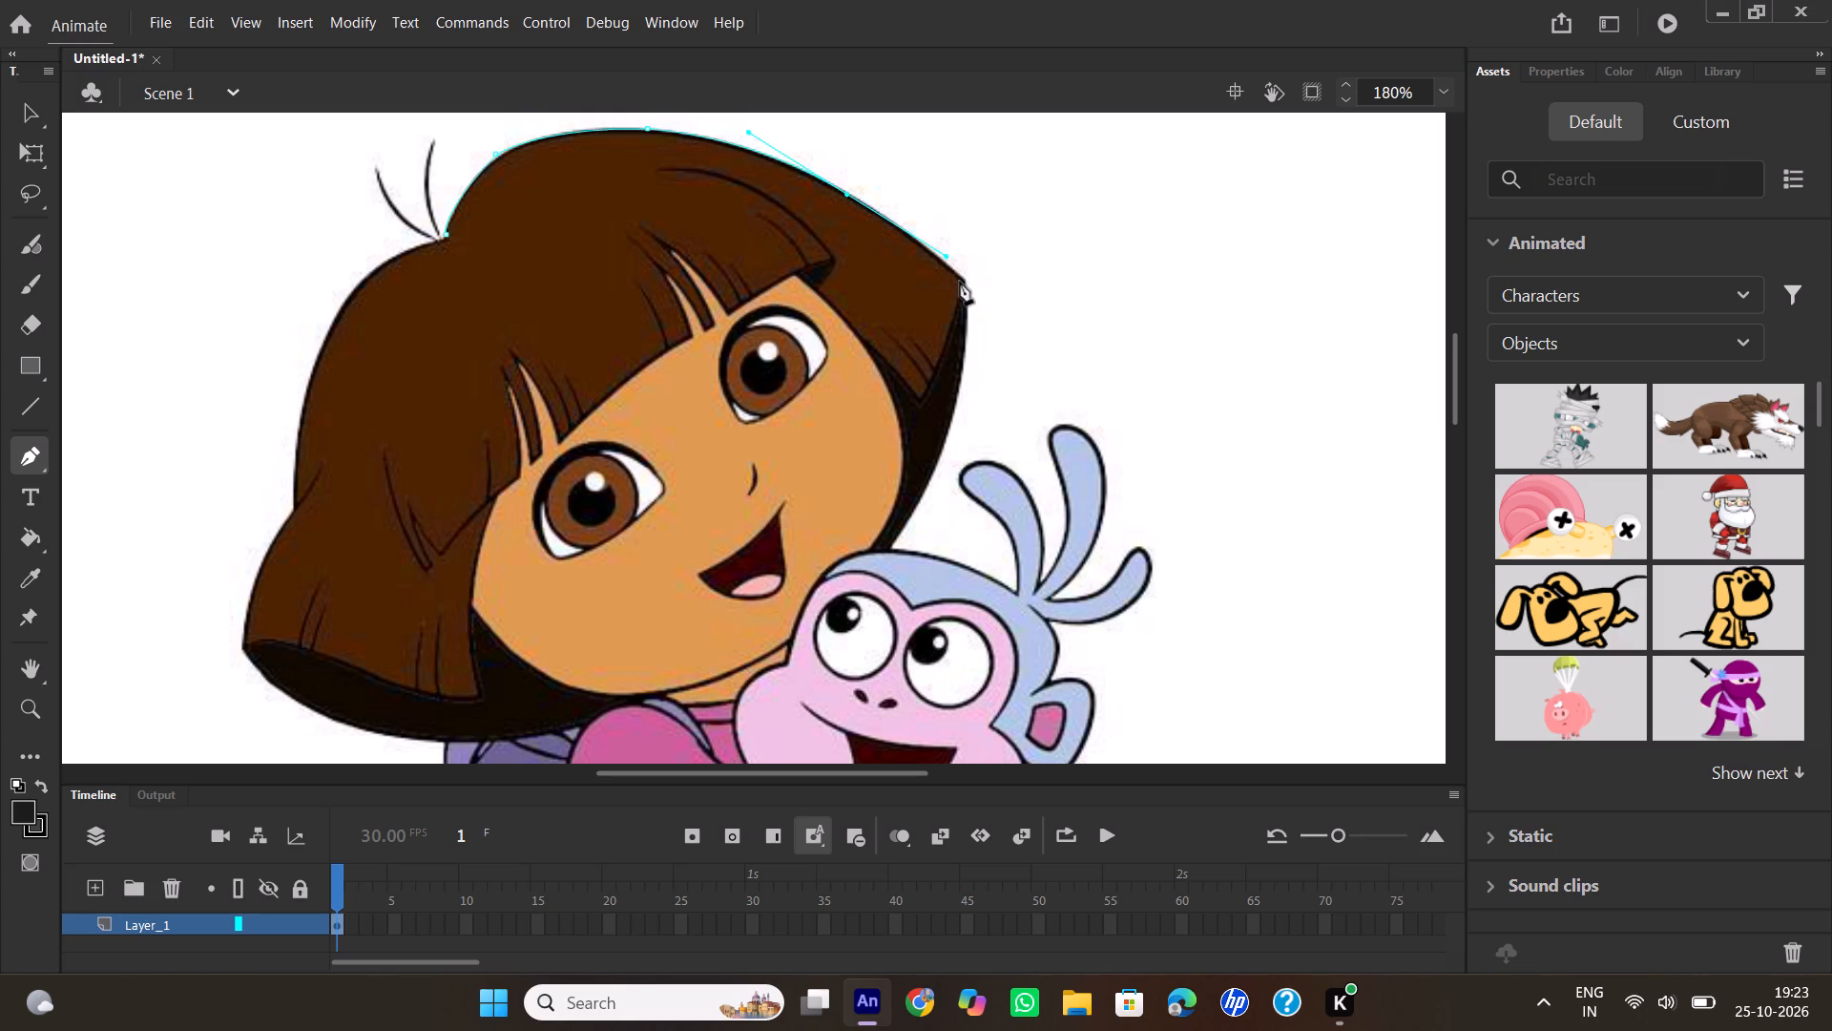
pyautogui.moveTo(965, 279); pyautogui.dragTo(984, 296)
pyautogui.moveTo(984, 296); pyautogui.dragTo(982, 310)
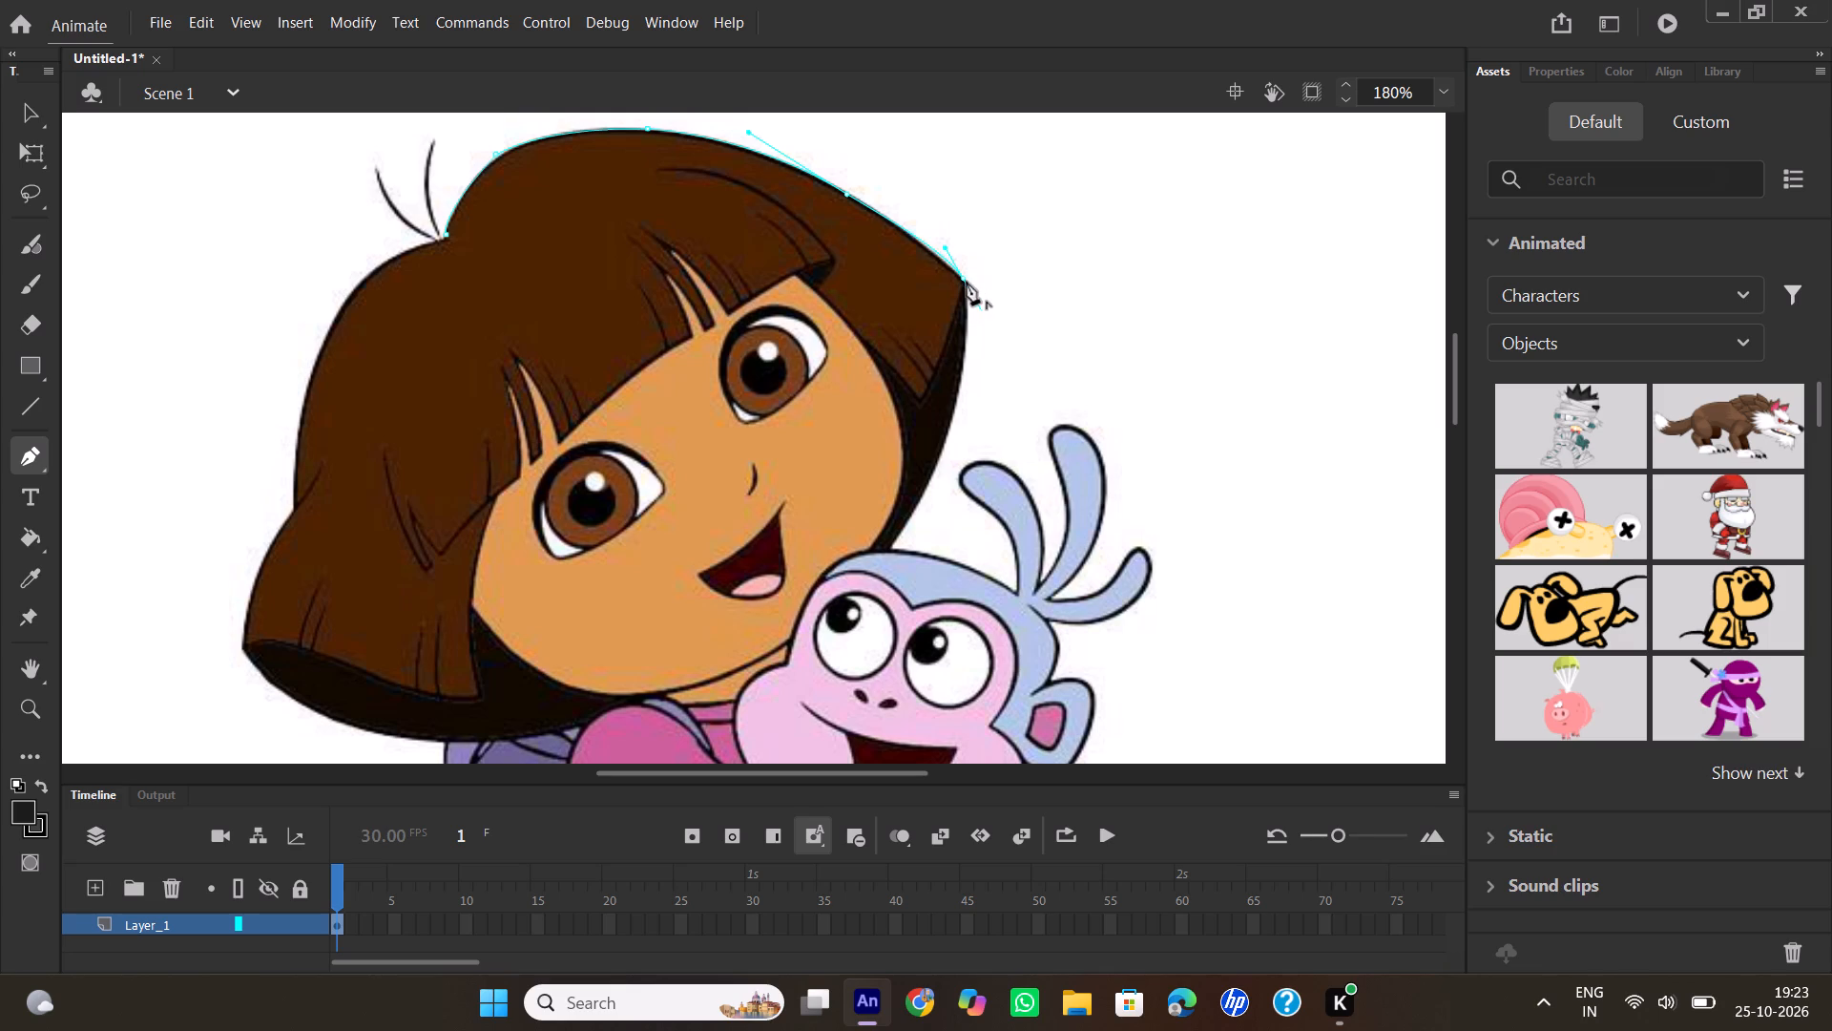
pyautogui.click(967, 282)
# Trace the curved outer side of Dora's hair from the pointed corner down to the top of the monkey's head.
pyautogui.moveTo(890, 551); pyautogui.dragTo(887, 558)
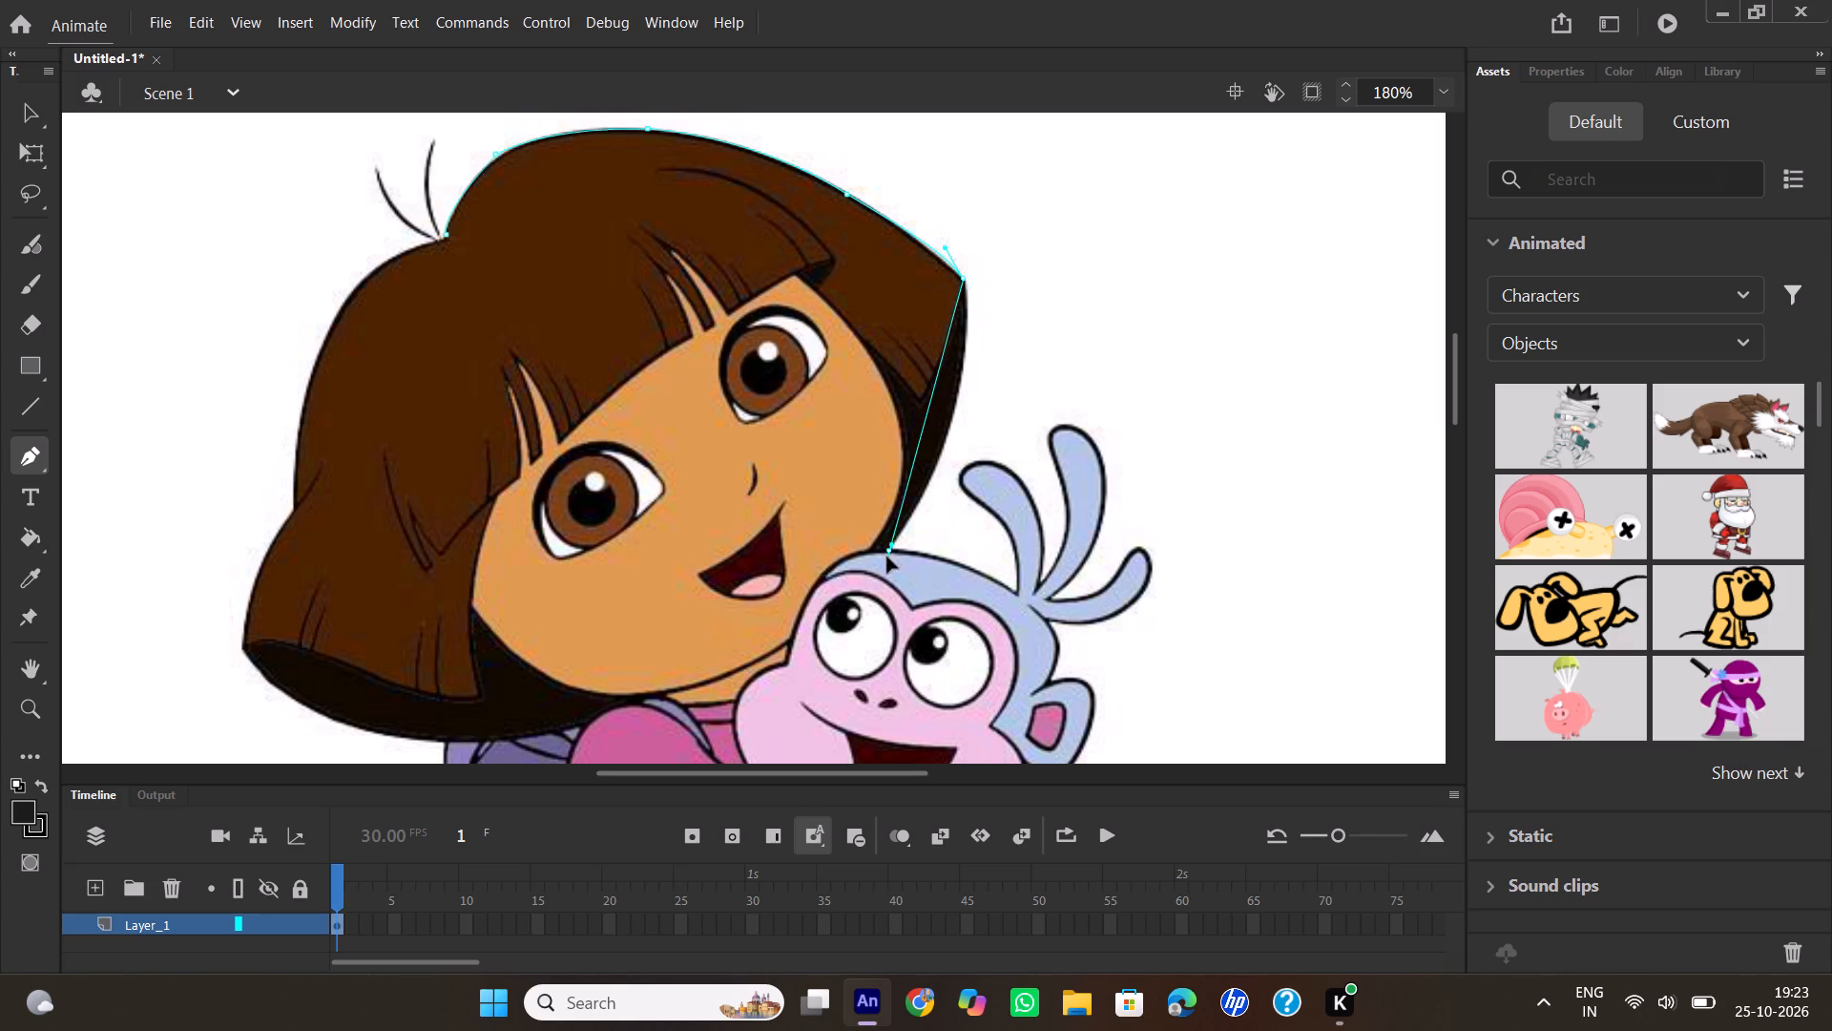
pyautogui.moveTo(887, 558); pyautogui.dragTo(843, 657)
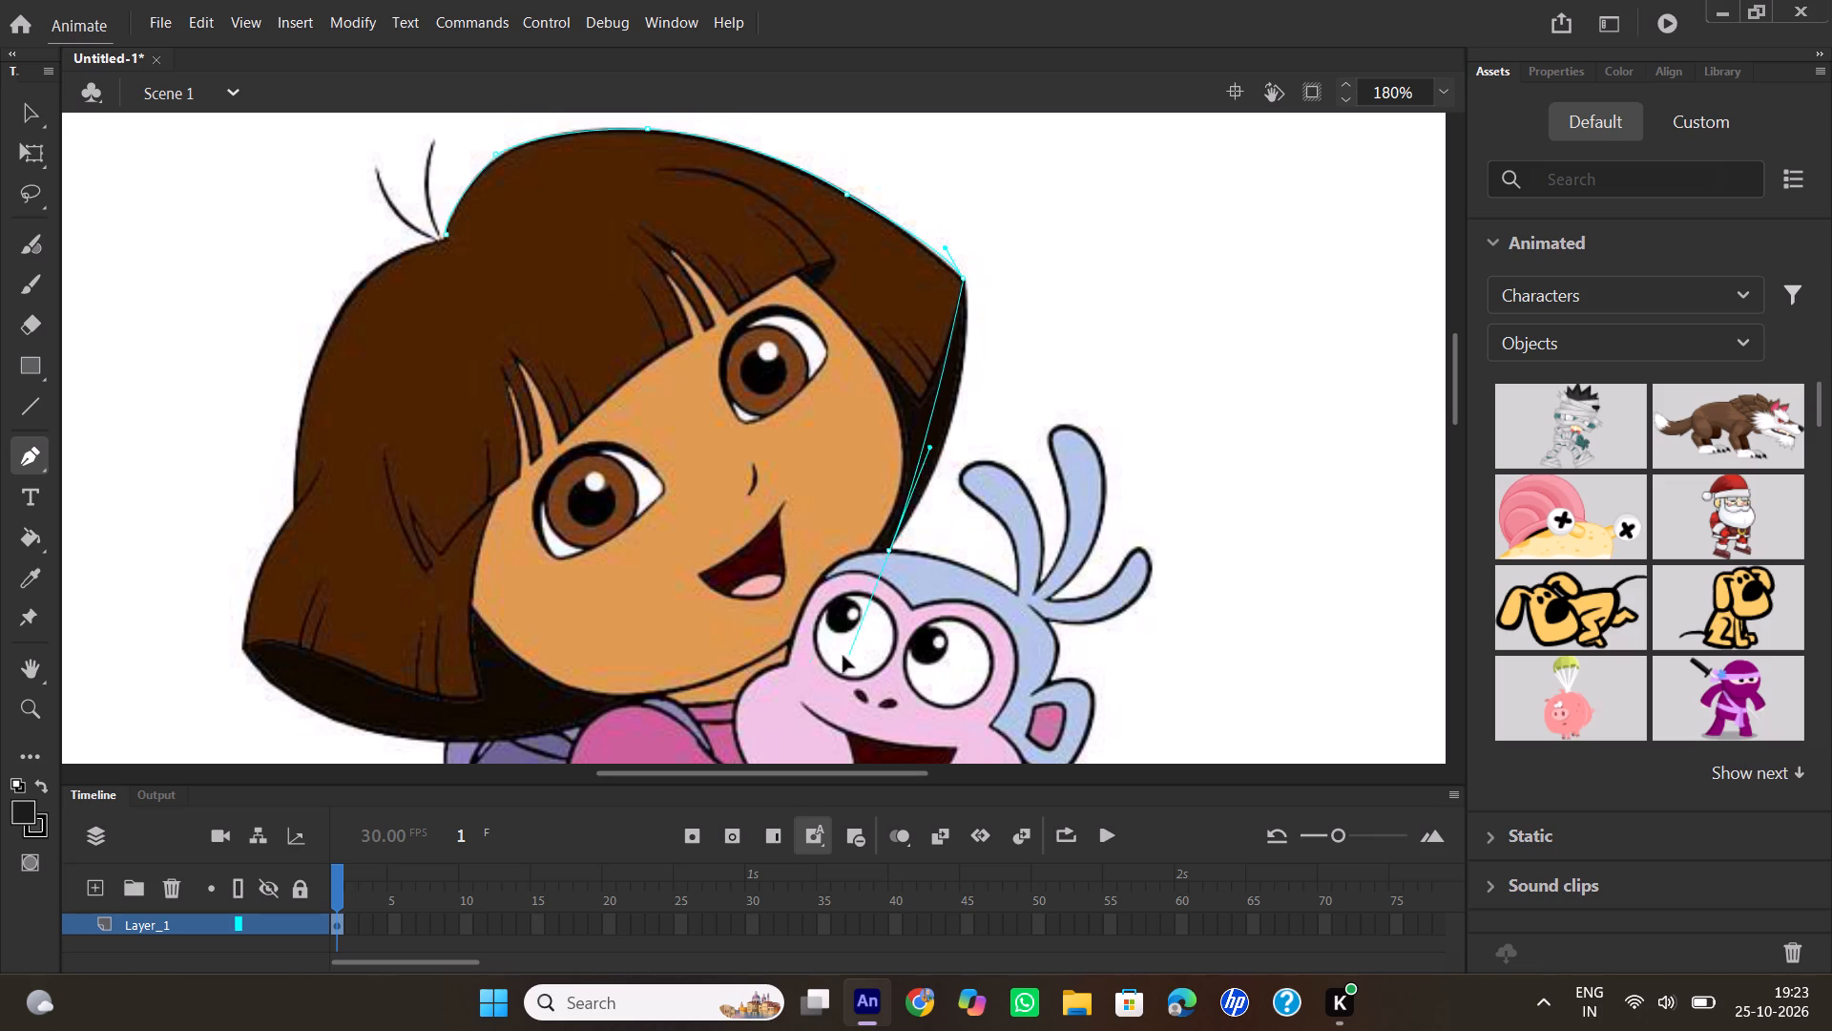
pyautogui.moveTo(843, 657); pyautogui.dragTo(799, 672)
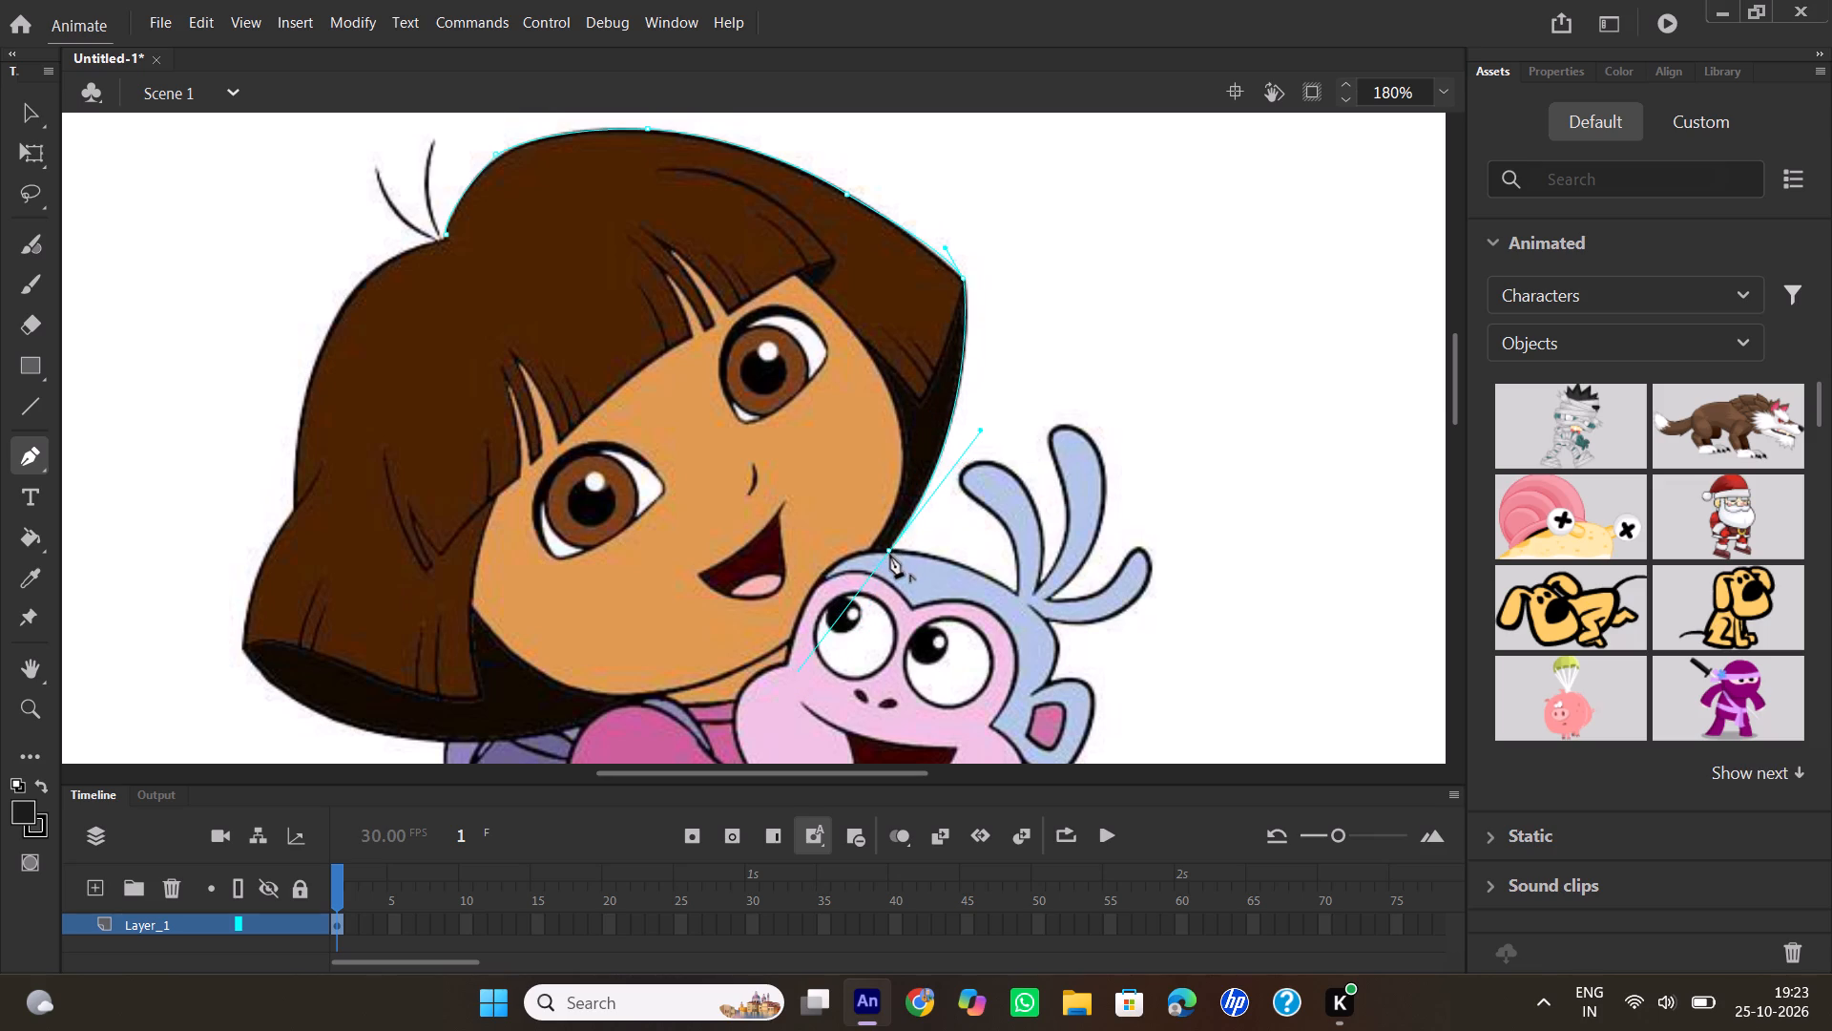
pyautogui.click(890, 555)
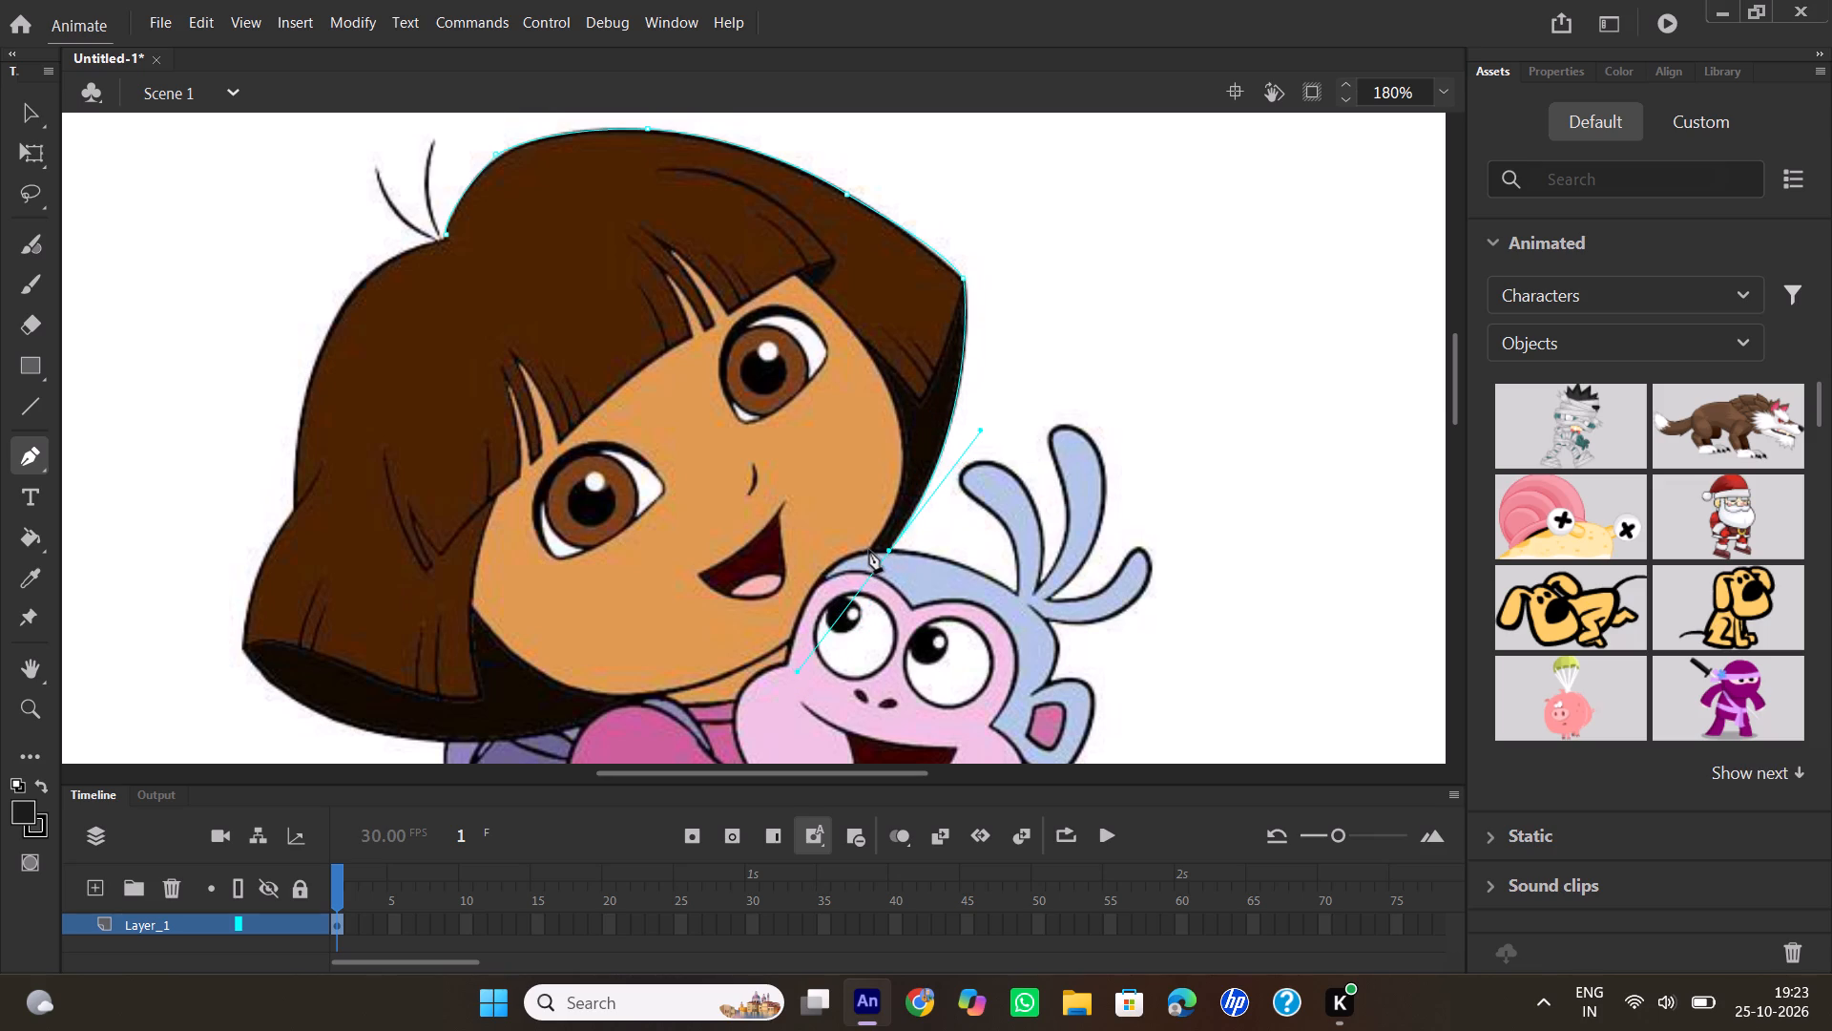
# Continue the outline around the monkey's head to Dora's jaw and along her chin, with corner points at the direction changes.
pyautogui.click(870, 551)
pyautogui.moveTo(793, 639); pyautogui.dragTo(765, 708)
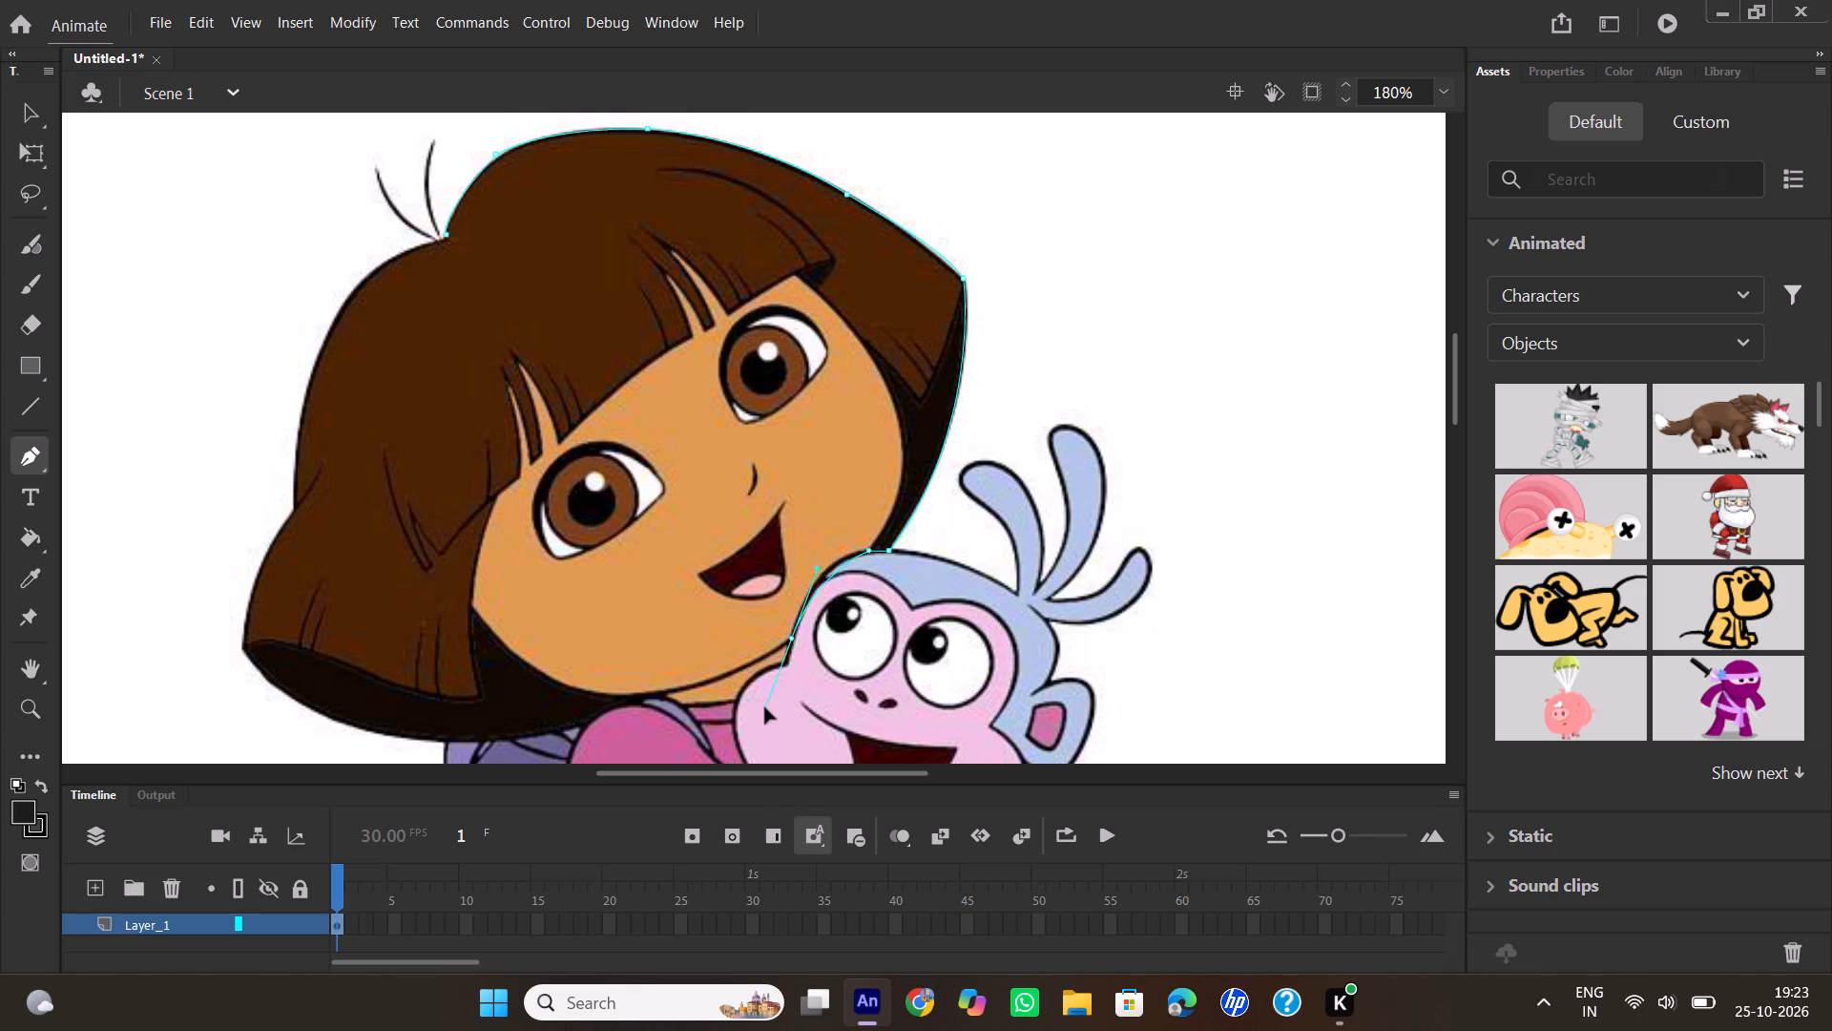
pyautogui.moveTo(765, 708); pyautogui.dragTo(770, 722)
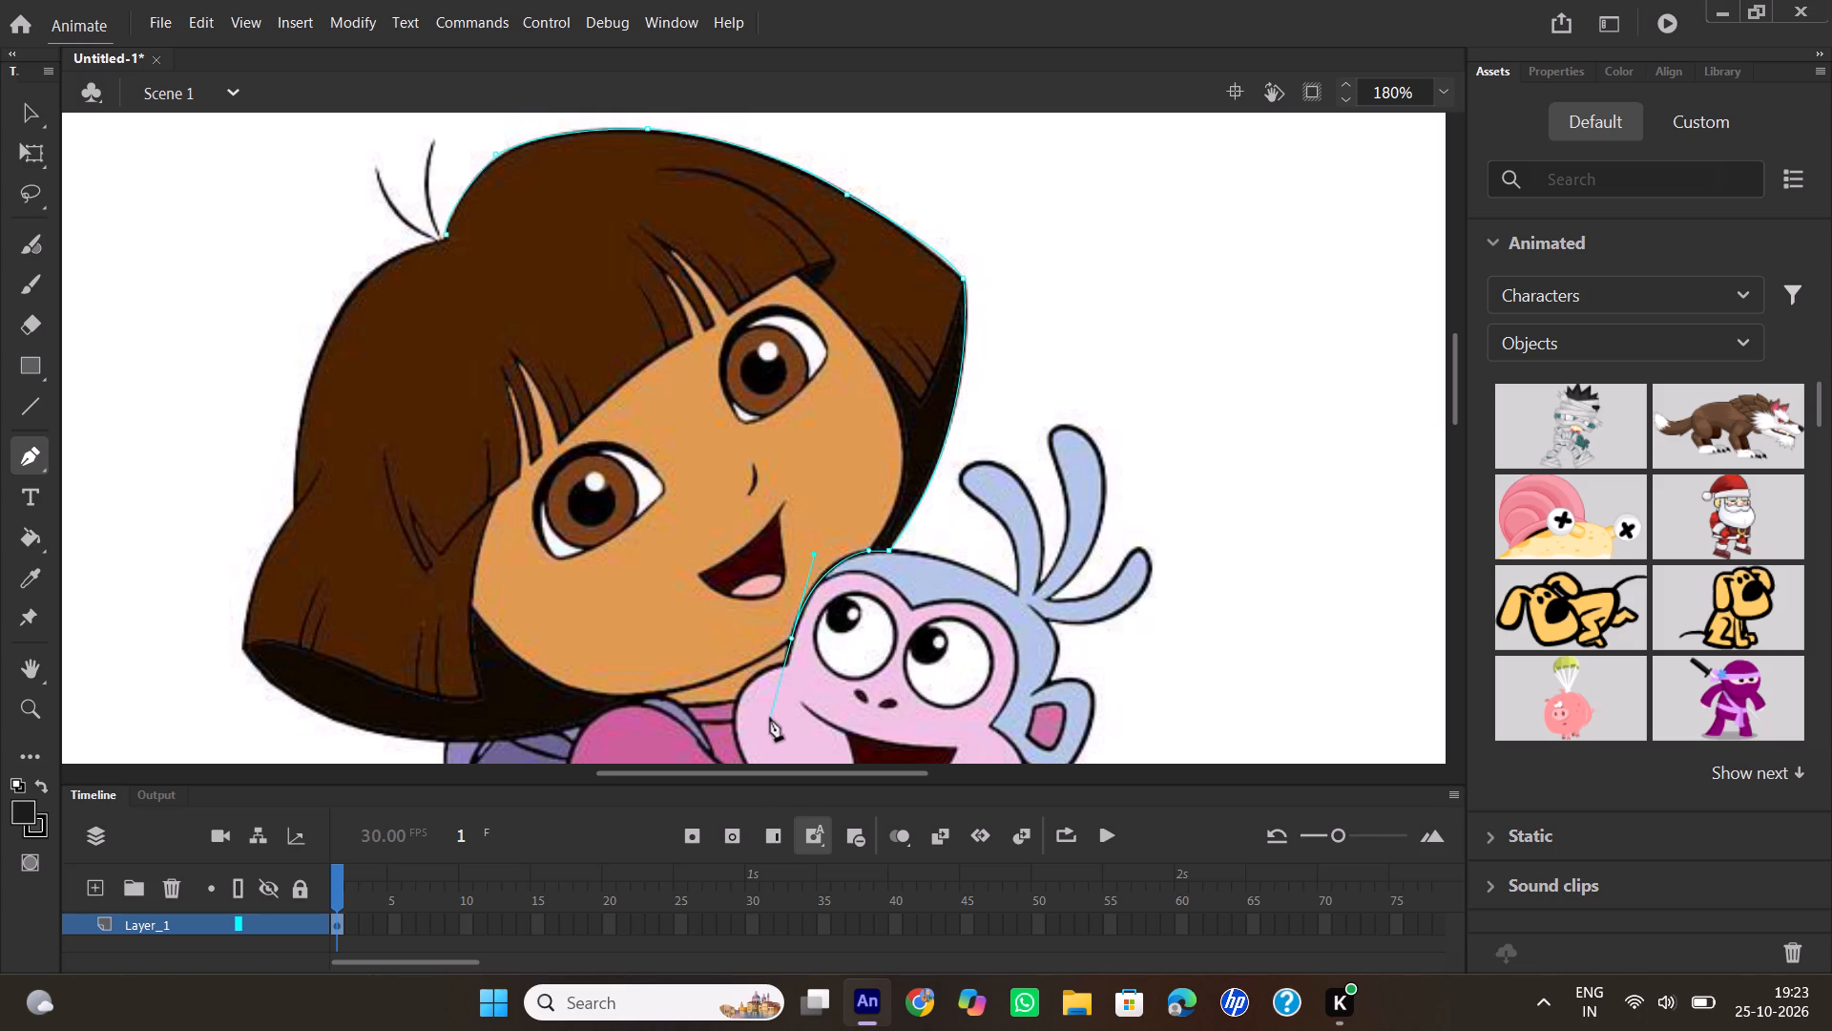
pyautogui.click(794, 642)
pyautogui.moveTo(665, 692); pyautogui.dragTo(651, 698)
pyautogui.moveTo(651, 698); pyautogui.dragTo(609, 697)
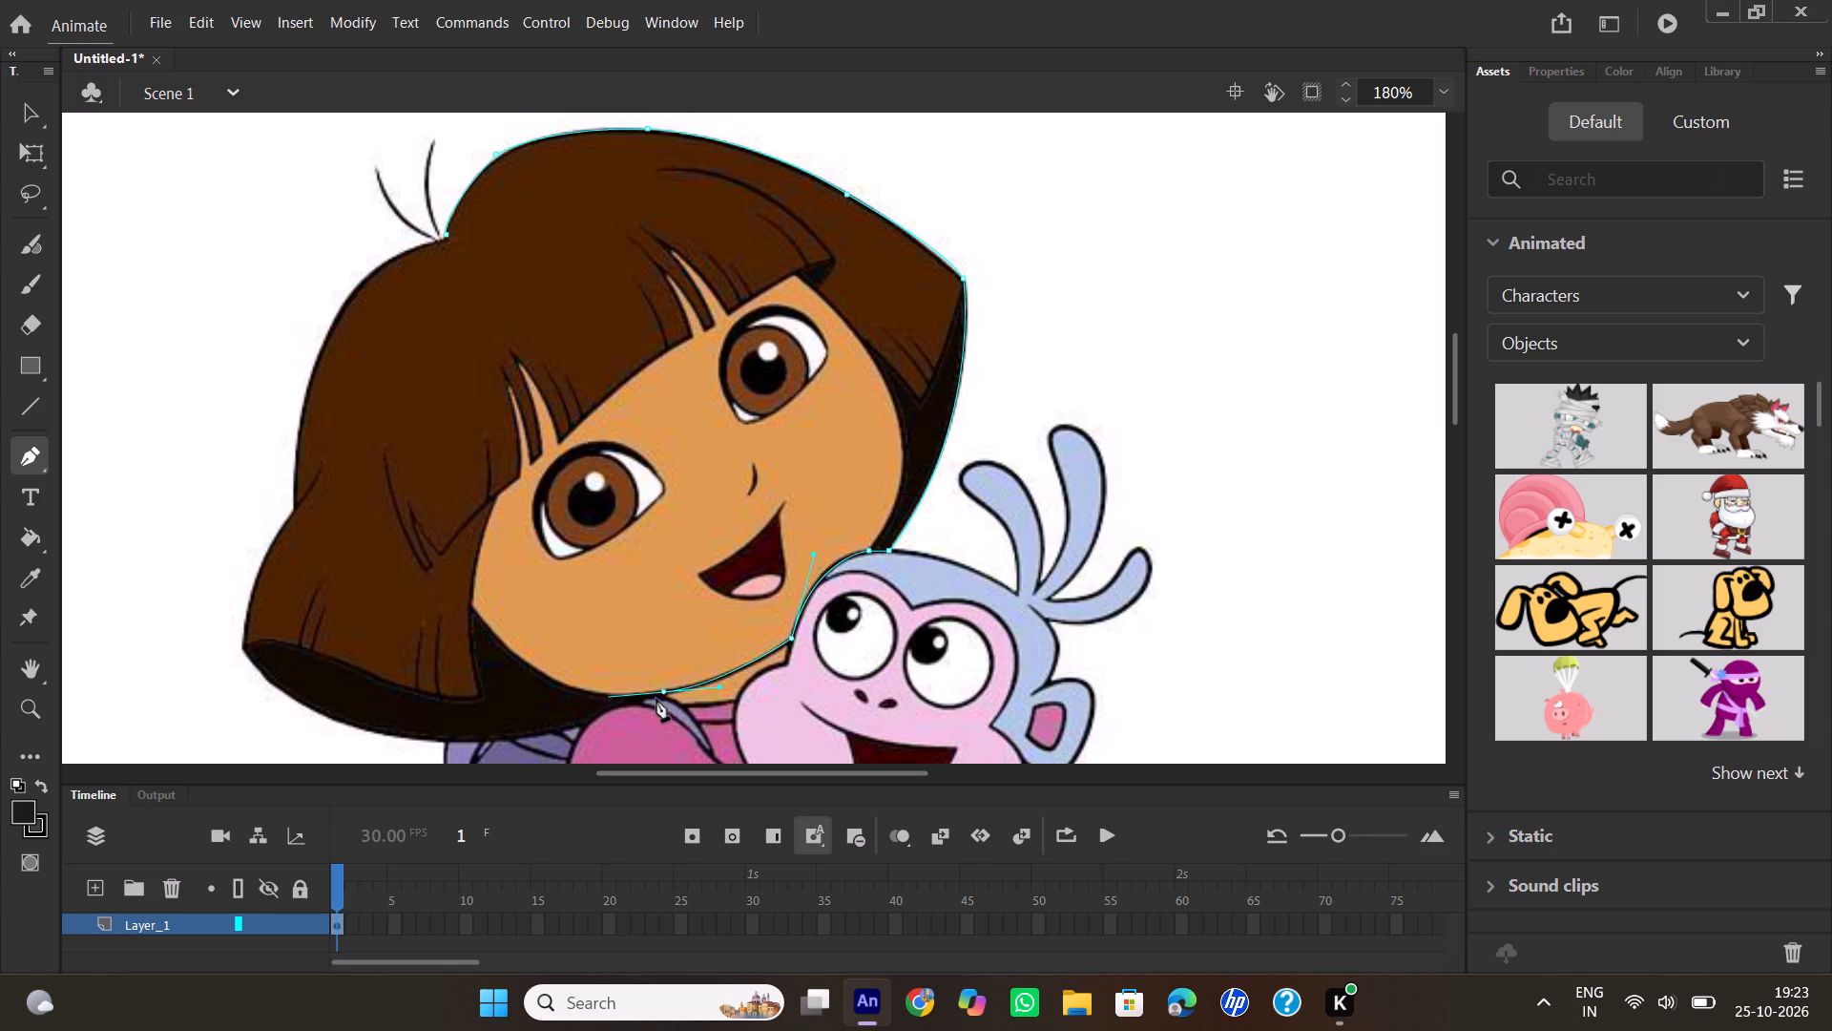
pyautogui.click(662, 693)
# Trace the lower edge of Dora's hair from beneath the chin to the pointed lower corner, ending in a corner point.
pyautogui.moveTo(471, 740); pyautogui.dragTo(384, 739)
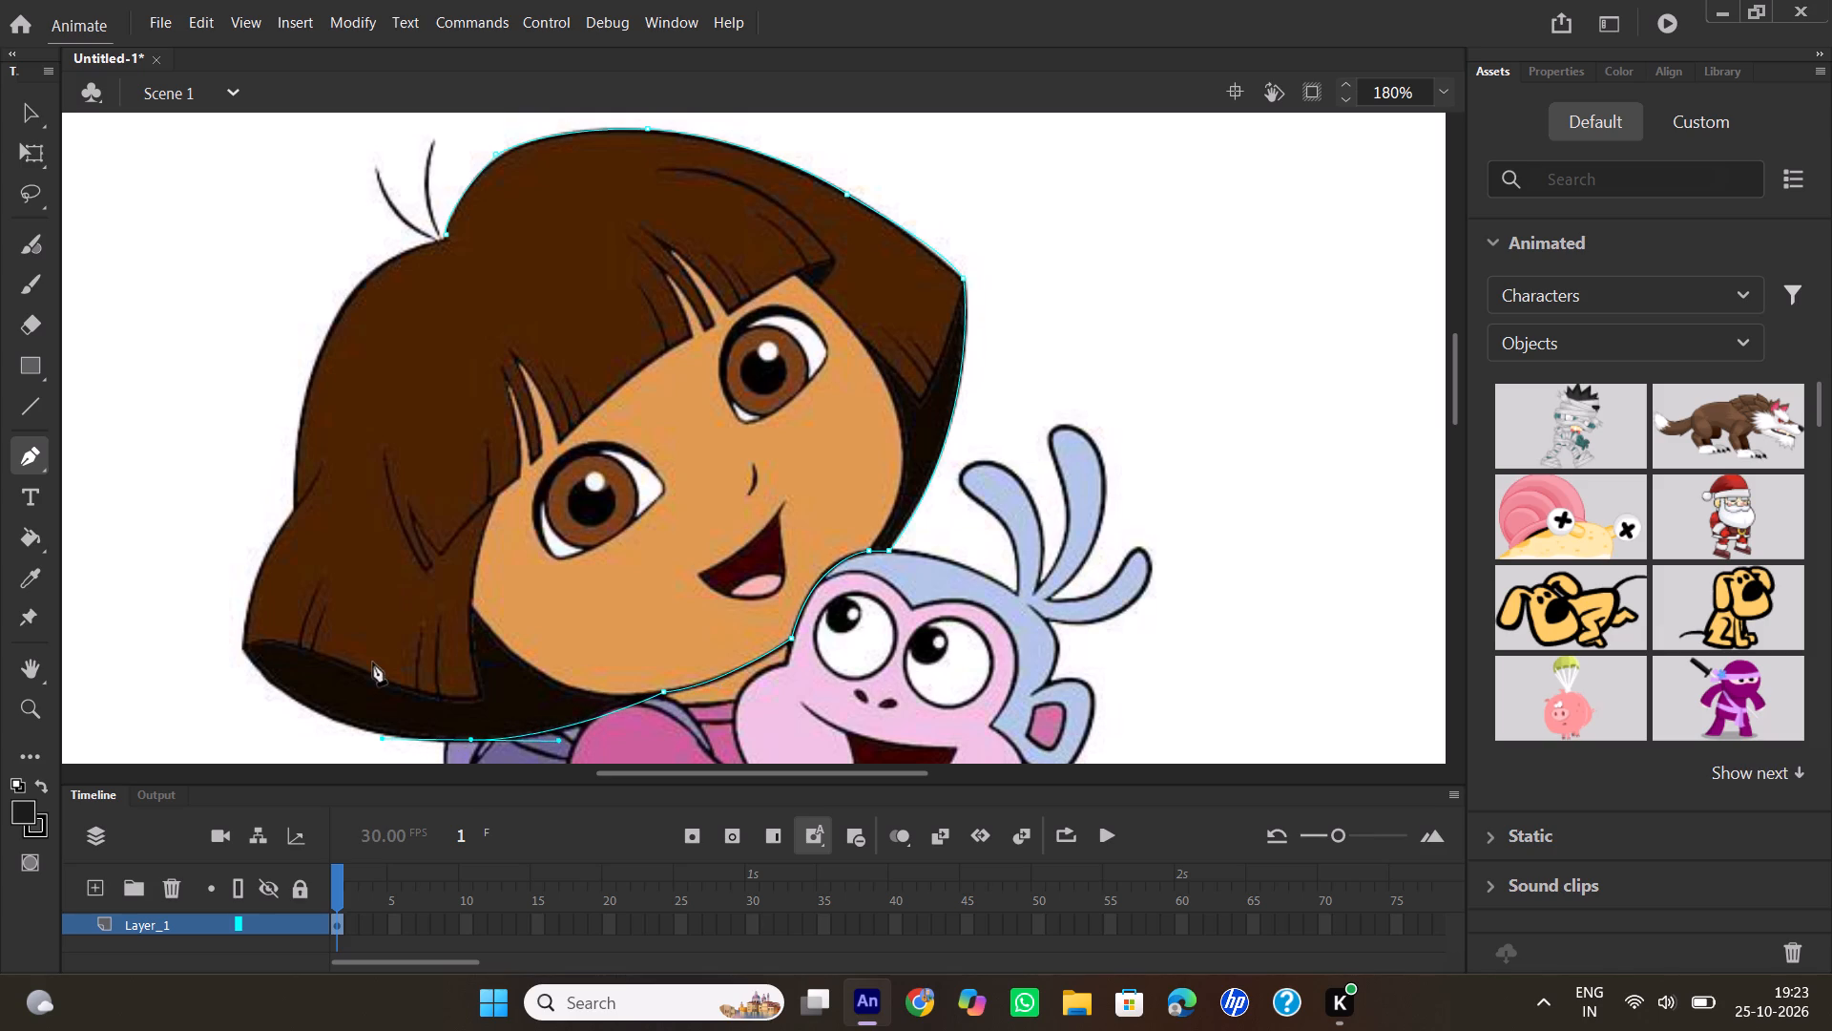
pyautogui.click(472, 743)
pyautogui.moveTo(244, 654); pyautogui.dragTo(184, 618)
pyautogui.moveTo(184, 618); pyautogui.dragTo(166, 573)
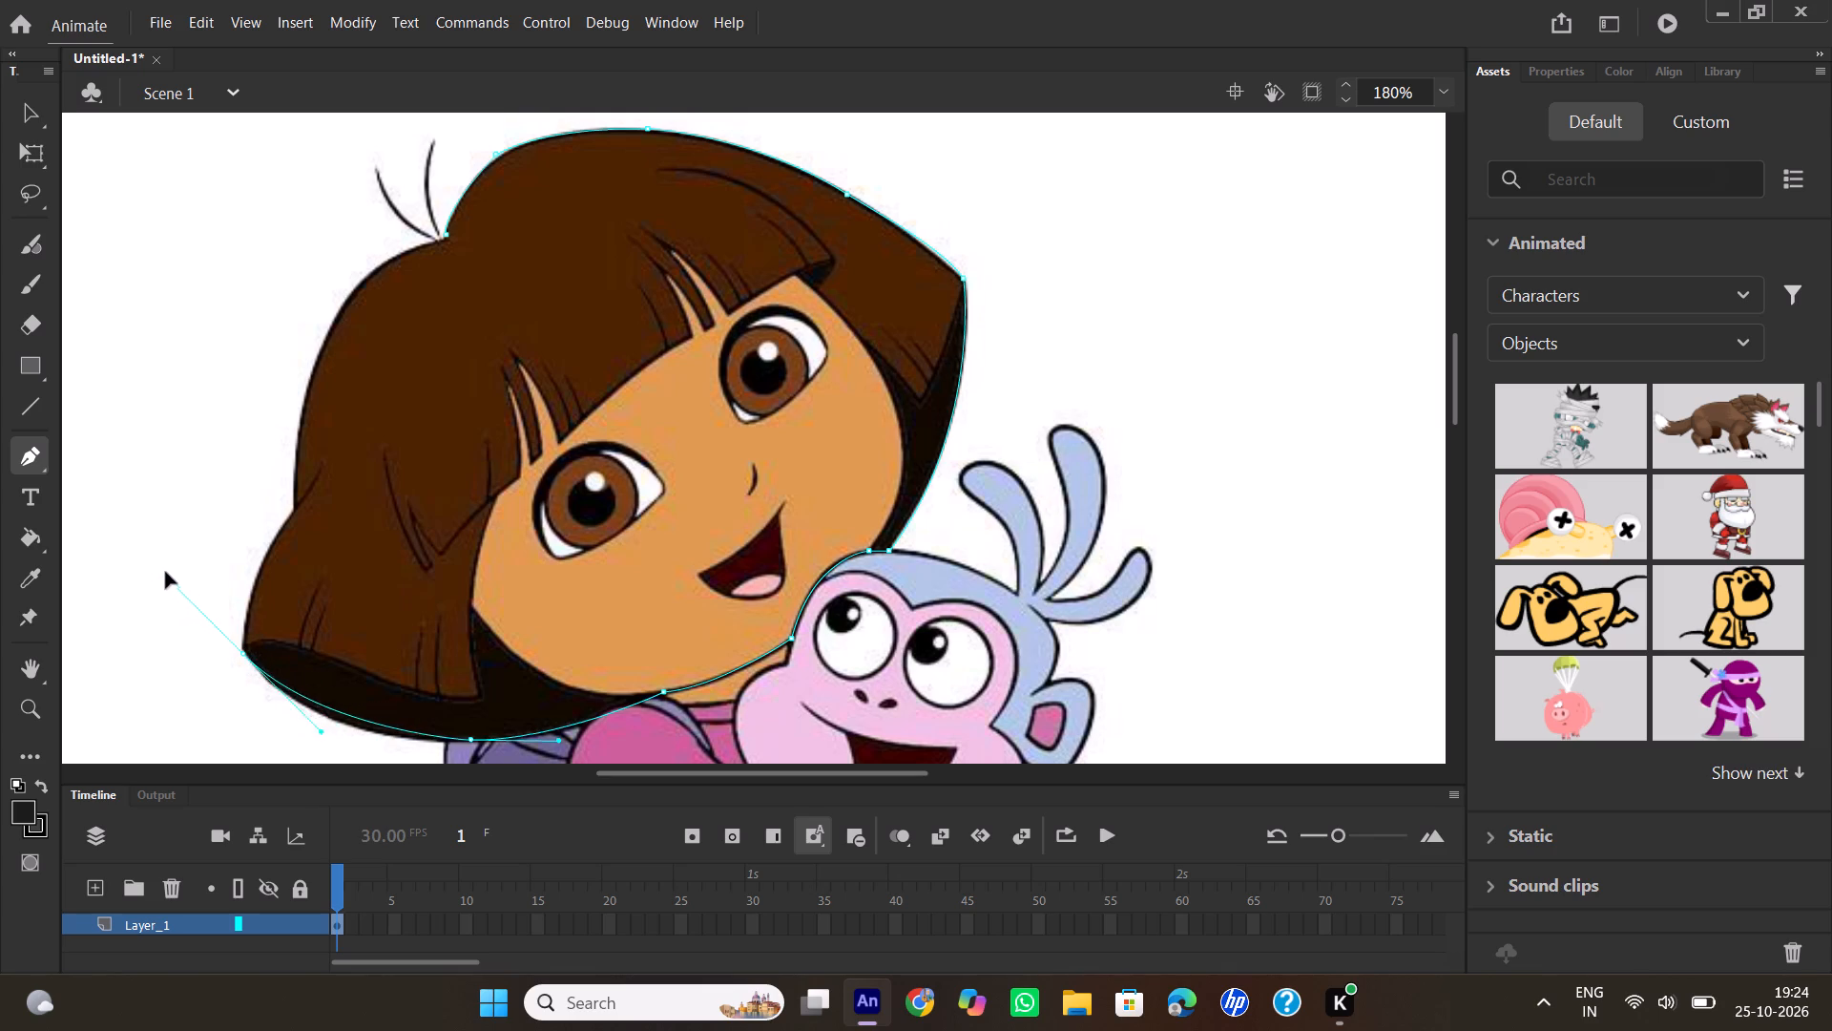
pyautogui.moveTo(166, 573); pyautogui.dragTo(182, 567)
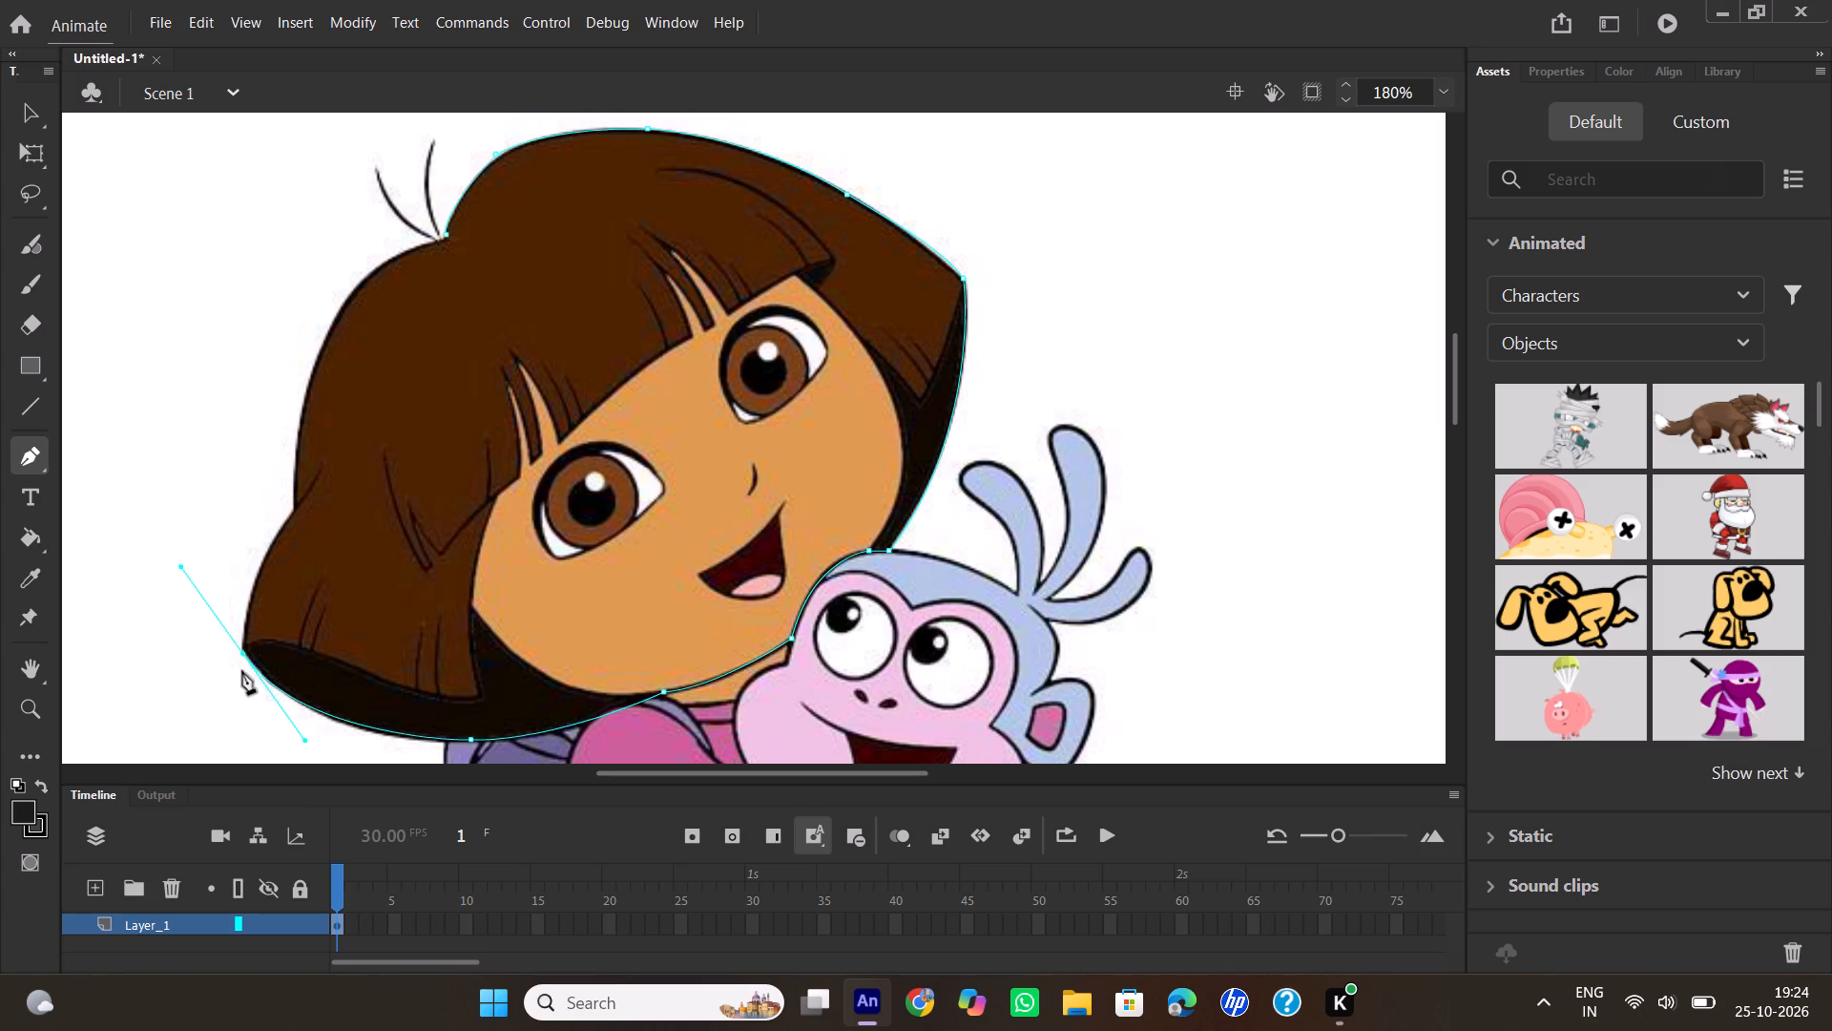
pyautogui.click(244, 651)
# Trace the outer side of the hair from the lower pointed corner past the notch up to the base of the stray hairs.
pyautogui.moveTo(297, 512); pyautogui.dragTo(303, 505)
pyautogui.moveTo(303, 505); pyautogui.dragTo(353, 439)
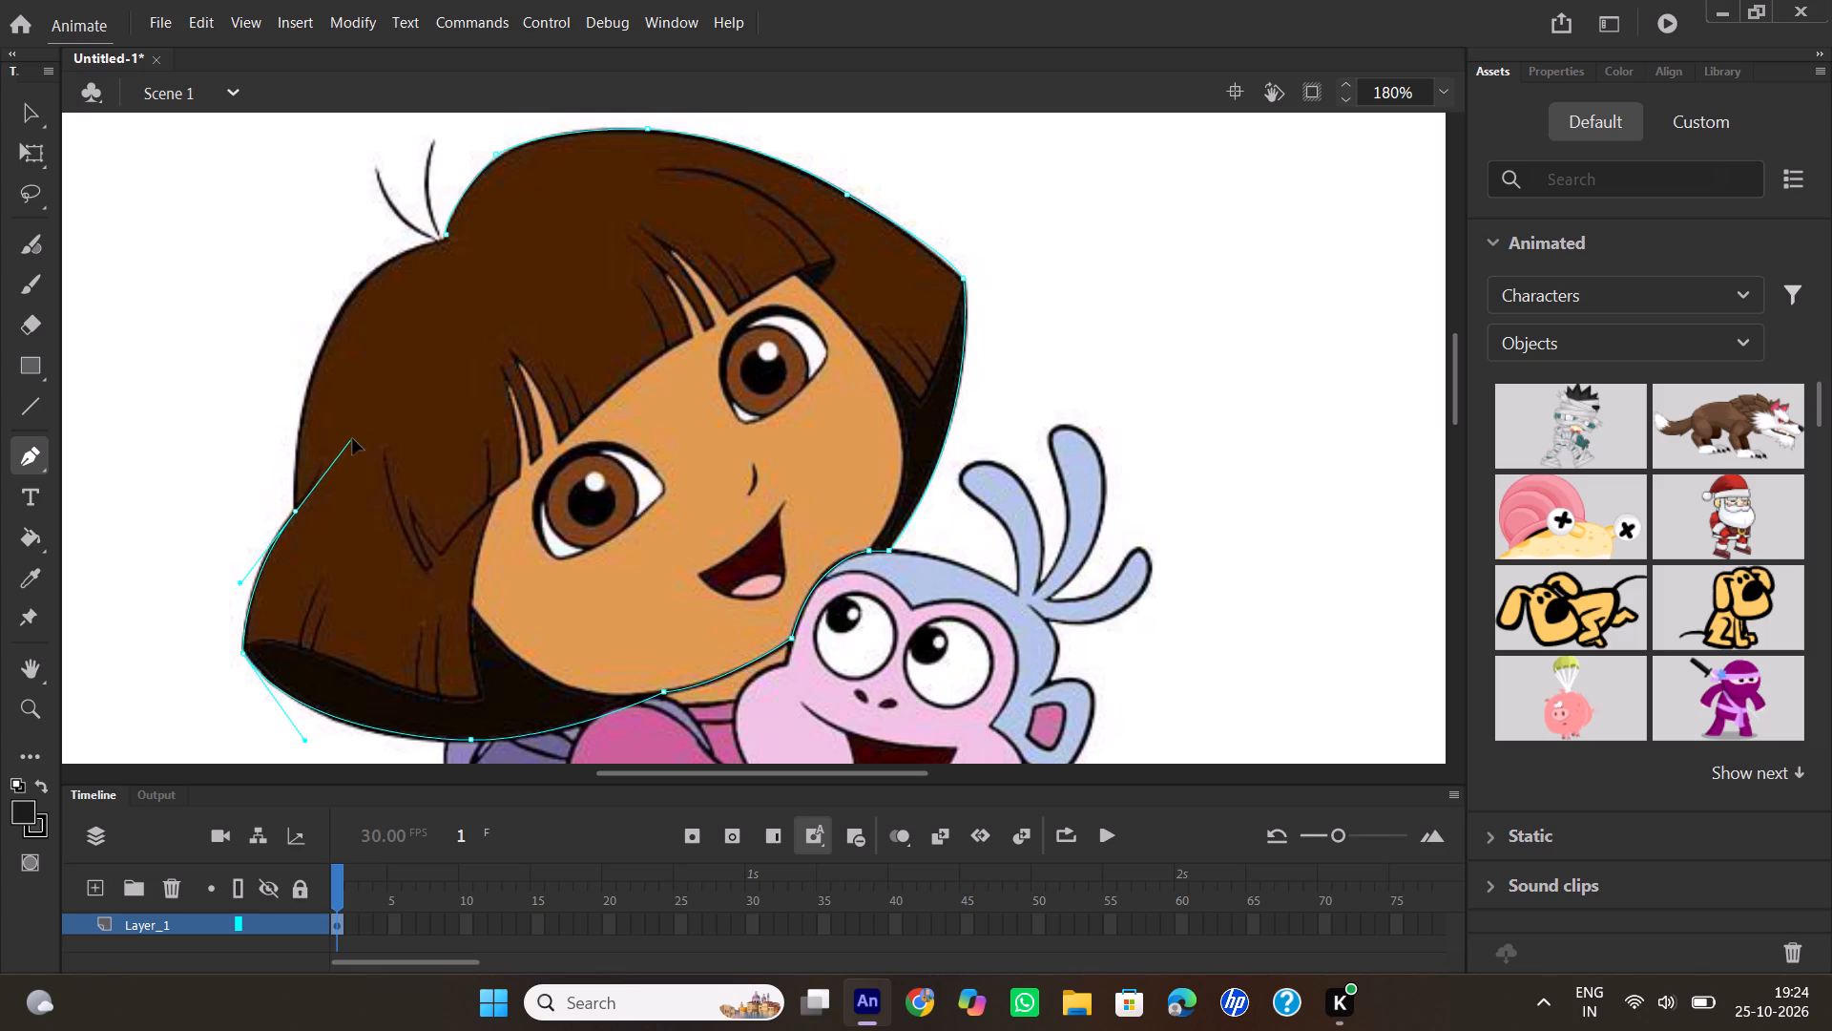
pyautogui.moveTo(353, 439); pyautogui.dragTo(354, 439)
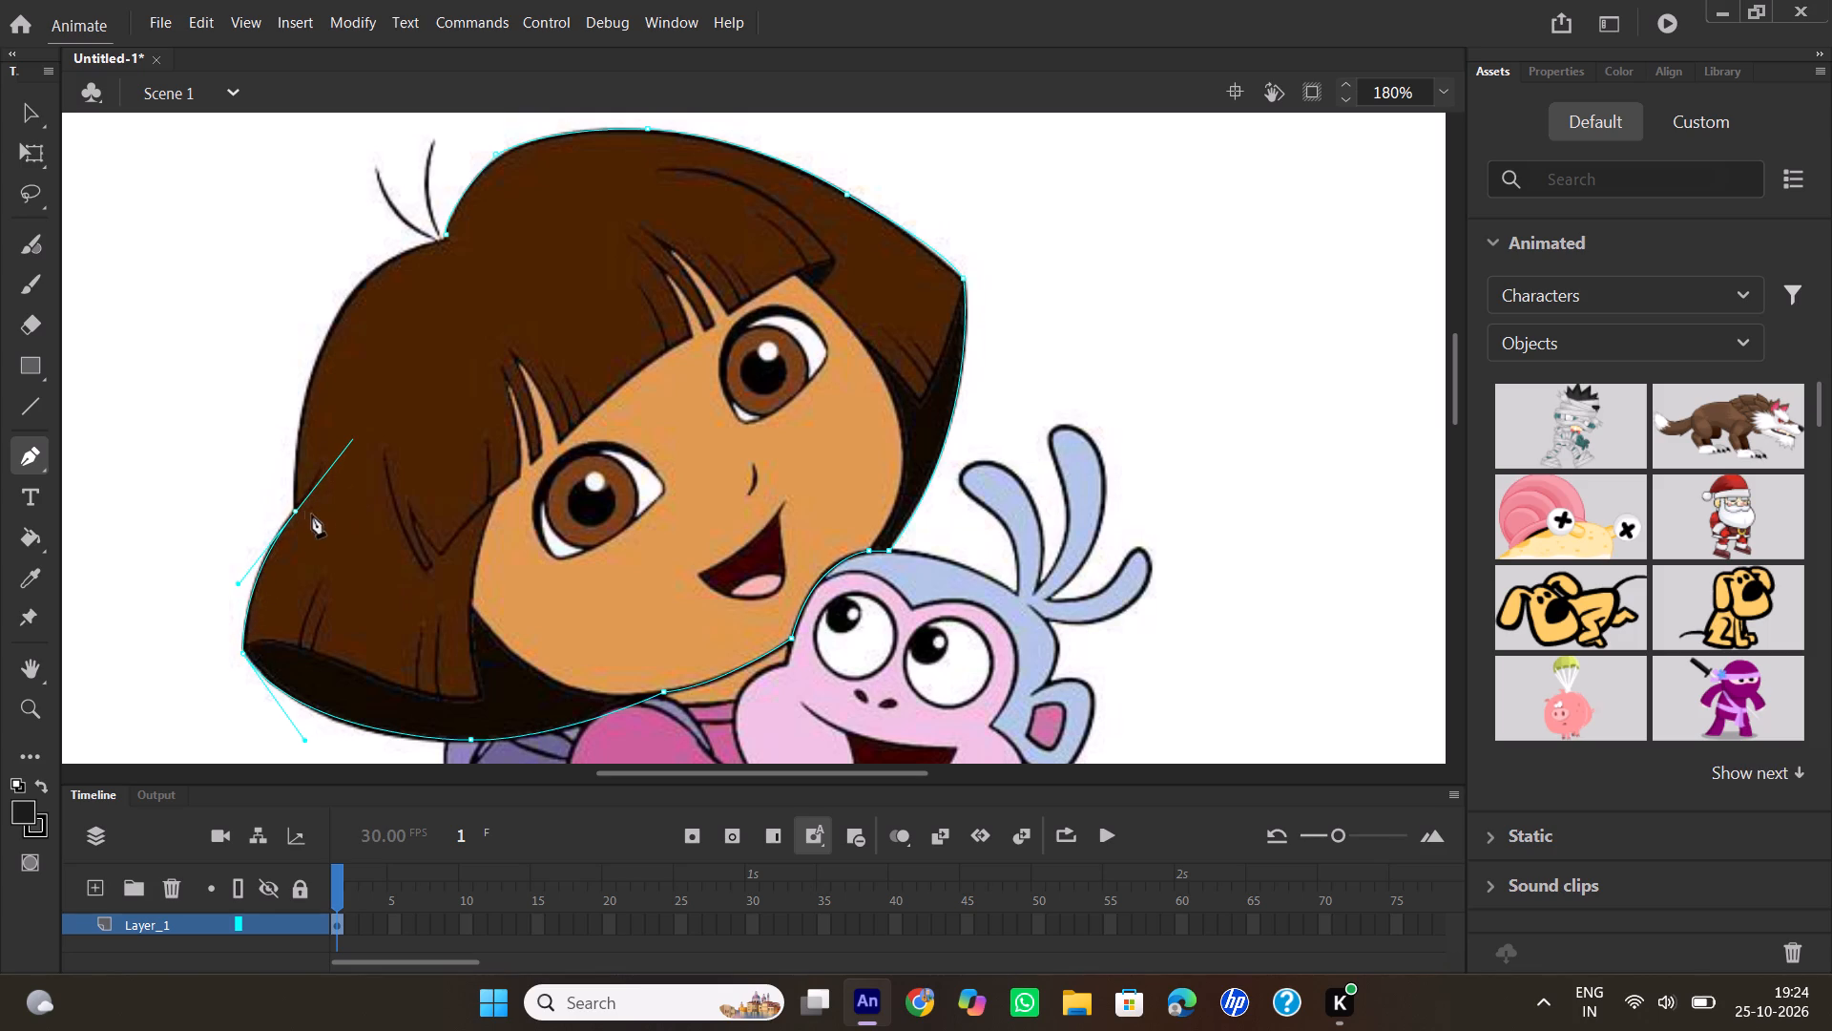
pyautogui.click(294, 512)
pyautogui.moveTo(325, 346); pyautogui.dragTo(338, 326)
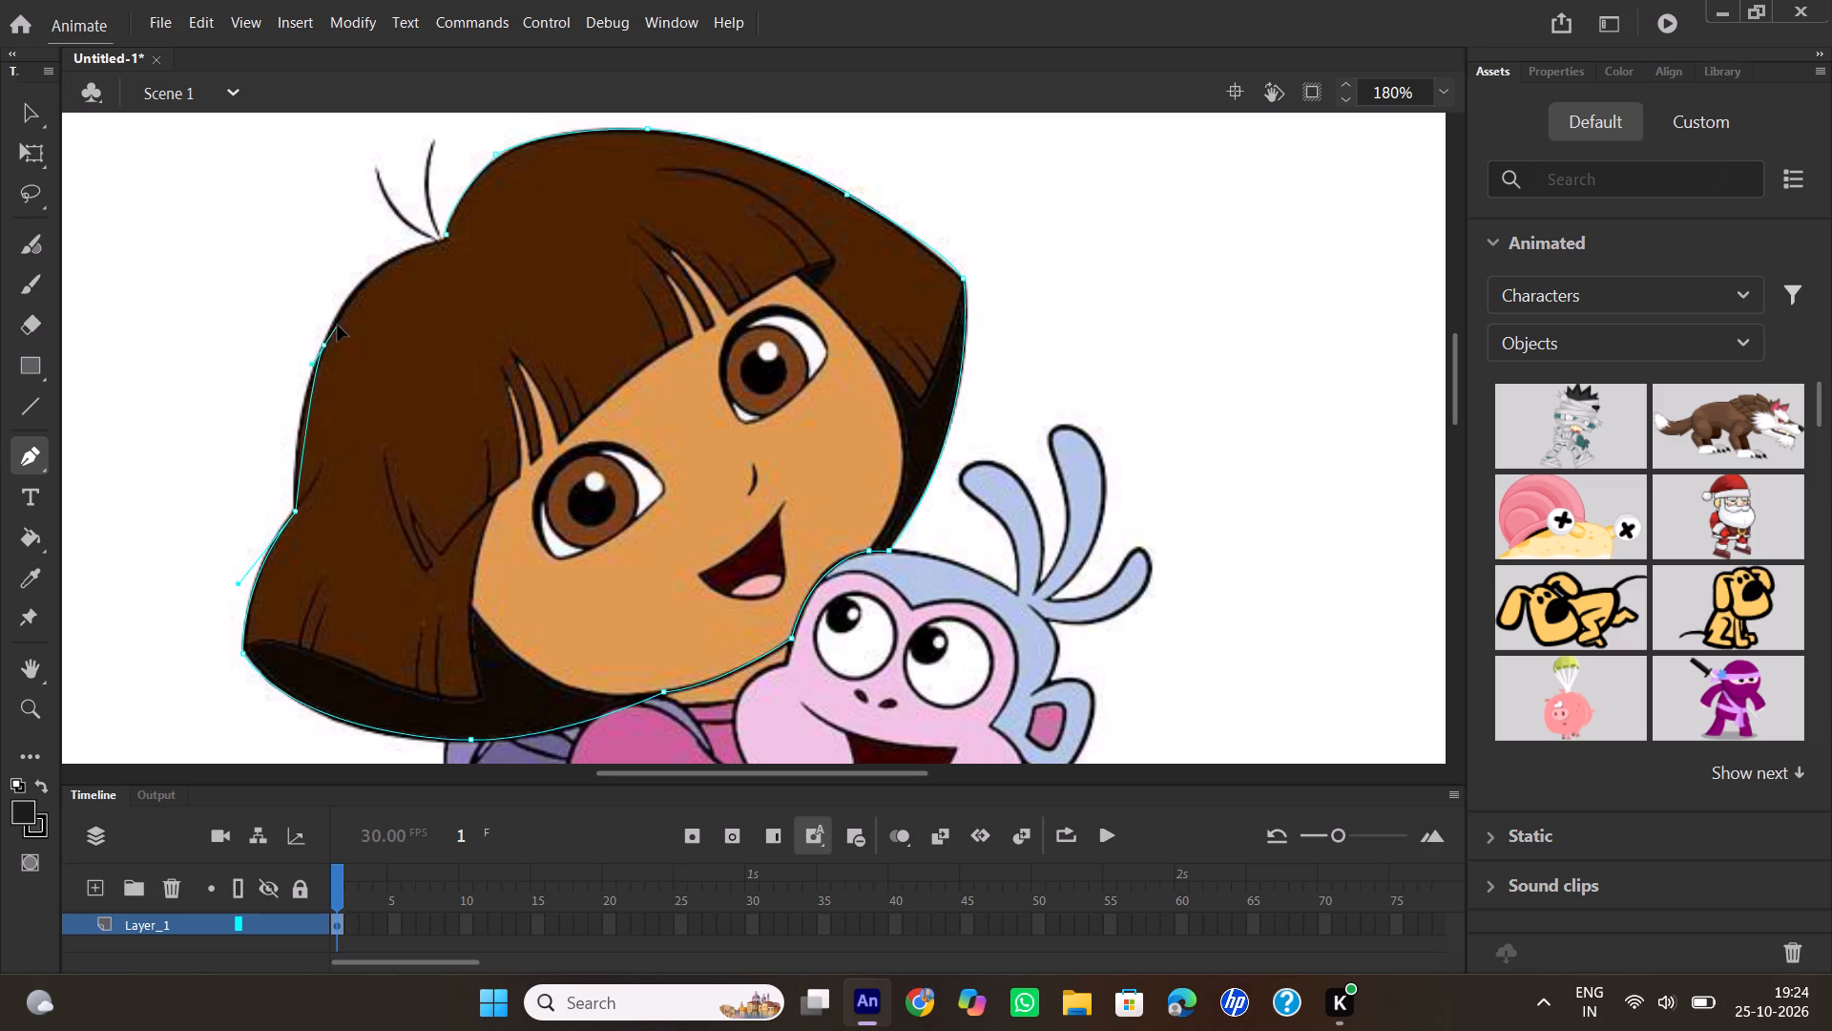
pyautogui.moveTo(338, 326); pyautogui.dragTo(359, 279)
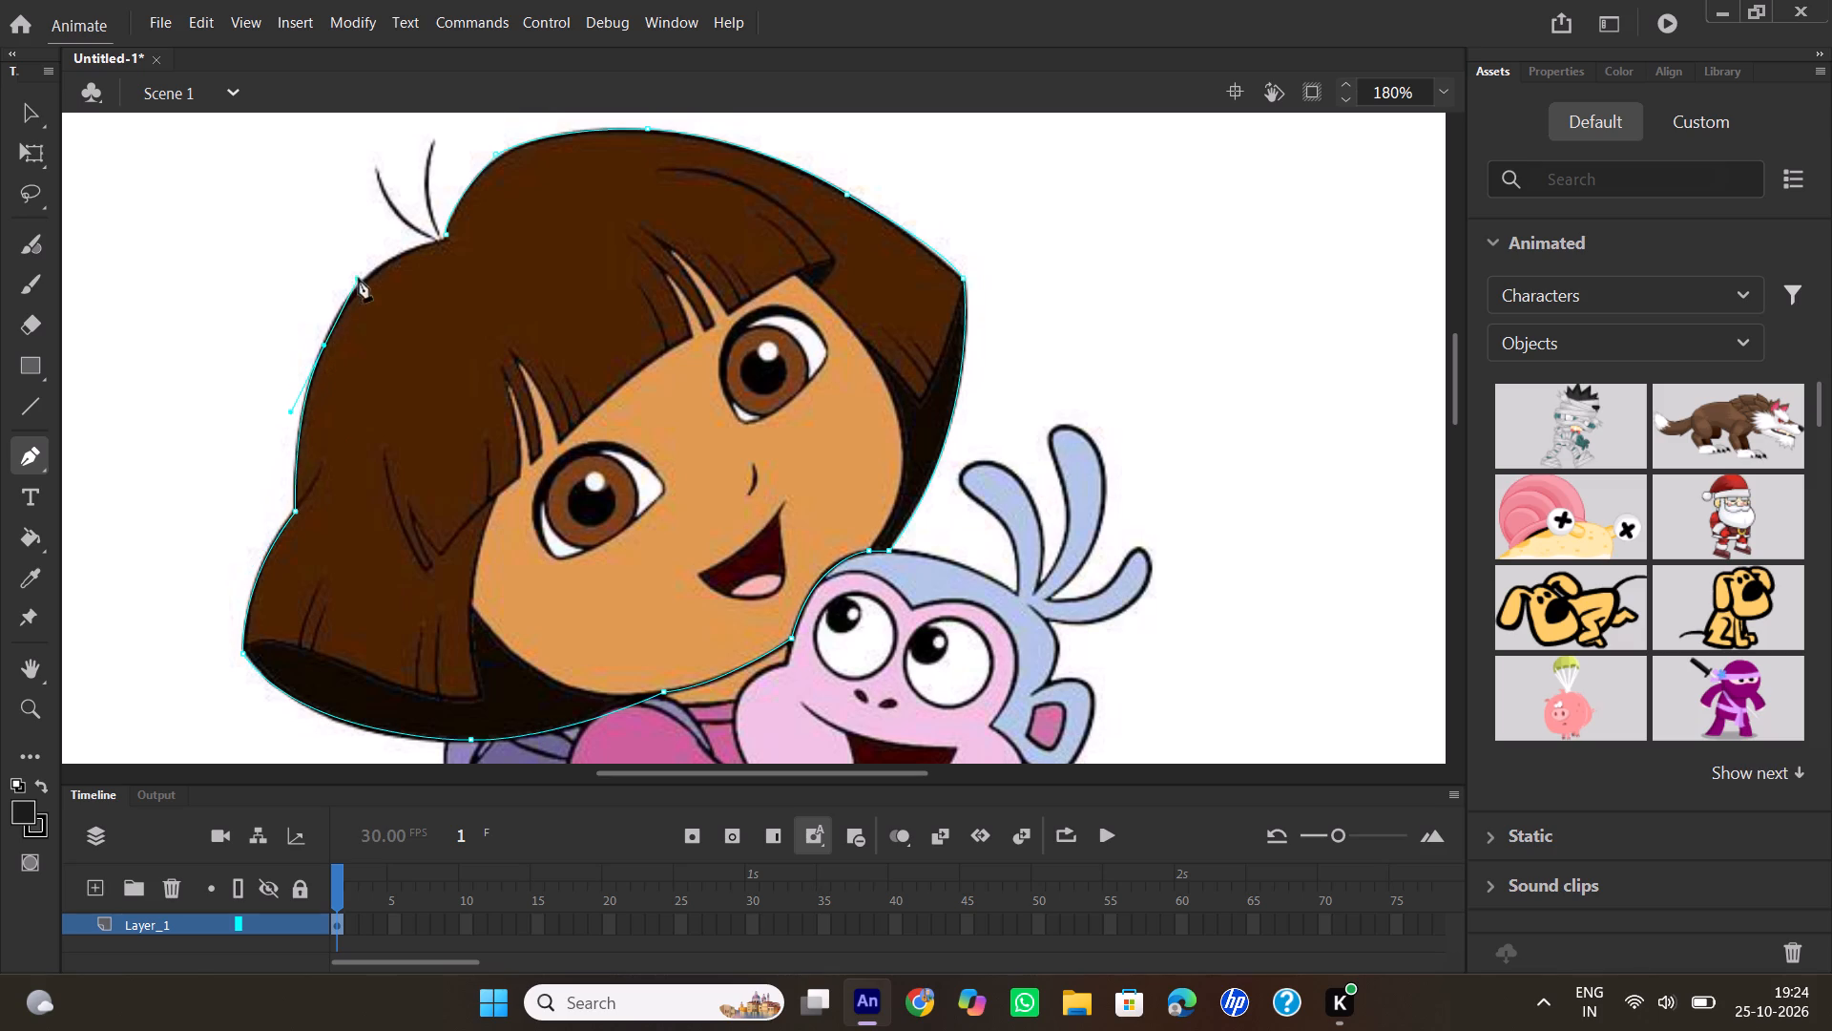
pyautogui.click(324, 345)
pyautogui.moveTo(434, 242); pyautogui.dragTo(462, 234)
pyautogui.moveTo(462, 234); pyautogui.dragTo(528, 218)
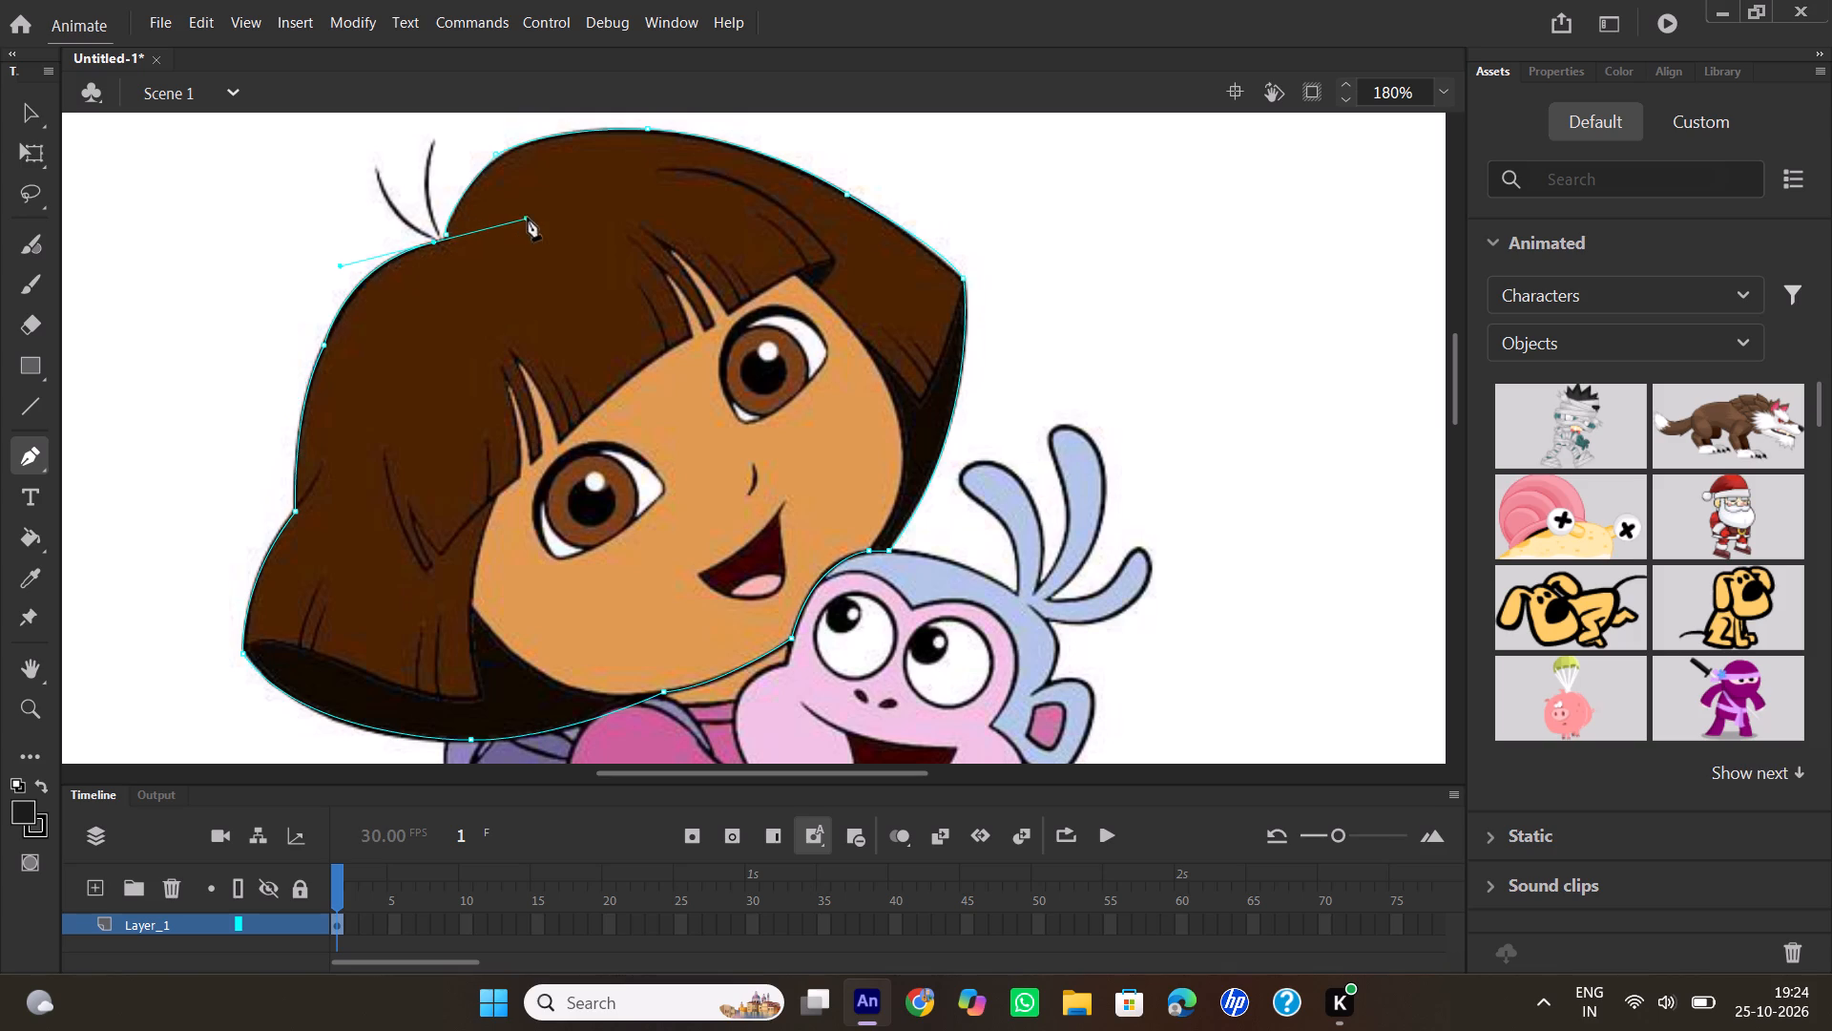
pyautogui.click(435, 241)
# Trace the longer-leaning outer stray hair up to its tip and back down to its base, with corner points at both ends.
pyautogui.moveTo(379, 168); pyautogui.dragTo(377, 152)
pyautogui.moveTo(377, 152); pyautogui.dragTo(393, 132)
pyautogui.moveTo(393, 132); pyautogui.dragTo(383, 105)
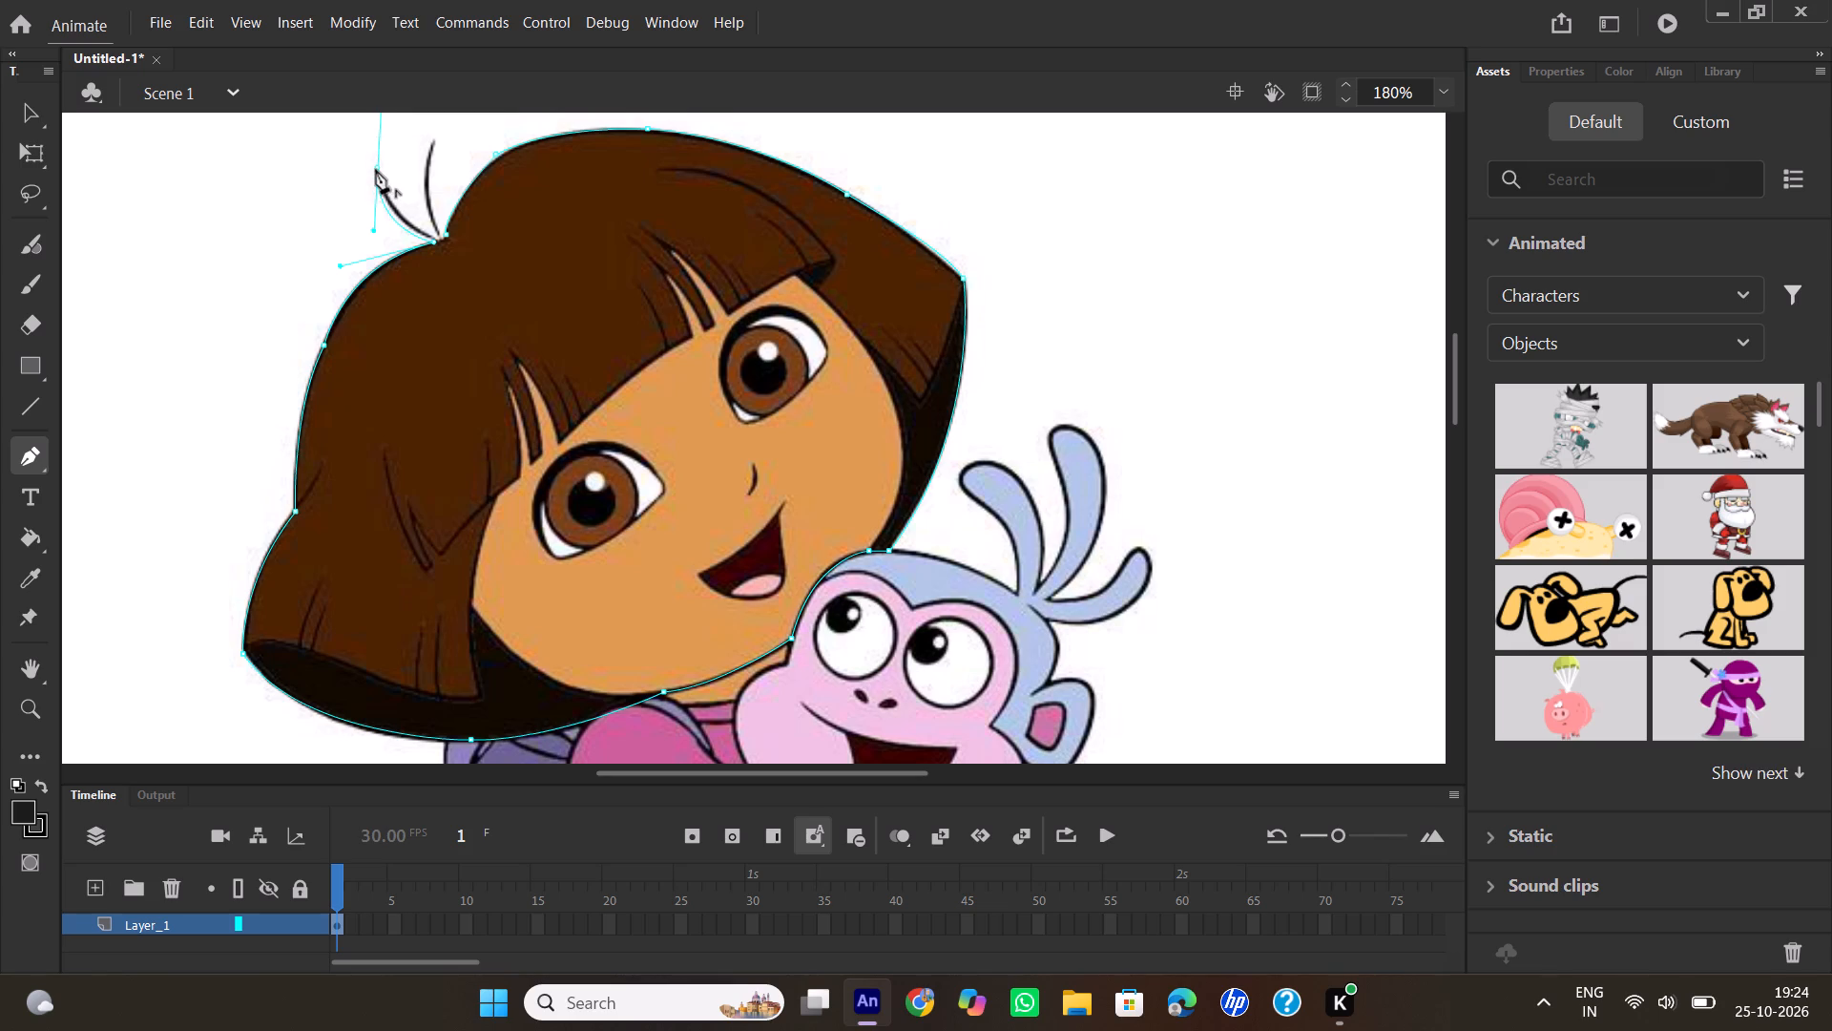
pyautogui.click(376, 170)
pyautogui.moveTo(434, 233); pyautogui.dragTo(468, 236)
pyautogui.moveTo(468, 236); pyautogui.dragTo(470, 237)
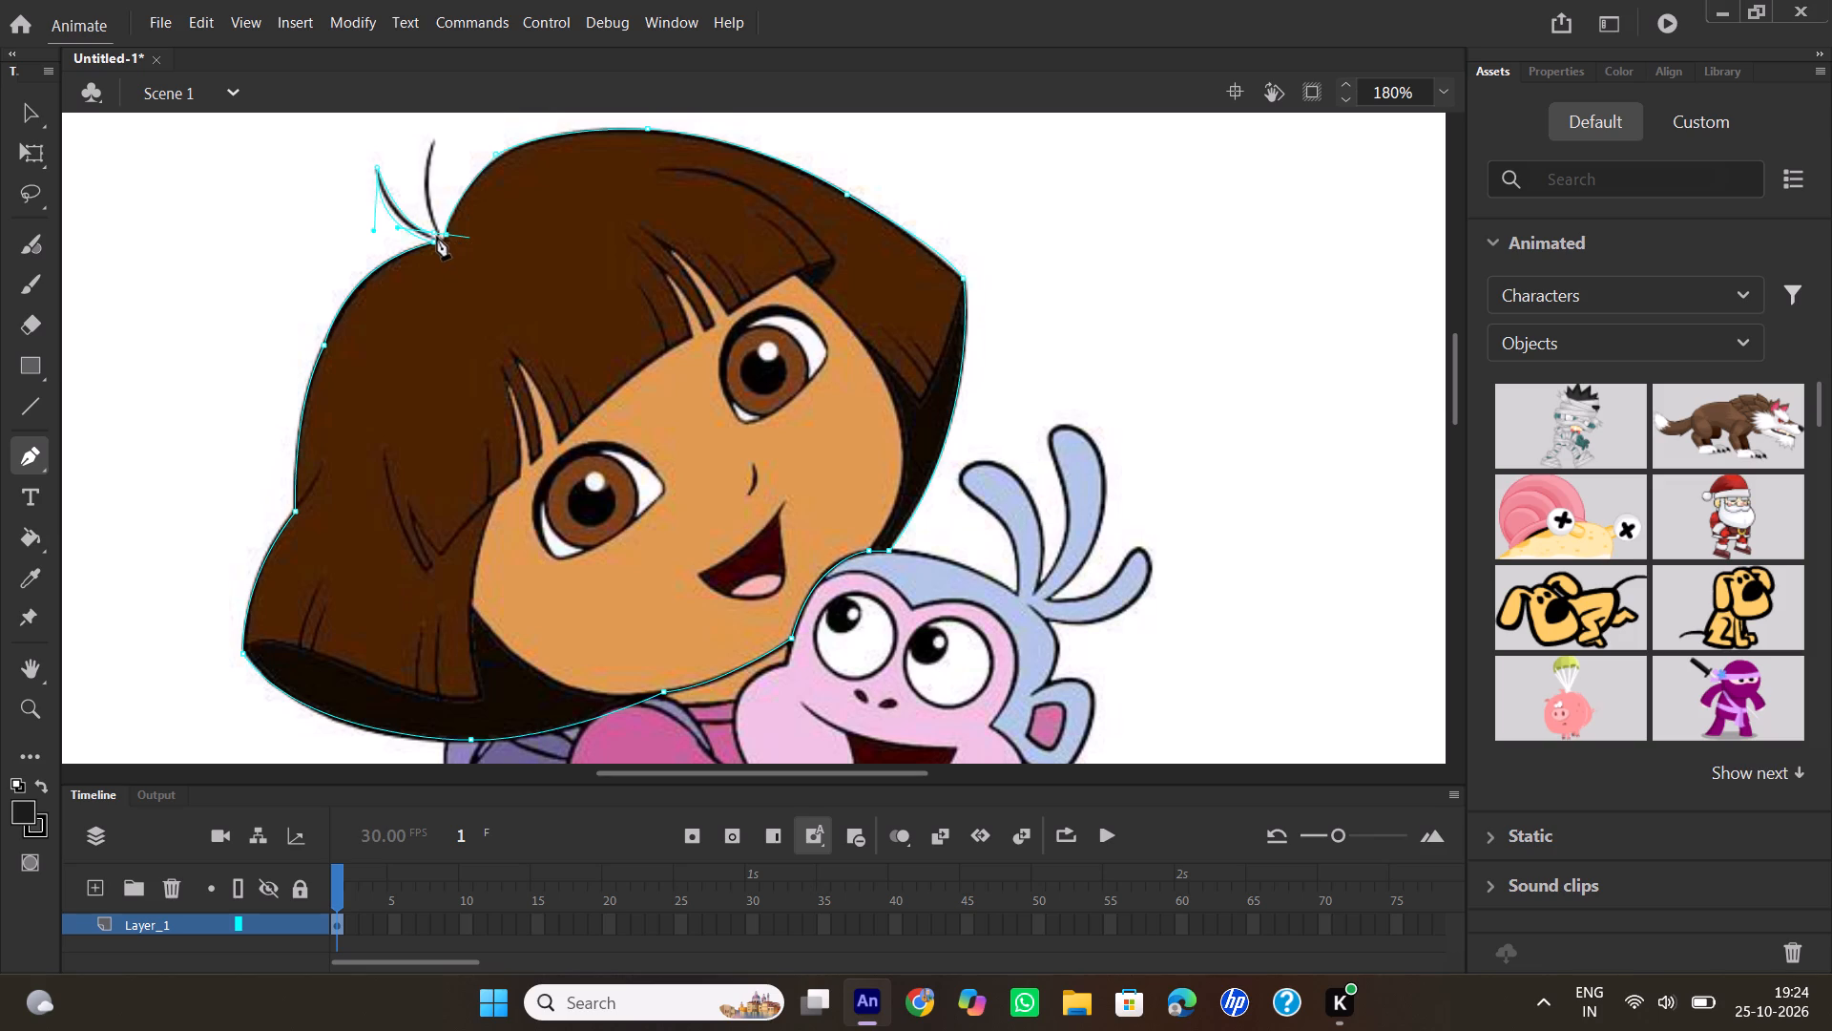
pyautogui.click(436, 235)
# Trace the inner stray hair up to its tip and back down, closing the hair outline at its starting point.
pyautogui.moveTo(436, 139); pyautogui.dragTo(465, 116)
pyautogui.moveTo(465, 116); pyautogui.dragTo(468, 101)
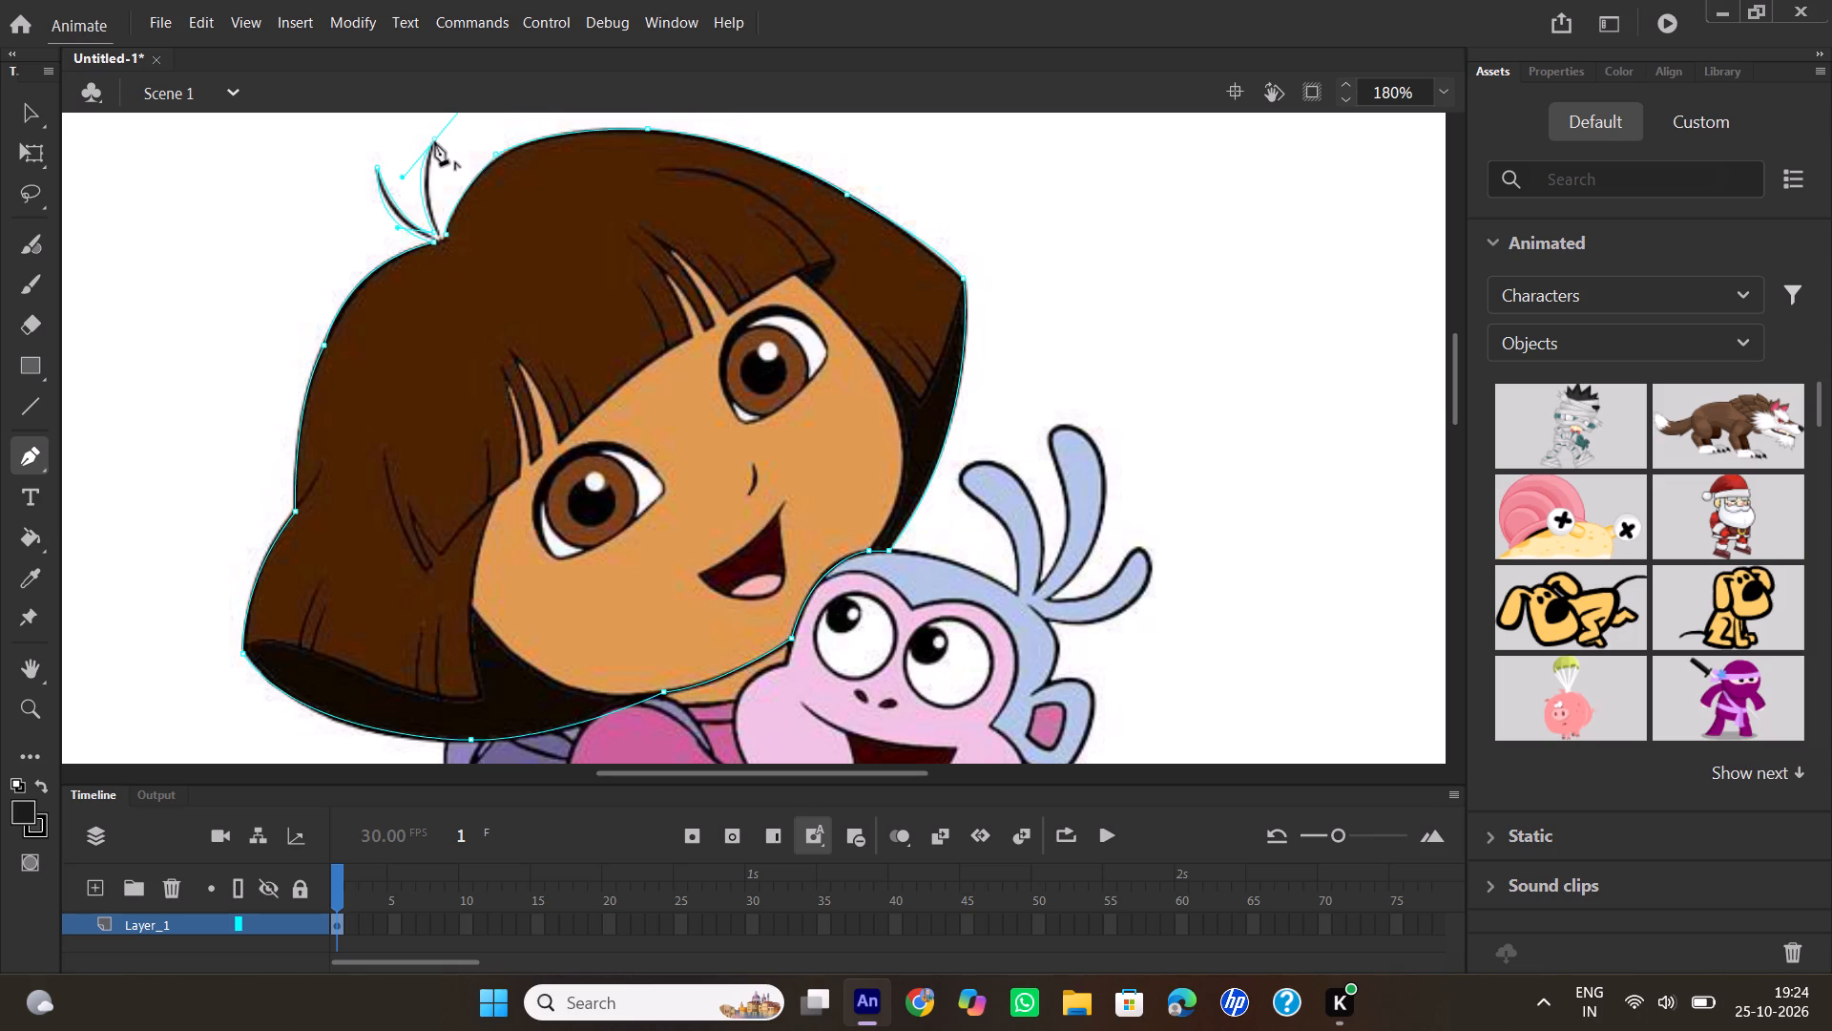
pyautogui.click(435, 142)
pyautogui.moveTo(448, 233); pyautogui.dragTo(476, 265)
# Start a new path on the upper fringe line, curve it down to the fringe's outer corner and along its edge to the first gap, with corner points.
pyautogui.click(664, 172)
pyautogui.moveTo(833, 261); pyautogui.dragTo(906, 365)
pyautogui.click(832, 263)
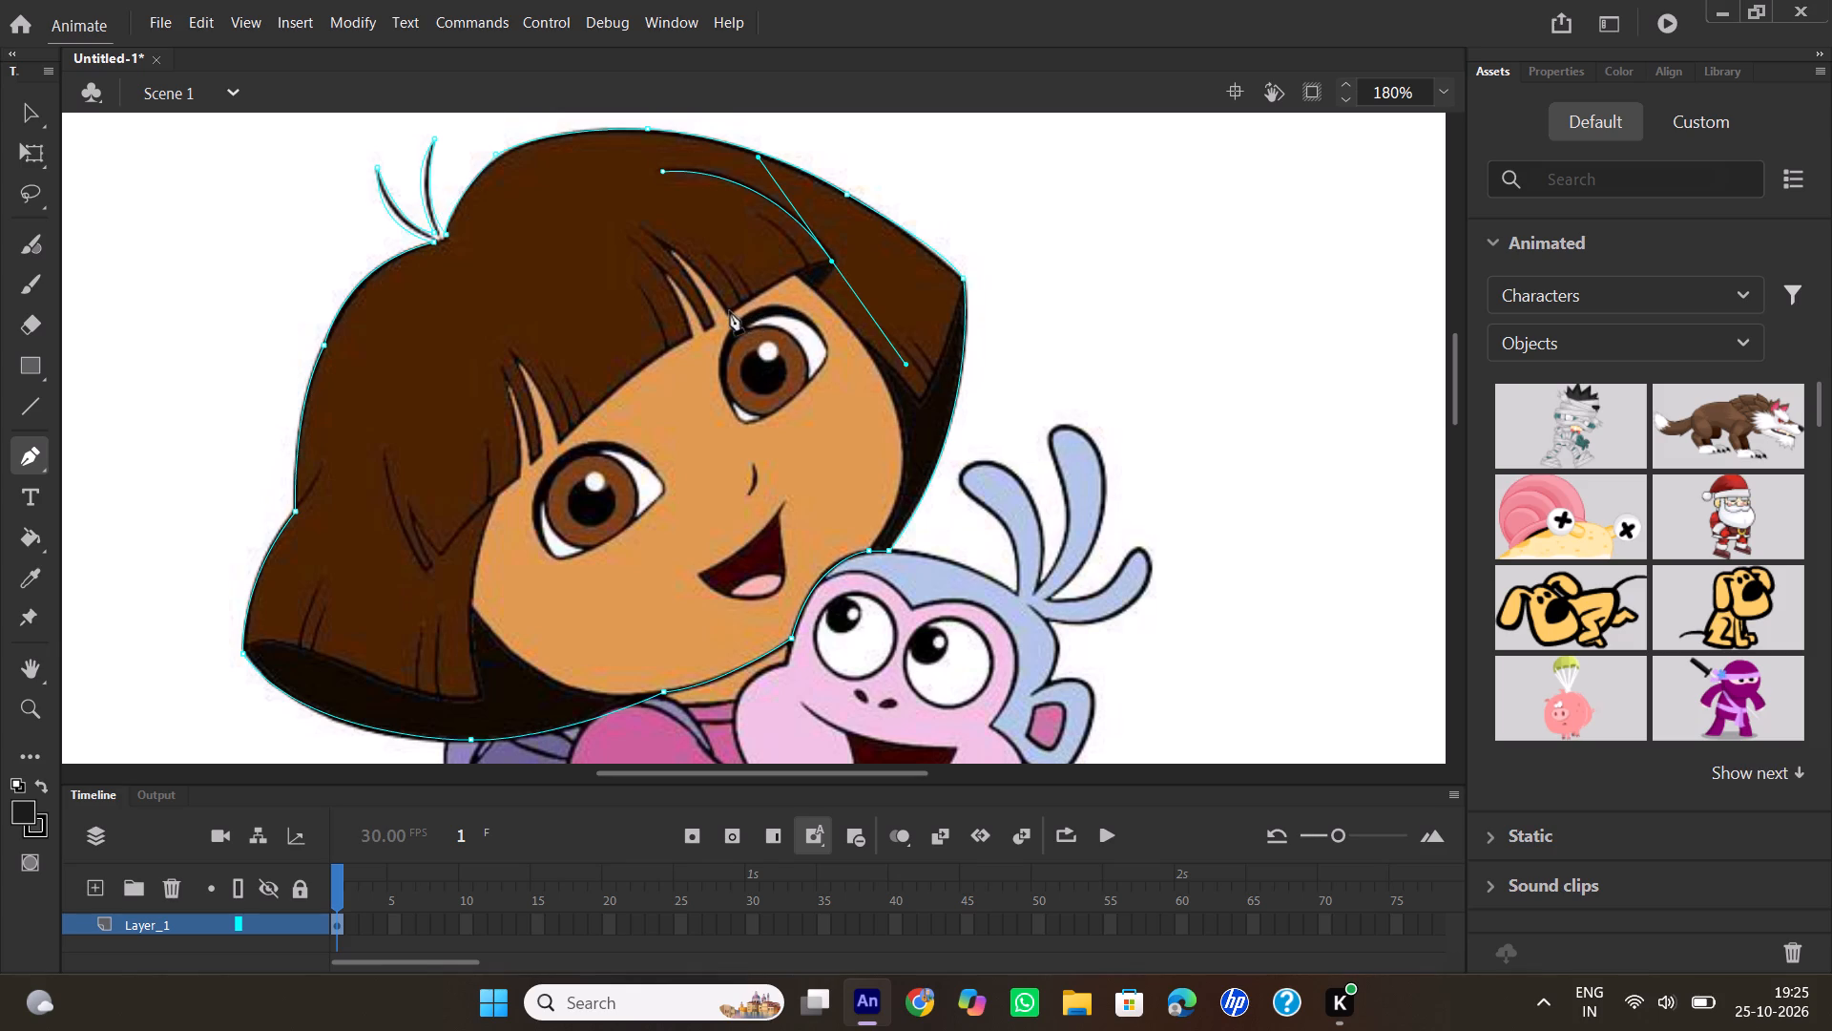
pyautogui.moveTo(730, 311); pyautogui.dragTo(693, 347)
pyautogui.moveTo(693, 347); pyautogui.dragTo(687, 342)
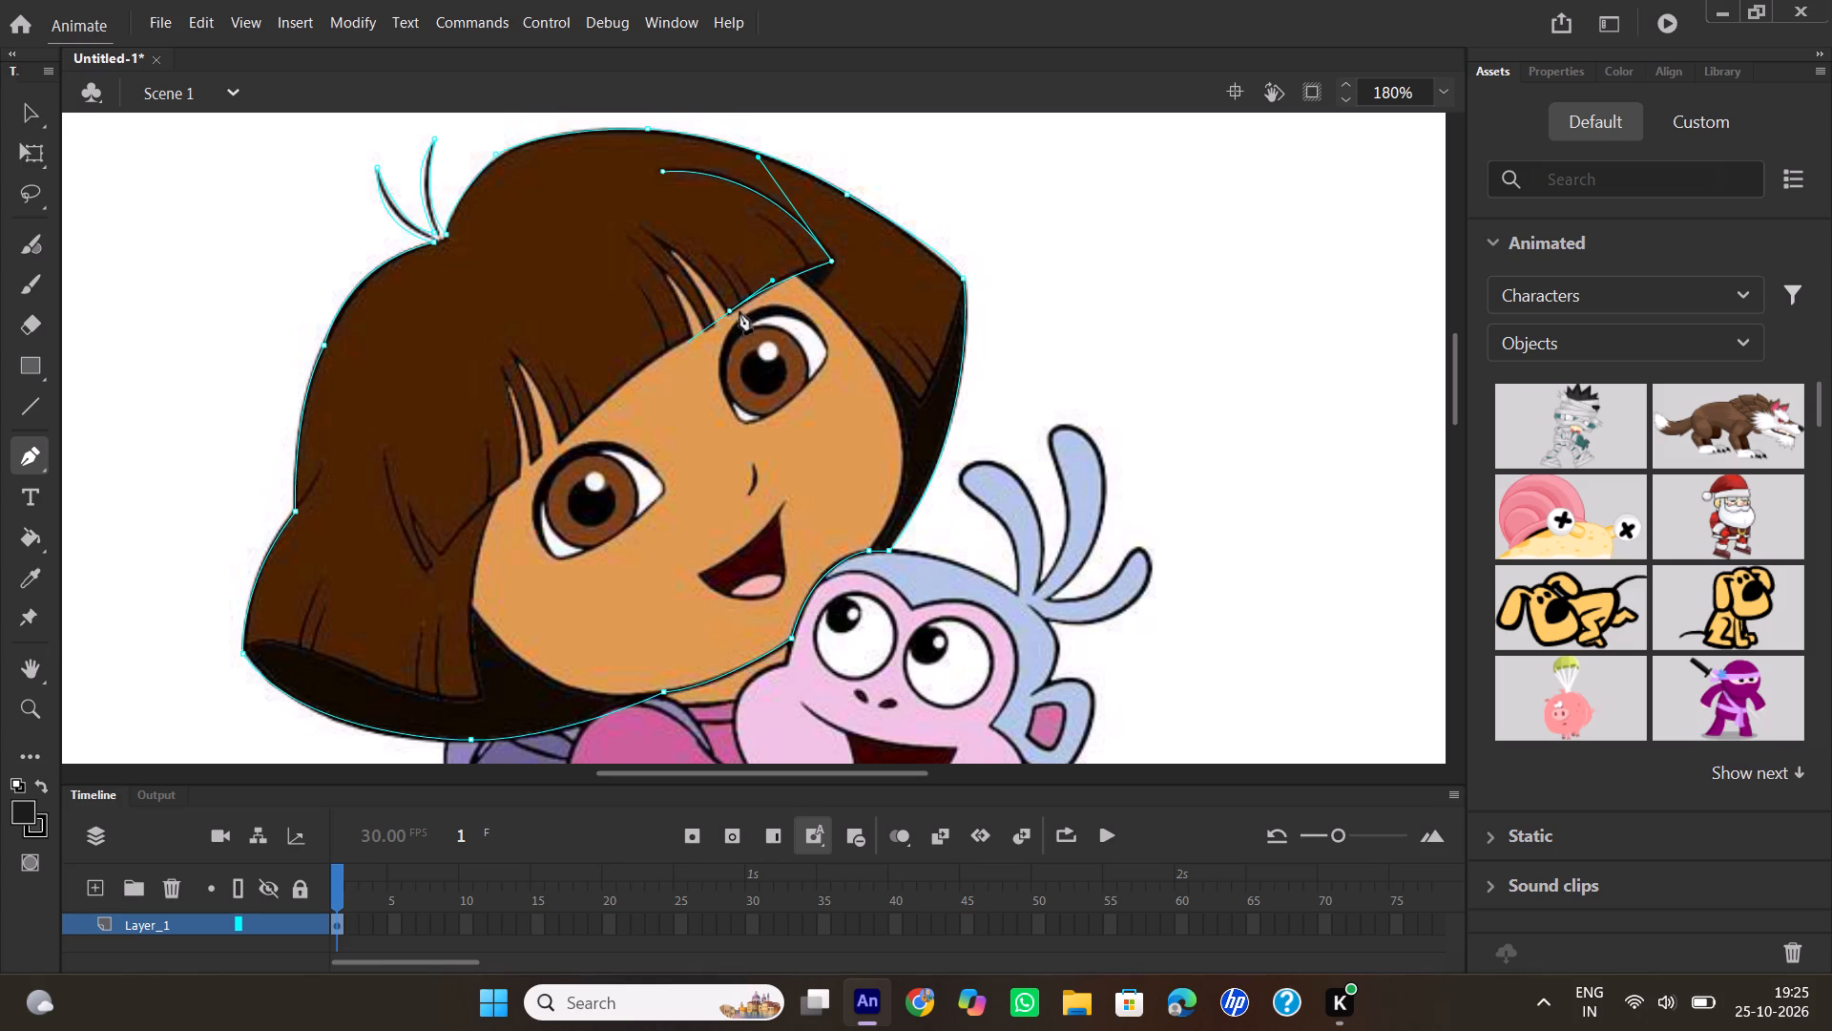
pyautogui.click(729, 312)
# Trace the first slit in the fringe above the eye nearer the monkey, up to its tip and back down, with corner points.
pyautogui.moveTo(656, 239); pyautogui.dragTo(638, 238)
pyautogui.moveTo(638, 238); pyautogui.dragTo(622, 235)
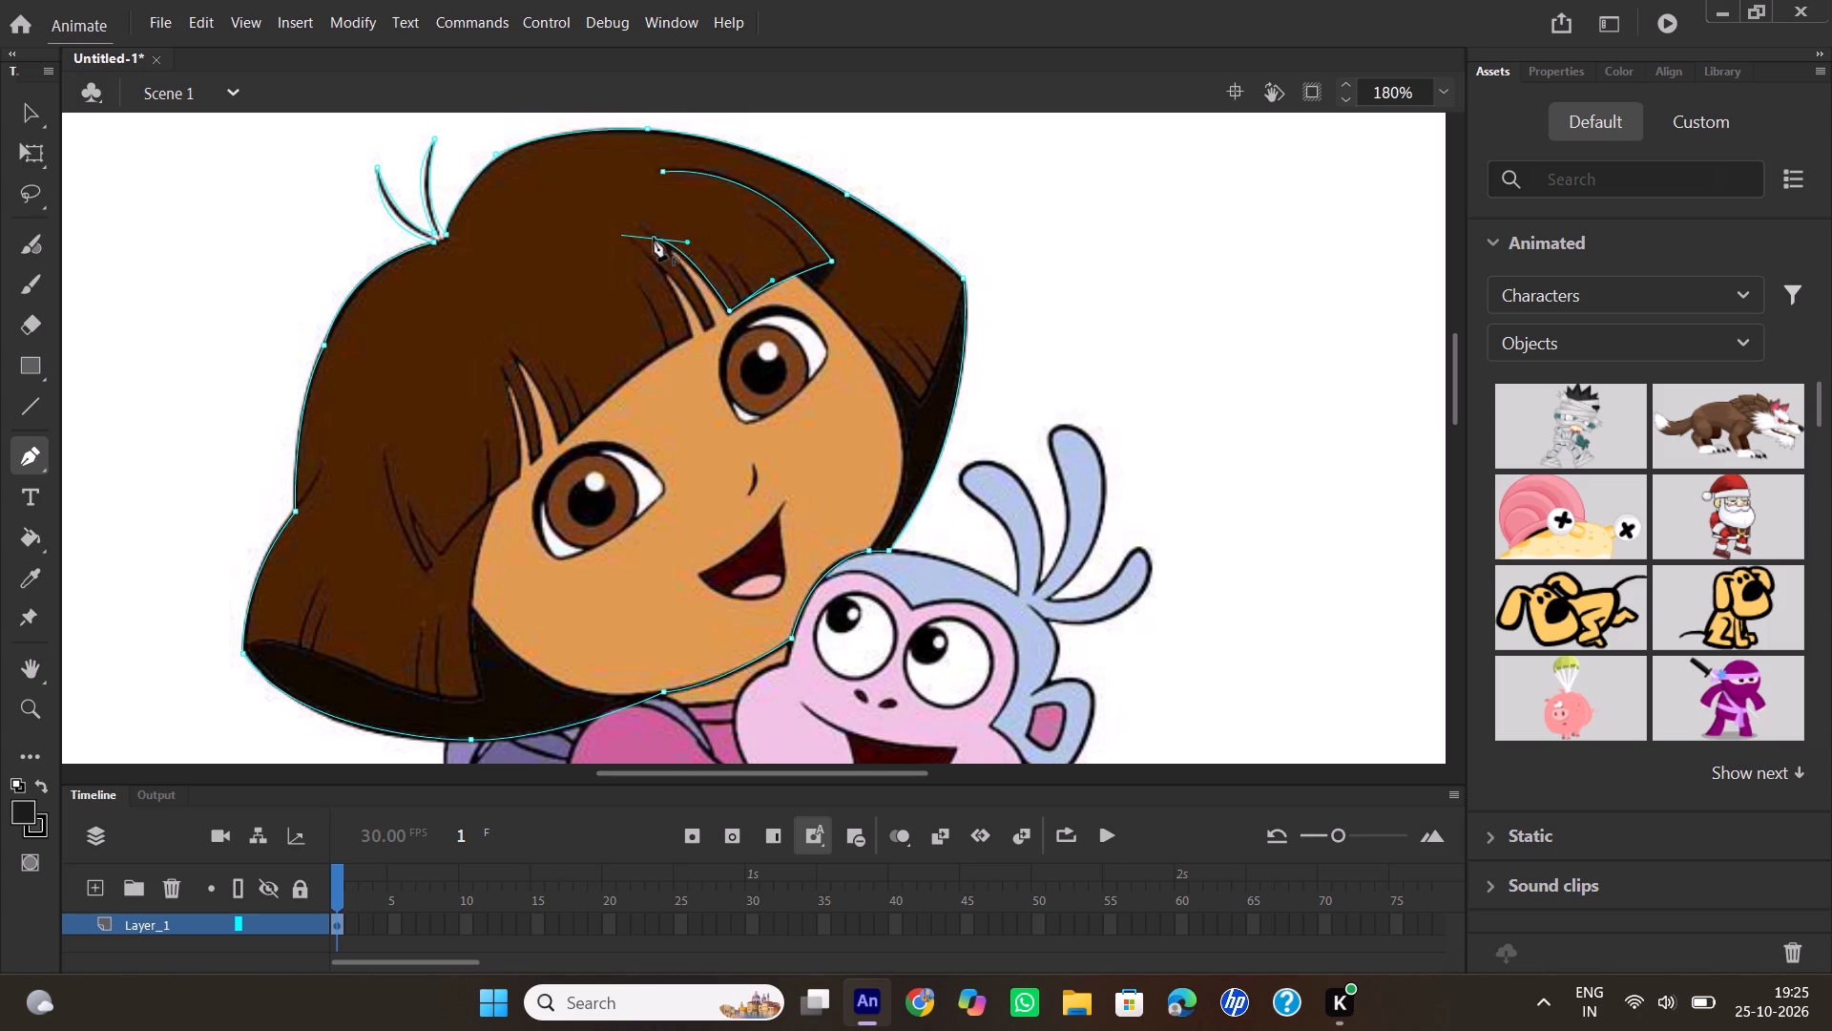
pyautogui.click(654, 237)
pyautogui.moveTo(714, 322); pyautogui.dragTo(721, 356)
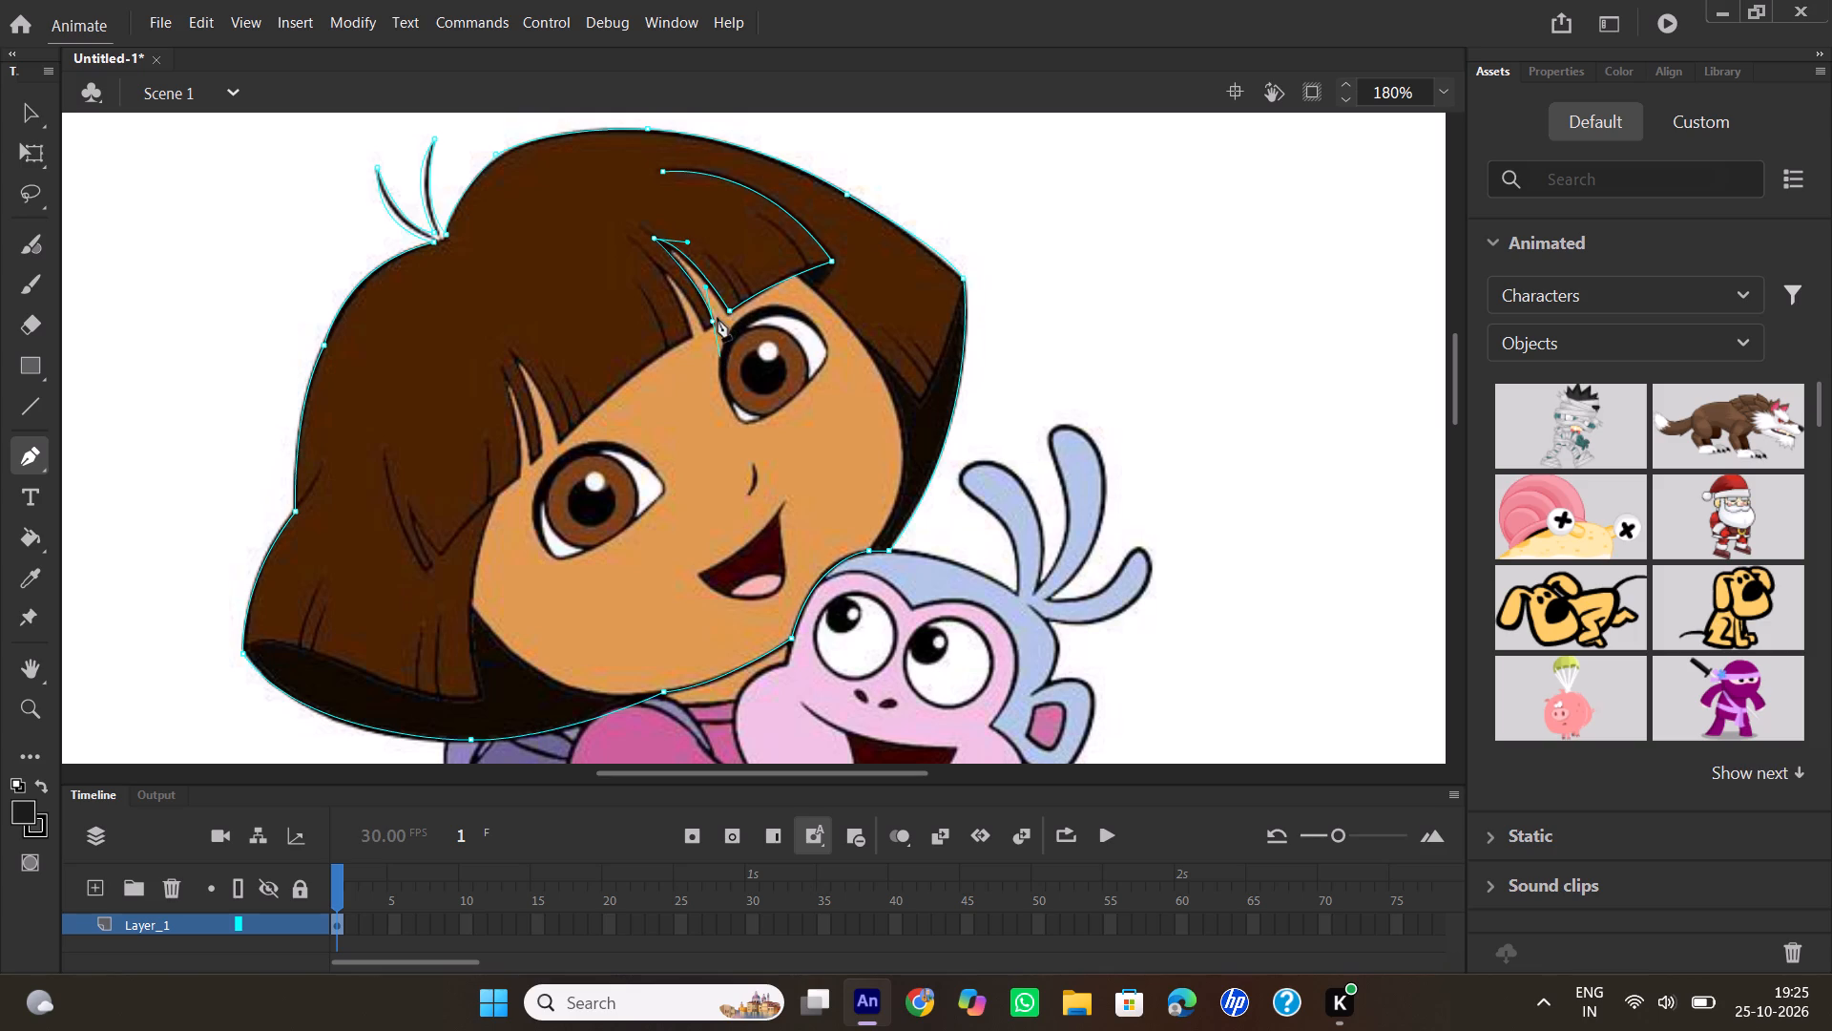
pyautogui.click(713, 323)
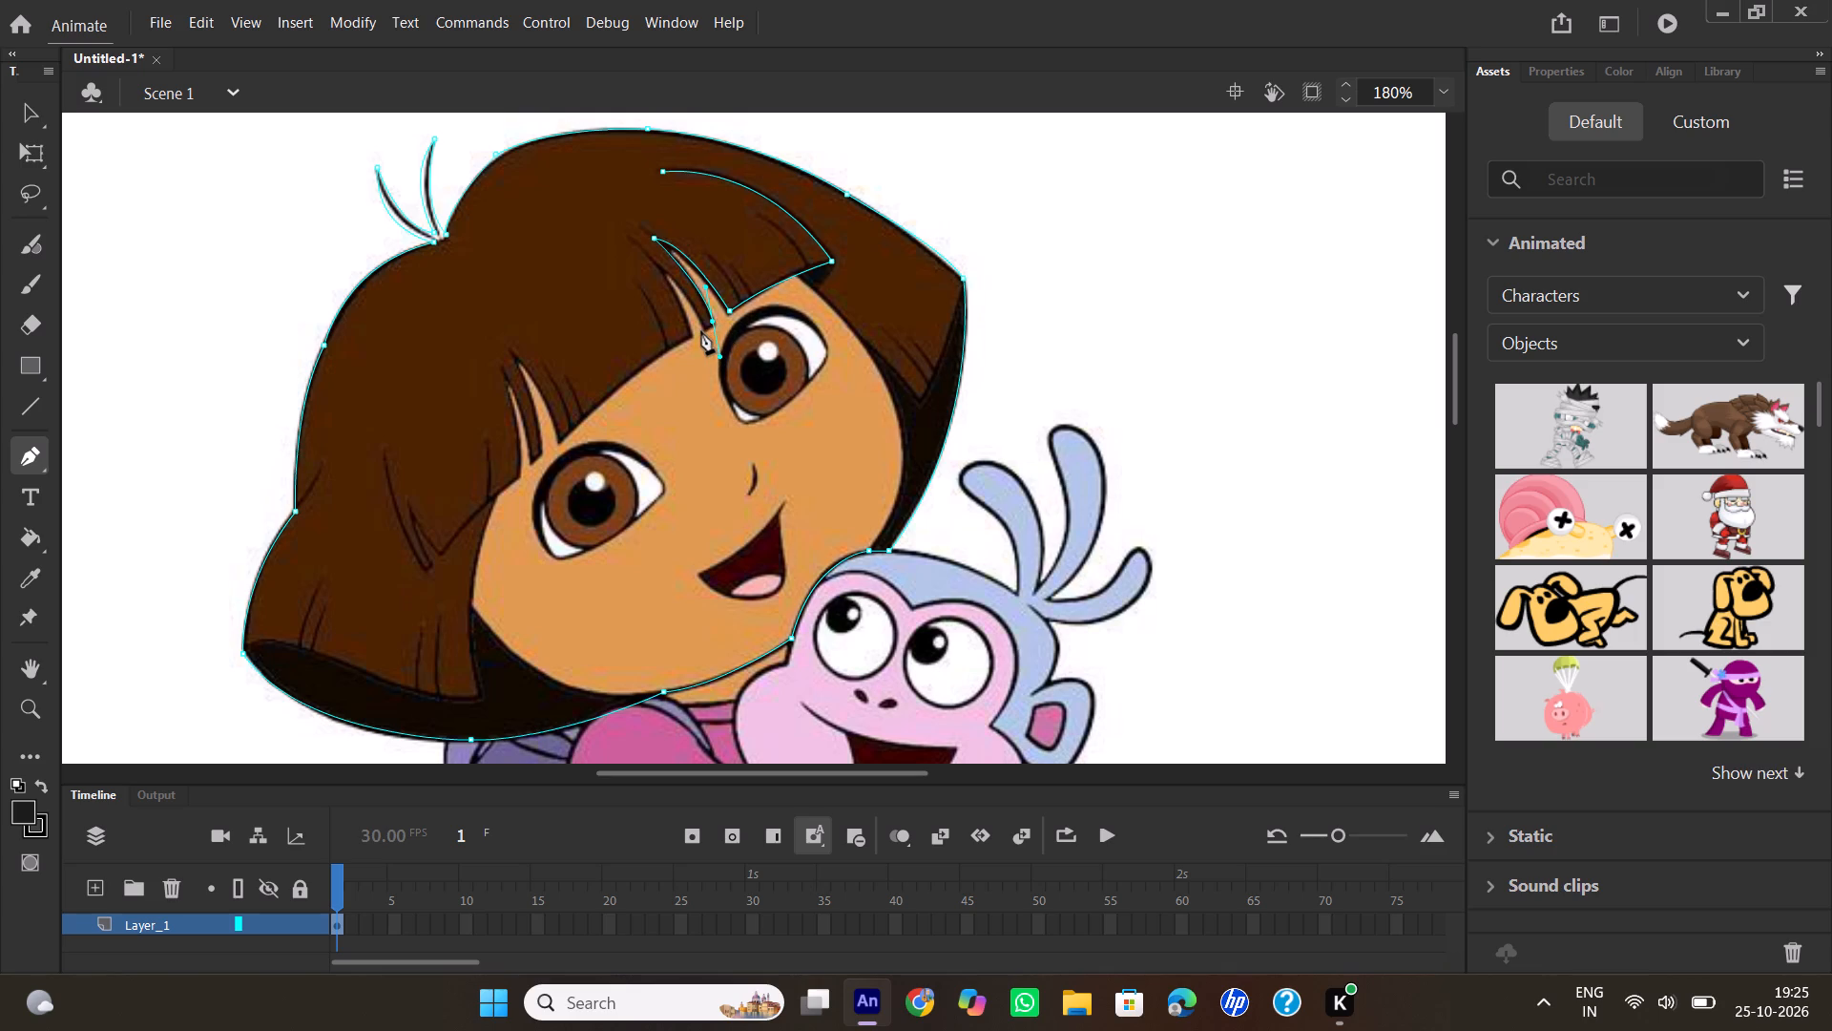
# Trace across the thin strand and around the adjacent second slit, up to its tip and back down to the fringe edge, with corner points.
pyautogui.click(701, 331)
pyautogui.moveTo(661, 269); pyautogui.dragTo(646, 266)
pyautogui.moveTo(646, 266); pyautogui.dragTo(637, 261)
pyautogui.click(659, 270)
pyautogui.moveTo(691, 330); pyautogui.dragTo(691, 351)
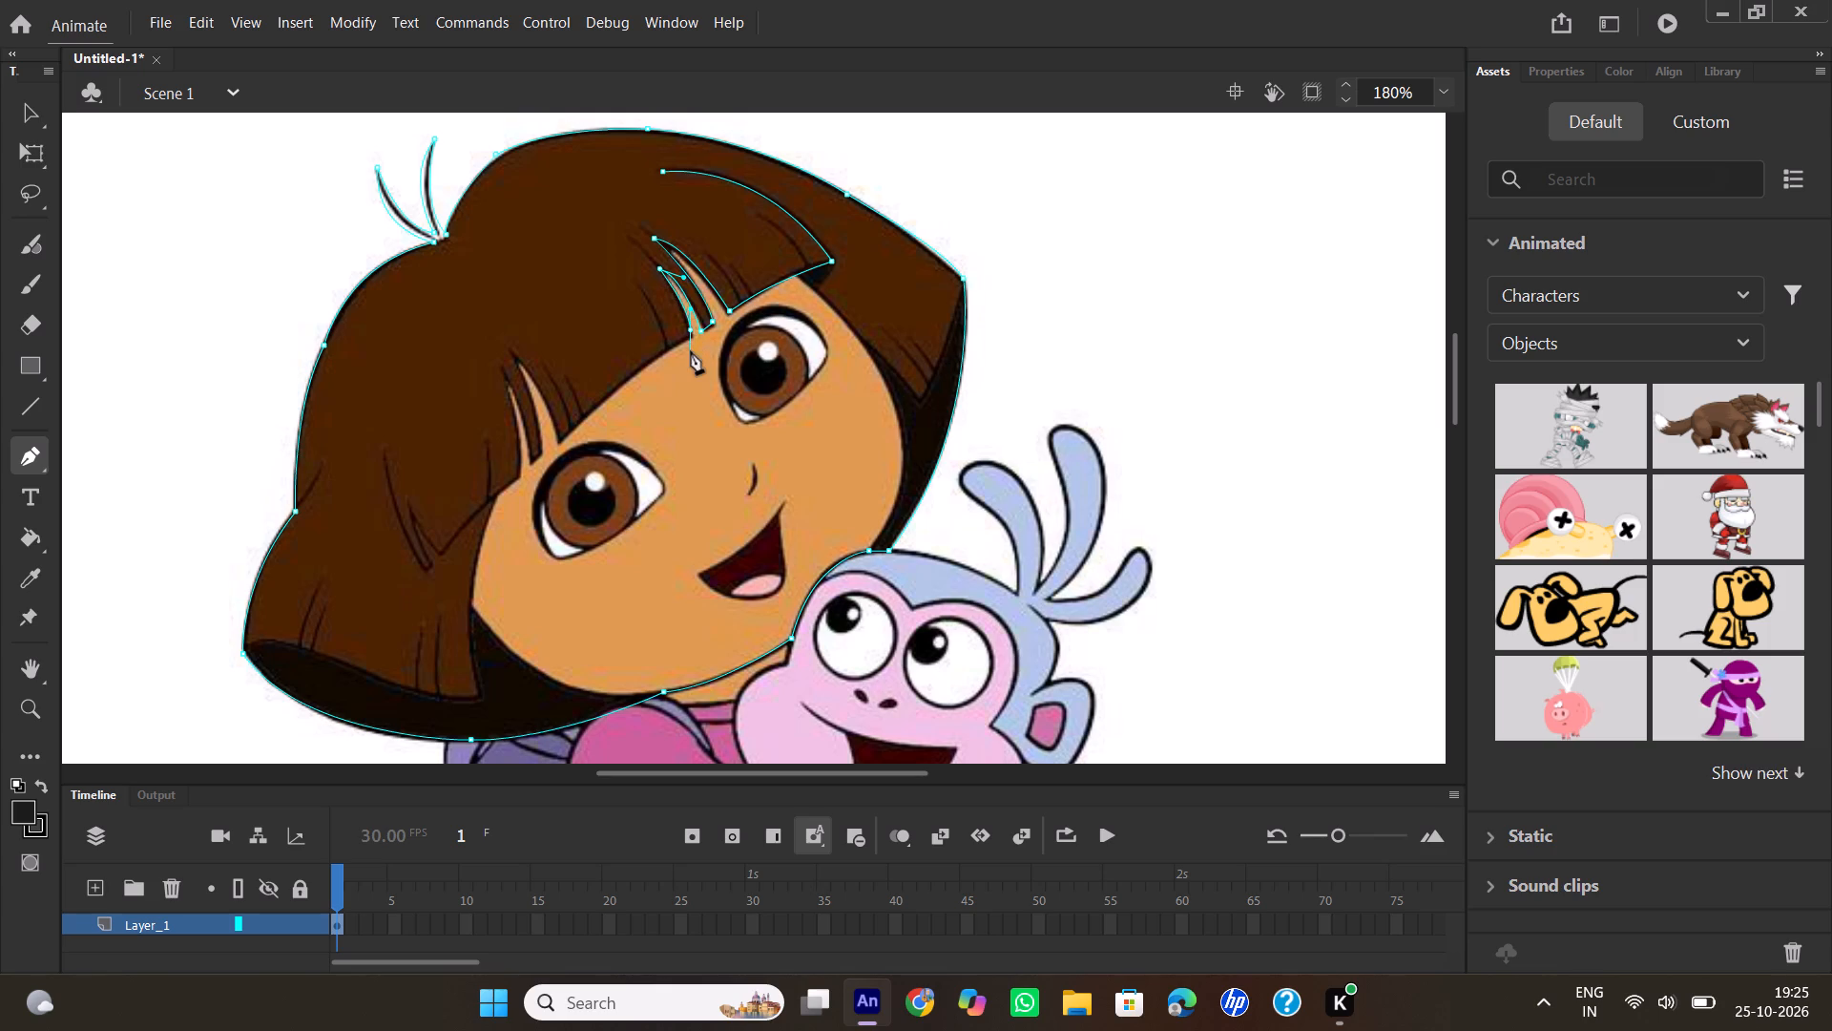
pyautogui.click(691, 330)
# Trace the fringe's lower edge across the forehead to the first slit above the other eye, ending in a corner point.
pyautogui.moveTo(560, 442); pyautogui.dragTo(552, 442)
pyautogui.moveTo(552, 442); pyautogui.dragTo(556, 460)
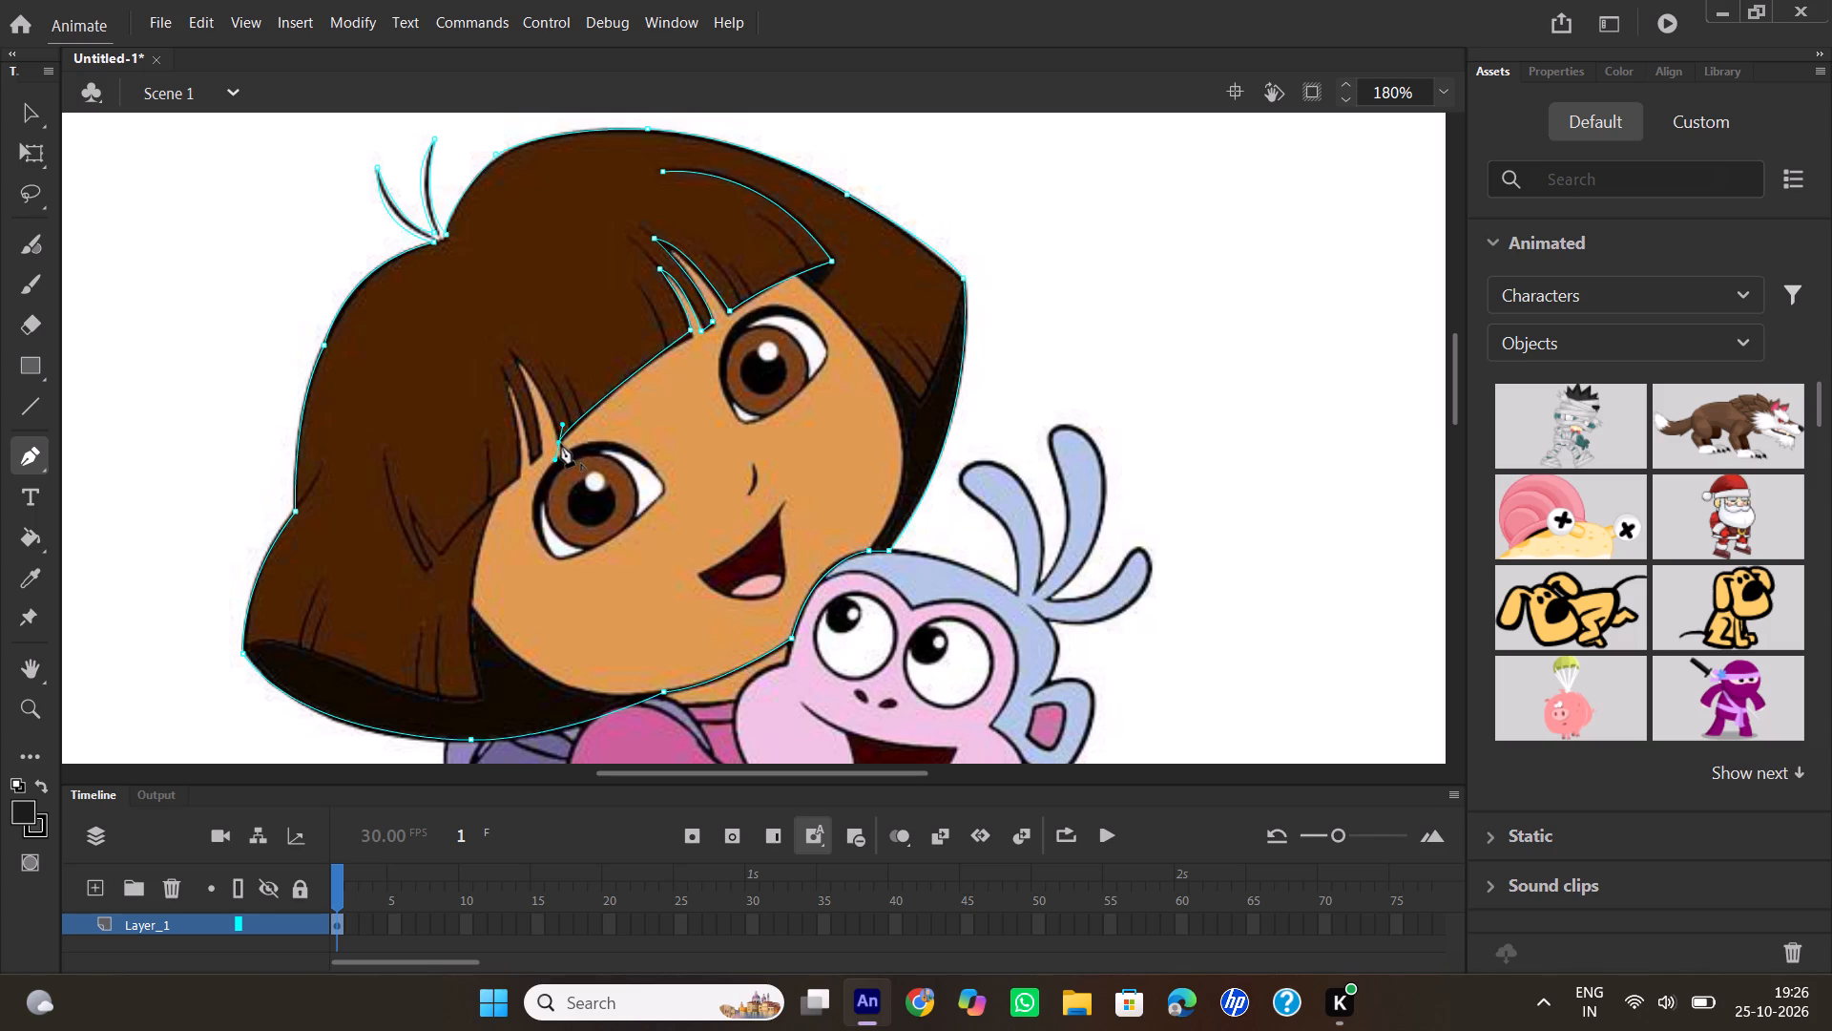
pyautogui.click(561, 444)
# Trace the first slit above the eye farther from the monkey, up to its tip and back down, with corner points at both ends.
pyautogui.moveTo(517, 358); pyautogui.dragTo(496, 342)
pyautogui.moveTo(496, 342); pyautogui.dragTo(492, 342)
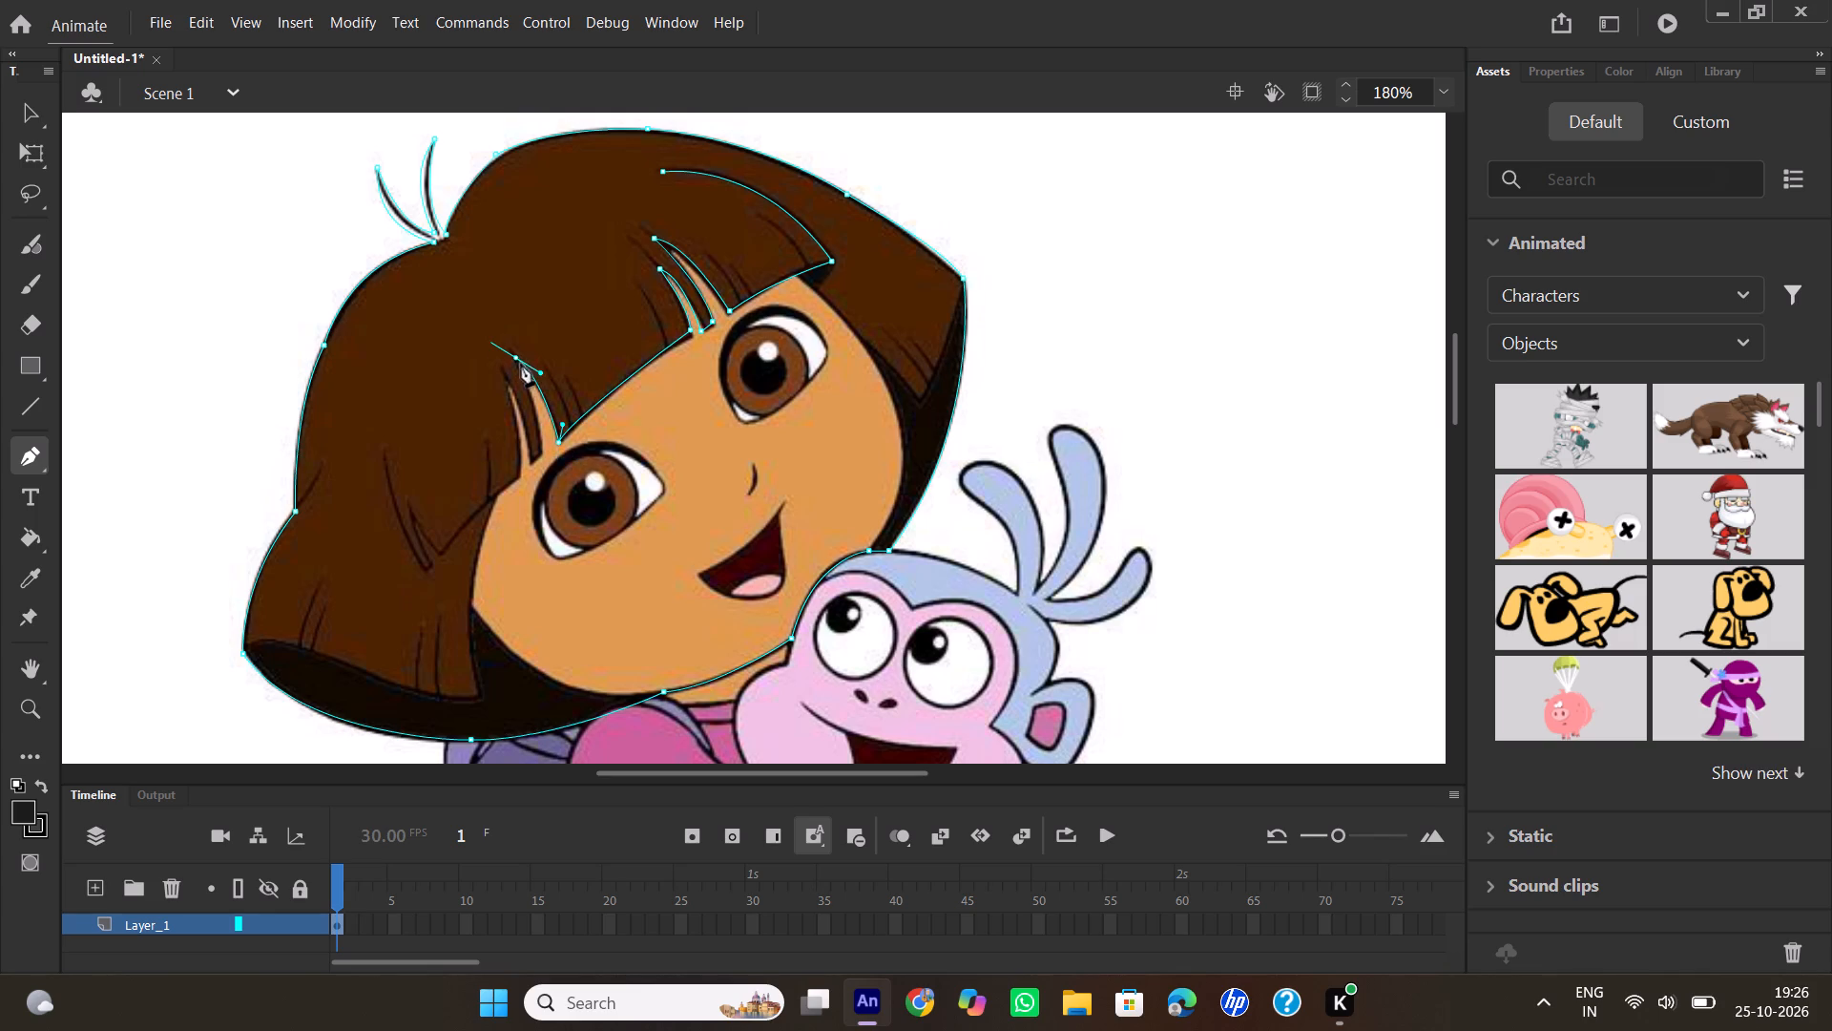
pyautogui.click(514, 358)
pyautogui.moveTo(542, 452); pyautogui.dragTo(537, 484)
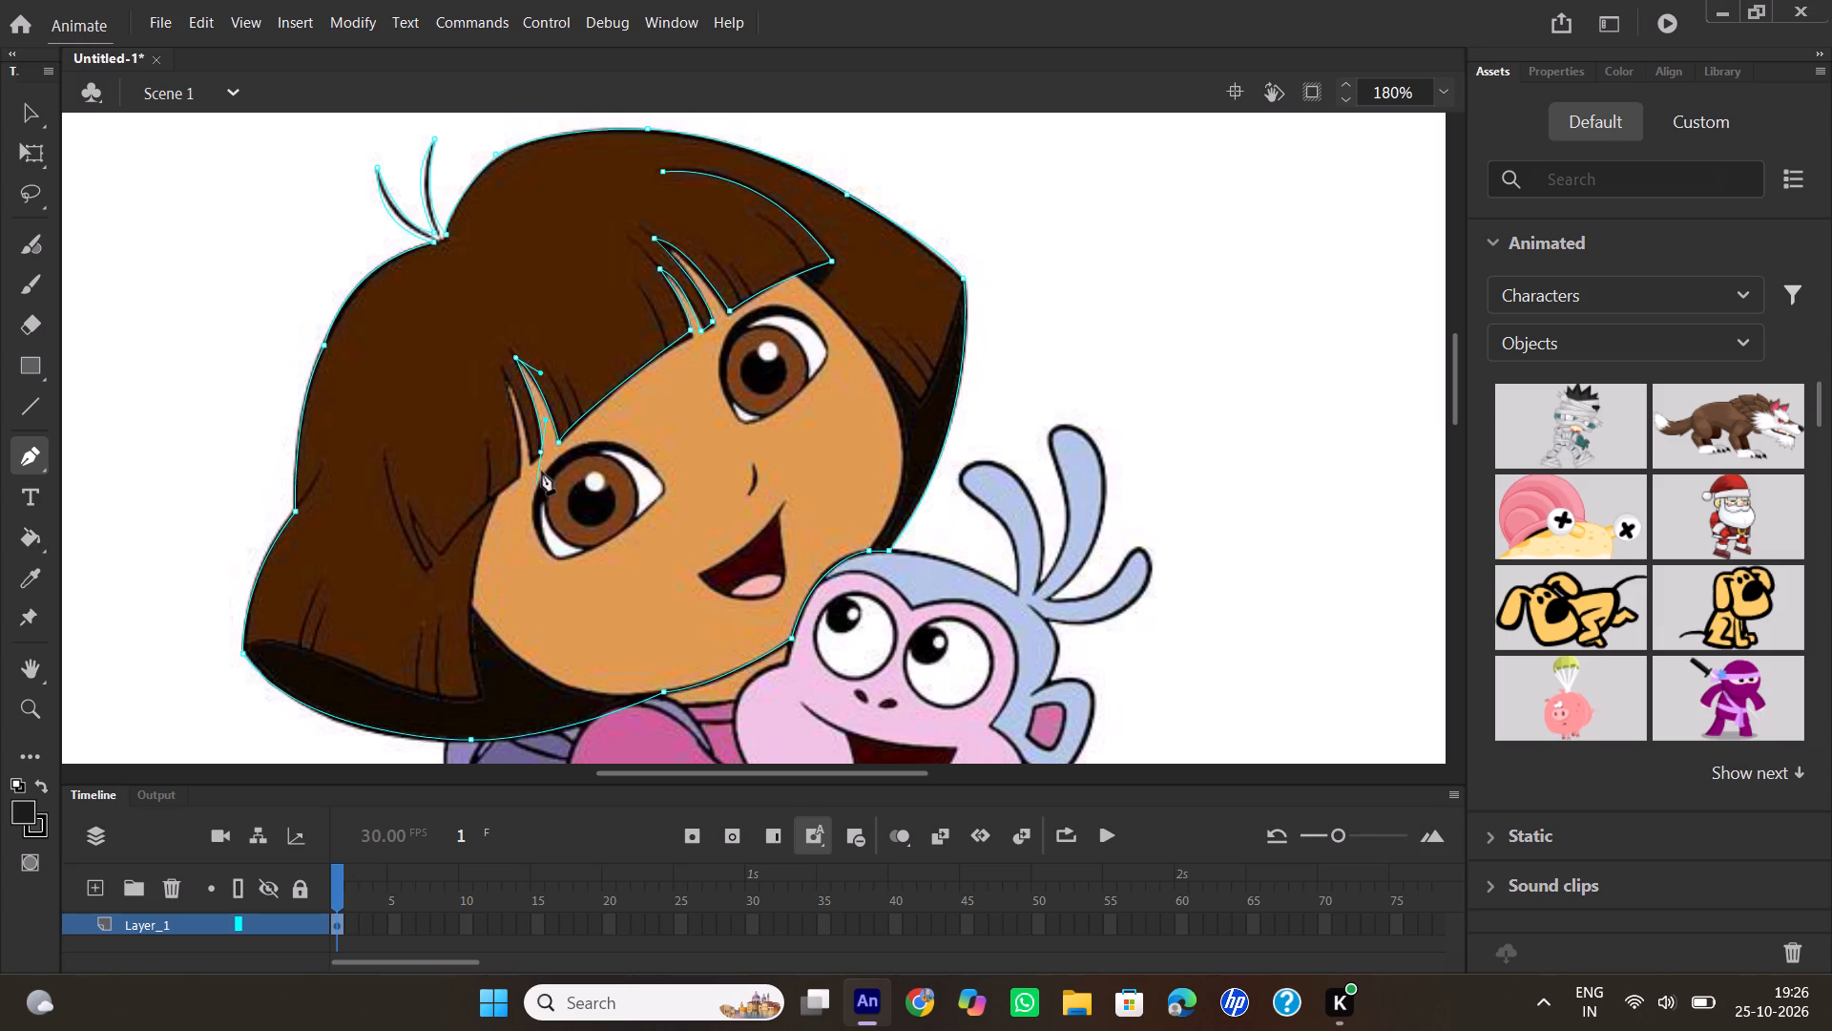
pyautogui.click(542, 453)
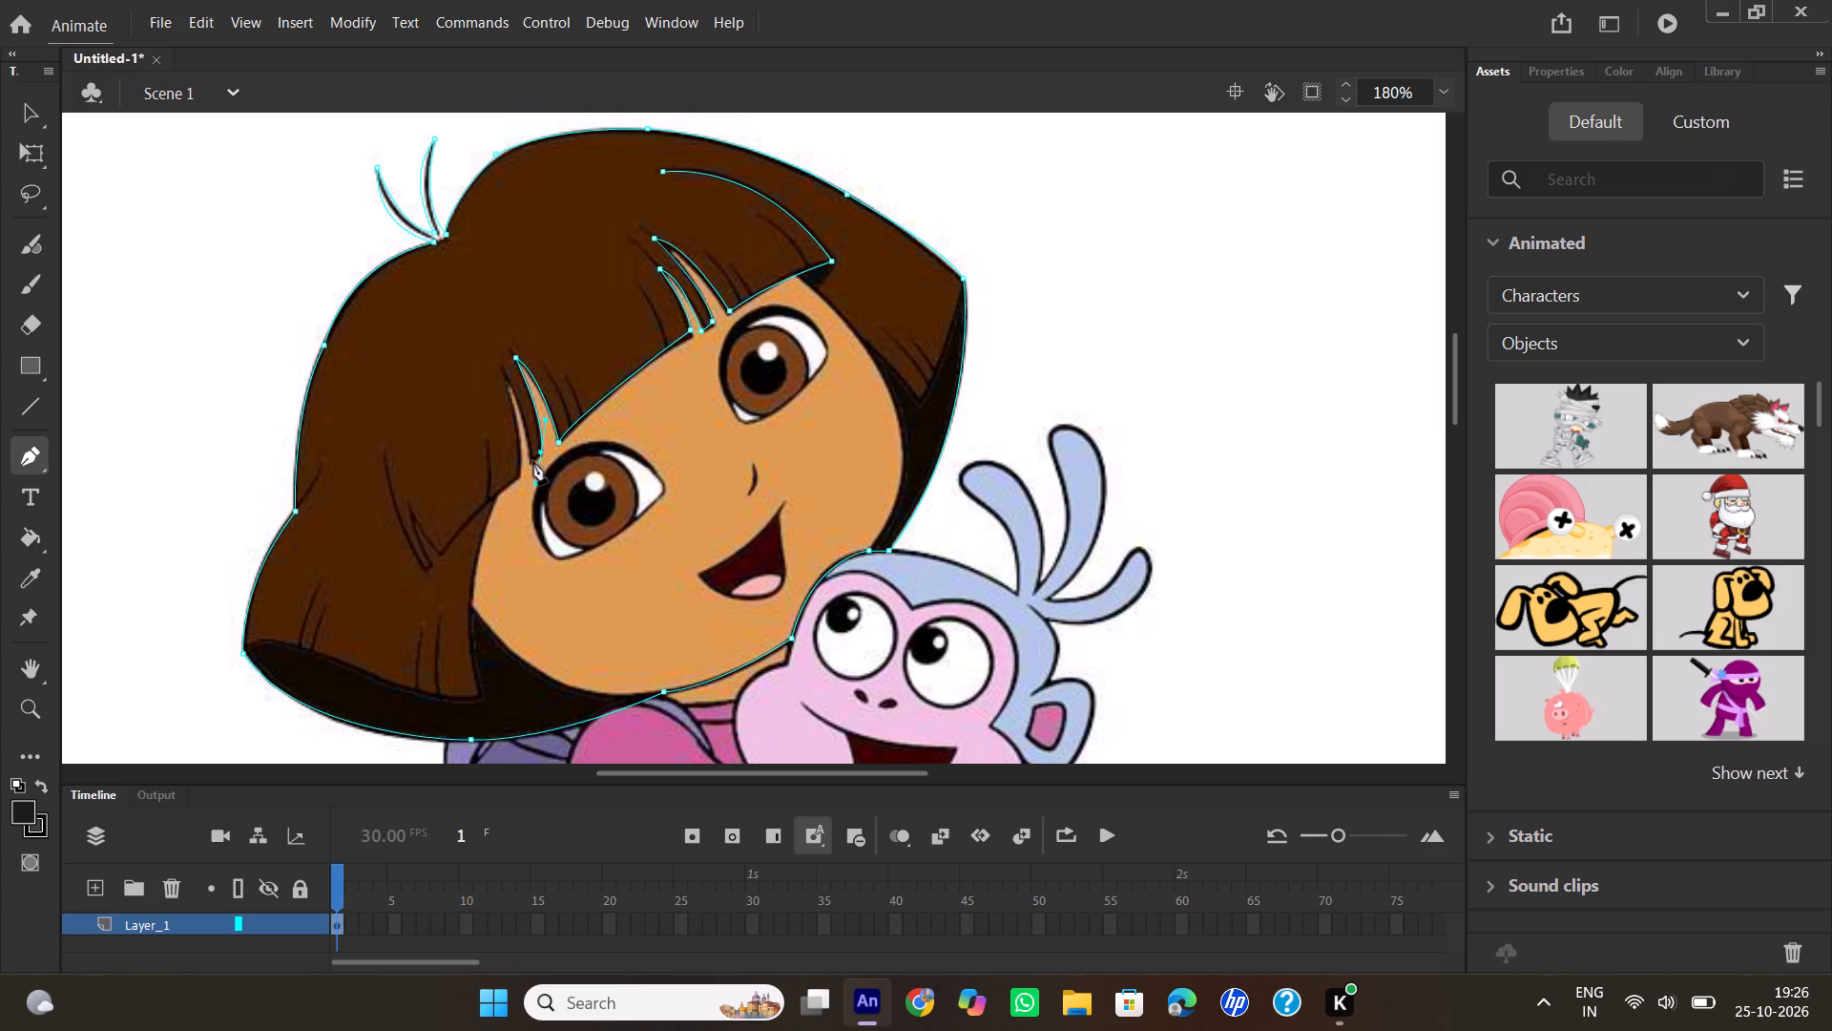
# Trace across the thin strand's end and around the second slit above the same eye, up to its tip and back down, with corner points.
pyautogui.click(530, 462)
pyautogui.moveTo(508, 379); pyautogui.dragTo(499, 366)
pyautogui.moveTo(499, 366); pyautogui.dragTo(489, 356)
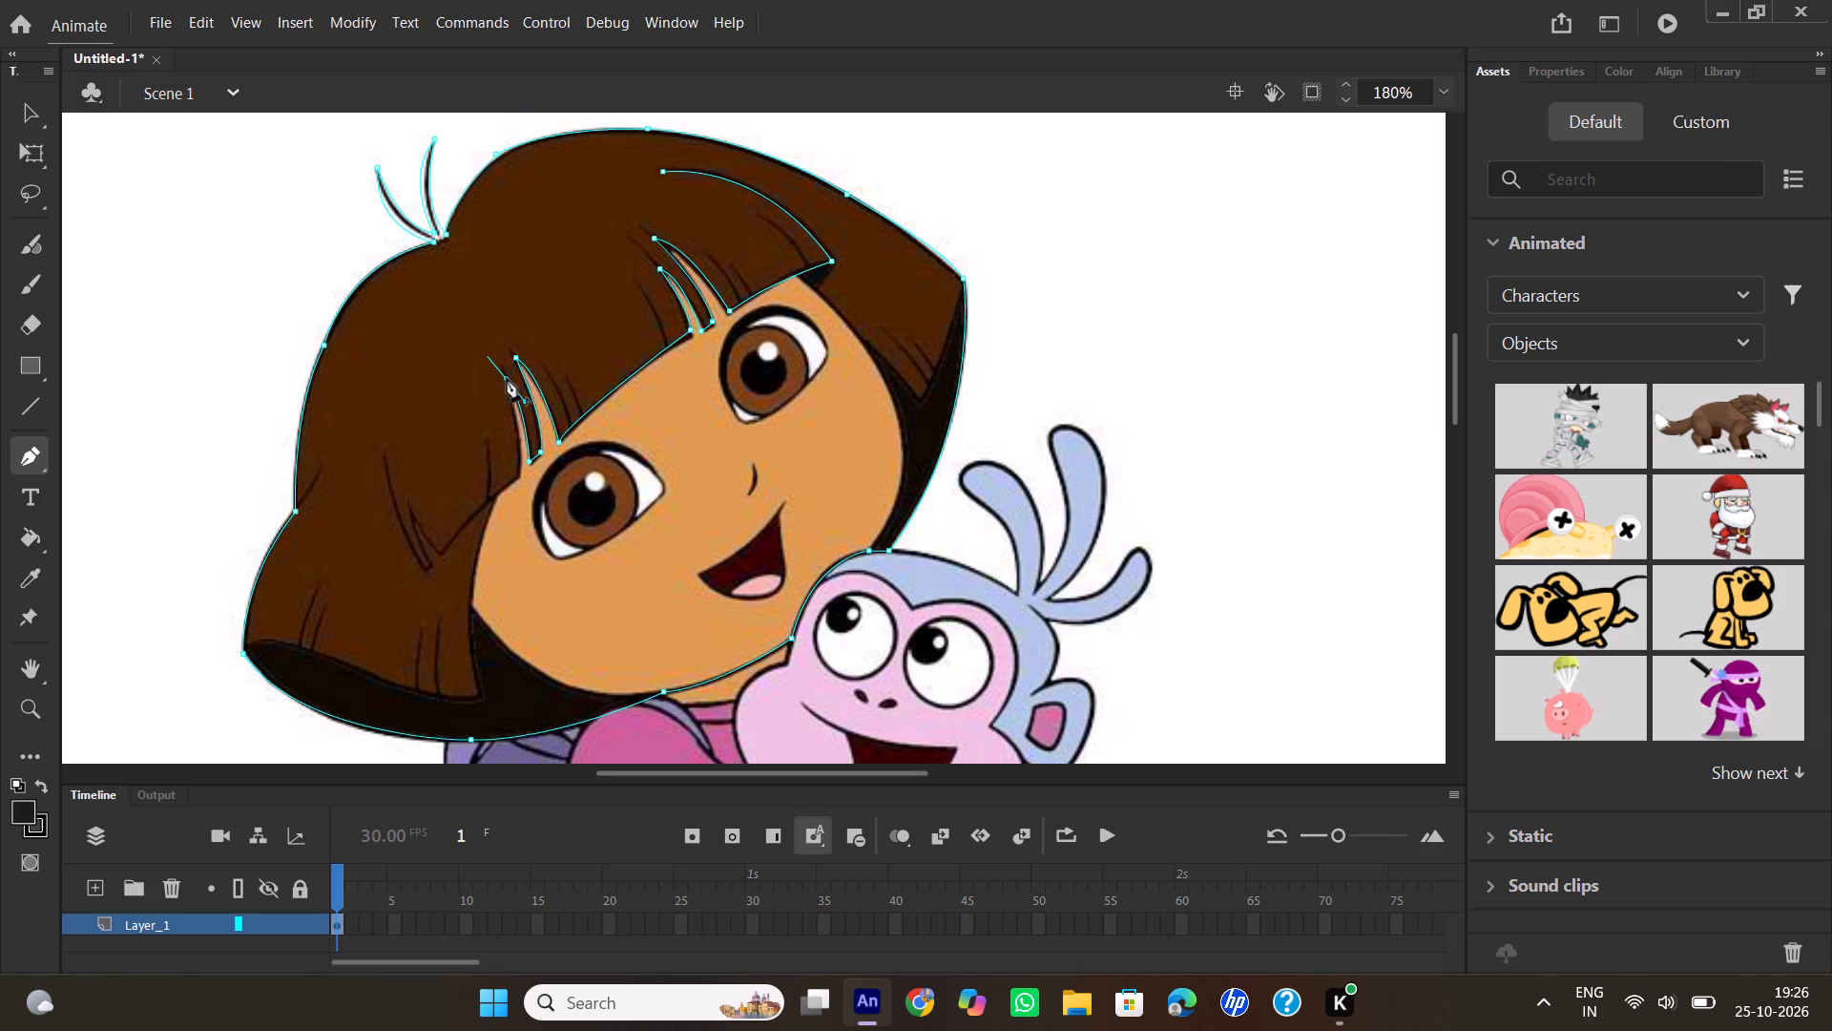
pyautogui.click(507, 378)
pyautogui.moveTo(518, 473); pyautogui.dragTo(512, 512)
pyautogui.click(519, 473)
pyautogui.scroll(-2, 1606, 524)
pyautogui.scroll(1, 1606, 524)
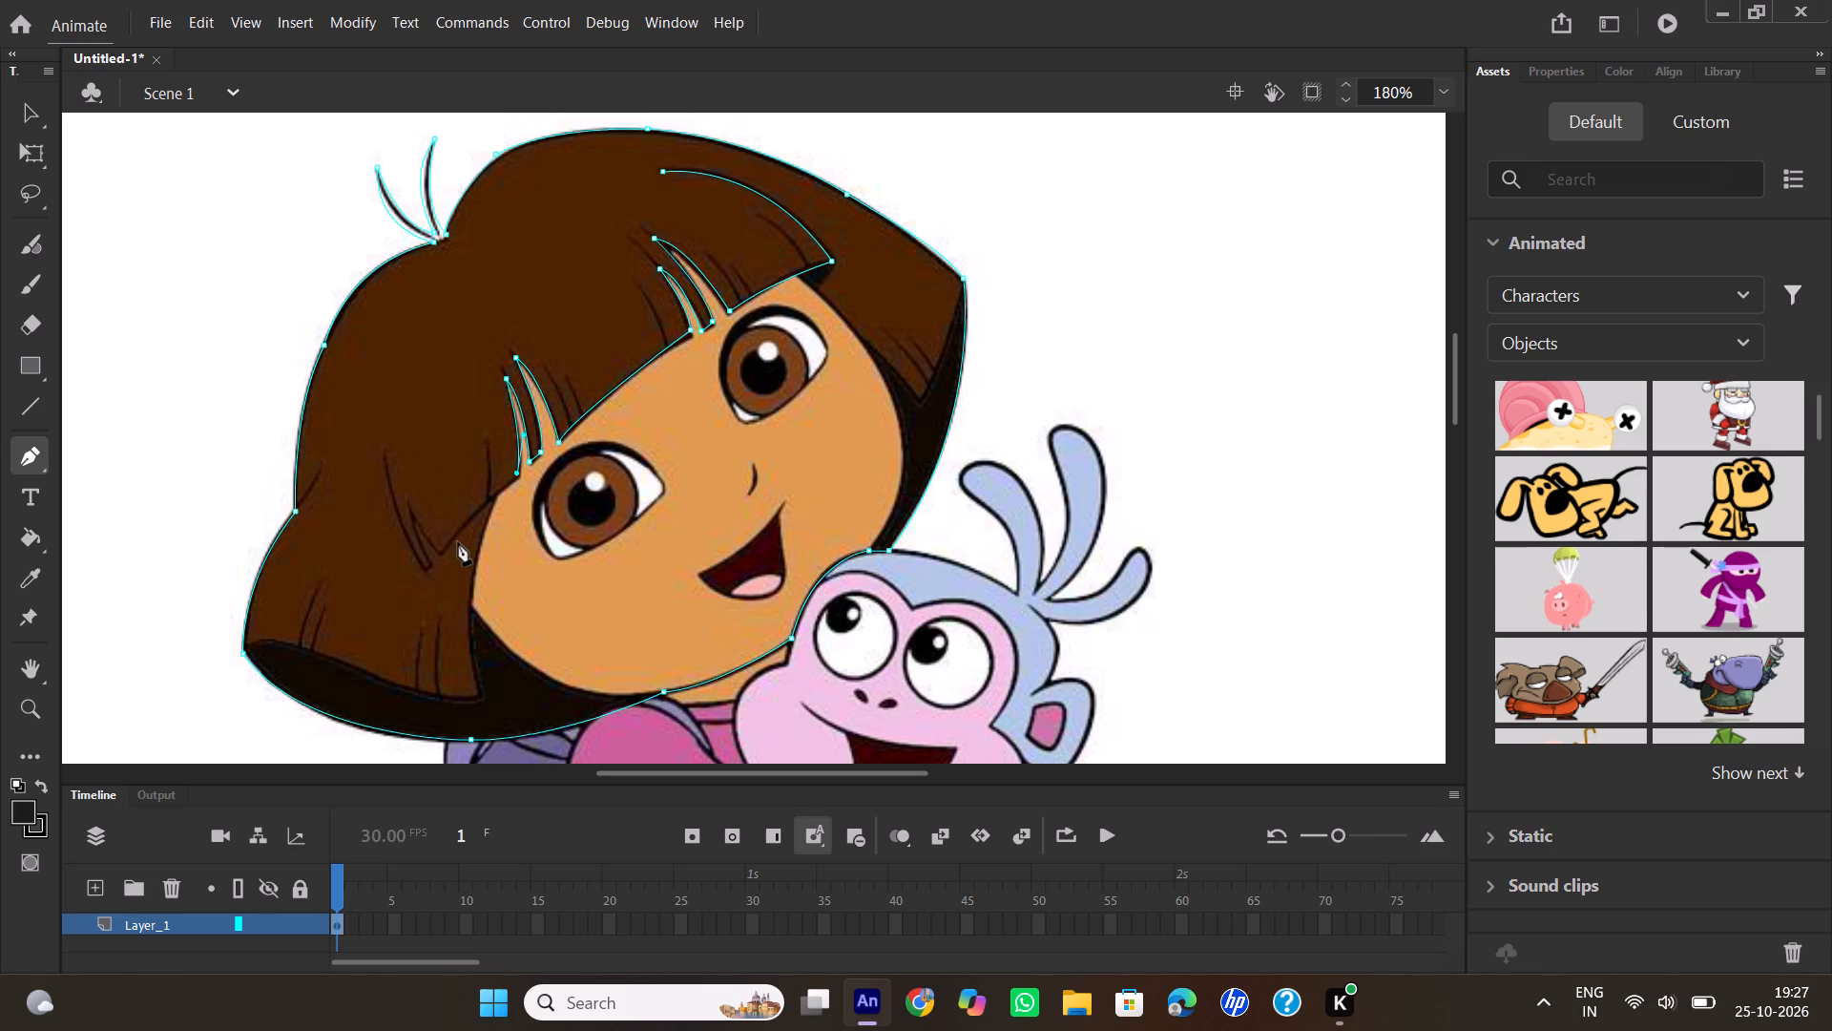
# Trace the fringe edge down to the notch beside the cheek and up the short slit to its tip, with corner points.
pyautogui.moveTo(447, 549); pyautogui.dragTo(432, 556)
pyautogui.moveTo(432, 556); pyautogui.dragTo(434, 561)
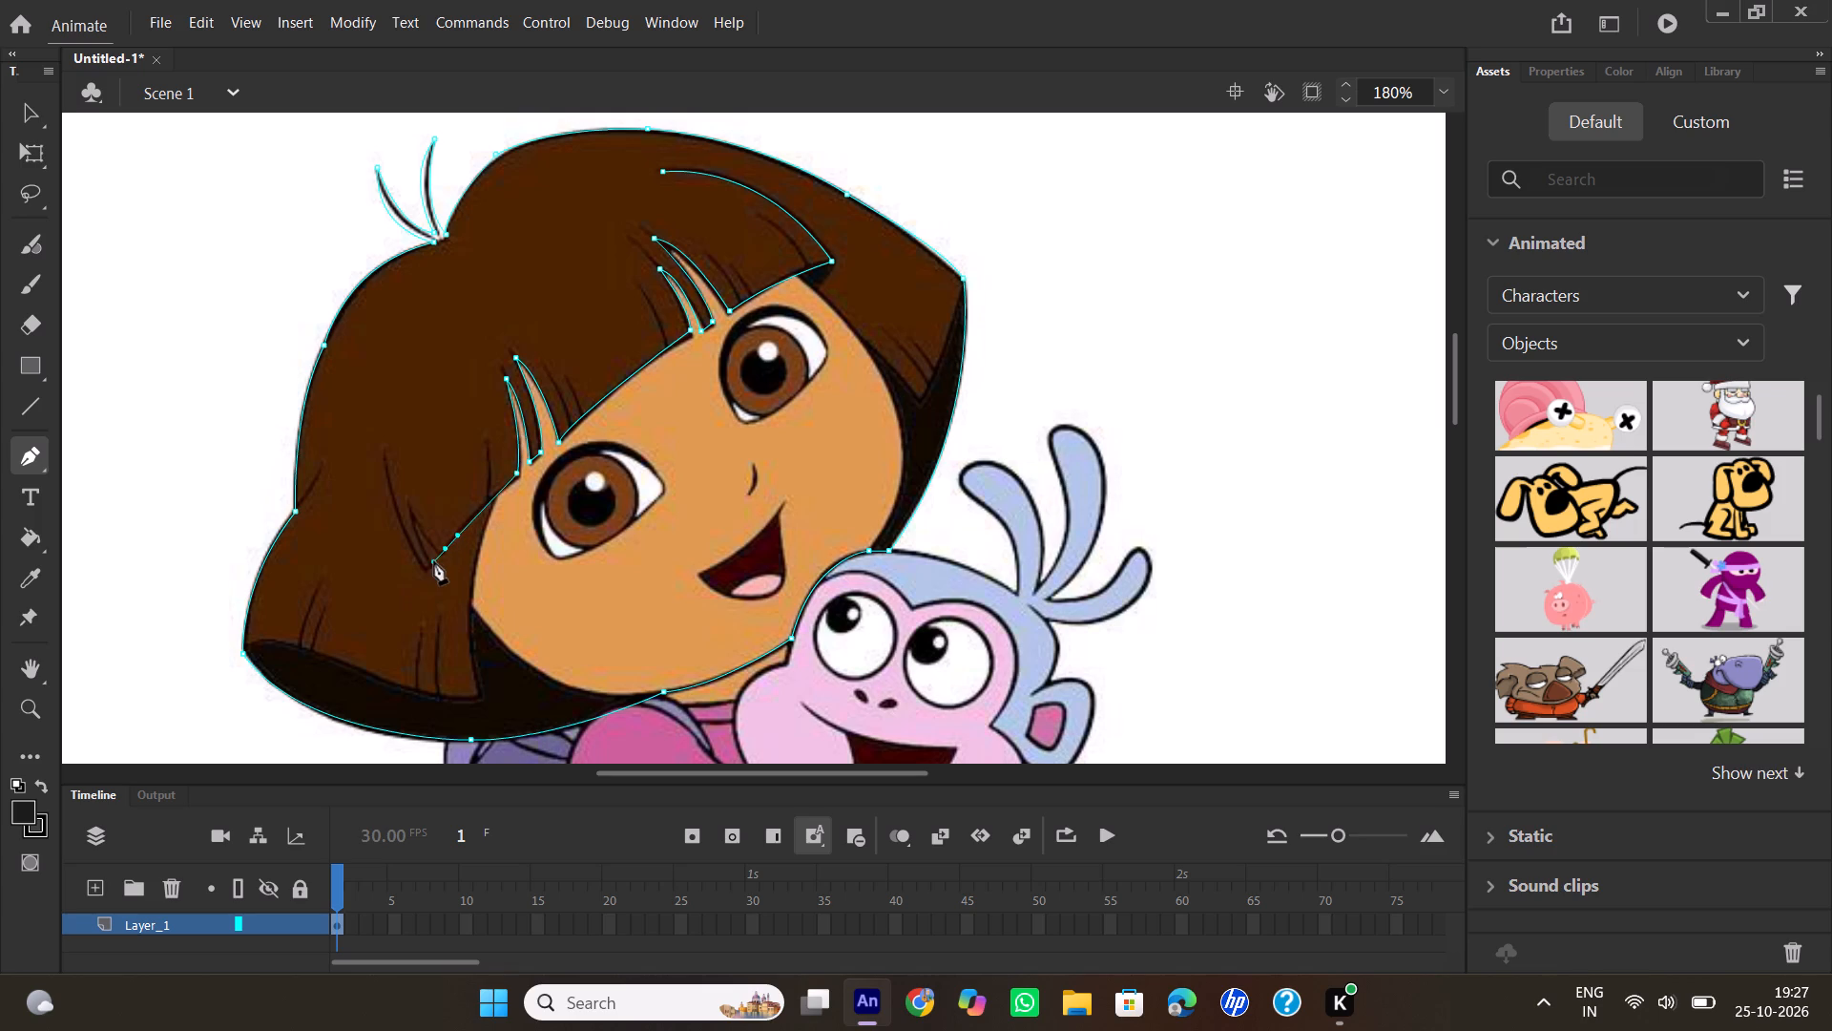
pyautogui.click(447, 549)
pyautogui.moveTo(415, 507); pyautogui.dragTo(413, 496)
pyautogui.moveTo(413, 496); pyautogui.dragTo(409, 479)
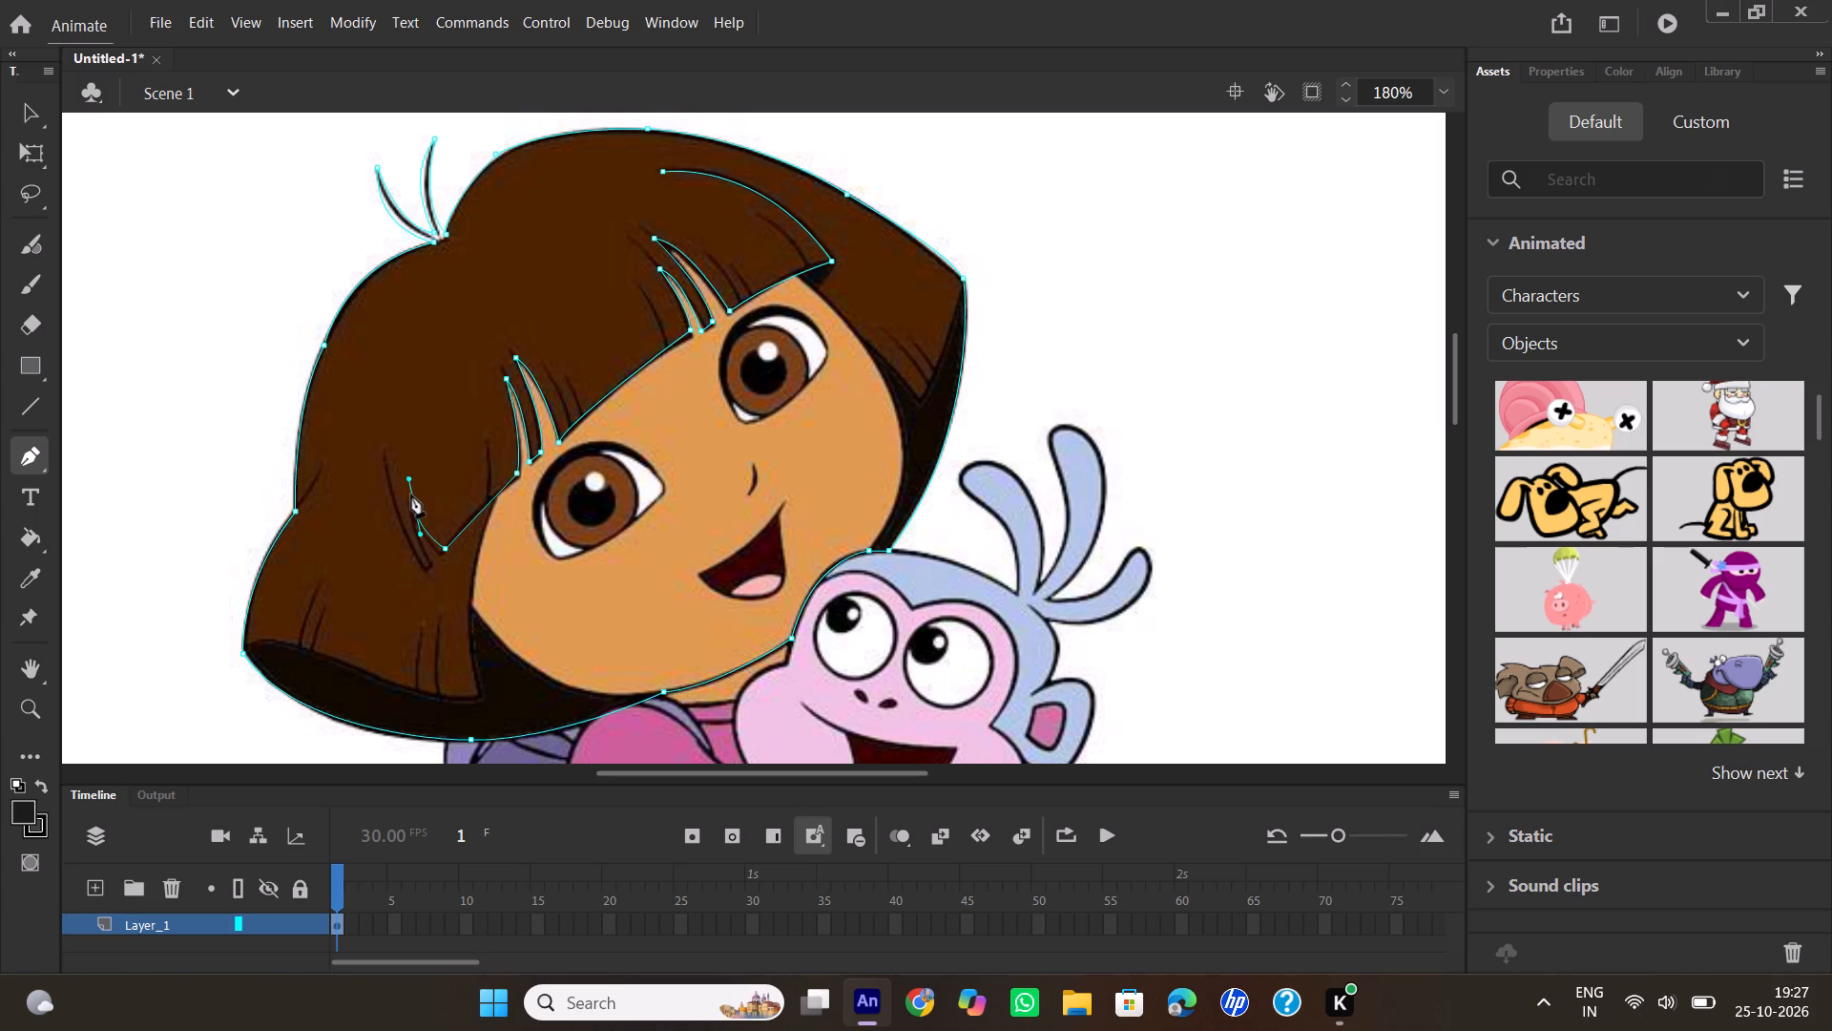
pyautogui.click(412, 504)
# Trace from the short slit's tip down to the strand's lower end, and back up to the tip of the long hair line beside it.
pyautogui.moveTo(432, 566); pyautogui.dragTo(450, 588)
pyautogui.moveTo(450, 588); pyautogui.dragTo(450, 600)
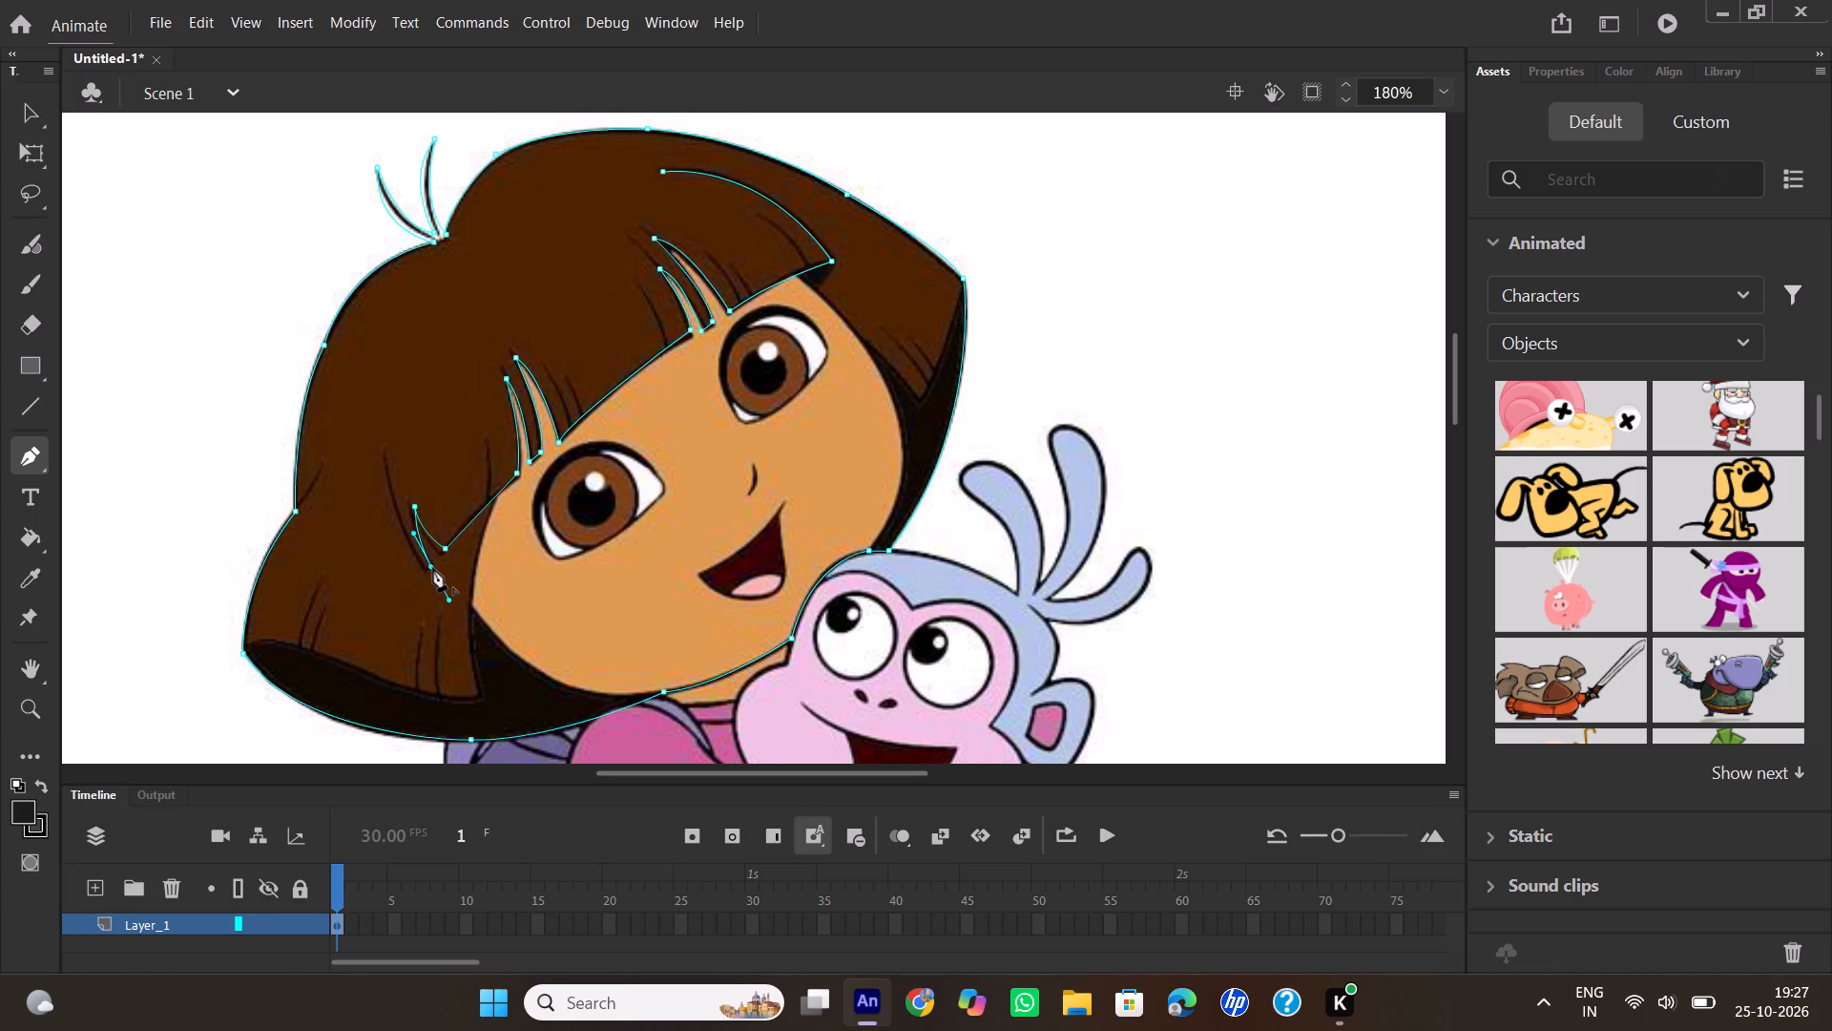
pyautogui.click(433, 568)
pyautogui.click(424, 574)
pyautogui.click(422, 576)
pyautogui.moveTo(384, 453); pyautogui.dragTo(387, 426)
pyautogui.click(432, 568)
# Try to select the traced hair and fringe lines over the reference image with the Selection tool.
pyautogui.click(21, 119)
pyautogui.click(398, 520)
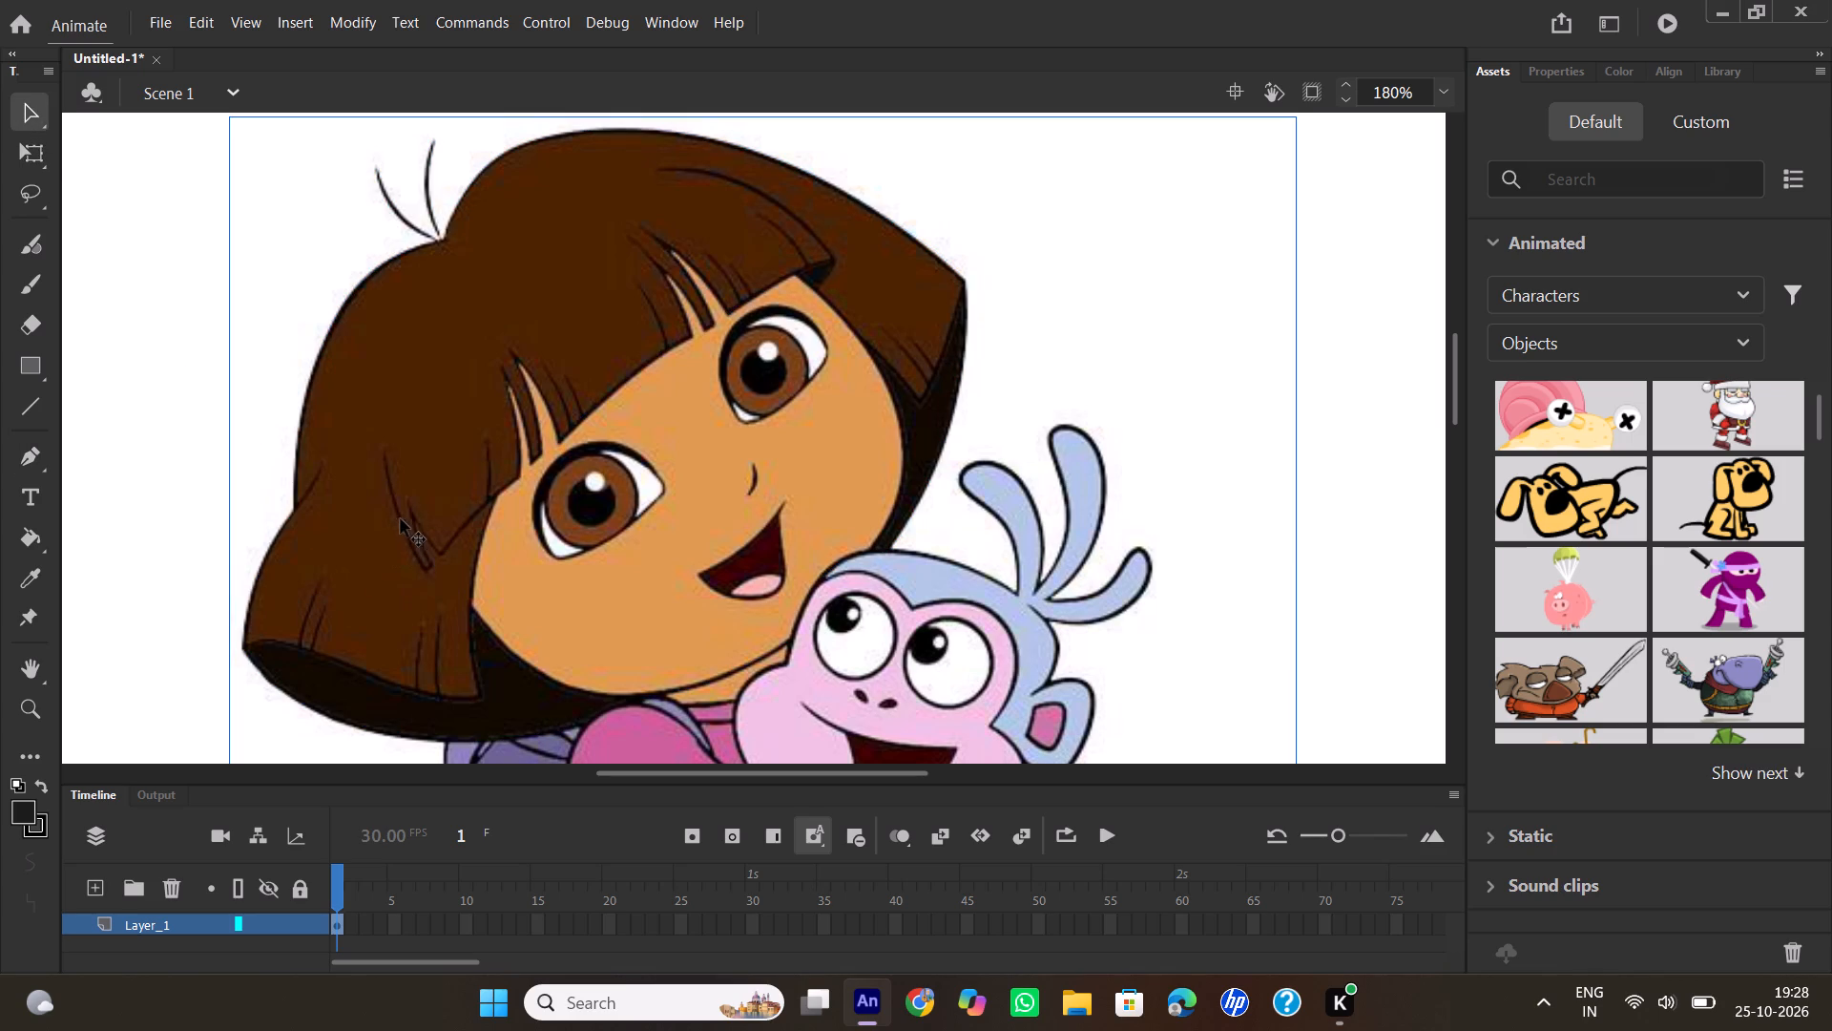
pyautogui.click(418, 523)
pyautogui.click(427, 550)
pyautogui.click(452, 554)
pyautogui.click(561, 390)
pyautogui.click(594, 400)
# Lock Layer_1 holding the reference image and add a new layer above it.
pyautogui.click(298, 927)
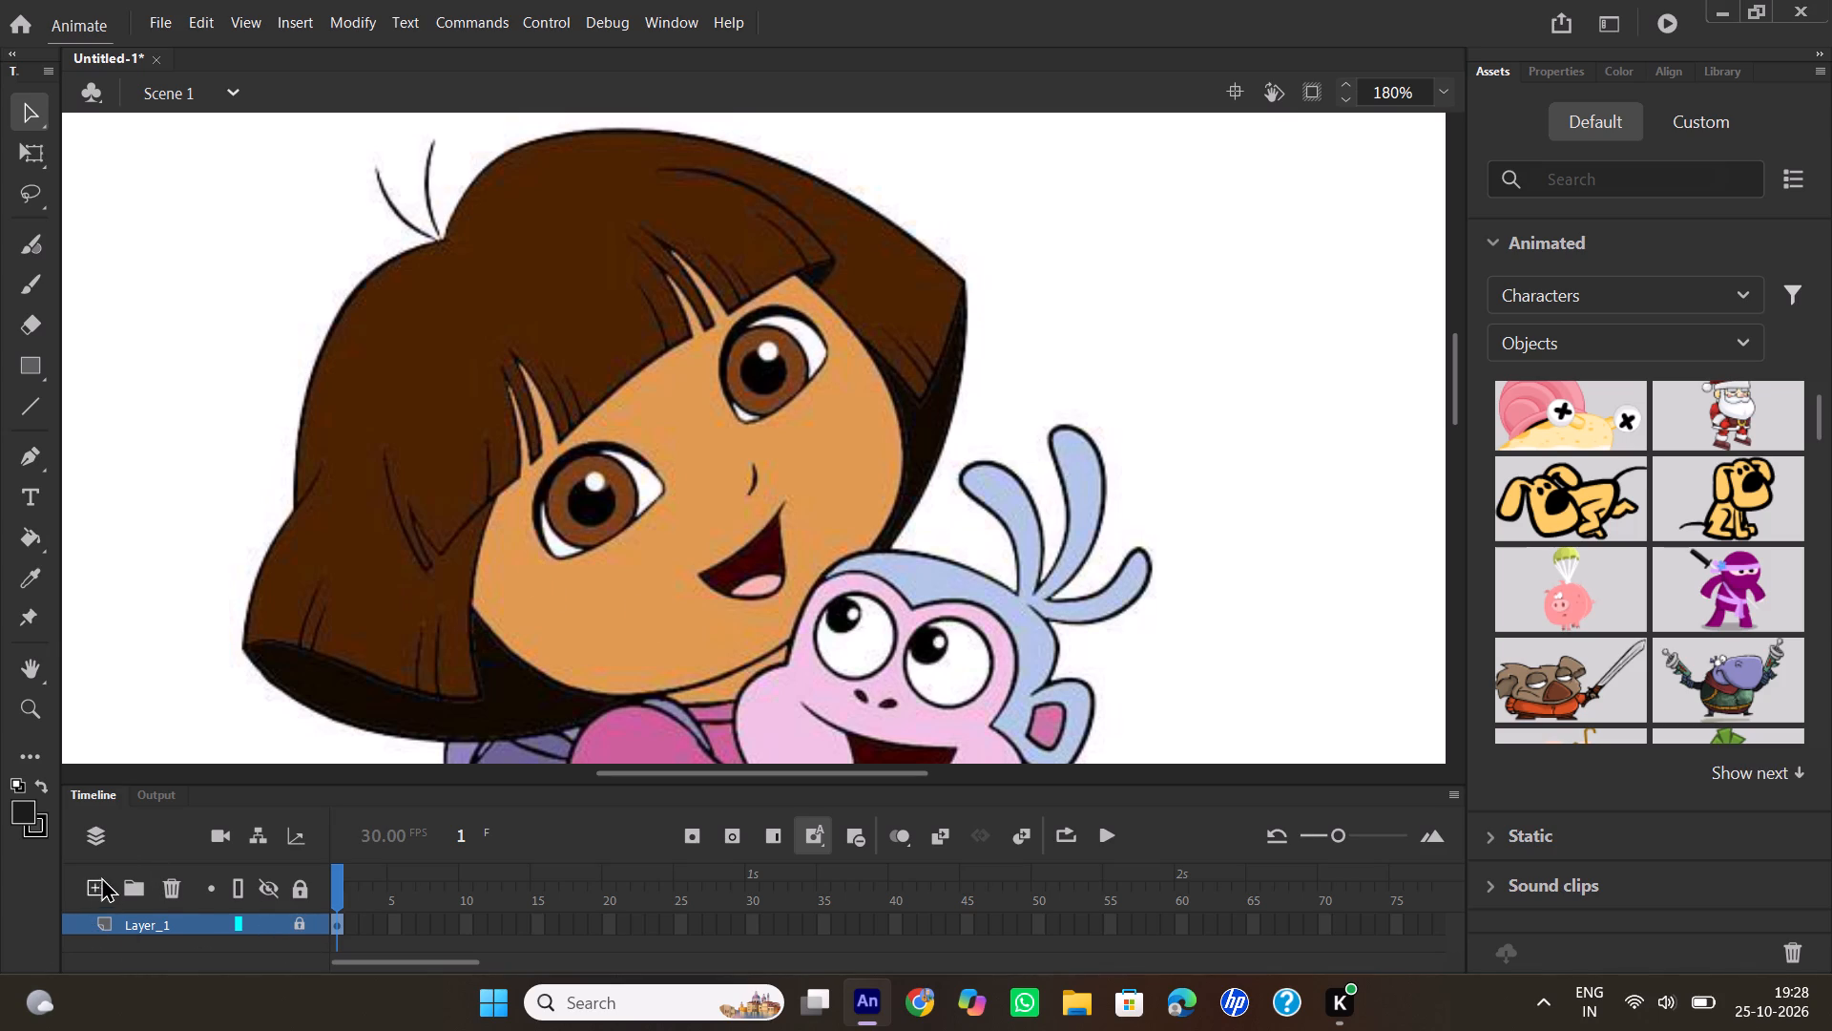
pyautogui.click(94, 882)
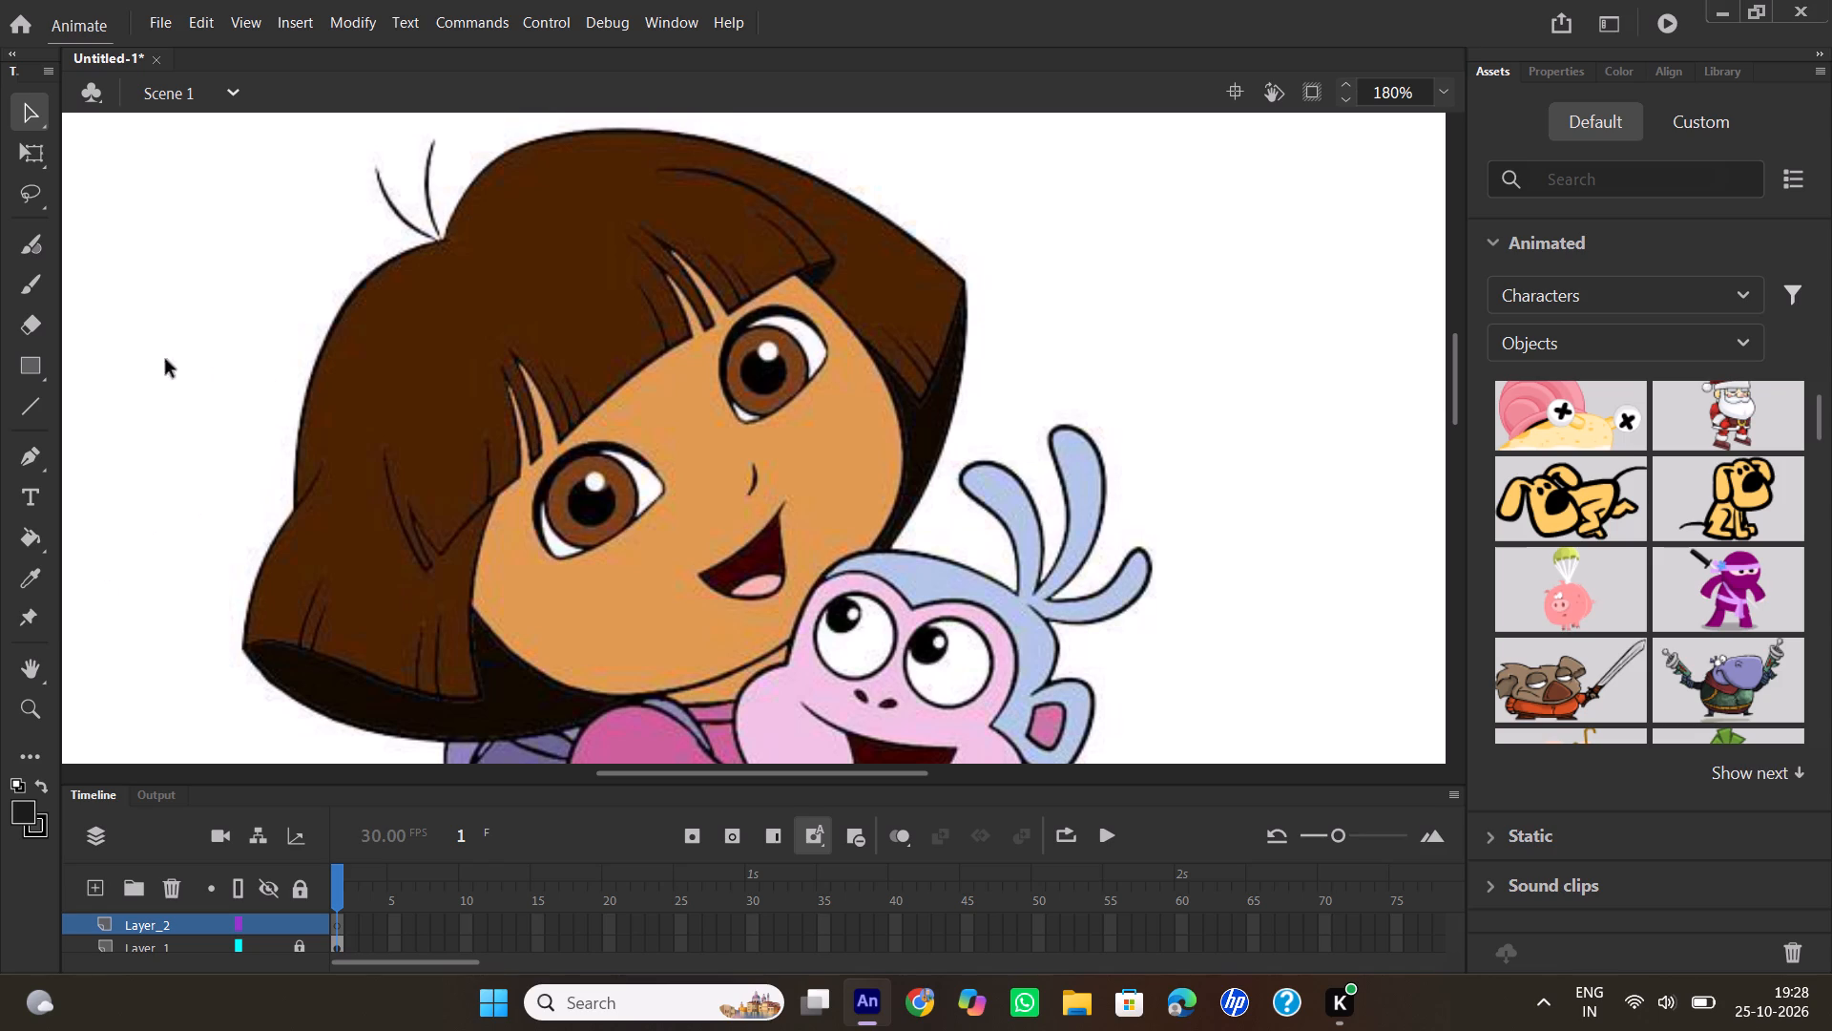
# On Layer_2, trace the hair's upper outline with the Pen tool from the stray hairs' base over the crown to the corner on the monkey's side.
pyautogui.click(37, 464)
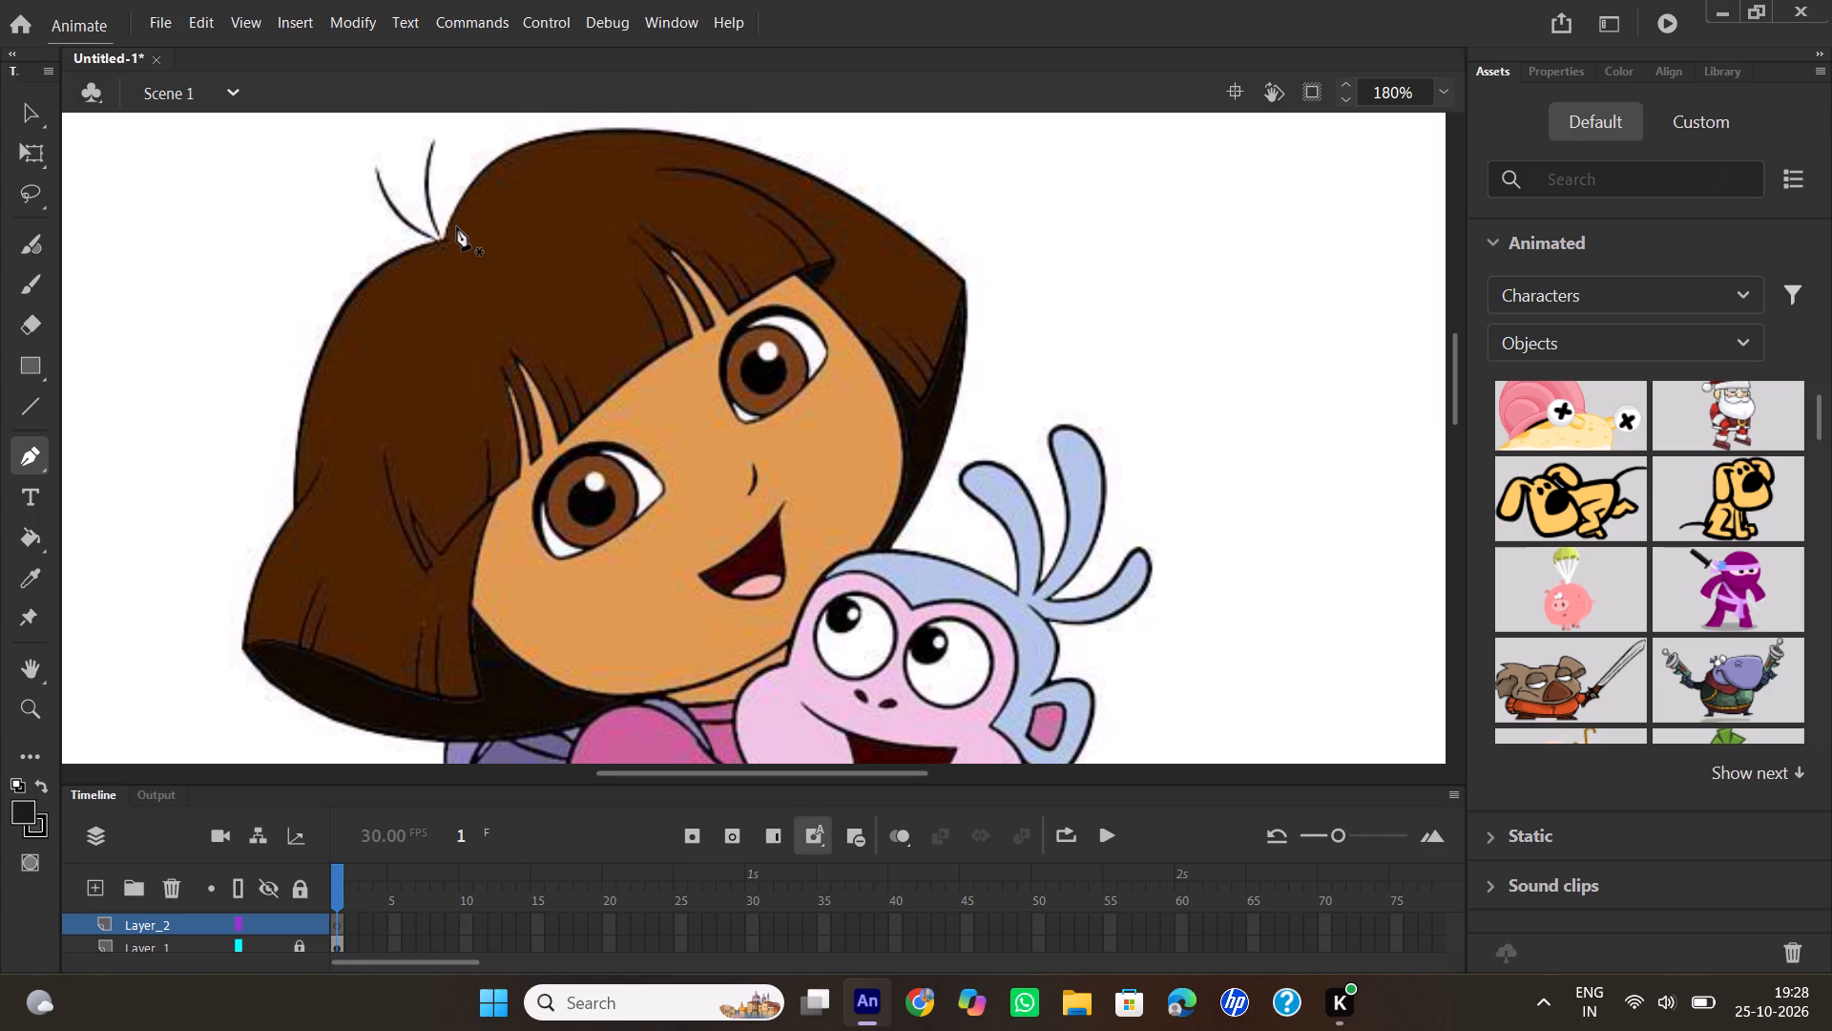
pyautogui.click(451, 236)
pyautogui.moveTo(498, 156); pyautogui.dragTo(505, 148)
pyautogui.moveTo(505, 148); pyautogui.dragTo(533, 122)
pyautogui.moveTo(533, 122); pyautogui.dragTo(531, 121)
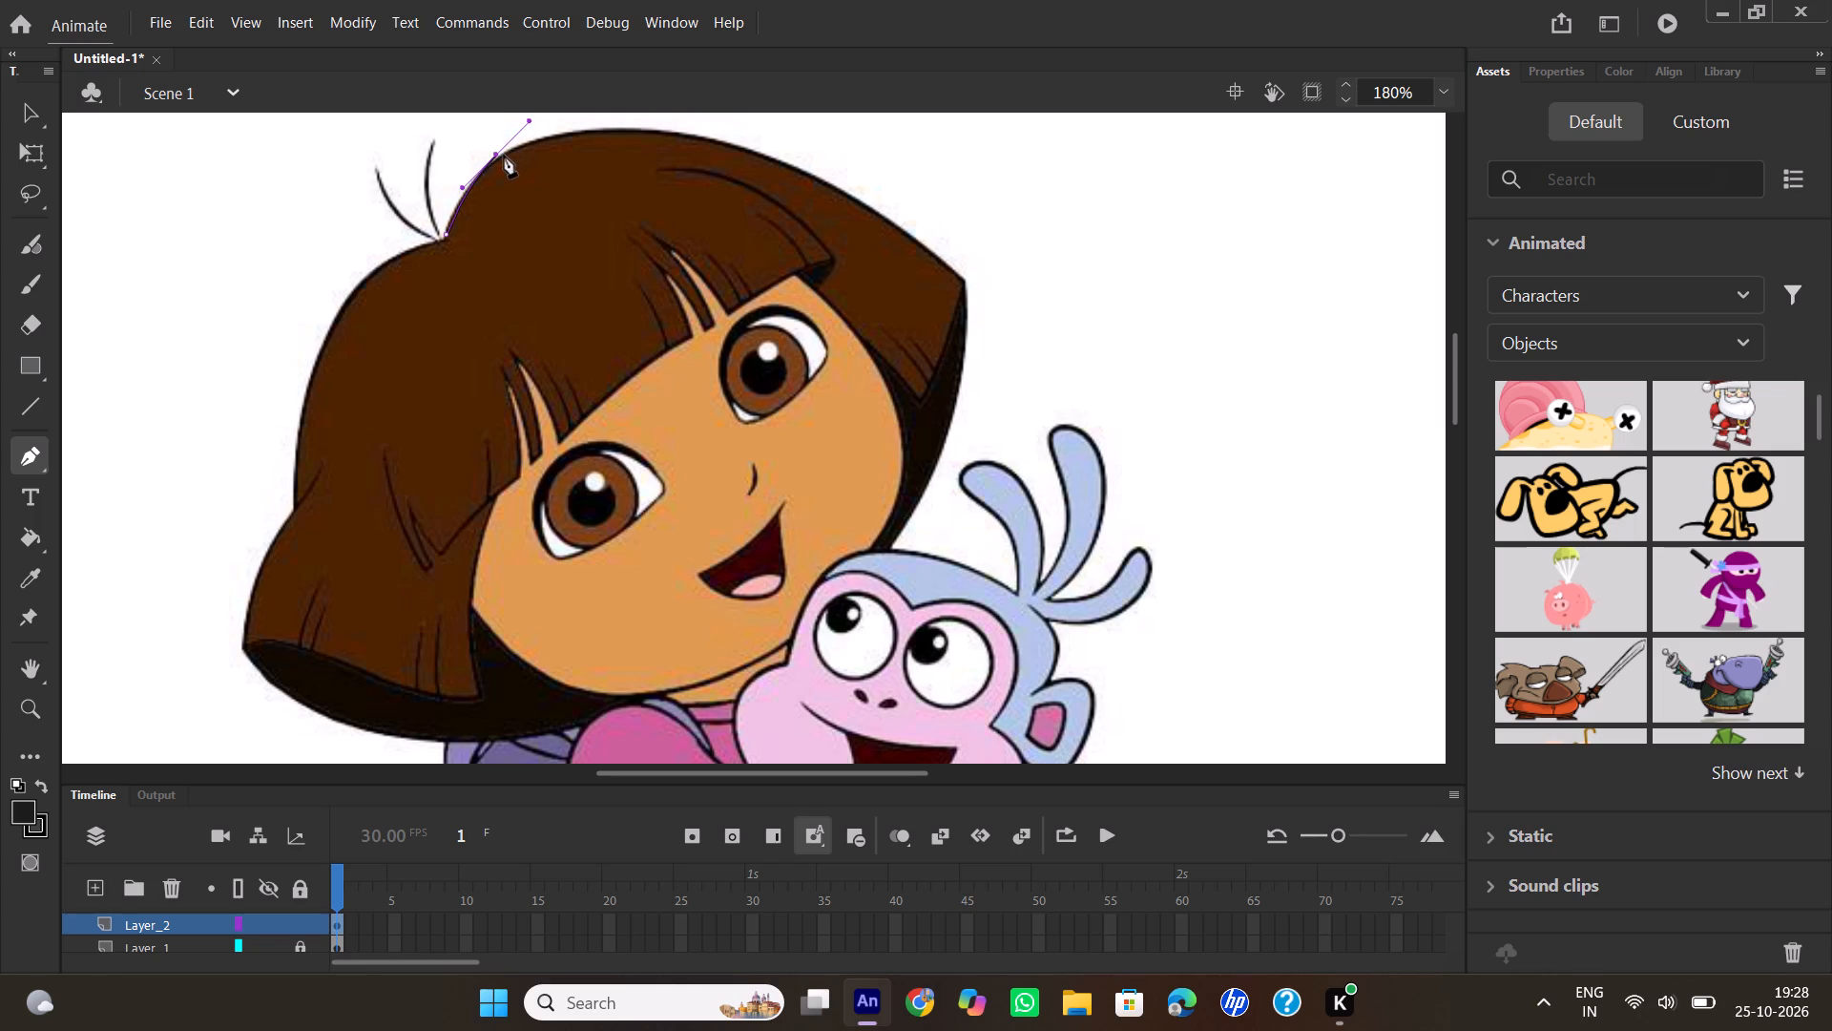
pyautogui.click(498, 154)
pyautogui.moveTo(637, 127); pyautogui.dragTo(698, 139)
pyautogui.moveTo(698, 139); pyautogui.dragTo(718, 144)
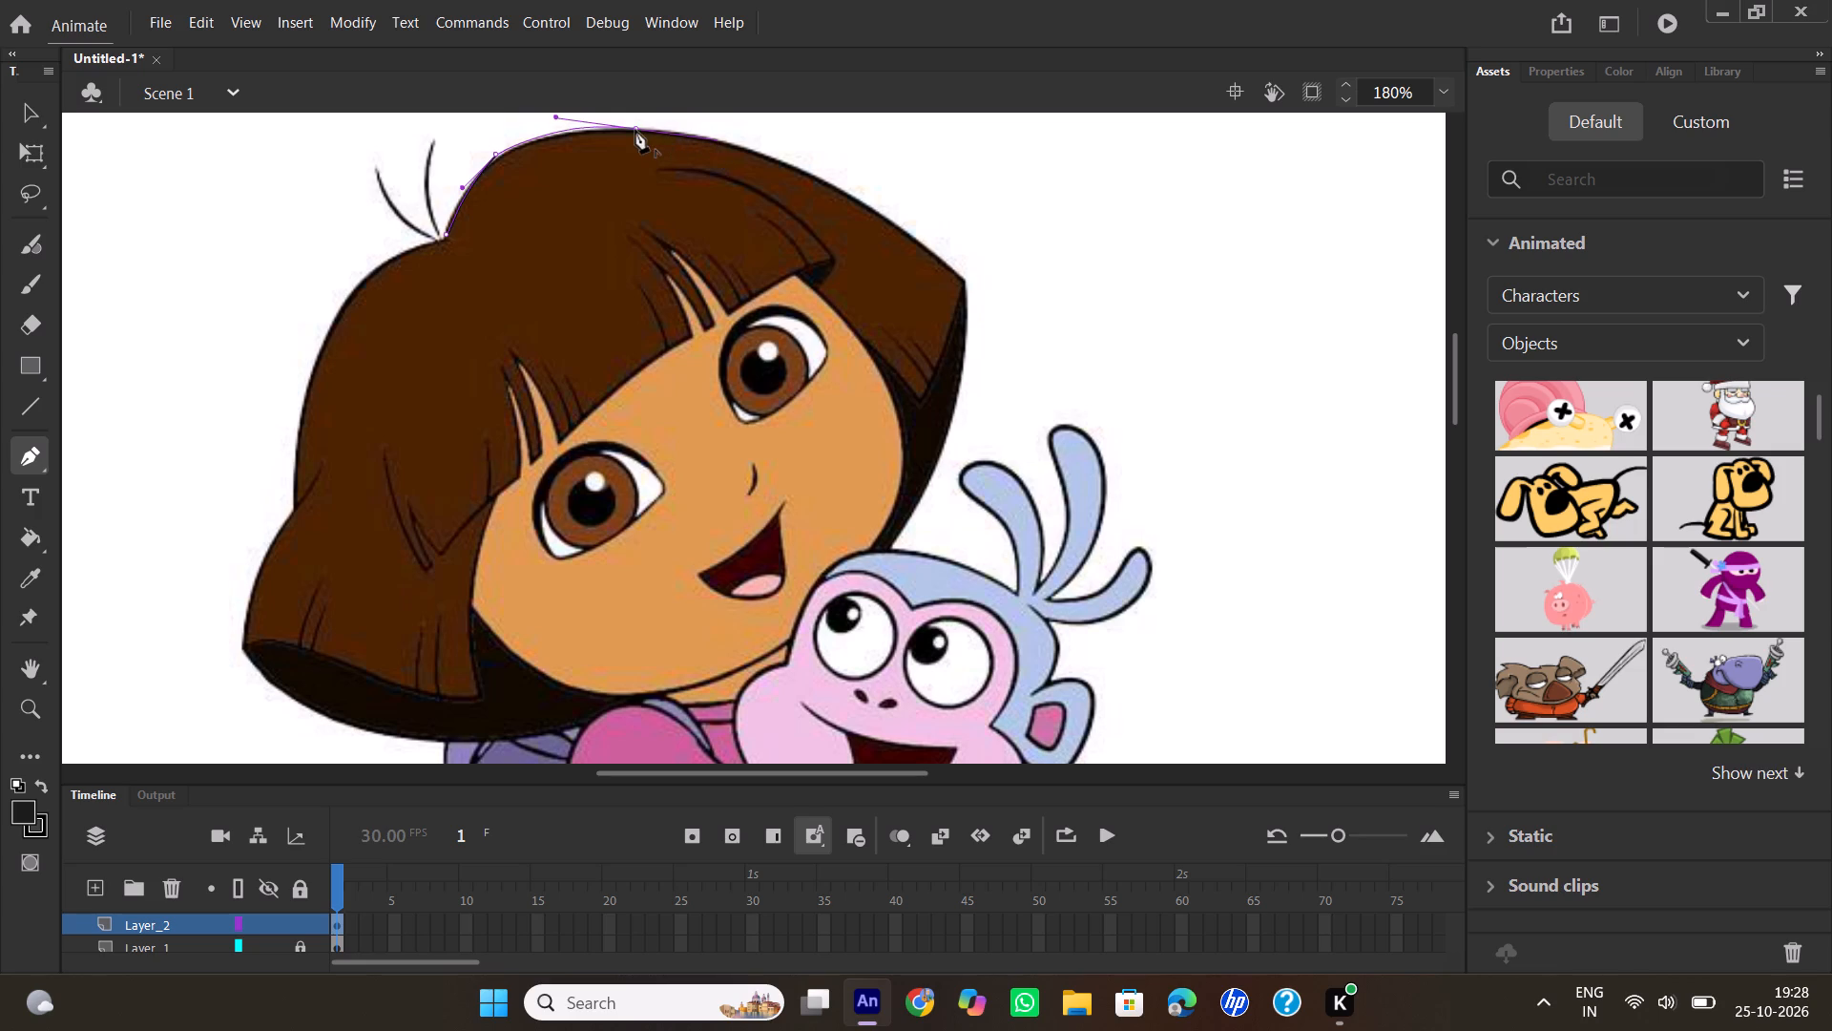
pyautogui.click(640, 128)
pyautogui.moveTo(802, 171); pyautogui.dragTo(817, 176)
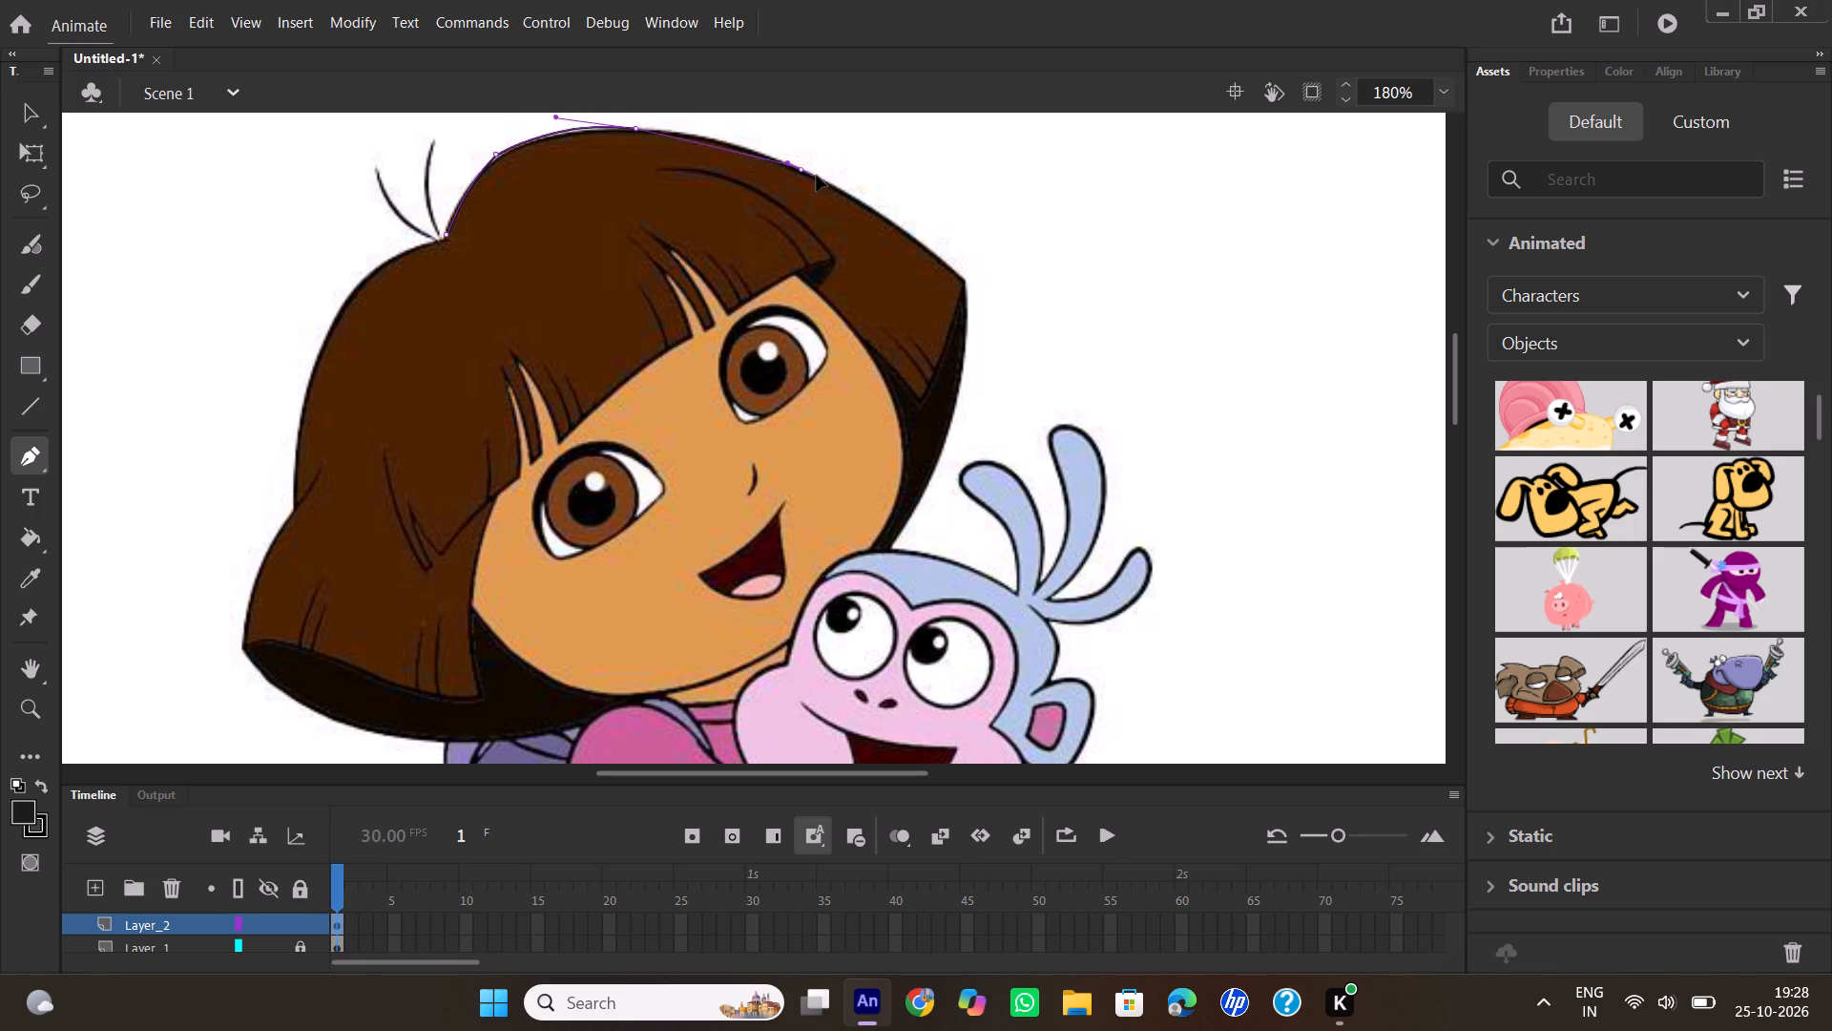
pyautogui.moveTo(817, 176); pyautogui.dragTo(858, 201)
pyautogui.click(801, 170)
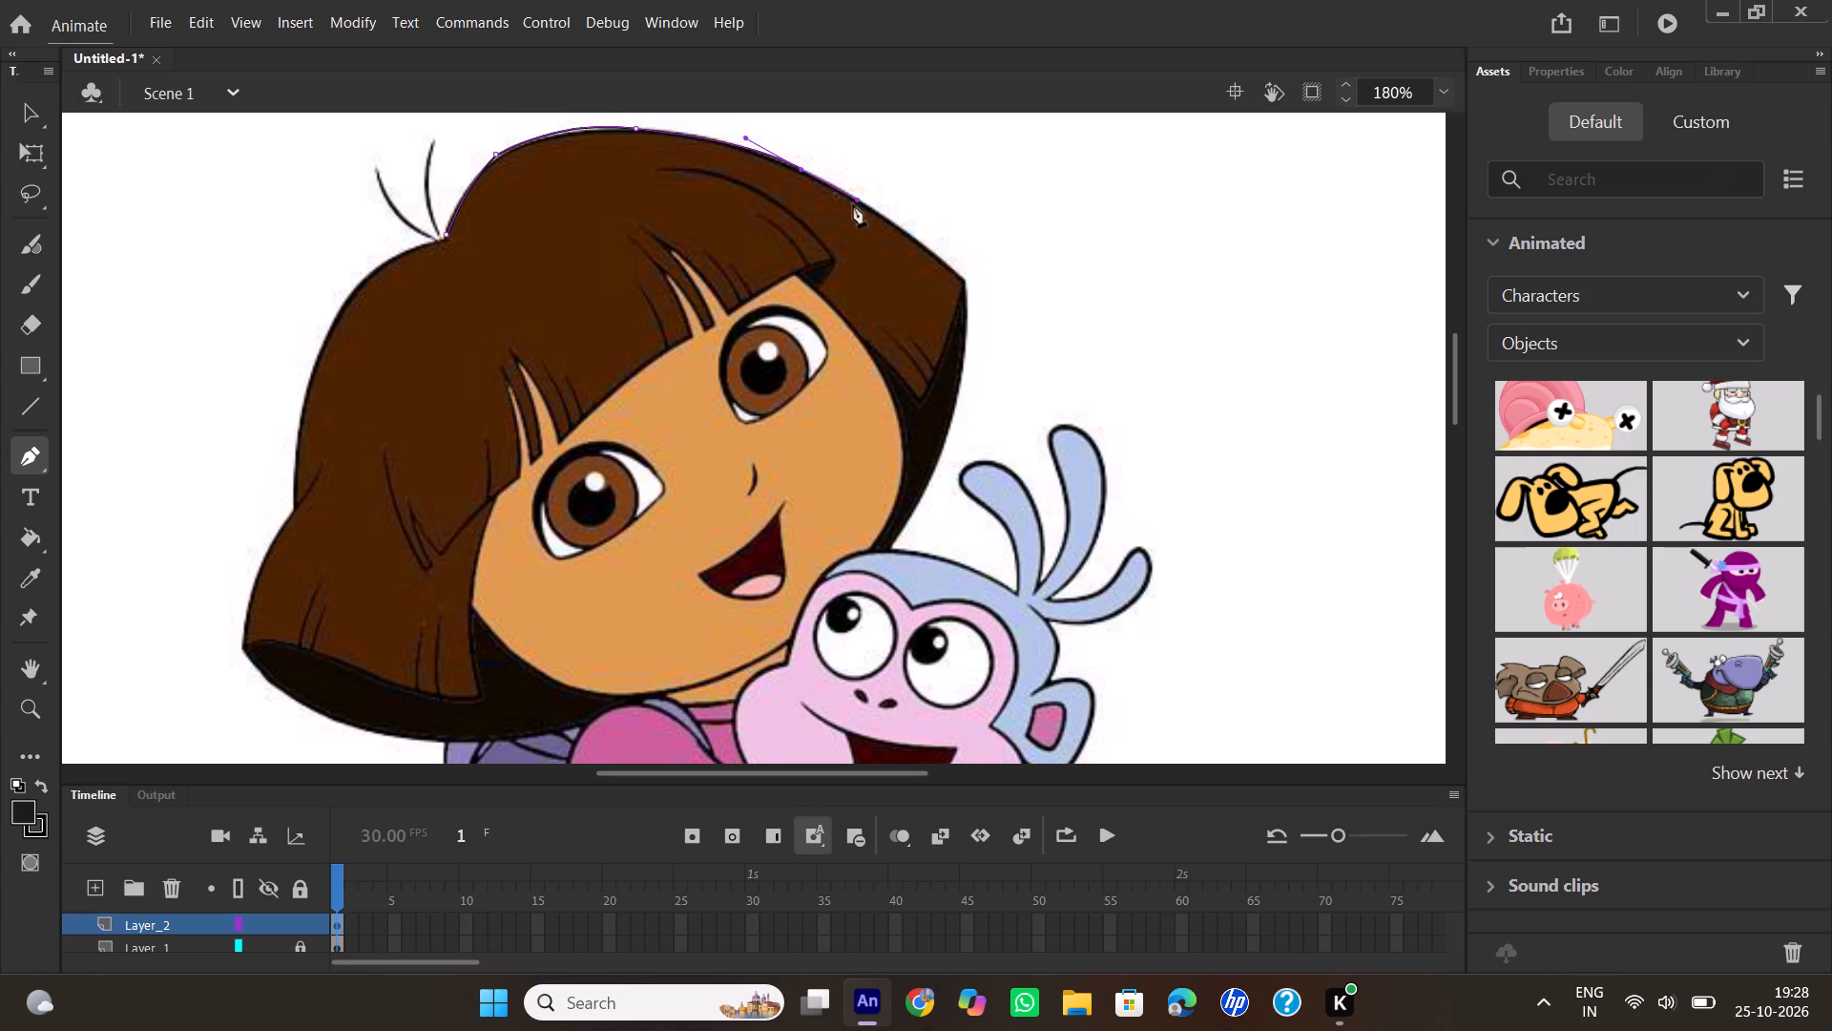
pyautogui.moveTo(965, 280); pyautogui.dragTo(992, 315)
# Continue the hair outline from the corner on the monkey's side down the hair's outer edge to the top of the monkey's head.
pyautogui.click(965, 283)
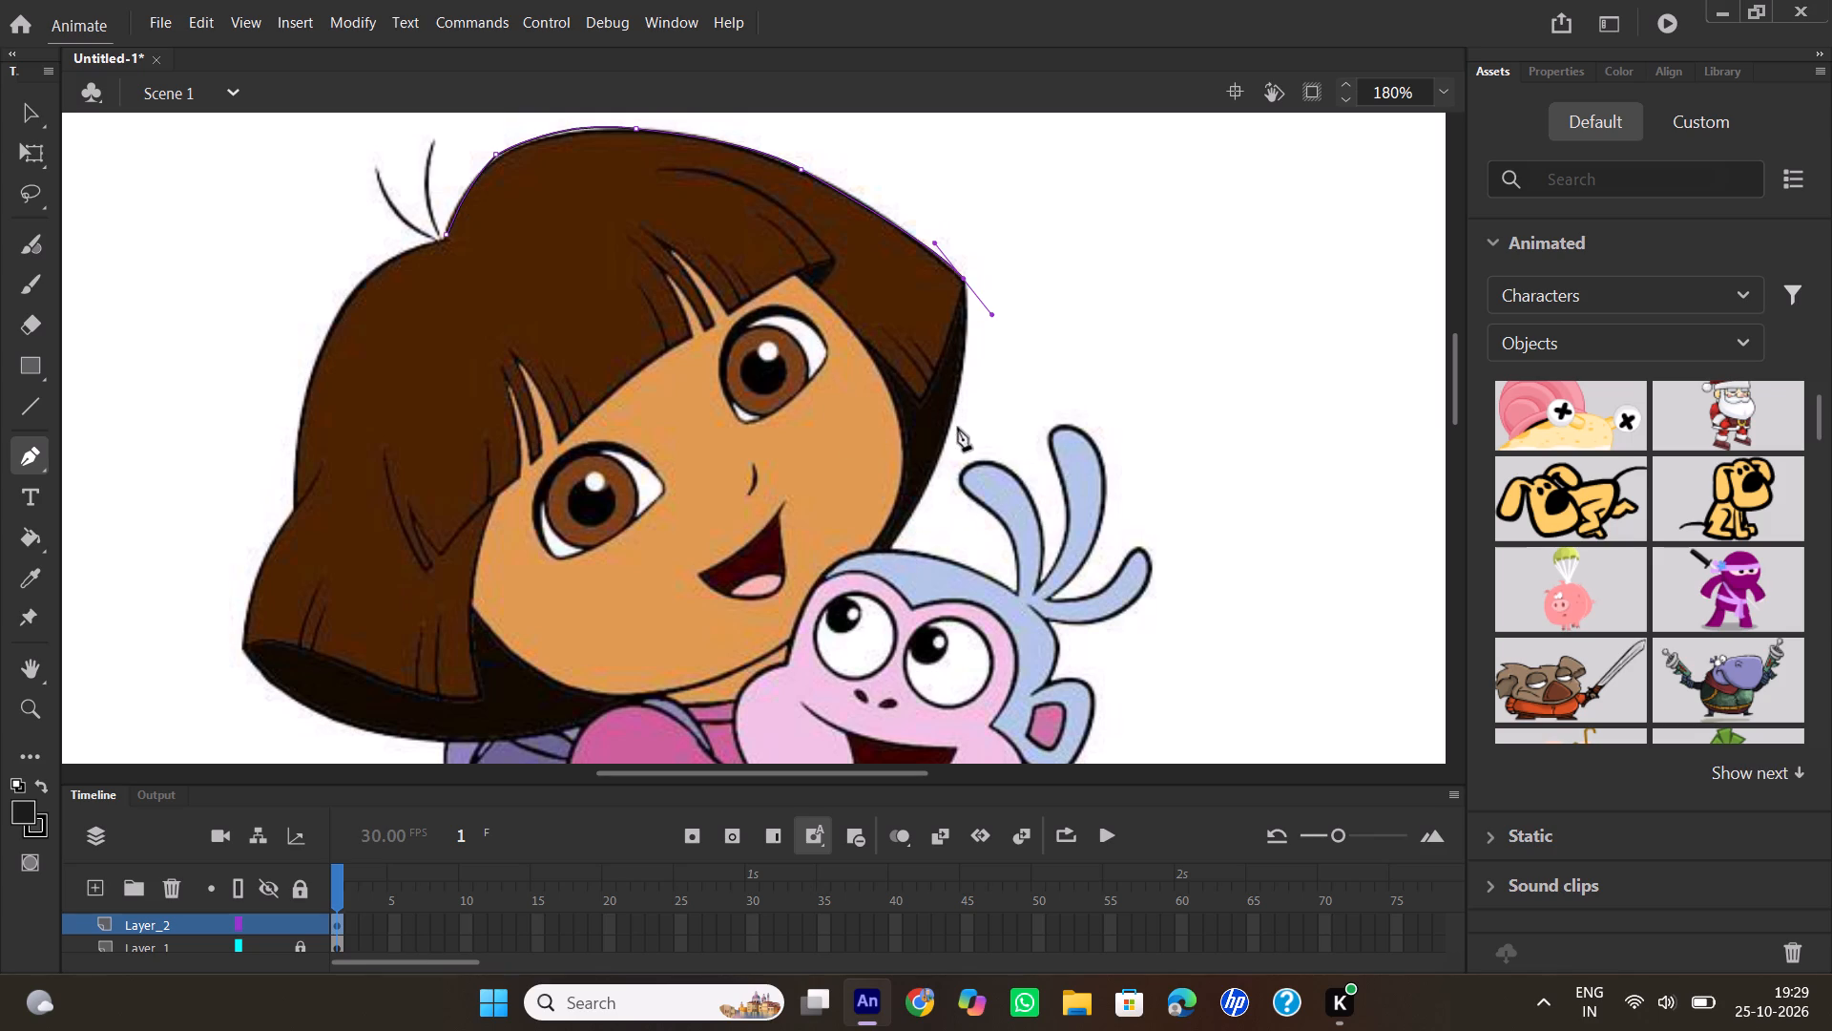
pyautogui.moveTo(944, 450); pyautogui.dragTo(929, 488)
pyautogui.moveTo(929, 488); pyautogui.dragTo(913, 520)
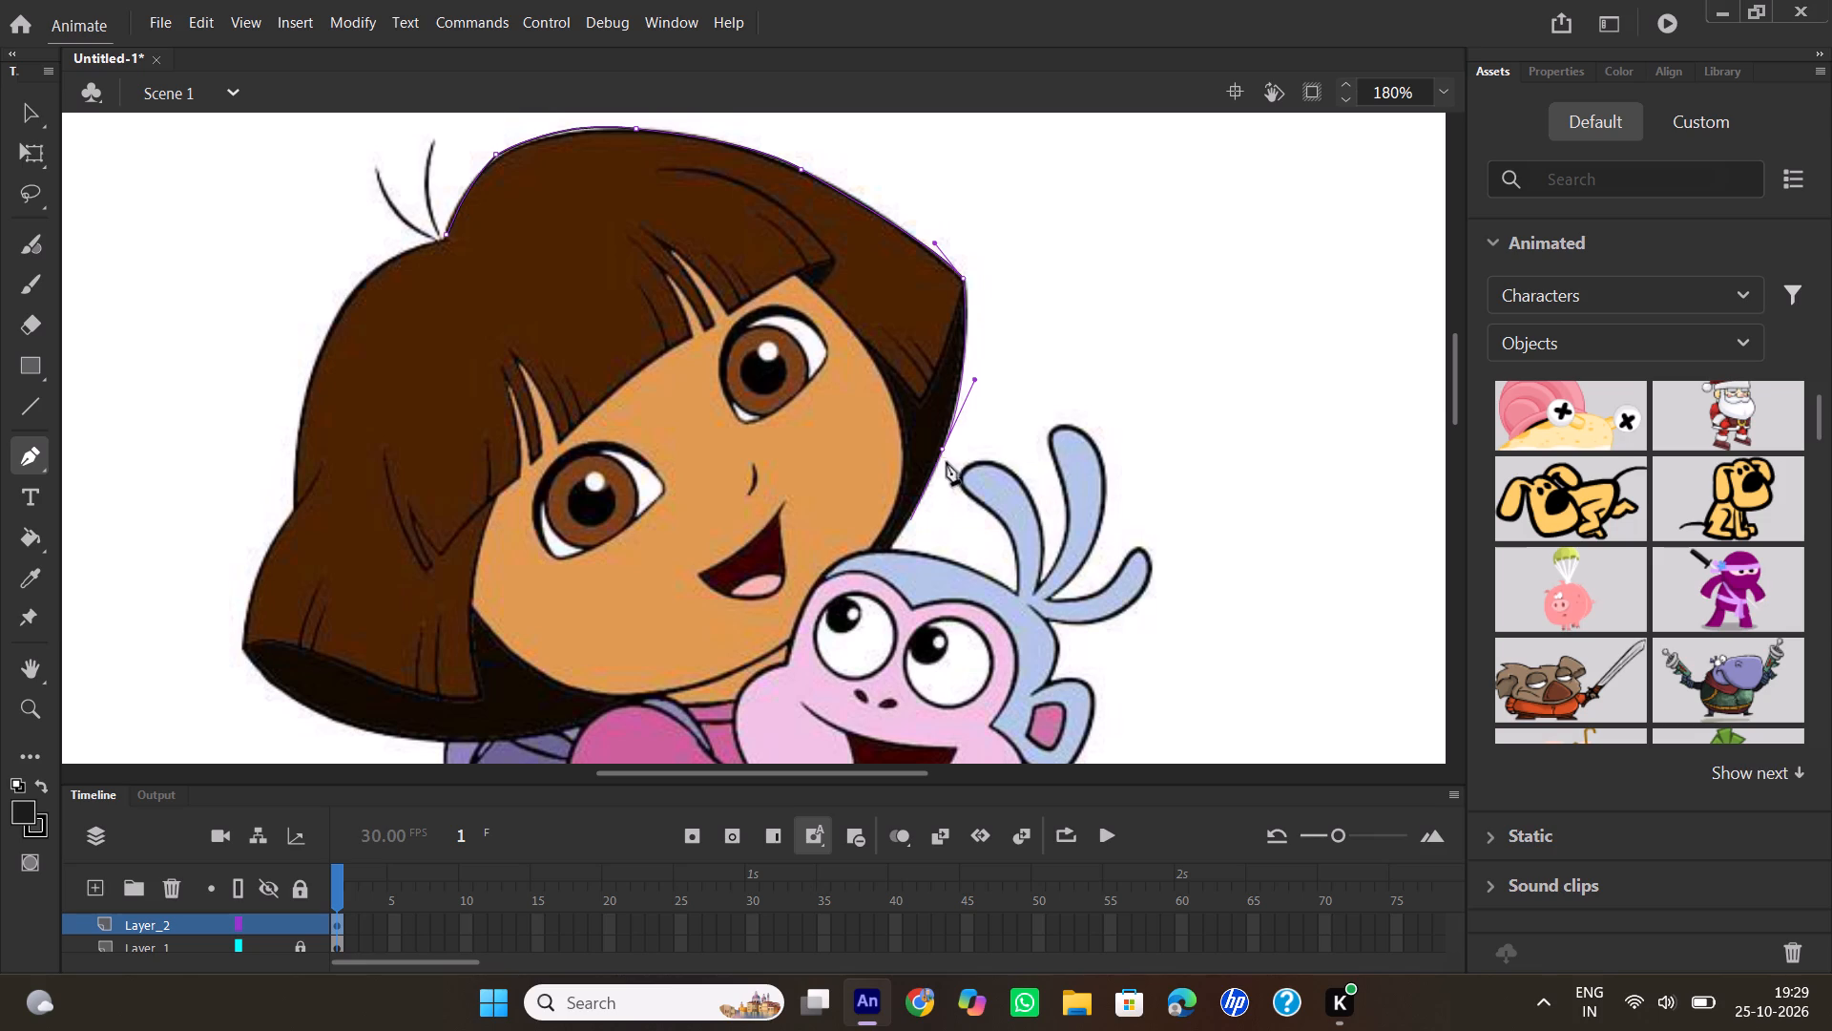
pyautogui.click(943, 452)
pyautogui.moveTo(890, 547); pyautogui.dragTo(875, 560)
pyautogui.moveTo(875, 560); pyautogui.dragTo(872, 564)
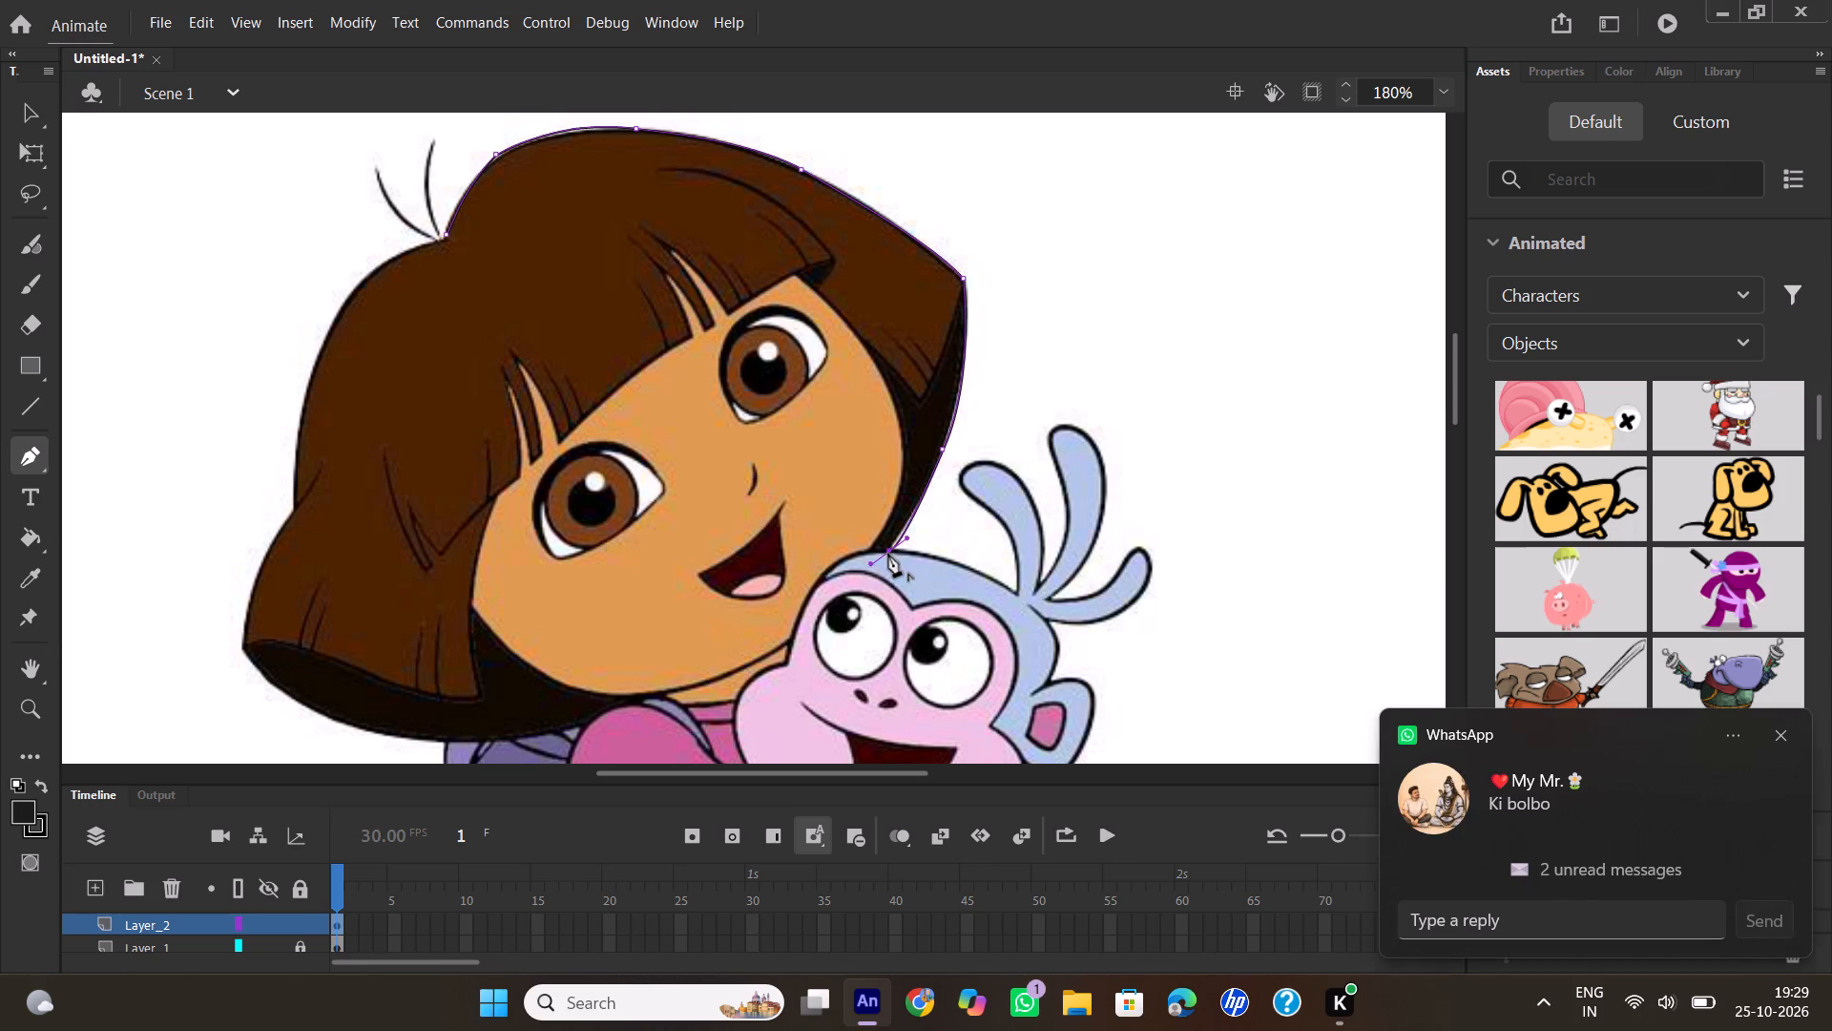
pyautogui.click(888, 554)
# Dismiss the WhatsApp message notification.
pyautogui.click(1779, 733)
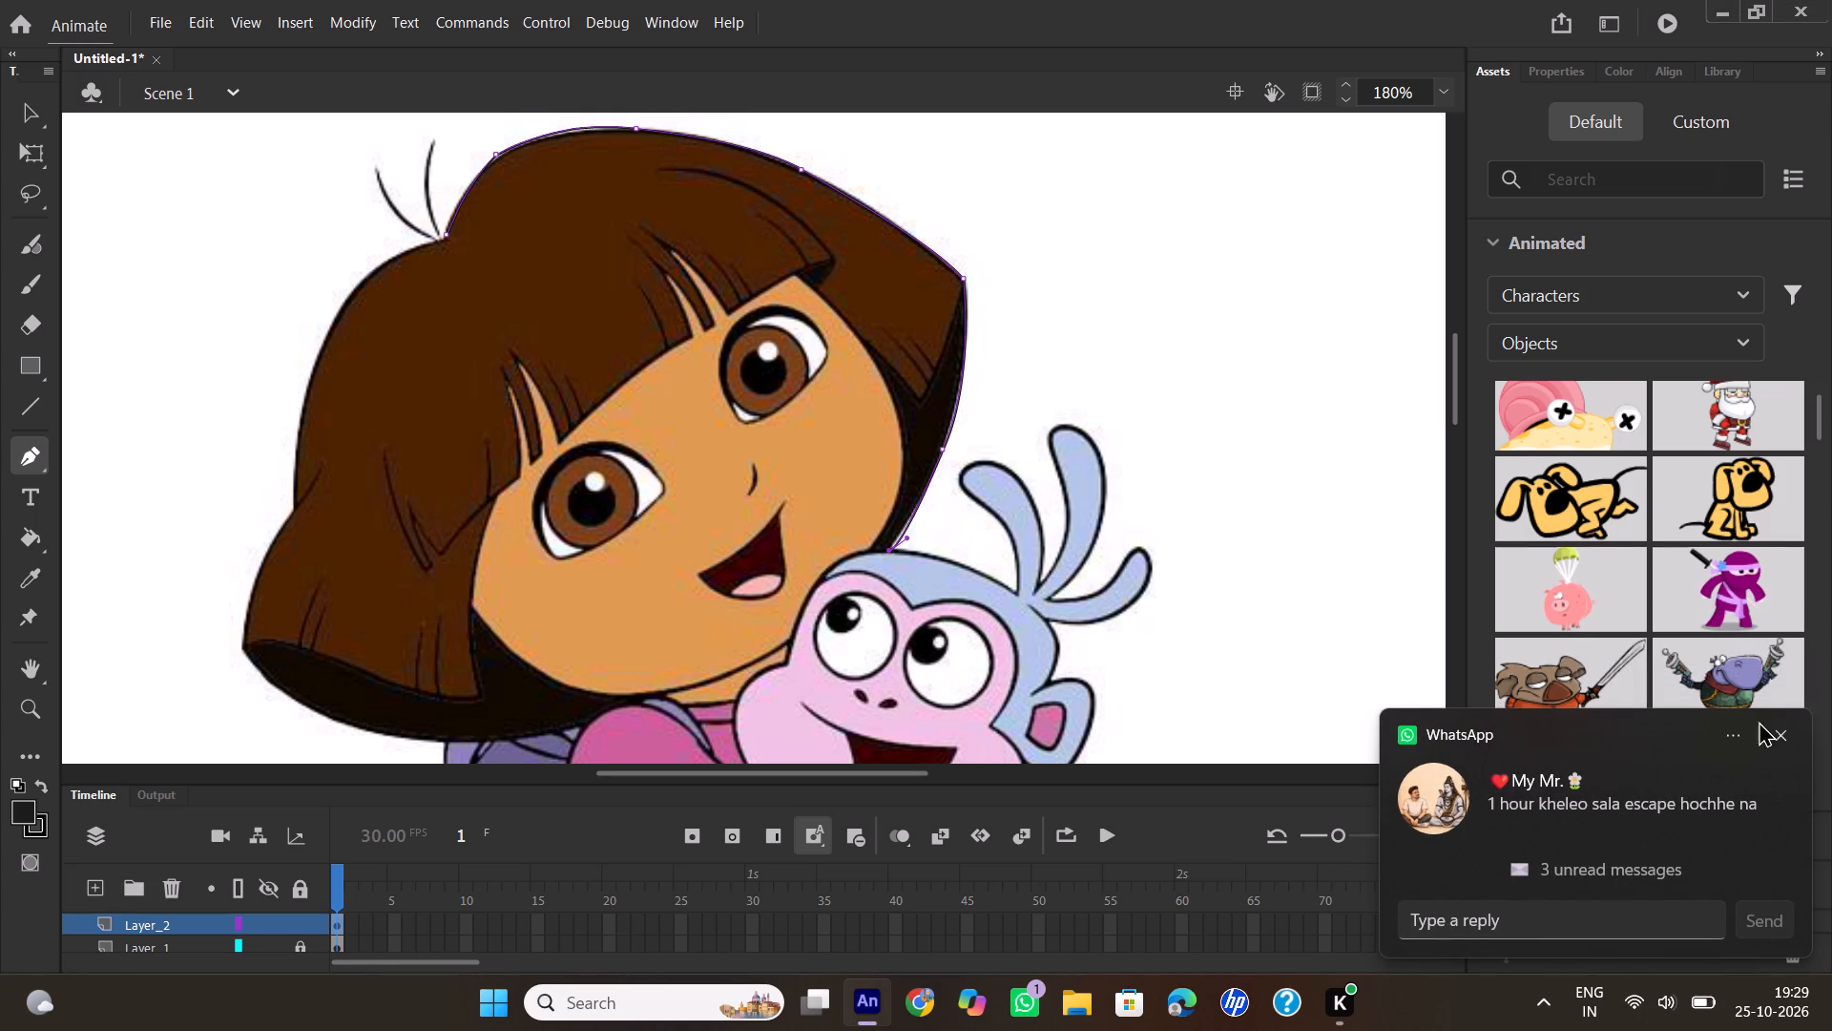
pyautogui.click(1781, 742)
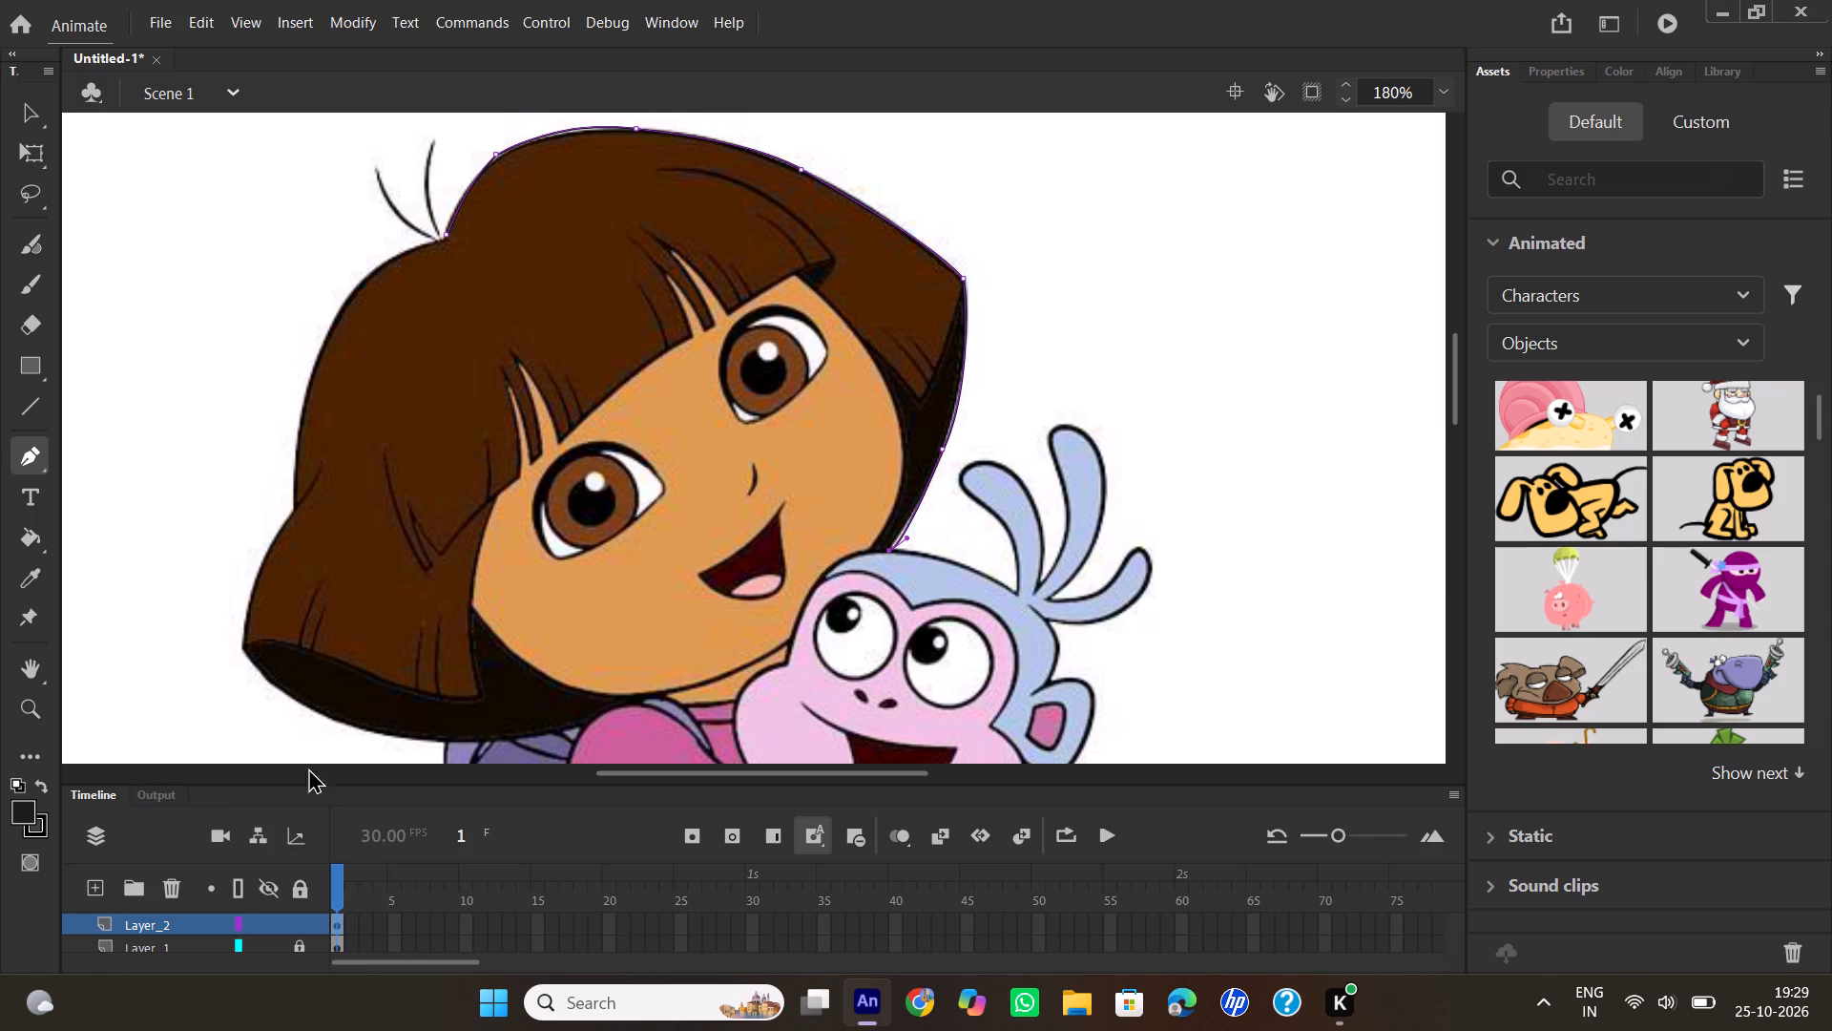
# Continue the outline from the hair's lower tip along the top edge of the monkey's head toward the girl's face, with corner points.
pyautogui.click(888, 551)
pyautogui.moveTo(864, 552); pyautogui.dragTo(850, 553)
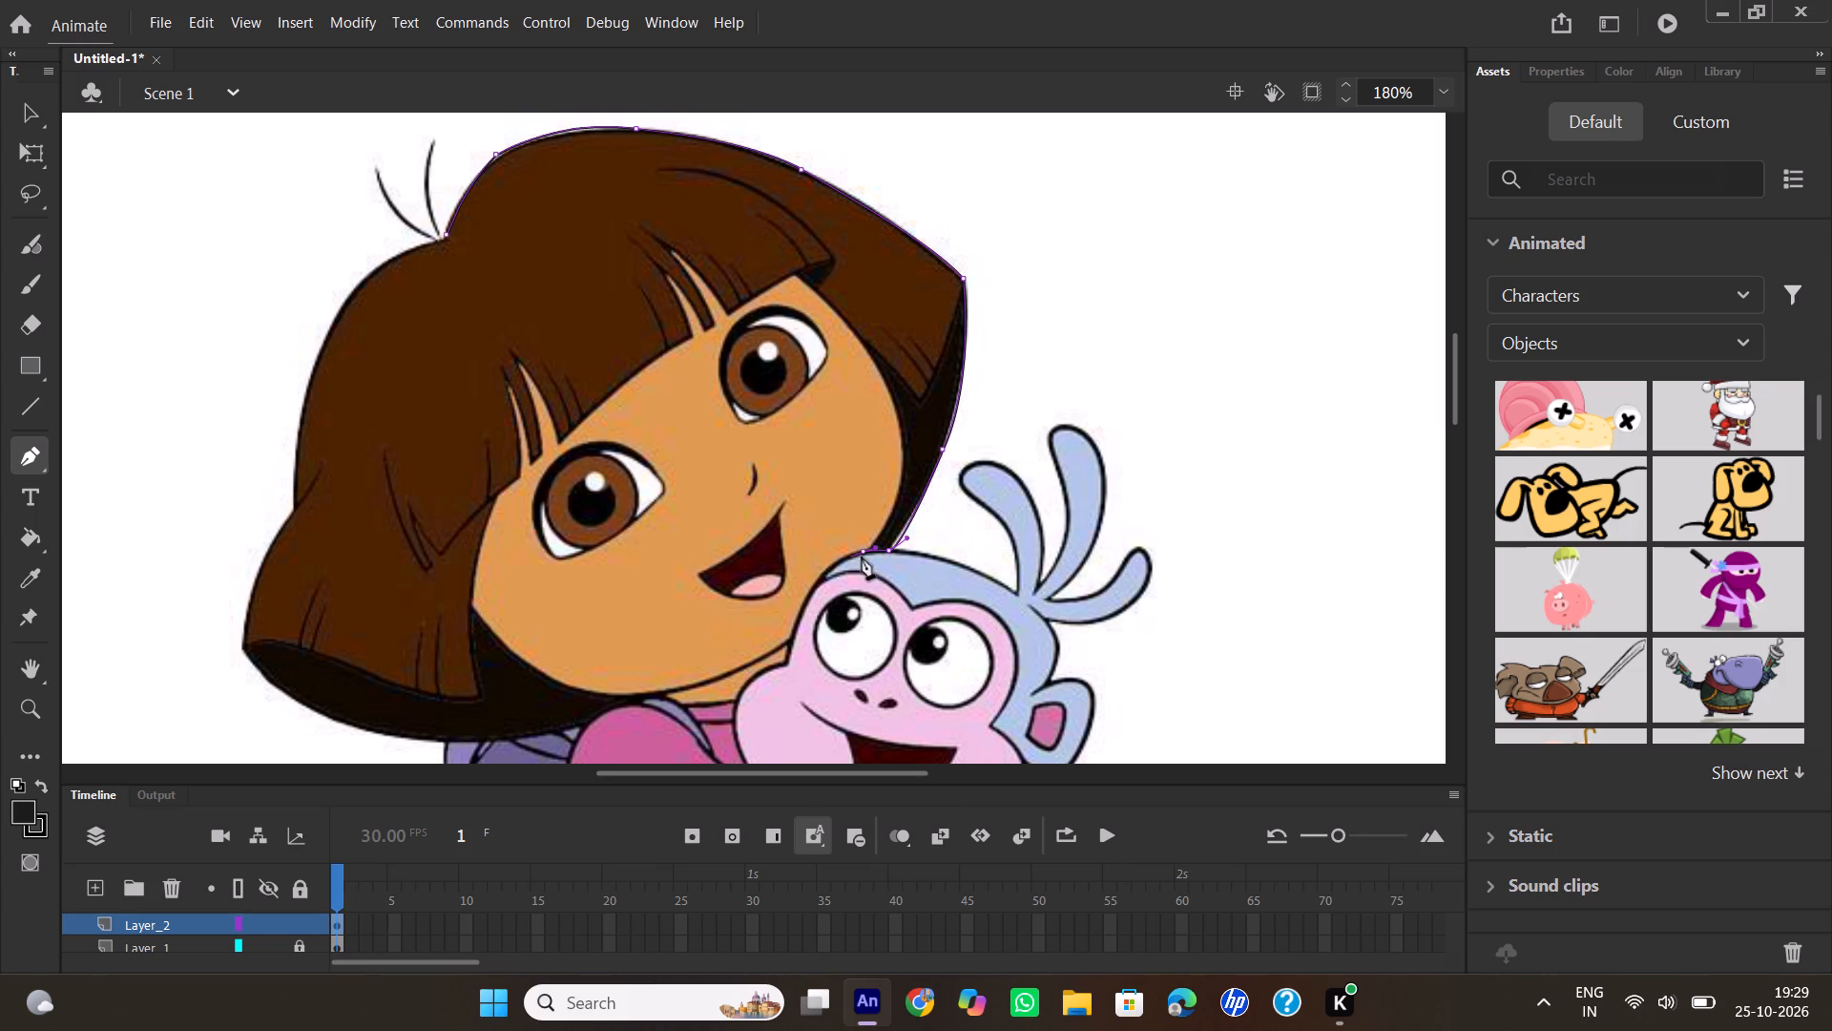
pyautogui.click(863, 549)
# Continue the outline along the monkey's head to Dora's chin and along the jawline to above the shoulder strap, with corner points at both ends.
pyautogui.moveTo(796, 635); pyautogui.dragTo(798, 665)
pyautogui.moveTo(798, 665); pyautogui.dragTo(789, 692)
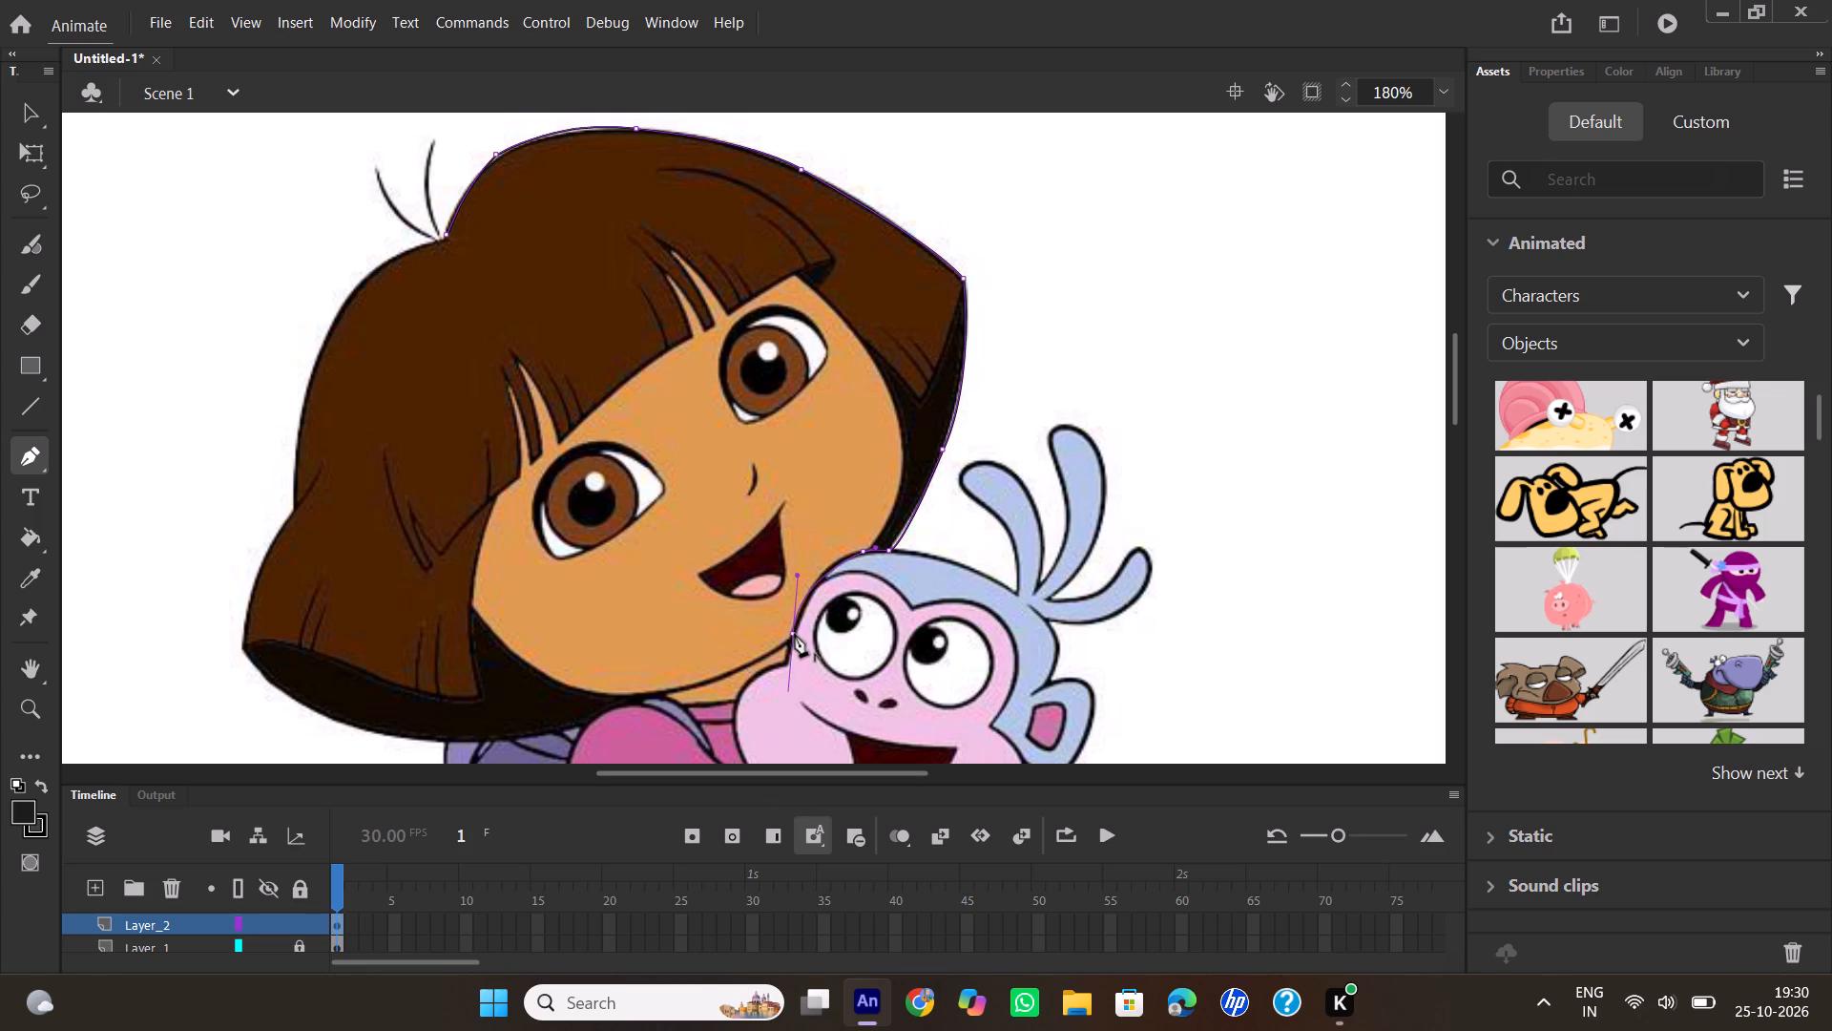
pyautogui.click(794, 634)
pyautogui.moveTo(646, 689); pyautogui.dragTo(629, 695)
pyautogui.hotkey('ctrl', 'z')
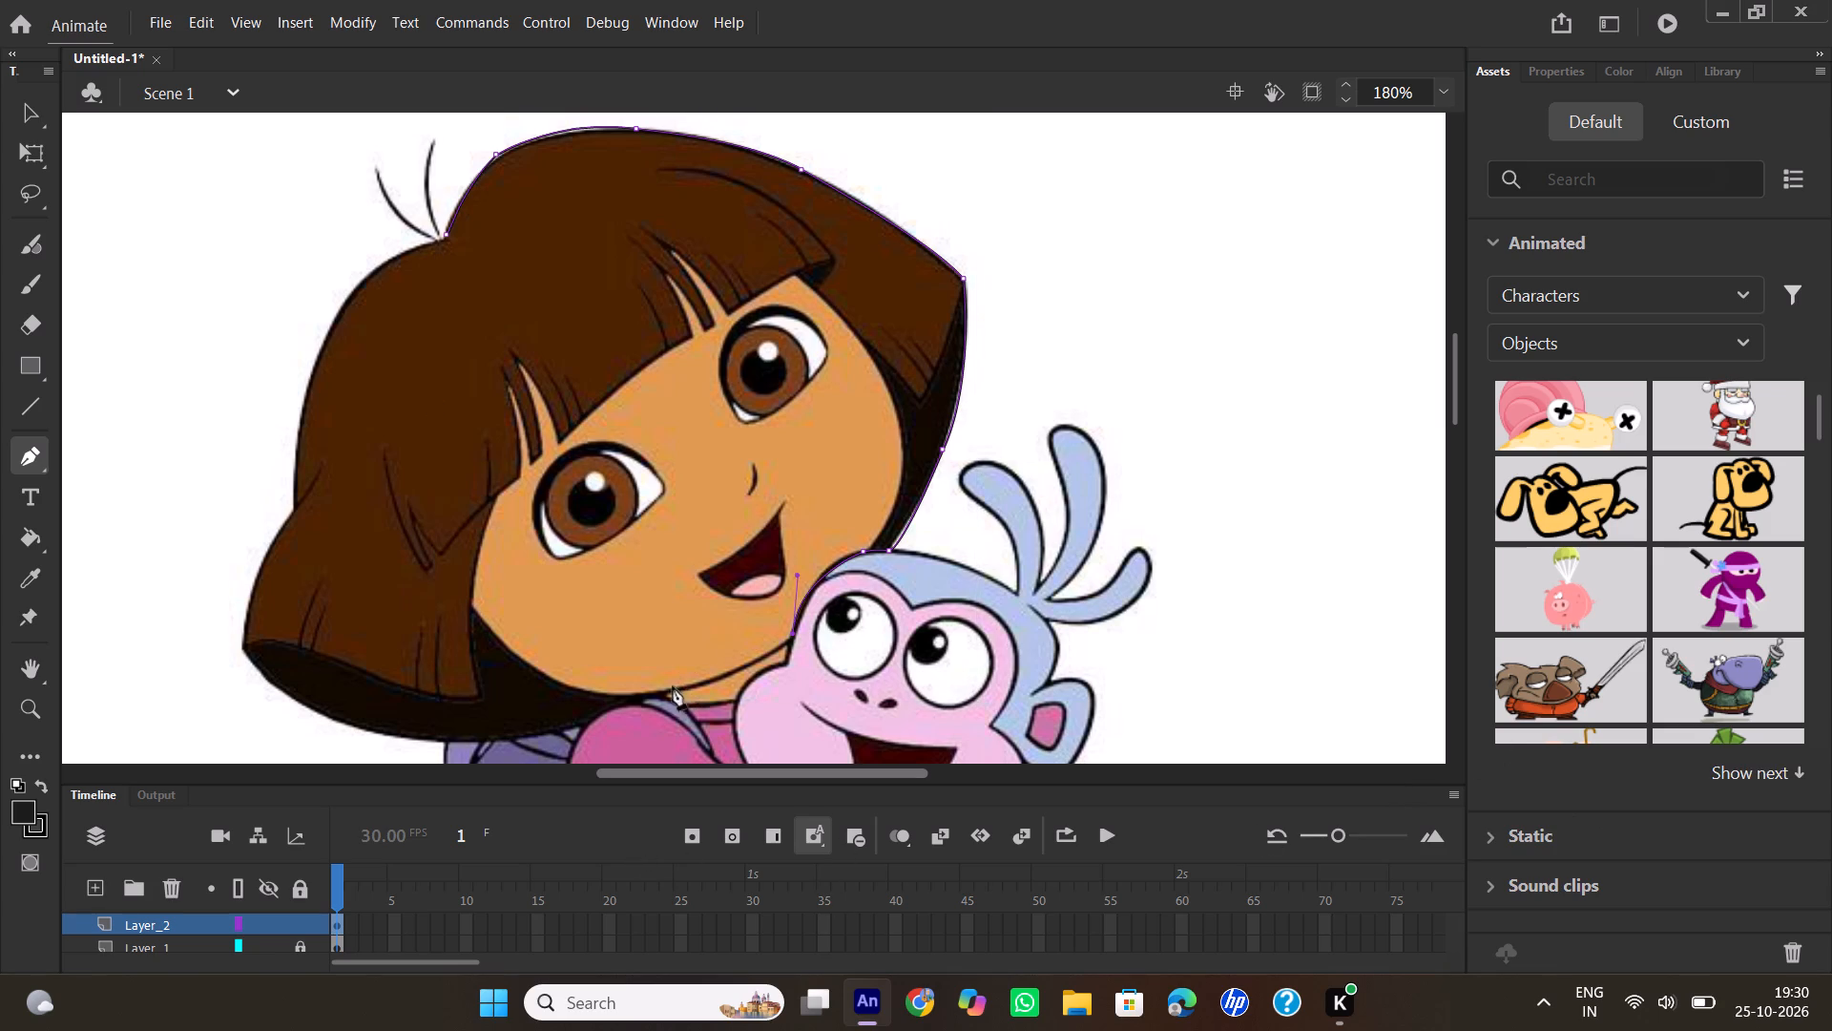
pyautogui.moveTo(670, 695); pyautogui.dragTo(598, 699)
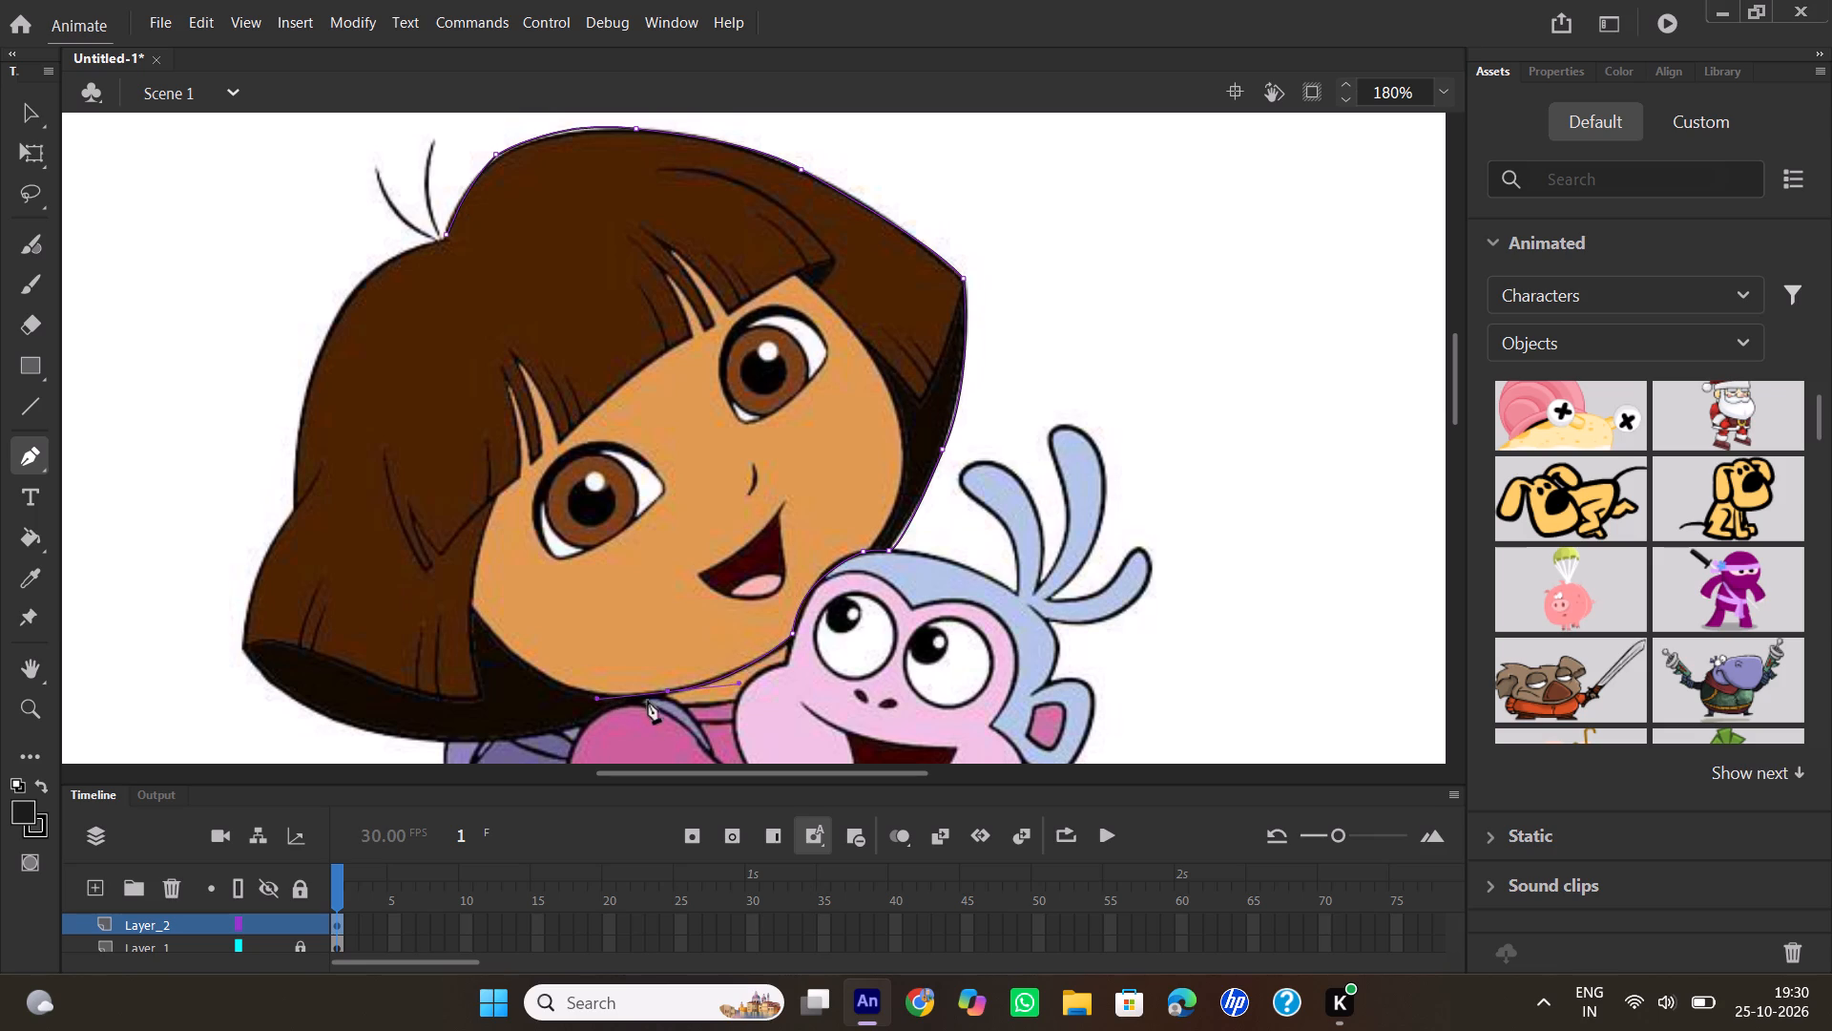
pyautogui.click(669, 690)
# Continue the outline along the hair's bottom edge to its outer tip and up to the side notch away from the monkey, with corner points.
pyautogui.moveTo(445, 743); pyautogui.dragTo(347, 741)
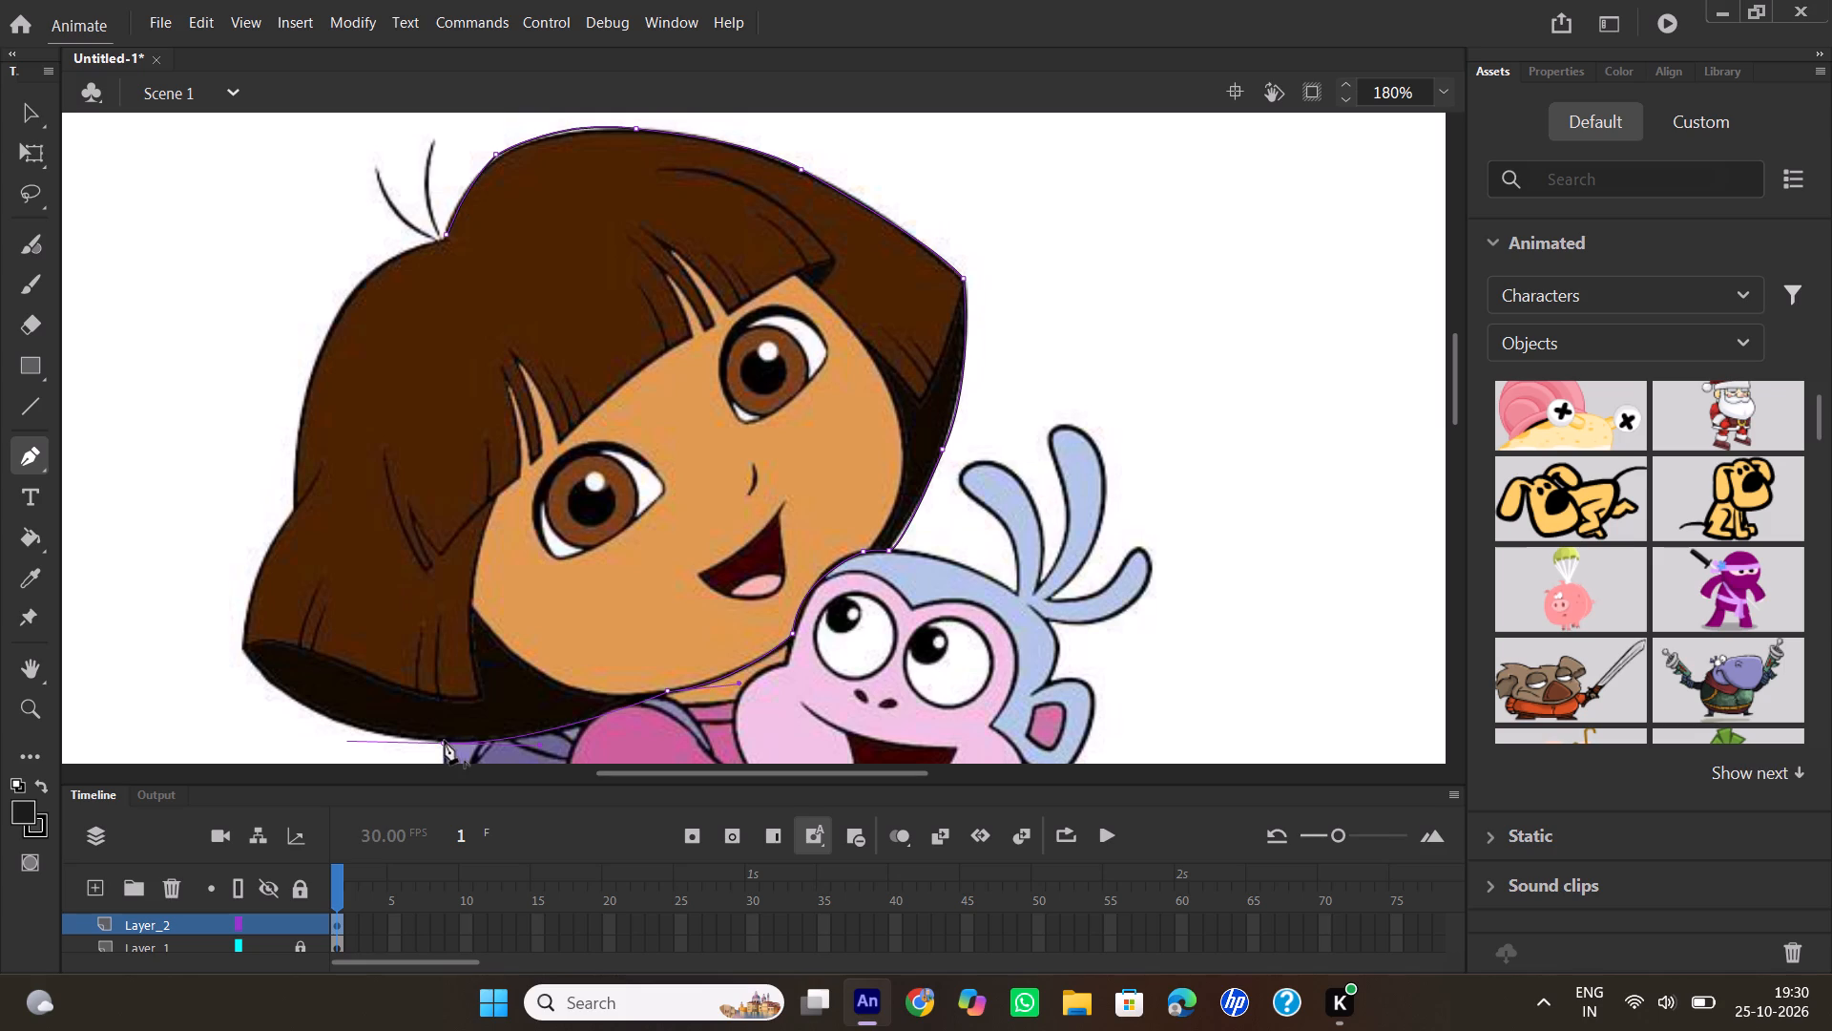
pyautogui.click(445, 741)
pyautogui.moveTo(244, 648); pyautogui.dragTo(177, 556)
pyautogui.click(247, 648)
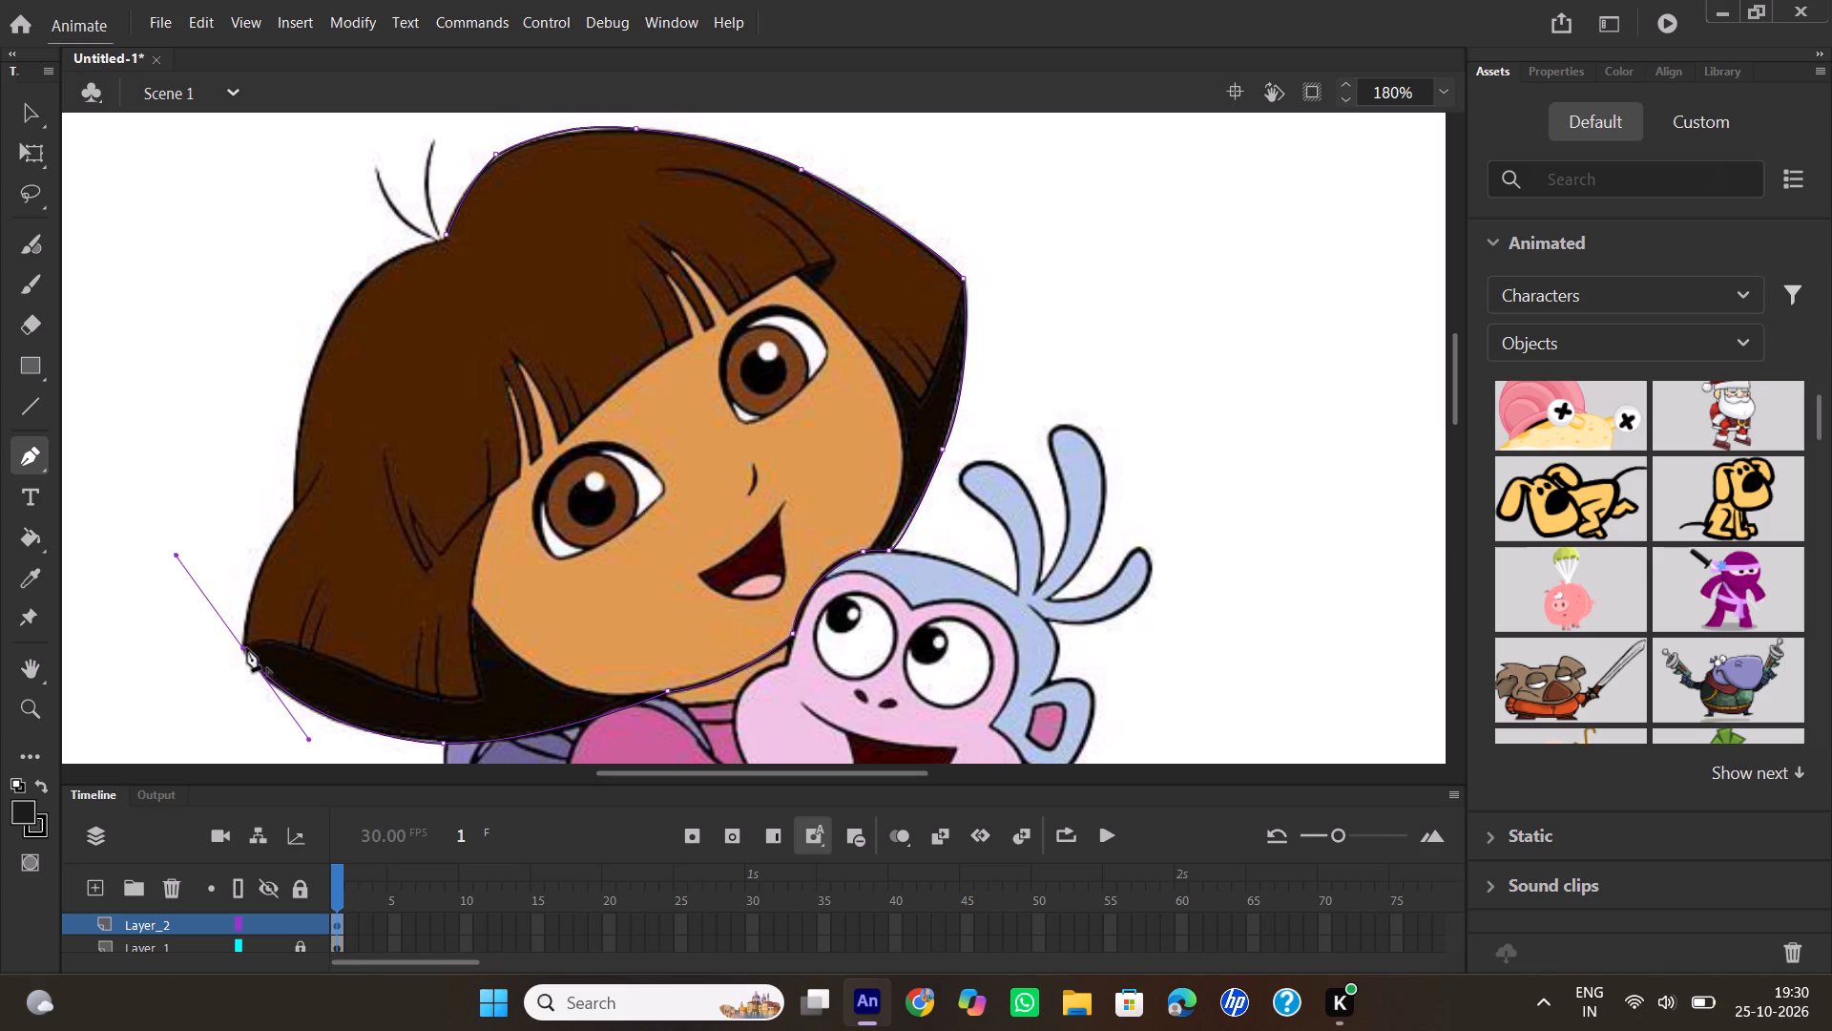
pyautogui.moveTo(297, 509); pyautogui.dragTo(324, 490)
pyautogui.moveTo(324, 490); pyautogui.dragTo(336, 476)
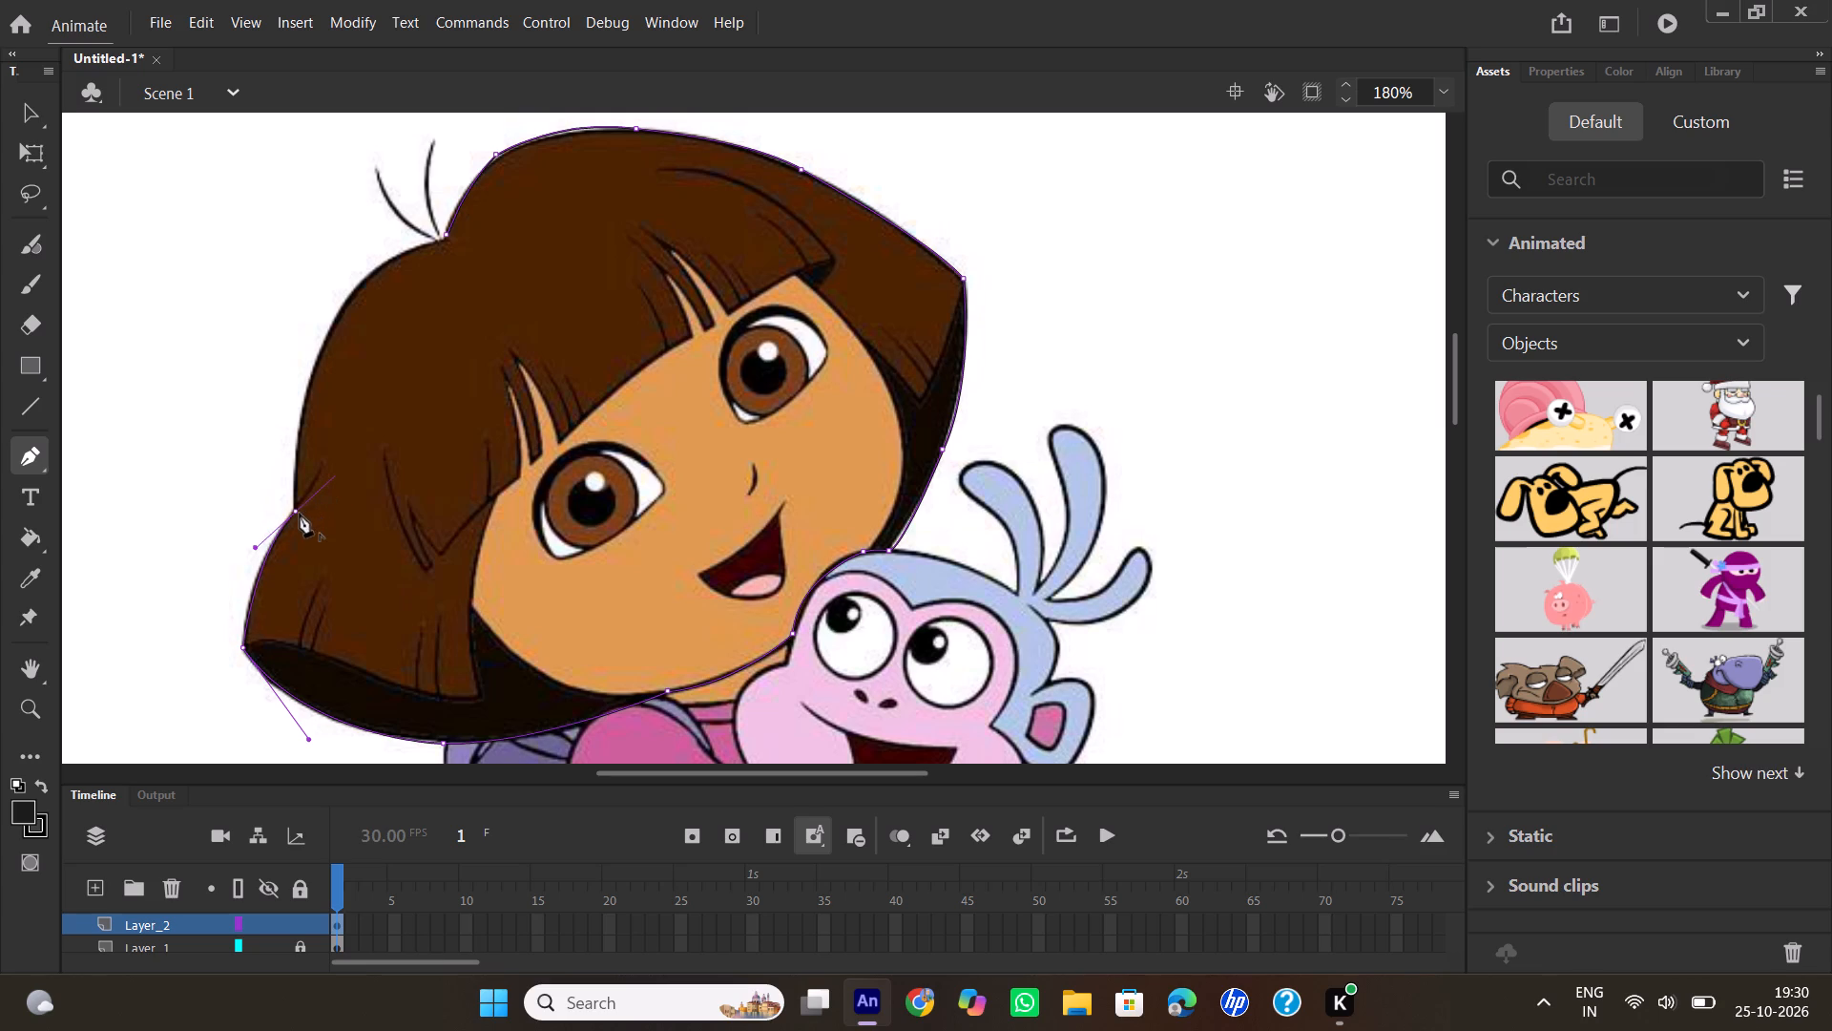
pyautogui.click(298, 514)
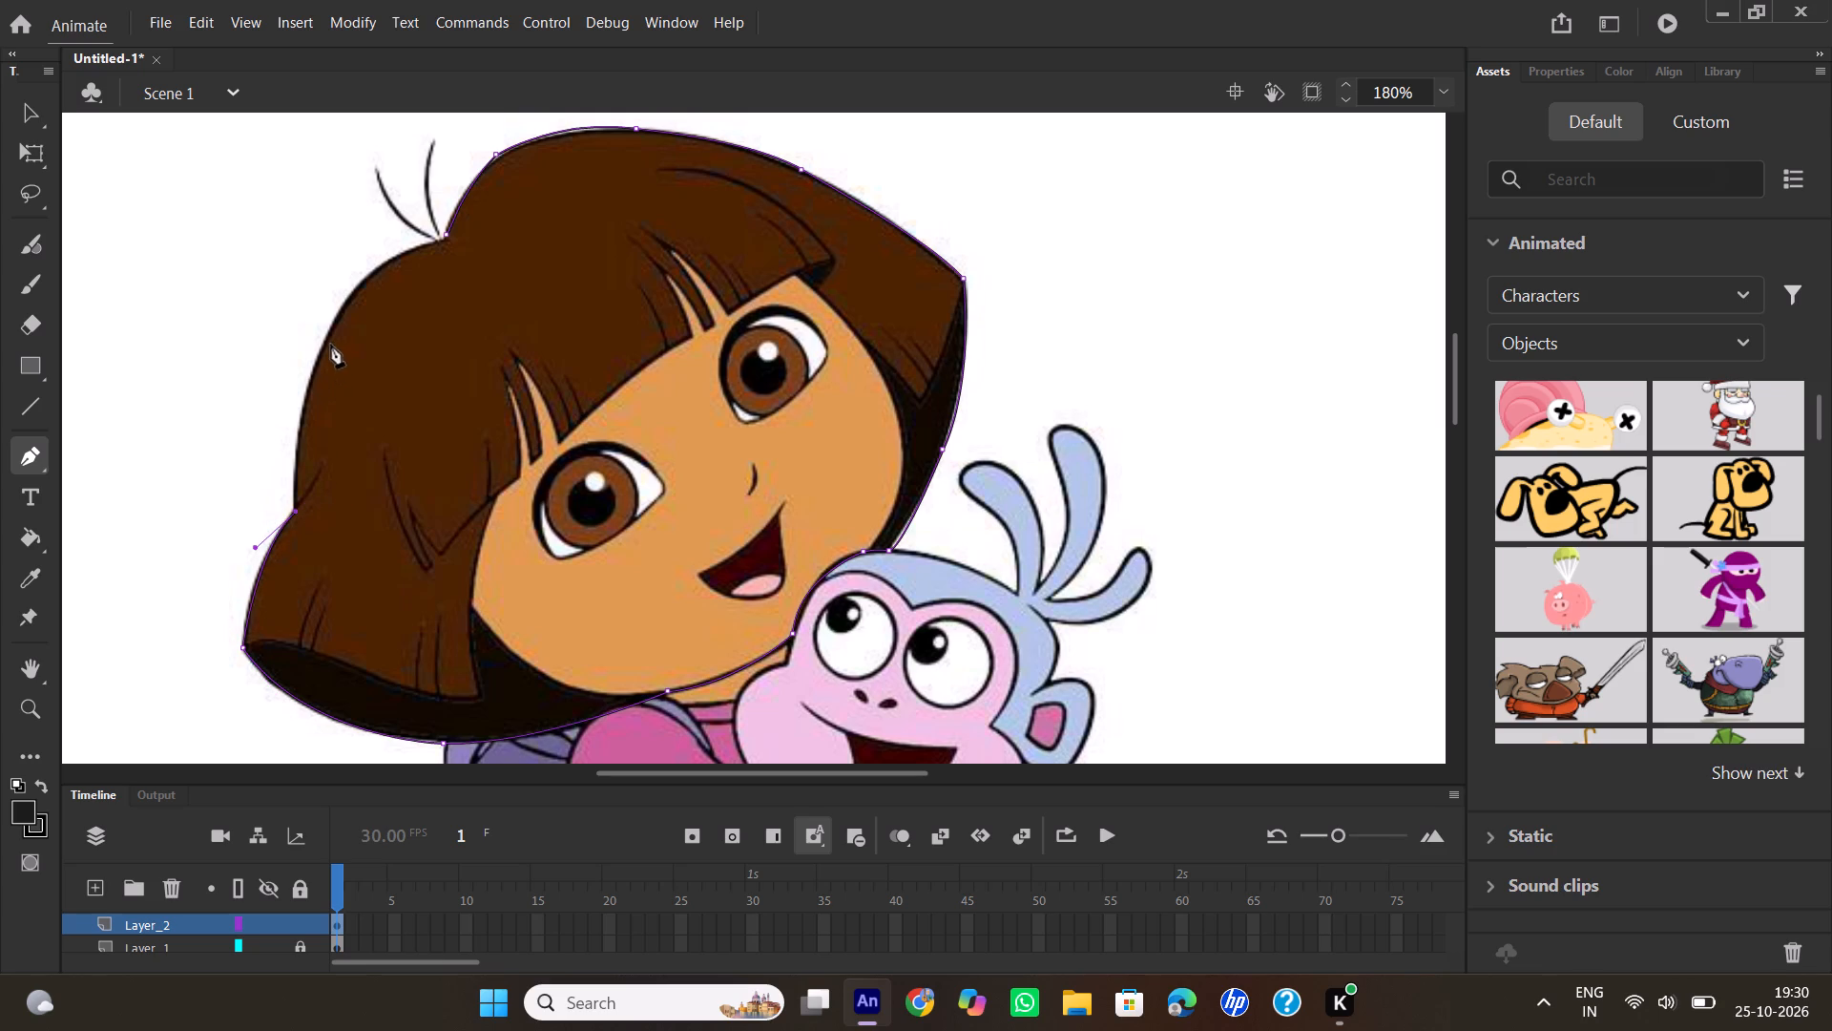
# Trace the hair's outer side from the notch up to the stray hairs' base, ending in a corner point.
pyautogui.moveTo(326, 340); pyautogui.dragTo(356, 287)
pyautogui.click(326, 342)
pyautogui.moveTo(434, 245); pyautogui.dragTo(484, 223)
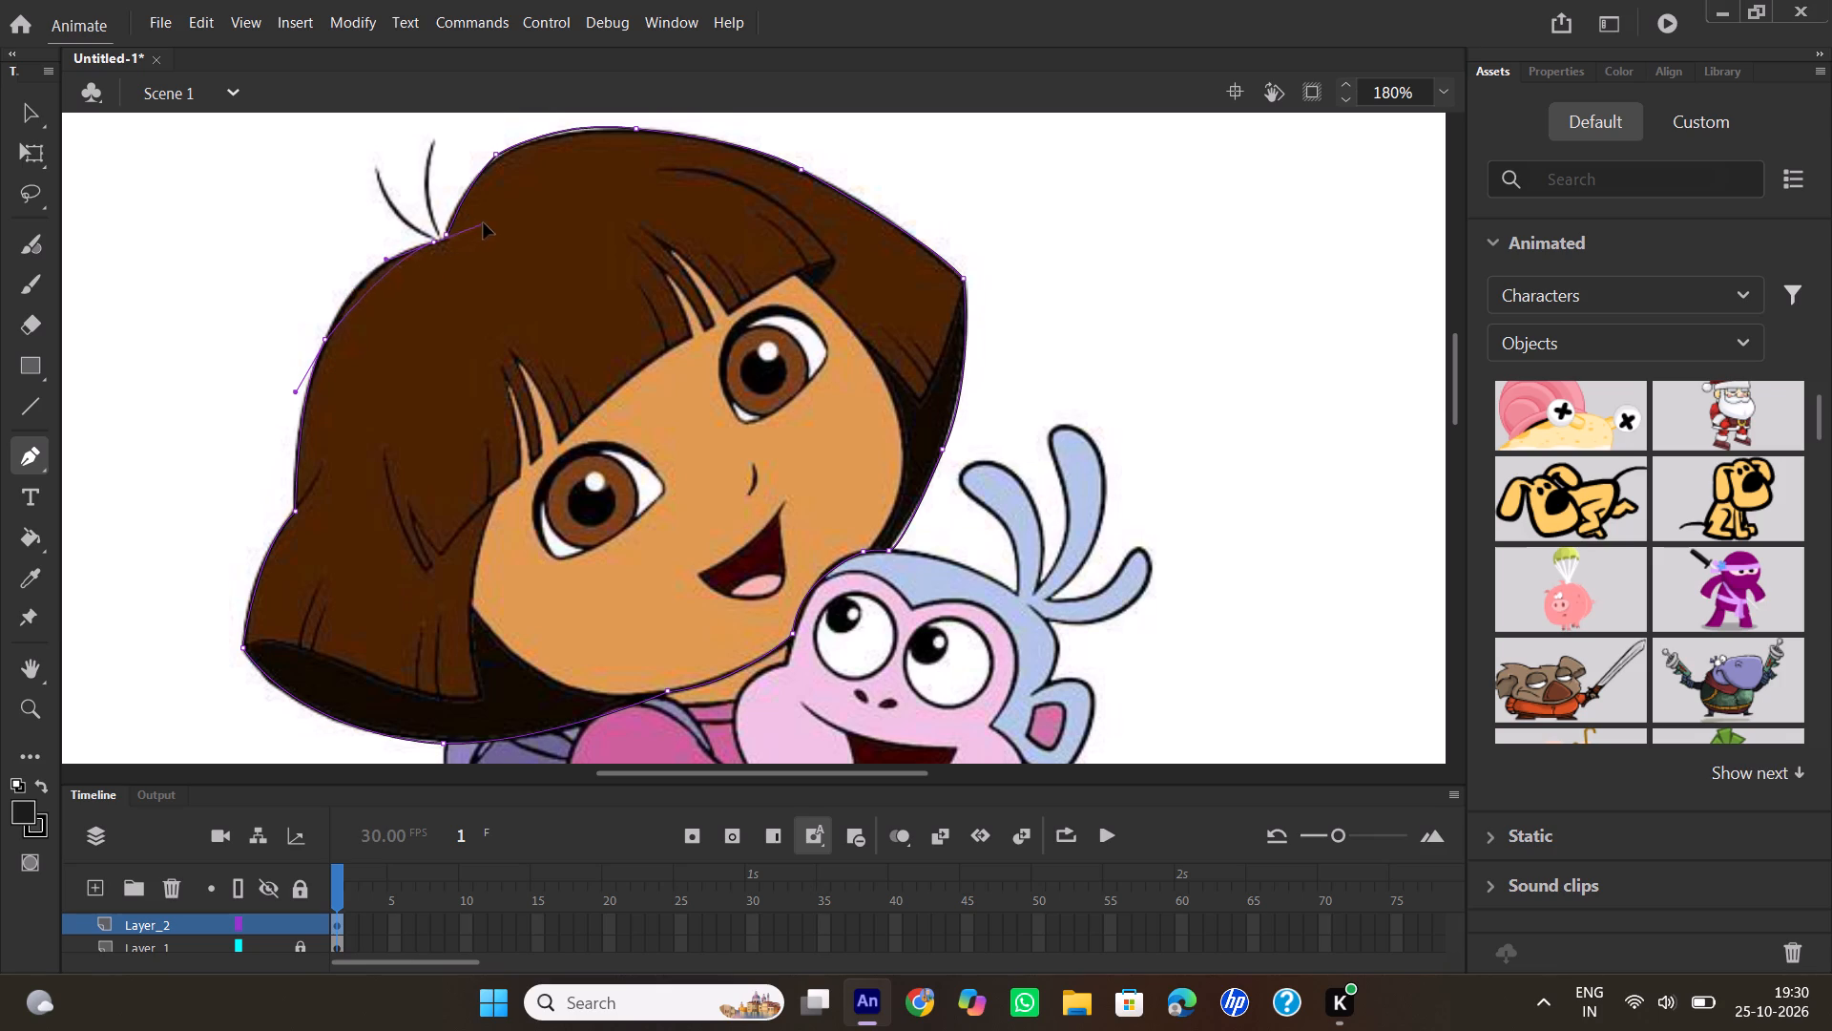
pyautogui.moveTo(484, 223); pyautogui.dragTo(522, 222)
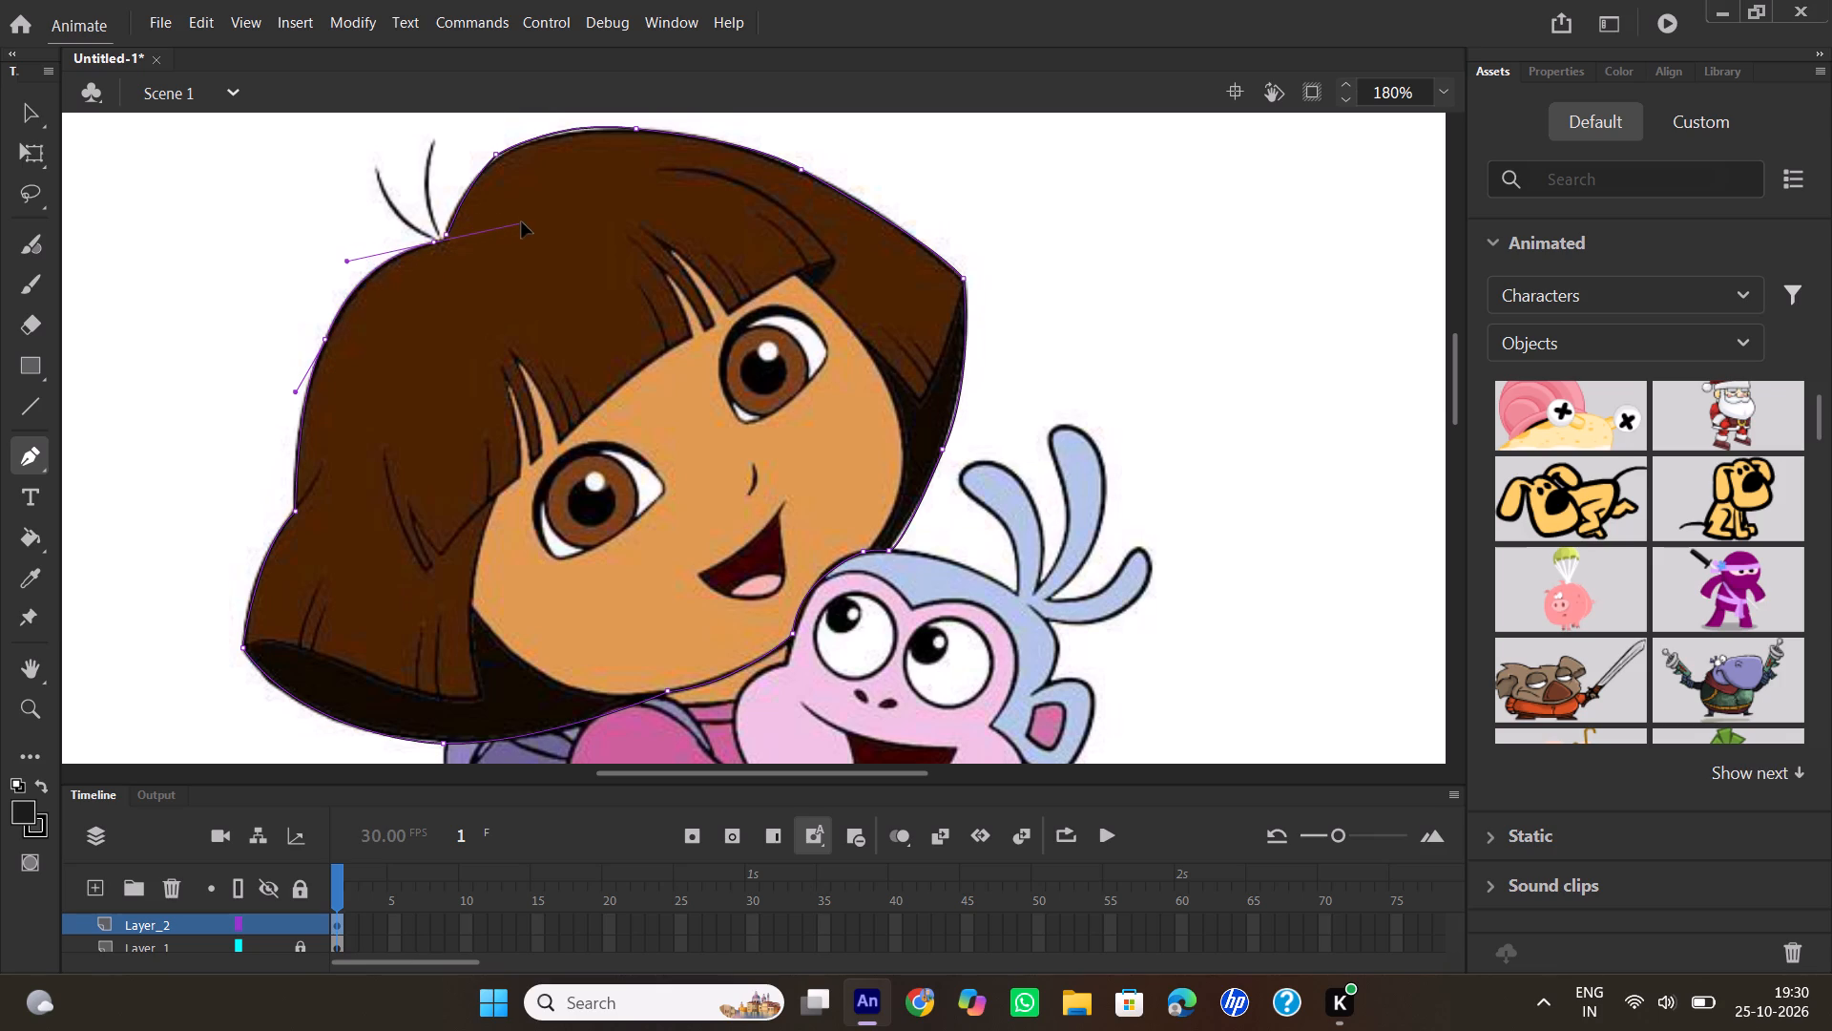
pyautogui.moveTo(522, 222); pyautogui.dragTo(525, 213)
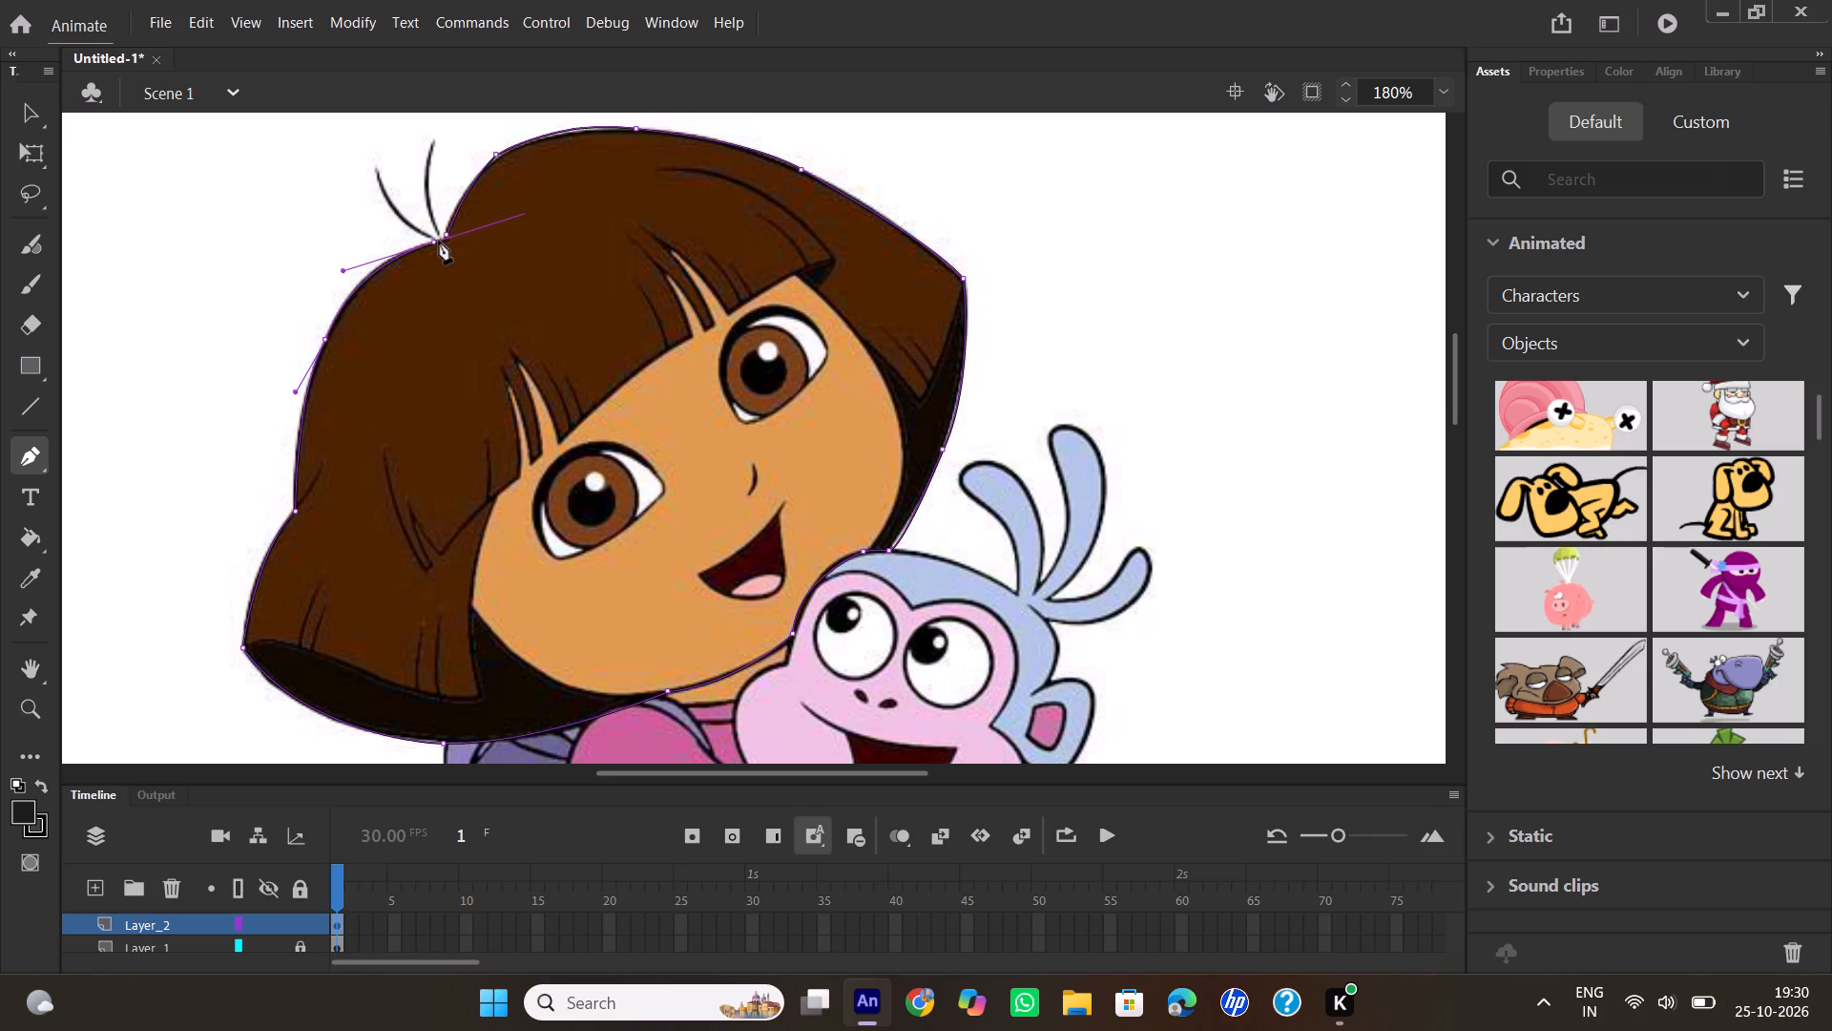
pyautogui.click(438, 241)
# Trace both sides of the two stray hairs as thin pointed curves and close the head outline at its starting point.
pyautogui.moveTo(378, 162); pyautogui.dragTo(377, 153)
pyautogui.moveTo(377, 153); pyautogui.dragTo(380, 95)
pyautogui.moveTo(380, 95); pyautogui.dragTo(381, 93)
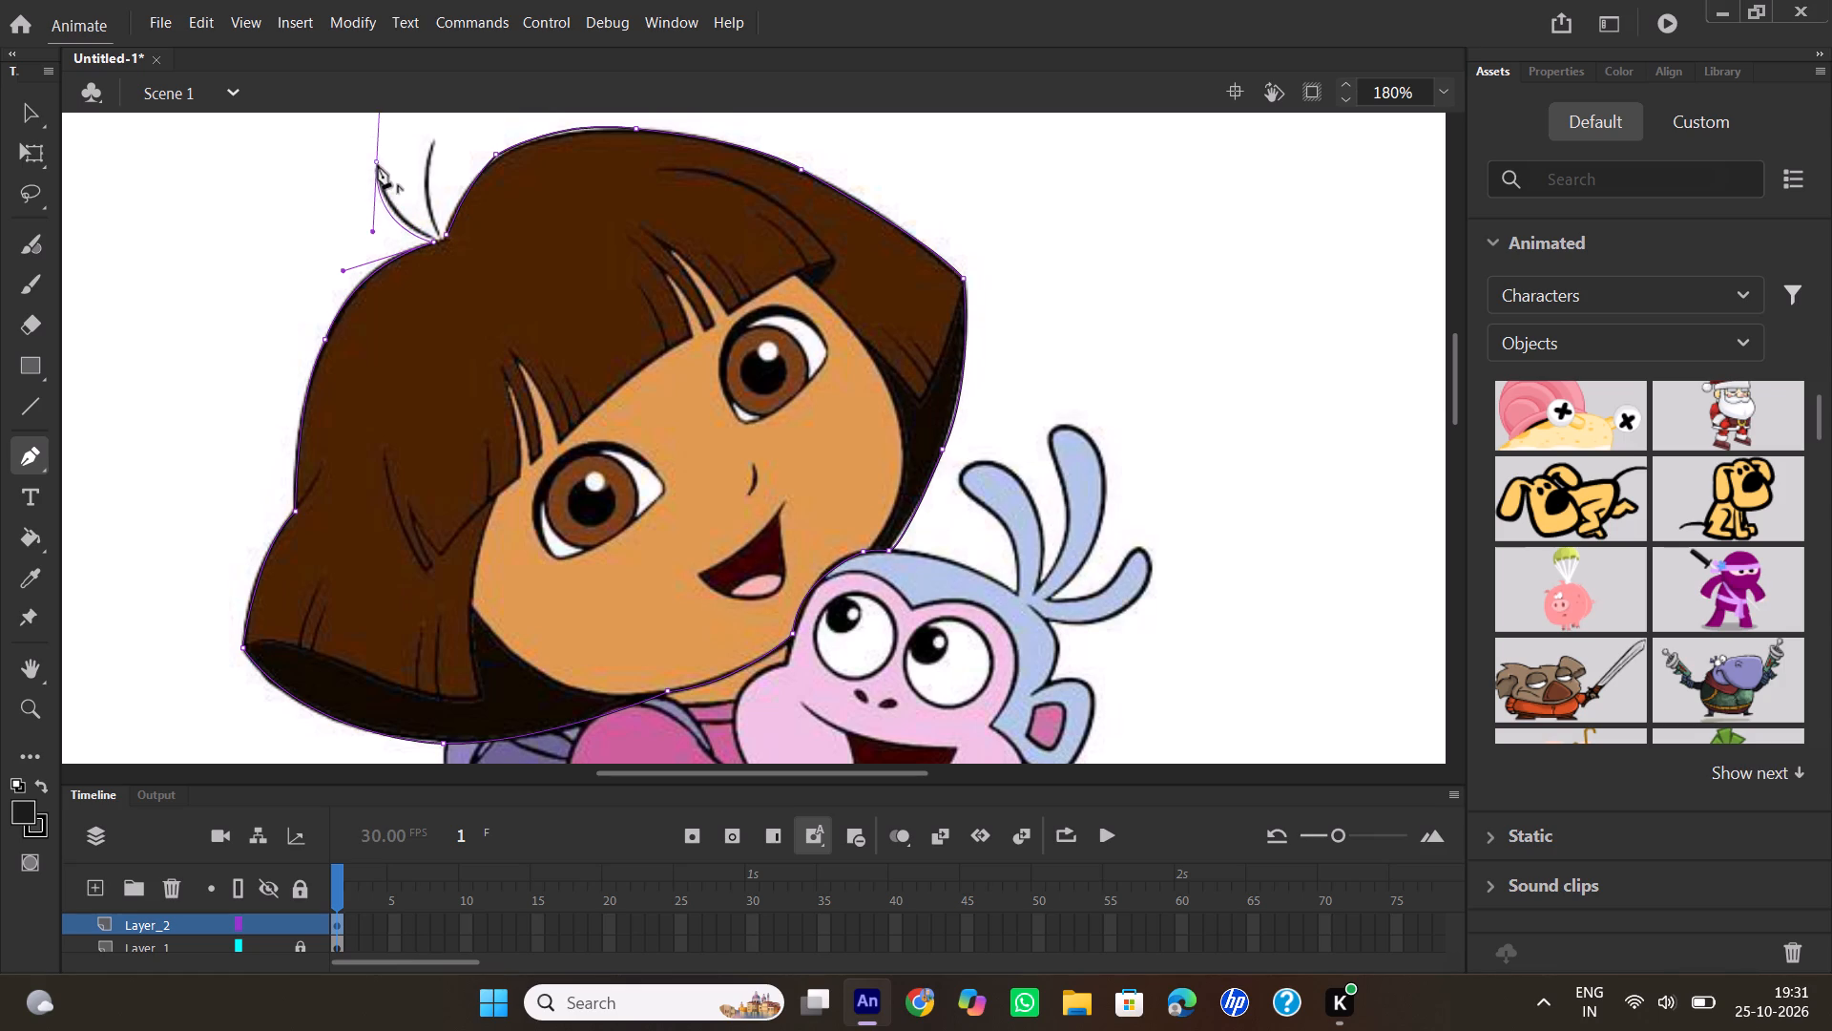
pyautogui.click(378, 165)
pyautogui.moveTo(429, 227); pyautogui.dragTo(463, 231)
pyautogui.moveTo(463, 231); pyautogui.dragTo(467, 230)
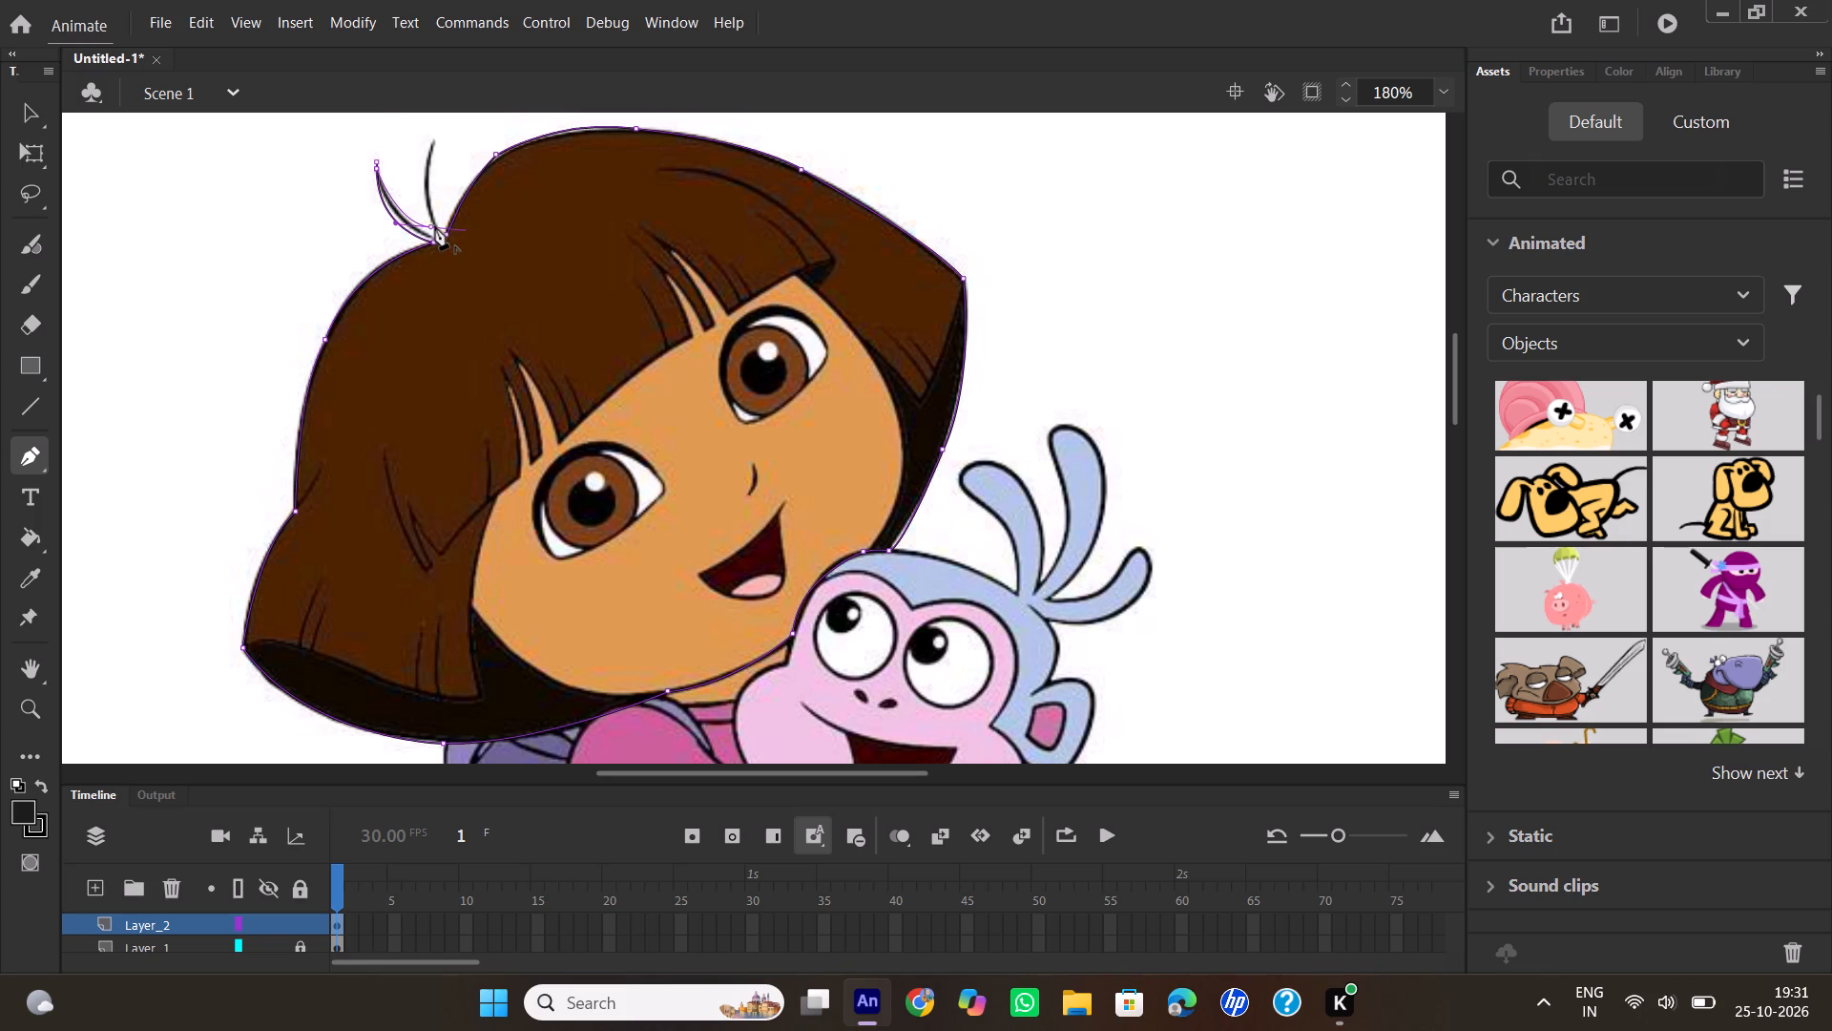
pyautogui.click(435, 226)
pyautogui.moveTo(434, 139); pyautogui.dragTo(446, 115)
pyautogui.moveTo(446, 115); pyautogui.dragTo(461, 106)
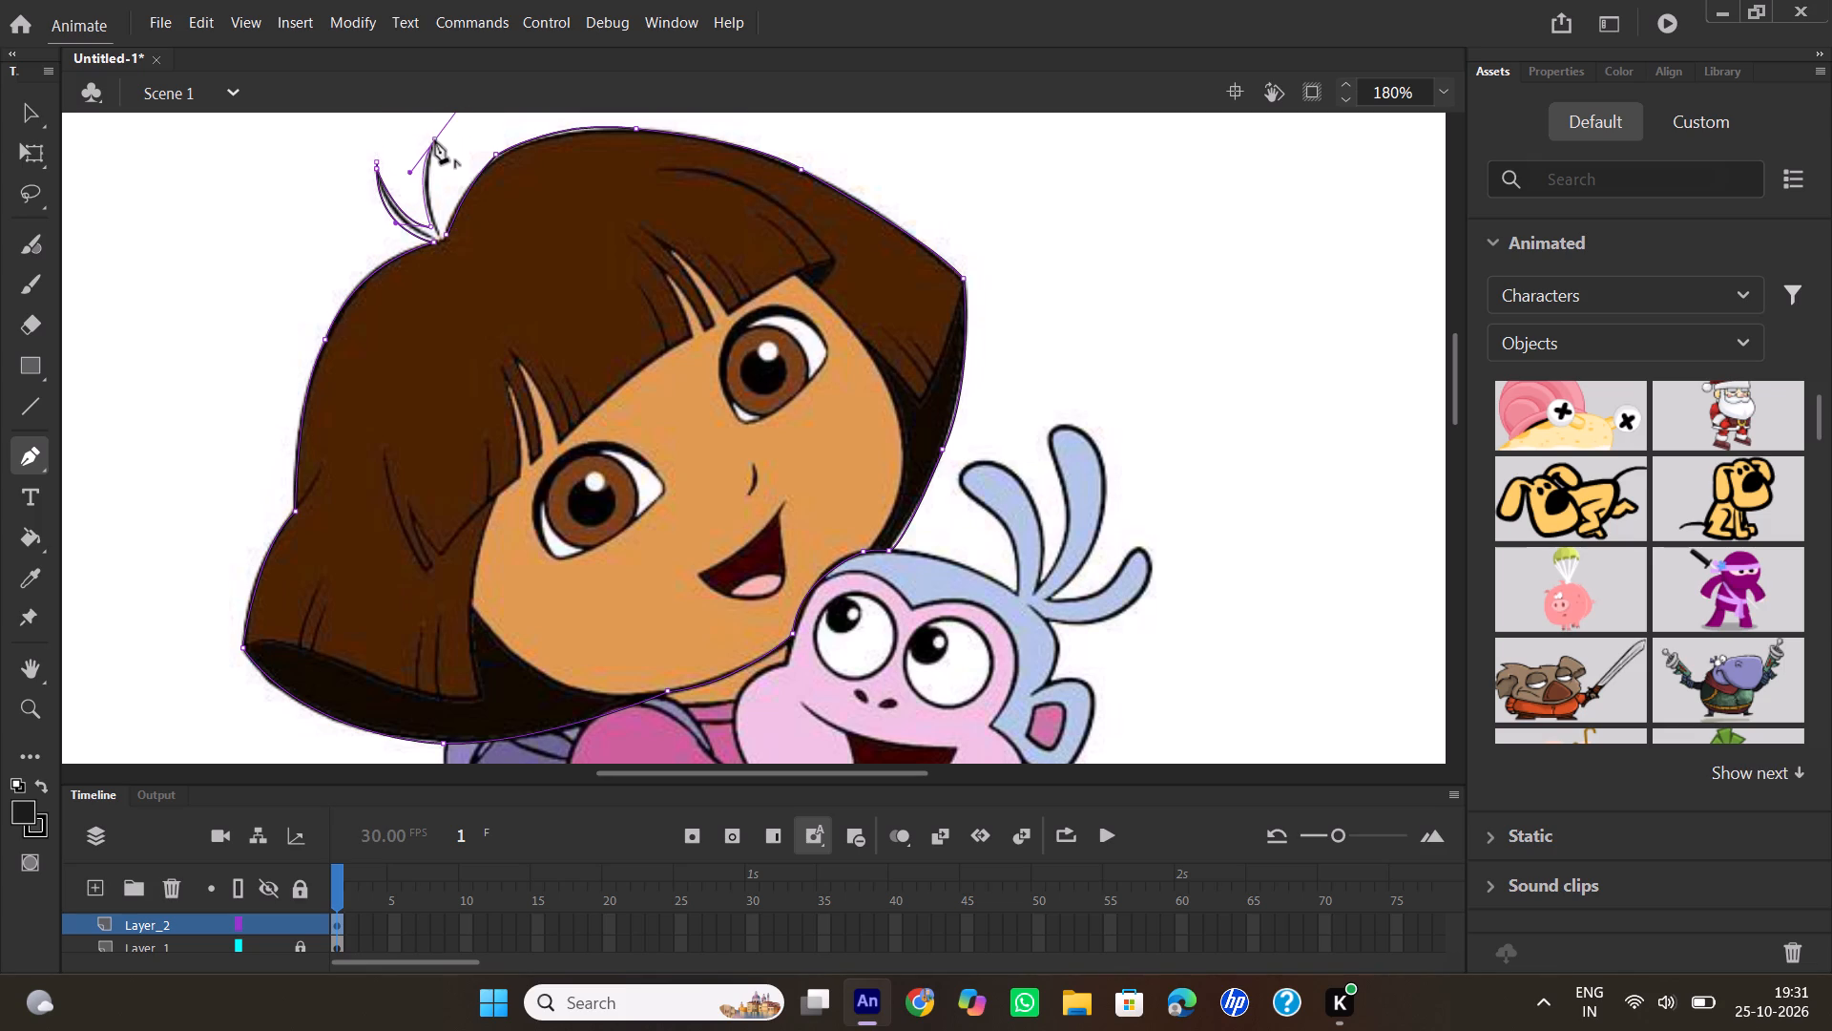
pyautogui.click(435, 140)
pyautogui.moveTo(449, 236); pyautogui.dragTo(459, 257)
pyautogui.moveTo(459, 257); pyautogui.dragTo(474, 278)
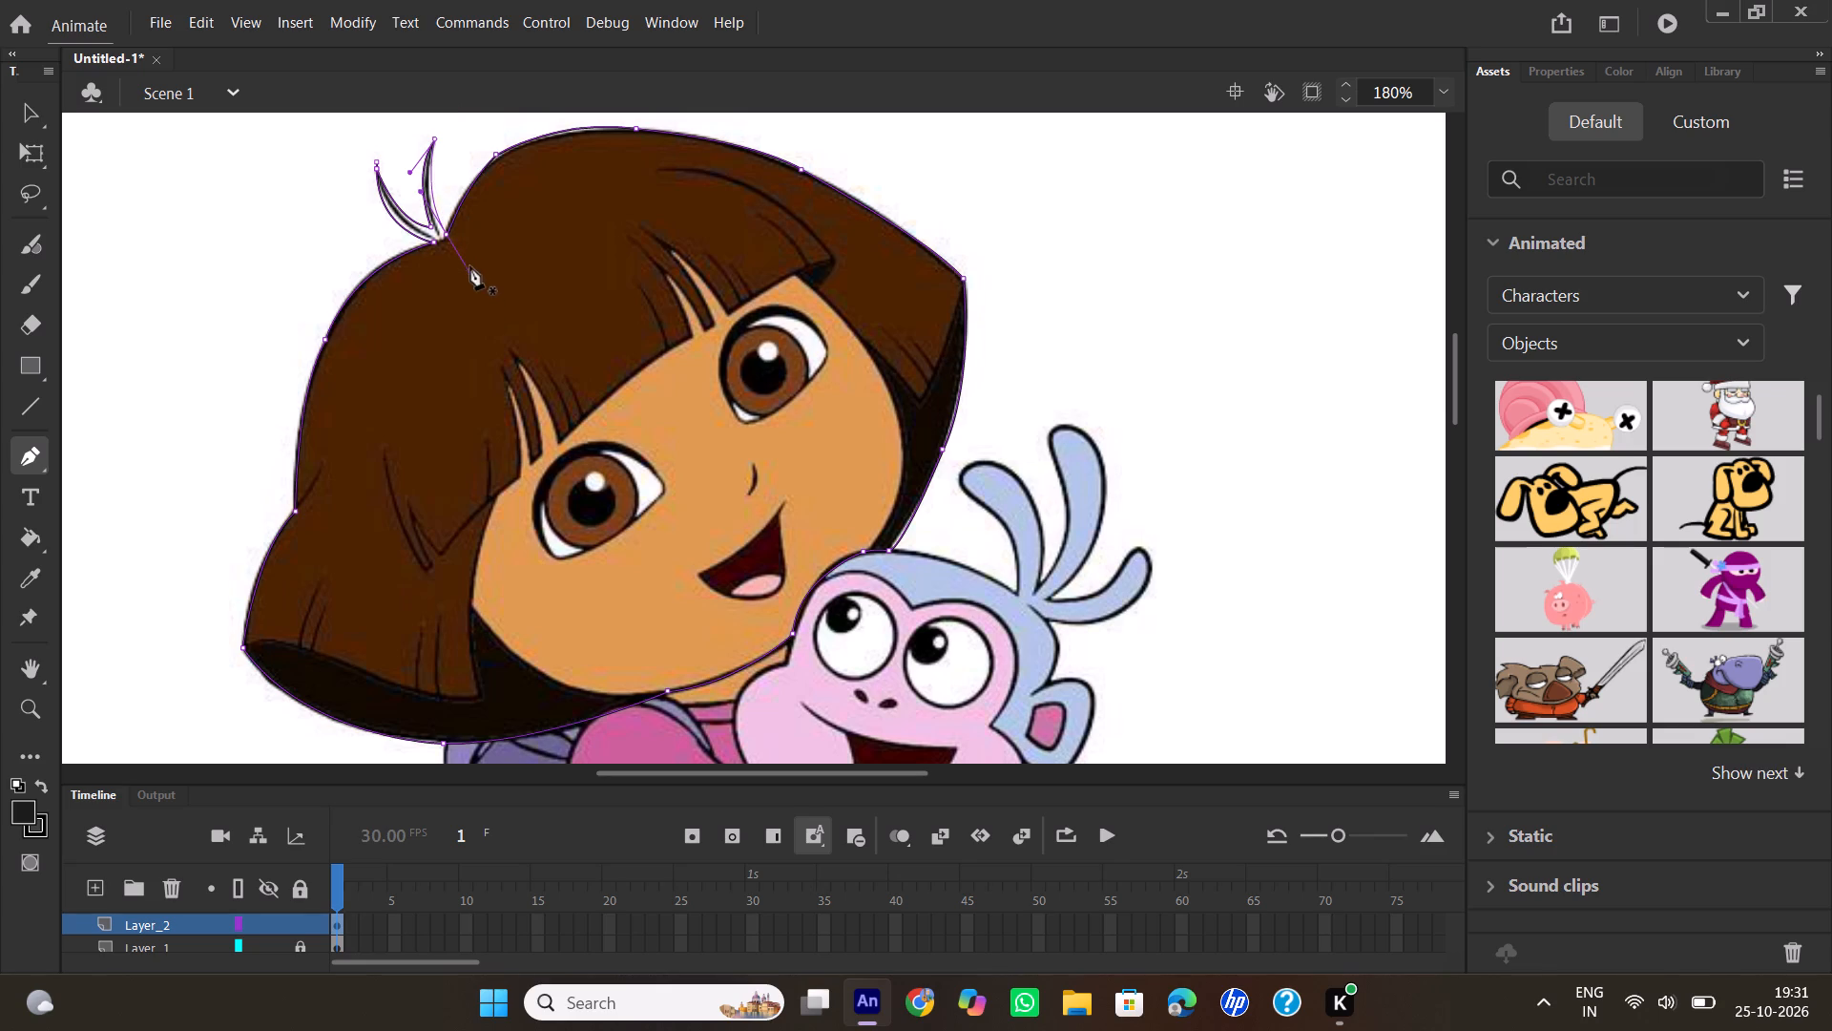
# Start a new path for the fringe, curving from below the crown to the fringe's corner and along its lower edge to the first gap.
pyautogui.click(667, 176)
pyautogui.moveTo(834, 261); pyautogui.dragTo(883, 333)
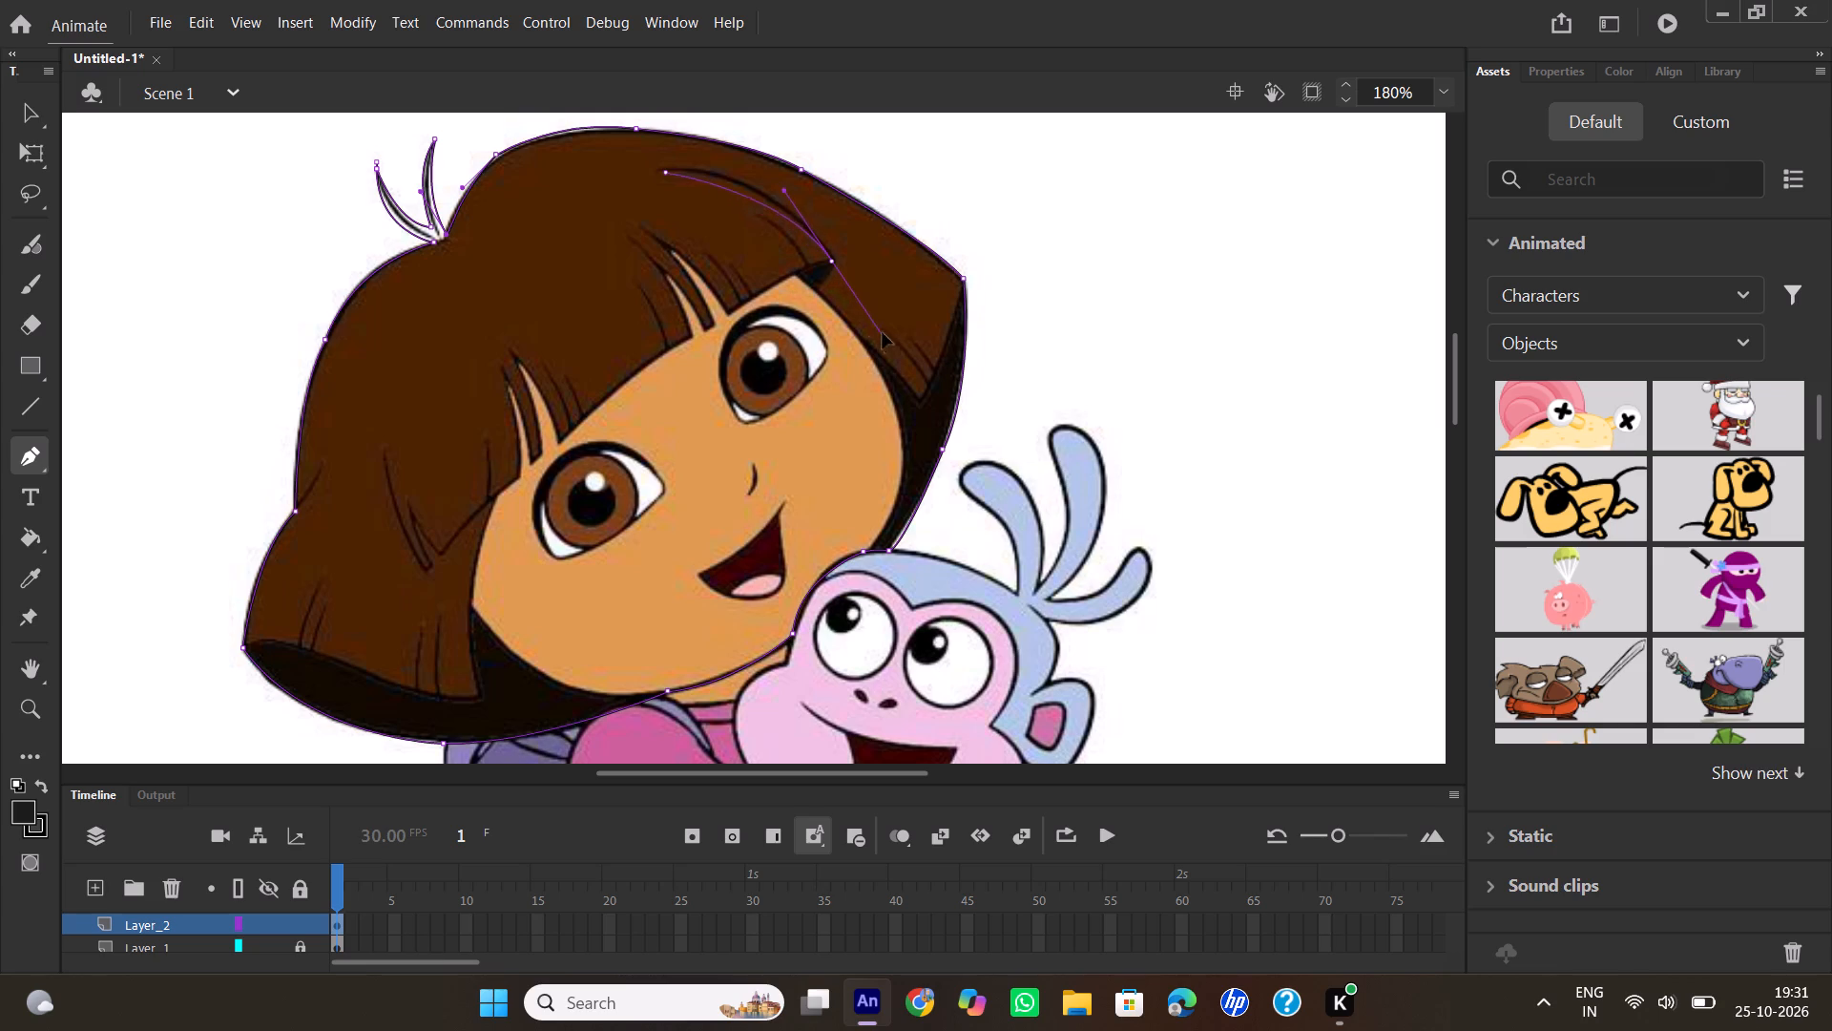
pyautogui.moveTo(883, 333); pyautogui.dragTo(902, 365)
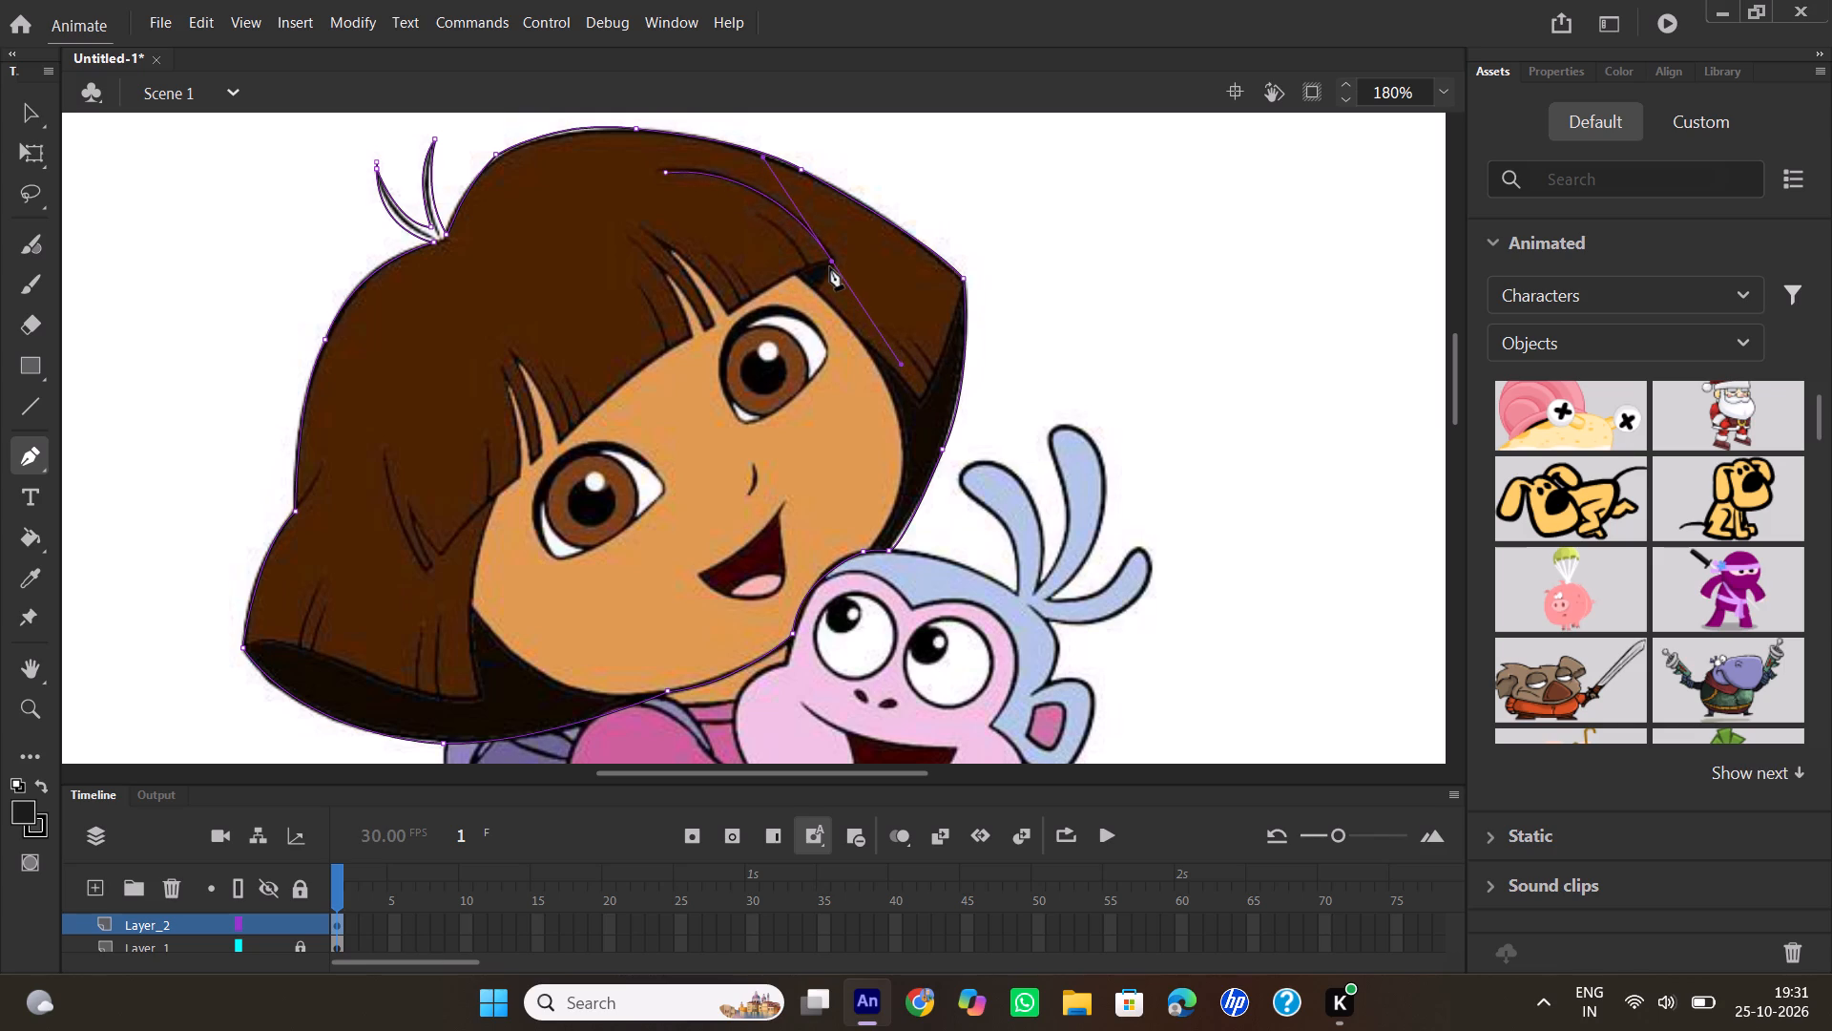
pyautogui.click(829, 263)
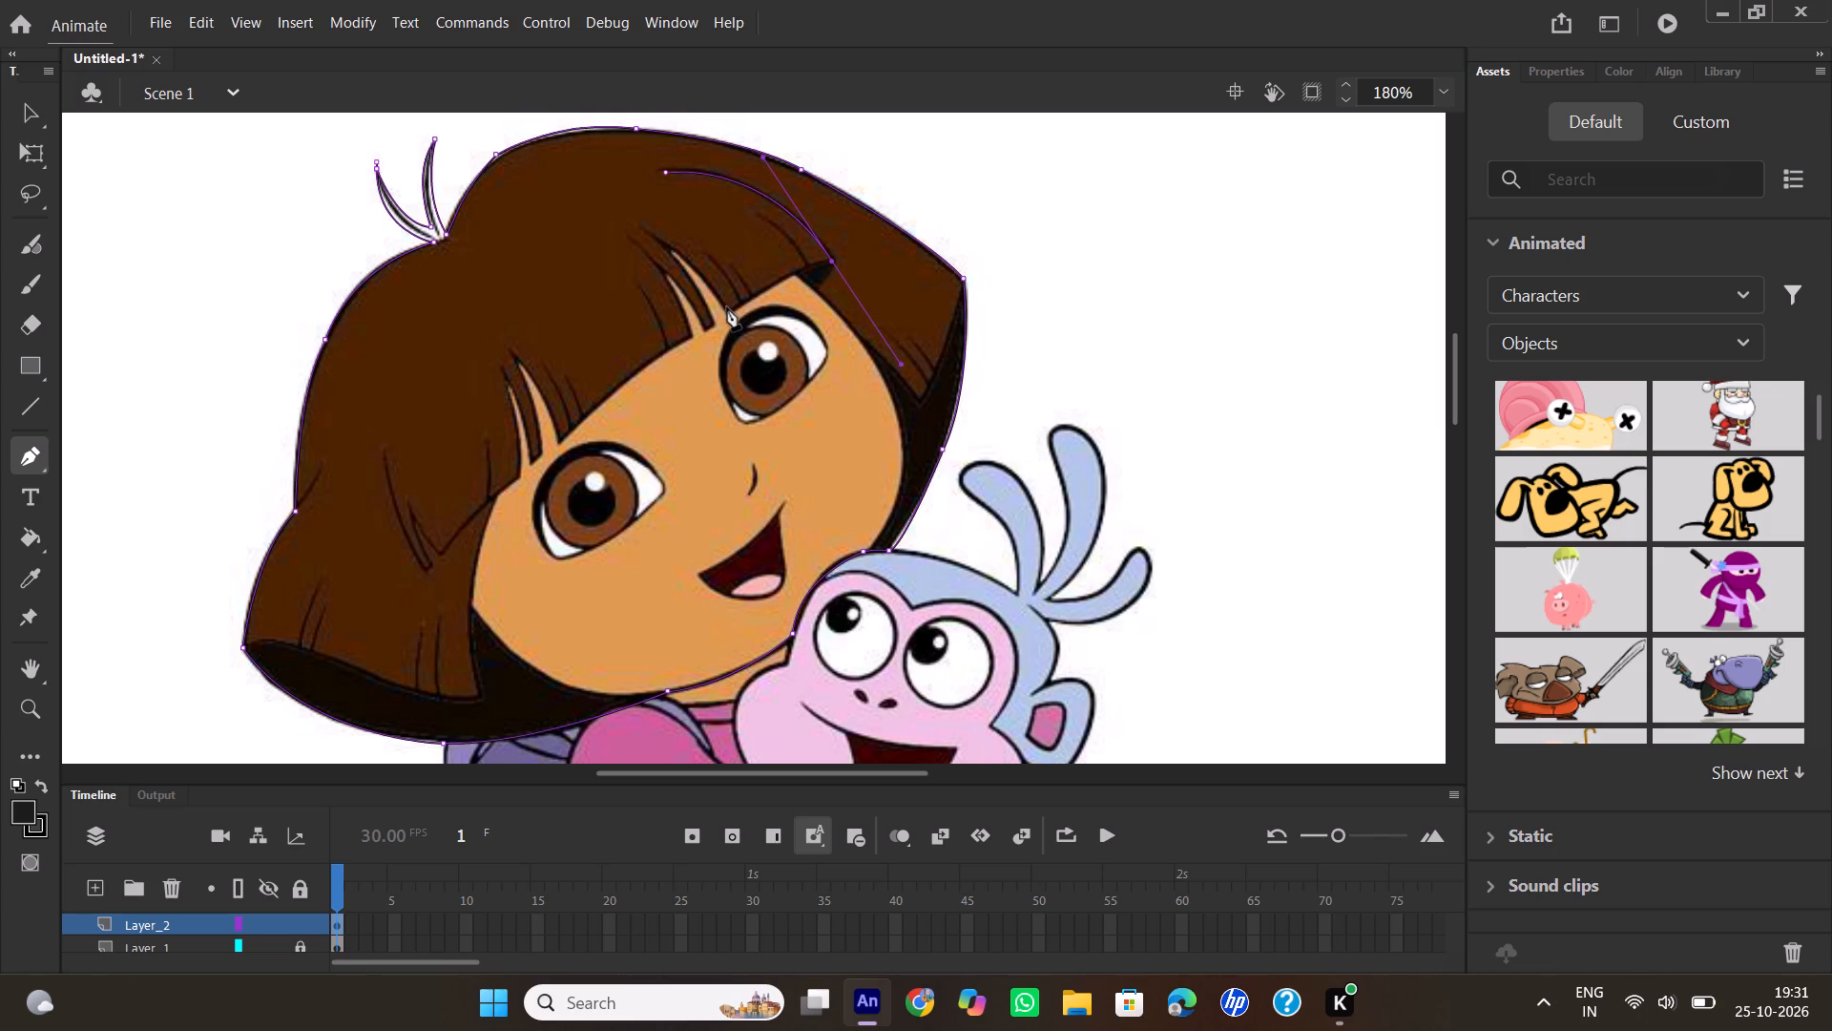
pyautogui.moveTo(727, 307); pyautogui.dragTo(686, 346)
pyautogui.click(729, 307)
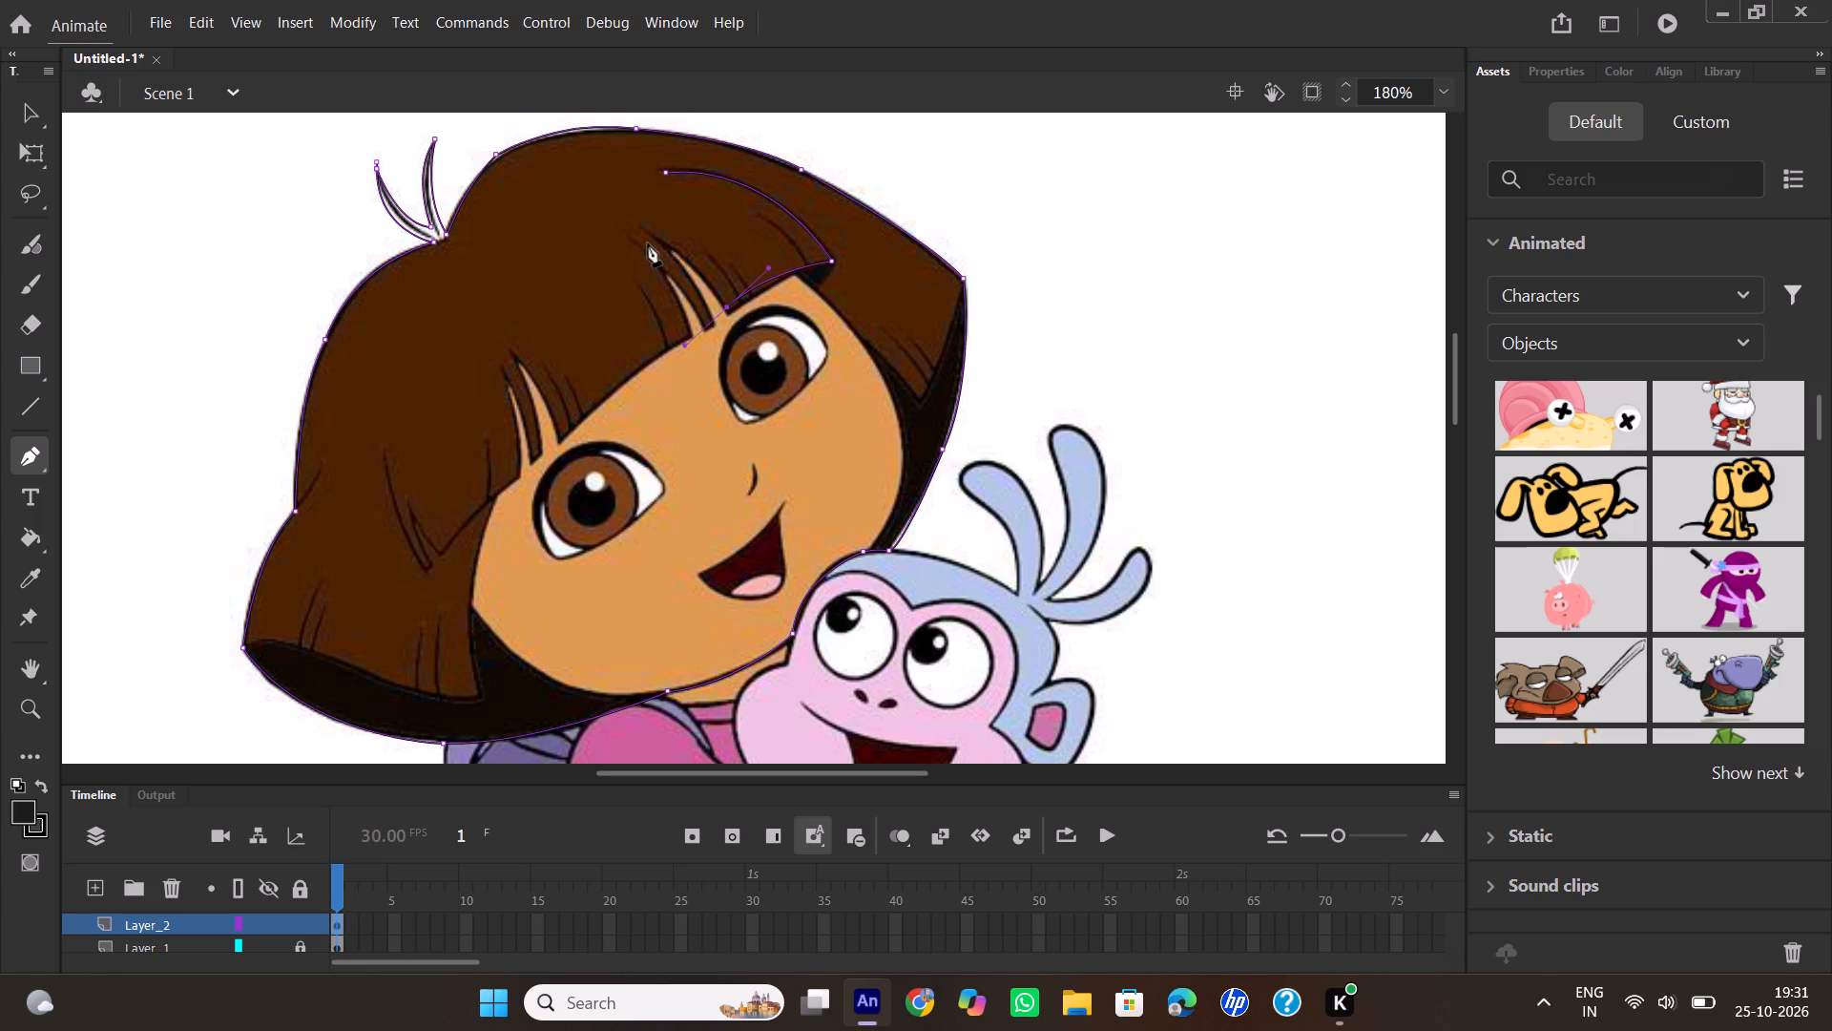
# Trace the two narrow gaps between the fringe strands above the eye nearer the monkey, ending in a corner point at the fringe's lower edge.
pyautogui.moveTo(663, 245); pyautogui.dragTo(623, 230)
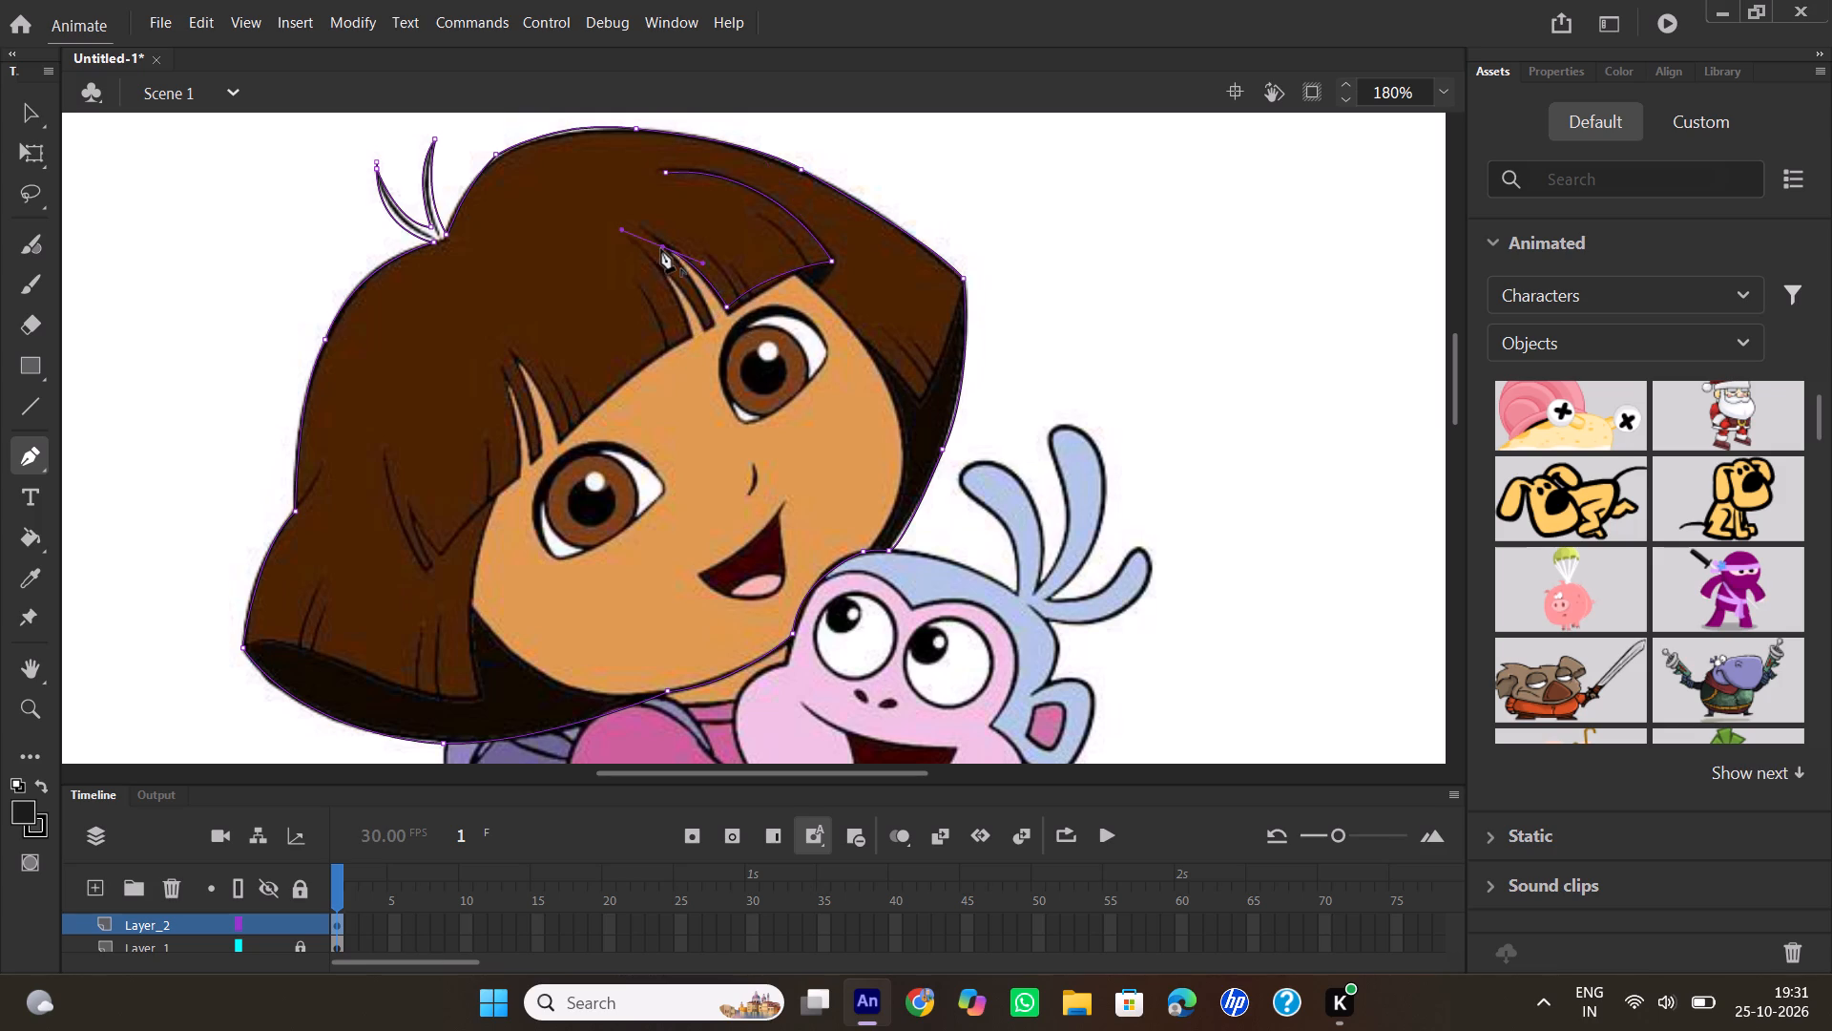
pyautogui.click(661, 249)
pyautogui.moveTo(713, 319); pyautogui.dragTo(714, 320)
pyautogui.moveTo(714, 320); pyautogui.dragTo(730, 367)
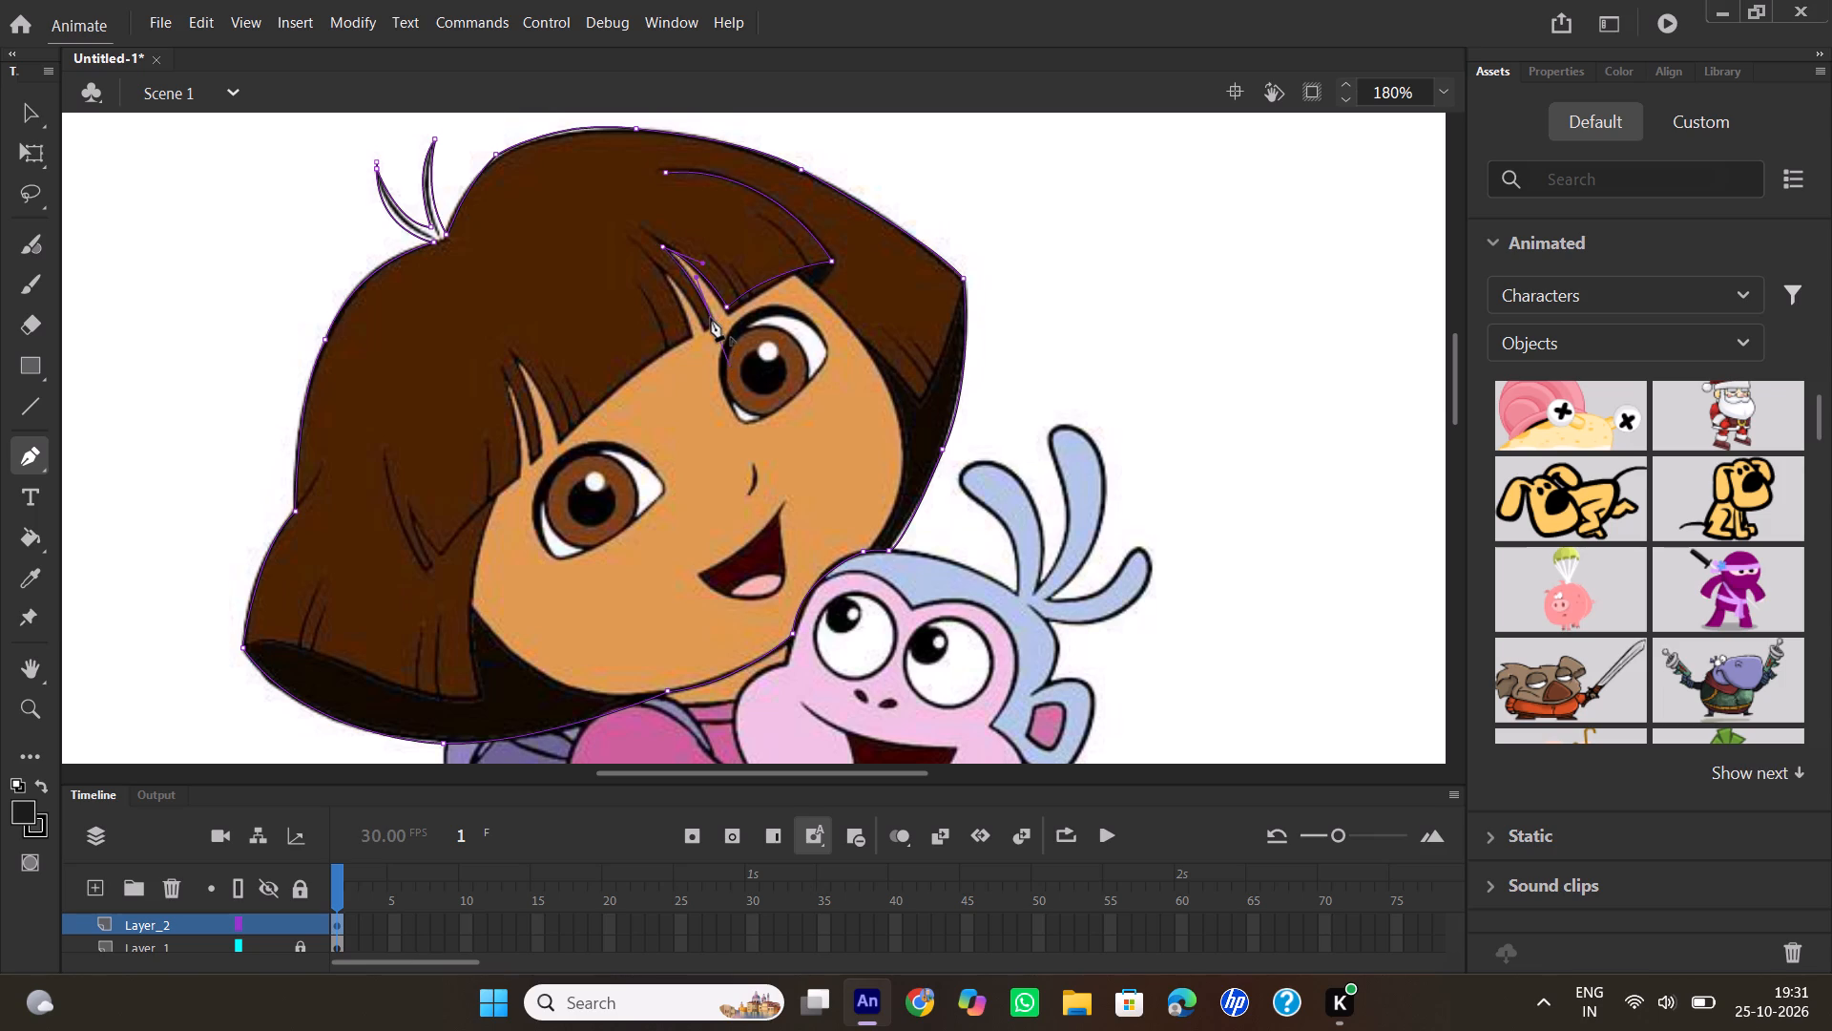
pyautogui.click(711, 318)
pyautogui.click(702, 329)
pyautogui.moveTo(662, 272); pyautogui.dragTo(643, 263)
pyautogui.moveTo(643, 263); pyautogui.dragTo(641, 259)
pyautogui.moveTo(641, 259); pyautogui.dragTo(640, 259)
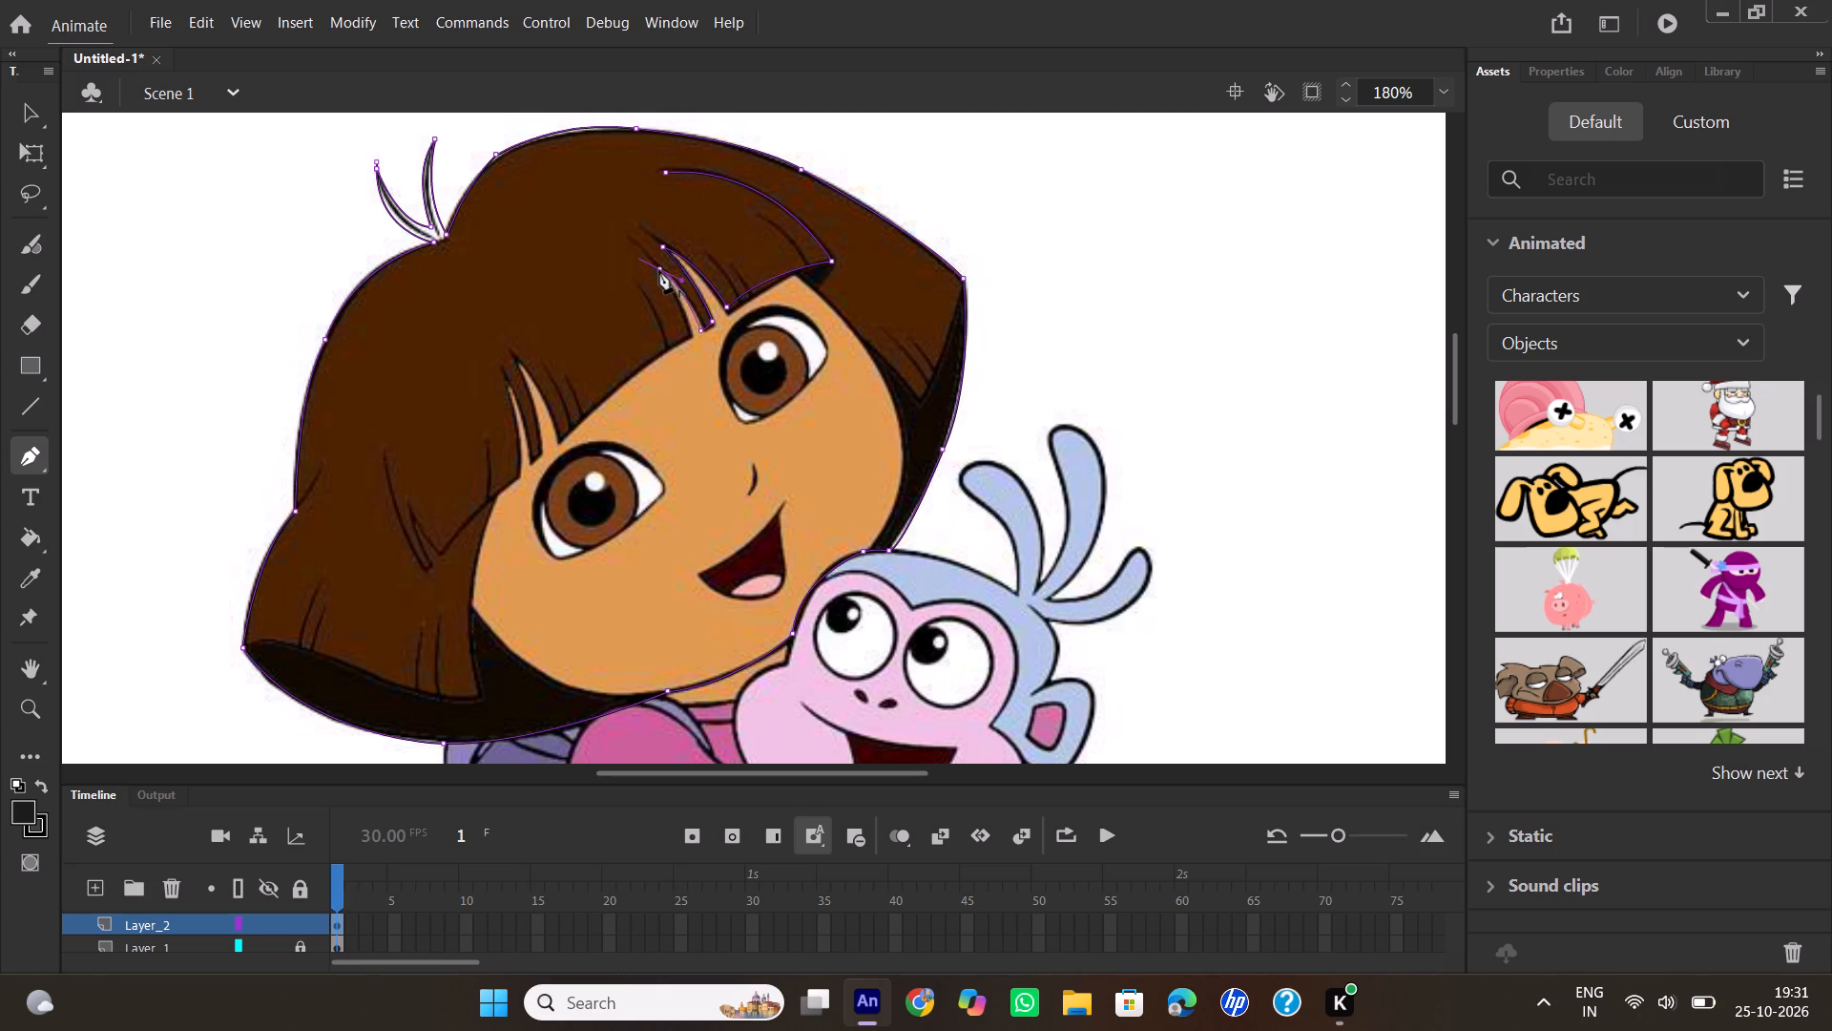
pyautogui.click(659, 270)
pyautogui.moveTo(688, 334); pyautogui.dragTo(688, 357)
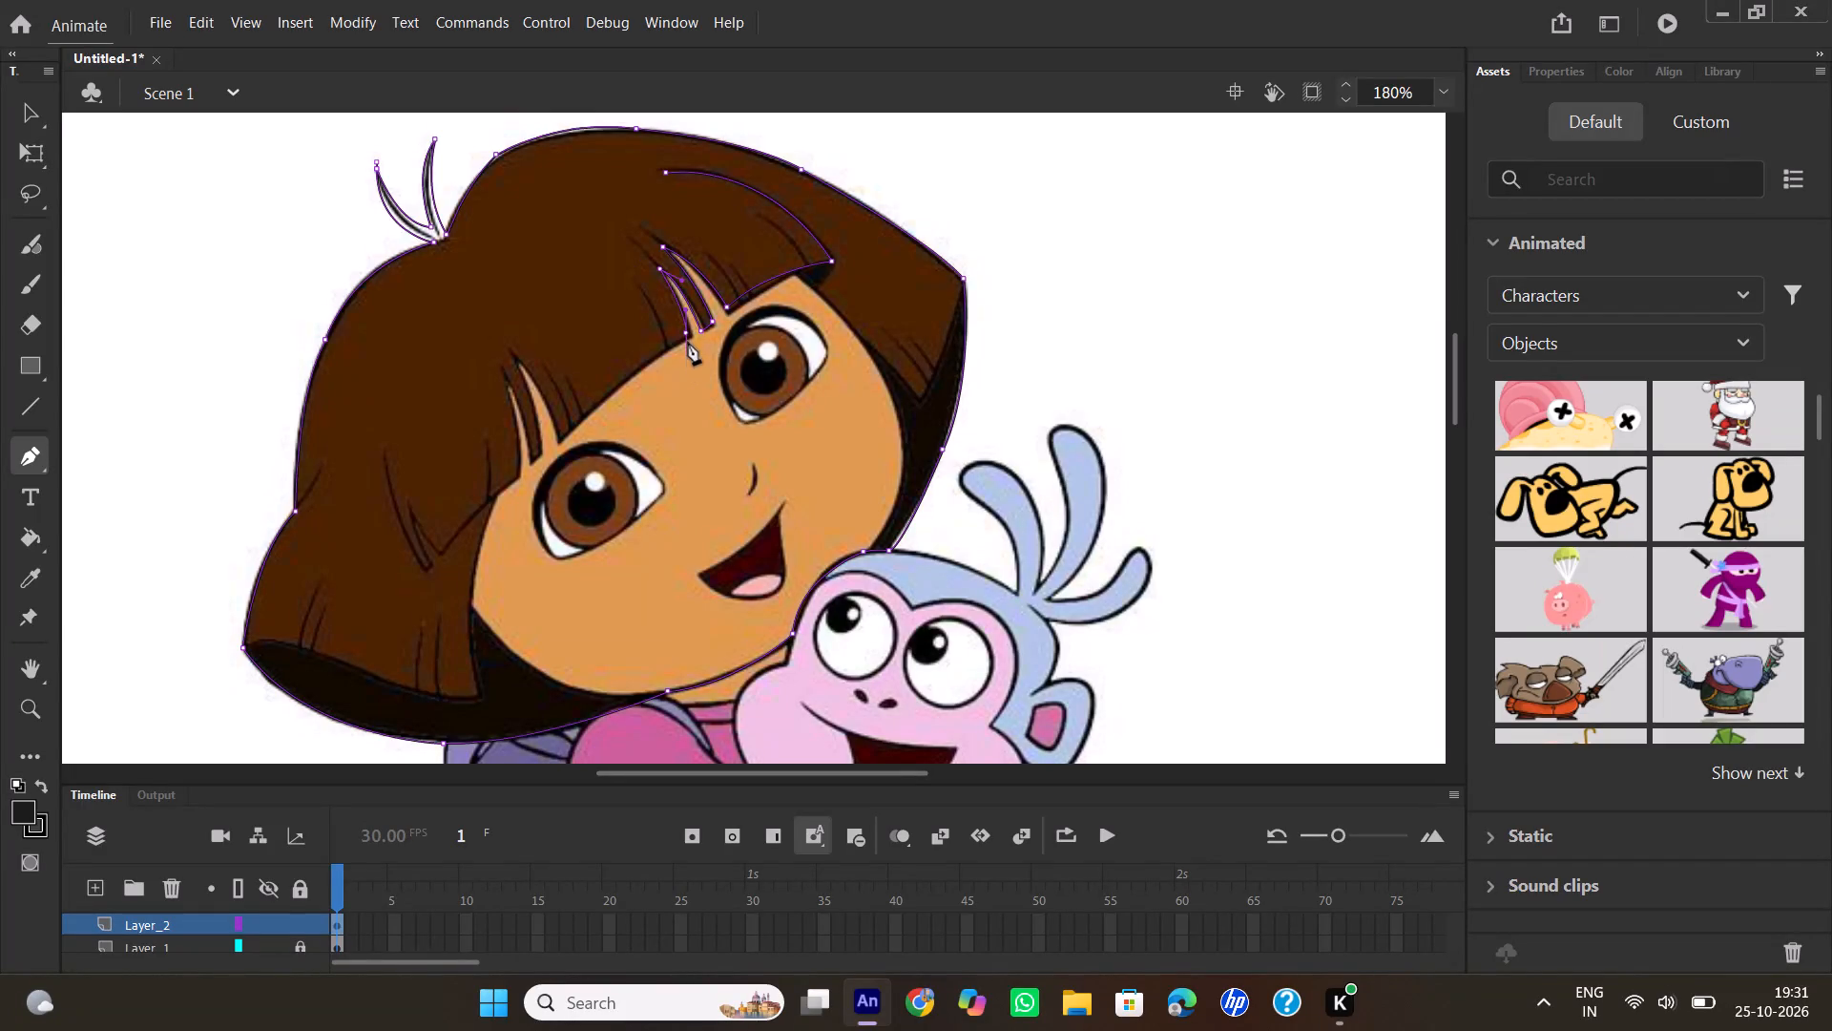
pyautogui.click(688, 333)
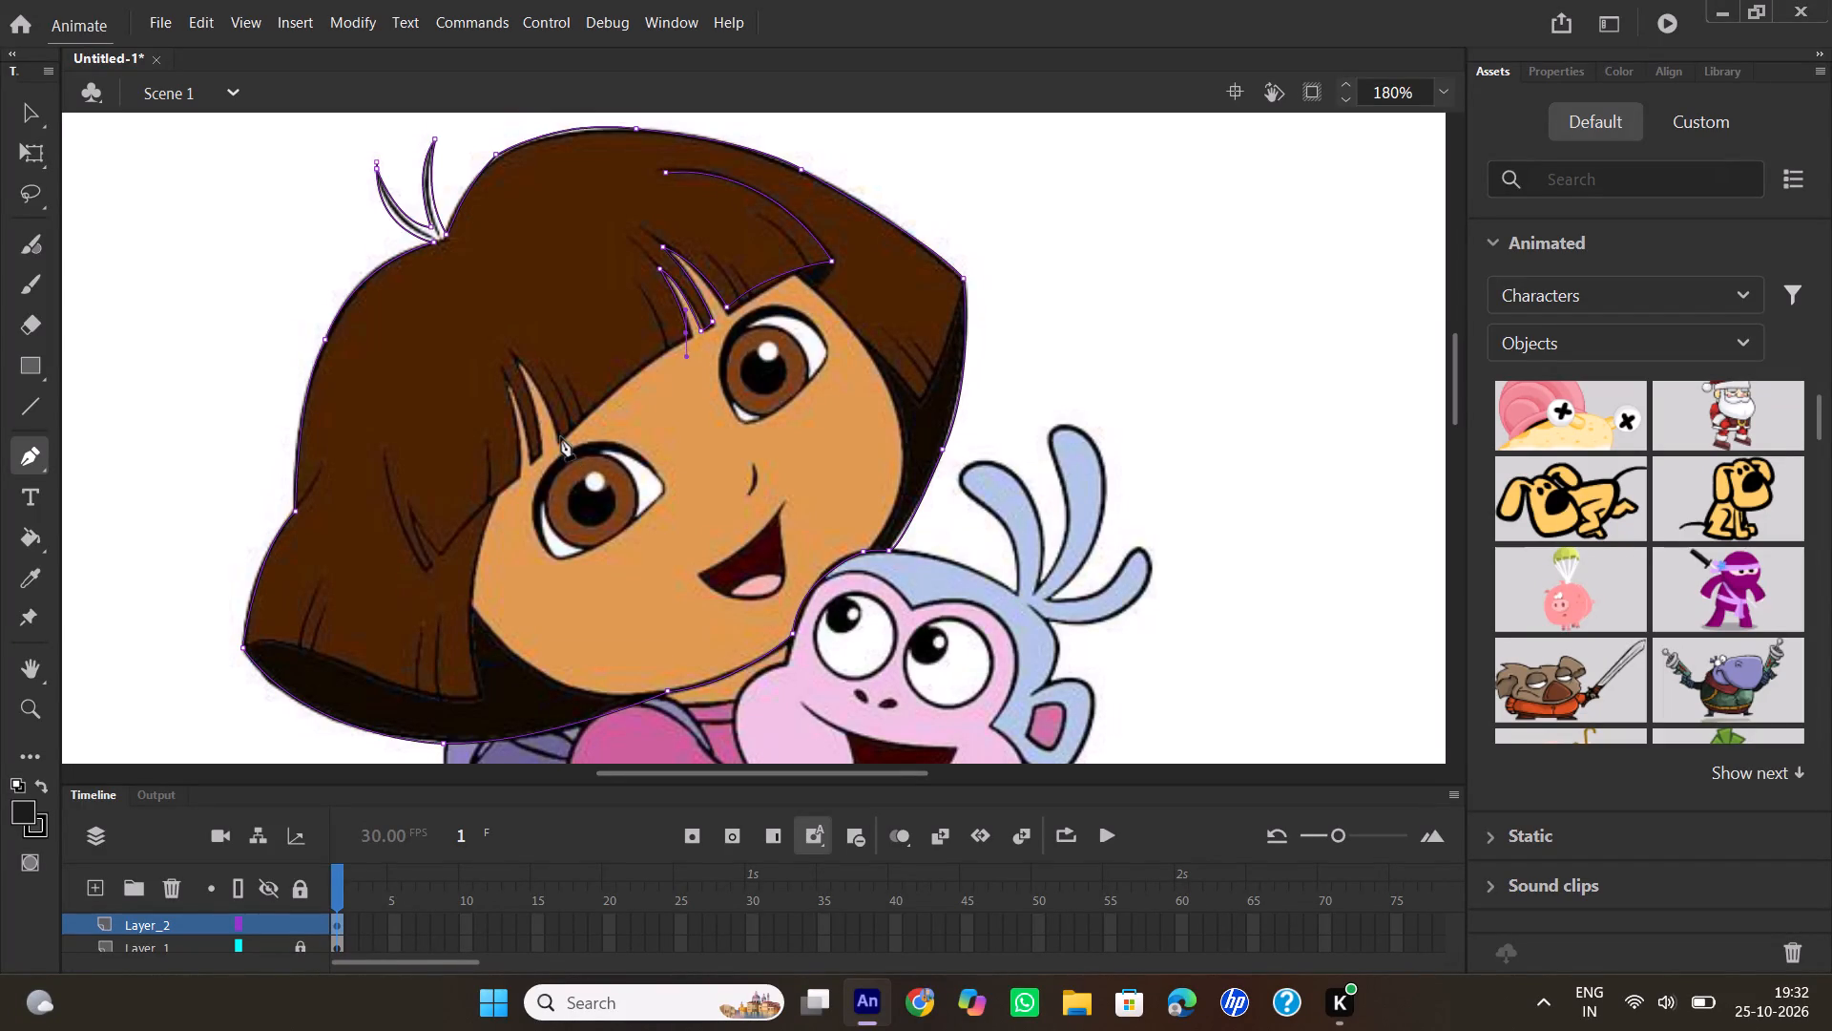
# Trace the fringe's lower edge to the next gaps and both narrow gaps above the eye farther from the monkey, using corner points at the strand tips.
pyautogui.moveTo(561, 437); pyautogui.dragTo(543, 460)
pyautogui.click(563, 436)
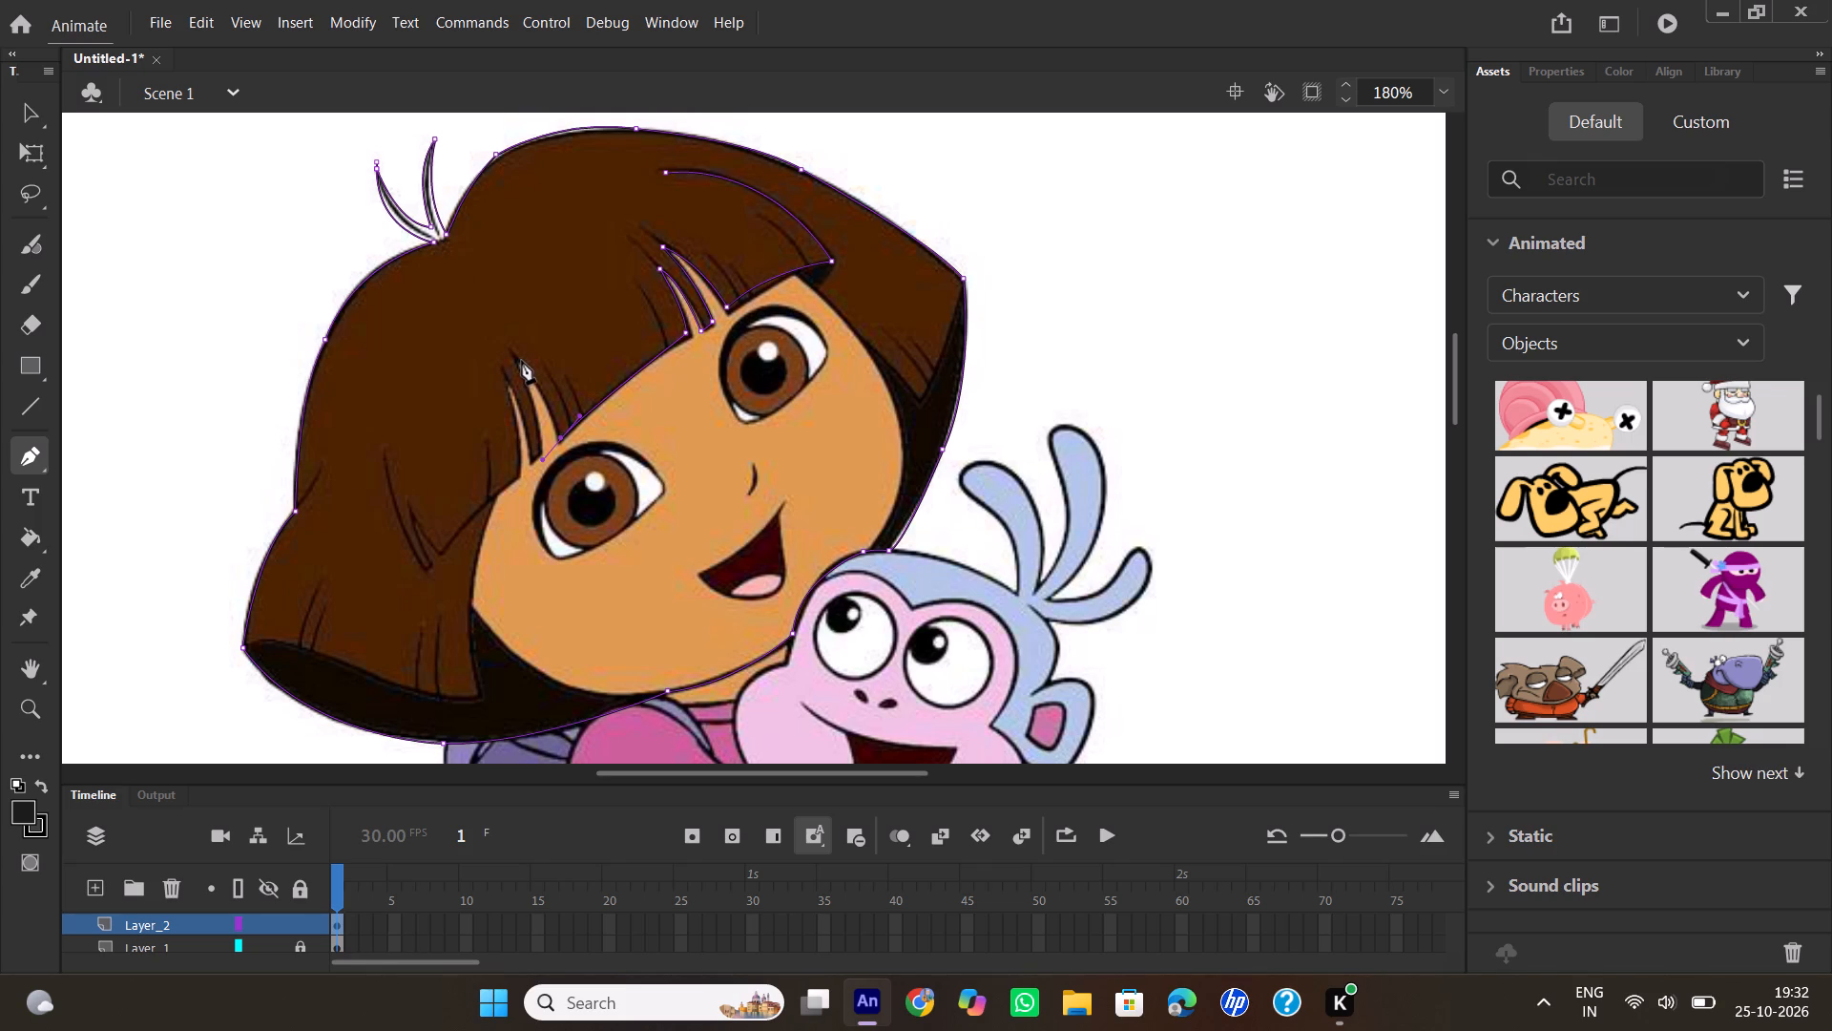
pyautogui.moveTo(522, 361); pyautogui.dragTo(498, 339)
pyautogui.moveTo(498, 339); pyautogui.dragTo(490, 335)
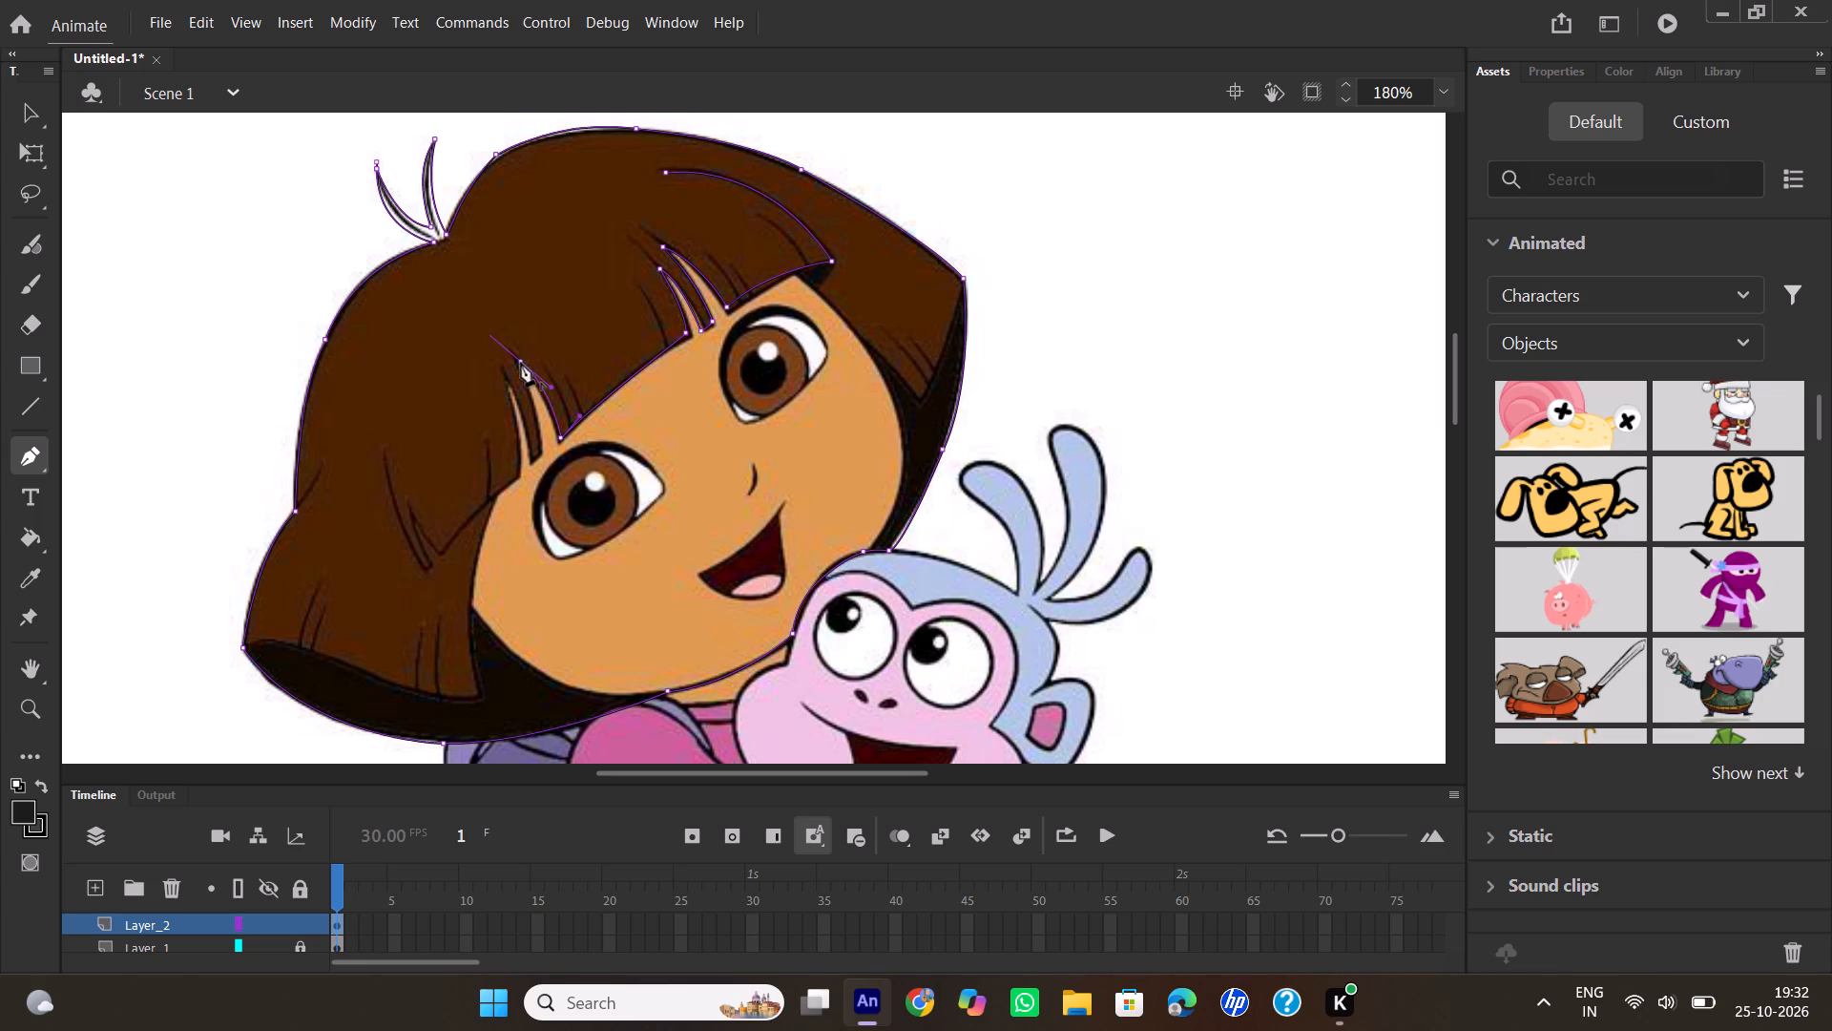
pyautogui.click(521, 363)
pyautogui.moveTo(542, 451); pyautogui.dragTo(538, 467)
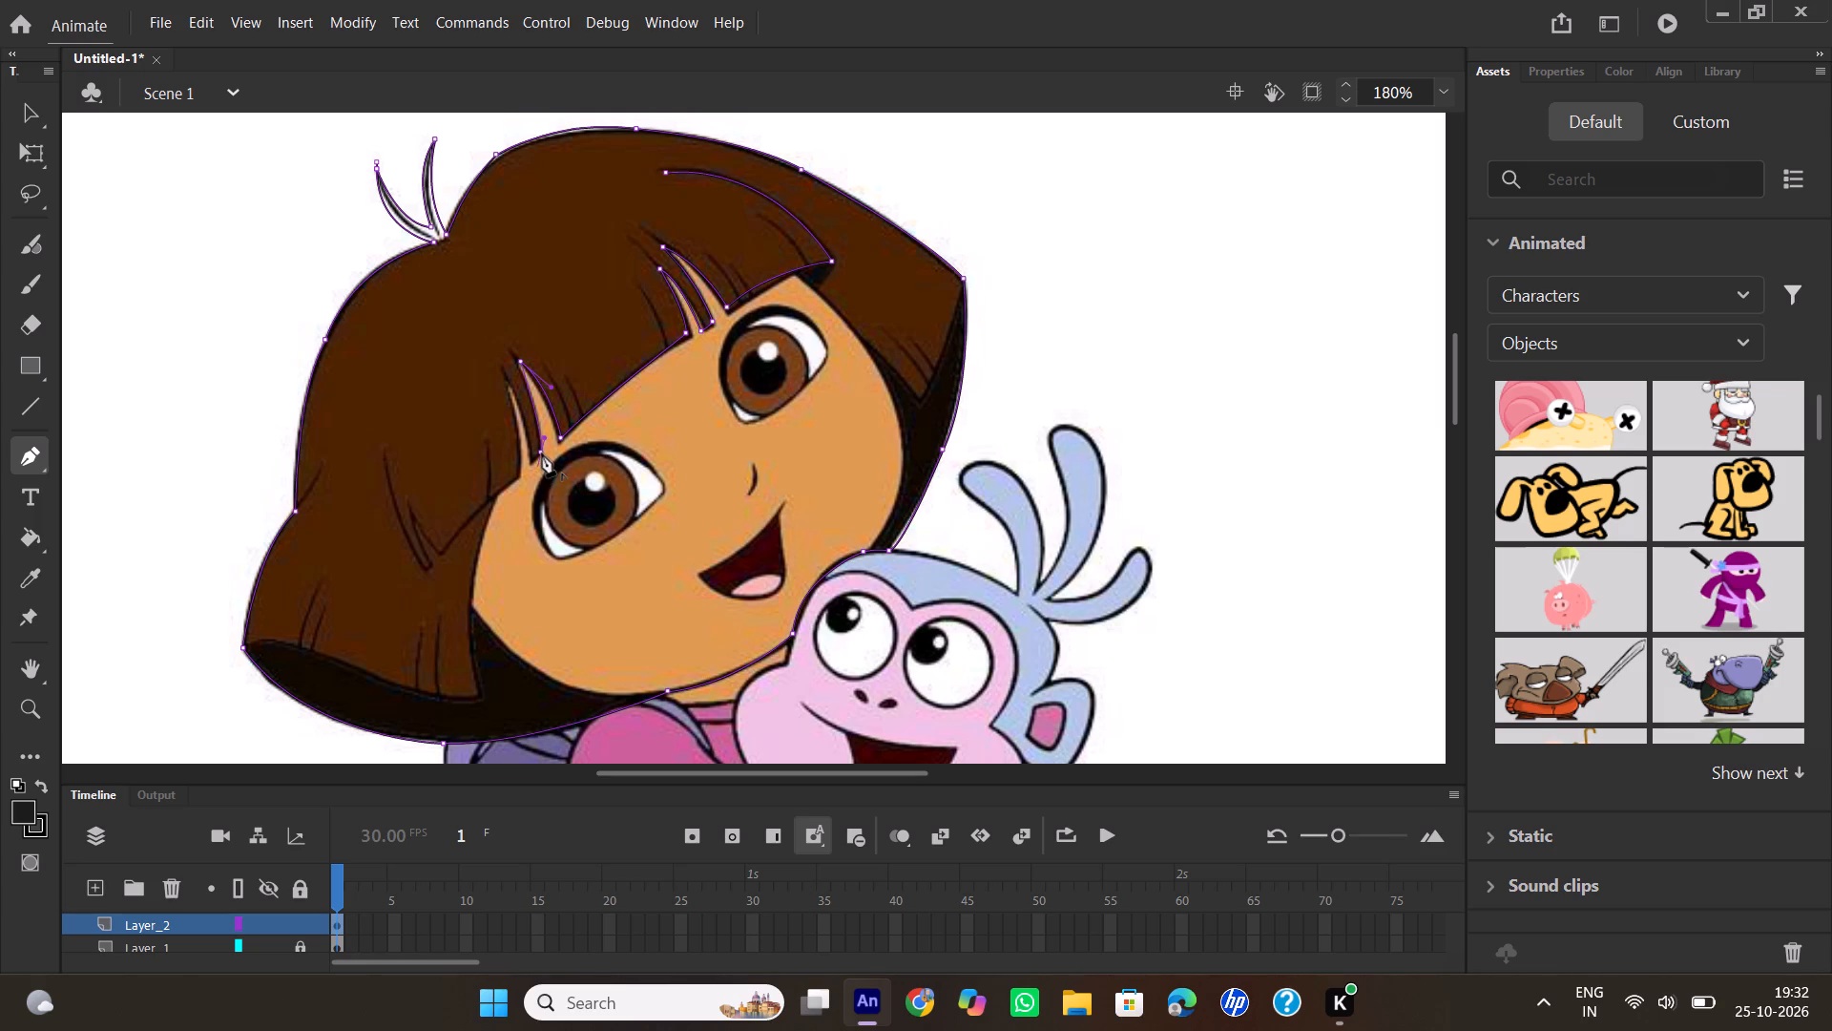
pyautogui.click(542, 453)
pyautogui.click(531, 458)
pyautogui.moveTo(508, 379); pyautogui.dragTo(497, 368)
pyautogui.click(507, 383)
pyautogui.moveTo(521, 475); pyautogui.dragTo(513, 505)
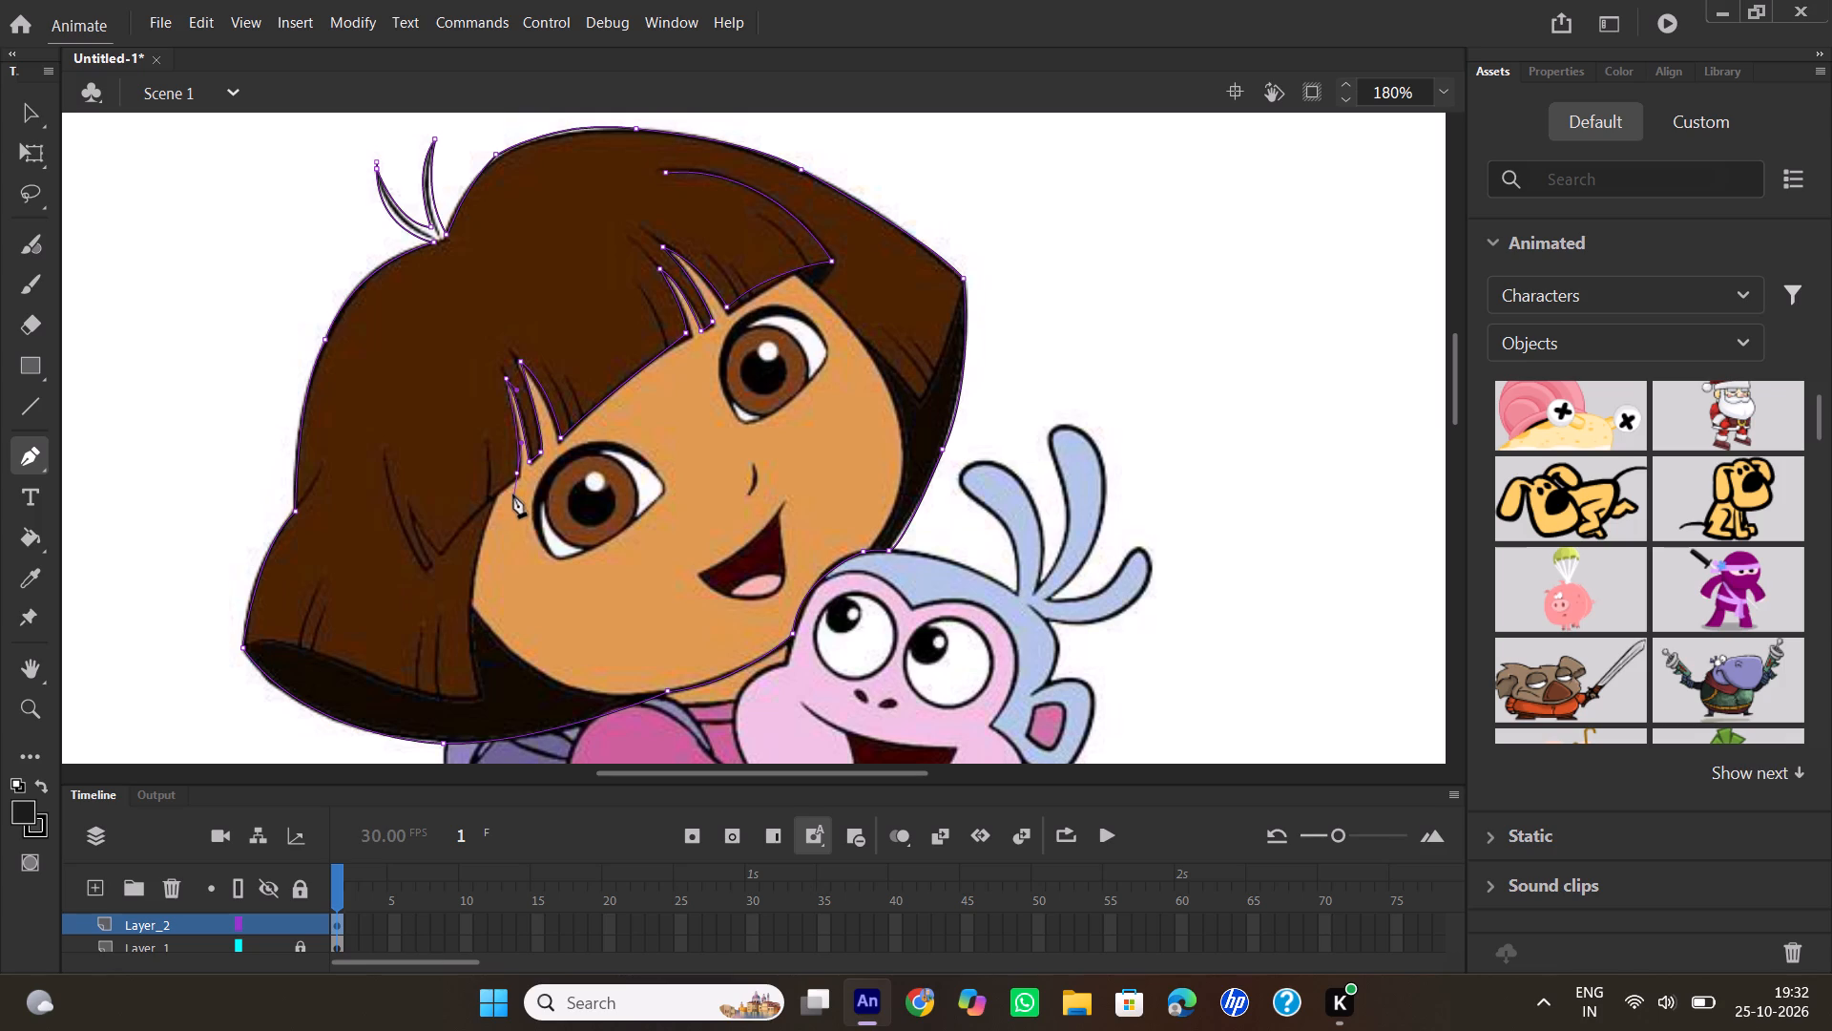
pyautogui.click(517, 473)
# Trace the fringe's pointed side strands beside the cheek and end the path with a curve up the long strand line in the hair.
pyautogui.moveTo(447, 554); pyautogui.dragTo(442, 576)
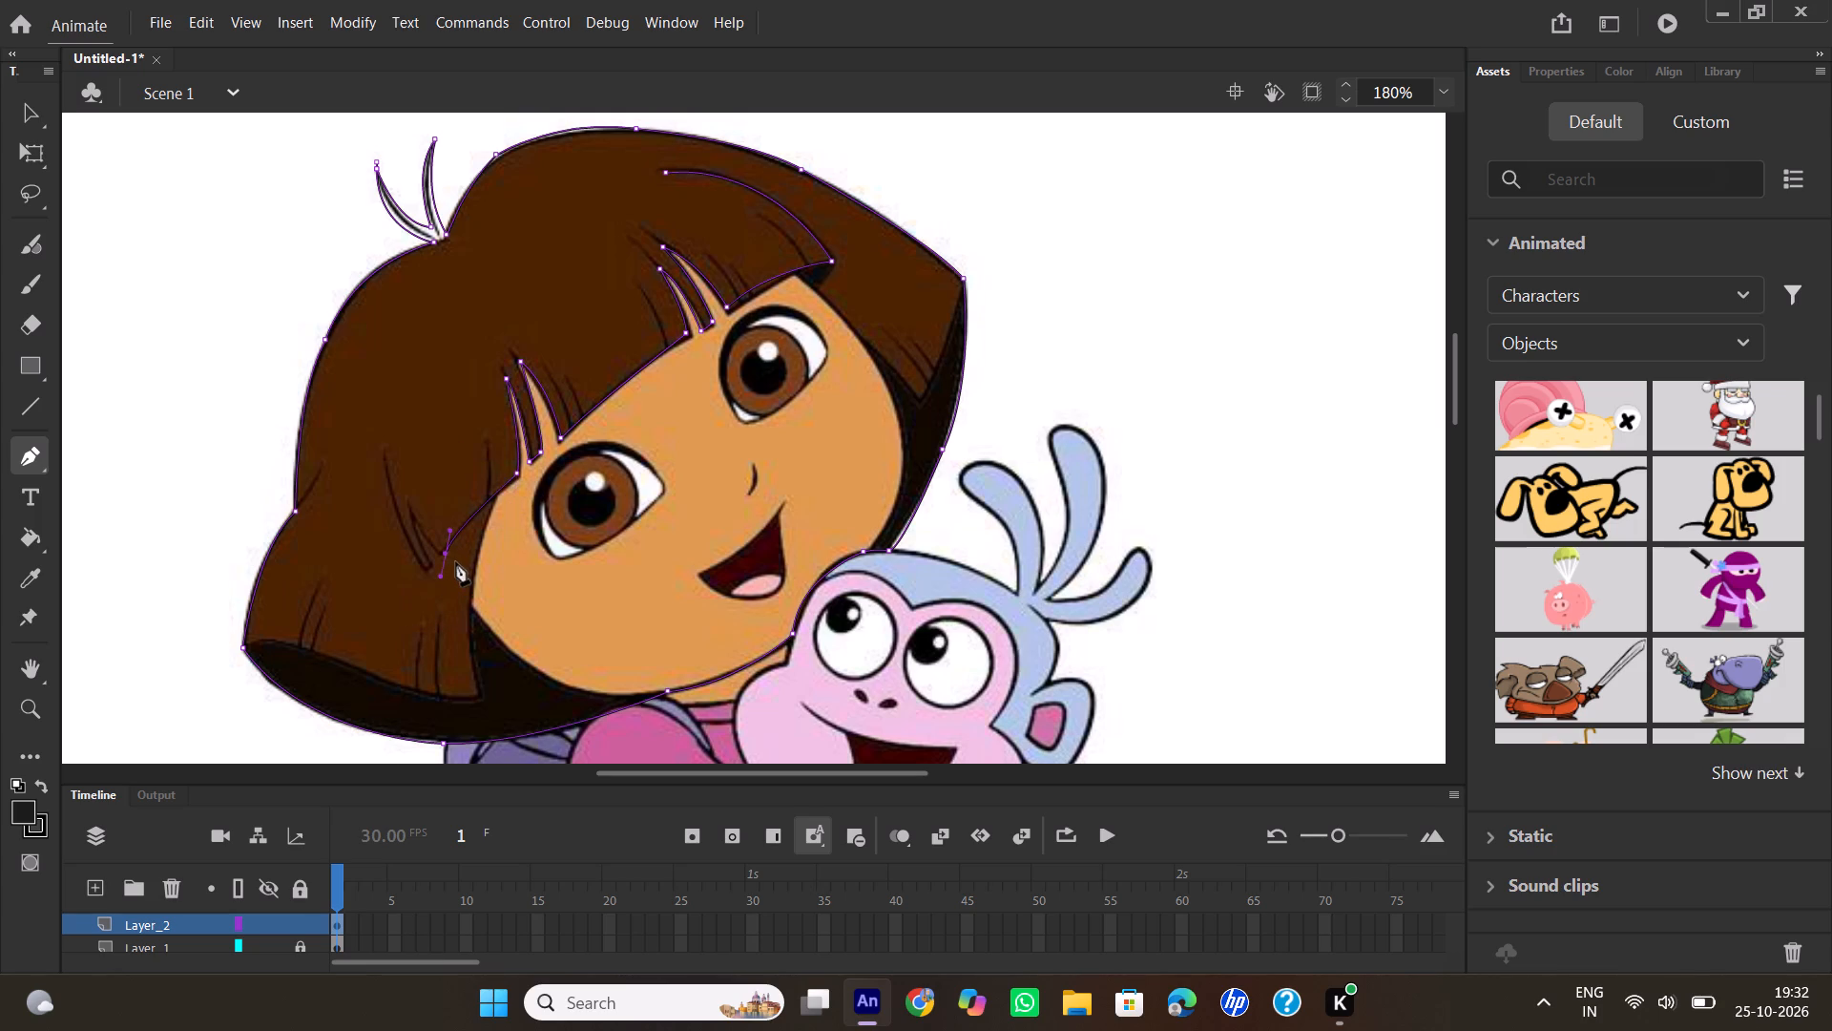
pyautogui.click(448, 556)
pyautogui.moveTo(412, 513); pyautogui.dragTo(406, 491)
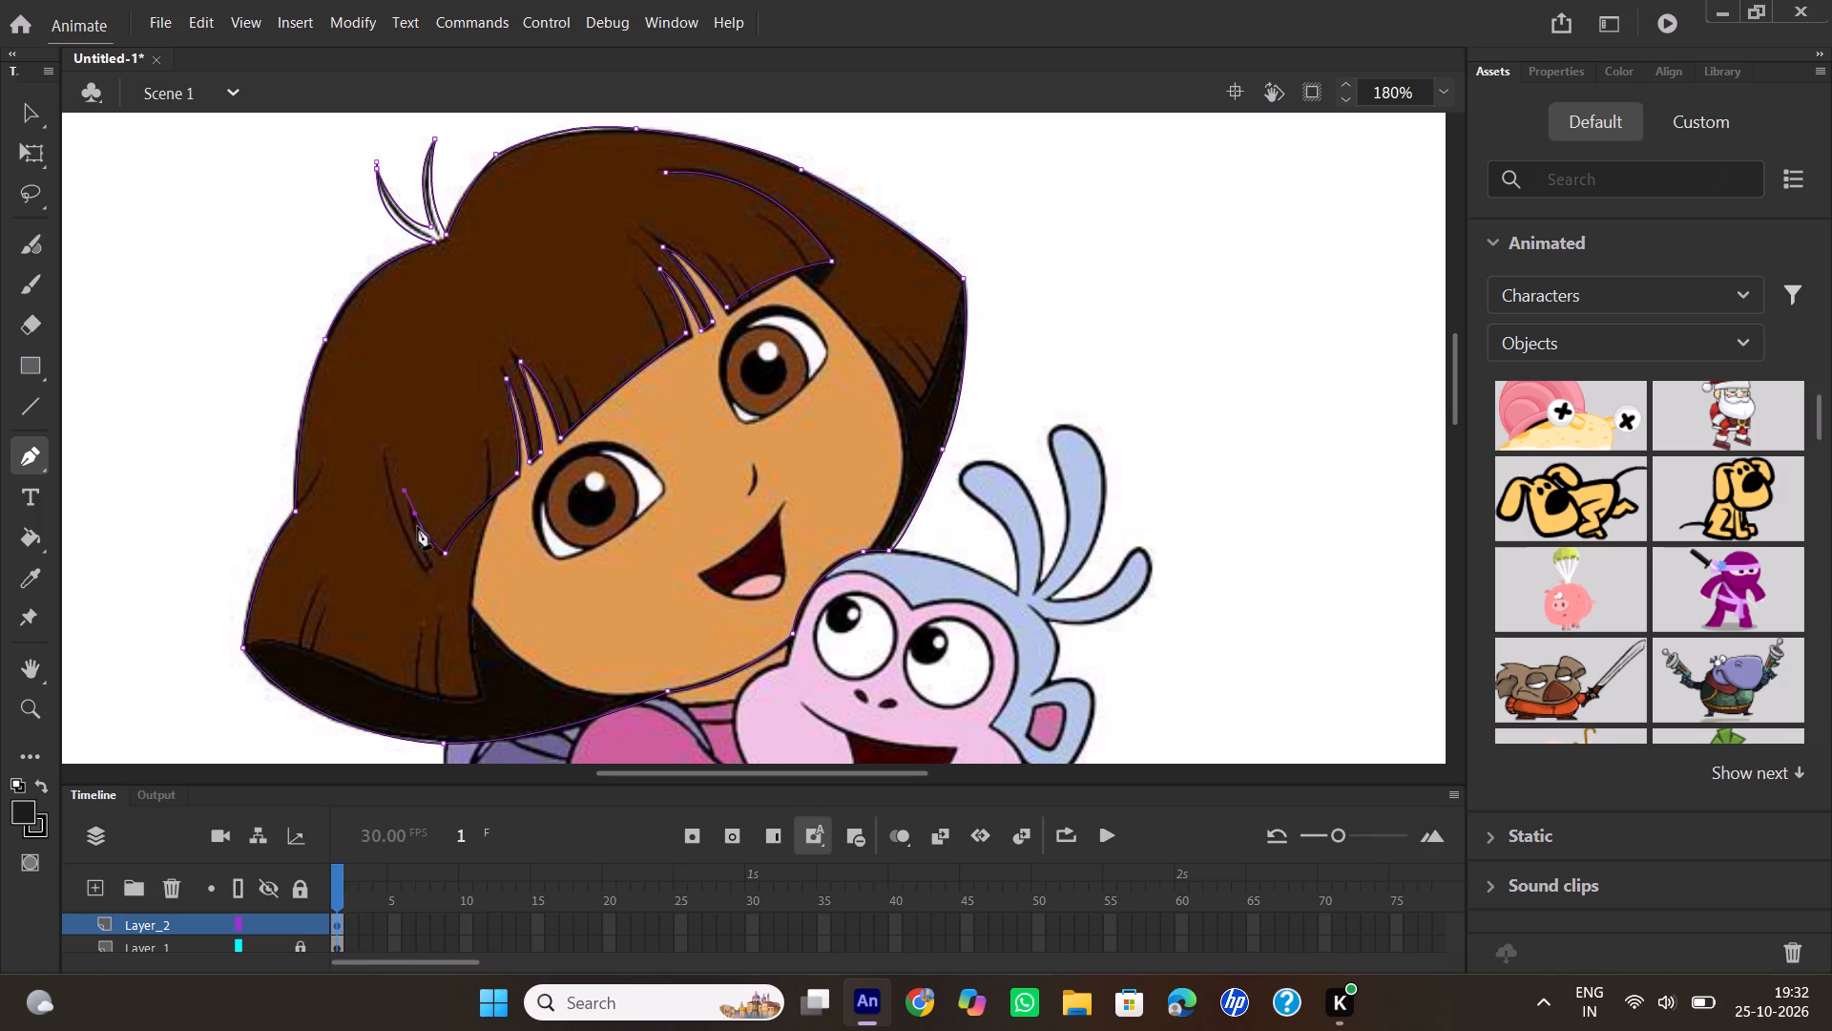
pyautogui.click(414, 515)
pyautogui.moveTo(434, 562); pyautogui.dragTo(448, 583)
pyautogui.moveTo(448, 583); pyautogui.dragTo(448, 588)
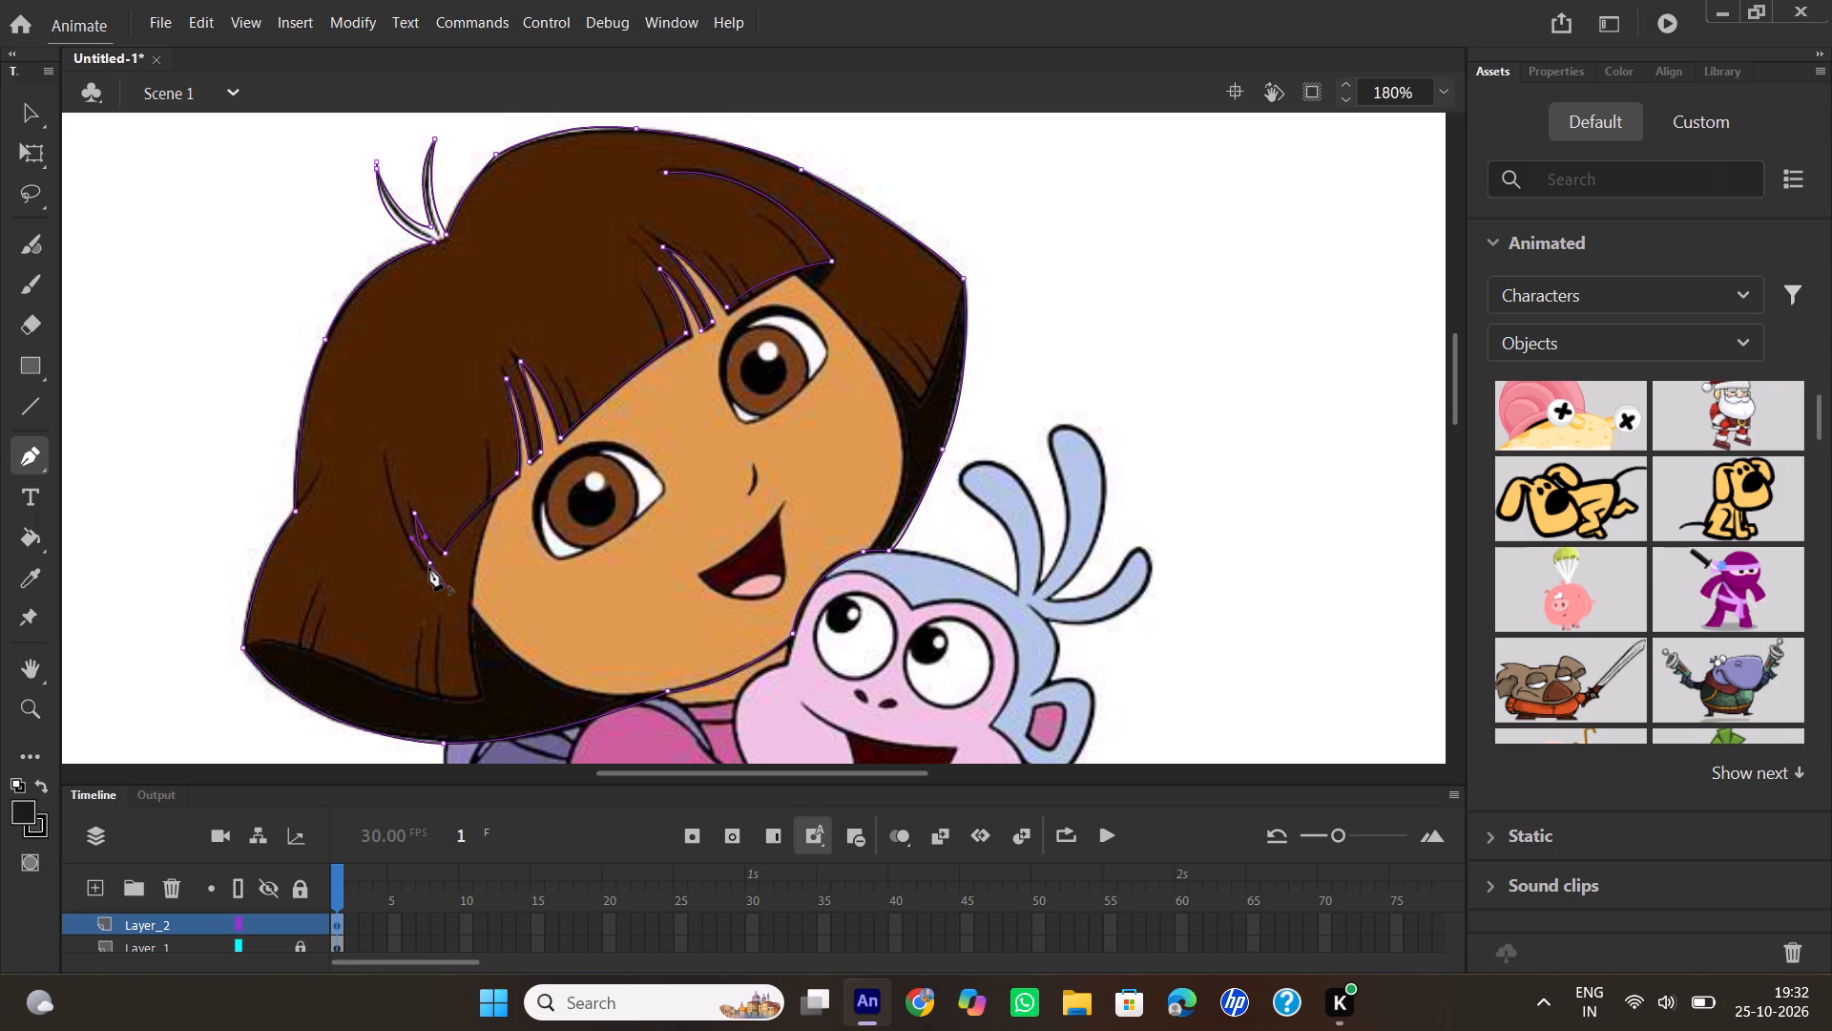
pyautogui.click(429, 566)
pyautogui.click(424, 577)
pyautogui.moveTo(389, 451); pyautogui.dragTo(389, 422)
pyautogui.moveTo(389, 422); pyautogui.dragTo(400, 381)
pyautogui.doubleClick(388, 453)
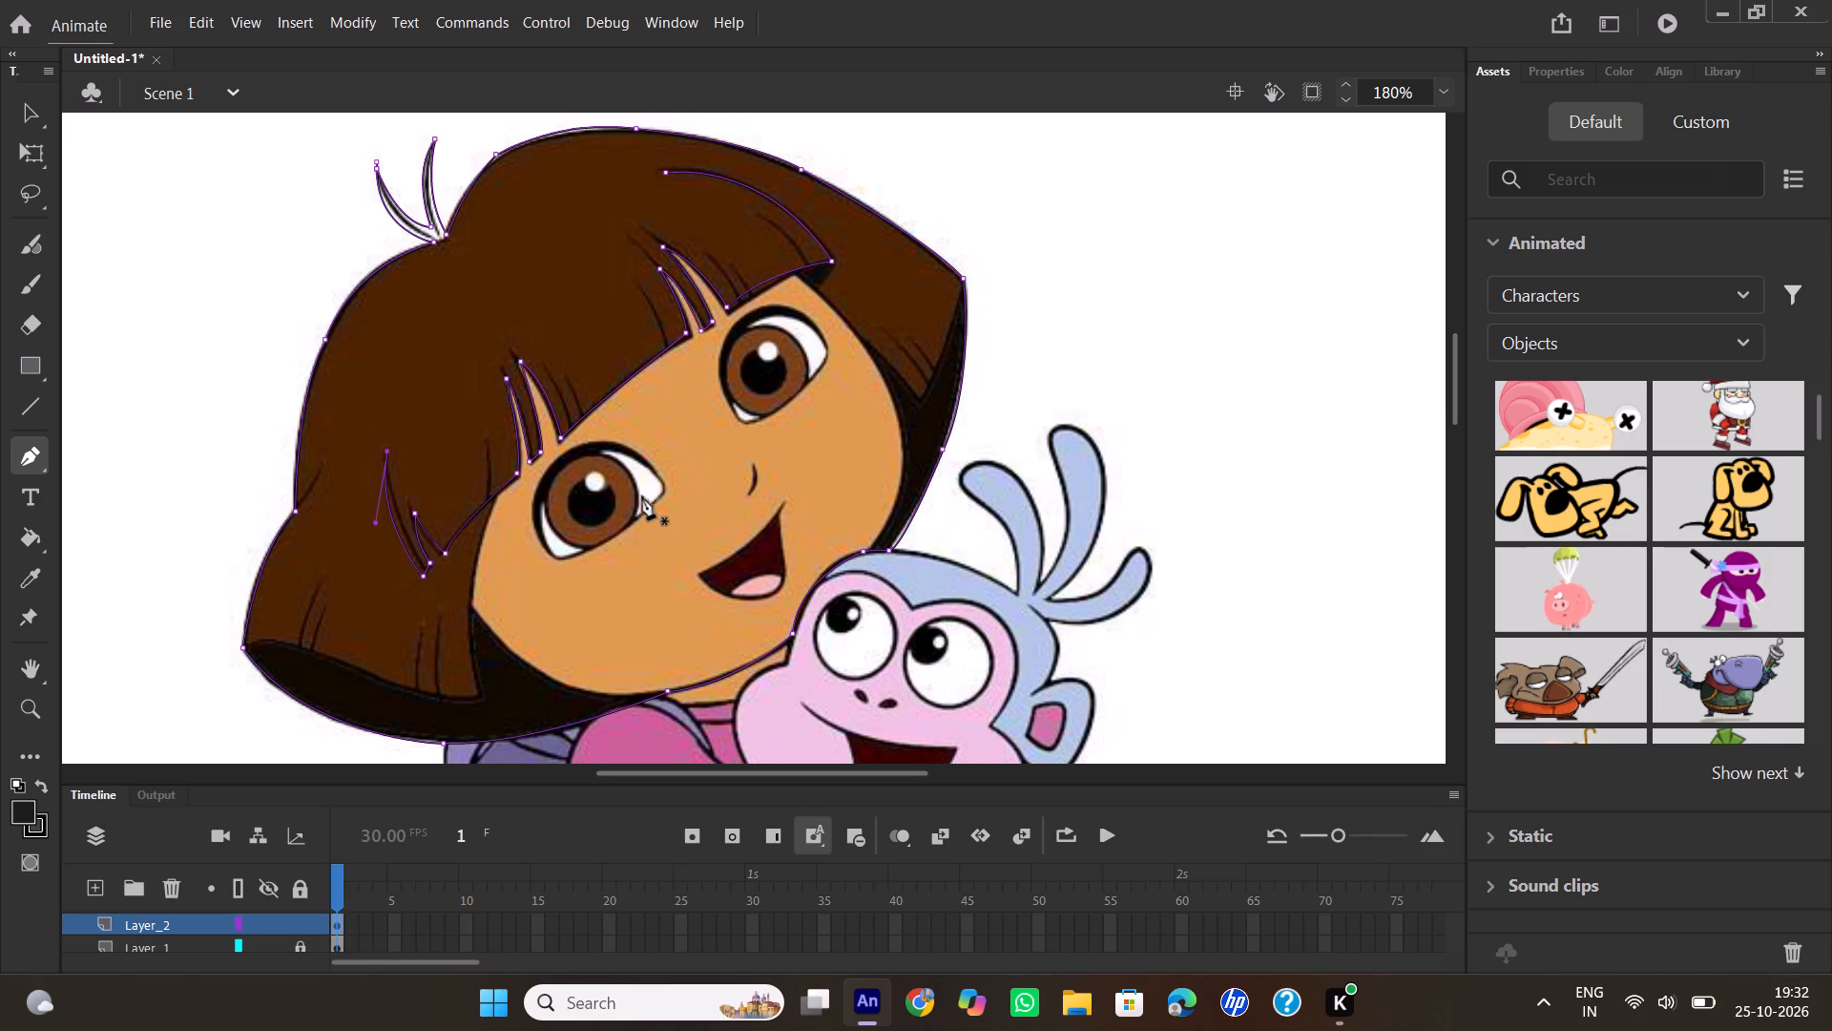
# Draw a path from the fringe edge down the cheek to the hair's inner bottom corner and along its lower edge to the outer tip.
pyautogui.click(498, 494)
pyautogui.moveTo(483, 702); pyautogui.dragTo(506, 795)
pyautogui.moveTo(506, 795); pyautogui.dragTo(511, 802)
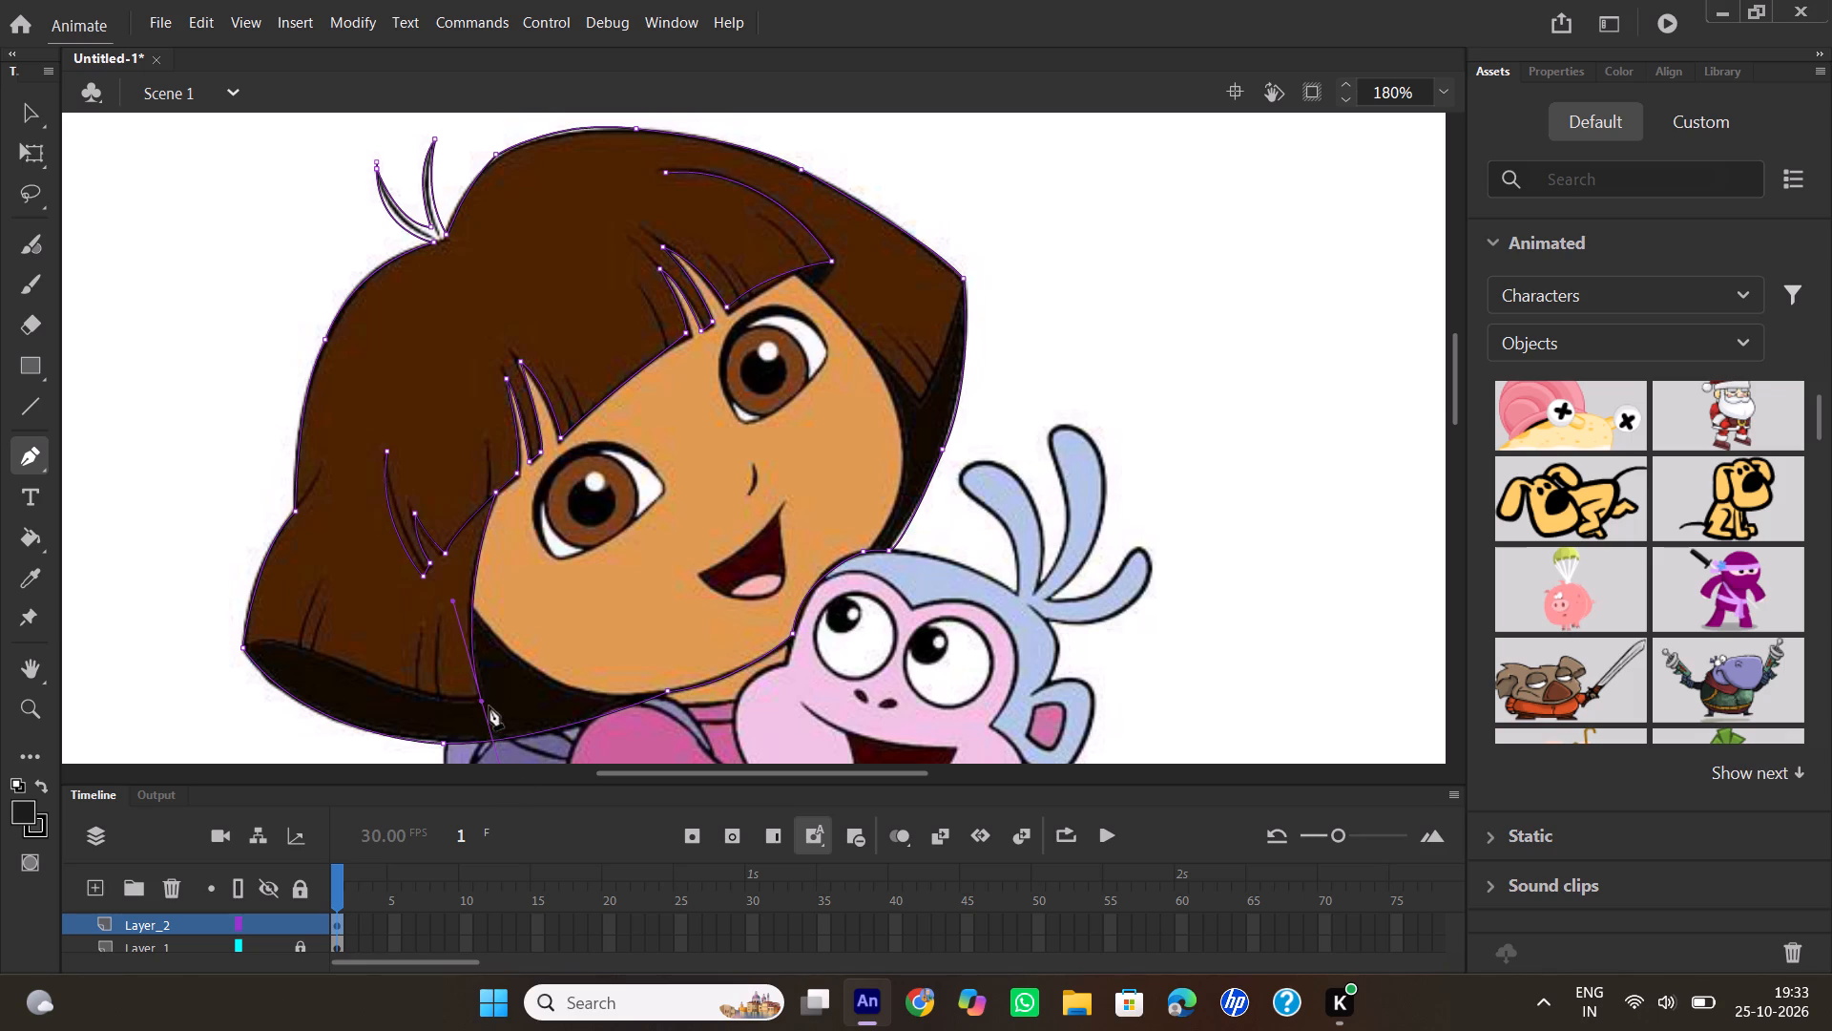
pyautogui.click(481, 705)
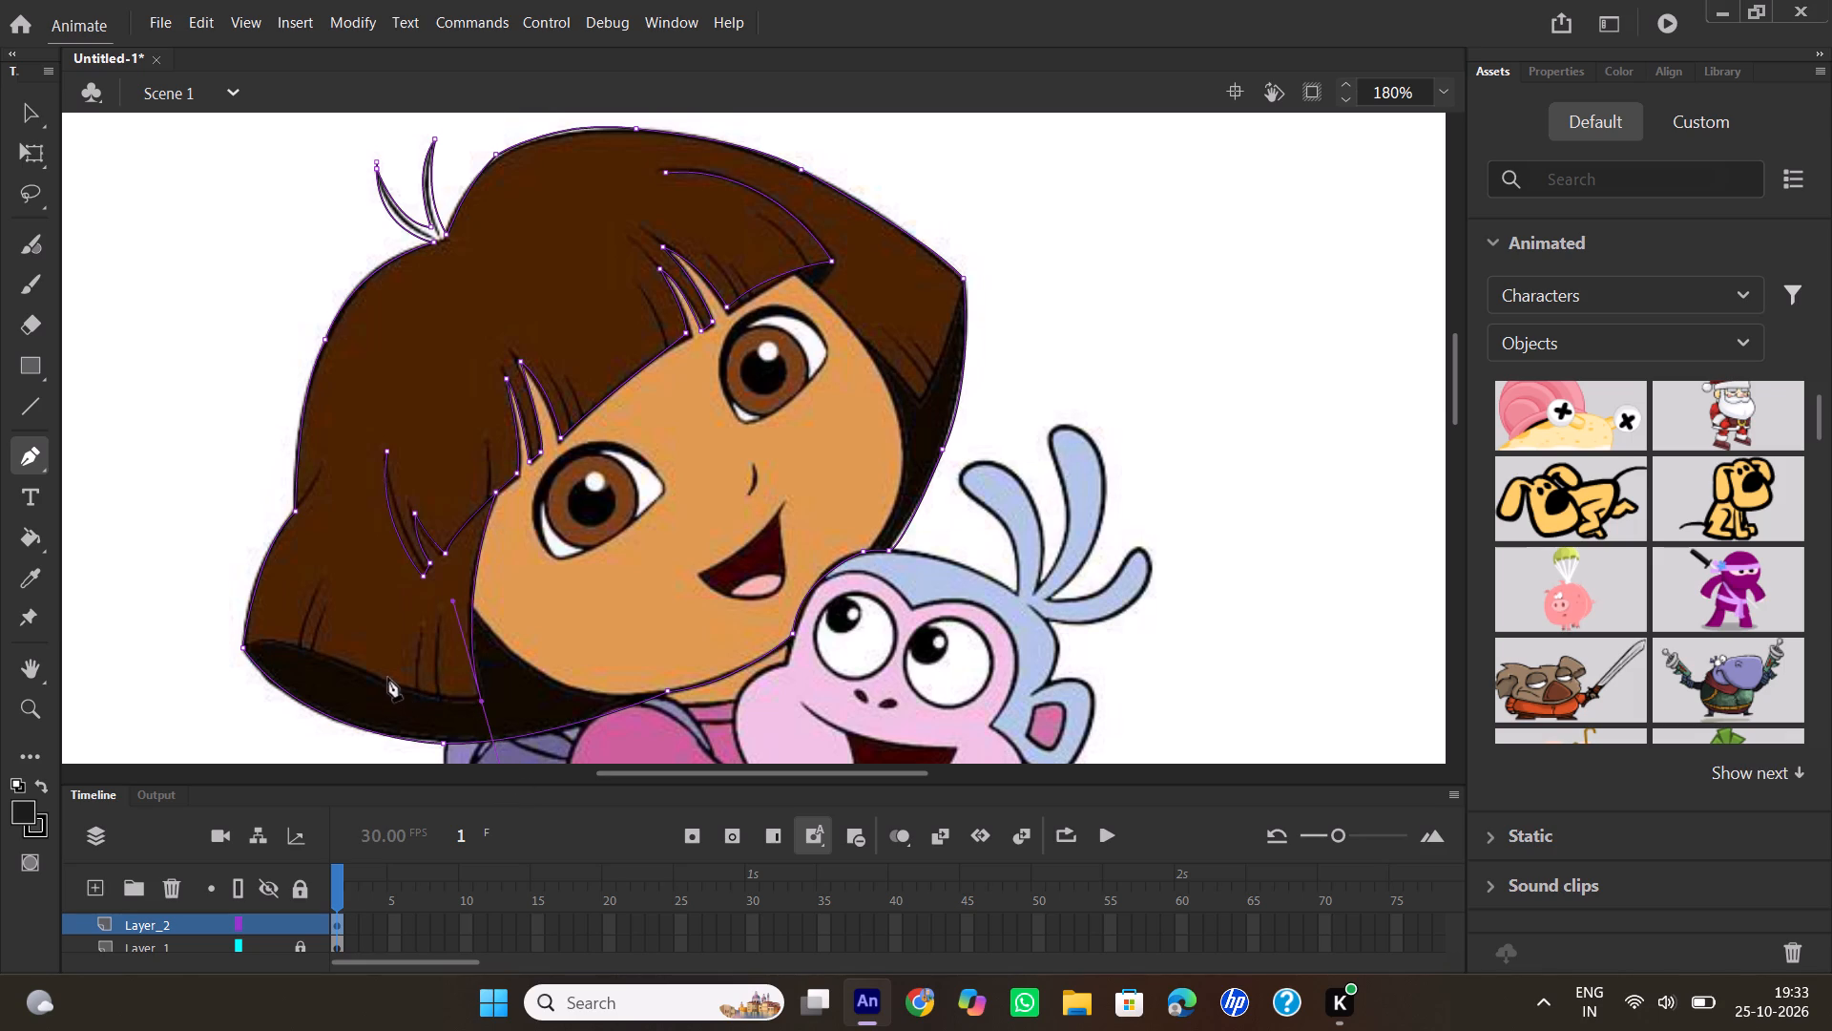
pyautogui.moveTo(379, 679); pyautogui.dragTo(335, 651)
pyautogui.click(380, 682)
pyautogui.moveTo(242, 651); pyautogui.dragTo(211, 678)
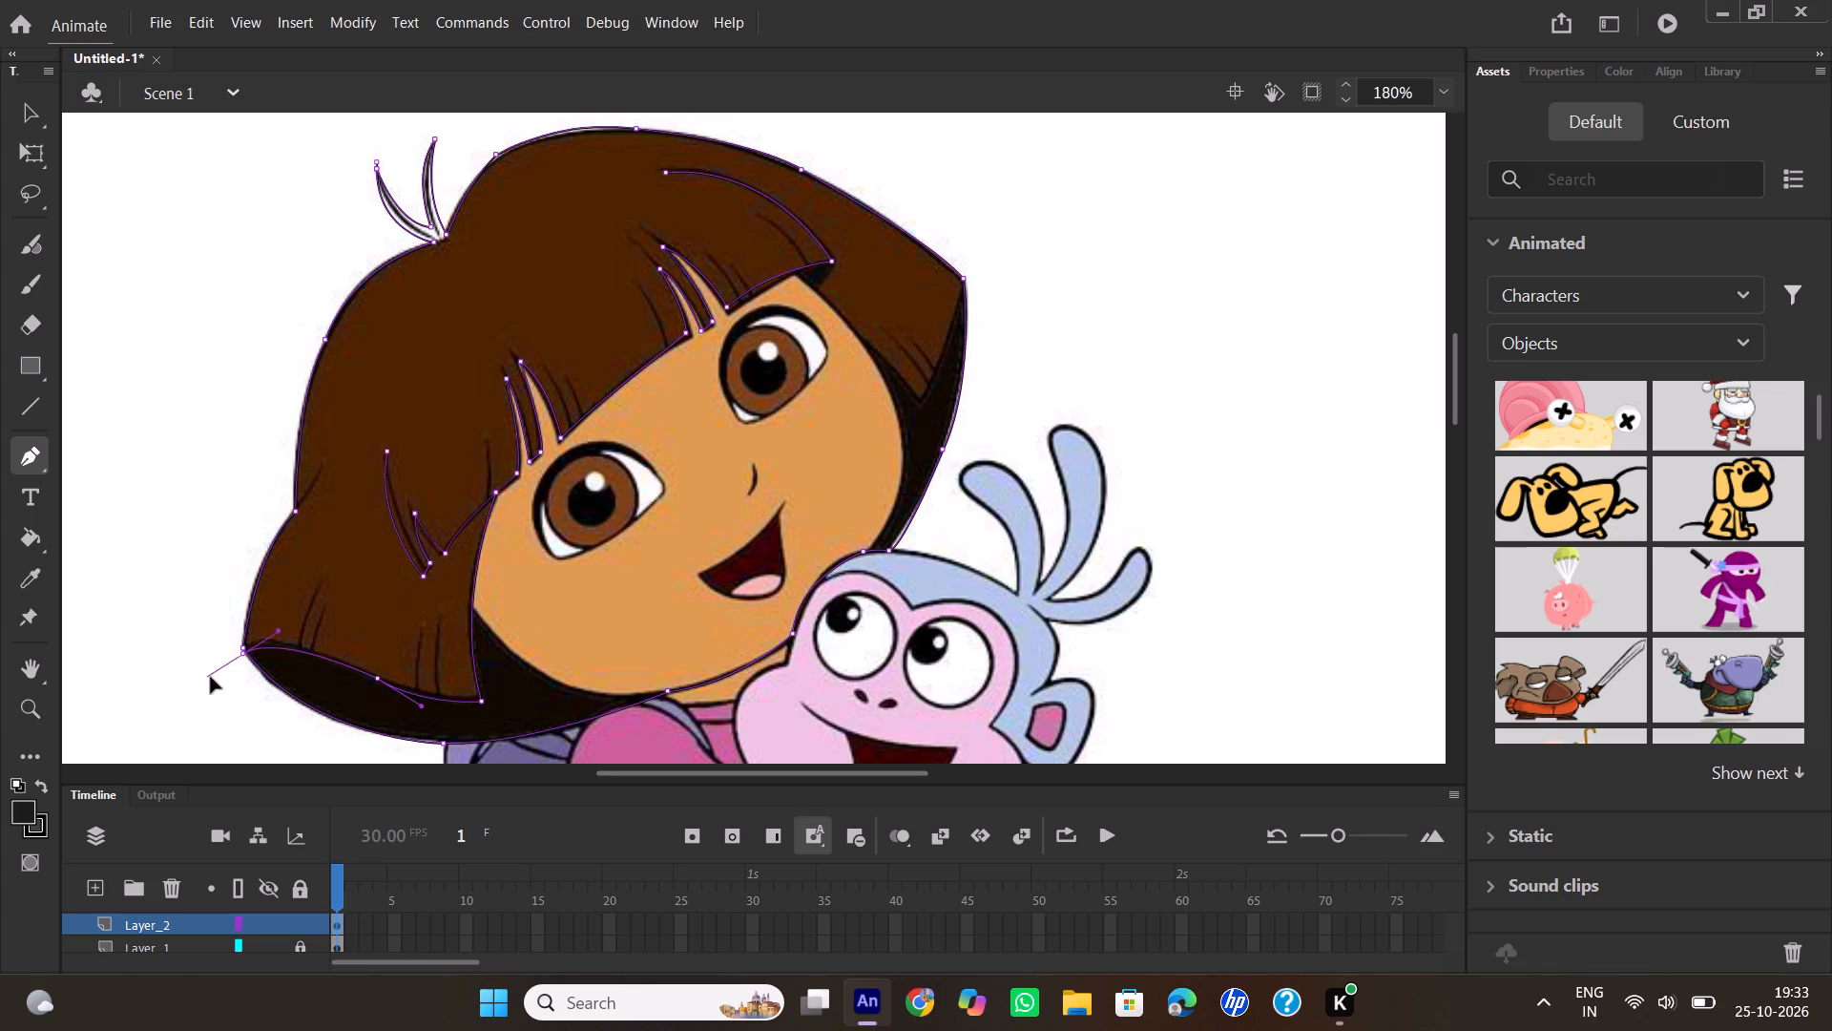
pyautogui.moveTo(211, 678); pyautogui.dragTo(232, 687)
pyautogui.doubleClick(246, 652)
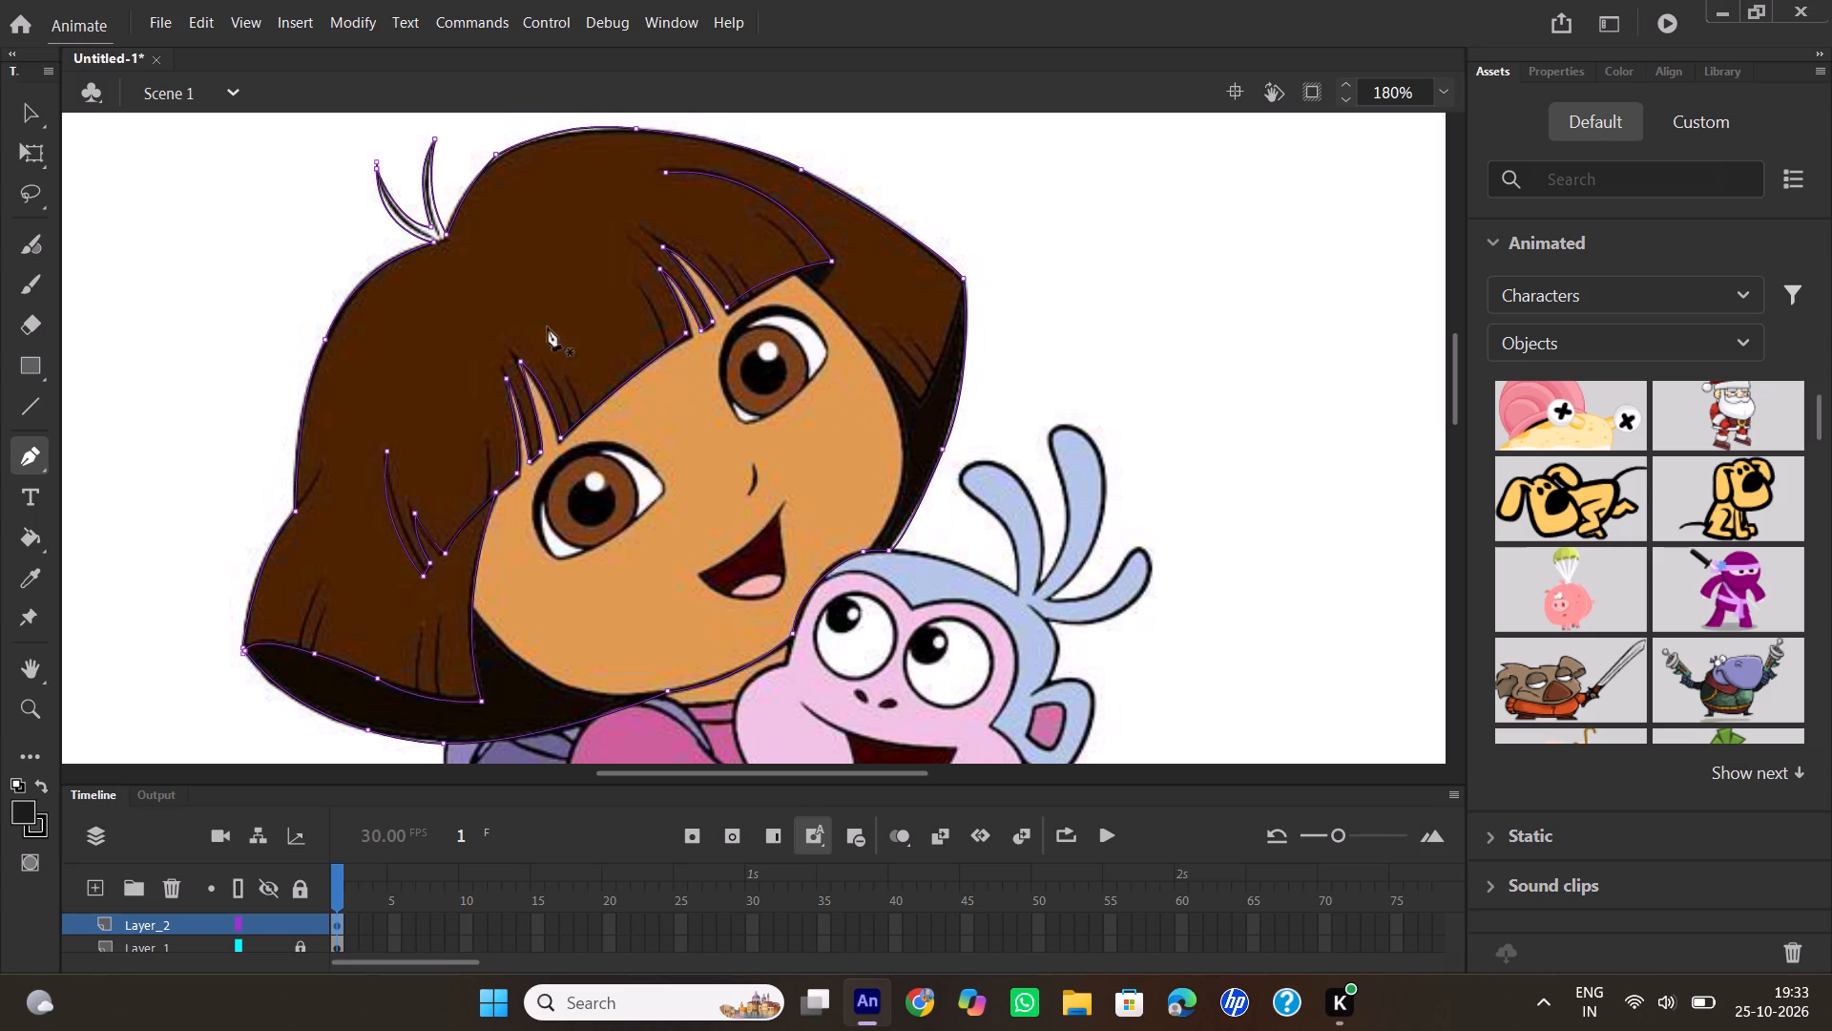
# Bend the straight segment between the crown and the fringe's corner into a curve that follows the reference hair line.
pyautogui.click(837, 263)
pyautogui.click(38, 123)
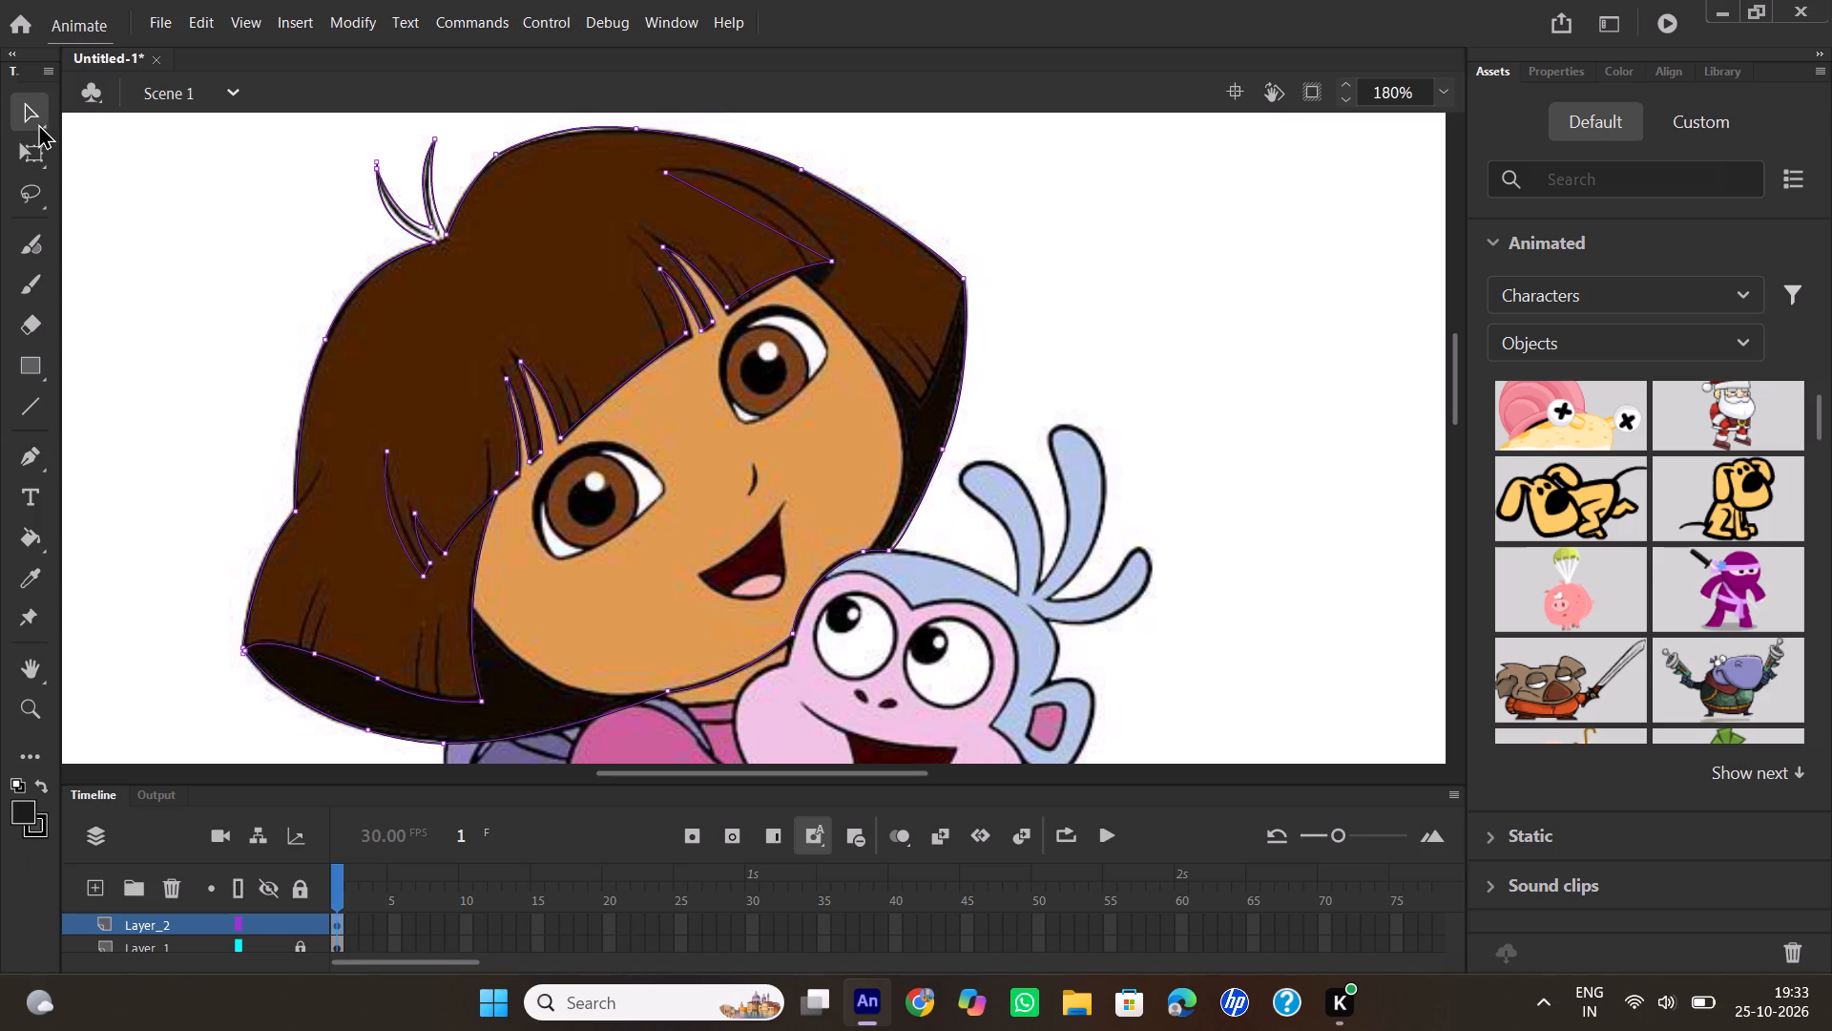
pyautogui.moveTo(752, 221); pyautogui.dragTo(760, 203)
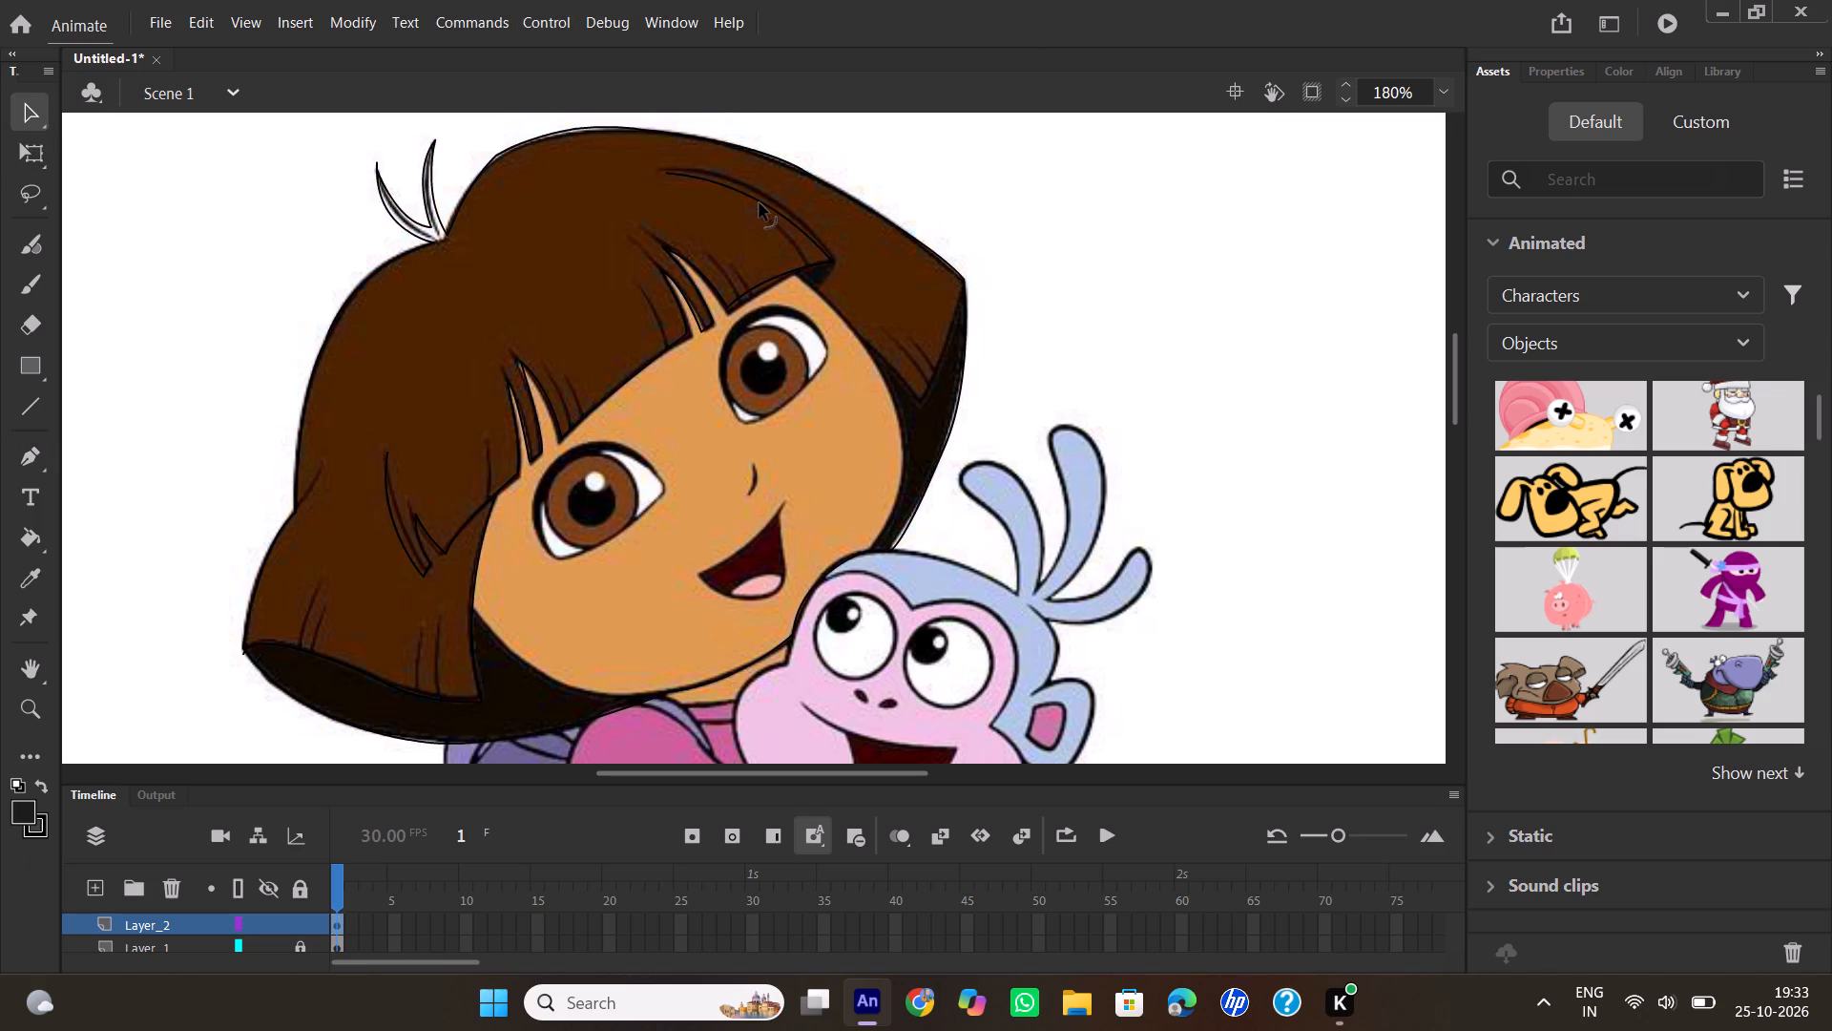
pyautogui.moveTo(760, 203); pyautogui.dragTo(764, 199)
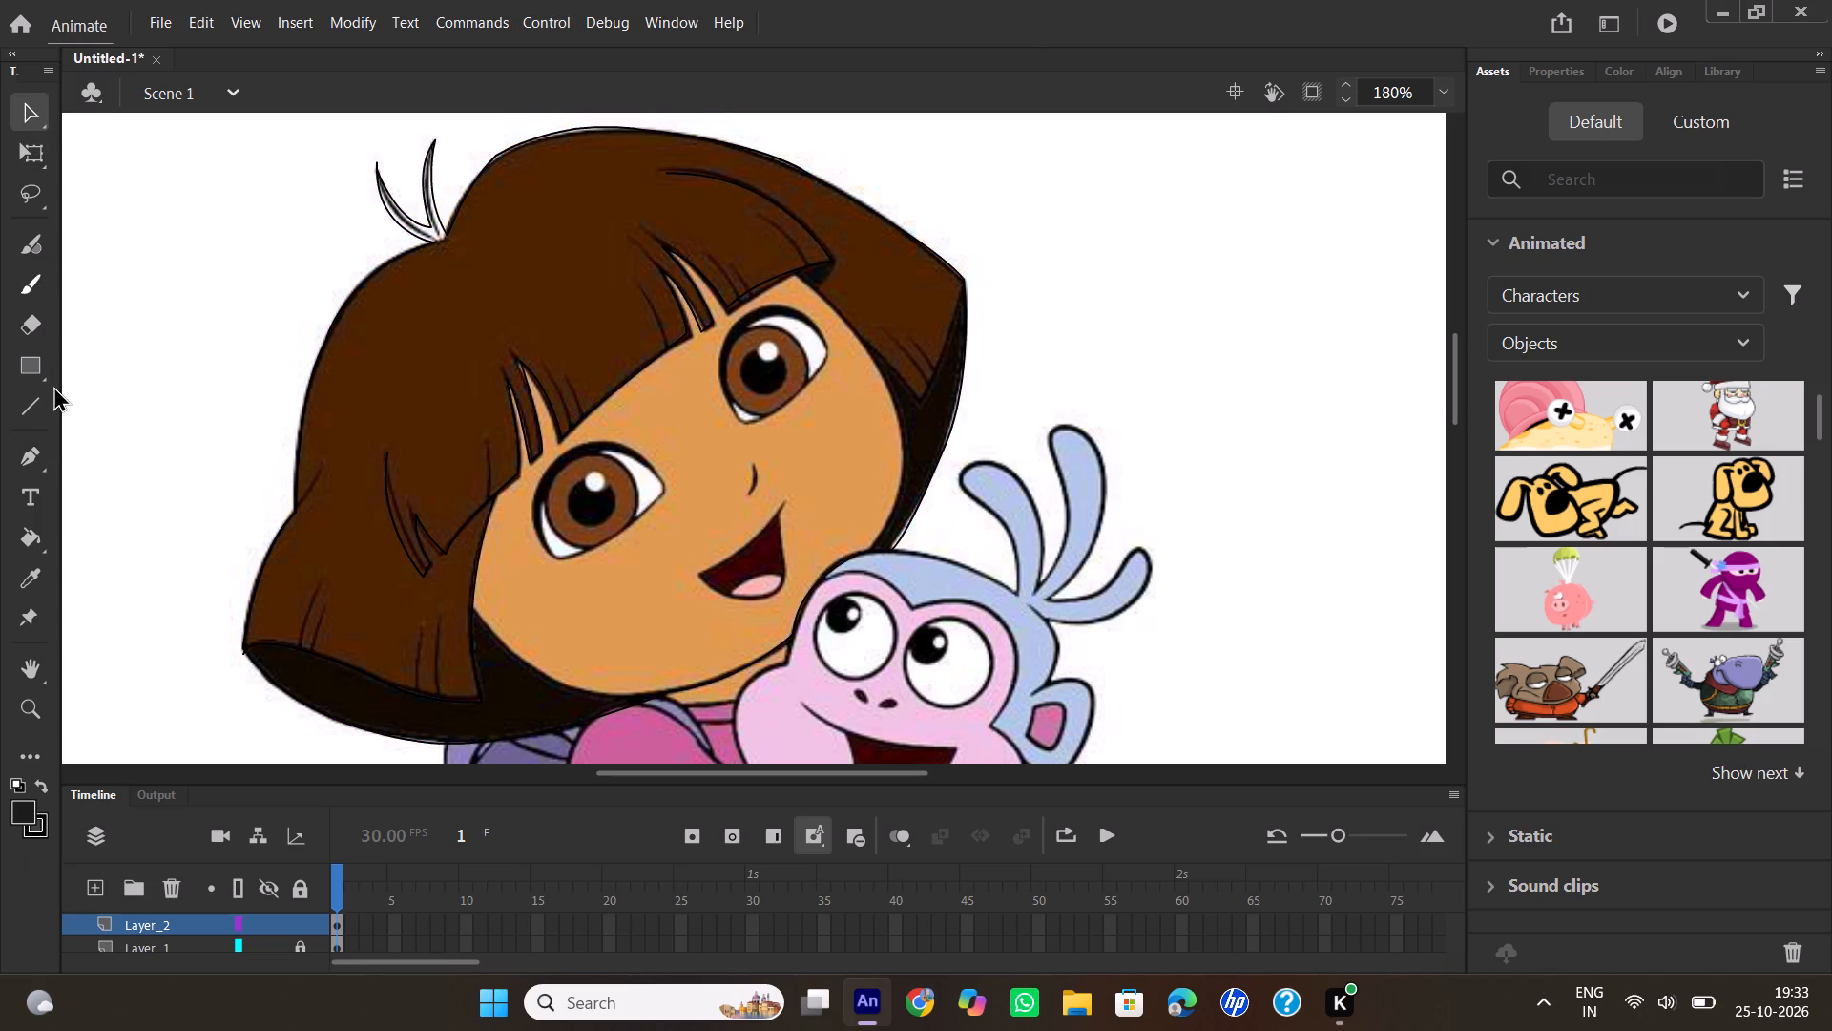
# Draw a short straight Pen line from the fringe's pointed corner near the higher eye down to the face edge.
pyautogui.click(30, 461)
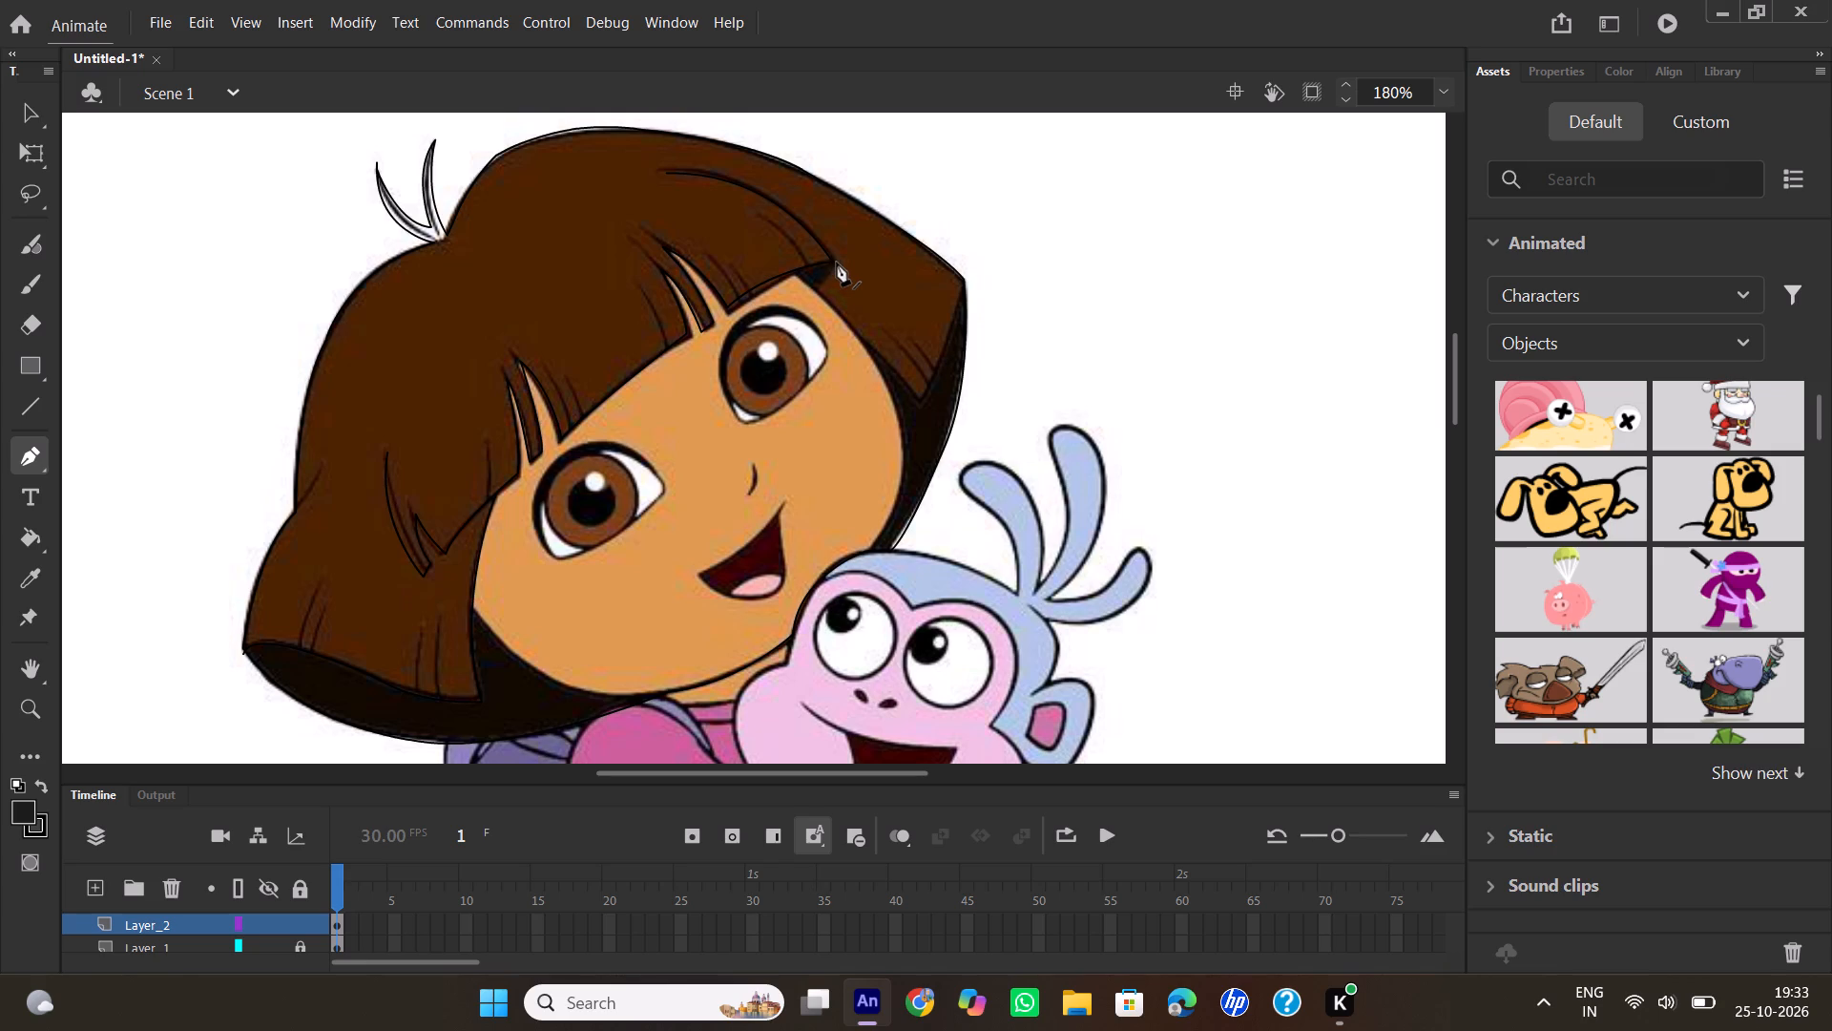
pyautogui.click(838, 265)
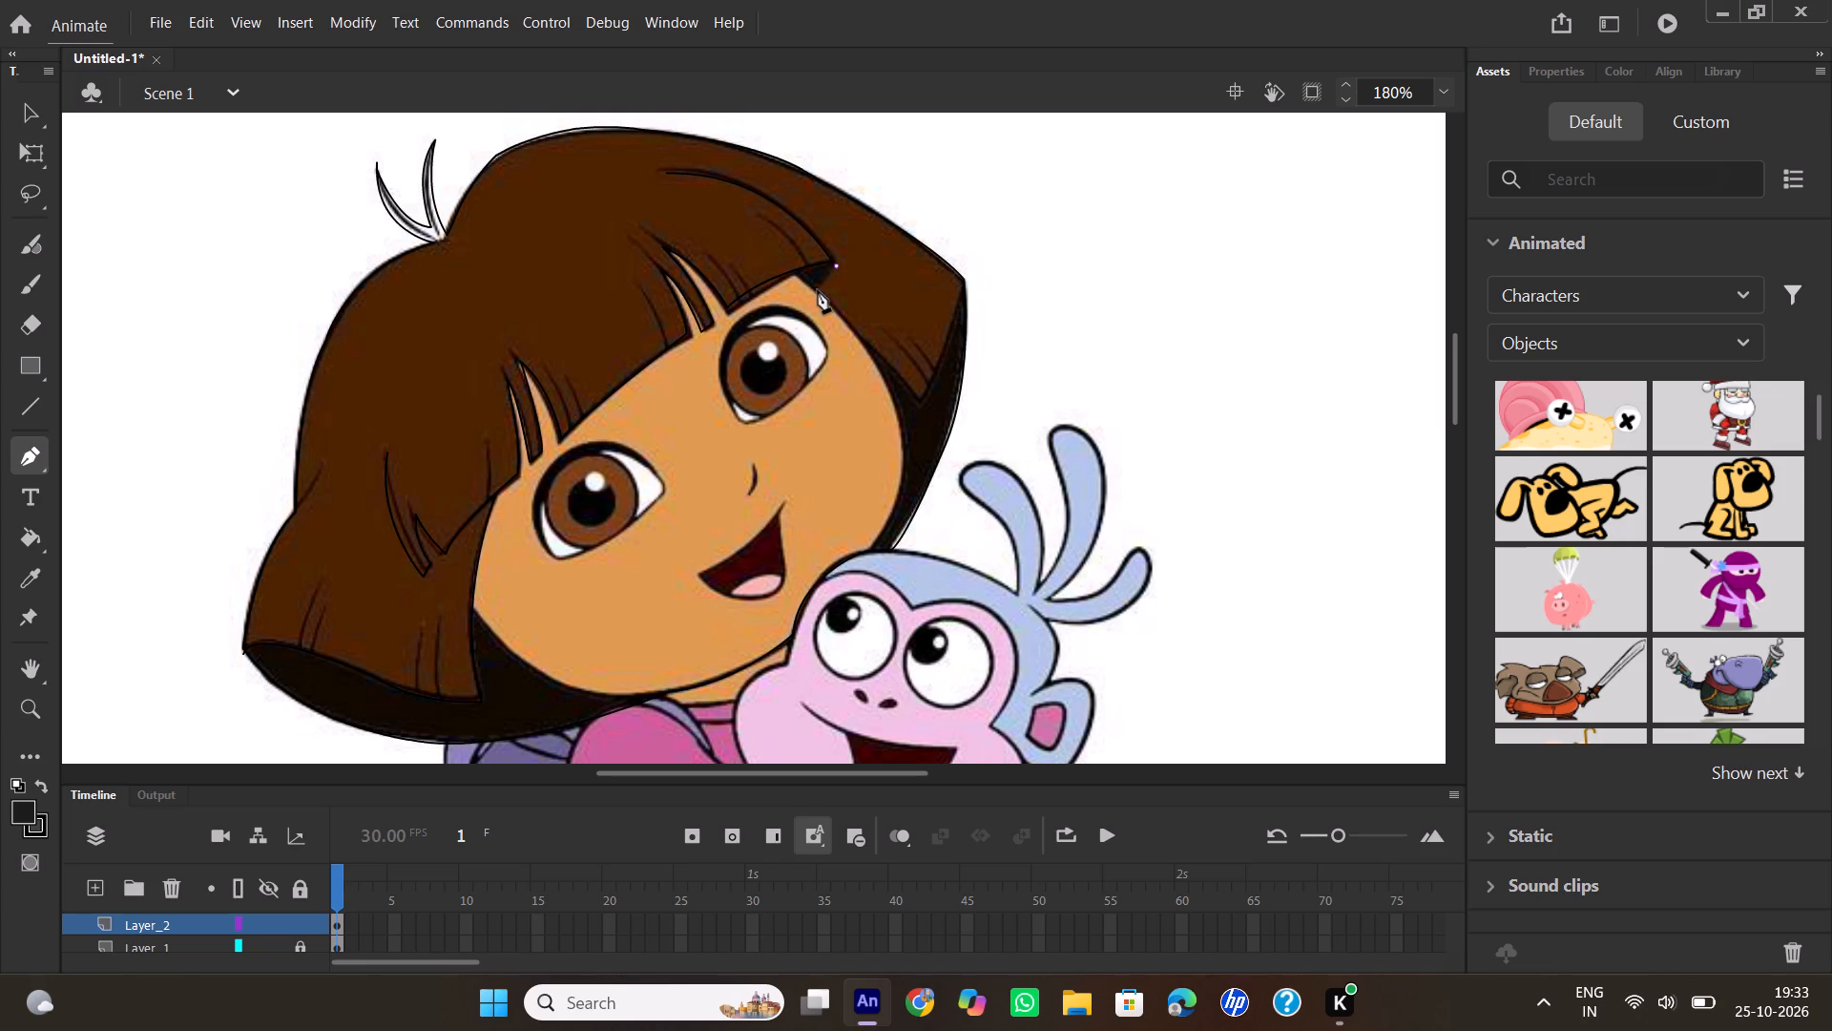
pyautogui.click(818, 290)
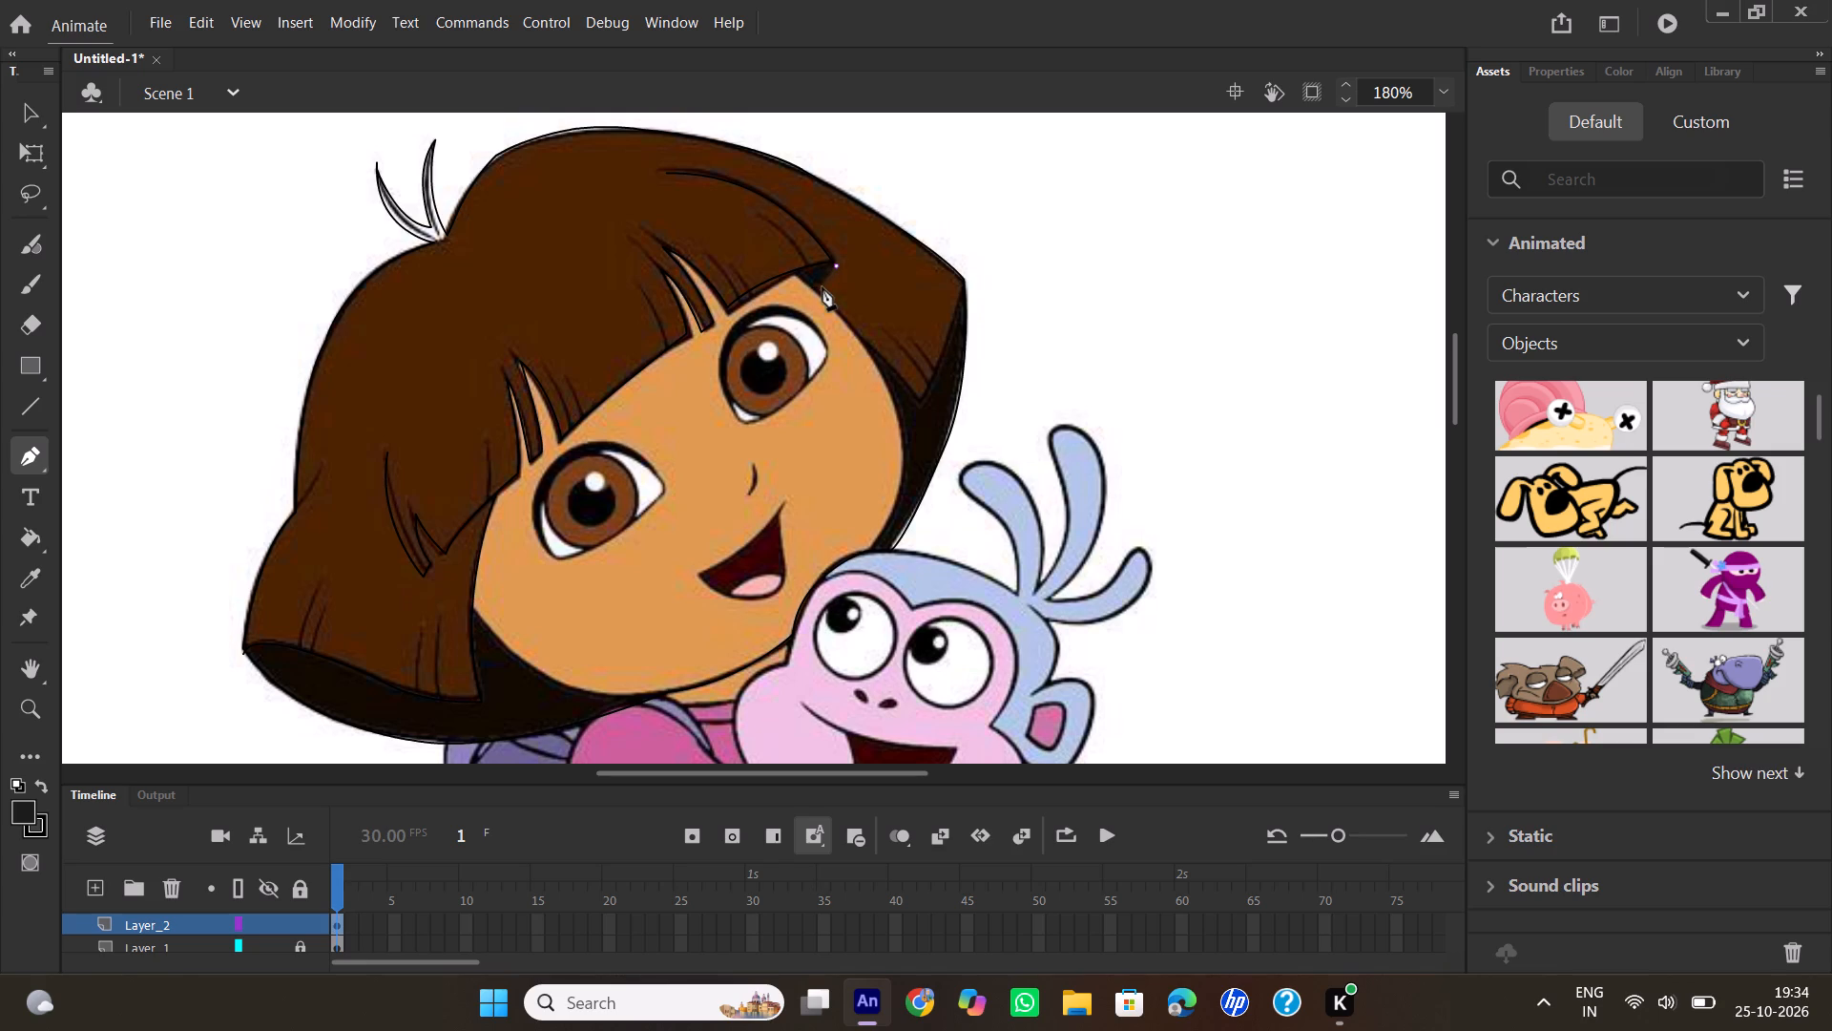
pyautogui.doubleClick(820, 292)
# Trace the face edge from the fringe's corner down the cheek with curves, ending the path at the top of the monkey's head.
pyautogui.click(800, 271)
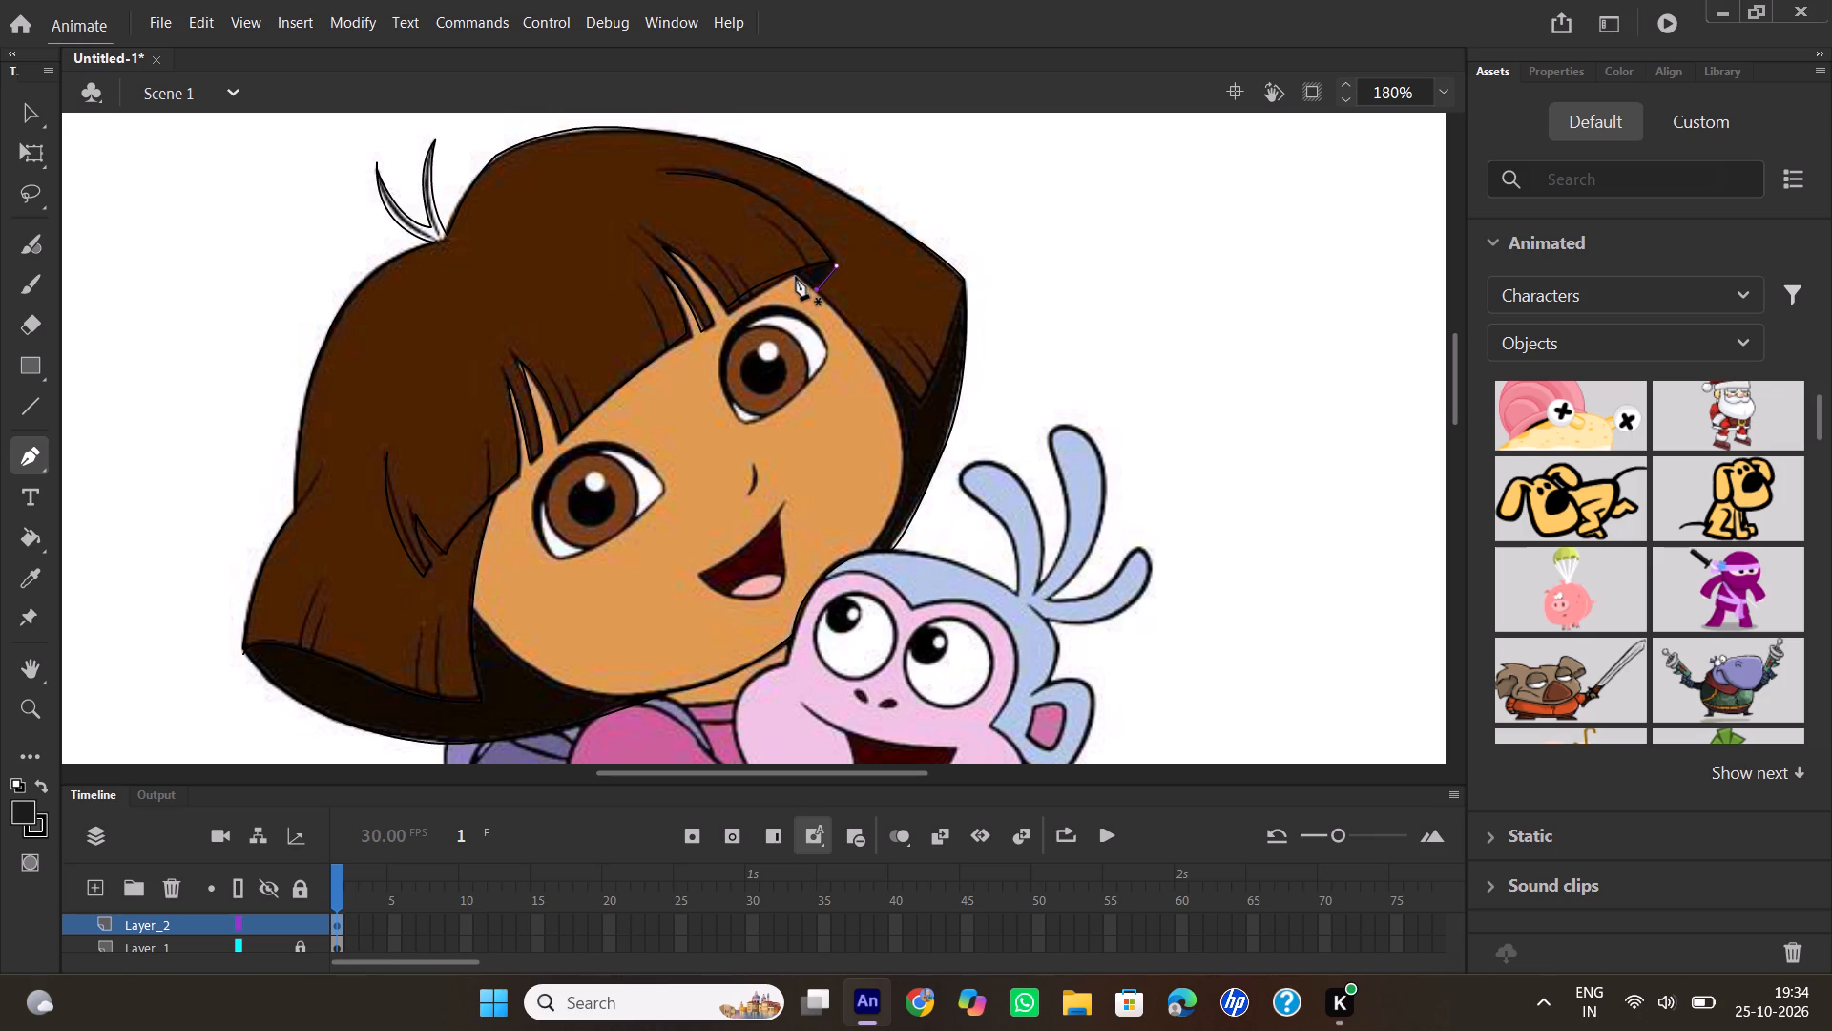
pyautogui.click(795, 270)
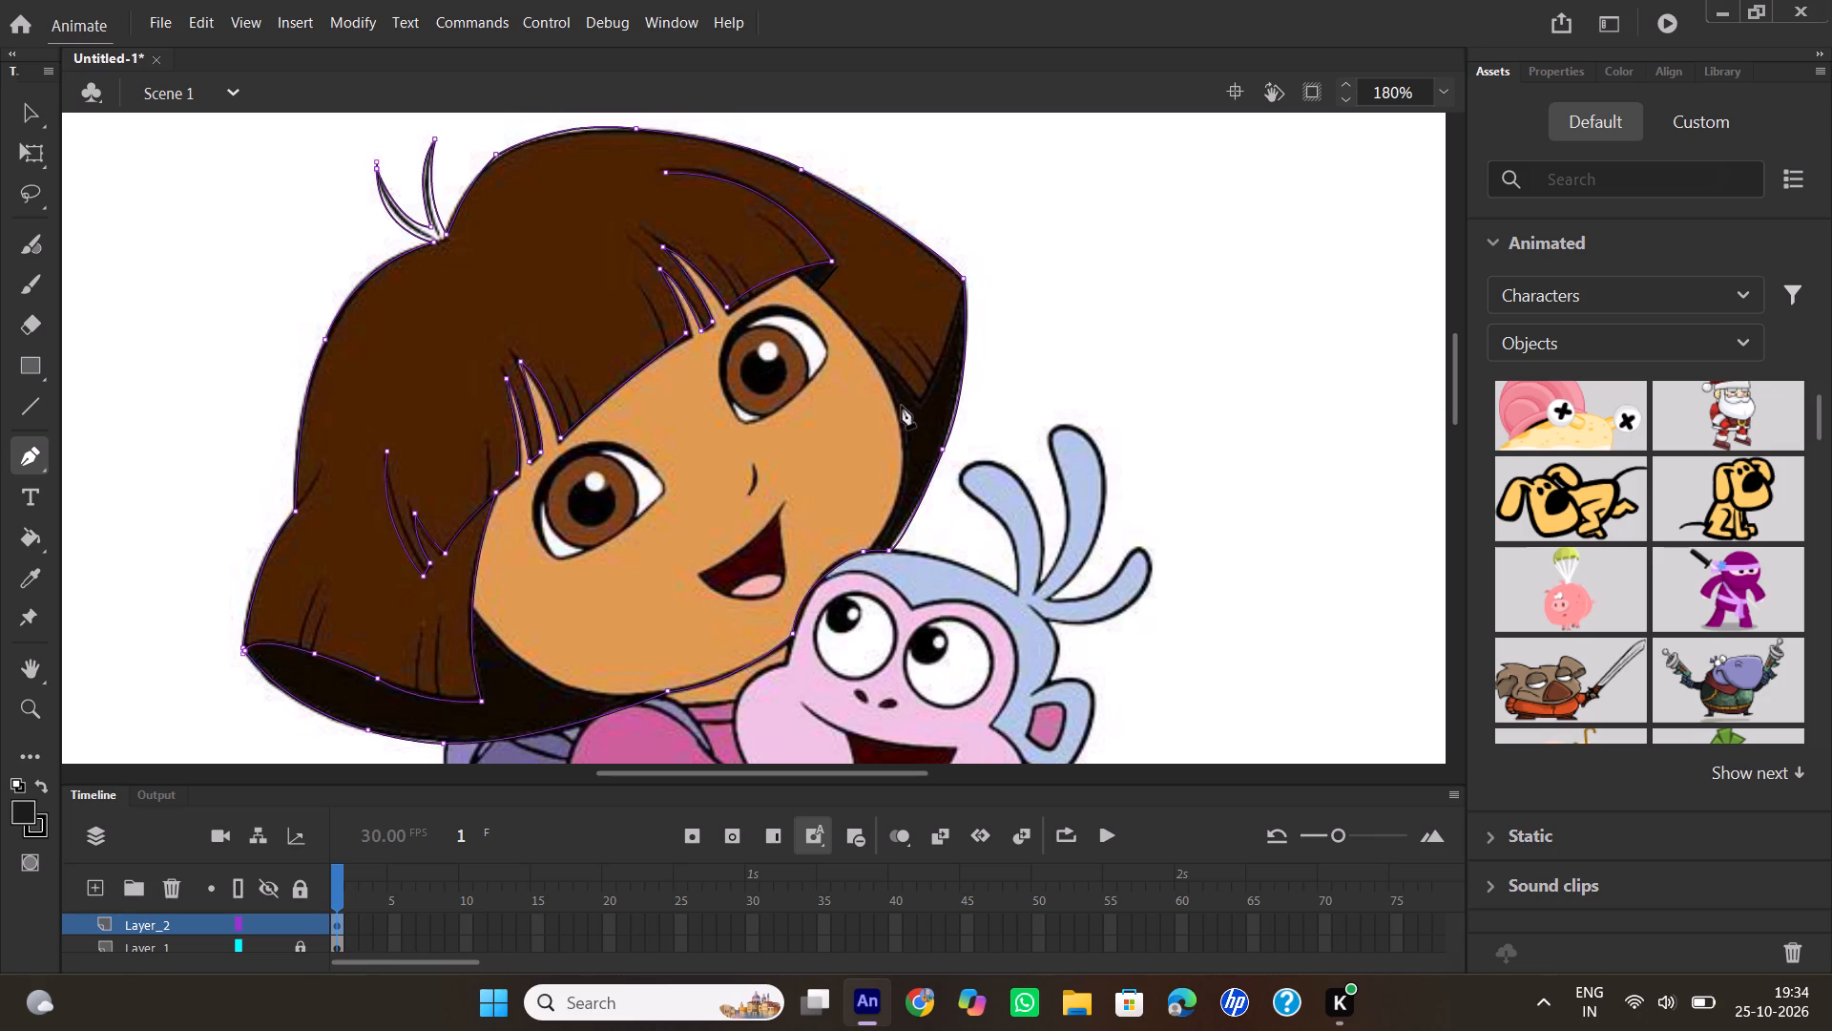
pyautogui.moveTo(899, 422); pyautogui.dragTo(915, 475)
pyautogui.moveTo(915, 475); pyautogui.dragTo(930, 522)
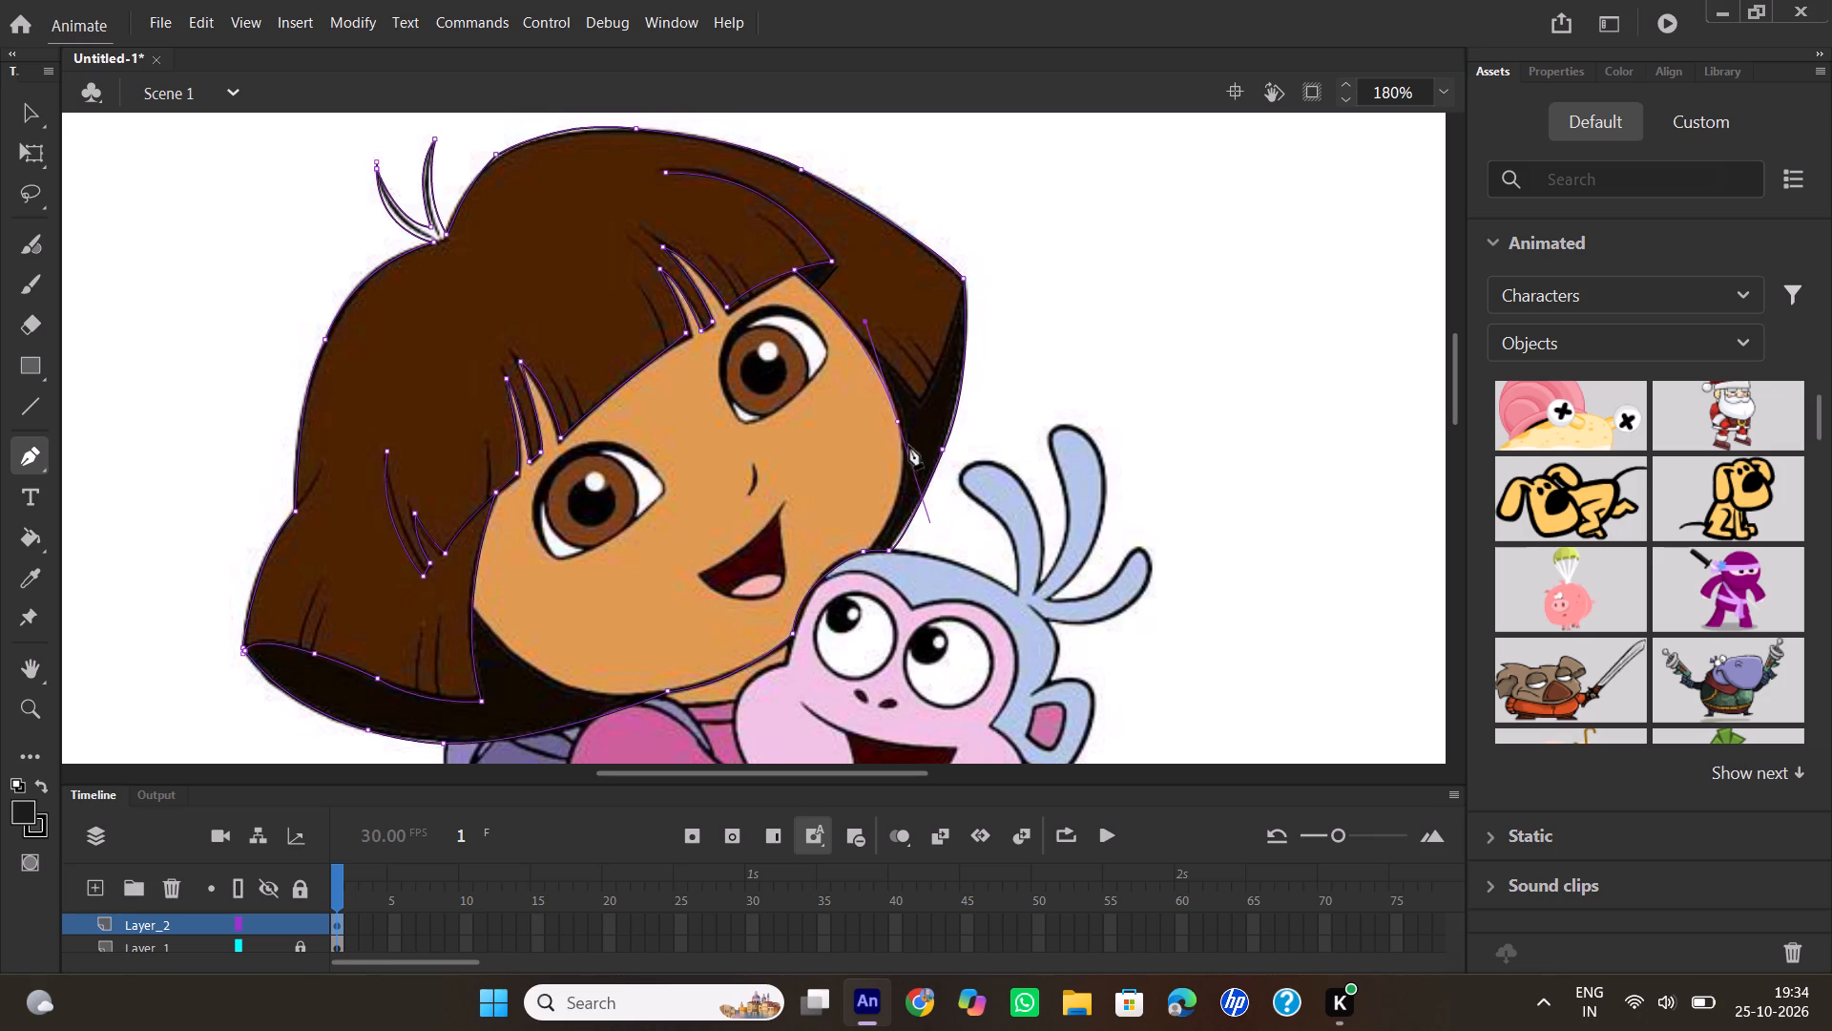
pyautogui.click(899, 425)
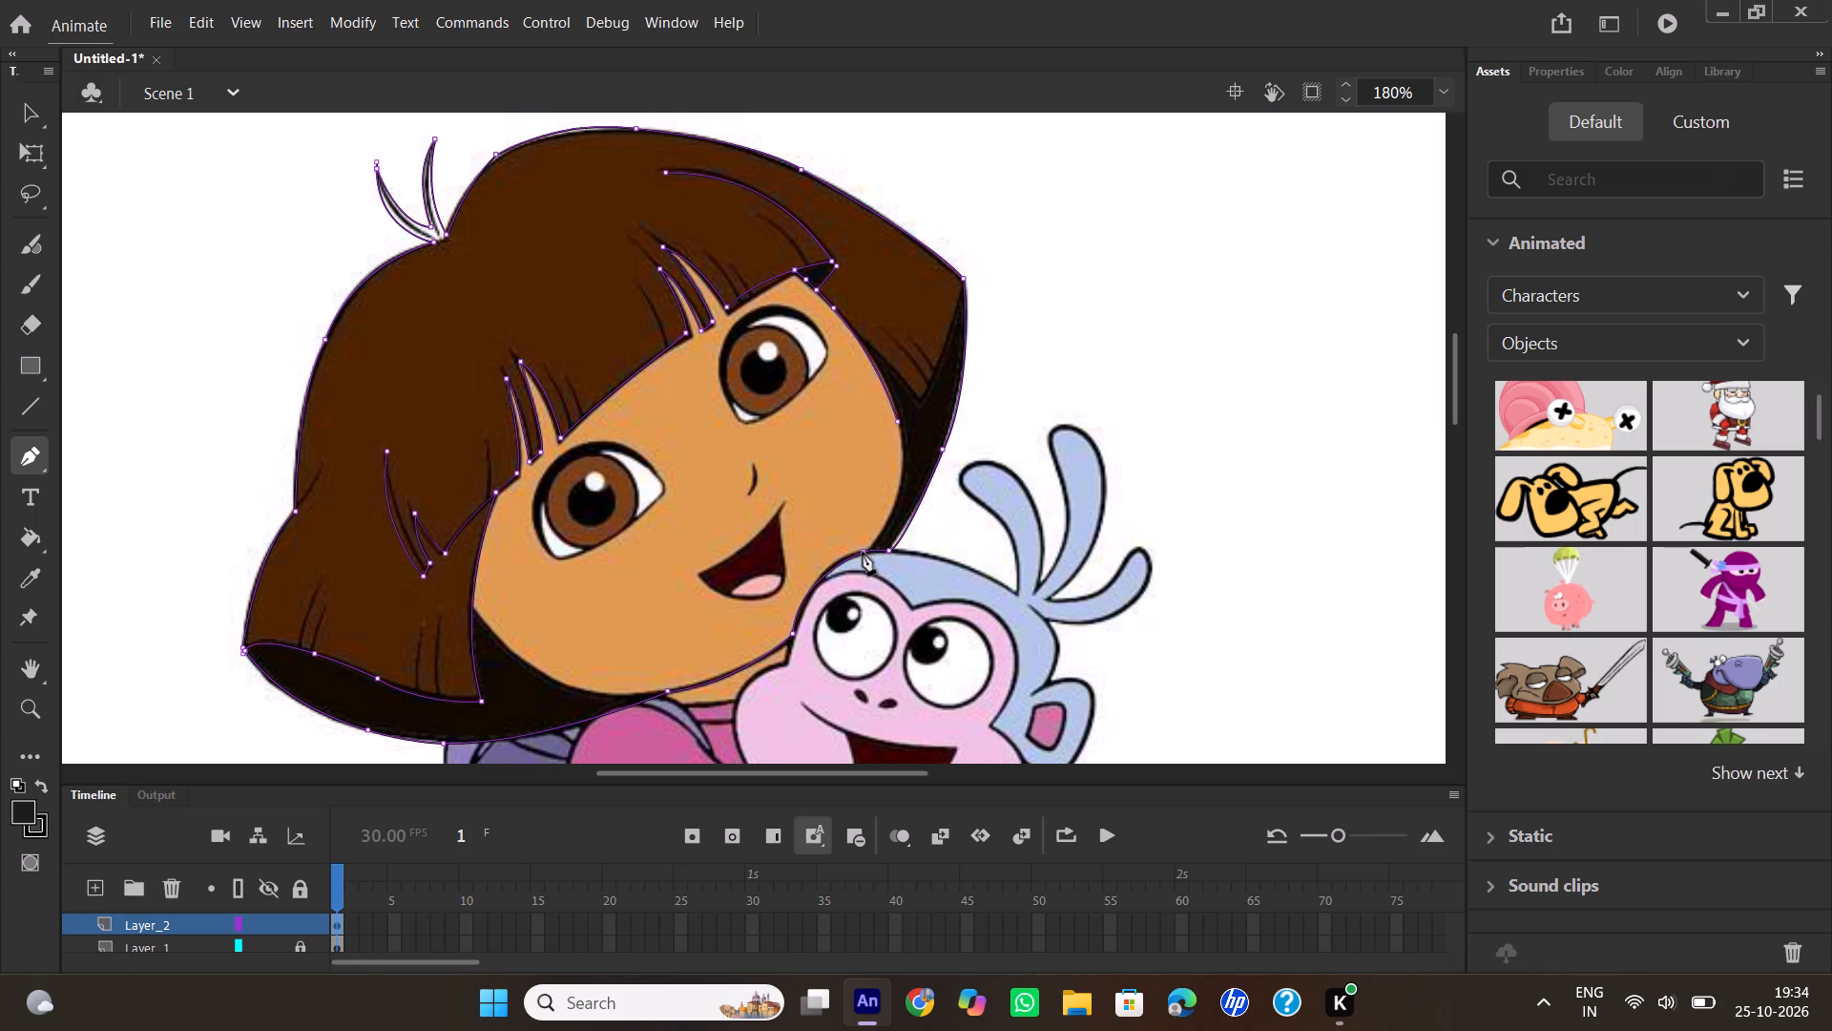
pyautogui.moveTo(863, 552); pyautogui.dragTo(807, 621)
pyautogui.moveTo(807, 621); pyautogui.dragTo(801, 615)
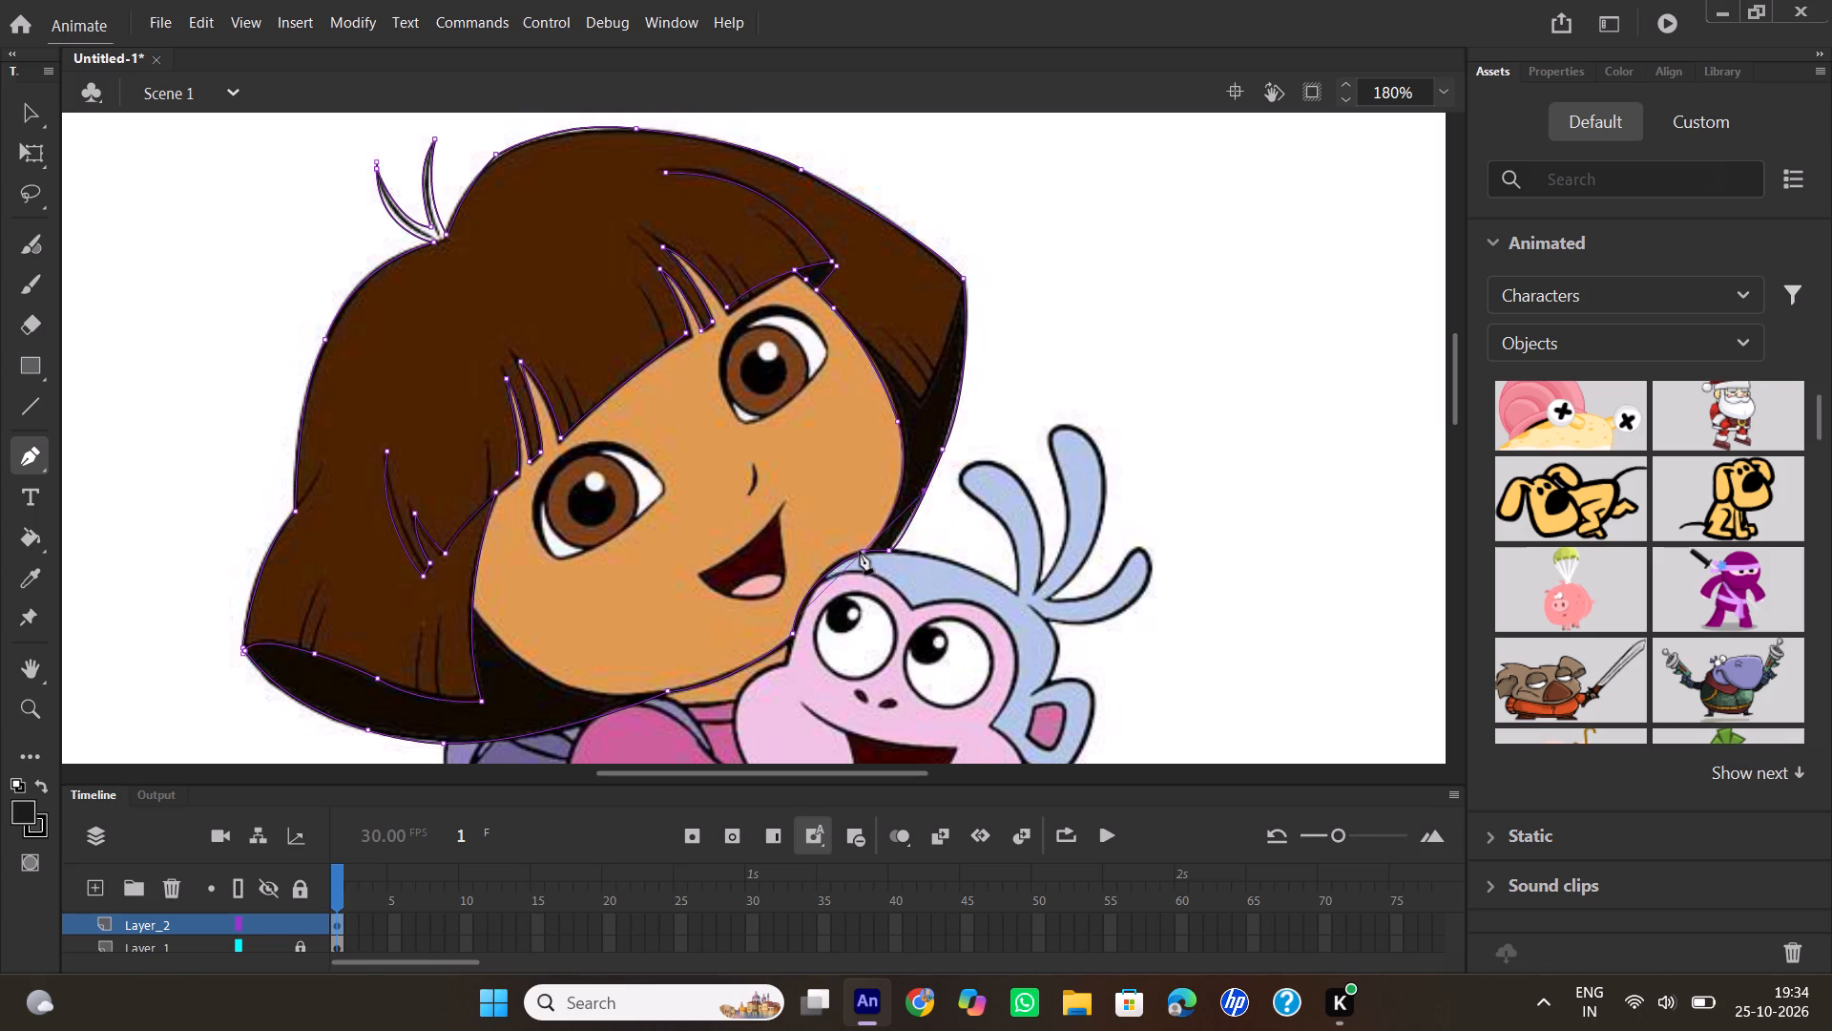
pyautogui.doubleClick(864, 554)
# Trace the lower edge of the hair on the monkey's side, curving from the face edge through the bottom corner to the outer hair tip.
pyautogui.click(852, 329)
pyautogui.moveTo(922, 399); pyautogui.dragTo(939, 413)
pyautogui.moveTo(939, 413); pyautogui.dragTo(945, 433)
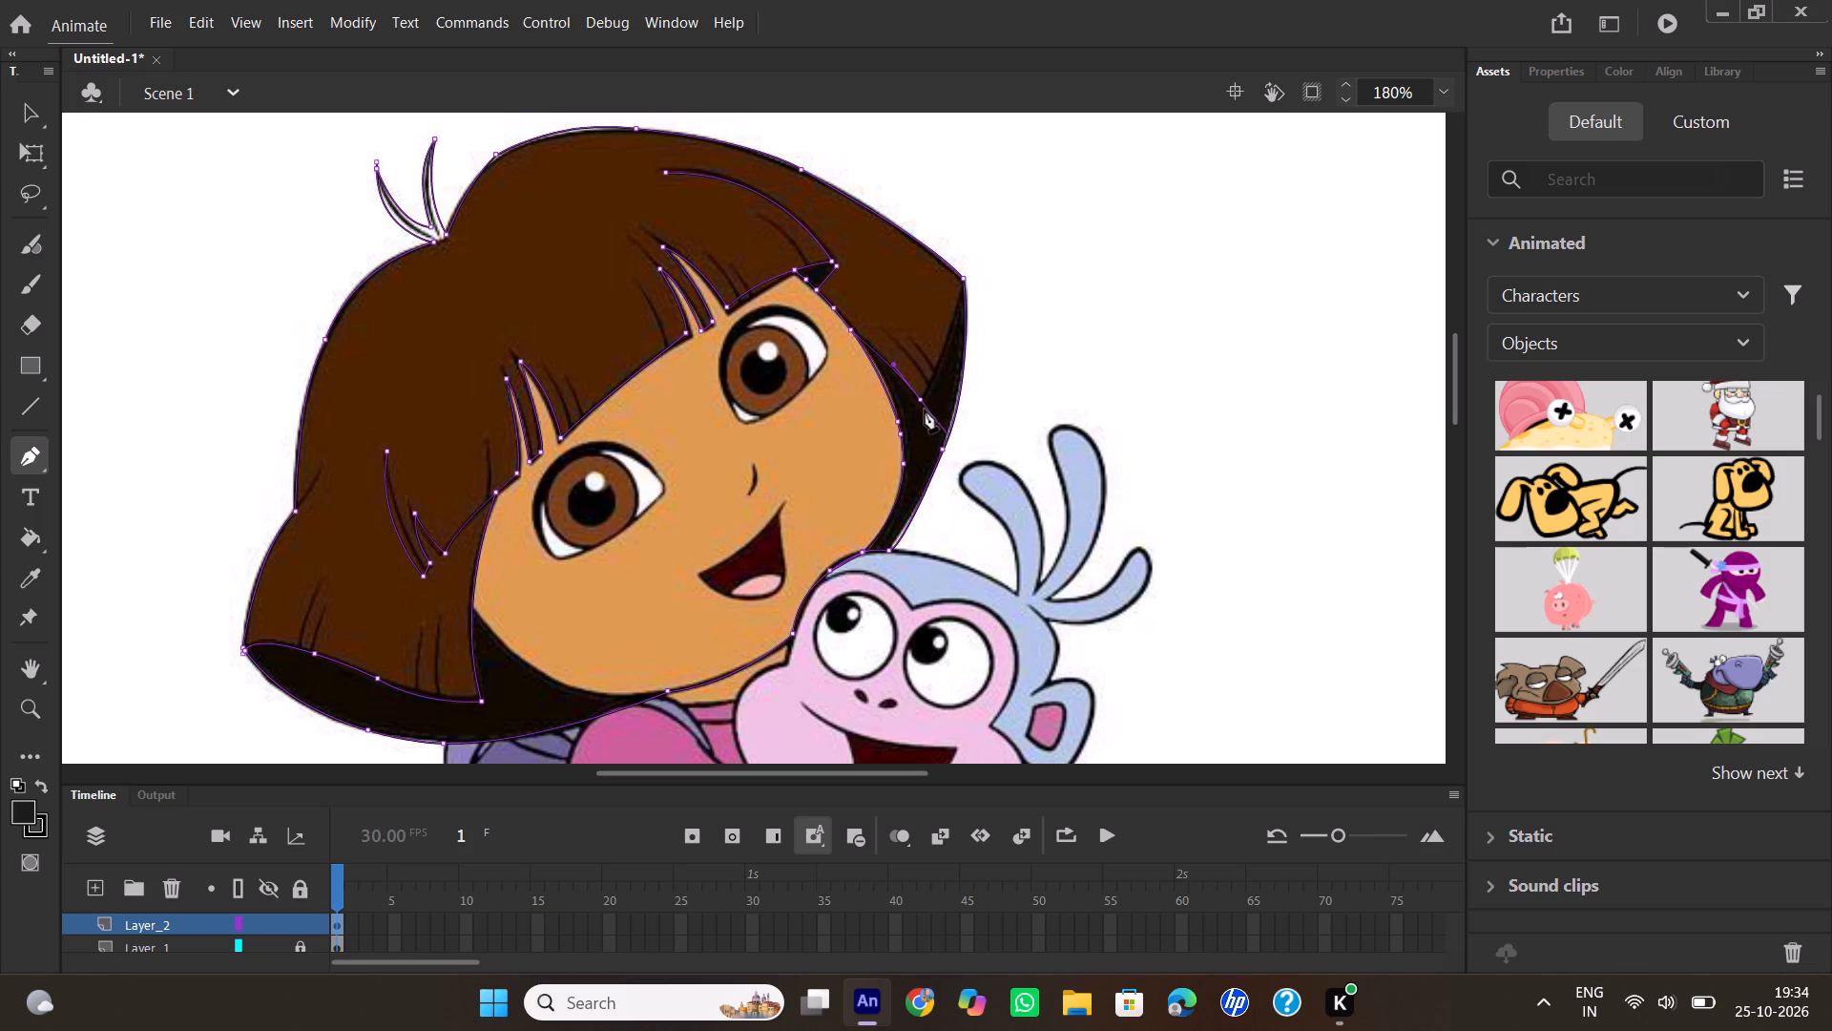
pyautogui.click(921, 403)
pyautogui.moveTo(965, 278); pyautogui.dragTo(965, 240)
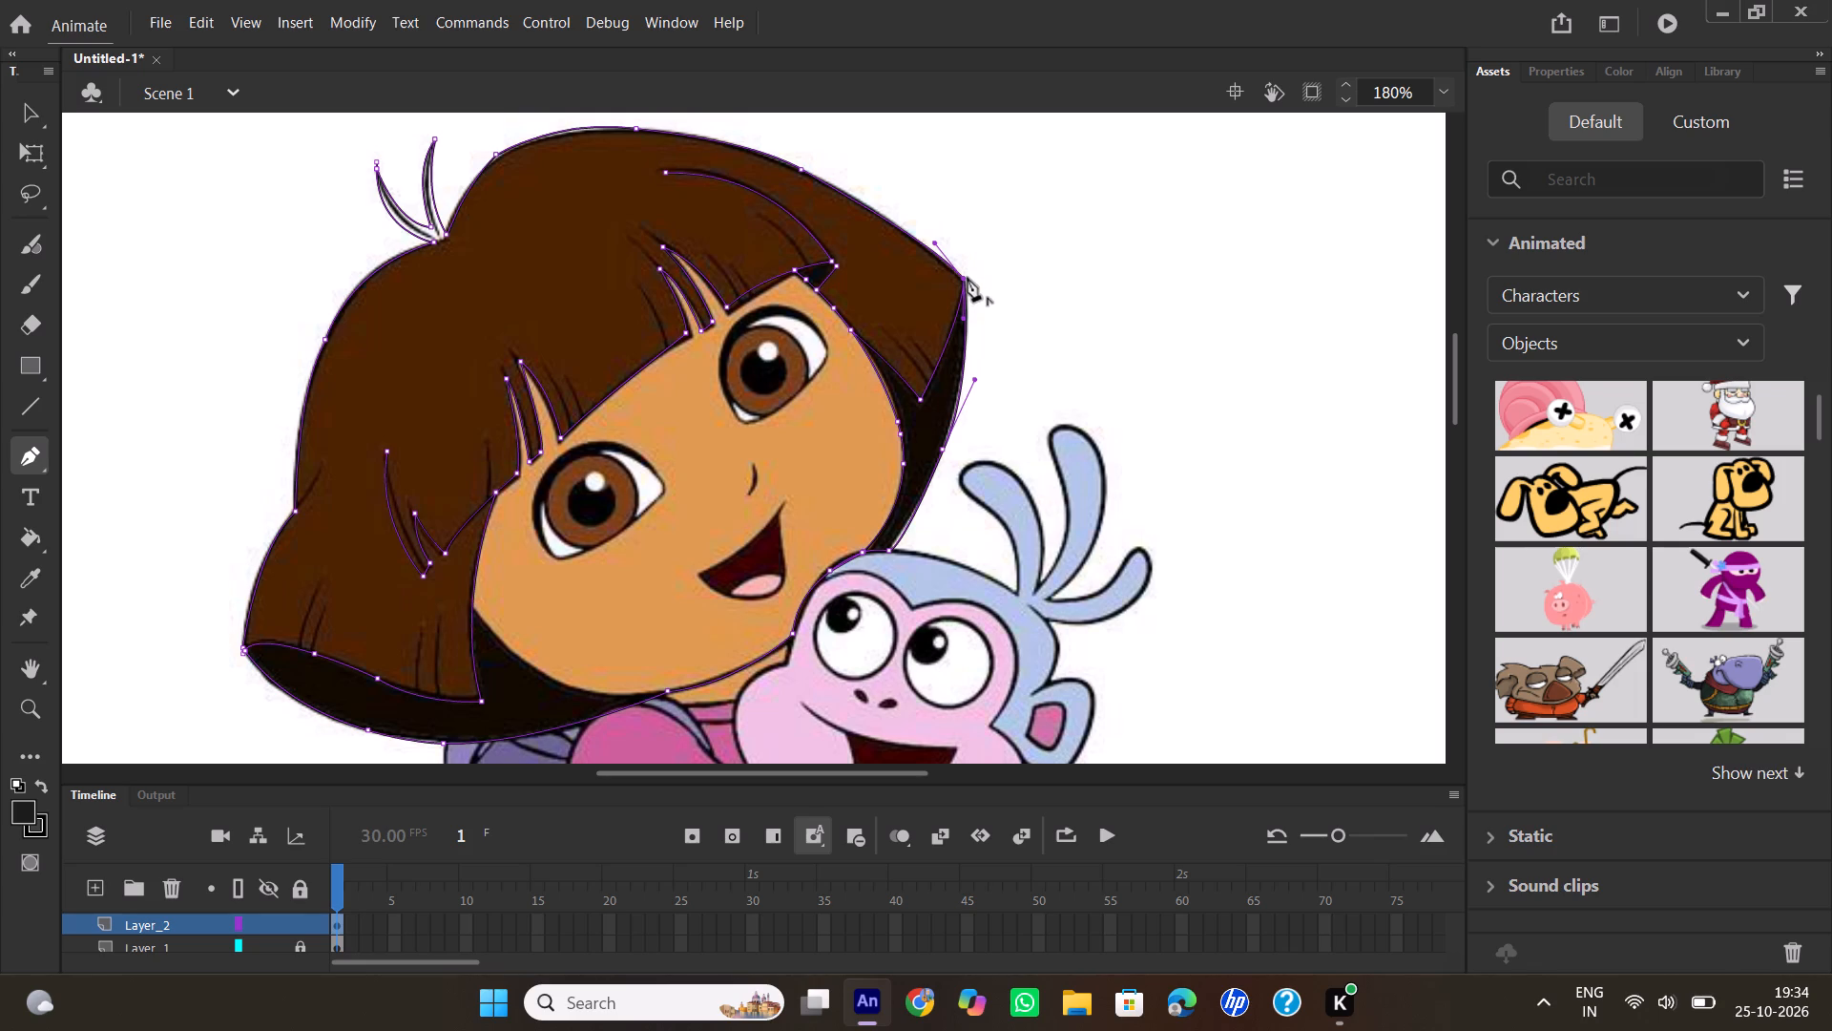
pyautogui.doubleClick(967, 280)
# Draw a curve along Dora's jaw from the cheek beside the long hair side to the hair outline under the chin.
pyautogui.click(473, 607)
pyautogui.moveTo(672, 688); pyautogui.dragTo(742, 675)
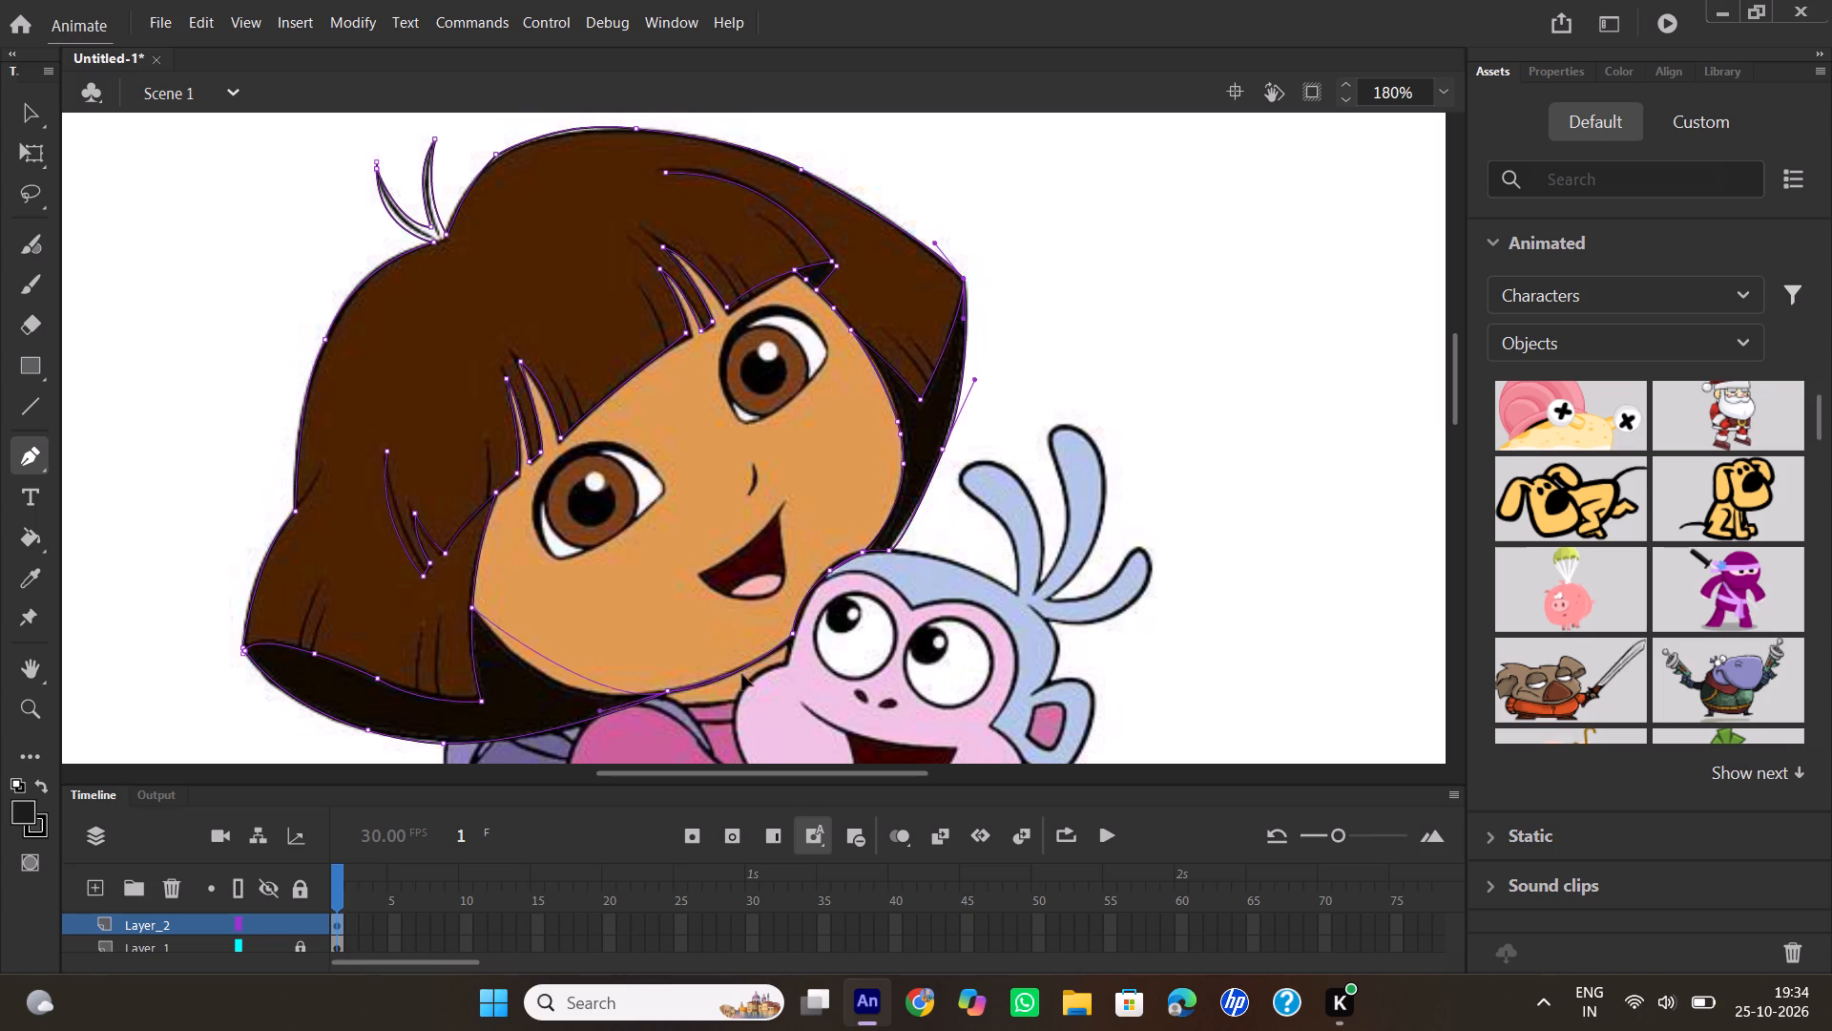
pyautogui.moveTo(742, 675); pyautogui.dragTo(782, 667)
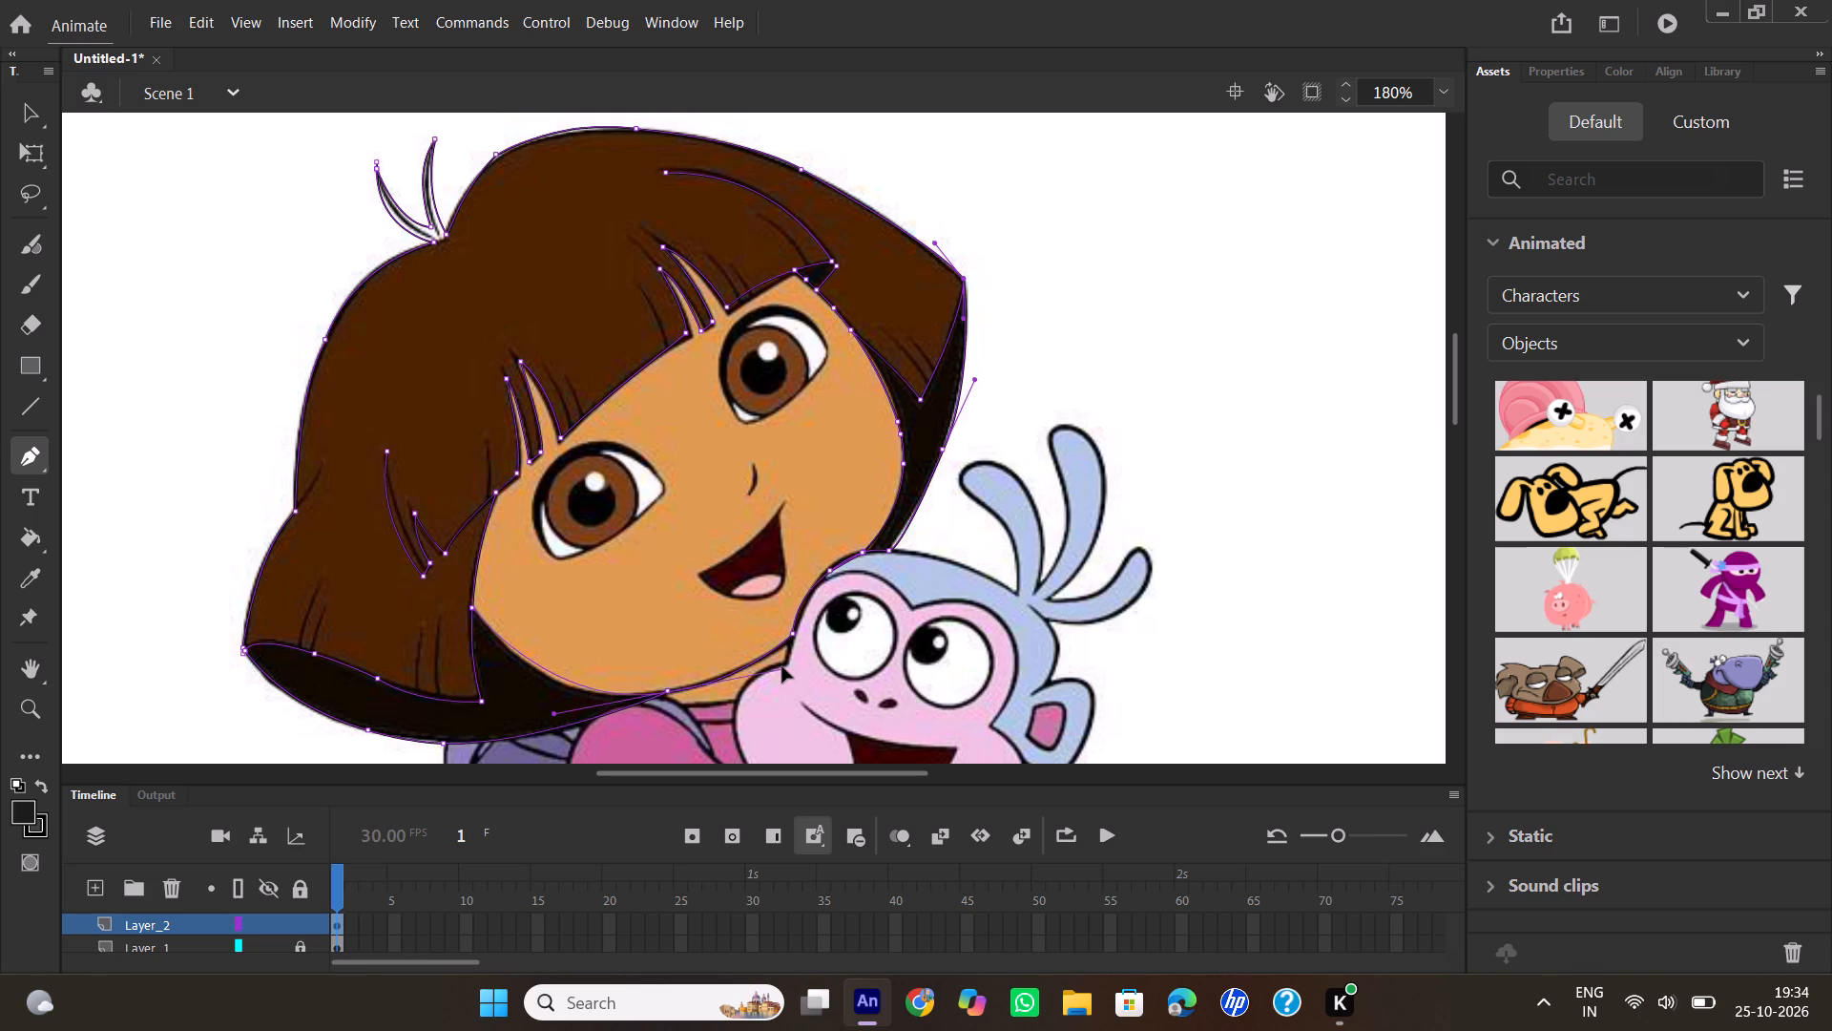
pyautogui.moveTo(782, 667); pyautogui.dragTo(782, 663)
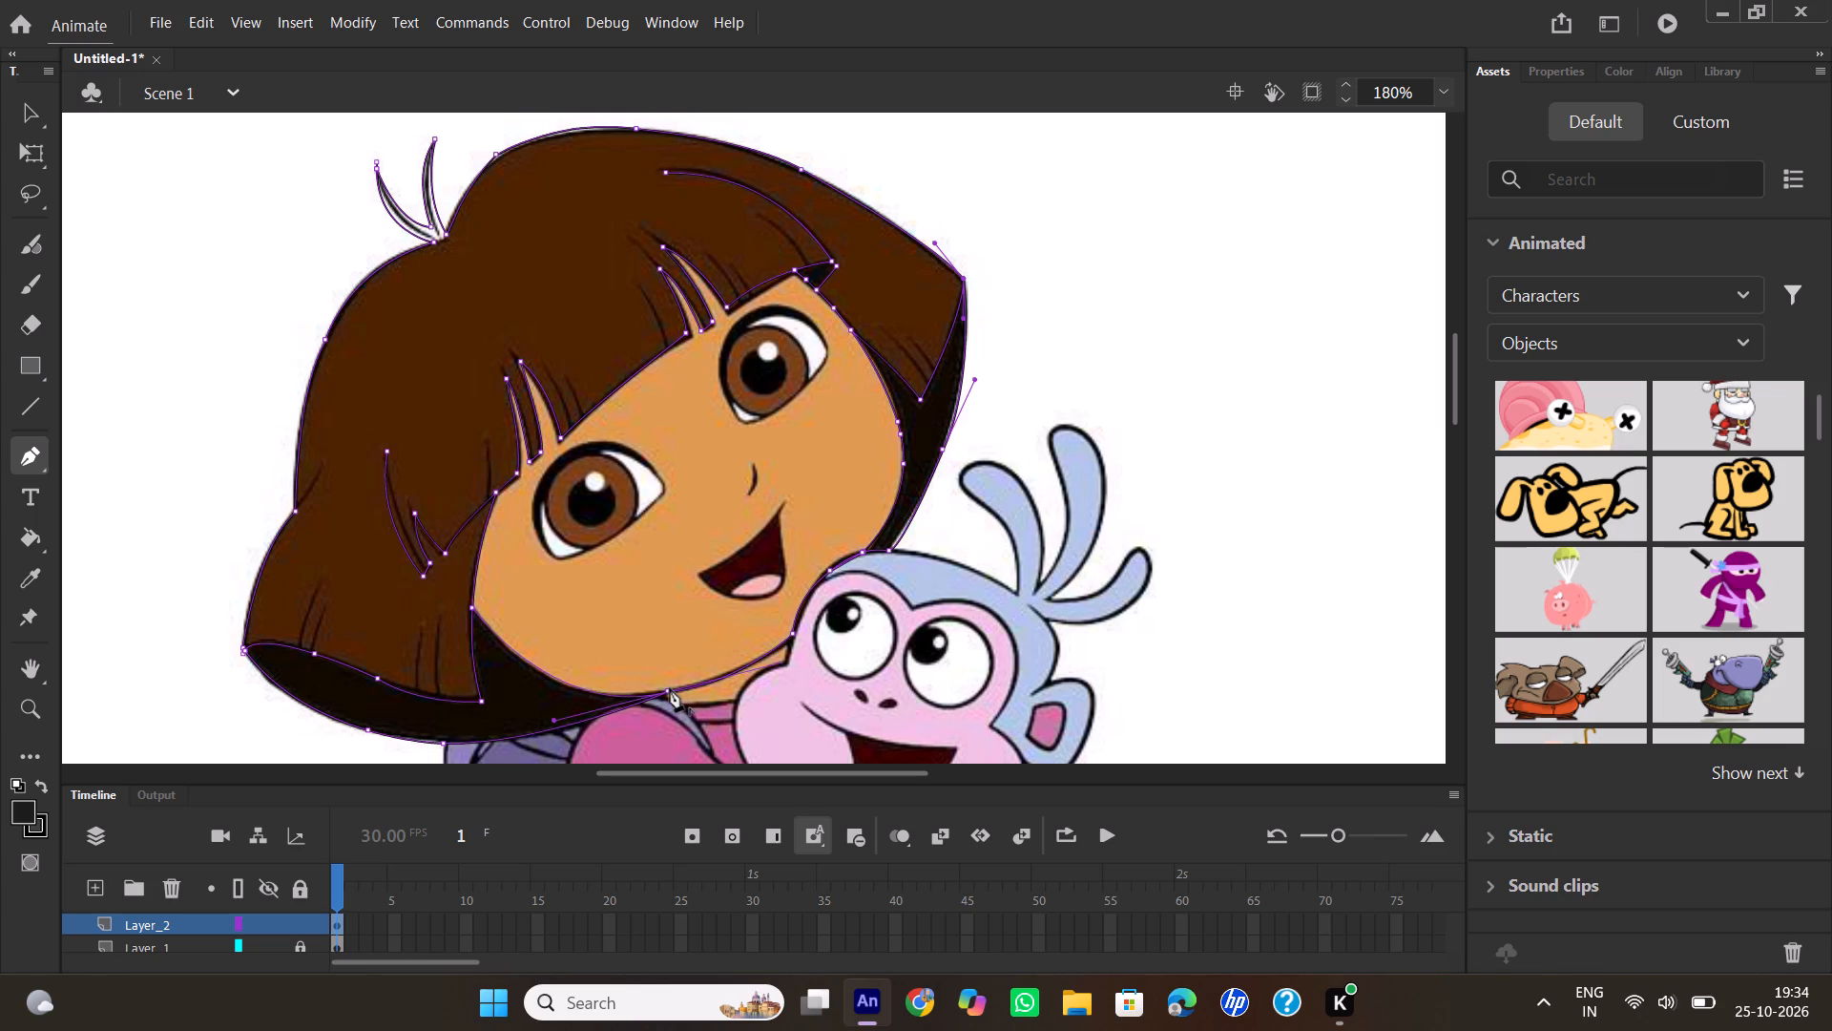
pyautogui.doubleClick(670, 689)
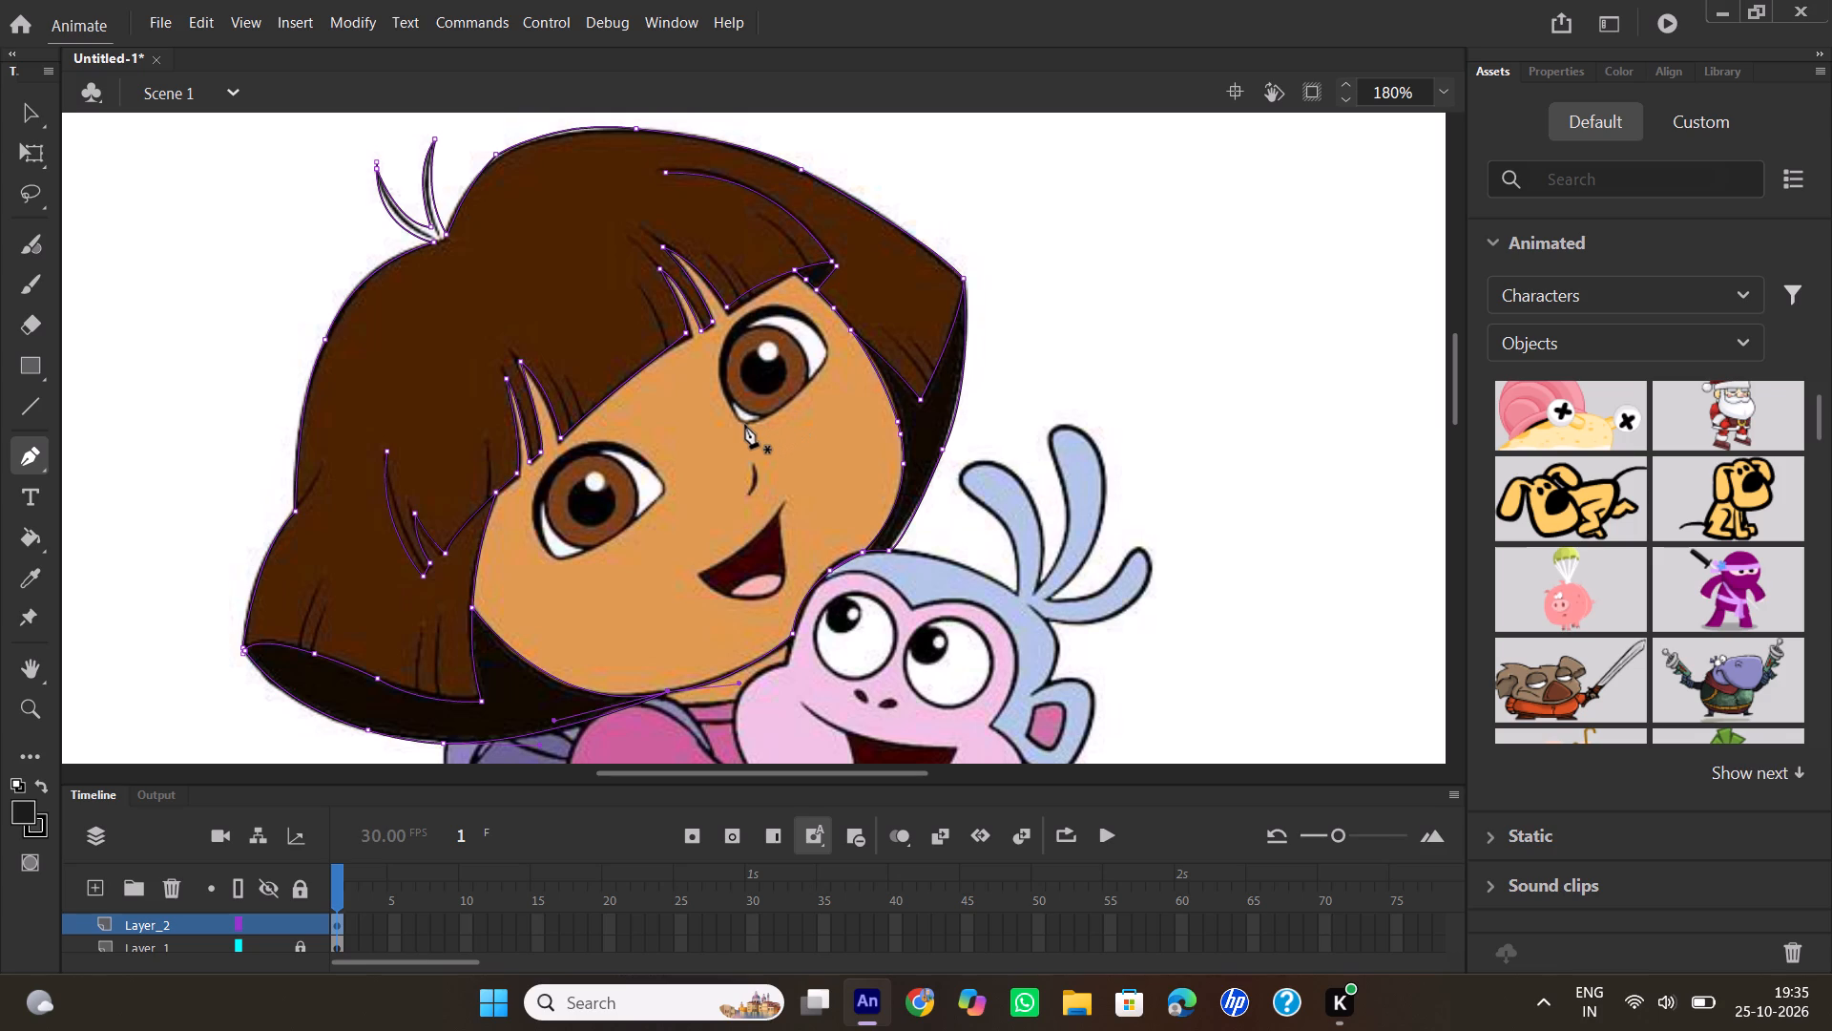
# Trace a closed outline around Dora's higher eye, with curves over the upper lid, to the outer corner and back along the bottom.
pyautogui.click(740, 425)
pyautogui.moveTo(744, 315); pyautogui.dragTo(759, 298)
pyautogui.moveTo(759, 298); pyautogui.dragTo(800, 273)
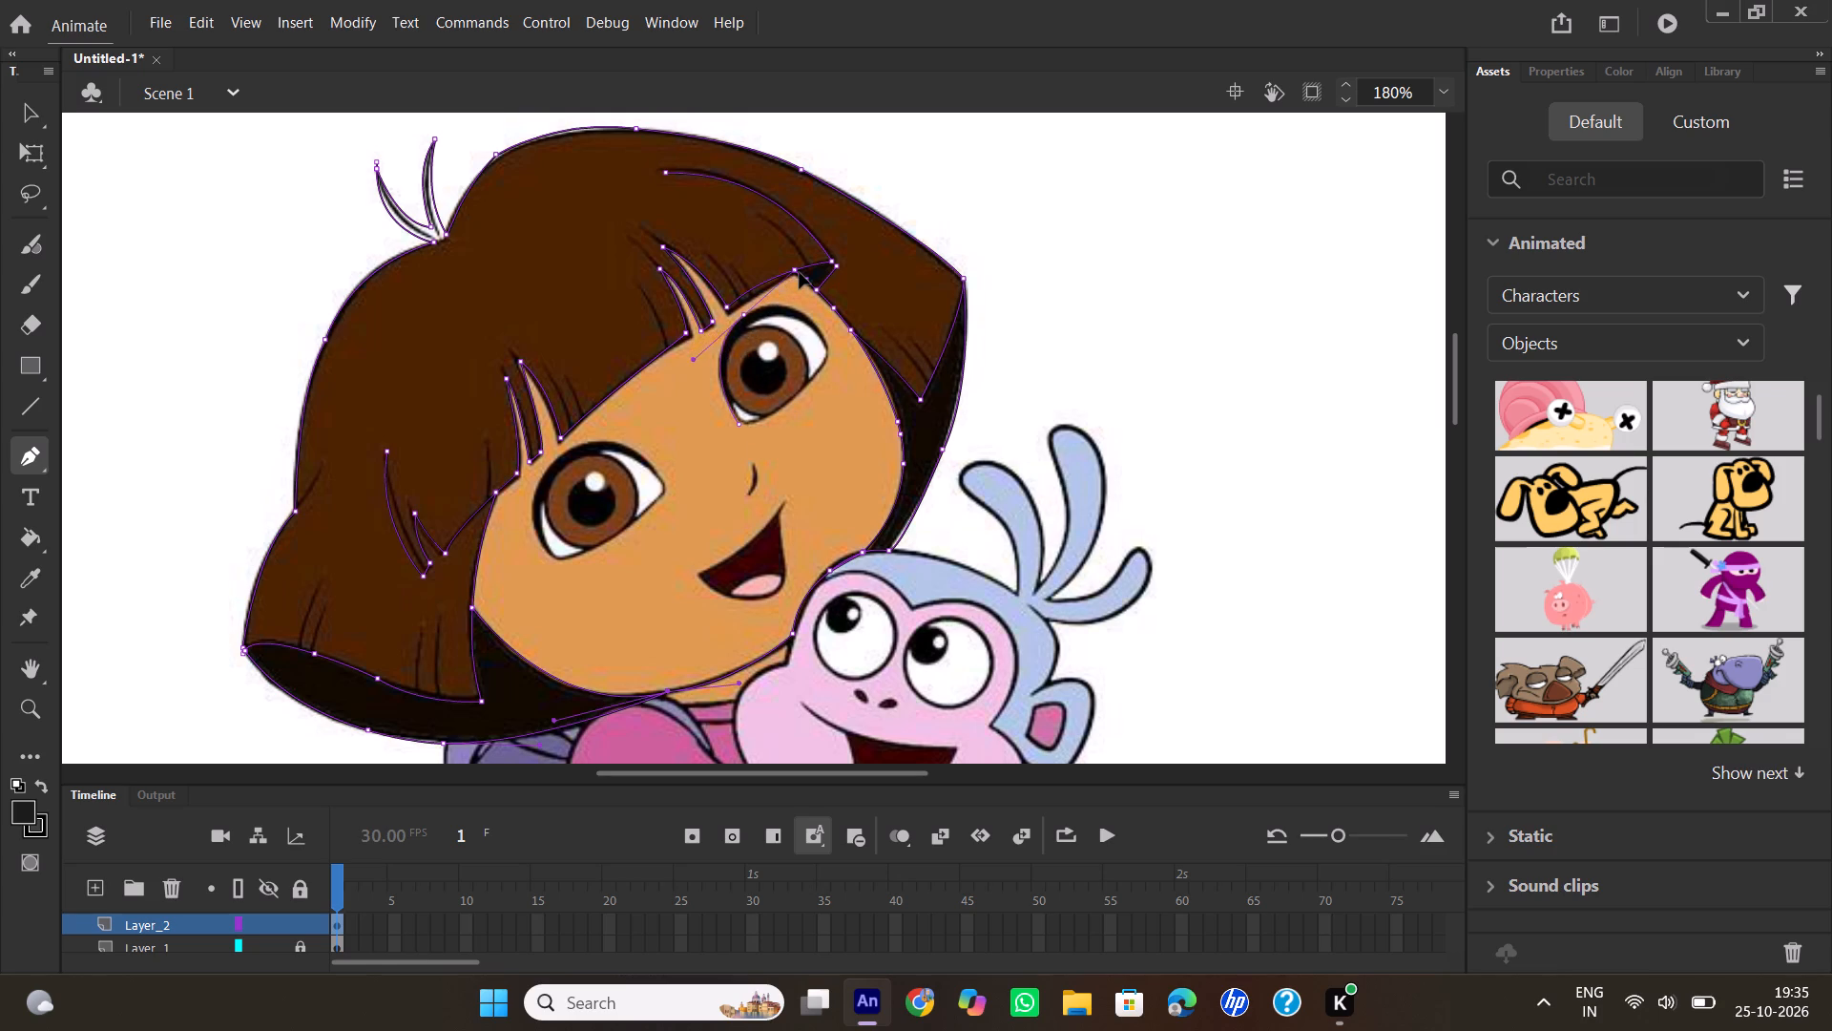
pyautogui.moveTo(800, 273); pyautogui.dragTo(801, 269)
pyautogui.click(746, 315)
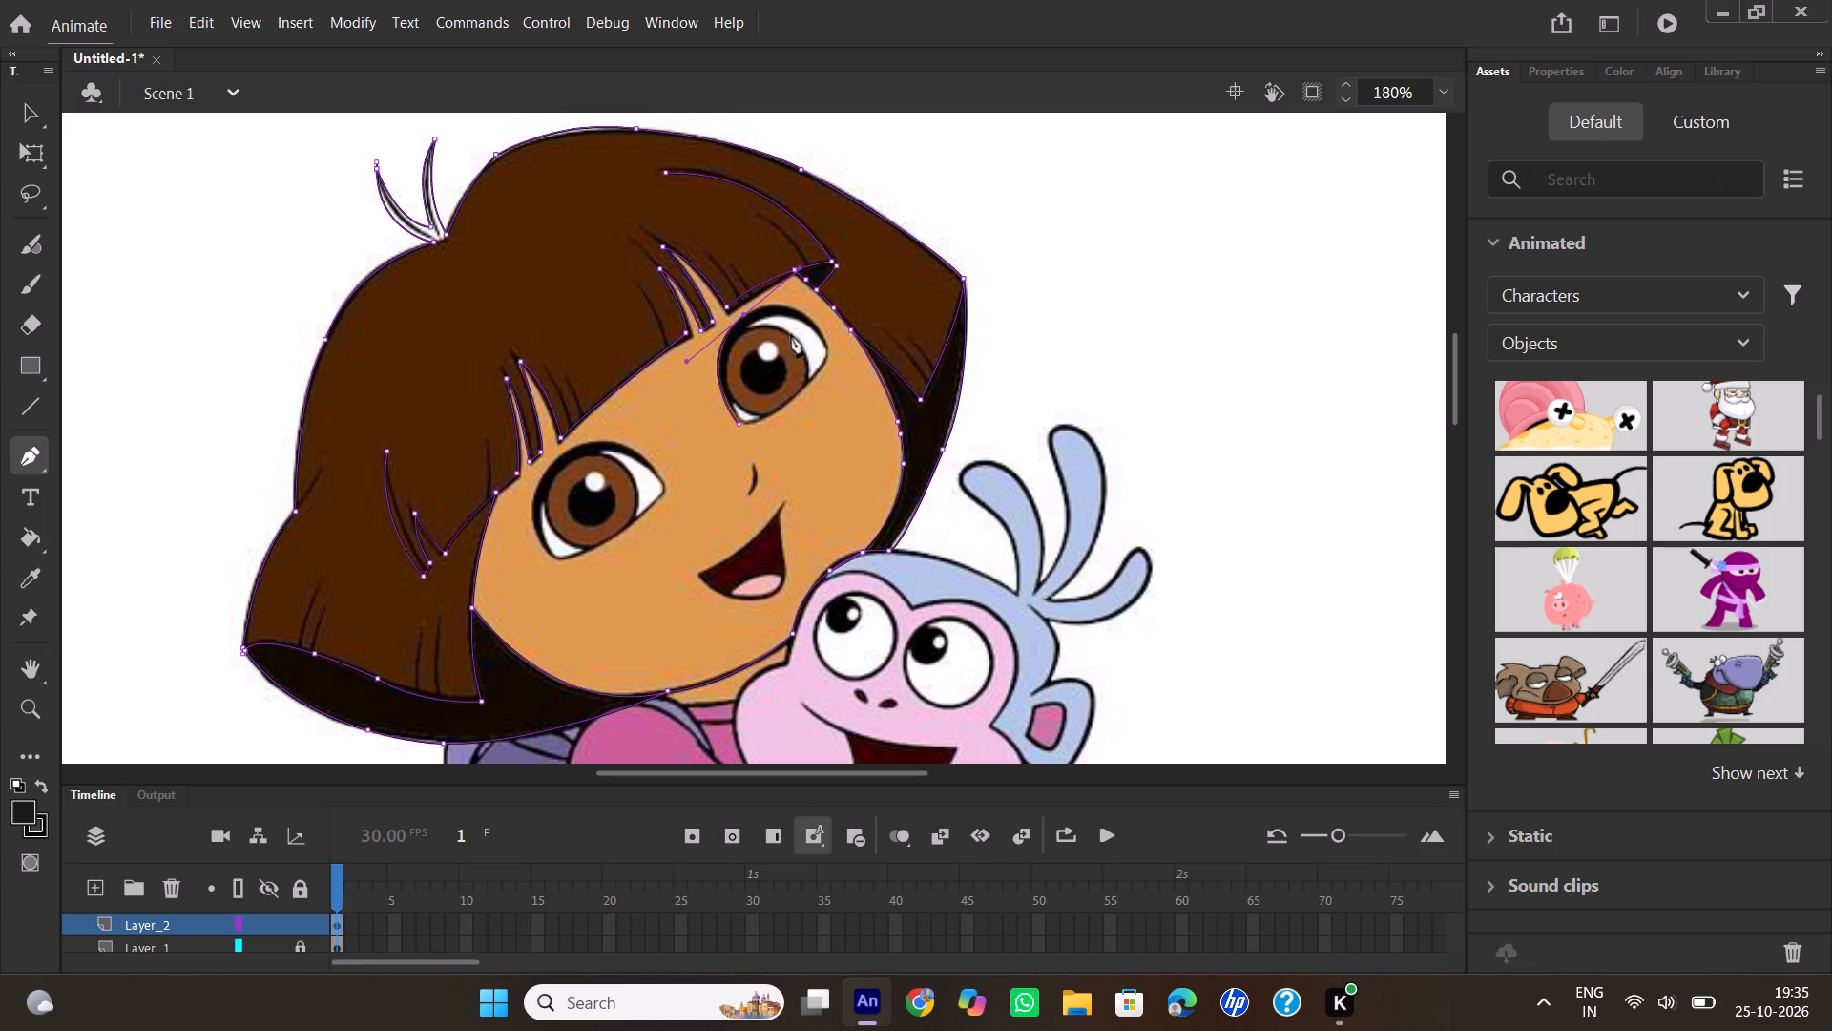
pyautogui.moveTo(828, 346); pyautogui.dragTo(837, 400)
pyautogui.moveTo(837, 400); pyautogui.dragTo(862, 422)
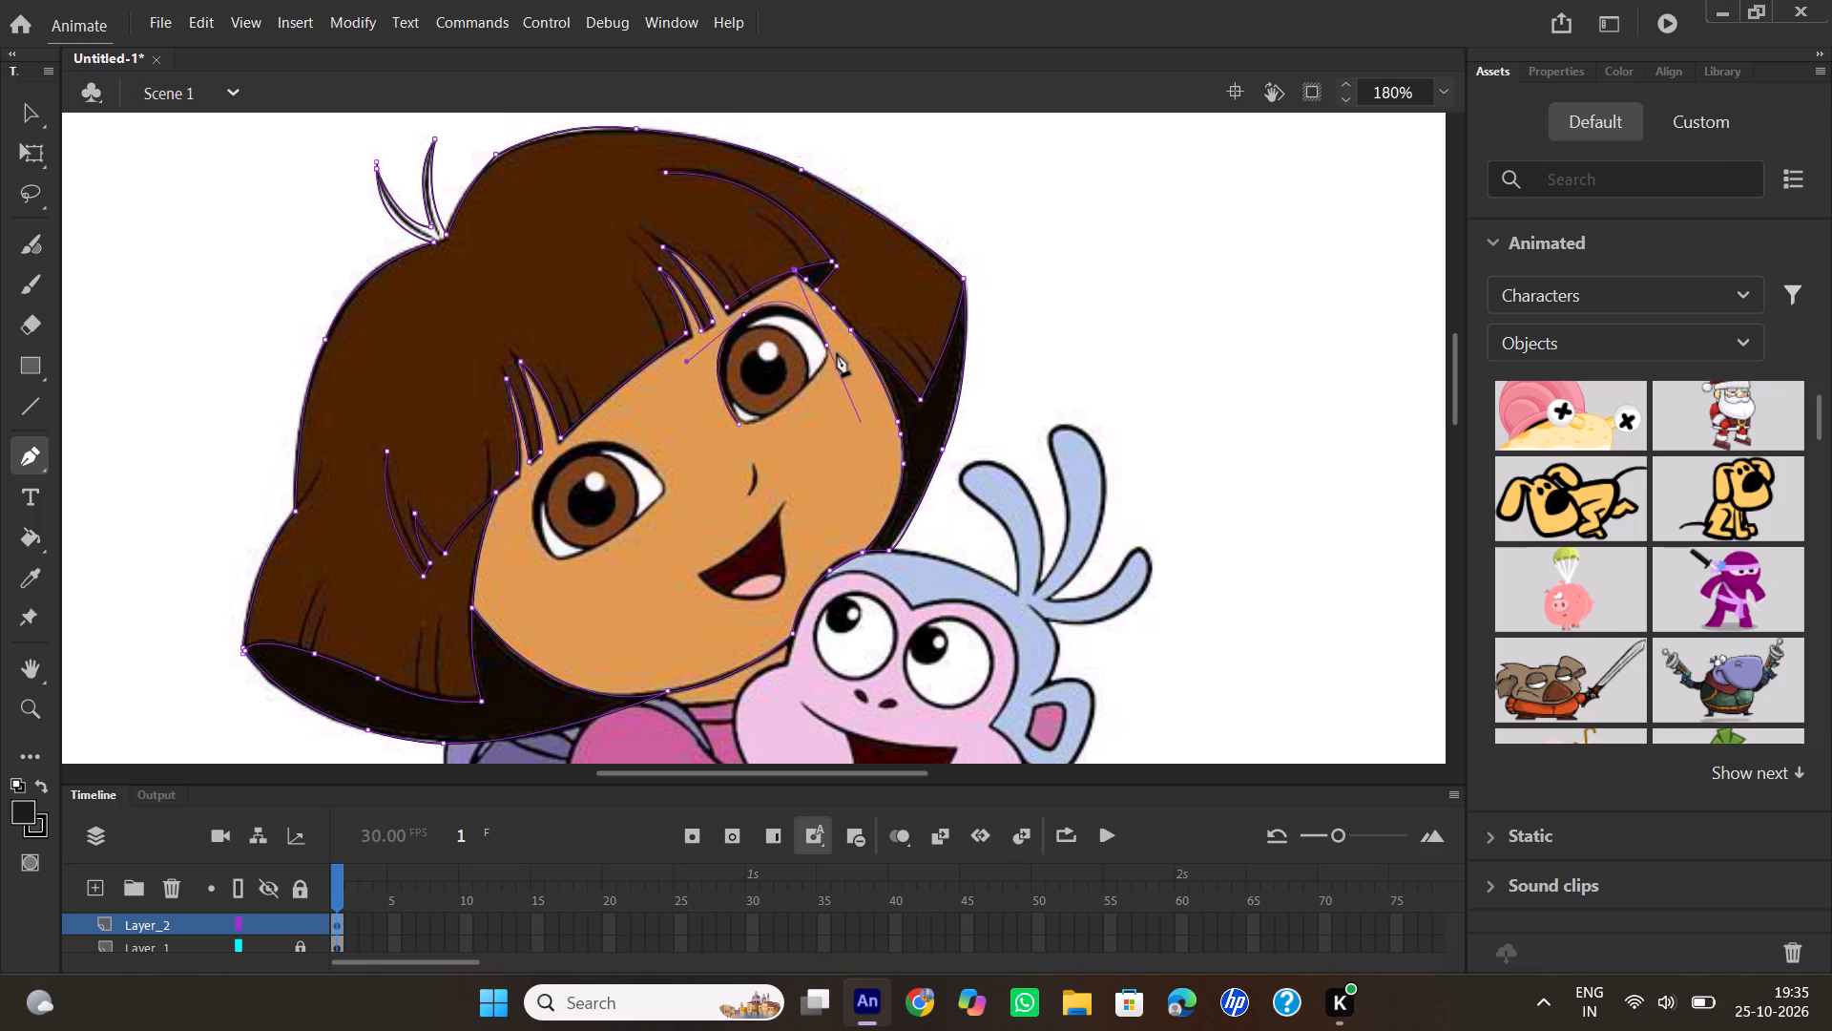
pyautogui.click(829, 346)
pyautogui.moveTo(740, 423); pyautogui.dragTo(668, 421)
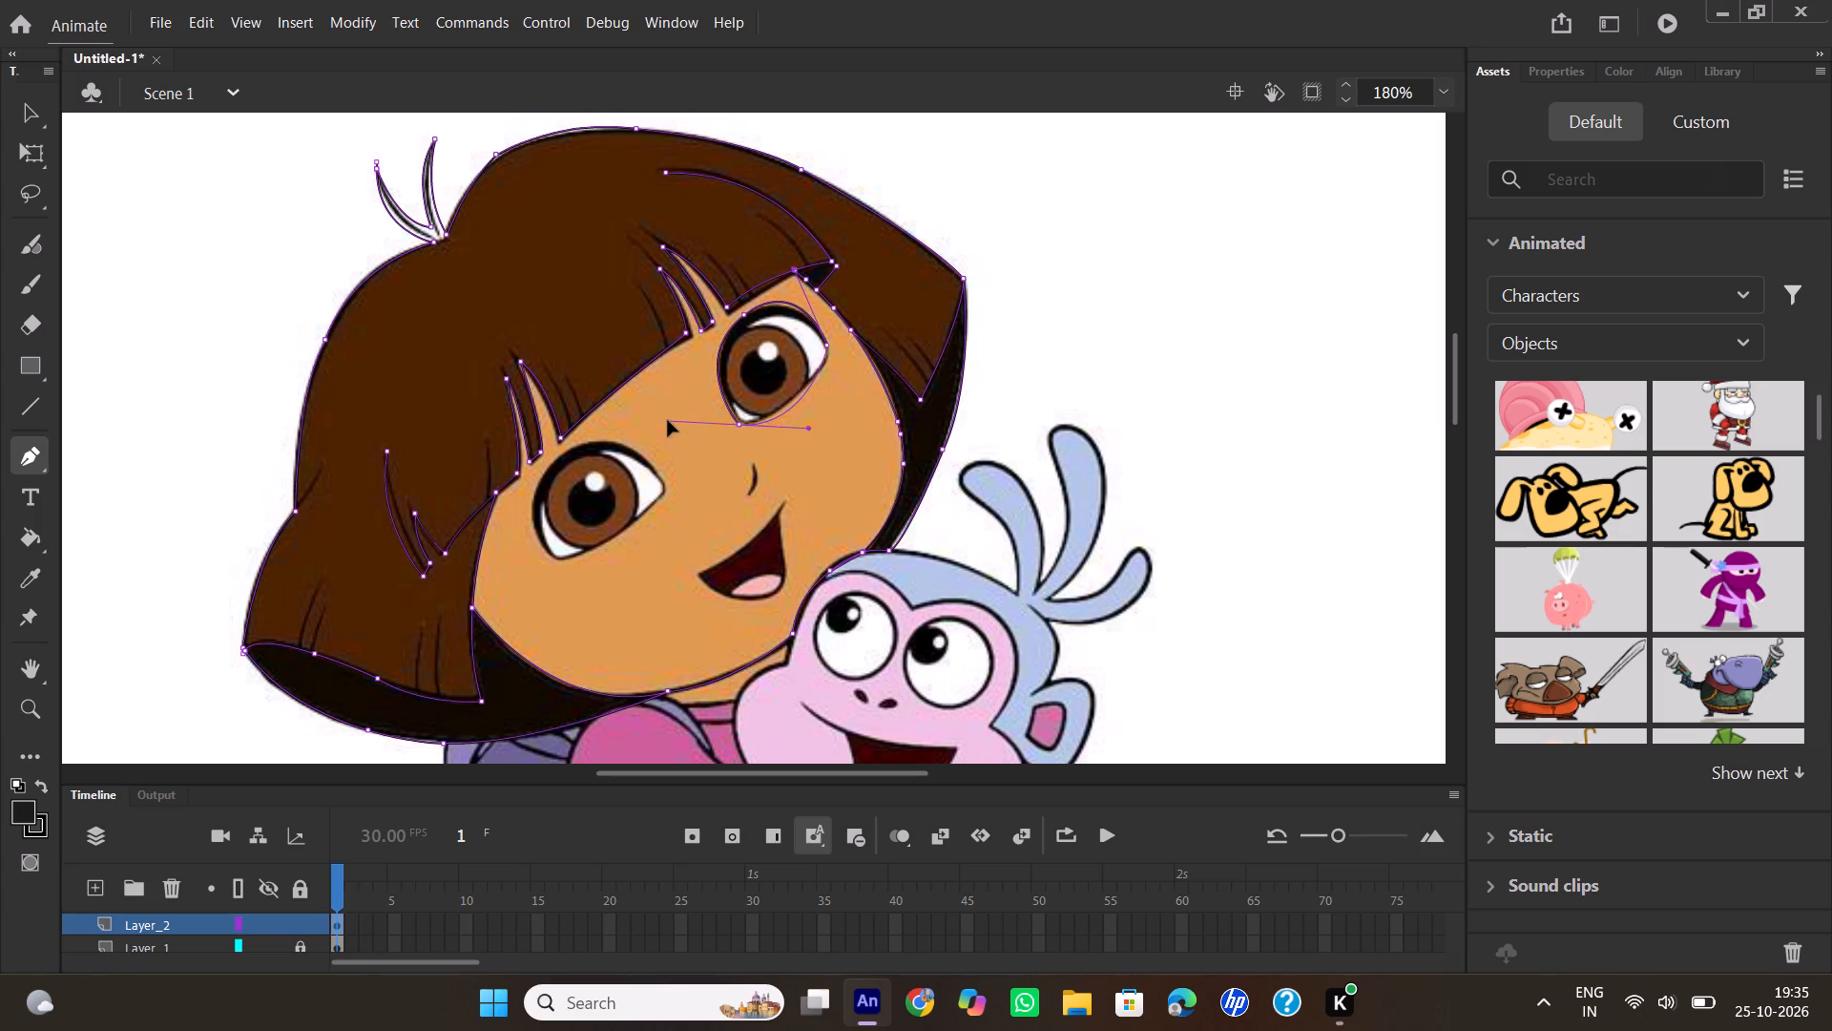
pyautogui.moveTo(668, 421); pyautogui.dragTo(653, 431)
pyautogui.moveTo(653, 431); pyautogui.dragTo(656, 435)
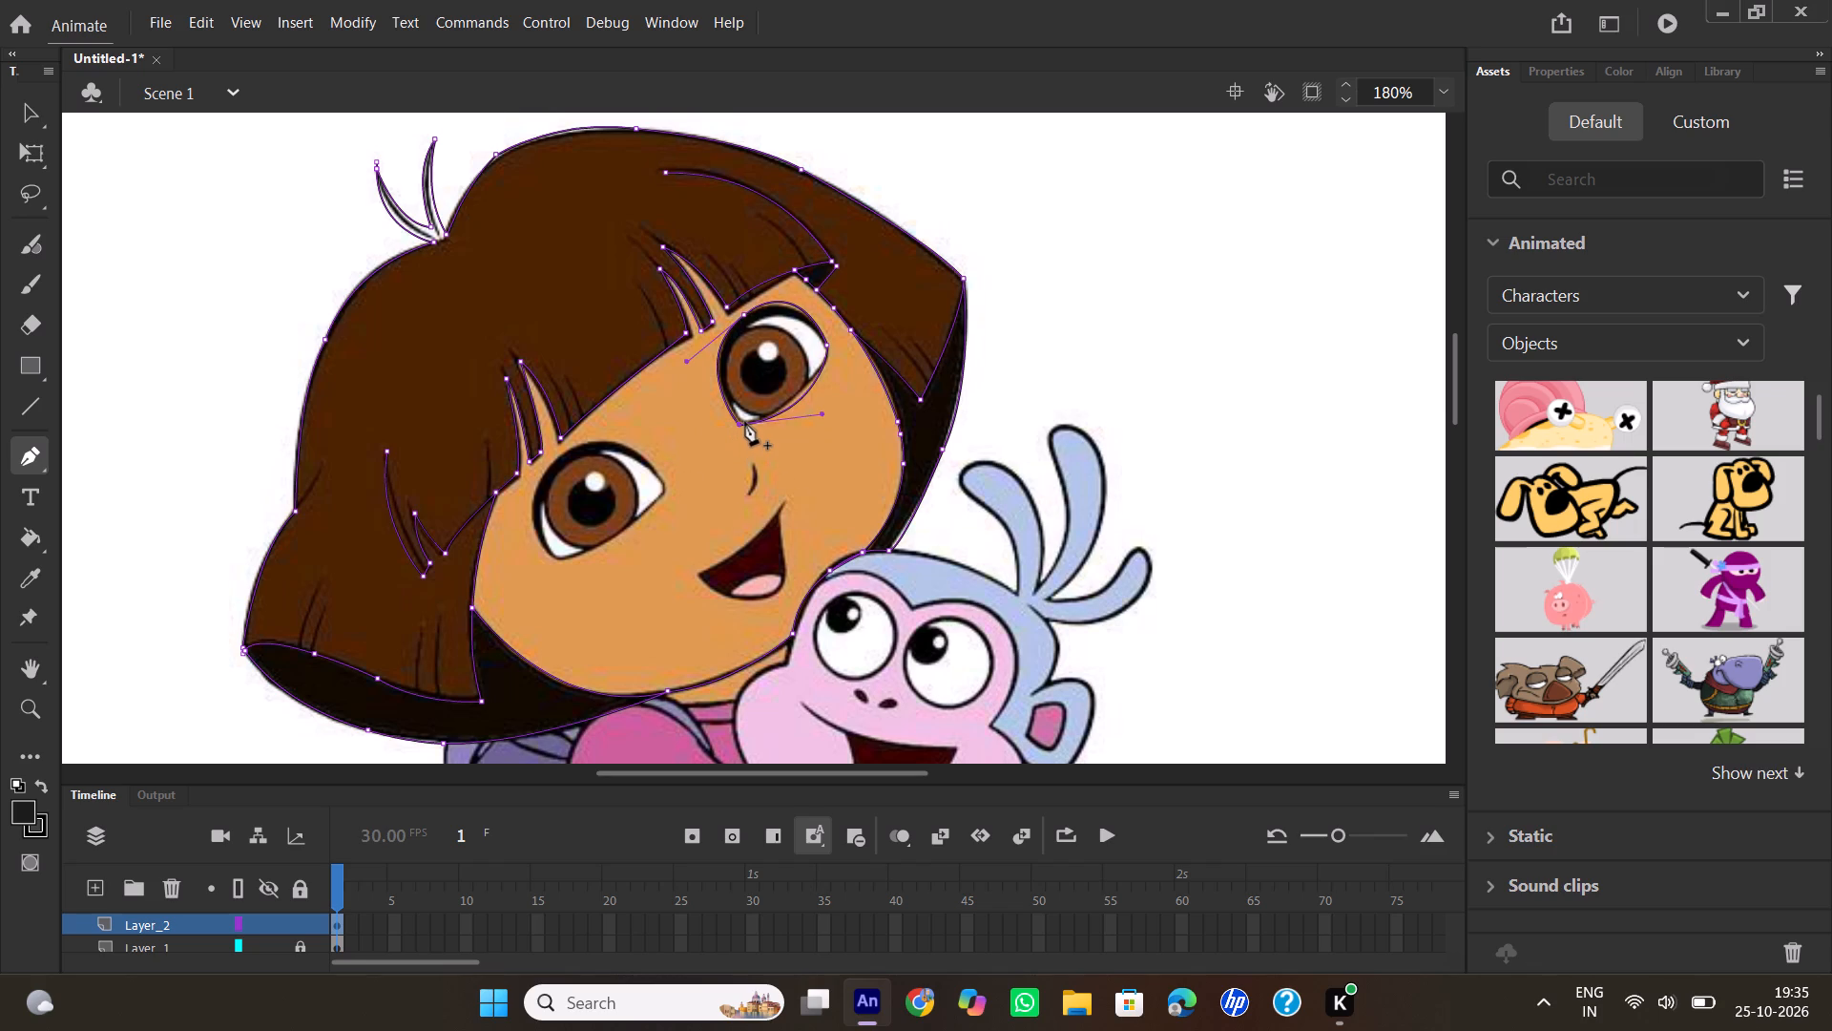
# Trace a closed outline around Dora's lower eye, curving from its bottom to the inner corner, over the upper lid and back.
pyautogui.click(557, 555)
pyautogui.moveTo(668, 491); pyautogui.dragTo(718, 436)
pyautogui.moveTo(718, 436); pyautogui.dragTo(732, 423)
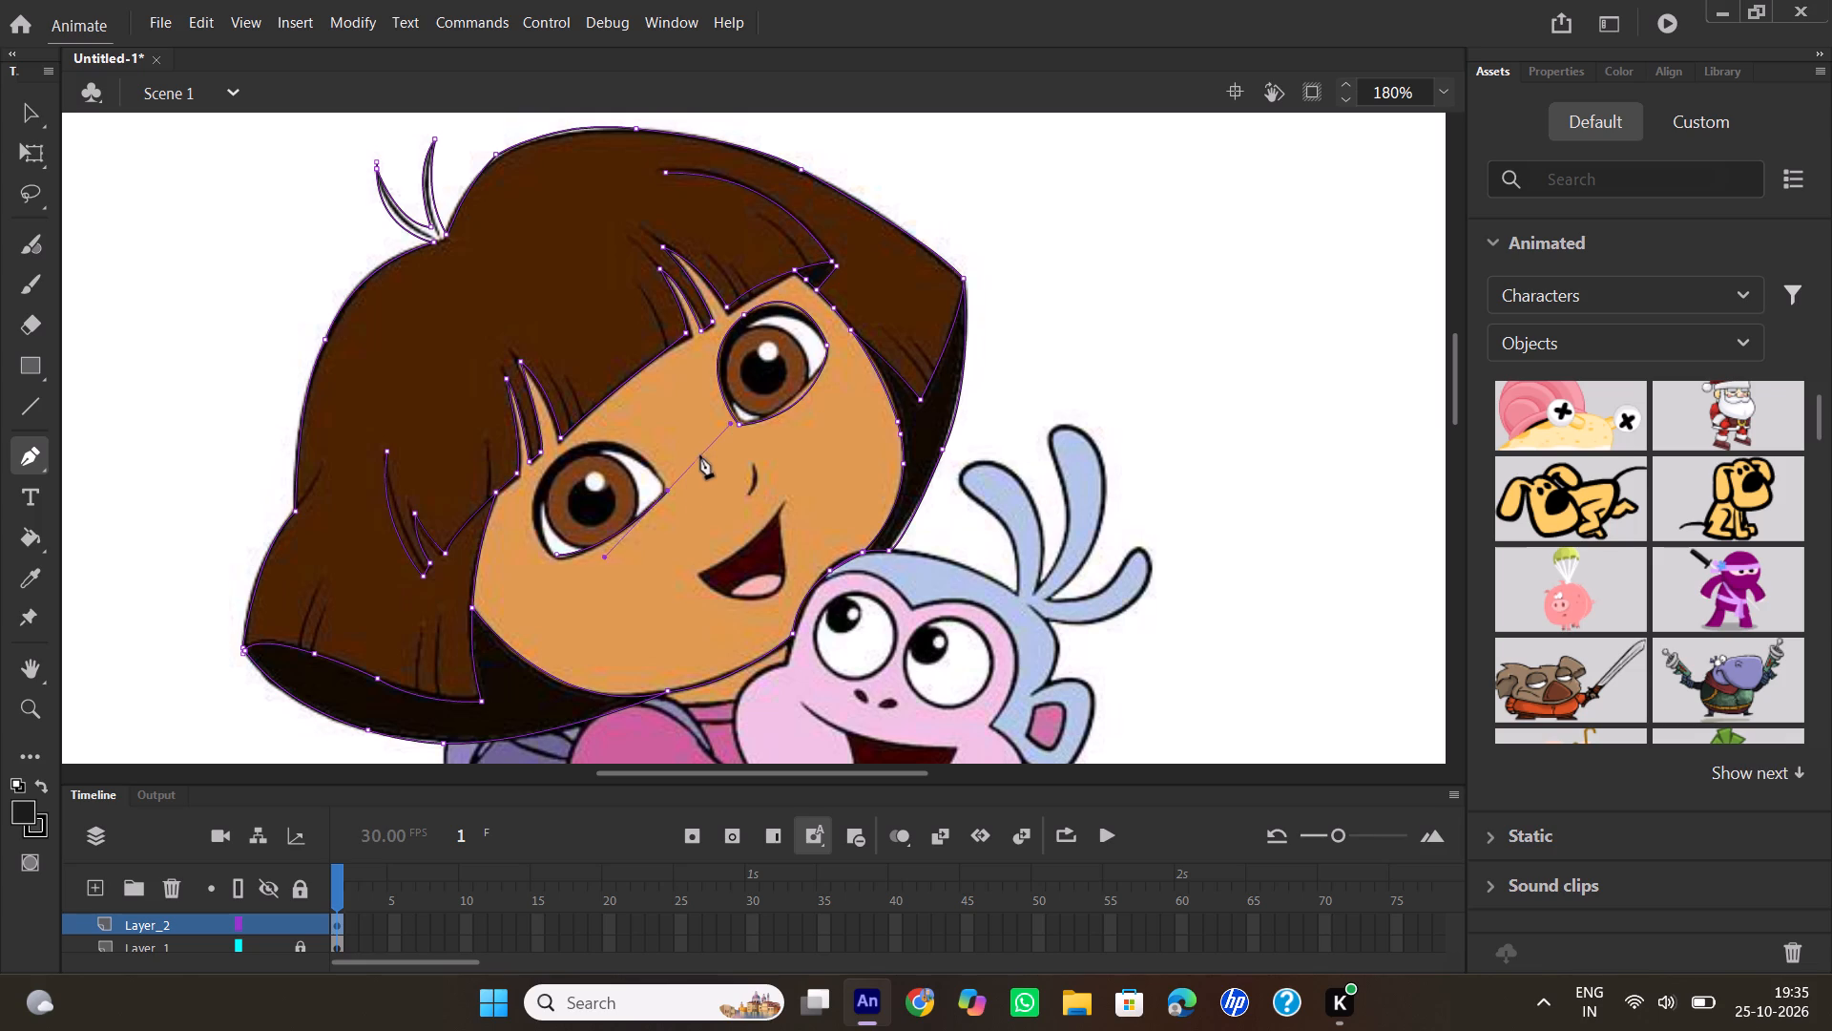
pyautogui.click(669, 490)
pyautogui.moveTo(574, 446); pyautogui.dragTo(551, 448)
pyautogui.moveTo(551, 448); pyautogui.dragTo(496, 472)
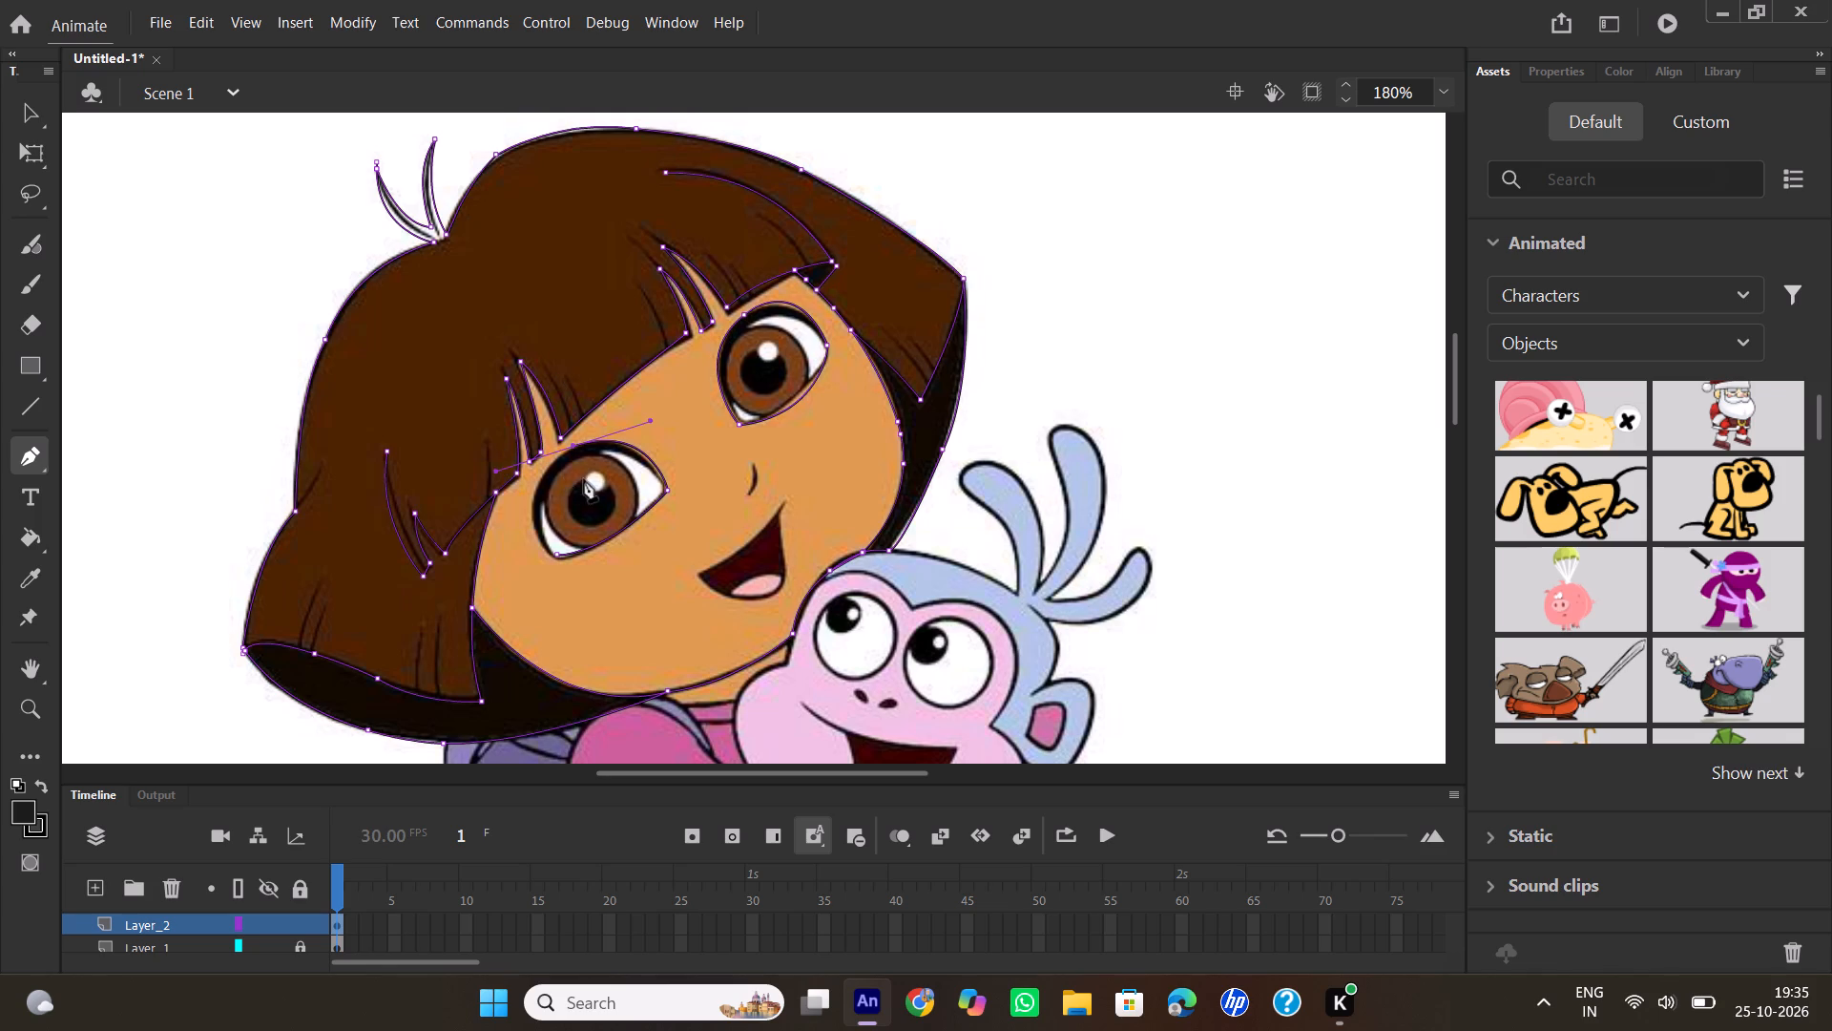
pyautogui.click(574, 449)
pyautogui.moveTo(558, 557); pyautogui.dragTo(614, 615)
pyautogui.moveTo(614, 615); pyautogui.dragTo(615, 619)
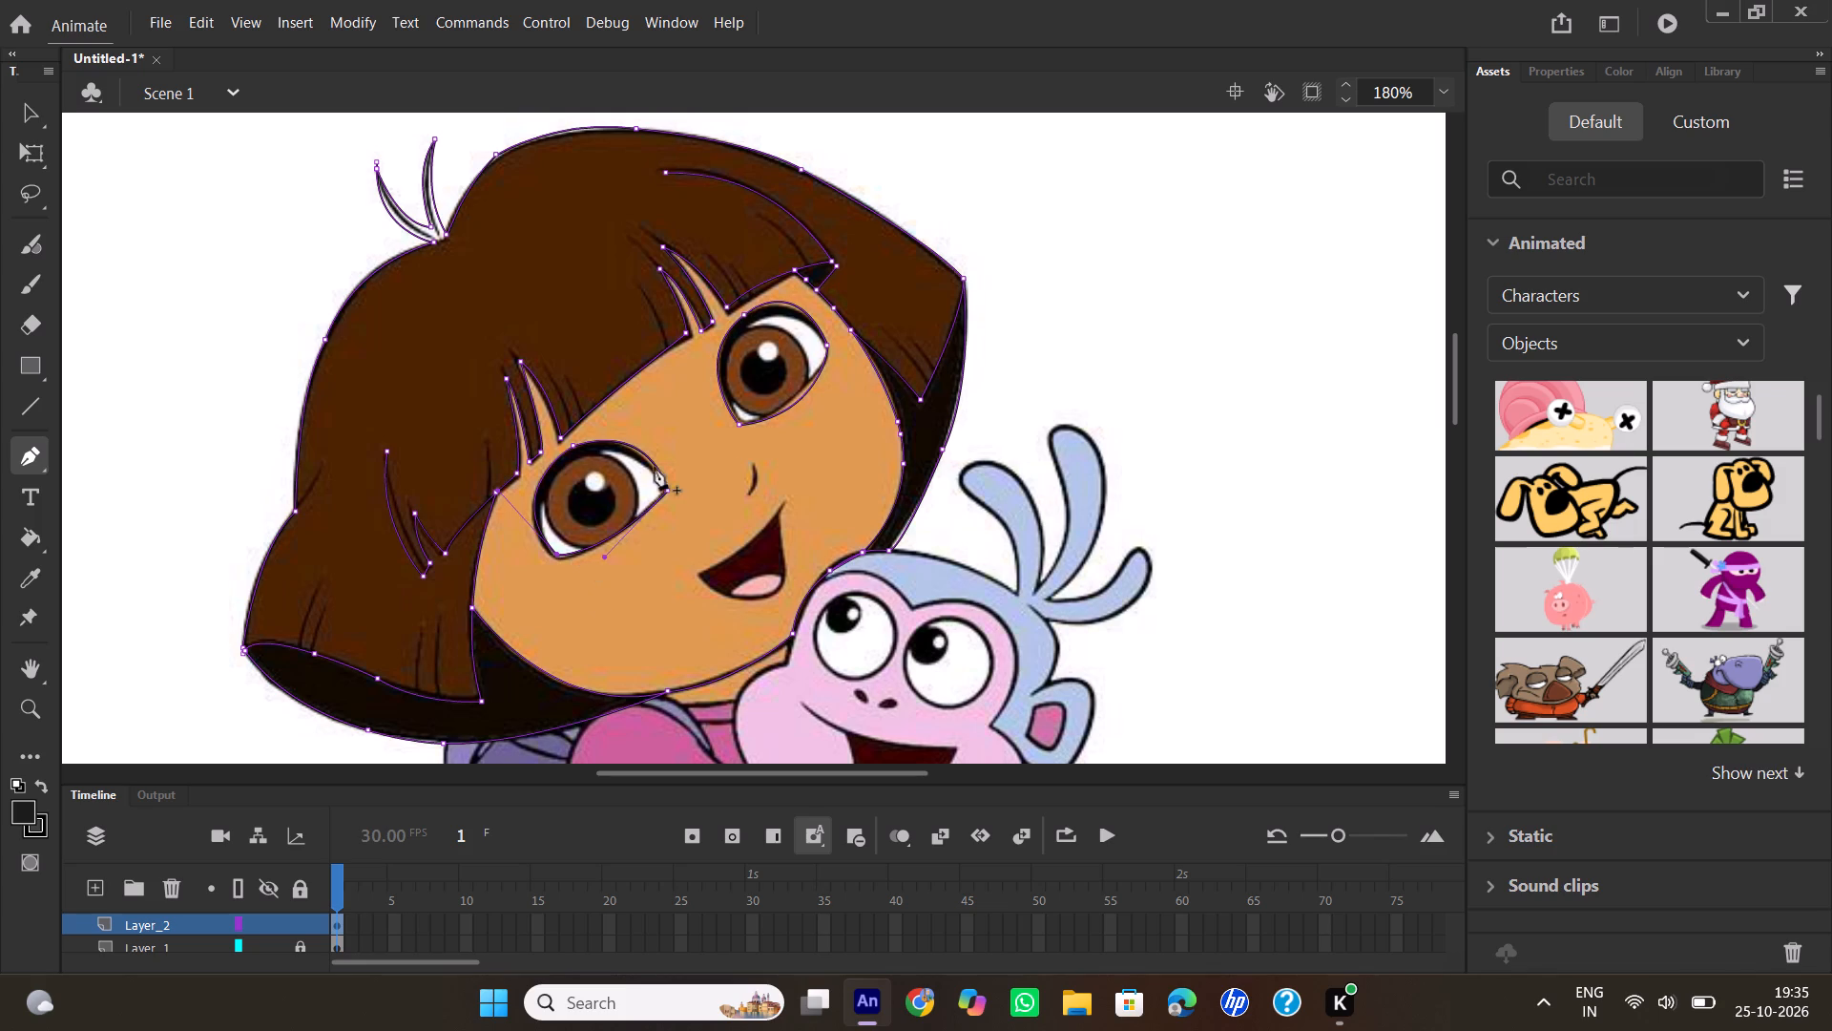
# Trace the inner lid edge of Dora's higher eye with two curves from the lid's top, to the outer corner and the eye's bottom.
pyautogui.click(753, 326)
pyautogui.moveTo(826, 347); pyautogui.dragTo(875, 397)
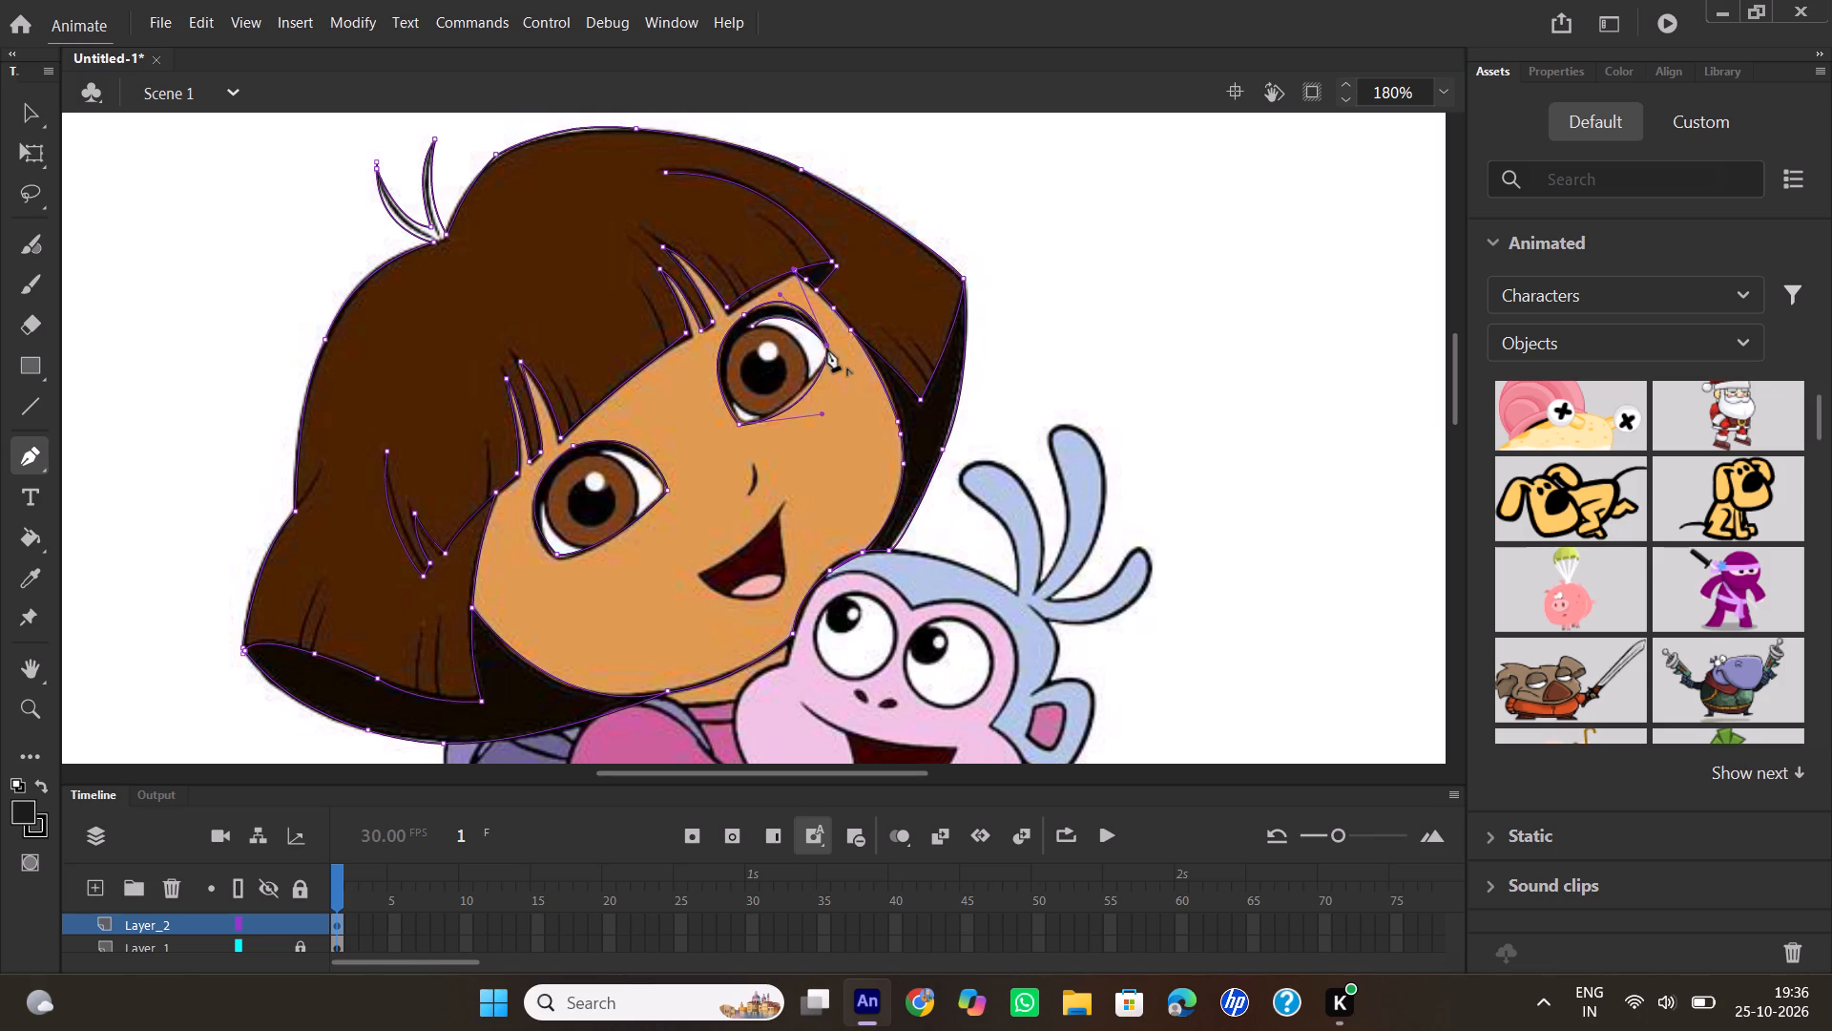
pyautogui.doubleClick(827, 348)
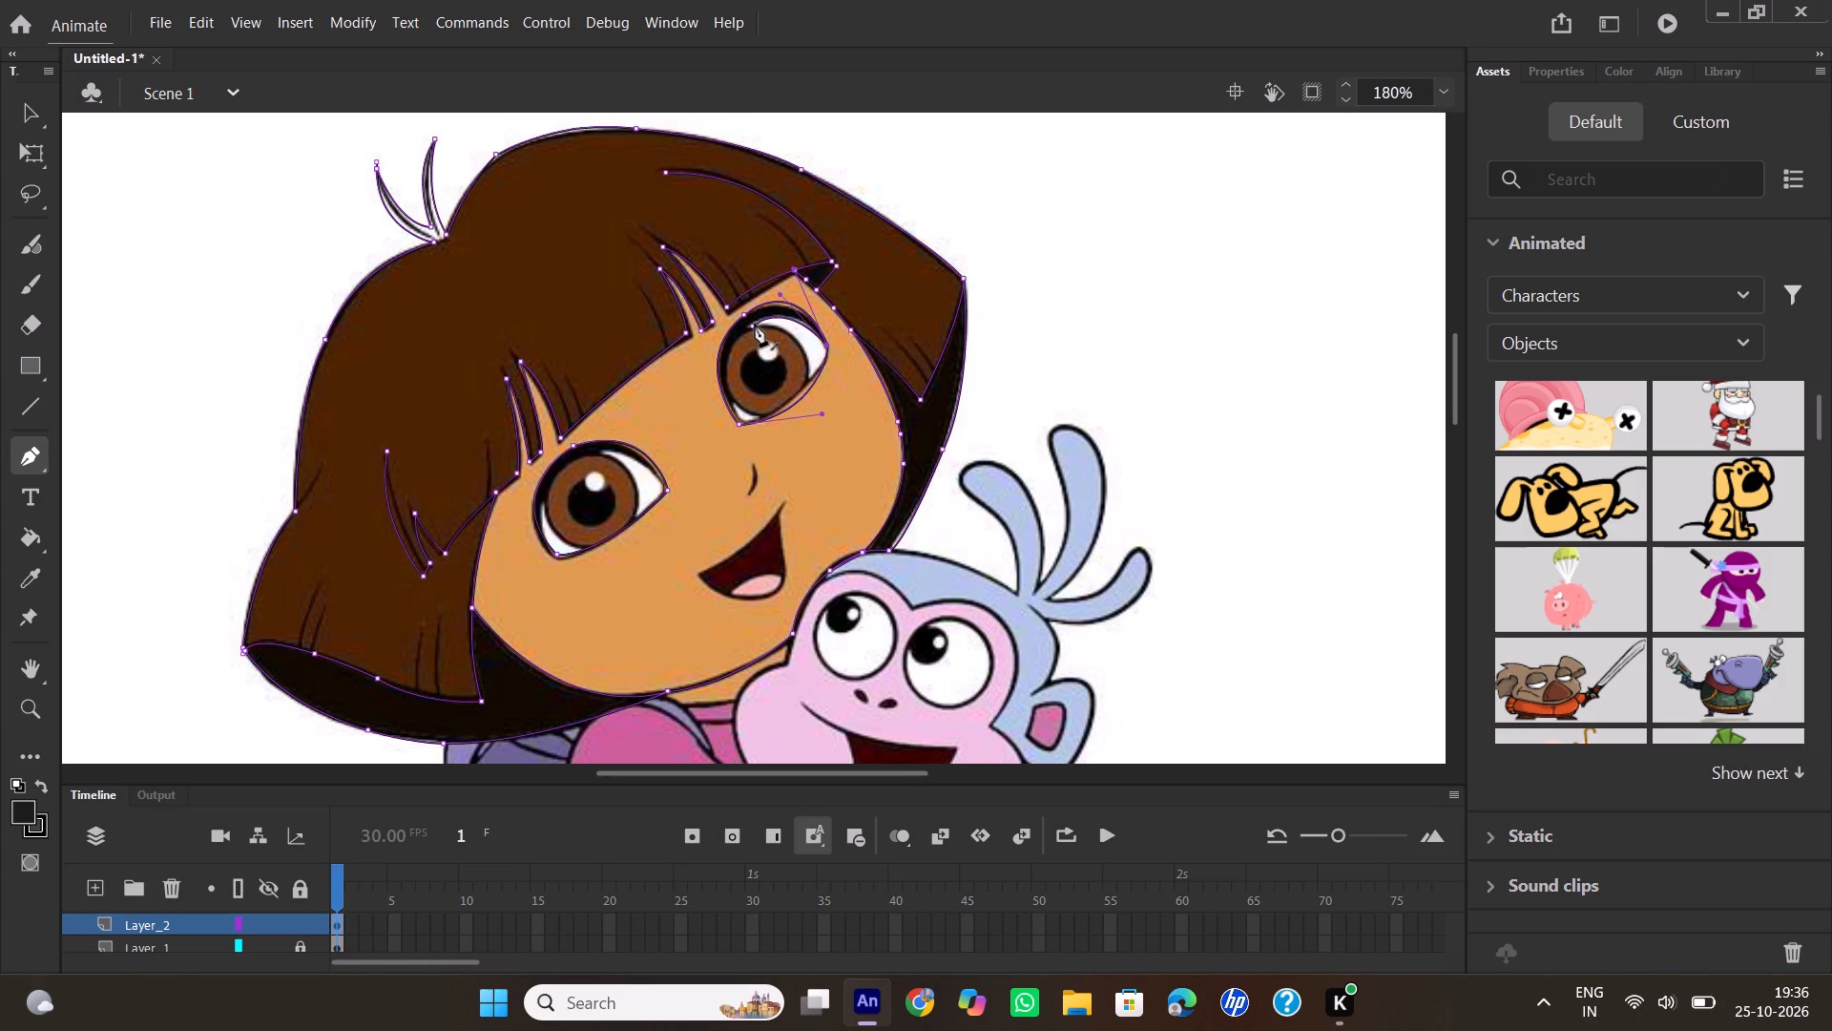
pyautogui.click(757, 324)
pyautogui.moveTo(740, 421); pyautogui.dragTo(769, 474)
pyautogui.moveTo(769, 474); pyautogui.dragTo(773, 517)
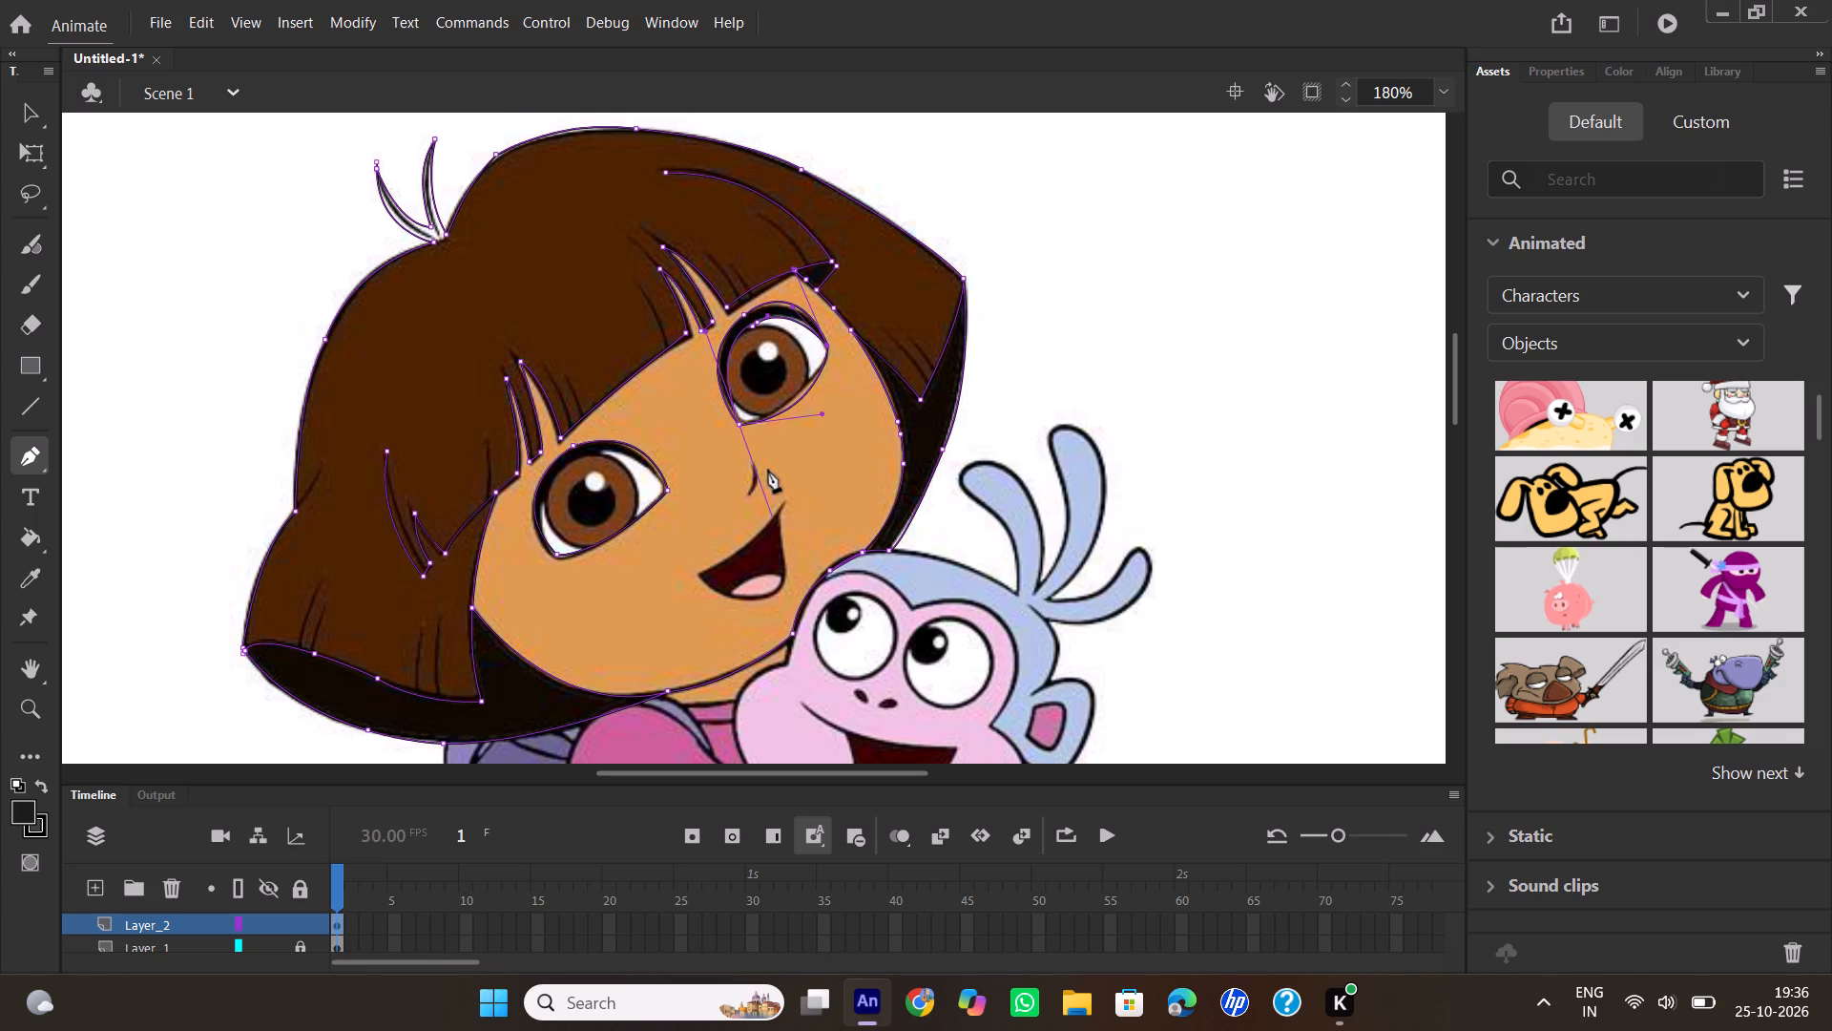
pyautogui.doubleClick(740, 422)
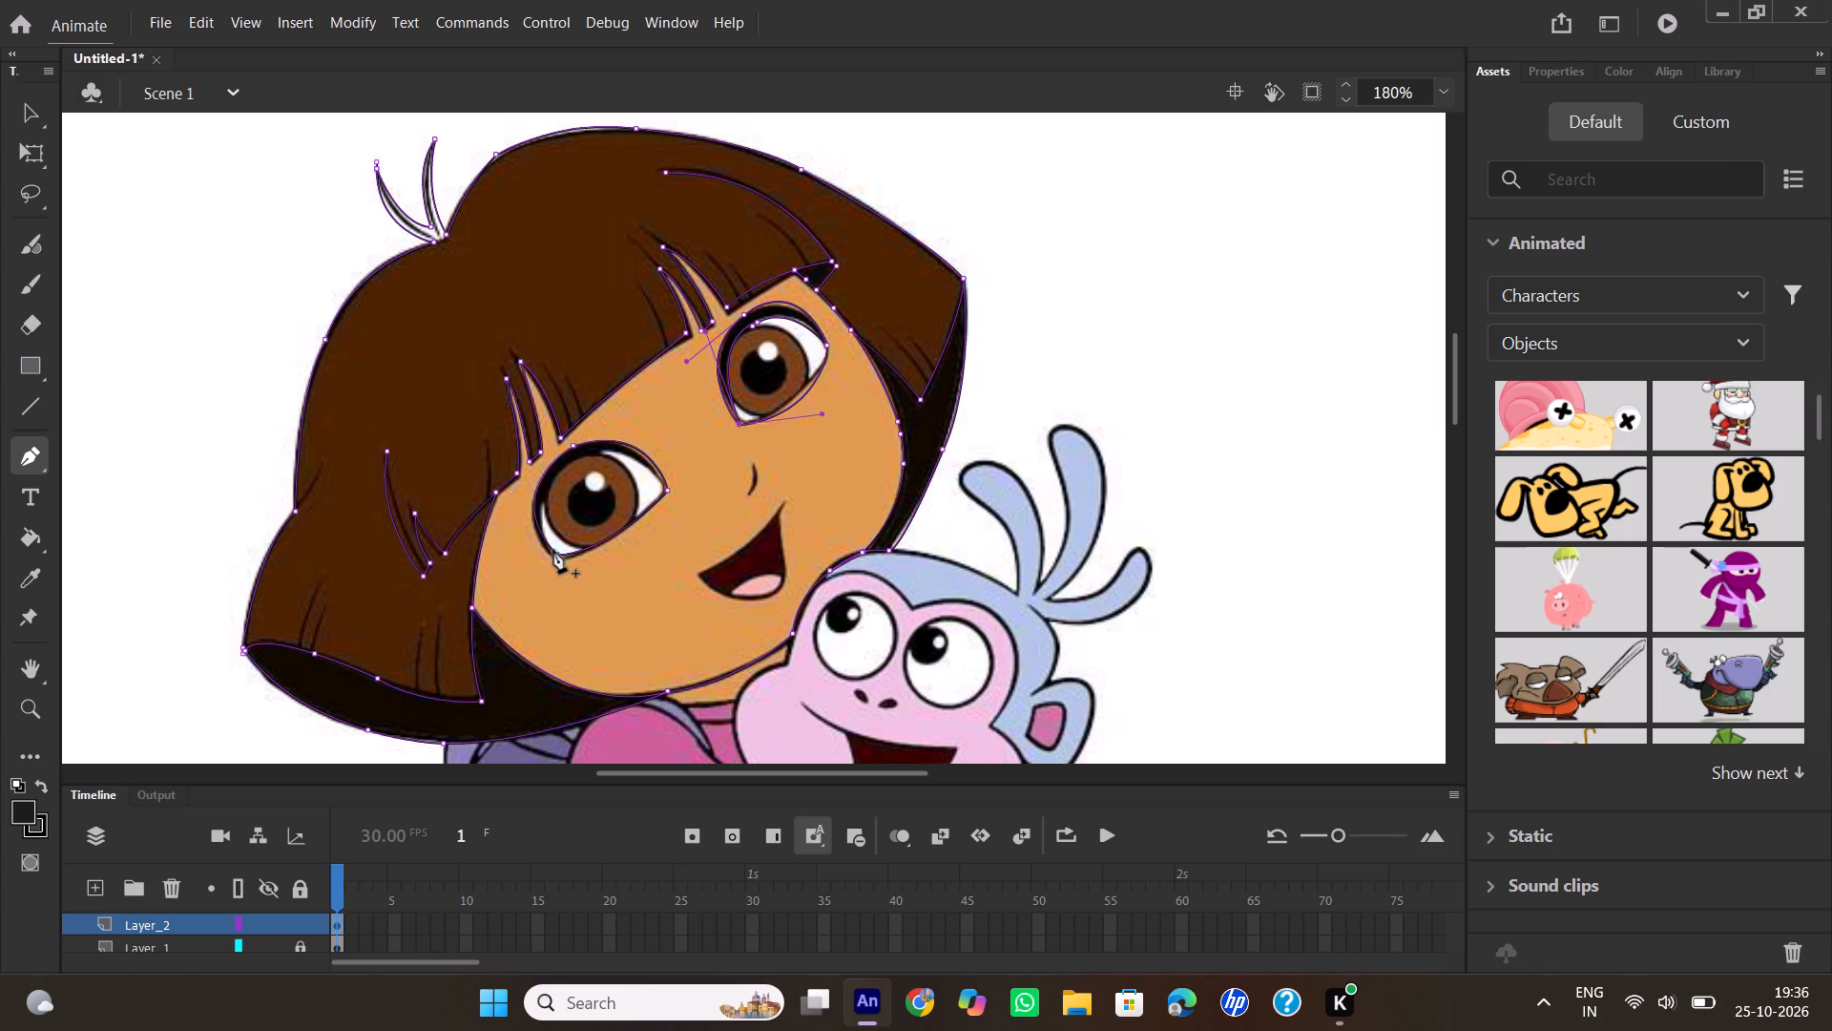
# Trace the inner lid edge of Dora's lower eye, curving from its bottom over the iris and ending at the corner nearest the nose.
pyautogui.click(553, 550)
pyautogui.moveTo(586, 453); pyautogui.dragTo(646, 435)
pyautogui.moveTo(646, 435); pyautogui.dragTo(656, 426)
pyautogui.click(588, 454)
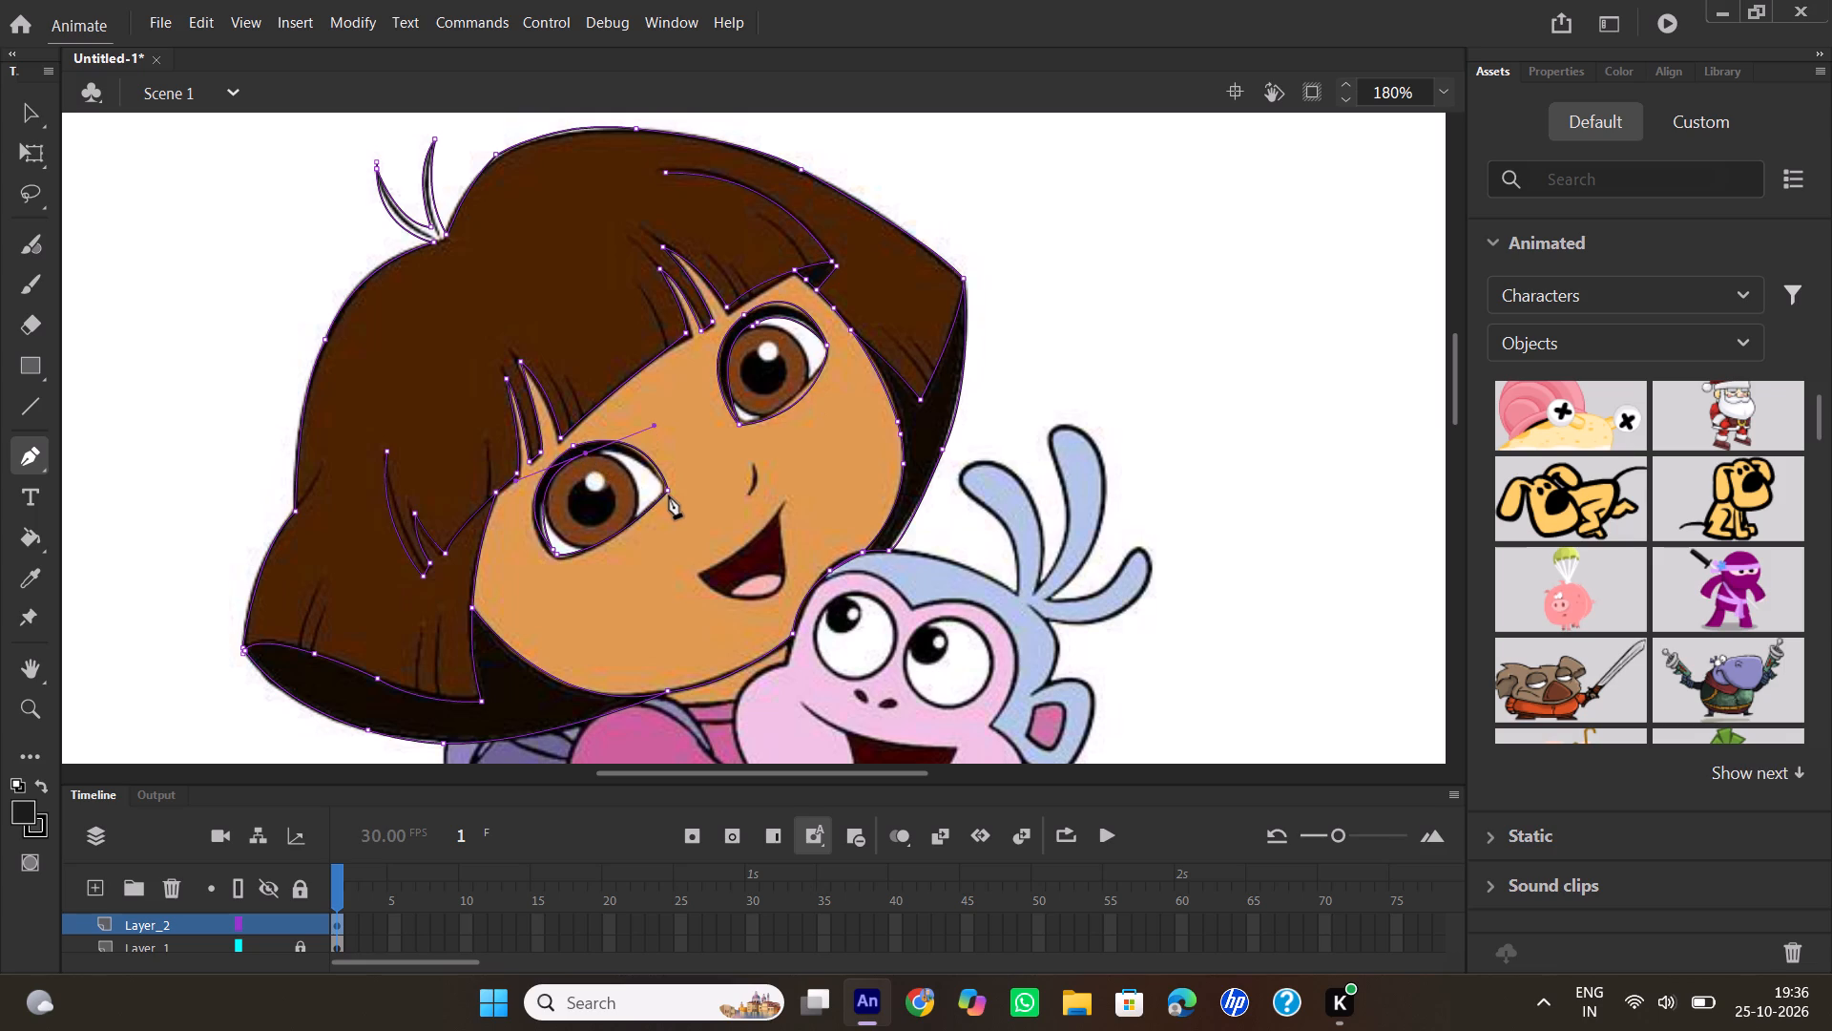
pyautogui.moveTo(667, 489); pyautogui.dragTo(730, 528)
pyautogui.moveTo(730, 528); pyautogui.dragTo(718, 538)
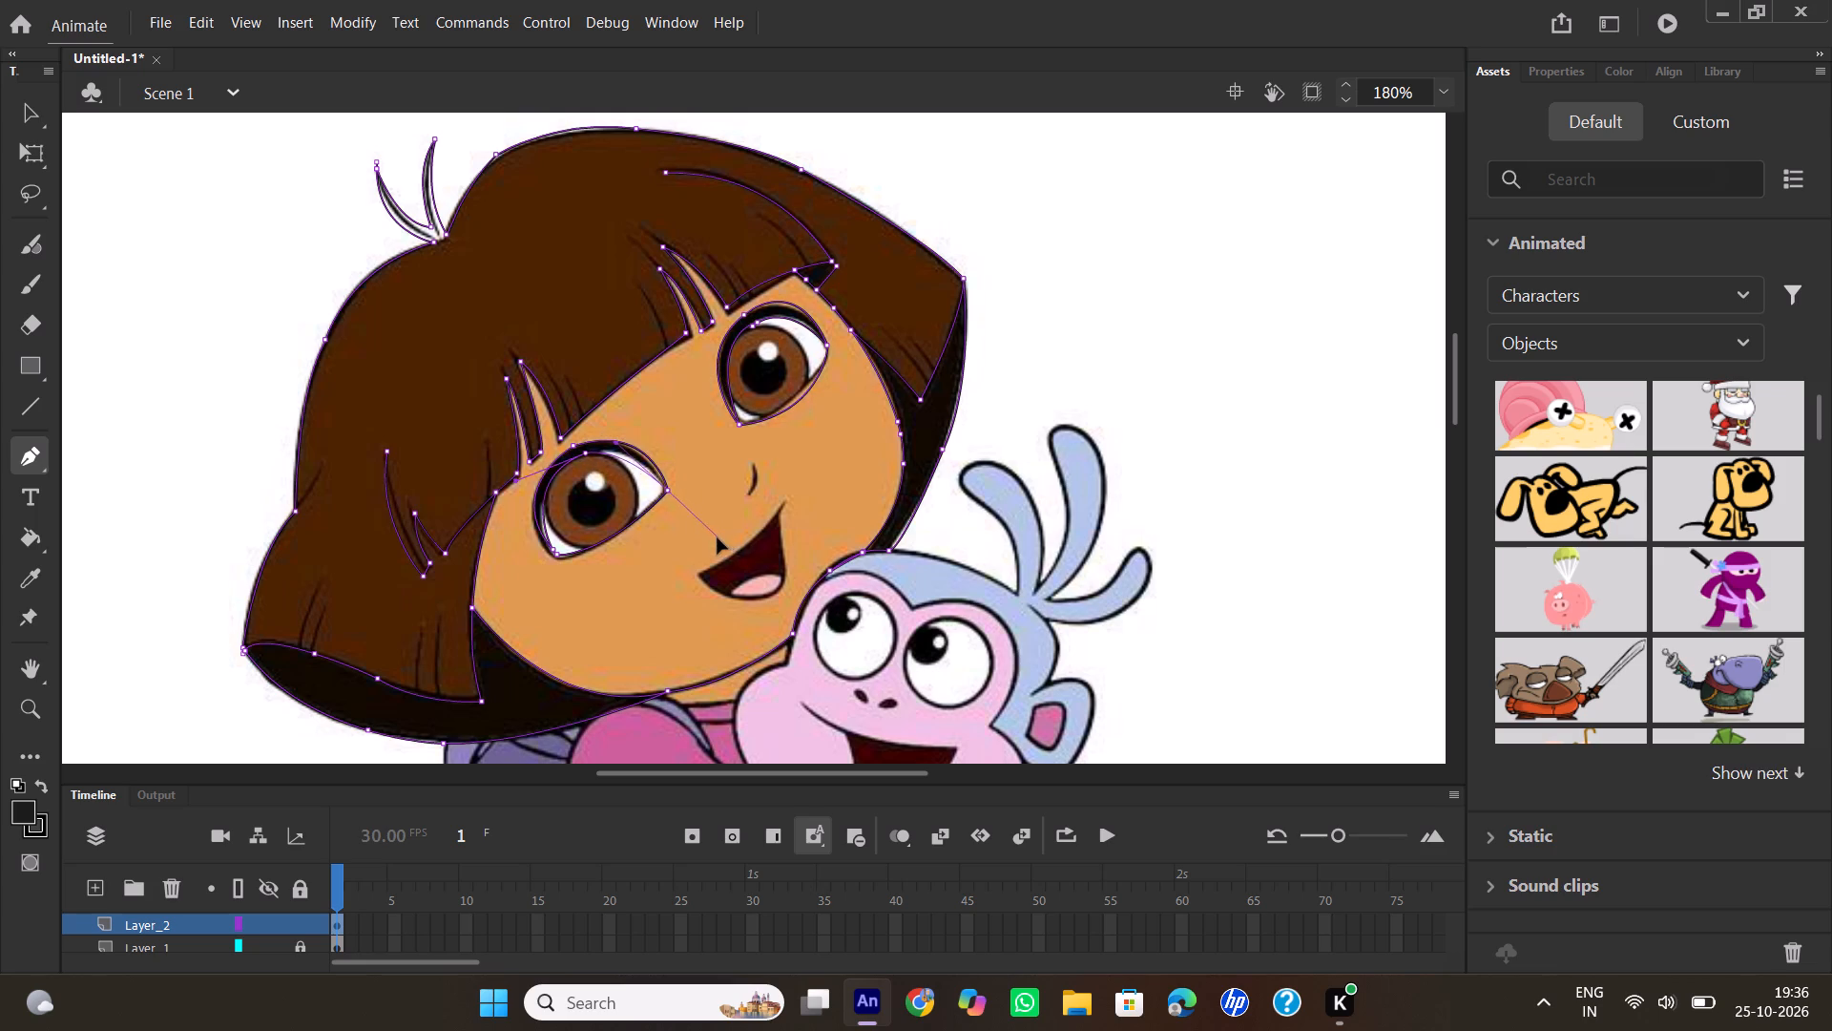
pyautogui.moveTo(718, 538); pyautogui.dragTo(715, 542)
pyautogui.click(549, 504)
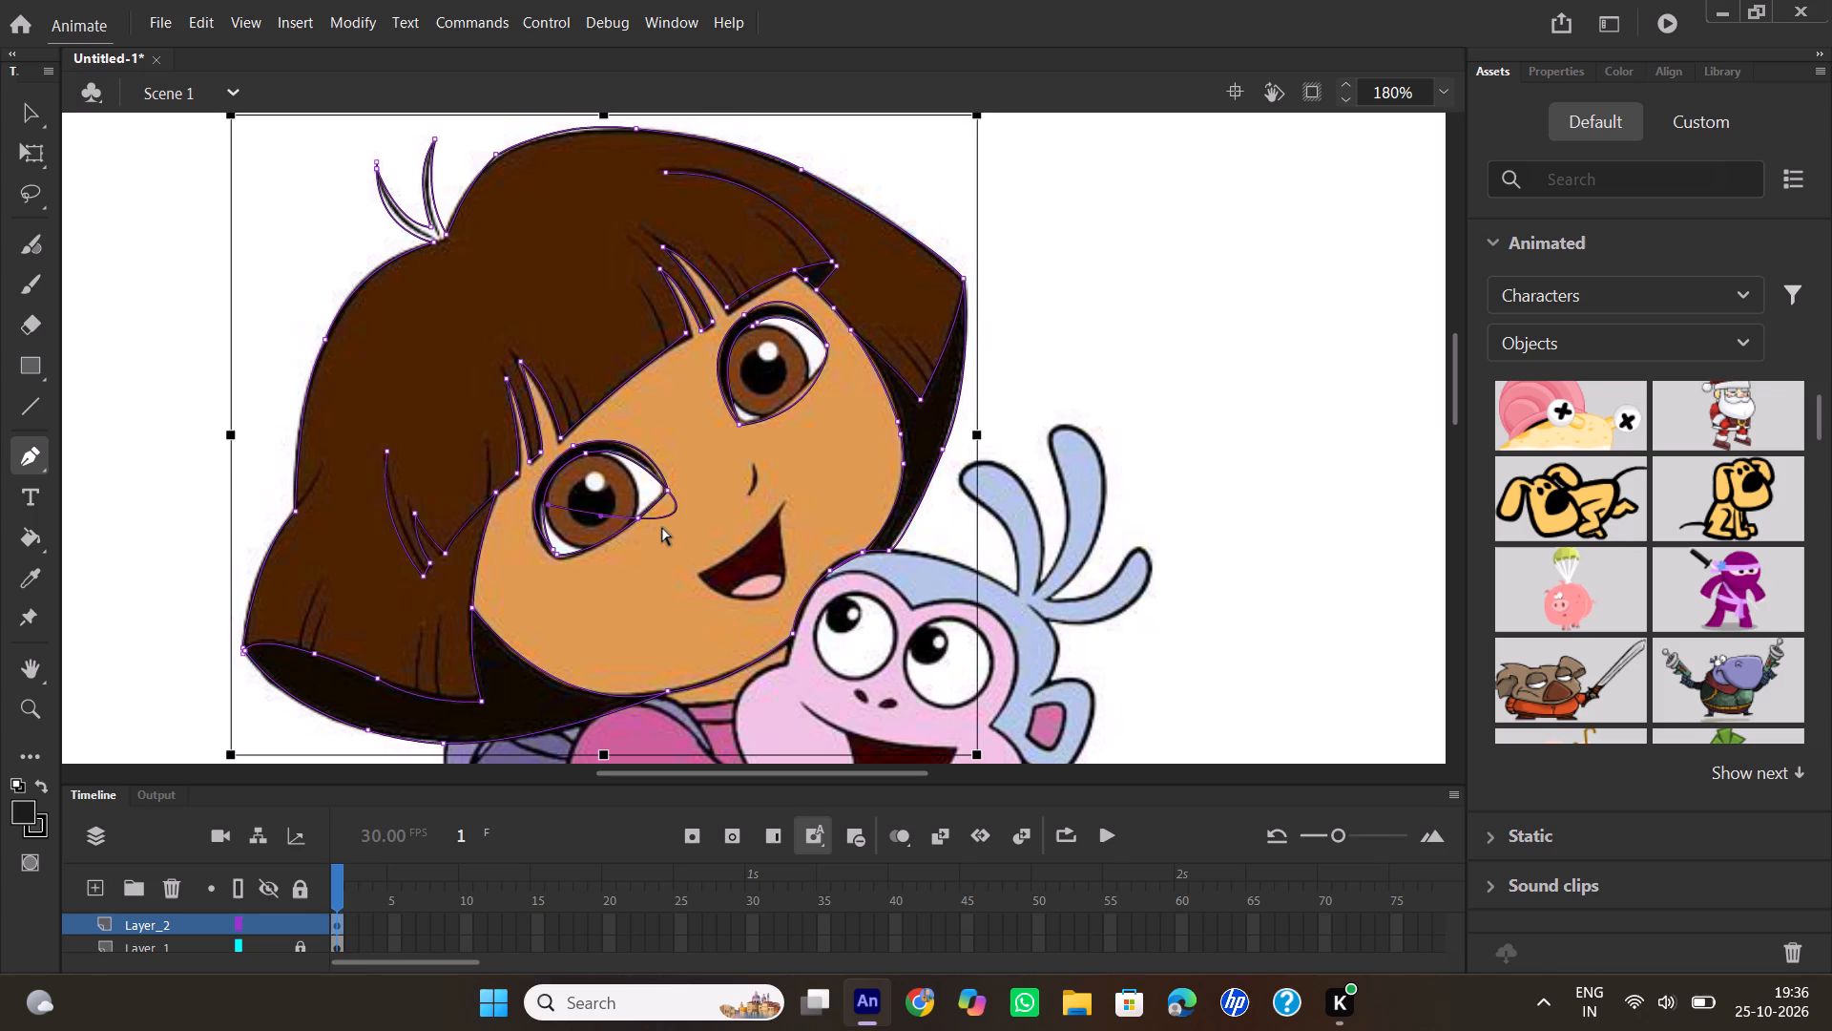
pyautogui.hotkey('ctrl', 'z')
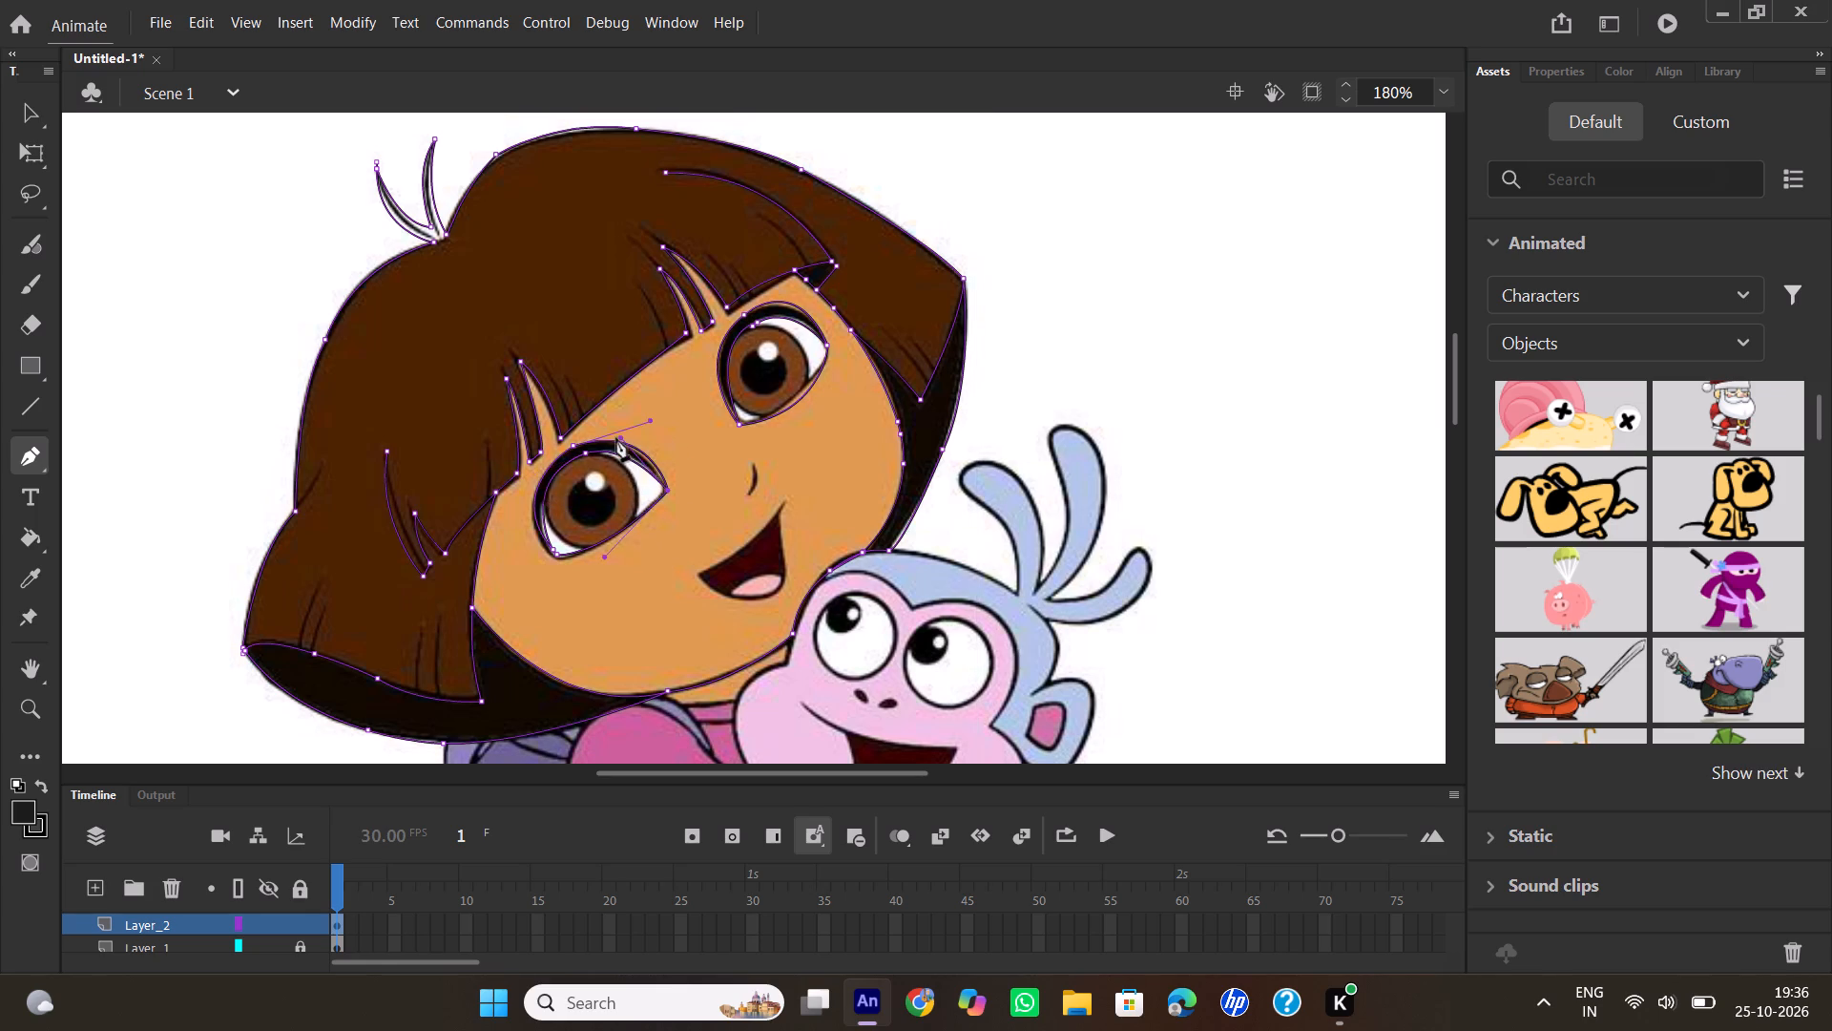
pyautogui.doubleClick(669, 492)
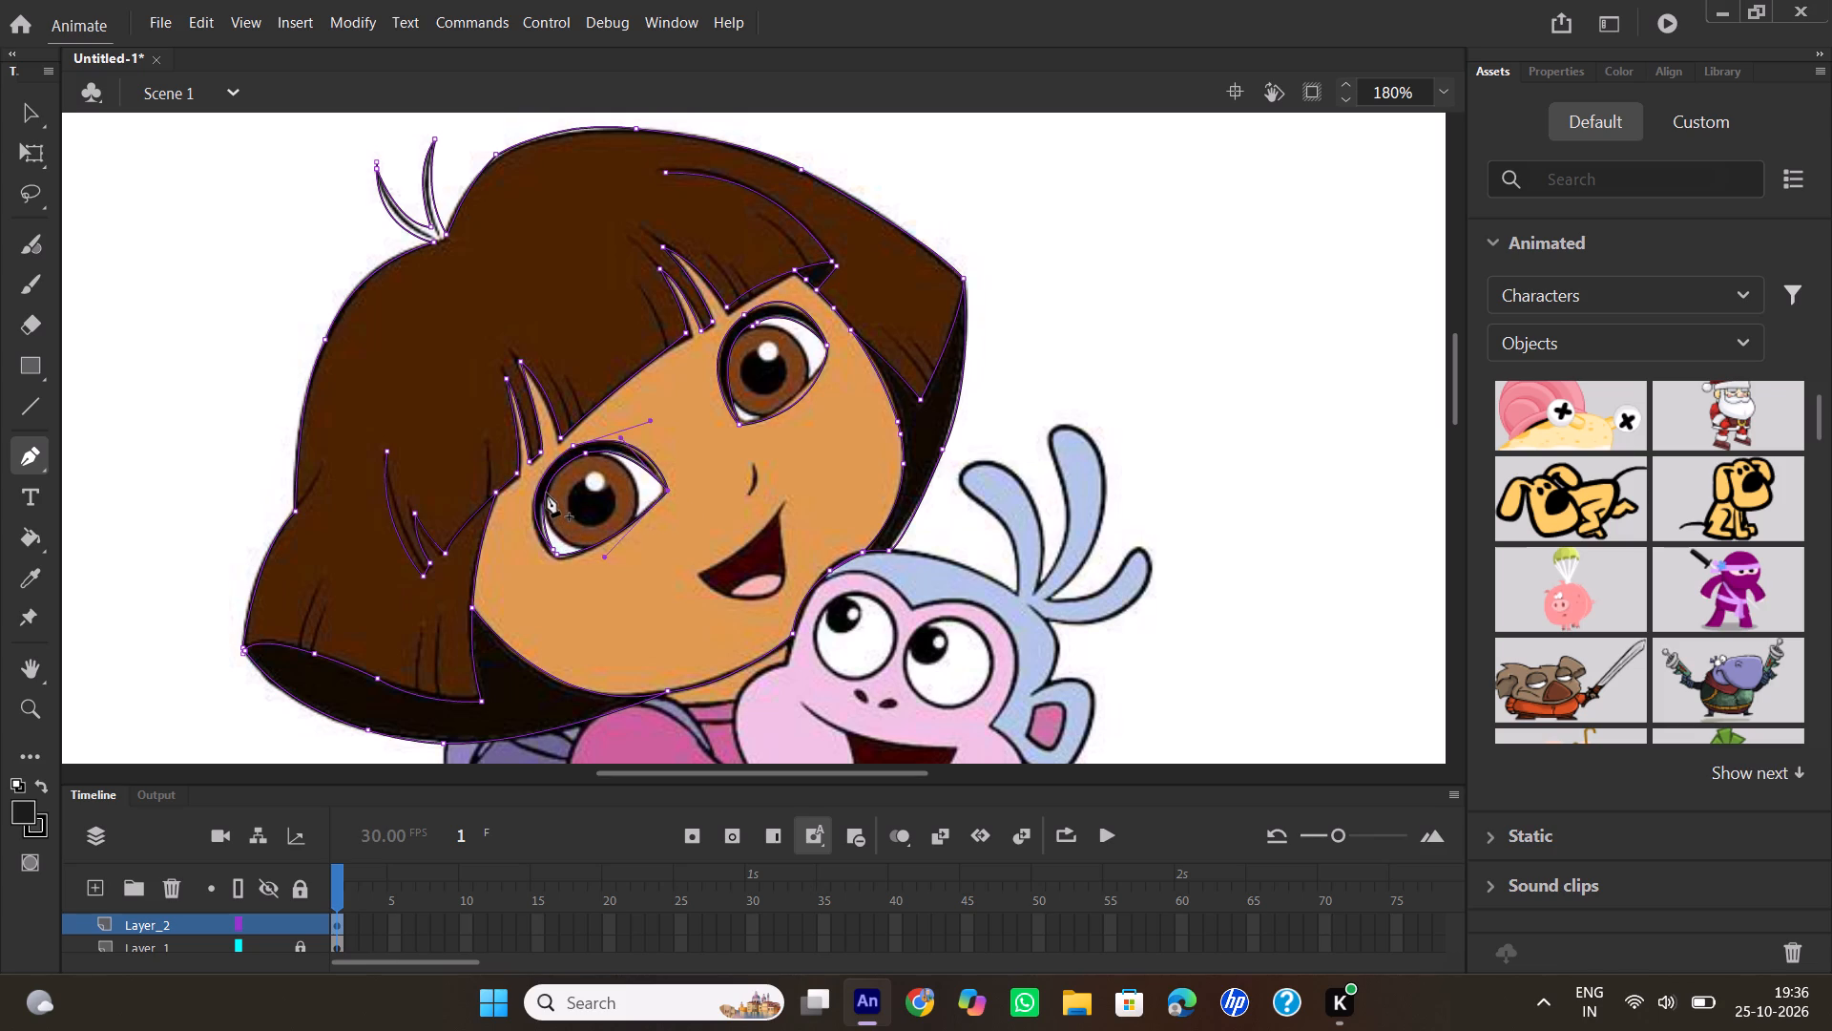
# Outline the brown iris of Dora's lower eye with one curve around its lower outer side and another down its nose side.
pyautogui.click(547, 493)
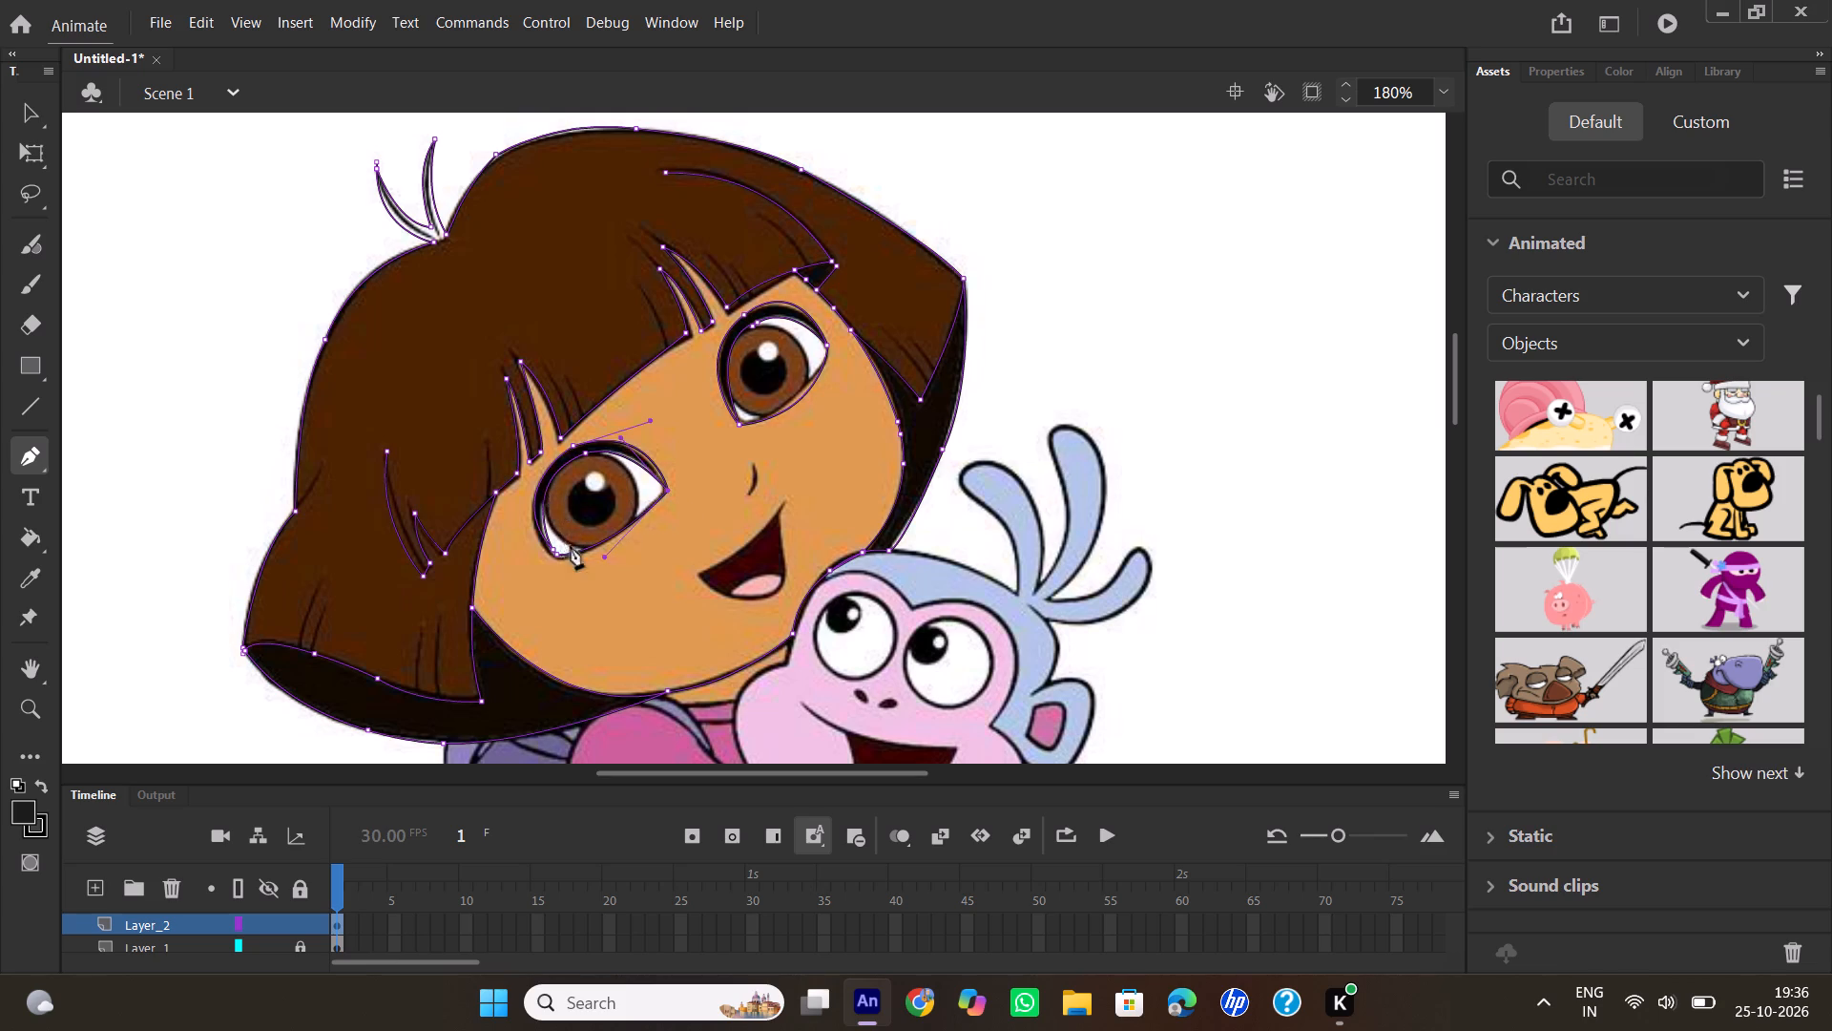
pyautogui.moveTo(592, 546); pyautogui.dragTo(634, 536)
pyautogui.doubleClick(592, 549)
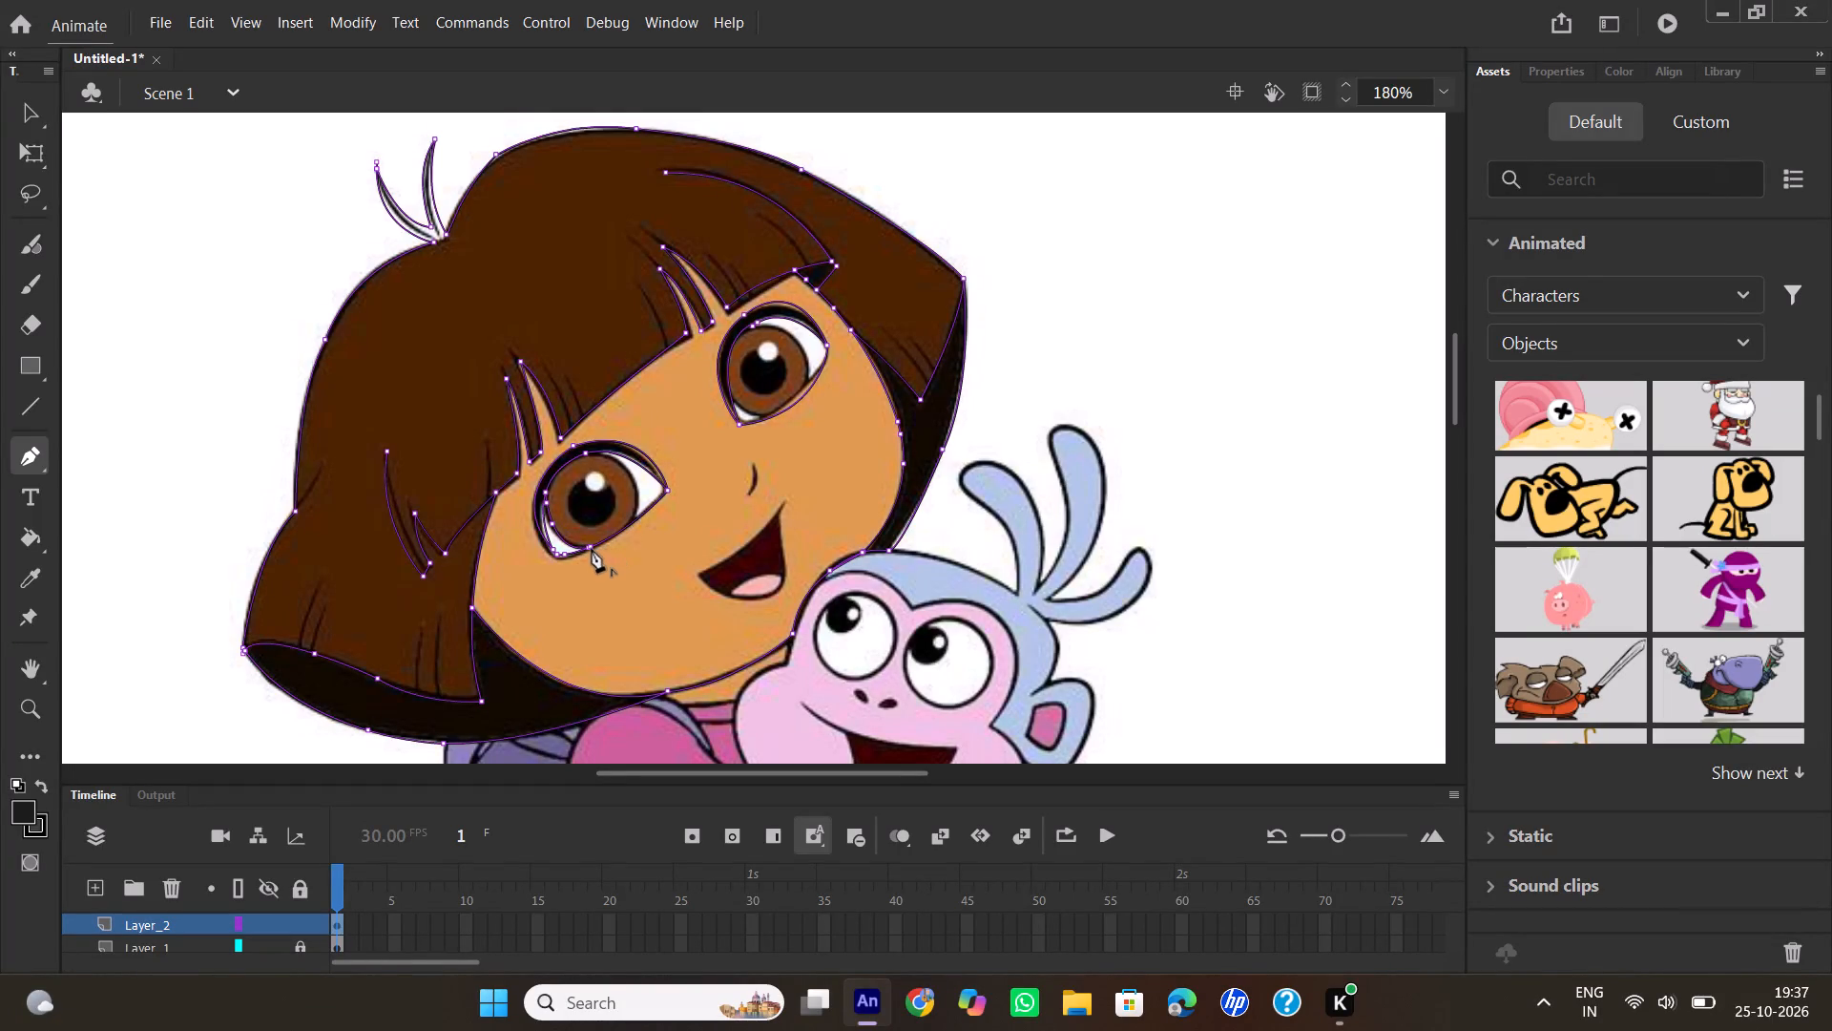
pyautogui.click(601, 451)
pyautogui.moveTo(637, 515); pyautogui.dragTo(642, 550)
pyautogui.moveTo(642, 550); pyautogui.dragTo(638, 566)
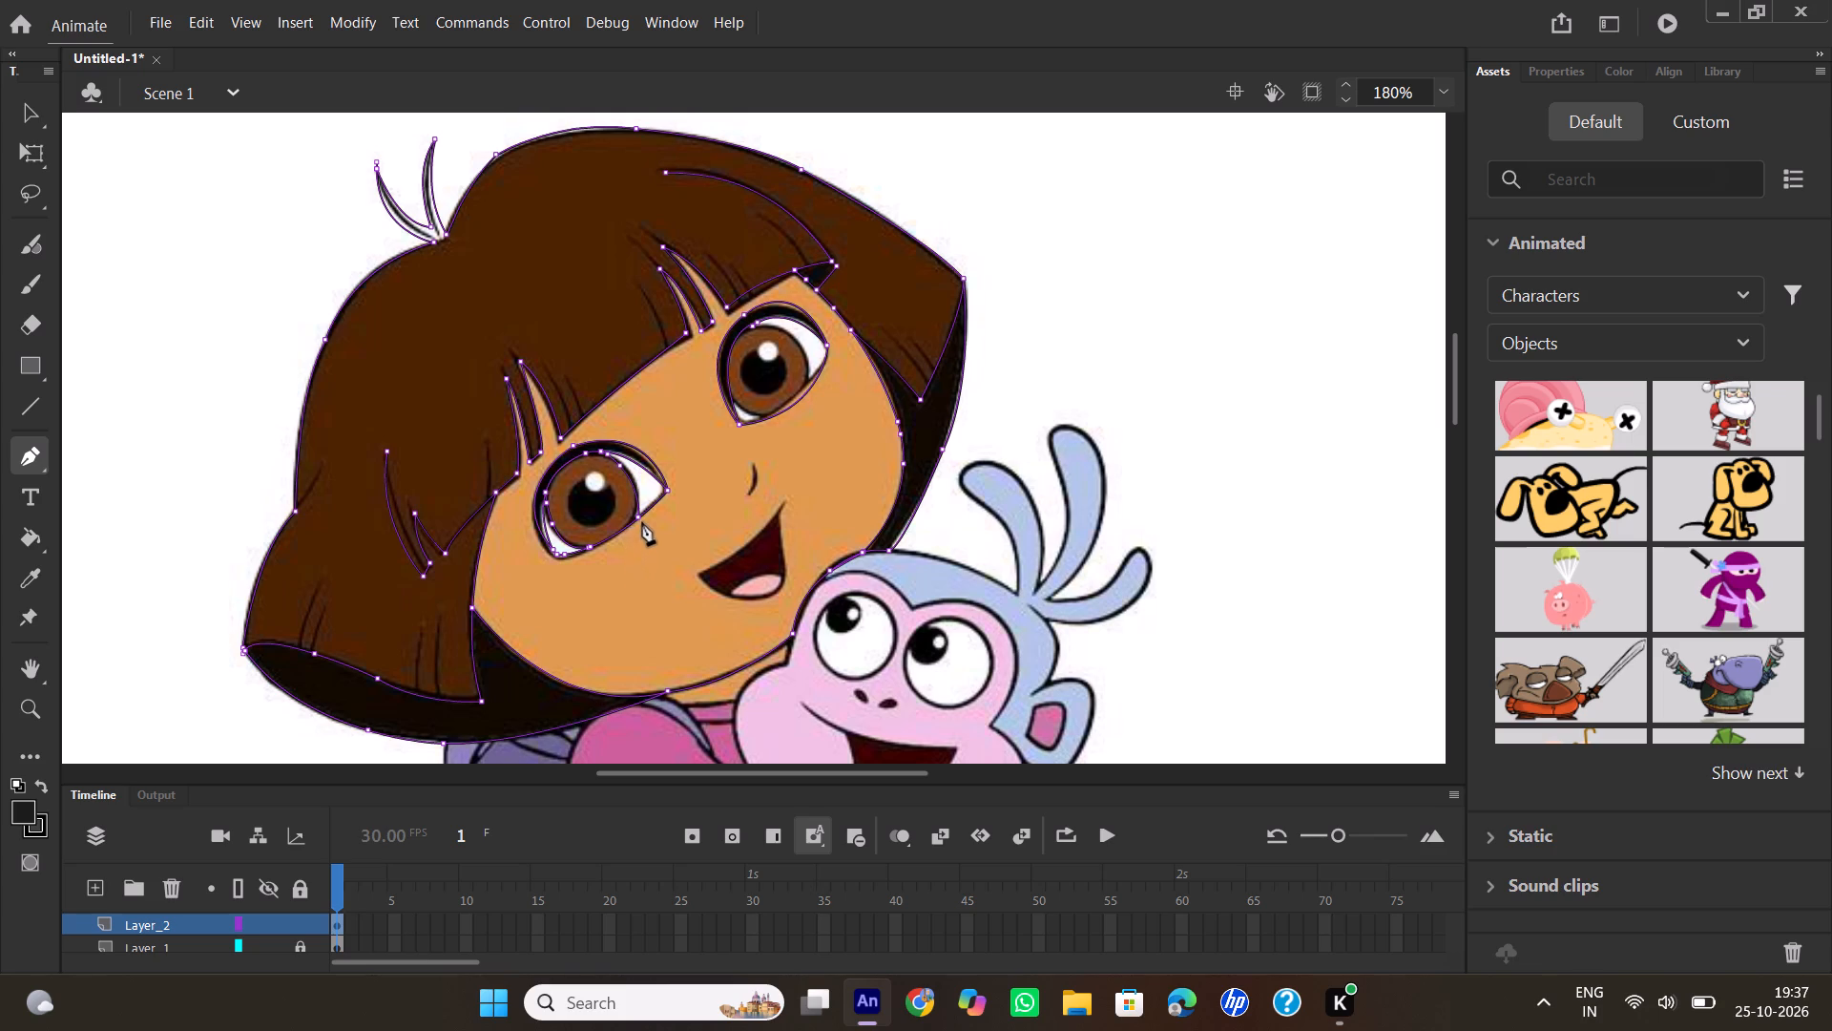
pyautogui.doubleClick(639, 517)
# Outline the black pupil of Dora's lower eye with the Pen tool, around its bottom and nose side, then back across its top edge.
pyautogui.click(583, 480)
pyautogui.moveTo(593, 526); pyautogui.dragTo(633, 550)
pyautogui.moveTo(633, 550); pyautogui.dragTo(640, 545)
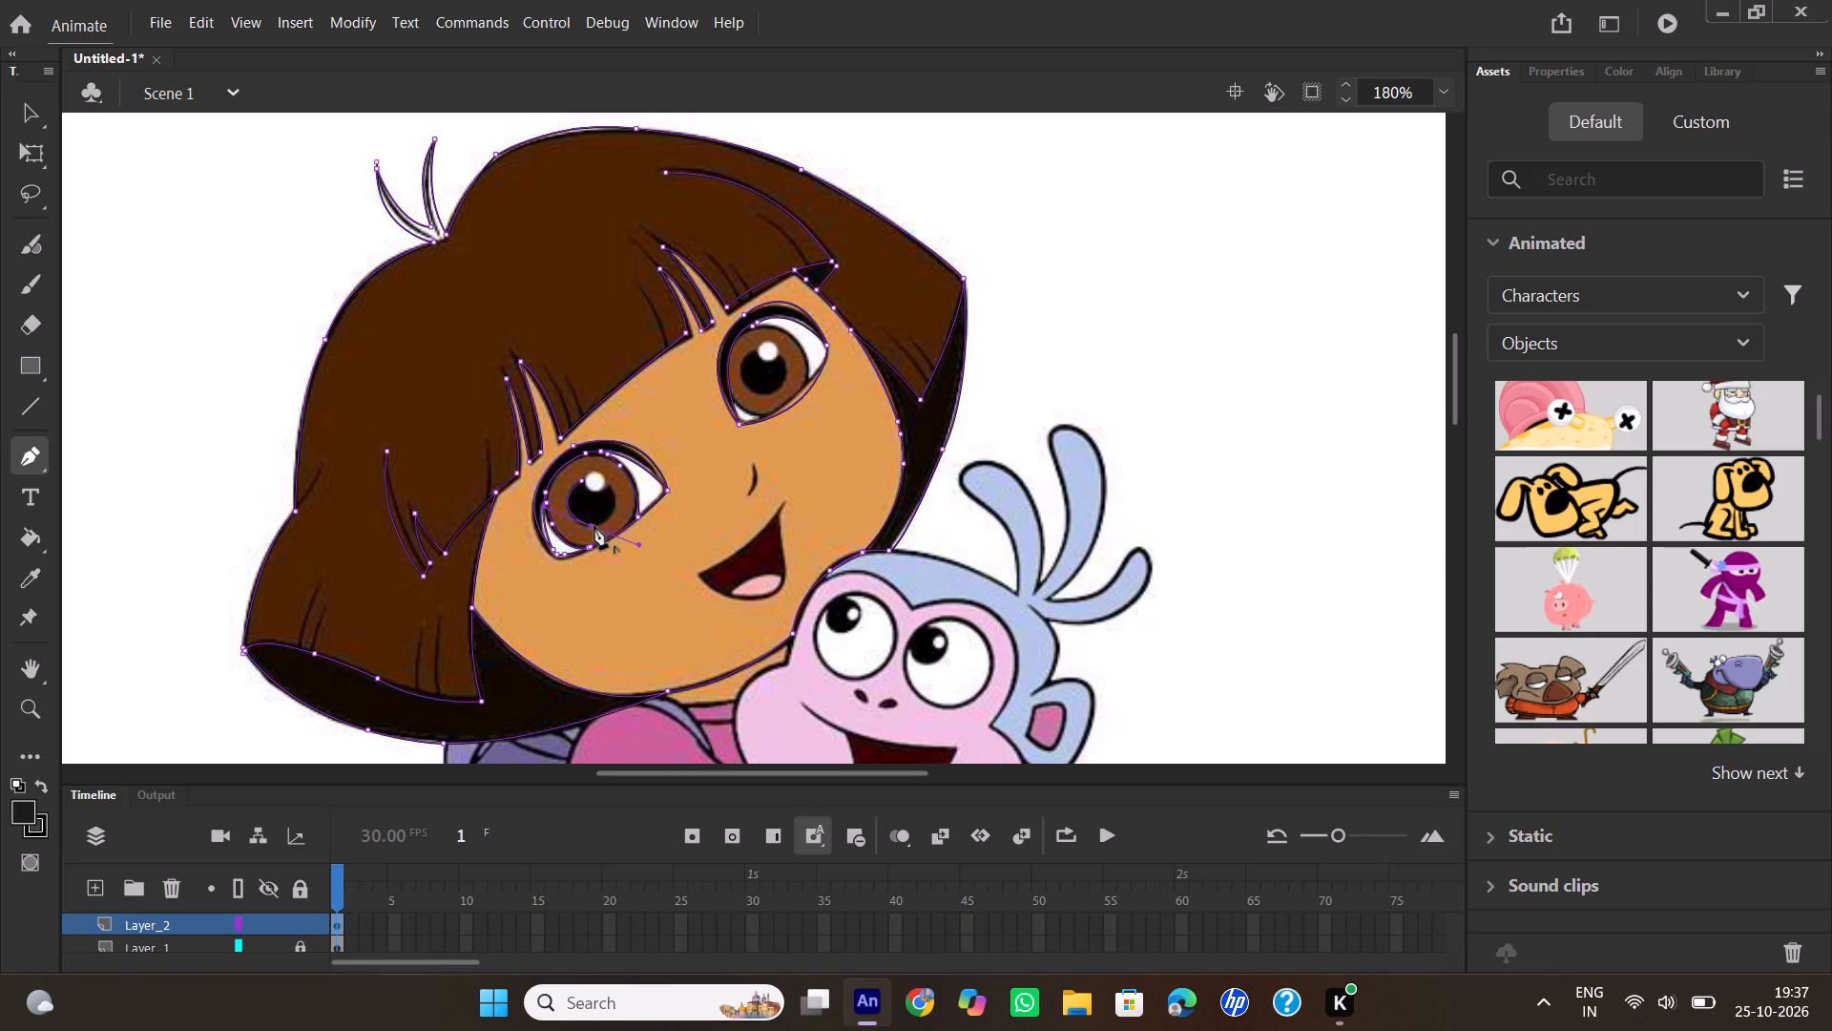
pyautogui.click(594, 526)
pyautogui.moveTo(614, 490); pyautogui.dragTo(603, 453)
pyautogui.moveTo(603, 453); pyautogui.dragTo(599, 458)
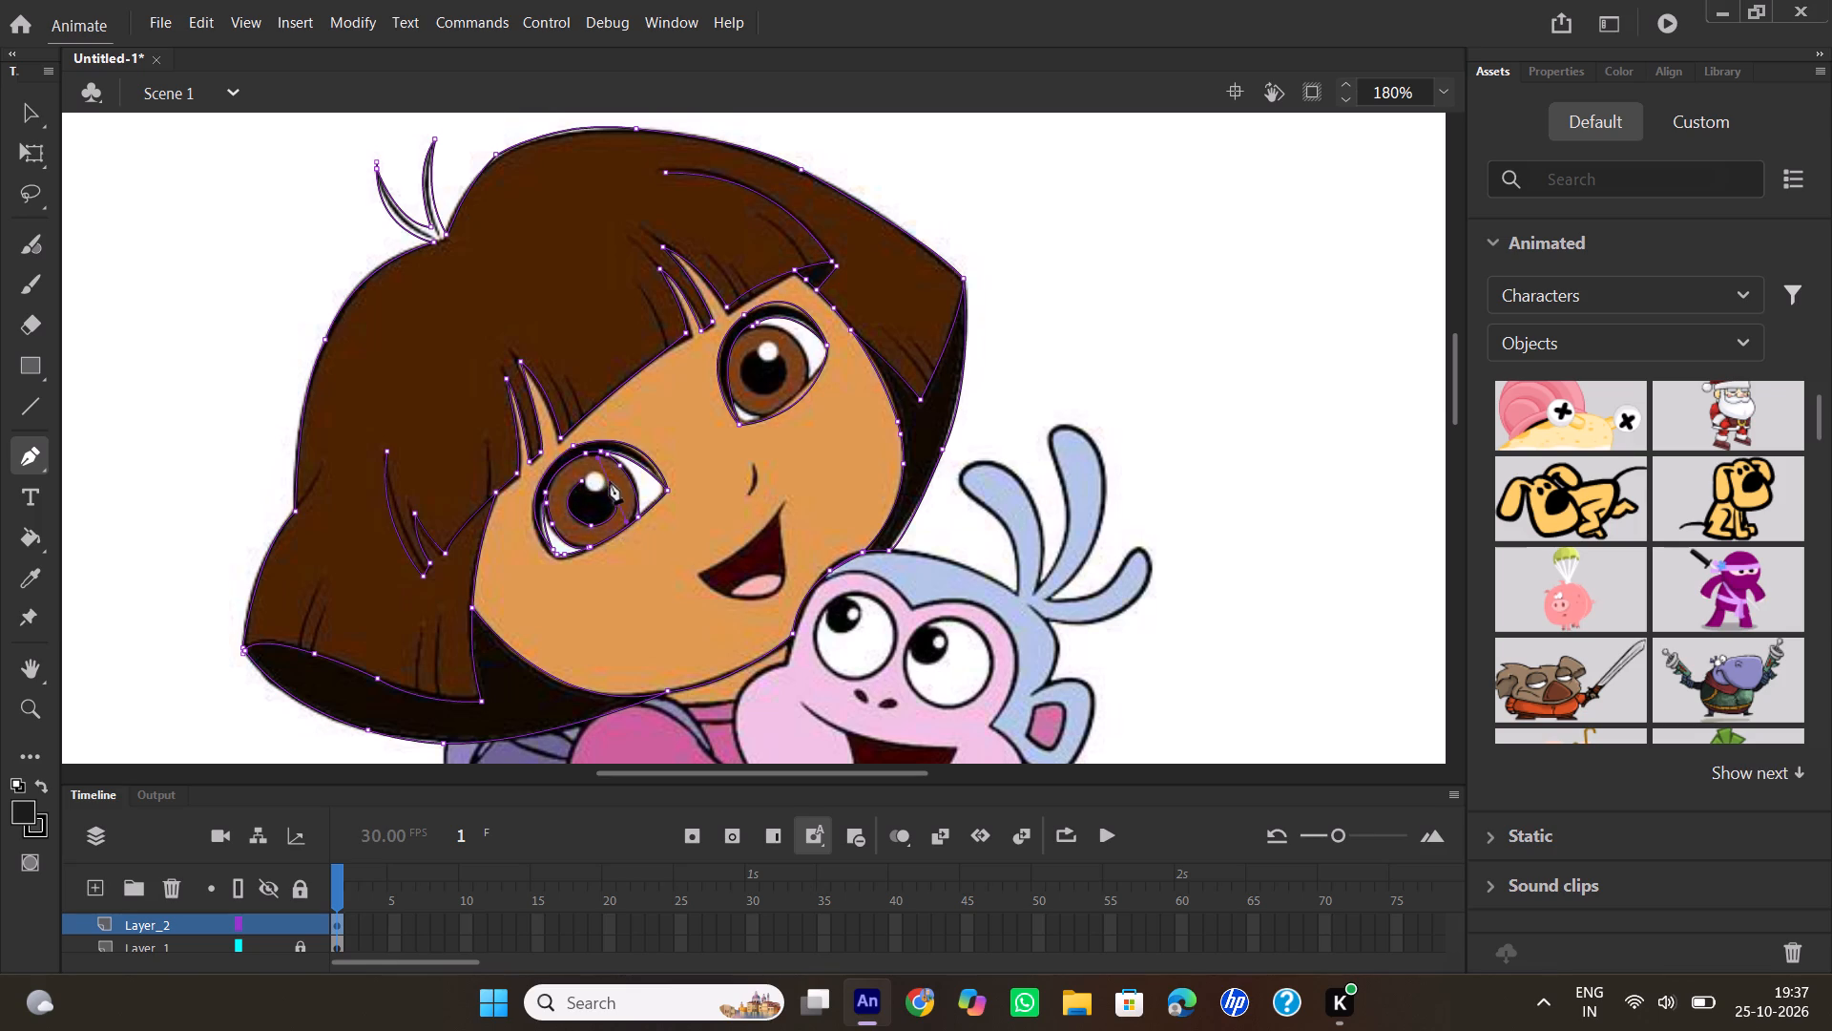
pyautogui.click(614, 494)
pyautogui.moveTo(585, 481); pyautogui.dragTo(584, 461)
pyautogui.moveTo(584, 461); pyautogui.dragTo(576, 457)
pyautogui.moveTo(576, 457); pyautogui.dragTo(579, 450)
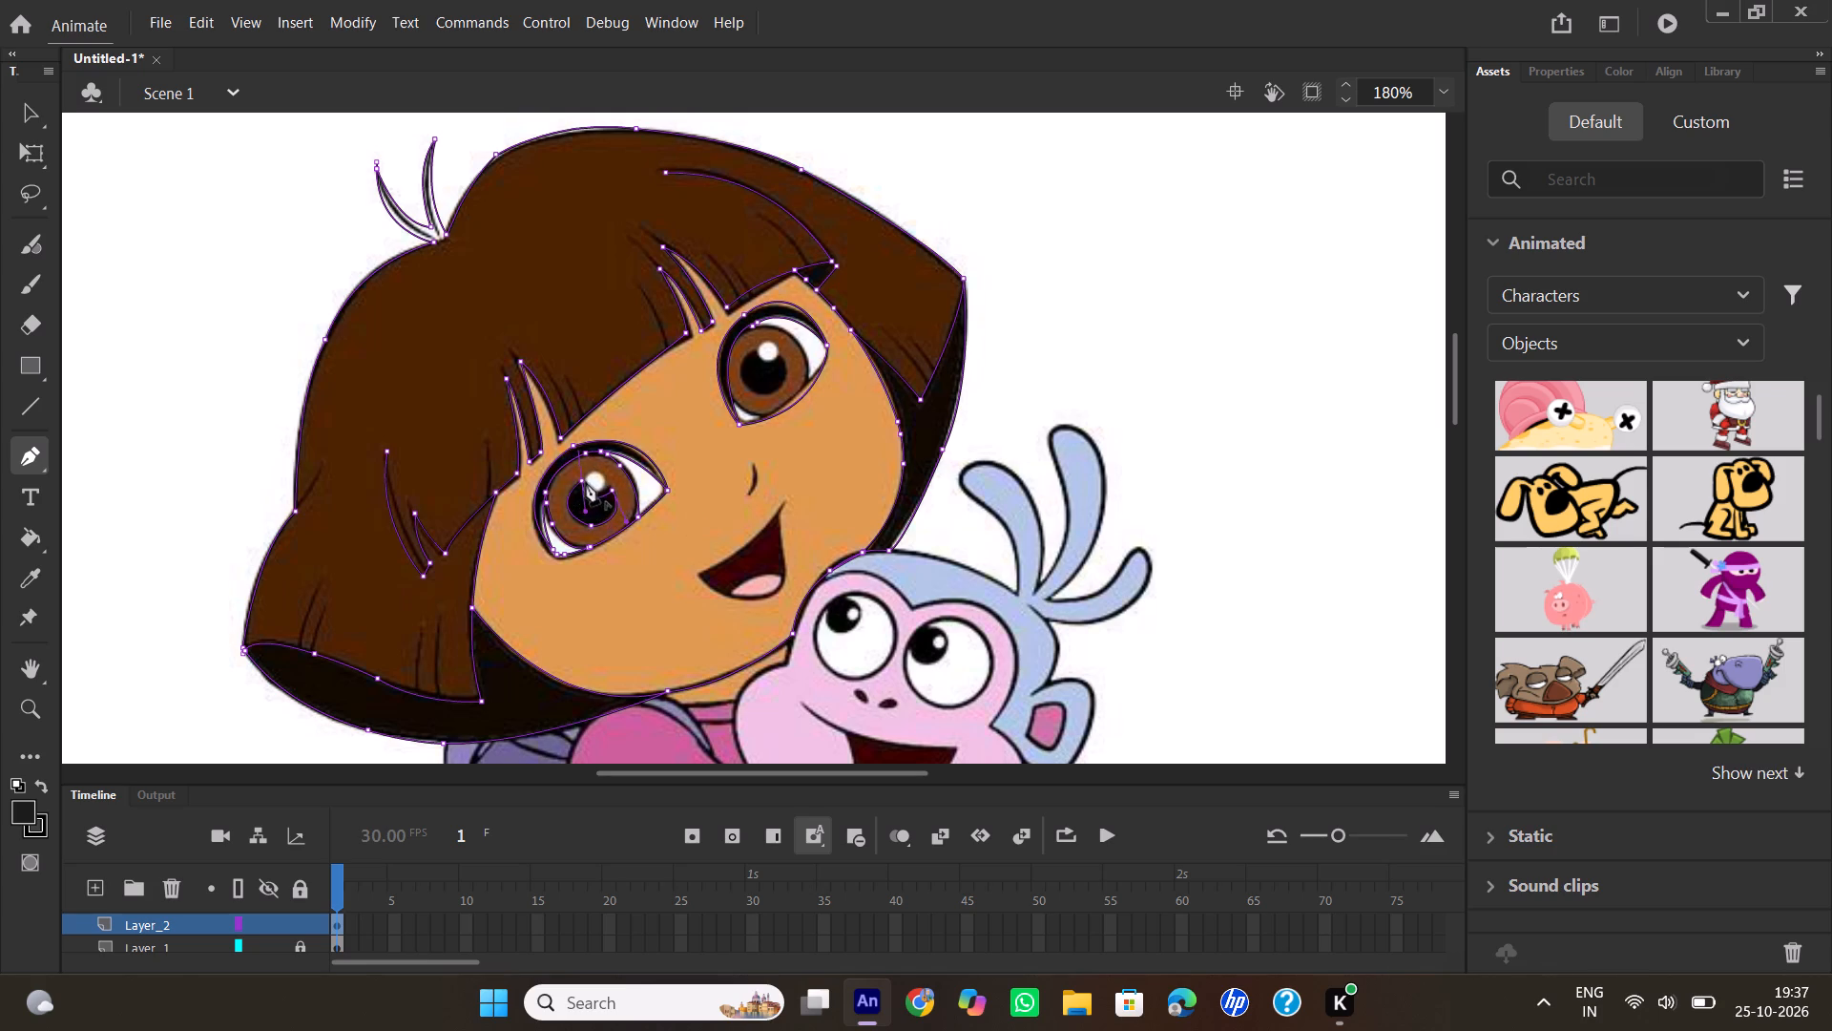
pyautogui.click(581, 481)
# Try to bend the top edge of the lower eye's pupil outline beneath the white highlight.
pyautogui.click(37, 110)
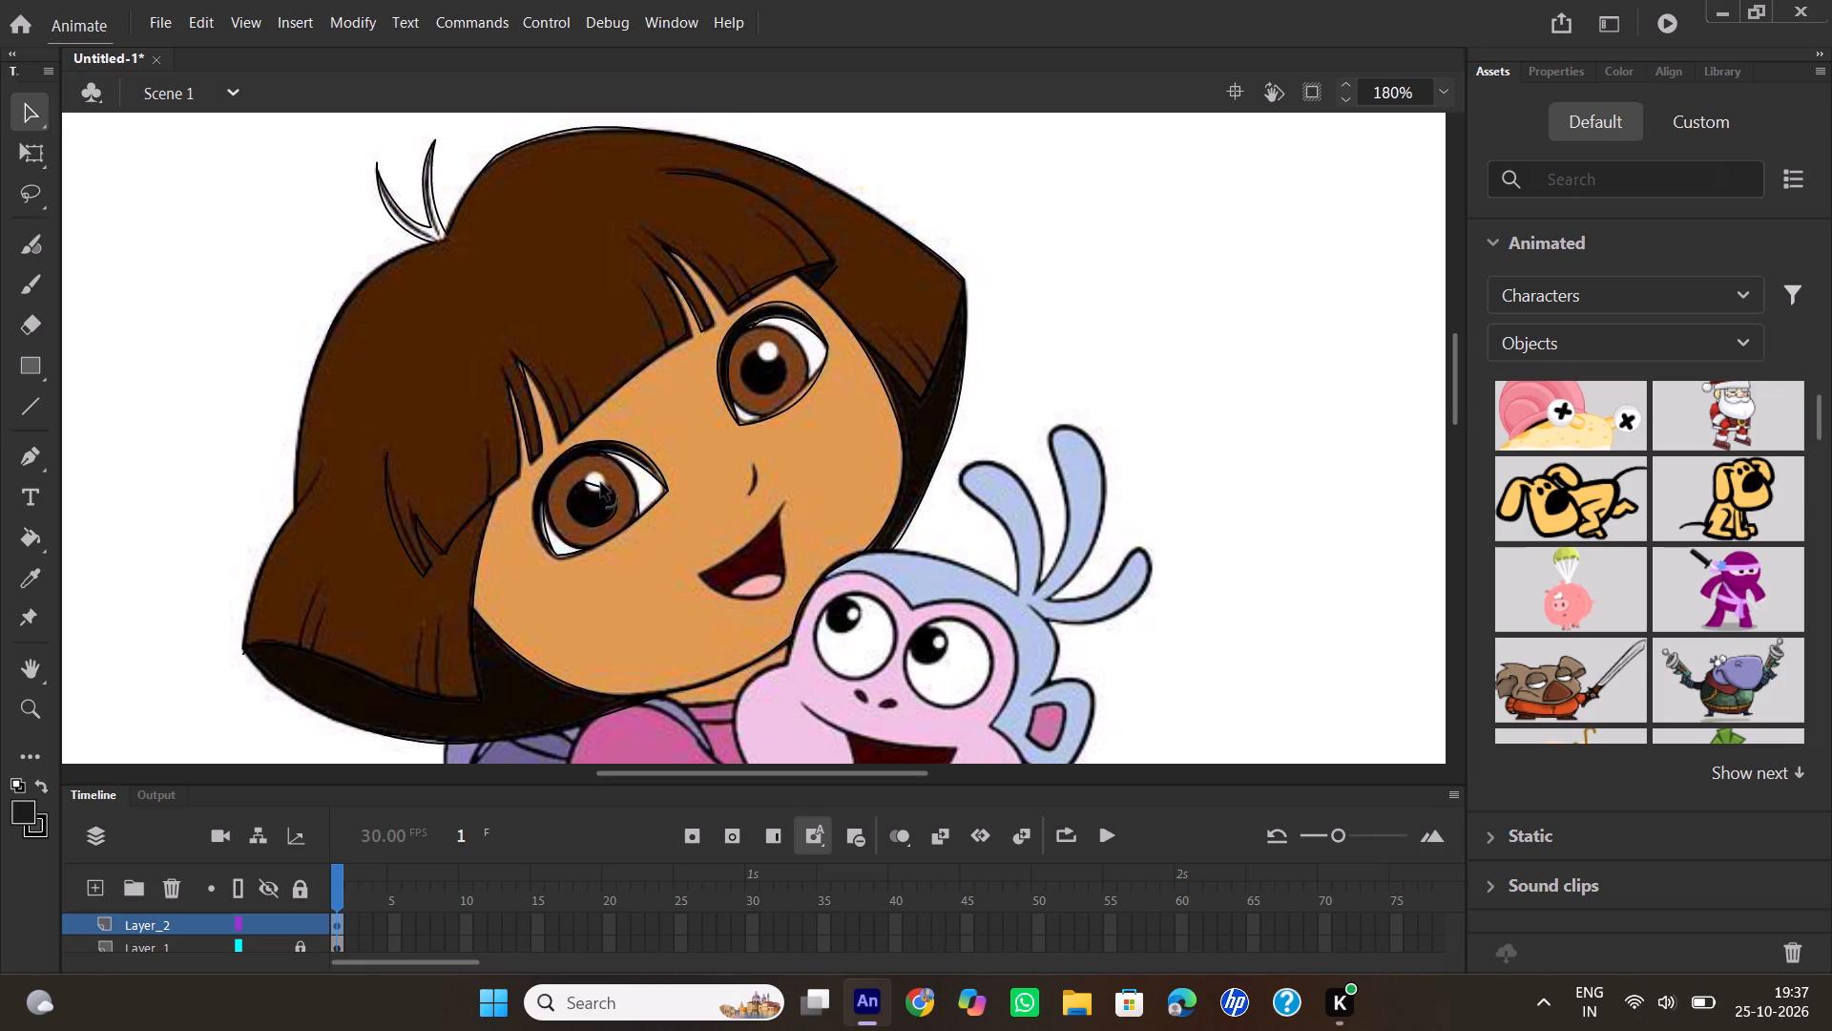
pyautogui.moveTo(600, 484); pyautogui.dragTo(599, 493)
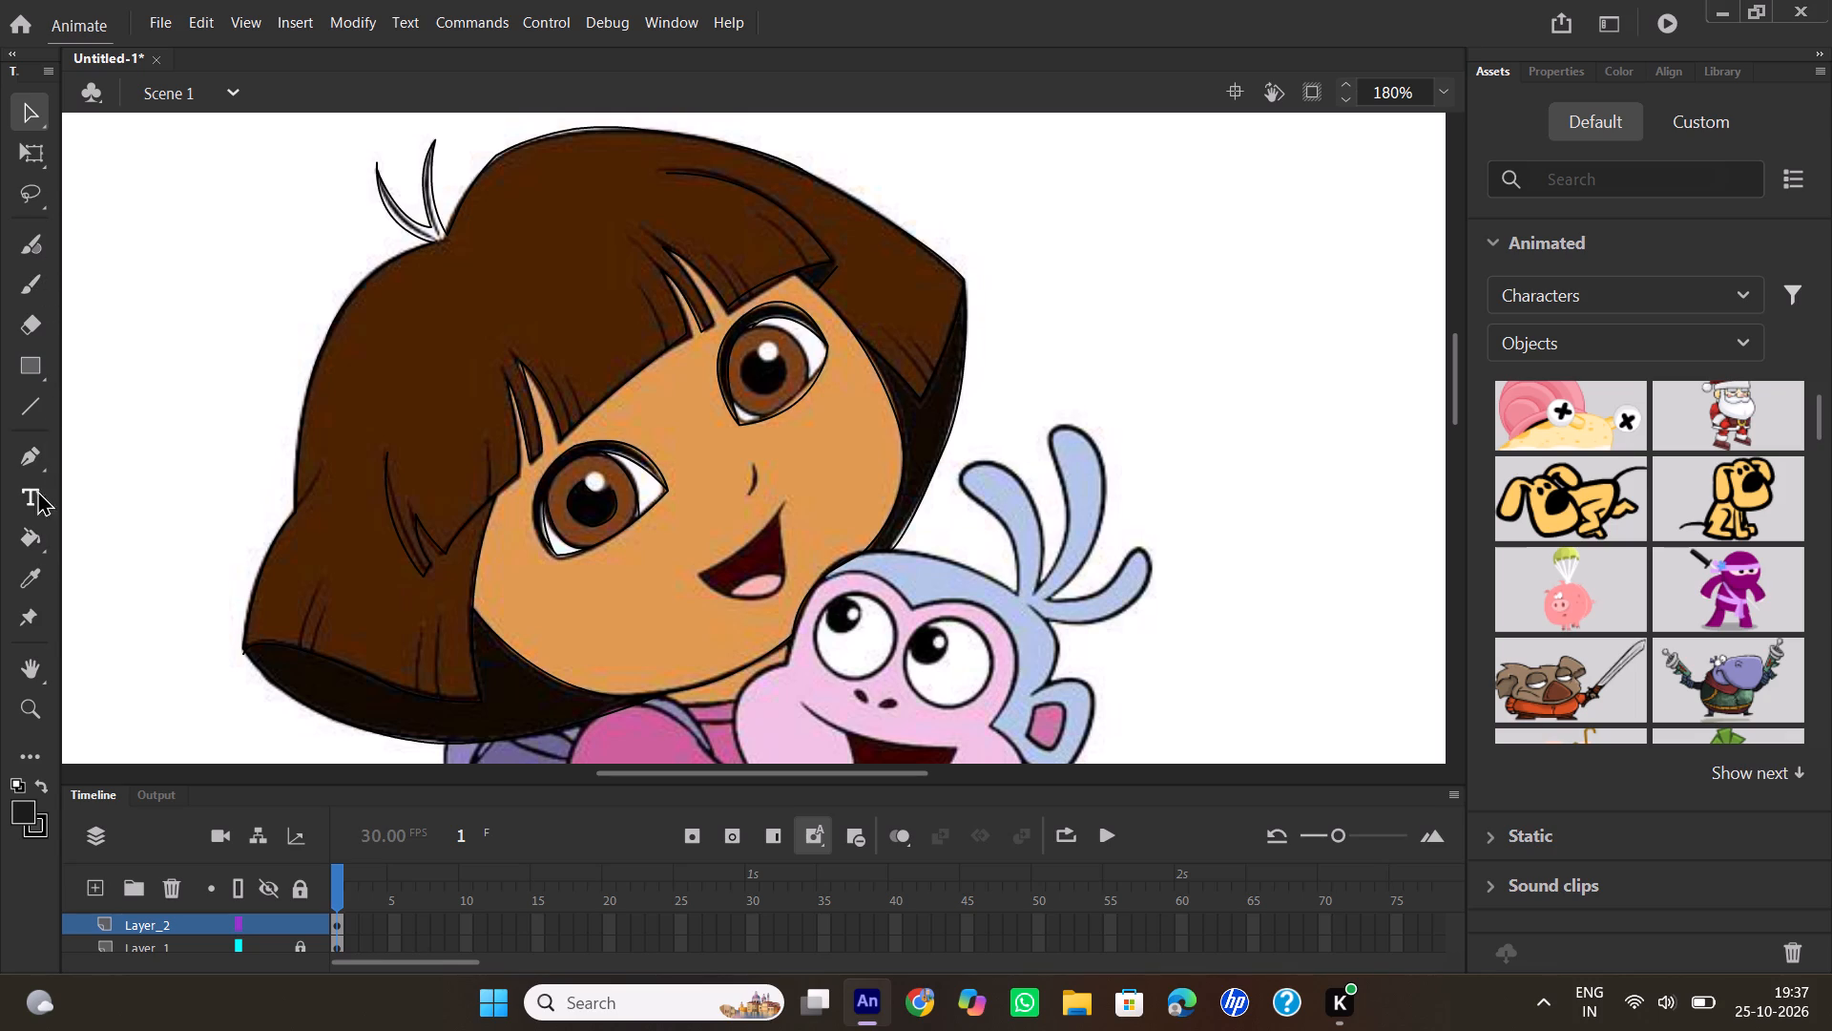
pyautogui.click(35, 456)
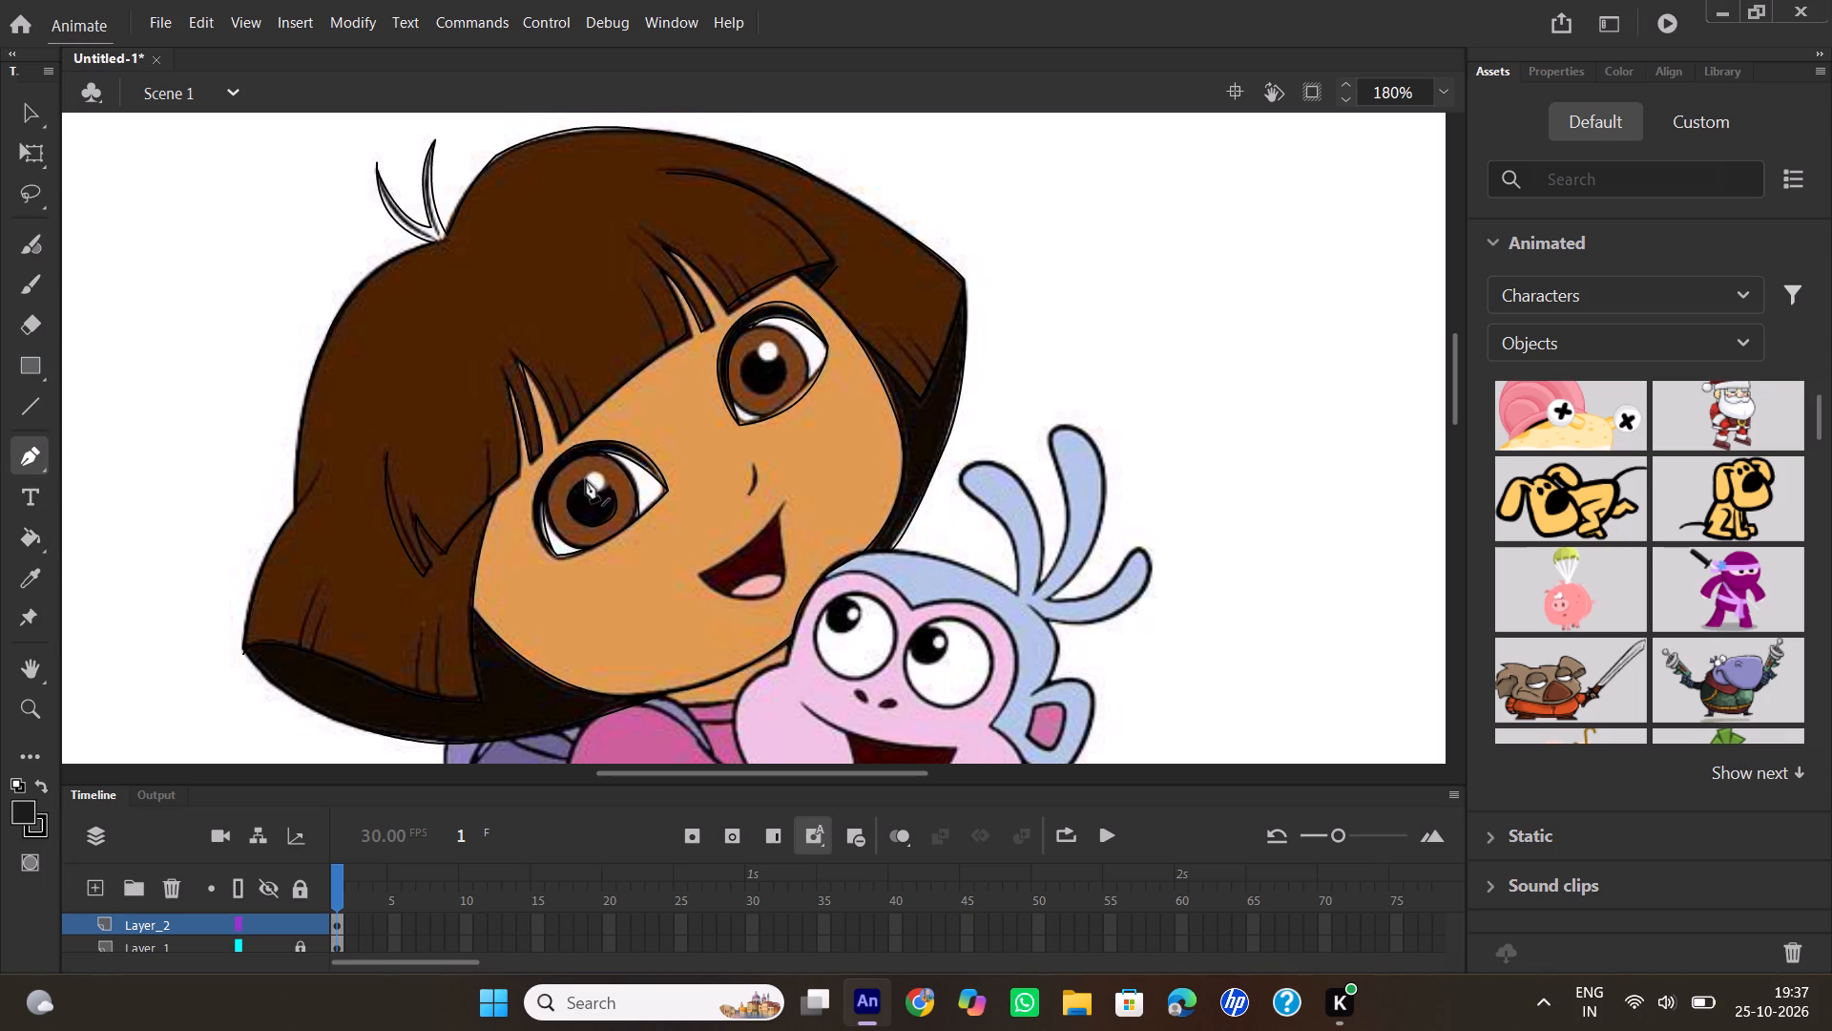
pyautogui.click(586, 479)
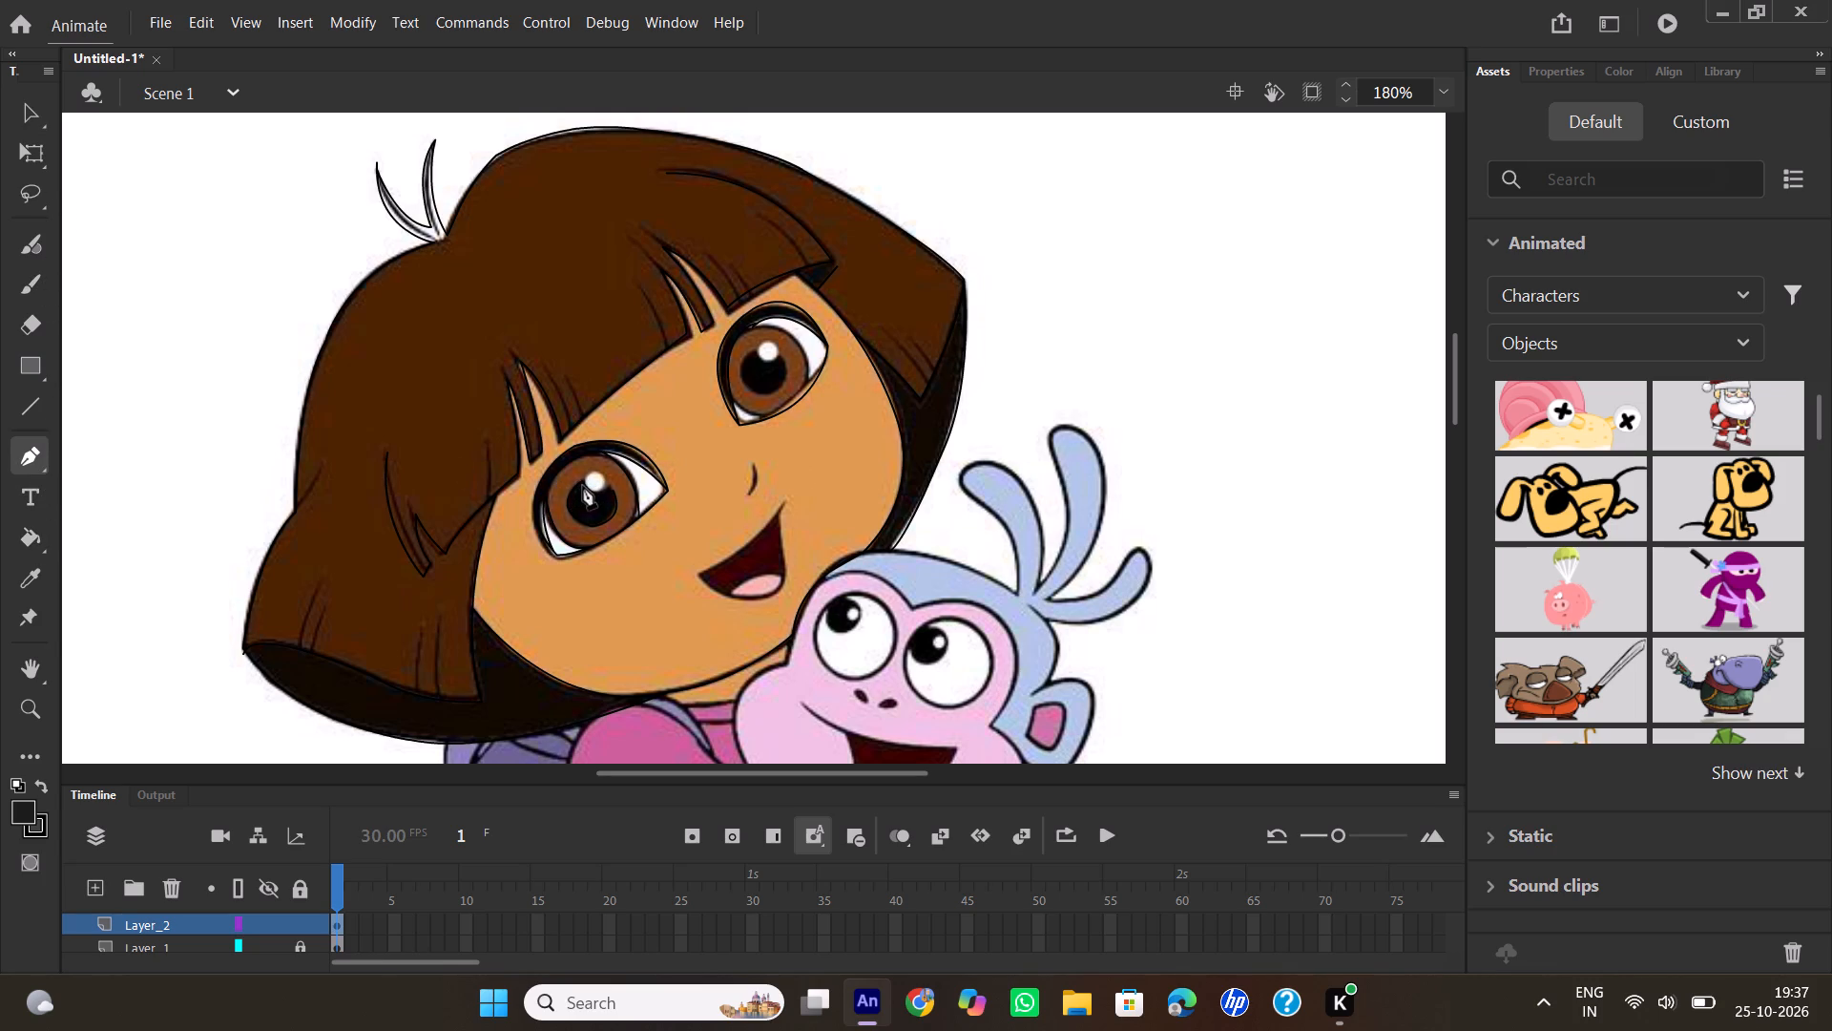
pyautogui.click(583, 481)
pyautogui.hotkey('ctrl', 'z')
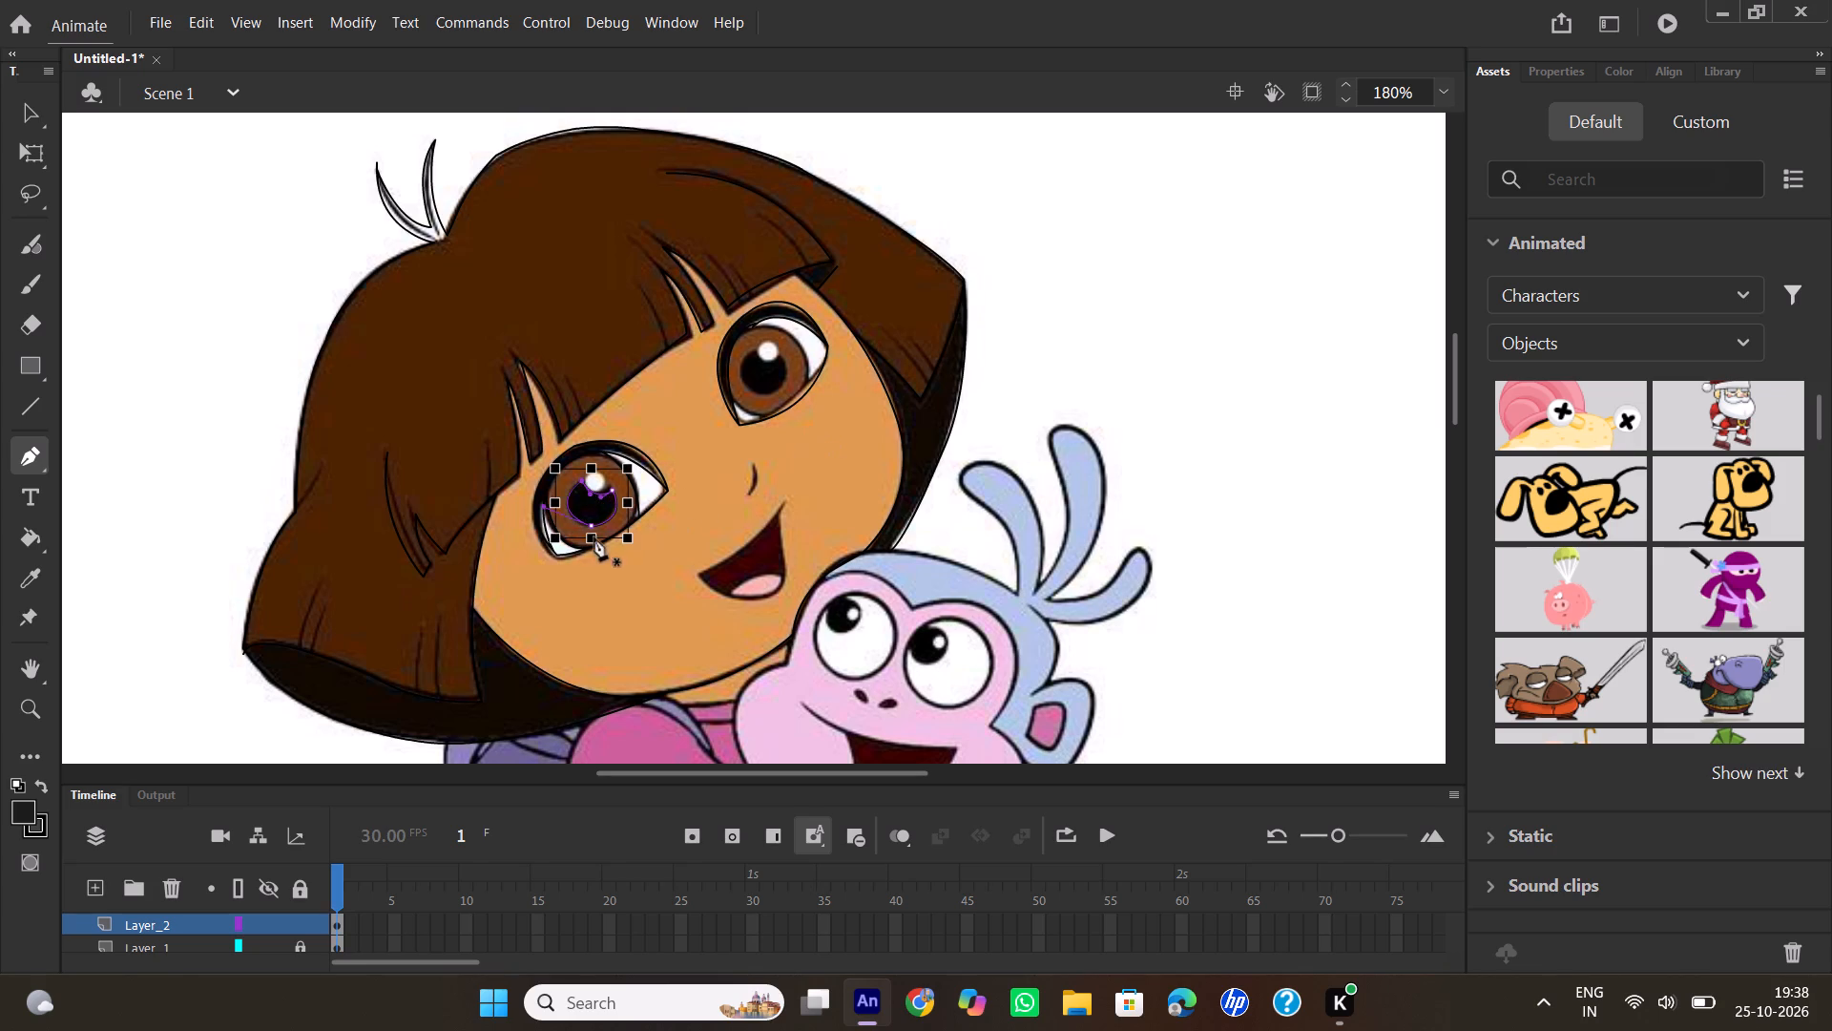
# Bend the top edge of the lower eye's pupil outline down around the underside of the white highlight.
pyautogui.click(36, 127)
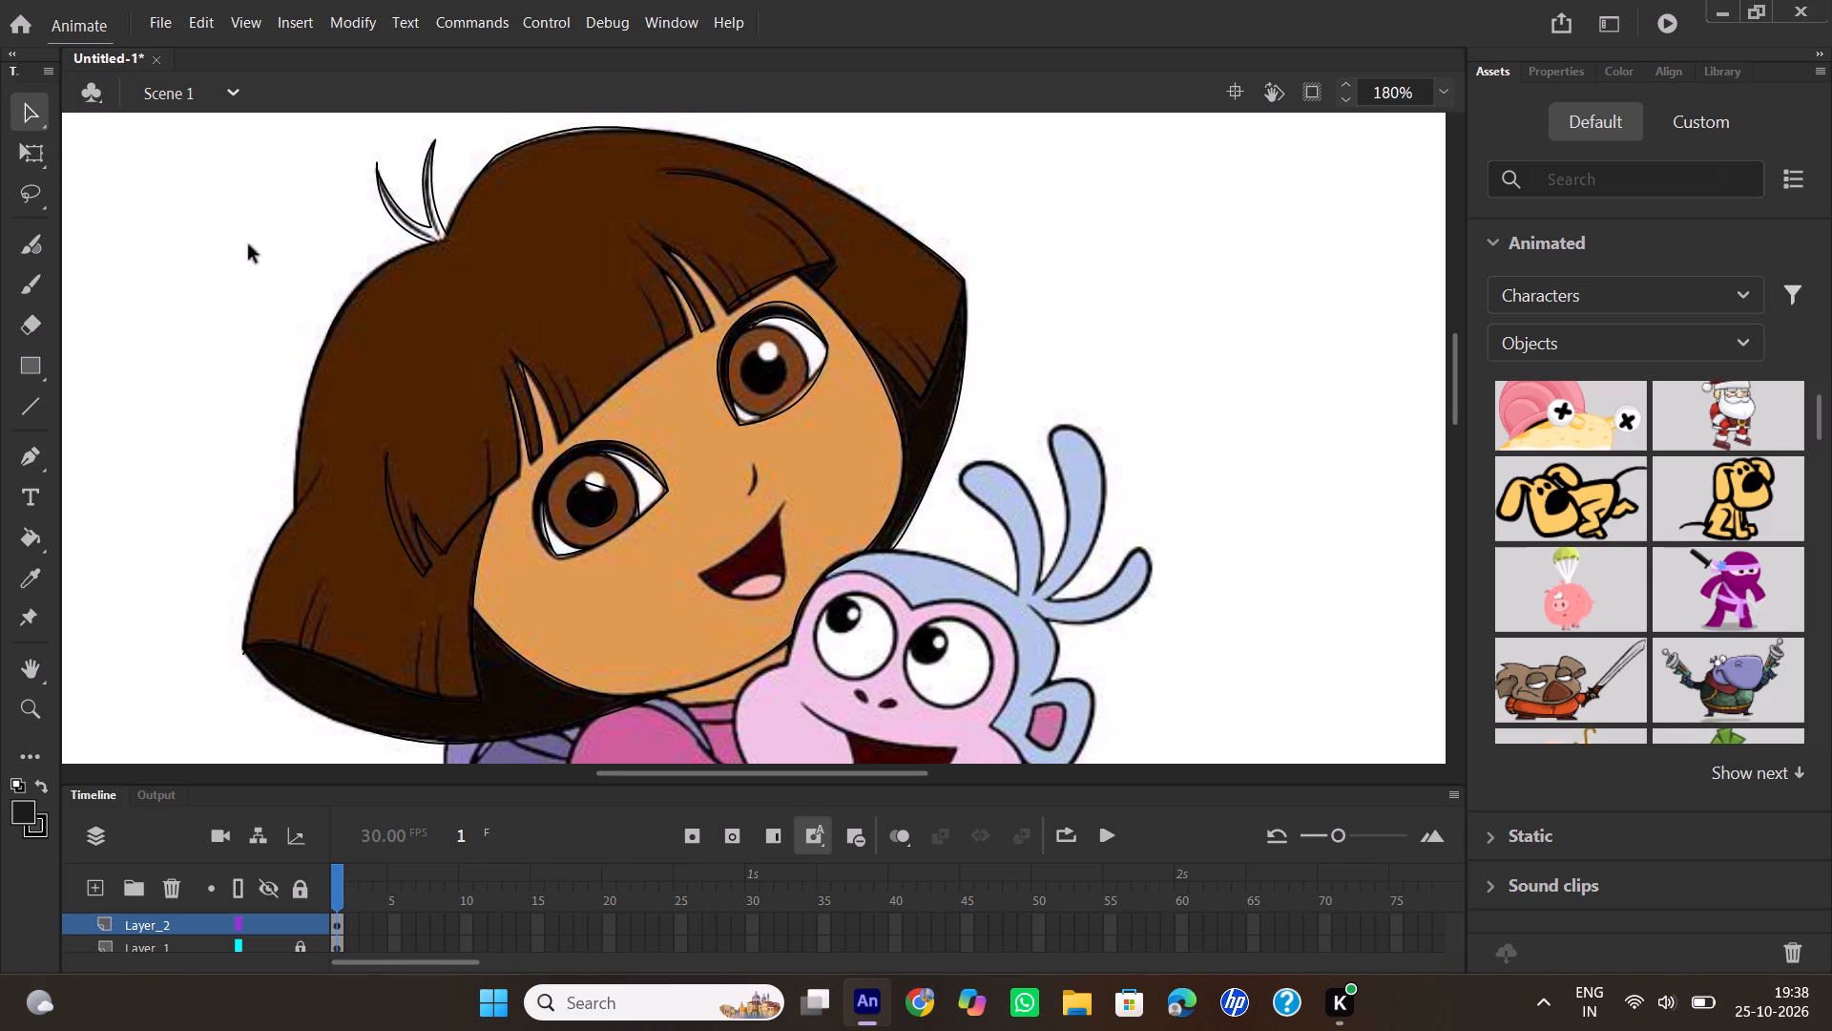
pyautogui.moveTo(594, 484); pyautogui.dragTo(594, 493)
# Draw a curve over the white highlight of Dora's lower eye, from one side of the pupil's top to the other.
pyautogui.click(48, 468)
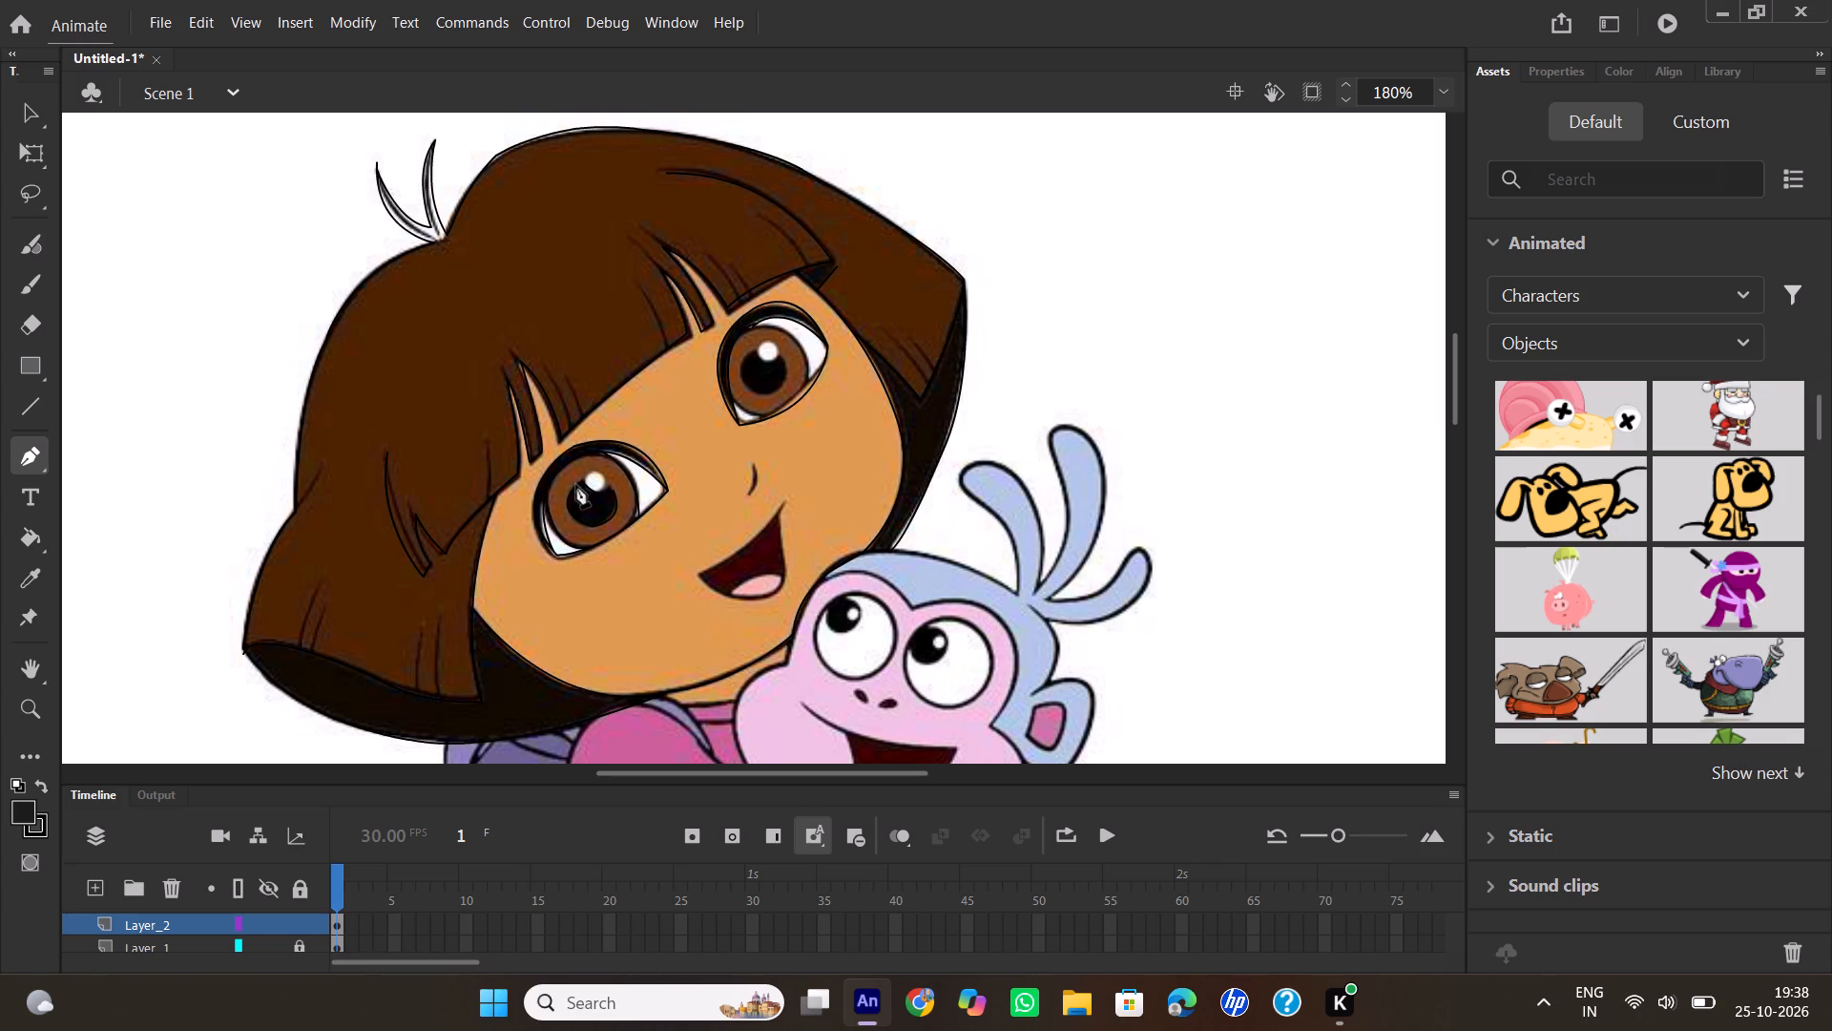
pyautogui.click(577, 490)
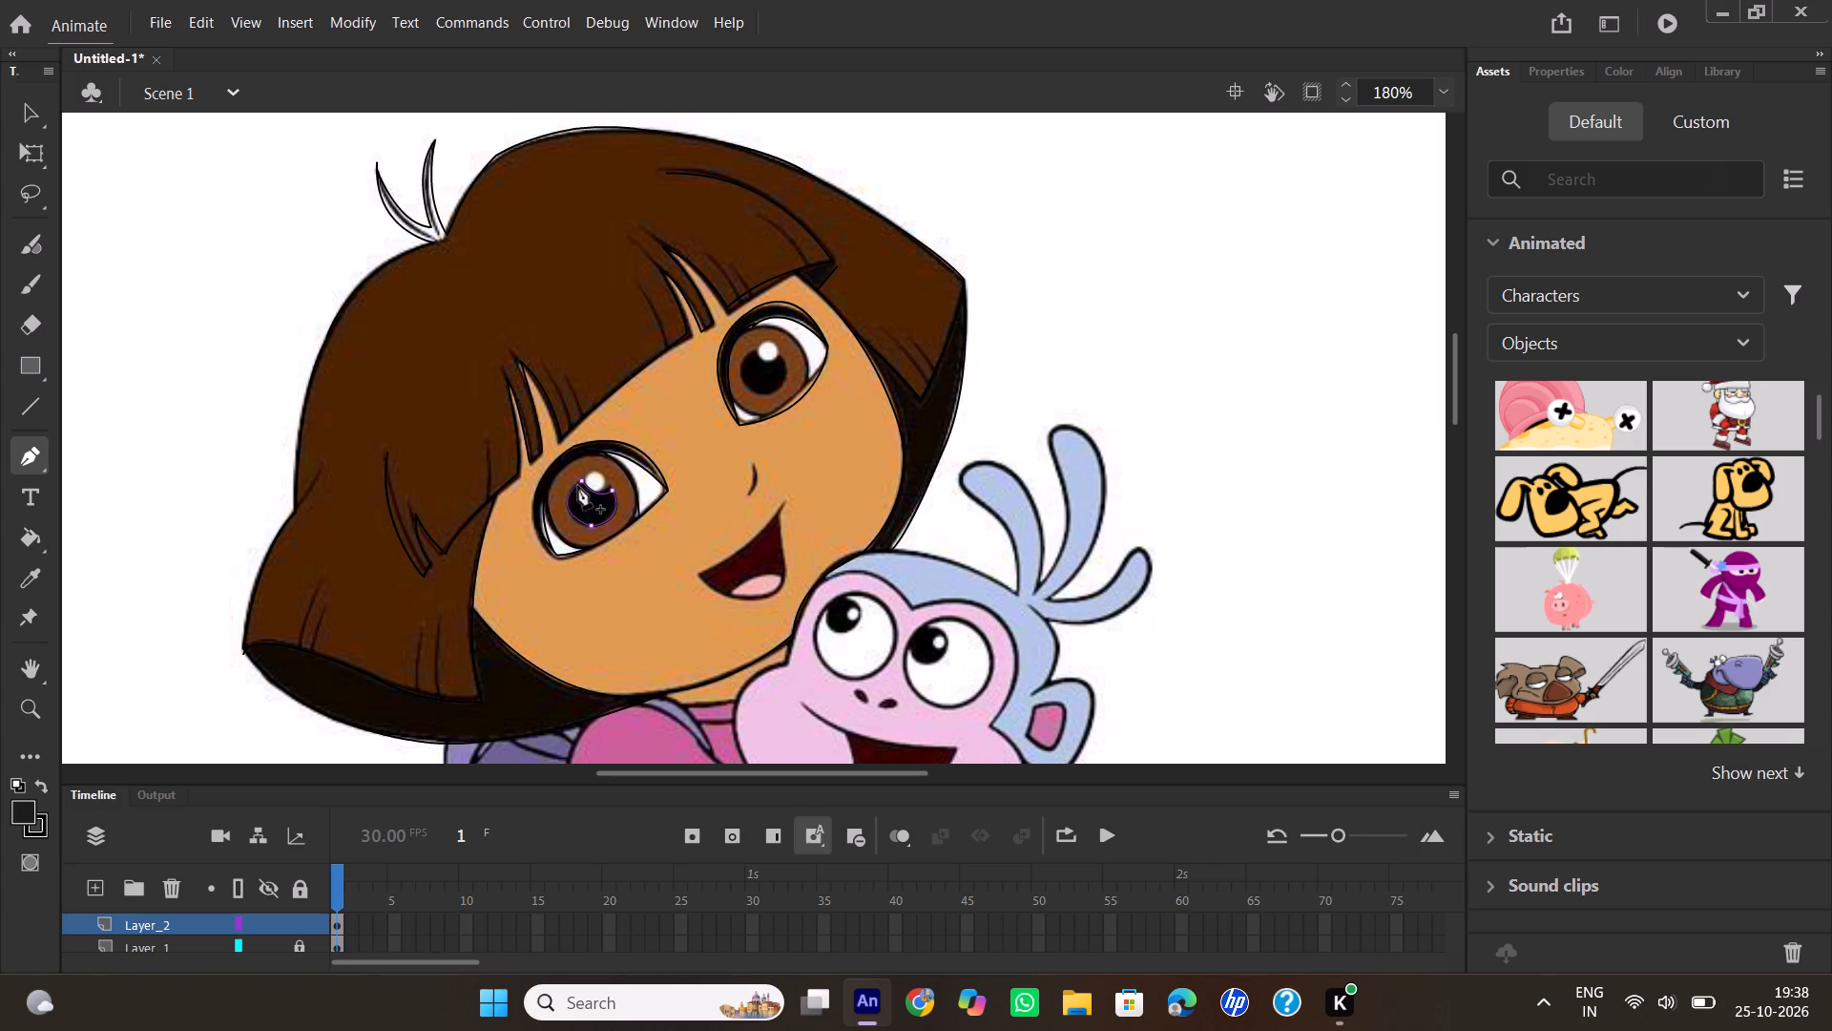
pyautogui.click(578, 486)
pyautogui.moveTo(614, 489); pyautogui.dragTo(614, 489)
pyautogui.moveTo(614, 489); pyautogui.dragTo(630, 526)
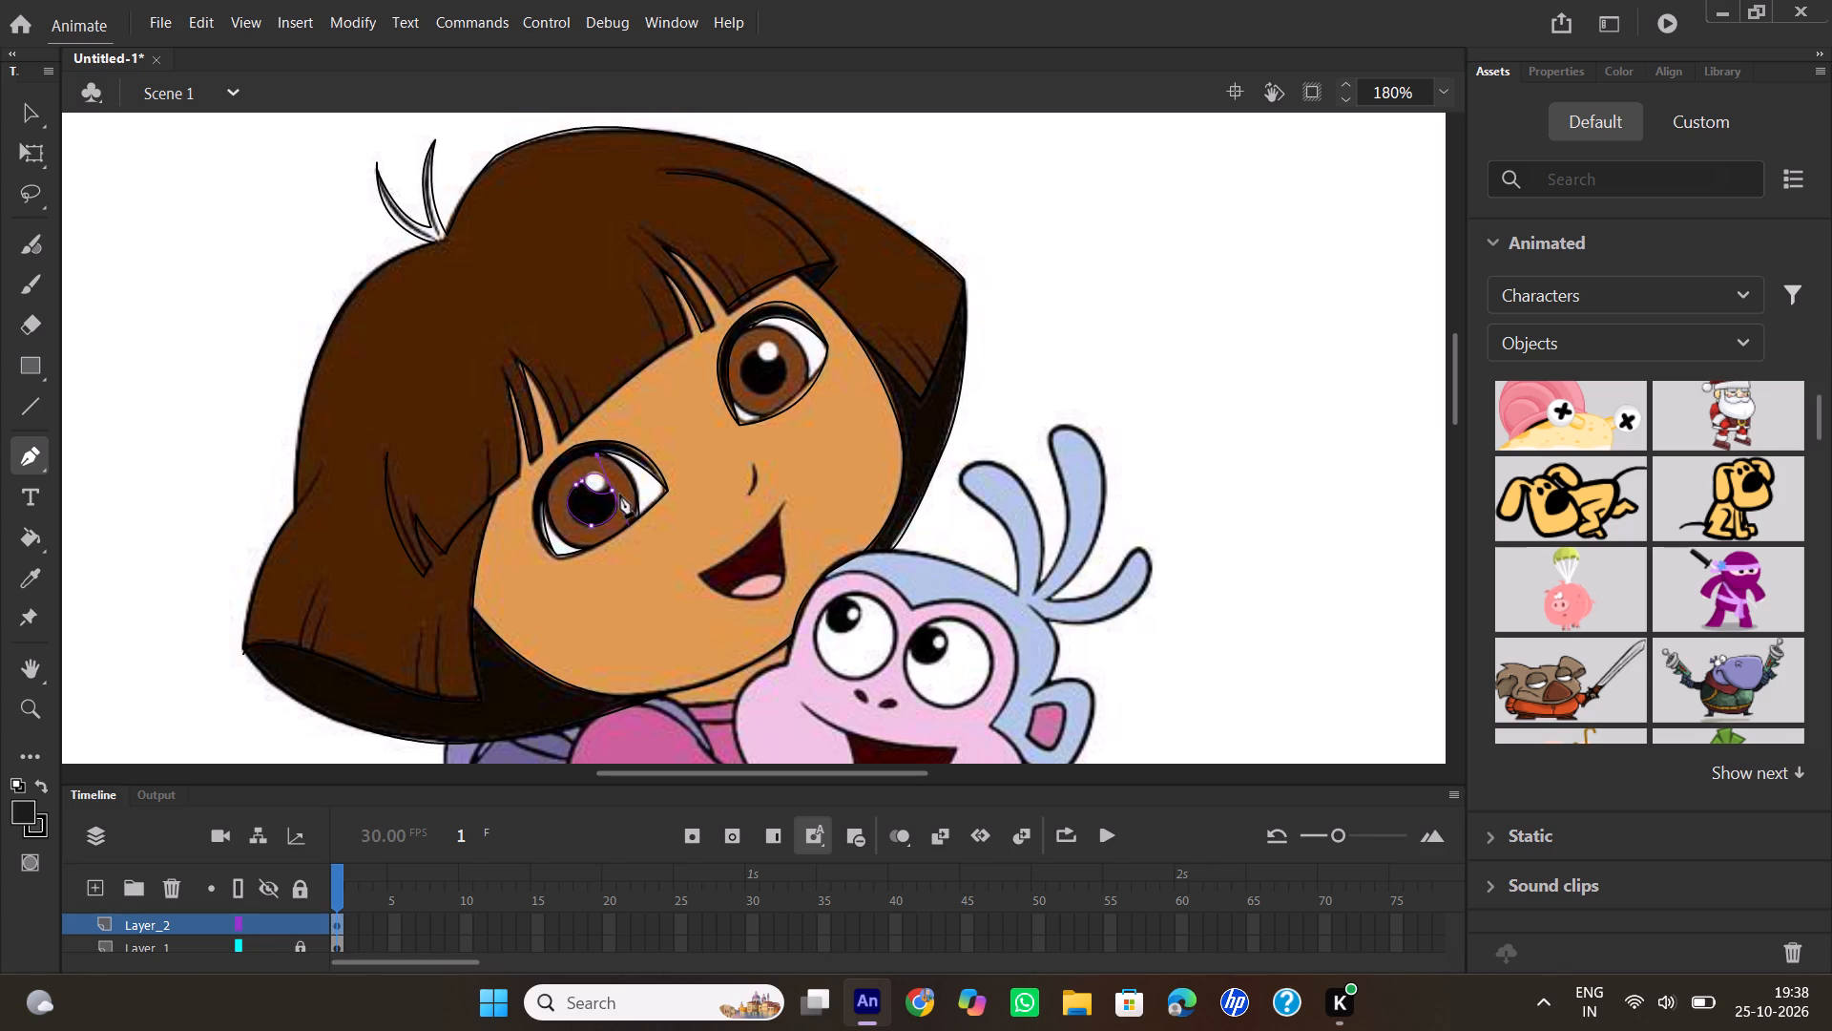
pyautogui.doubleClick(614, 492)
# Trace the brown iris of Dora's higher eye with one curve from its nose side around to its bottom.
pyautogui.click(728, 368)
pyautogui.moveTo(724, 366); pyautogui.dragTo(748, 404)
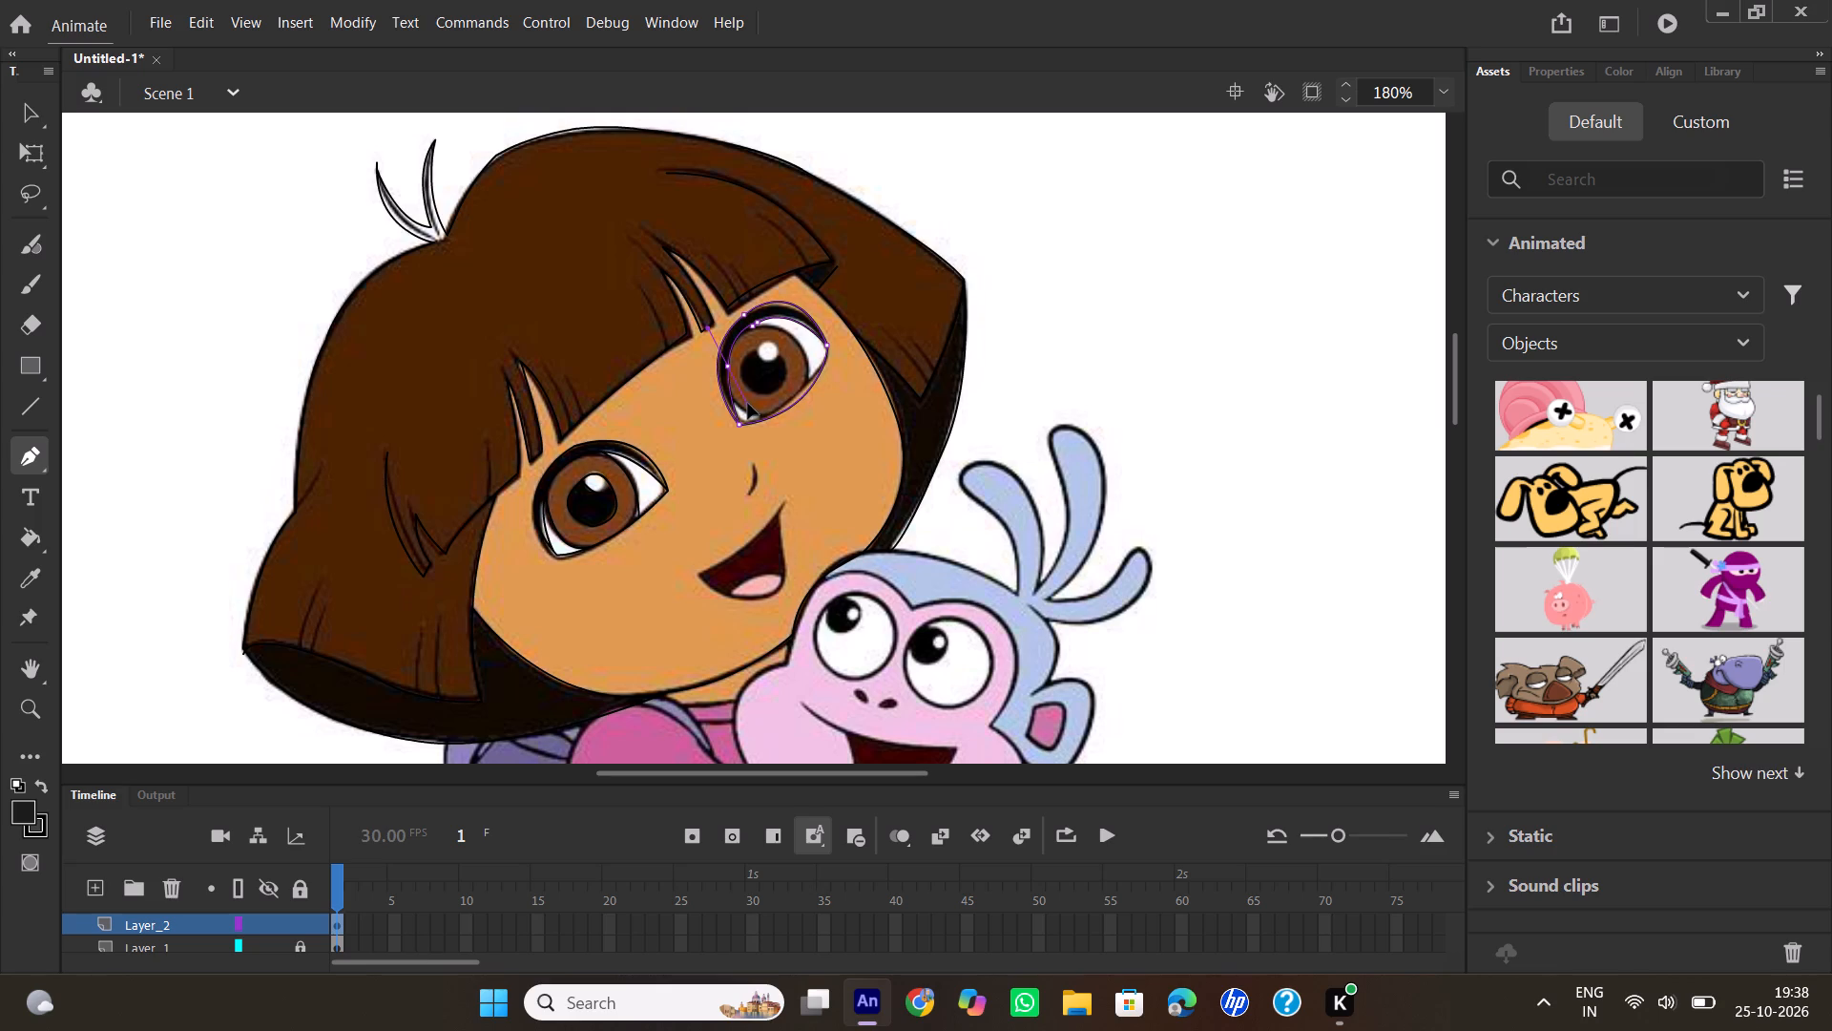
pyautogui.moveTo(748, 404); pyautogui.dragTo(756, 414)
pyautogui.moveTo(781, 411); pyautogui.dragTo(819, 423)
pyautogui.moveTo(819, 423); pyautogui.dragTo(862, 411)
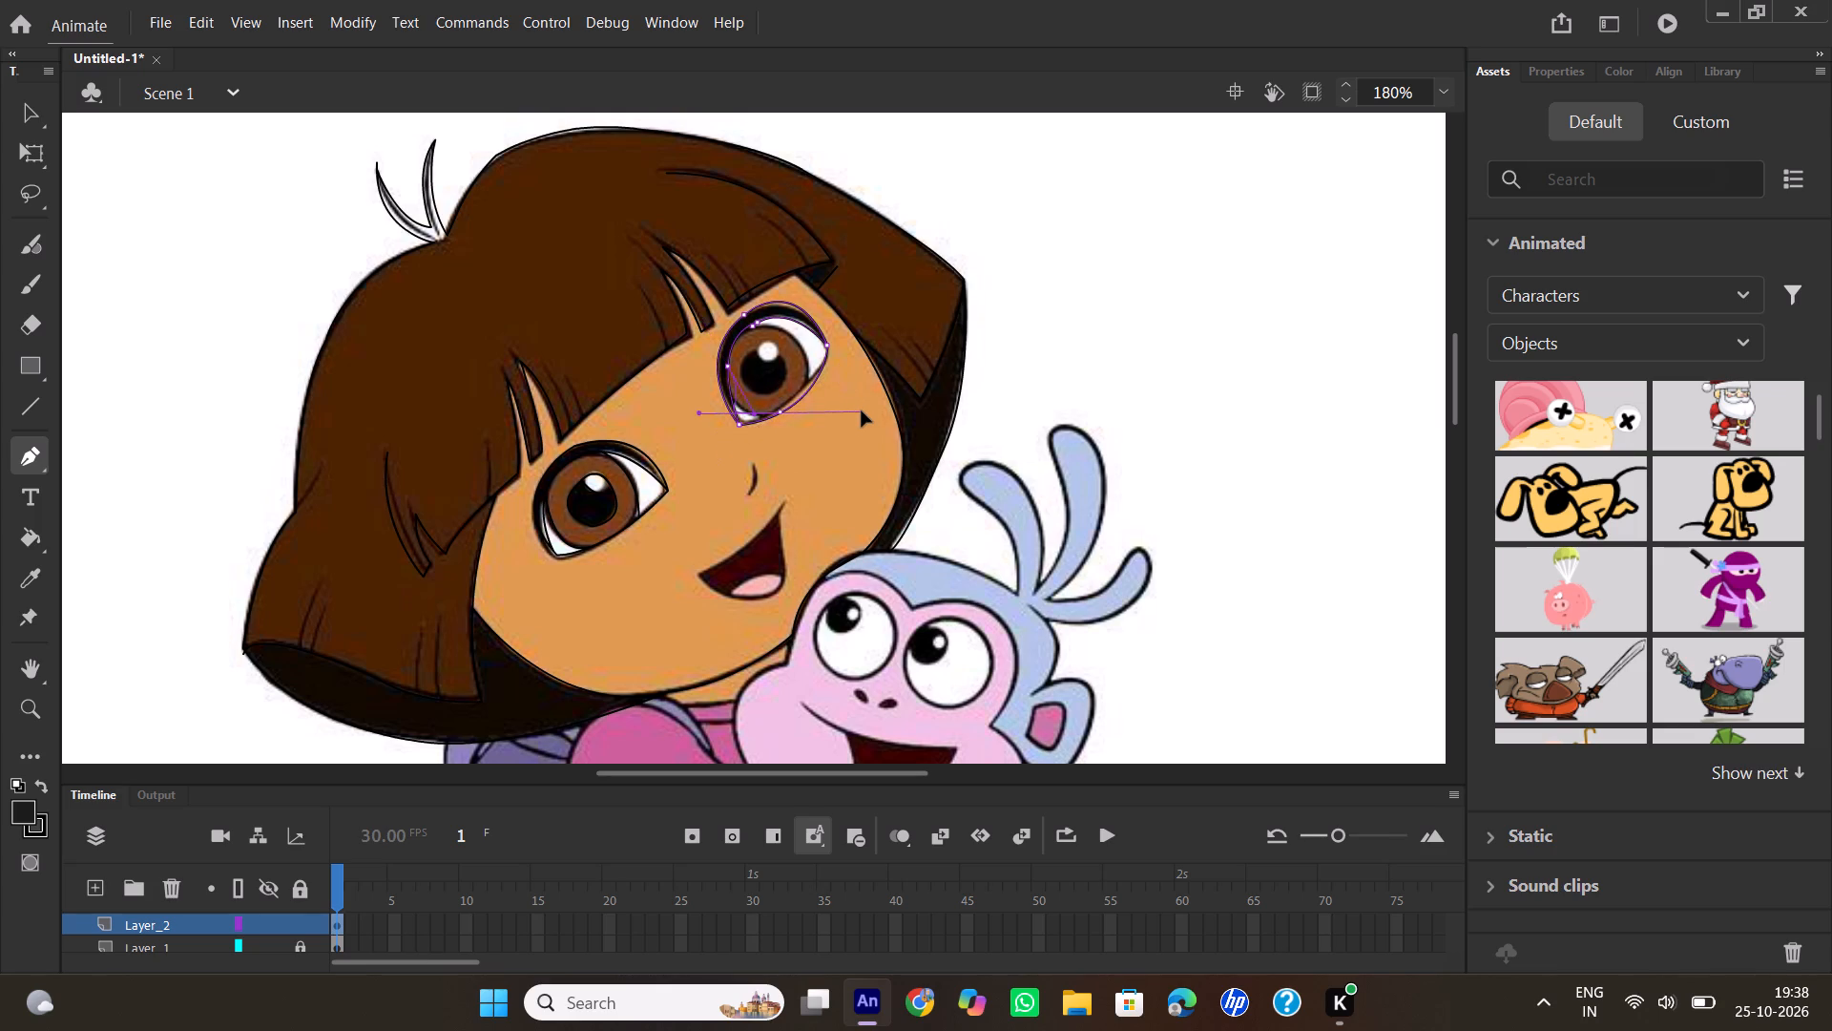
pyautogui.moveTo(862, 411); pyautogui.dragTo(846, 424)
pyautogui.doubleClick(784, 414)
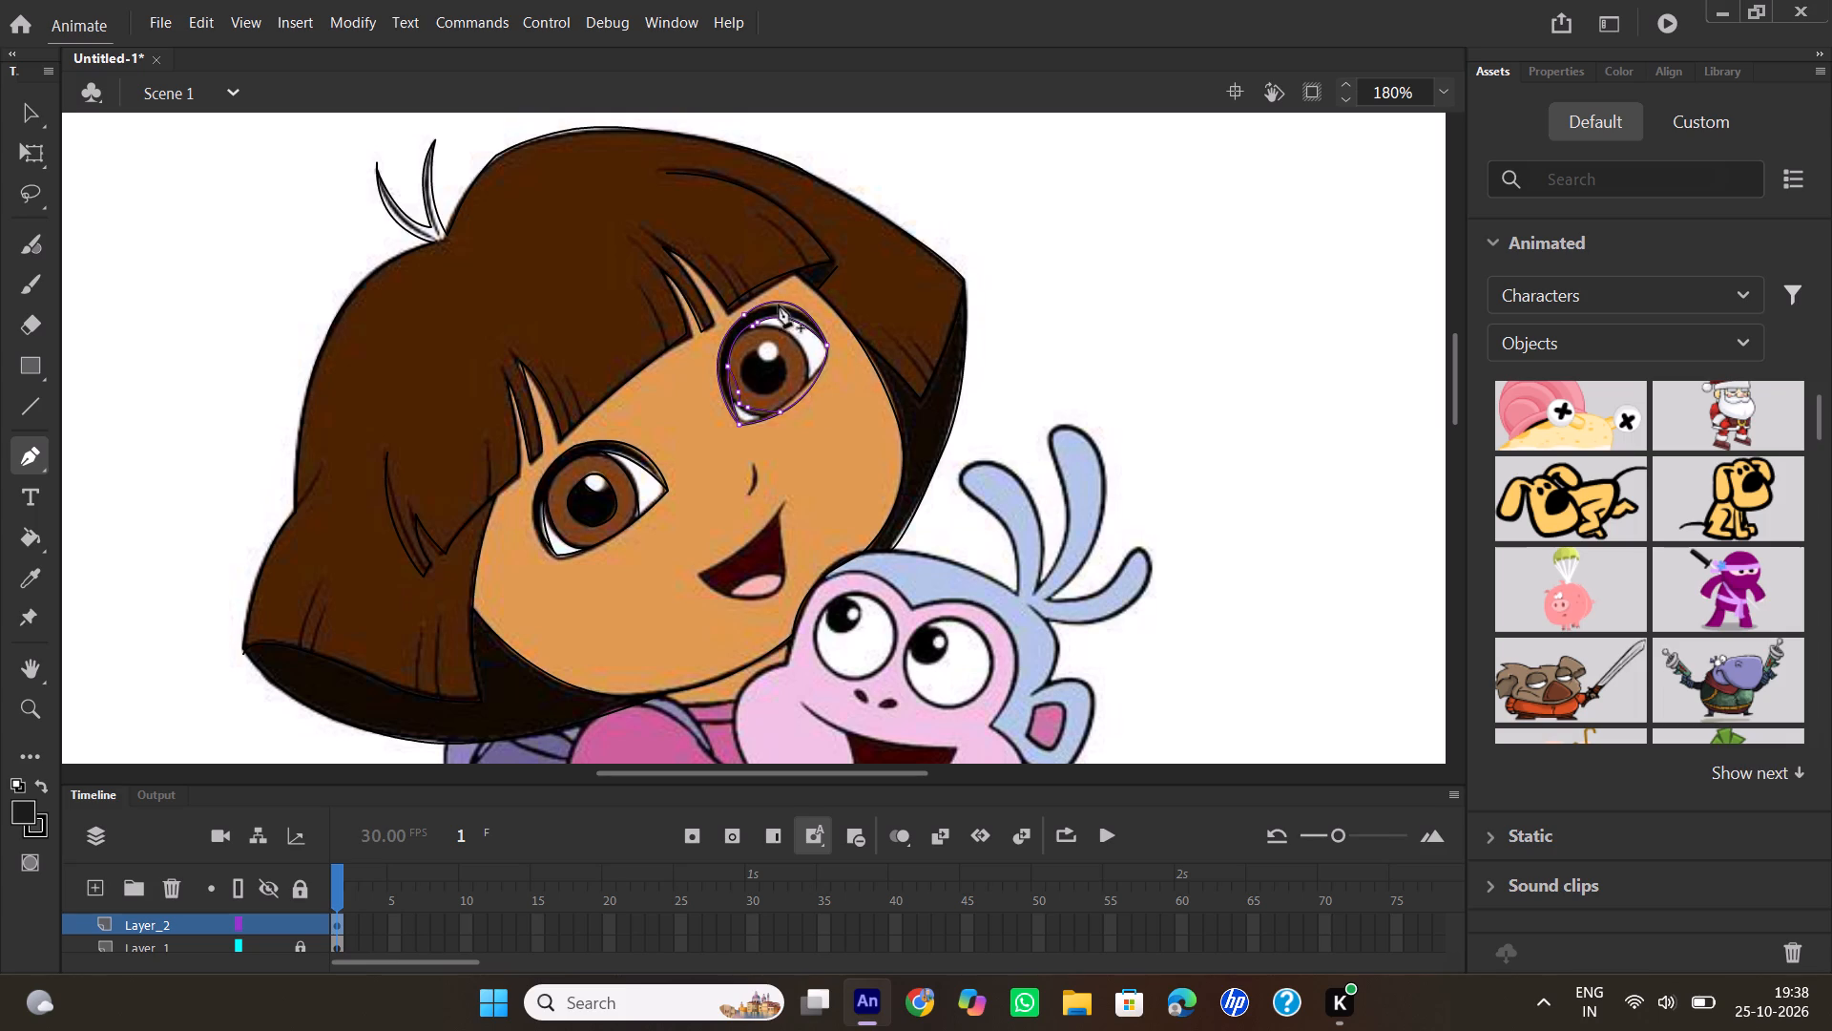
# Trace the outer side of the higher eye's iris with a curve running up to the top of the iris.
pyautogui.click(760, 326)
pyautogui.moveTo(809, 379); pyautogui.dragTo(812, 420)
pyautogui.moveTo(763, 323); pyautogui.dragTo(693, 316)
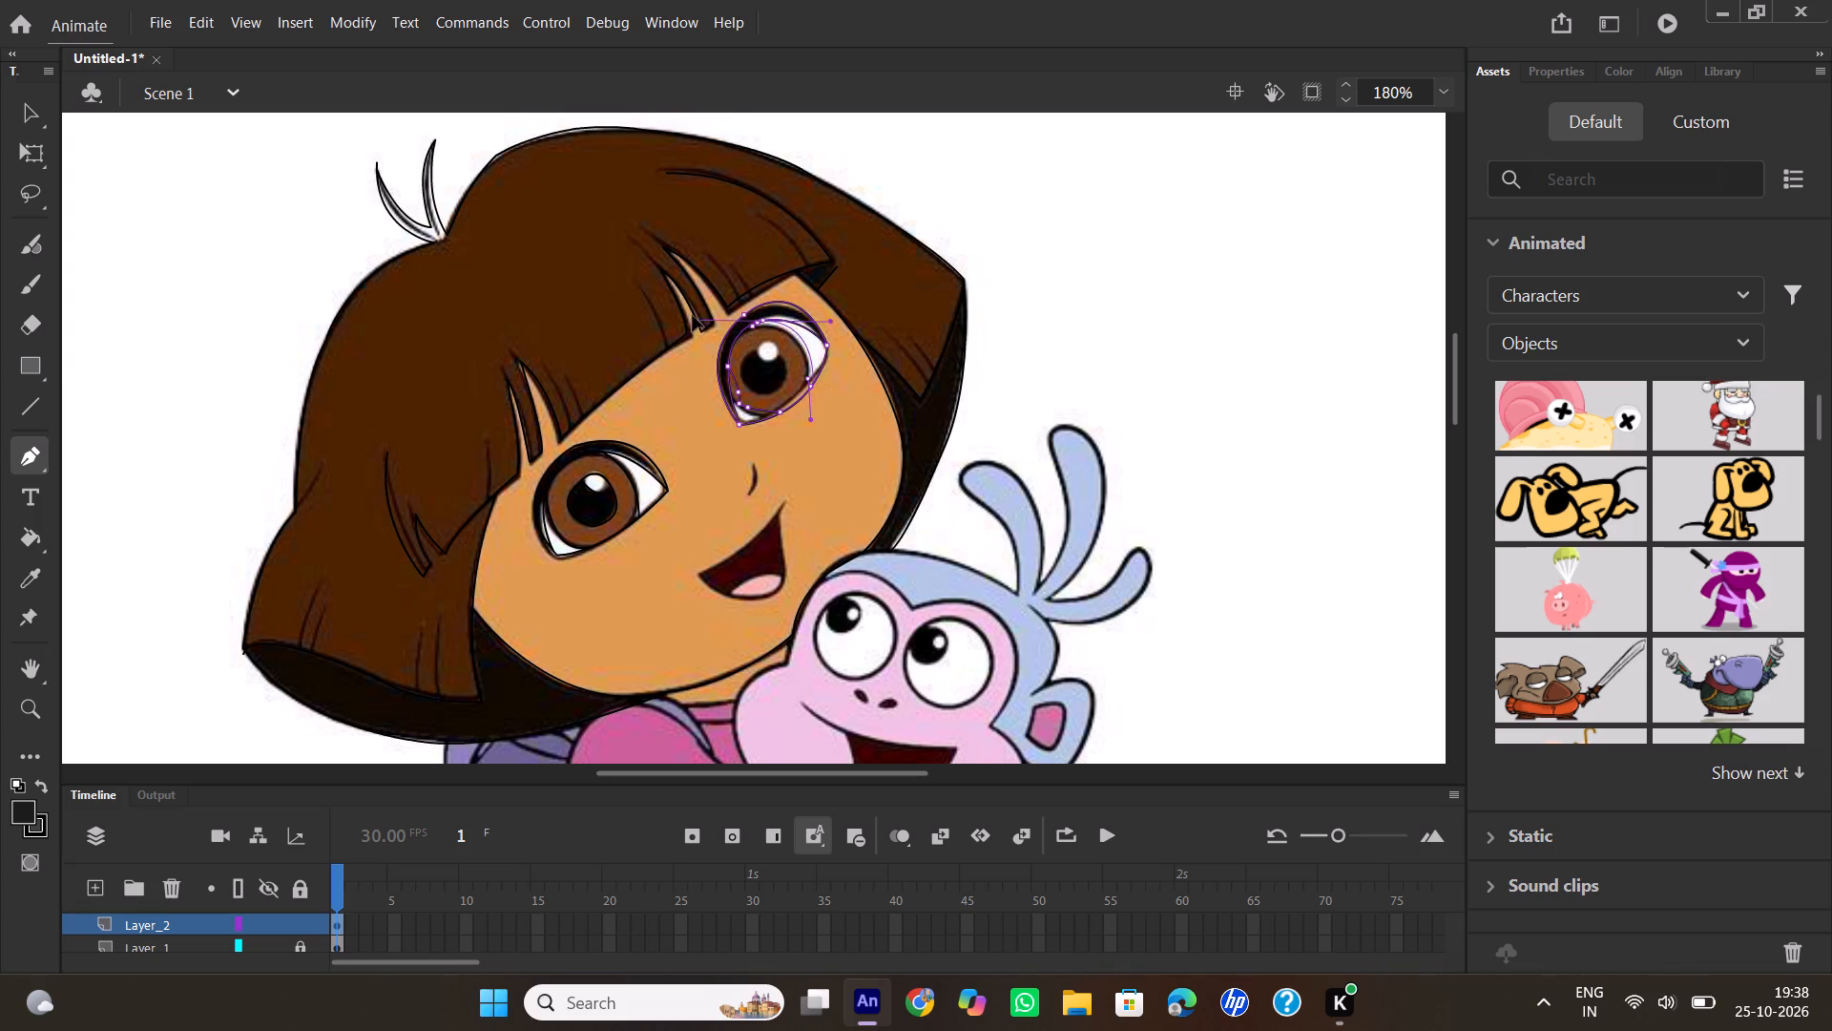
pyautogui.moveTo(693, 316); pyautogui.dragTo(689, 308)
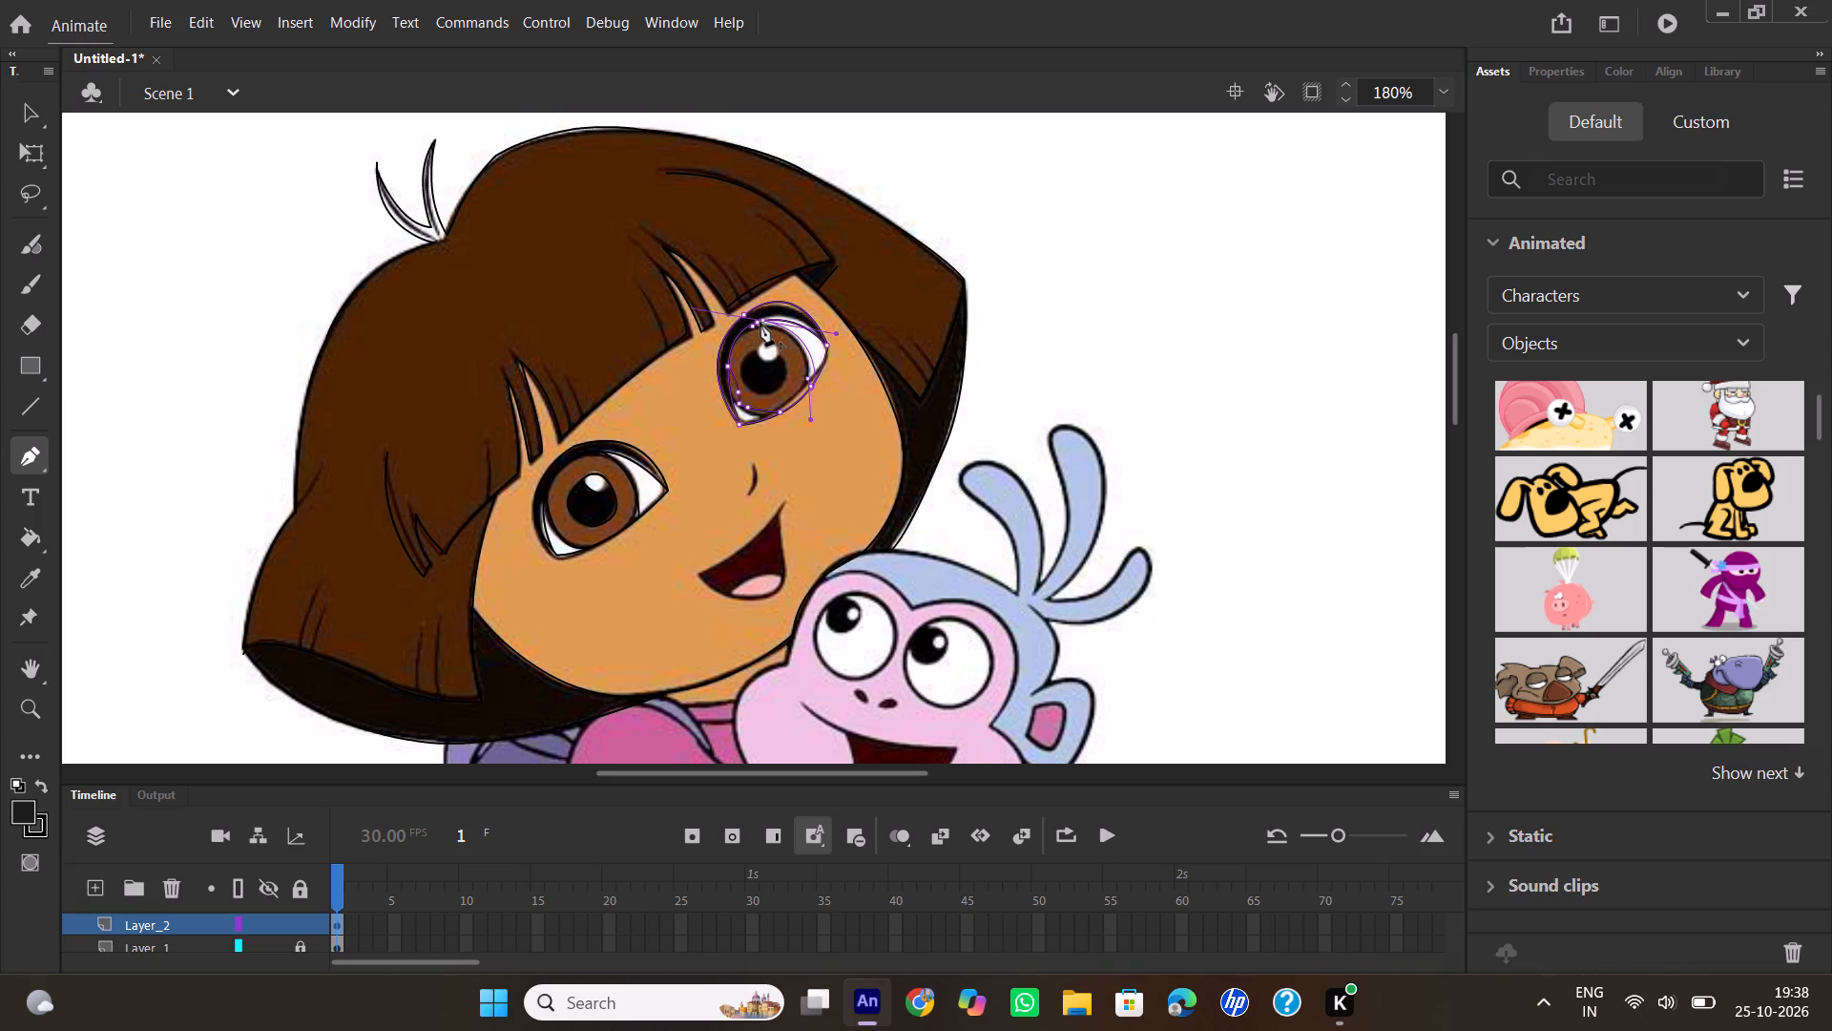
pyautogui.doubleClick(760, 323)
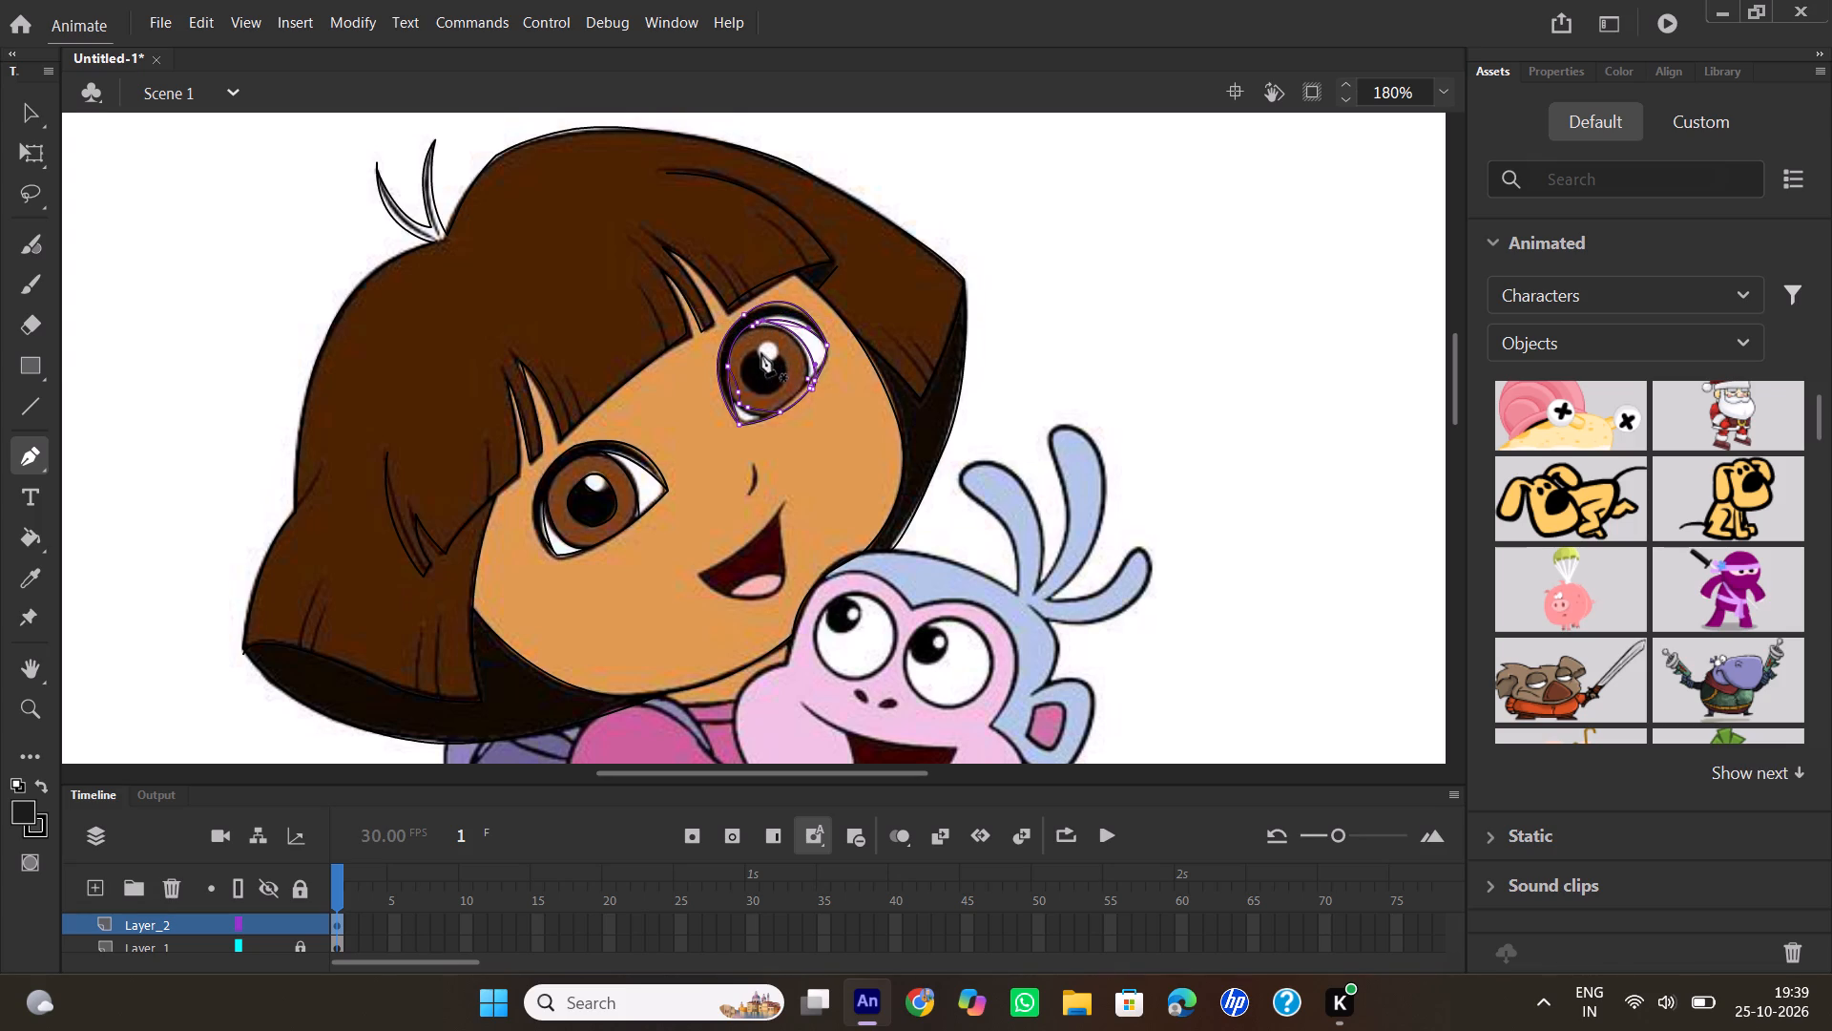
# Outline the black pupil of Dora's higher eye with curves around its bottom, up the outer side and over the white highlight.
pyautogui.click(759, 349)
pyautogui.moveTo(761, 392); pyautogui.dragTo(799, 408)
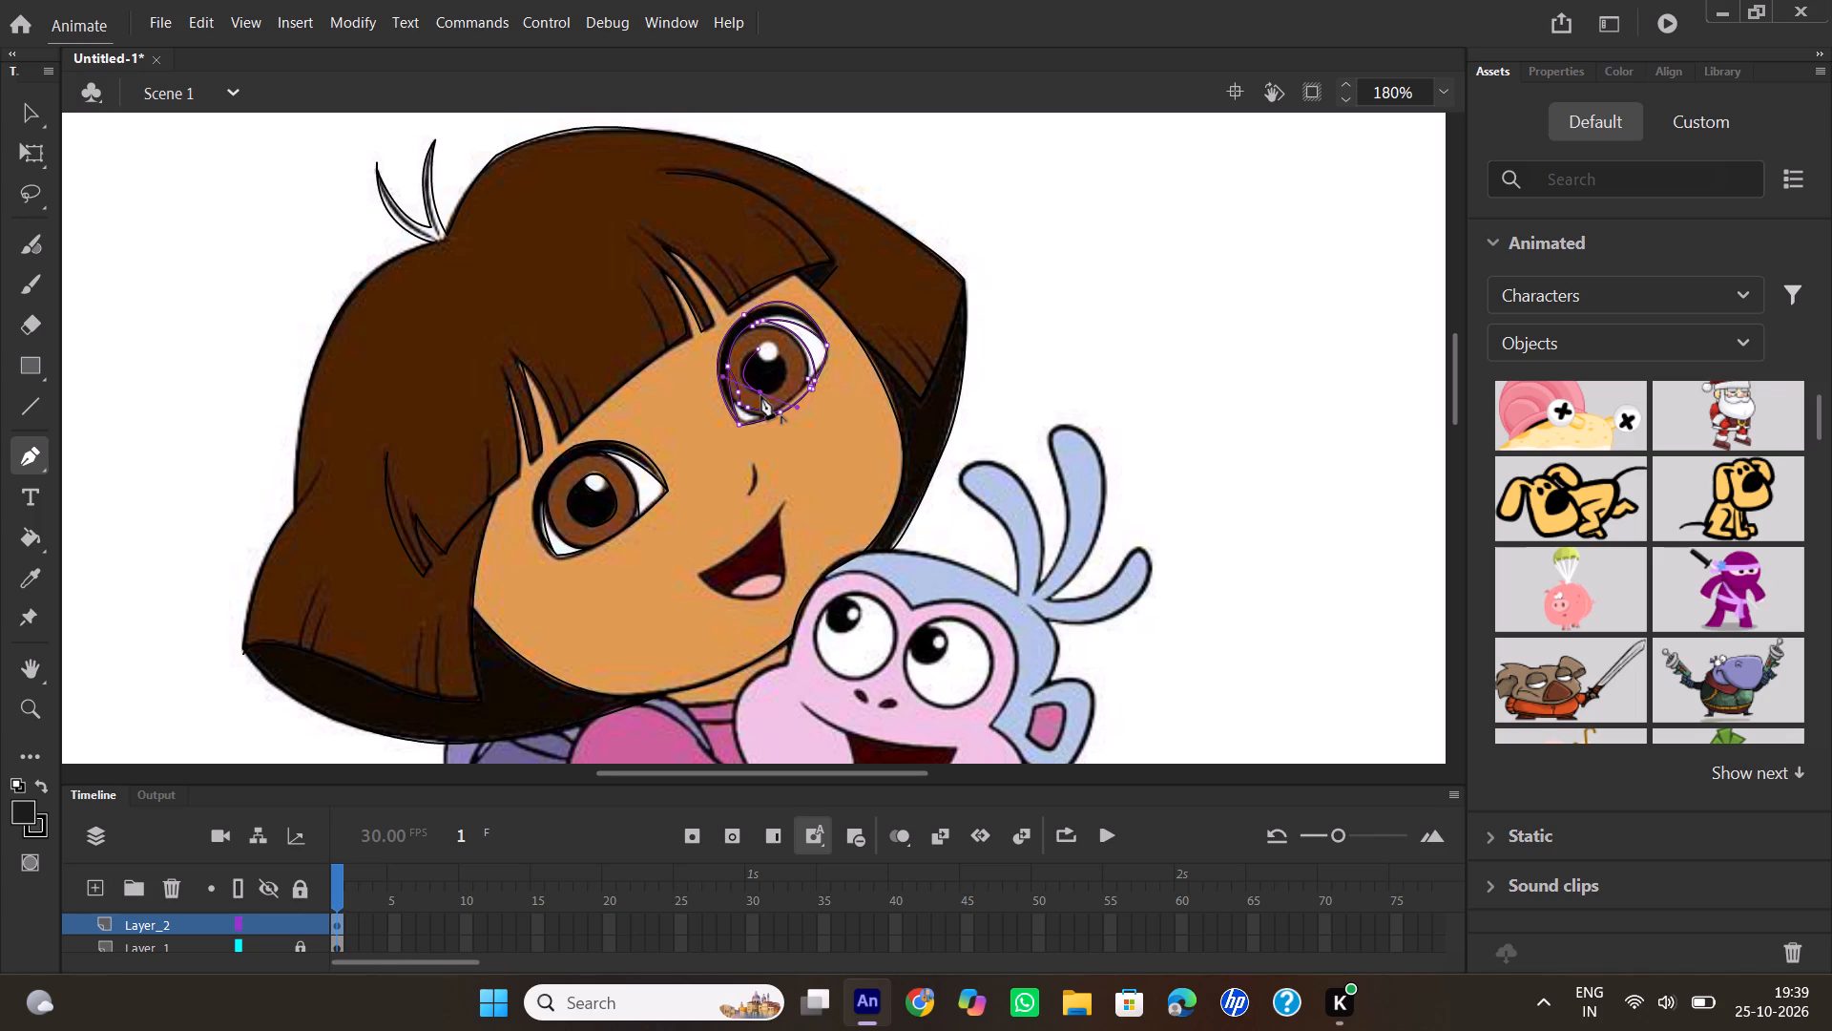
pyautogui.click(760, 392)
pyautogui.moveTo(783, 358); pyautogui.dragTo(761, 333)
pyautogui.moveTo(761, 333); pyautogui.dragTo(768, 326)
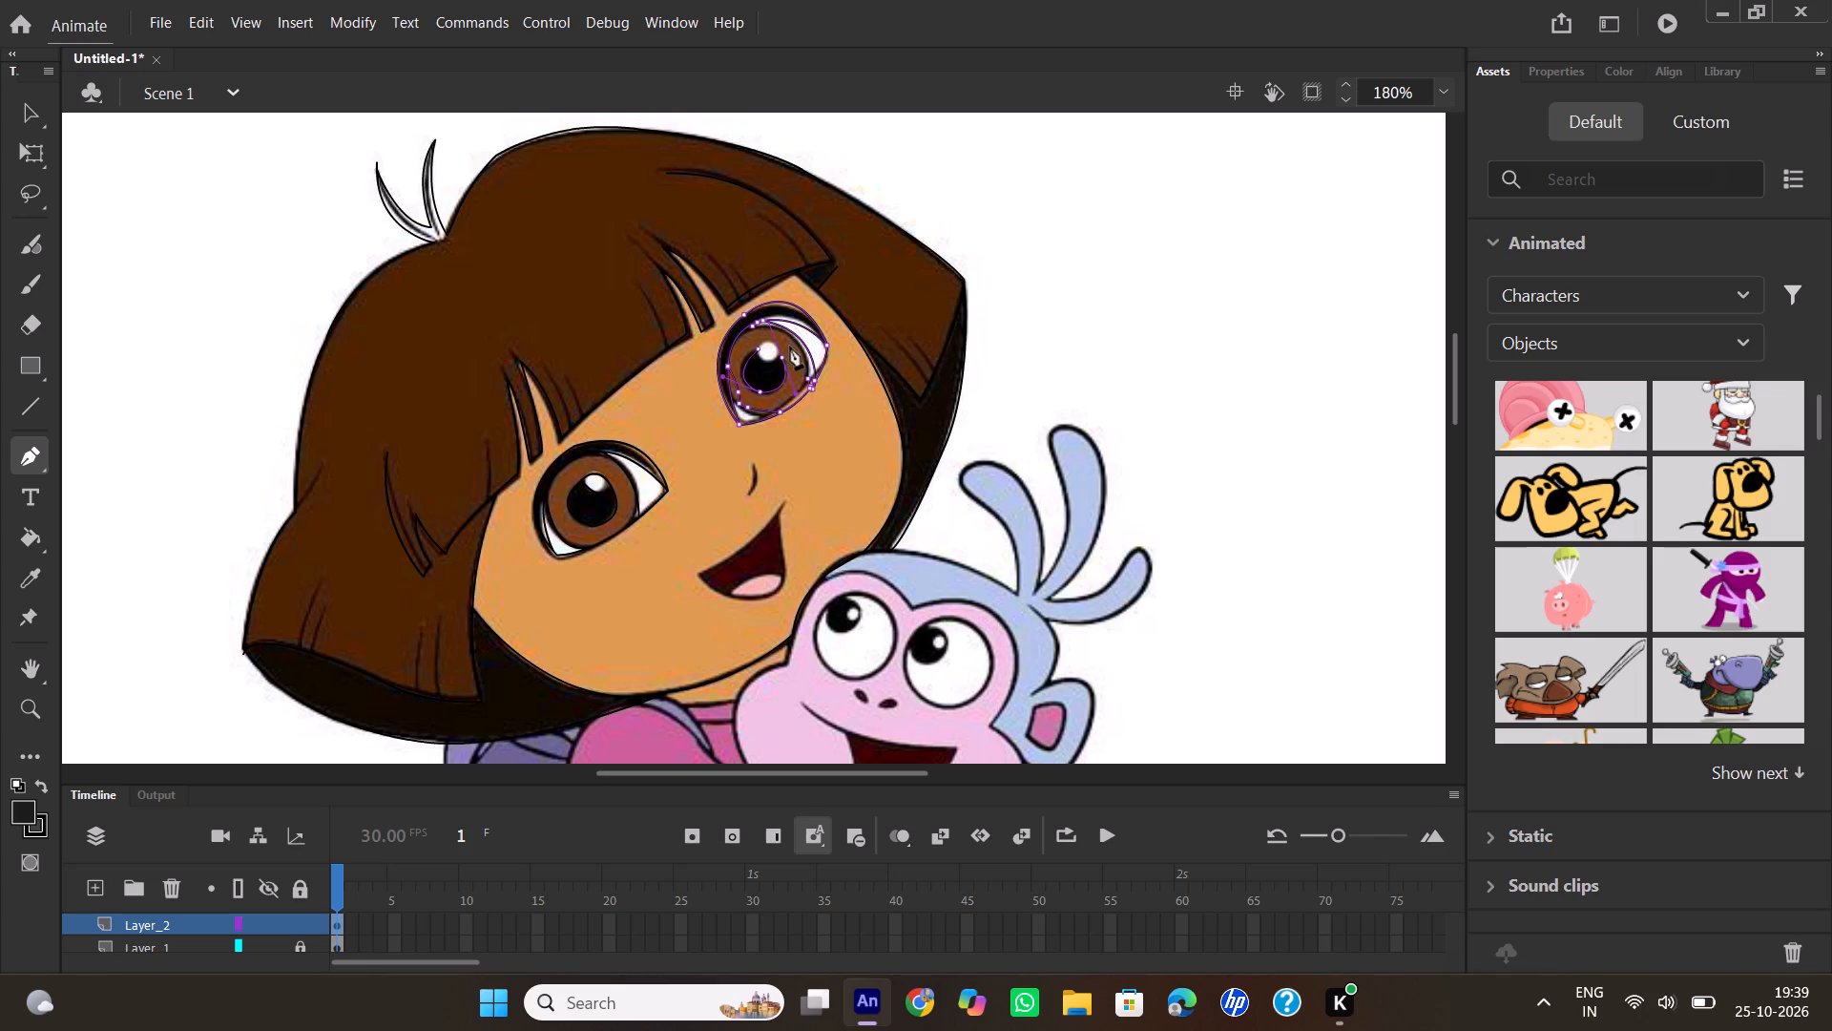
pyautogui.click(784, 360)
pyautogui.moveTo(760, 350); pyautogui.dragTo(751, 331)
pyautogui.moveTo(751, 331); pyautogui.dragTo(751, 317)
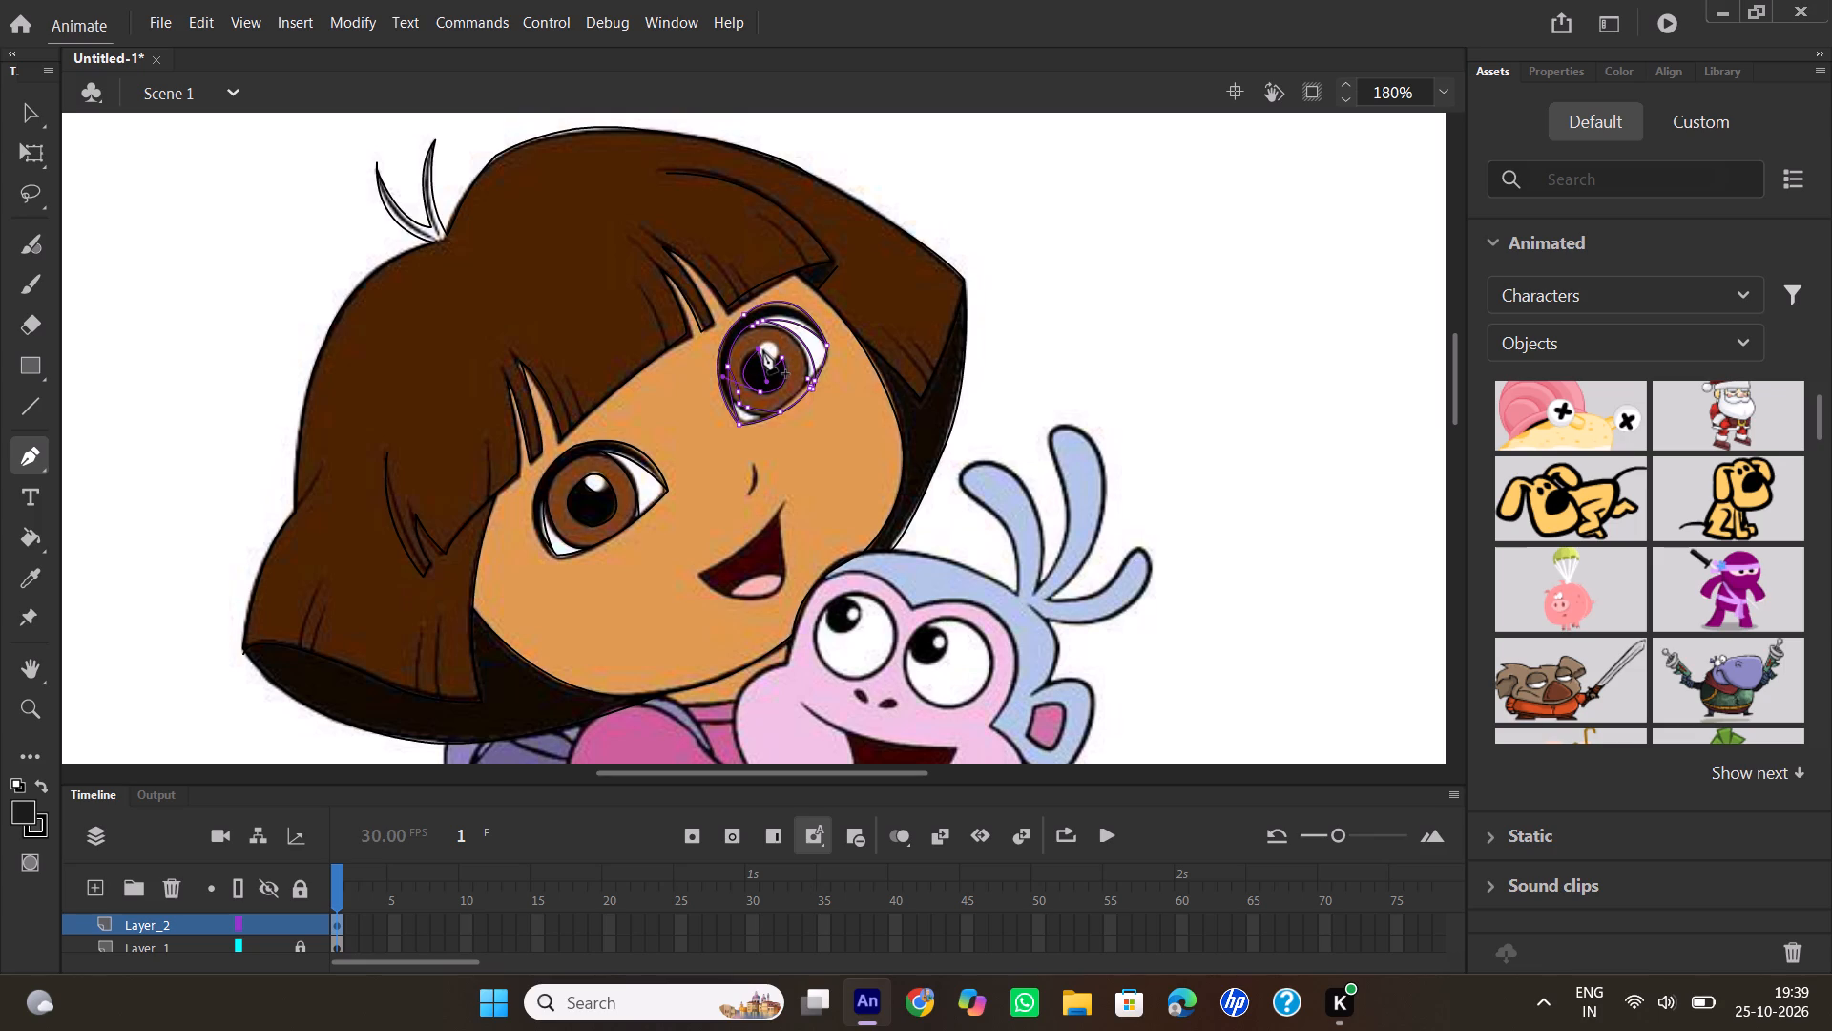
# Draw a curve under the white highlight of the higher eye, from one side of the pupil to the other.
pyautogui.click(753, 354)
pyautogui.moveTo(787, 368); pyautogui.dragTo(804, 415)
pyautogui.moveTo(804, 415); pyautogui.dragTo(800, 420)
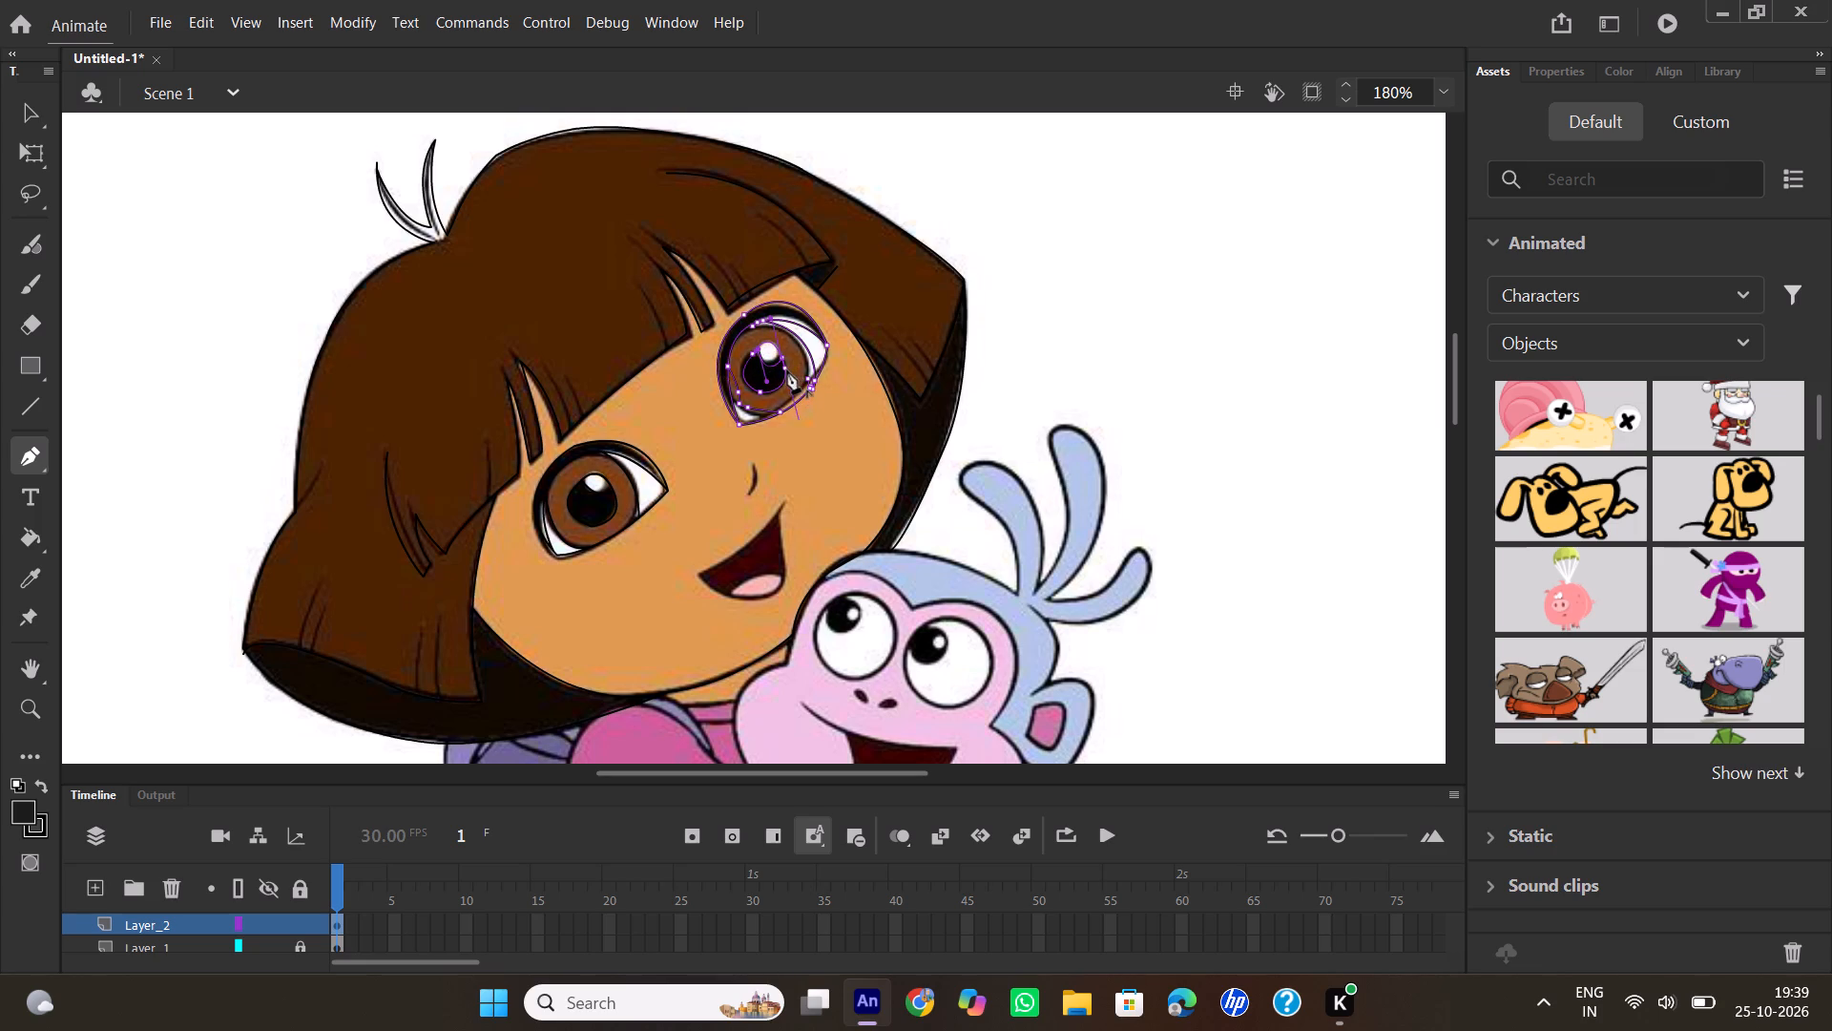
pyautogui.doubleClick(786, 369)
# Trace Dora's nose as a thin closed crescent, curving down to its lower tip and back up to the top.
pyautogui.scroll(-1, 786, 476)
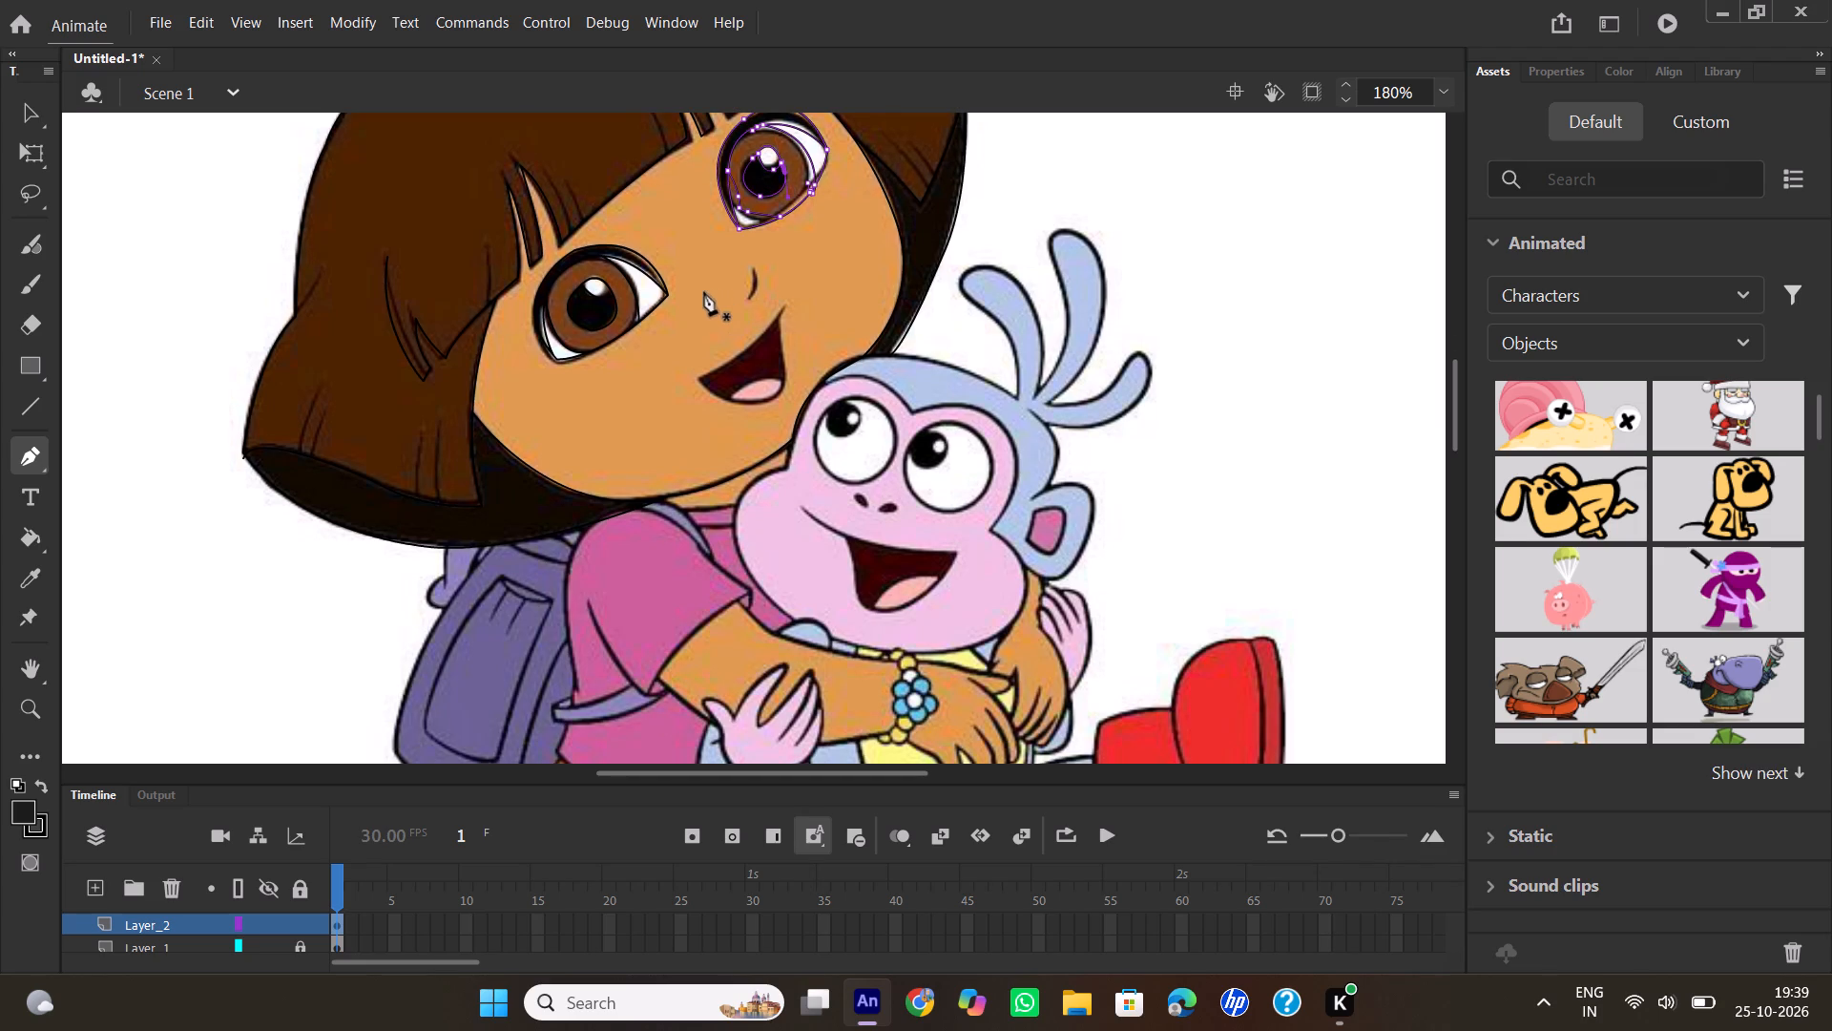
pyautogui.click(753, 263)
pyautogui.moveTo(753, 302); pyautogui.dragTo(736, 310)
pyautogui.moveTo(736, 310); pyautogui.dragTo(730, 322)
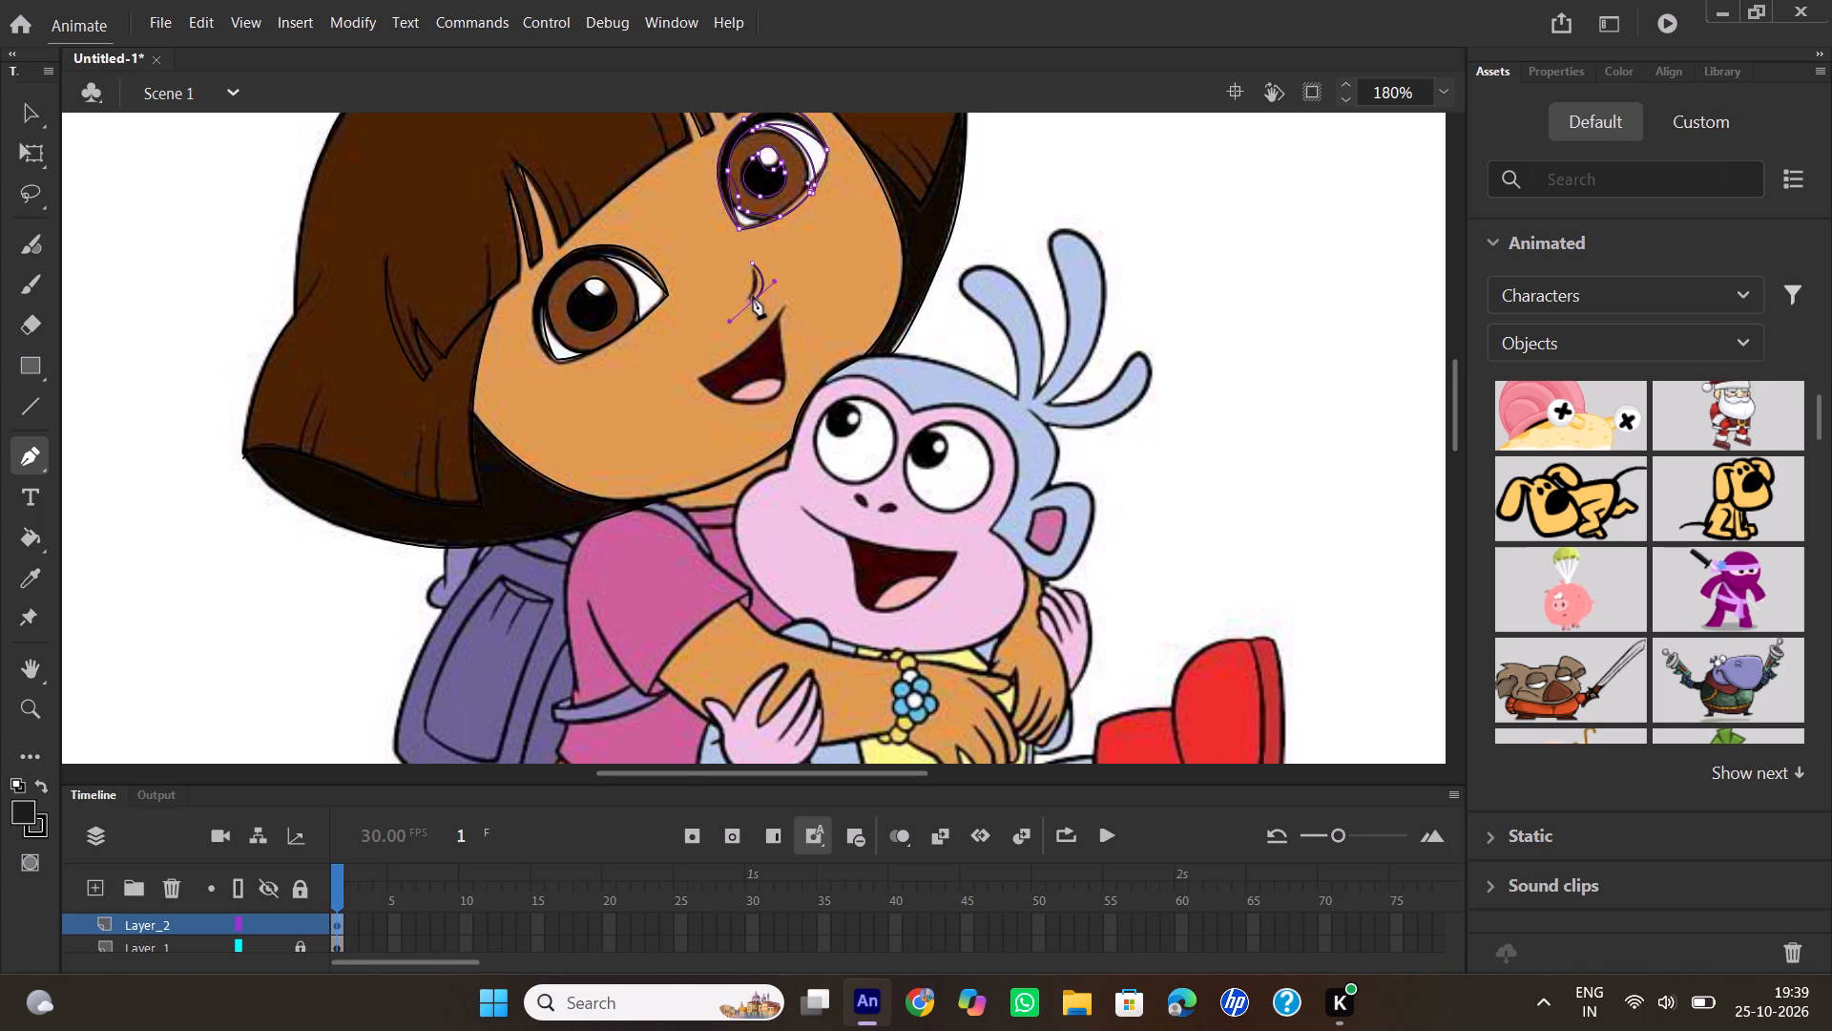
pyautogui.click(755, 301)
pyautogui.moveTo(755, 263); pyautogui.dragTo(754, 249)
pyautogui.moveTo(754, 249); pyautogui.dragTo(747, 222)
pyautogui.moveTo(747, 222); pyautogui.dragTo(720, 238)
pyautogui.moveTo(720, 238); pyautogui.dragTo(745, 238)
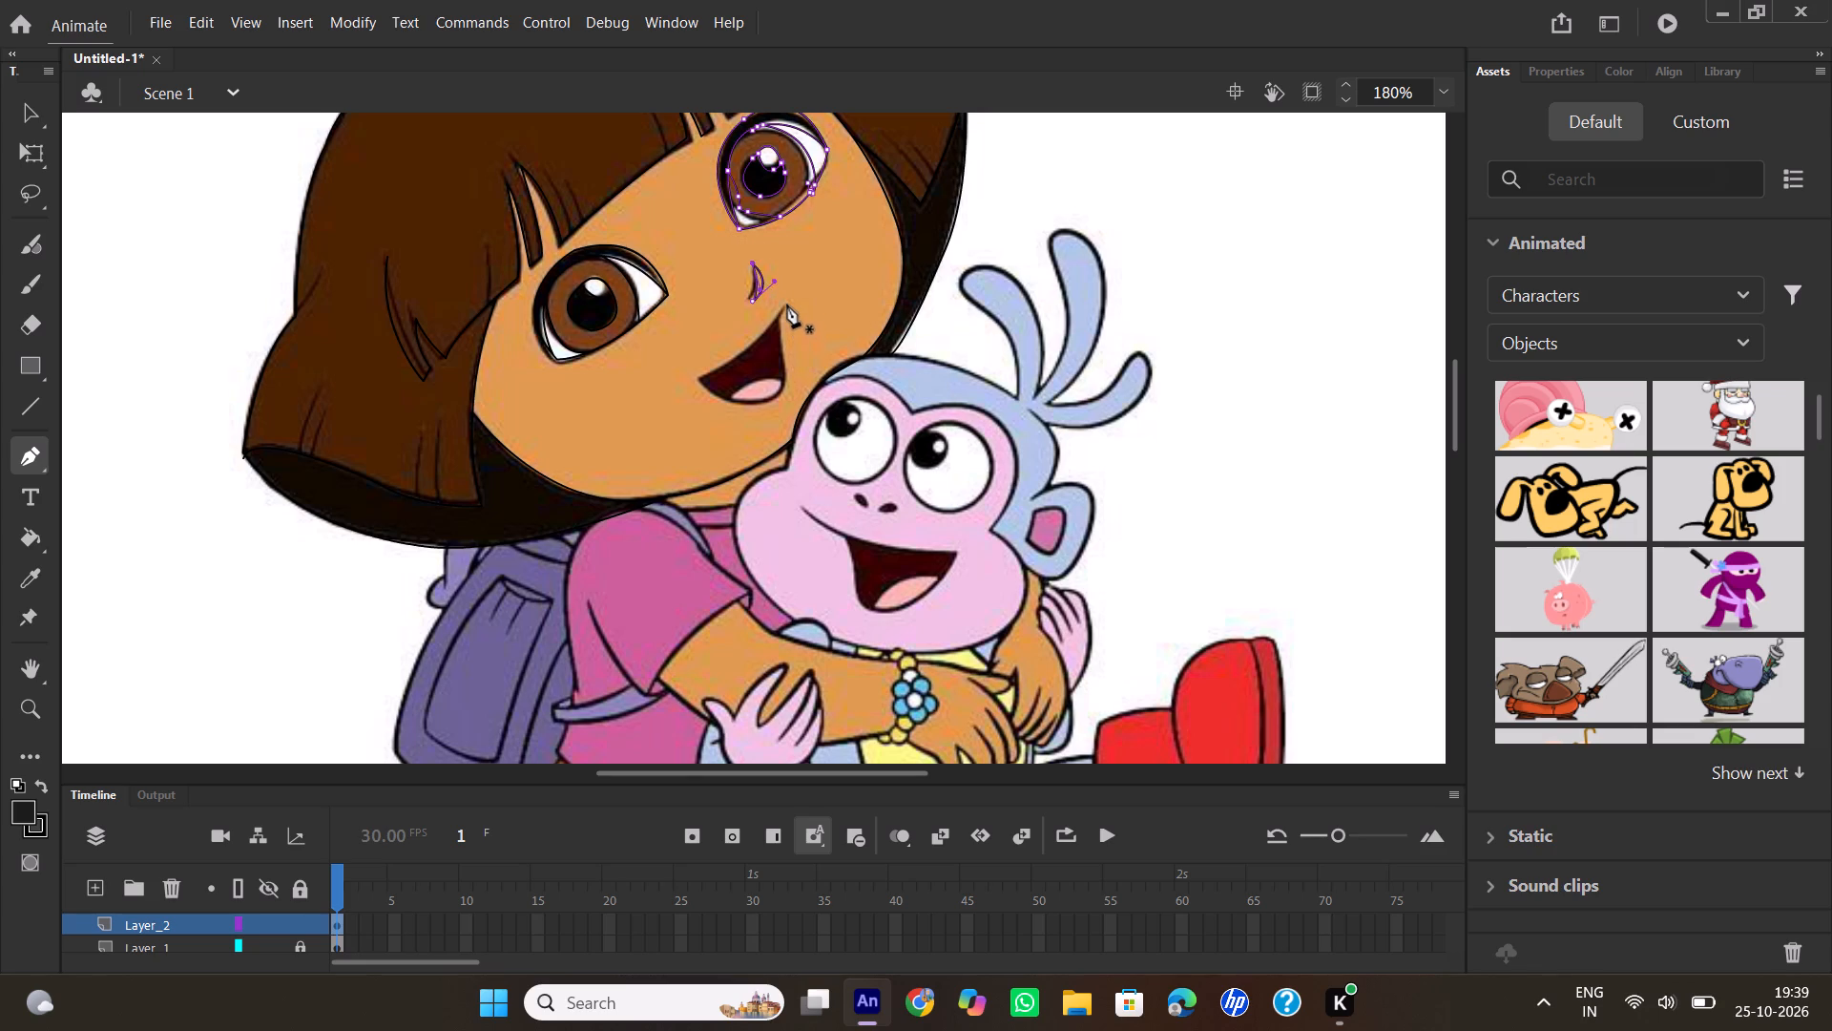
# Outline Dora's open mouth as a closed shape, along the upper lip, around the bottom and back up to the higher corner.
pyautogui.click(787, 305)
pyautogui.moveTo(700, 374); pyautogui.dragTo(683, 388)
pyautogui.moveTo(683, 388); pyautogui.dragTo(679, 375)
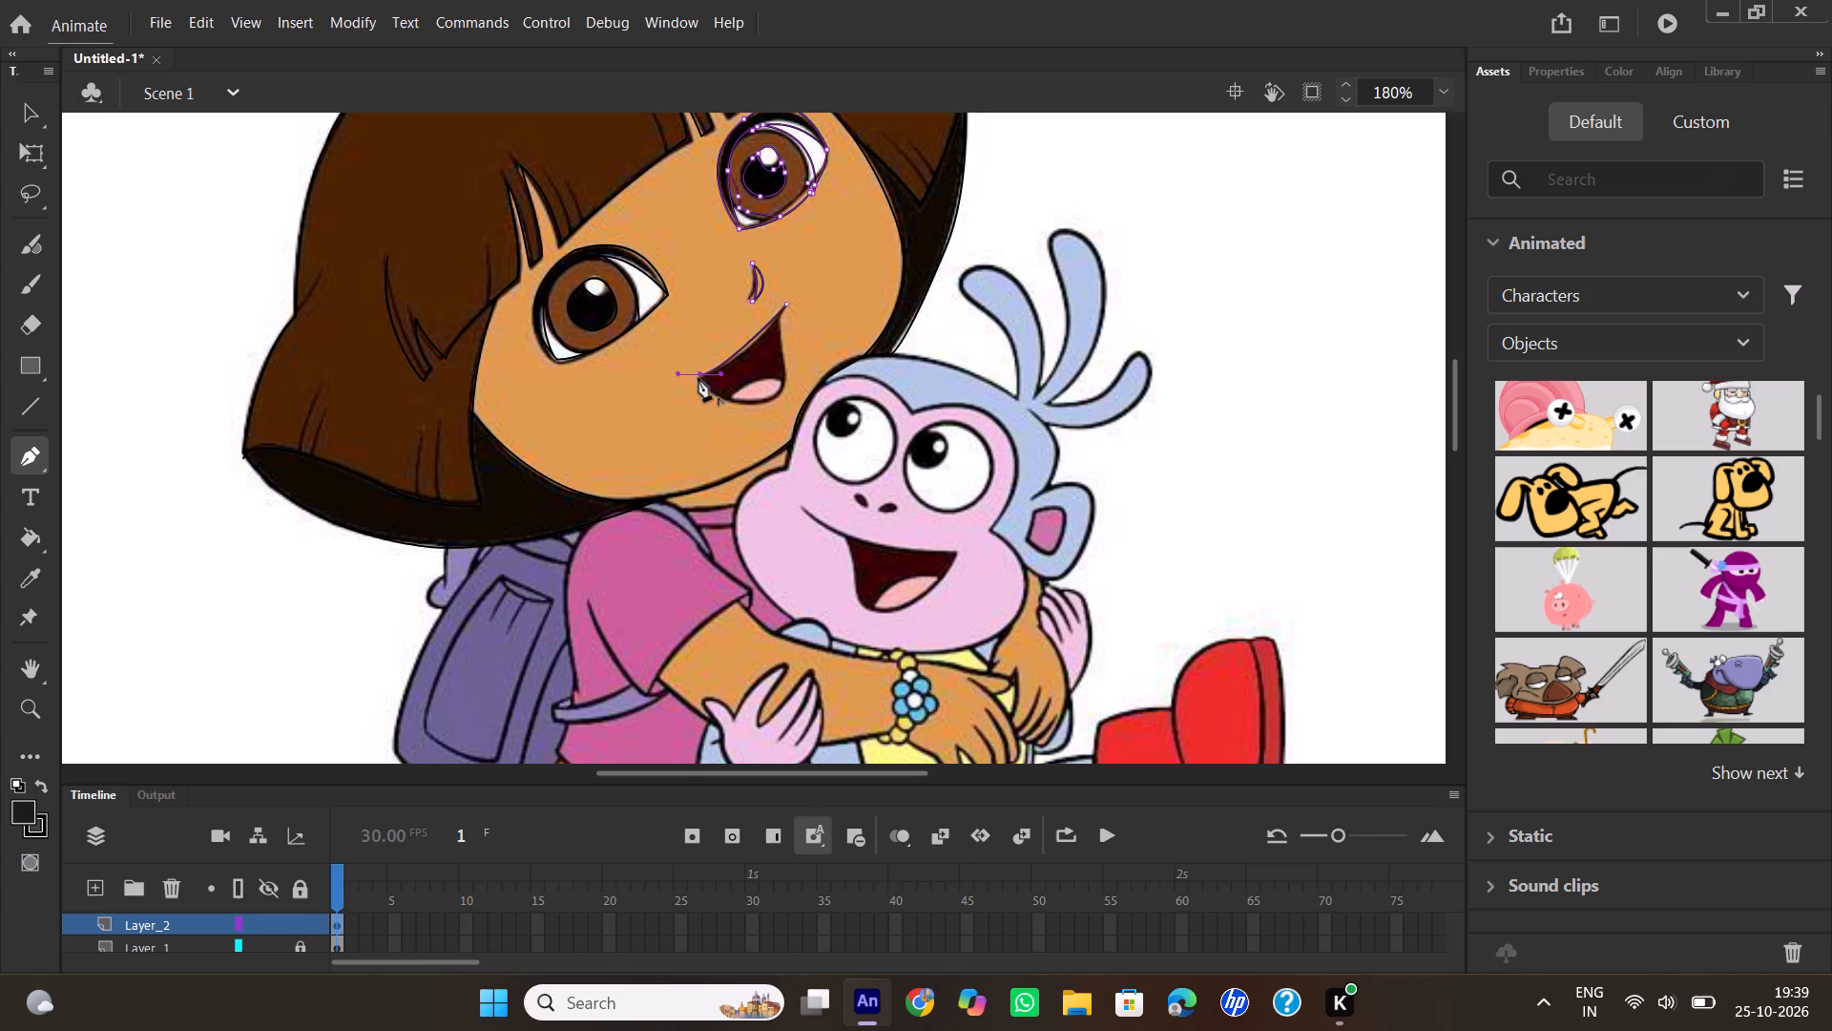
pyautogui.click(699, 375)
pyautogui.moveTo(772, 399); pyautogui.dragTo(843, 385)
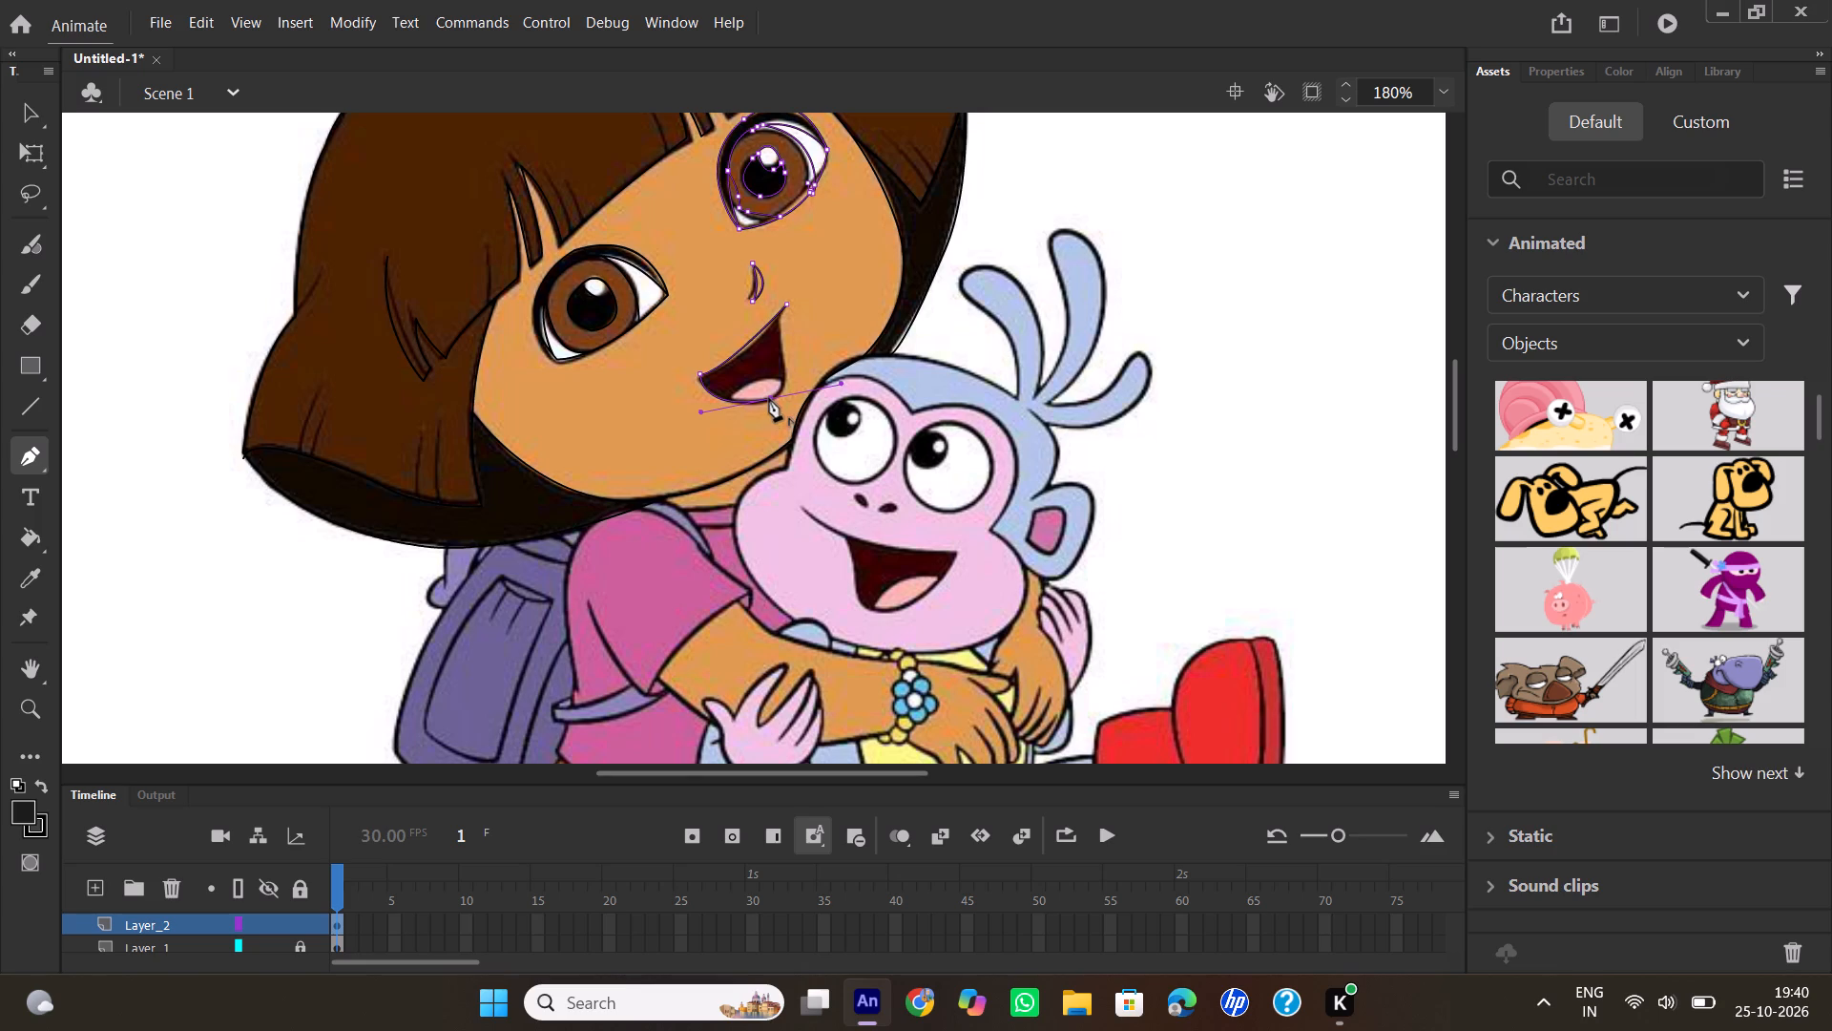
pyautogui.click(769, 398)
pyautogui.moveTo(785, 359); pyautogui.dragTo(777, 328)
pyautogui.moveTo(777, 328); pyautogui.dragTo(780, 323)
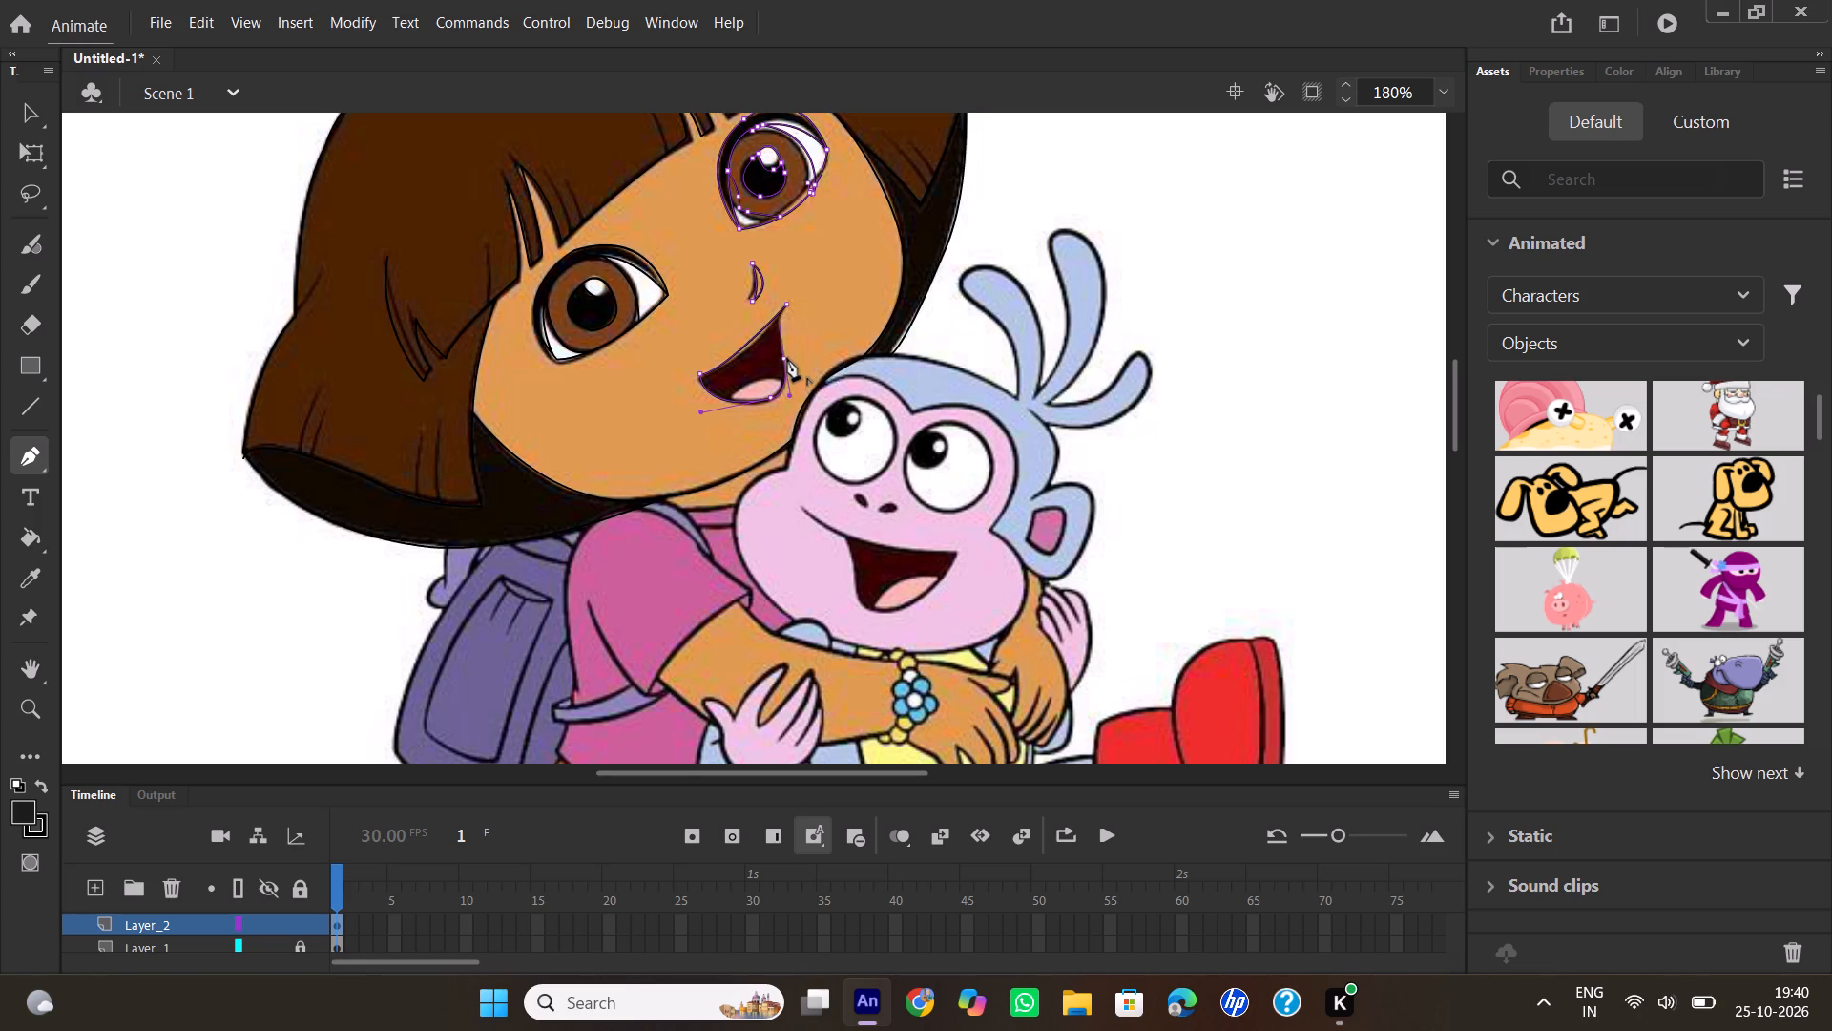
pyautogui.click(787, 358)
pyautogui.moveTo(786, 305); pyautogui.dragTo(796, 292)
pyautogui.moveTo(796, 292); pyautogui.dragTo(803, 282)
# Trace the top edge of Dora's tongue with one curve from the mouth's bottom edge to its far side.
pyautogui.click(730, 399)
pyautogui.moveTo(787, 383); pyautogui.dragTo(816, 400)
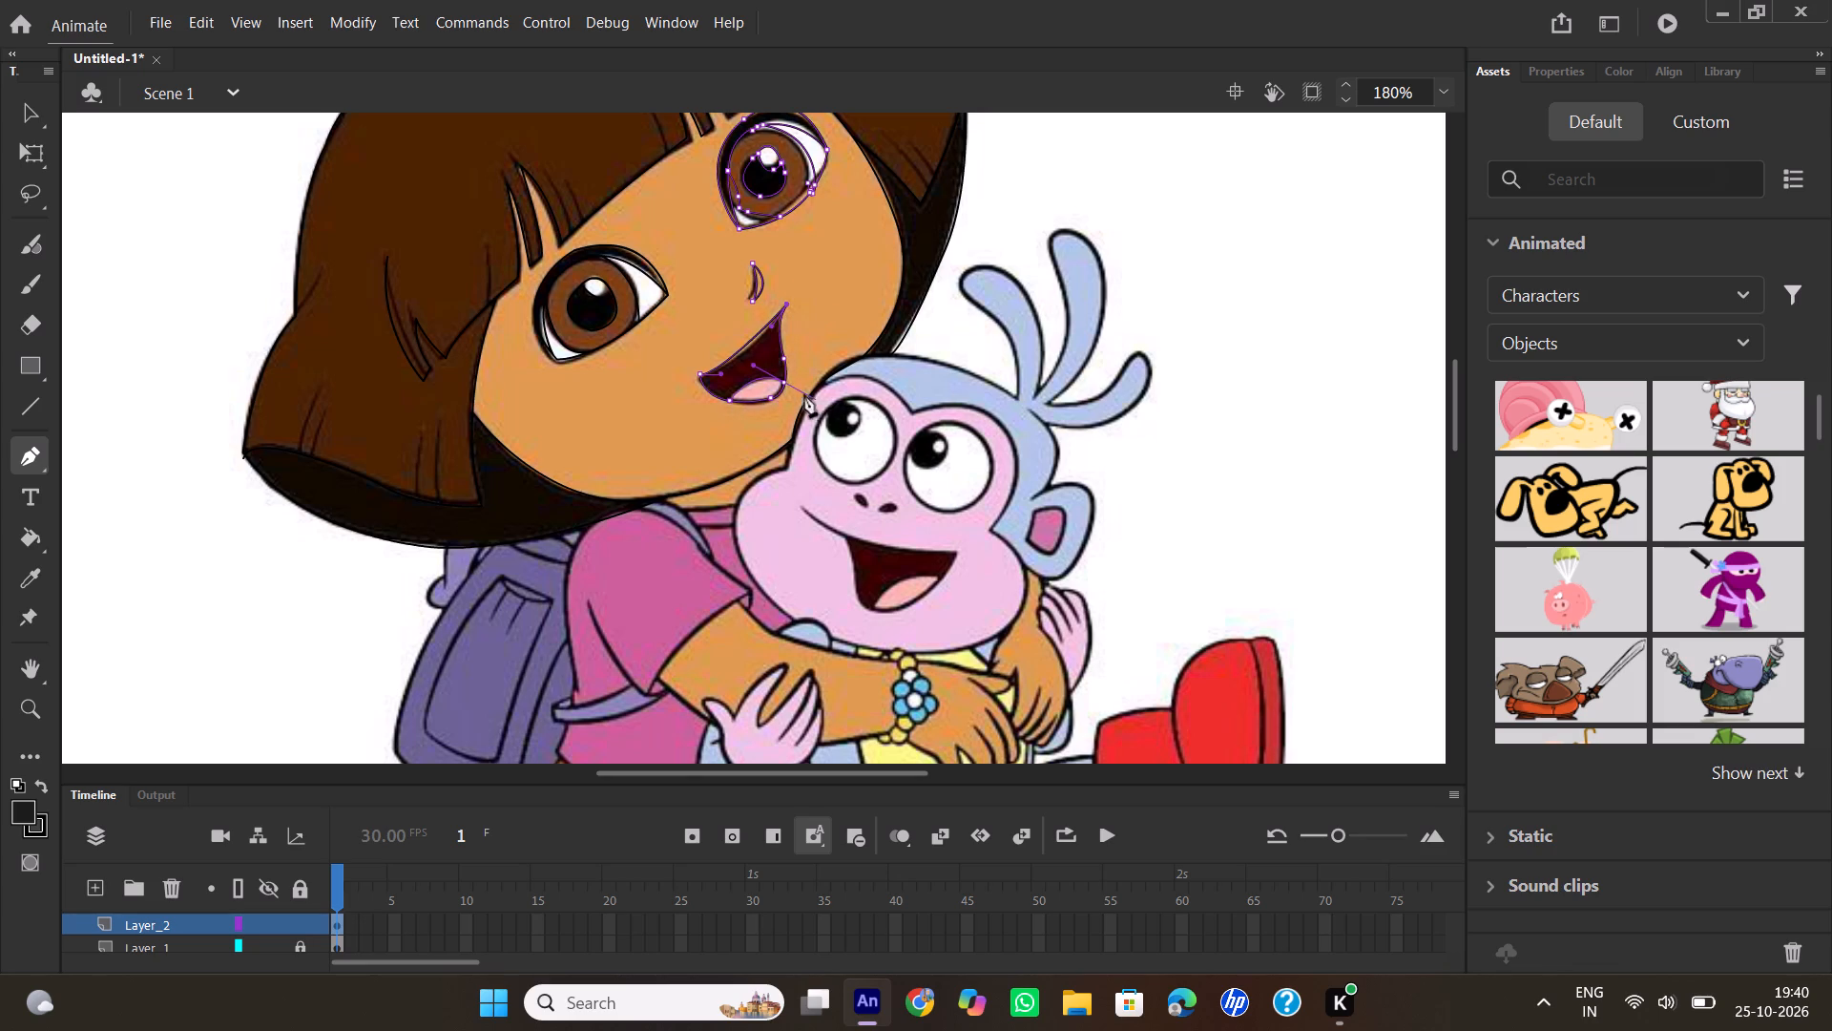
pyautogui.doubleClick(783, 383)
# Hide the reference image on Layer_1 to check the traced line art.
pyautogui.click(265, 945)
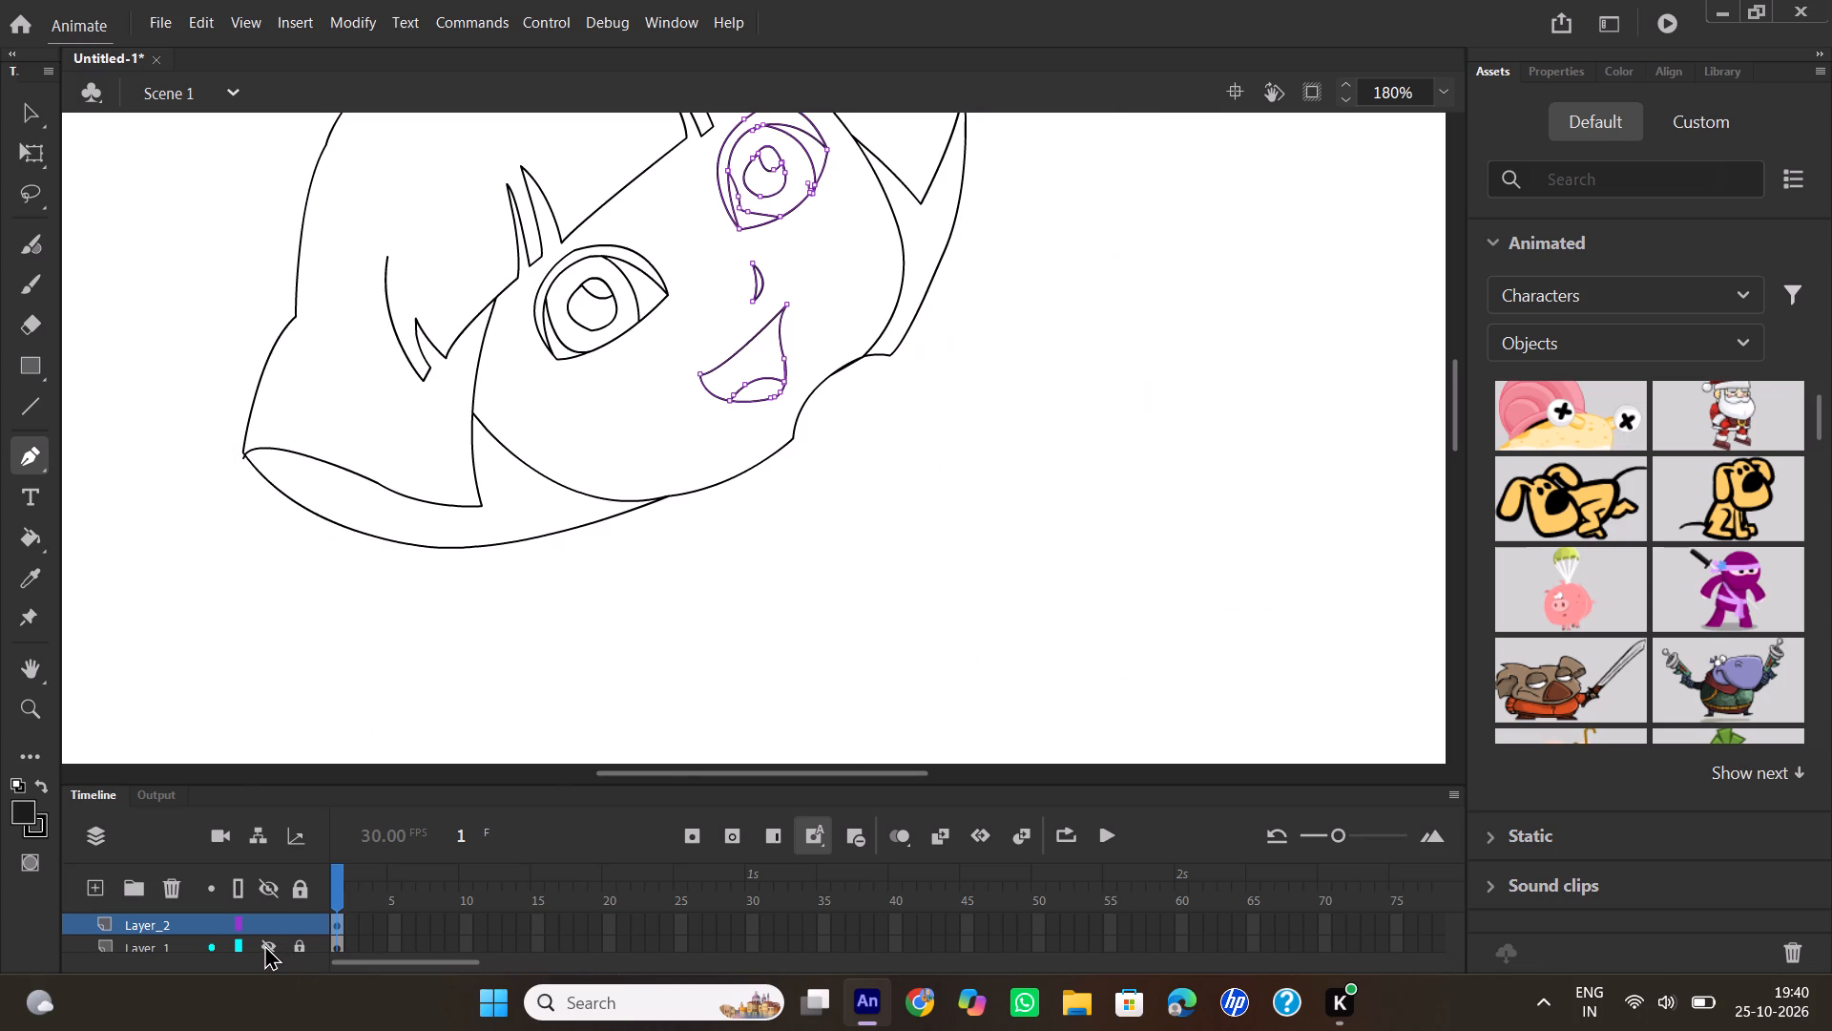
# Show the reference image on Layer_1 again.
pyautogui.scroll(1, 626, 665)
pyautogui.scroll(-1, 626, 664)
pyautogui.click(266, 937)
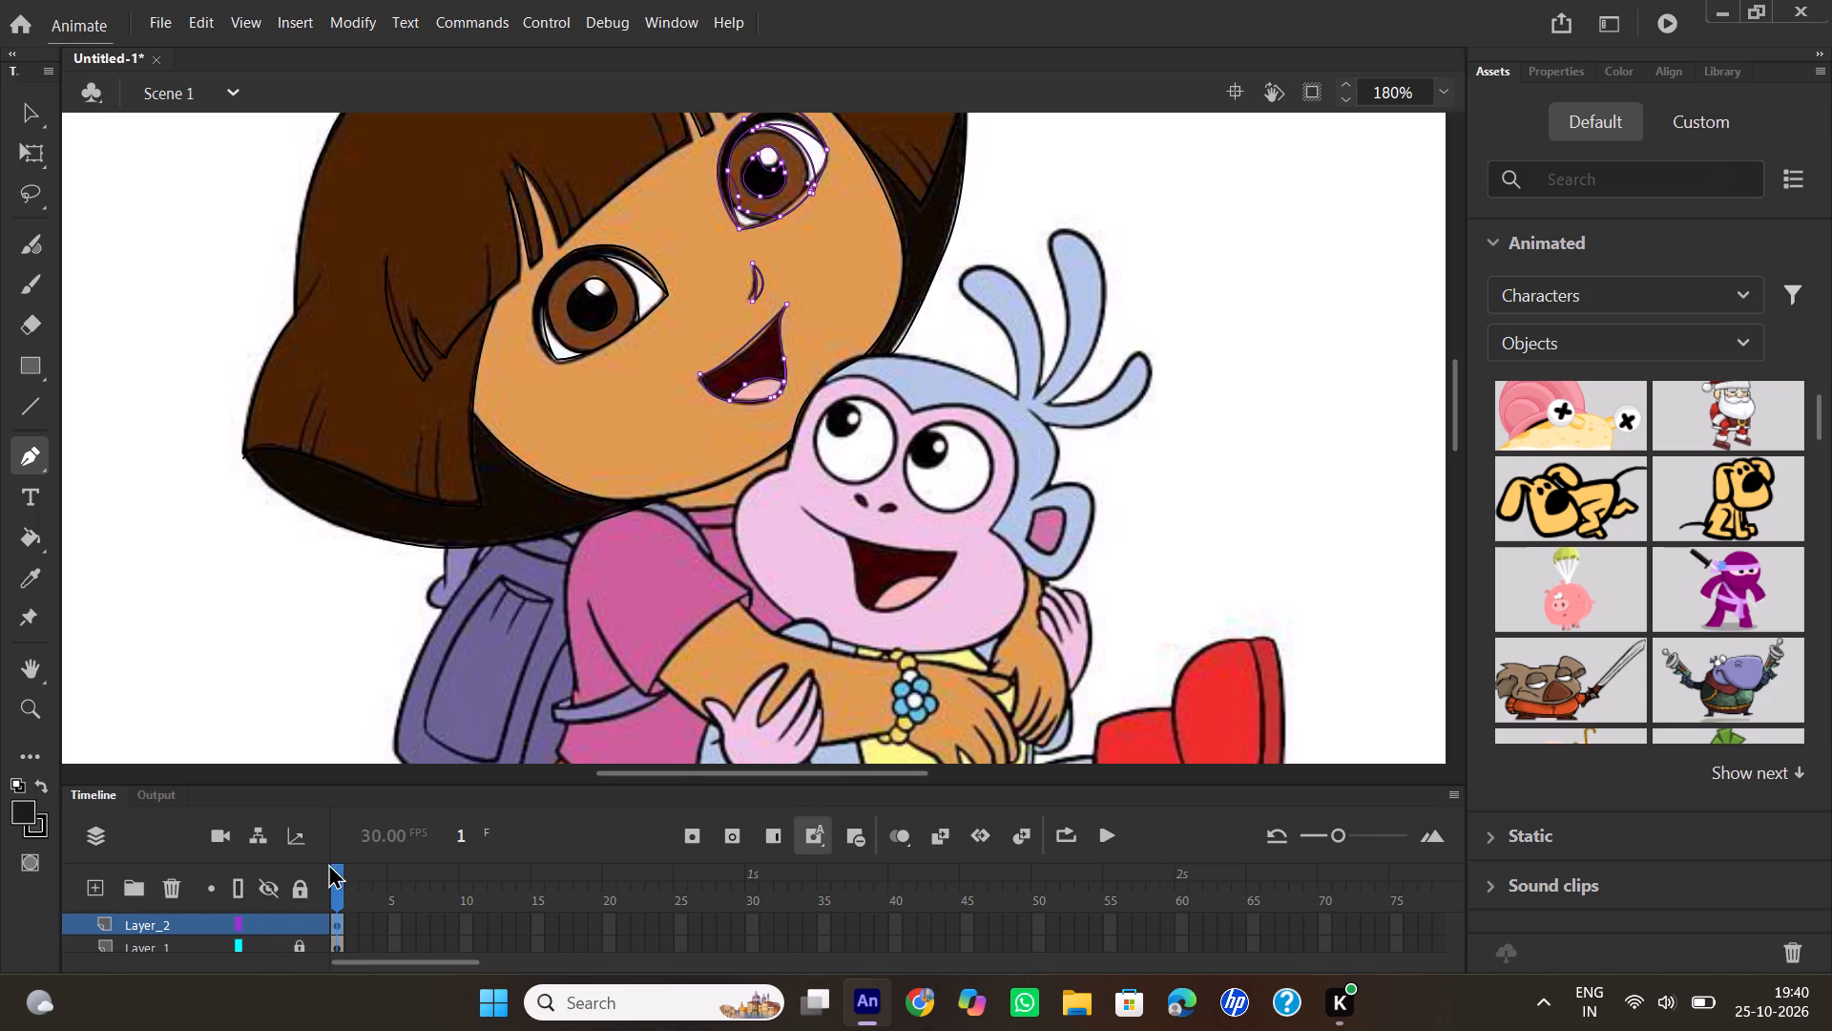
# Trace the top of the monkey's head with the Pen tool, from Dora's chin over the crown to the base of the first hair tuft.
pyautogui.scroll(-1, 784, 480)
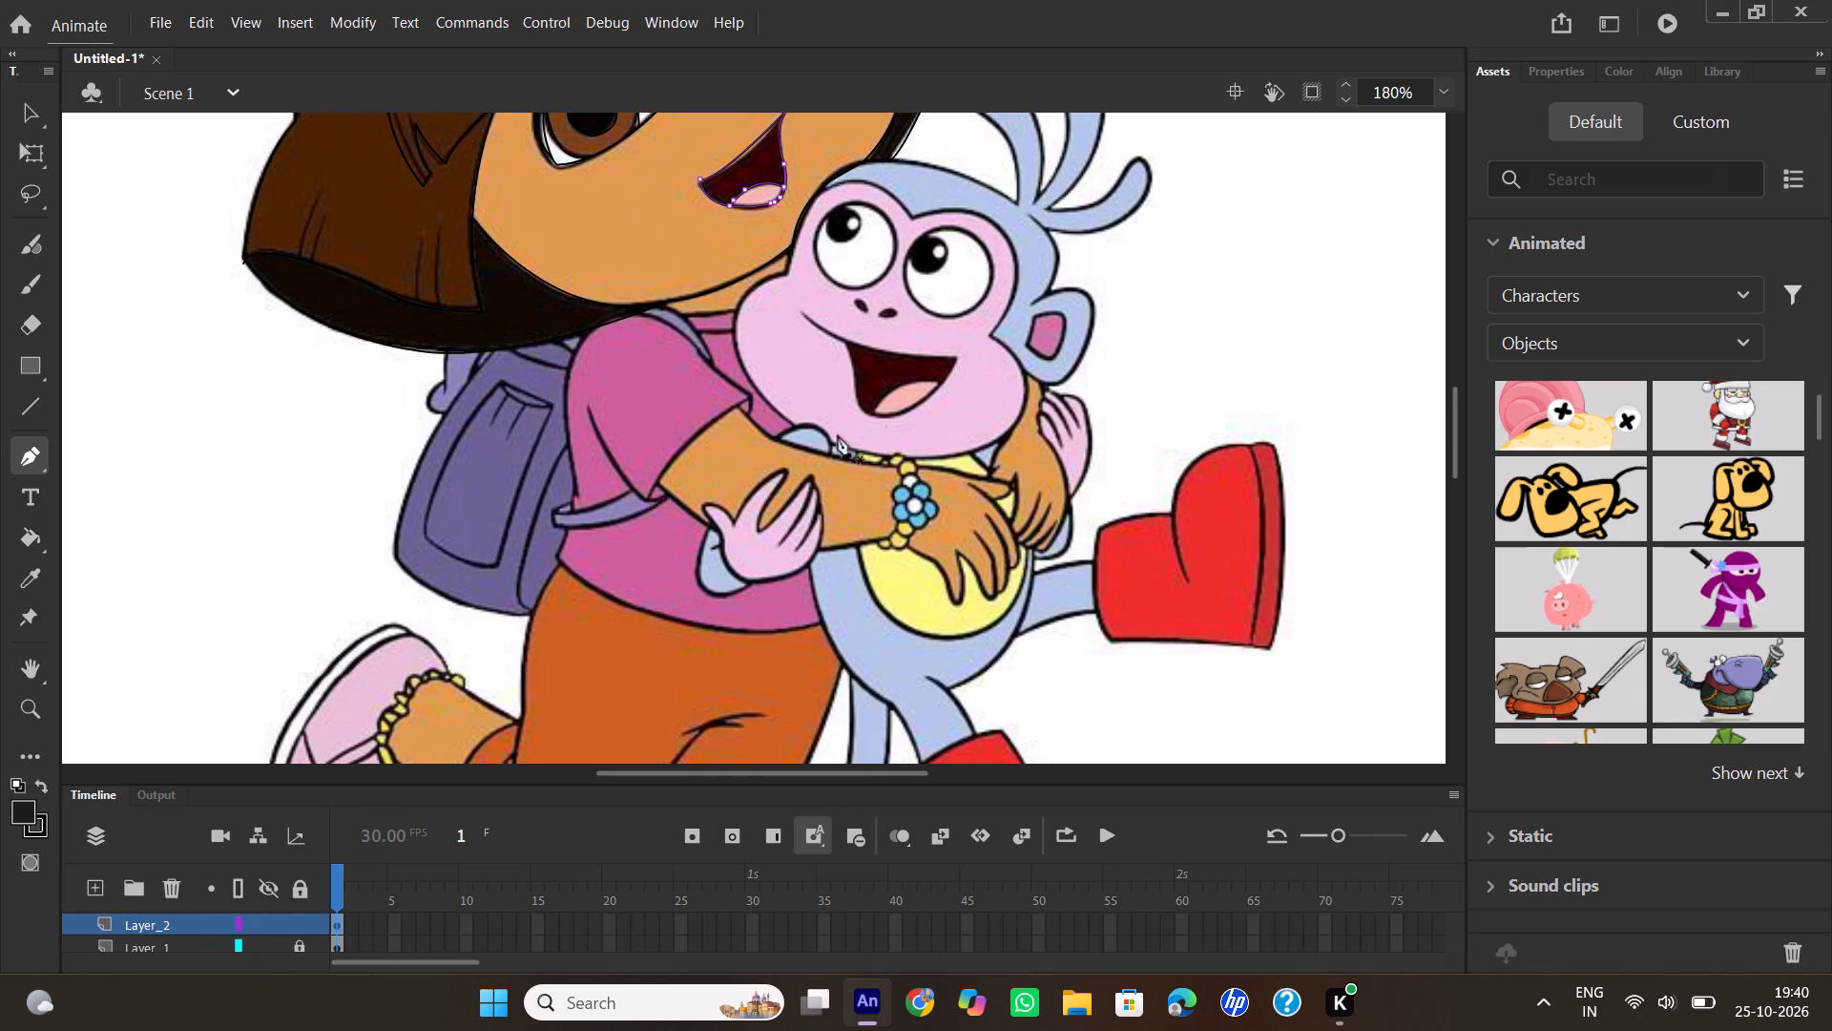
pyautogui.click(788, 270)
pyautogui.moveTo(910, 162); pyautogui.dragTo(989, 162)
pyautogui.moveTo(989, 162); pyautogui.dragTo(1037, 187)
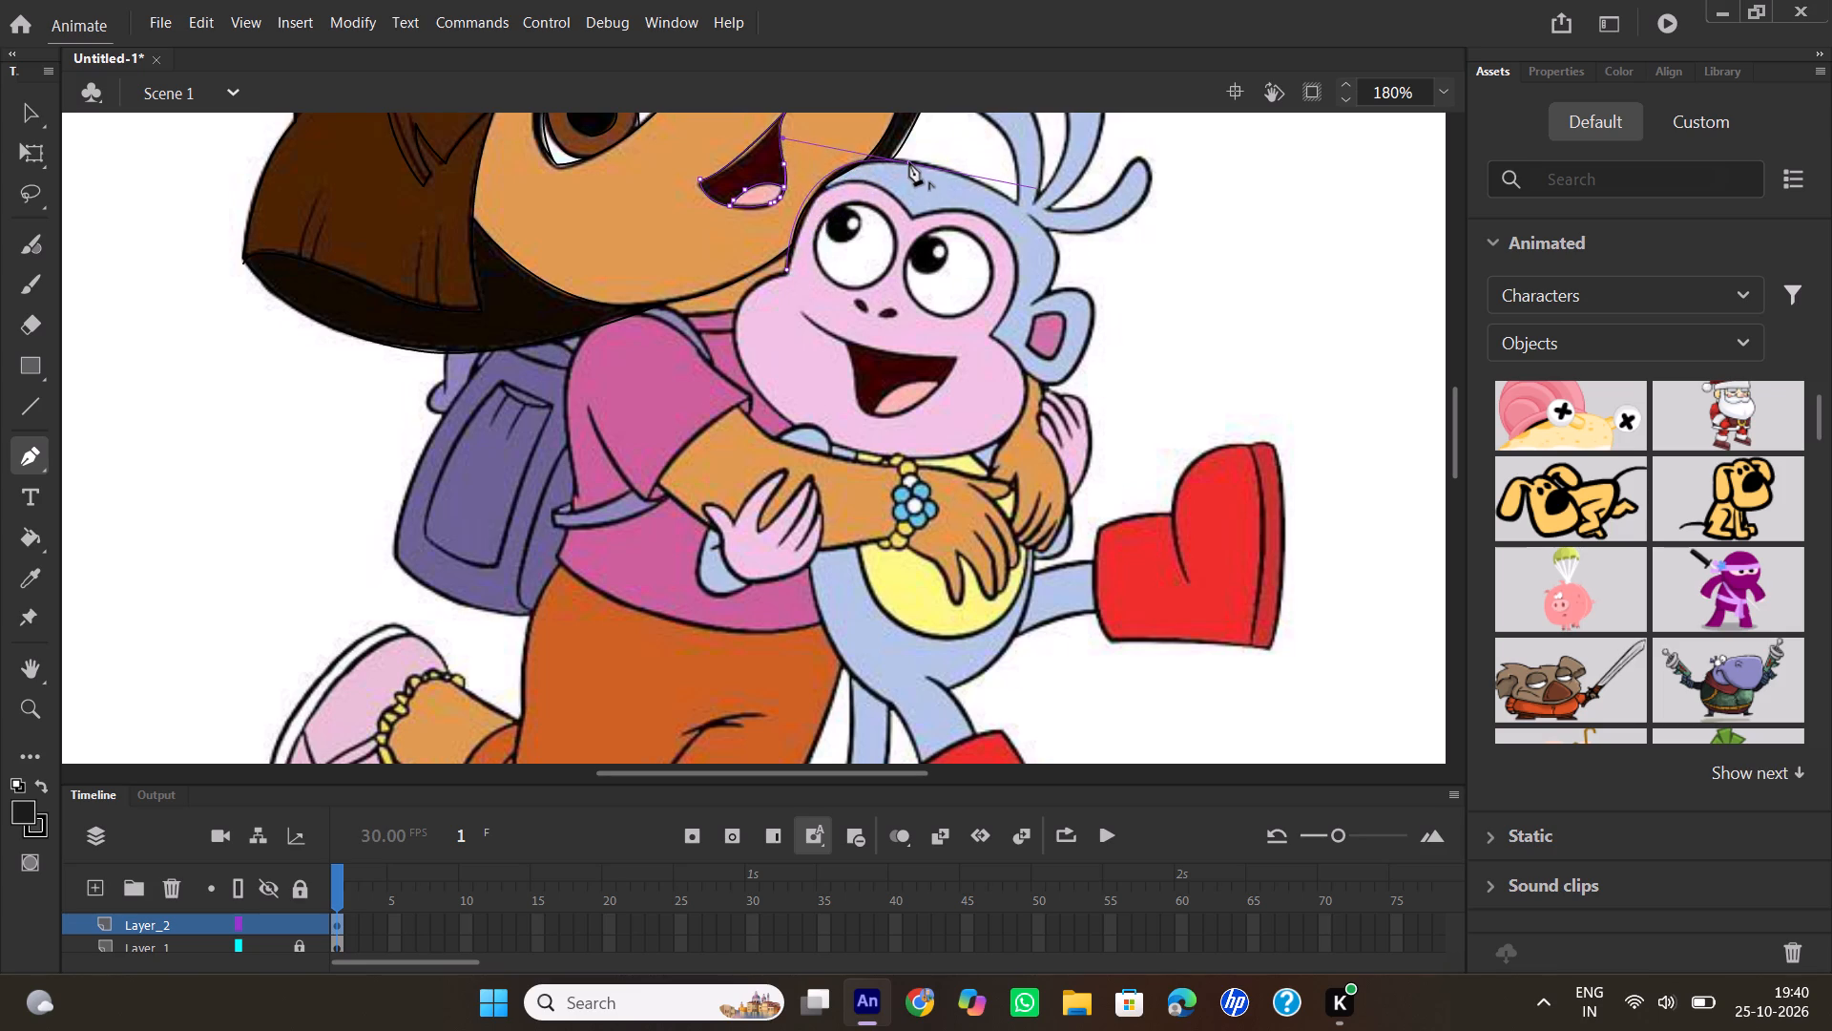
pyautogui.click(909, 162)
pyautogui.scroll(1, 1058, 193)
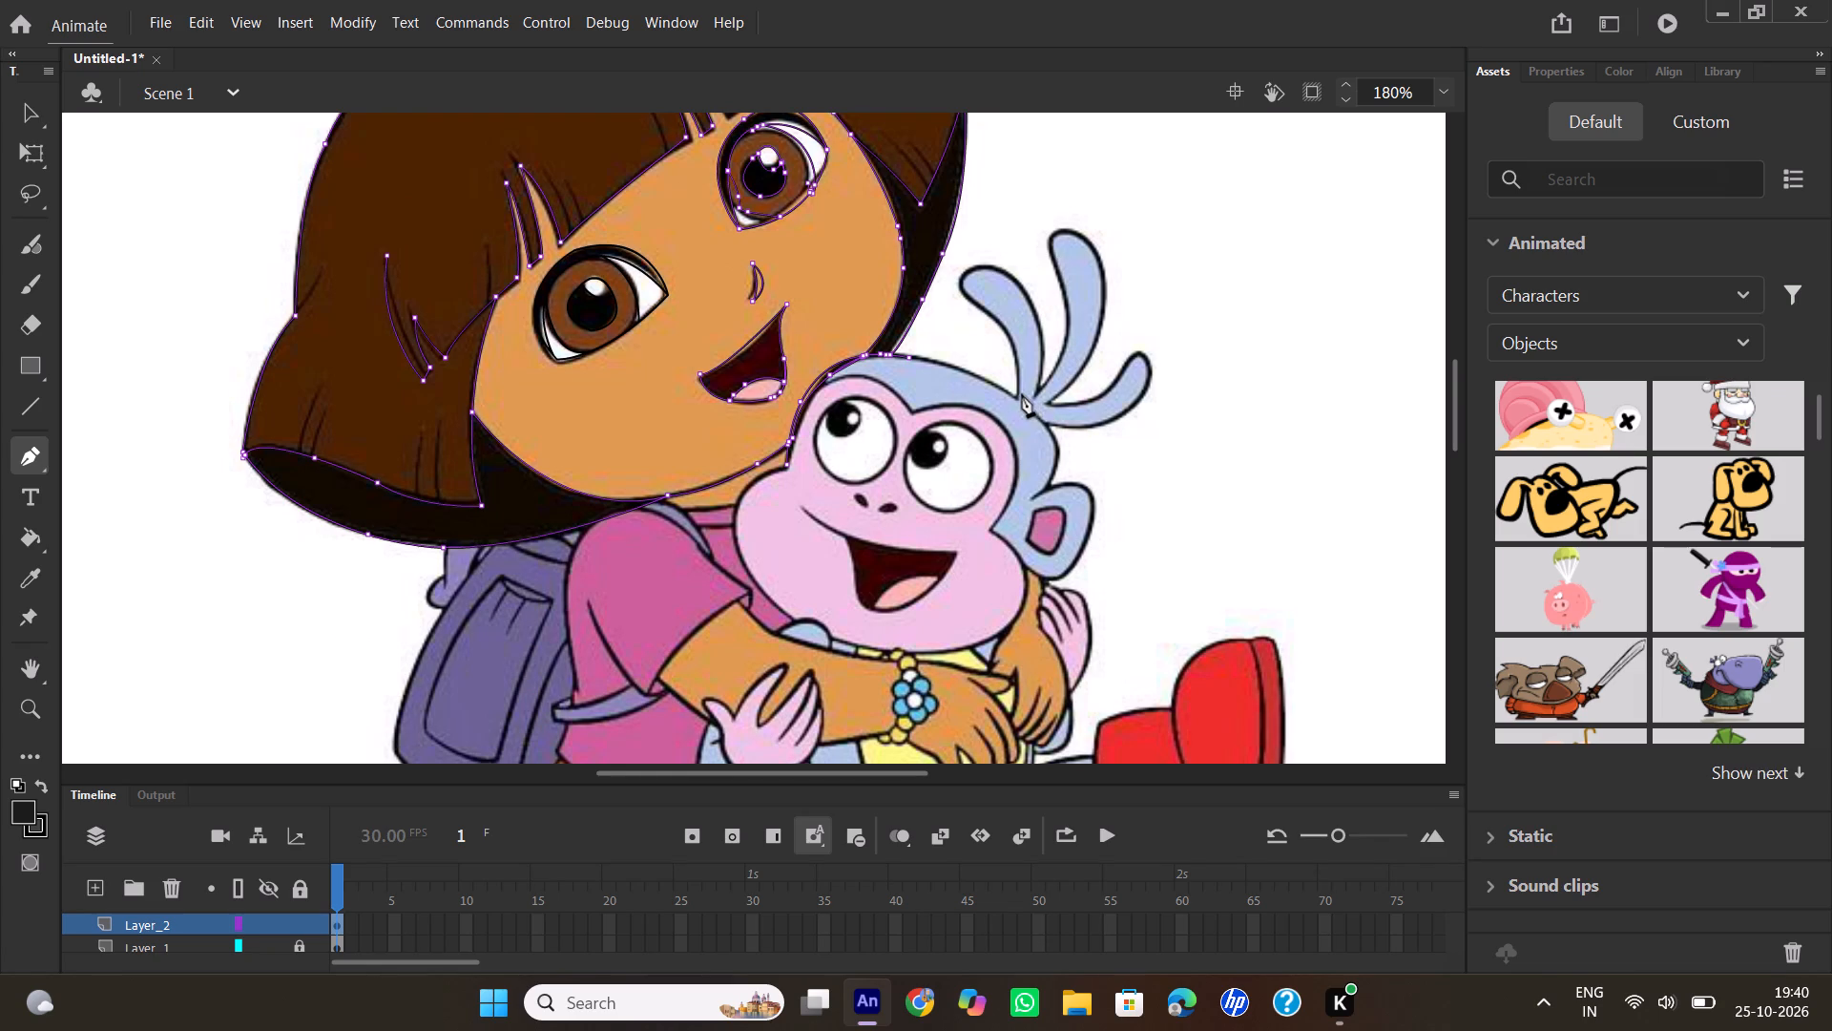
pyautogui.moveTo(1017, 395); pyautogui.dragTo(1054, 420)
pyautogui.moveTo(1054, 420); pyautogui.dragTo(1056, 420)
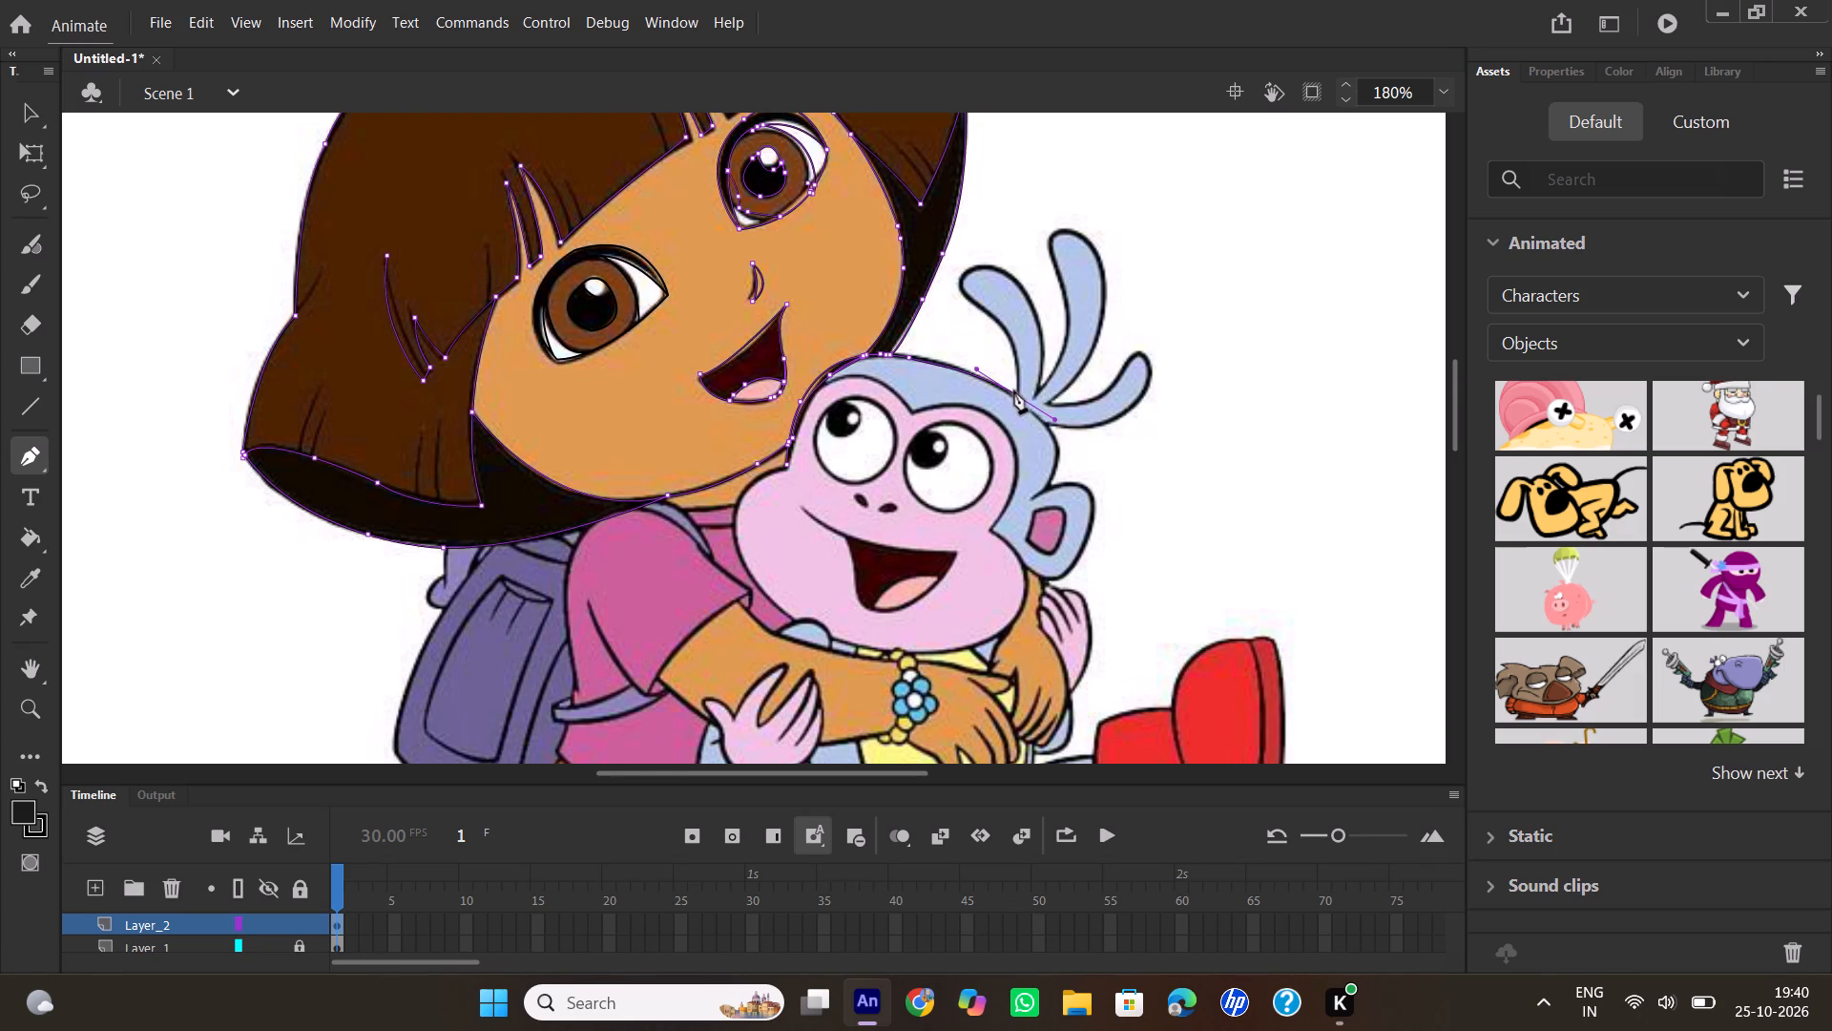
pyautogui.click(1015, 396)
# Continue the path around the monkey's first hair tuft, up its outer side, over the rounded tip and back down to its base.
pyautogui.moveTo(985, 306); pyautogui.dragTo(952, 293)
pyautogui.moveTo(952, 293); pyautogui.dragTo(948, 284)
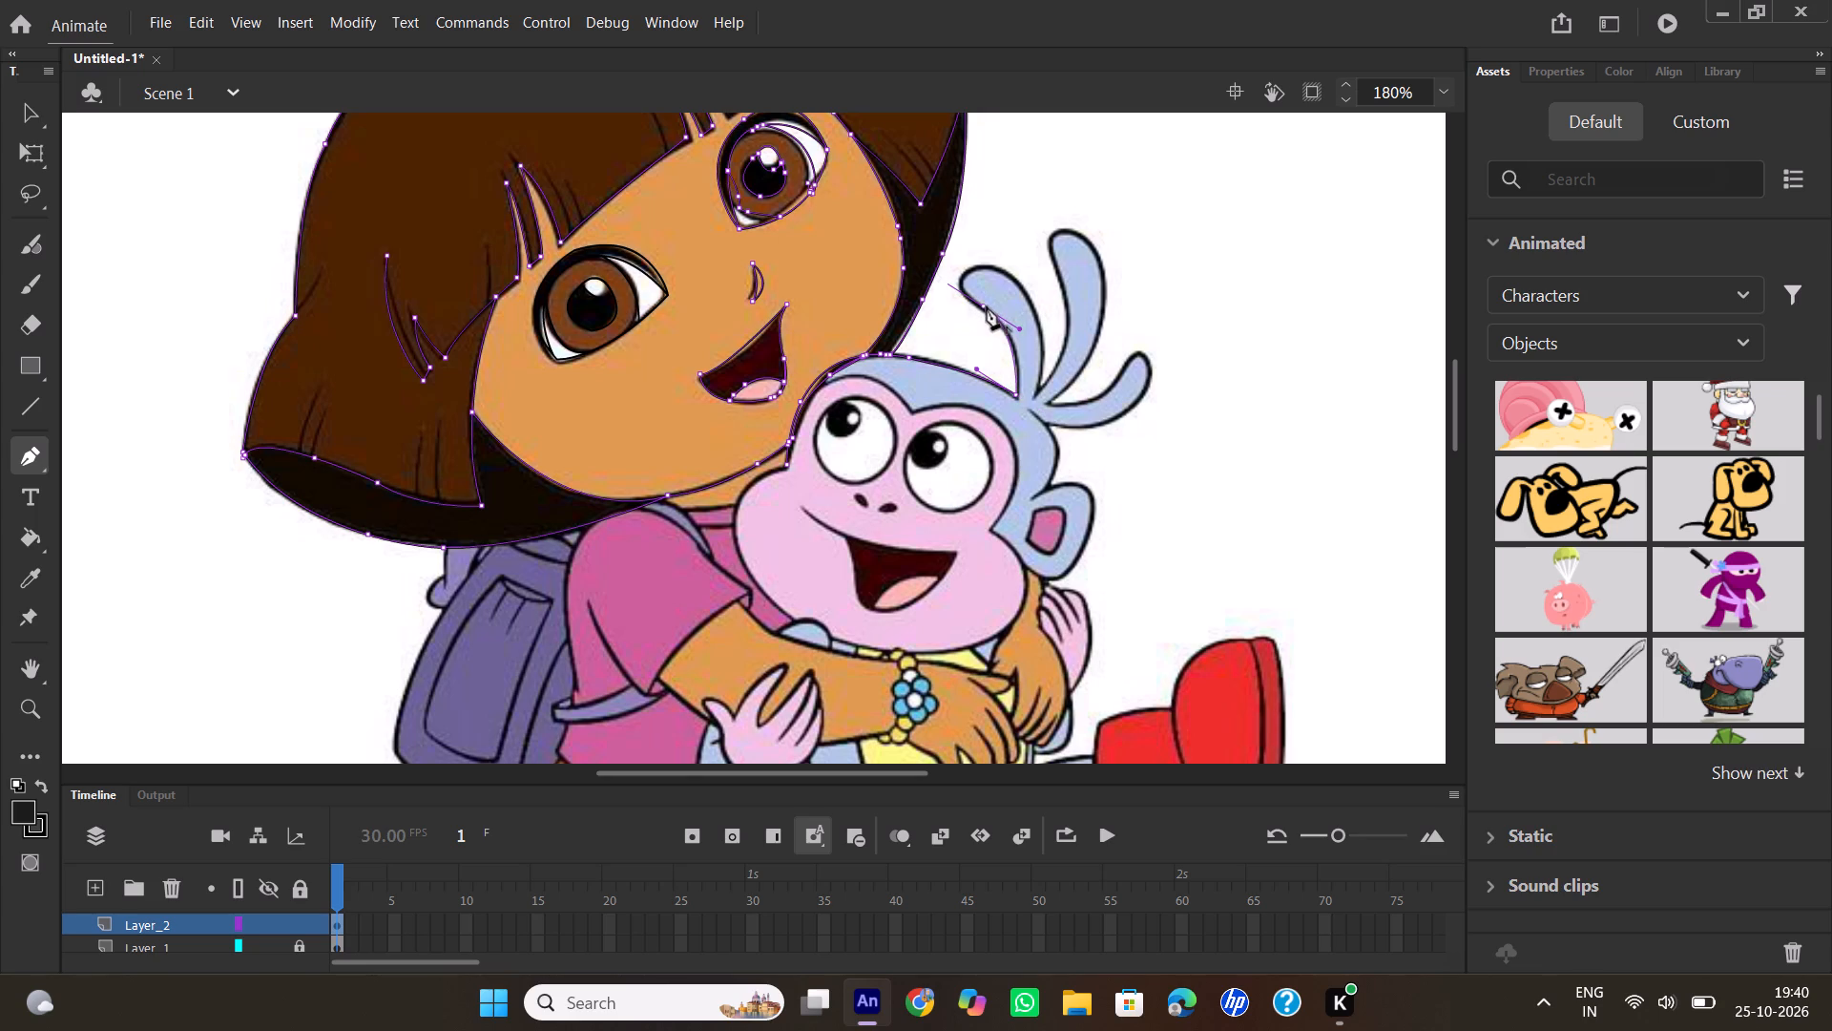
pyautogui.click(987, 306)
pyautogui.moveTo(1012, 275); pyautogui.dragTo(1098, 293)
pyautogui.moveTo(1098, 293); pyautogui.dragTo(1101, 289)
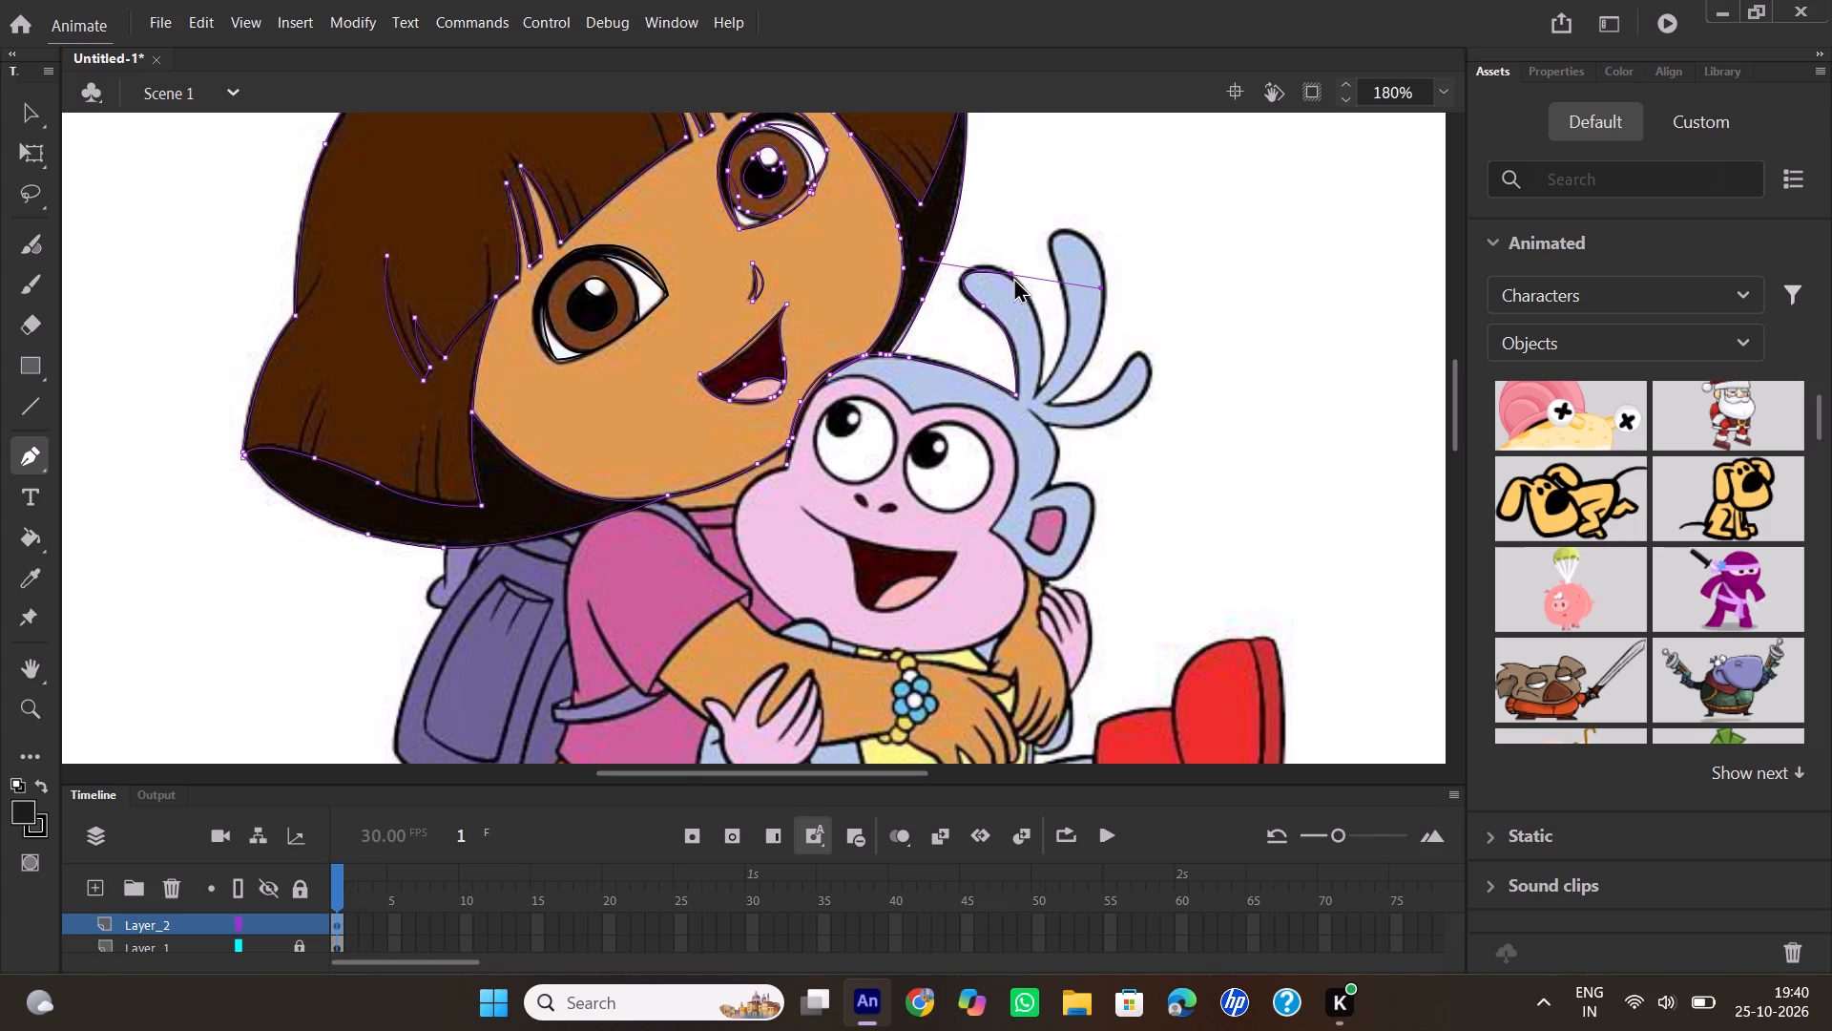
pyautogui.click(1013, 277)
pyautogui.moveTo(1036, 390); pyautogui.dragTo(1012, 431)
pyautogui.moveTo(1012, 431); pyautogui.dragTo(1012, 442)
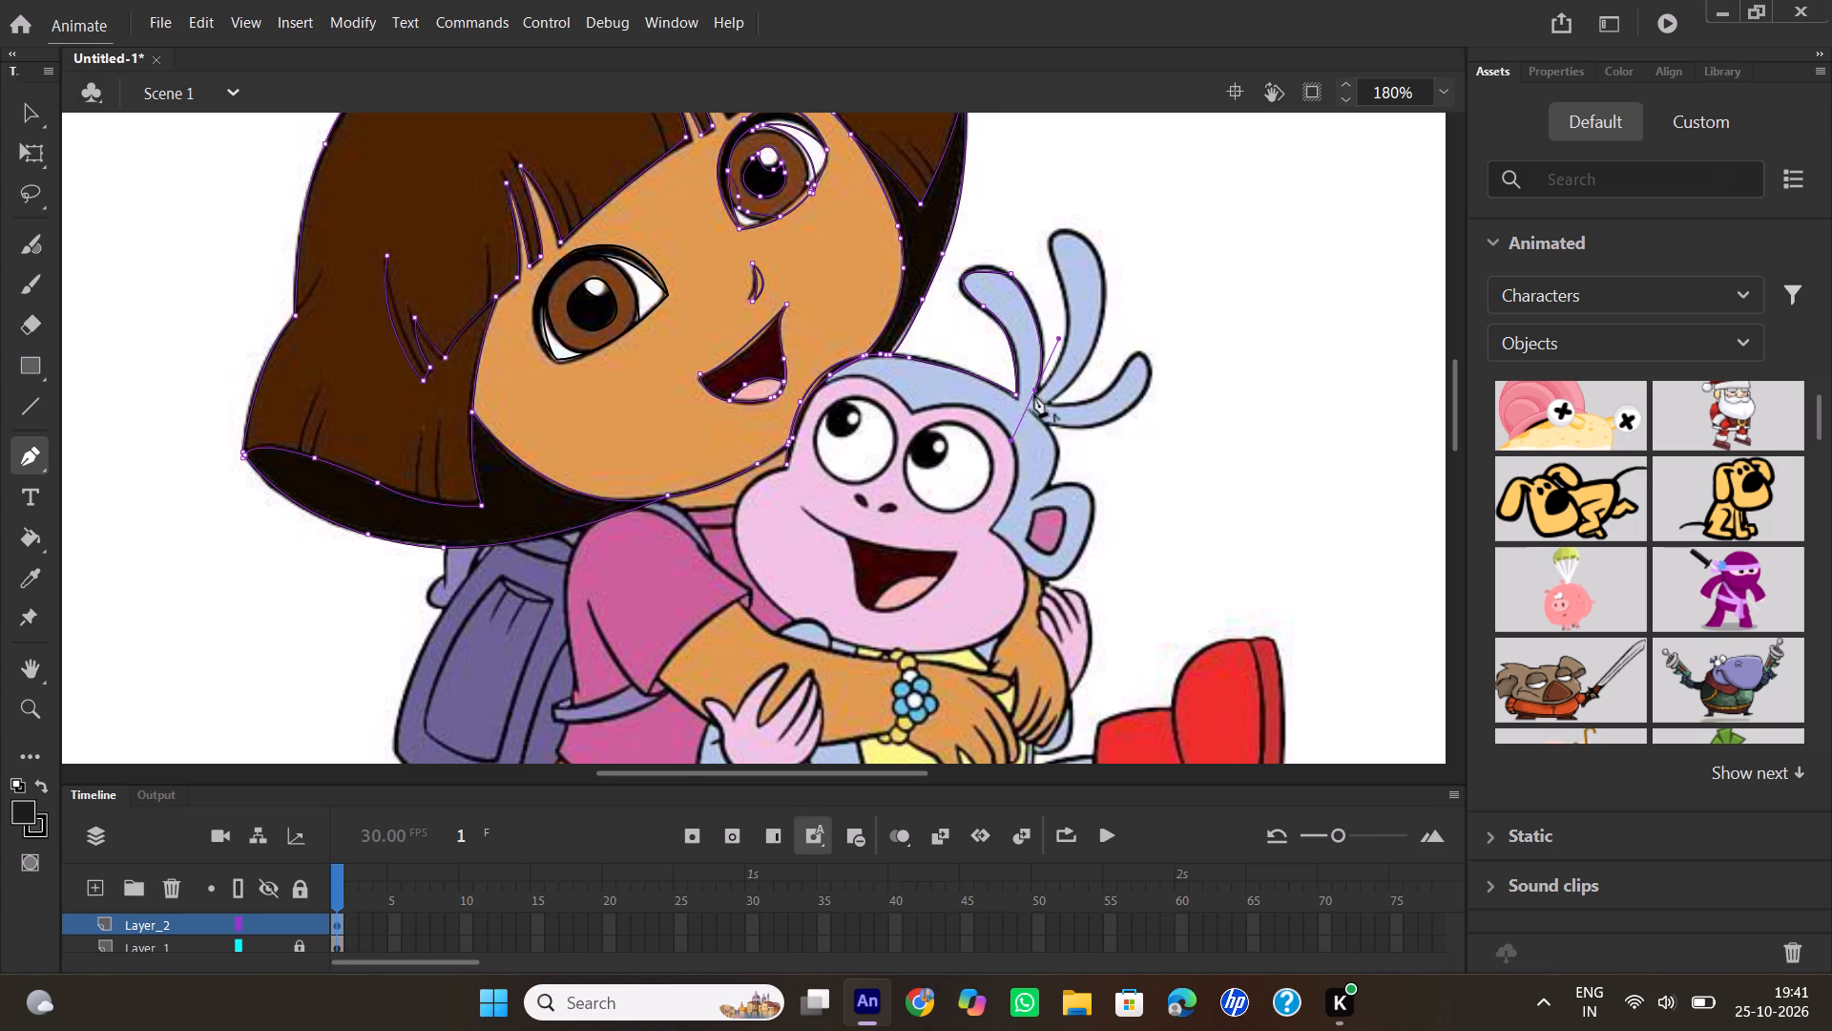
pyautogui.click(1033, 390)
# Continue the path around the tall middle hair tuft, up over its rounded tip and back down to the base of the third tuft.
pyautogui.moveTo(1063, 282); pyautogui.dragTo(1050, 243)
pyautogui.moveTo(1050, 243); pyautogui.dragTo(1045, 203)
pyautogui.click(1062, 282)
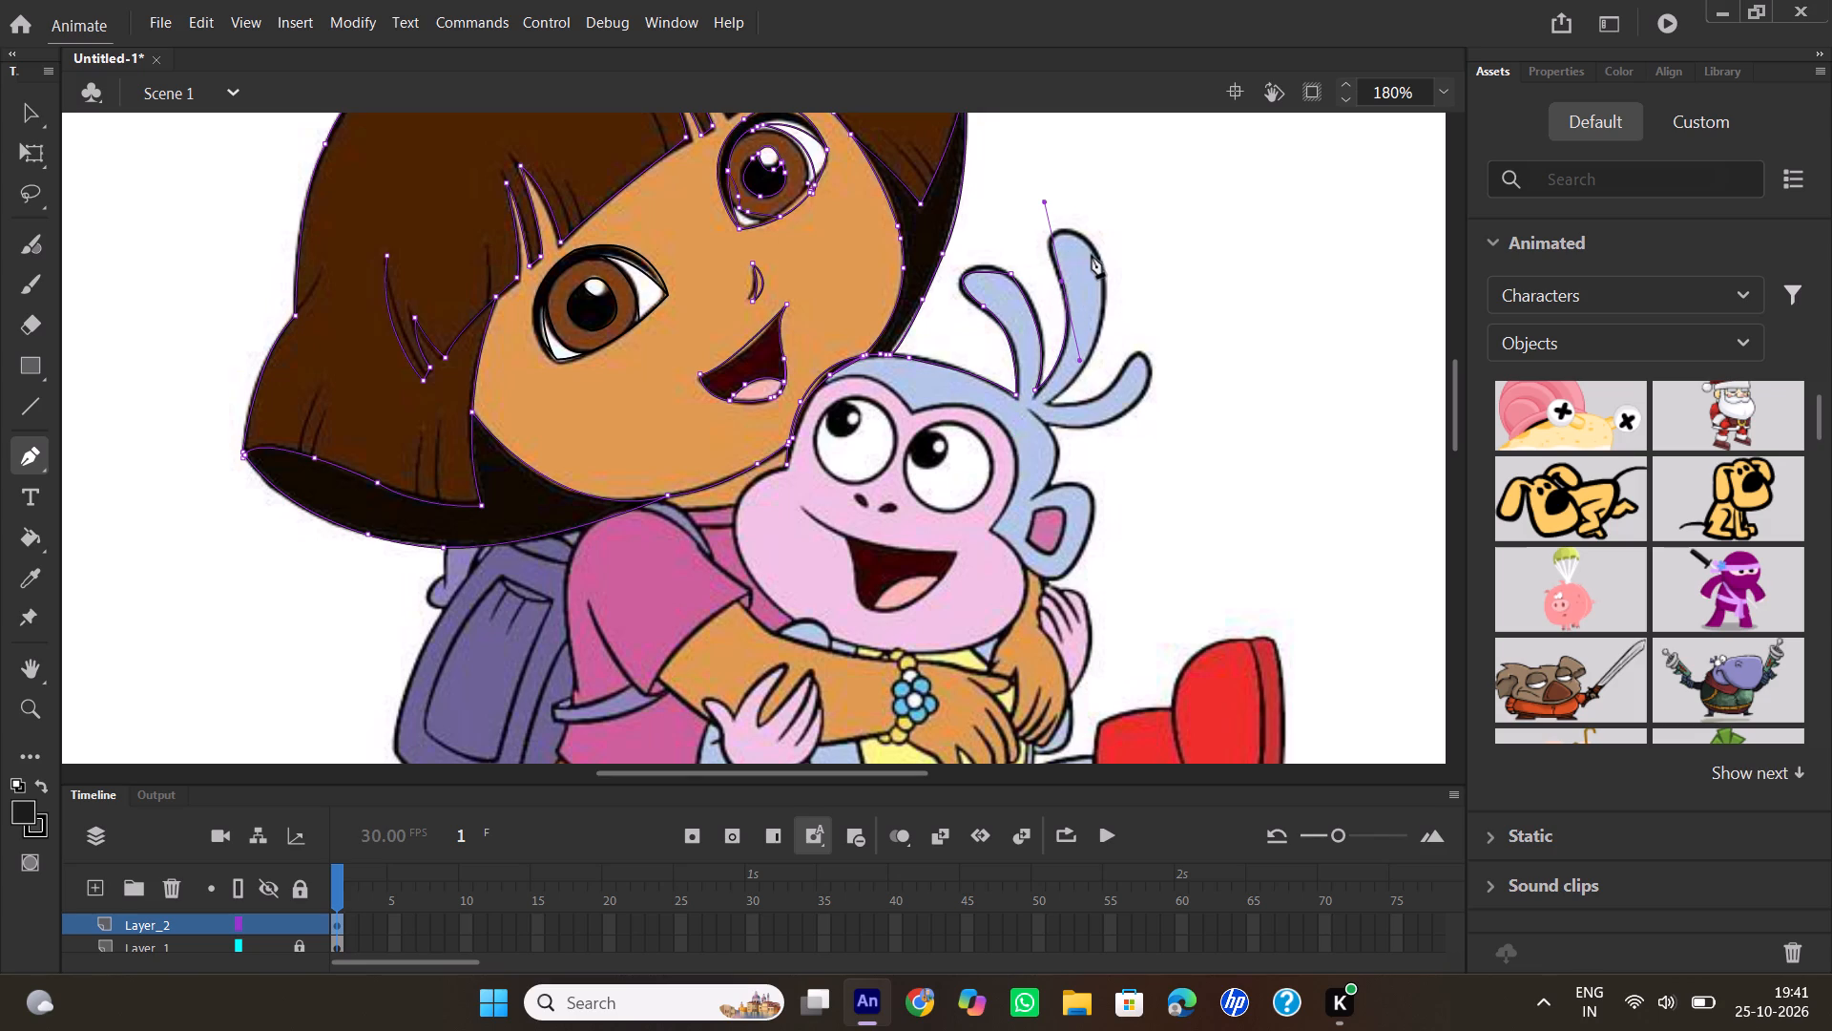
pyautogui.moveTo(1092, 245); pyautogui.dragTo(1140, 287)
pyautogui.moveTo(1140, 287); pyautogui.dragTo(1158, 295)
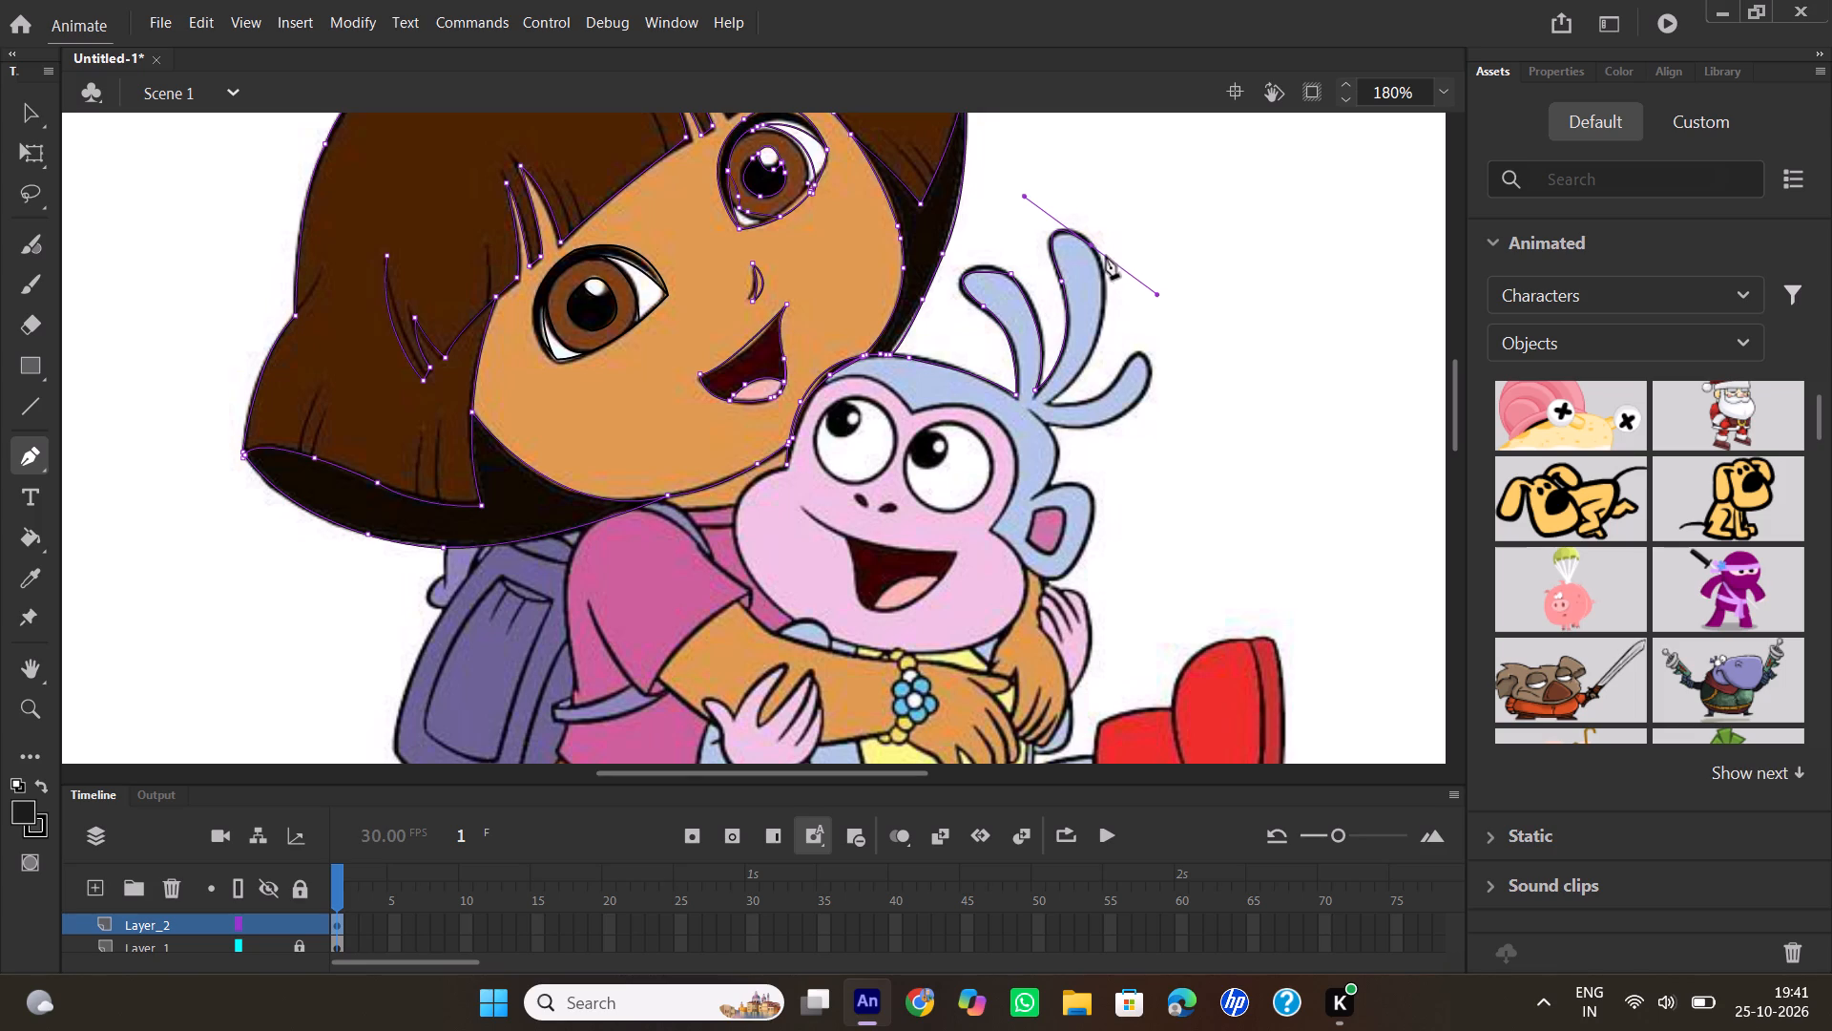
pyautogui.click(1091, 247)
pyautogui.moveTo(1048, 400); pyautogui.dragTo(989, 440)
pyautogui.moveTo(989, 440); pyautogui.dragTo(965, 463)
pyautogui.click(1046, 400)
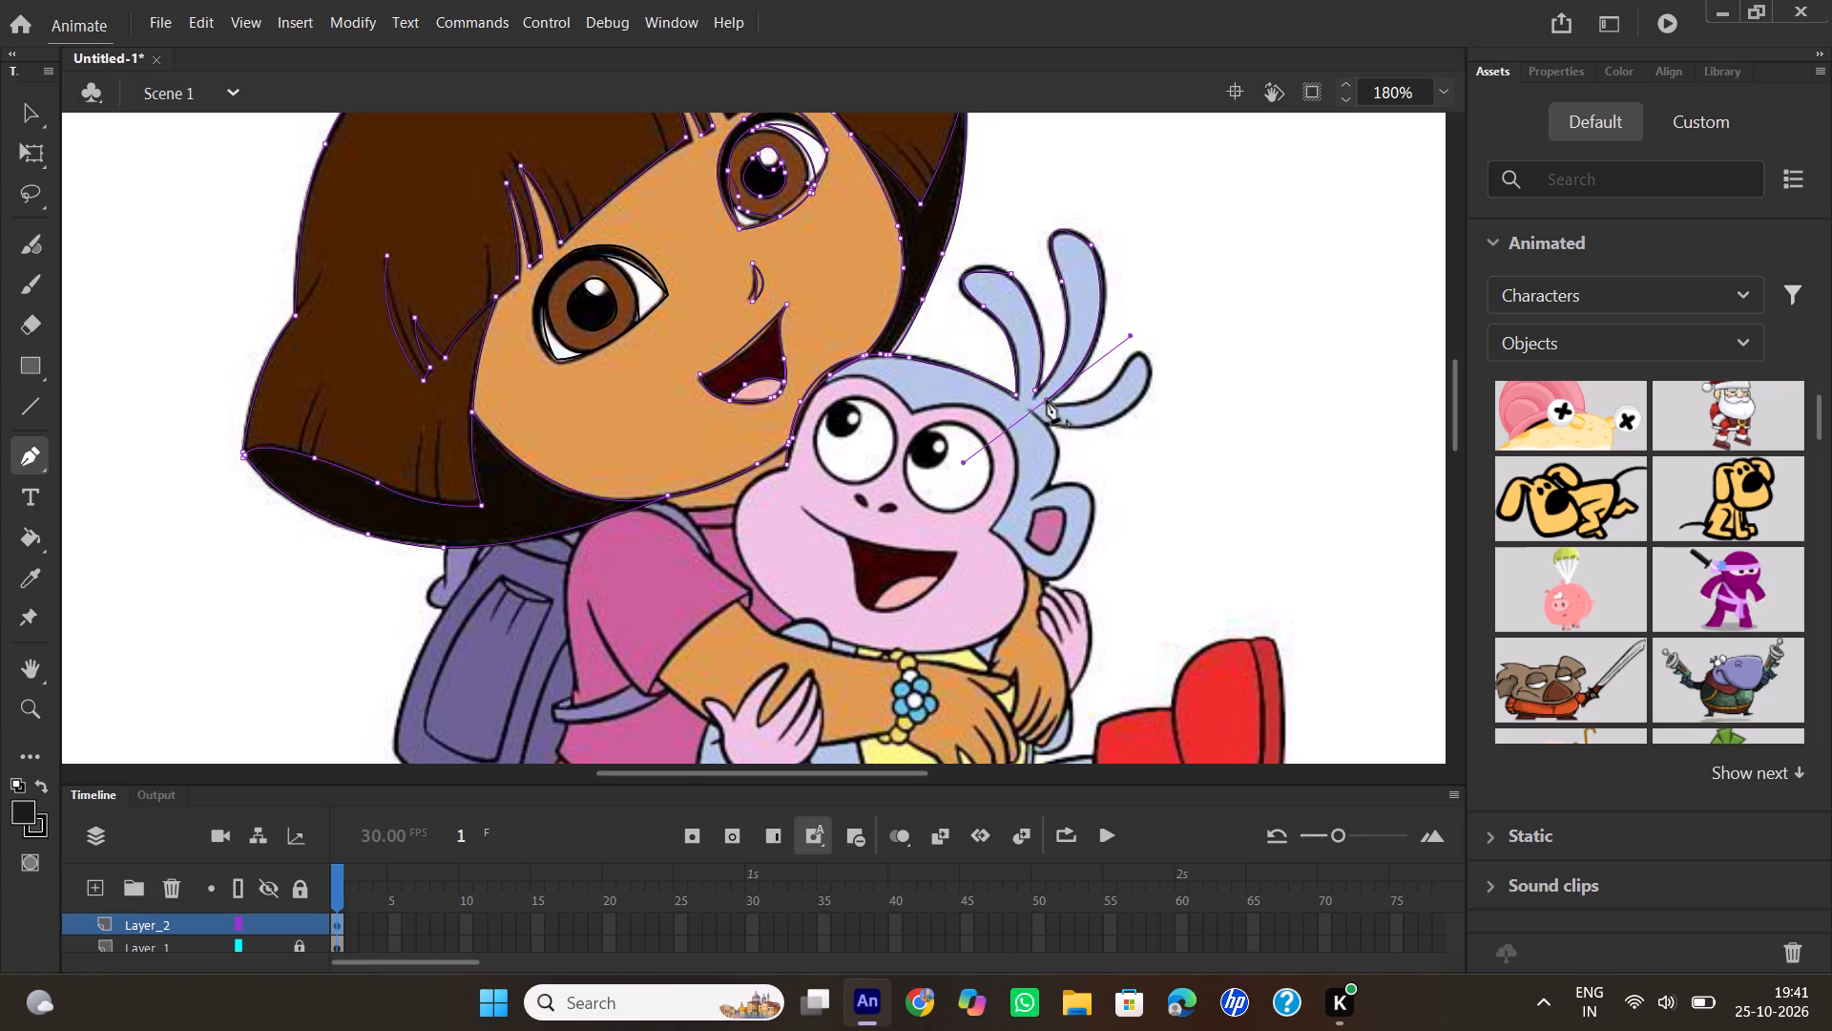
# Continue the path around the third hair tuft, out along its upper edge, around the tip and back along its underside to the head.
pyautogui.moveTo(1117, 384); pyautogui.dragTo(1147, 352)
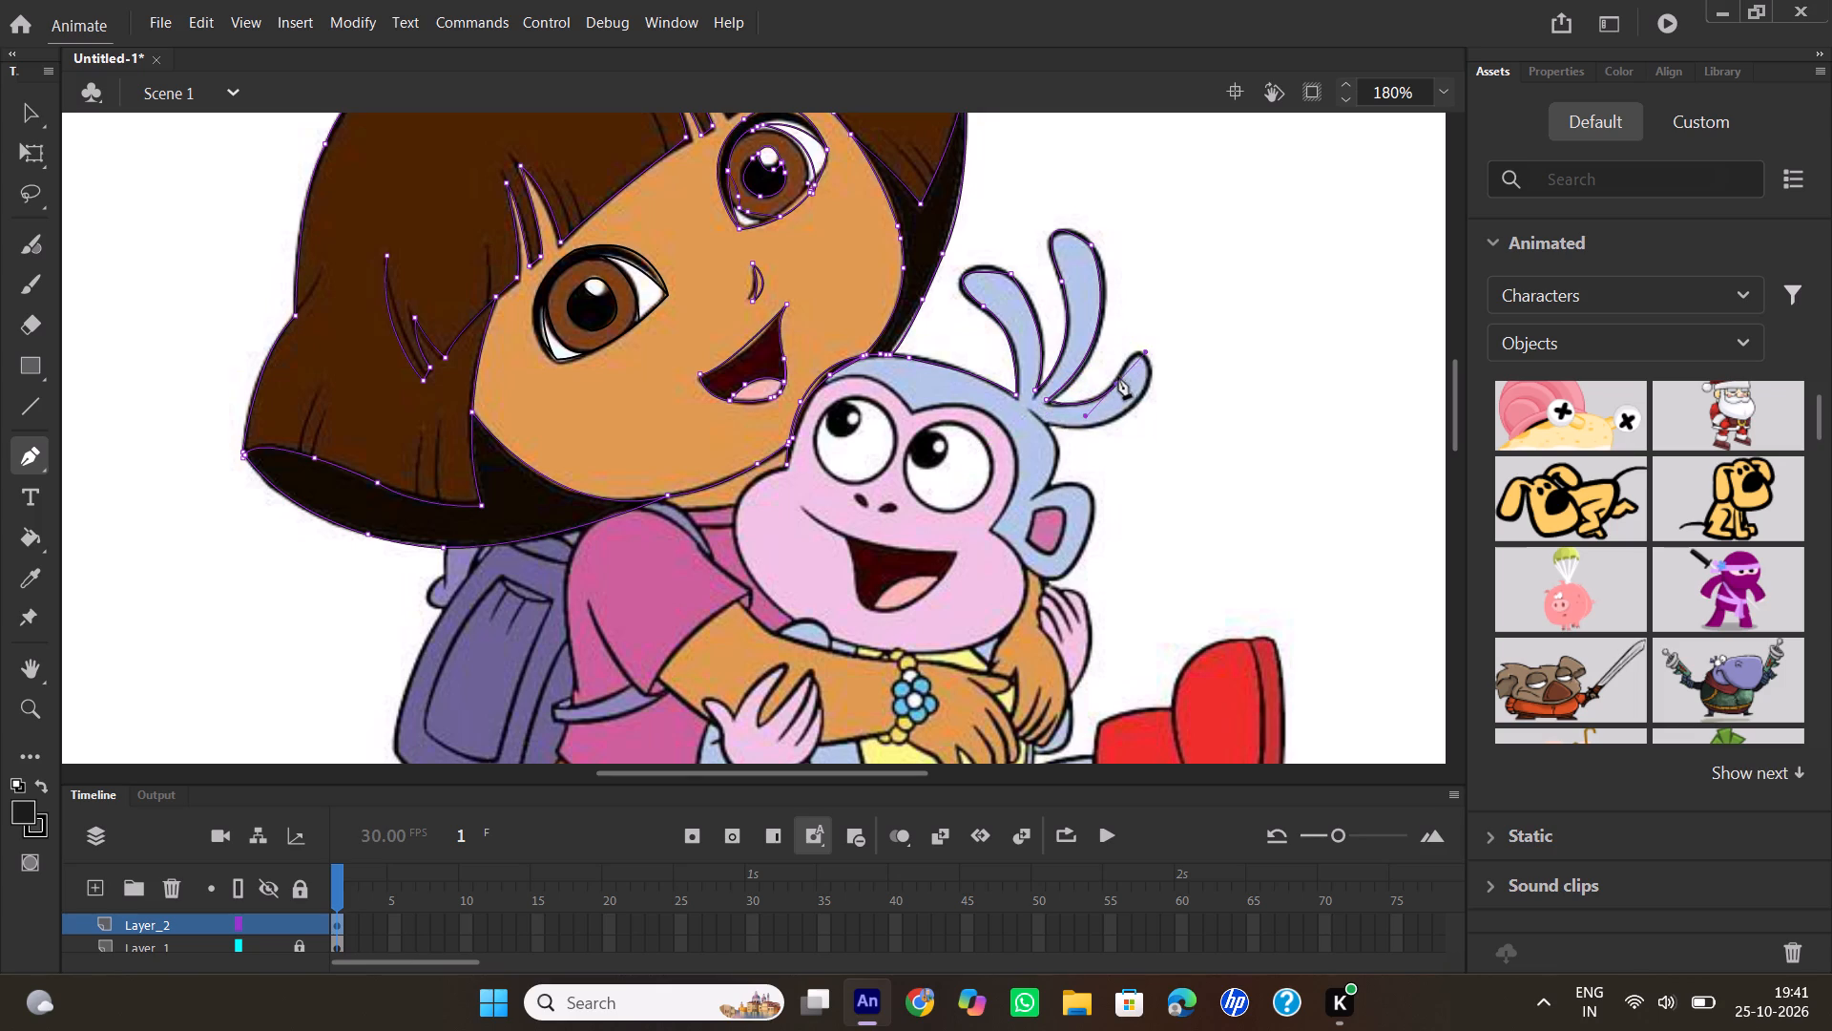
pyautogui.click(1114, 382)
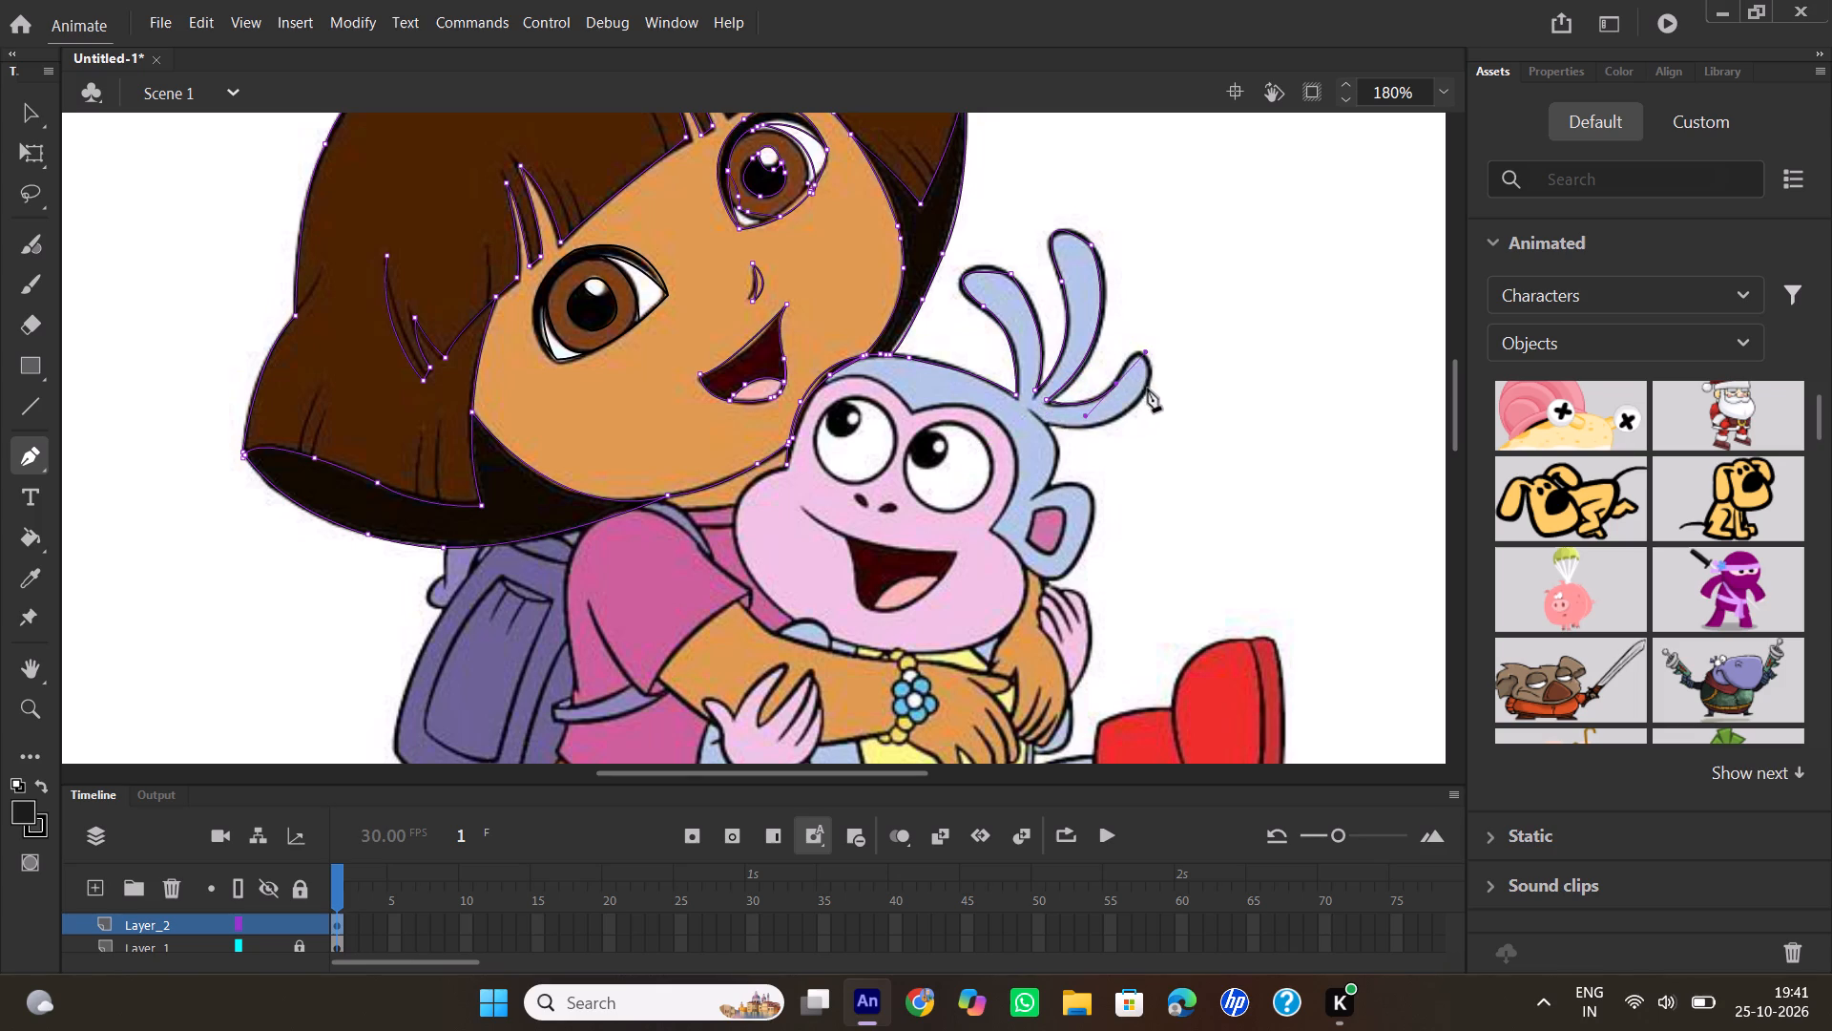
pyautogui.moveTo(1148, 389); pyautogui.dragTo(1145, 461)
pyautogui.click(1149, 390)
pyautogui.moveTo(1052, 427); pyautogui.dragTo(1045, 421)
pyautogui.moveTo(1045, 421); pyautogui.dragTo(1004, 410)
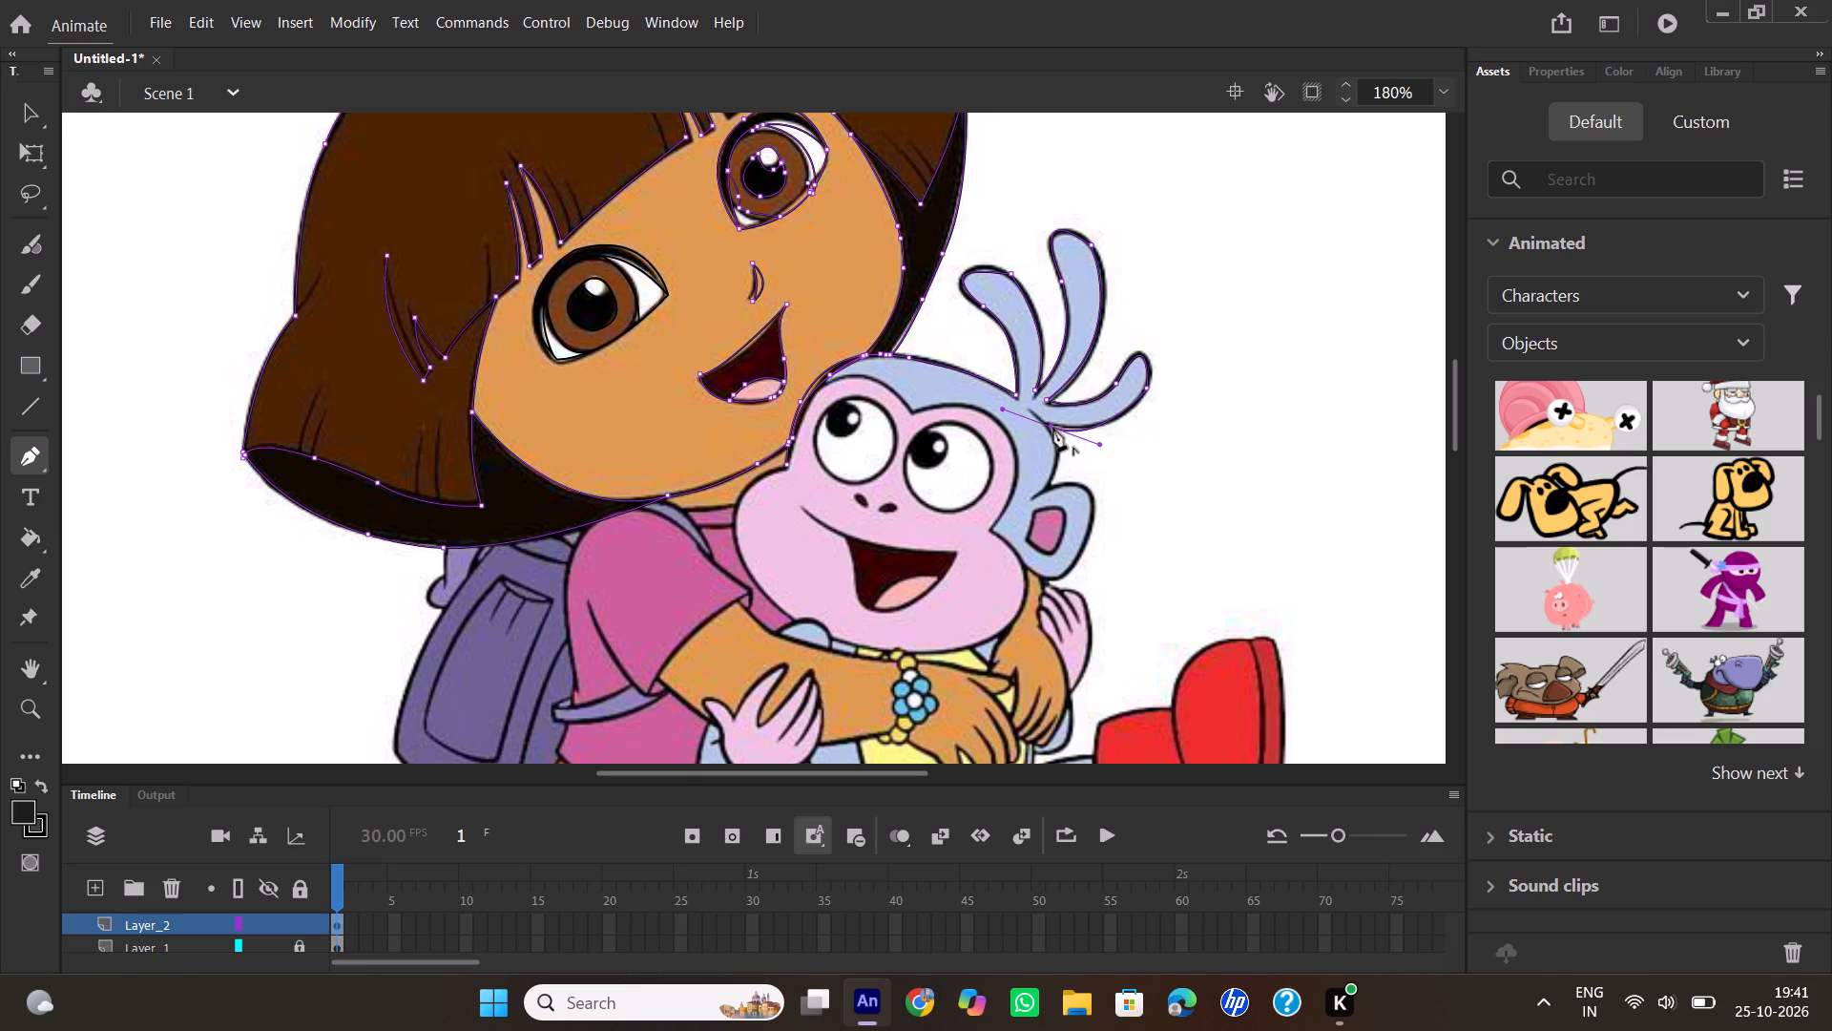
pyautogui.click(1053, 428)
# Continue the Pen path from the third hair tuft down the side of the monkey's head and around the ear's outer edge to its base.
pyautogui.moveTo(1045, 488); pyautogui.dragTo(1021, 523)
pyautogui.moveTo(1021, 523); pyautogui.dragTo(1013, 526)
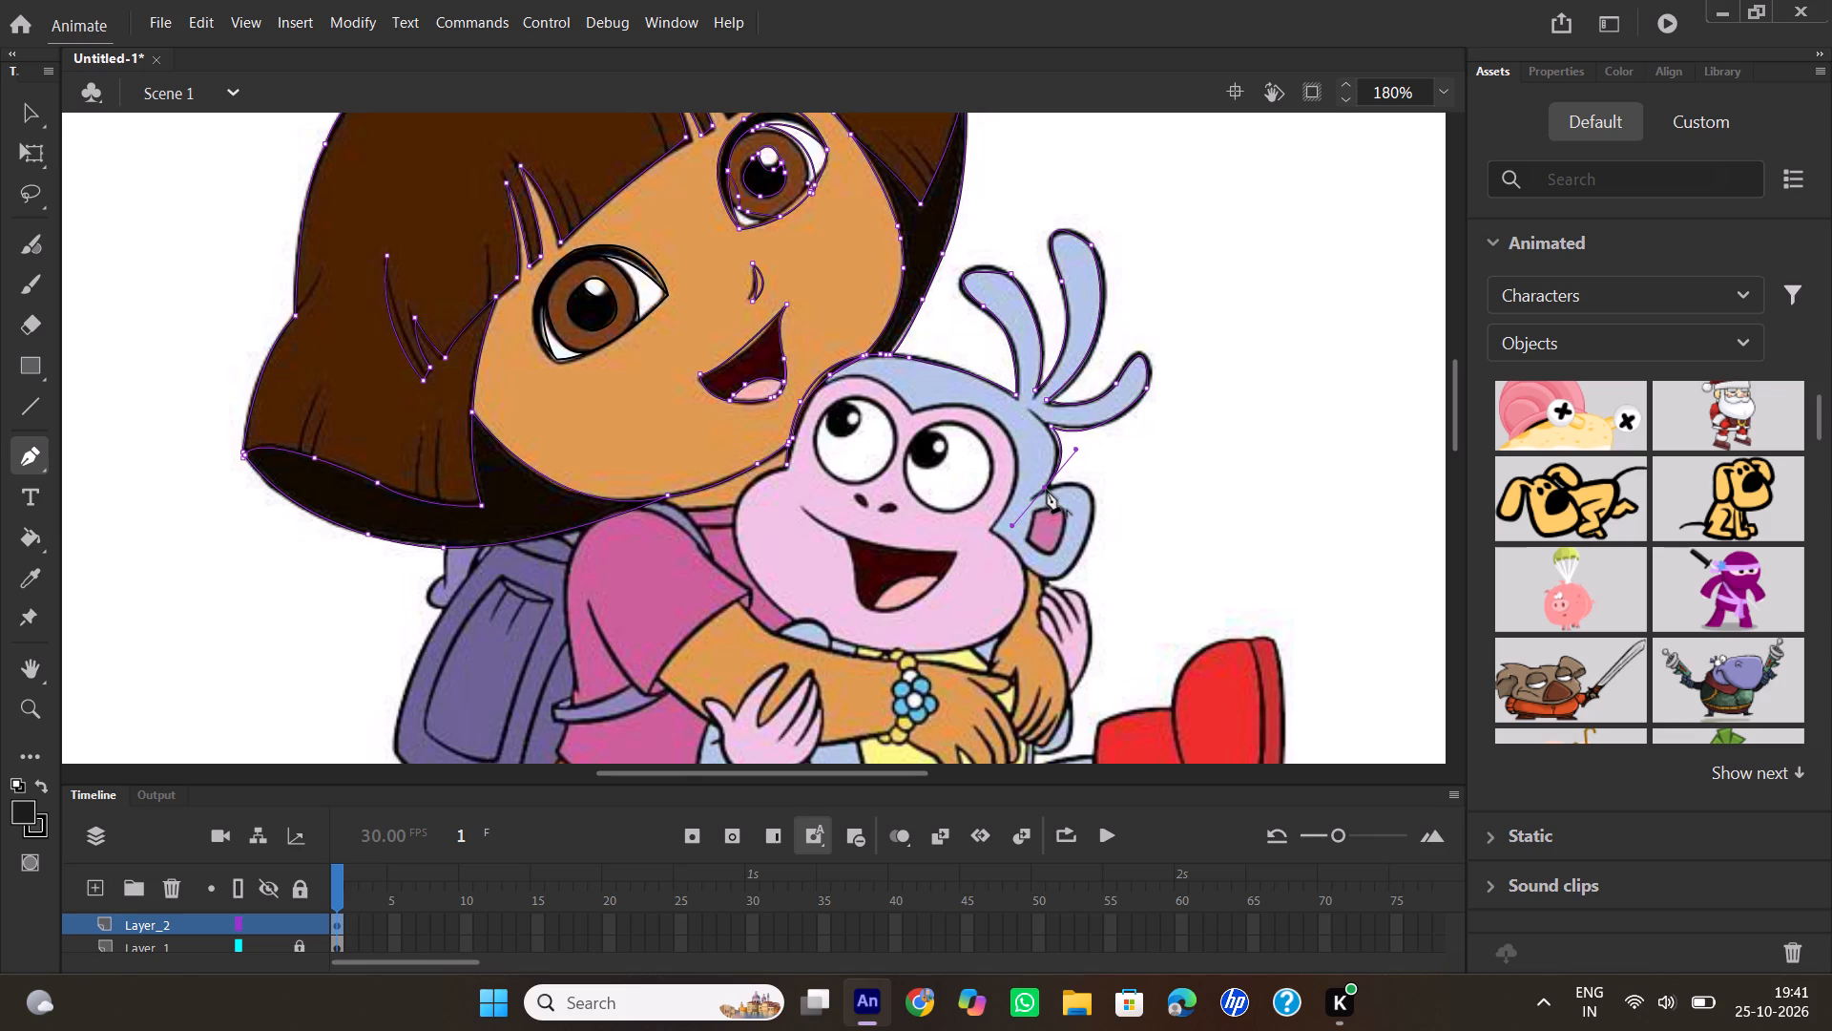
pyautogui.click(1047, 488)
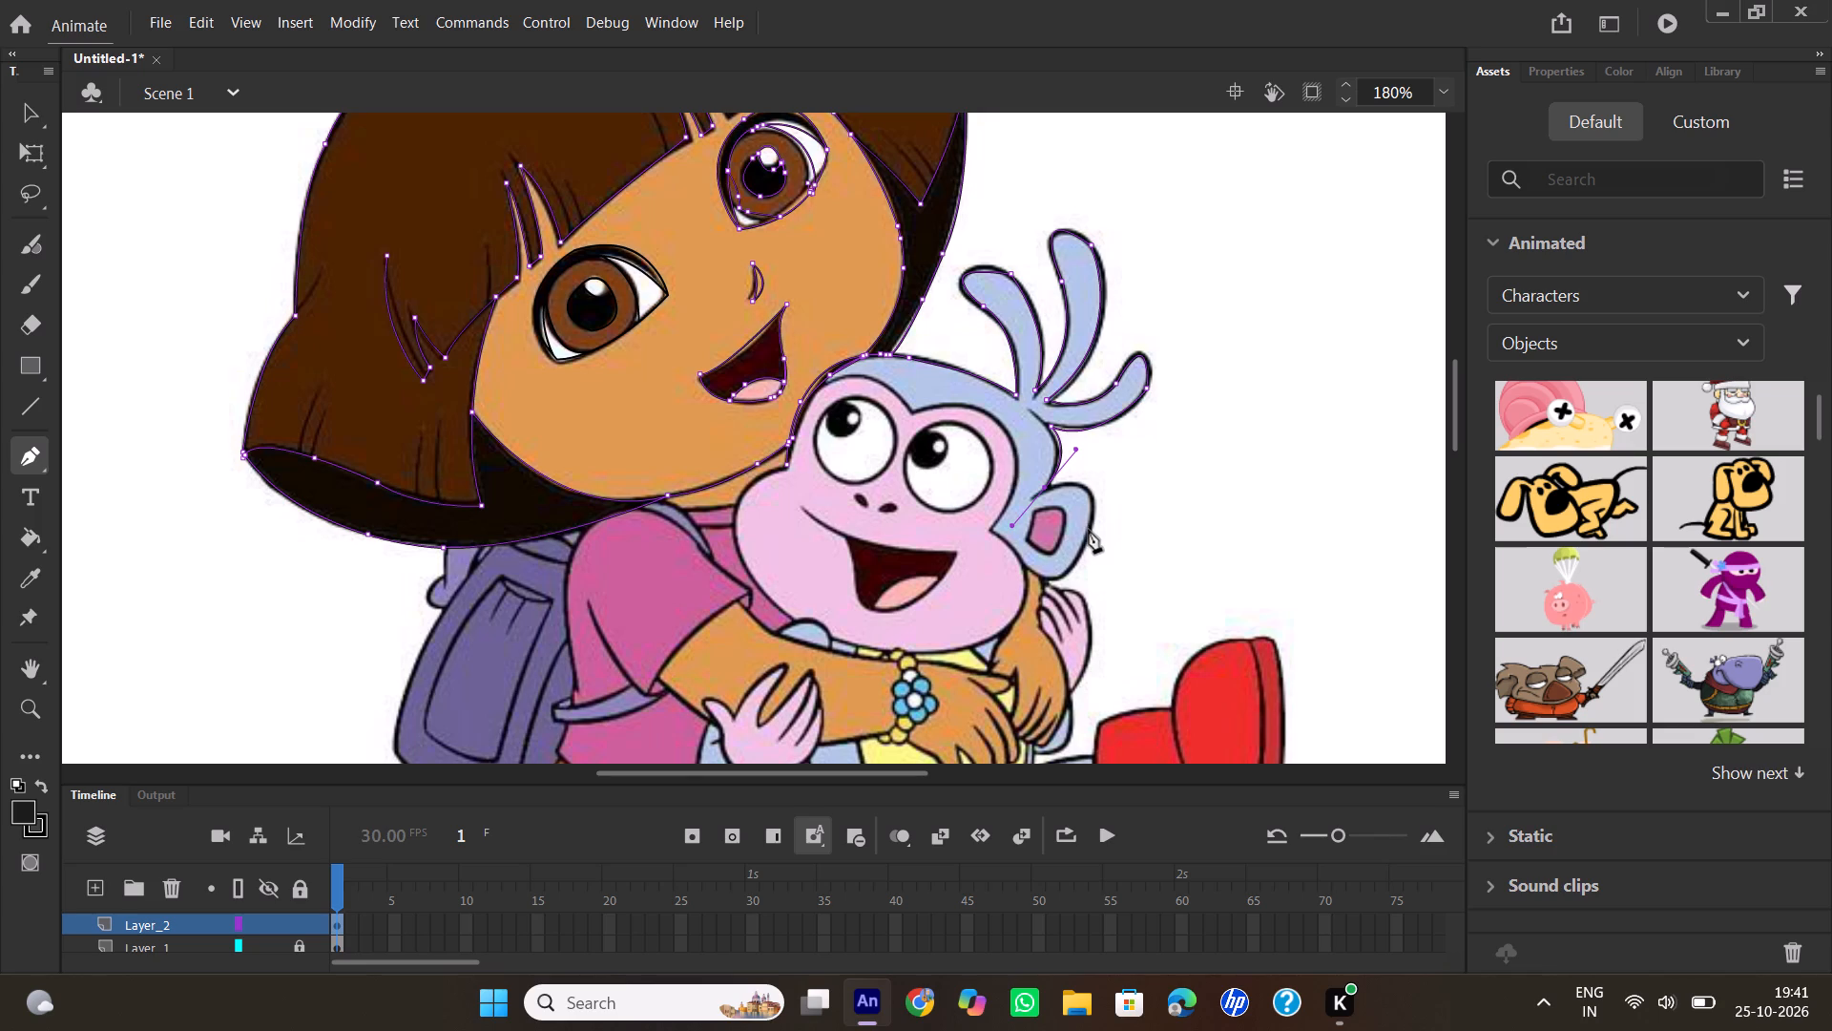
pyautogui.moveTo(1089, 530); pyautogui.dragTo(1070, 594)
pyautogui.click(1090, 534)
pyautogui.moveTo(1050, 579); pyautogui.dragTo(1031, 570)
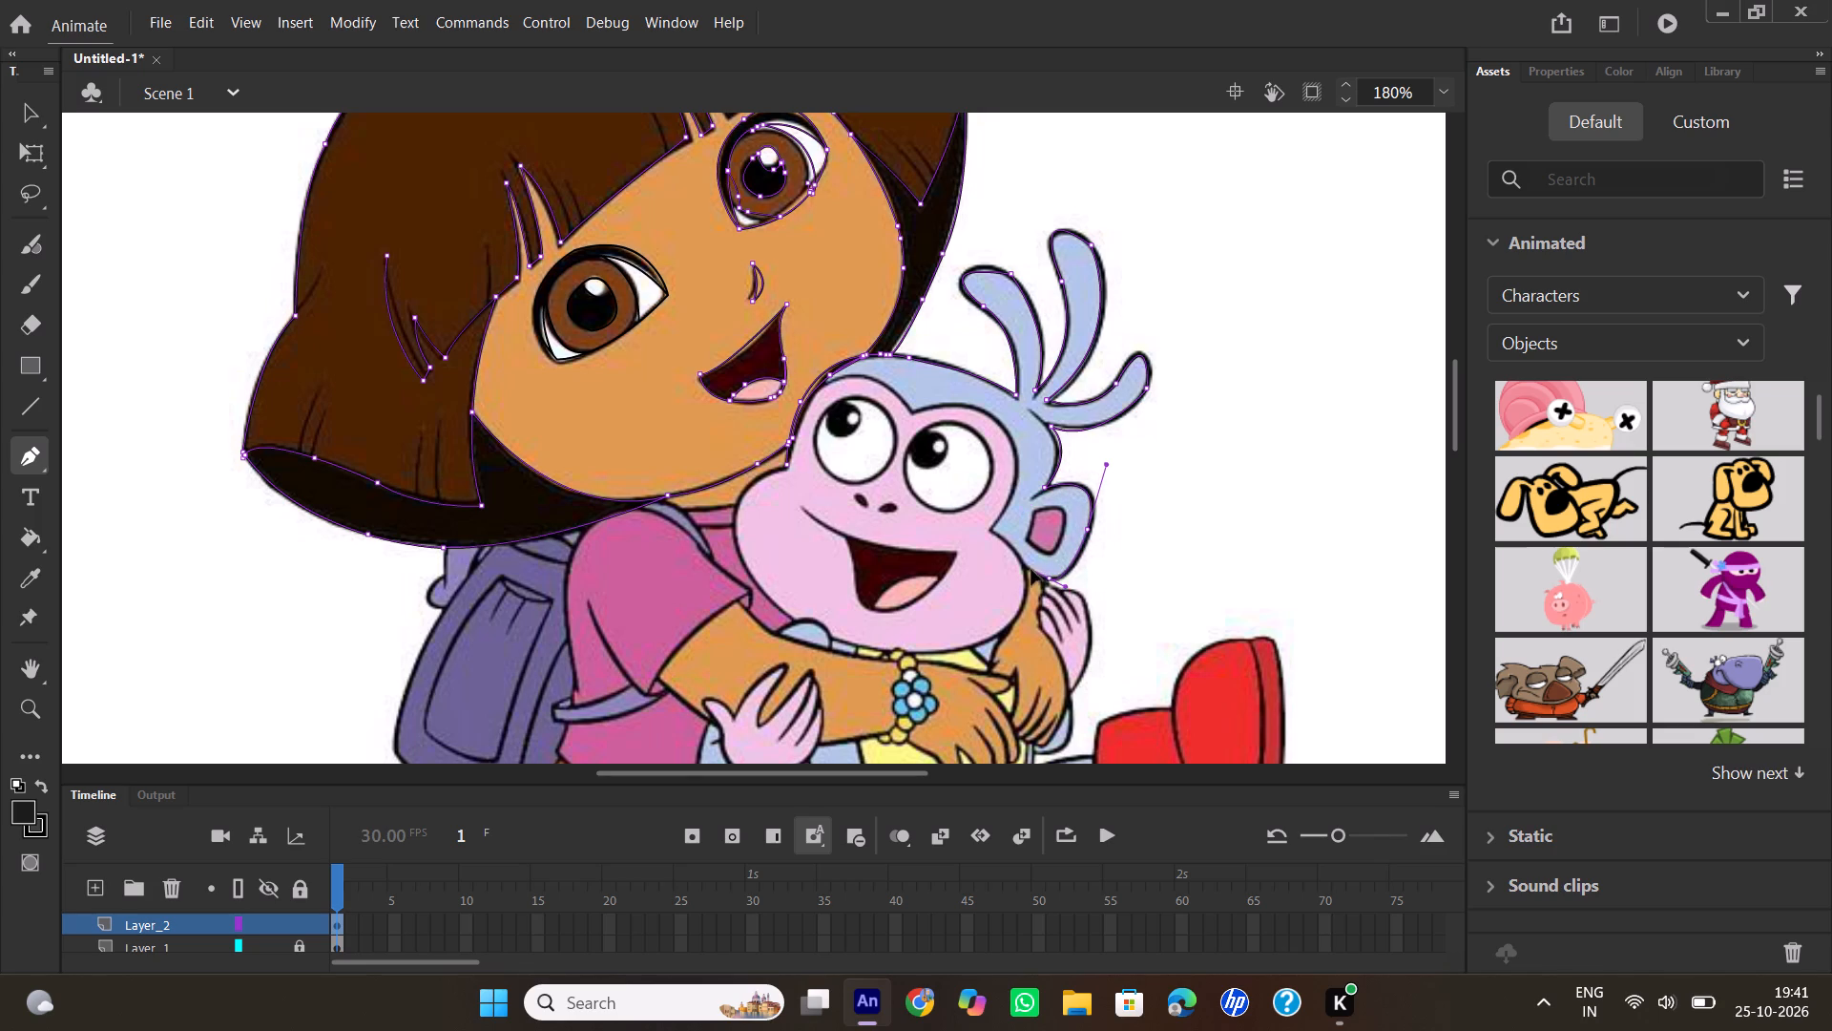
pyautogui.moveTo(1031, 570); pyautogui.dragTo(1030, 569)
pyautogui.click(1051, 578)
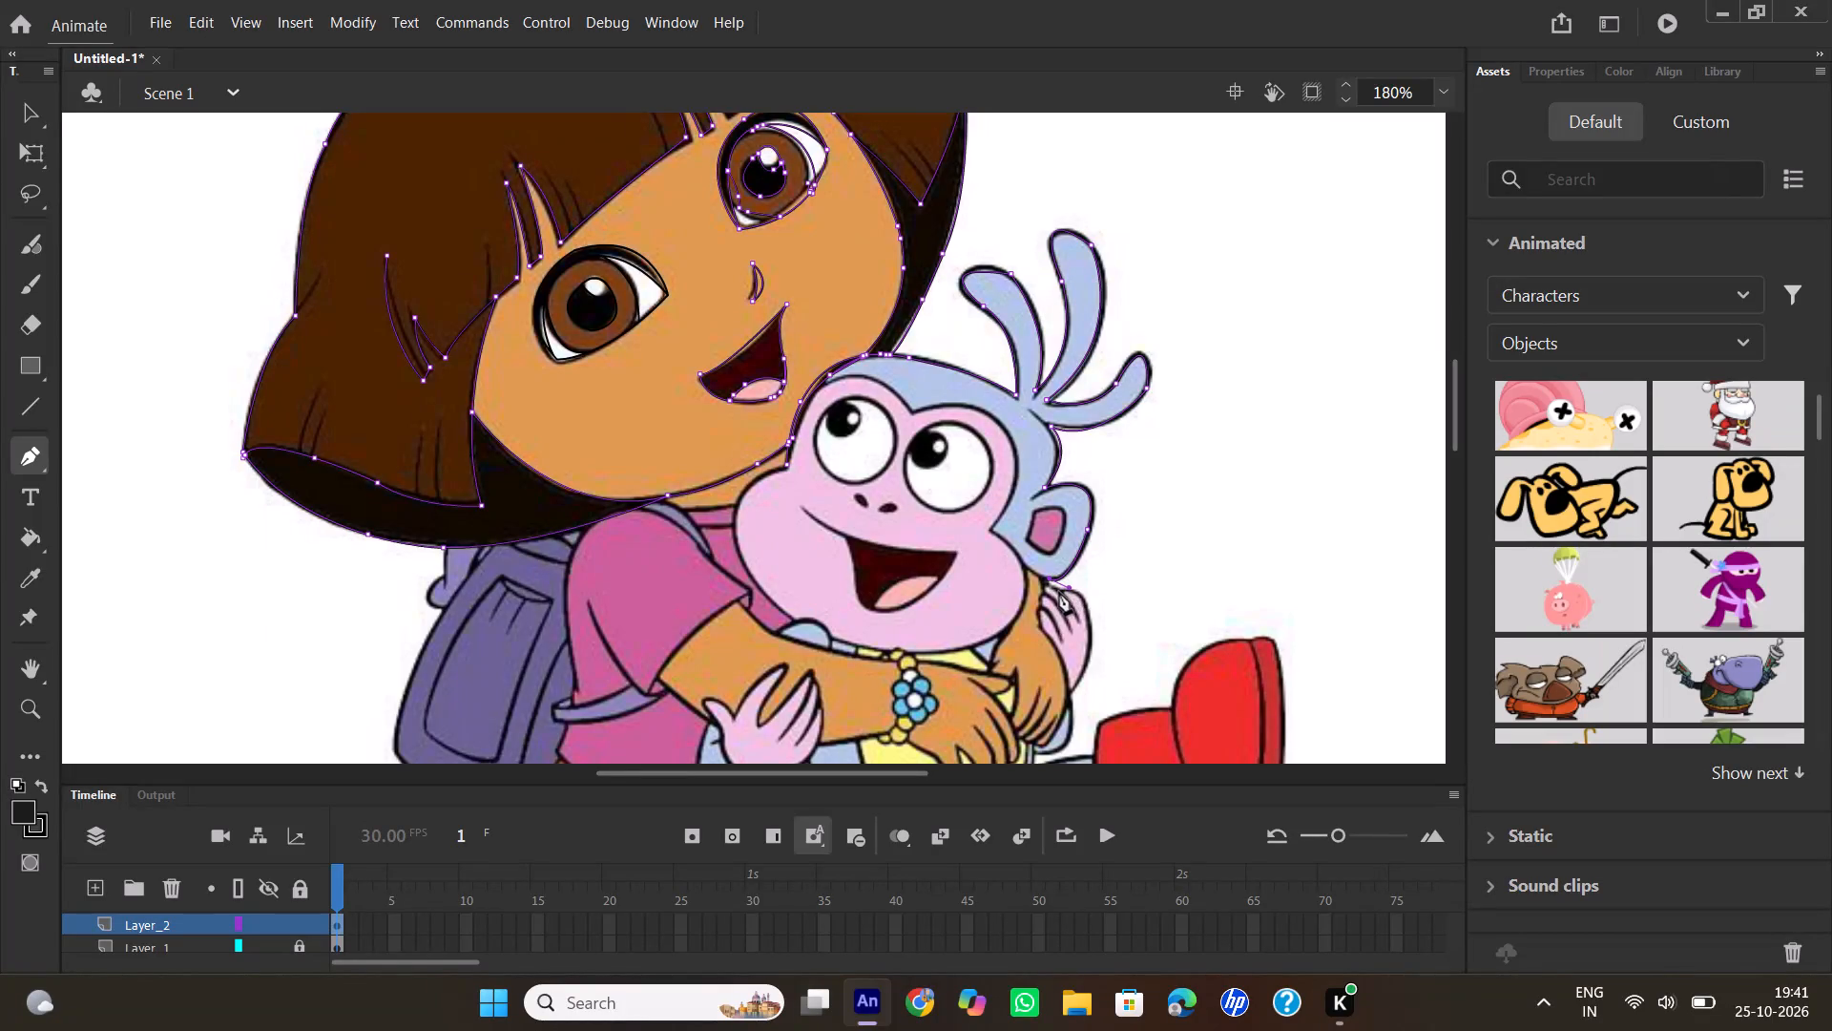
# Continue the path from the ear's base around the outer edge of the monkey's pink hand and forearm to the top of the raised leg.
pyautogui.click(1047, 585)
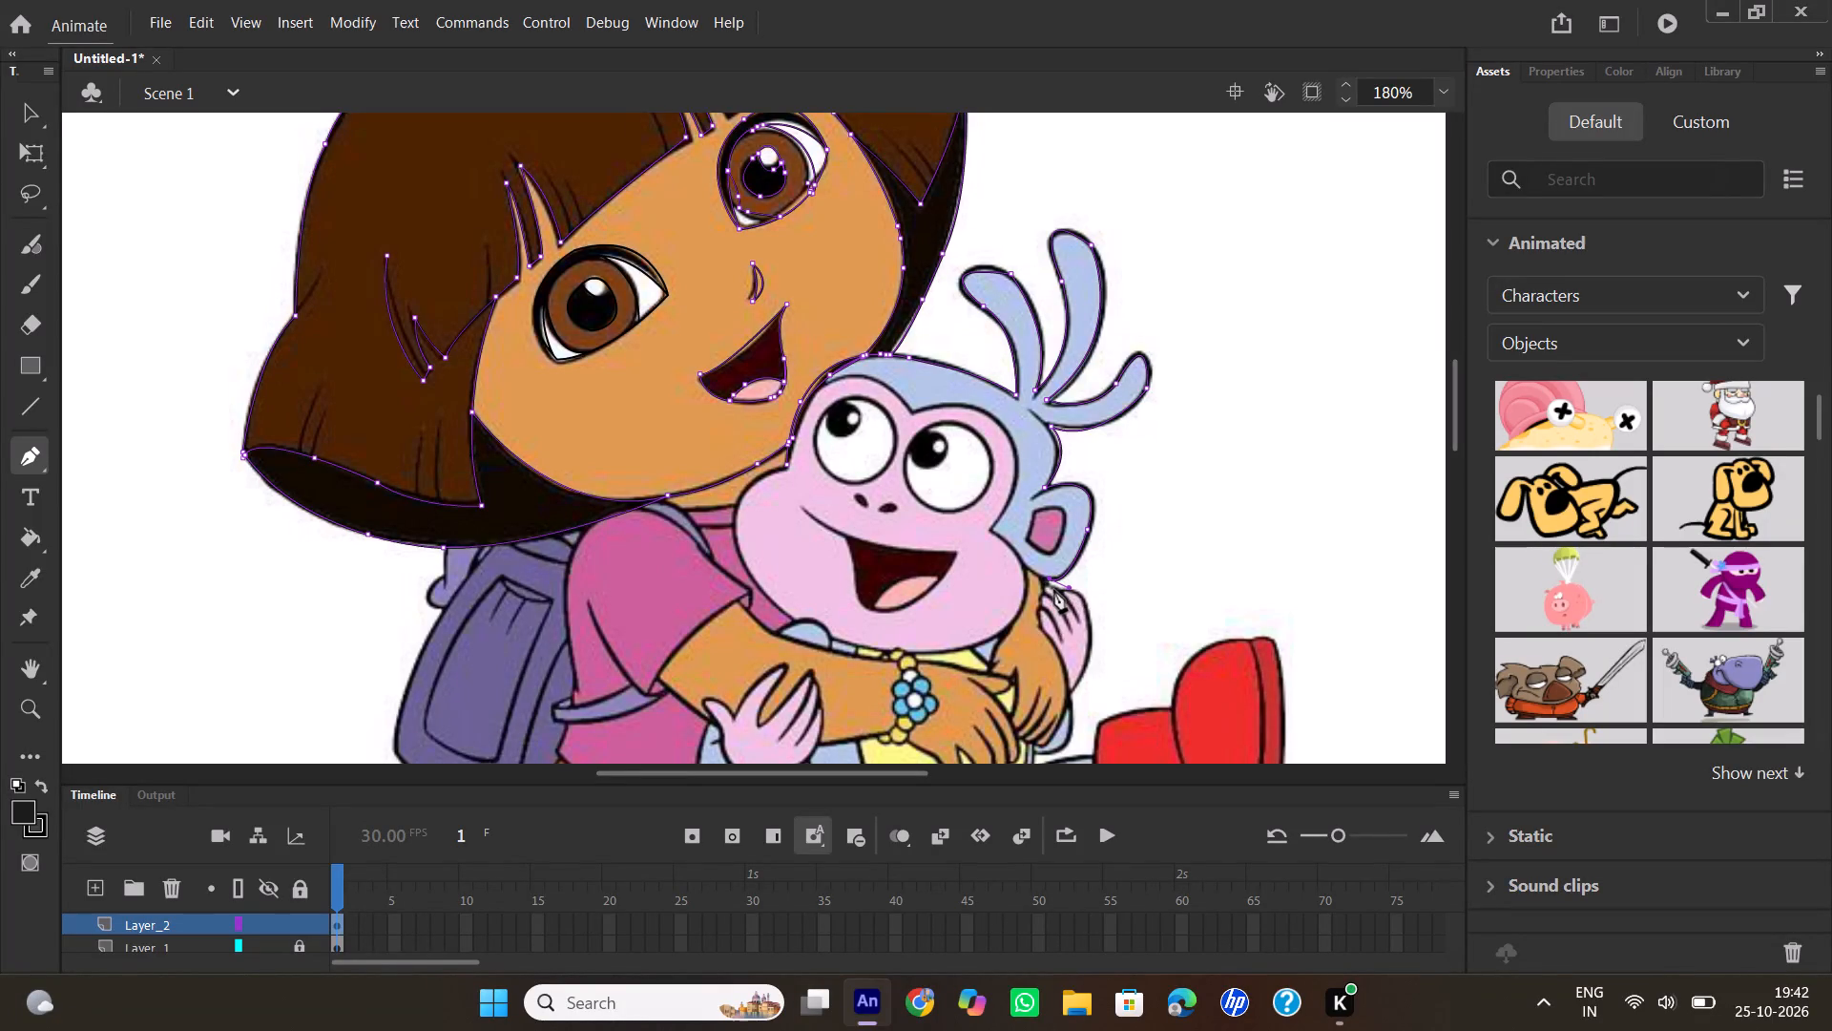
pyautogui.click(1062, 592)
pyautogui.moveTo(1088, 617); pyautogui.dragTo(1095, 657)
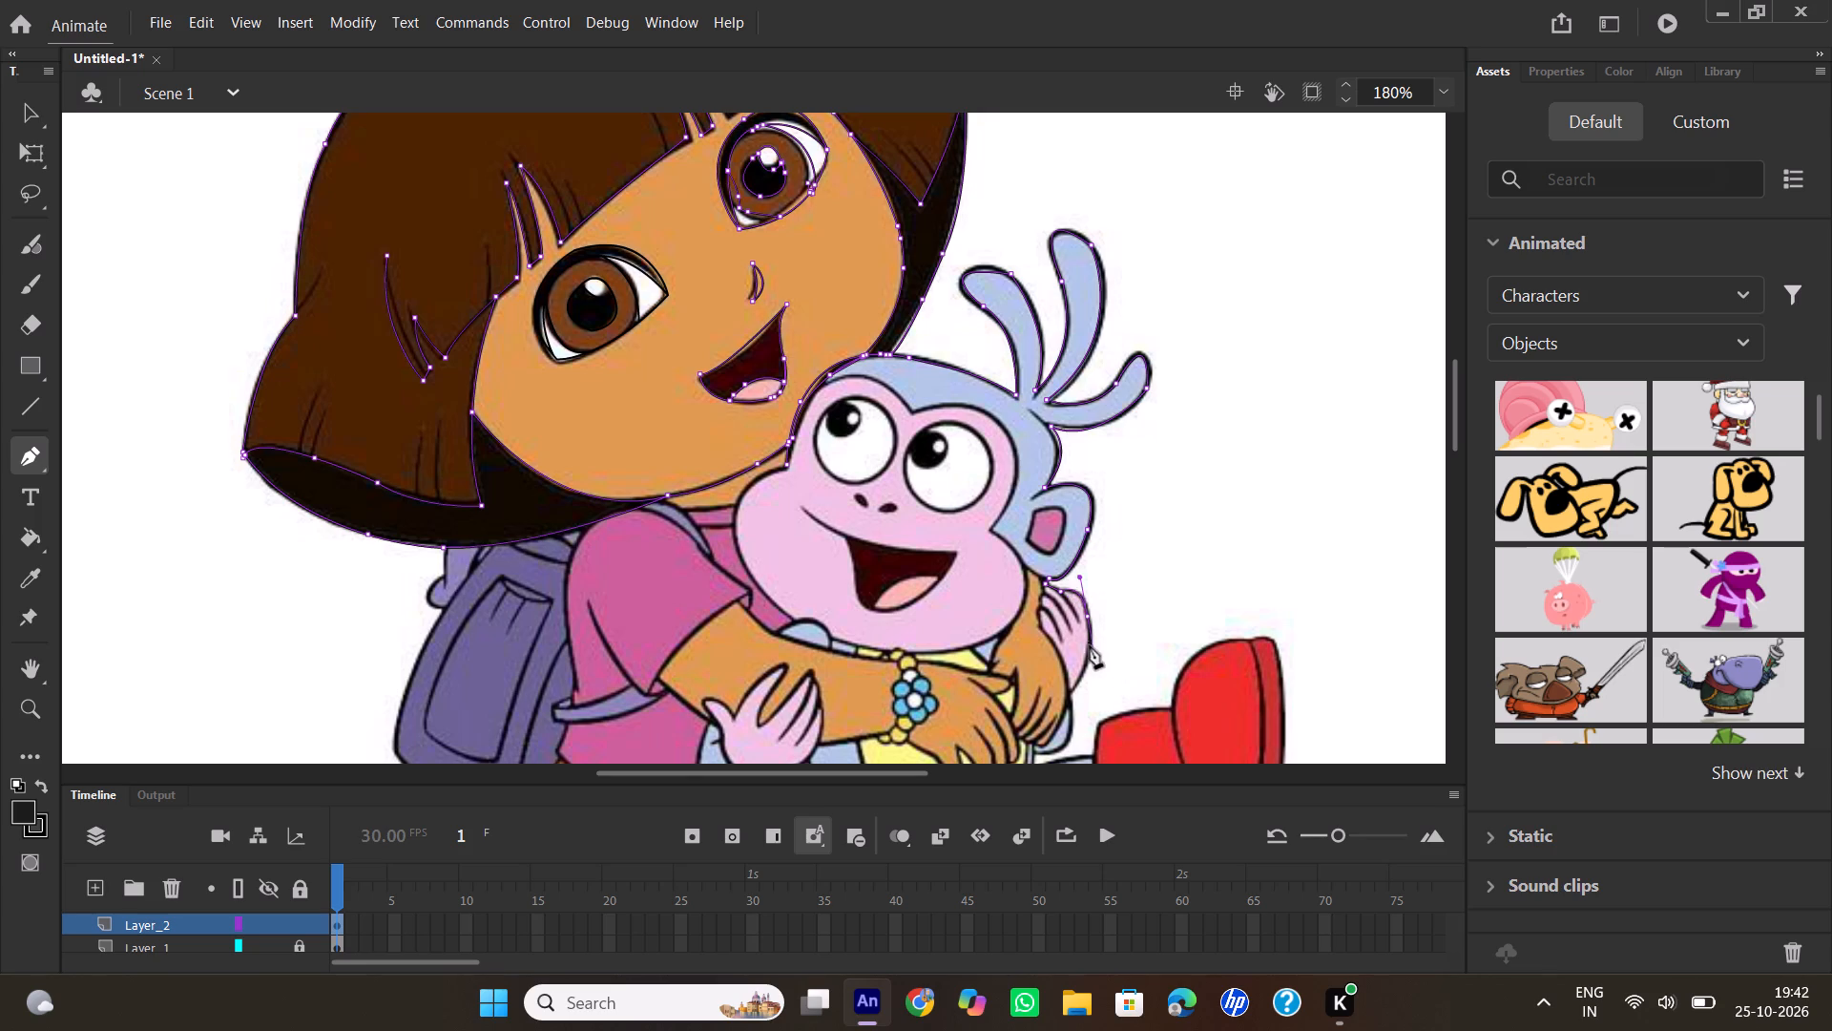
pyautogui.click(1089, 618)
pyautogui.scroll(-1, 1165, 520)
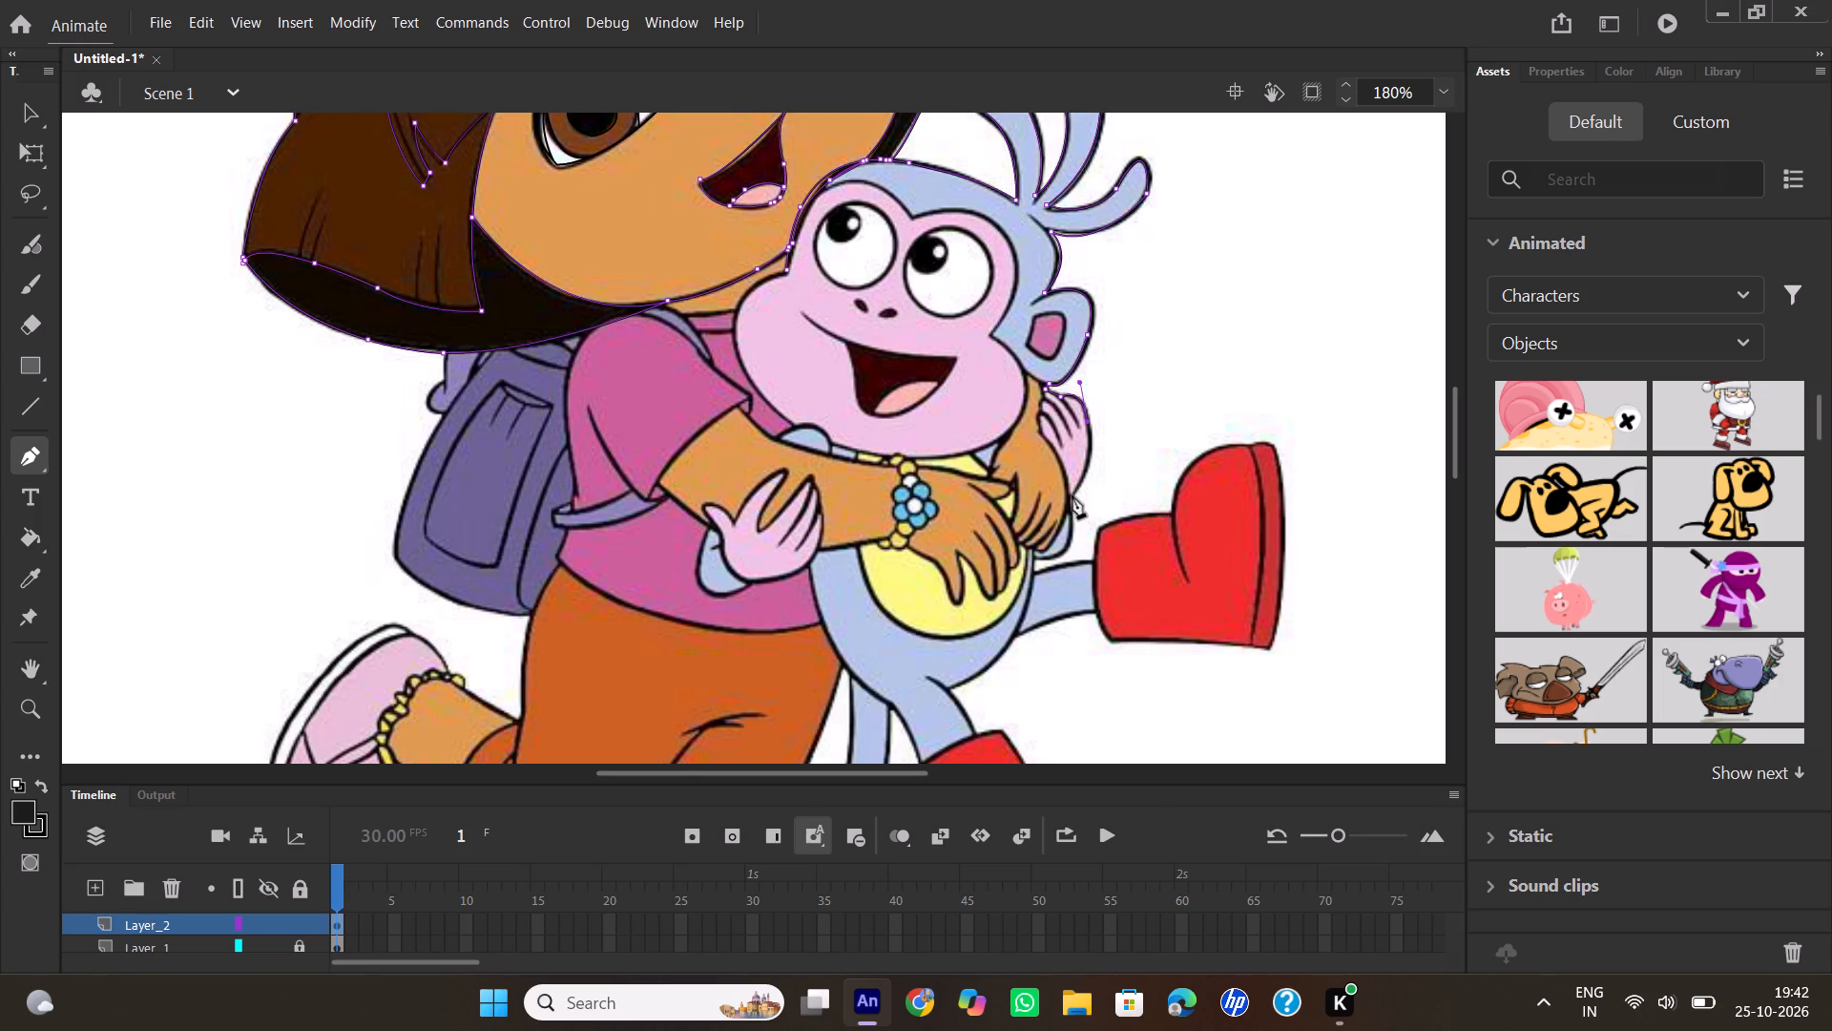
pyautogui.moveTo(1072, 495); pyautogui.dragTo(1045, 540)
pyautogui.click(1073, 495)
pyautogui.moveTo(1038, 559); pyautogui.dragTo(1008, 556)
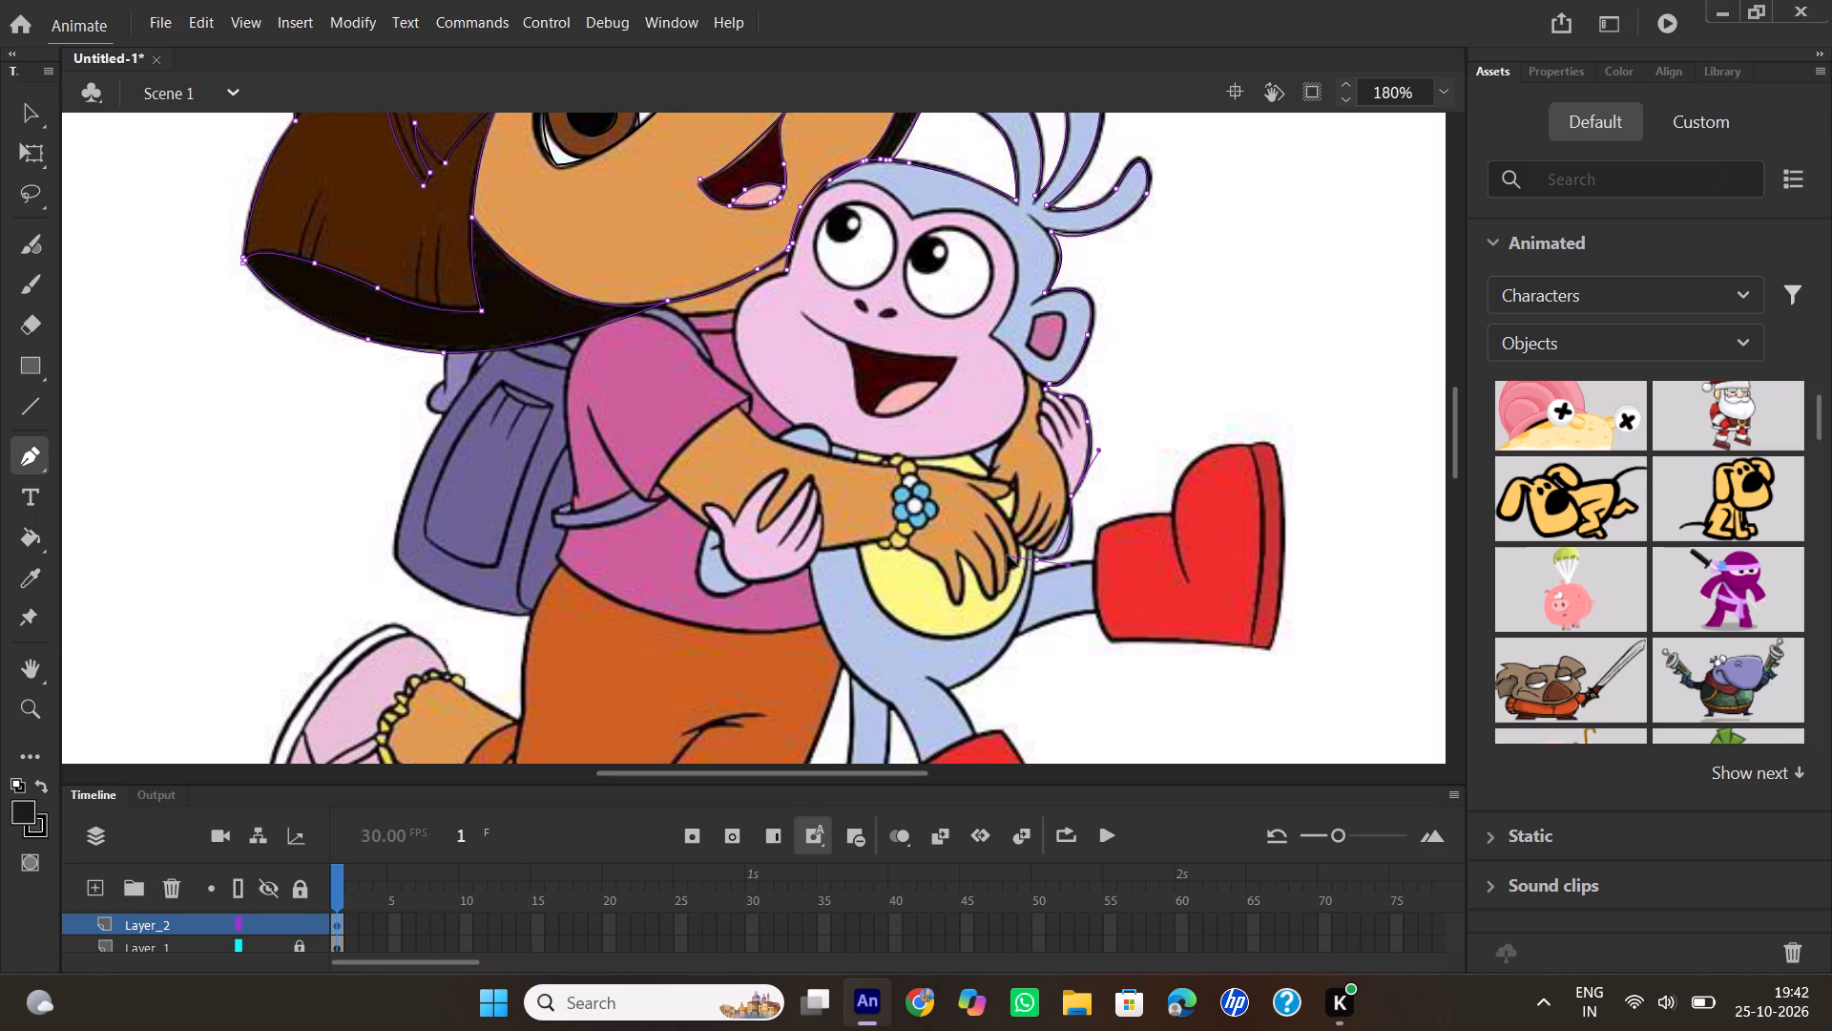
pyautogui.moveTo(1008, 556); pyautogui.dragTo(994, 559)
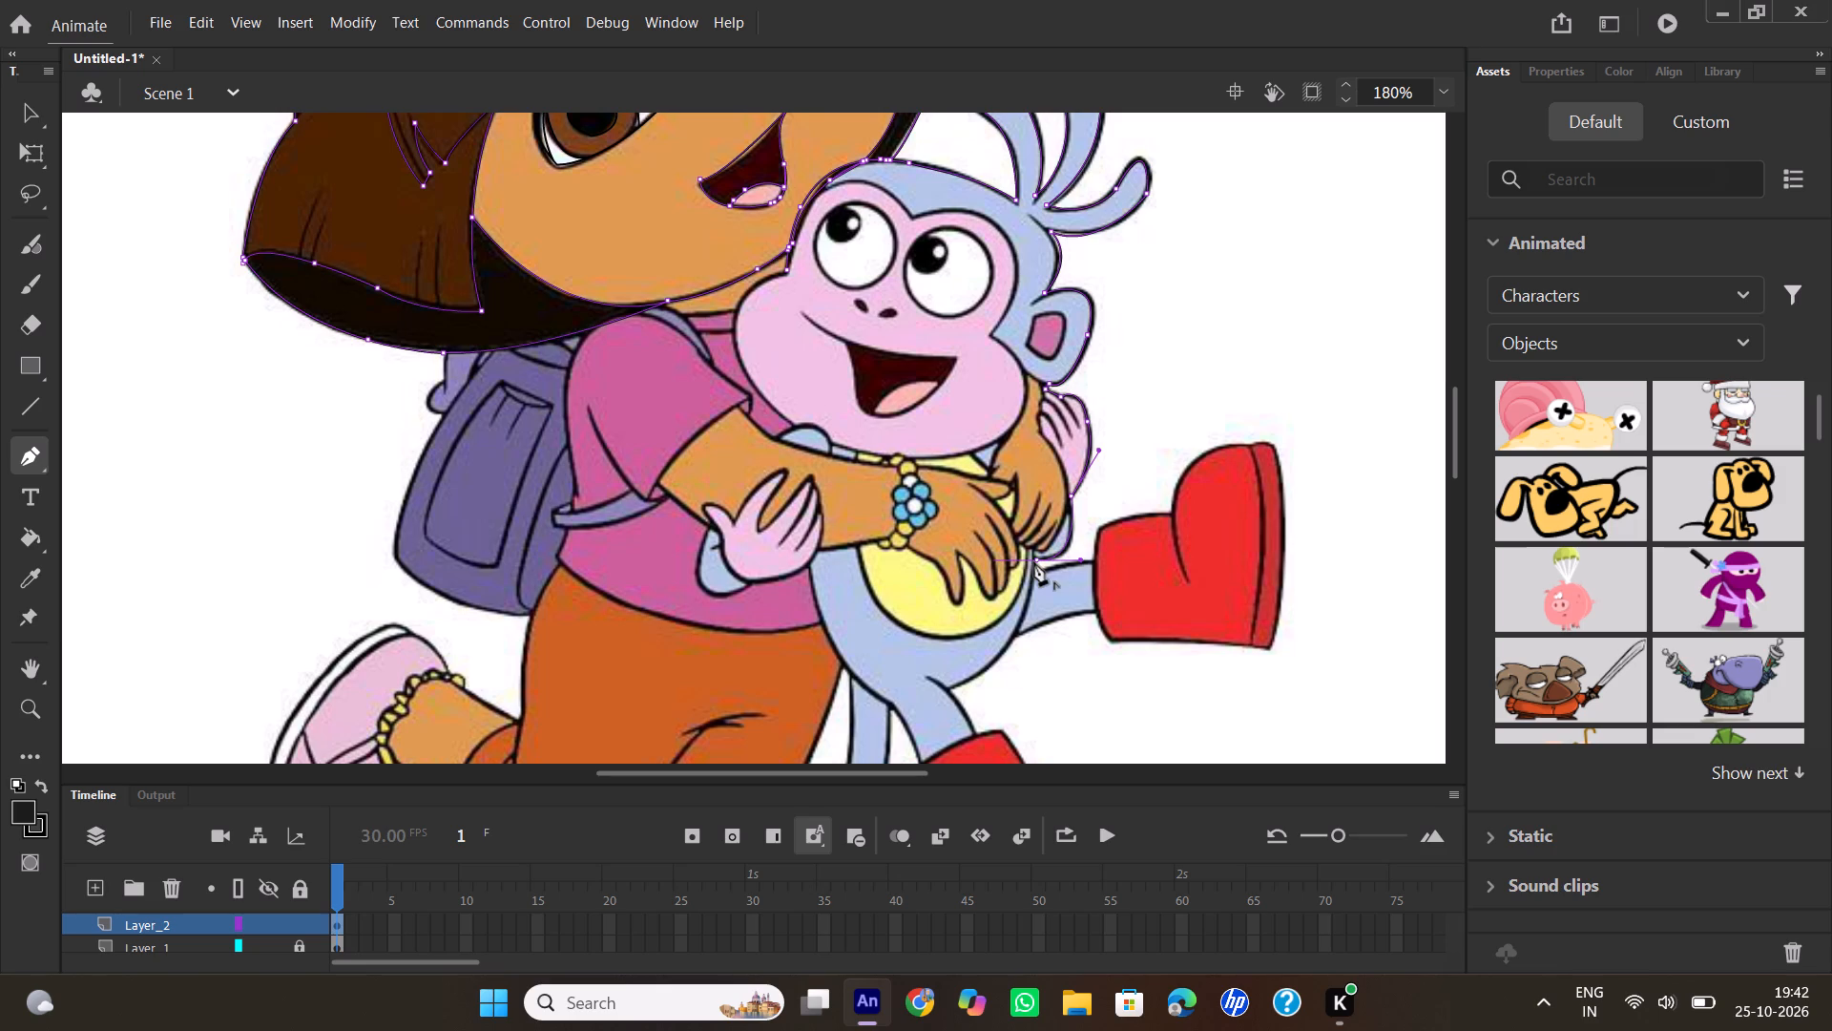
pyautogui.click(1037, 559)
pyautogui.click(1033, 572)
# Continue the path along the raised leg's upper edge and over the top of its red boot to the upper end of the sole.
pyautogui.moveTo(1093, 561); pyautogui.dragTo(1115, 570)
pyautogui.moveTo(1115, 570); pyautogui.dragTo(1127, 556)
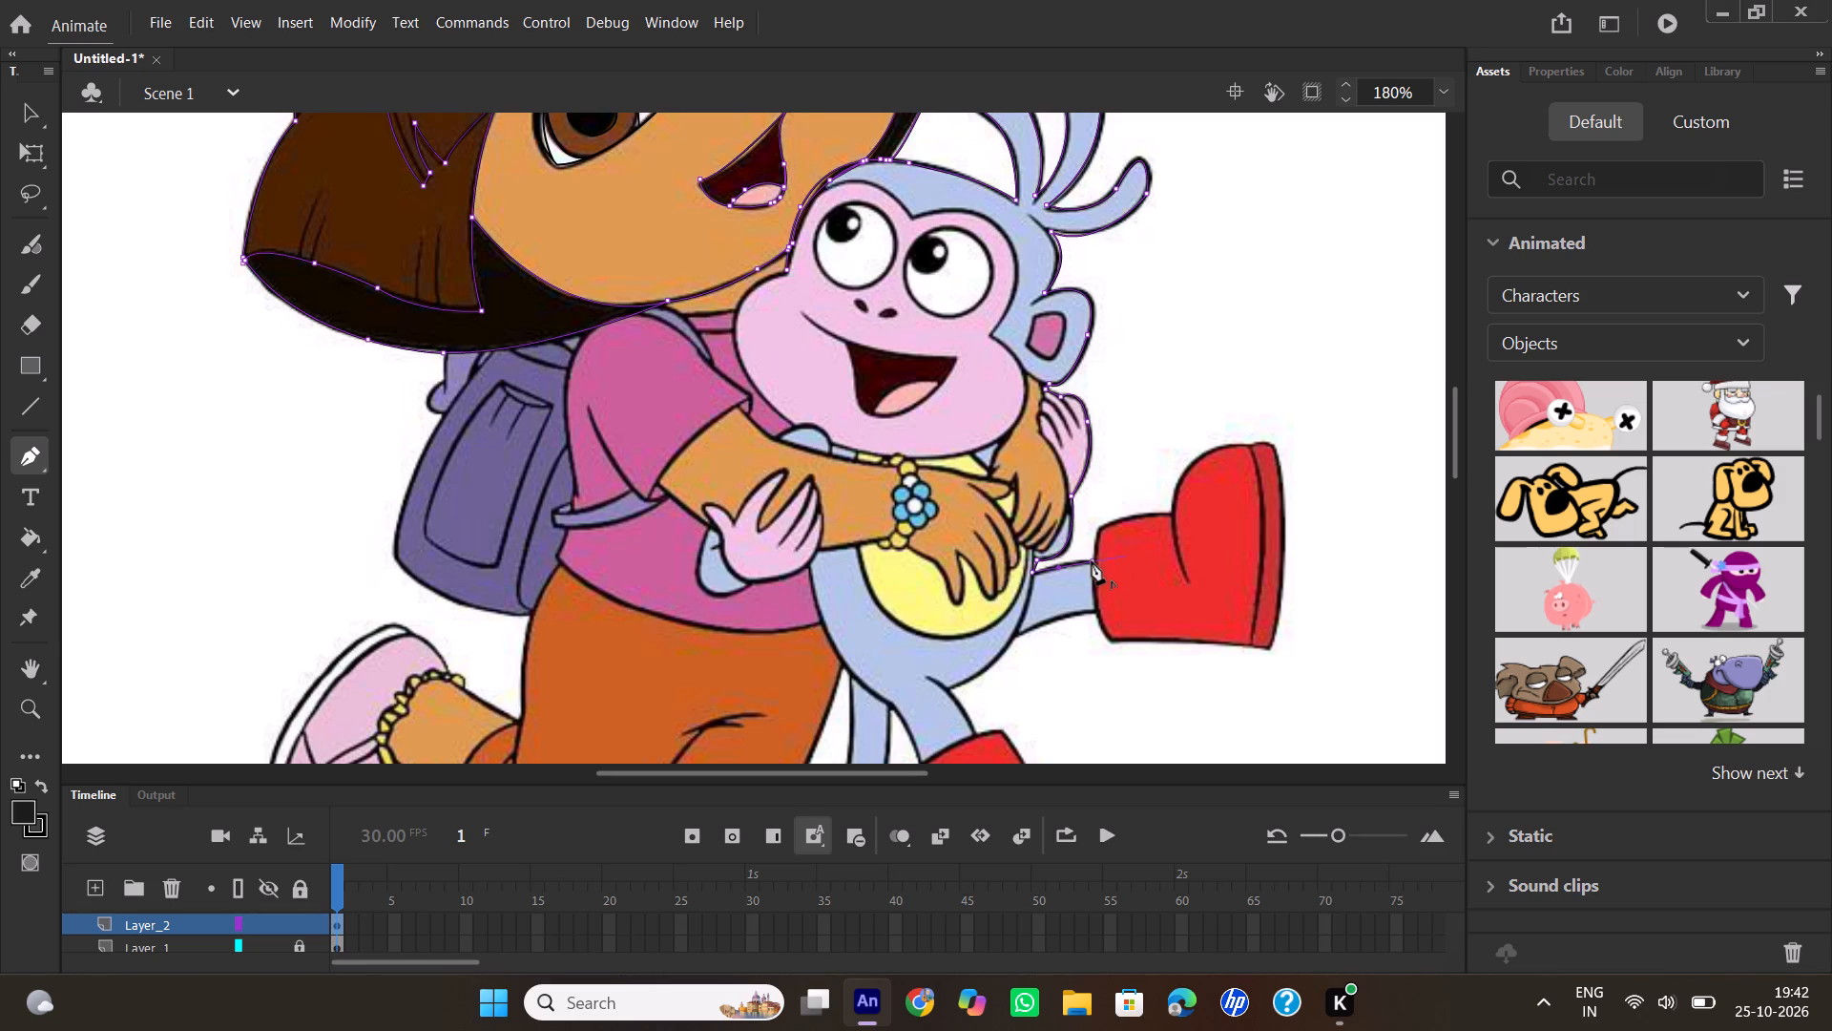
pyautogui.click(1092, 561)
pyautogui.click(1099, 528)
pyautogui.moveTo(1176, 515); pyautogui.dragTo(1189, 523)
pyautogui.moveTo(1189, 523); pyautogui.dragTo(1208, 513)
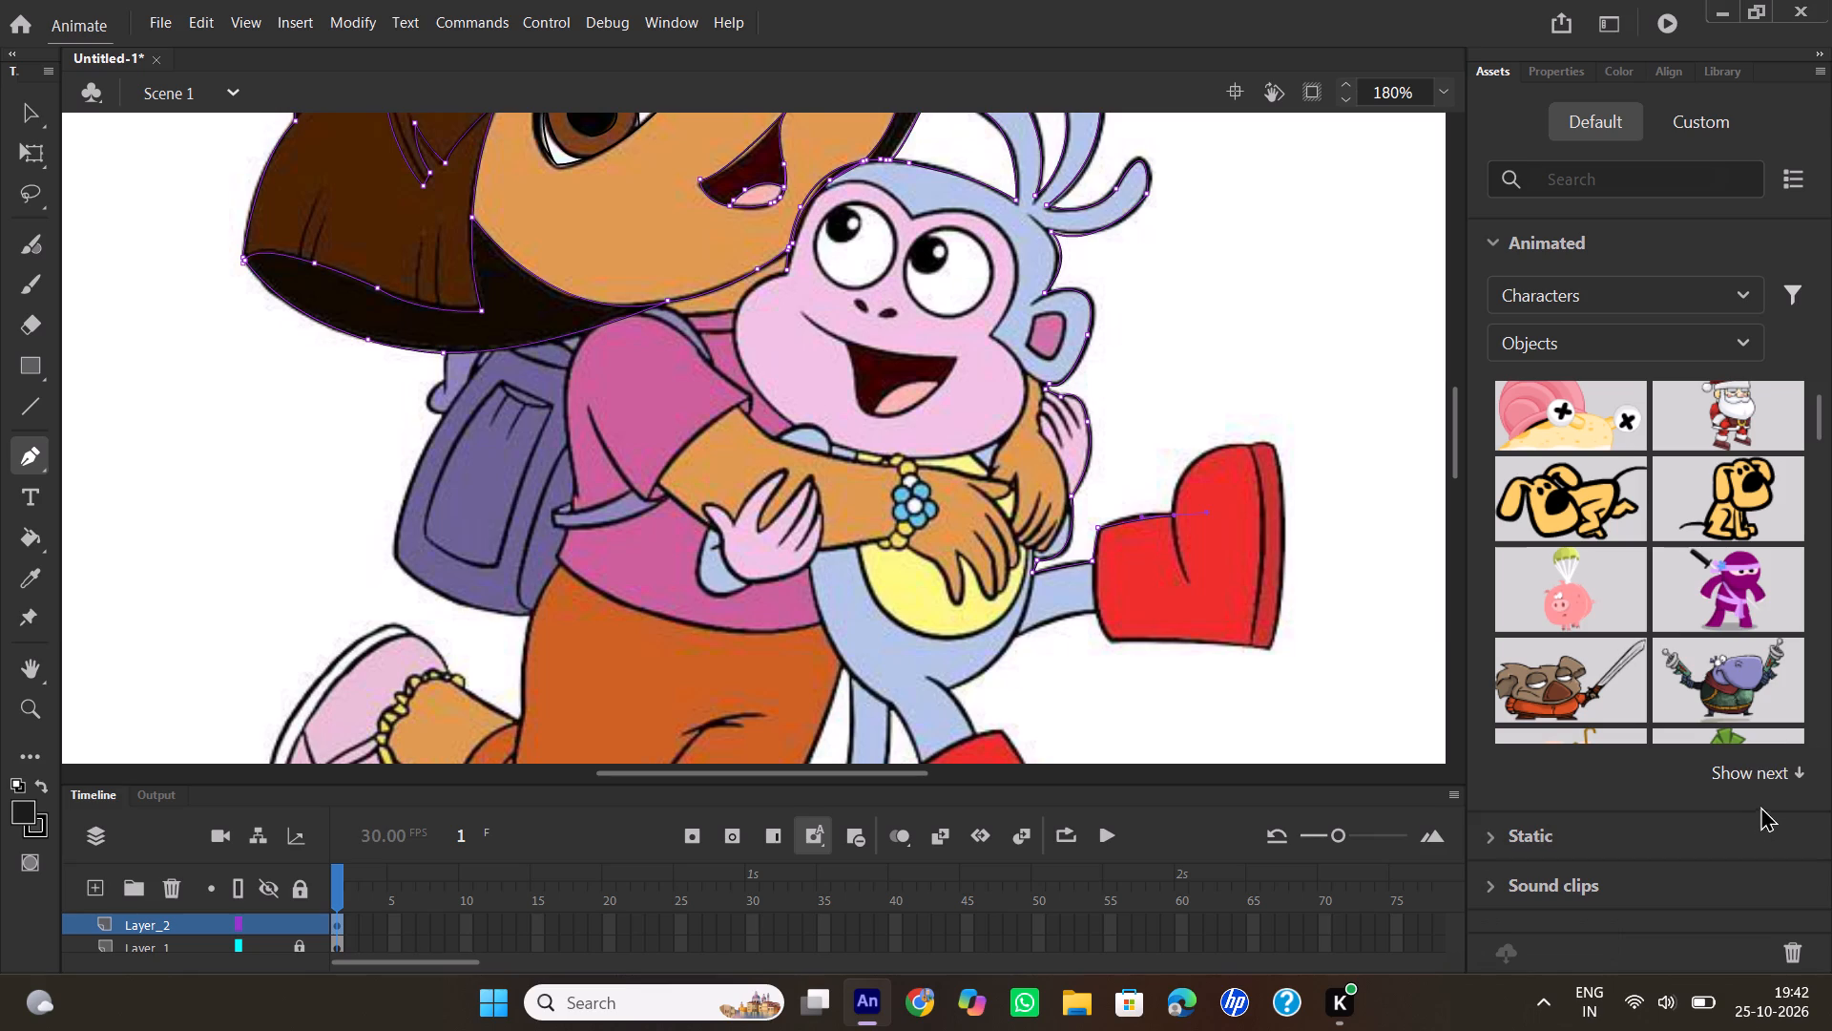
pyautogui.click(1176, 513)
pyautogui.moveTo(1249, 446); pyautogui.dragTo(1329, 442)
pyautogui.click(1250, 445)
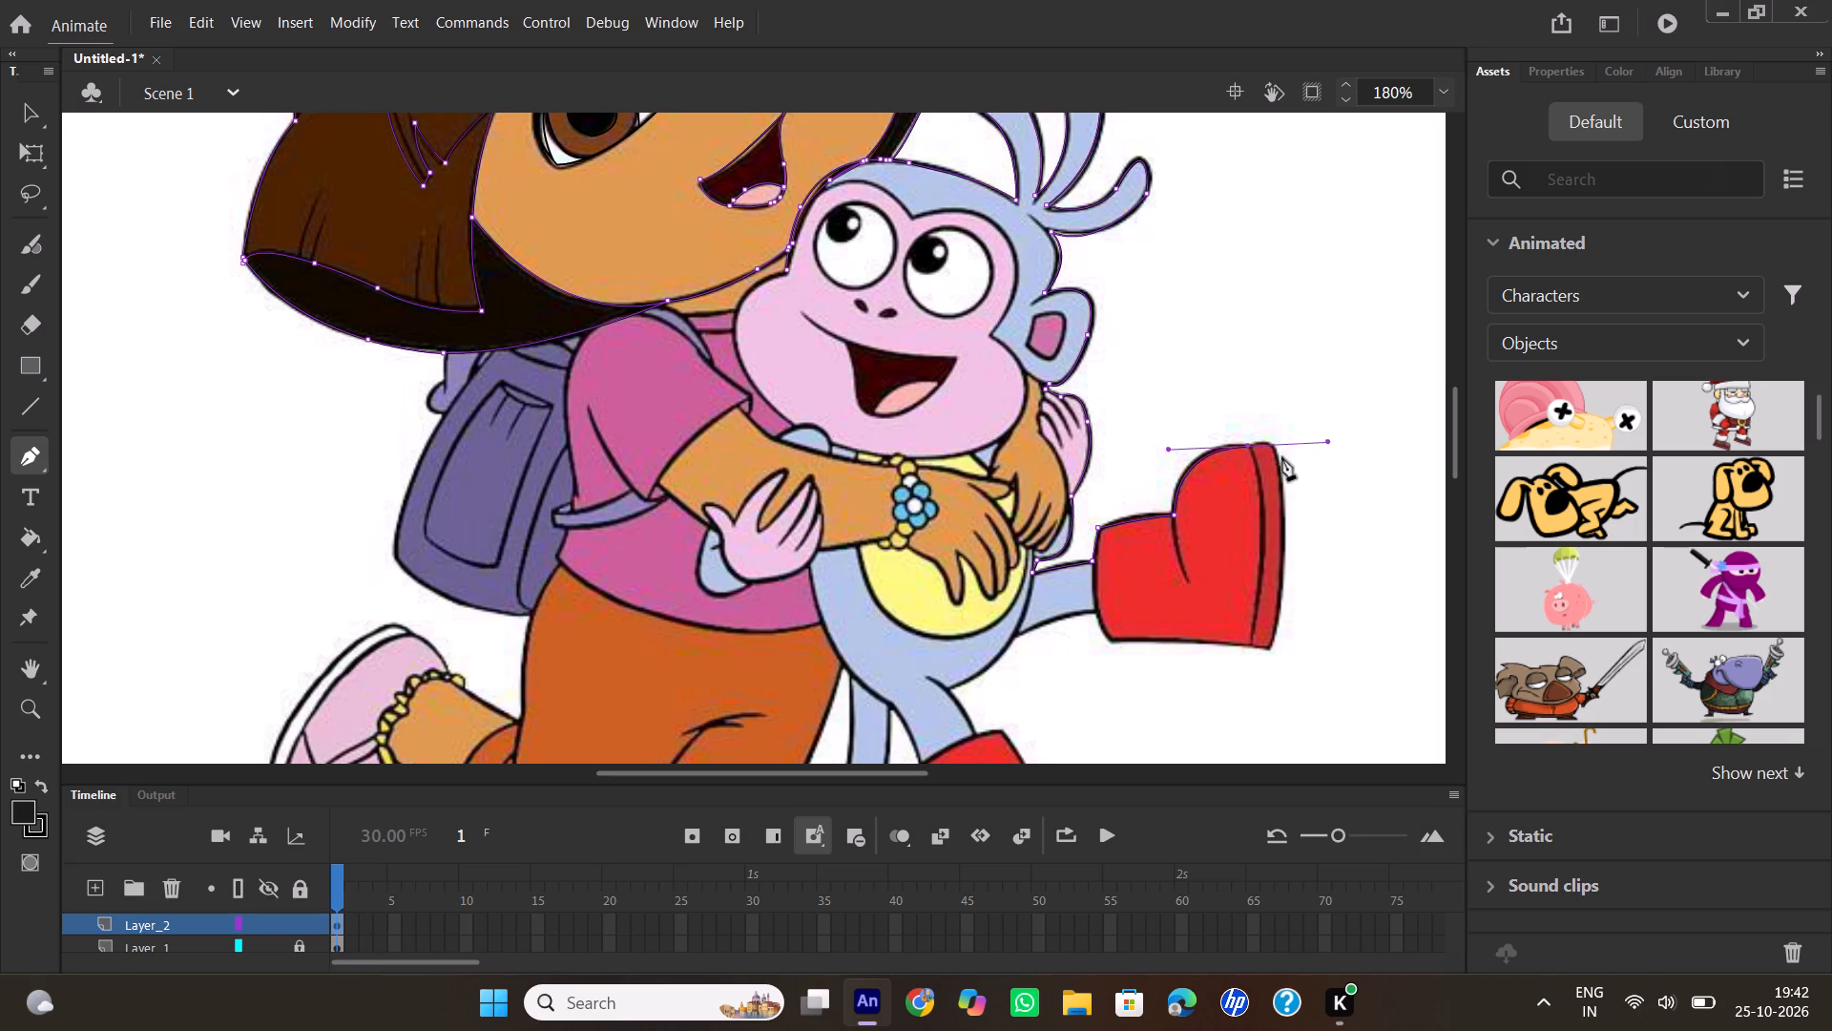
pyautogui.moveTo(1278, 461); pyautogui.dragTo(1291, 489)
pyautogui.moveTo(1291, 489); pyautogui.dragTo(1278, 499)
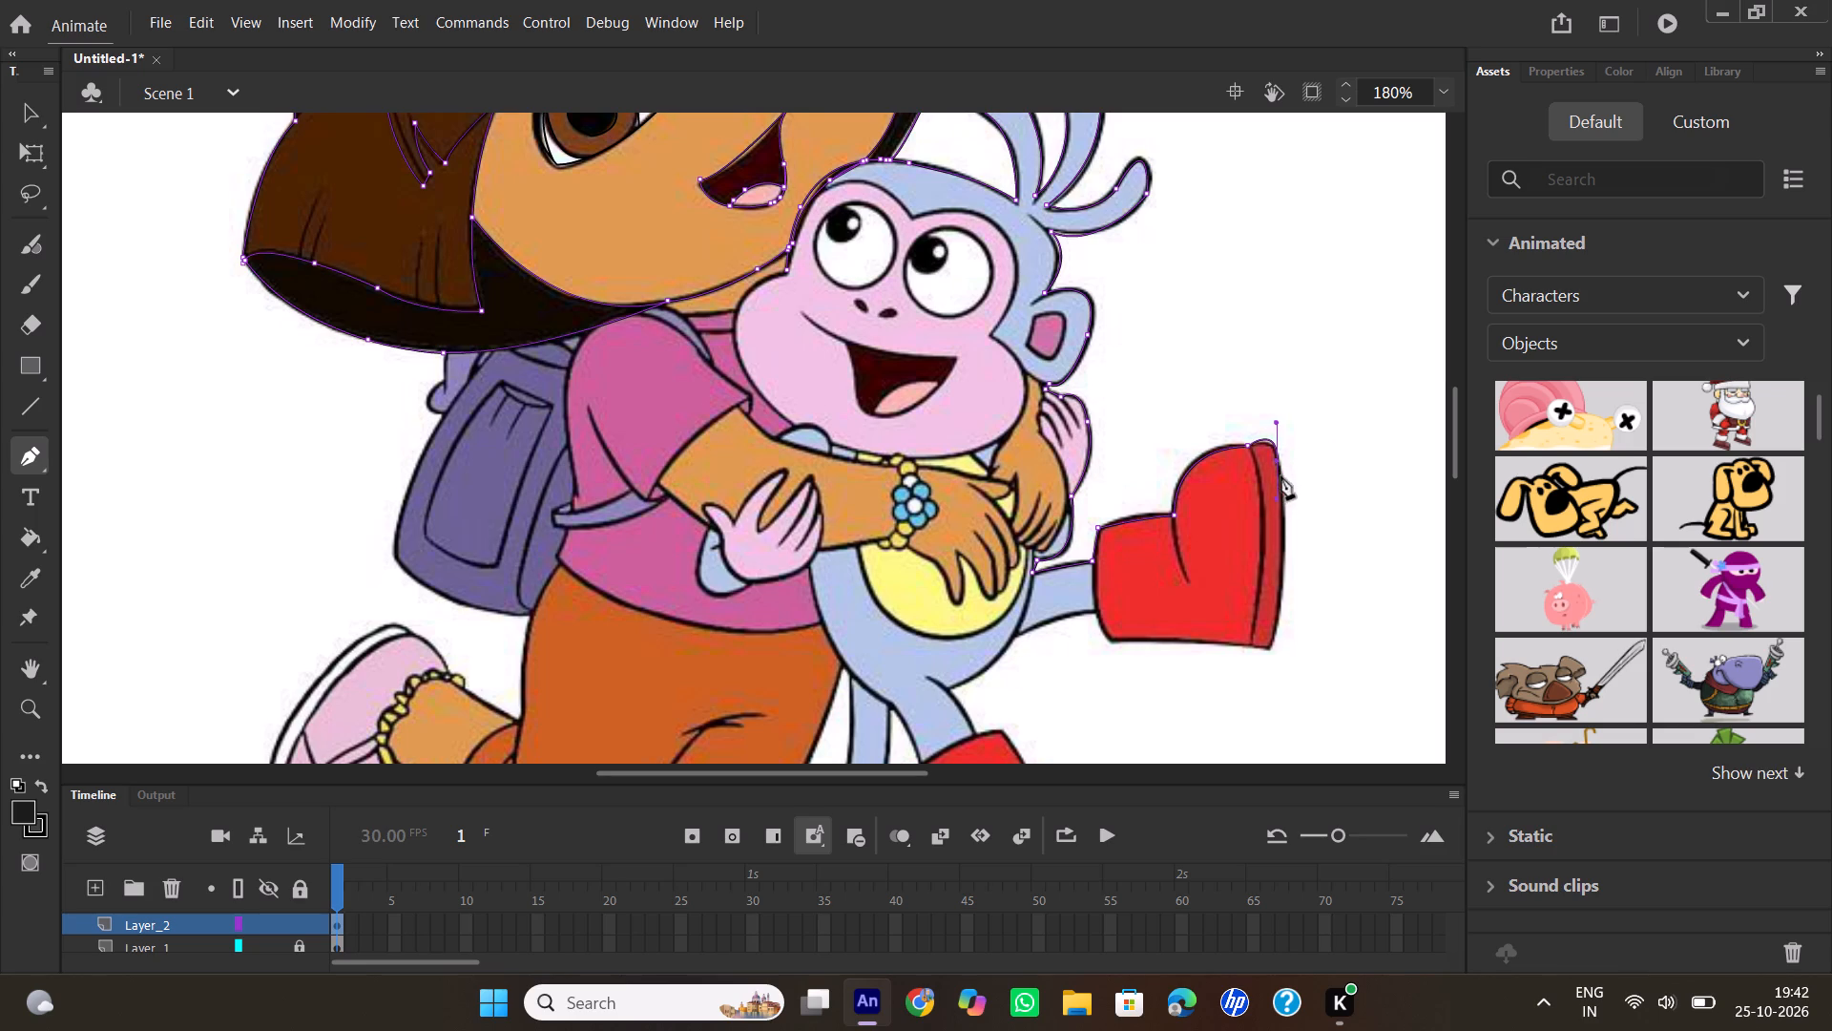
pyautogui.click(1278, 463)
# Continue the path down the raised boot's sole and back along its lower edge to where the boot meets the underside of the leg.
pyautogui.moveTo(1272, 646); pyautogui.dragTo(1251, 676)
pyautogui.moveTo(1251, 676); pyautogui.dragTo(1248, 705)
pyautogui.click(1270, 646)
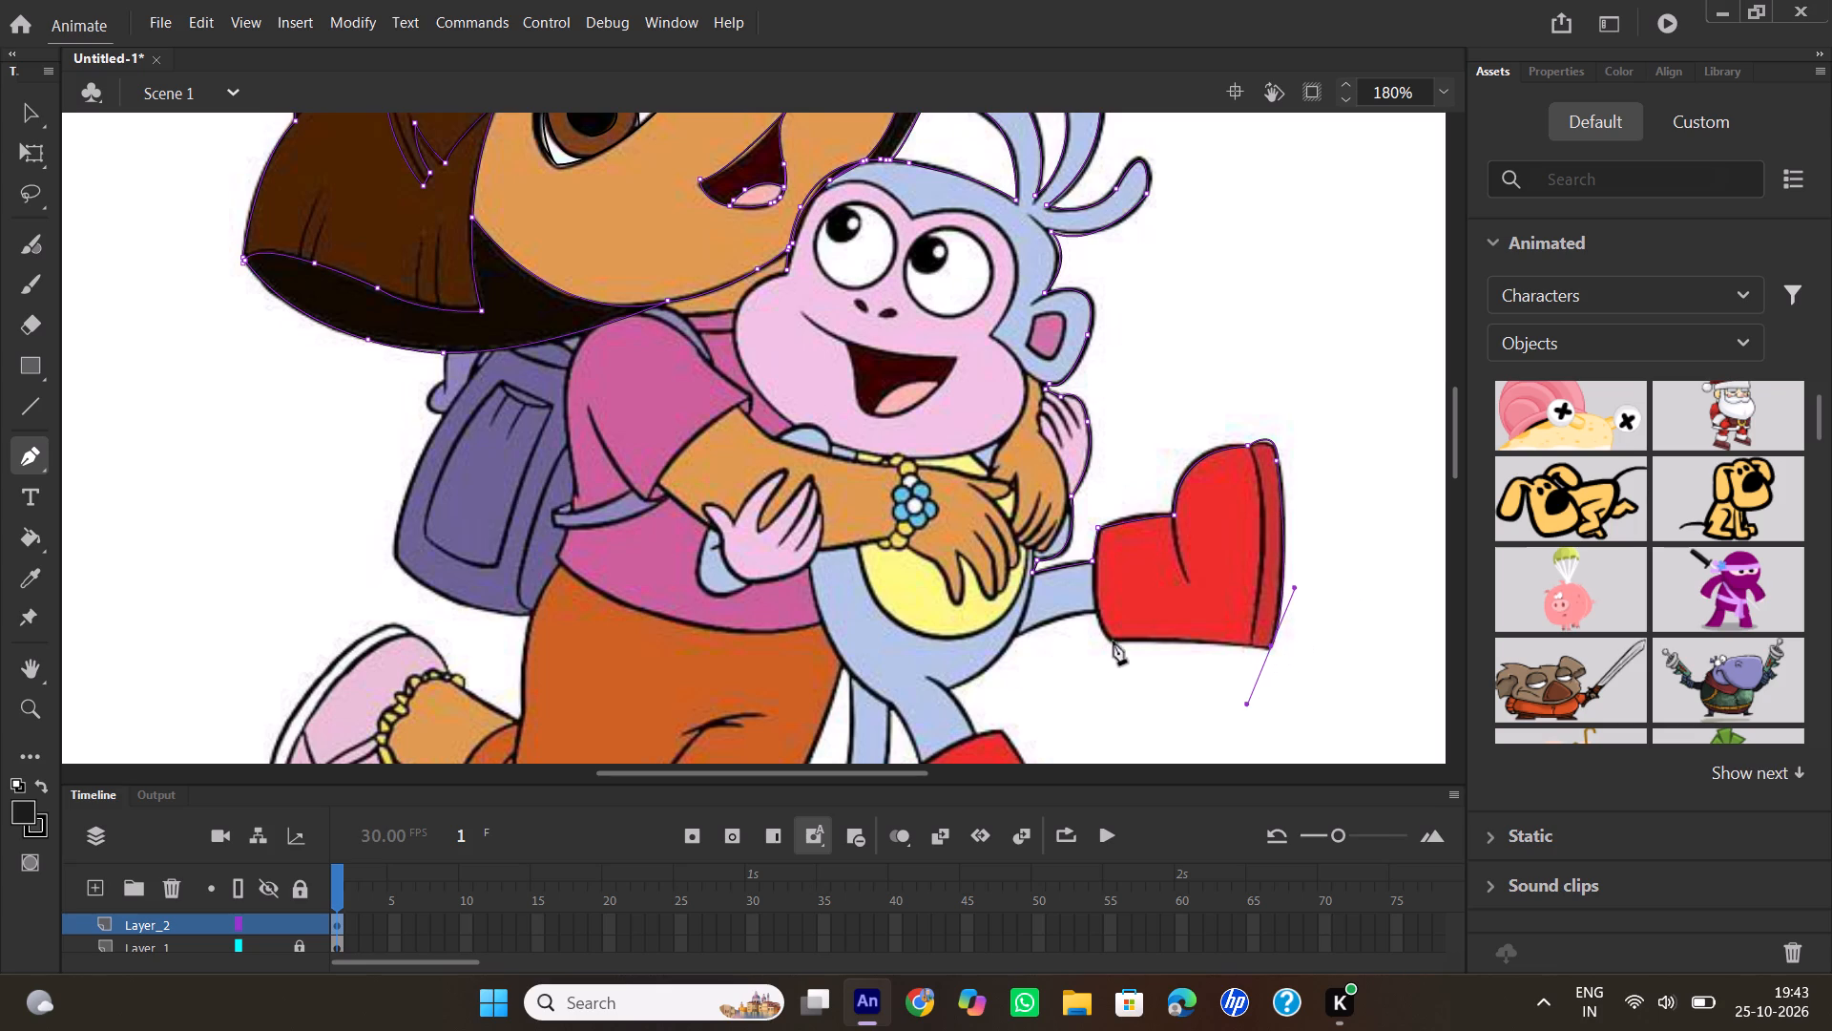
pyautogui.moveTo(1113, 640); pyautogui.dragTo(1071, 638)
pyautogui.moveTo(1071, 638); pyautogui.dragTo(1054, 641)
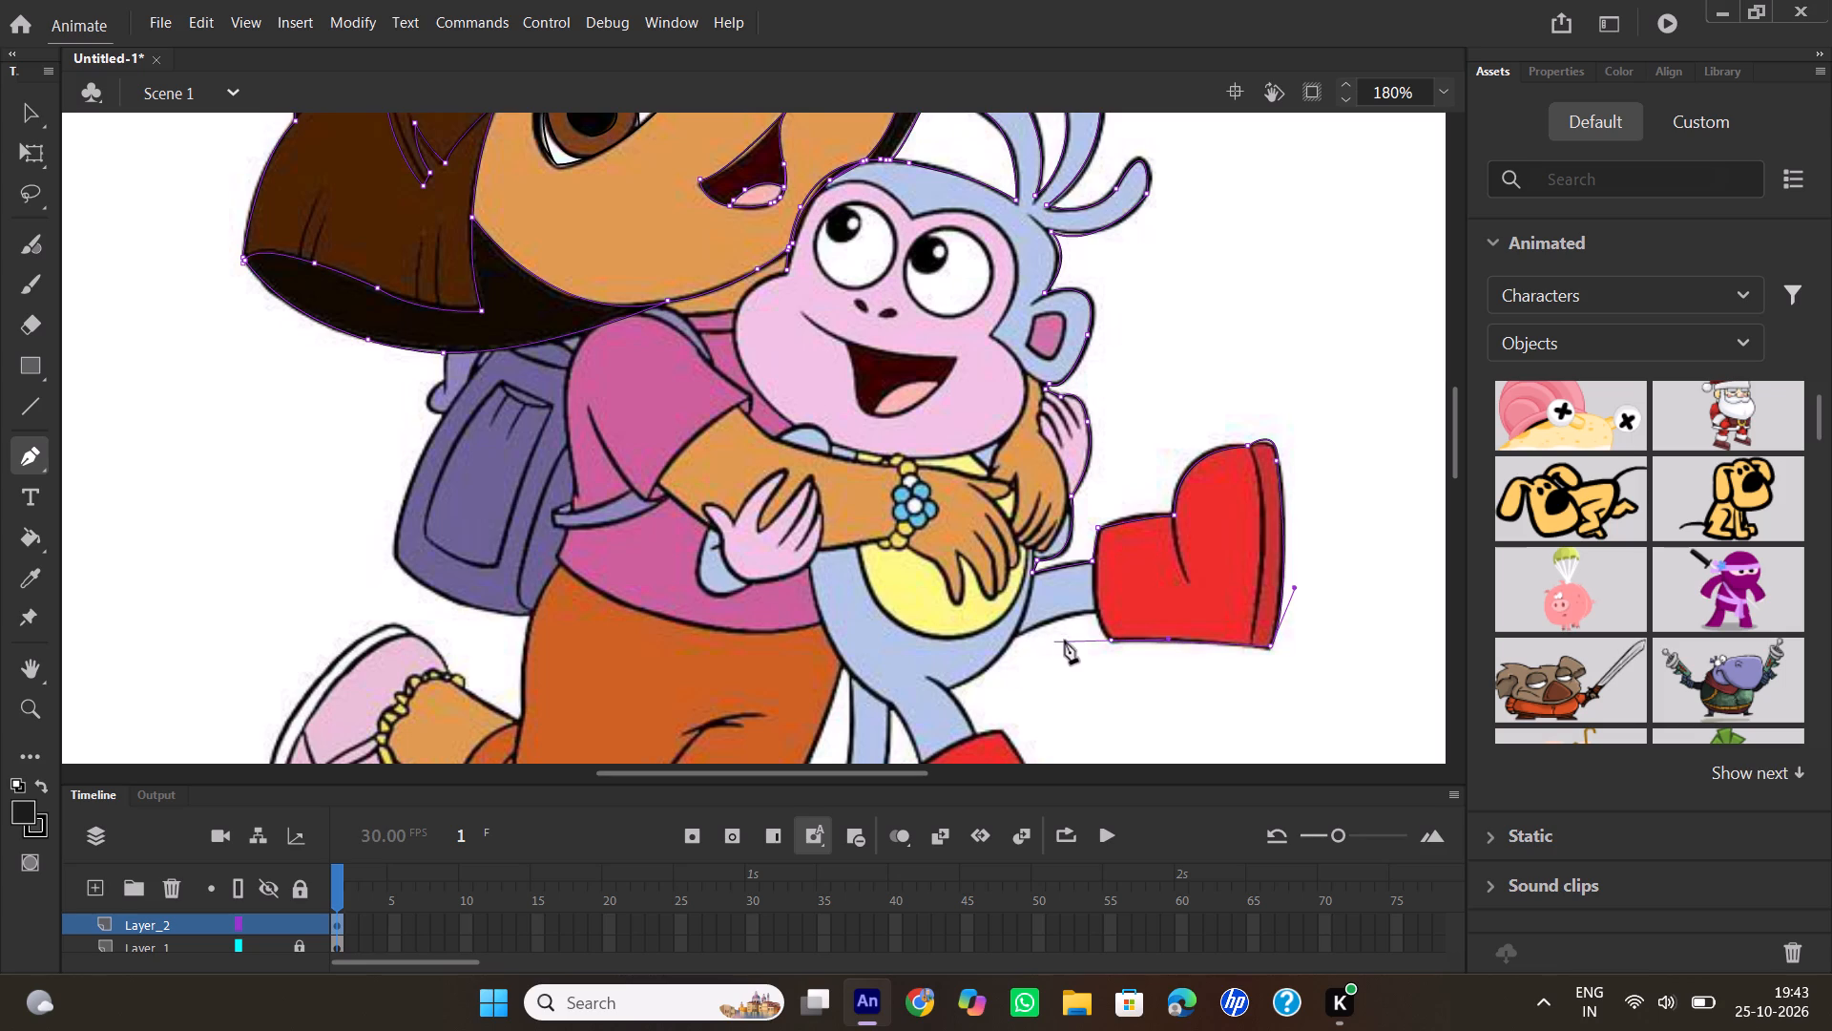
pyautogui.click(1111, 643)
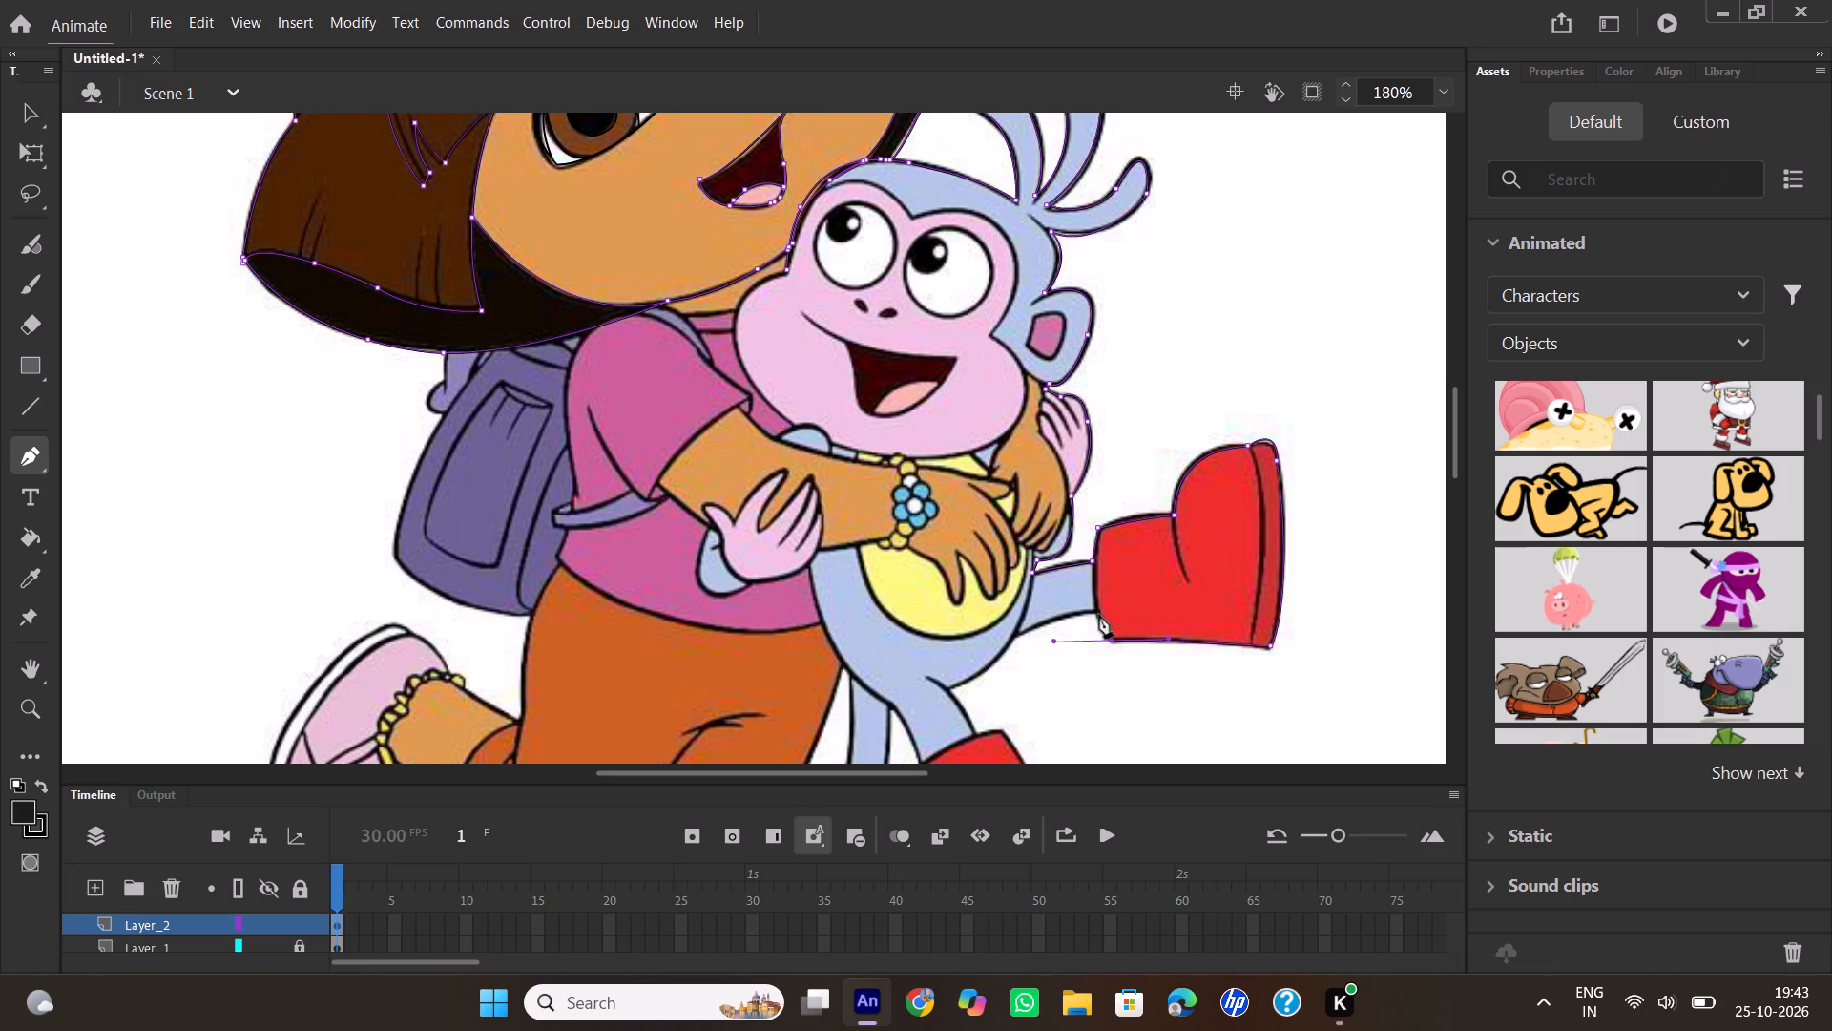
pyautogui.moveTo(1098, 611); pyautogui.dragTo(1093, 591)
pyautogui.click(1094, 610)
# Continue the path along the underside of the monkey's raised leg from the boot to the body.
pyautogui.moveTo(1015, 635); pyautogui.dragTo(946, 665)
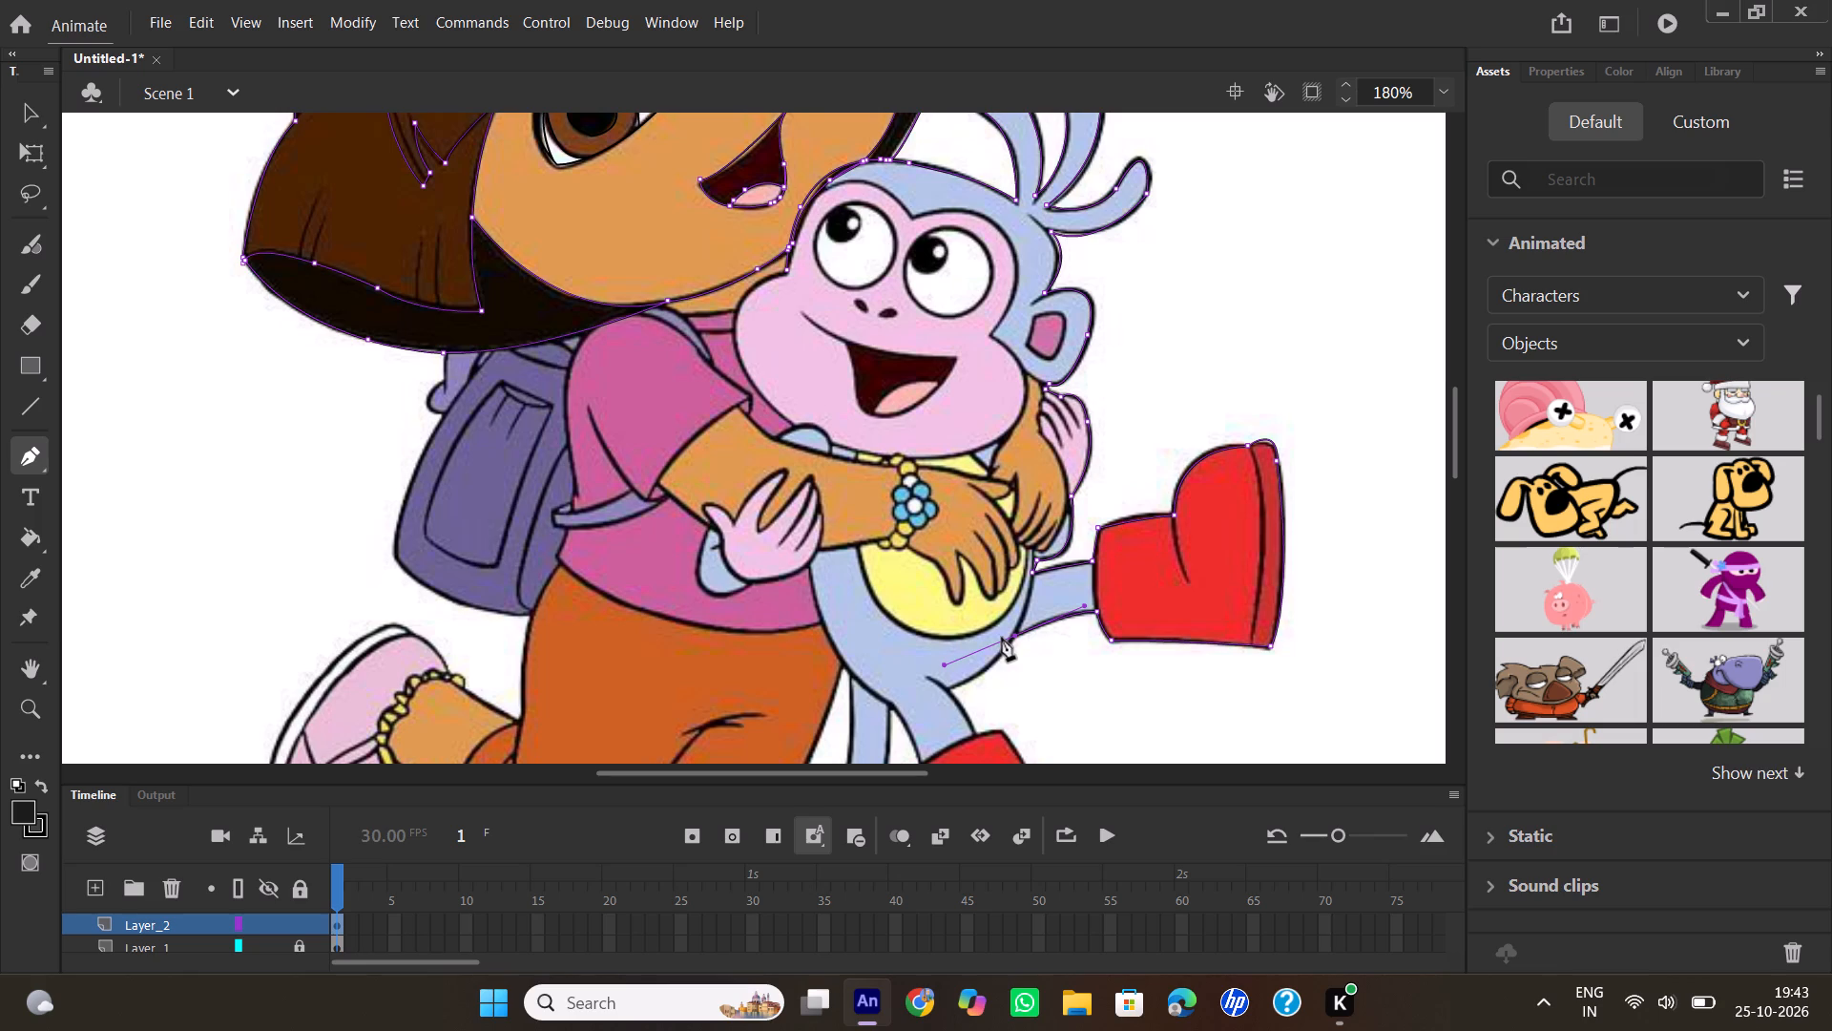
pyautogui.click(1015, 637)
pyautogui.scroll(-1, 1014, 624)
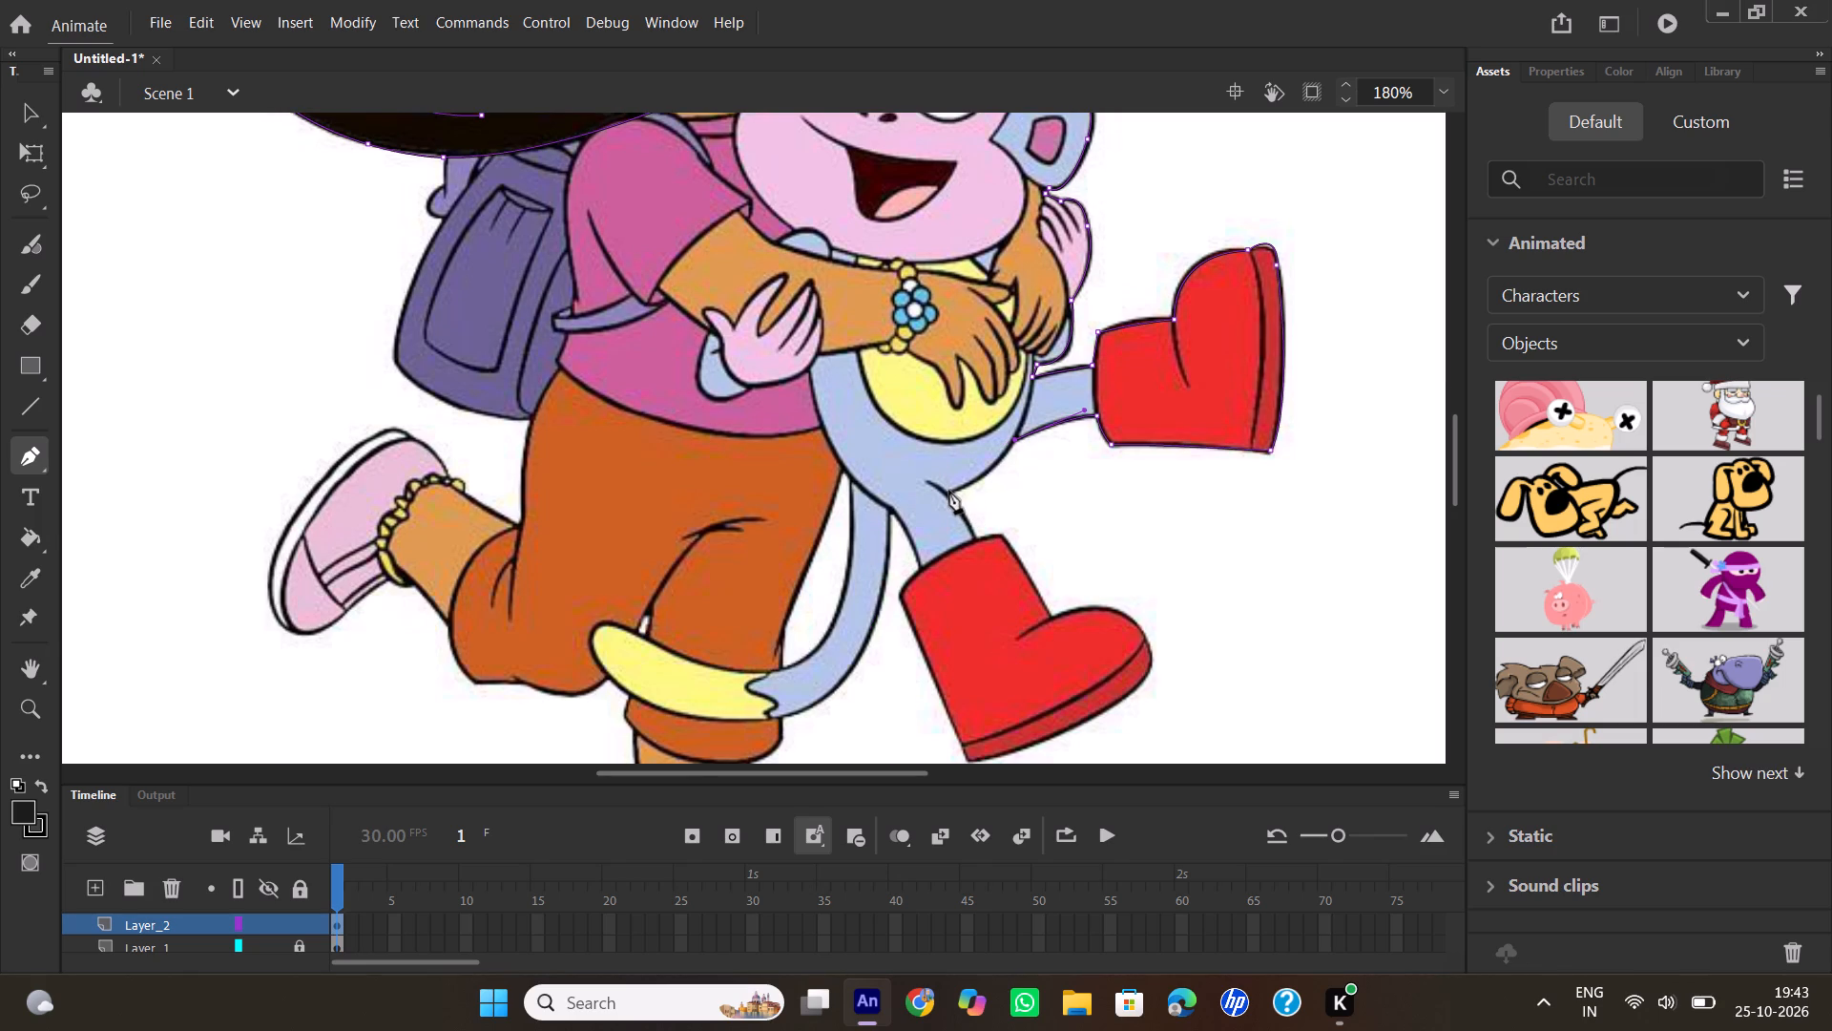
# Continue the path along the monkey's lower body and down the front of the lowered leg to its red boot.
pyautogui.moveTo(949, 491); pyautogui.dragTo(901, 503)
pyautogui.click(950, 492)
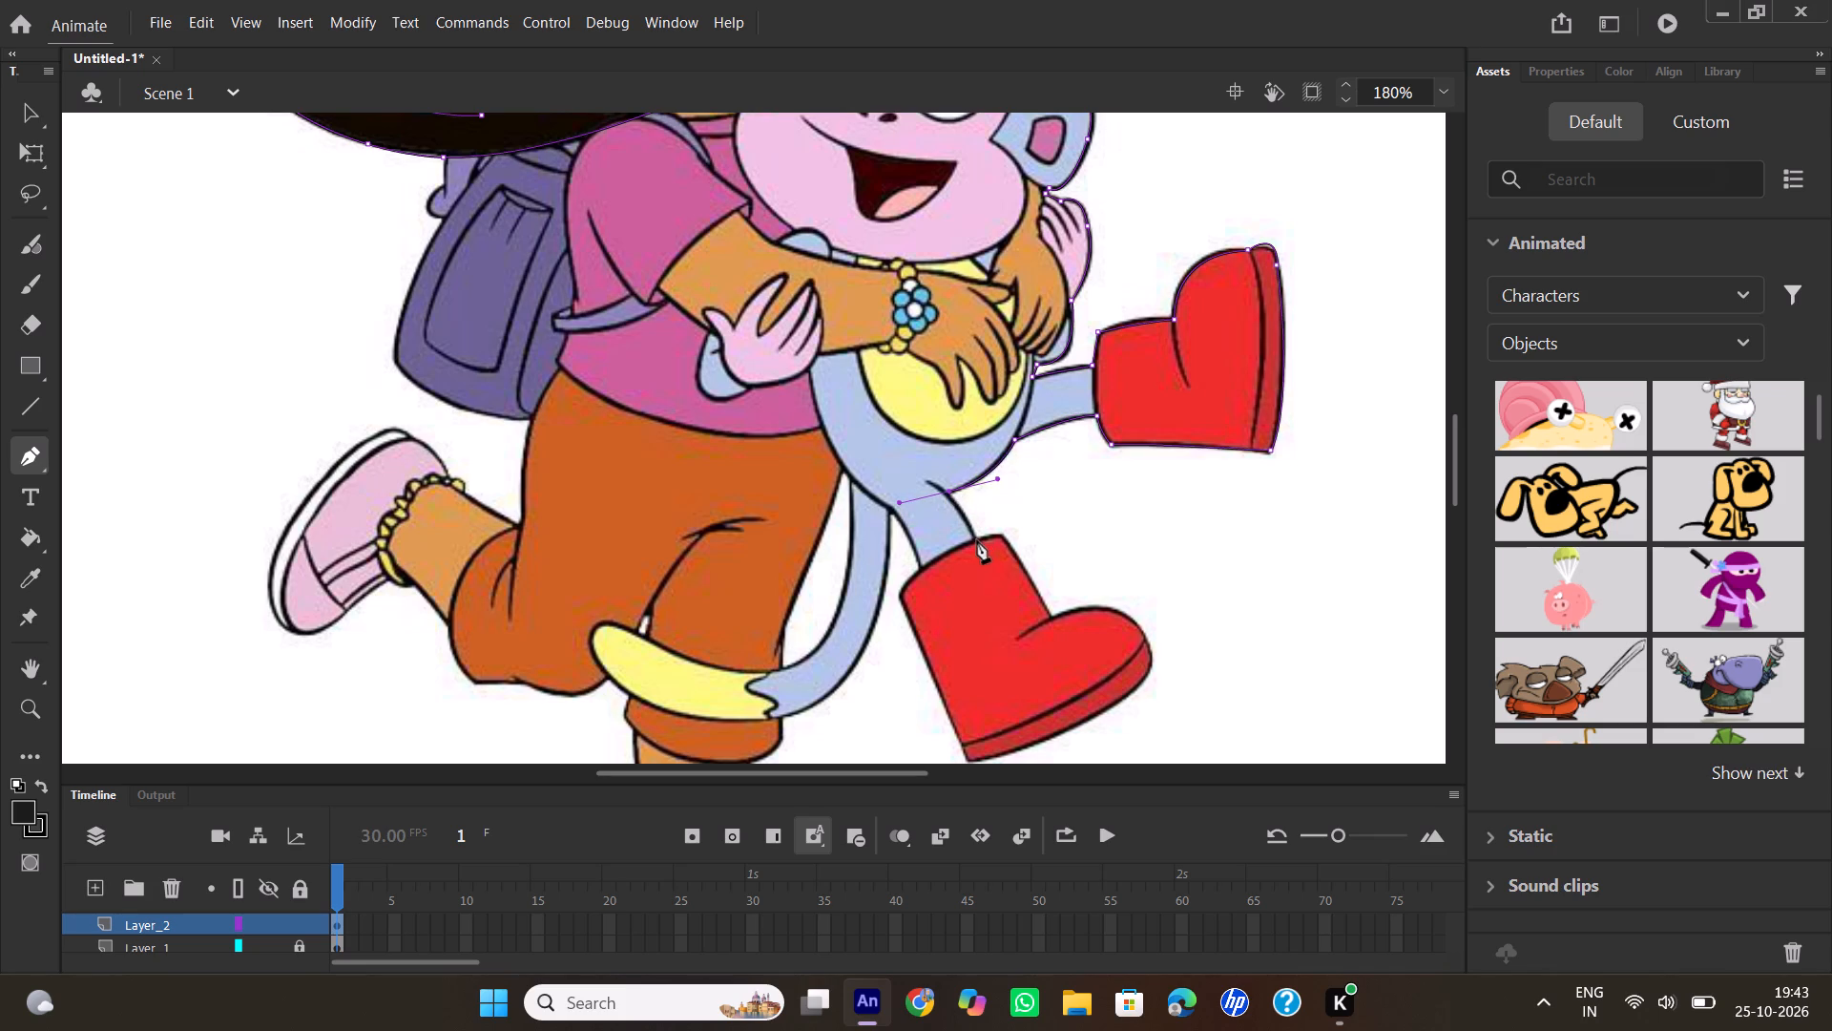
pyautogui.moveTo(974, 539); pyautogui.dragTo(980, 562)
pyautogui.click(974, 541)
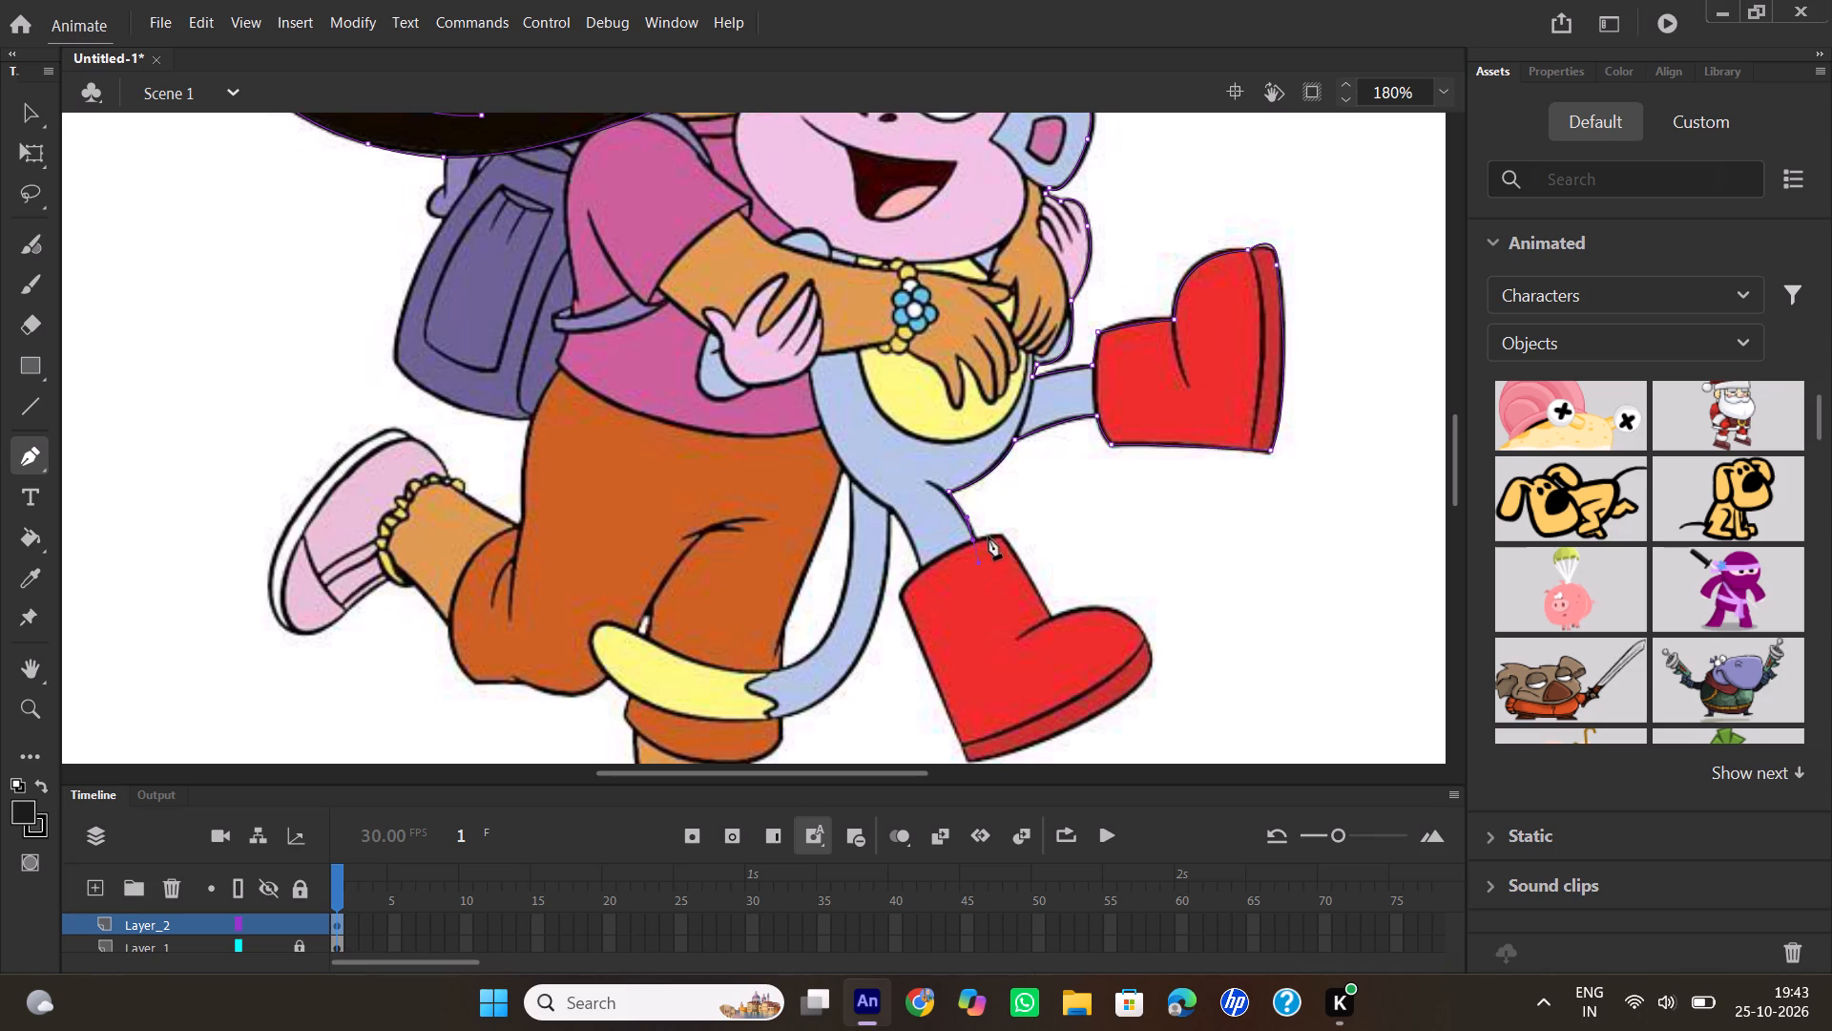
# Continue the path across the lowered boot's top corner, down its front and over the toe to the sole.
pyautogui.click(1002, 535)
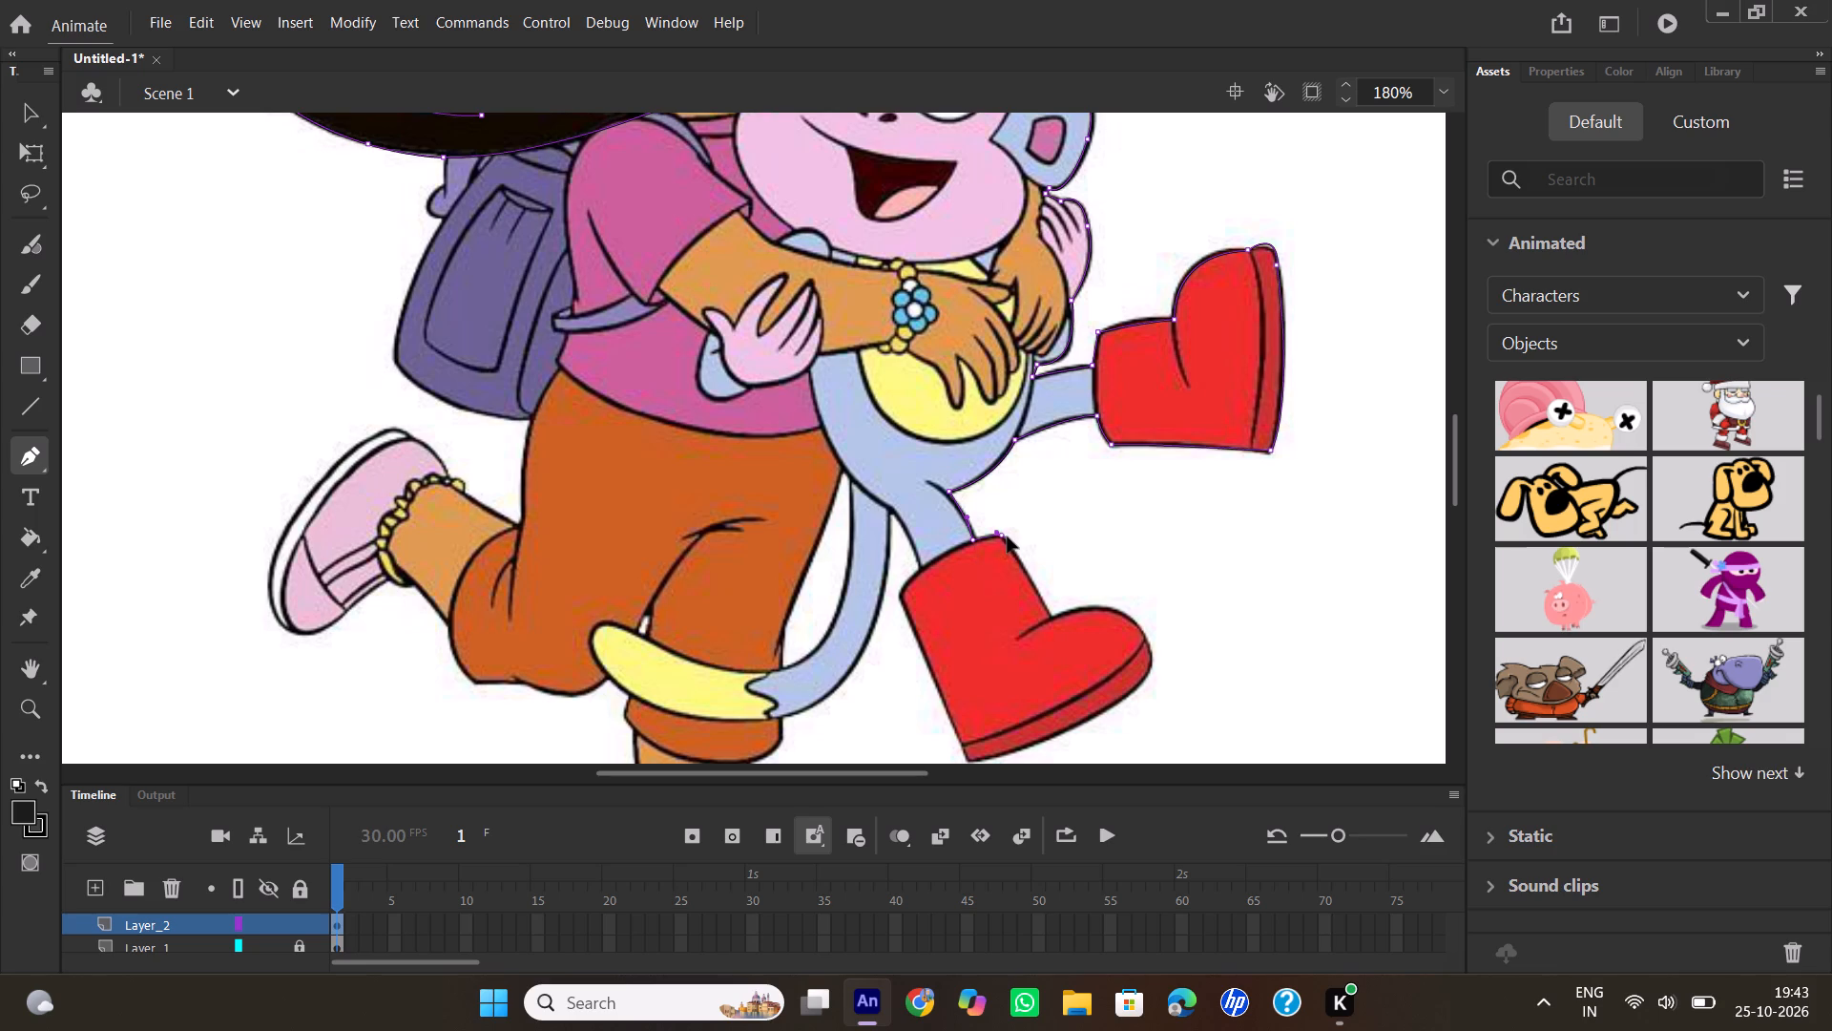
pyautogui.click(1004, 537)
pyautogui.click(1054, 619)
pyautogui.moveTo(1145, 635); pyautogui.dragTo(1154, 649)
pyautogui.moveTo(1154, 649); pyautogui.dragTo(1185, 680)
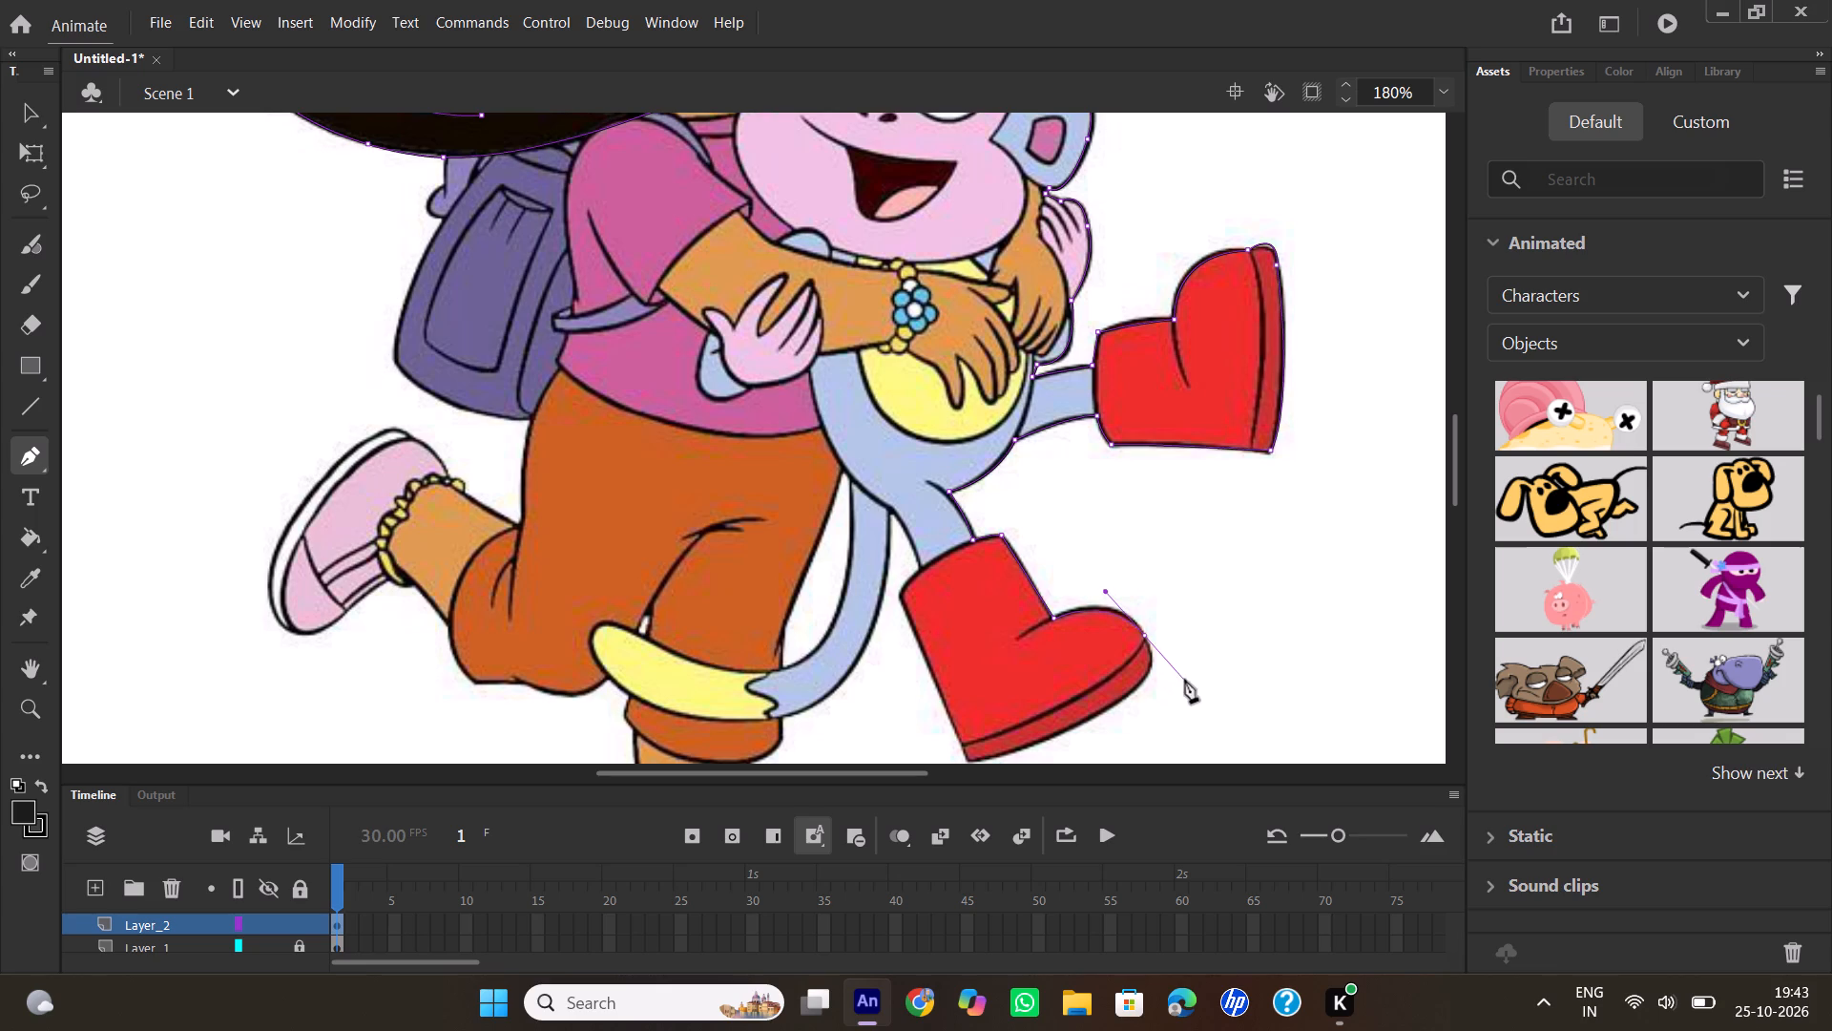
pyautogui.click(1147, 636)
# Trace the lowered boot's sole to the heel and bend the straight segment to follow the sole's curved lower edge.
pyautogui.moveTo(1113, 704); pyautogui.dragTo(1045, 743)
pyautogui.click(1113, 702)
pyautogui.scroll(-1, 1127, 625)
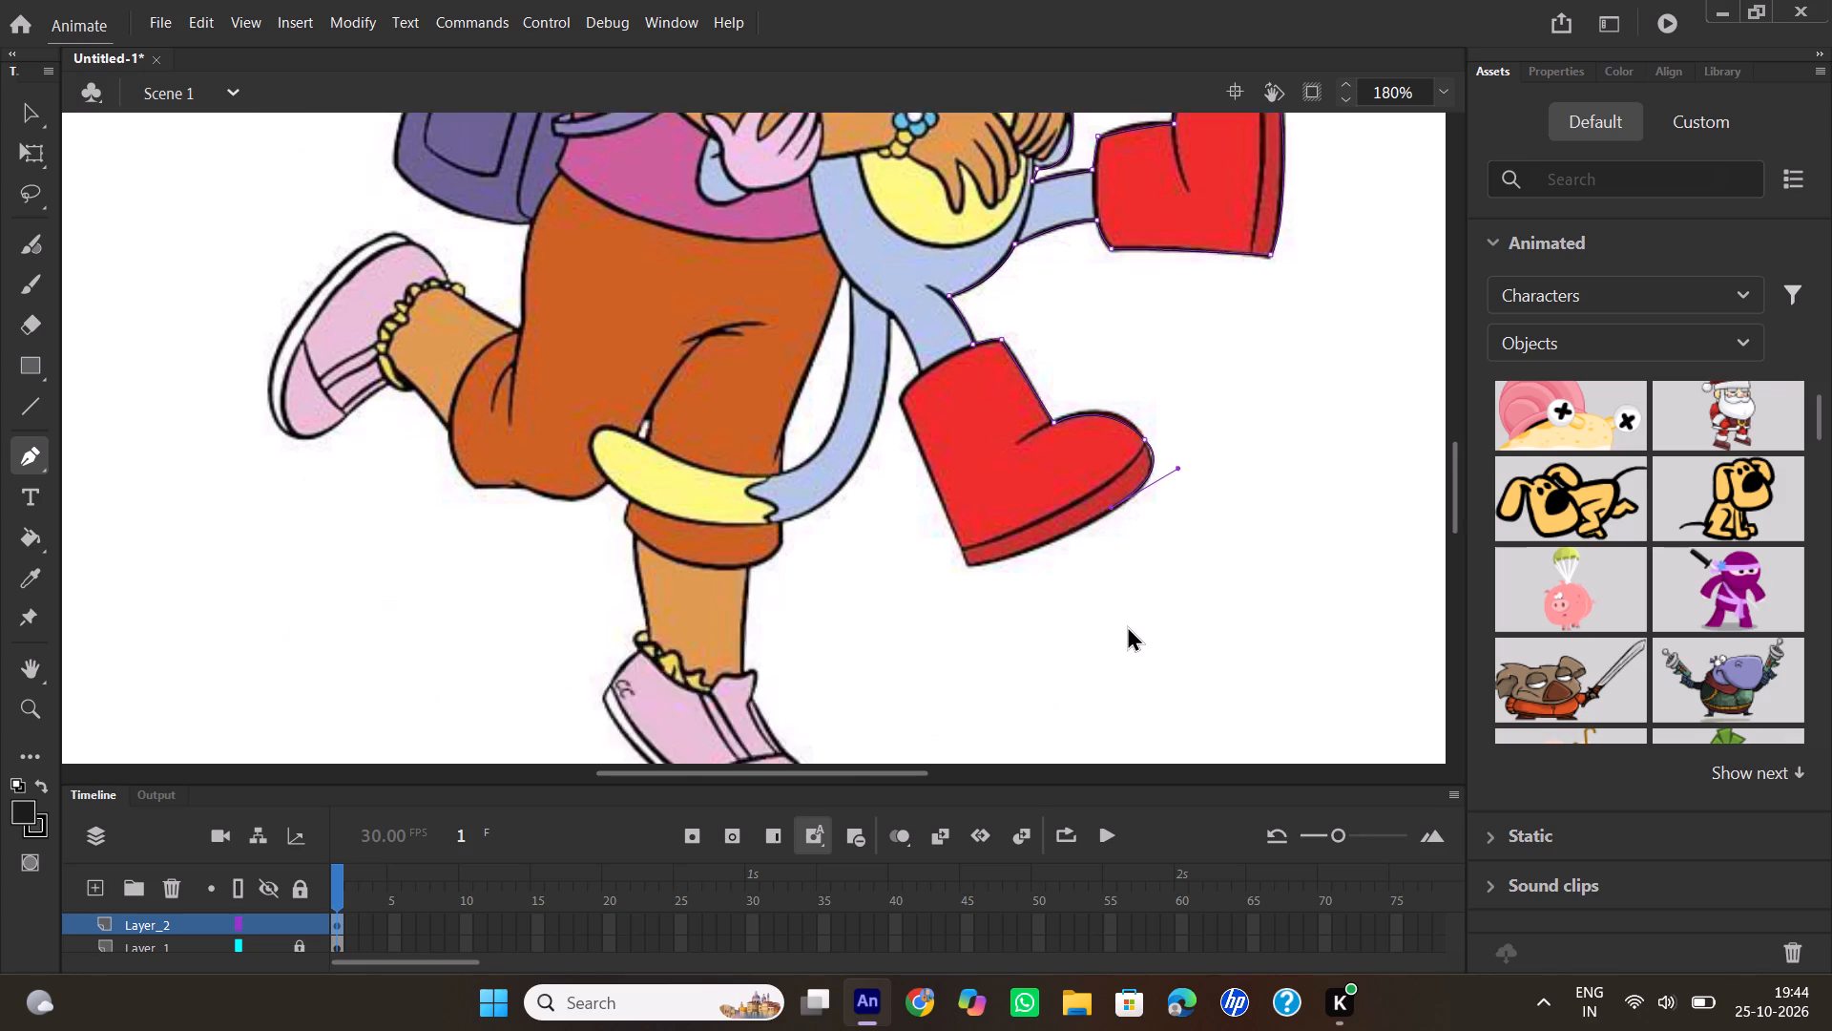
pyautogui.scroll(-1, 1127, 625)
pyautogui.scroll(1, 1052, 455)
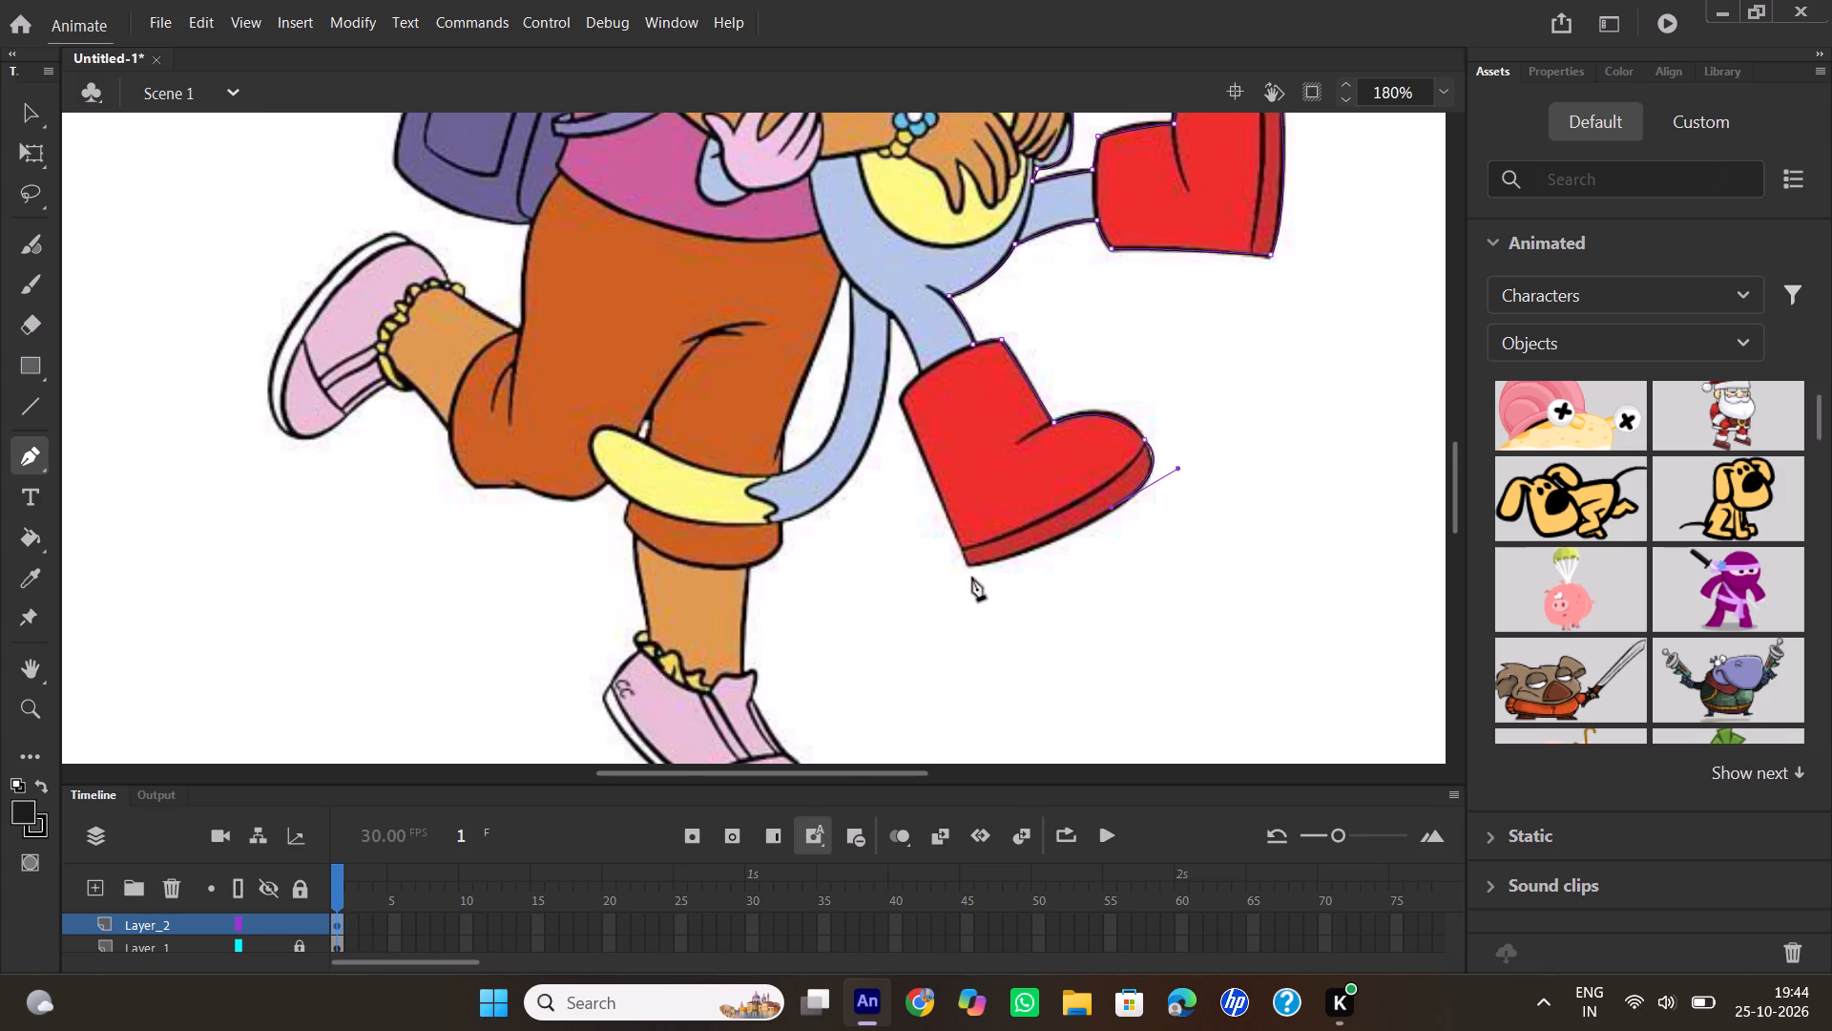
pyautogui.click(969, 562)
pyautogui.click(31, 111)
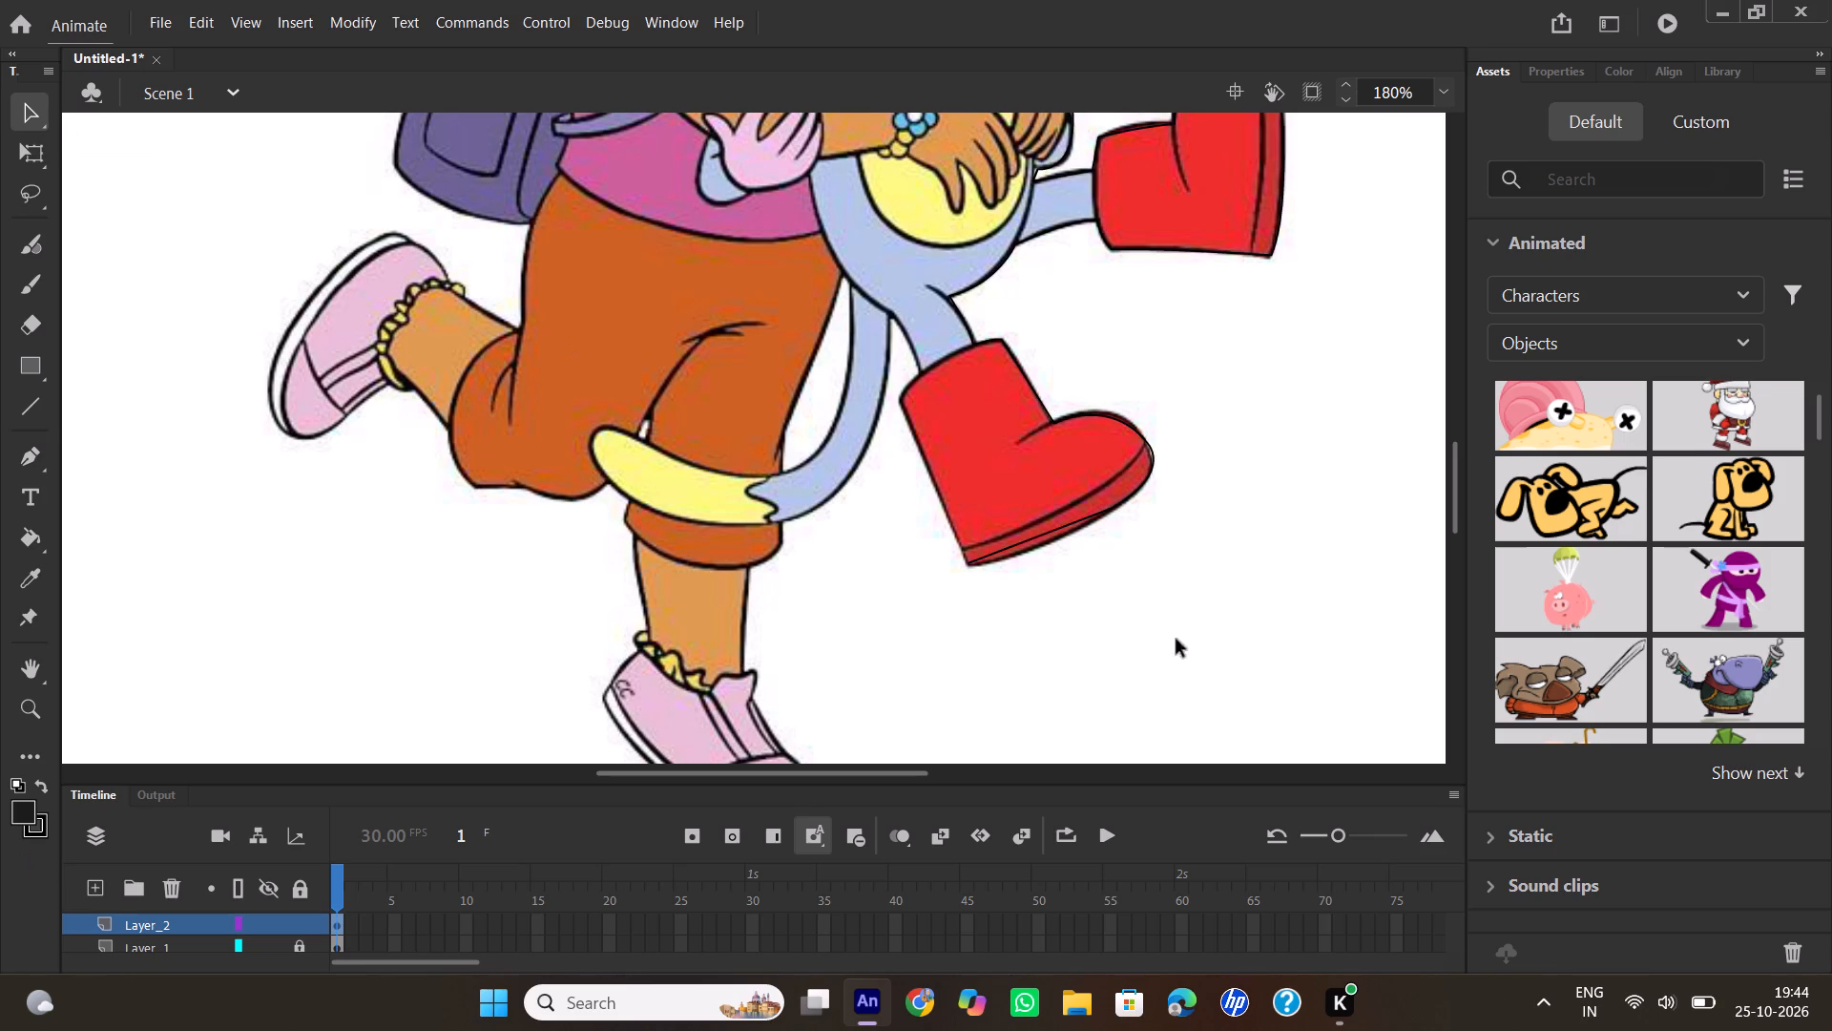
pyautogui.click(1041, 534)
# Resume the path at the lowered boot's heel and trace up the boot's back and over its cuff to the leg.
pyautogui.click(31, 459)
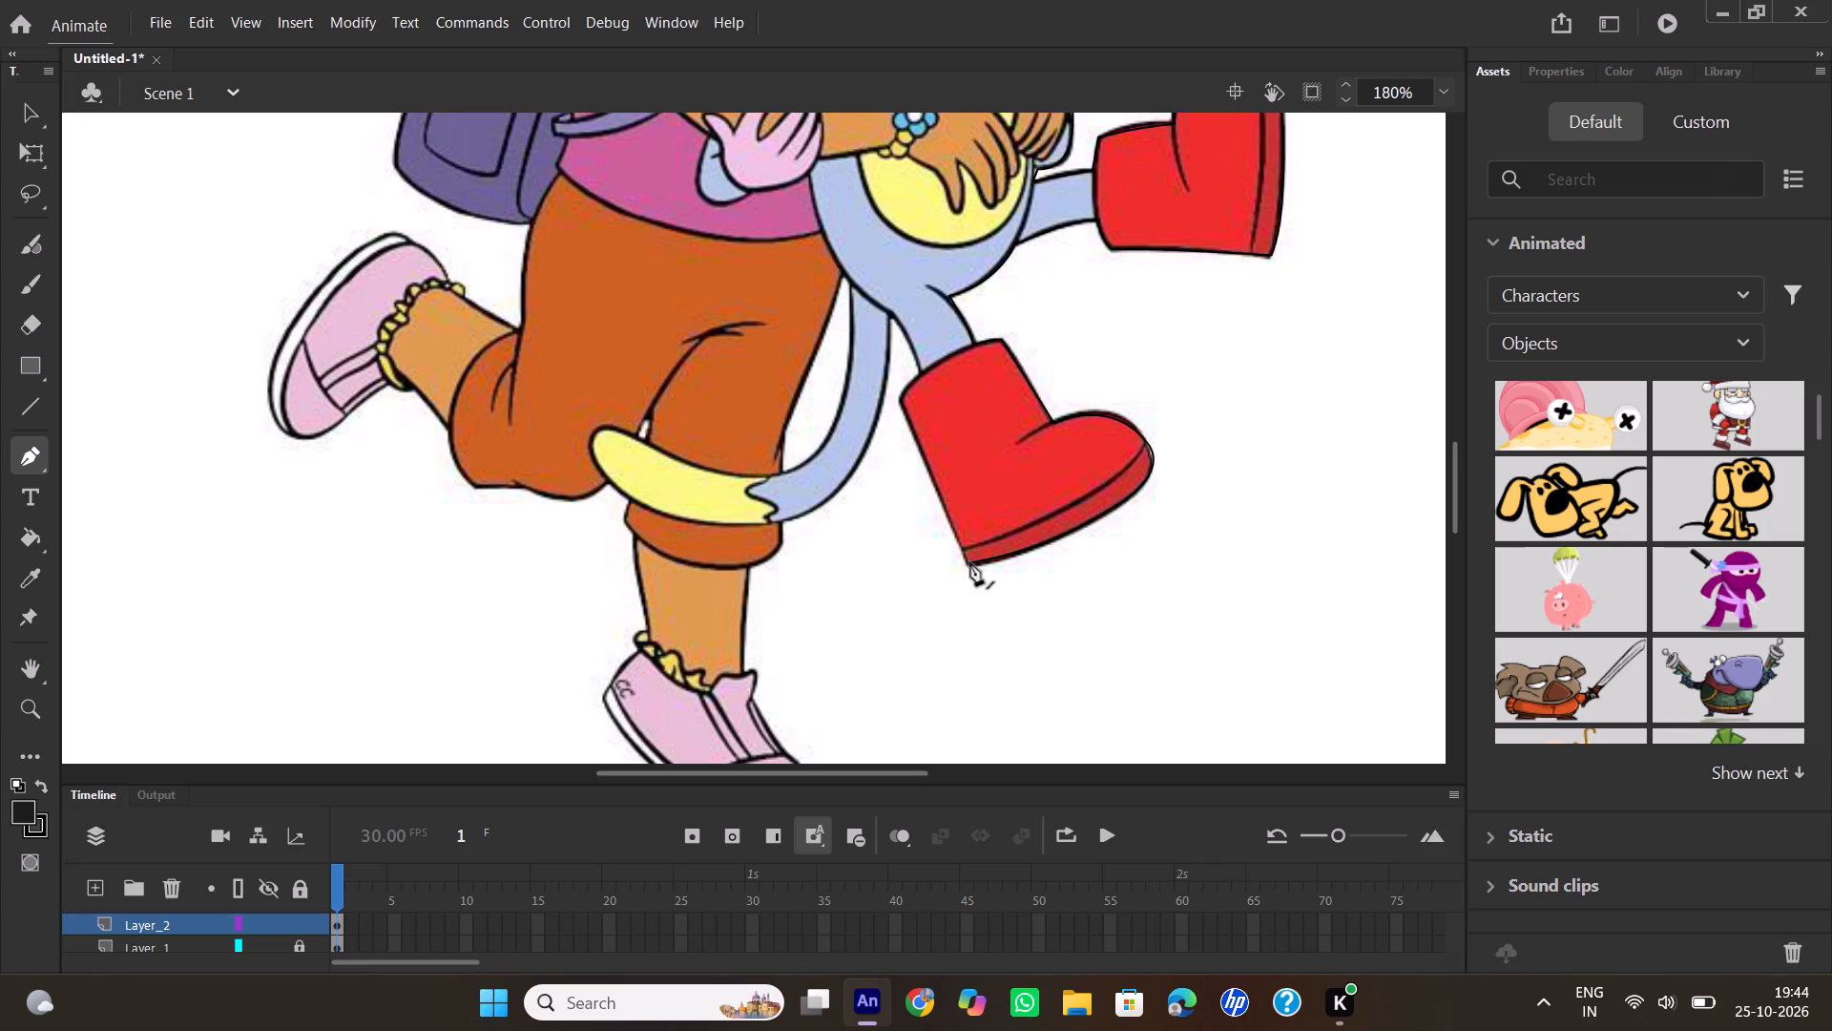
pyautogui.click(976, 564)
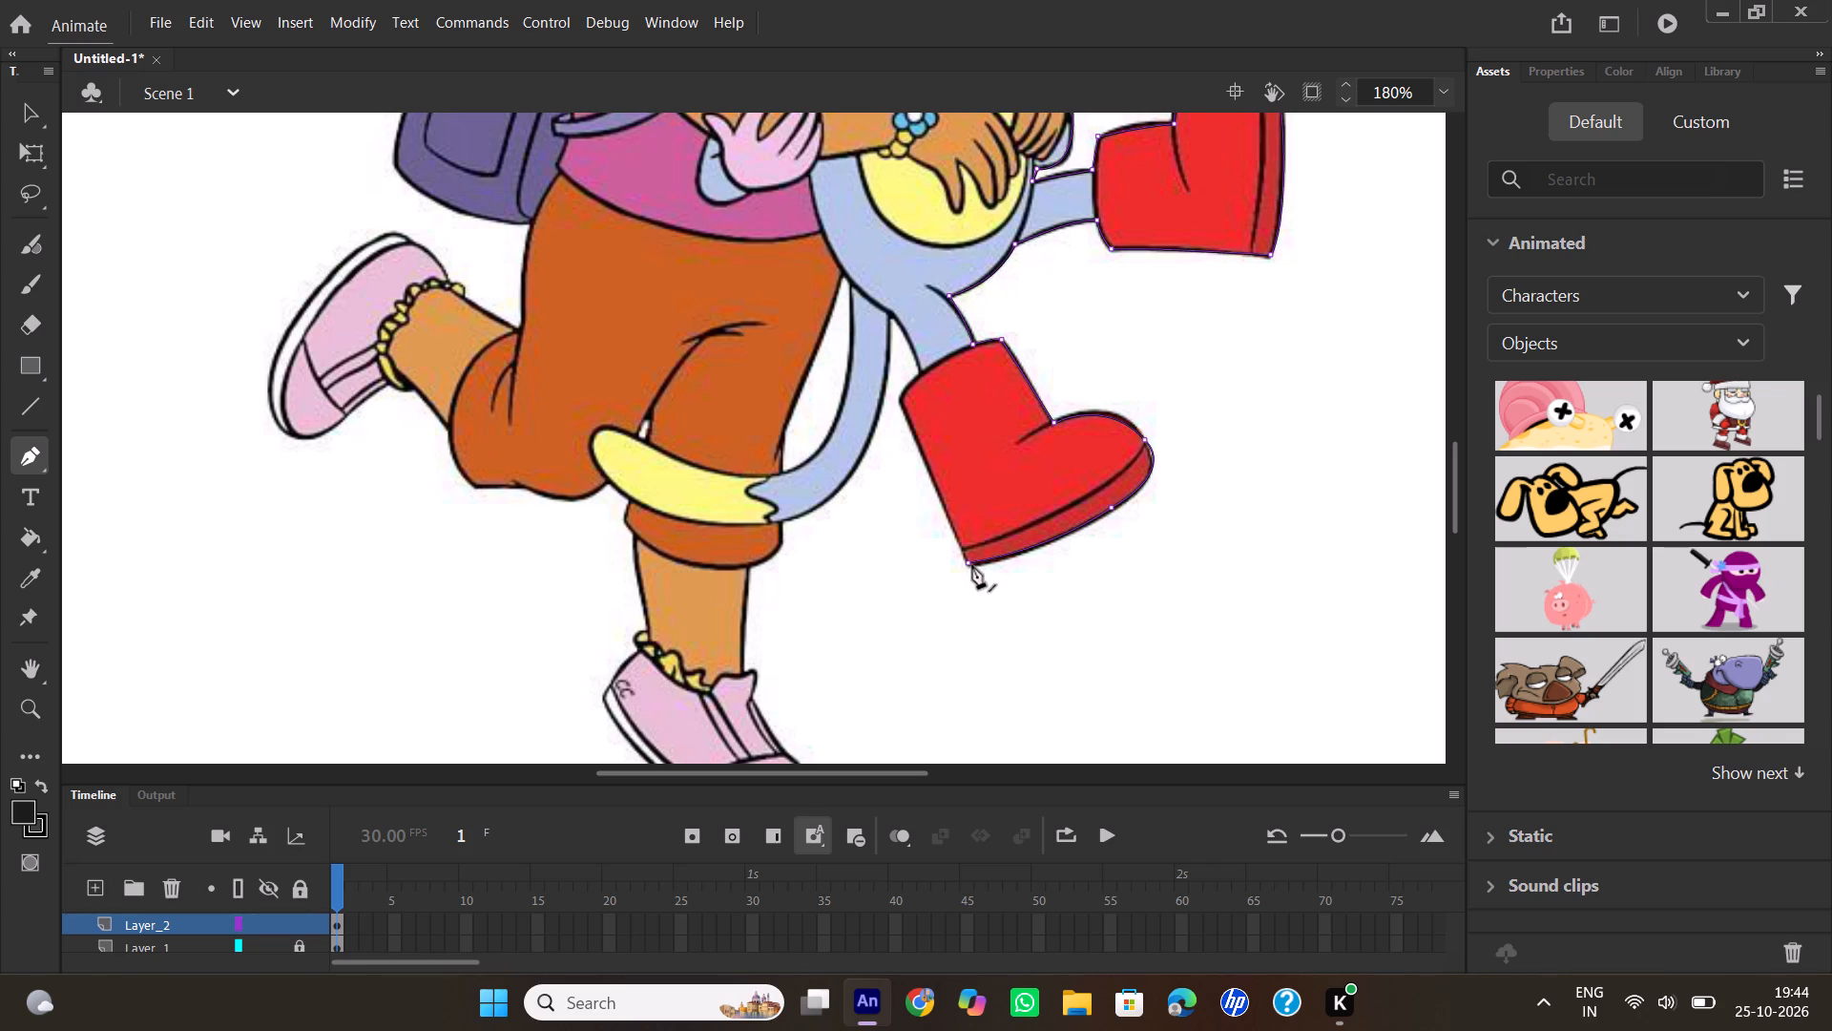
pyautogui.click(976, 564)
pyautogui.moveTo(899, 400); pyautogui.dragTo(894, 386)
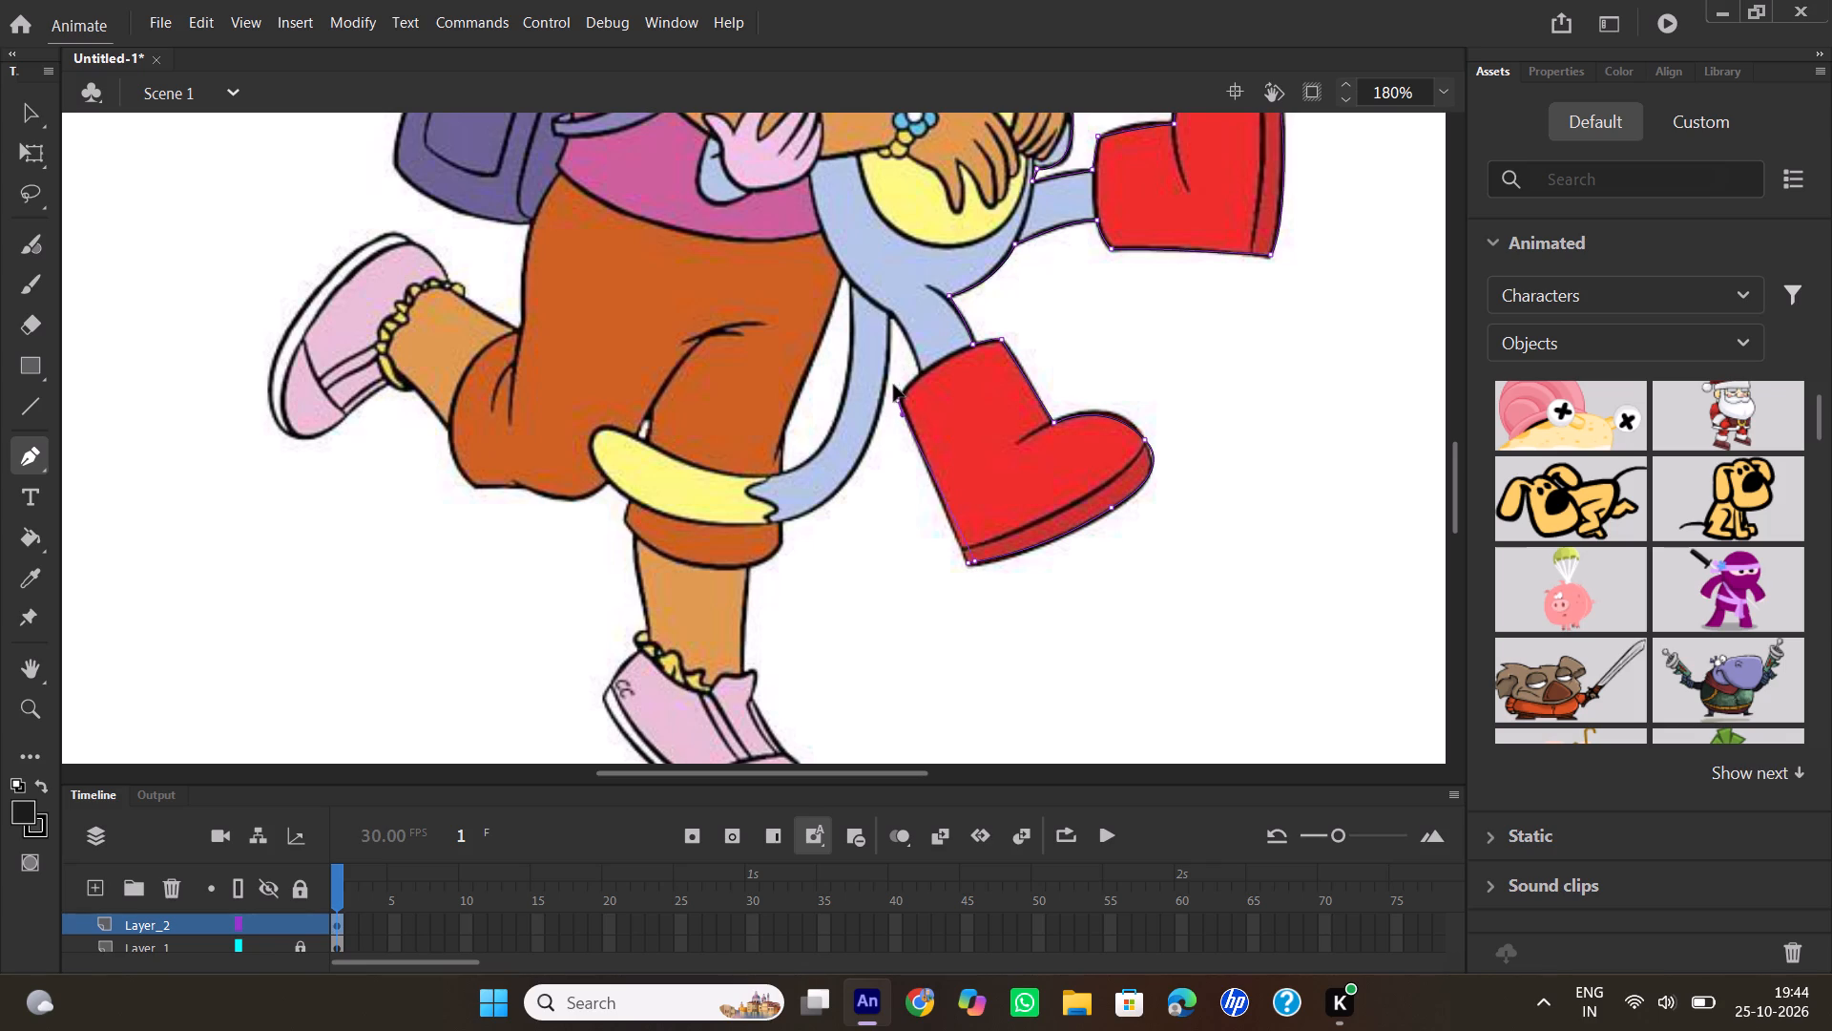
pyautogui.moveTo(894, 386); pyautogui.dragTo(876, 326)
pyautogui.moveTo(876, 326); pyautogui.dragTo(867, 313)
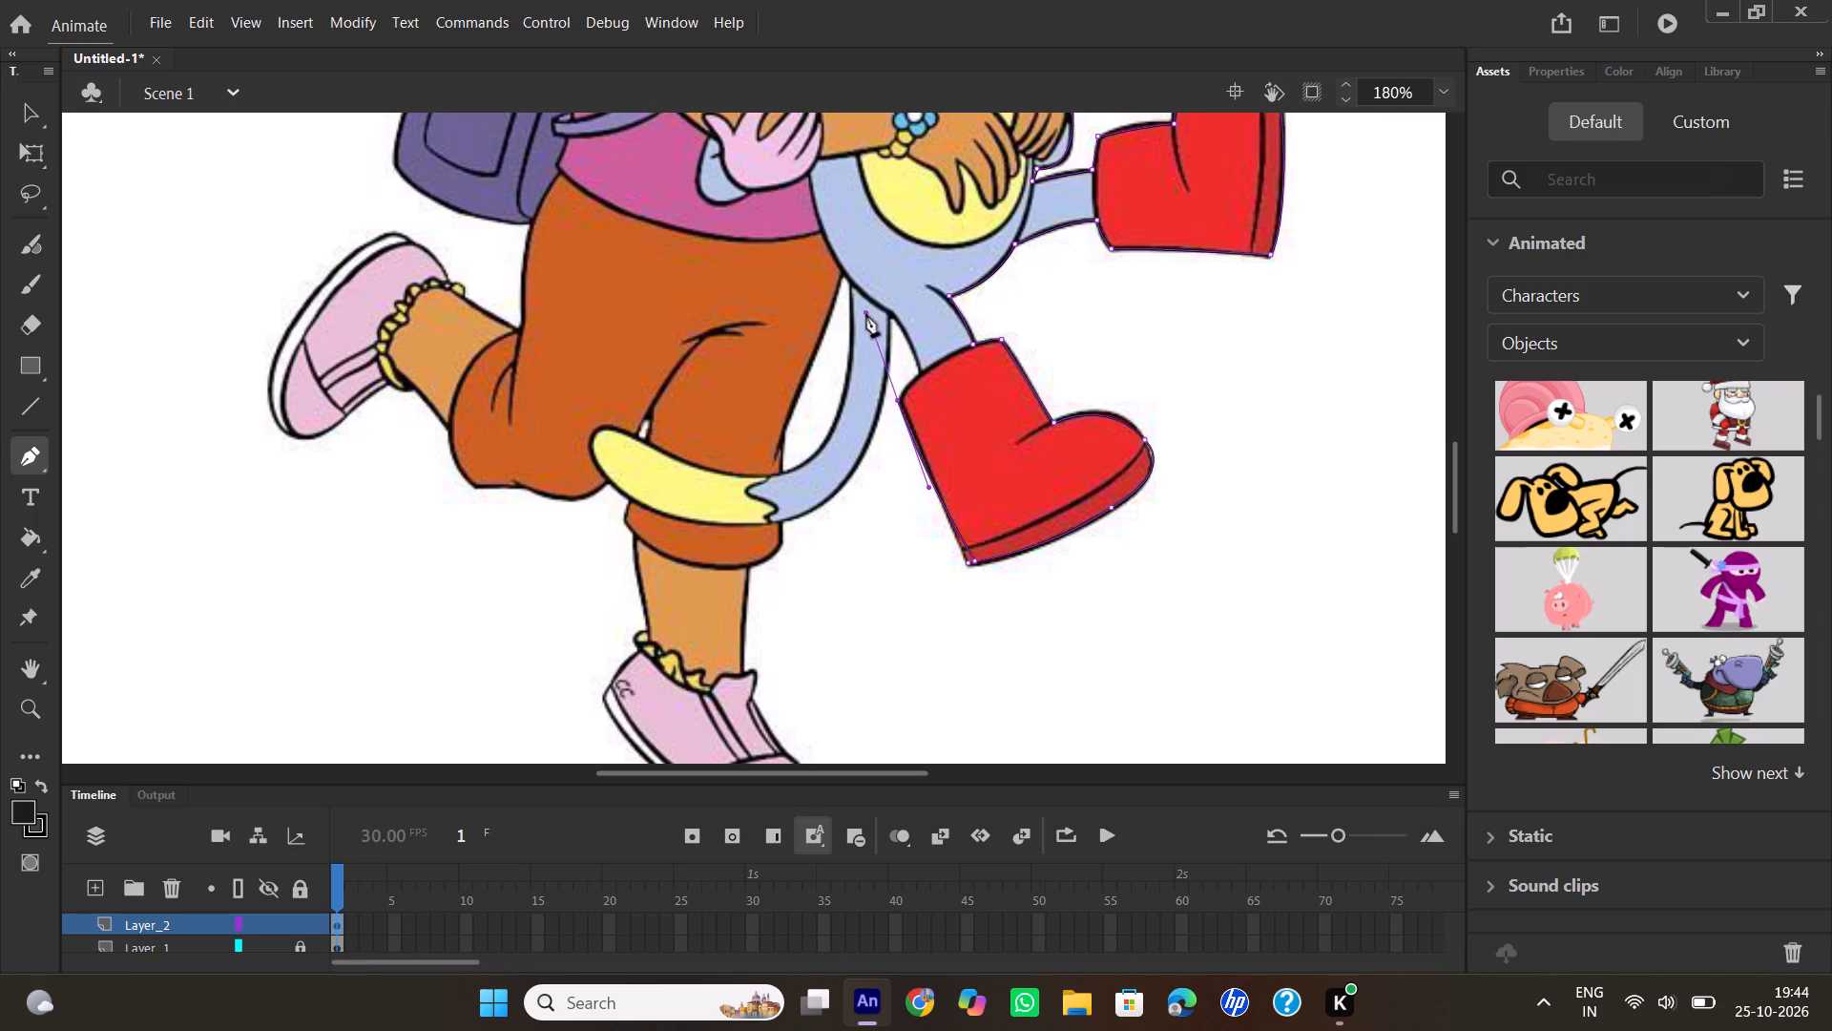
pyautogui.click(897, 400)
pyautogui.moveTo(923, 374); pyautogui.dragTo(934, 365)
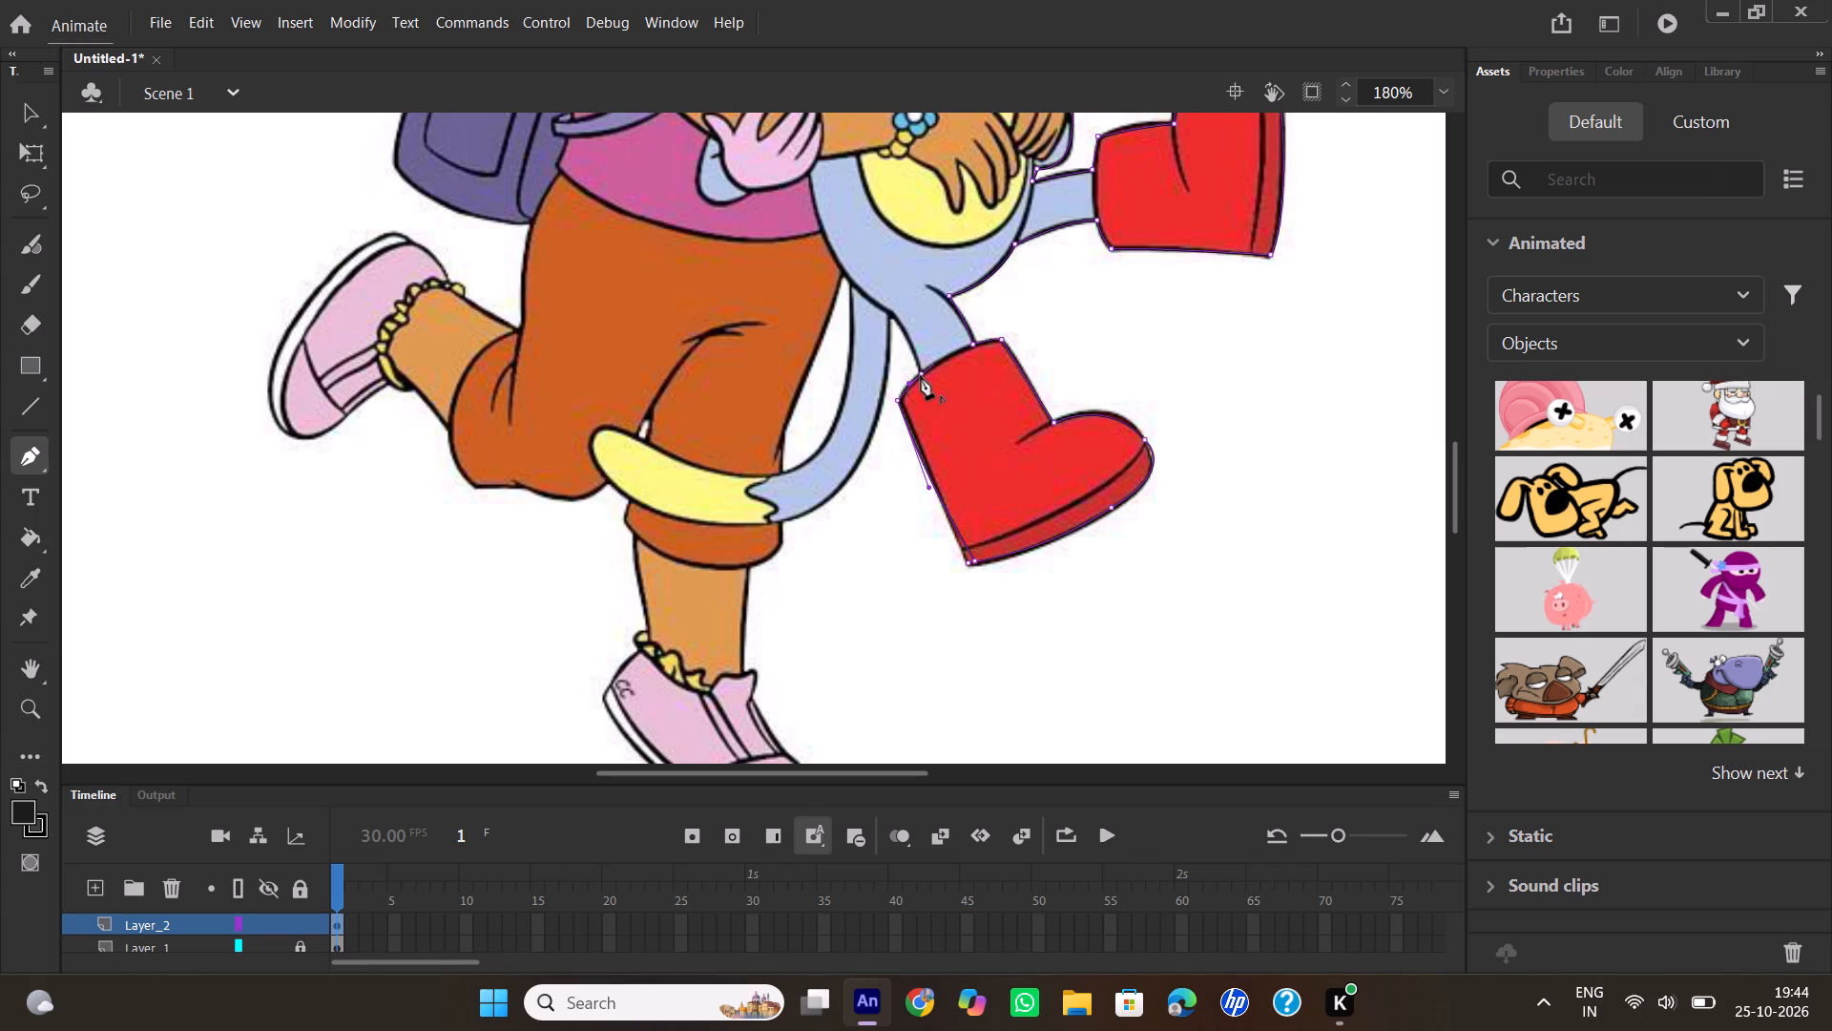
pyautogui.click(921, 376)
# Continue the path up the back of the monkey's lowered leg to where the tail meets the body.
pyautogui.moveTo(895, 314); pyautogui.dragTo(884, 300)
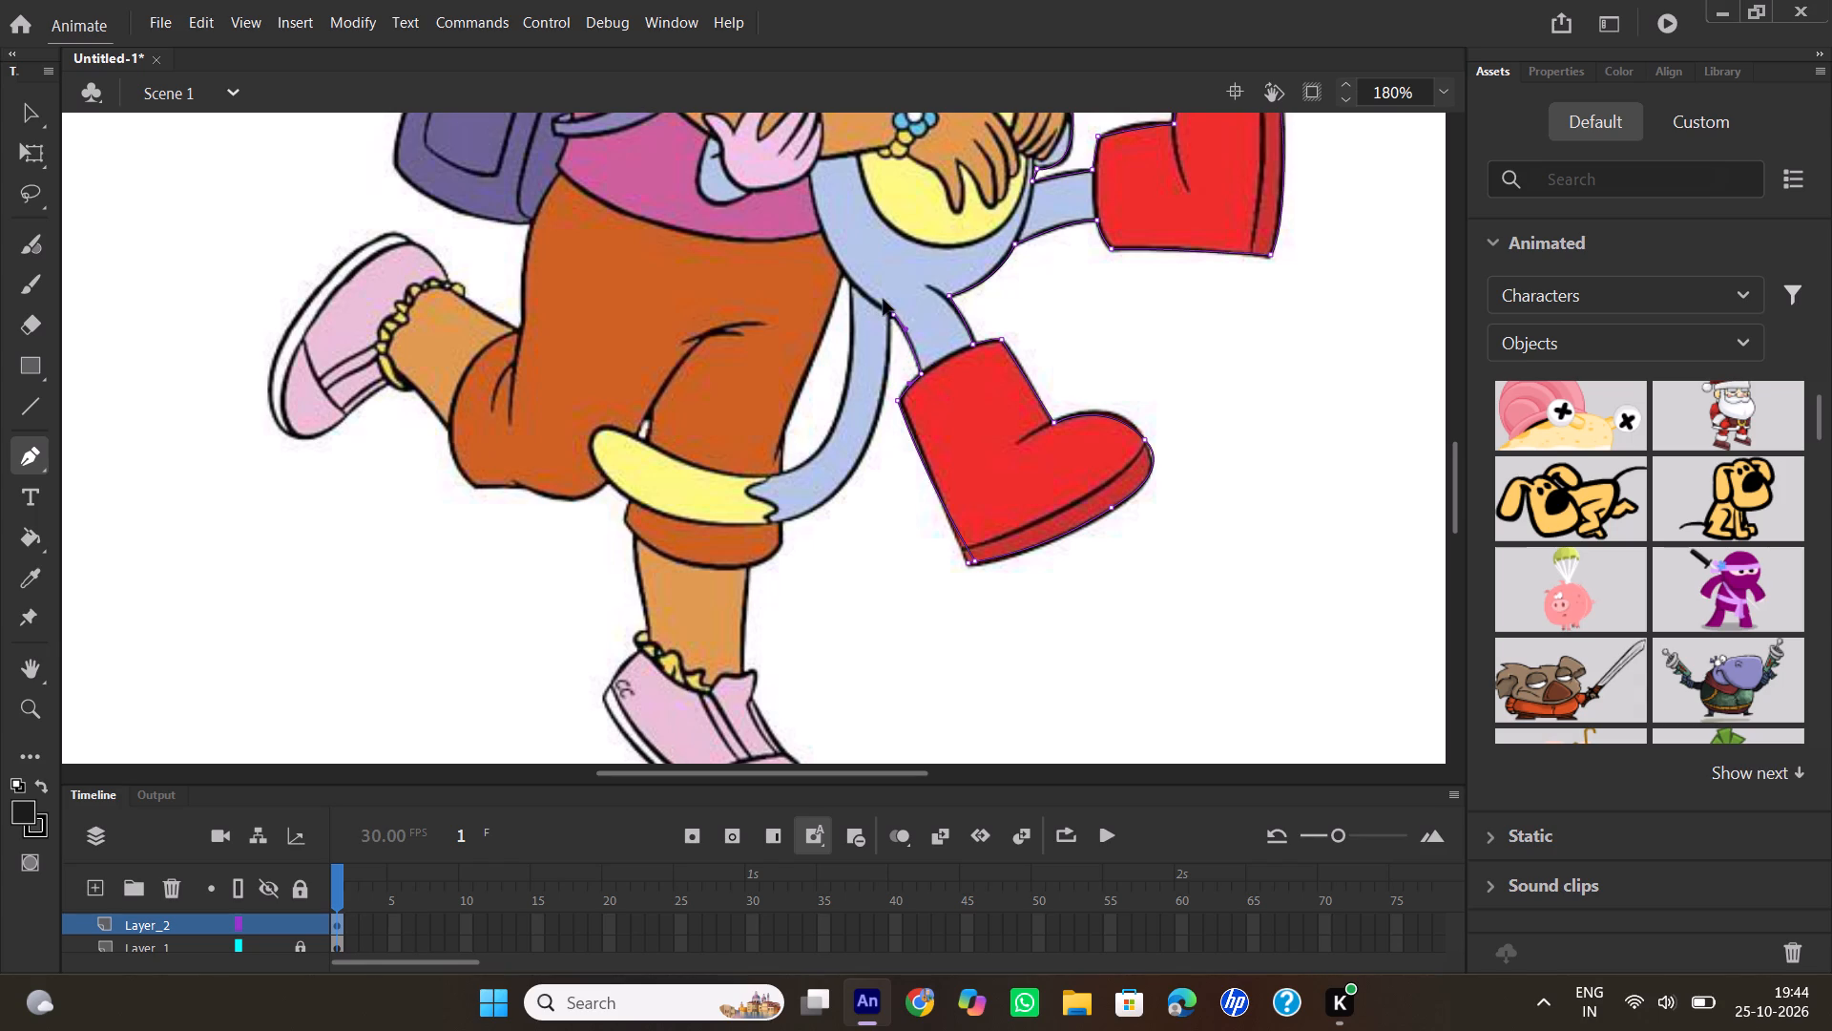
pyautogui.moveTo(884, 300); pyautogui.dragTo(881, 297)
pyautogui.click(895, 315)
# Continue the path down the tail's outer edge and along the underside of its yellow end section.
pyautogui.moveTo(779, 518); pyautogui.dragTo(685, 514)
pyautogui.moveTo(685, 514); pyautogui.dragTo(676, 519)
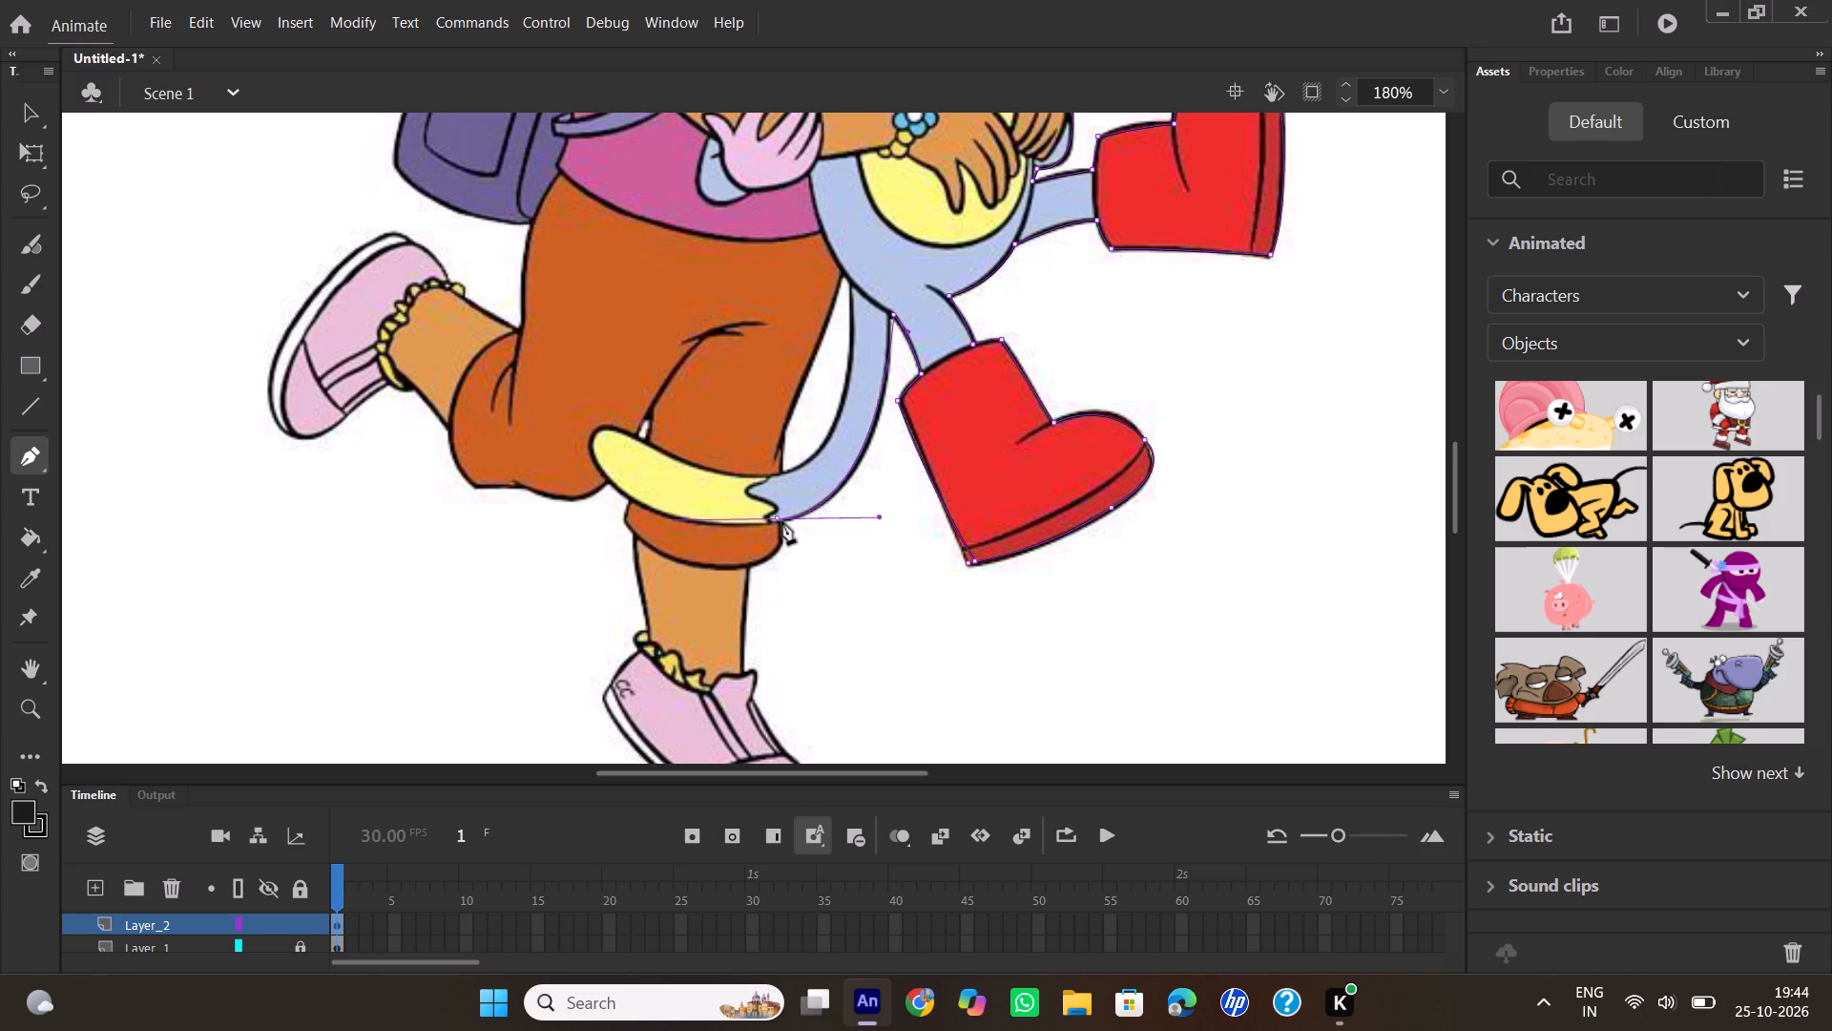
pyautogui.click(779, 519)
pyautogui.moveTo(615, 488); pyautogui.dragTo(600, 481)
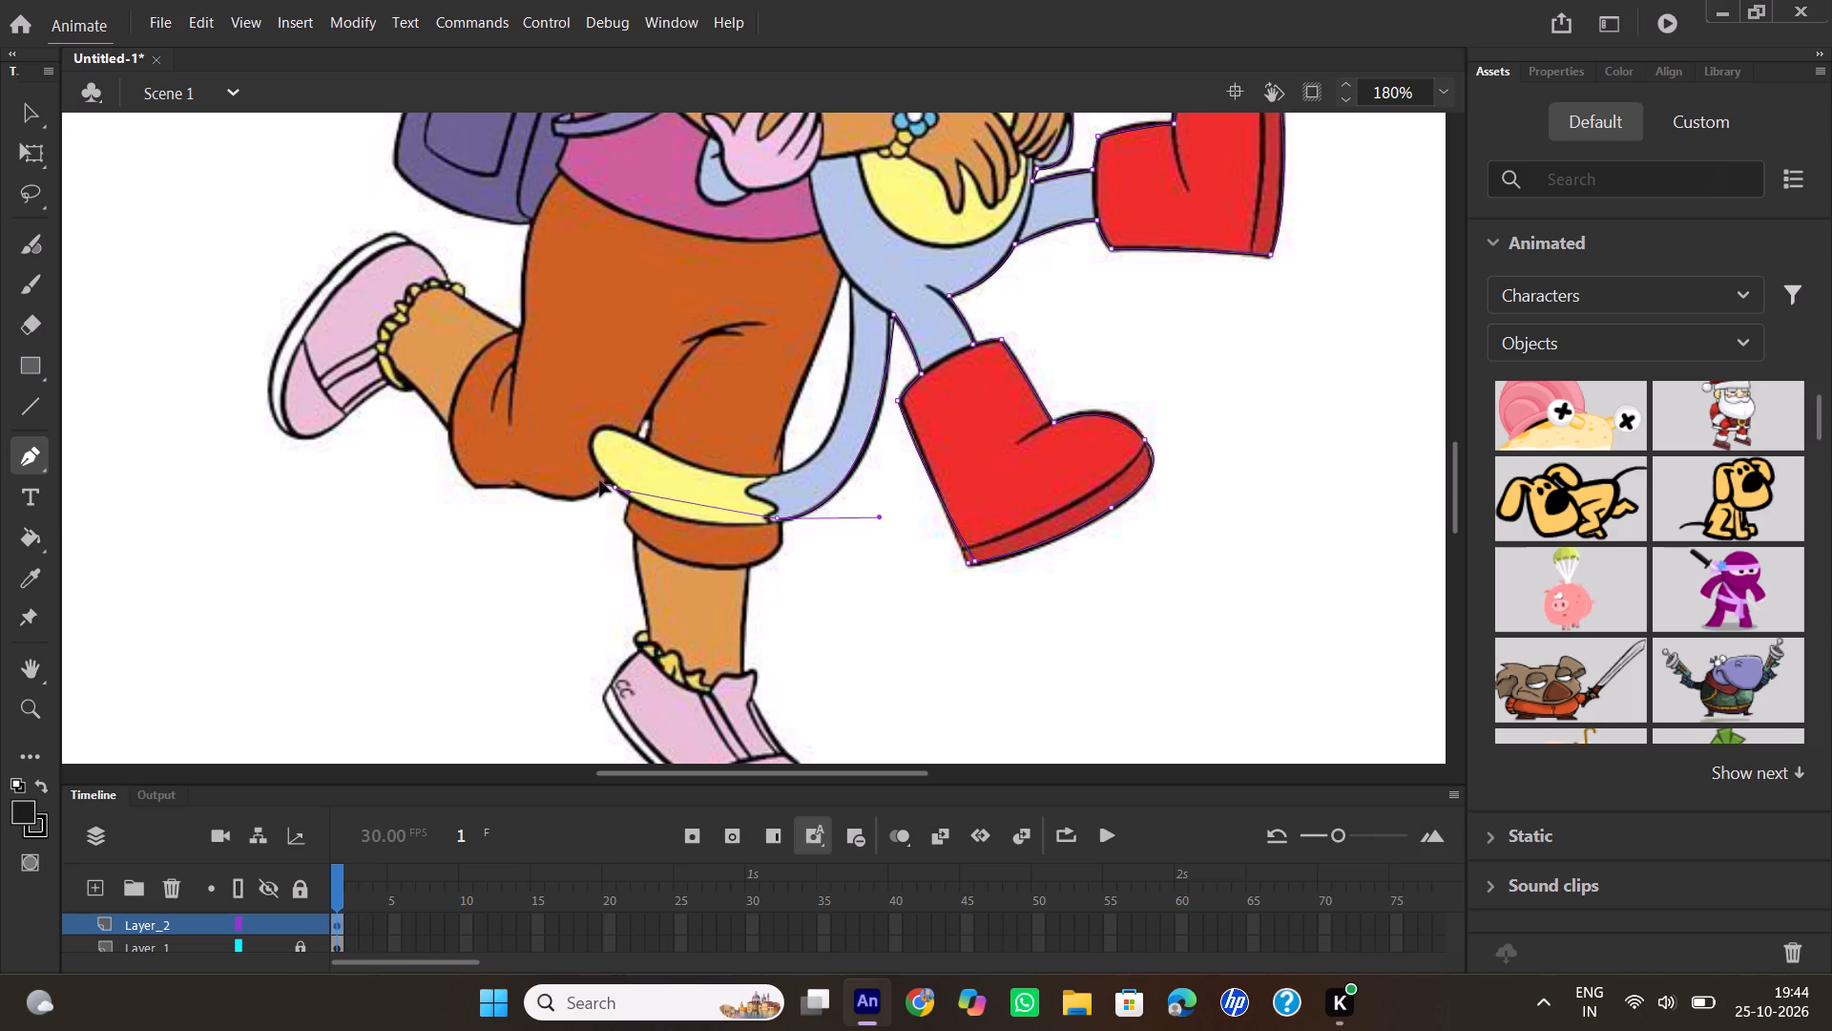
pyautogui.moveTo(600, 481); pyautogui.dragTo(549, 437)
pyautogui.click(616, 490)
# Continue the path around the tail's yellow tip and along the tail's upper, inner edge to the monkey's body.
pyautogui.moveTo(634, 435); pyautogui.dragTo(692, 445)
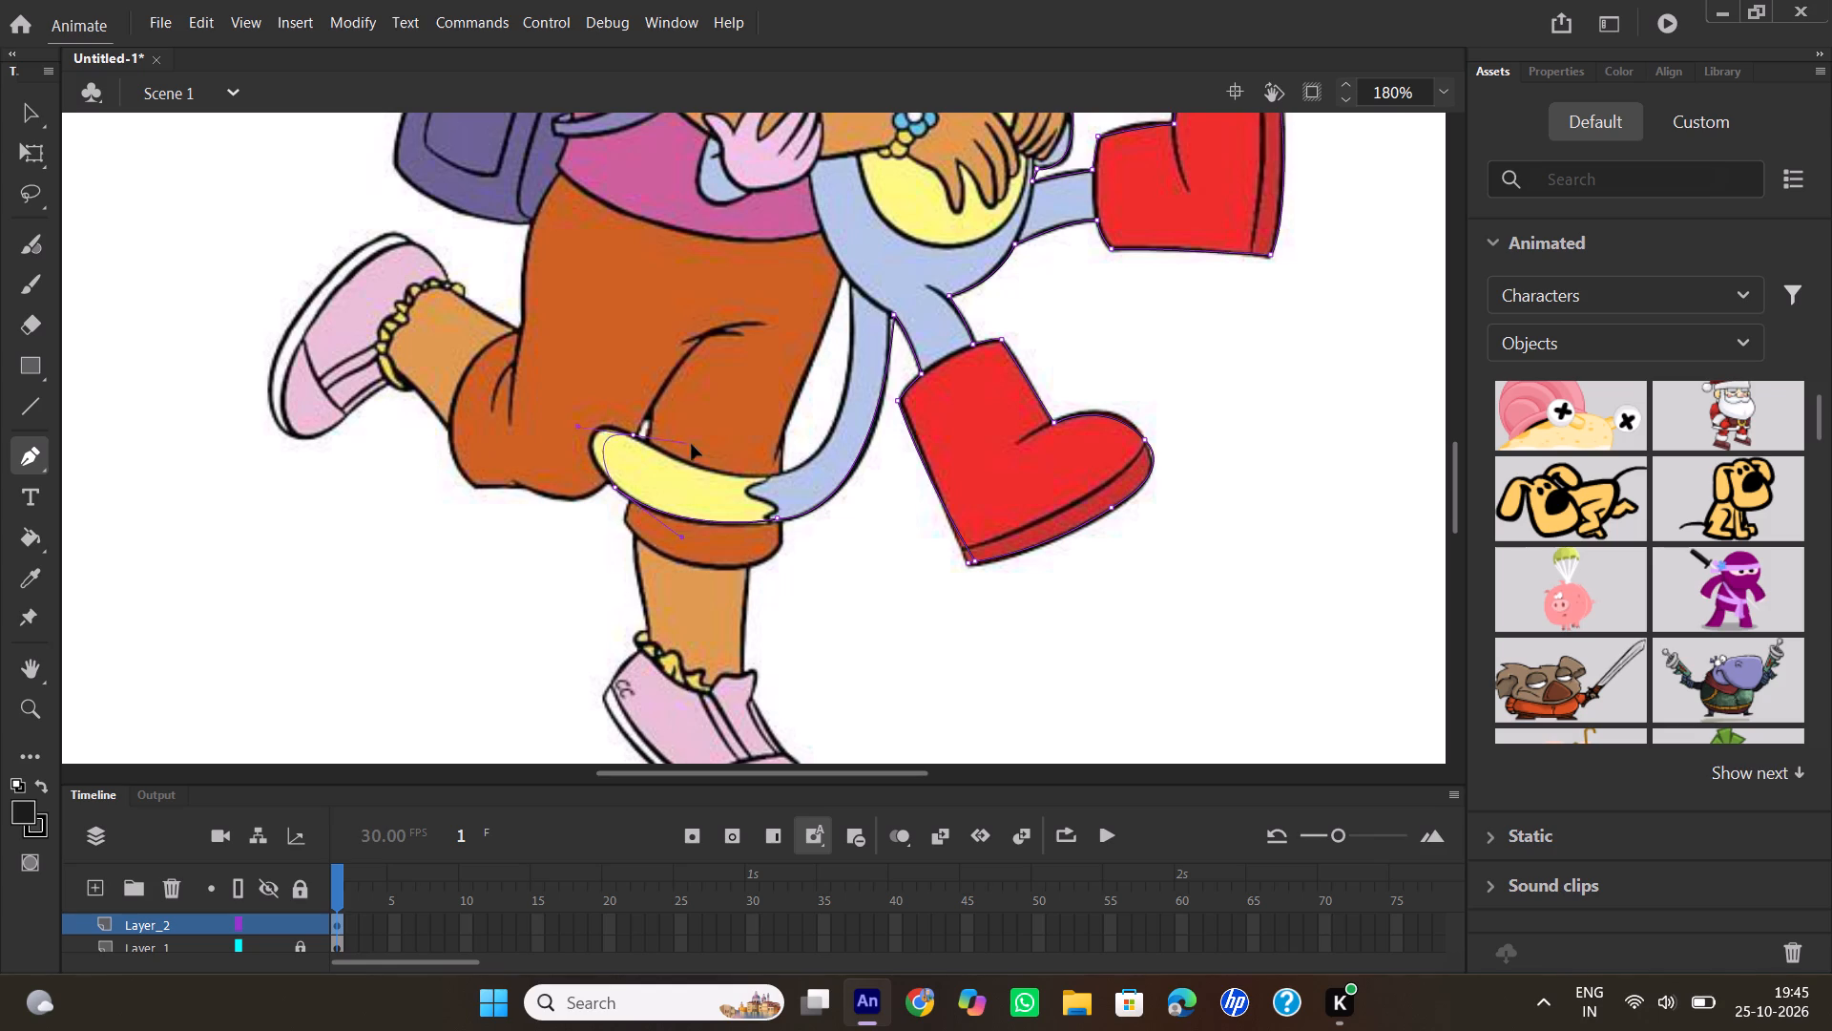
pyautogui.moveTo(692, 445); pyautogui.dragTo(712, 463)
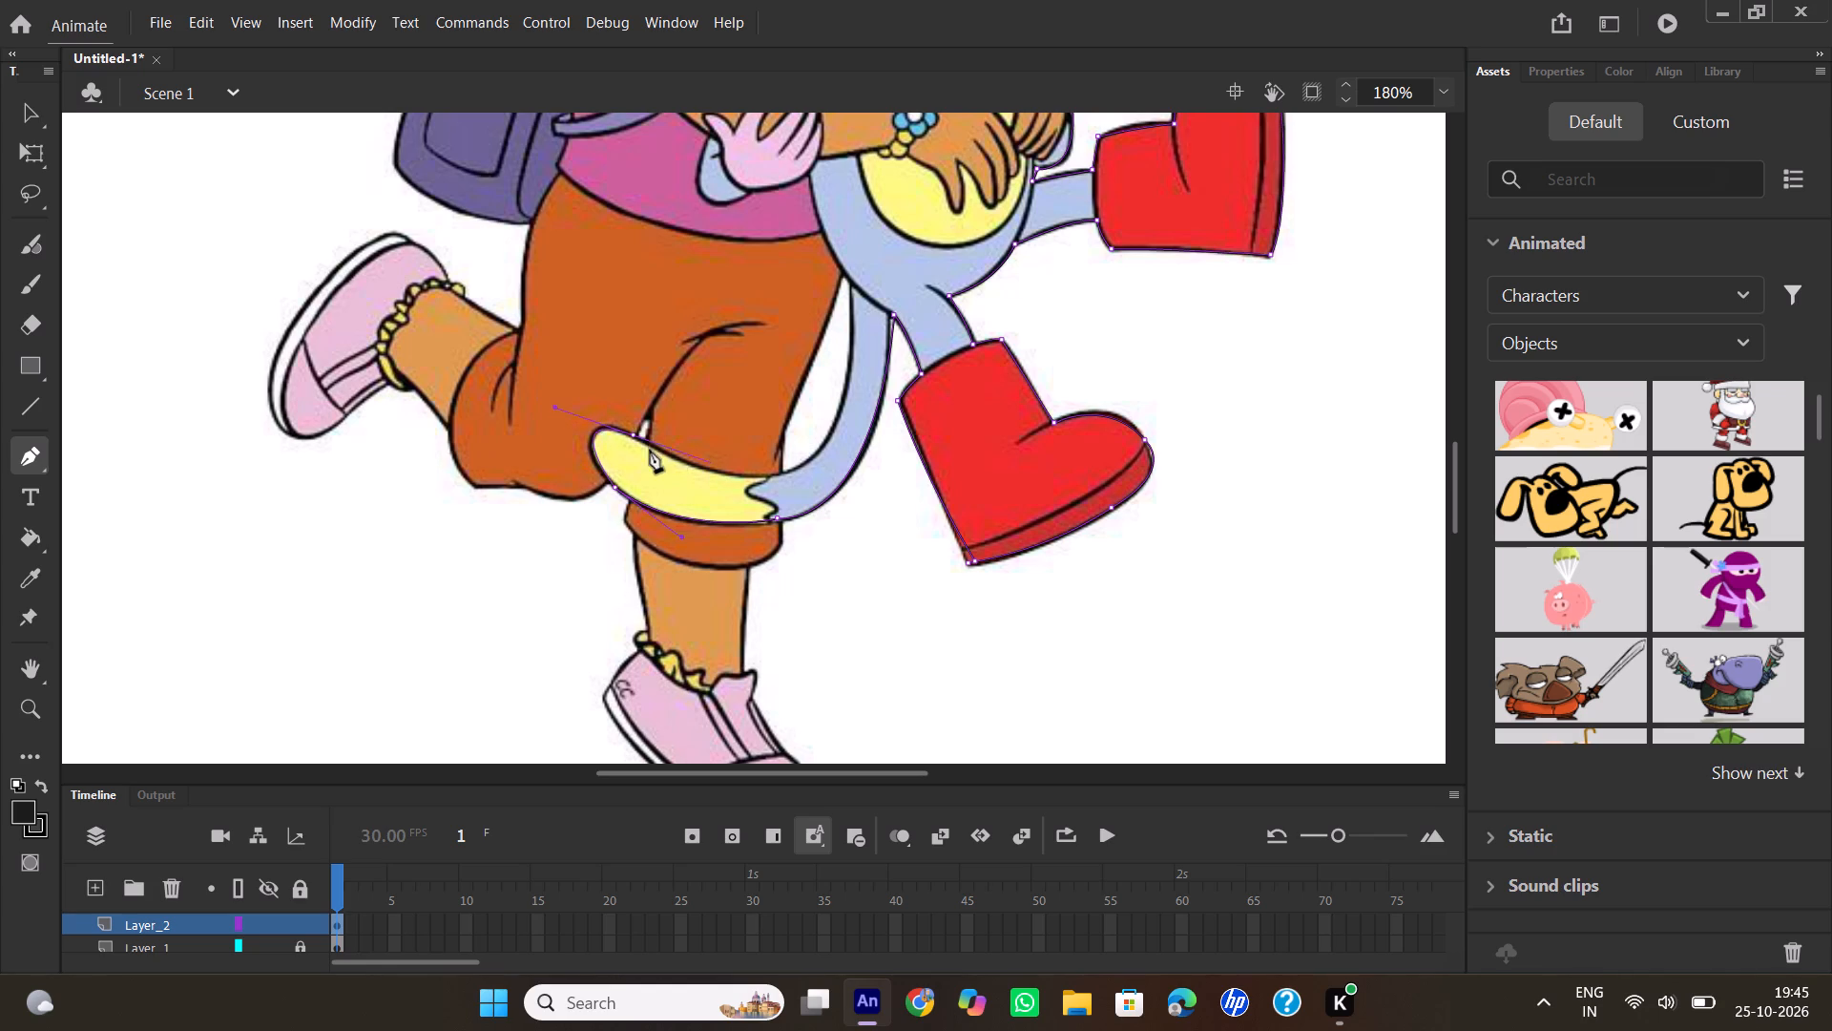
pyautogui.click(635, 435)
pyautogui.moveTo(845, 402); pyautogui.dragTo(844, 401)
pyautogui.moveTo(844, 401); pyautogui.dragTo(885, 260)
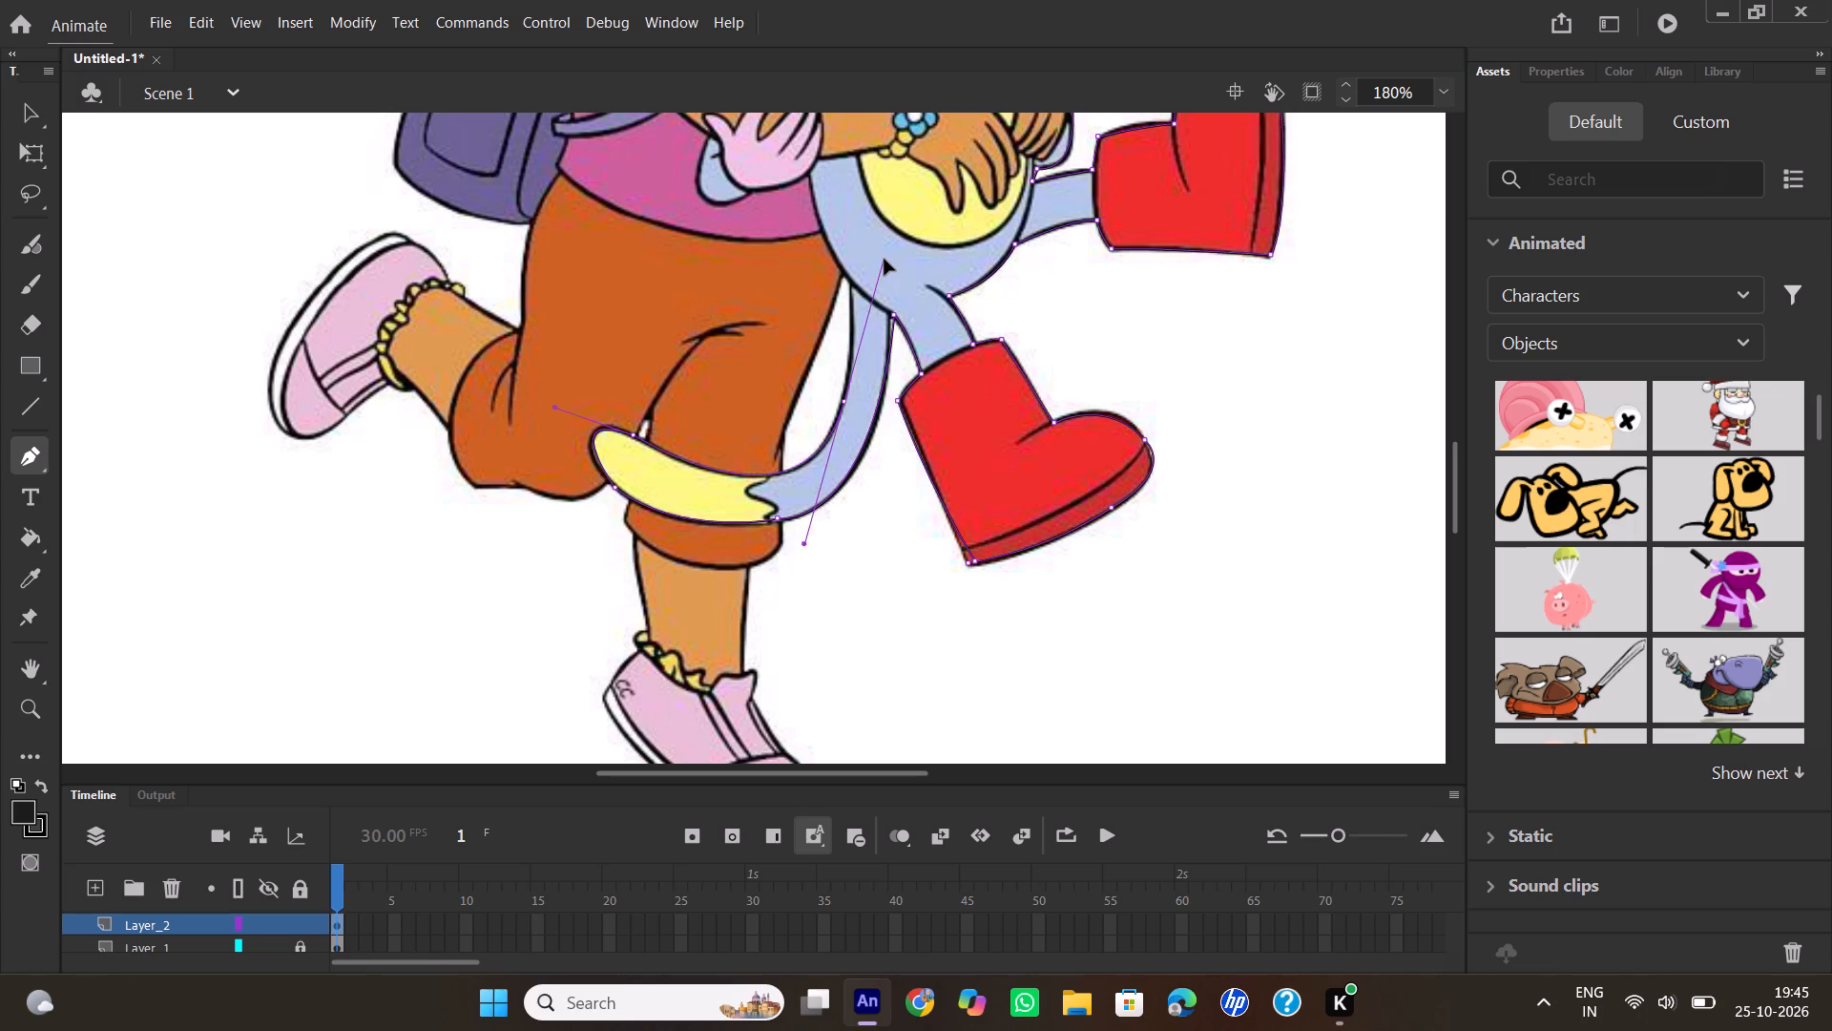
pyautogui.moveTo(885, 260); pyautogui.dragTo(886, 258)
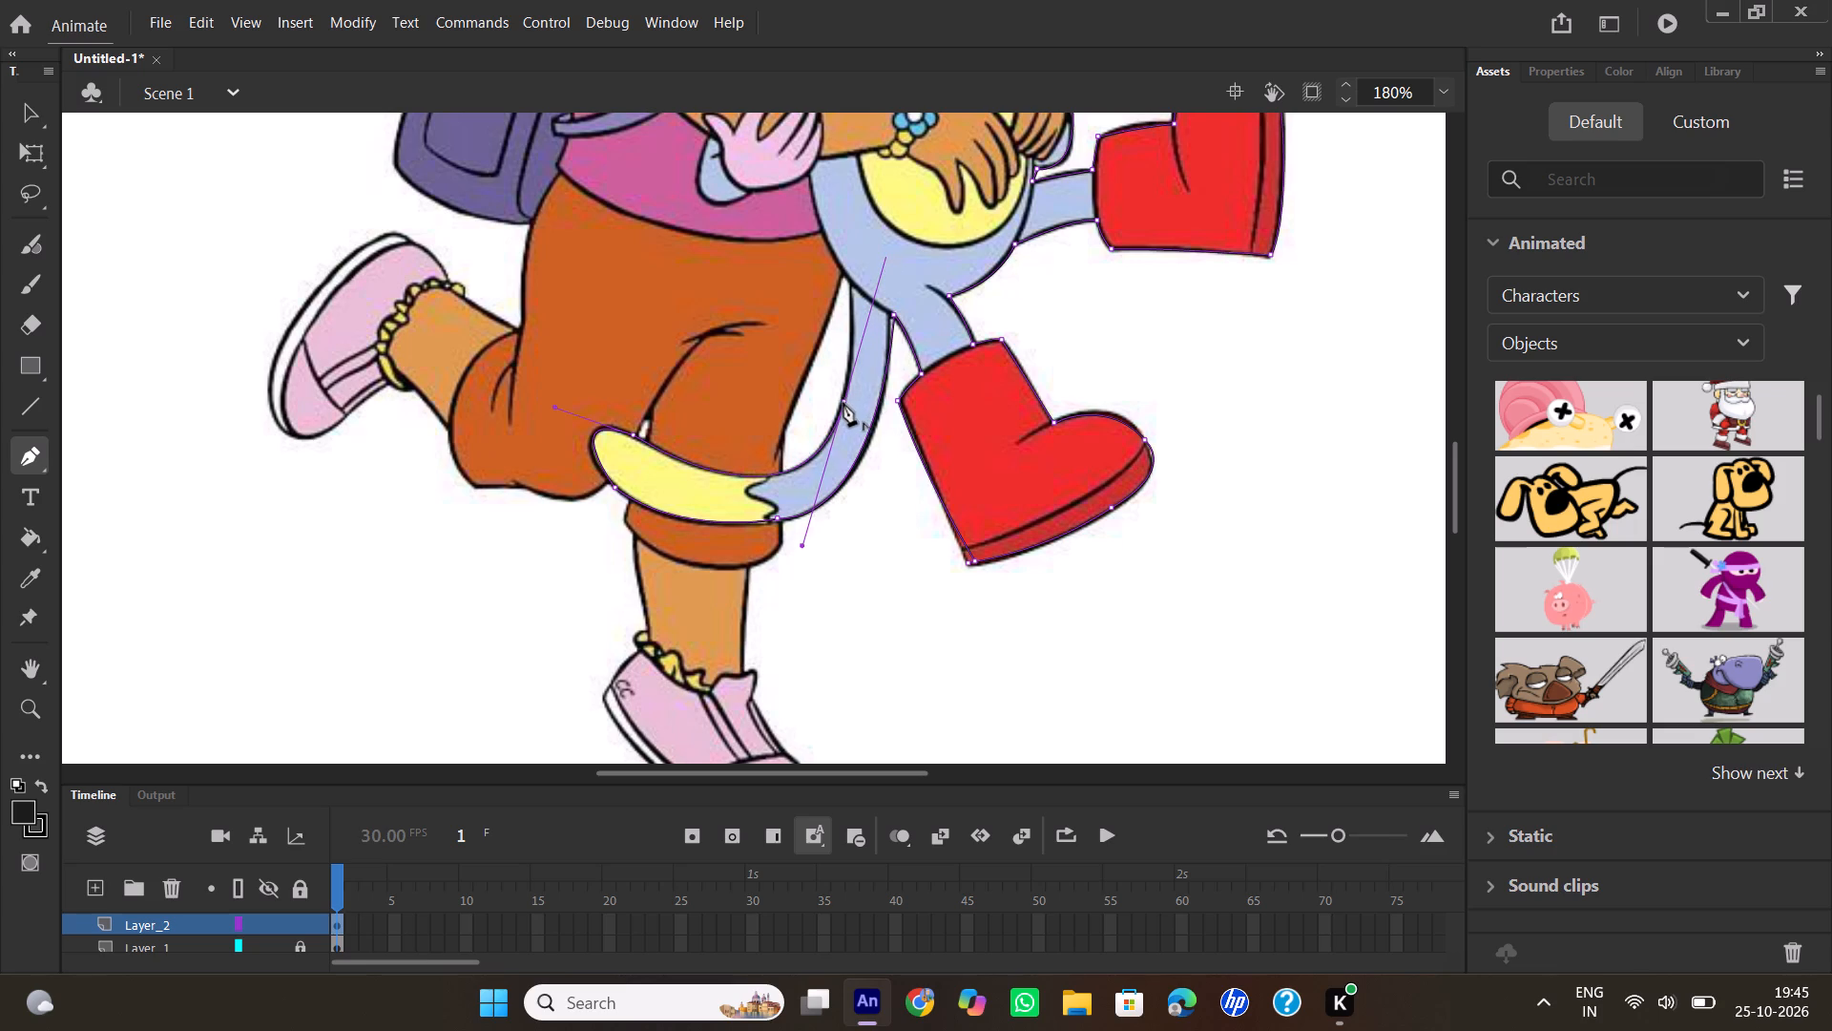
pyautogui.click(843, 403)
pyautogui.moveTo(853, 281); pyautogui.dragTo(848, 229)
pyautogui.click(854, 283)
# Trace the front edge of Dora's orange trousers from the monkey's body down to the tail and end the path there.
pyautogui.click(844, 271)
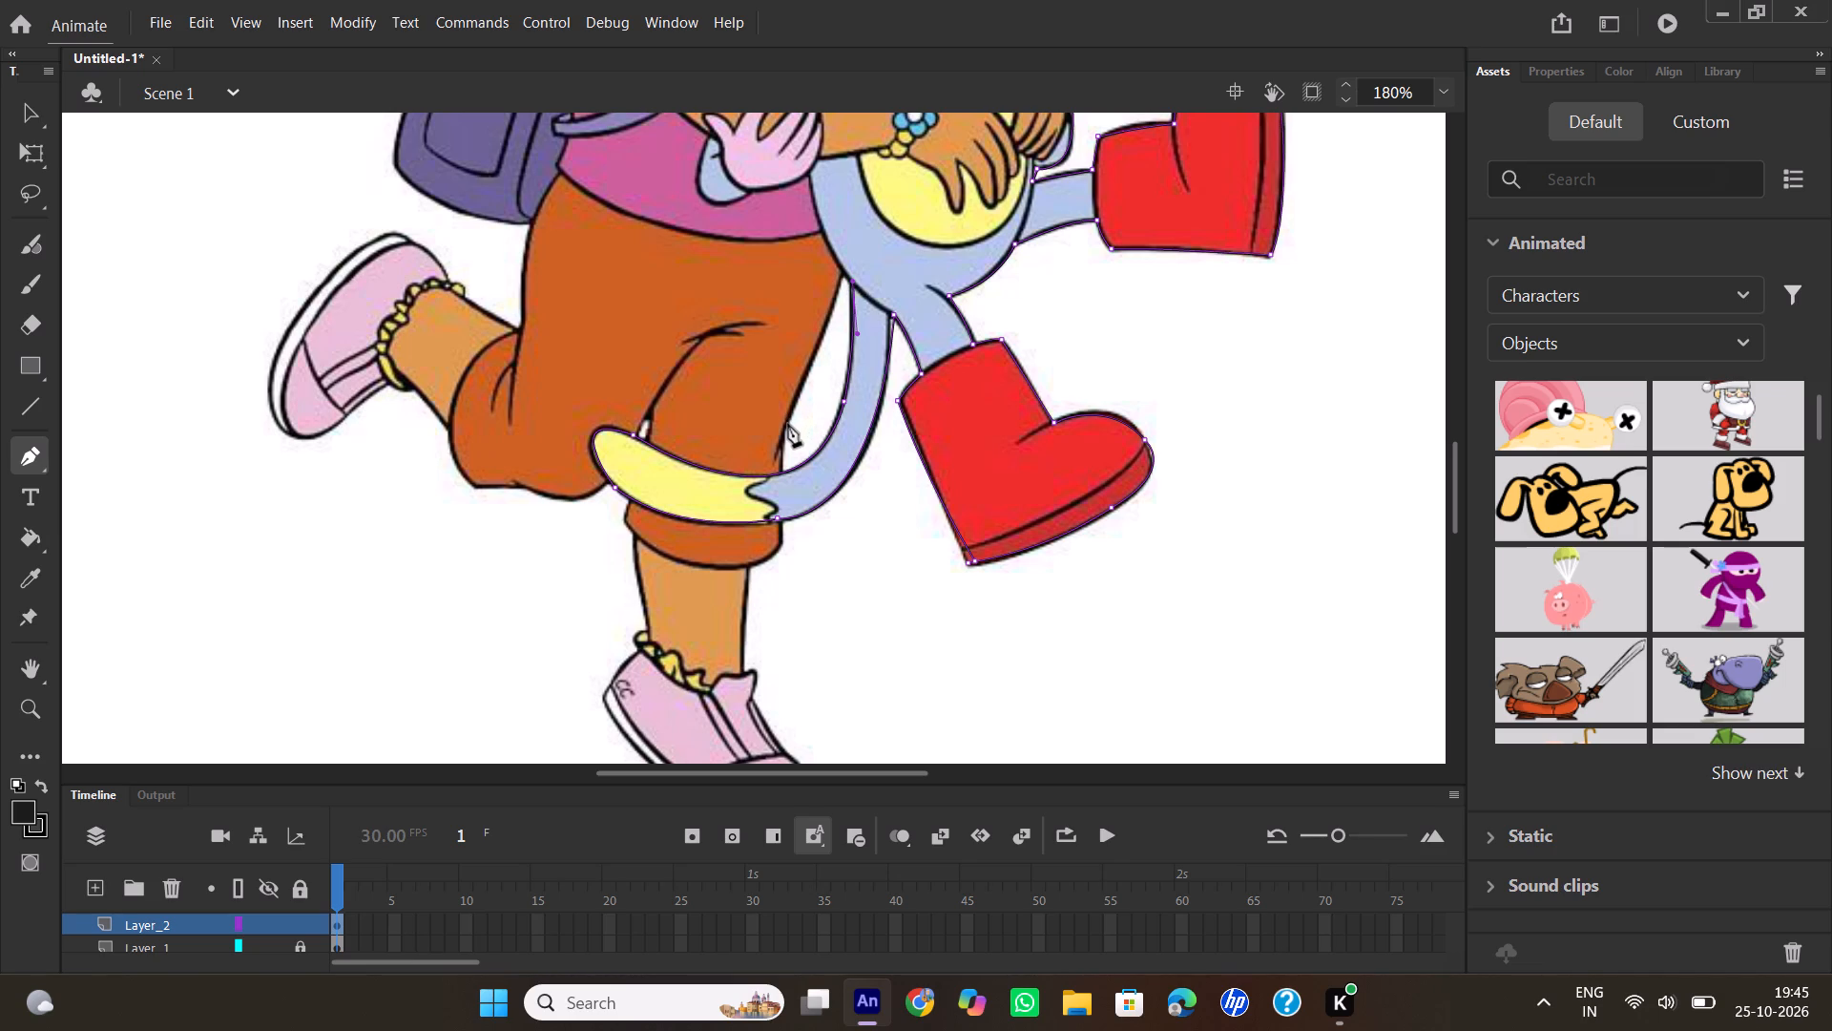
pyautogui.moveTo(788, 424); pyautogui.dragTo(781, 445)
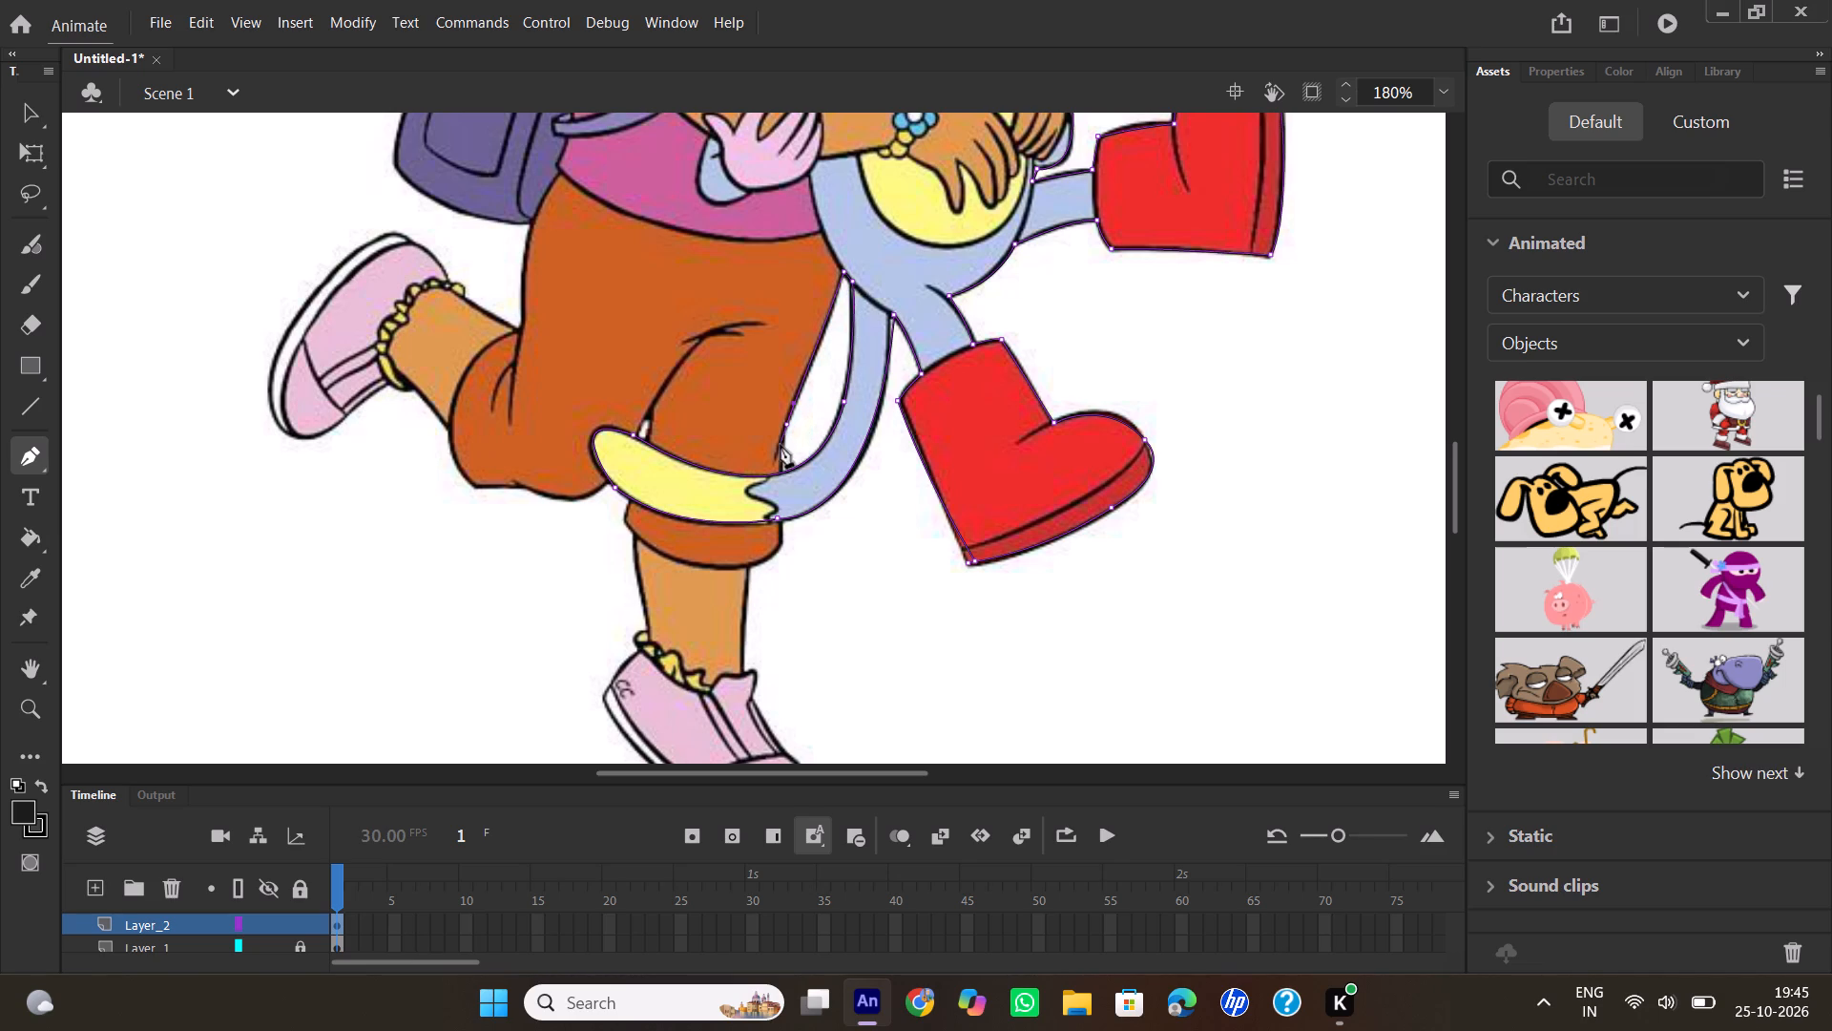
pyautogui.click(789, 423)
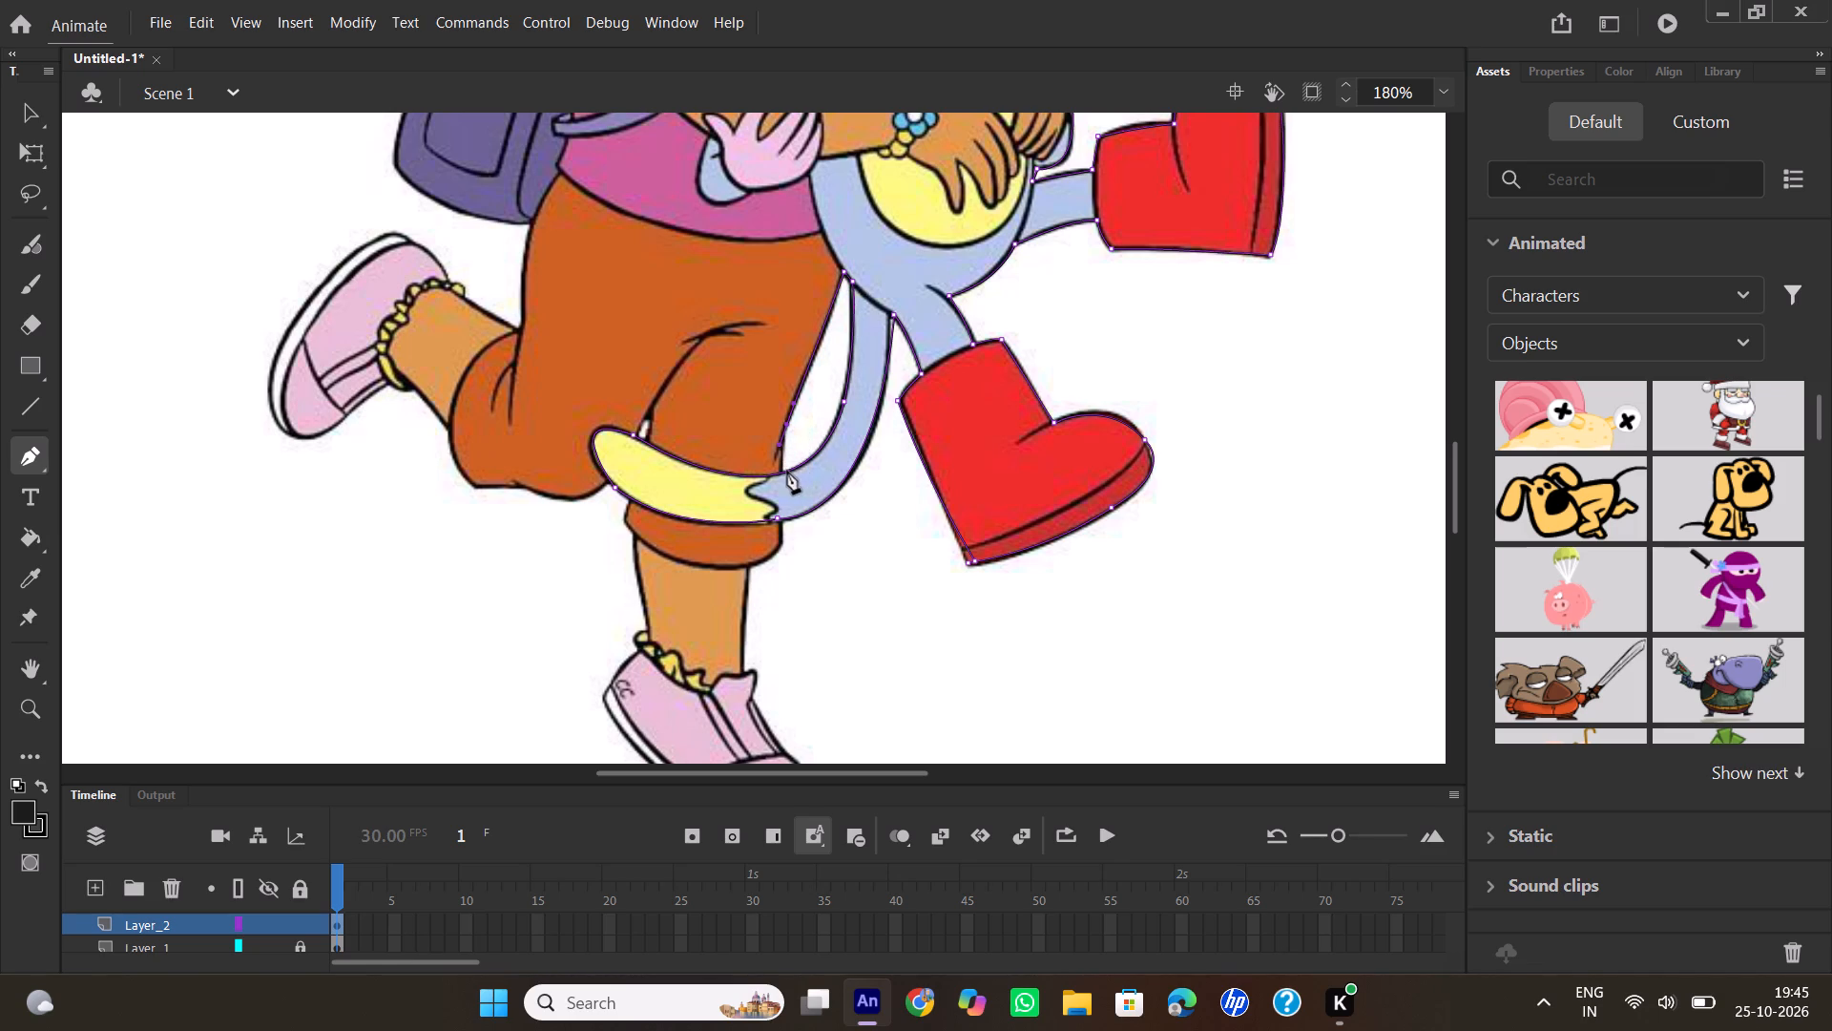
pyautogui.click(783, 469)
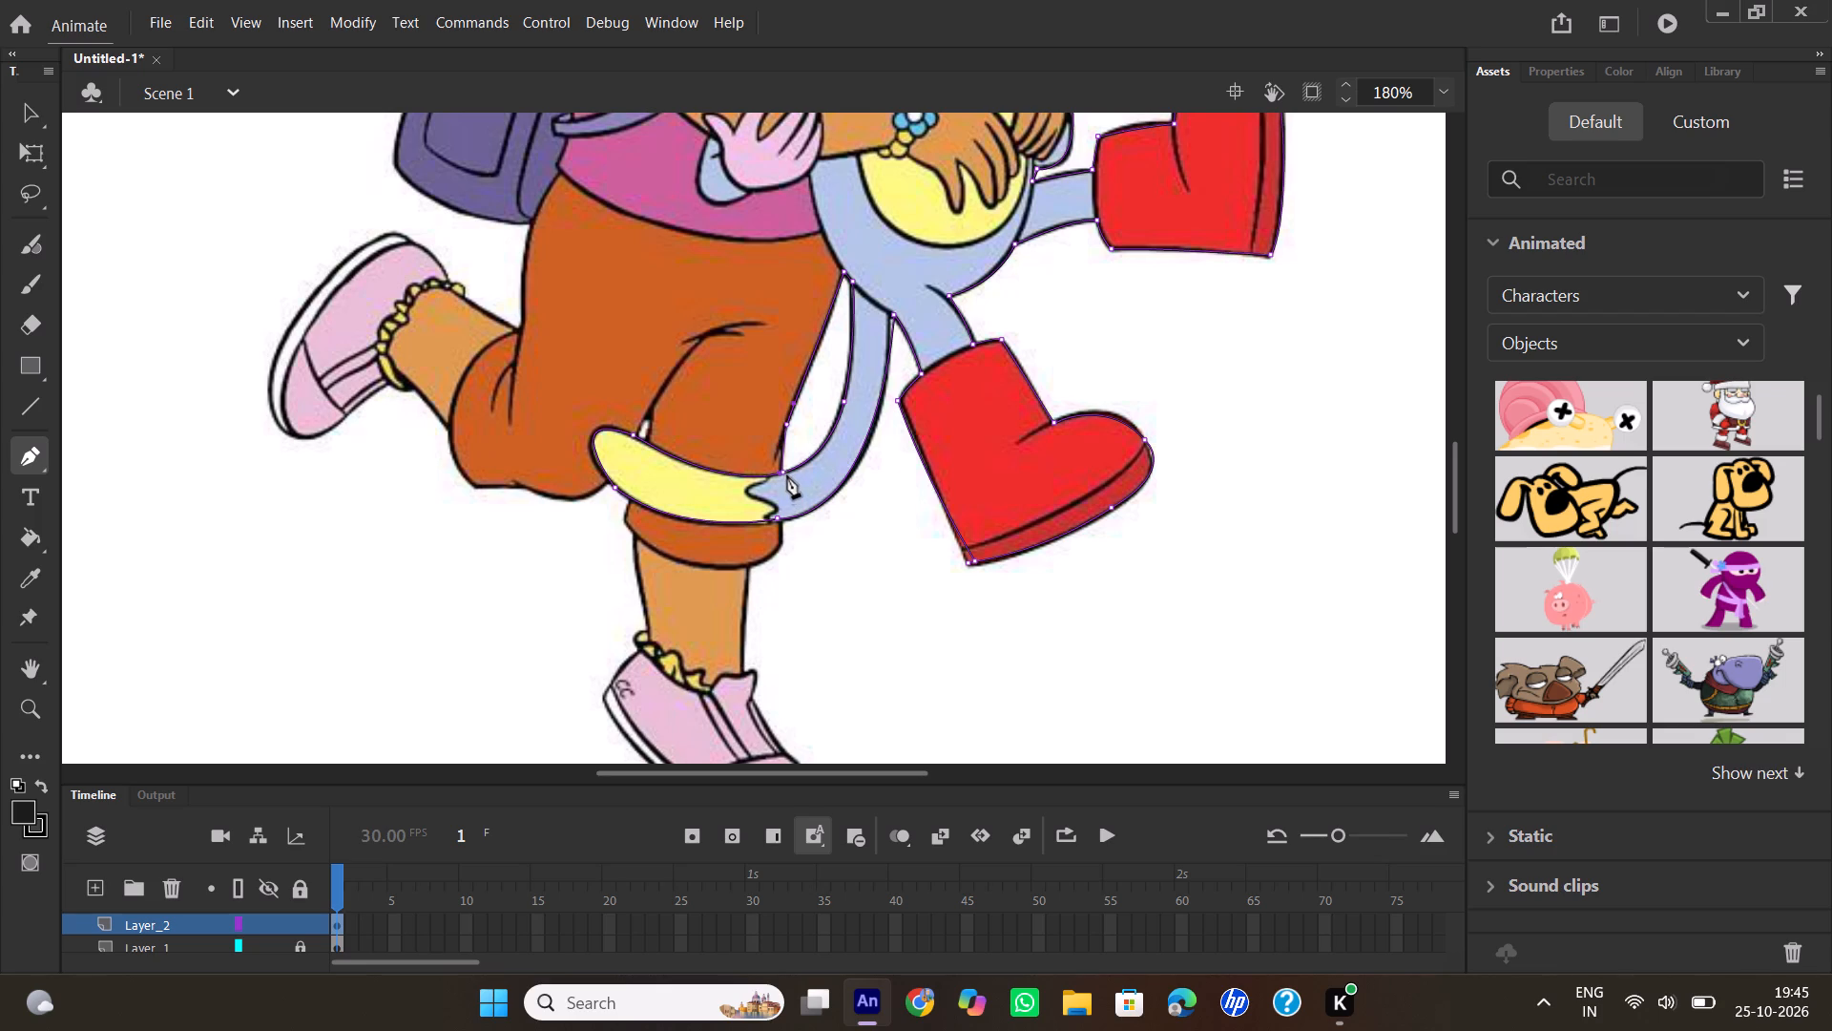
pyautogui.doubleClick(785, 472)
# Start a new path below the tail and trace the front of Dora's trouser cuff and standing leg down to the shoe.
pyautogui.scroll(-1, 741, 504)
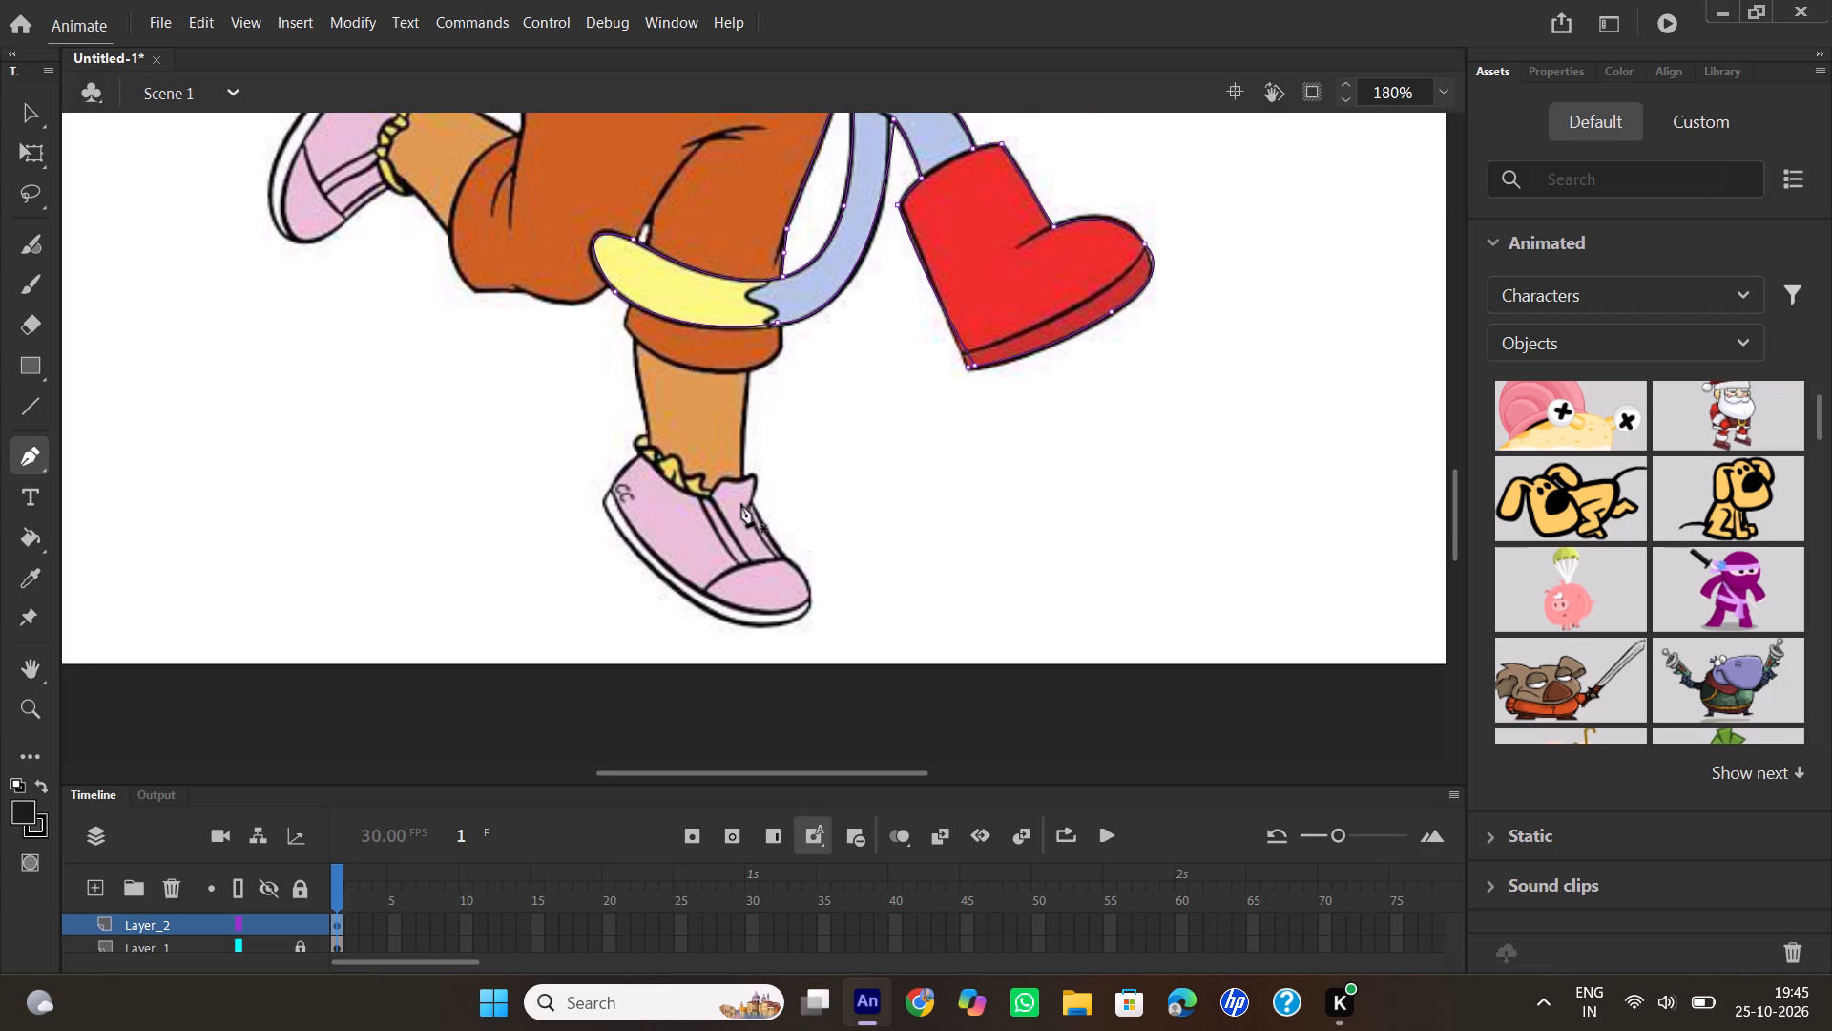
pyautogui.click(785, 322)
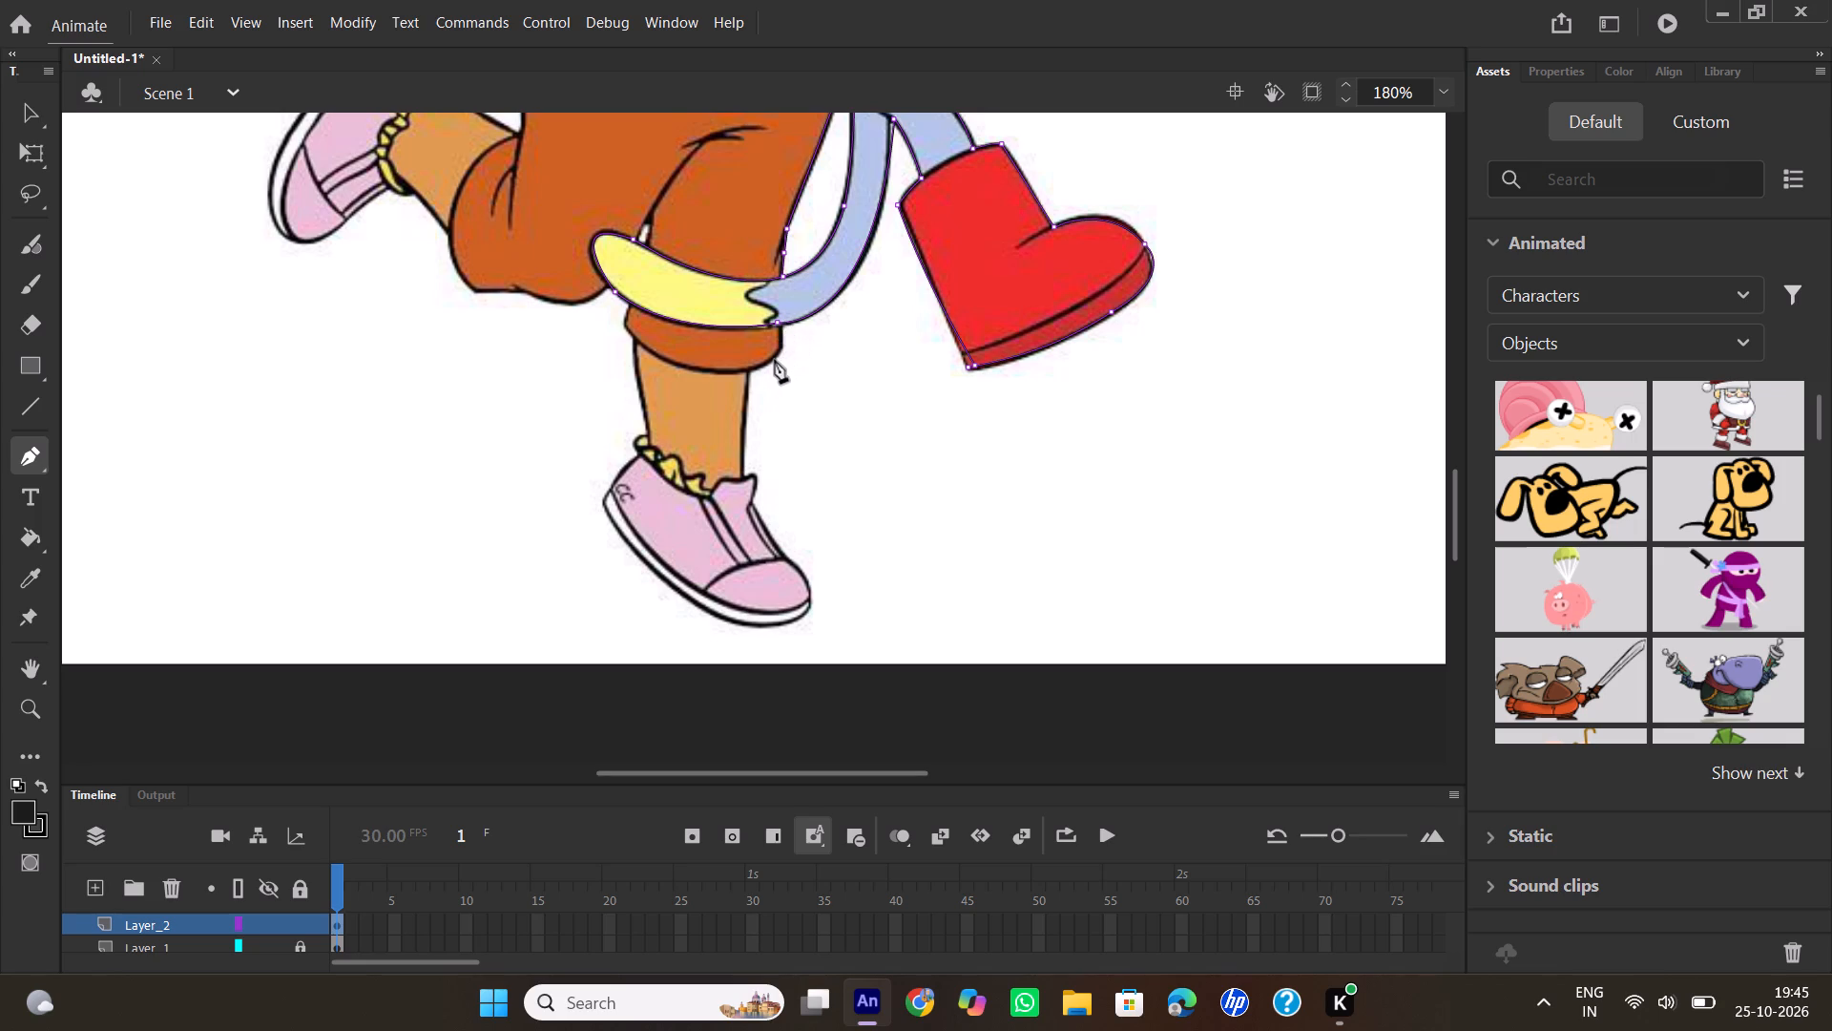
pyautogui.click(783, 349)
pyautogui.moveTo(751, 372); pyautogui.dragTo(725, 368)
pyautogui.moveTo(725, 368); pyautogui.dragTo(725, 372)
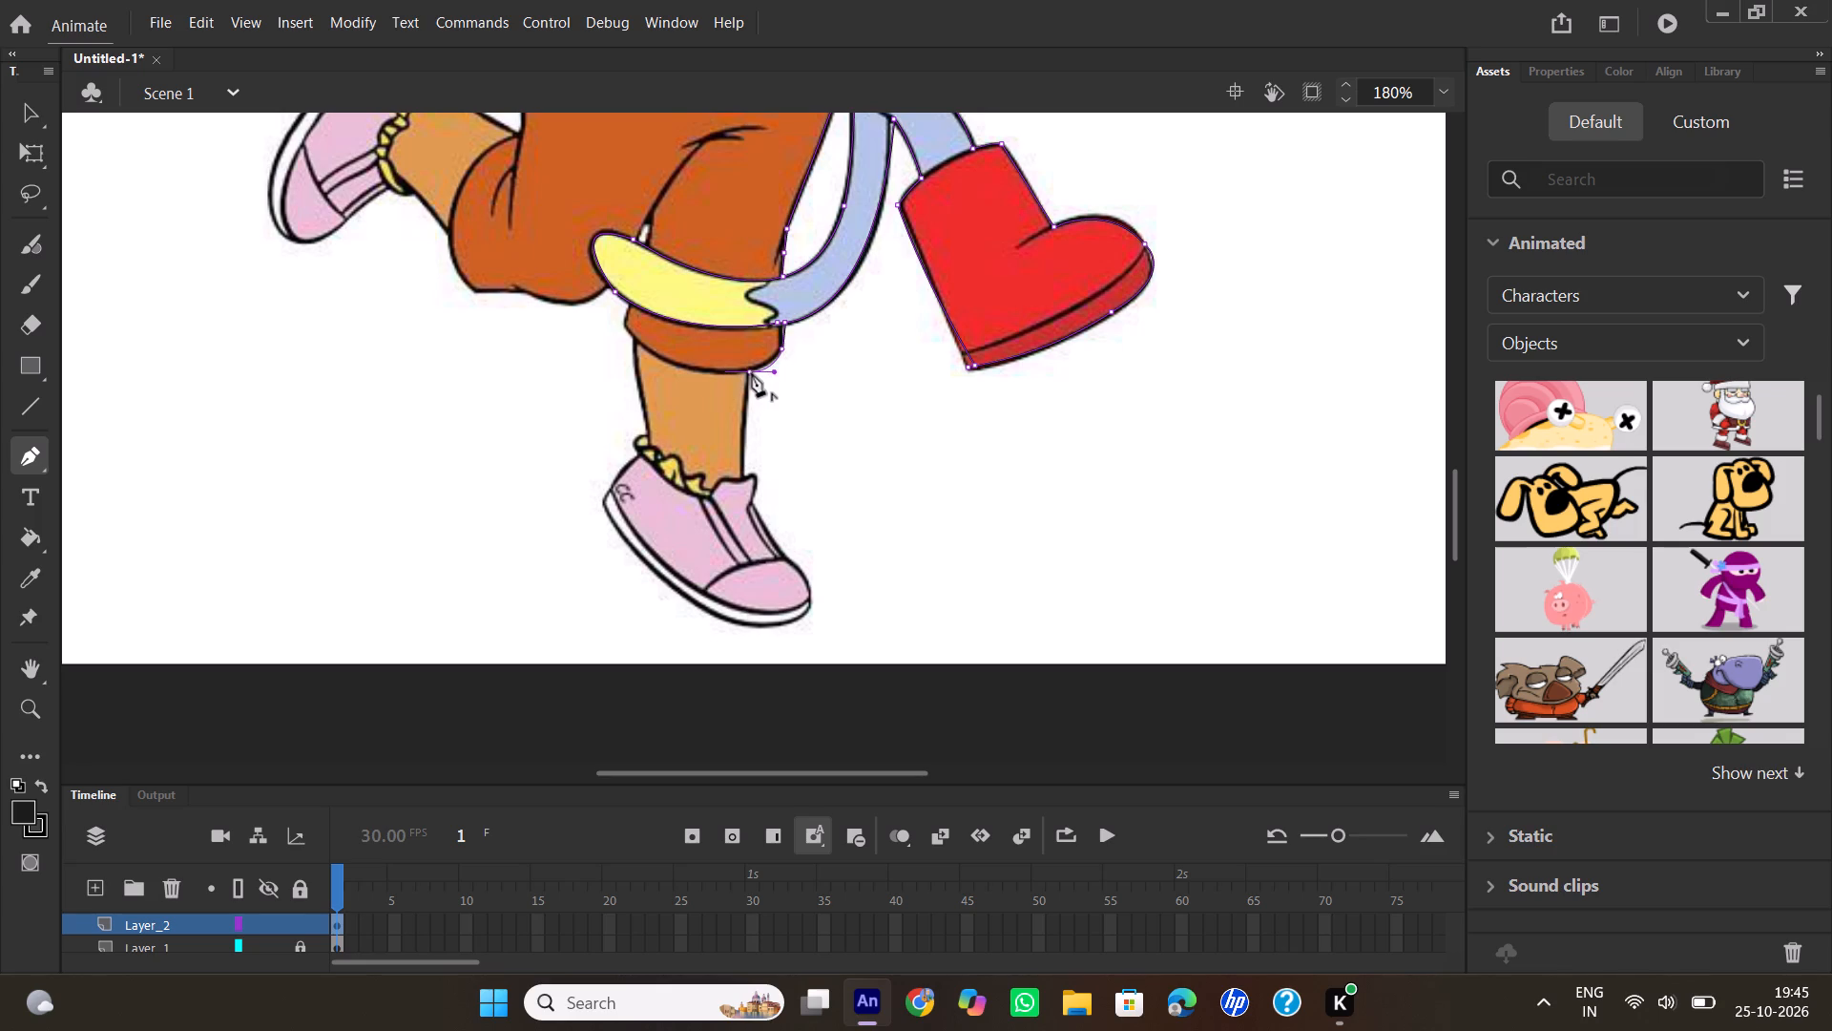
pyautogui.click(751, 371)
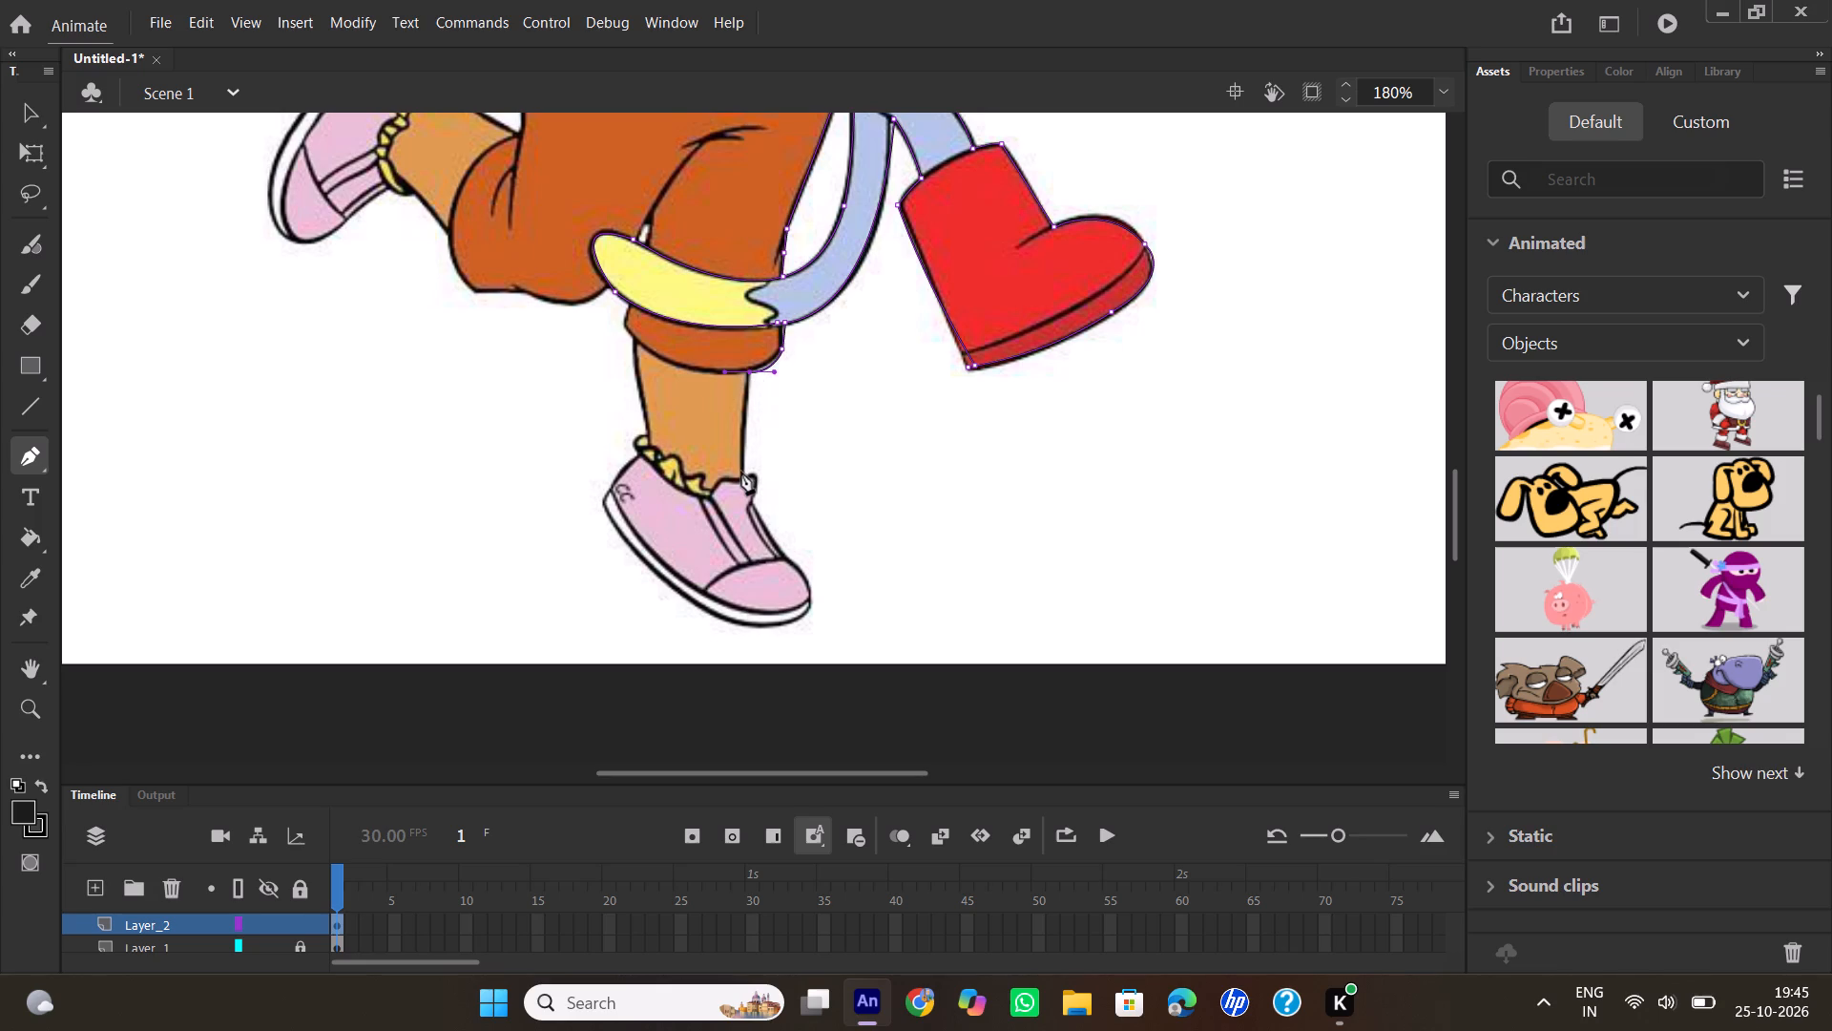
pyautogui.click(742, 474)
# Continue the path over the tongue of Dora's standing shoe and down its front edge to the toe.
pyautogui.moveTo(756, 475); pyautogui.dragTo(765, 469)
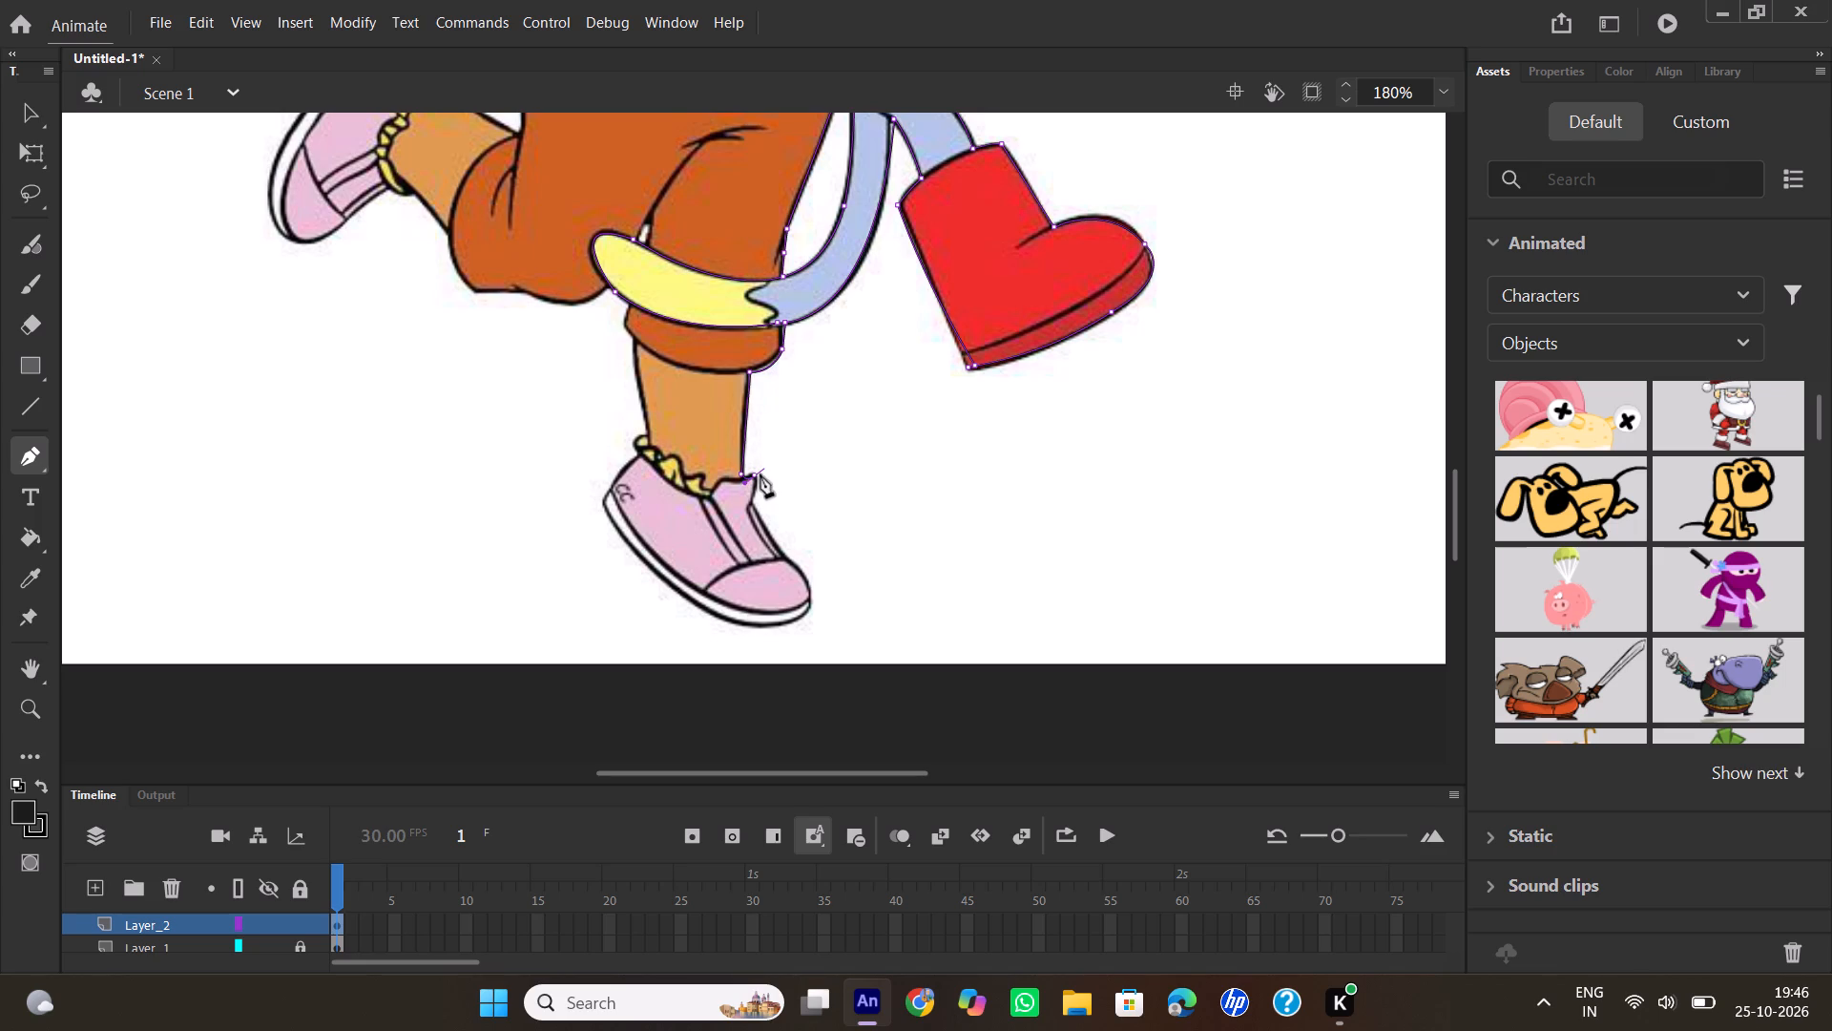
pyautogui.click(756, 477)
pyautogui.moveTo(754, 506); pyautogui.dragTo(753, 514)
pyautogui.moveTo(753, 514); pyautogui.dragTo(749, 518)
pyautogui.click(756, 503)
pyautogui.moveTo(782, 553); pyautogui.dragTo(799, 565)
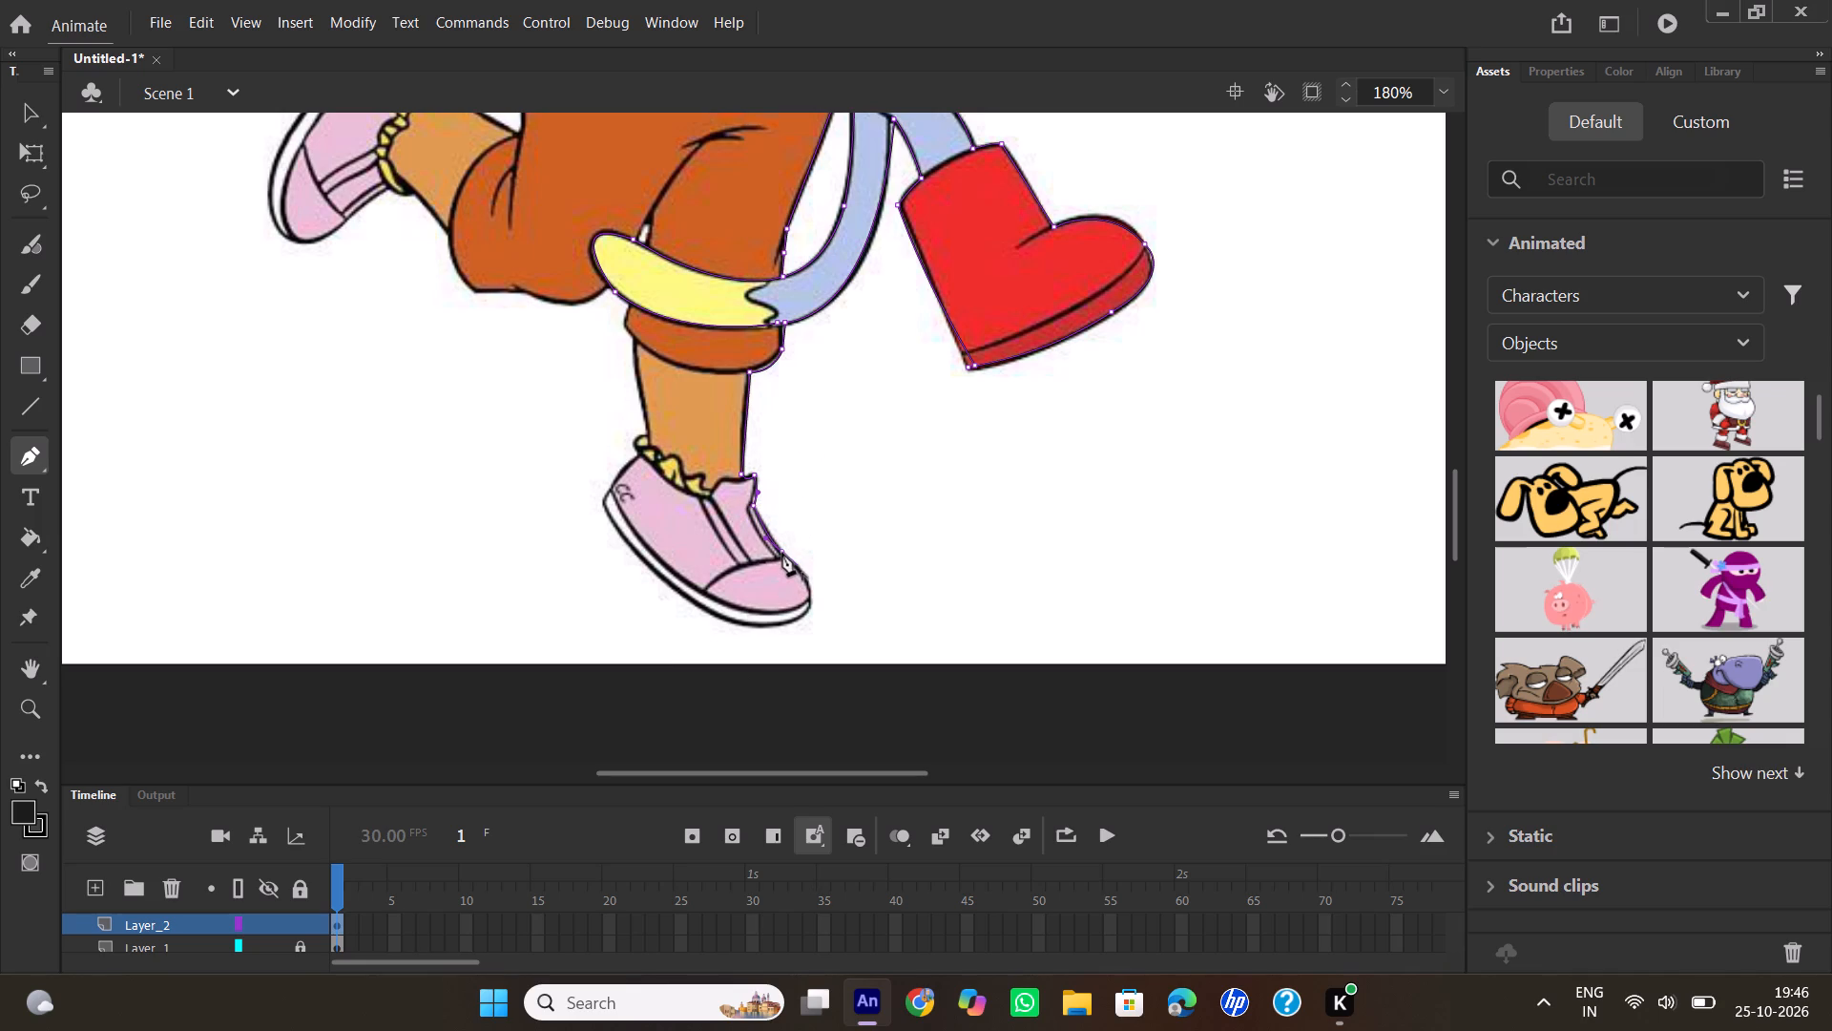
pyautogui.click(782, 553)
pyautogui.moveTo(812, 602); pyautogui.dragTo(812, 618)
pyautogui.moveTo(812, 618); pyautogui.dragTo(812, 624)
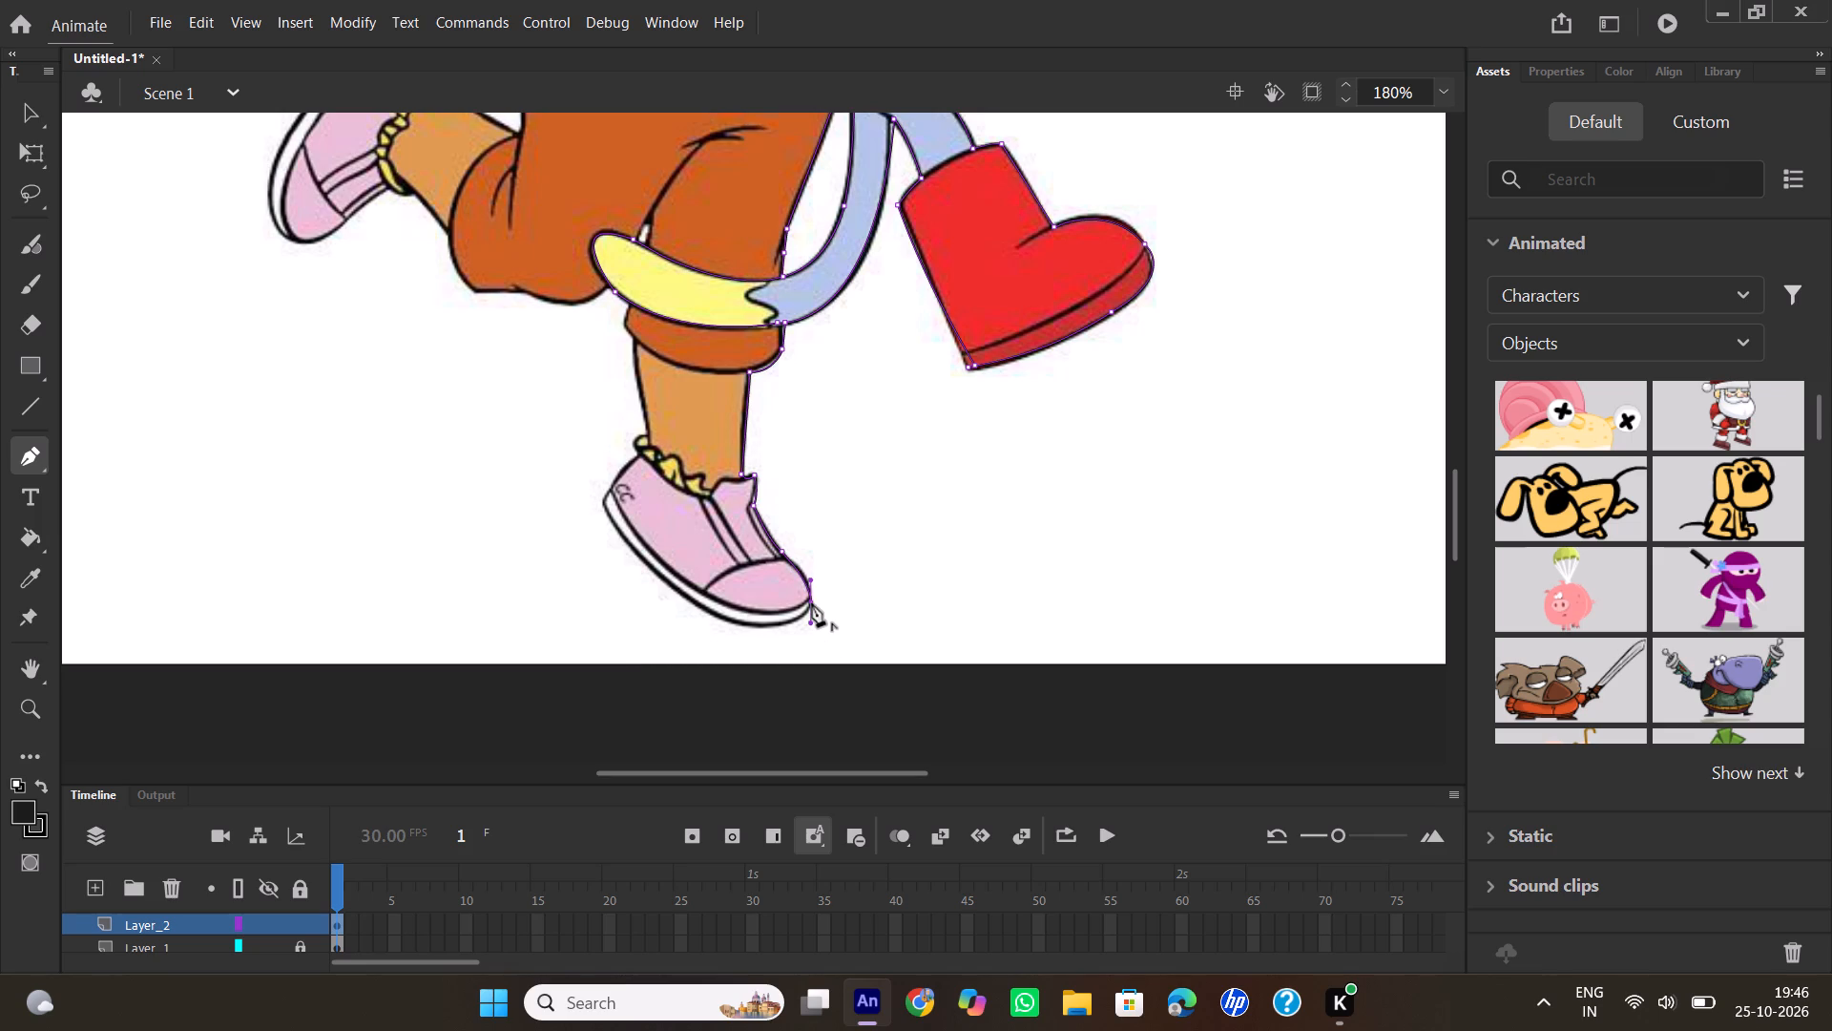
pyautogui.click(812, 603)
# Continue the path along the sole of Dora's standing shoe and around the heel up to the sock frill.
pyautogui.moveTo(671, 584); pyautogui.dragTo(605, 507)
pyautogui.moveTo(605, 507); pyautogui.dragTo(567, 502)
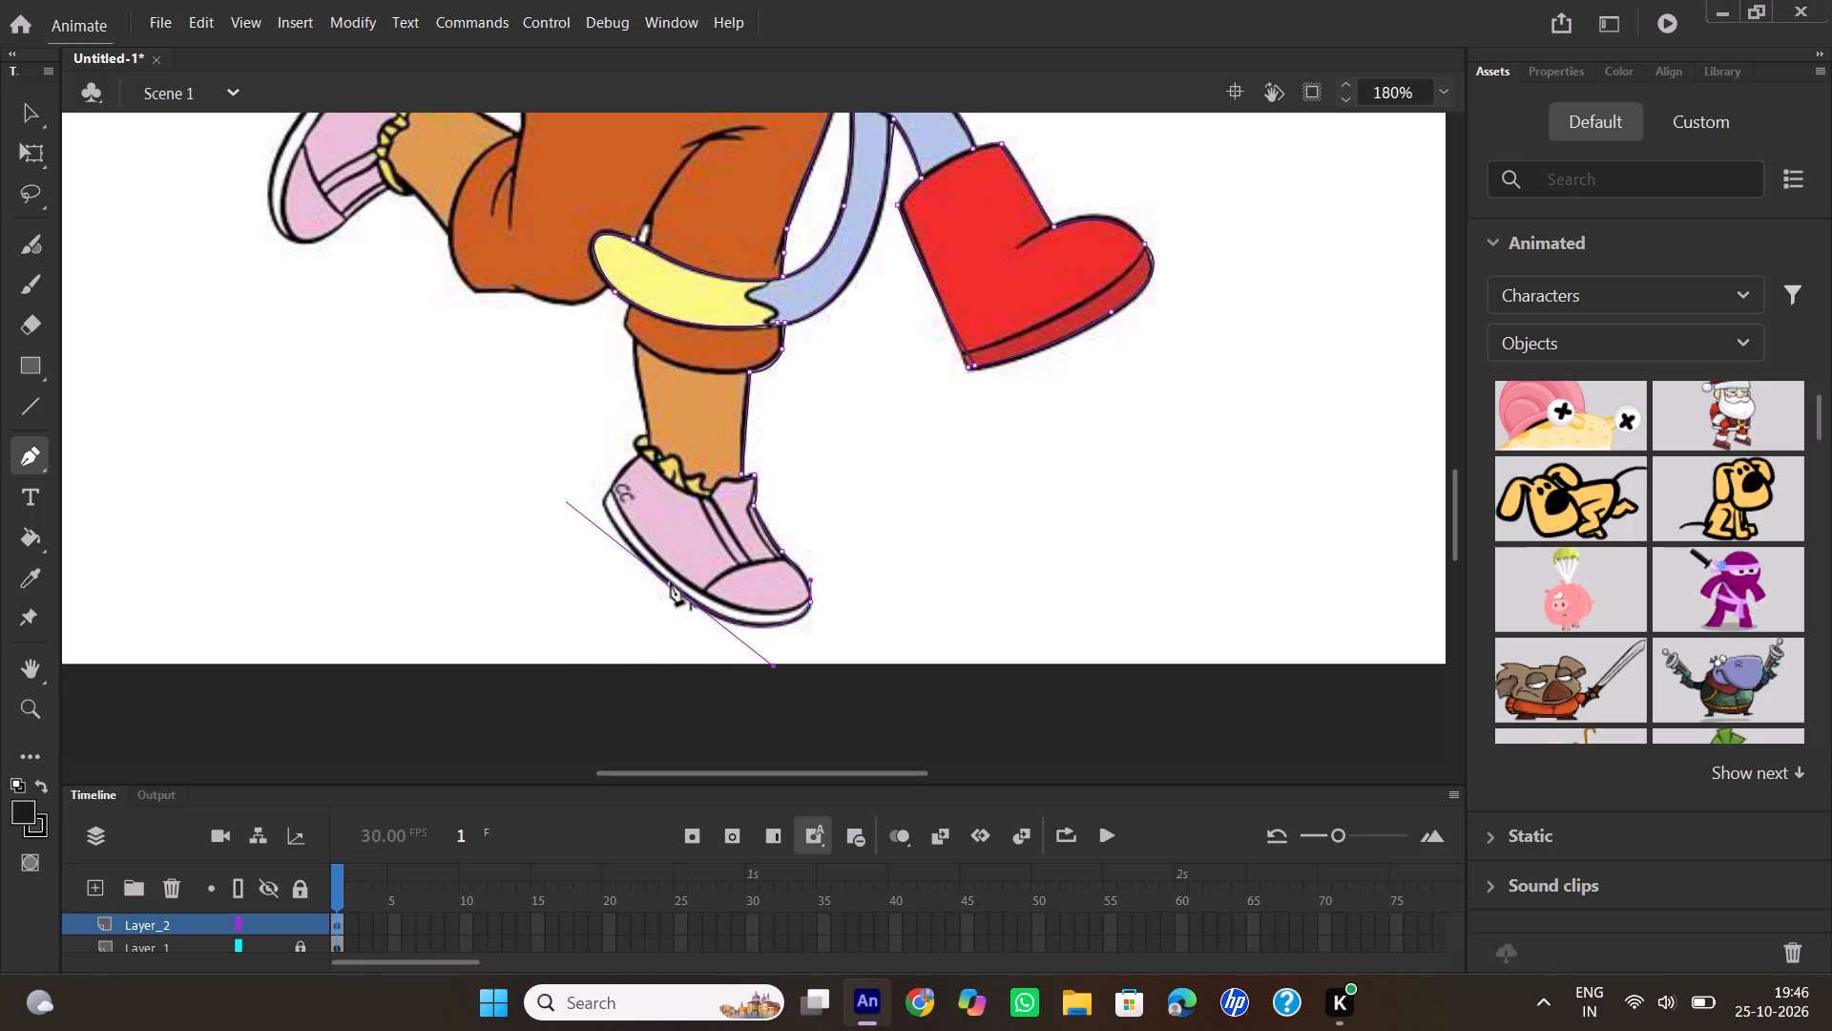
pyautogui.click(671, 582)
pyautogui.moveTo(602, 508); pyautogui.dragTo(585, 466)
pyautogui.click(599, 504)
pyautogui.moveTo(637, 455); pyautogui.dragTo(668, 444)
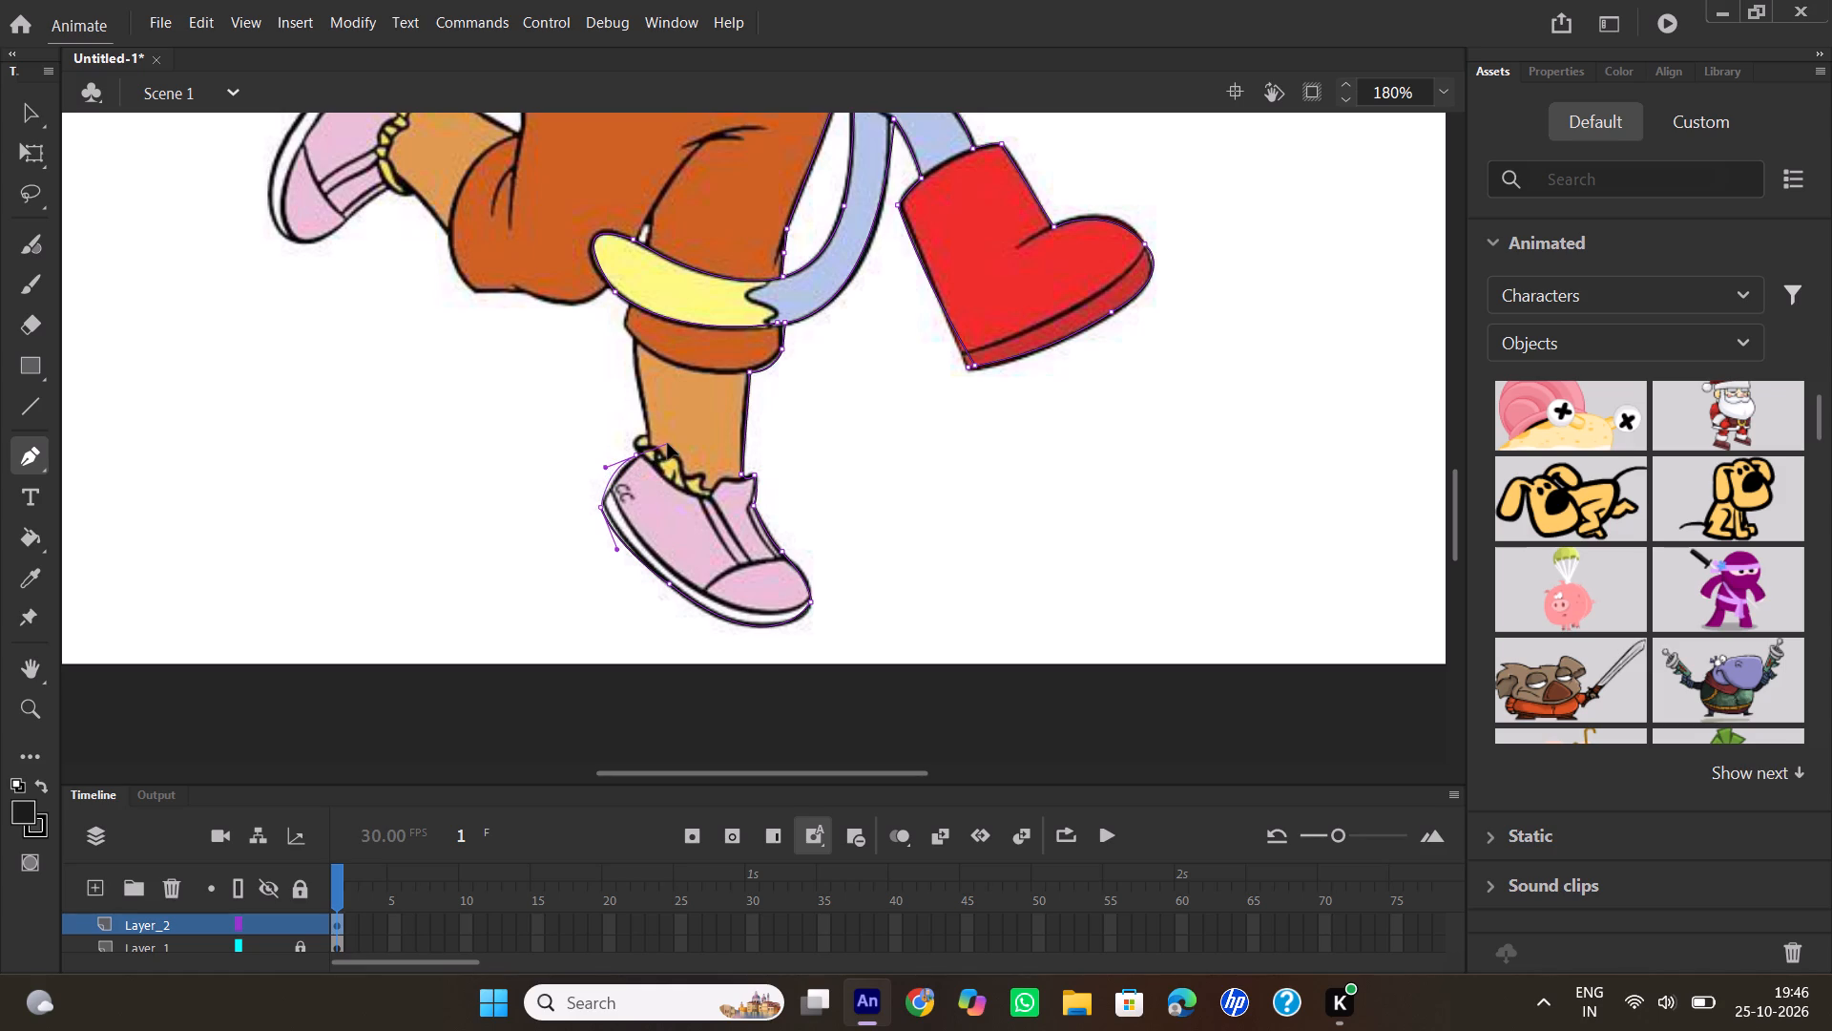
pyautogui.moveTo(668, 444); pyautogui.dragTo(667, 440)
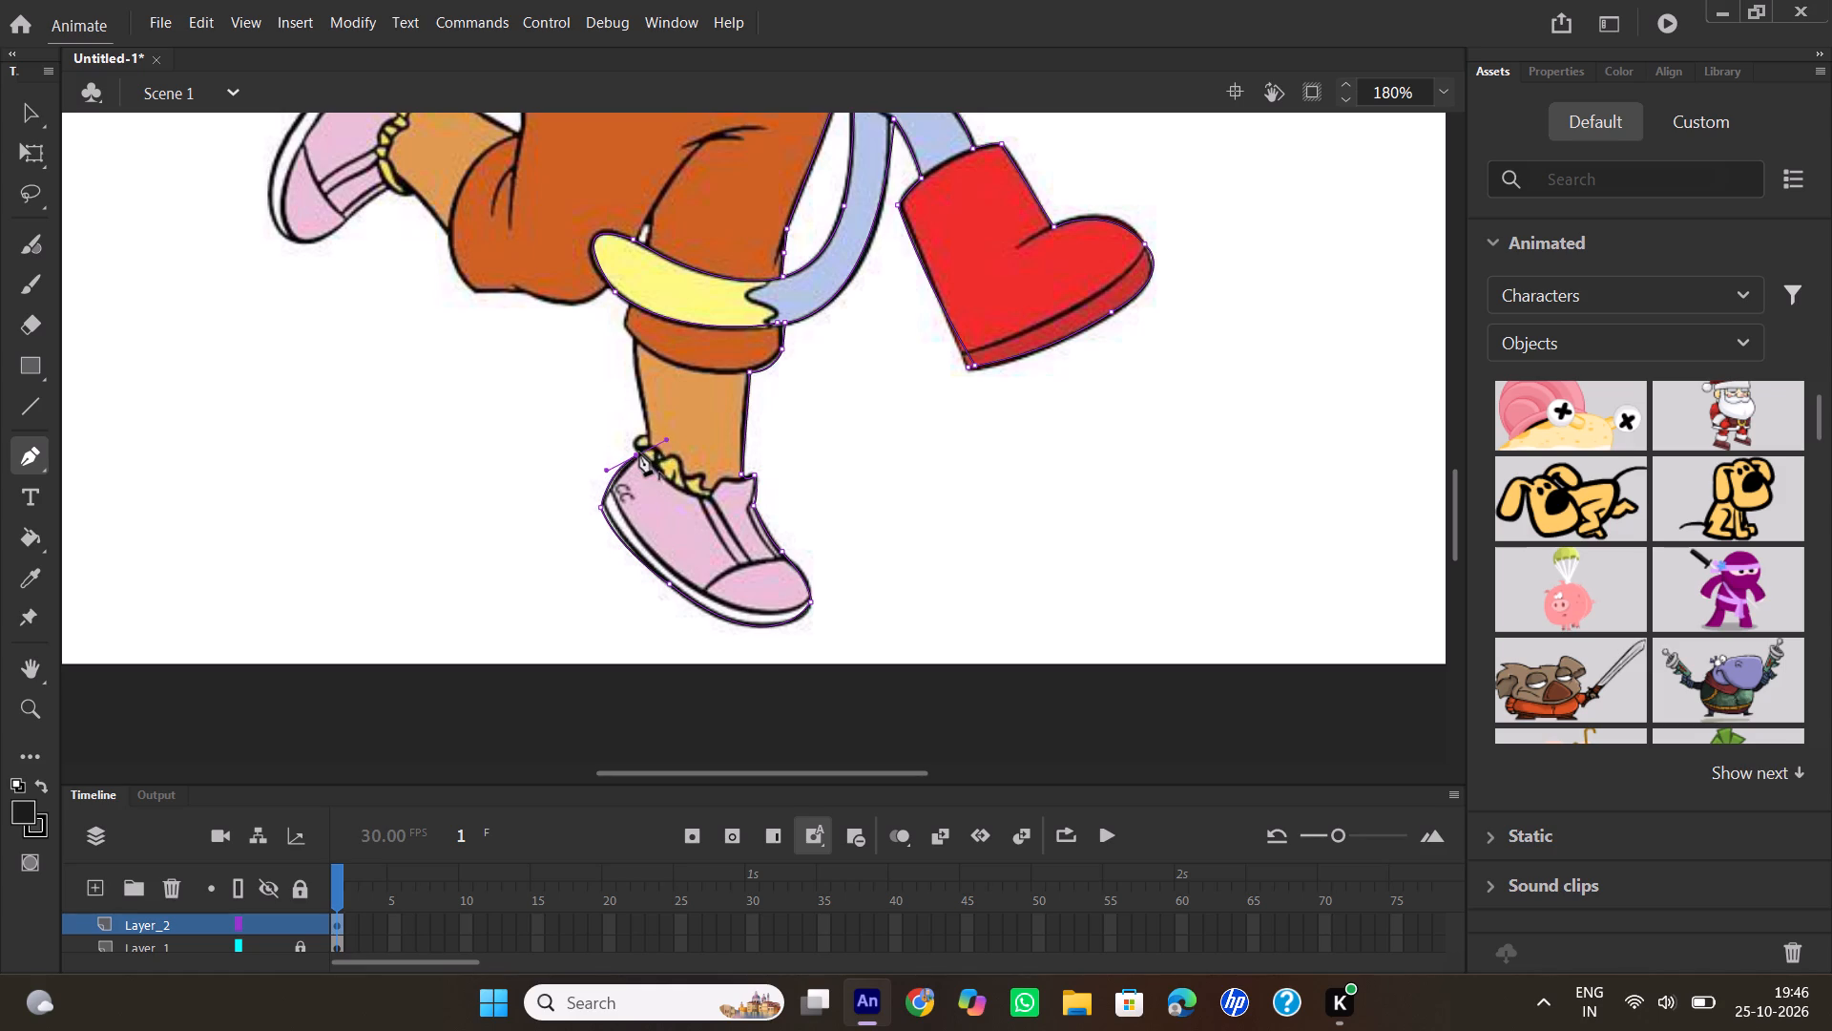
pyautogui.click(636, 452)
# Continue the path over the sock frill and up the back of Dora's standing leg and trouser cuff, ending it at the tail.
pyautogui.moveTo(650, 434); pyautogui.dragTo(671, 426)
pyautogui.moveTo(671, 426); pyautogui.dragTo(672, 426)
pyautogui.click(648, 434)
pyautogui.moveTo(637, 334); pyautogui.dragTo(635, 314)
pyautogui.moveTo(635, 314); pyautogui.dragTo(635, 307)
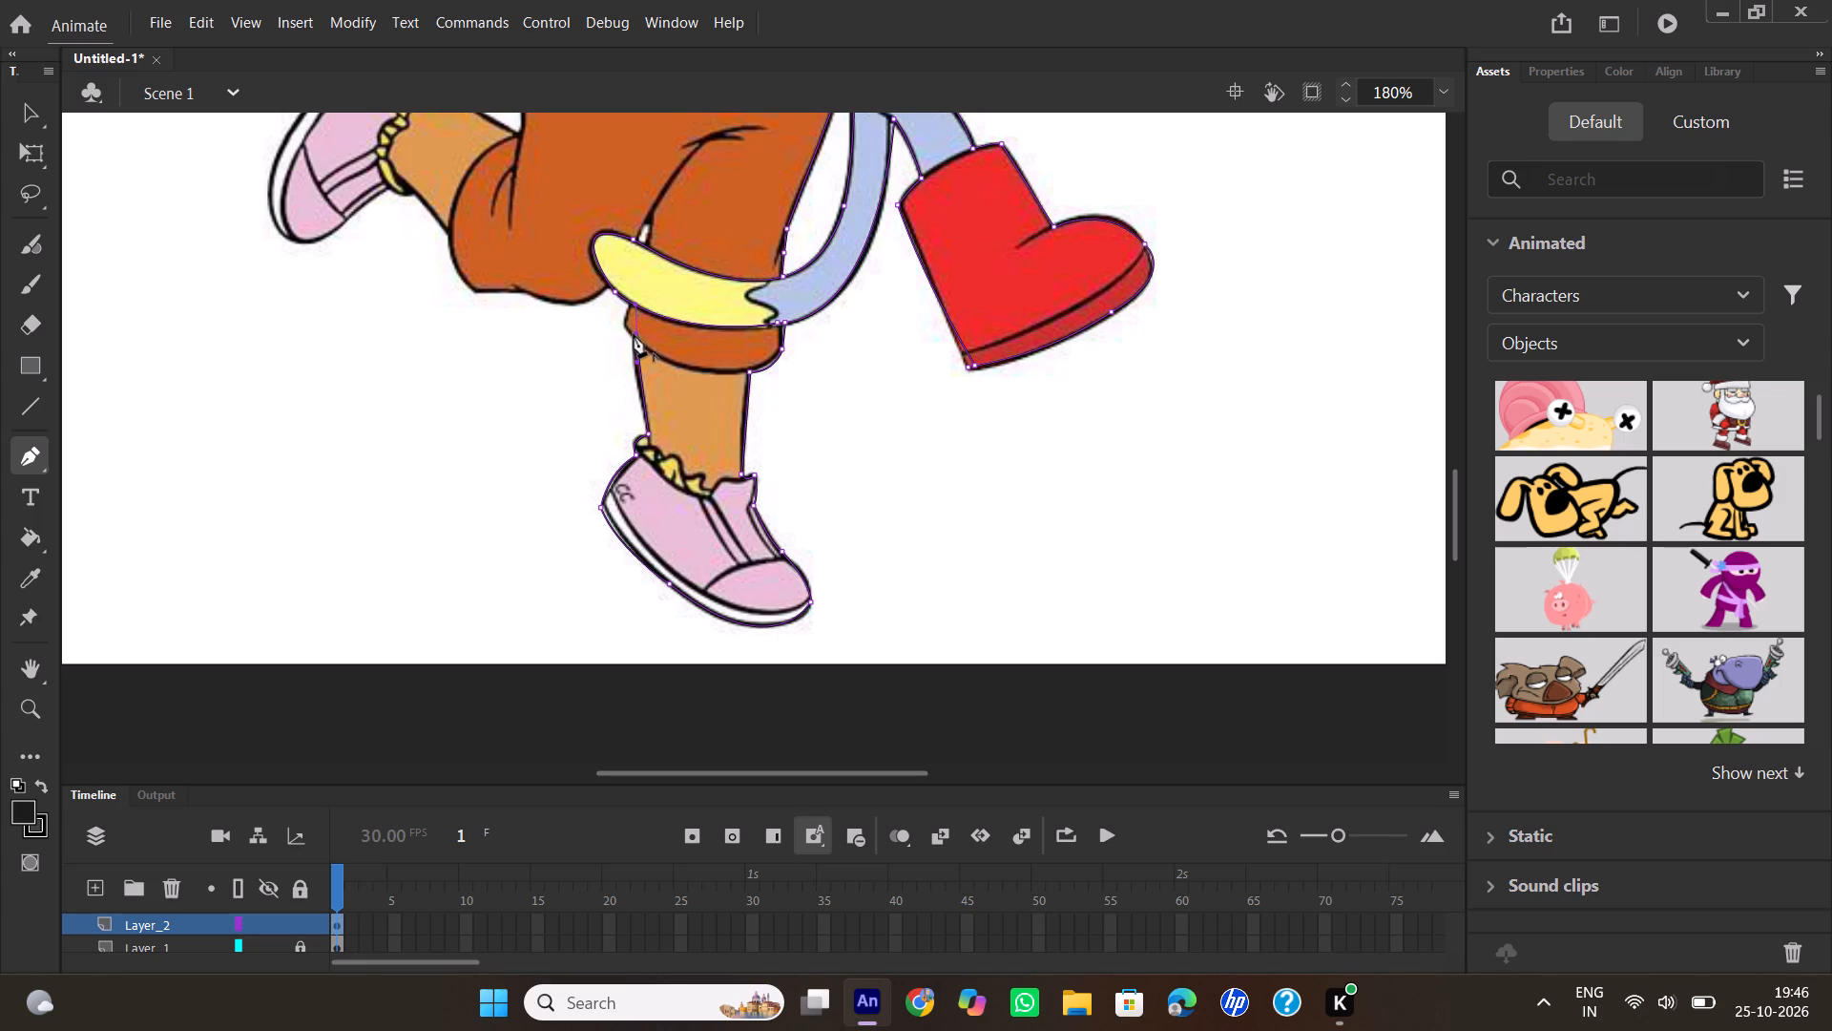
pyautogui.click(634, 334)
pyautogui.click(622, 324)
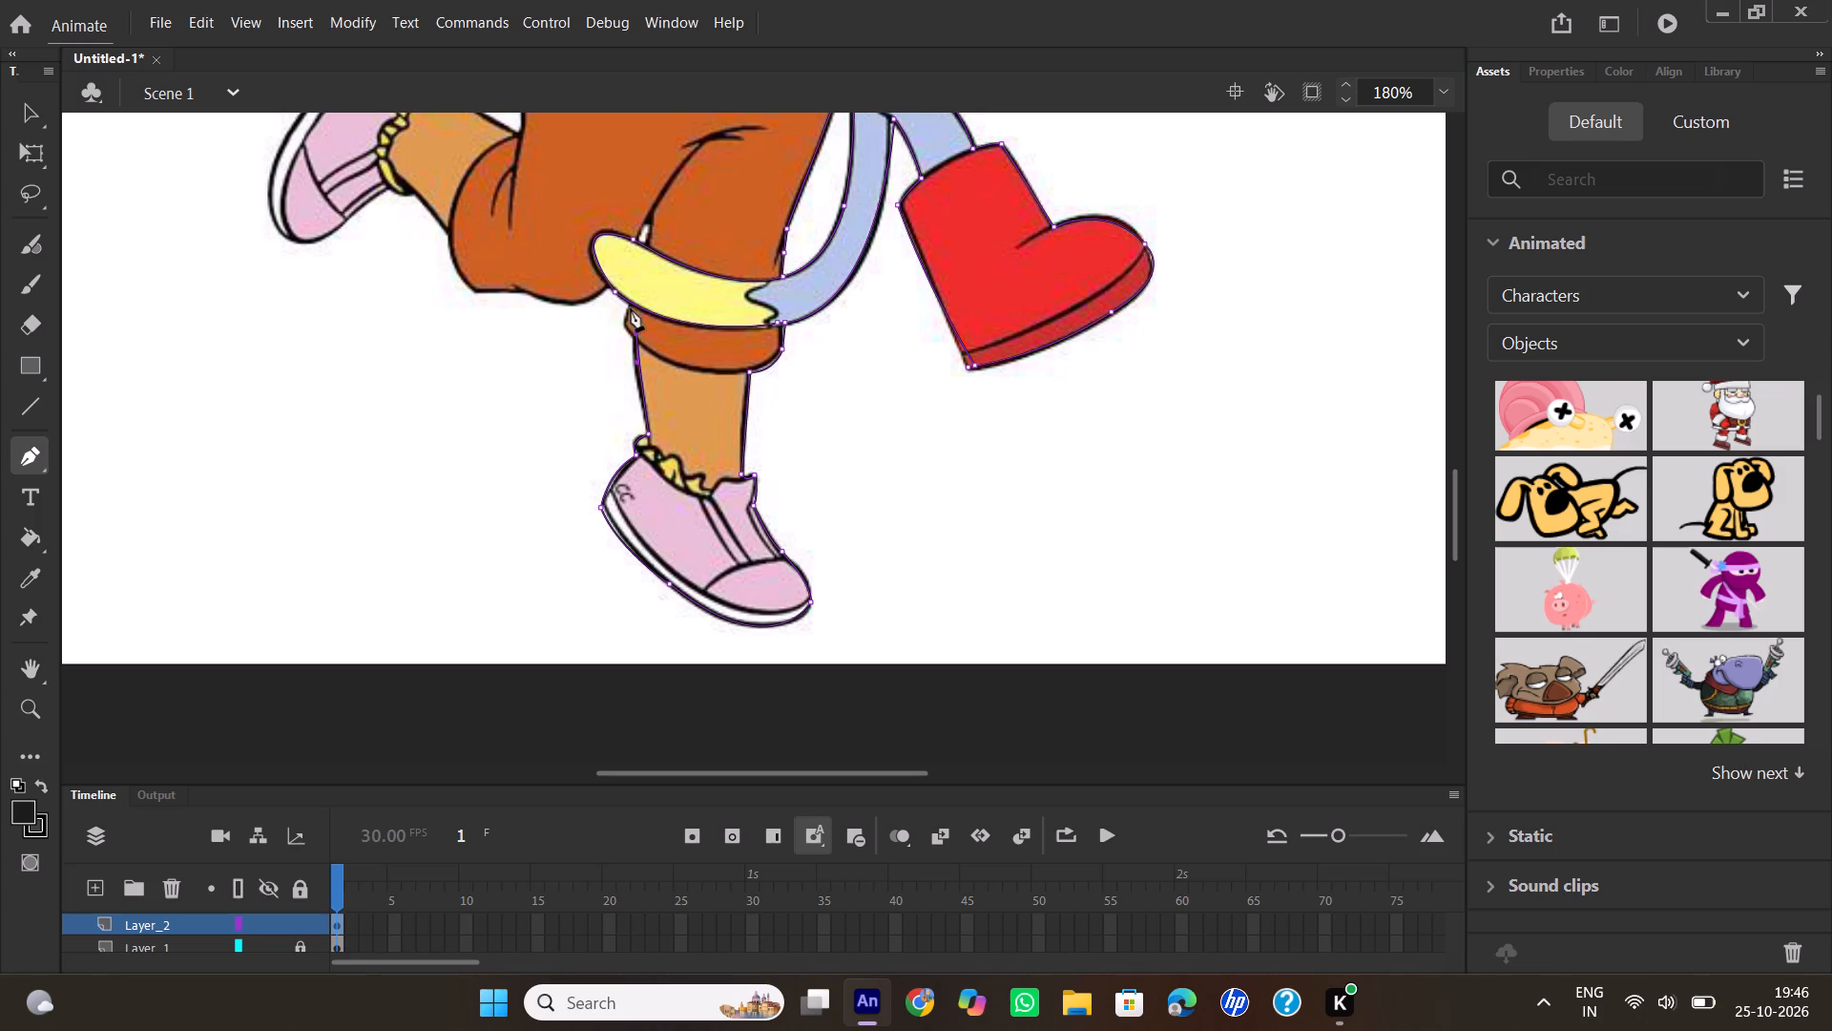
pyautogui.click(631, 303)
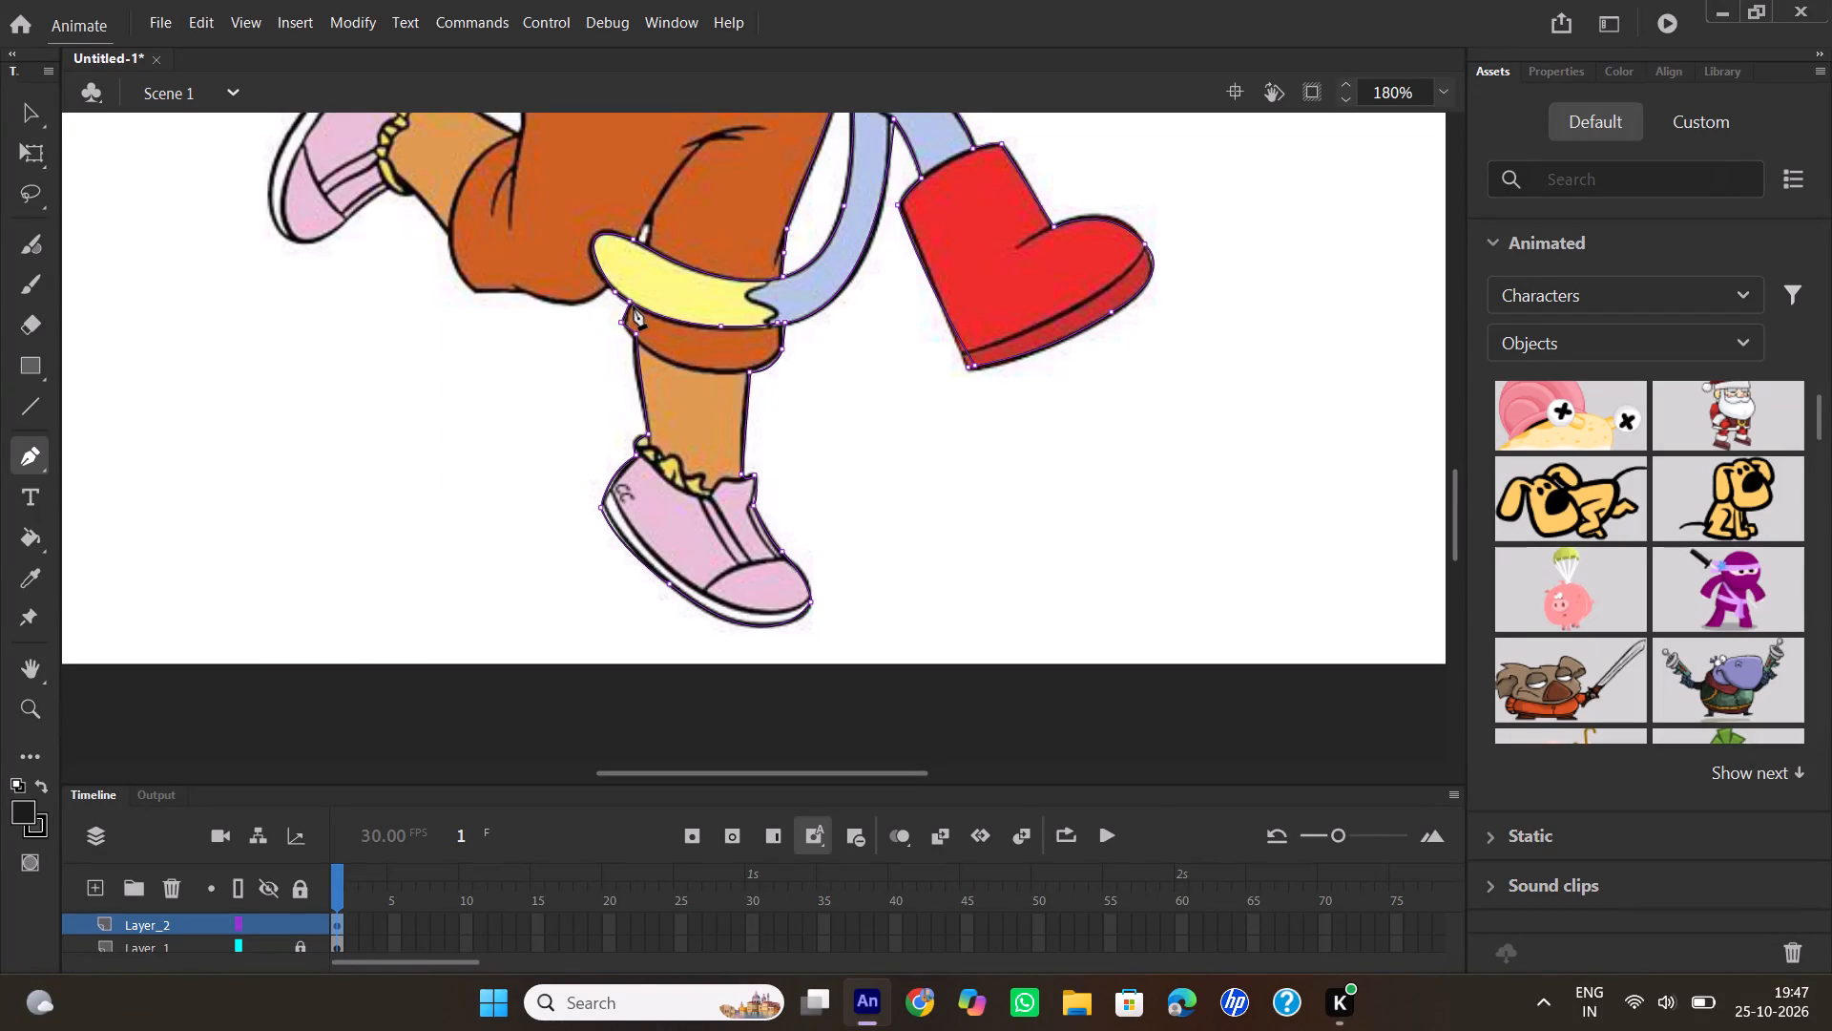
pyautogui.doubleClick(632, 305)
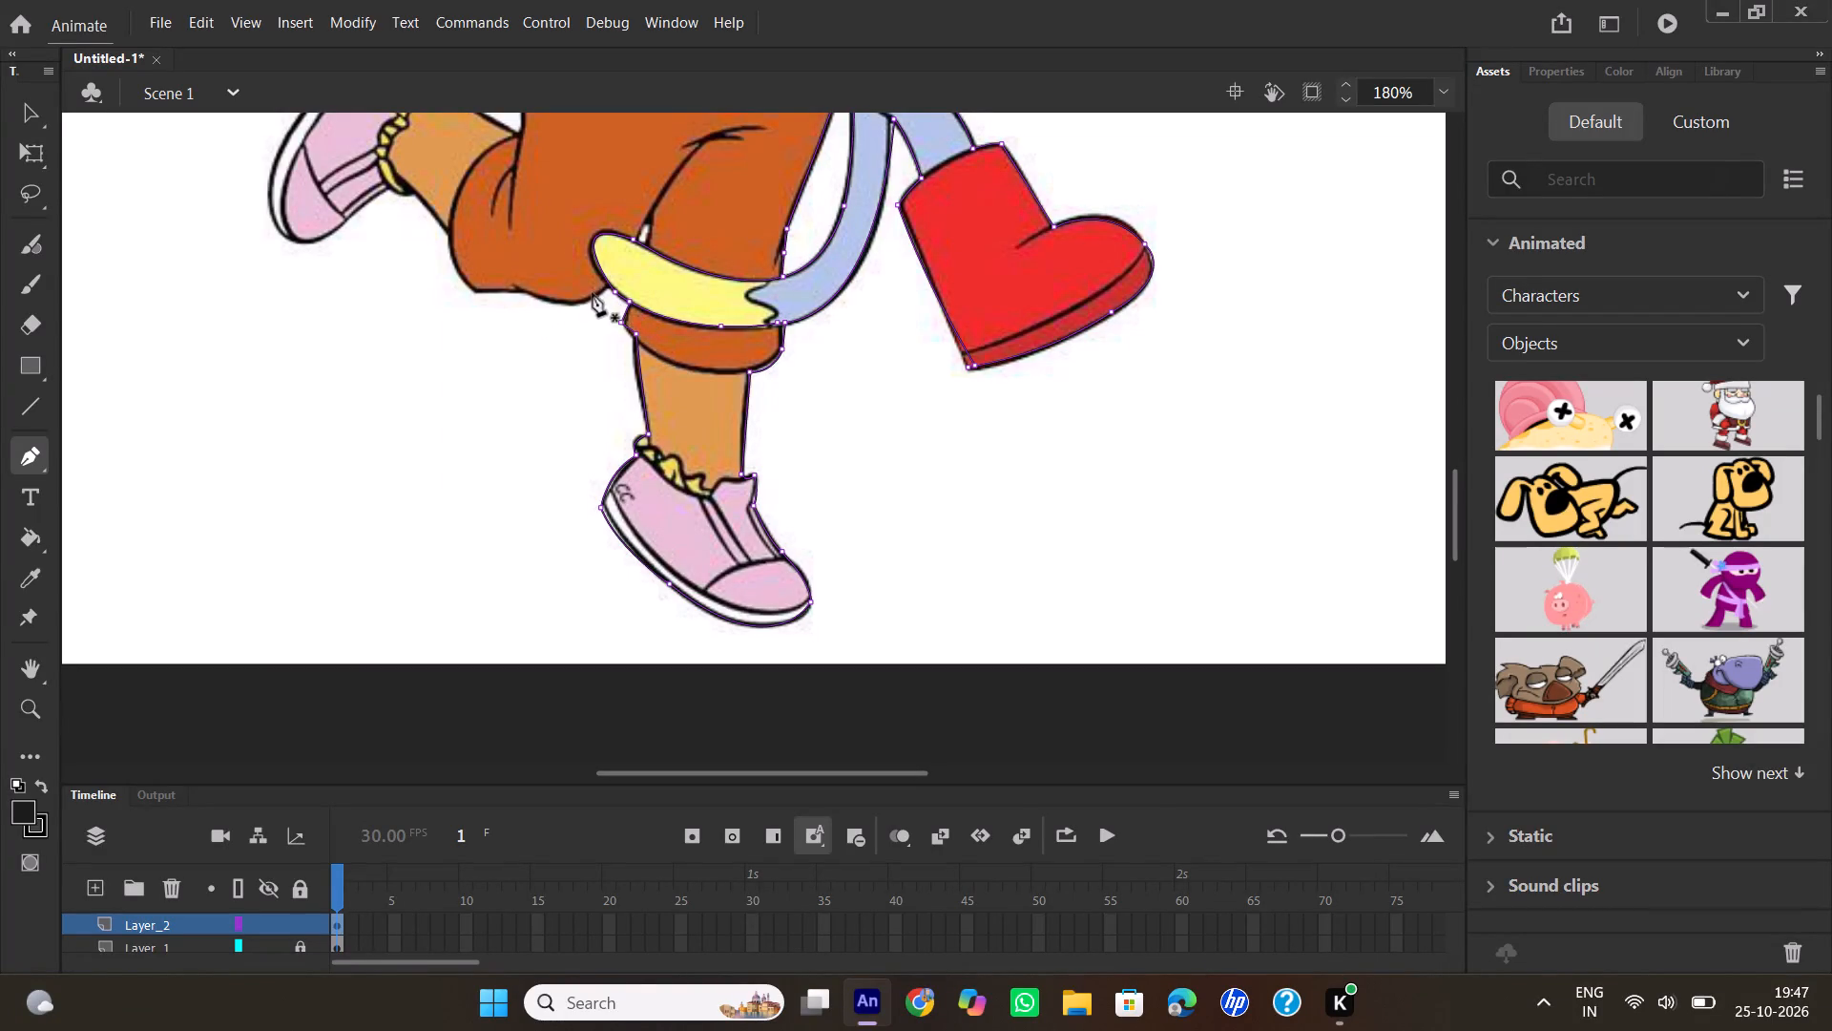
# Start a new path at the tail's yellow tip and trace the underside of Dora's bent-knee trousers around to the shin.
pyautogui.click(611, 284)
pyautogui.moveTo(532, 294); pyautogui.dragTo(502, 272)
pyautogui.moveTo(502, 272); pyautogui.dragTo(489, 263)
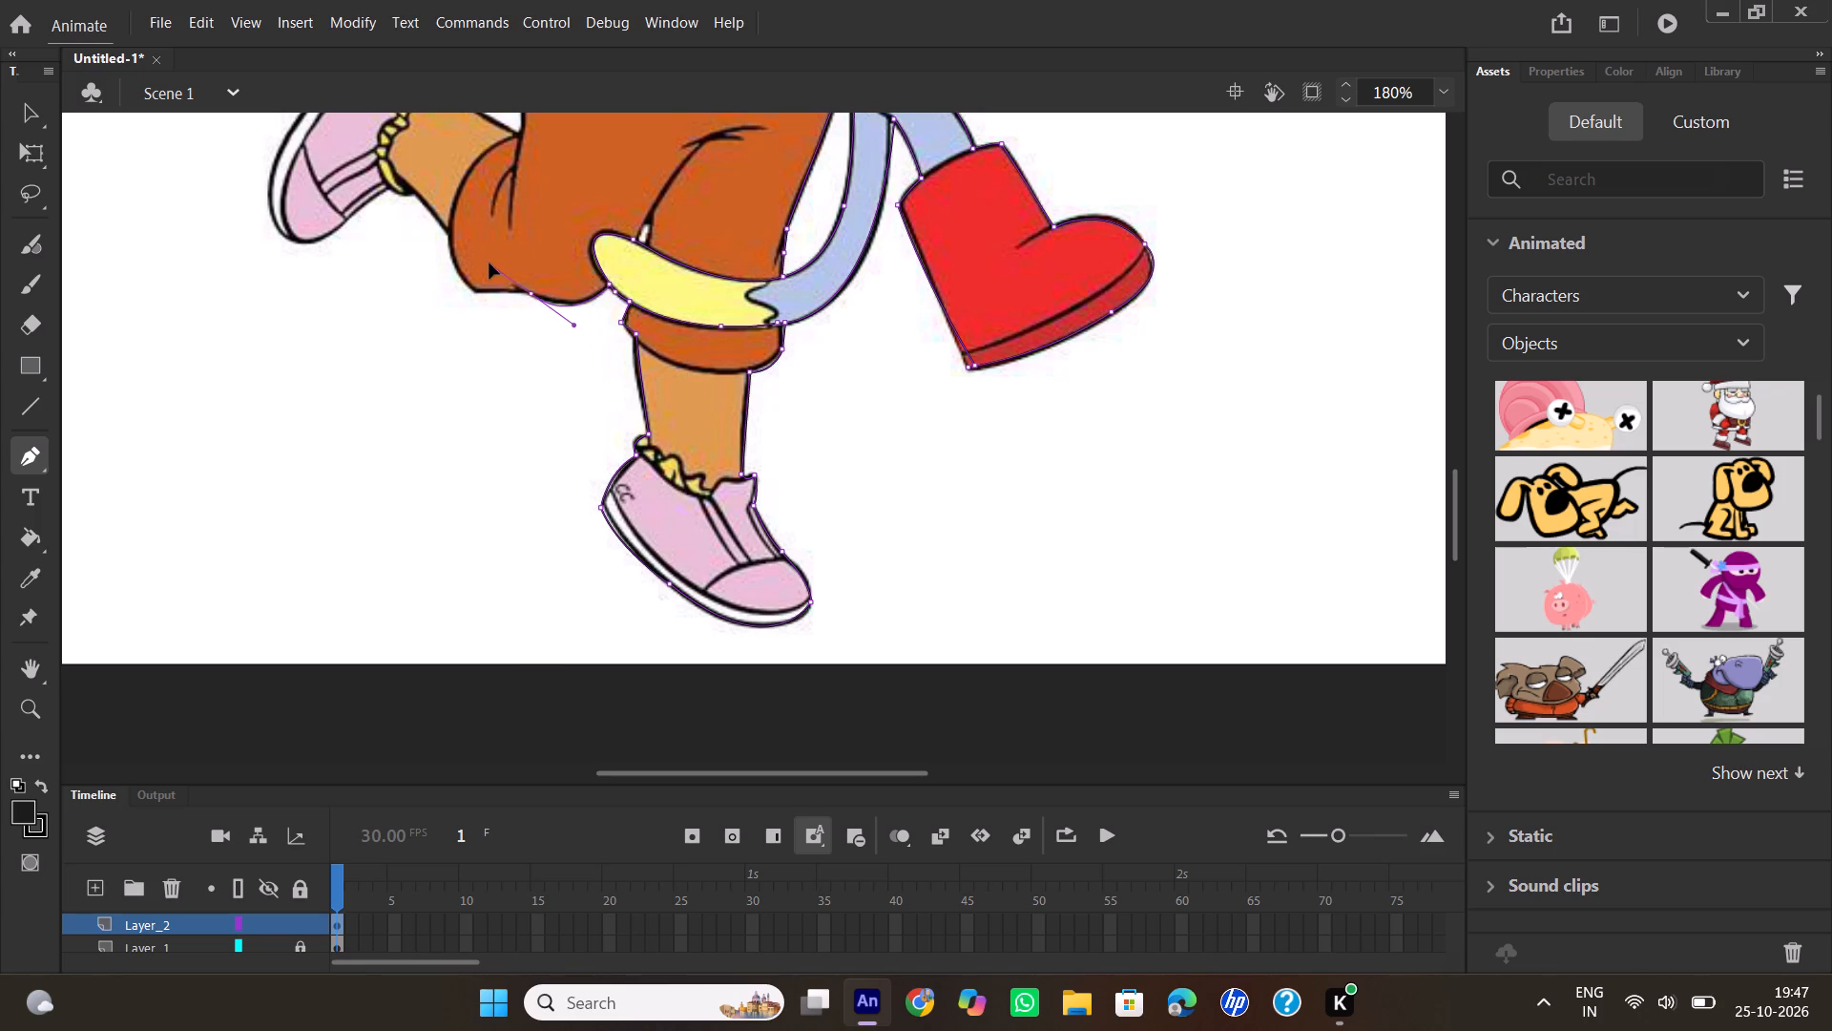
pyautogui.moveTo(489, 263); pyautogui.dragTo(488, 265)
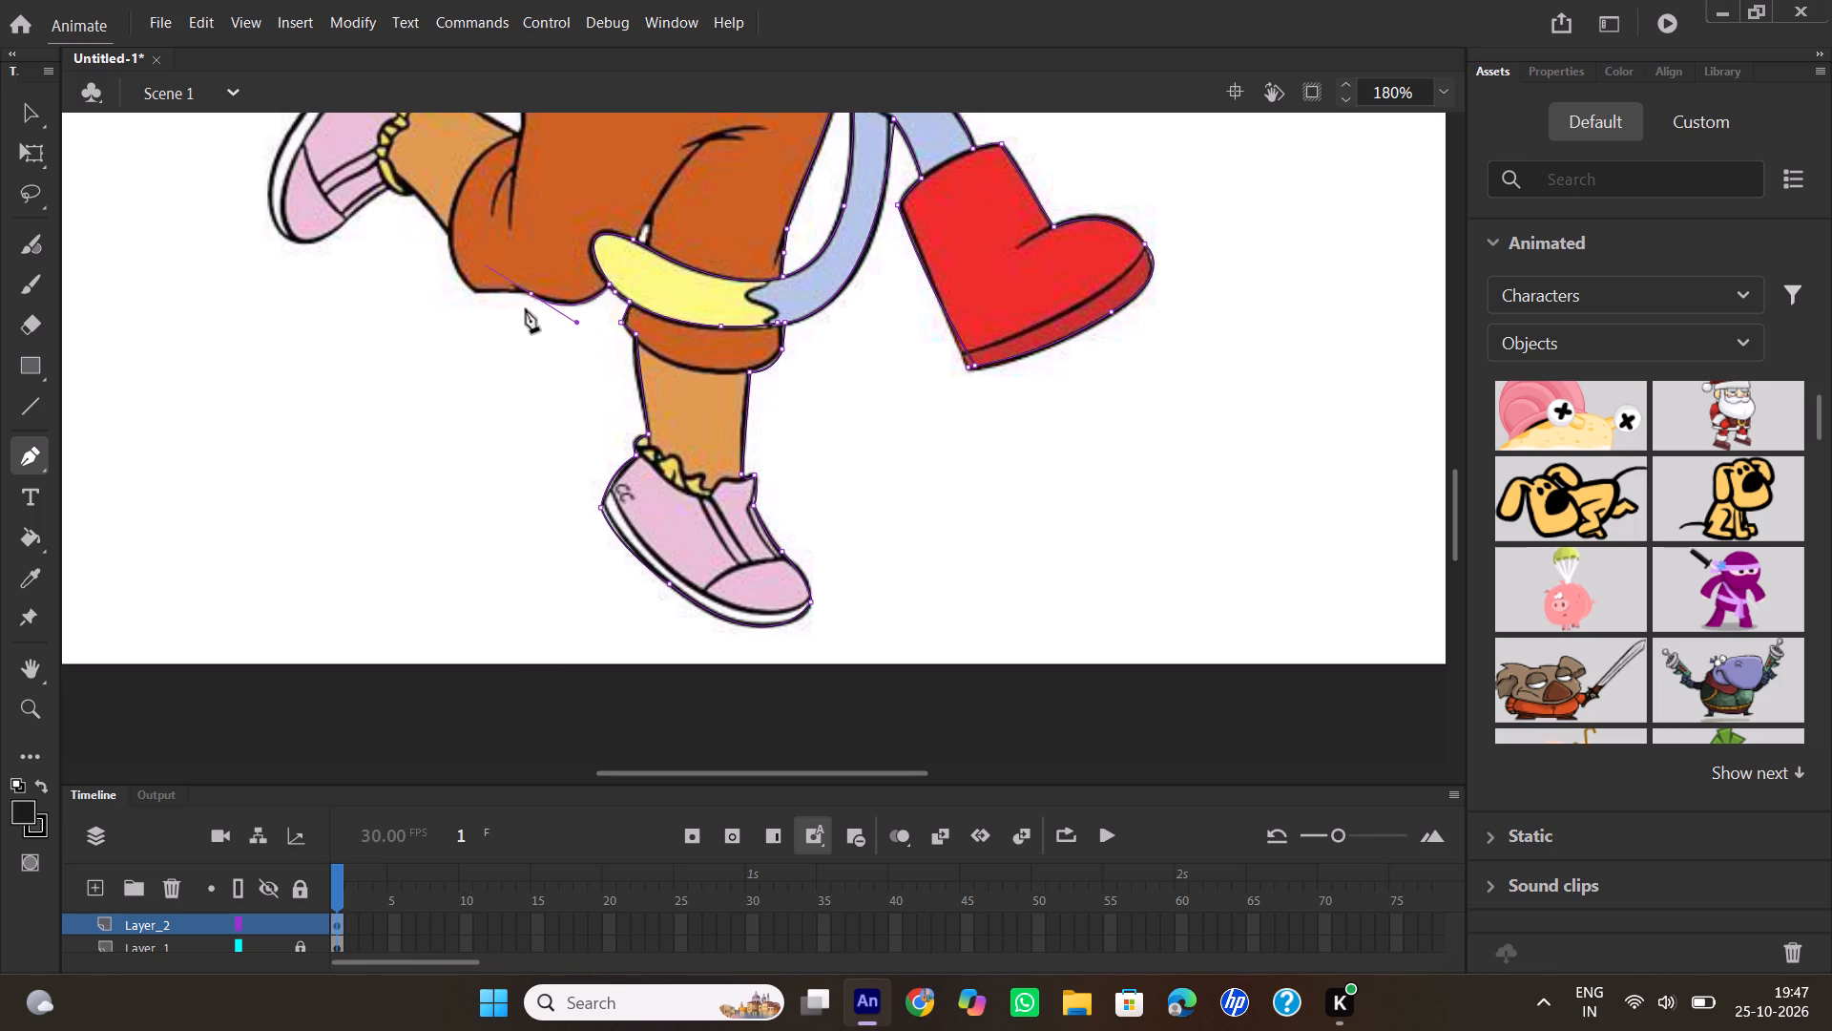
pyautogui.click(531, 296)
pyautogui.scroll(1, 254, 307)
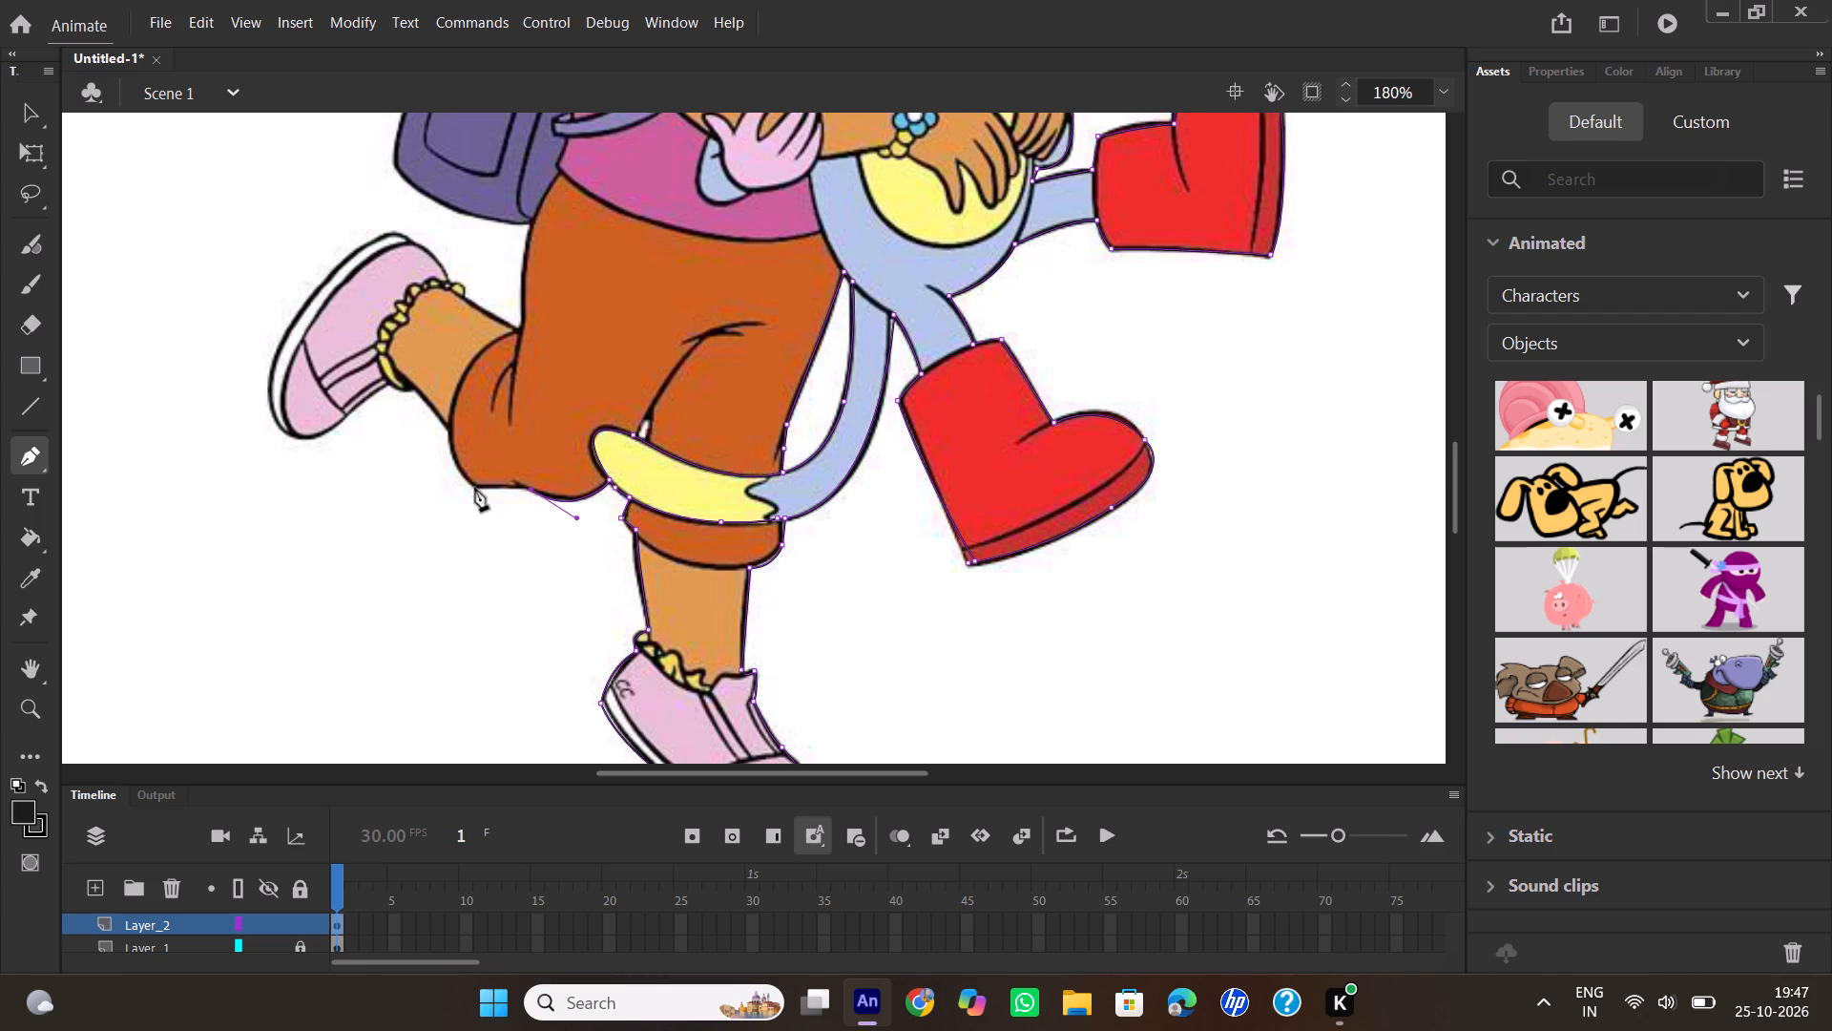
pyautogui.moveTo(475, 487); pyautogui.dragTo(442, 489)
pyautogui.click(476, 488)
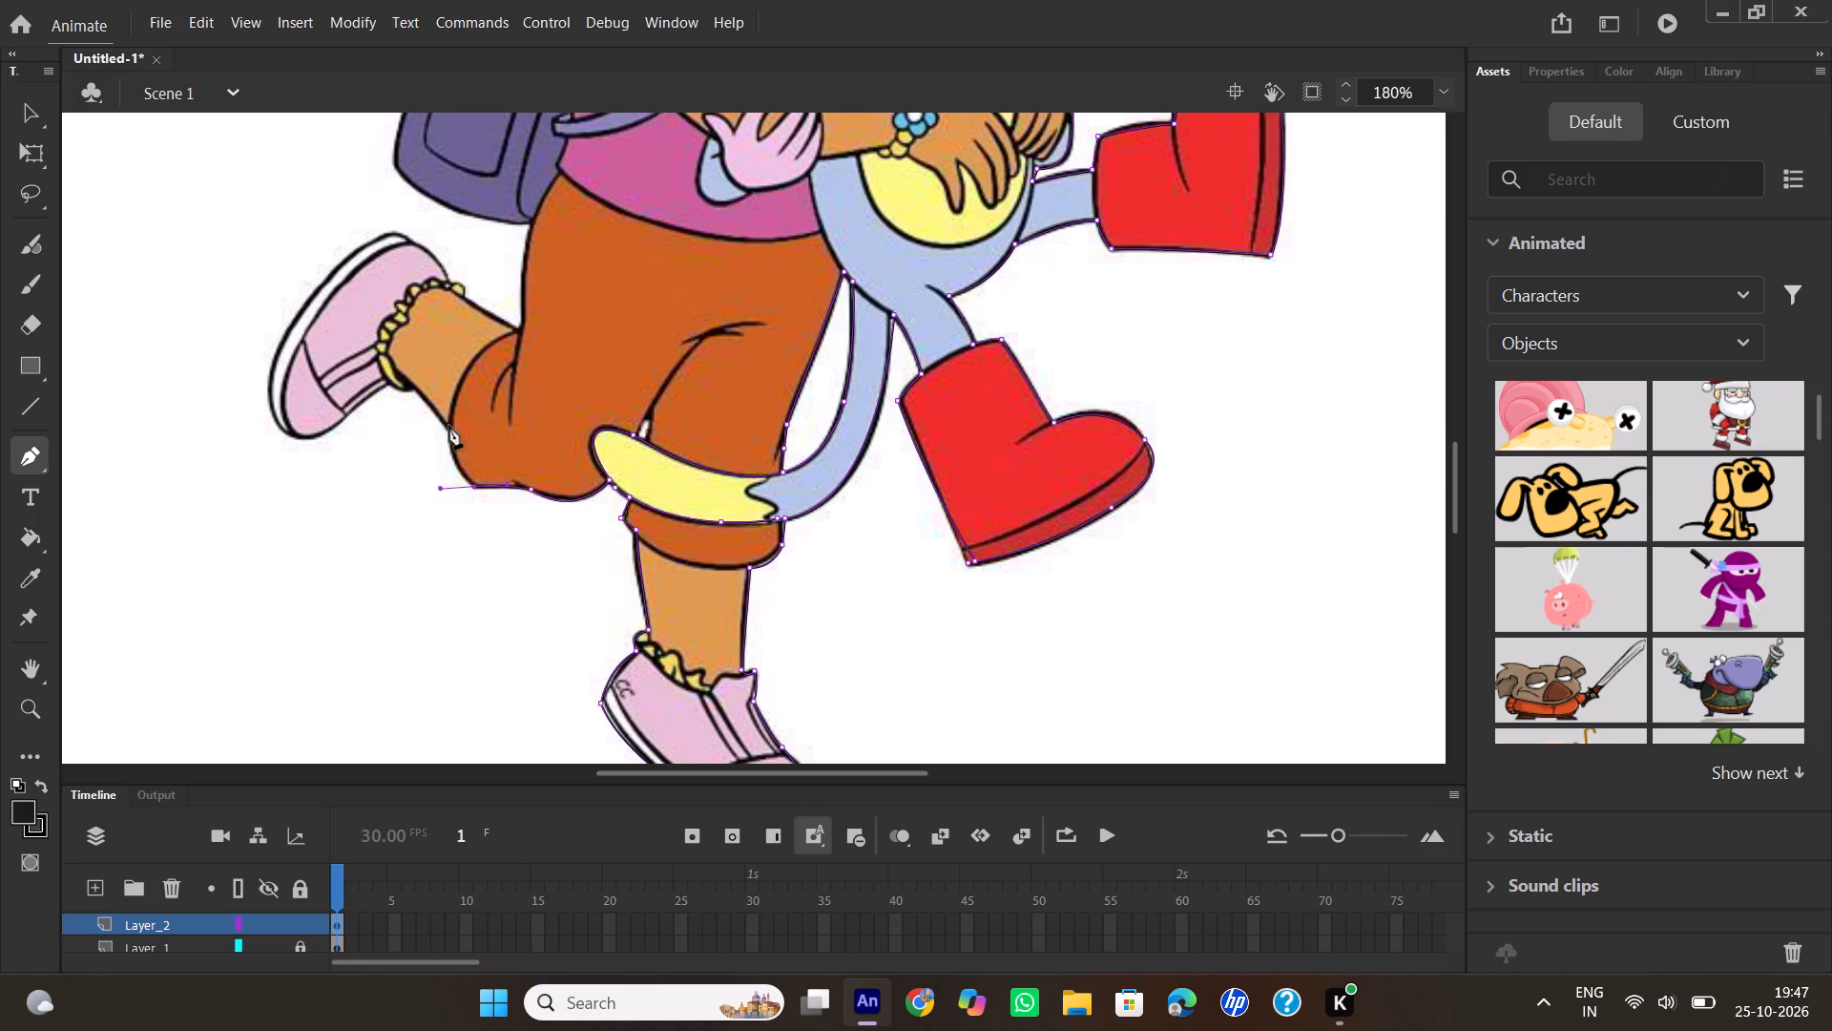
pyautogui.moveTo(452, 431); pyautogui.dragTo(457, 403)
pyautogui.click(452, 429)
# Continue the path along the shin of Dora's raised leg and past the sock frill to the shoe.
pyautogui.moveTo(415, 385); pyautogui.dragTo(400, 380)
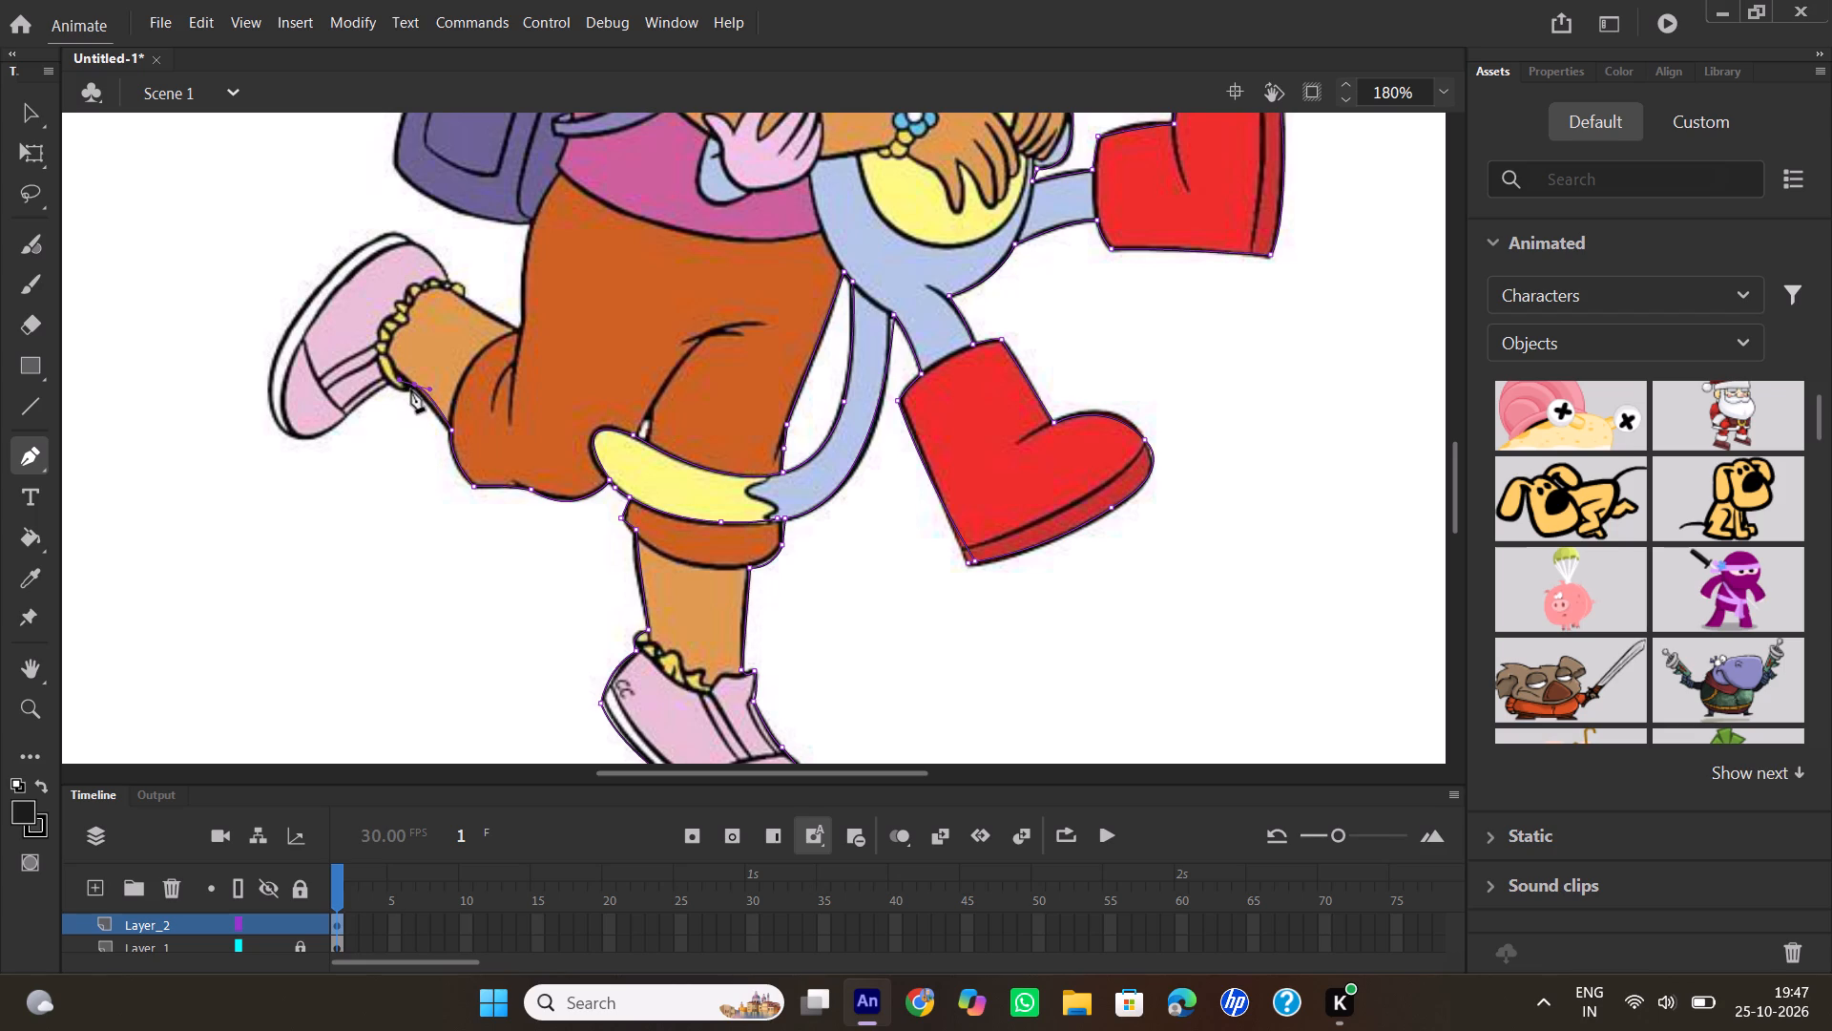
pyautogui.click(414, 383)
pyautogui.moveTo(390, 383); pyautogui.dragTo(374, 378)
pyautogui.moveTo(374, 378); pyautogui.dragTo(373, 369)
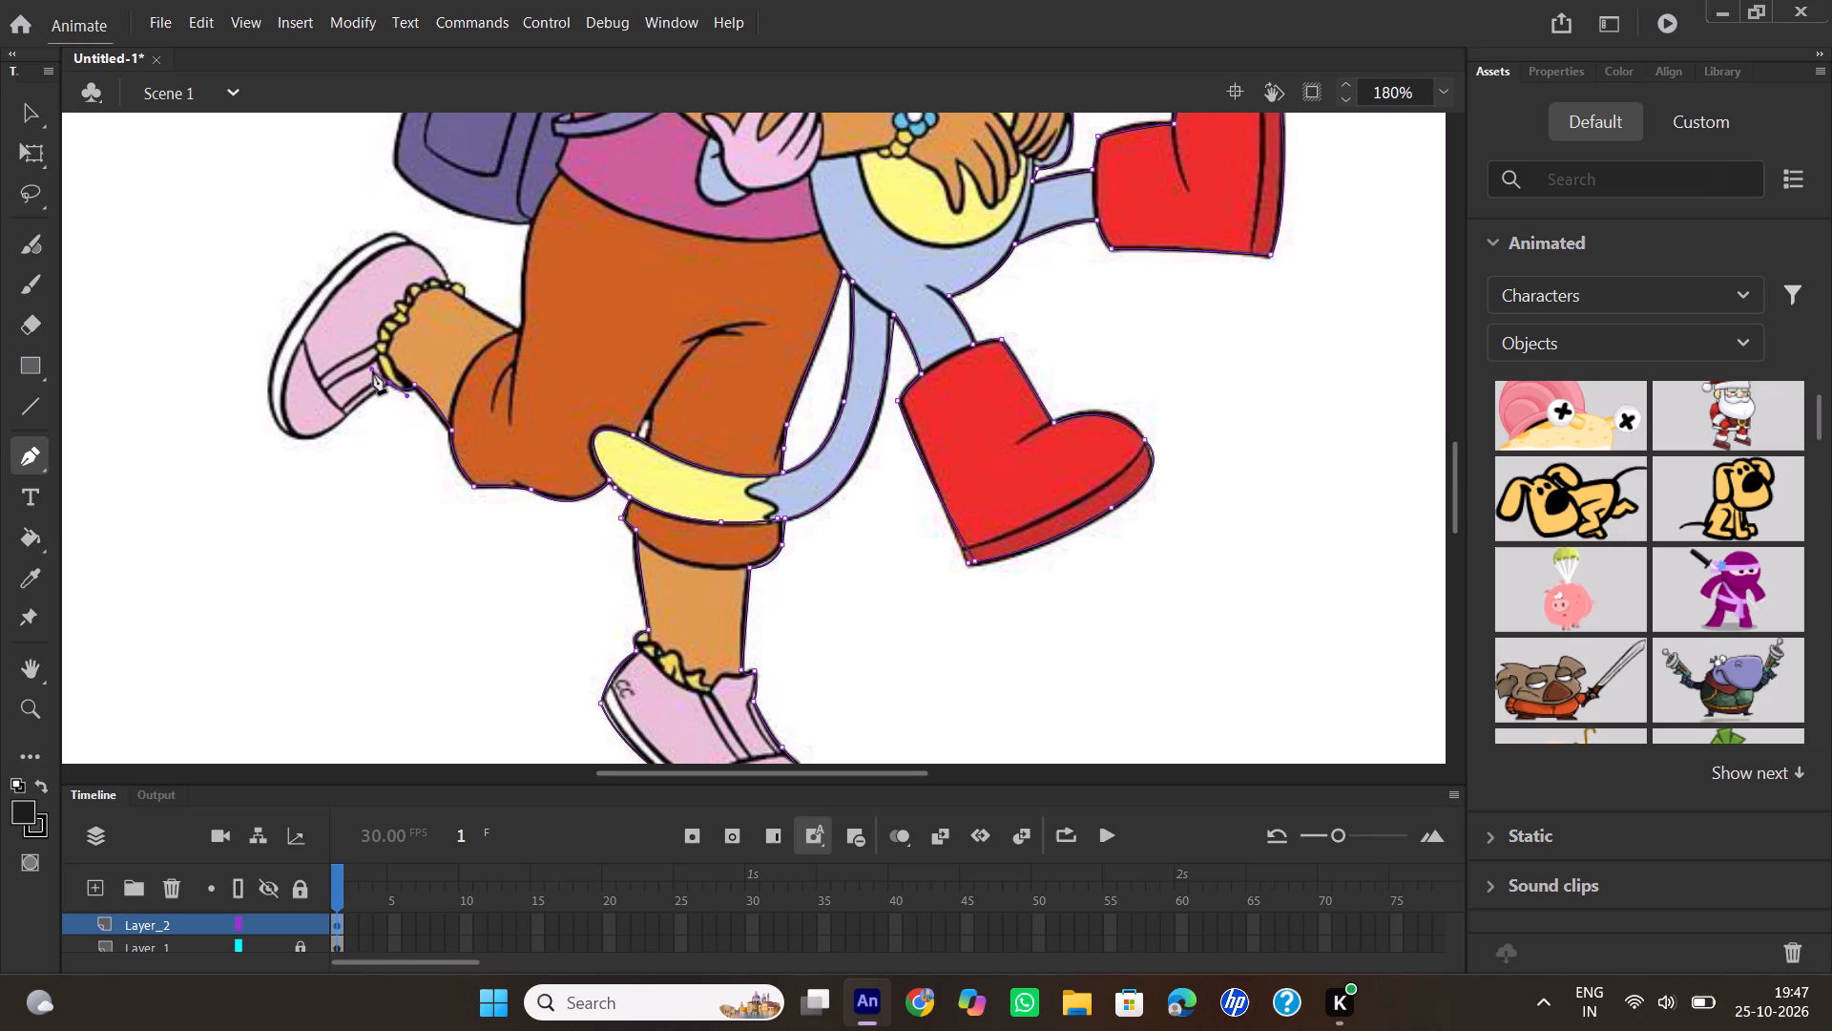
pyautogui.click(388, 381)
# Continue the Pen path around the toe of Dora's raised shoe and along its sole to the heel.
pyautogui.moveTo(339, 420); pyautogui.dragTo(331, 423)
pyautogui.moveTo(331, 423); pyautogui.dragTo(322, 433)
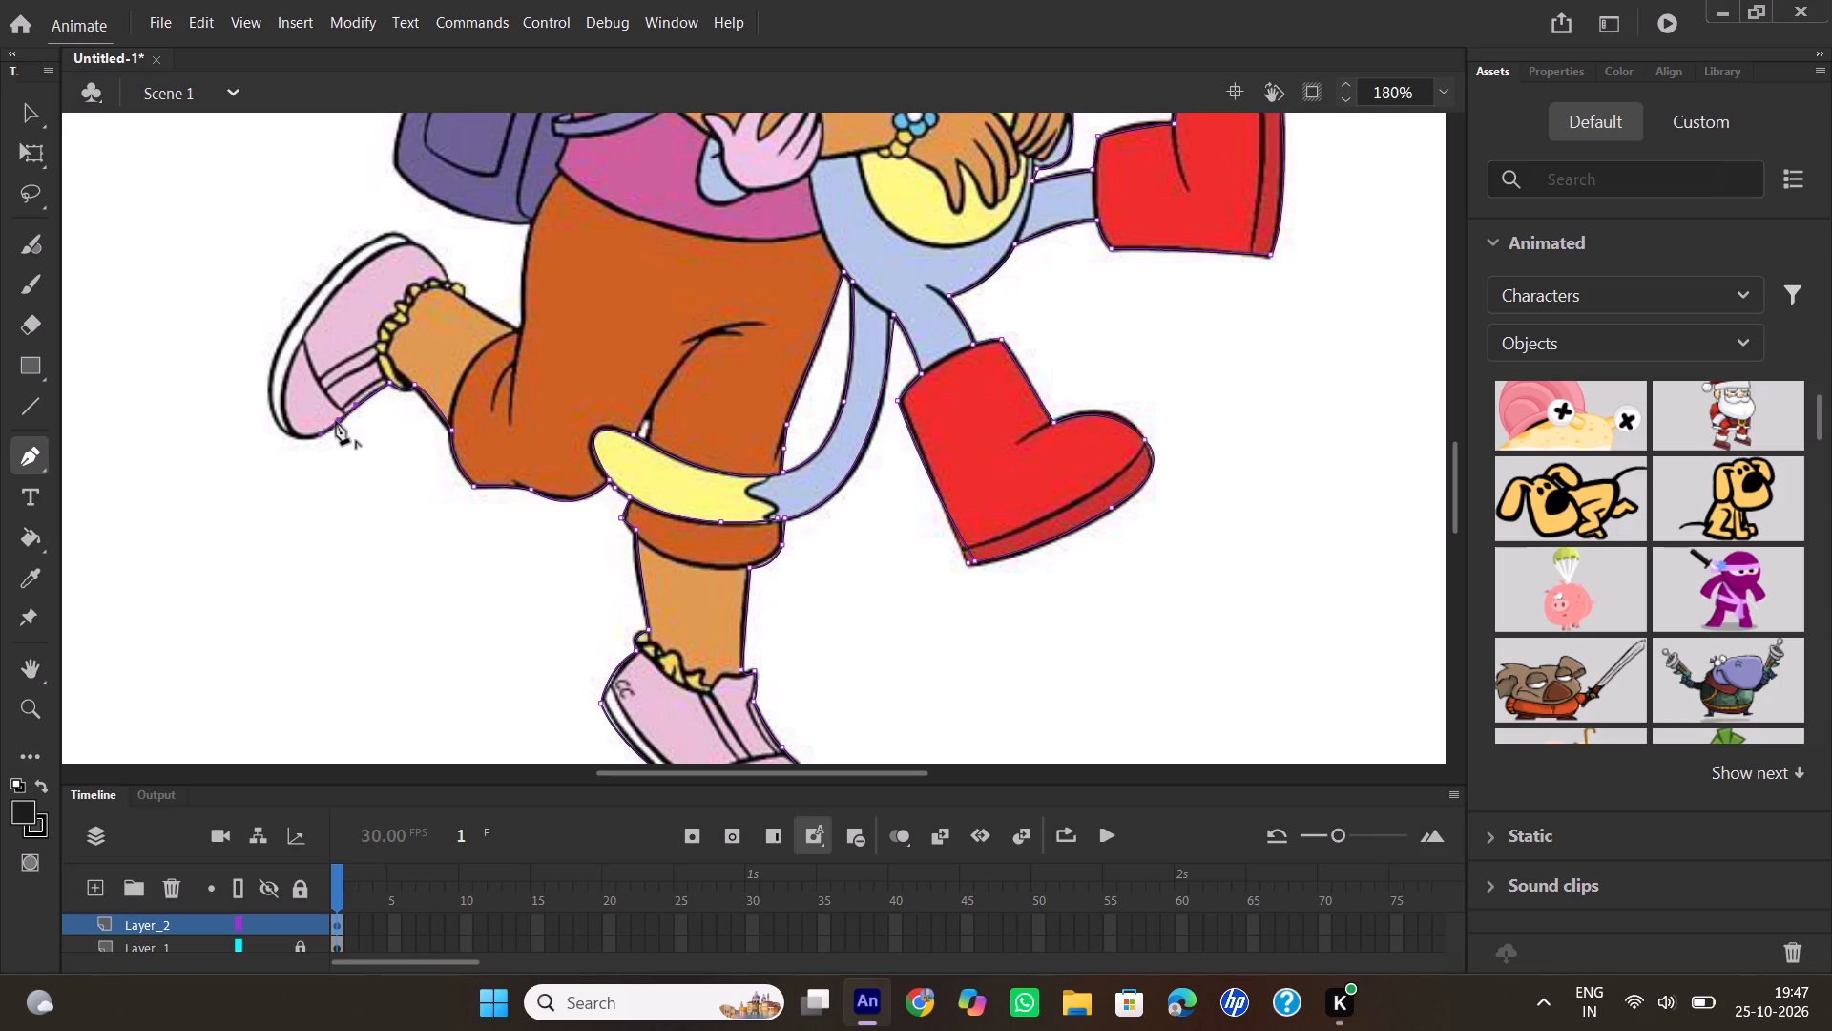
pyautogui.click(336, 419)
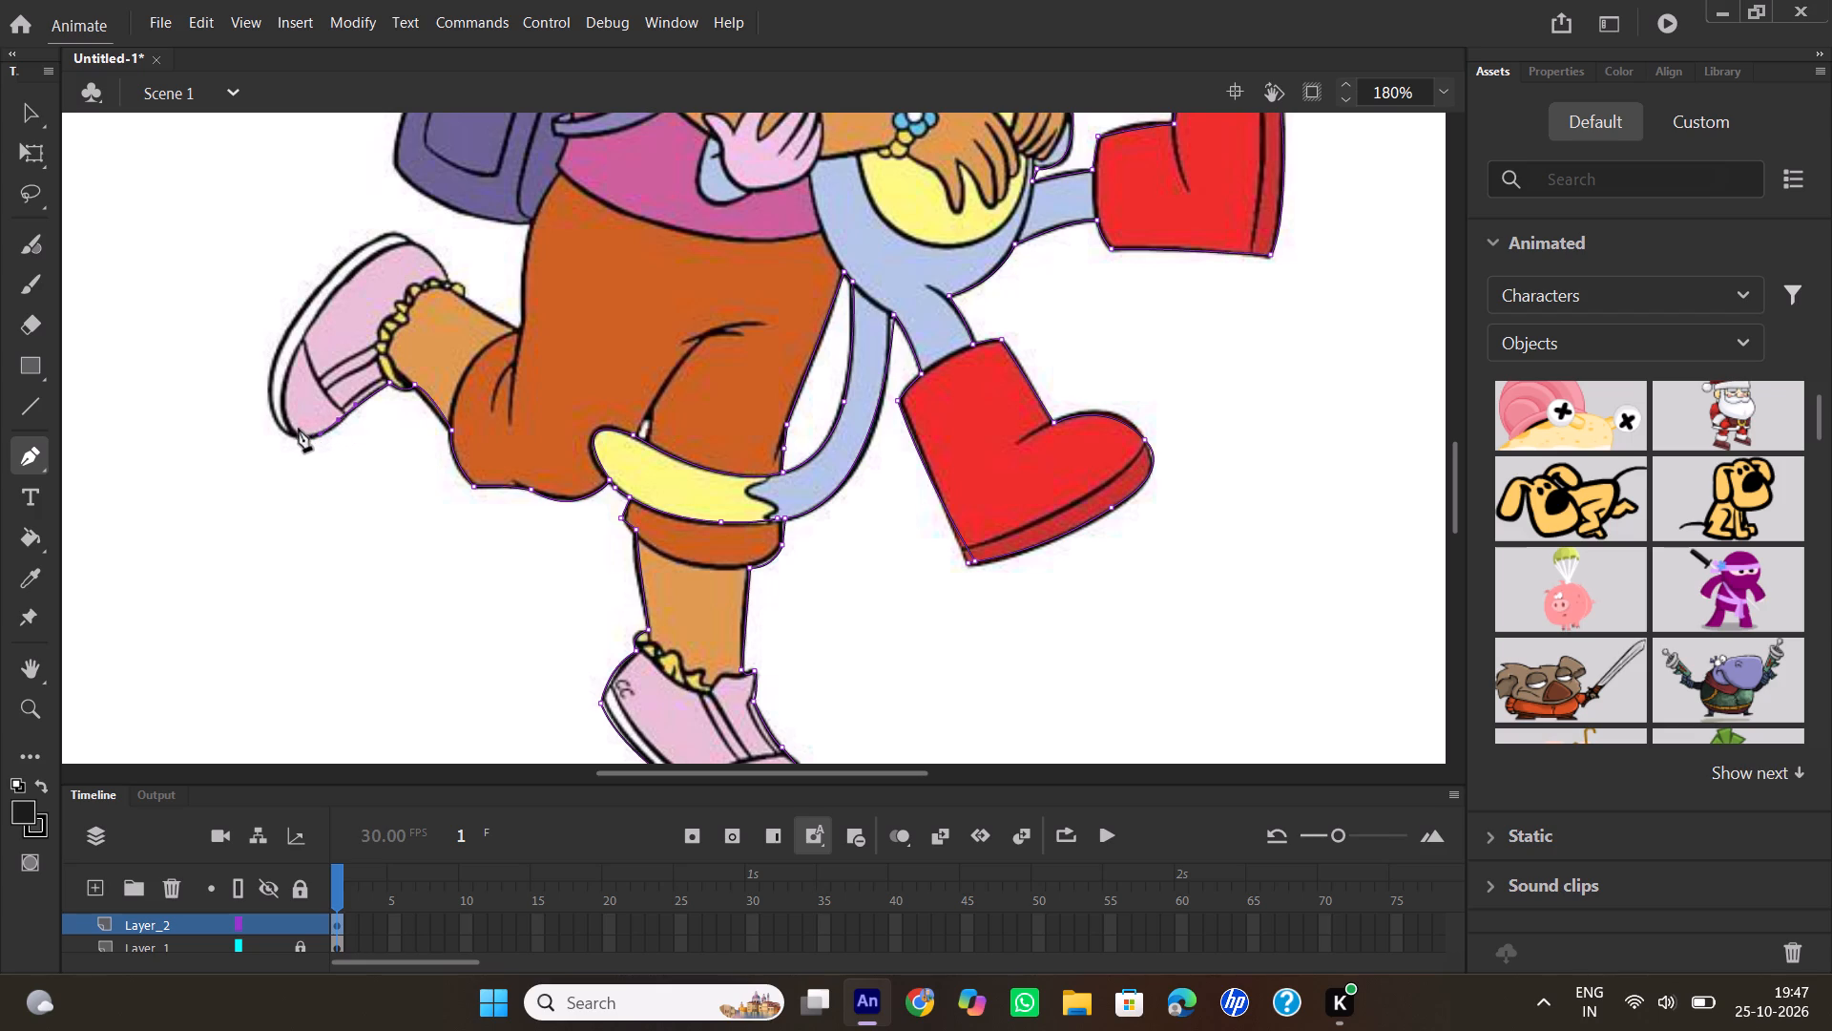
pyautogui.moveTo(286, 431); pyautogui.dragTo(262, 411)
pyautogui.click(283, 431)
pyautogui.moveTo(286, 336); pyautogui.dragTo(321, 285)
pyautogui.moveTo(321, 285); pyautogui.dragTo(323, 280)
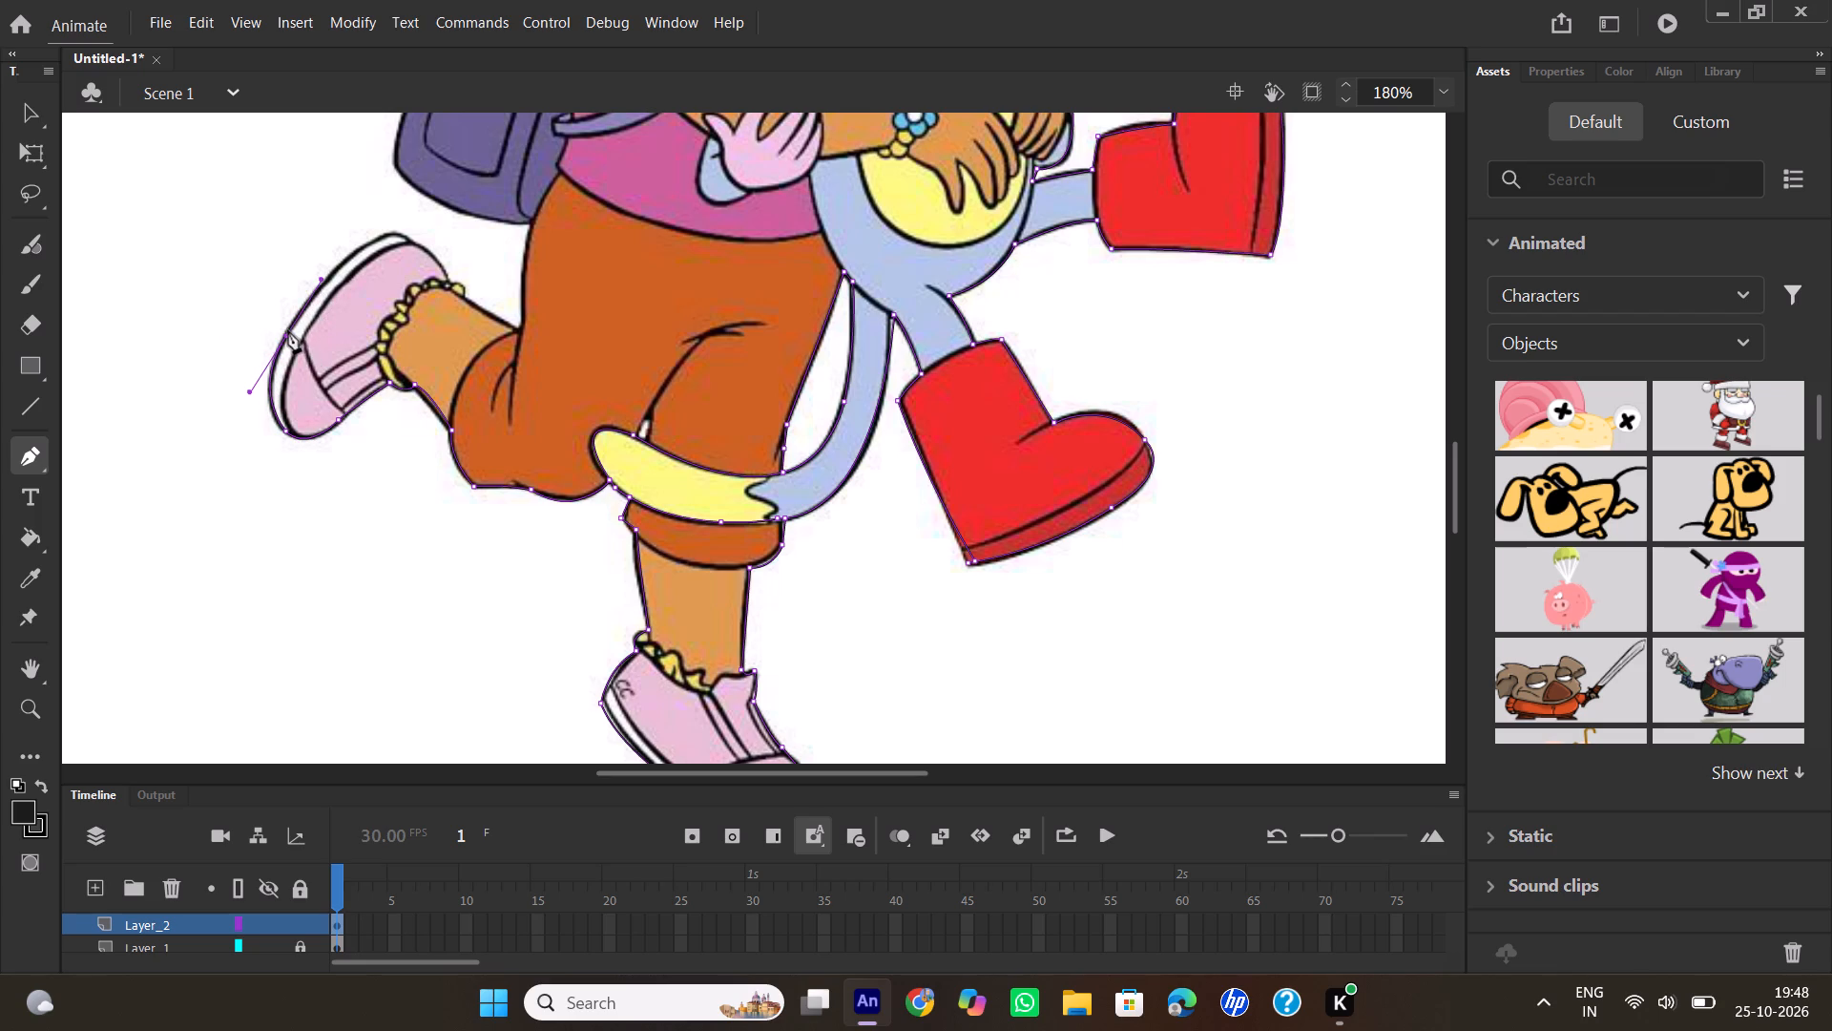
pyautogui.click(285, 334)
pyautogui.moveTo(395, 229); pyautogui.dragTo(422, 223)
pyautogui.moveTo(422, 223); pyautogui.dragTo(435, 221)
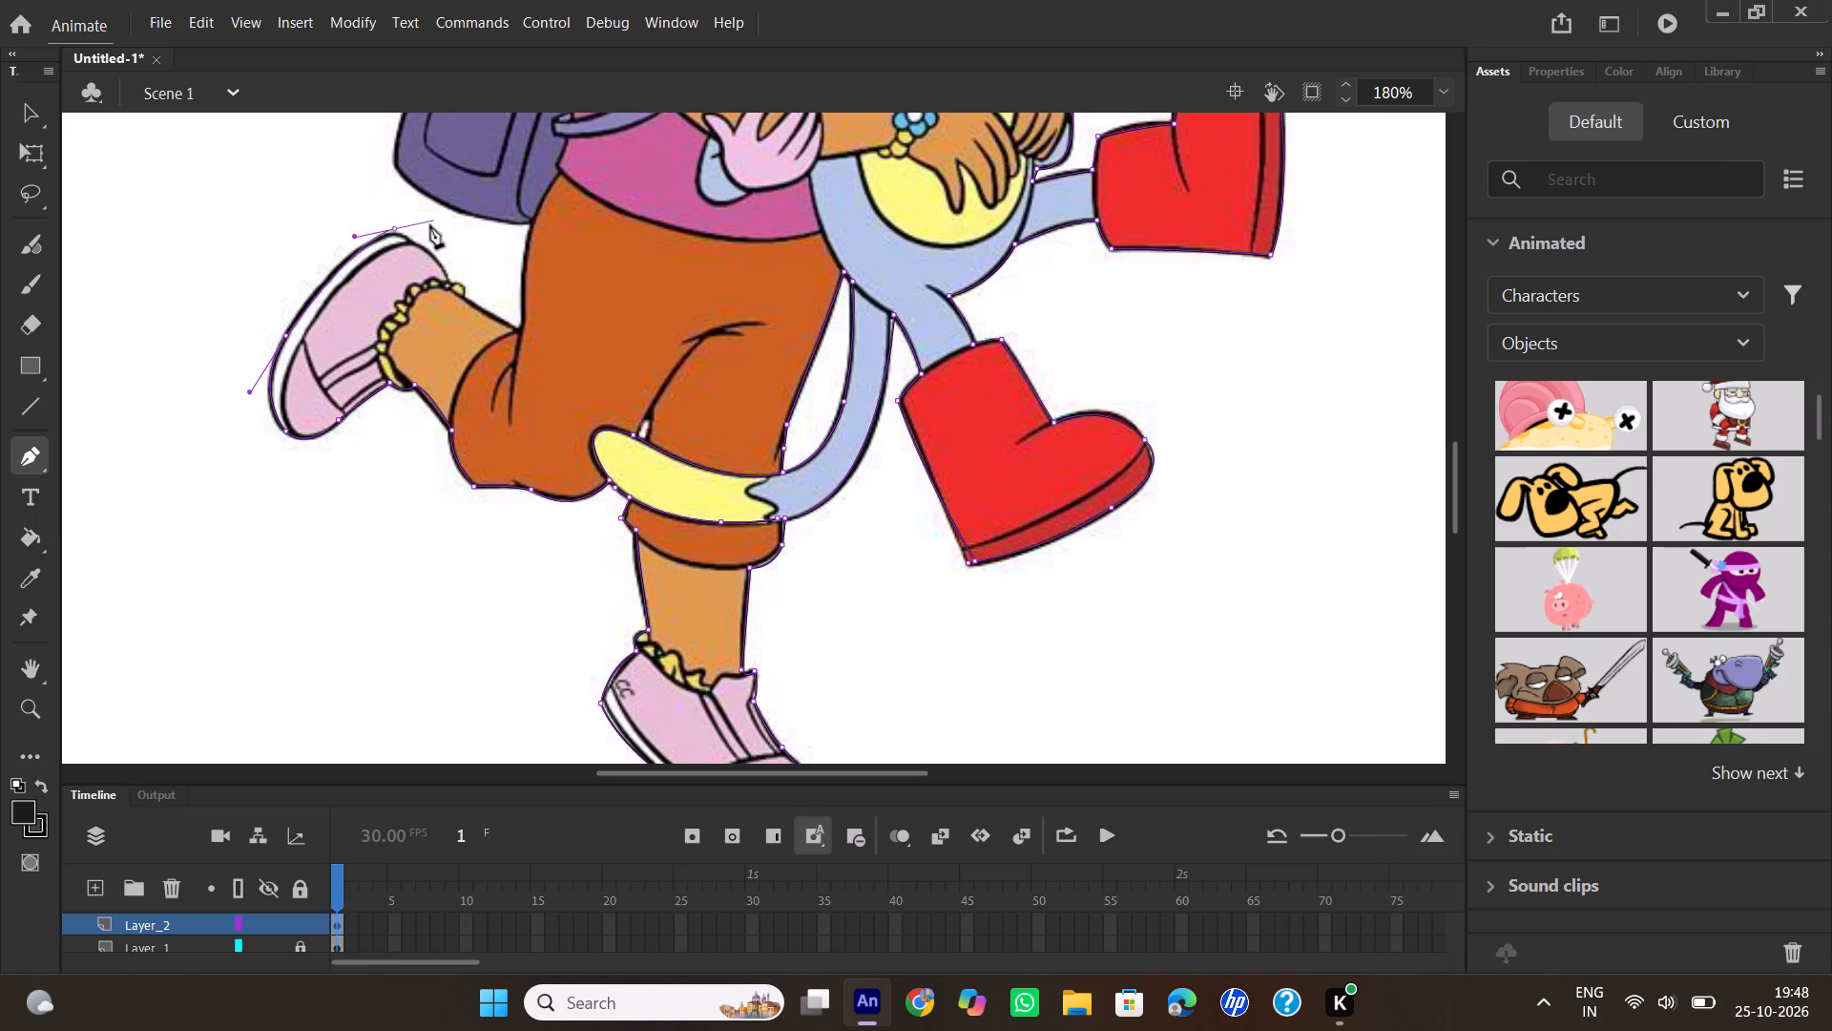
pyautogui.click(394, 229)
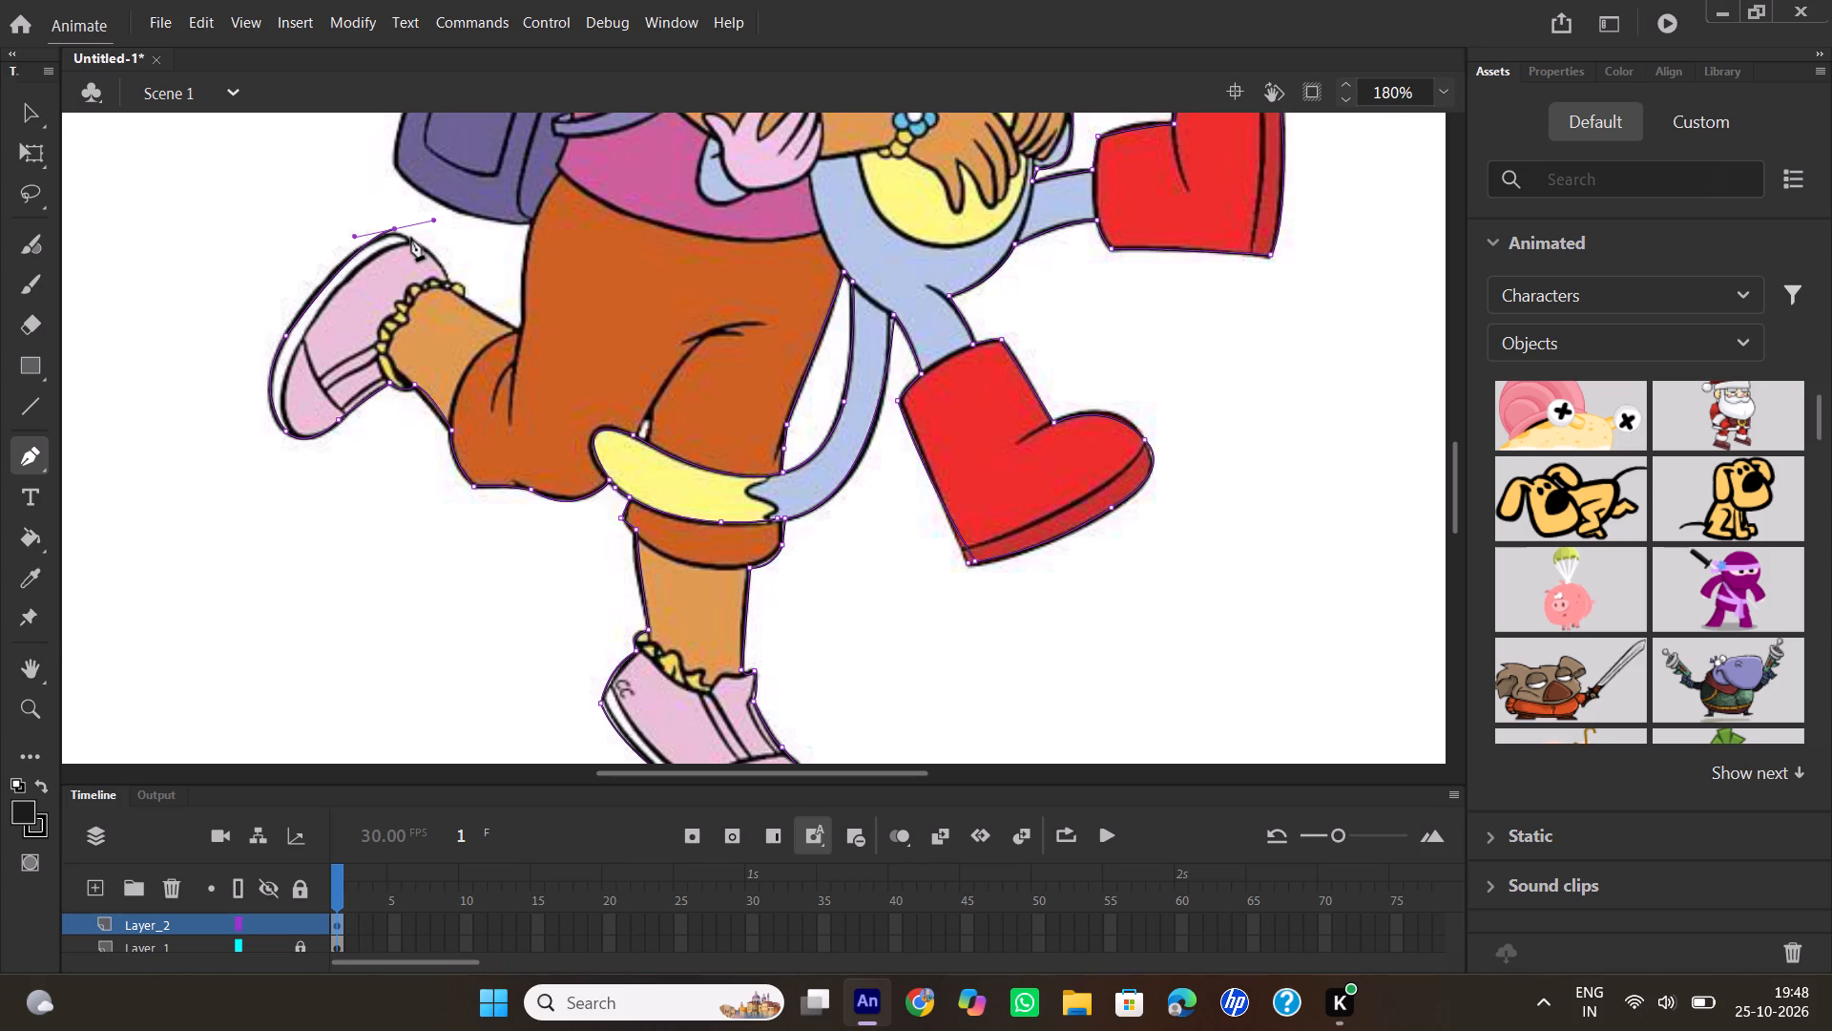
# Continue the path down the back of the raised shoe, past the sock frill and along the calf to the trousers.
pyautogui.click(411, 238)
pyautogui.moveTo(449, 278); pyautogui.dragTo(456, 299)
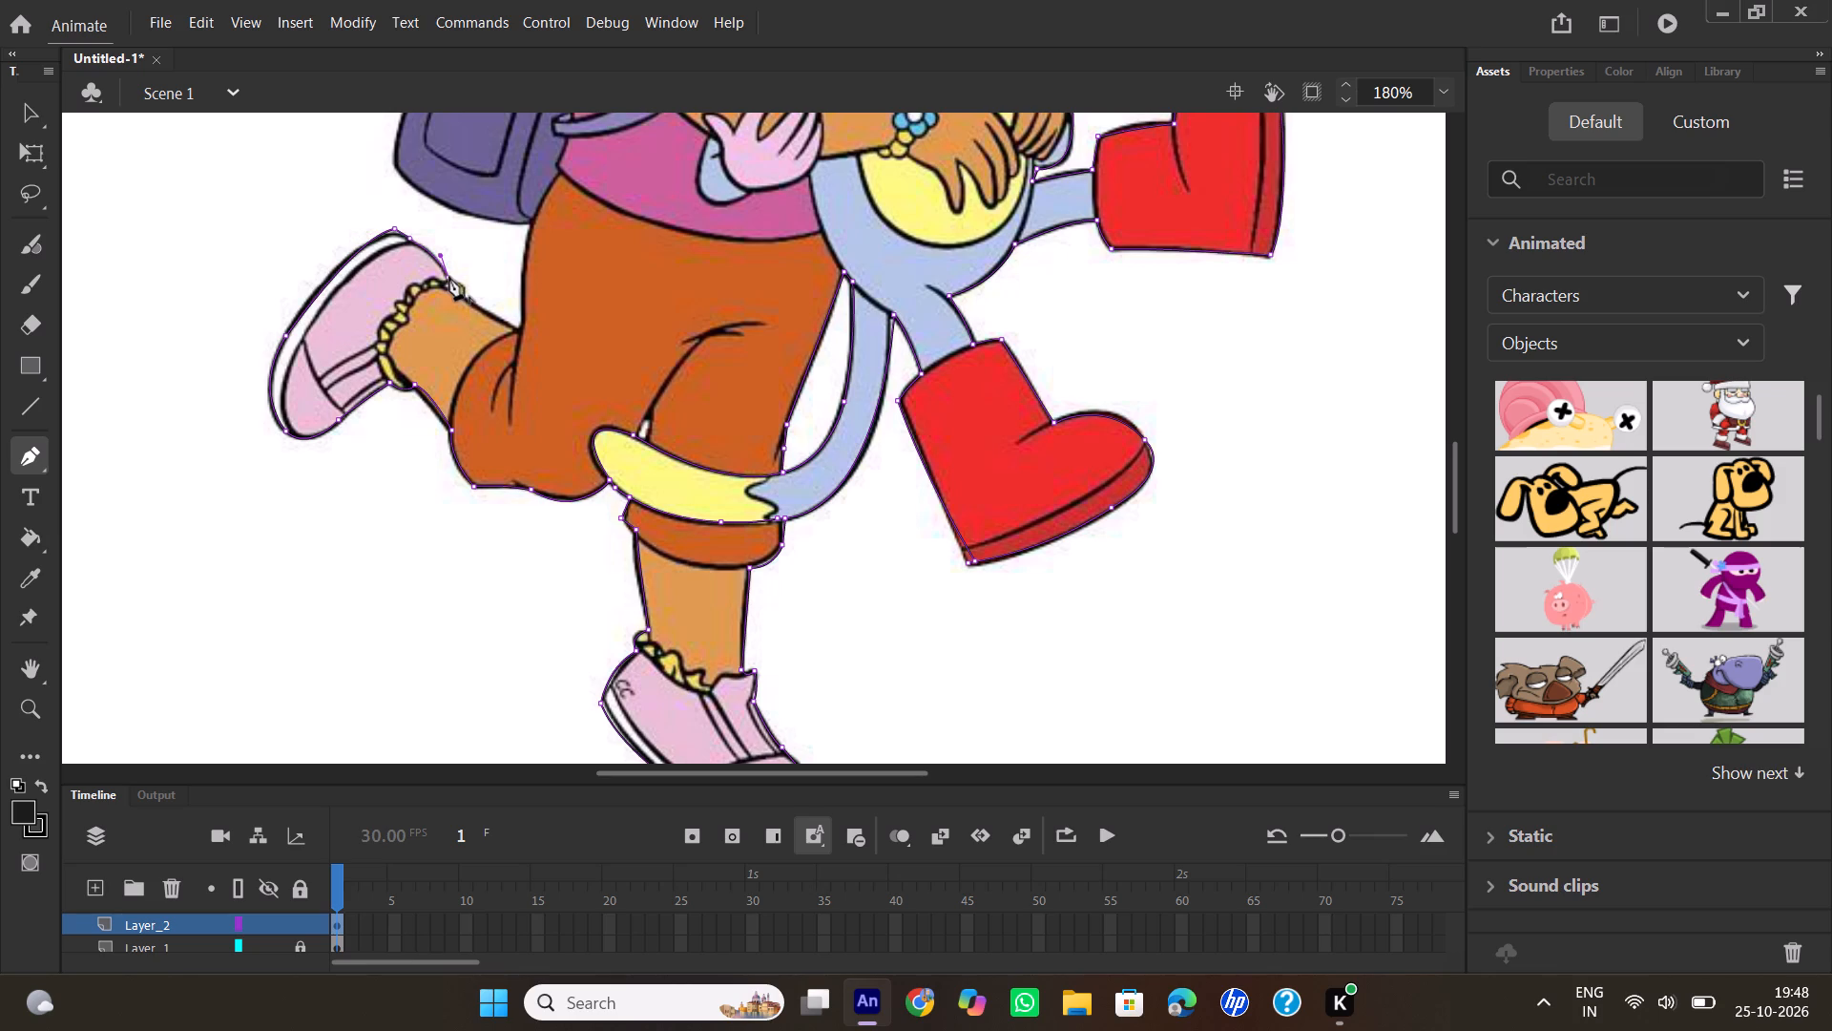
pyautogui.click(449, 277)
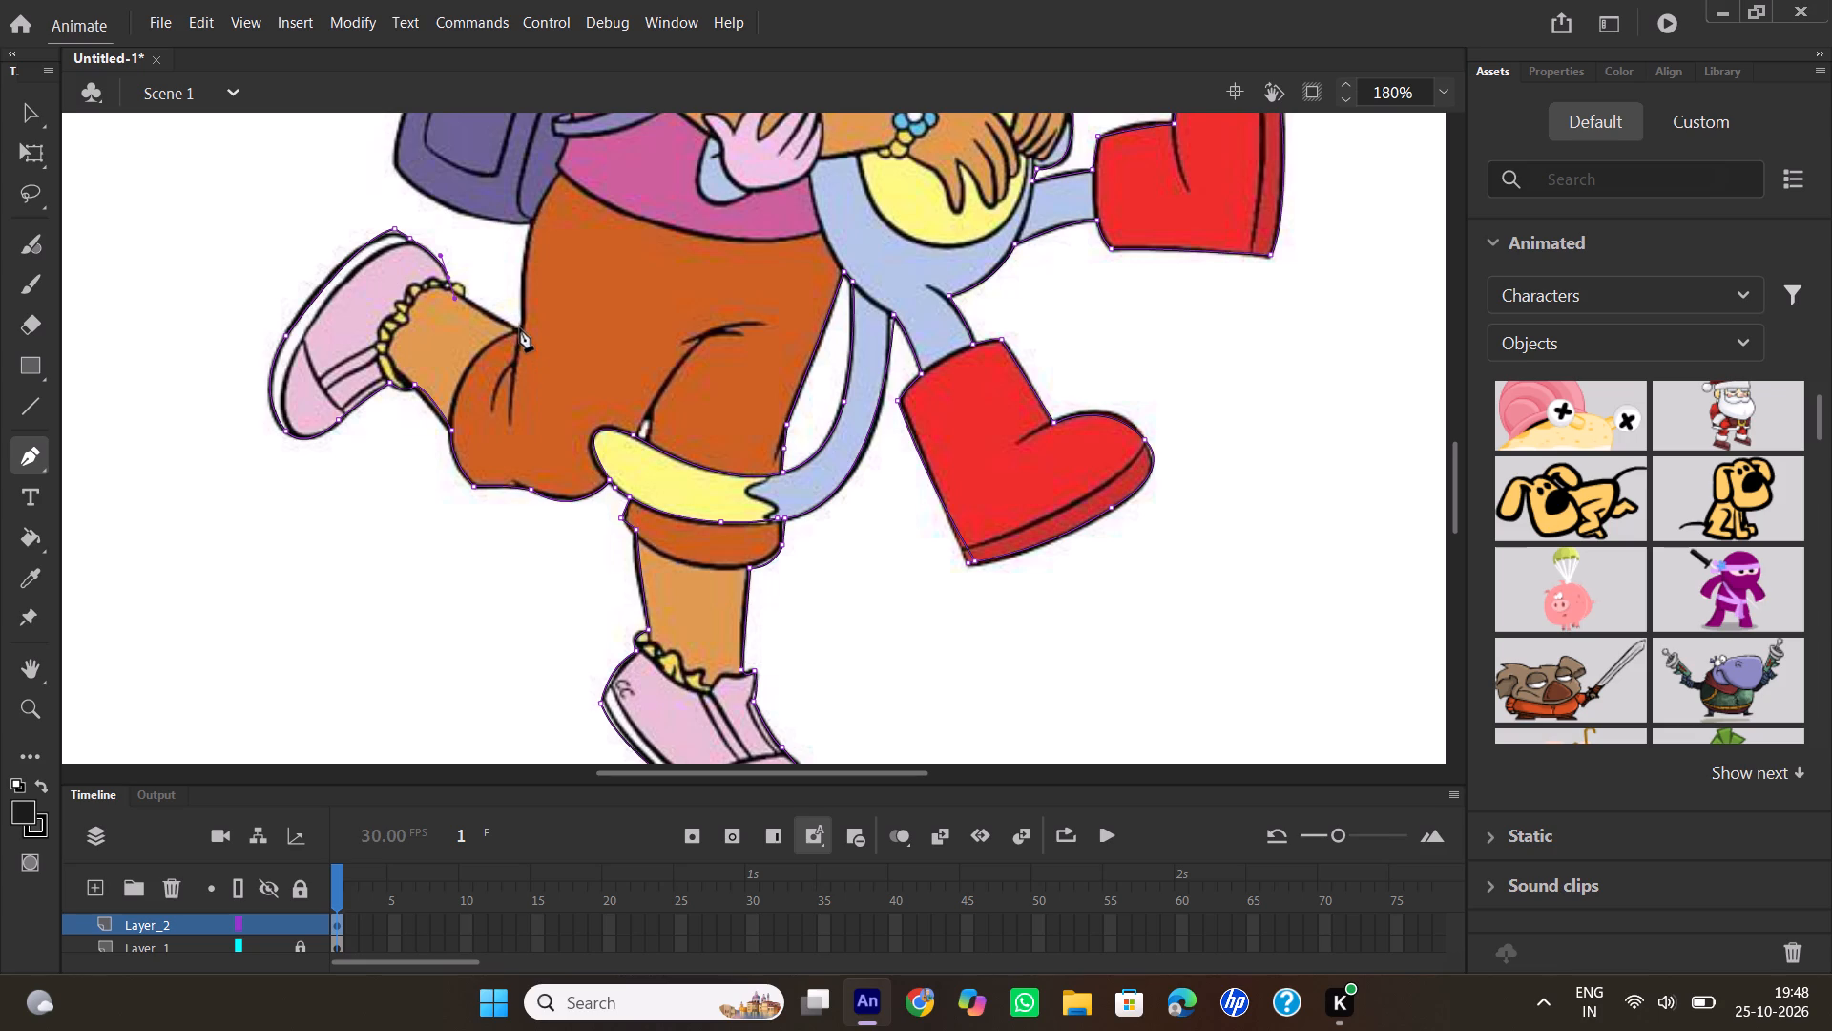
pyautogui.click(520, 328)
# Bend the calf segment between the raised shoe and the trousers with the Selection tool to match the reference.
pyautogui.click(16, 114)
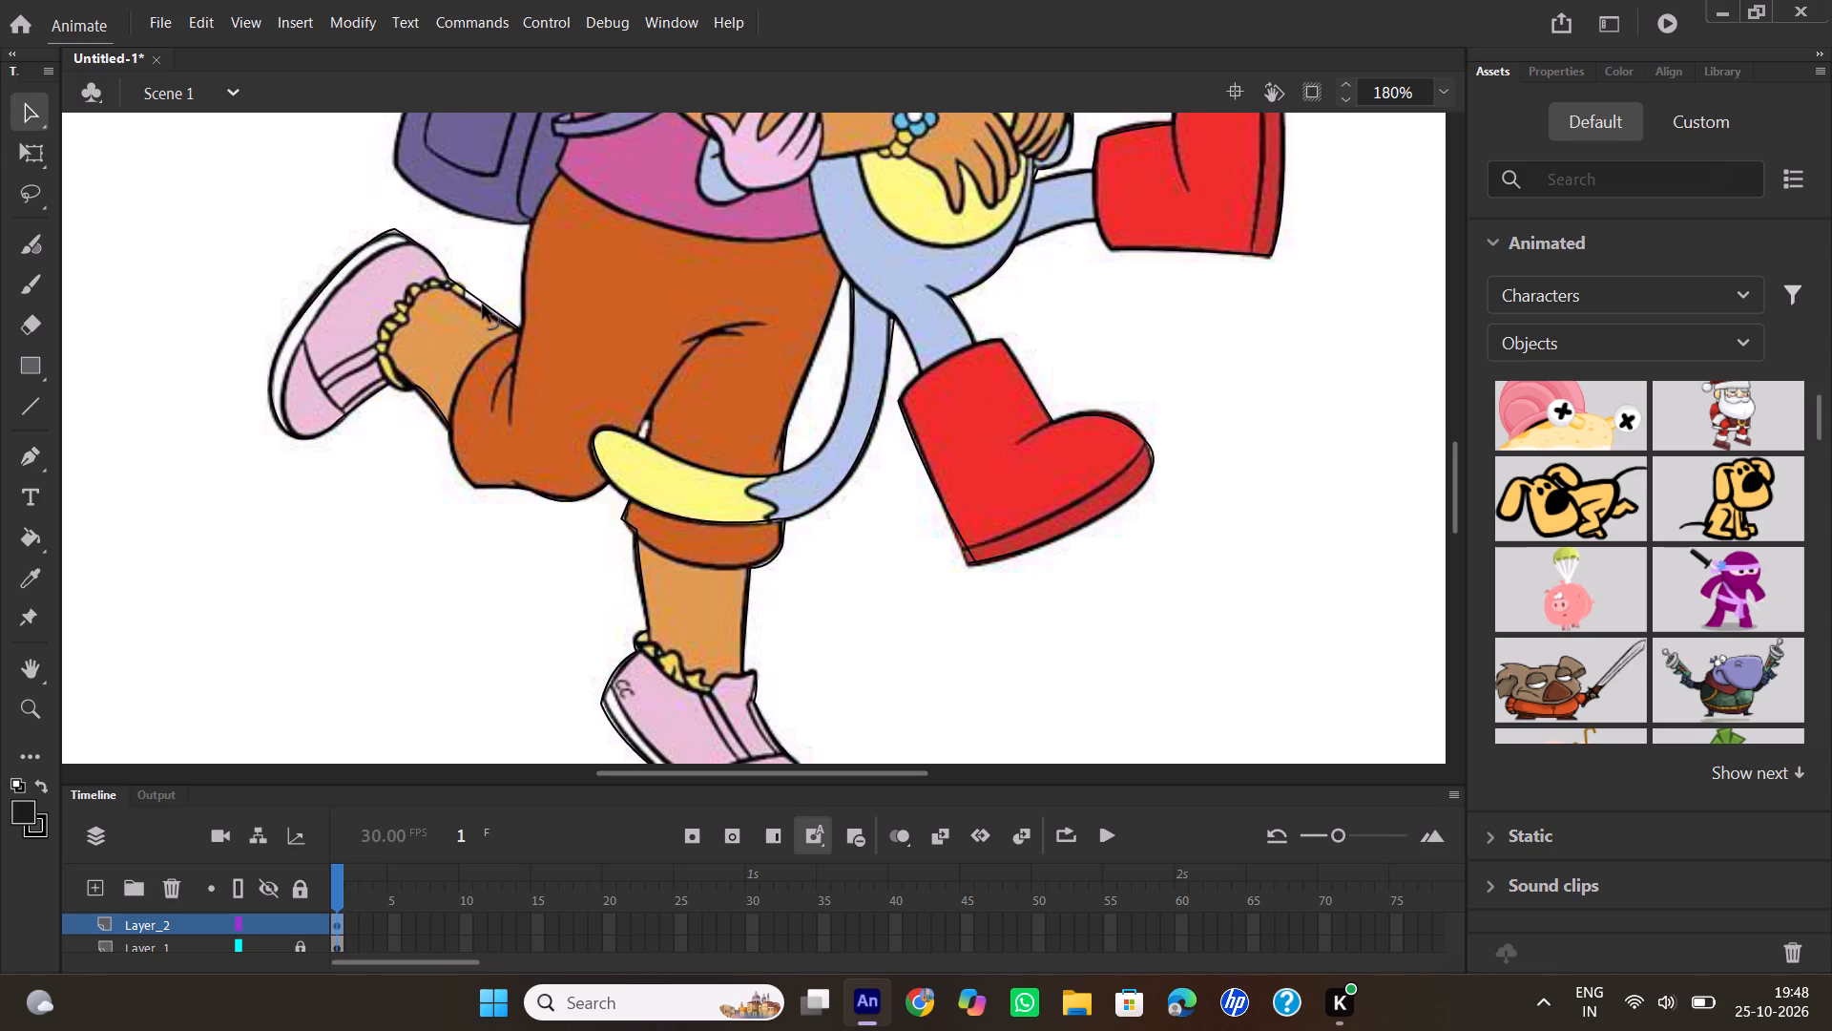
pyautogui.moveTo(483, 305); pyautogui.dragTo(484, 315)
# Start a Pen path at the end of the calf line and curve it up the back of Dora's trousers to the backpack's base.
pyautogui.click(27, 465)
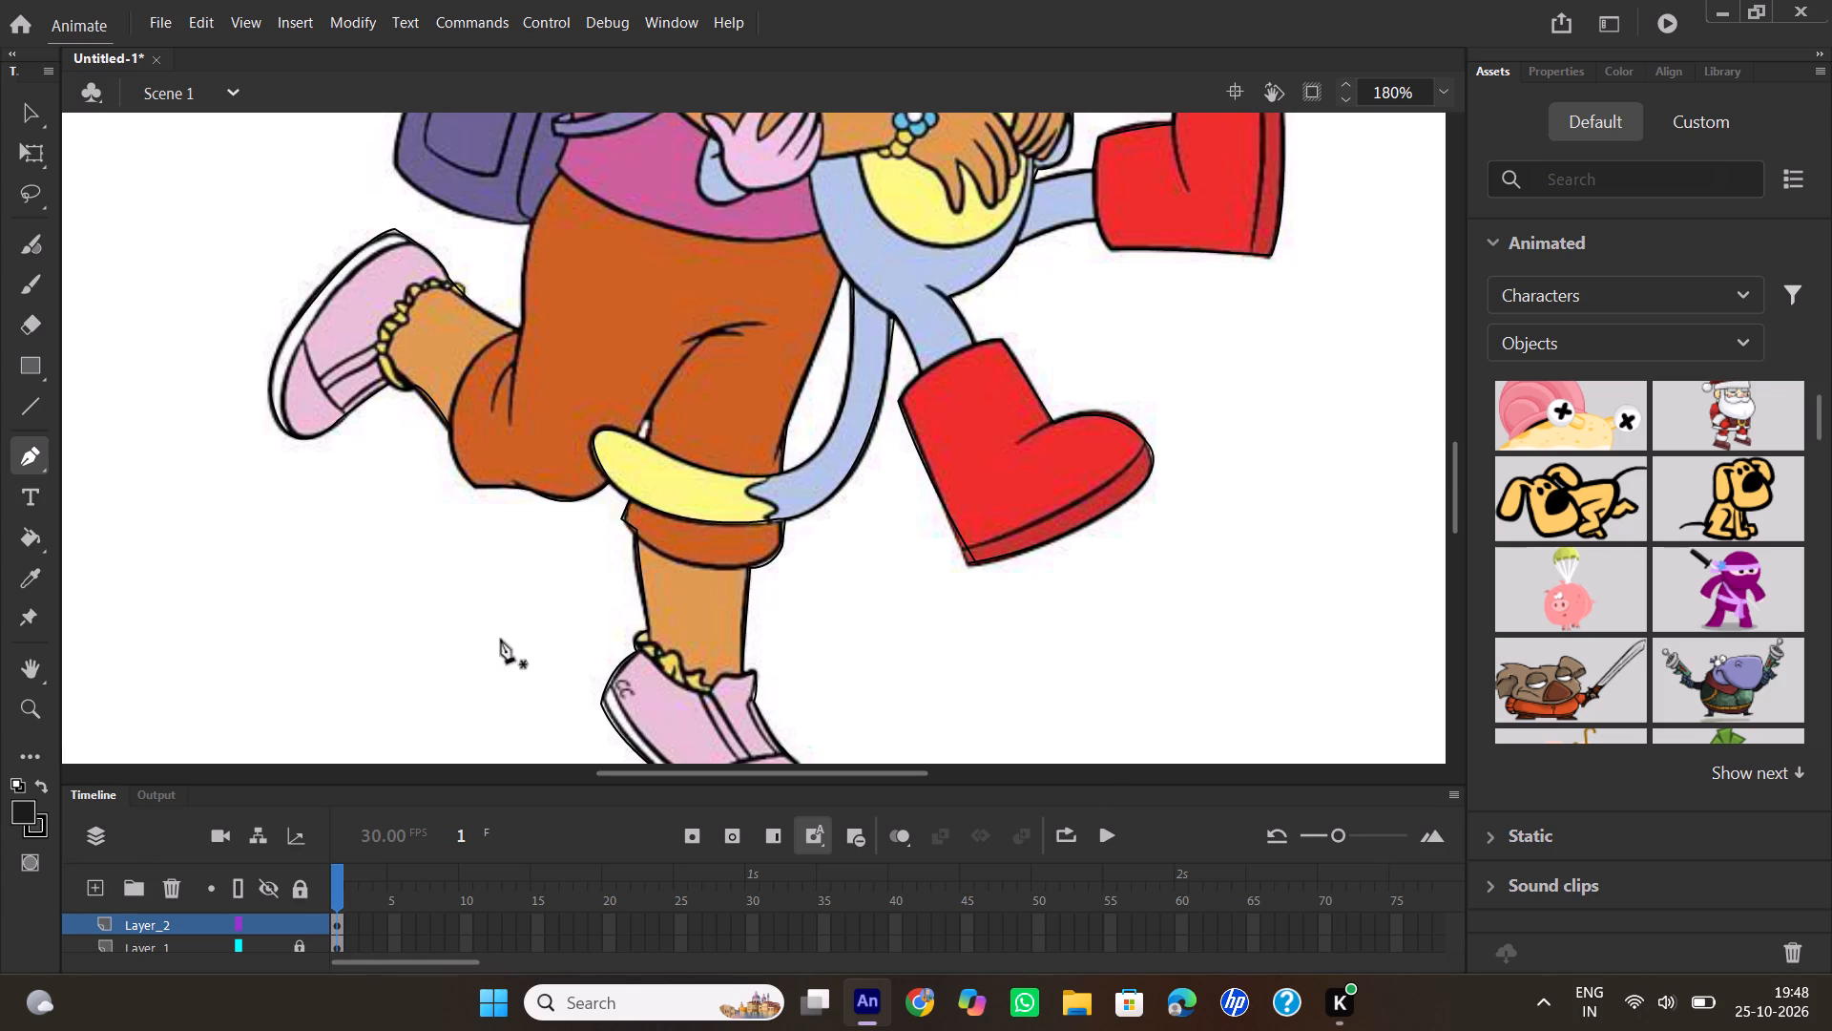
pyautogui.scroll(1, 377, 365)
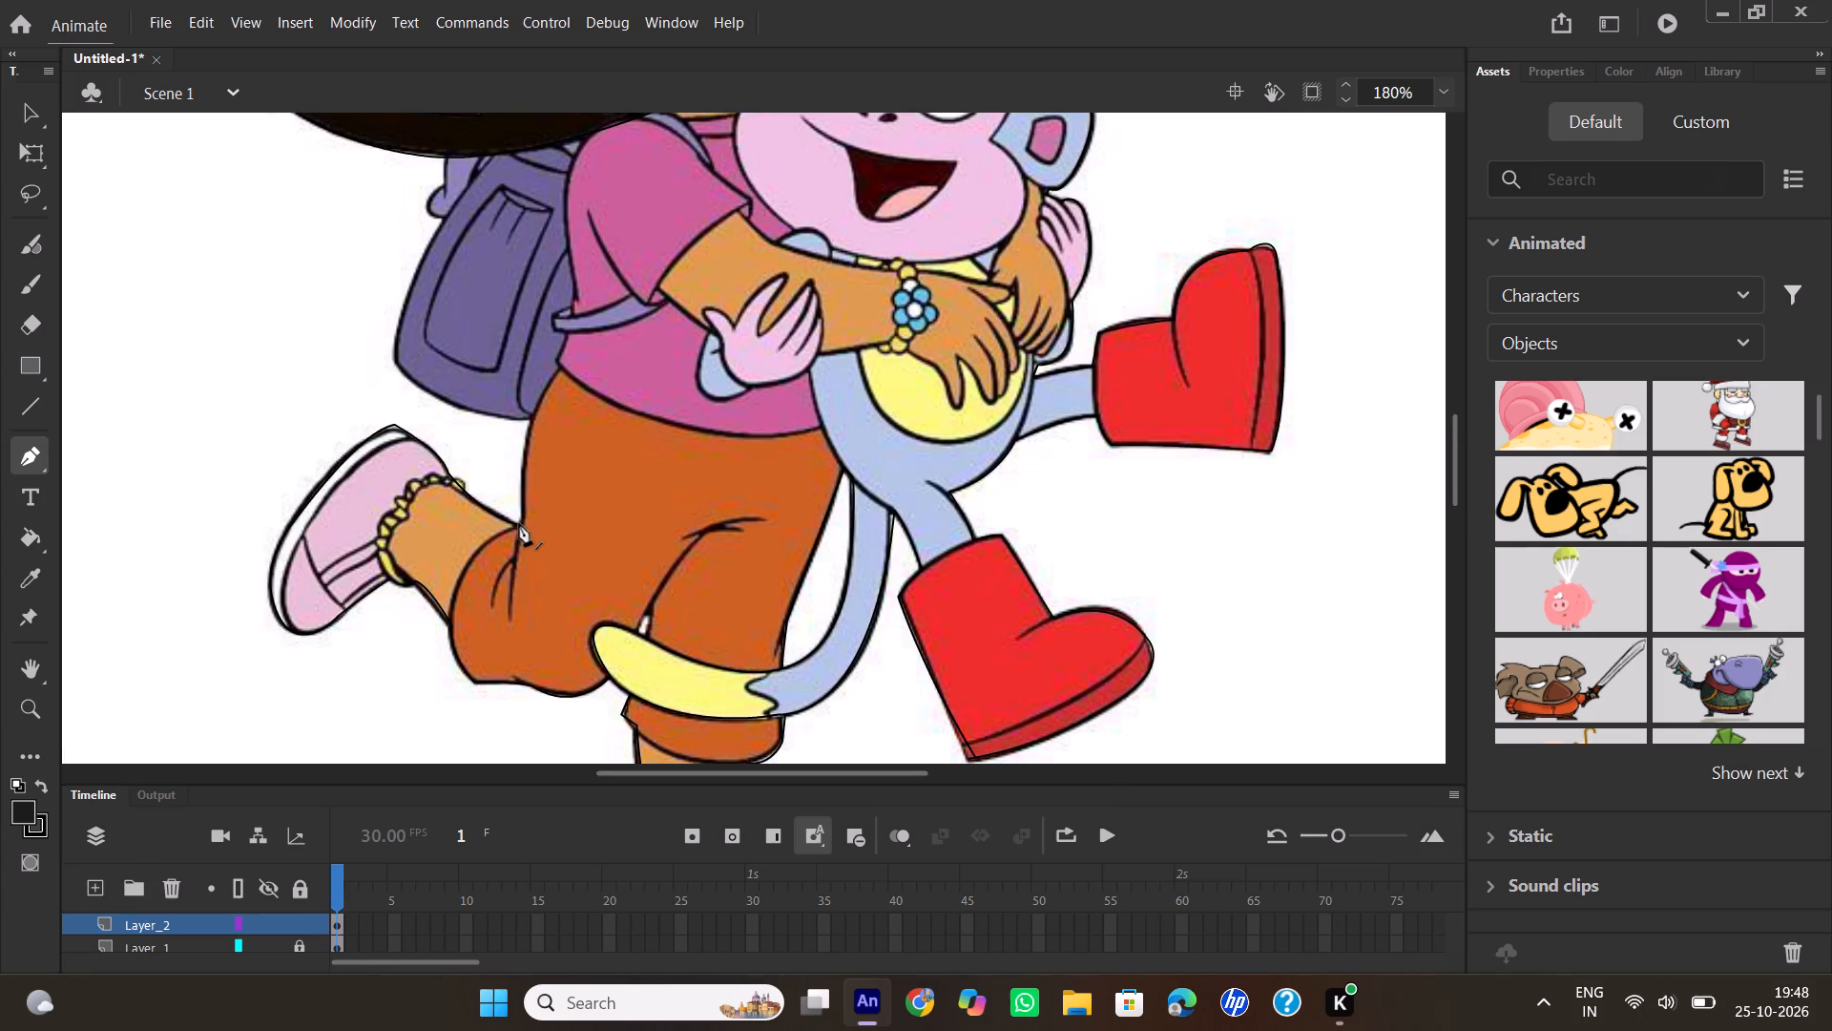
pyautogui.click(512, 522)
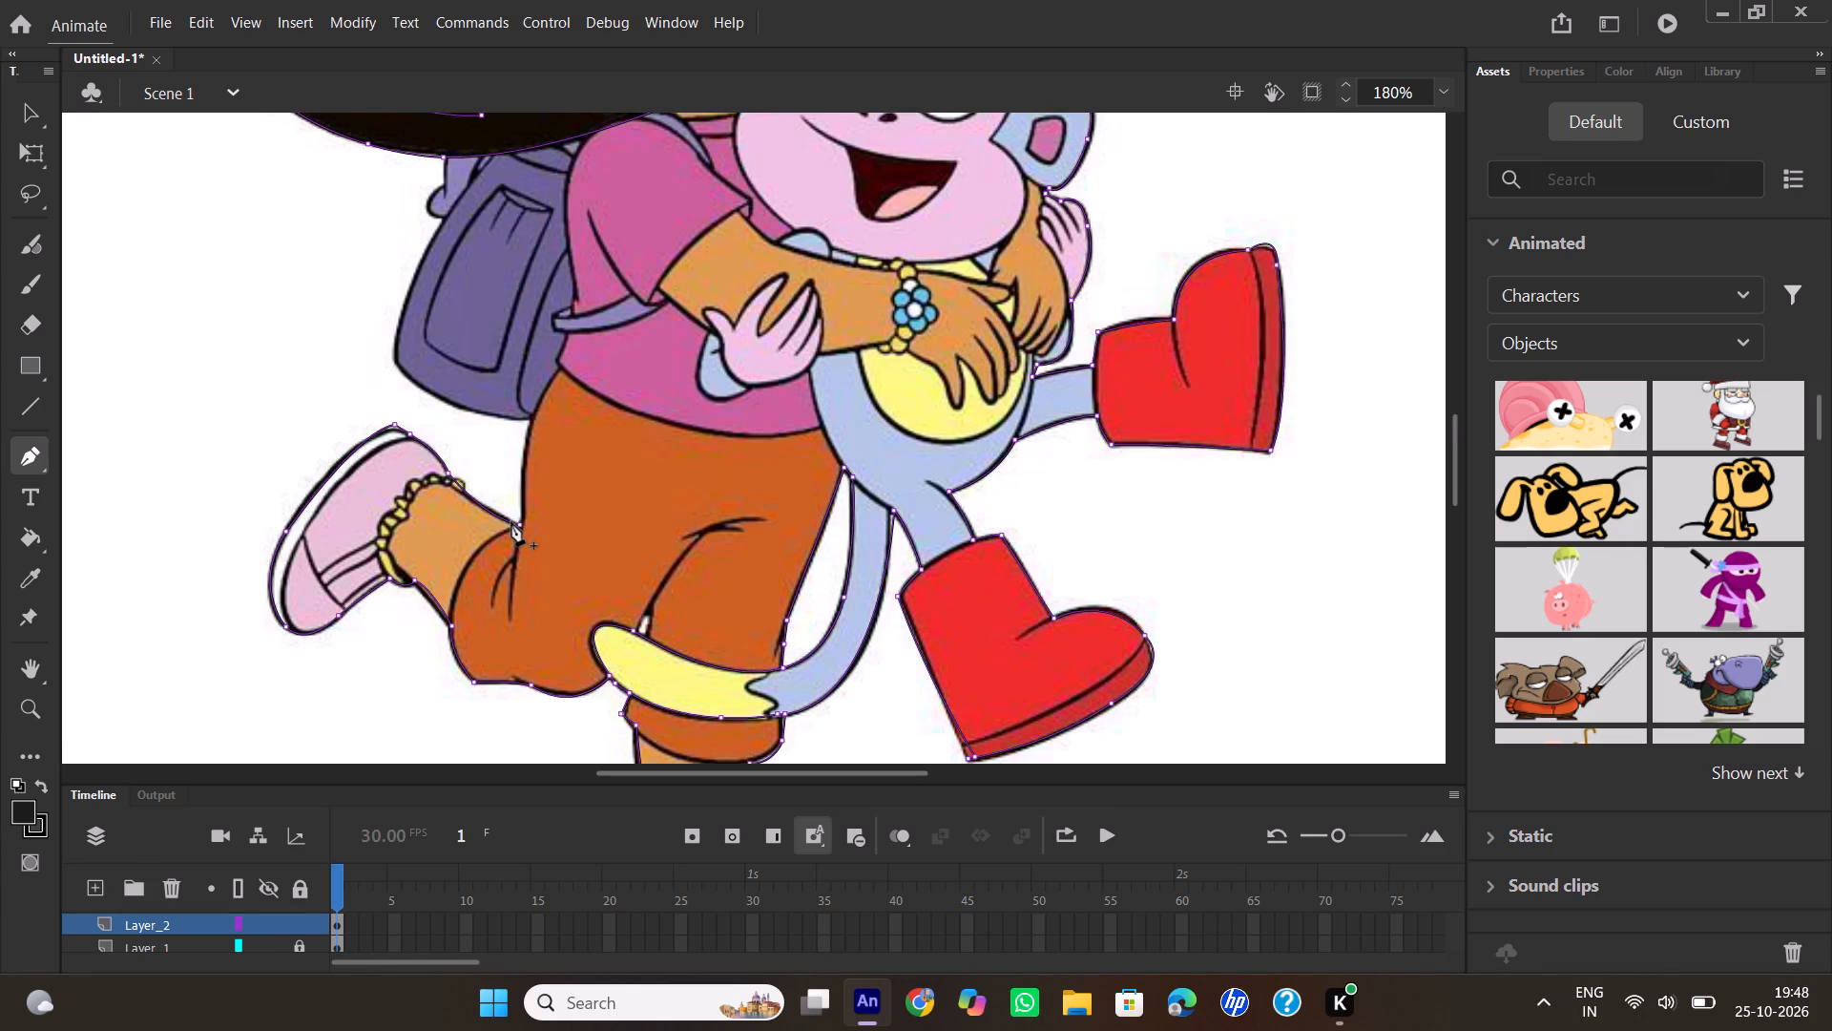
pyautogui.click(511, 522)
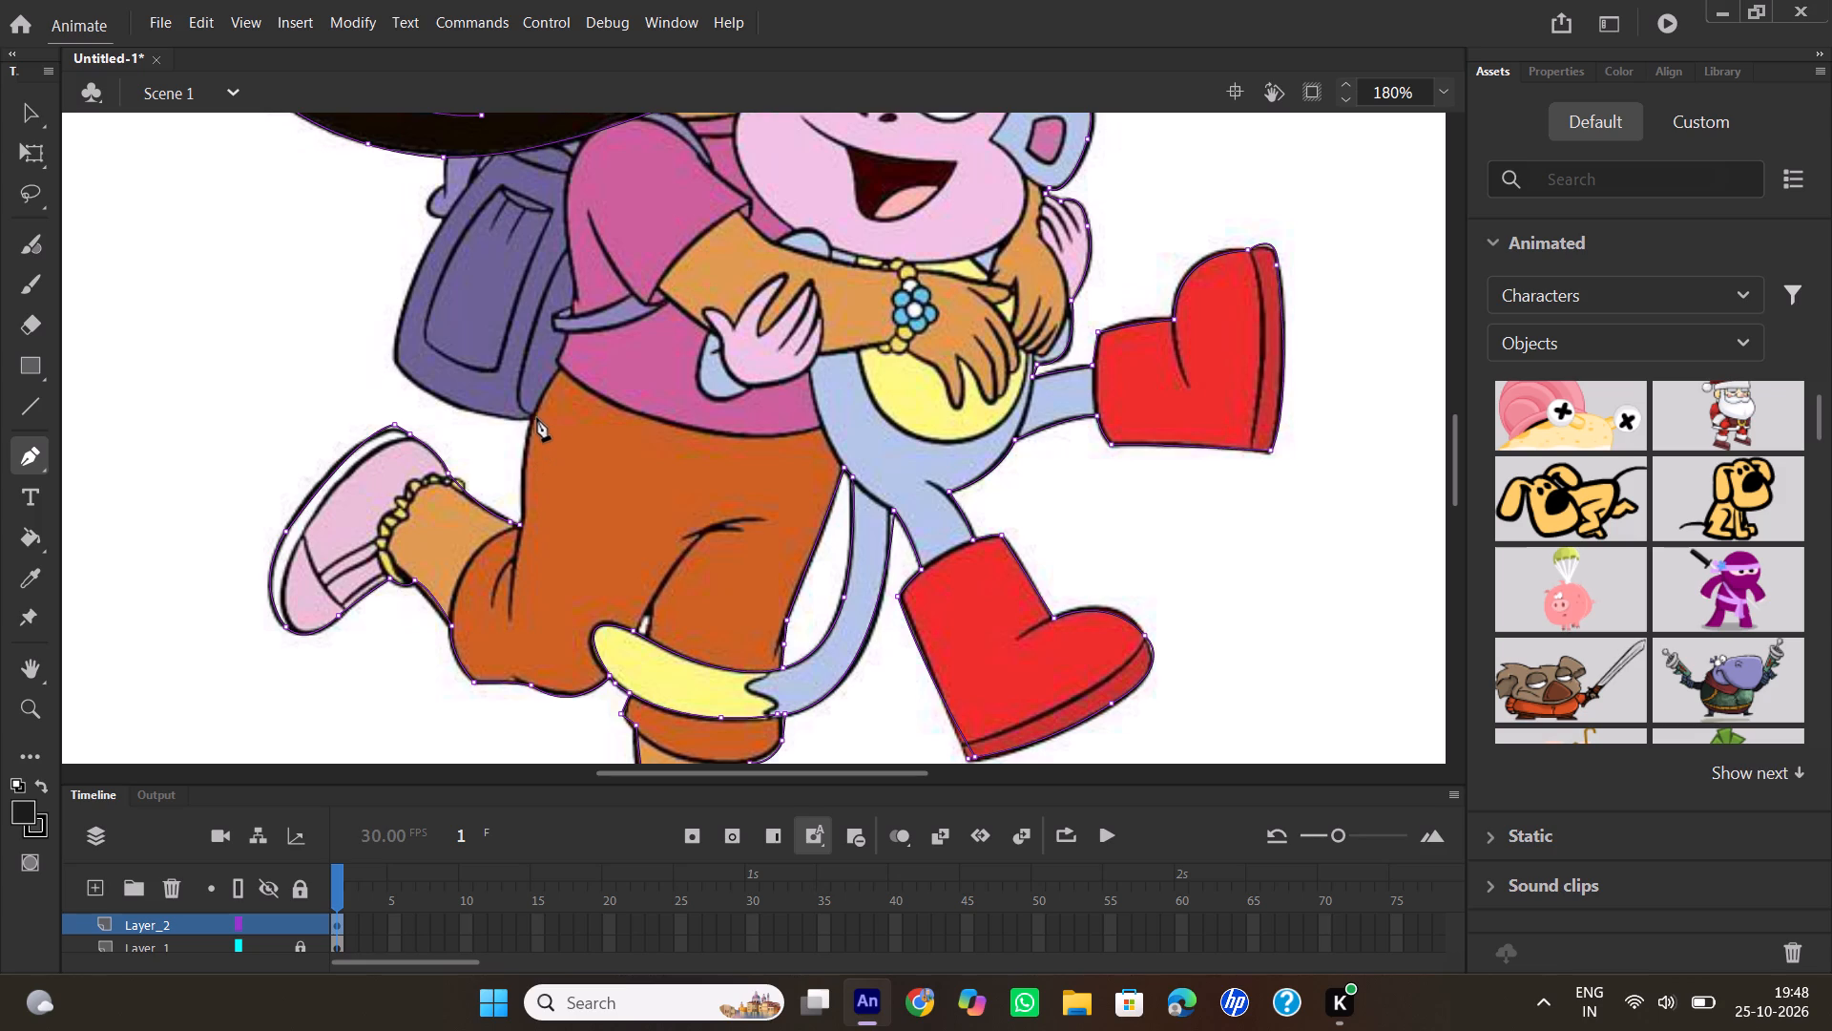
pyautogui.moveTo(533, 418); pyautogui.dragTo(538, 410)
pyautogui.moveTo(538, 410); pyautogui.dragTo(552, 410)
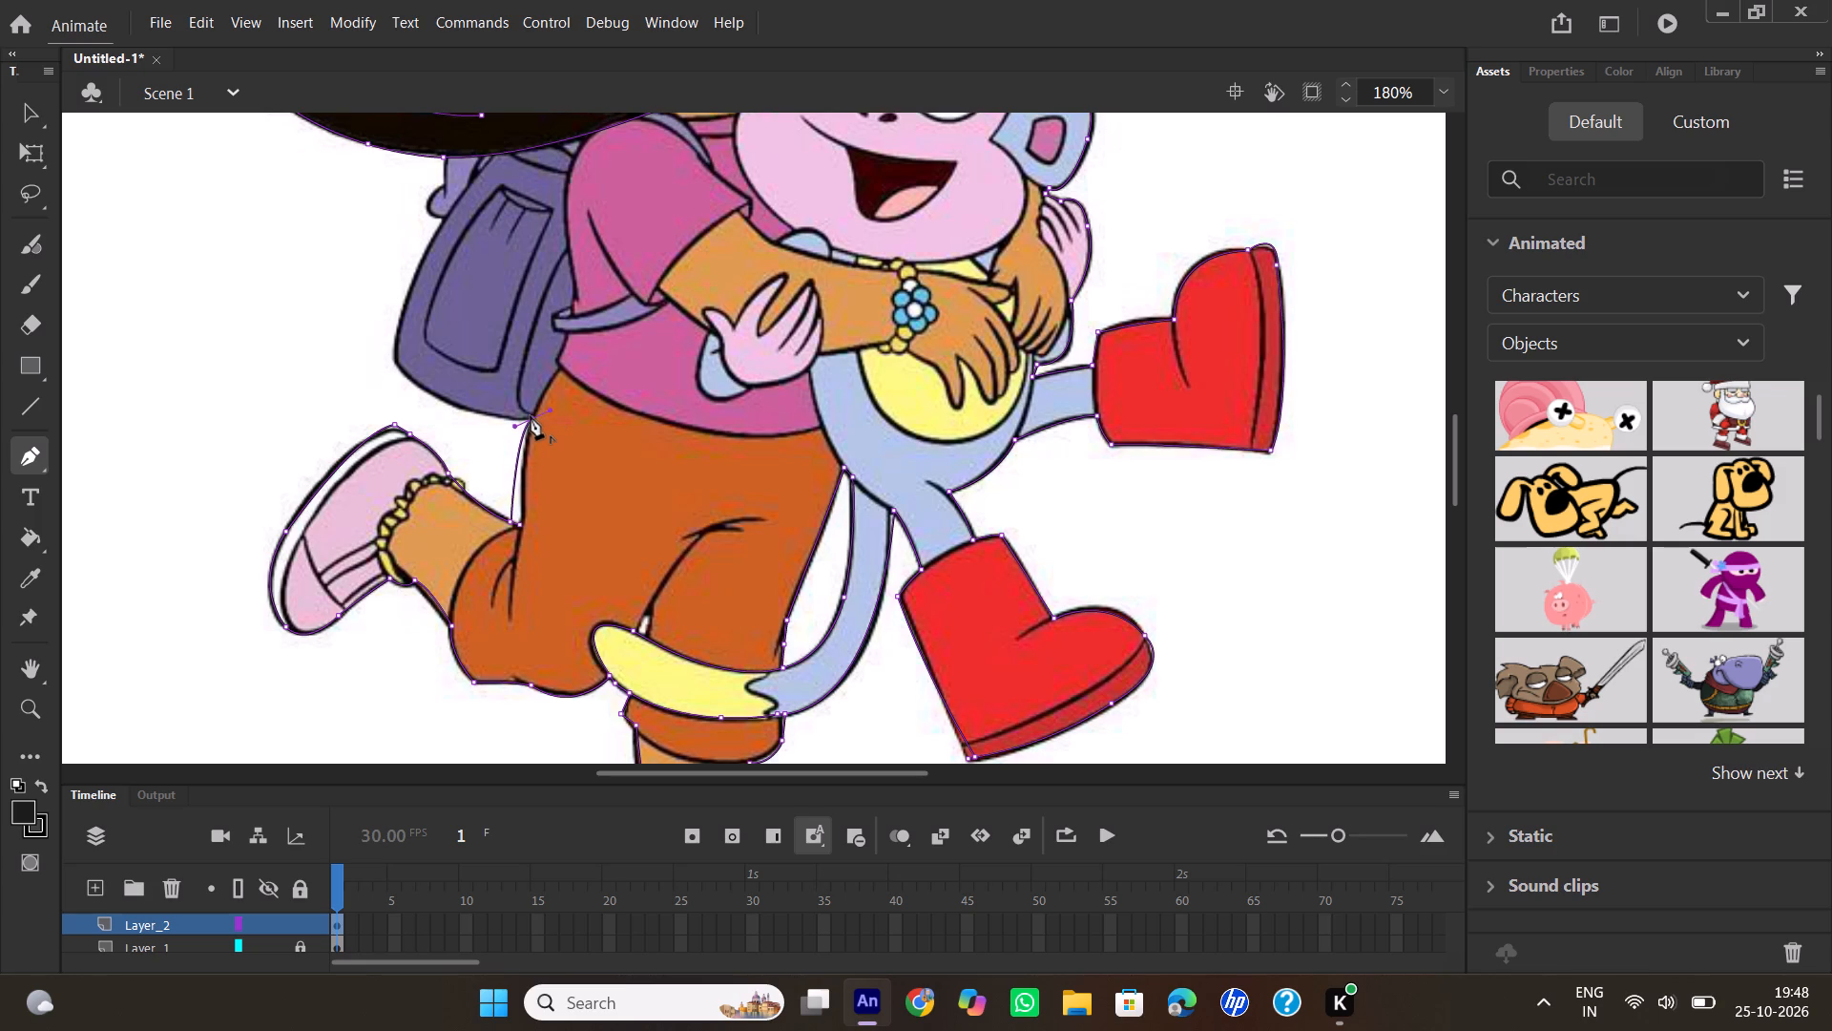
pyautogui.click(531, 416)
# Continue the path along the backpack's bottom edge, around its lower corner and up its outer side to the small loop.
pyautogui.moveTo(396, 366); pyautogui.dragTo(358, 317)
pyautogui.moveTo(358, 317); pyautogui.dragTo(350, 297)
pyautogui.scroll(1, 357, 354)
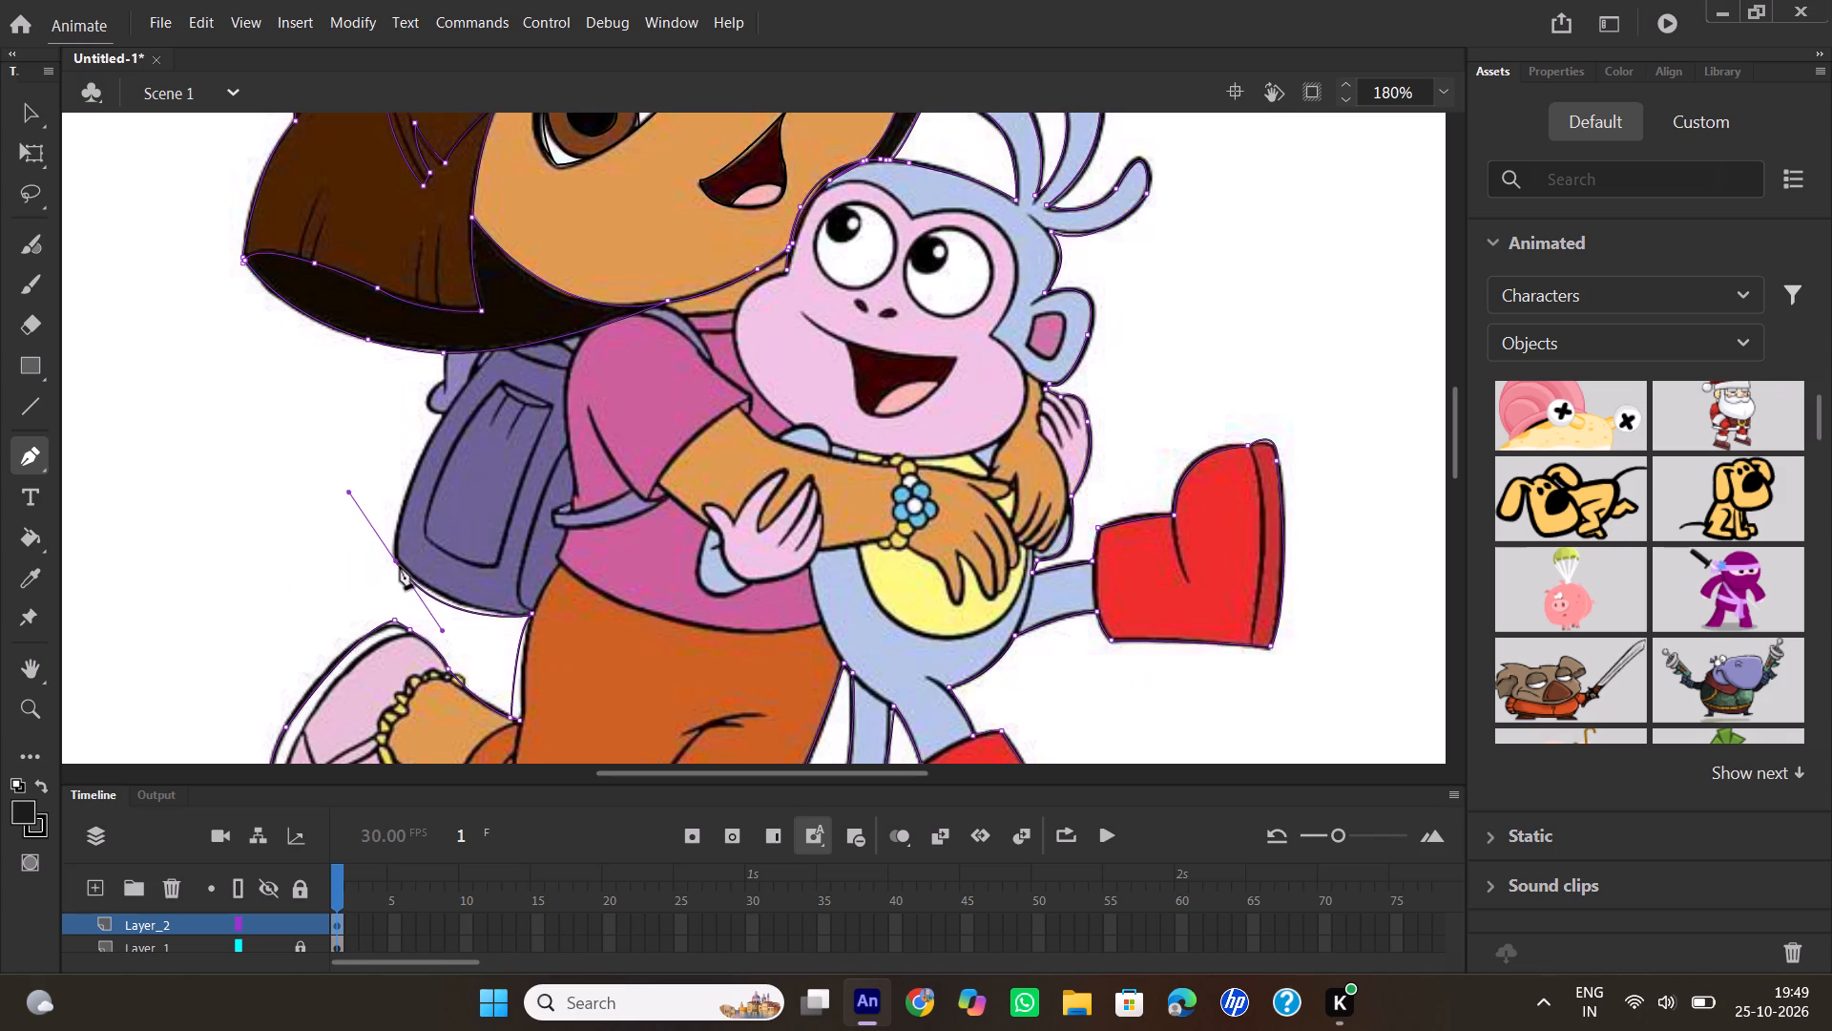
pyautogui.click(395, 561)
pyautogui.moveTo(444, 416); pyautogui.dragTo(508, 335)
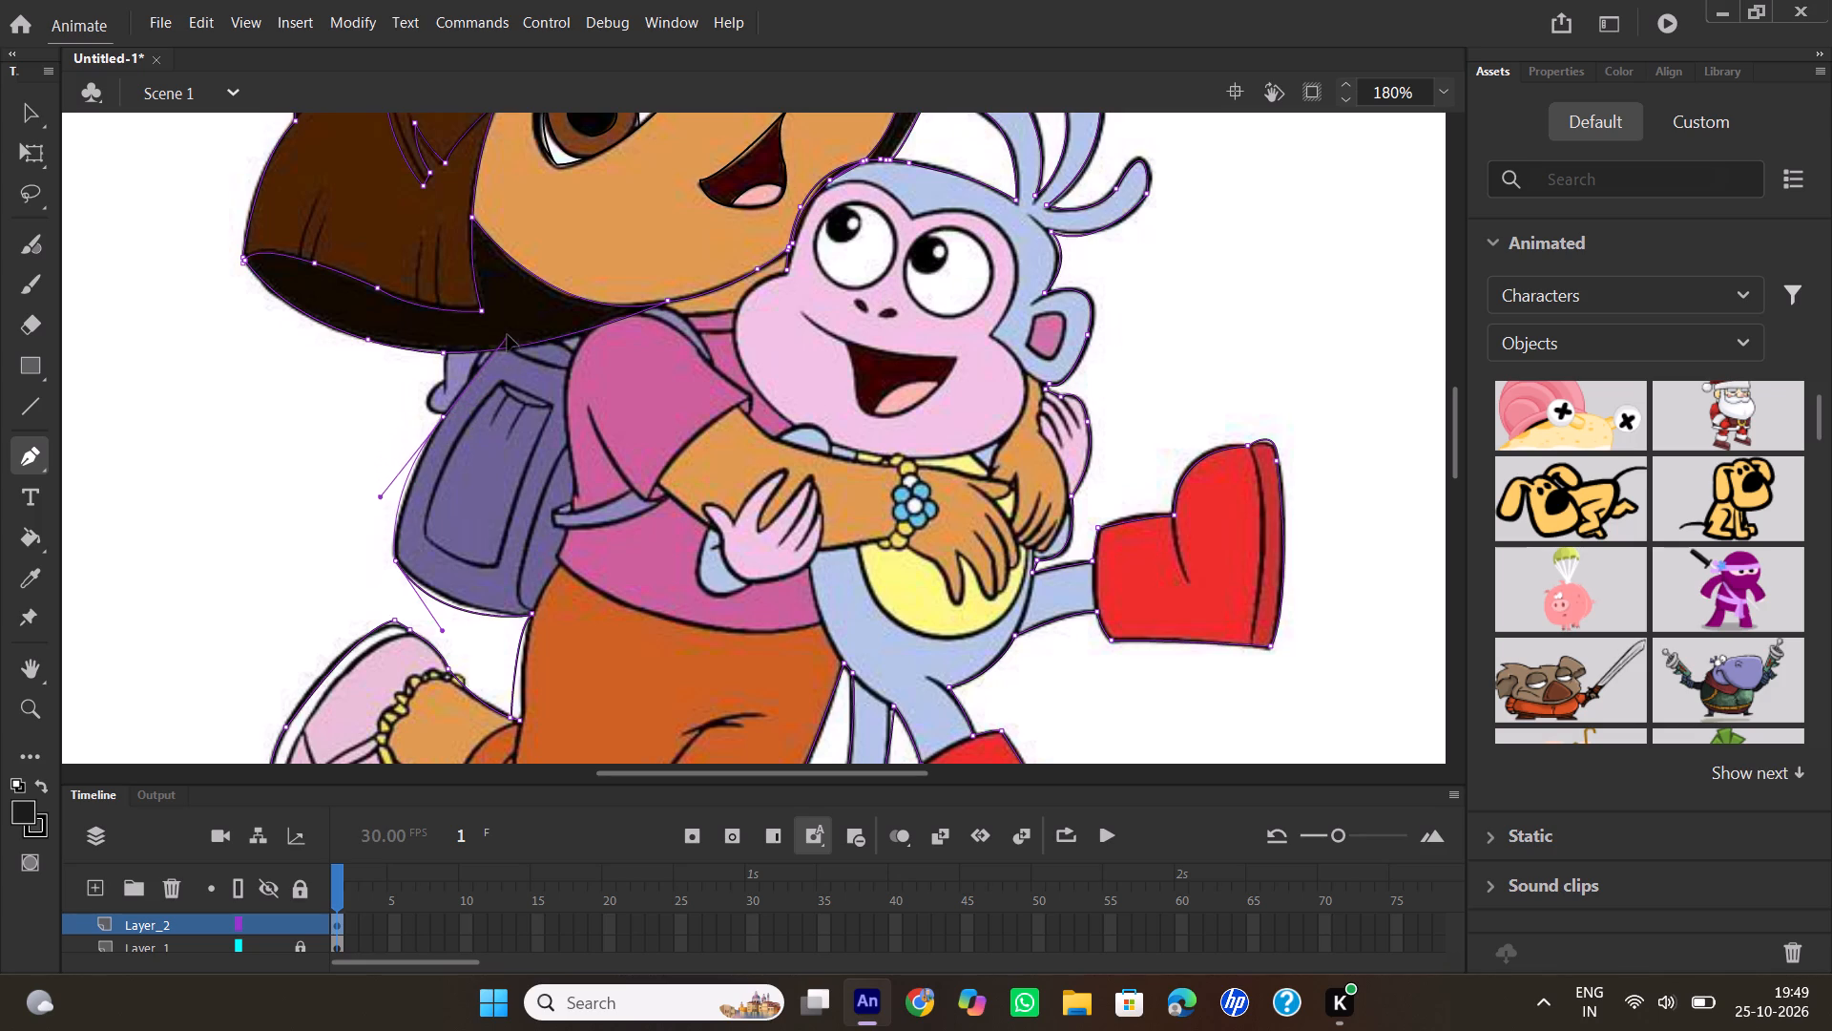
pyautogui.moveTo(508, 335); pyautogui.dragTo(508, 334)
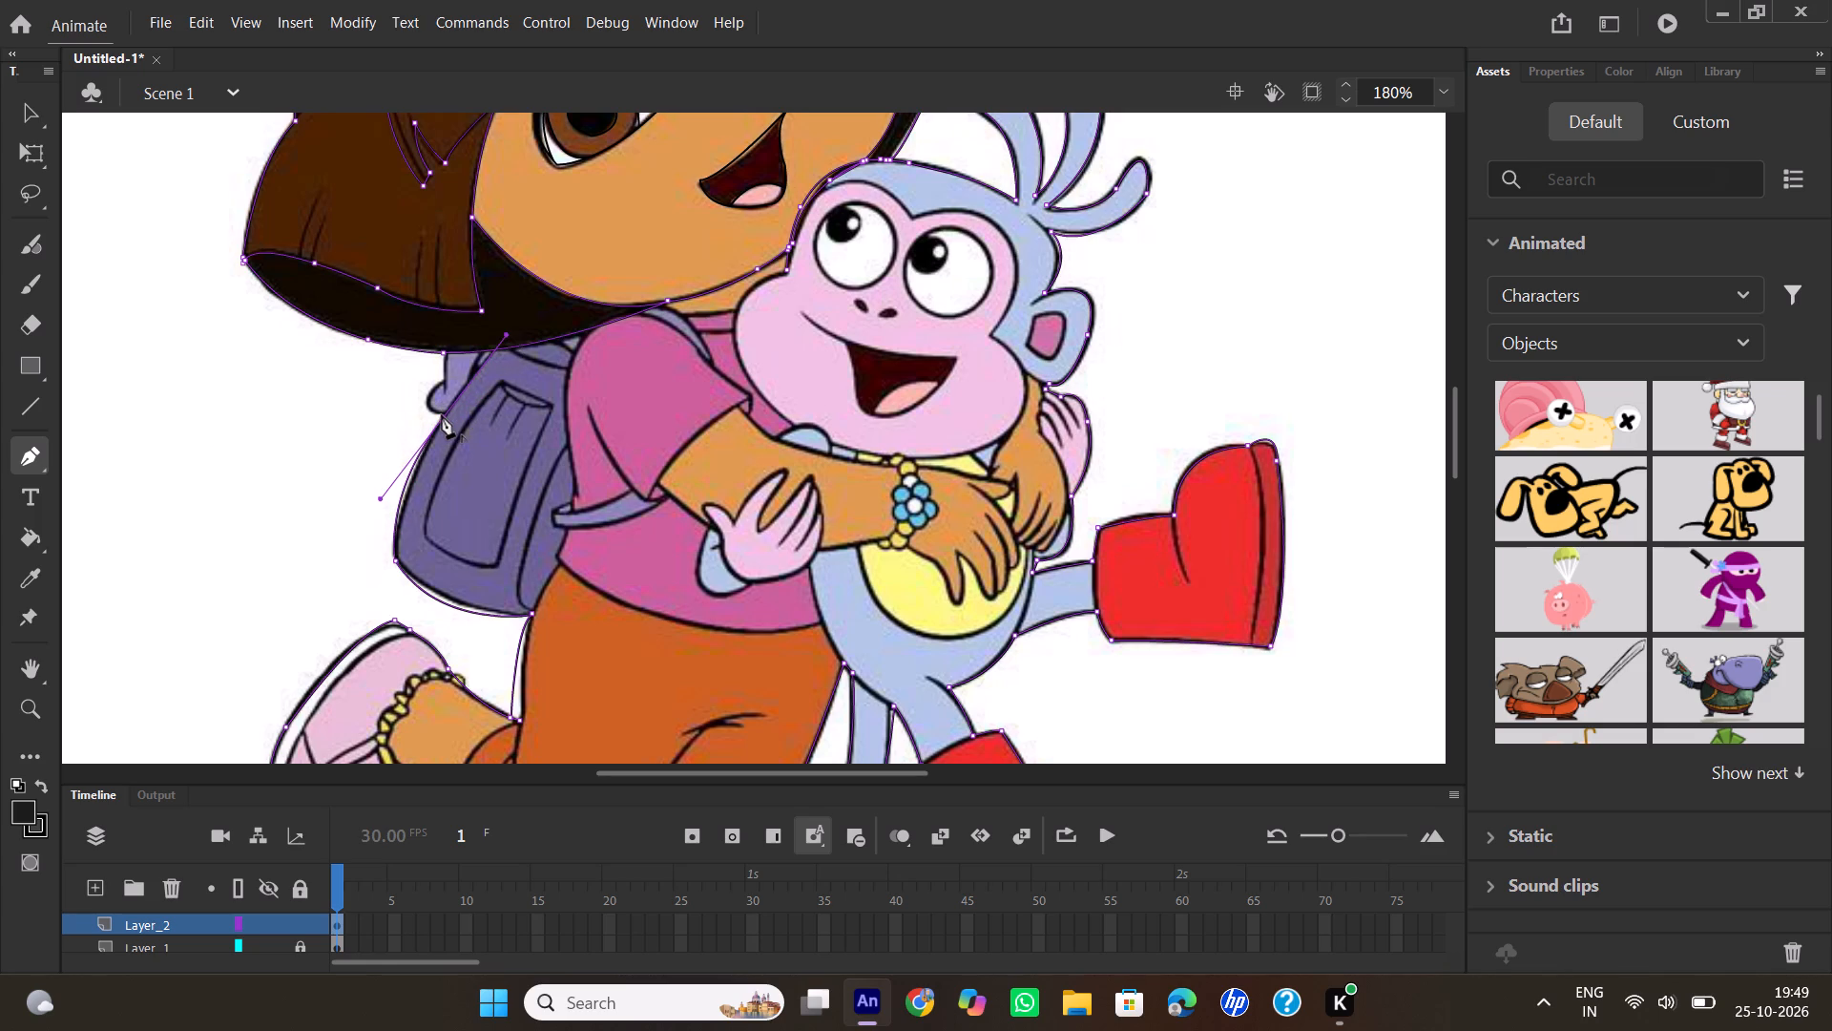
pyautogui.click(442, 415)
# Trace the small loop at the top of the backpack and end the path at the lower edge of Dora's hair.
pyautogui.moveTo(445, 380); pyautogui.dragTo(489, 357)
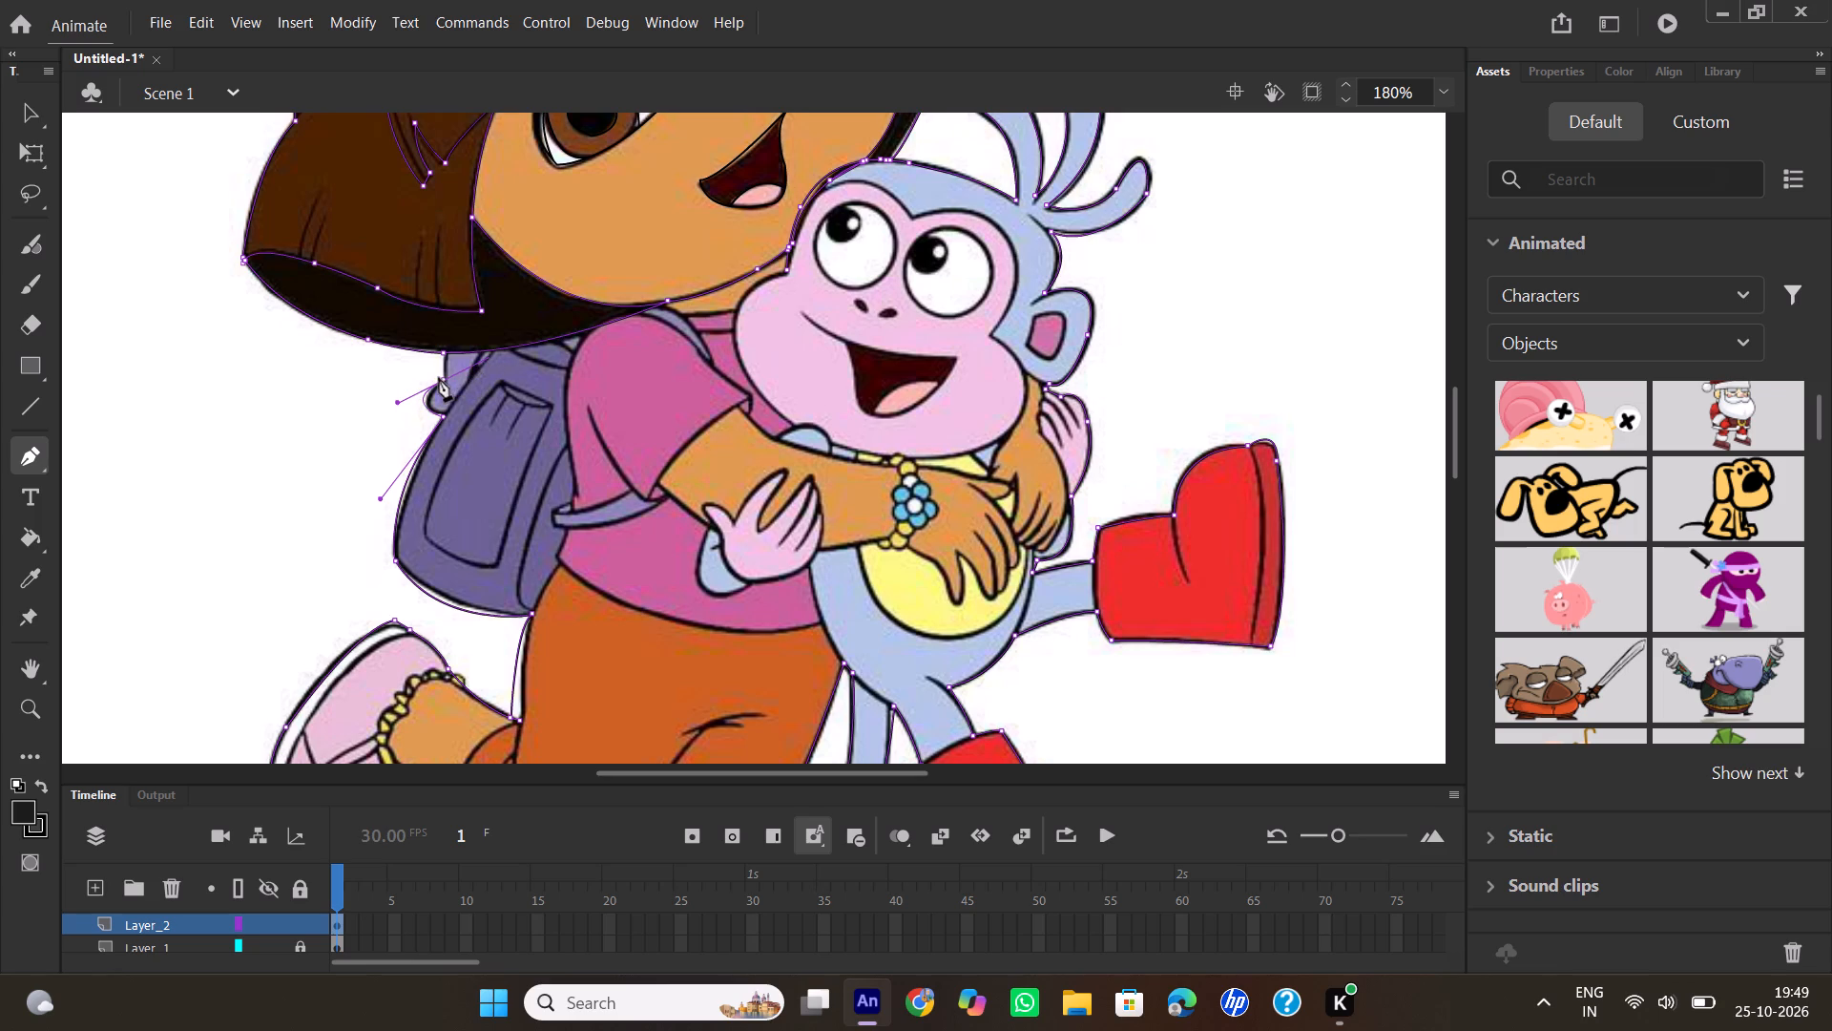
pyautogui.click(446, 378)
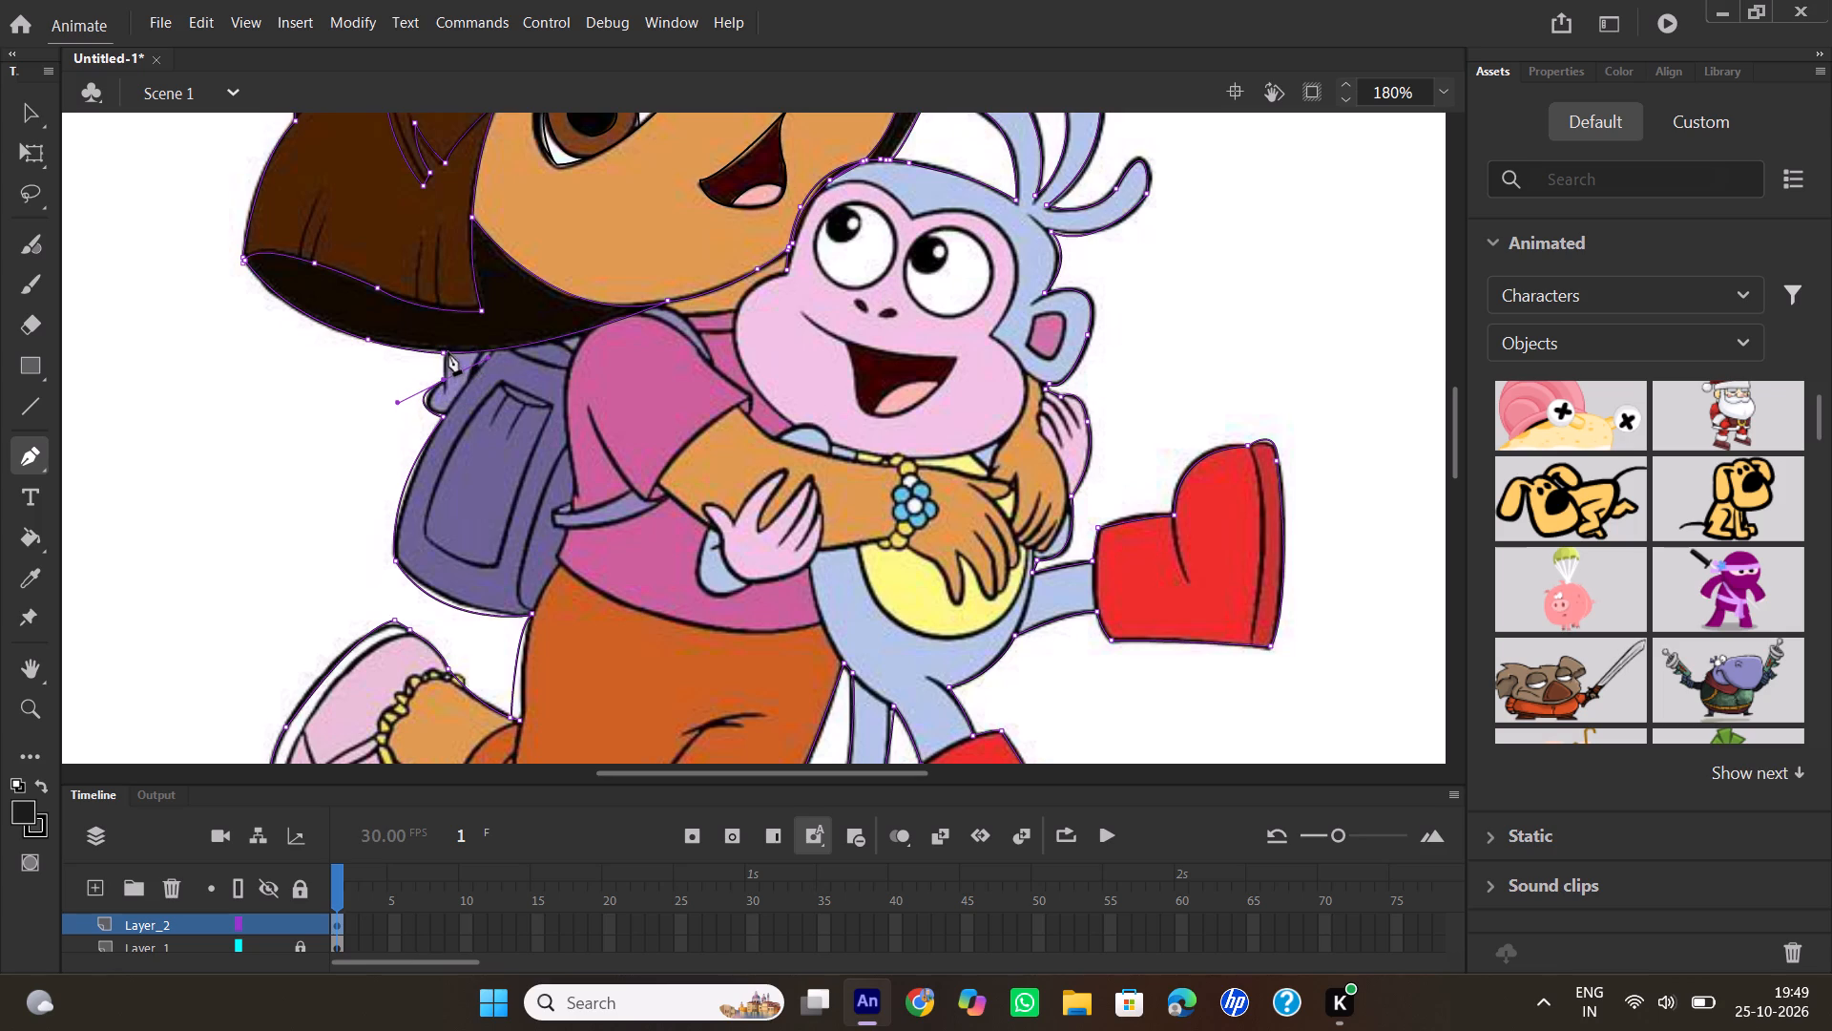
pyautogui.click(444, 352)
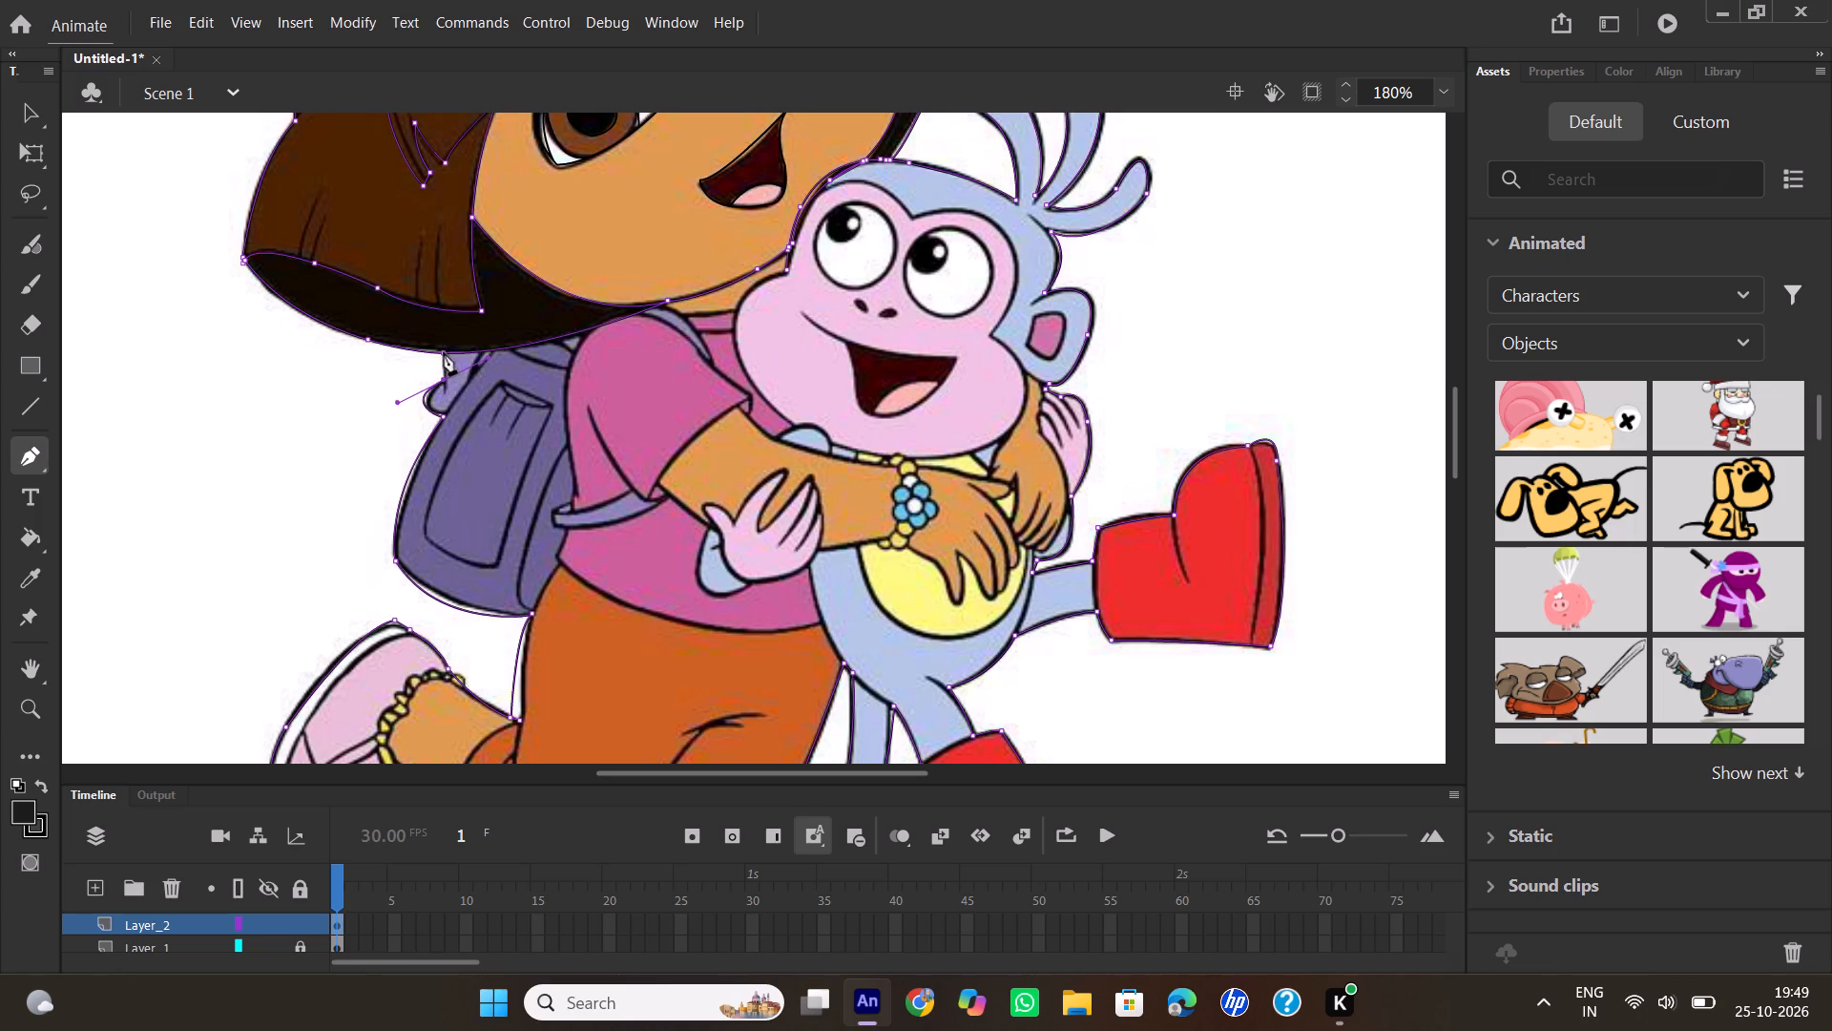
pyautogui.doubleClick(444, 352)
# Hide the reference image on Layer_1 and look over the traced outline from Dora's hair down to the legs.
pyautogui.scroll(1, 715, 324)
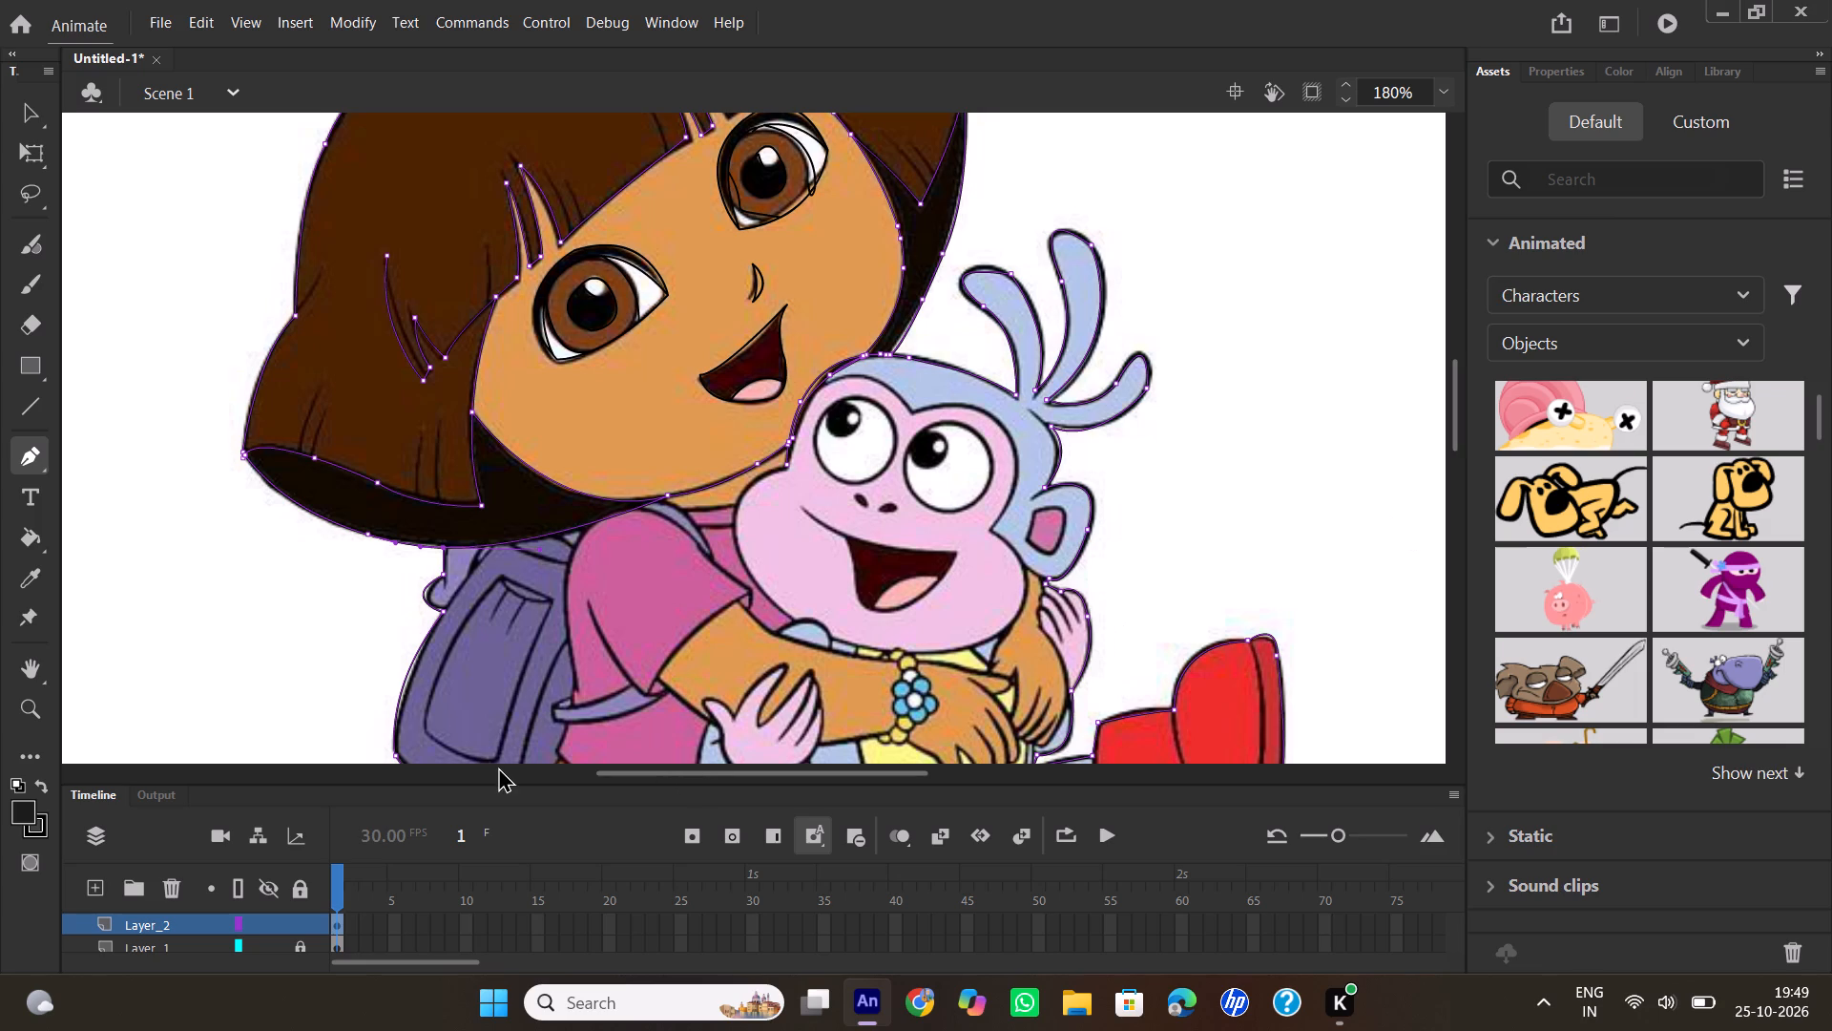
pyautogui.click(271, 950)
pyautogui.scroll(1, 969, 444)
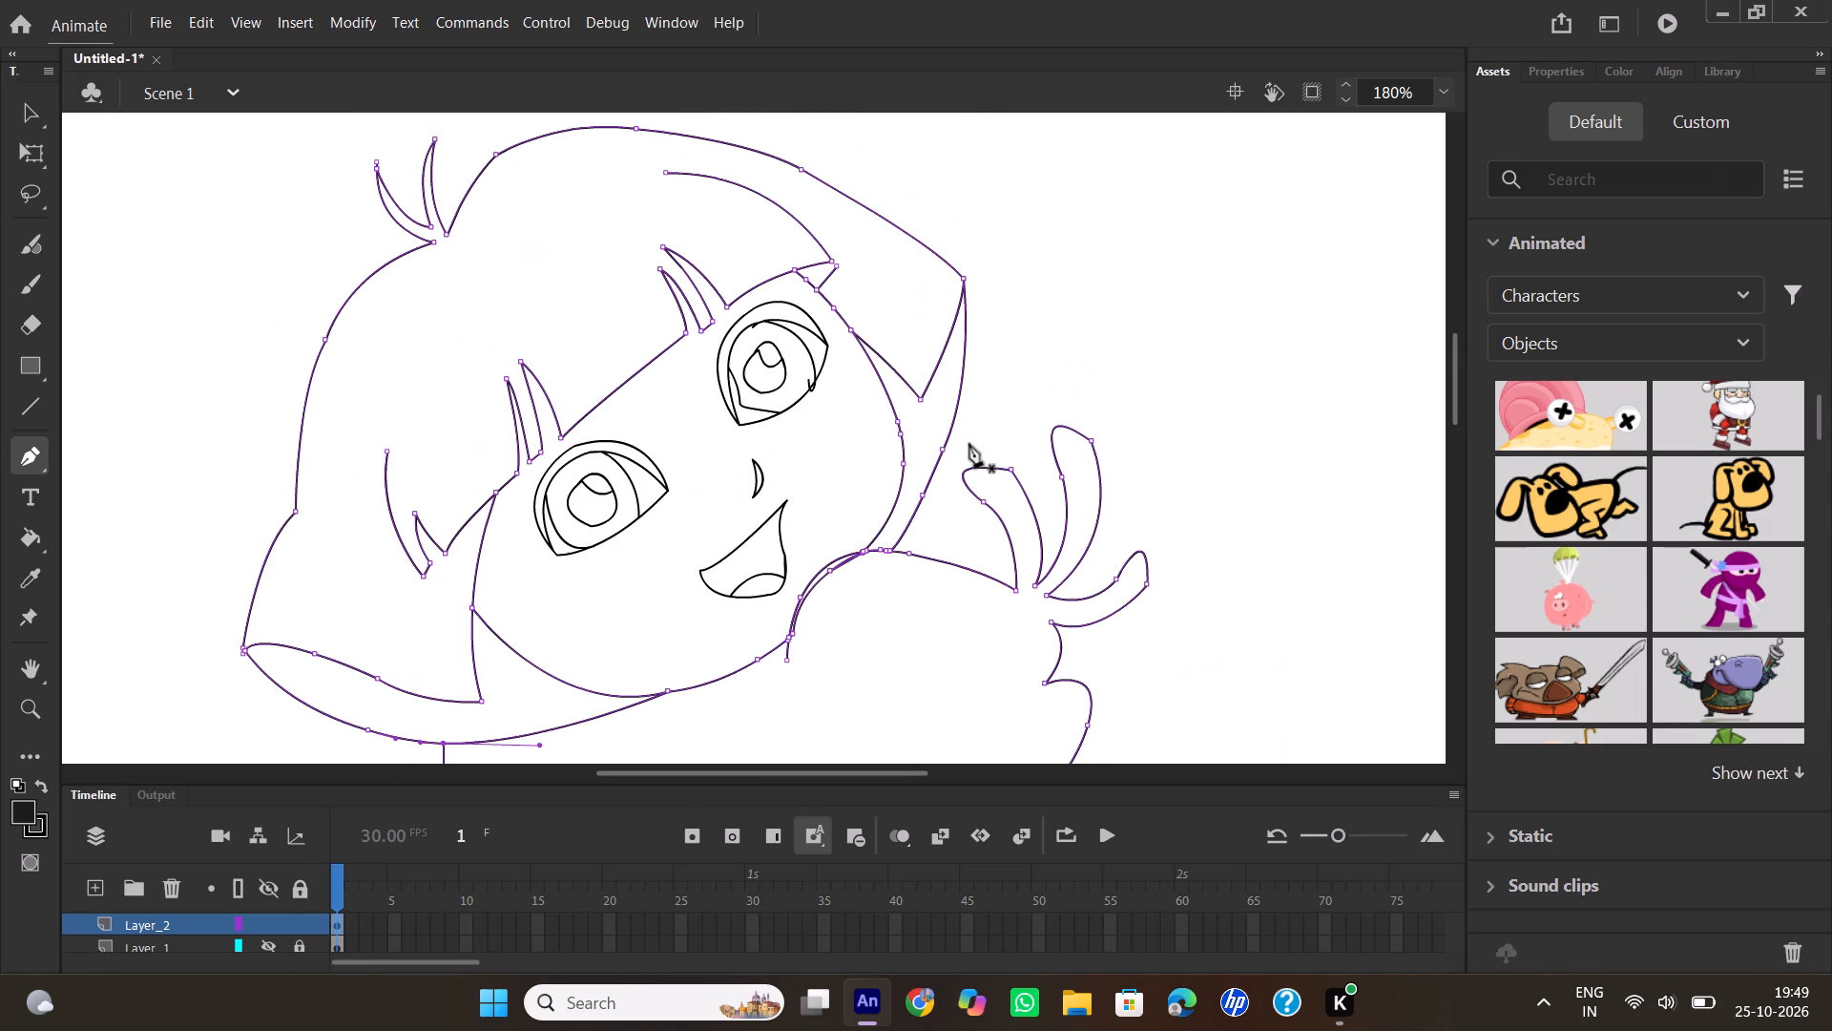
pyautogui.scroll(-5, 969, 444)
pyautogui.scroll(3, 969, 444)
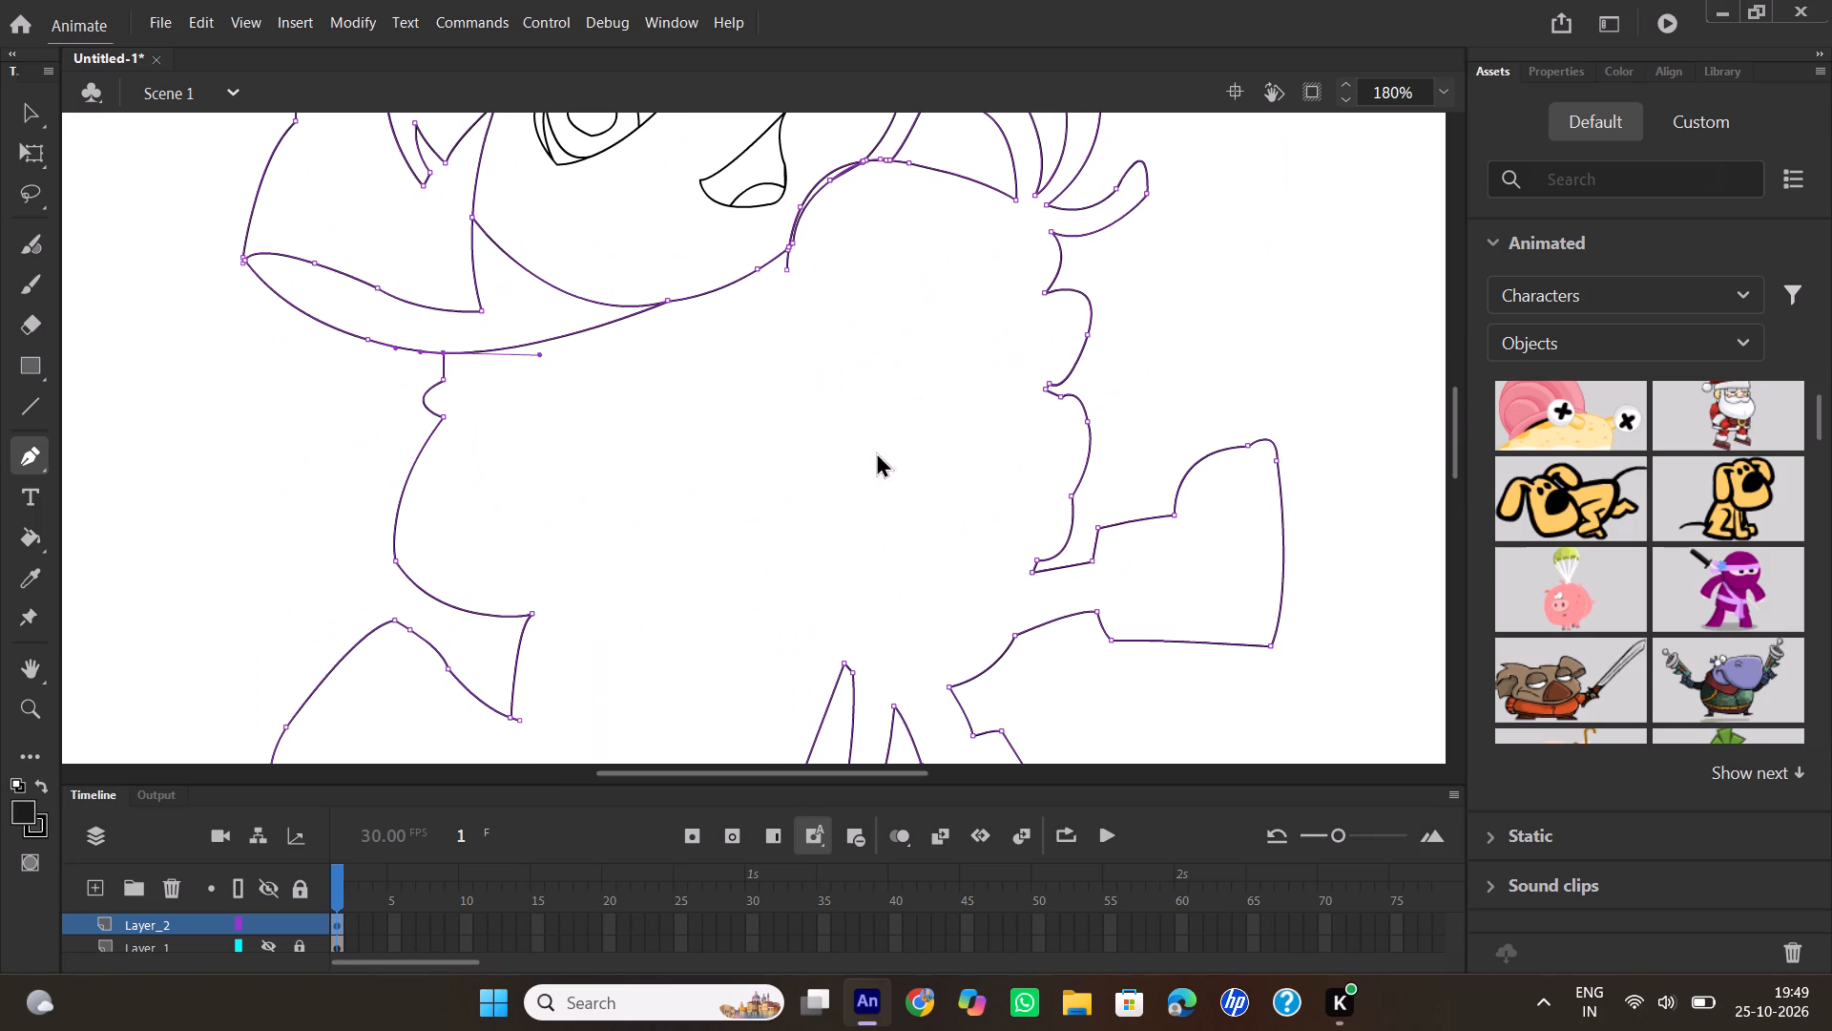
pyautogui.scroll(2, 822, 459)
pyautogui.scroll(-3, 822, 459)
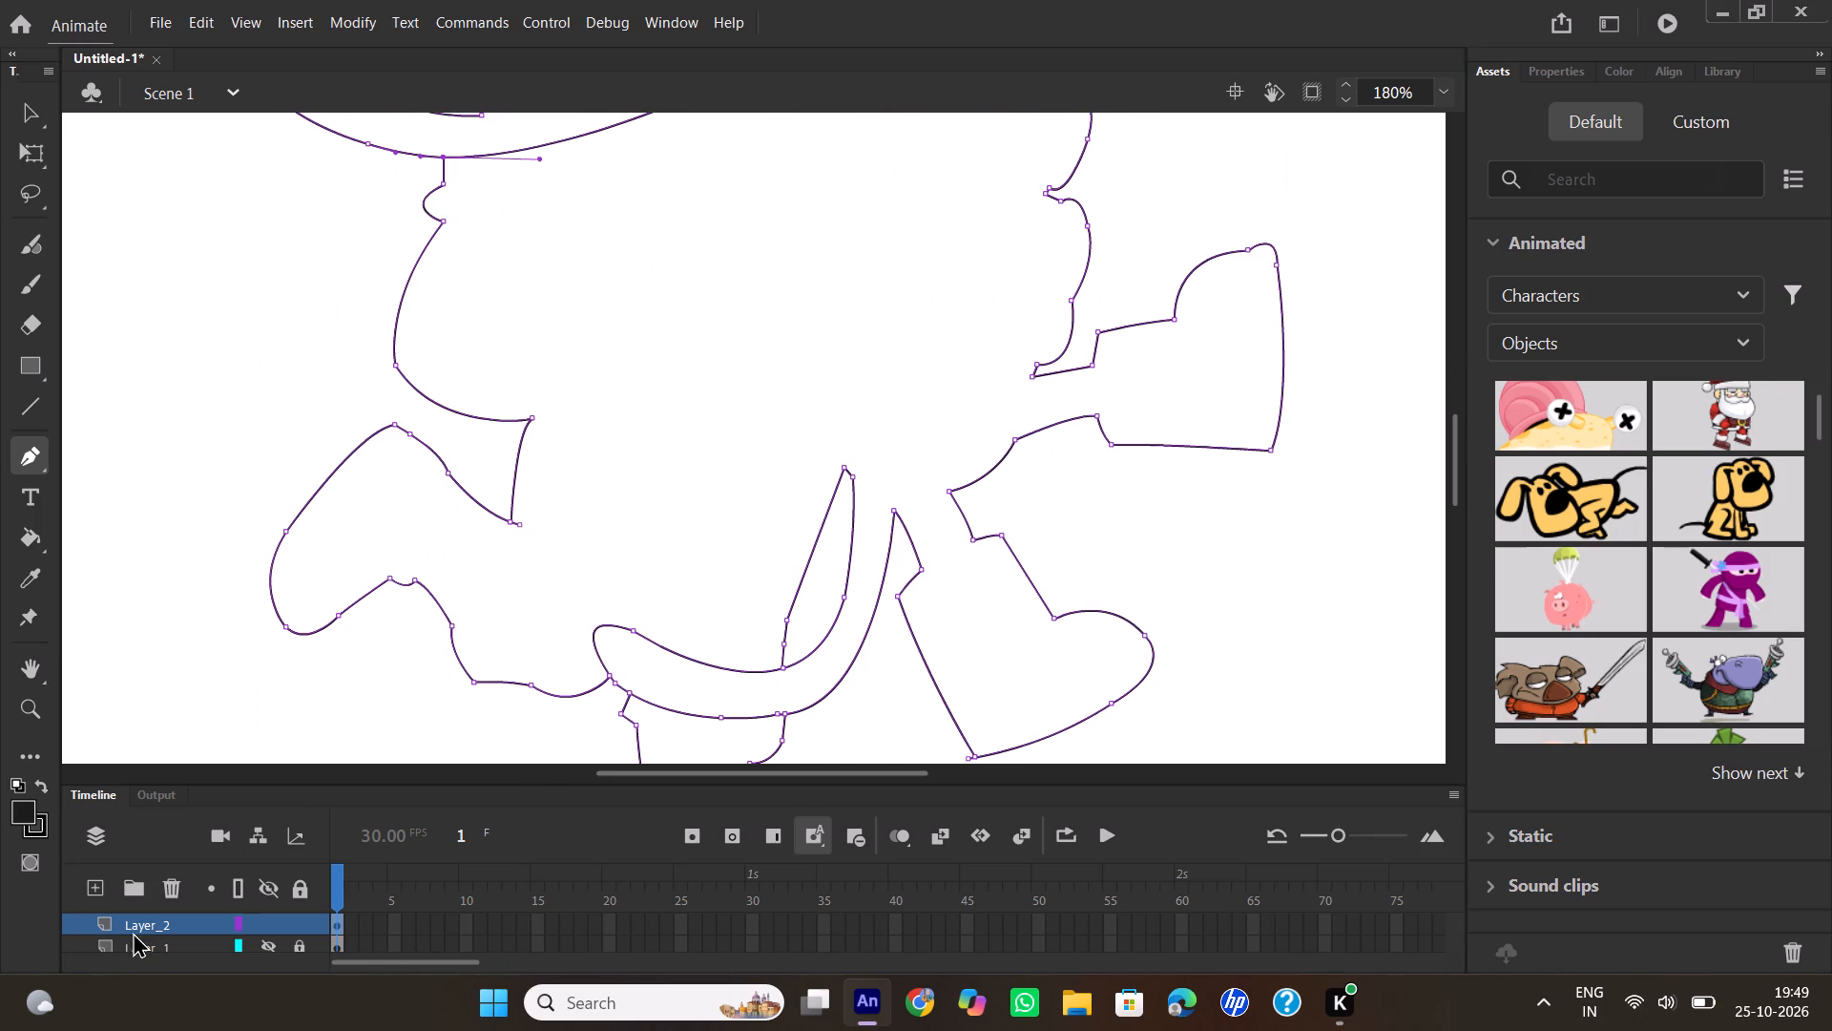
# Show the reference image on Layer_1 again and trace the full outline of the backpack's front pocket with the Pen tool.
pyautogui.click(272, 946)
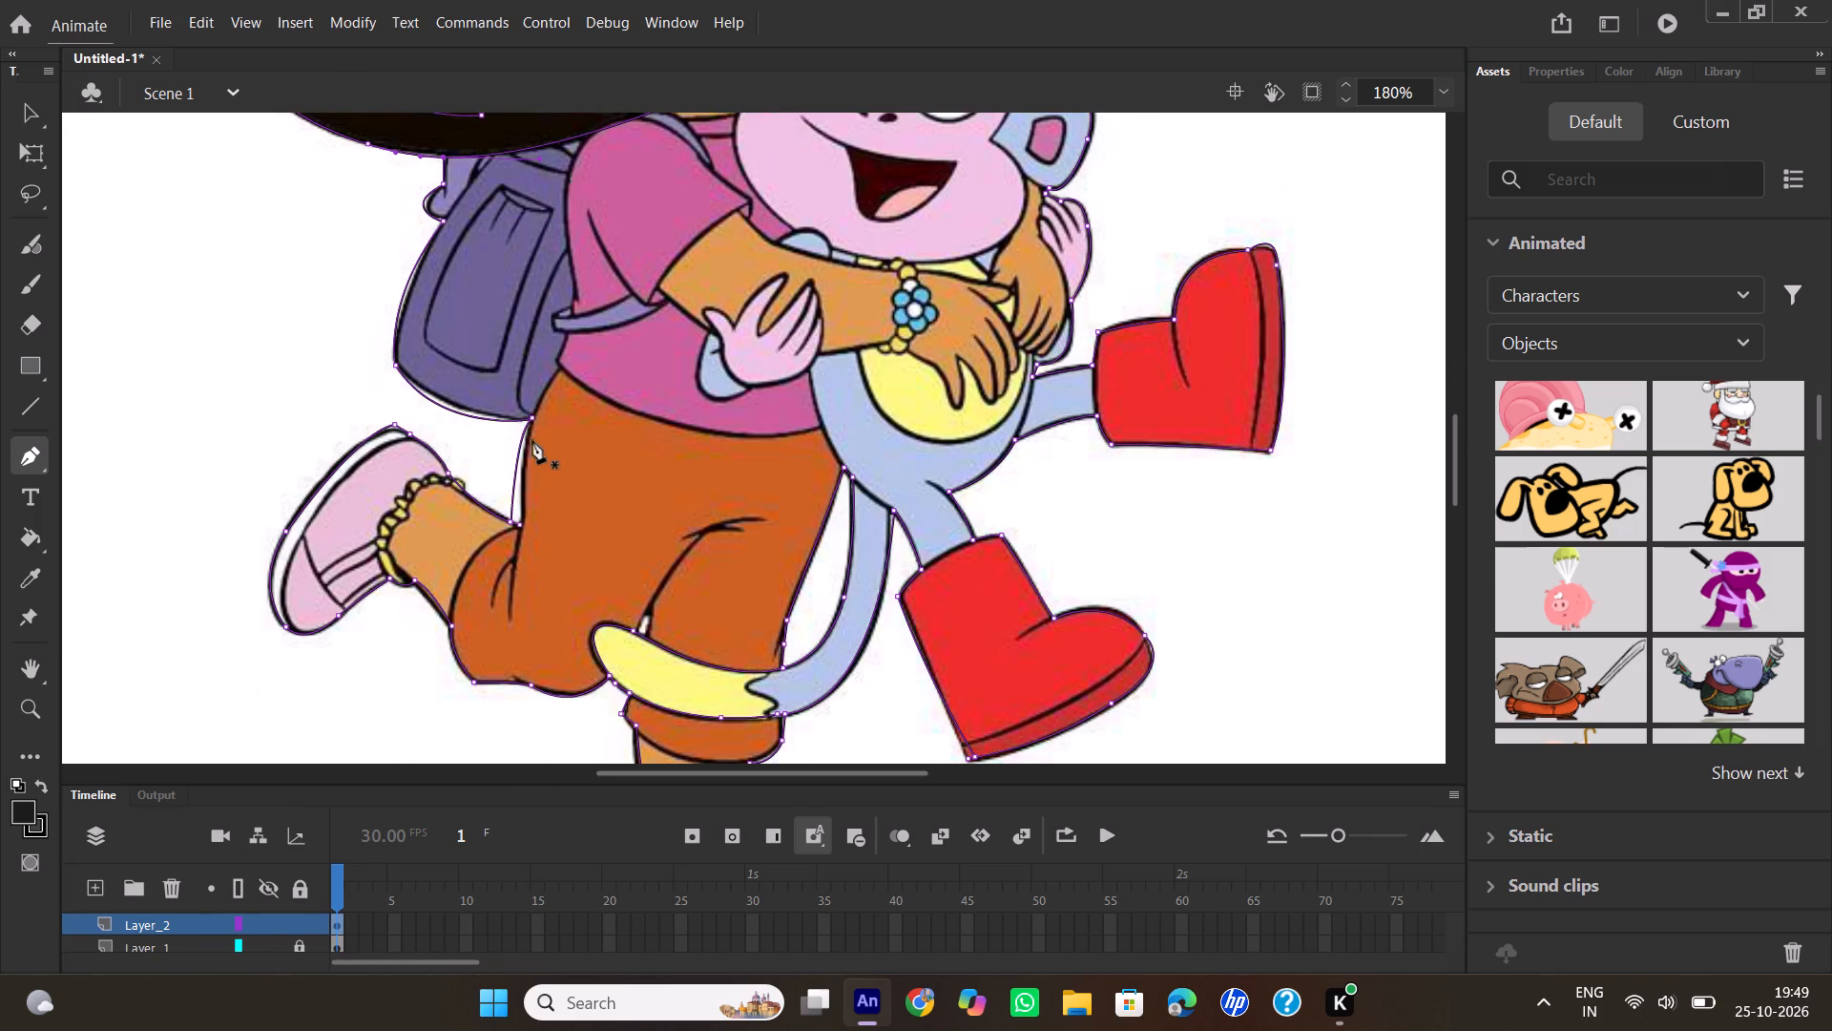
pyautogui.scroll(1, 534, 438)
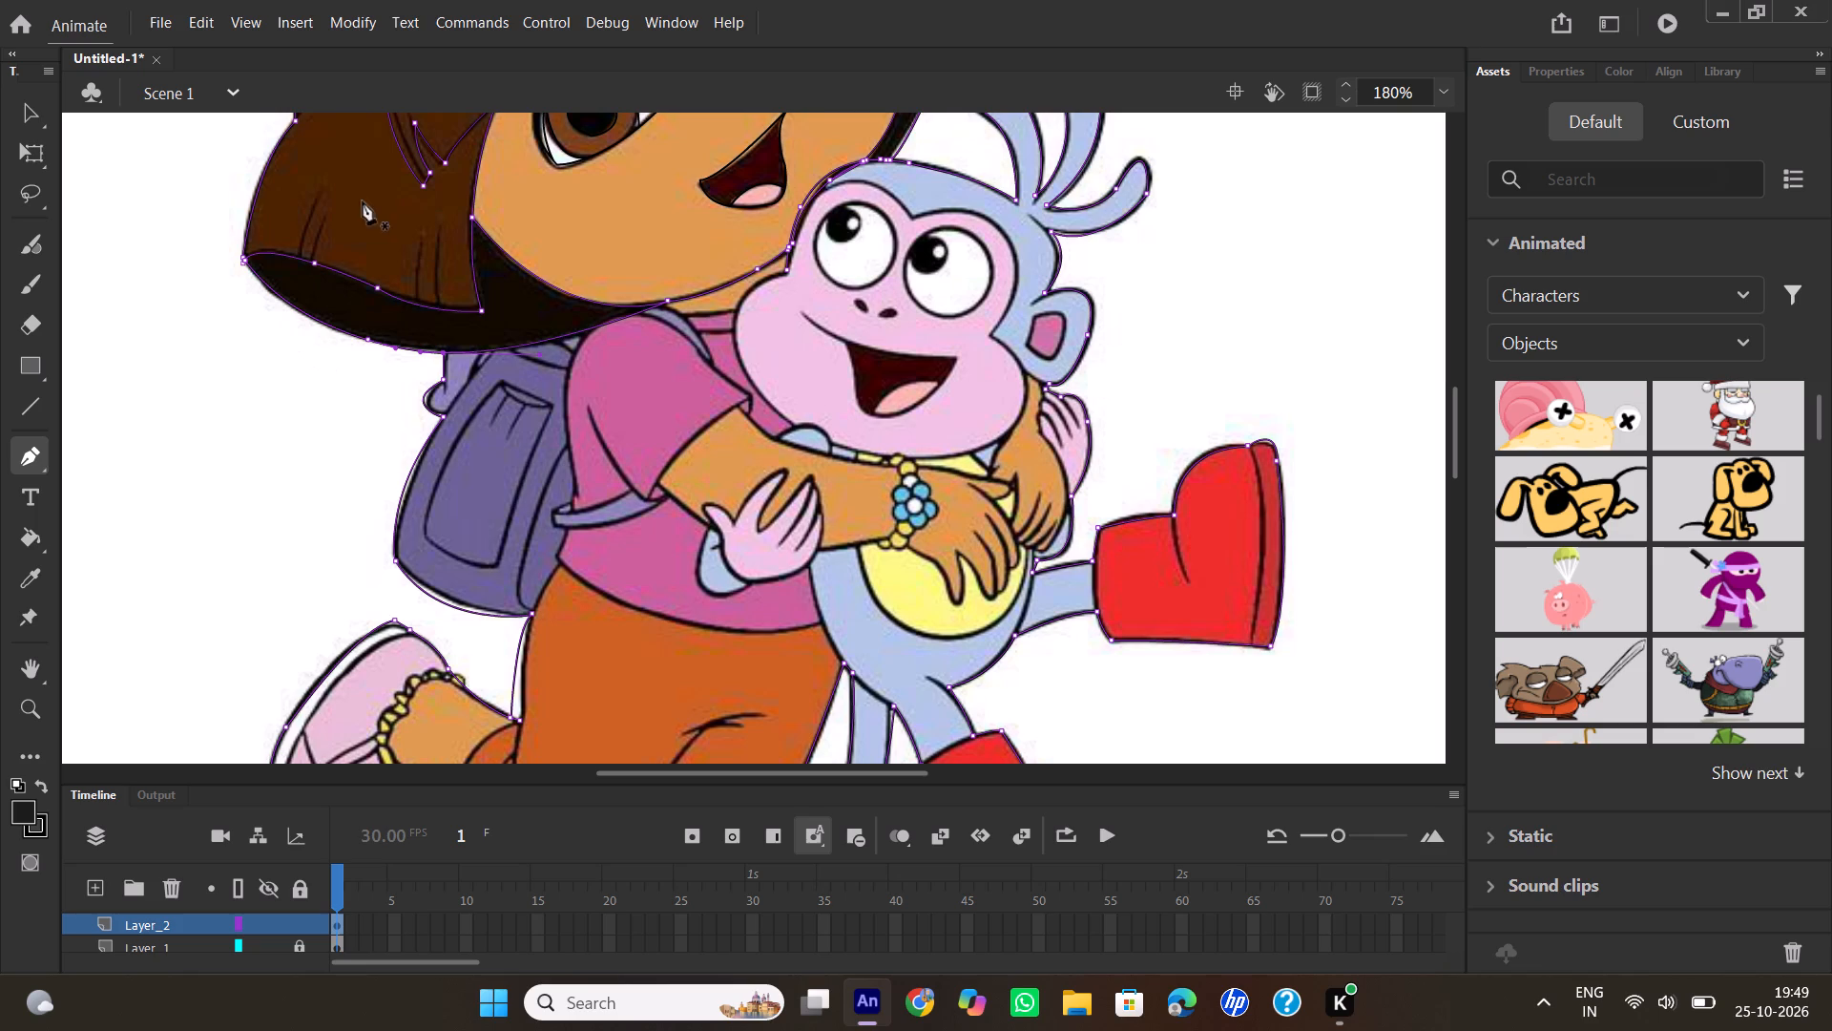
pyautogui.click(32, 464)
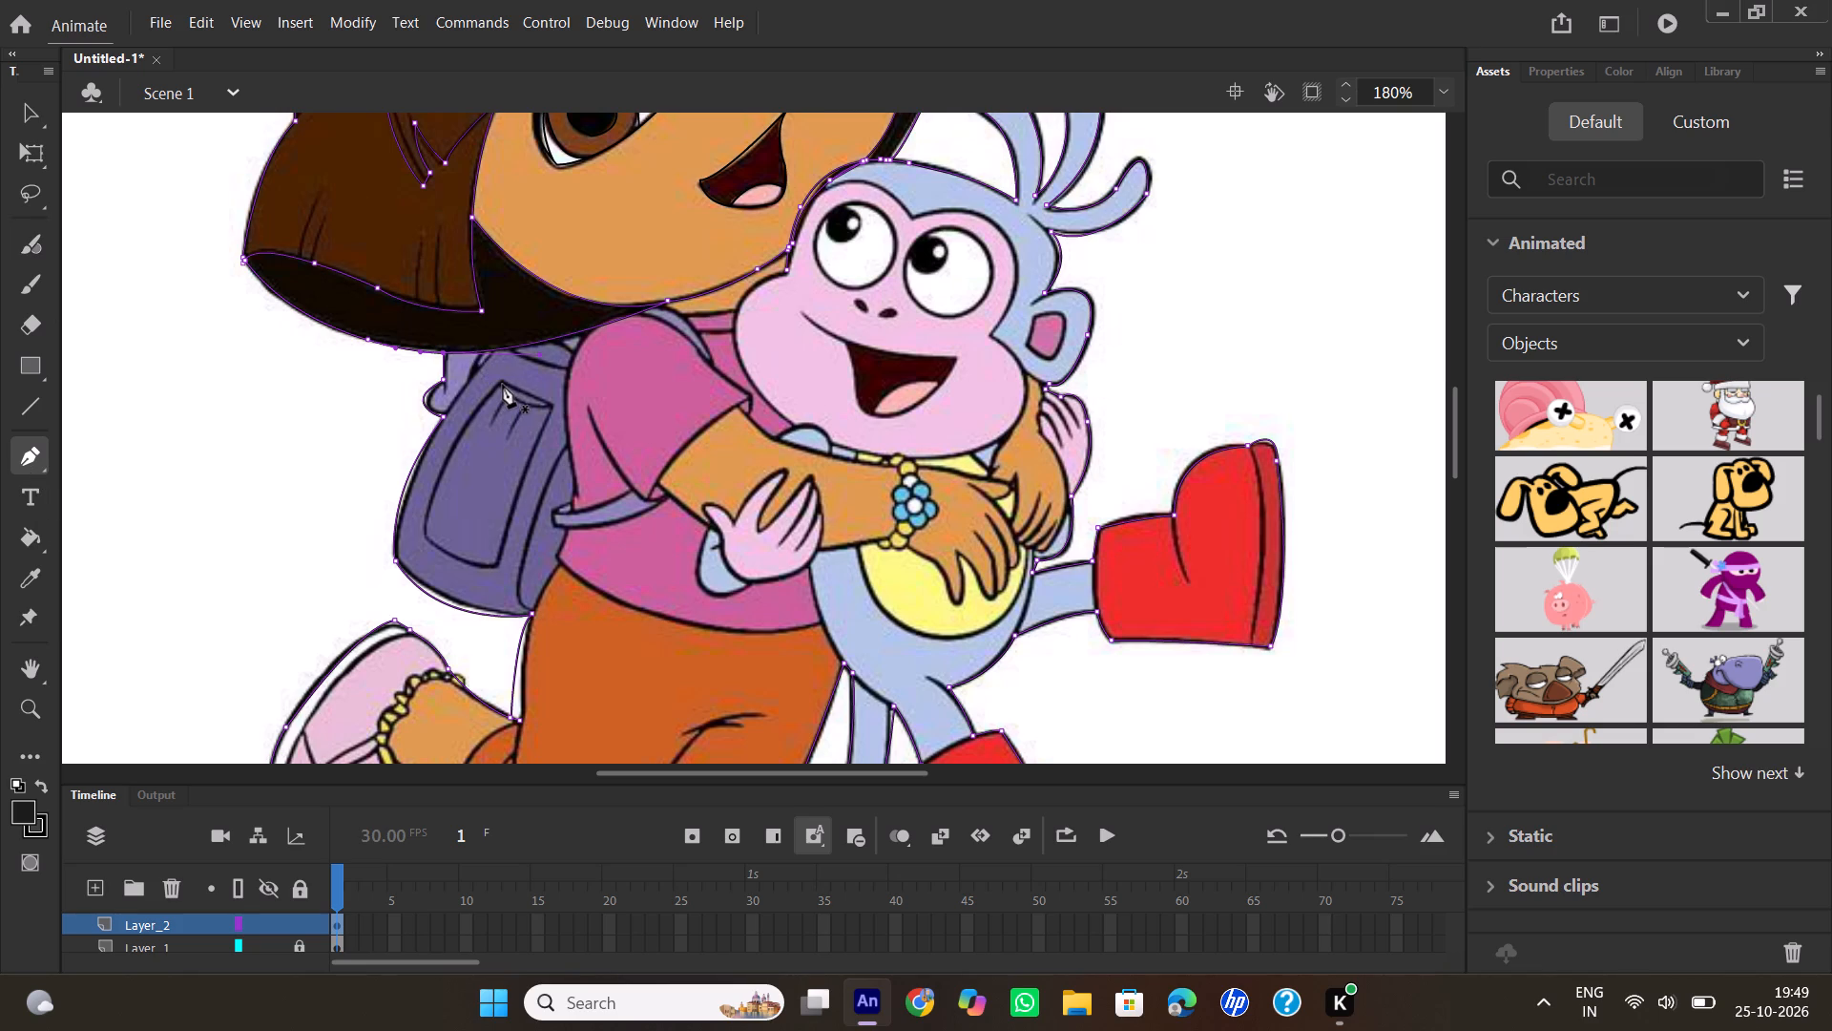
pyautogui.click(503, 385)
pyautogui.moveTo(427, 539); pyautogui.dragTo(427, 542)
pyautogui.moveTo(427, 542); pyautogui.dragTo(431, 608)
pyautogui.click(426, 540)
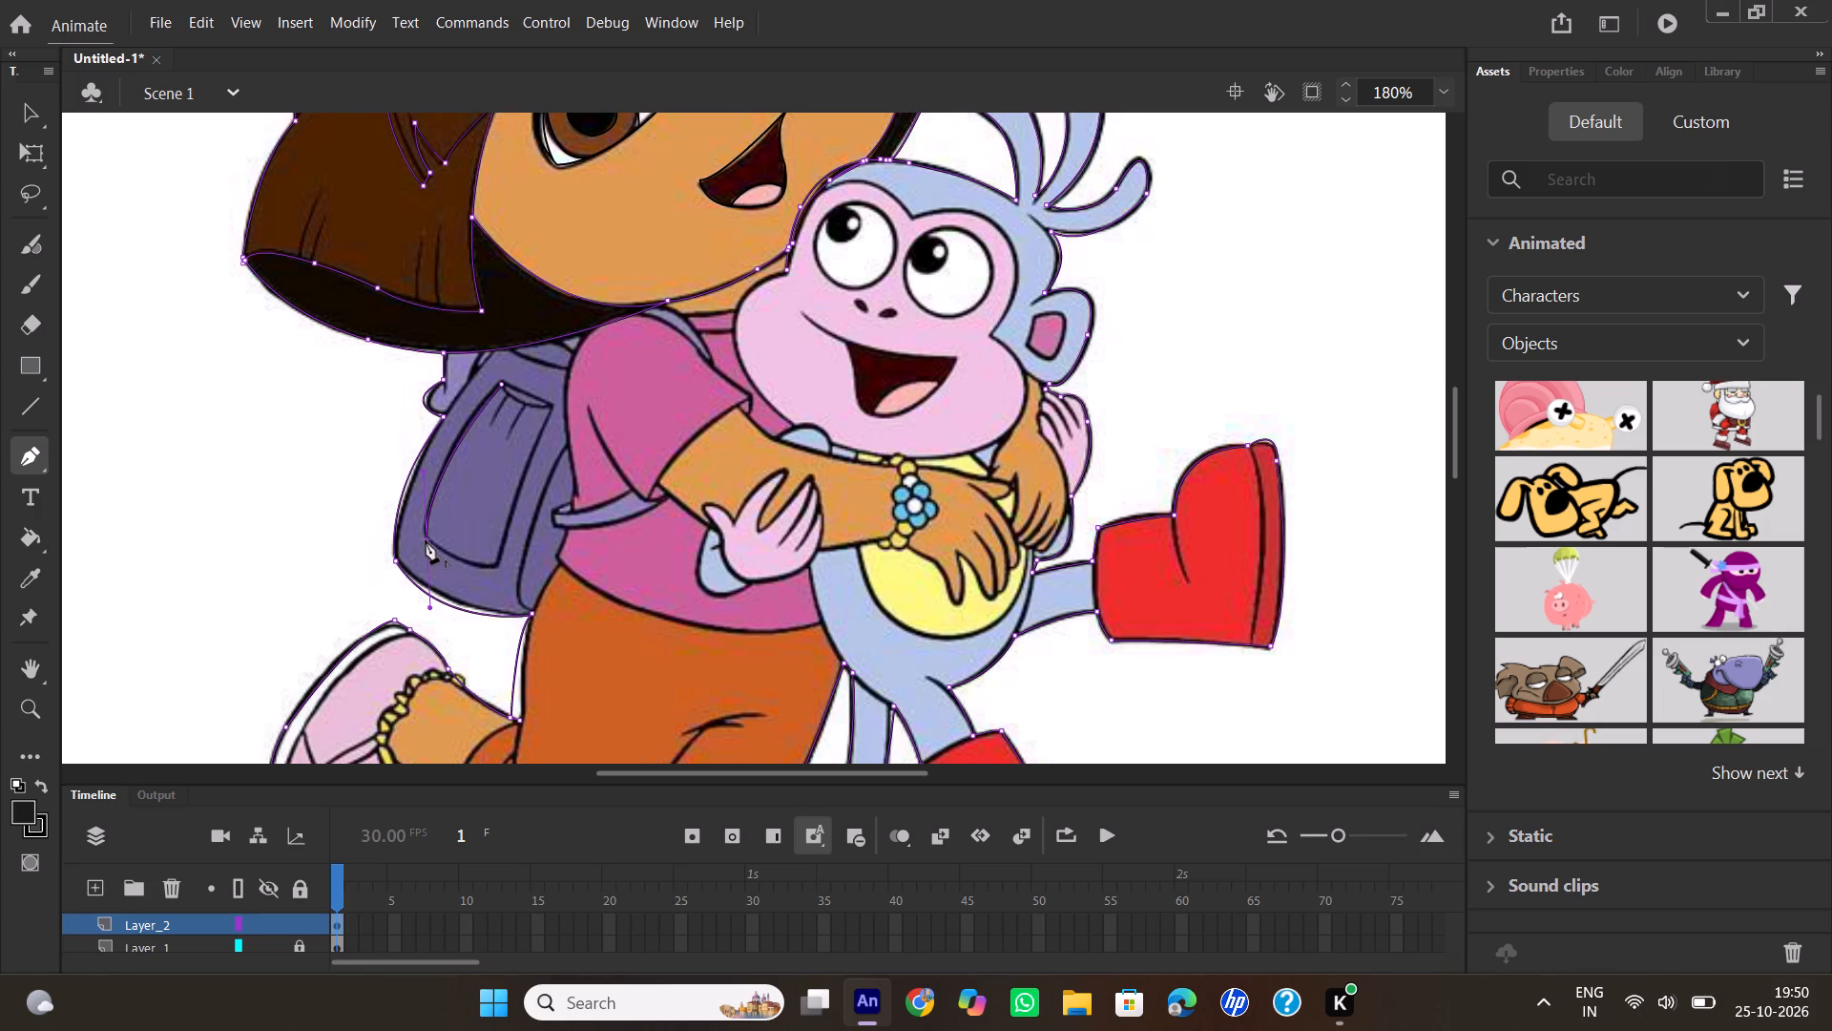
pyautogui.moveTo(497, 566); pyautogui.dragTo(542, 564)
pyautogui.moveTo(542, 564); pyautogui.dragTo(552, 563)
pyautogui.click(499, 565)
pyautogui.moveTo(552, 410); pyautogui.dragTo(560, 398)
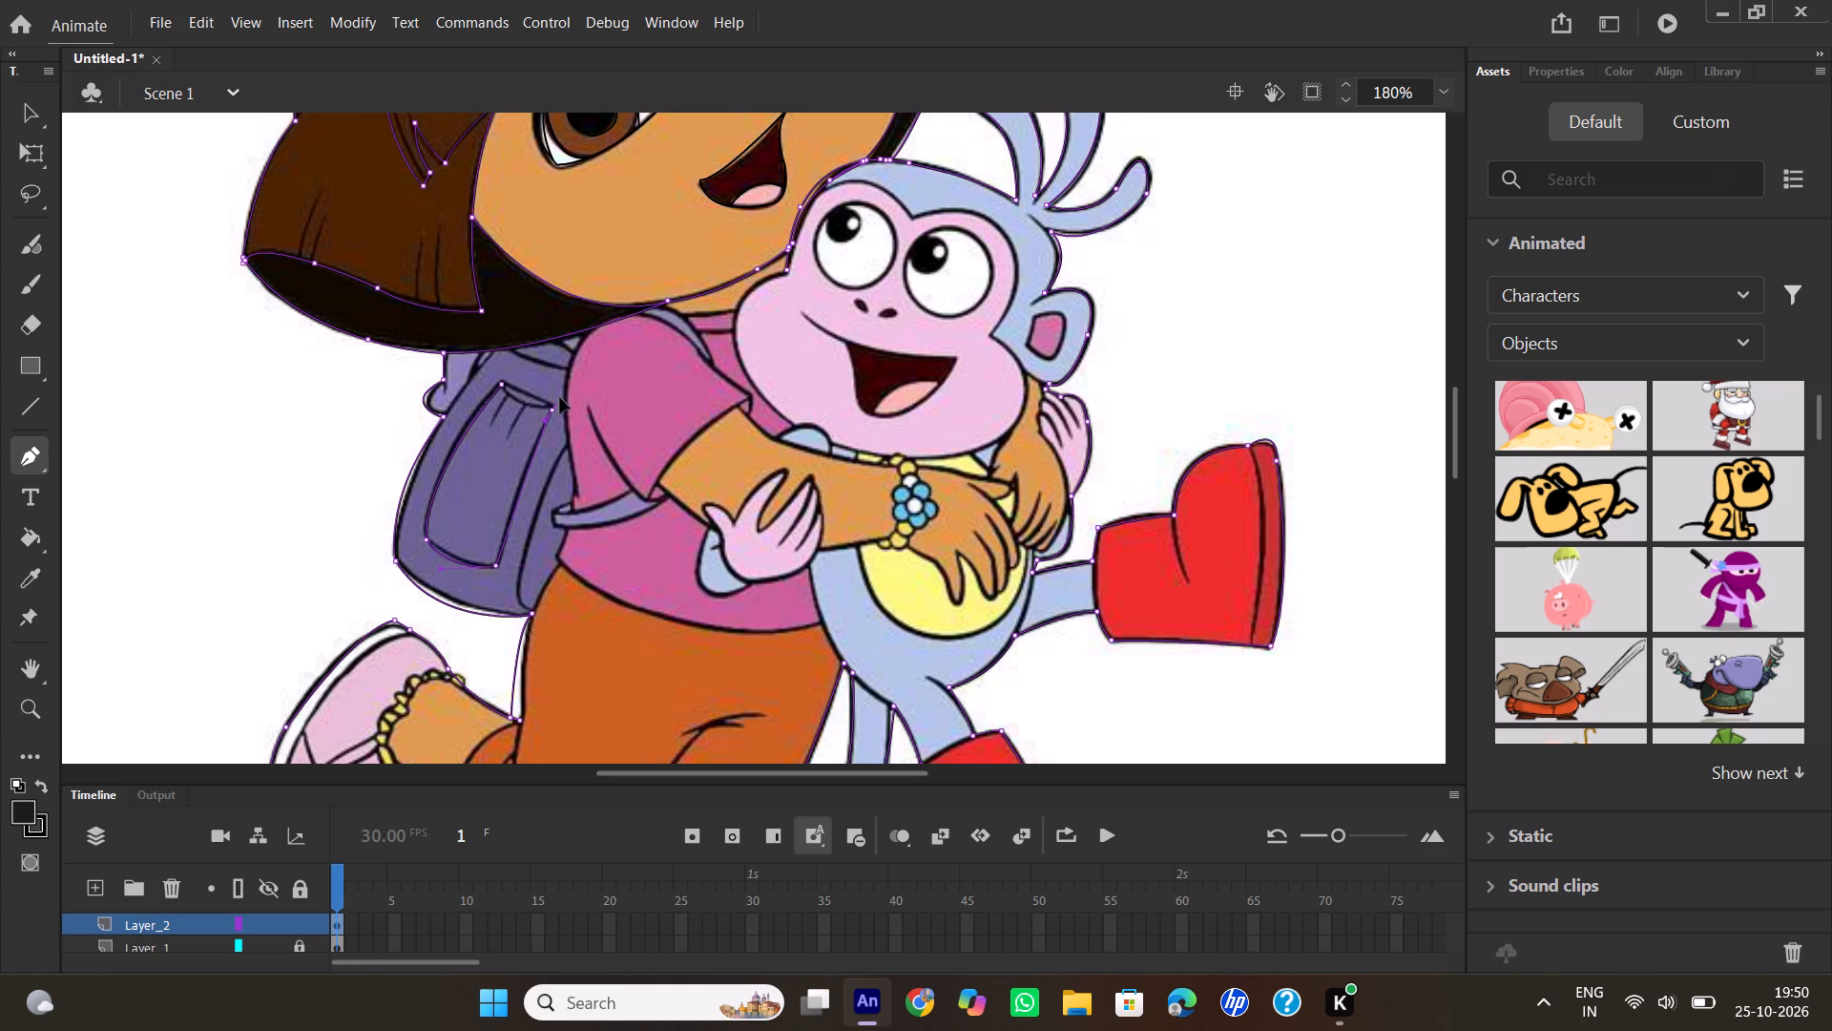
pyautogui.moveTo(560, 398); pyautogui.dragTo(575, 379)
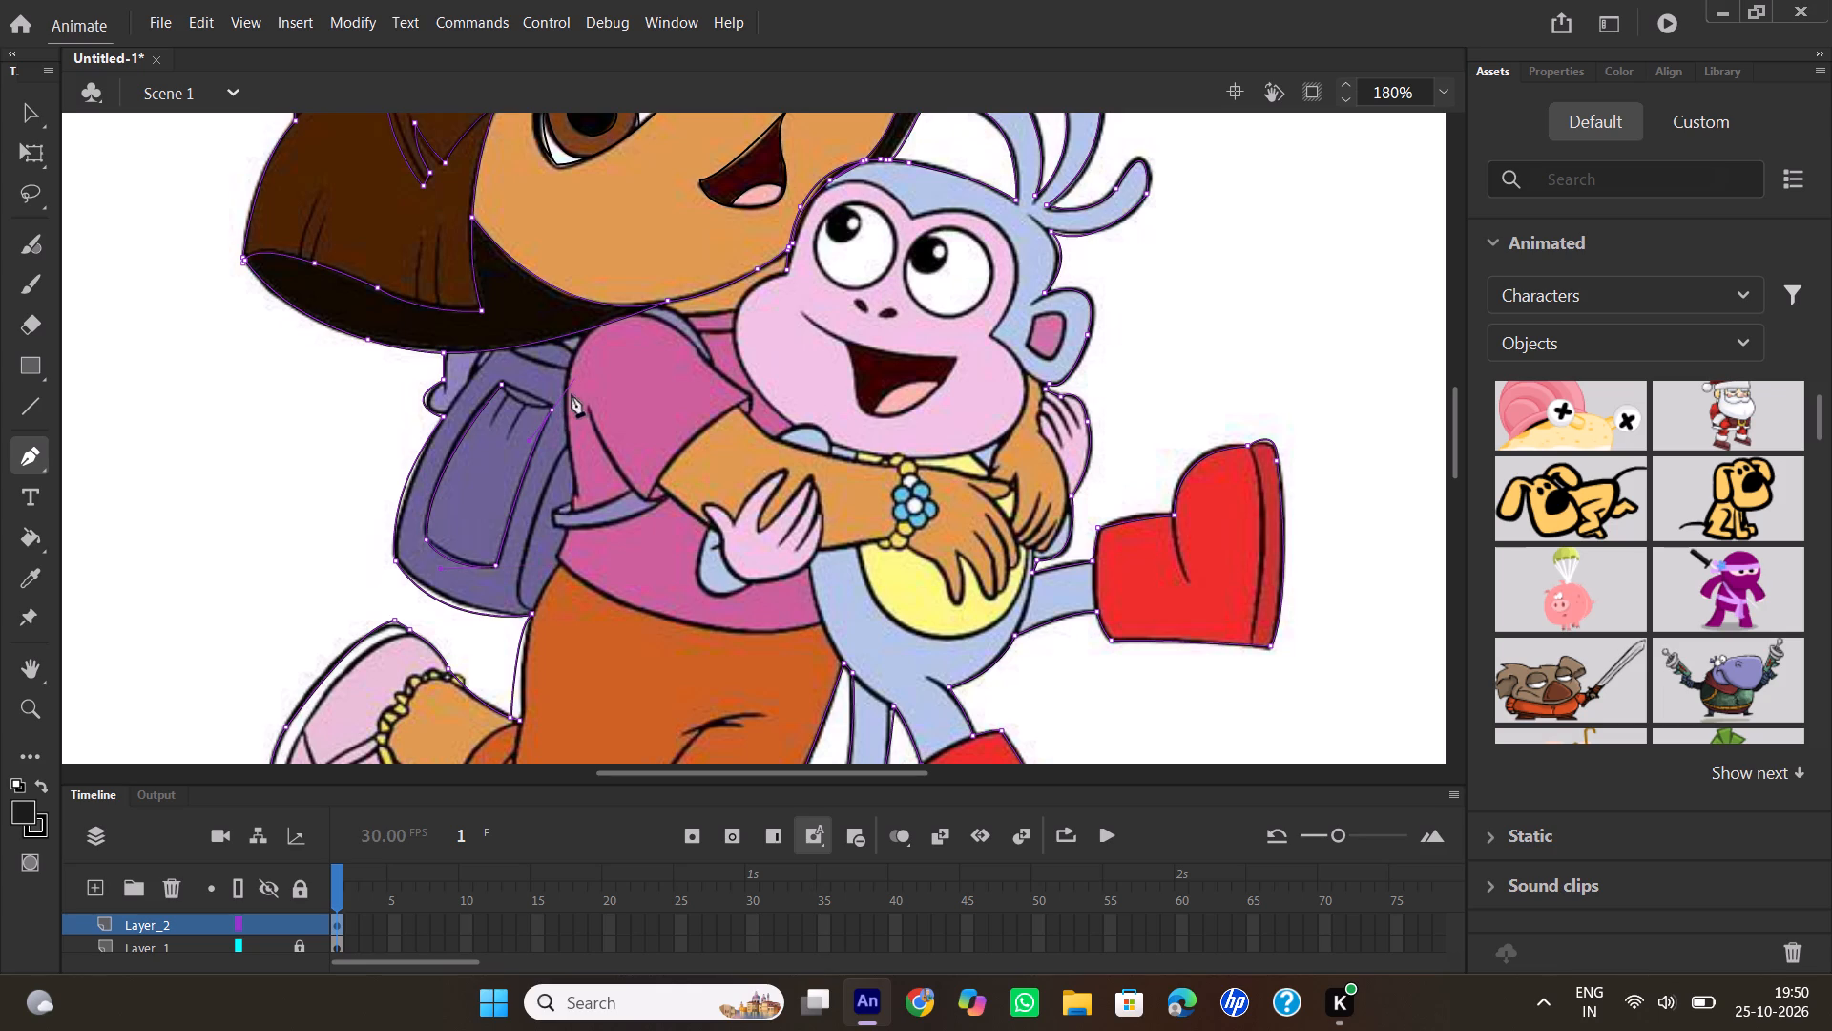
pyautogui.click(555, 411)
pyautogui.moveTo(504, 386); pyautogui.dragTo(482, 360)
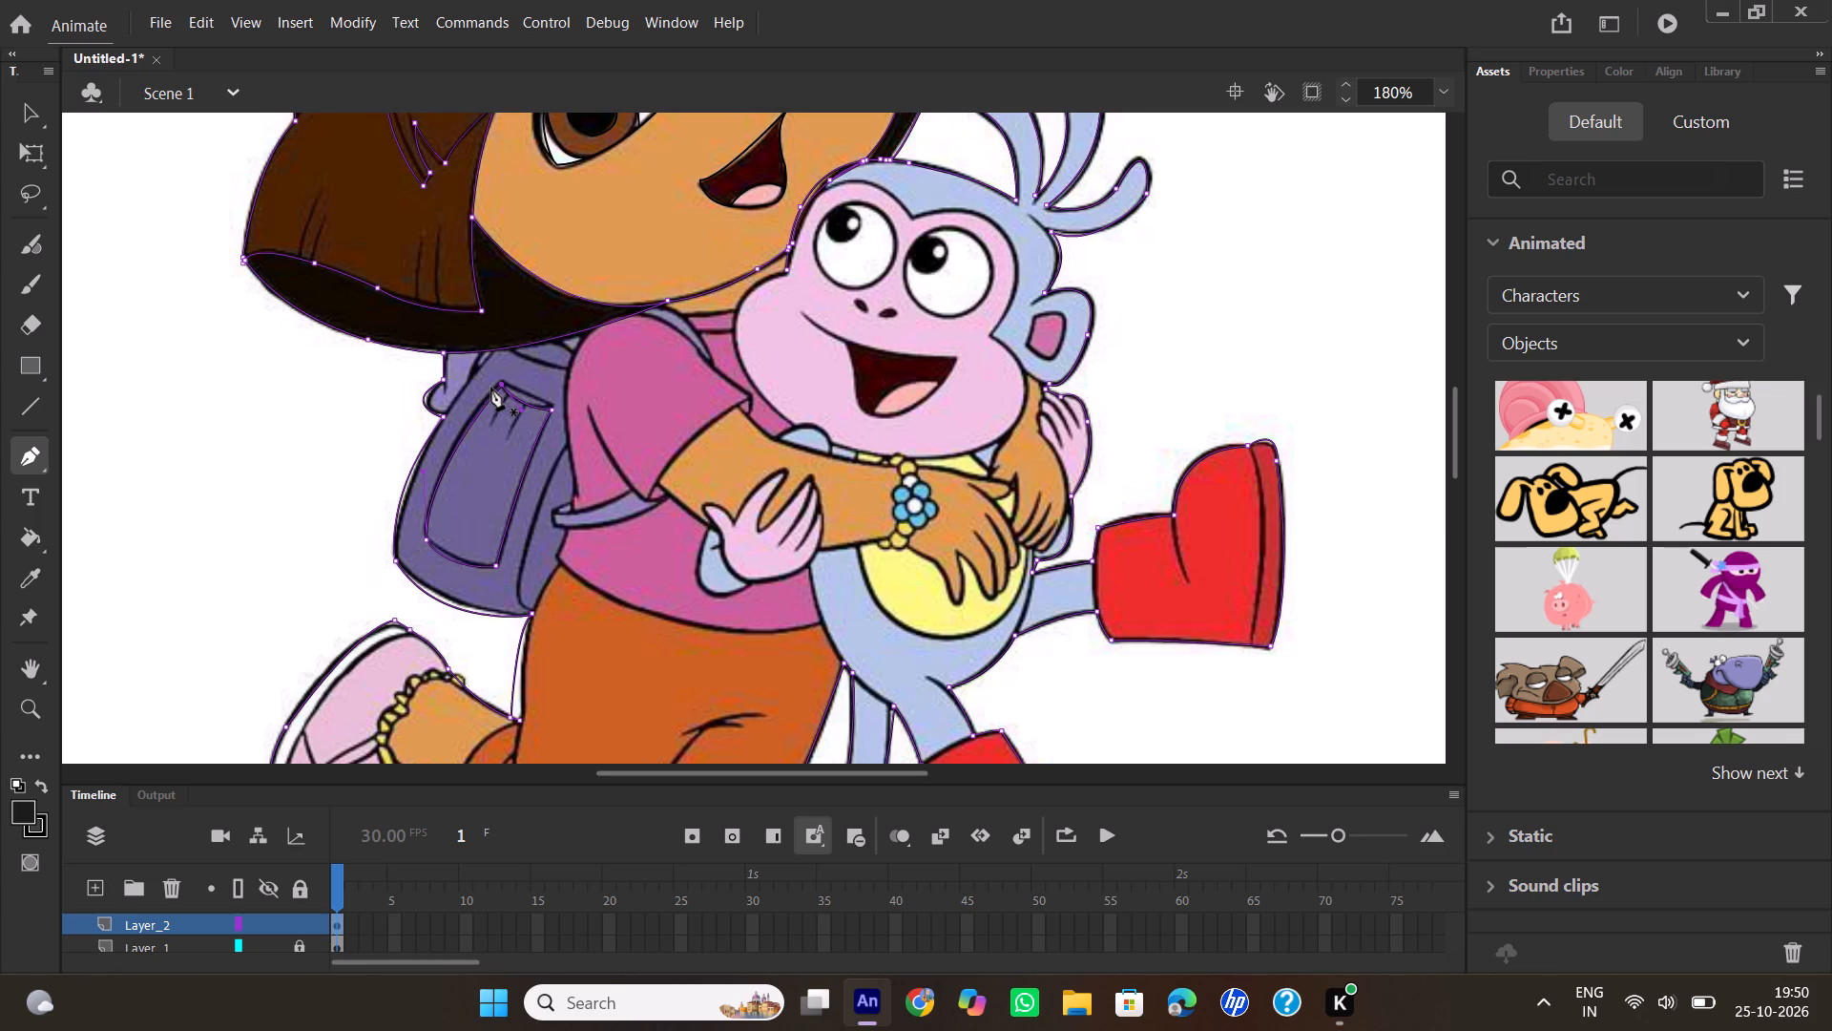
# Trace a second line across the top of the backpack's pocket, then briefly hide the reference image to check the pocket.
pyautogui.click(491, 388)
pyautogui.moveTo(549, 421); pyautogui.dragTo(548, 424)
pyautogui.moveTo(548, 424); pyautogui.dragTo(552, 480)
pyautogui.moveTo(552, 480); pyautogui.dragTo(546, 465)
pyautogui.doubleClick(543, 420)
pyautogui.click(266, 950)
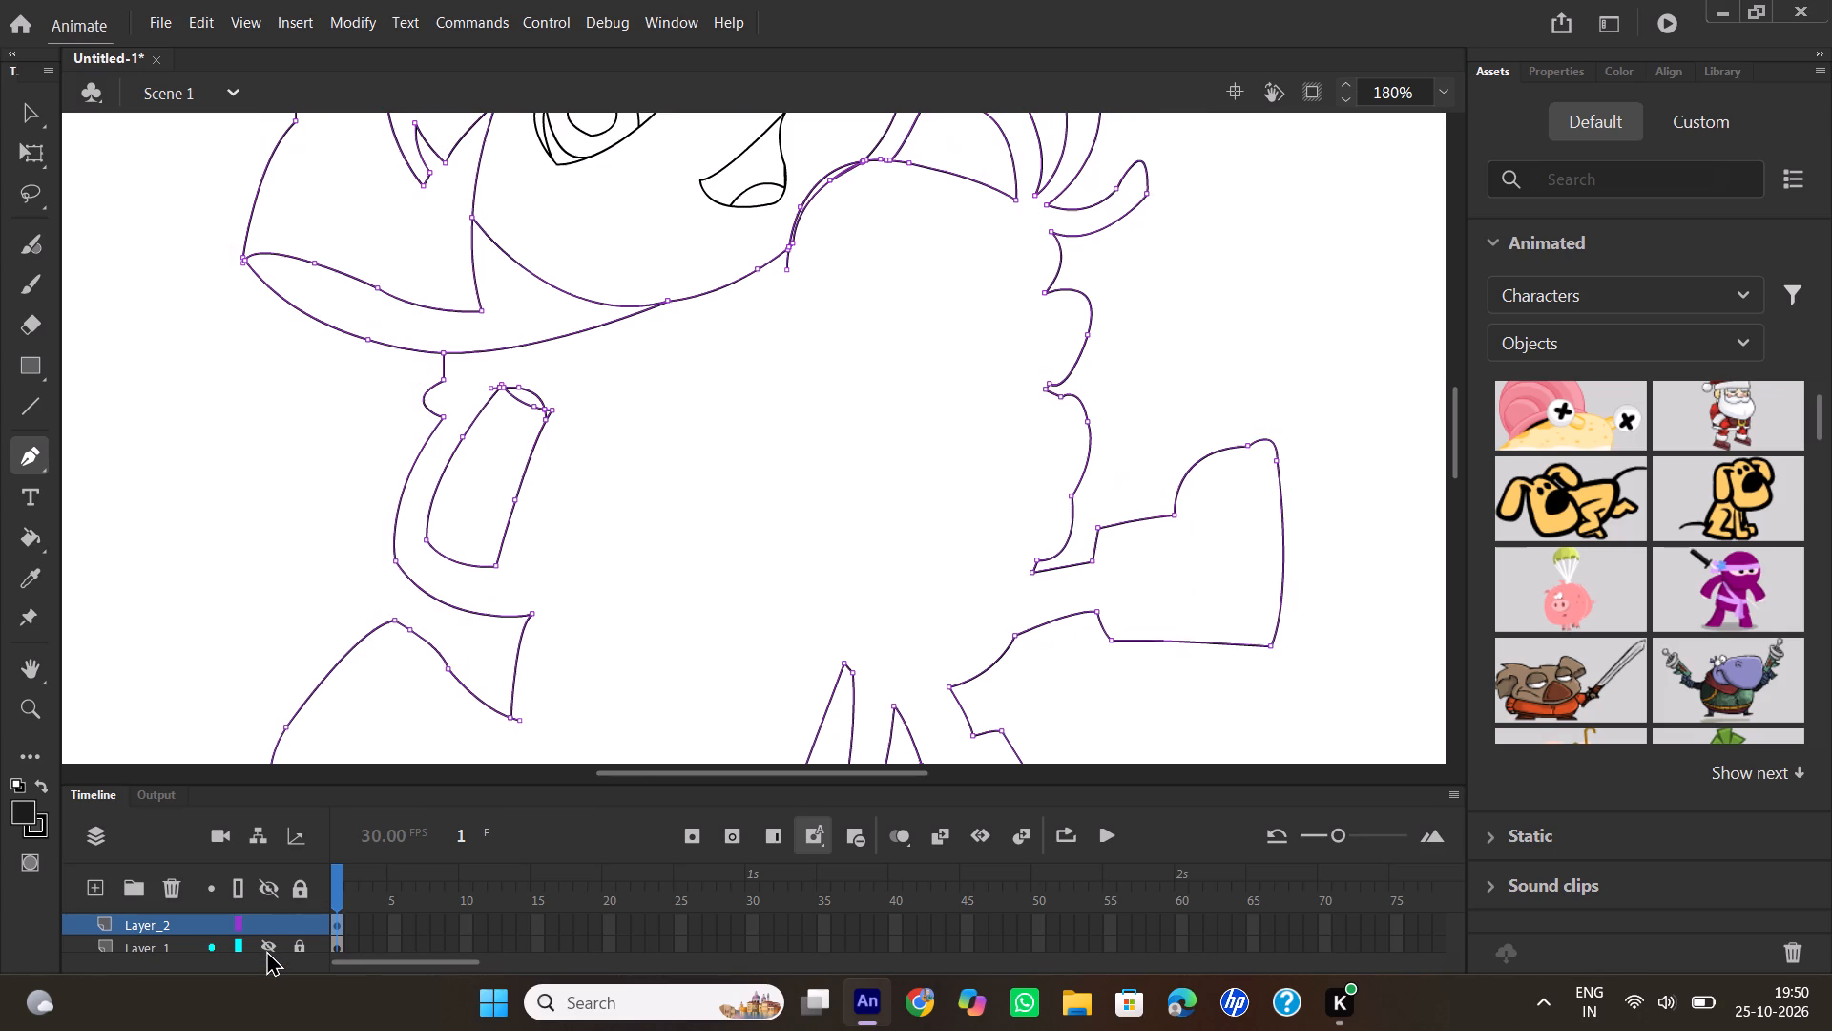
pyautogui.click(266, 950)
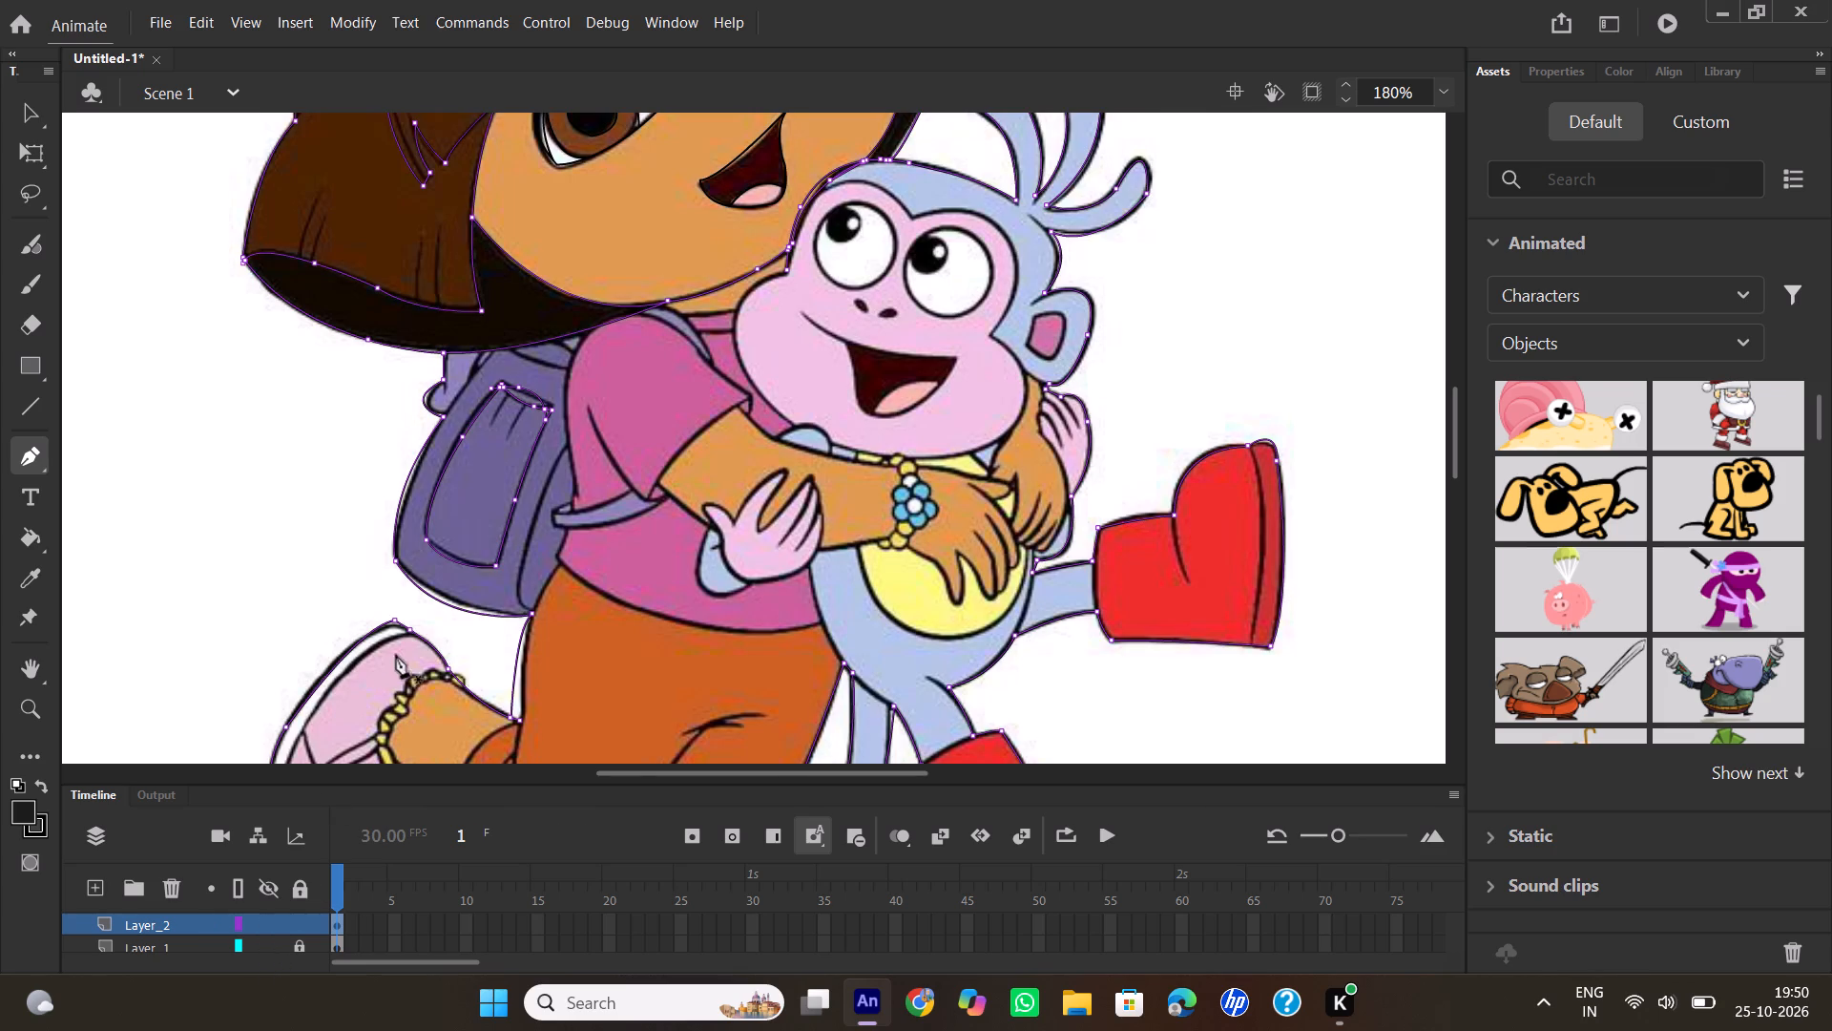
# Trace the two fold lines running down from the top edge of the backpack's pocket, one short and one longer.
pyautogui.click(511, 392)
pyautogui.moveTo(489, 434); pyautogui.dragTo(480, 455)
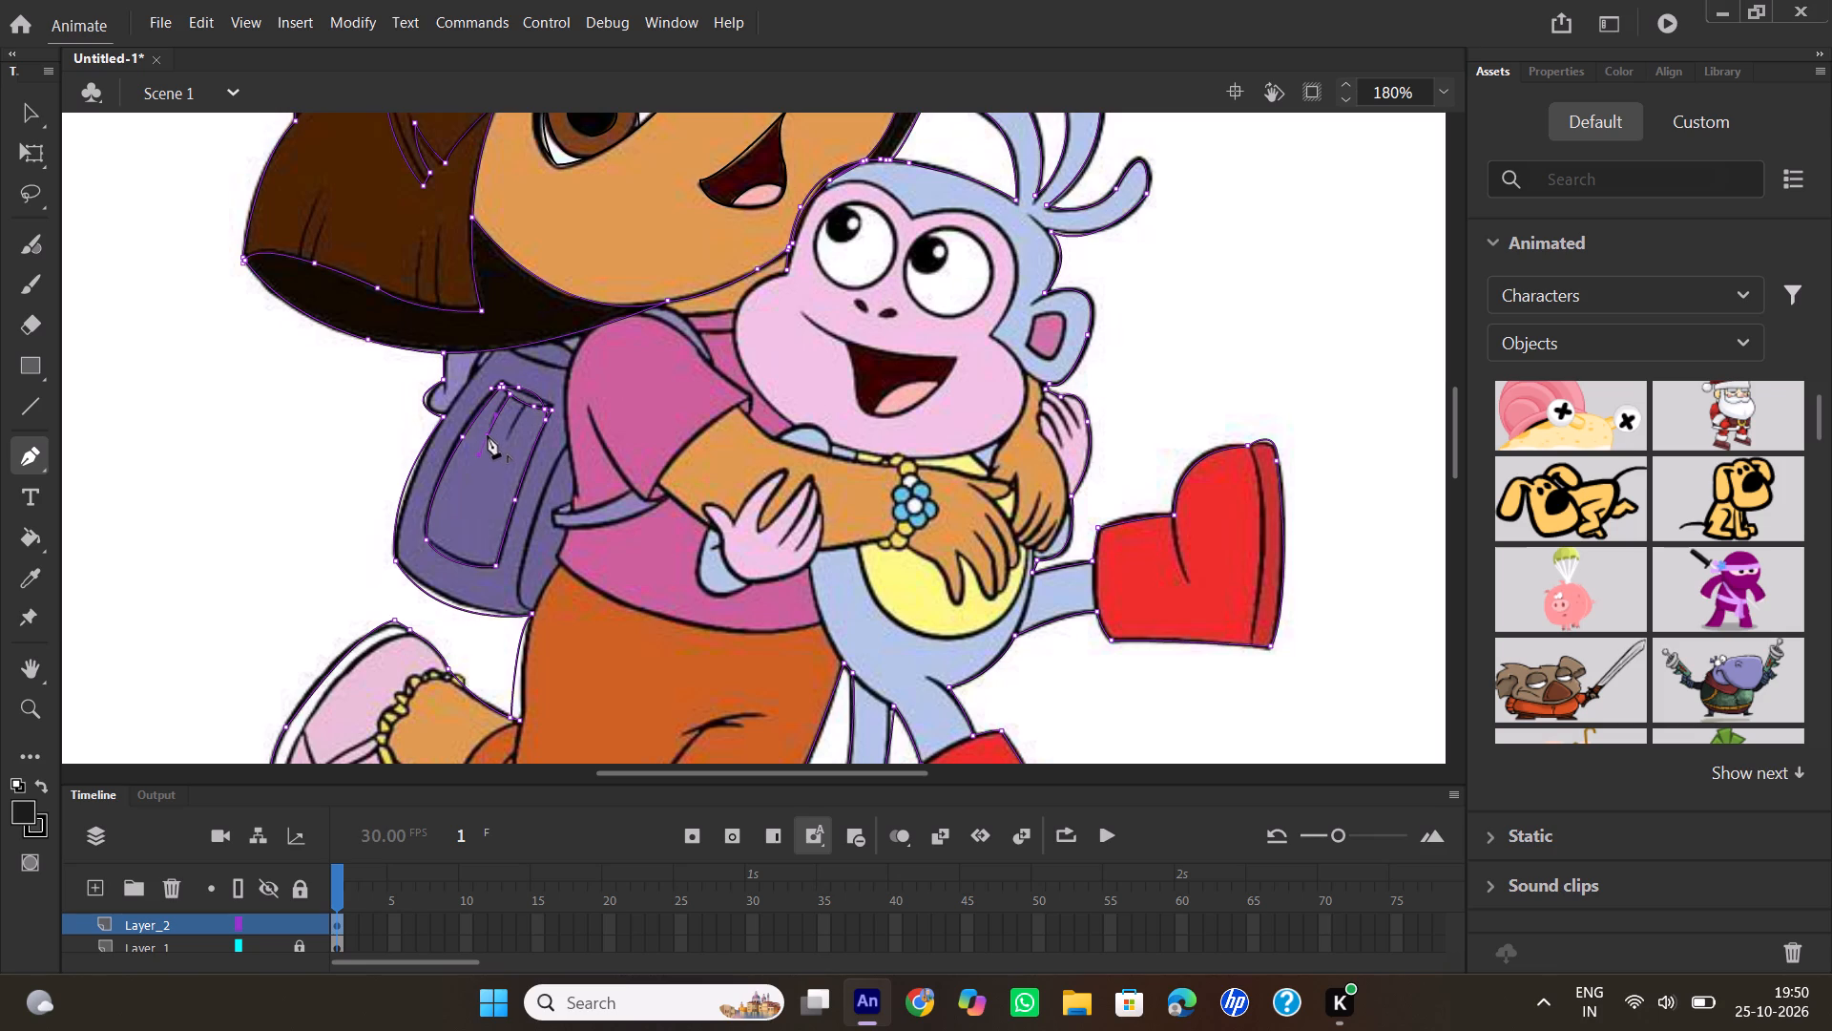
pyautogui.doubleClick(487, 438)
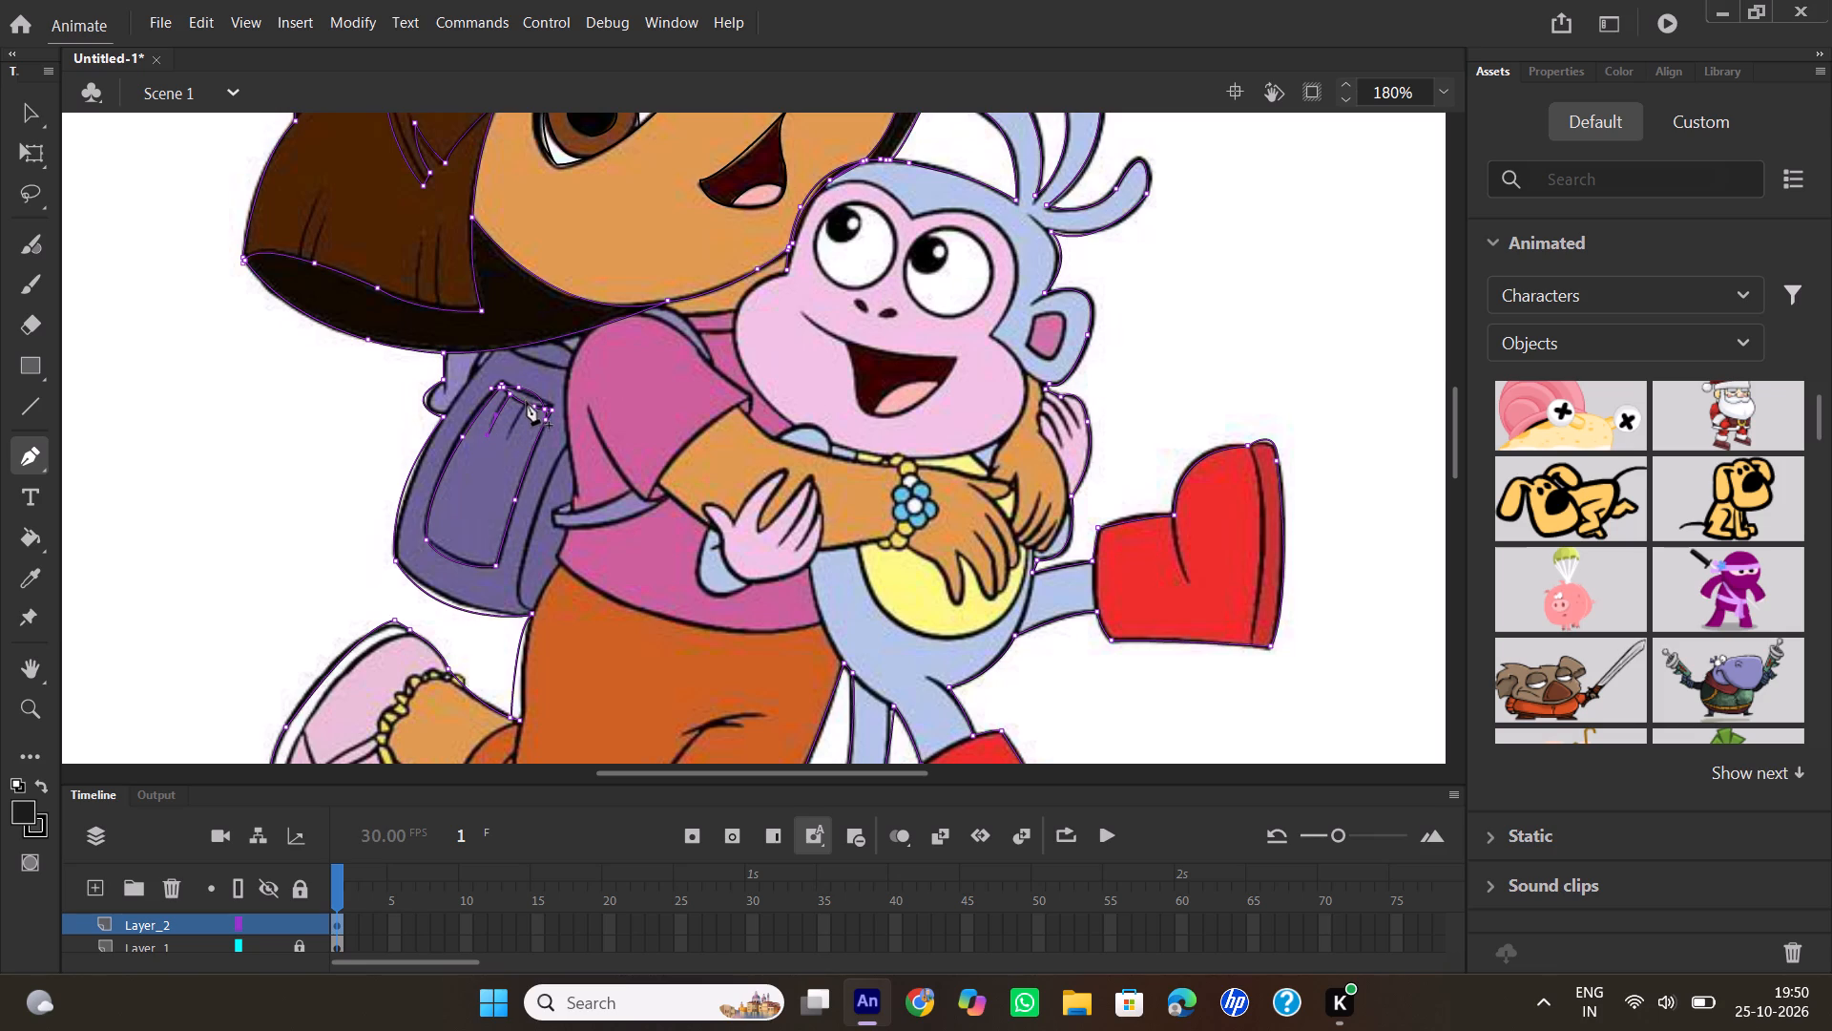
pyautogui.click(527, 400)
pyautogui.moveTo(506, 460); pyautogui.dragTo(501, 482)
pyautogui.moveTo(501, 482); pyautogui.dragTo(500, 513)
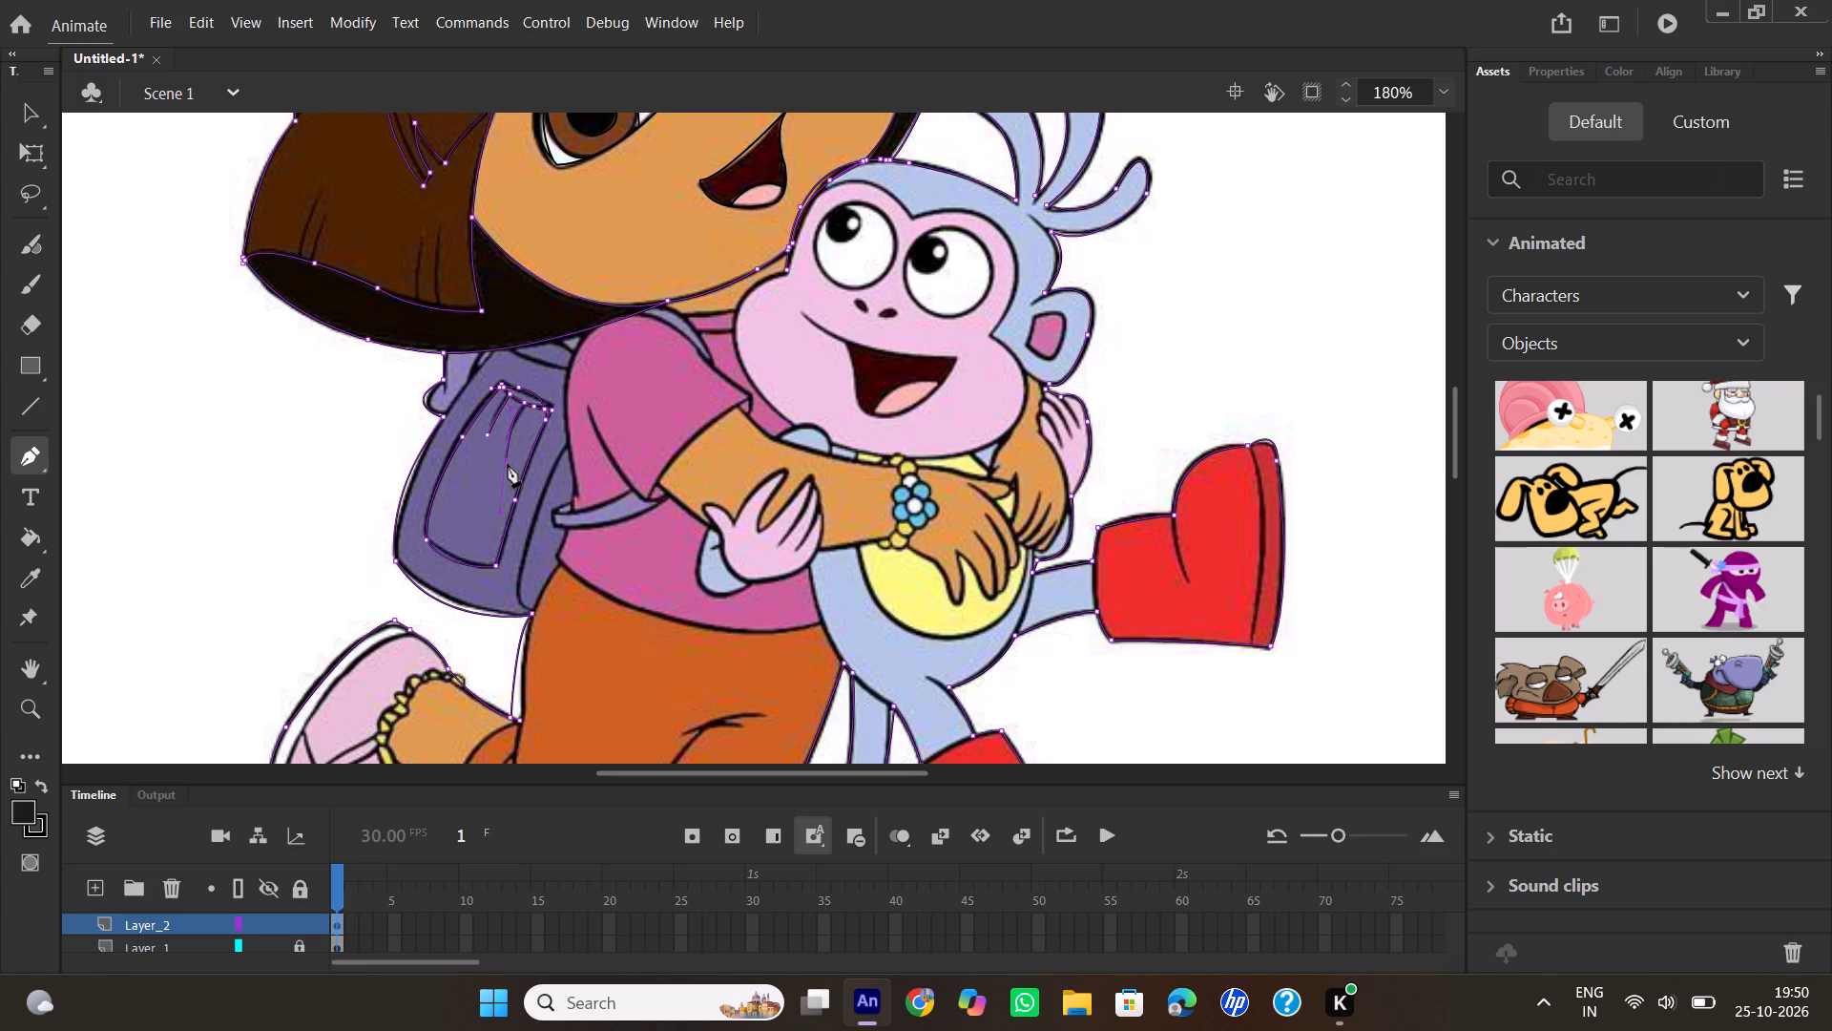
pyautogui.doubleClick(505, 463)
# Trace the backpack's top edge from Dora's hair to her shoulder and the short line from the hair beside it.
pyautogui.scroll(1, 888, 369)
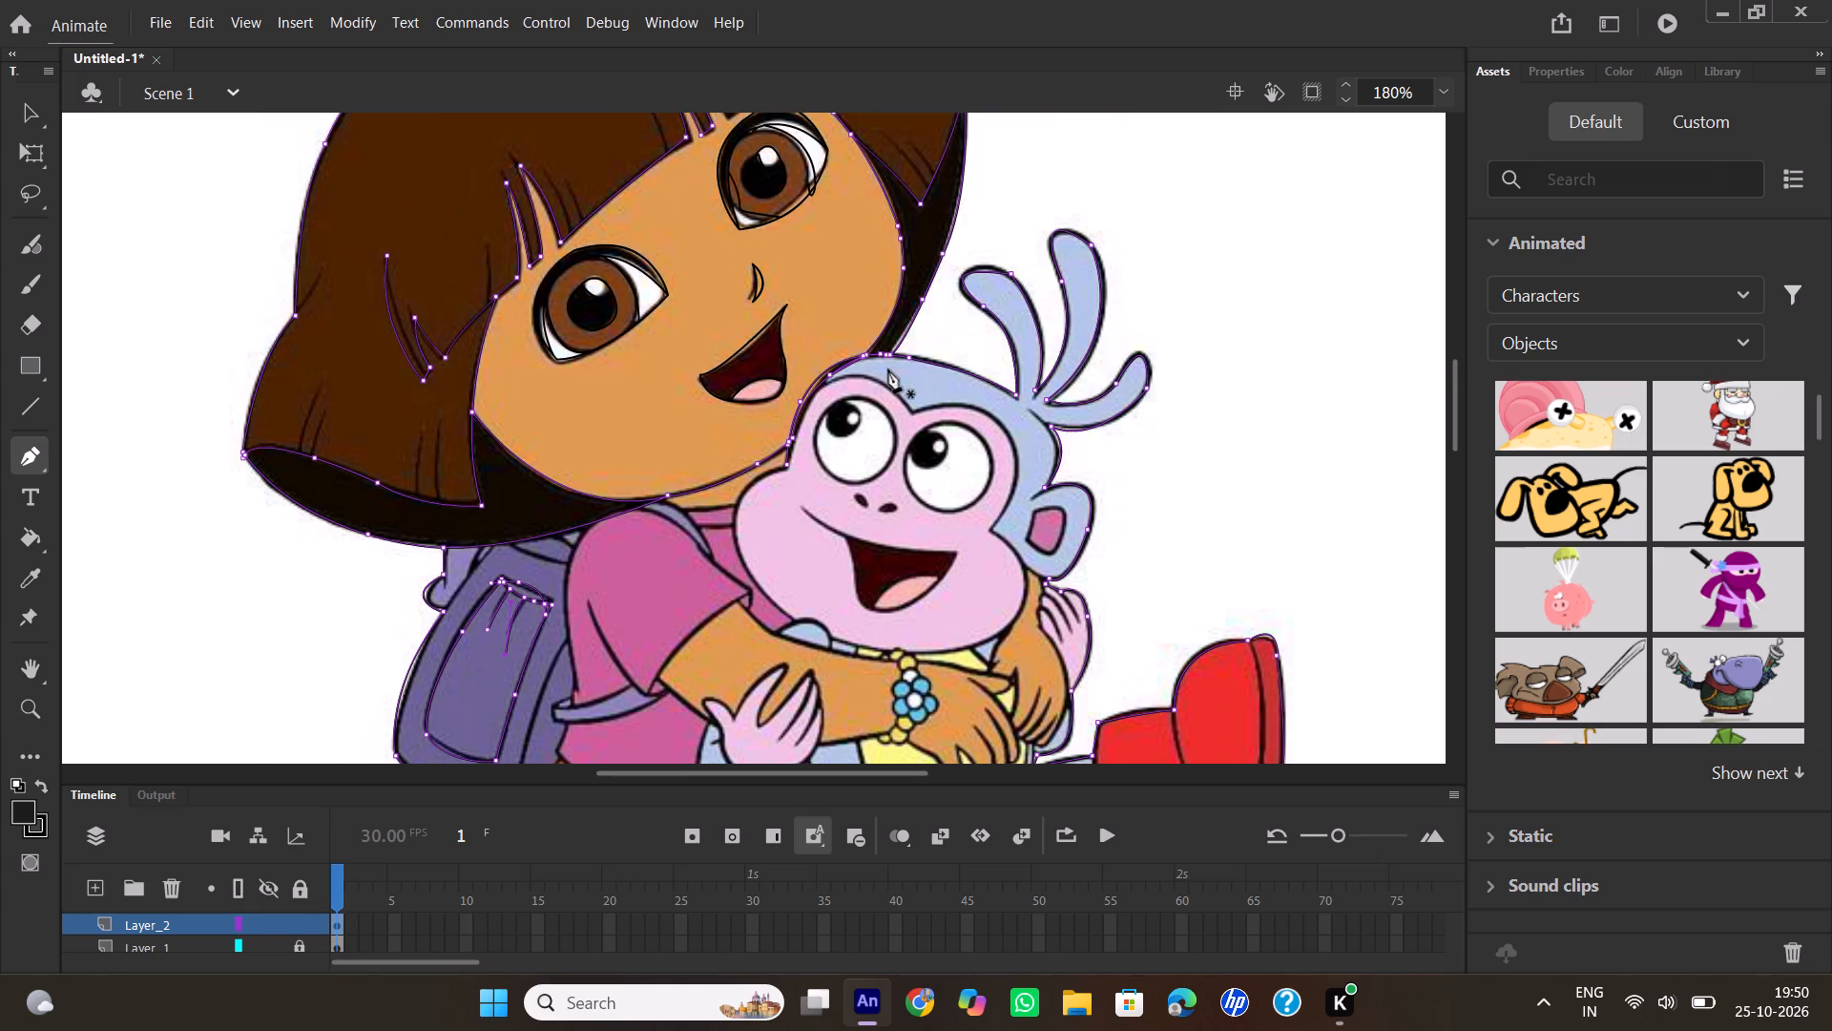
pyautogui.click(506, 541)
pyautogui.moveTo(570, 563); pyautogui.dragTo(573, 563)
pyautogui.moveTo(573, 563); pyautogui.dragTo(598, 563)
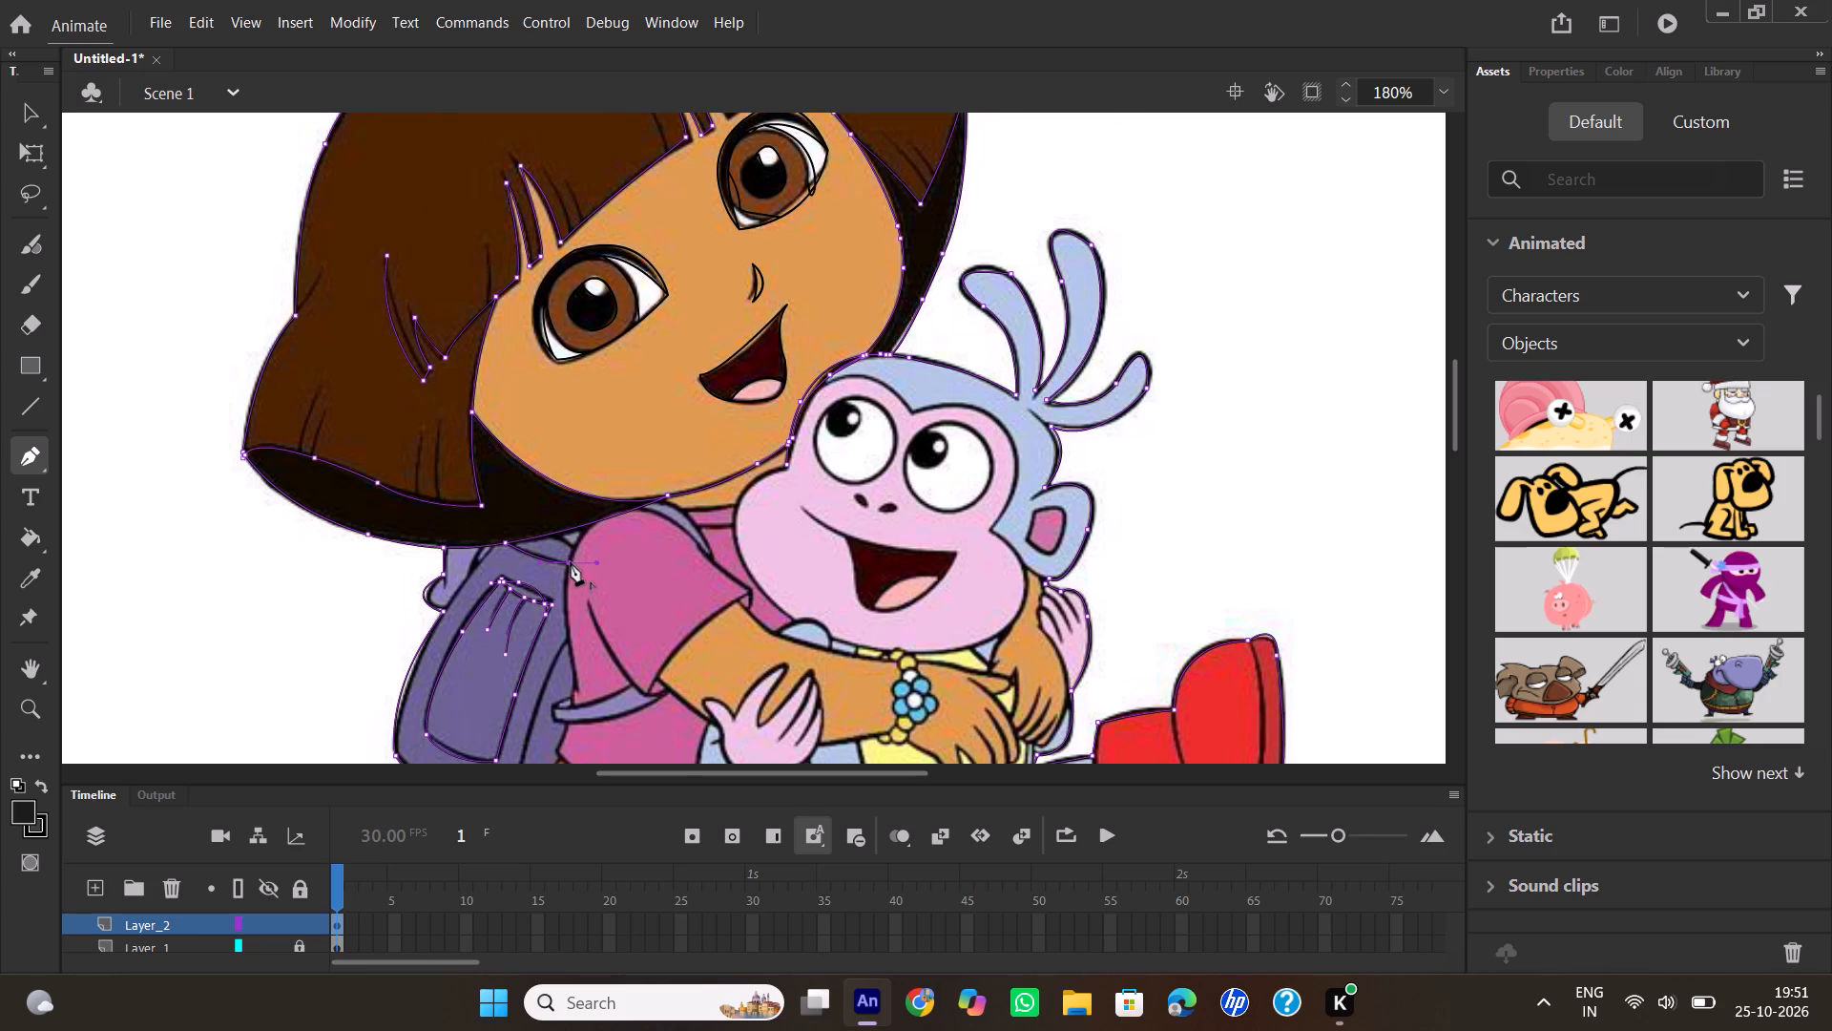
pyautogui.click(571, 562)
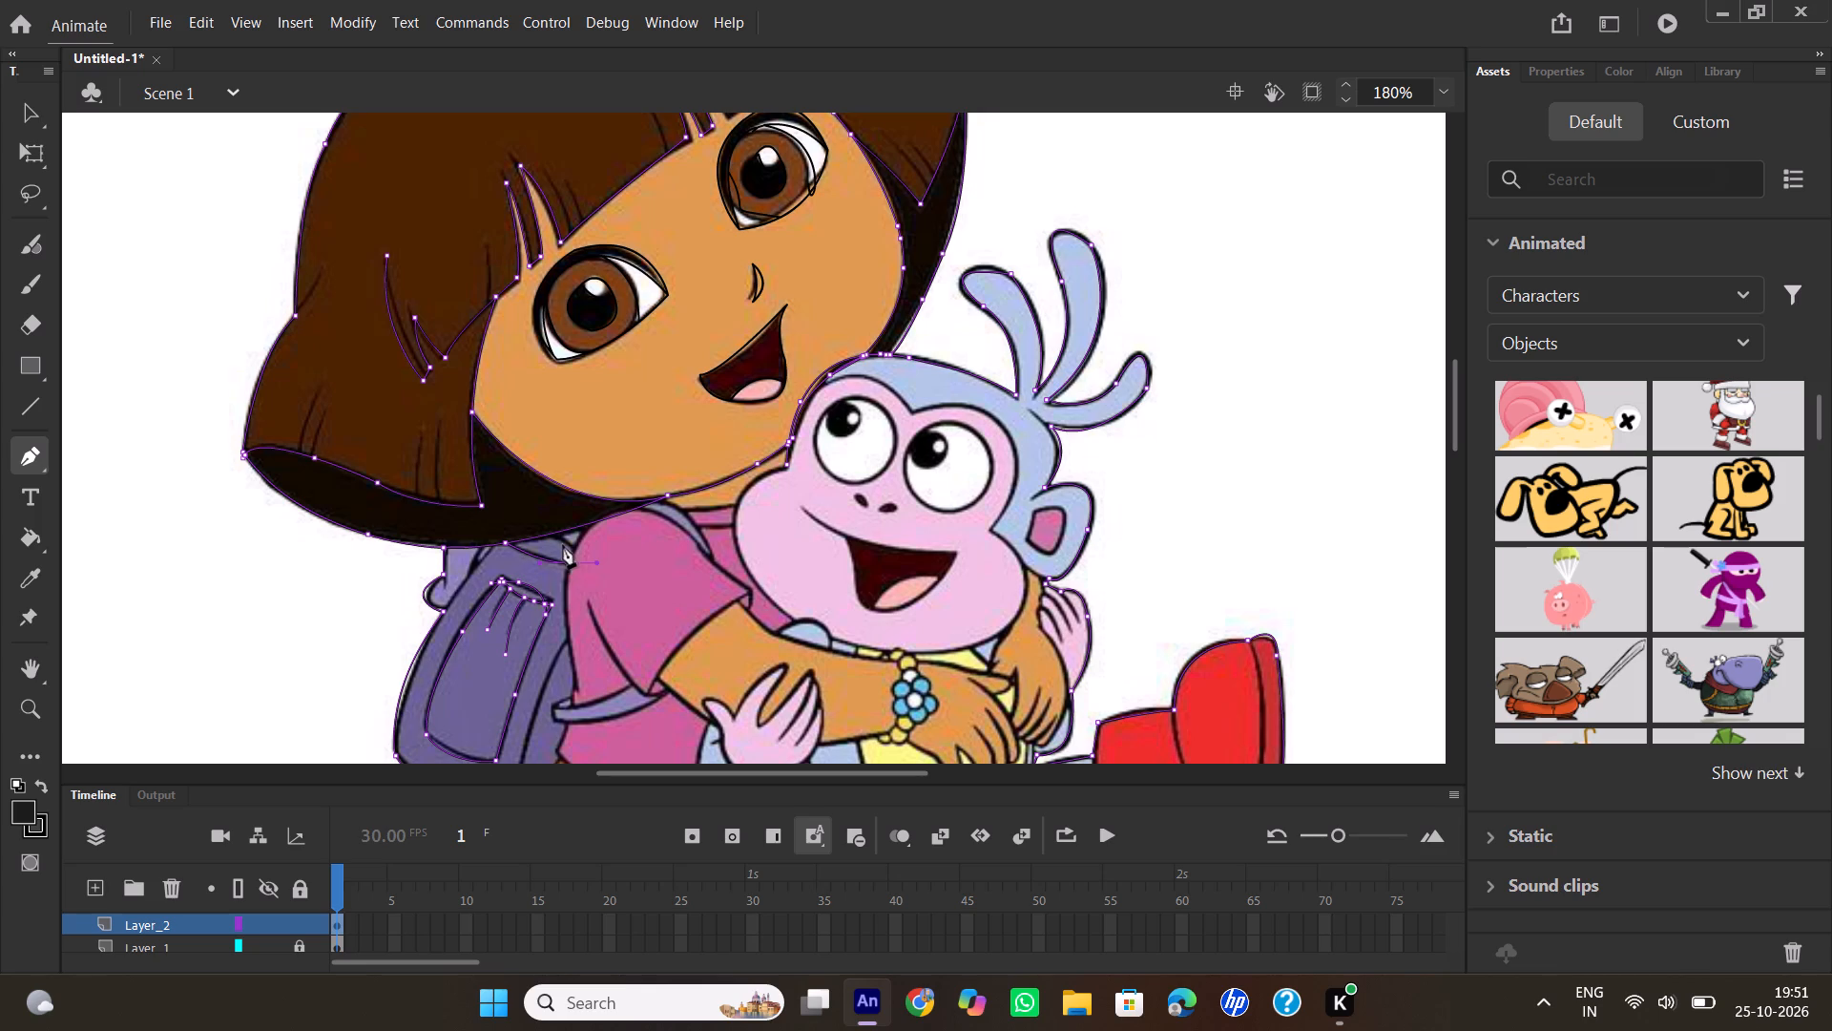
pyautogui.click(552, 533)
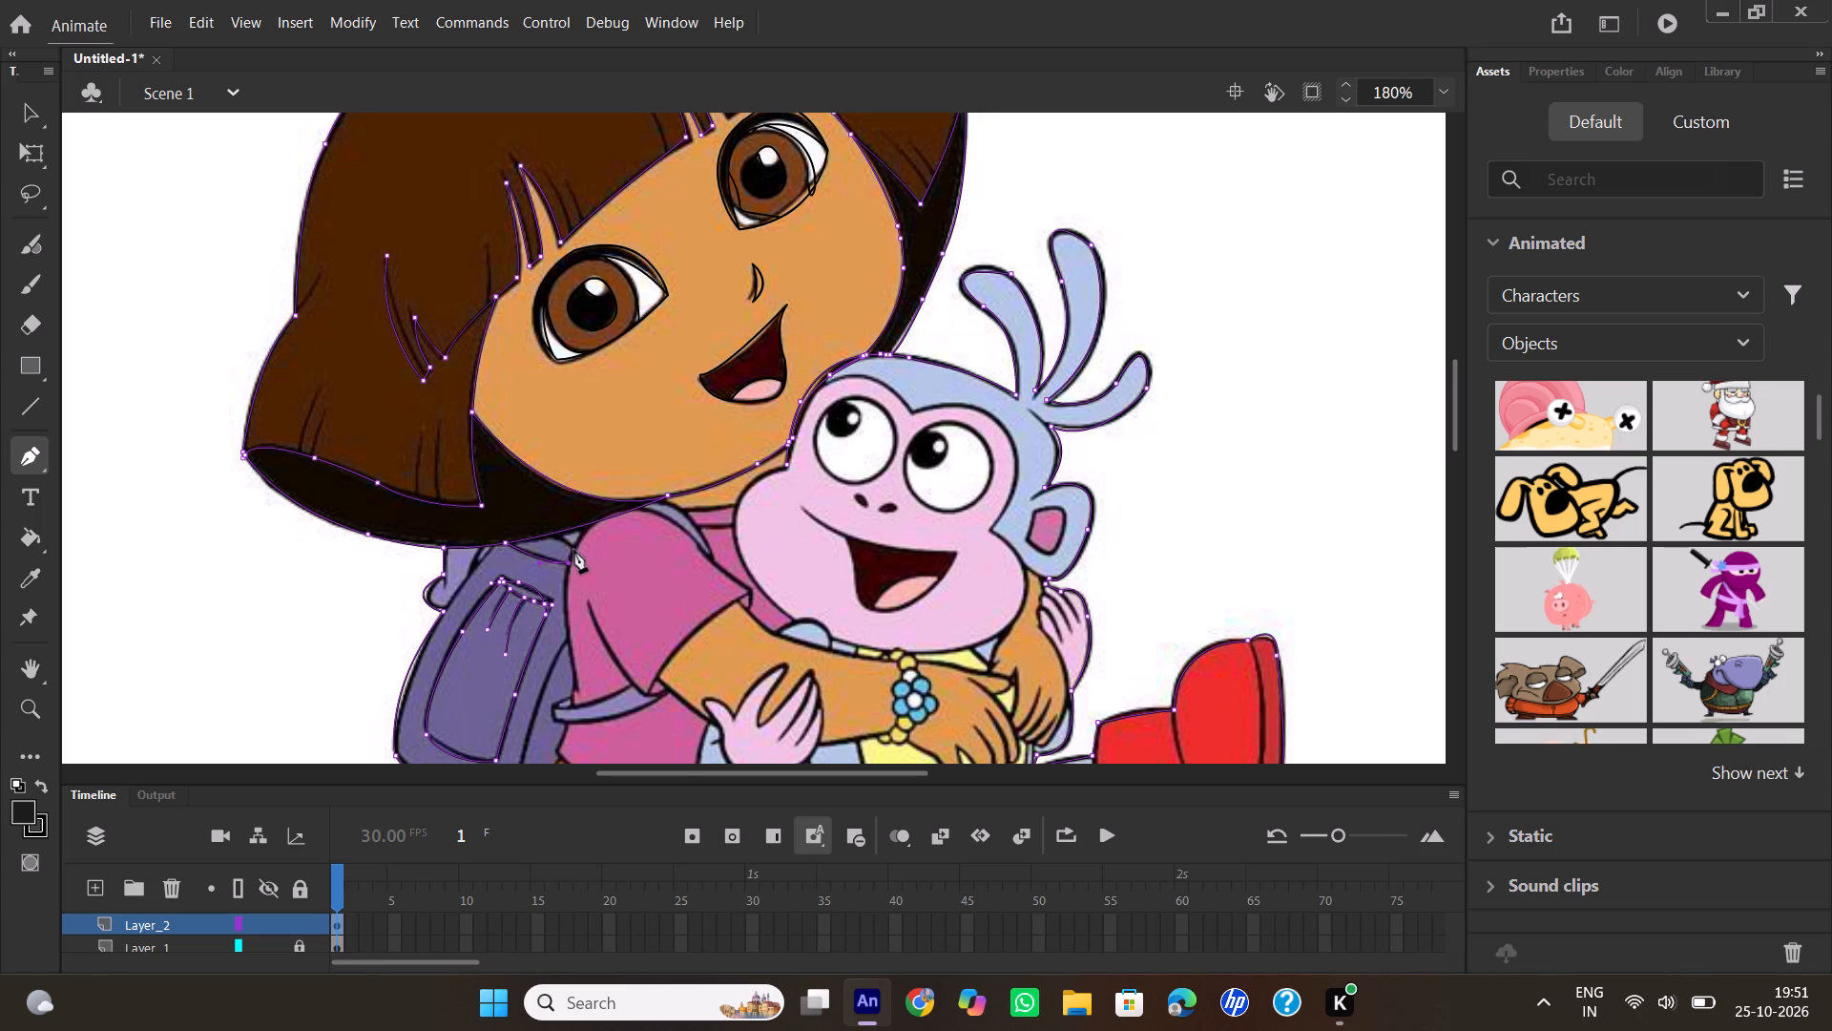
pyautogui.click(574, 550)
pyautogui.doubleClick(574, 550)
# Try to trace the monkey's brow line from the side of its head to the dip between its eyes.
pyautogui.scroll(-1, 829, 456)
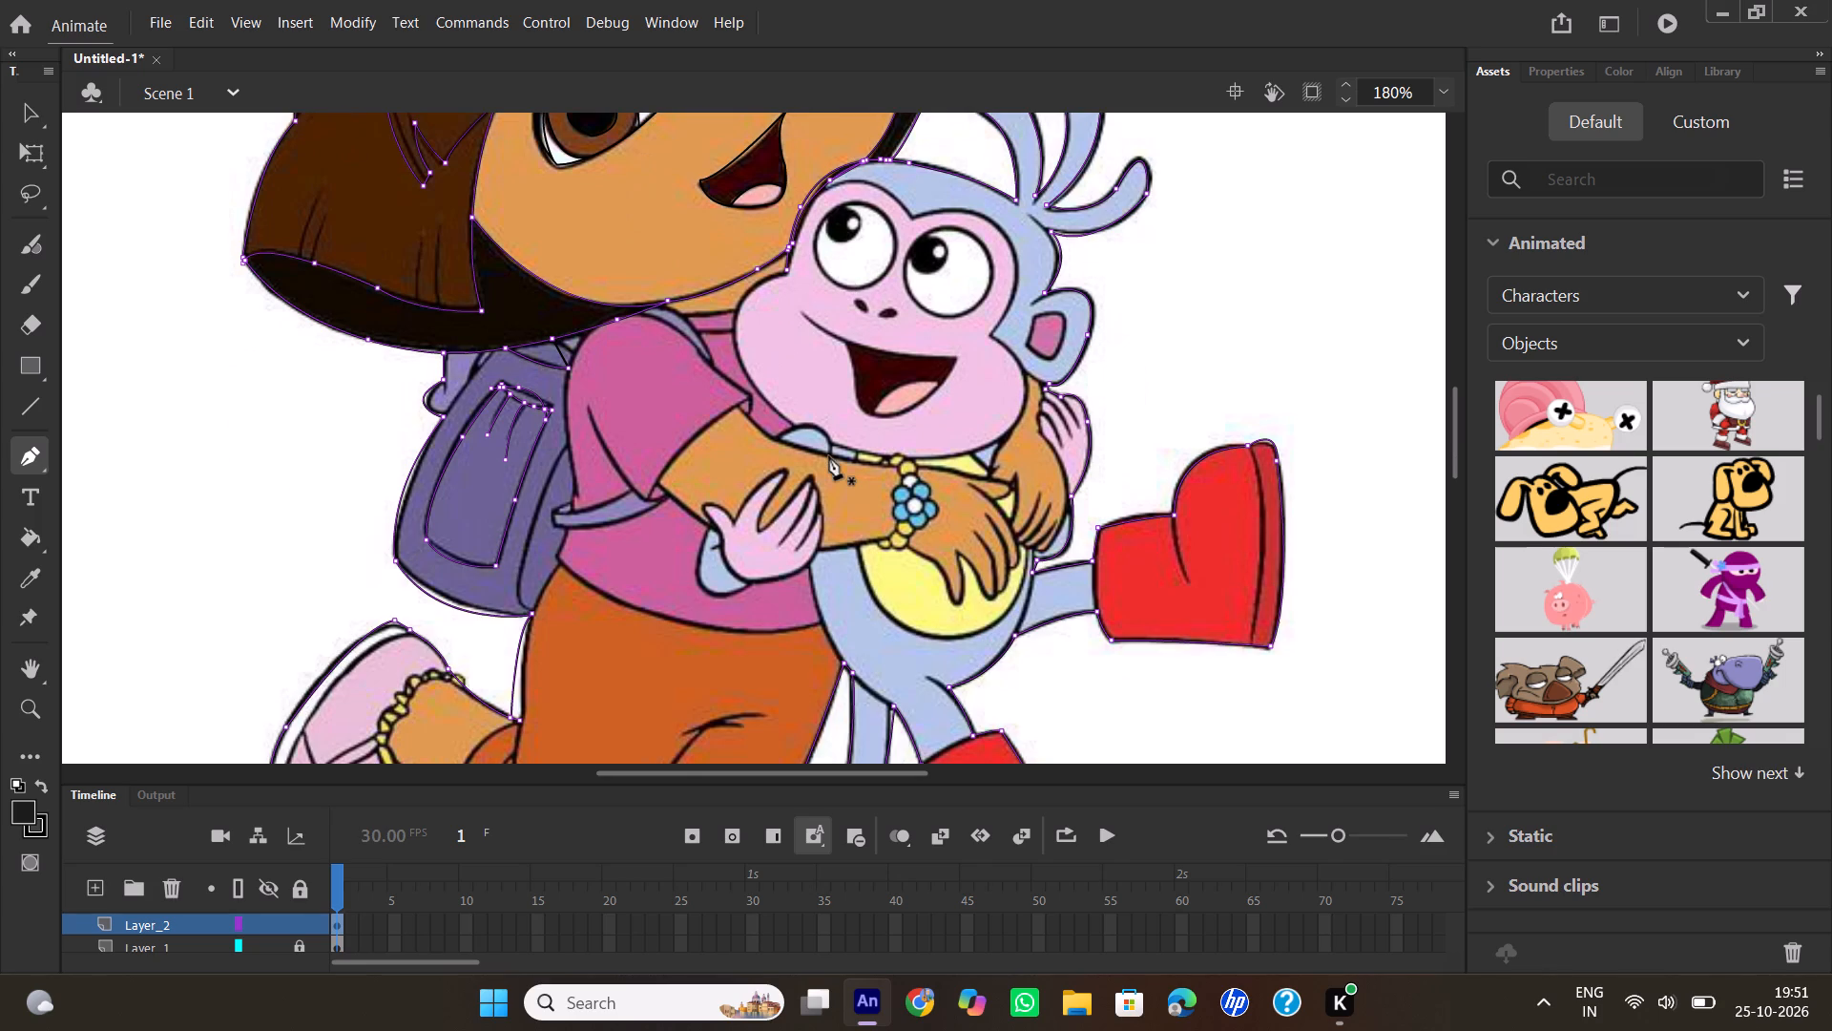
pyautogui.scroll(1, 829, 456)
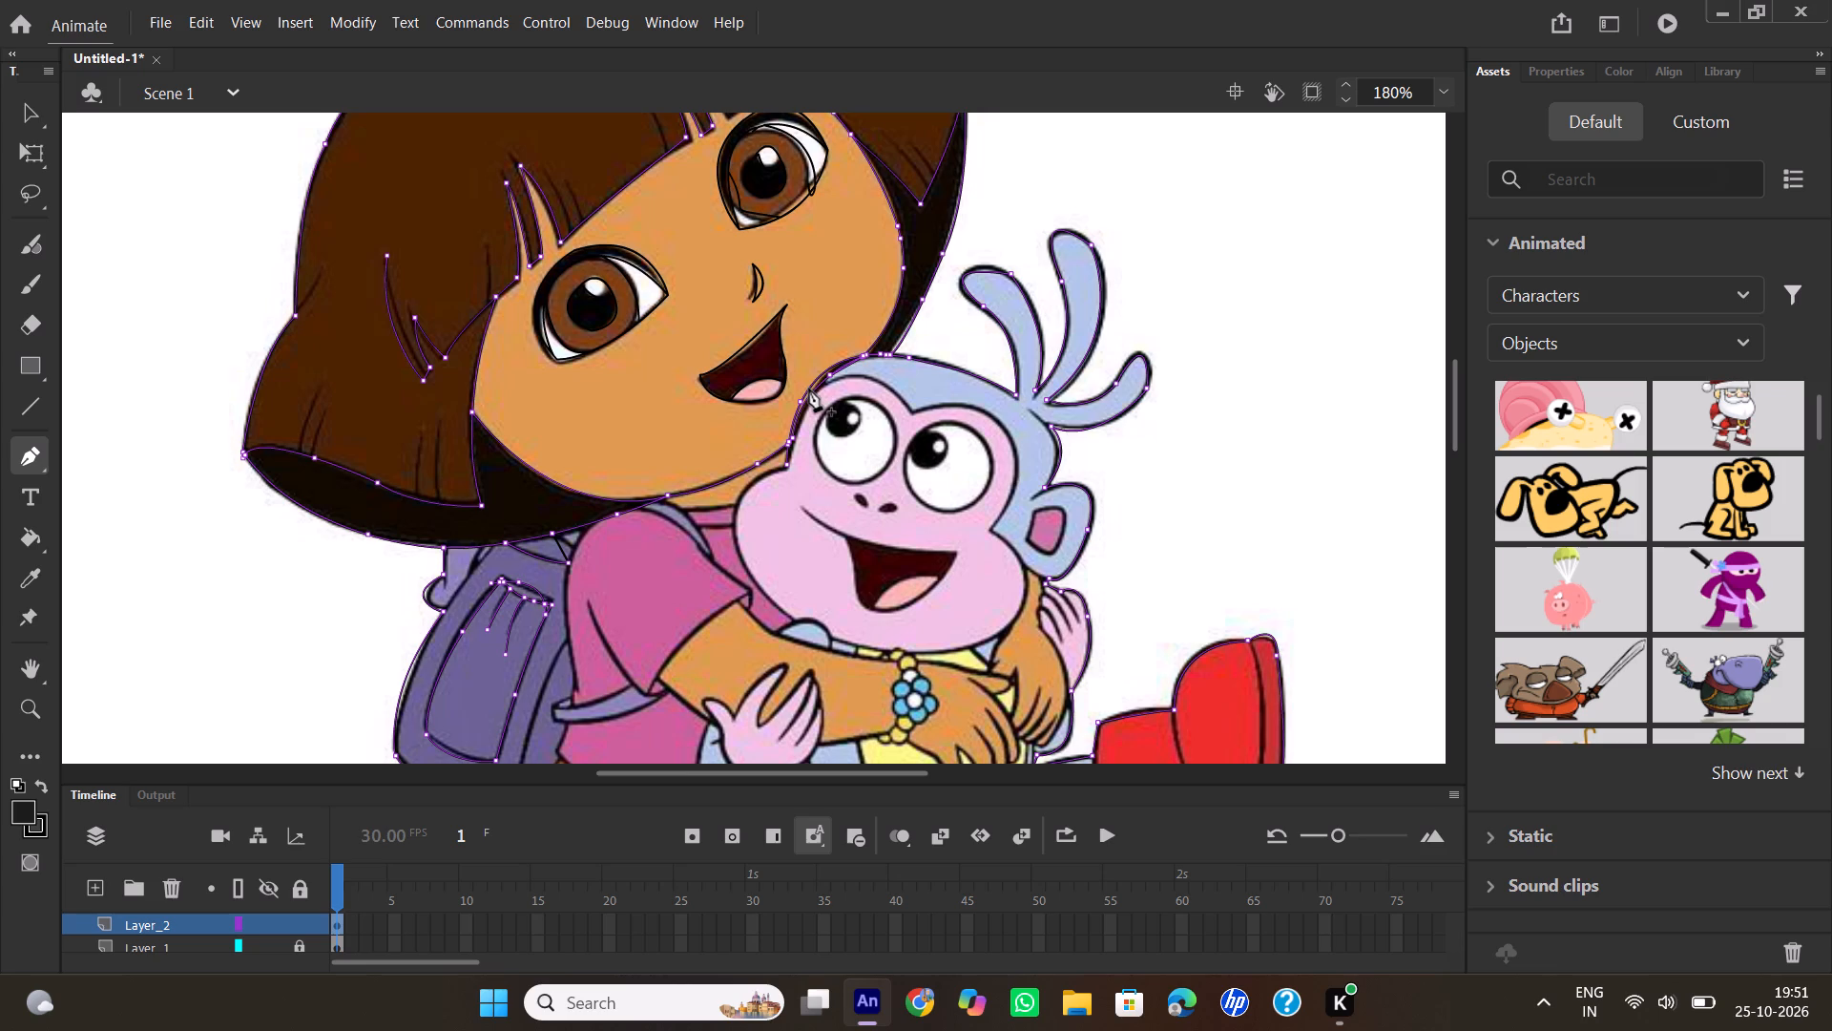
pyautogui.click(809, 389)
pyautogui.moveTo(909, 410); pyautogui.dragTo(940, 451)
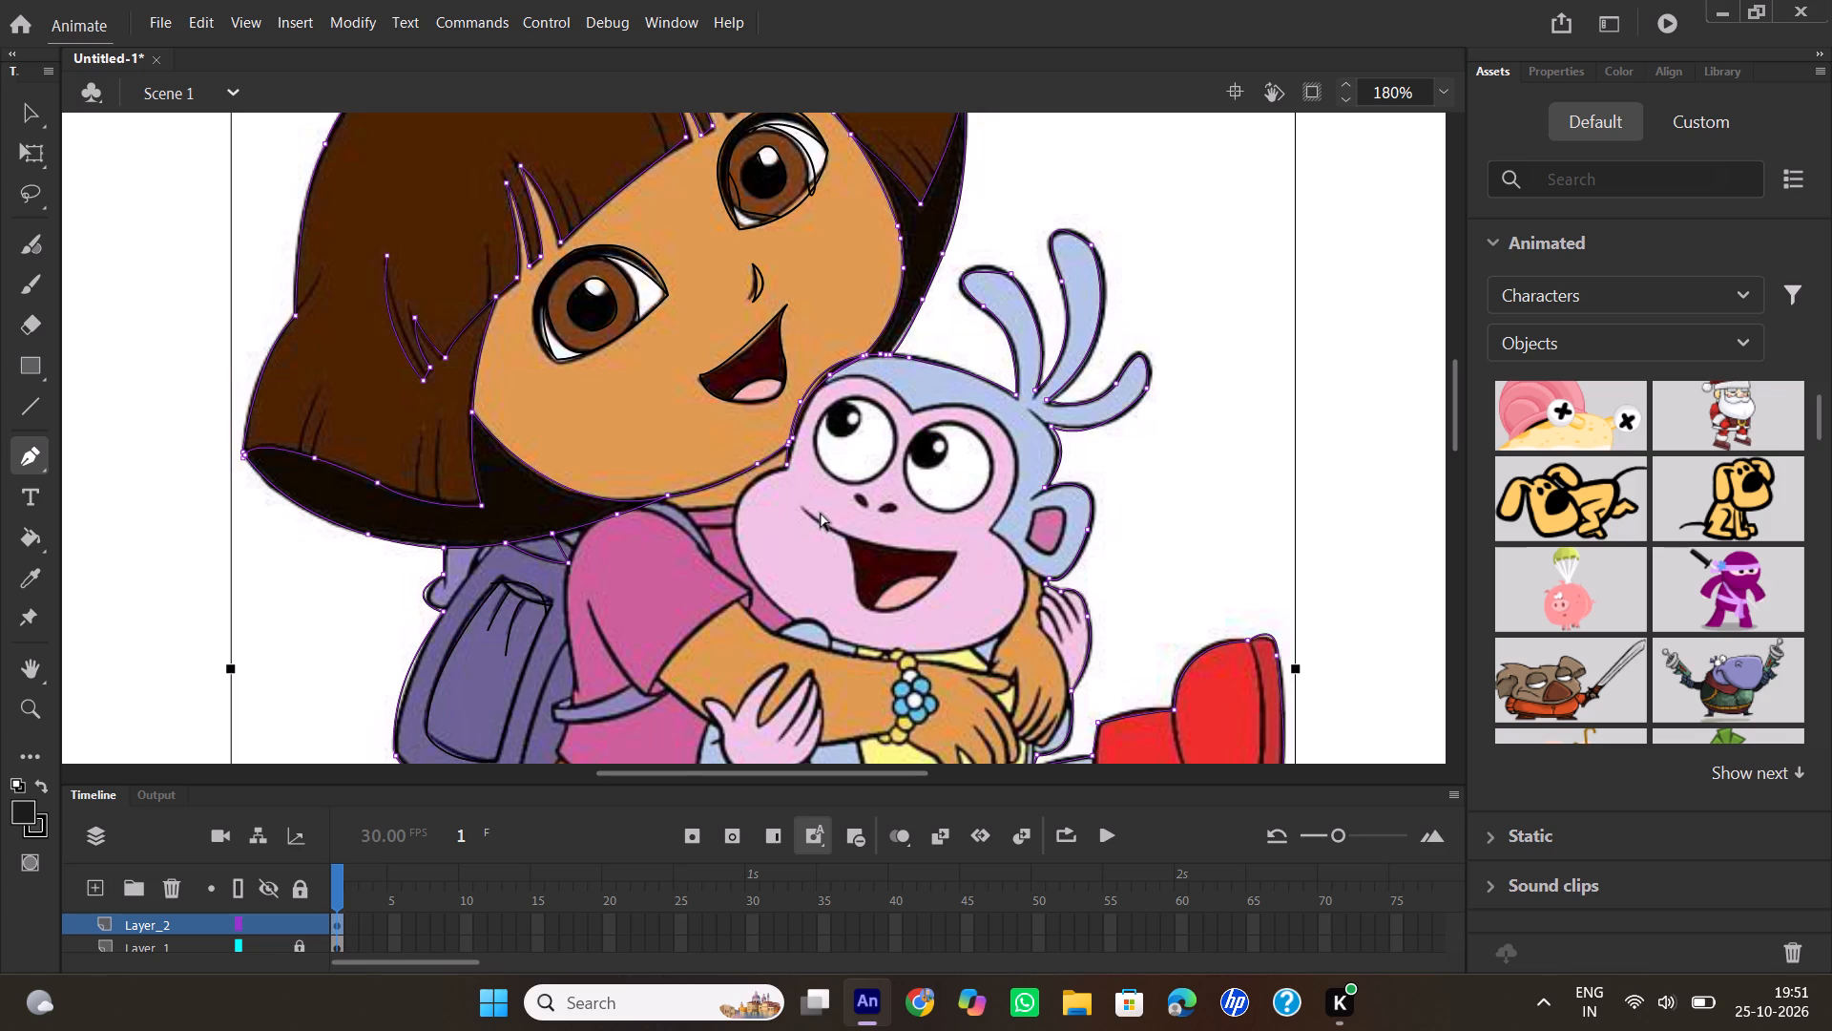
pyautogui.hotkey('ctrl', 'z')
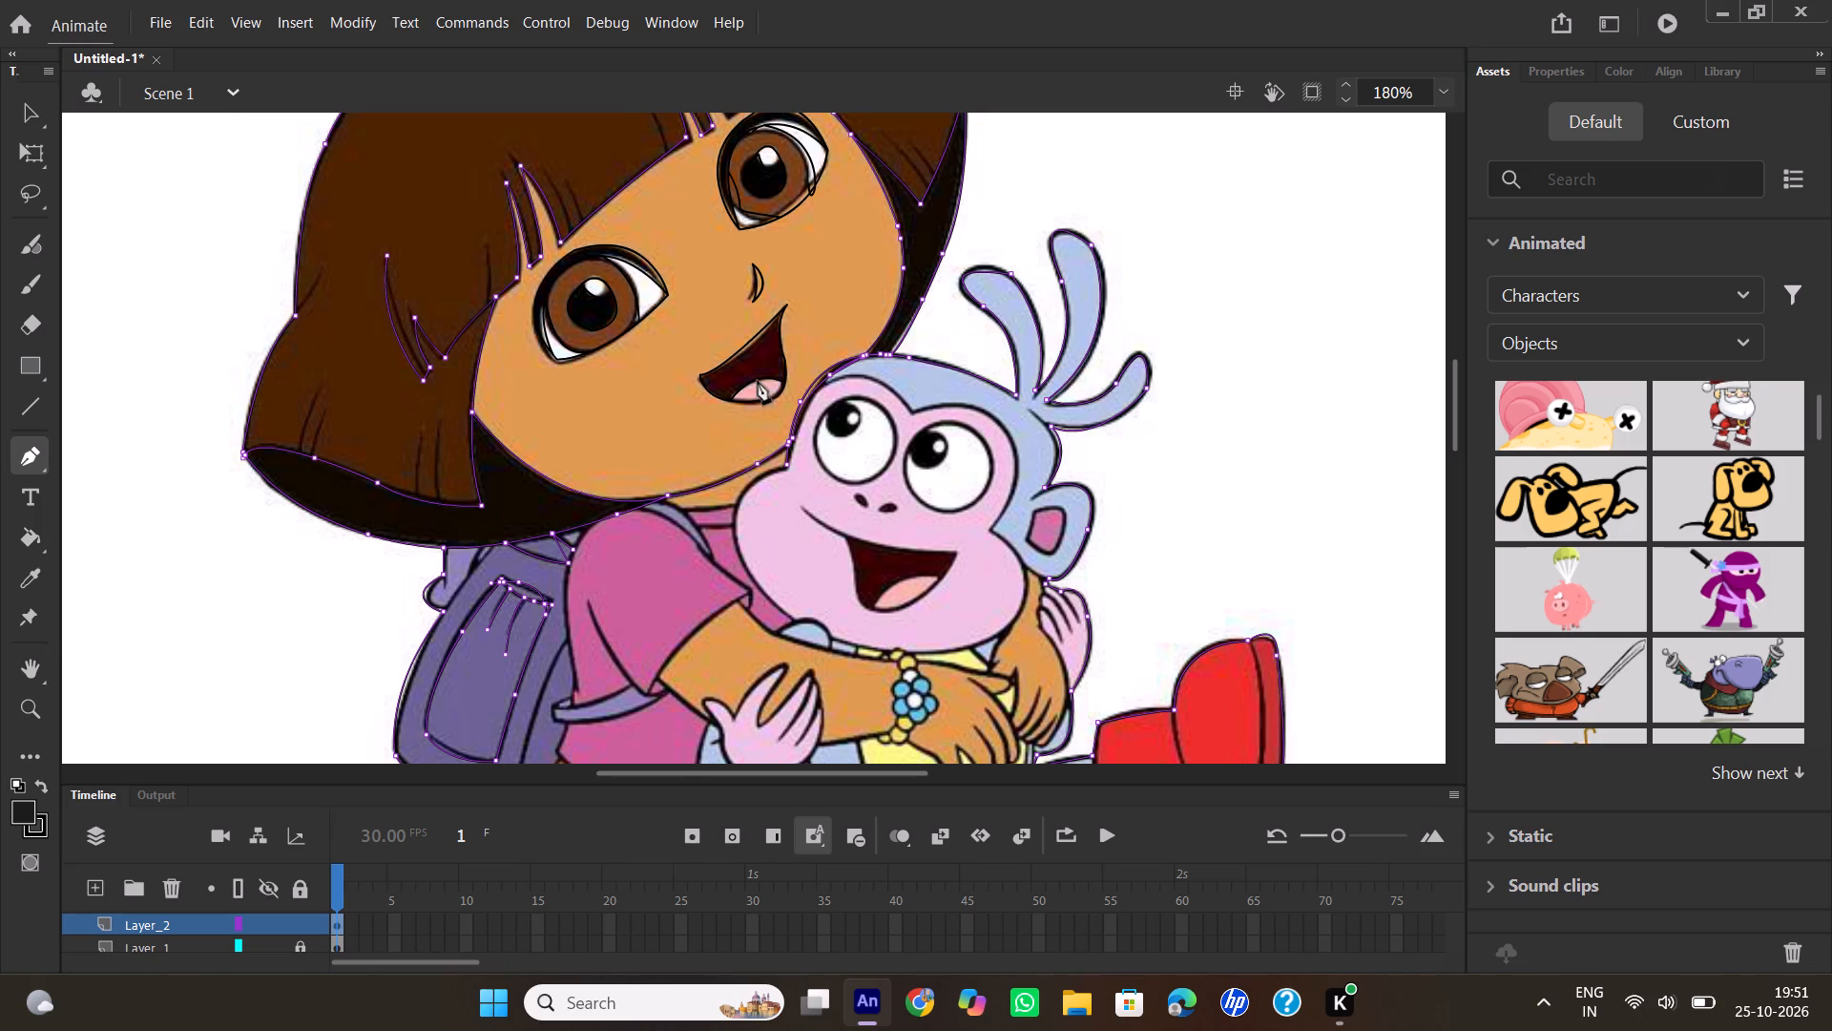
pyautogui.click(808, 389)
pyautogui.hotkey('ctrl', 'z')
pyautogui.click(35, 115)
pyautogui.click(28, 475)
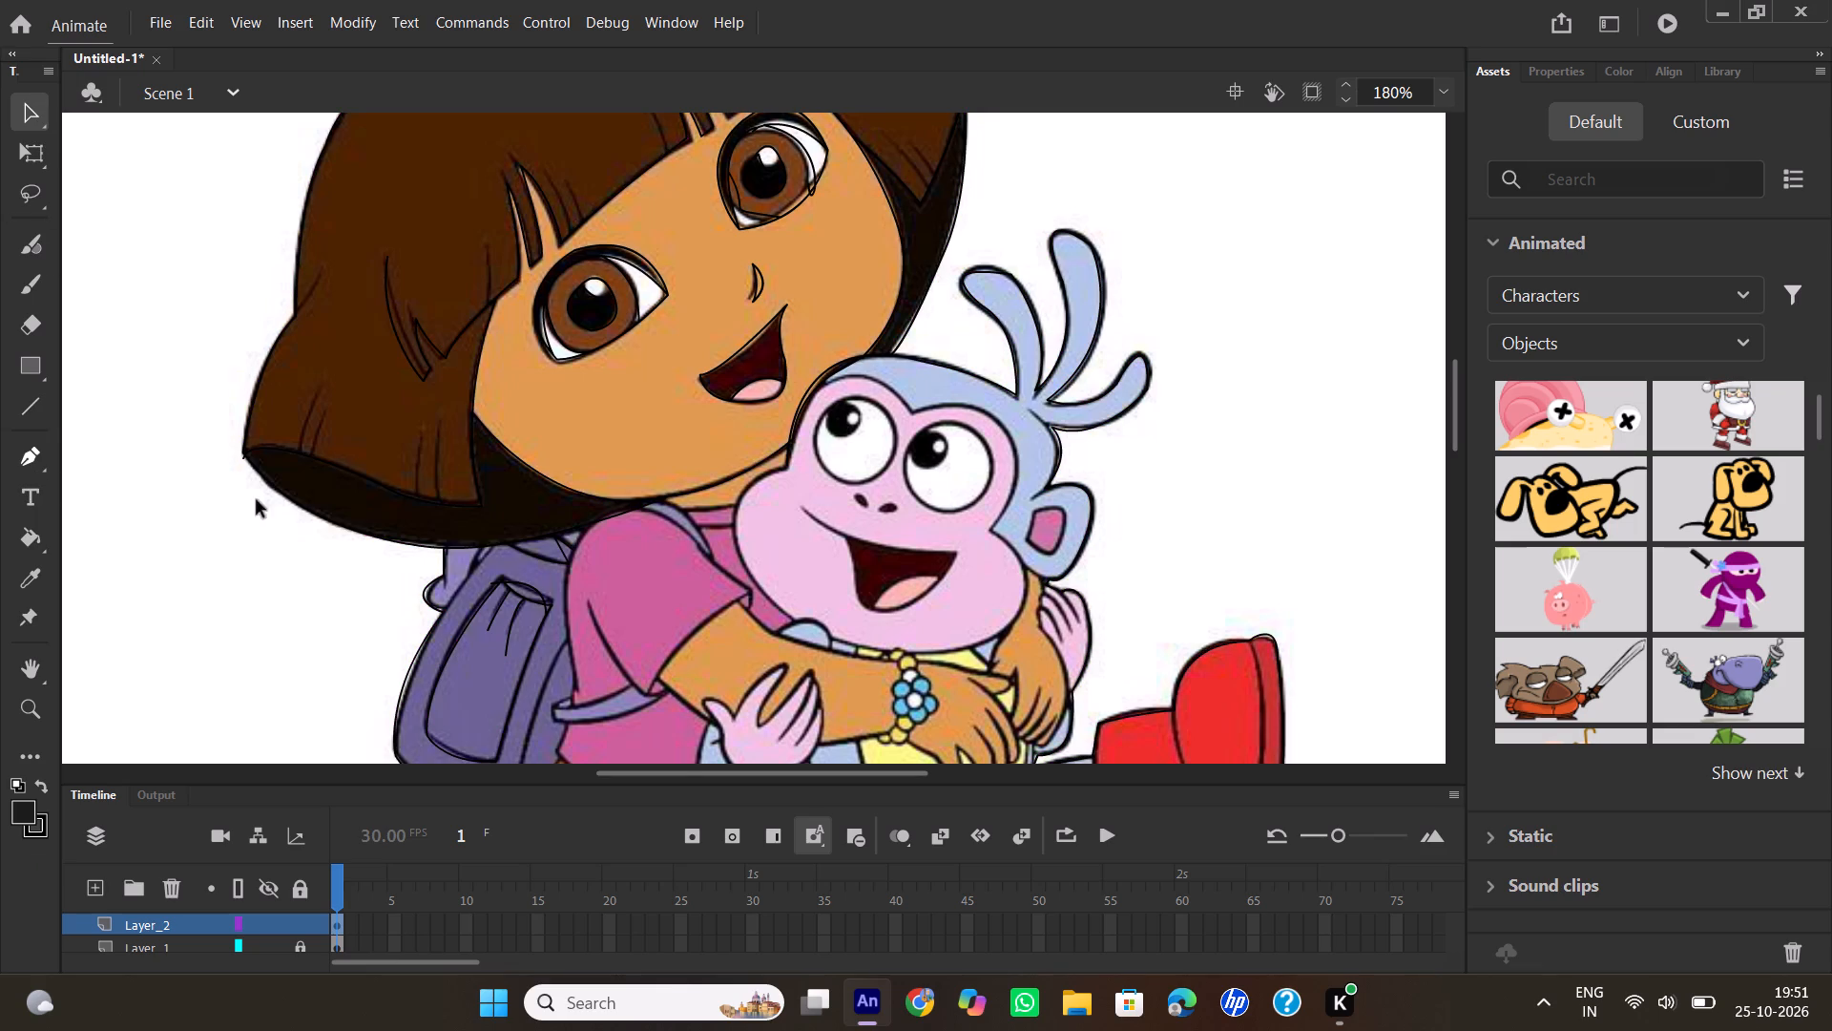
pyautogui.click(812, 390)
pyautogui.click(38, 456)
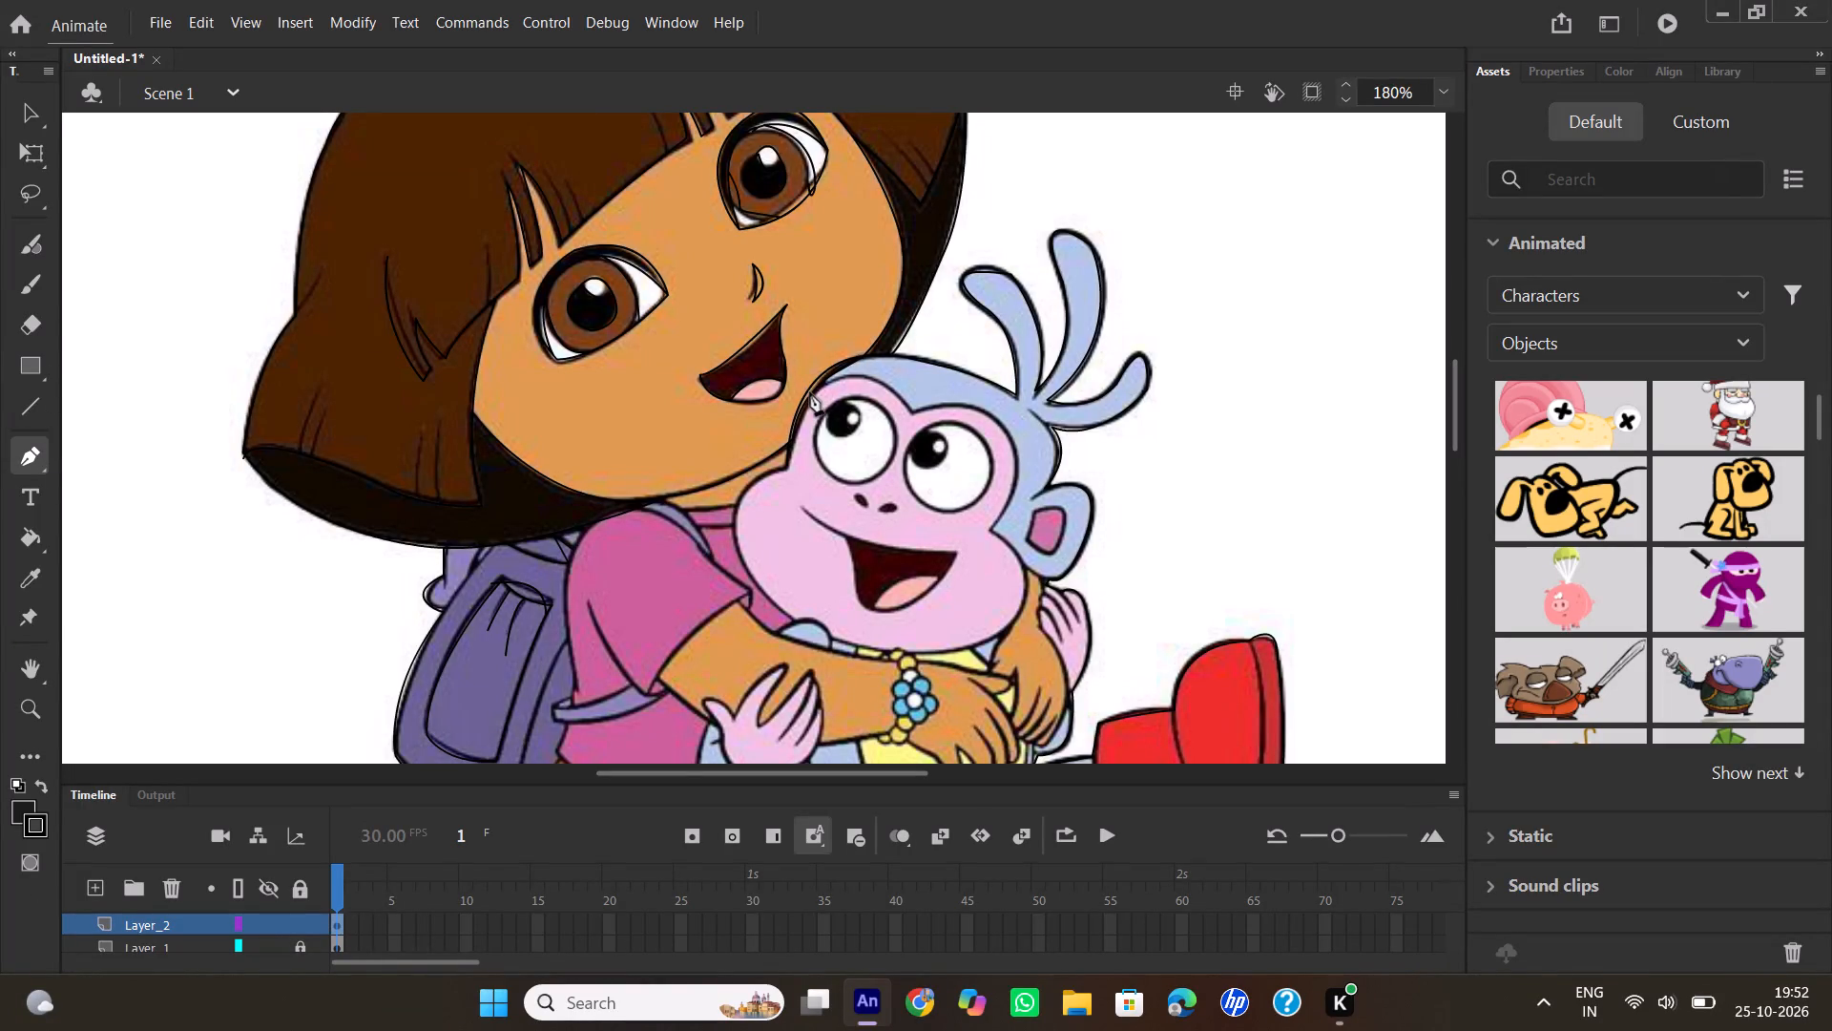
# Trace the monkey's brow line from beside Dora's chin through the dip between its eyes and down to the cheek beside its ear.
pyautogui.click(805, 398)
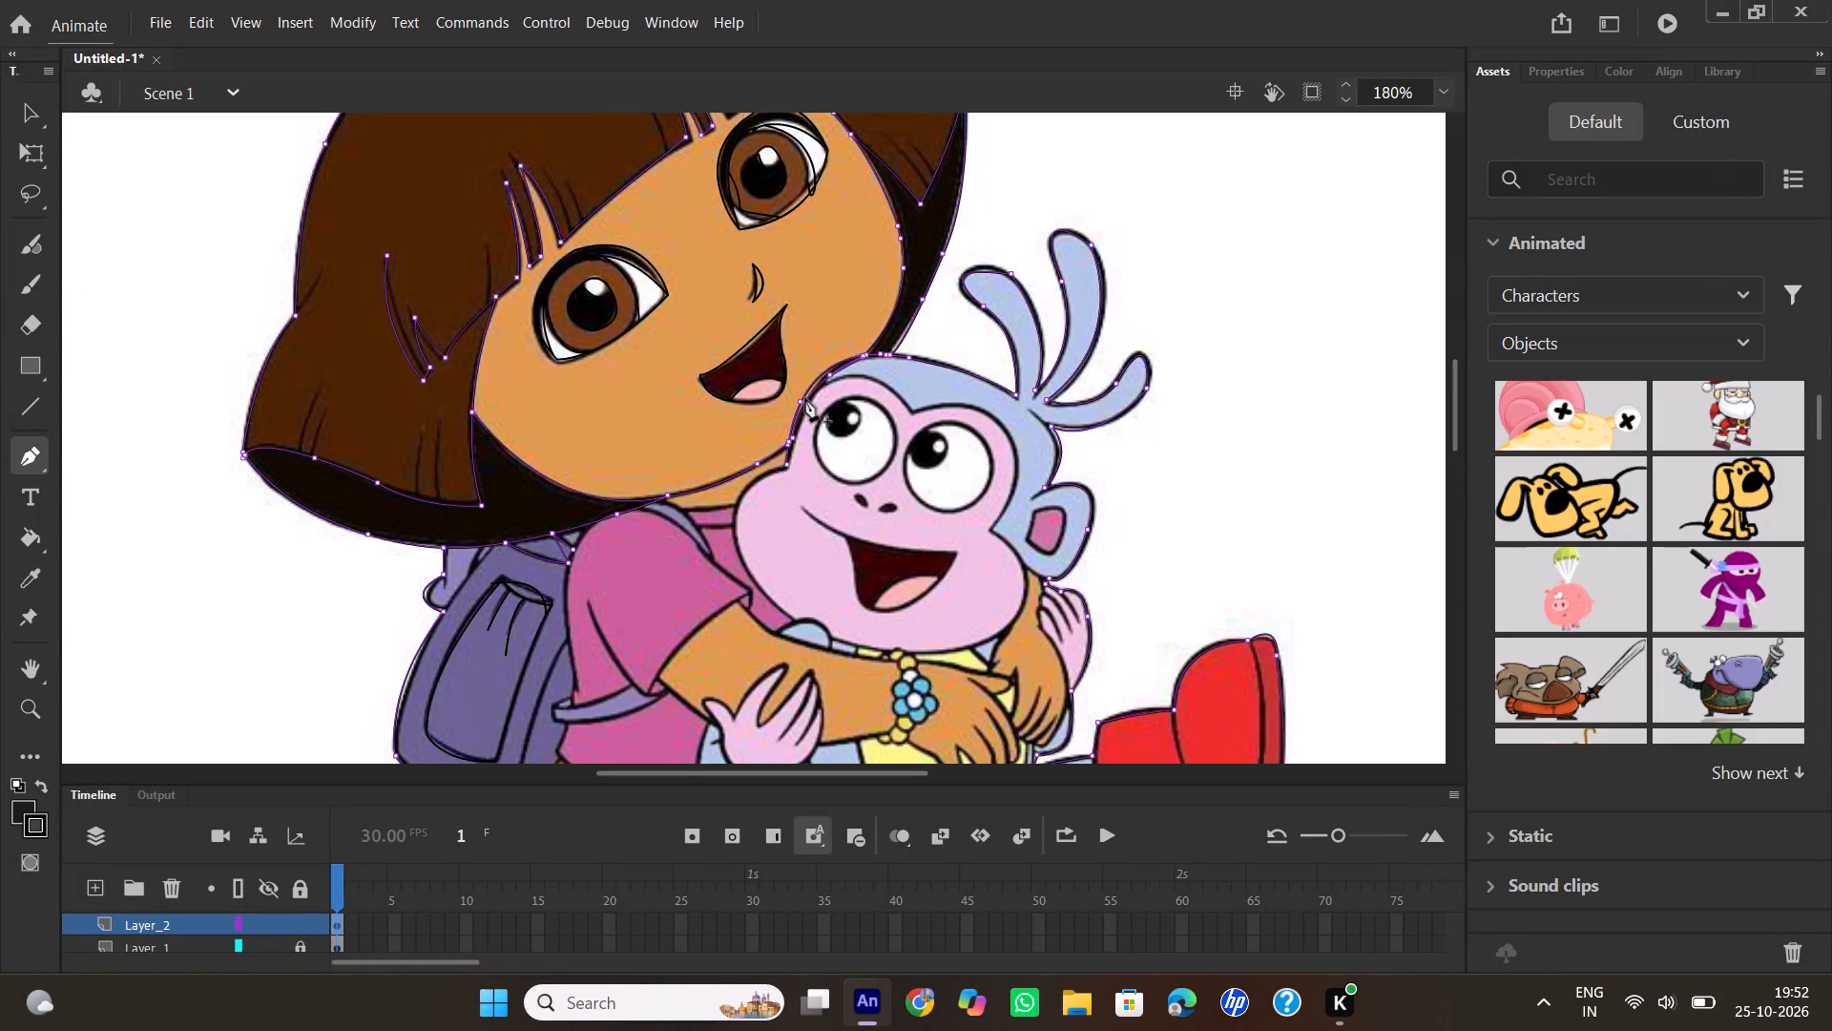
pyautogui.click(806, 389)
pyautogui.moveTo(913, 410); pyautogui.dragTo(965, 468)
pyautogui.click(912, 410)
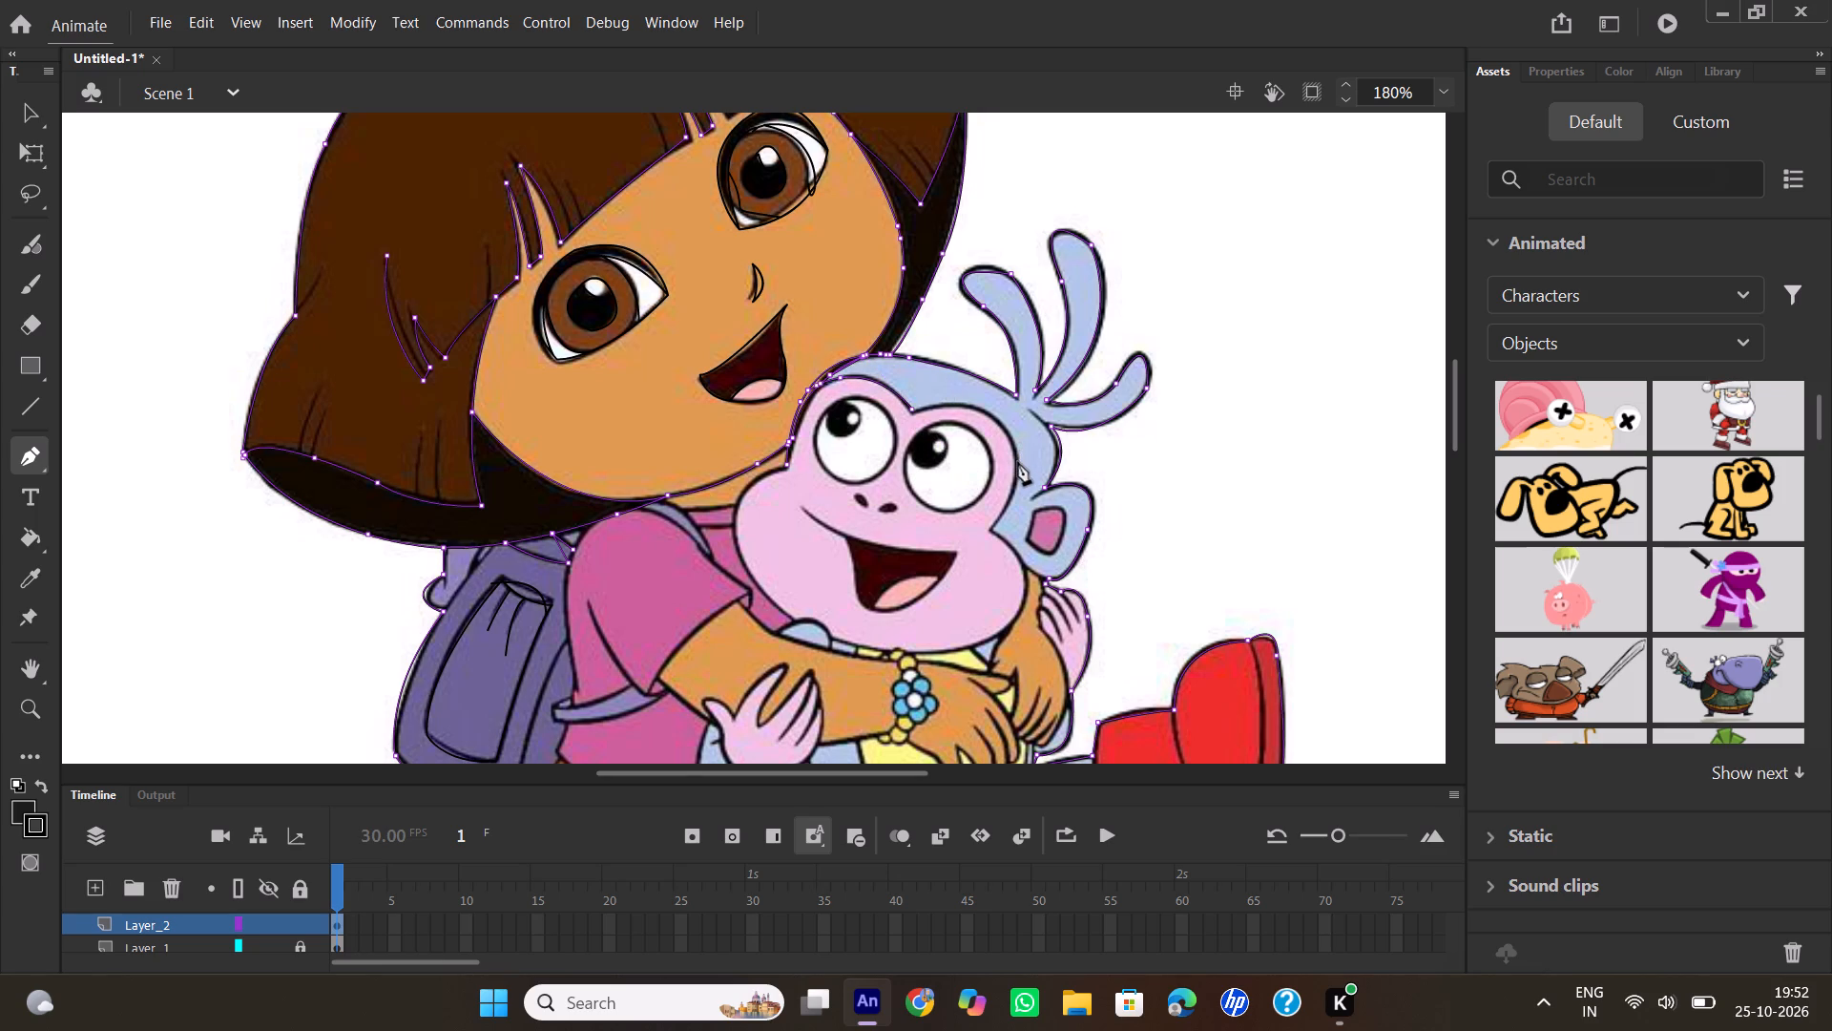
pyautogui.moveTo(1018, 462); pyautogui.dragTo(1047, 548)
pyautogui.click(1017, 465)
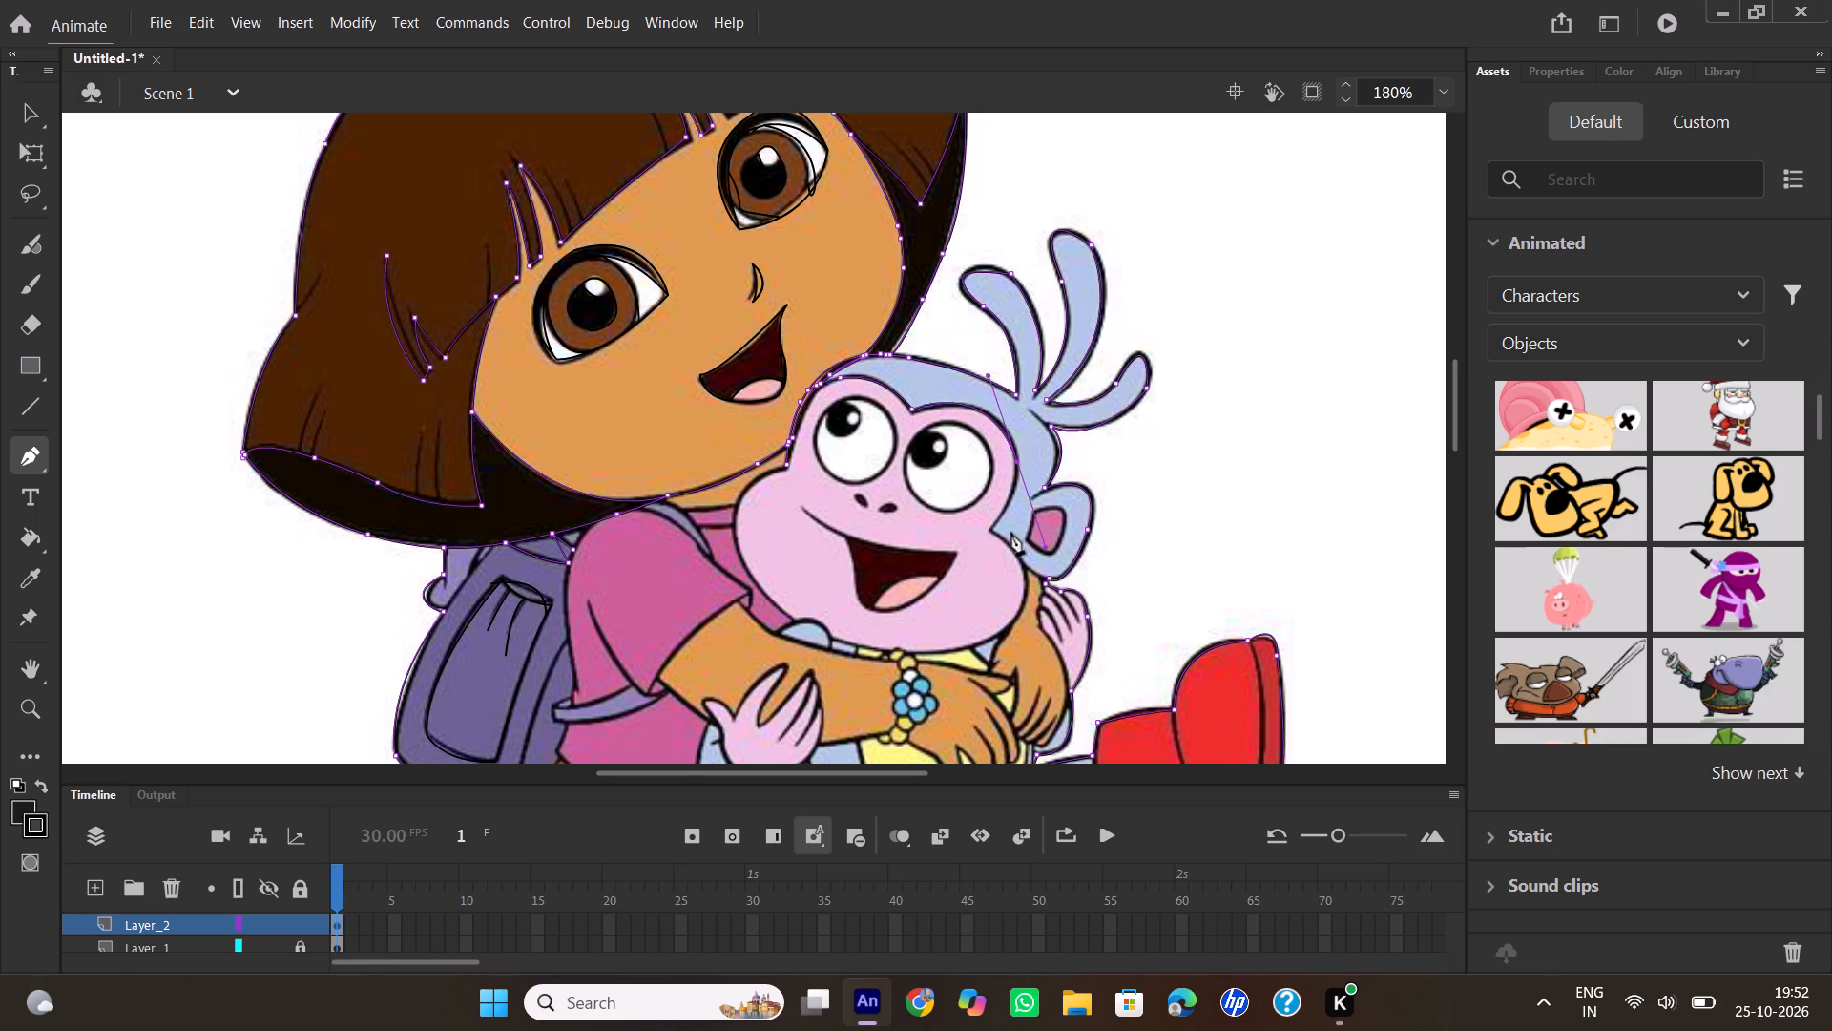
pyautogui.moveTo(989, 531); pyautogui.dragTo(970, 542)
pyautogui.click(990, 530)
# Continue the monkey's face outline from beside the ear around the cheek, along the chin and up the other cheek to Dora's face.
pyautogui.moveTo(976, 645); pyautogui.dragTo(929, 663)
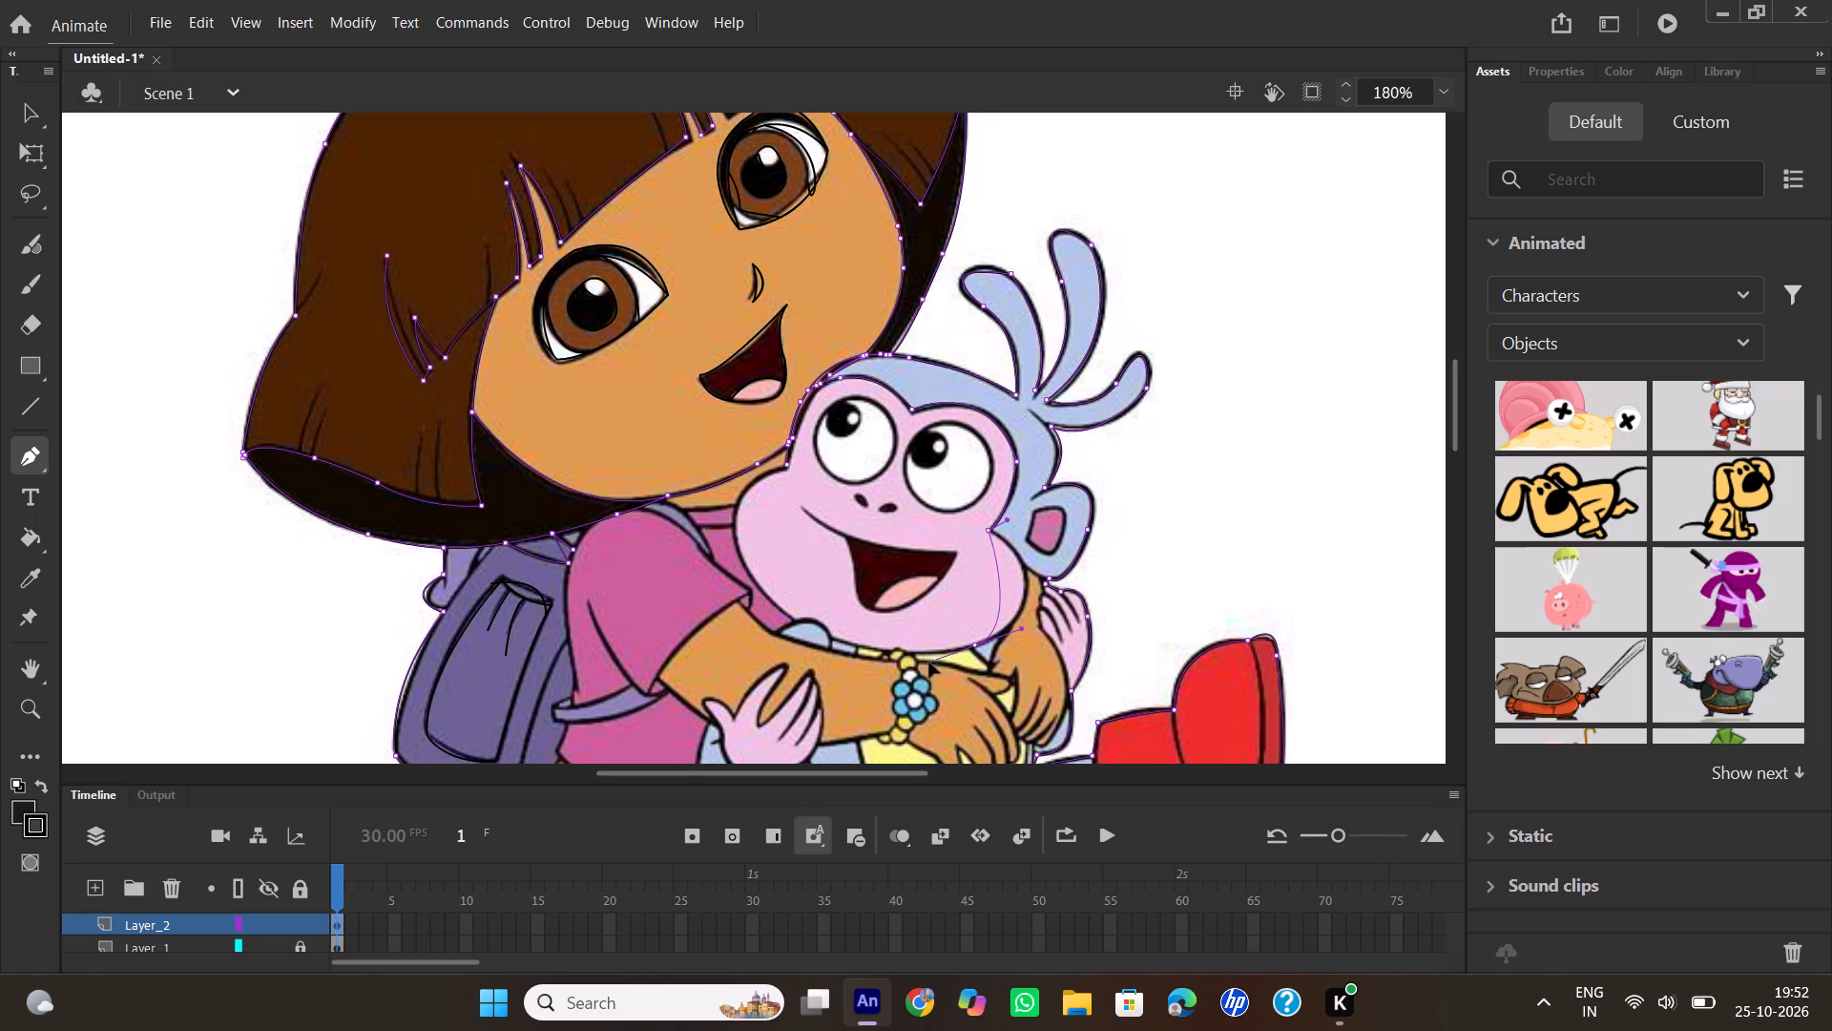
pyautogui.moveTo(929, 663); pyautogui.dragTo(873, 693)
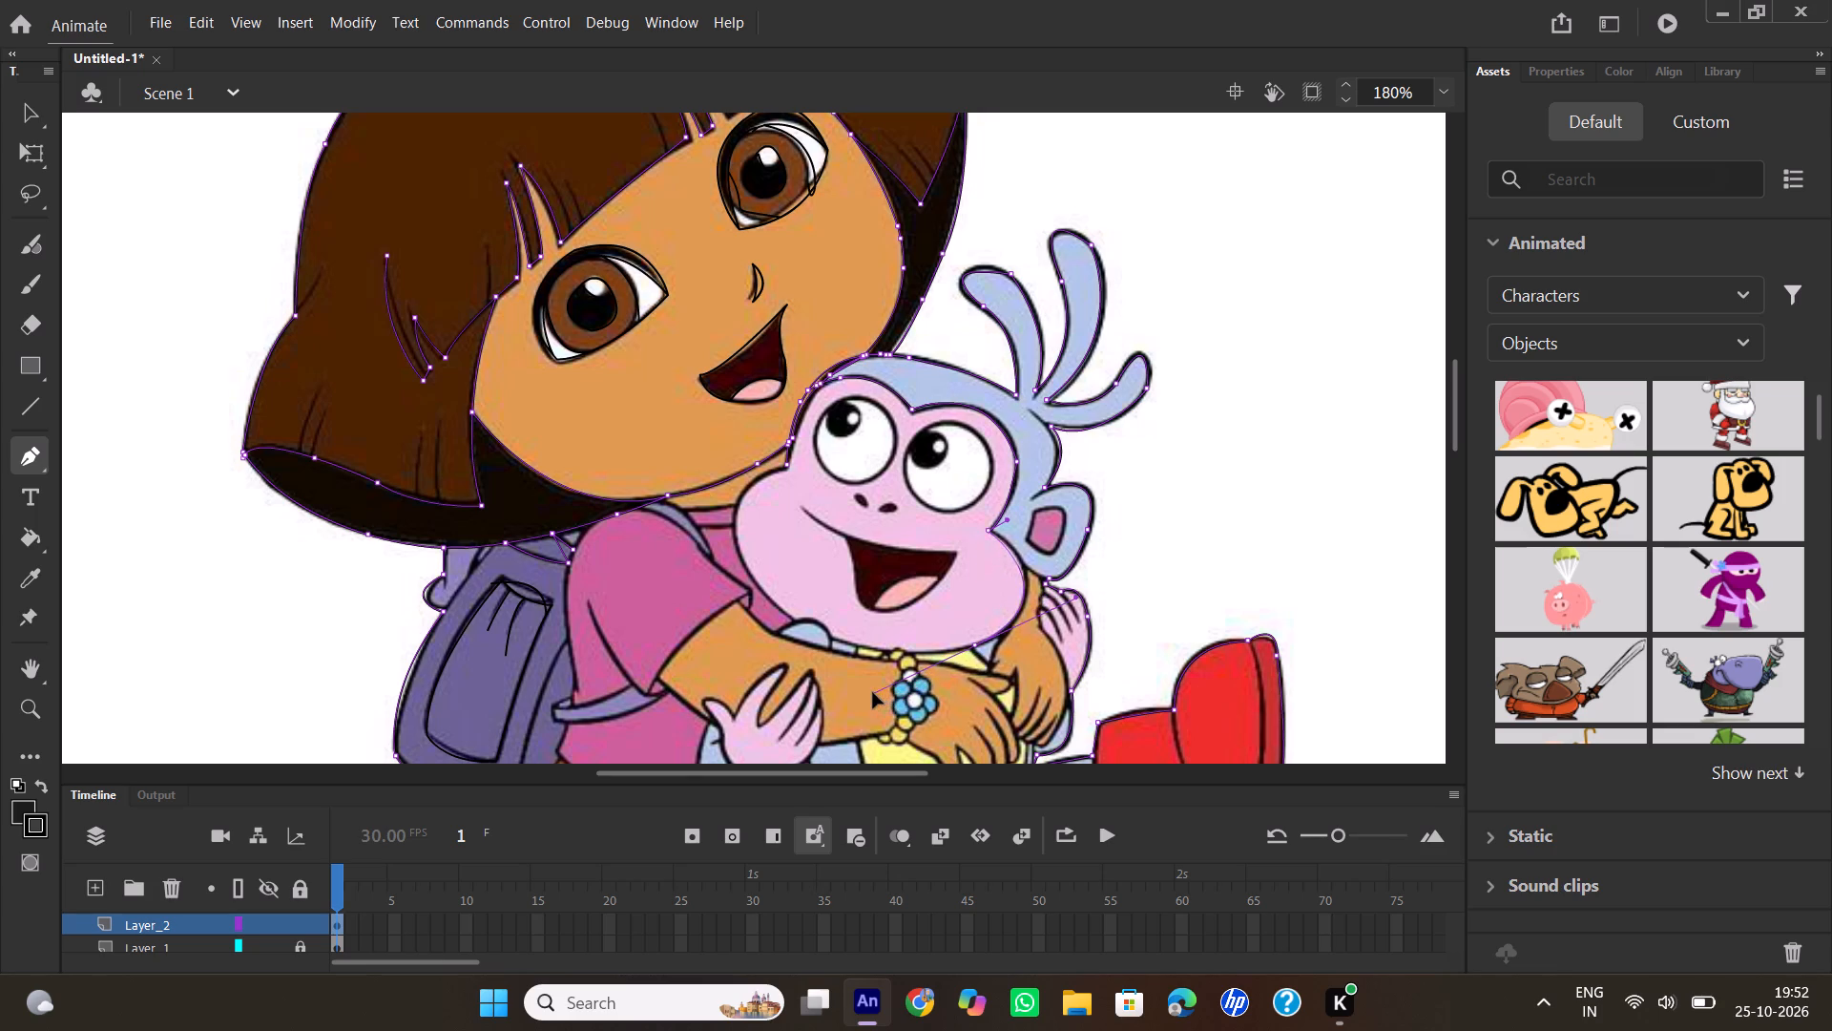
pyautogui.moveTo(873, 693); pyautogui.dragTo(869, 693)
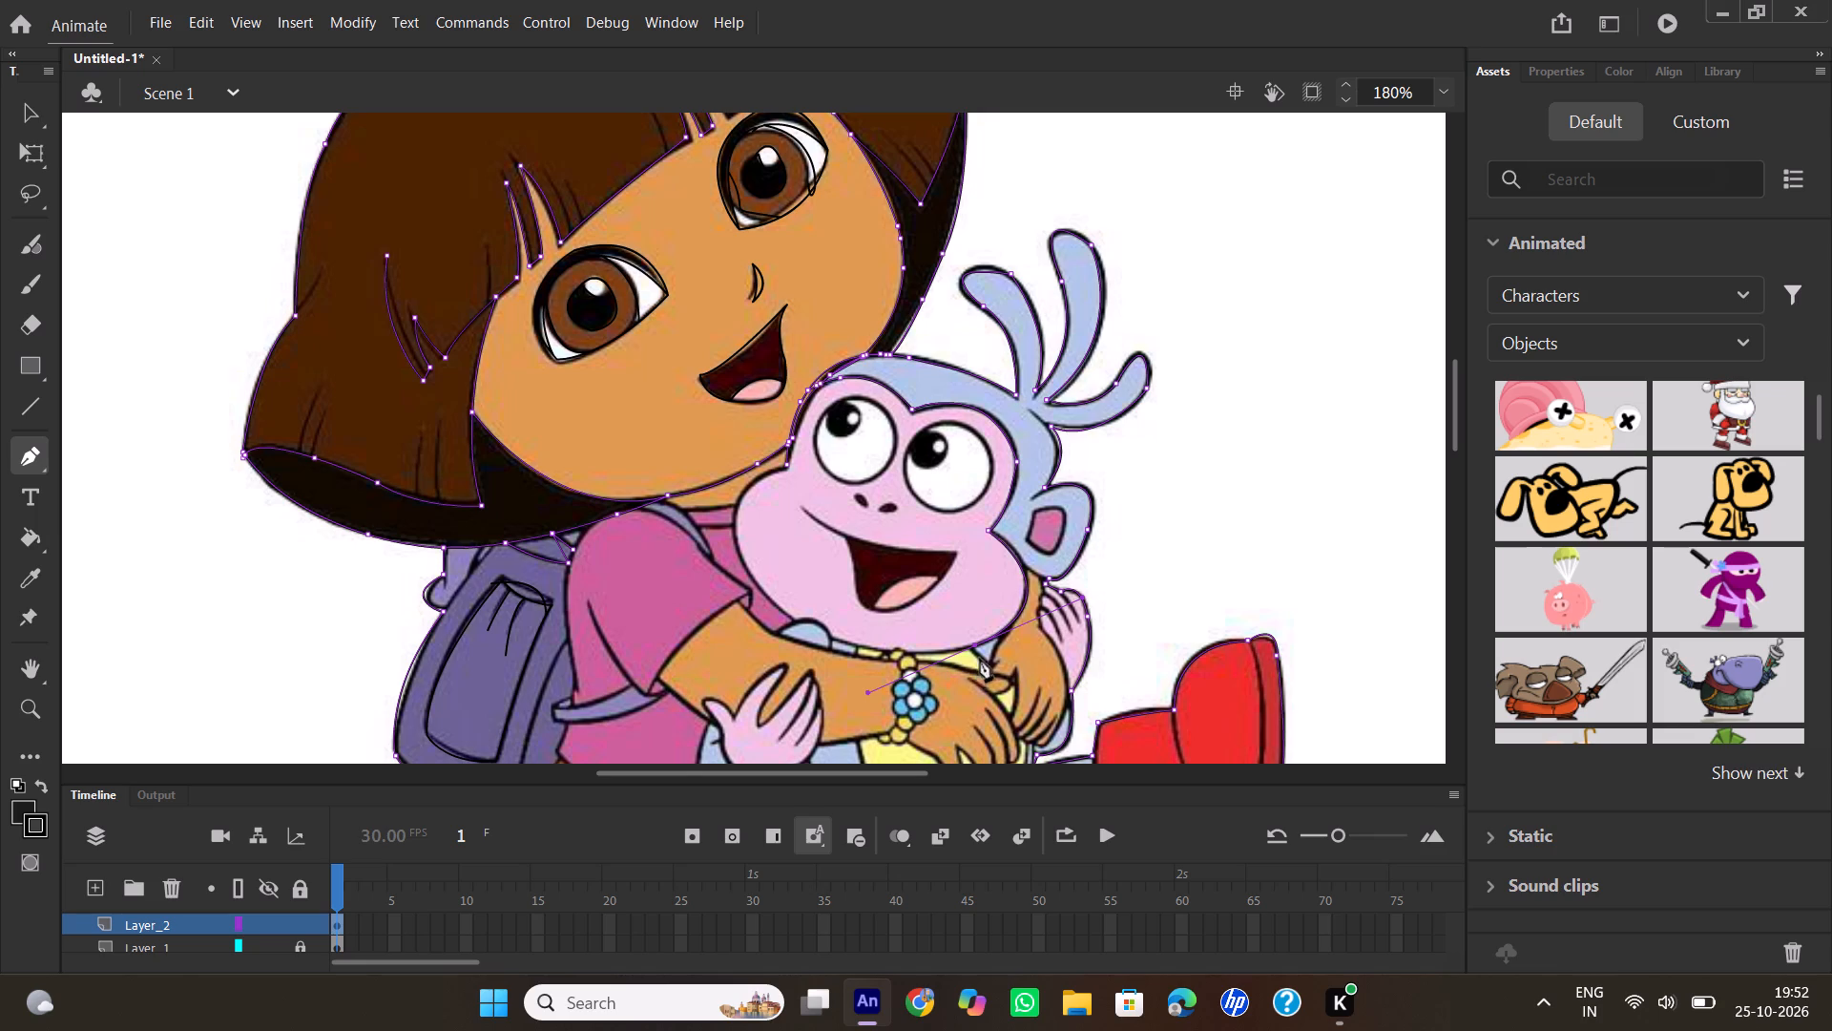
pyautogui.click(973, 646)
pyautogui.moveTo(832, 638); pyautogui.dragTo(810, 637)
pyautogui.moveTo(810, 637); pyautogui.dragTo(786, 617)
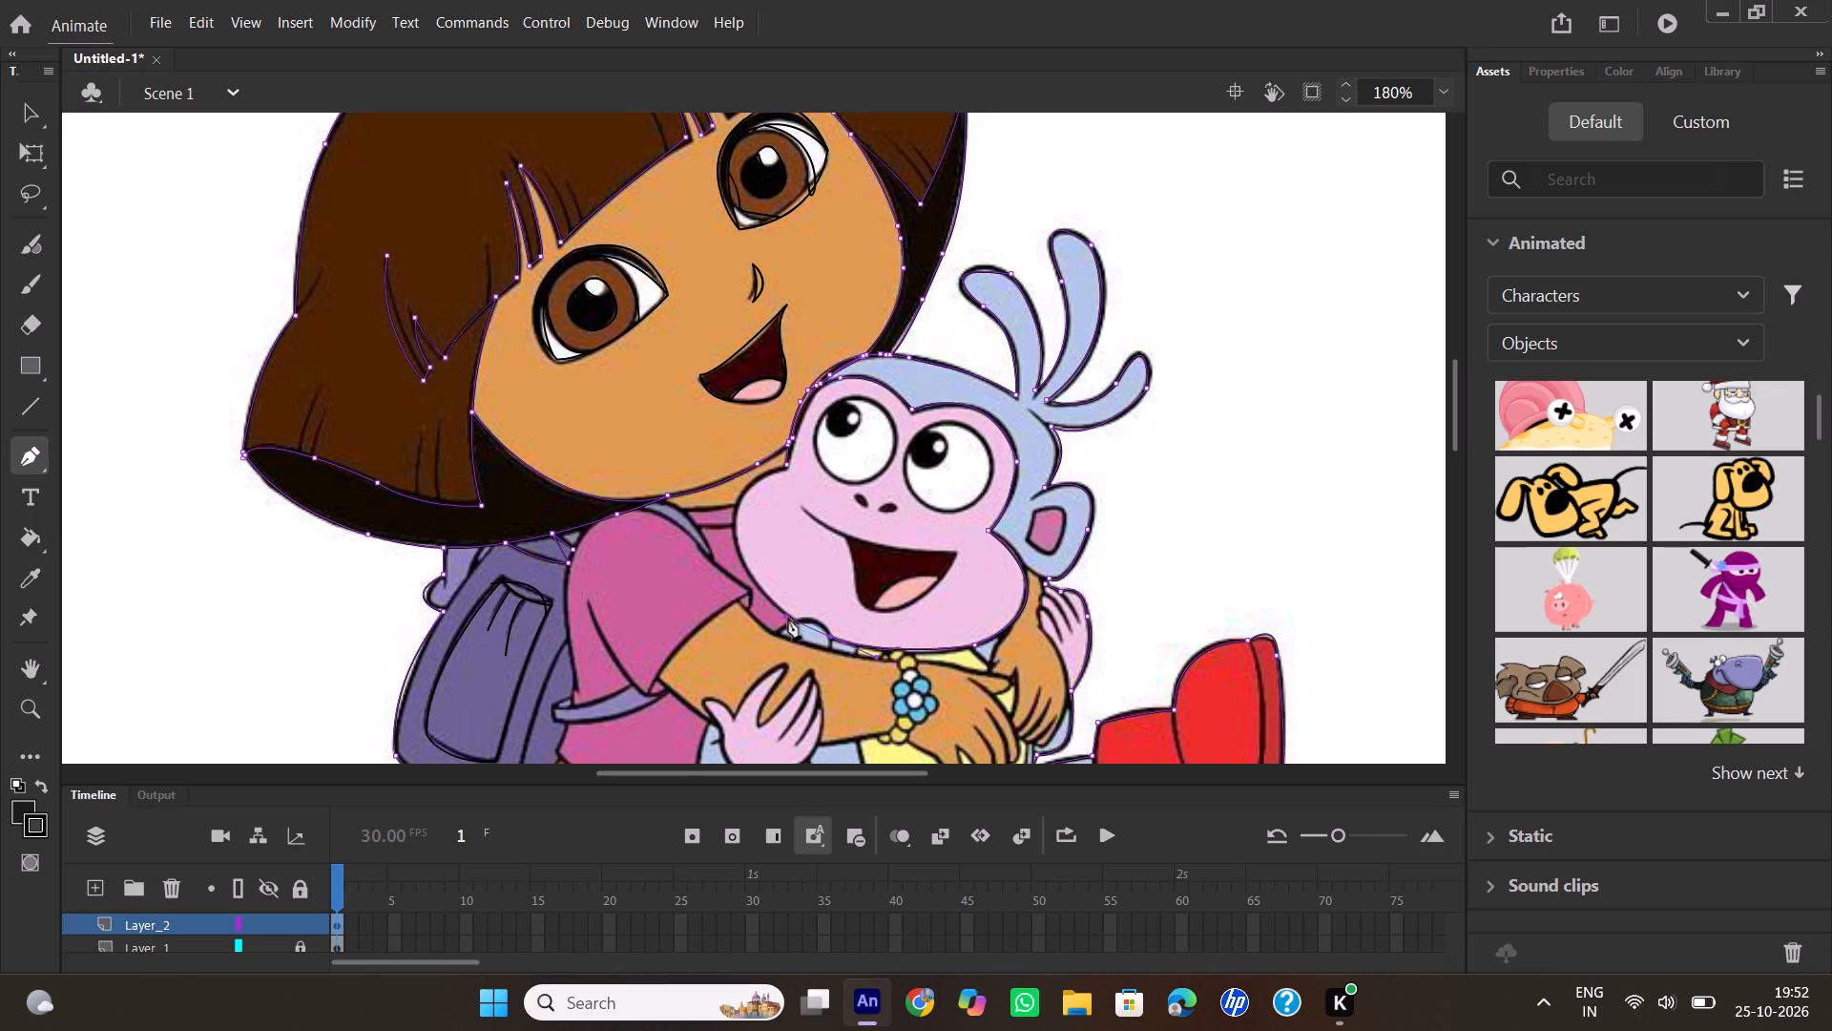
pyautogui.click(829, 639)
pyautogui.moveTo(796, 621); pyautogui.dragTo(771, 628)
pyautogui.moveTo(771, 628); pyautogui.dragTo(769, 629)
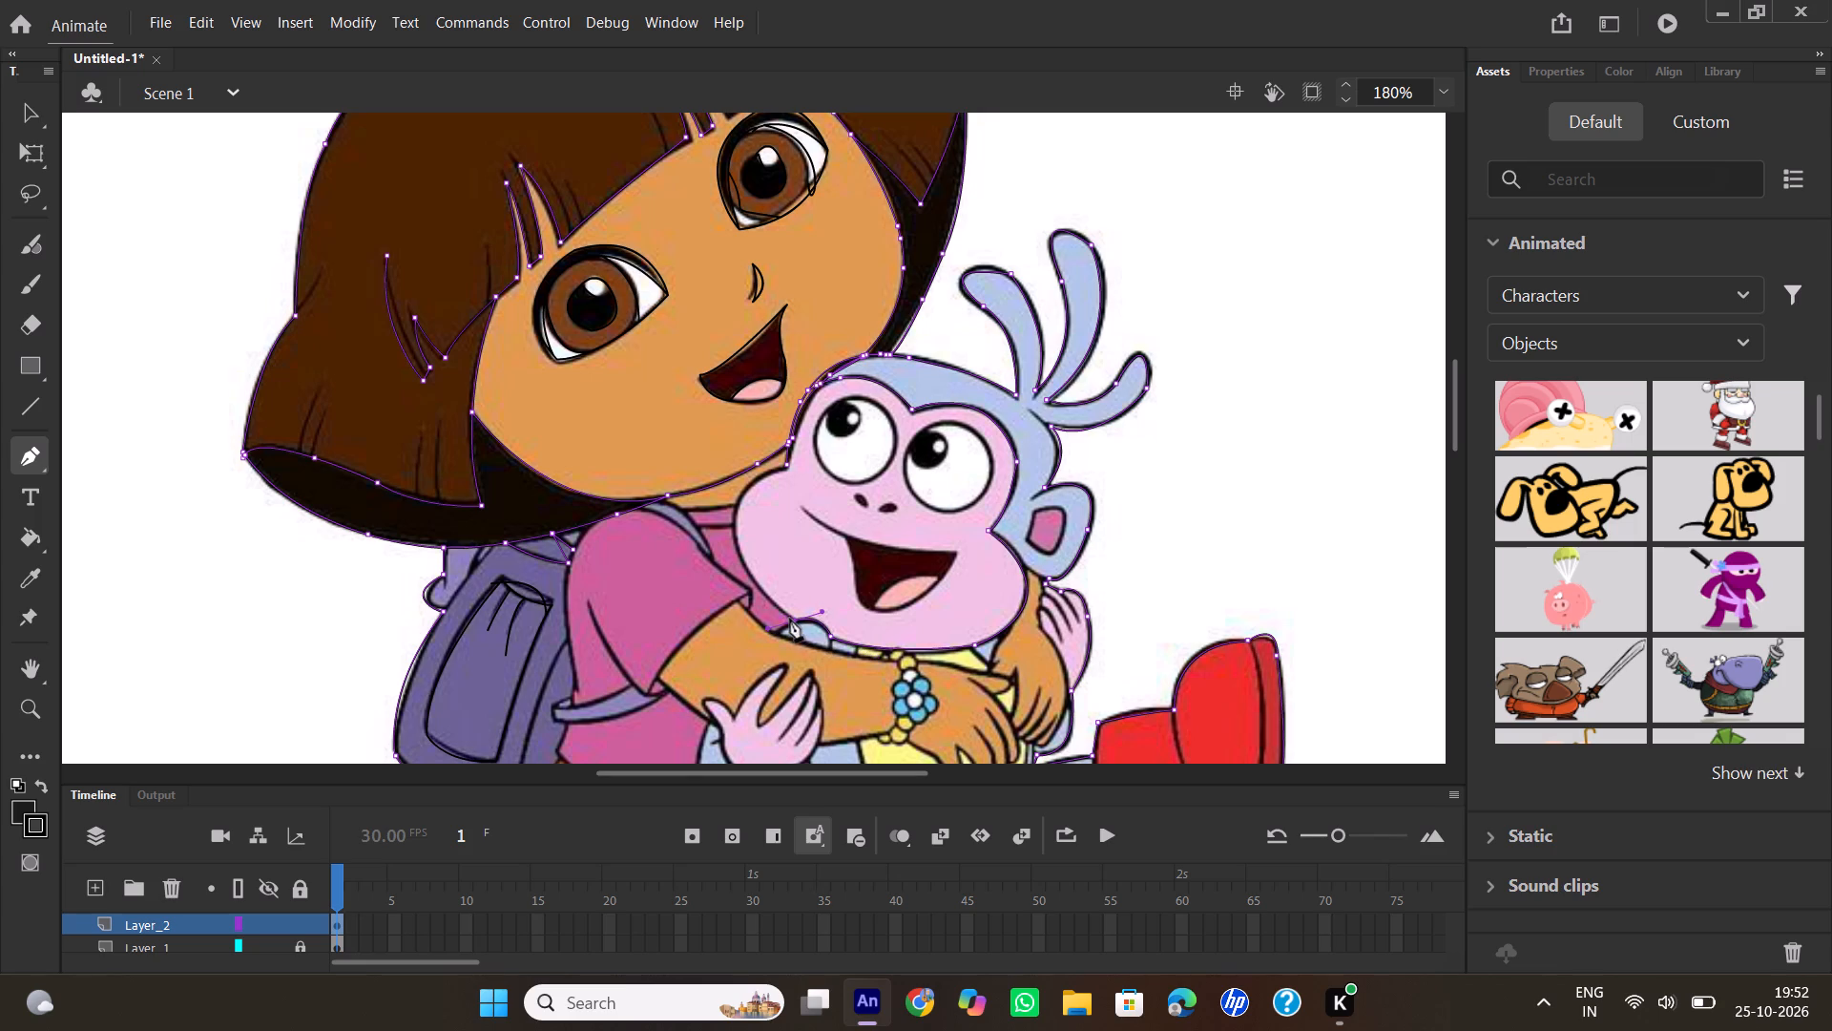
pyautogui.click(794, 621)
pyautogui.moveTo(787, 467); pyautogui.dragTo(885, 426)
pyautogui.moveTo(885, 426); pyautogui.dragTo(906, 417)
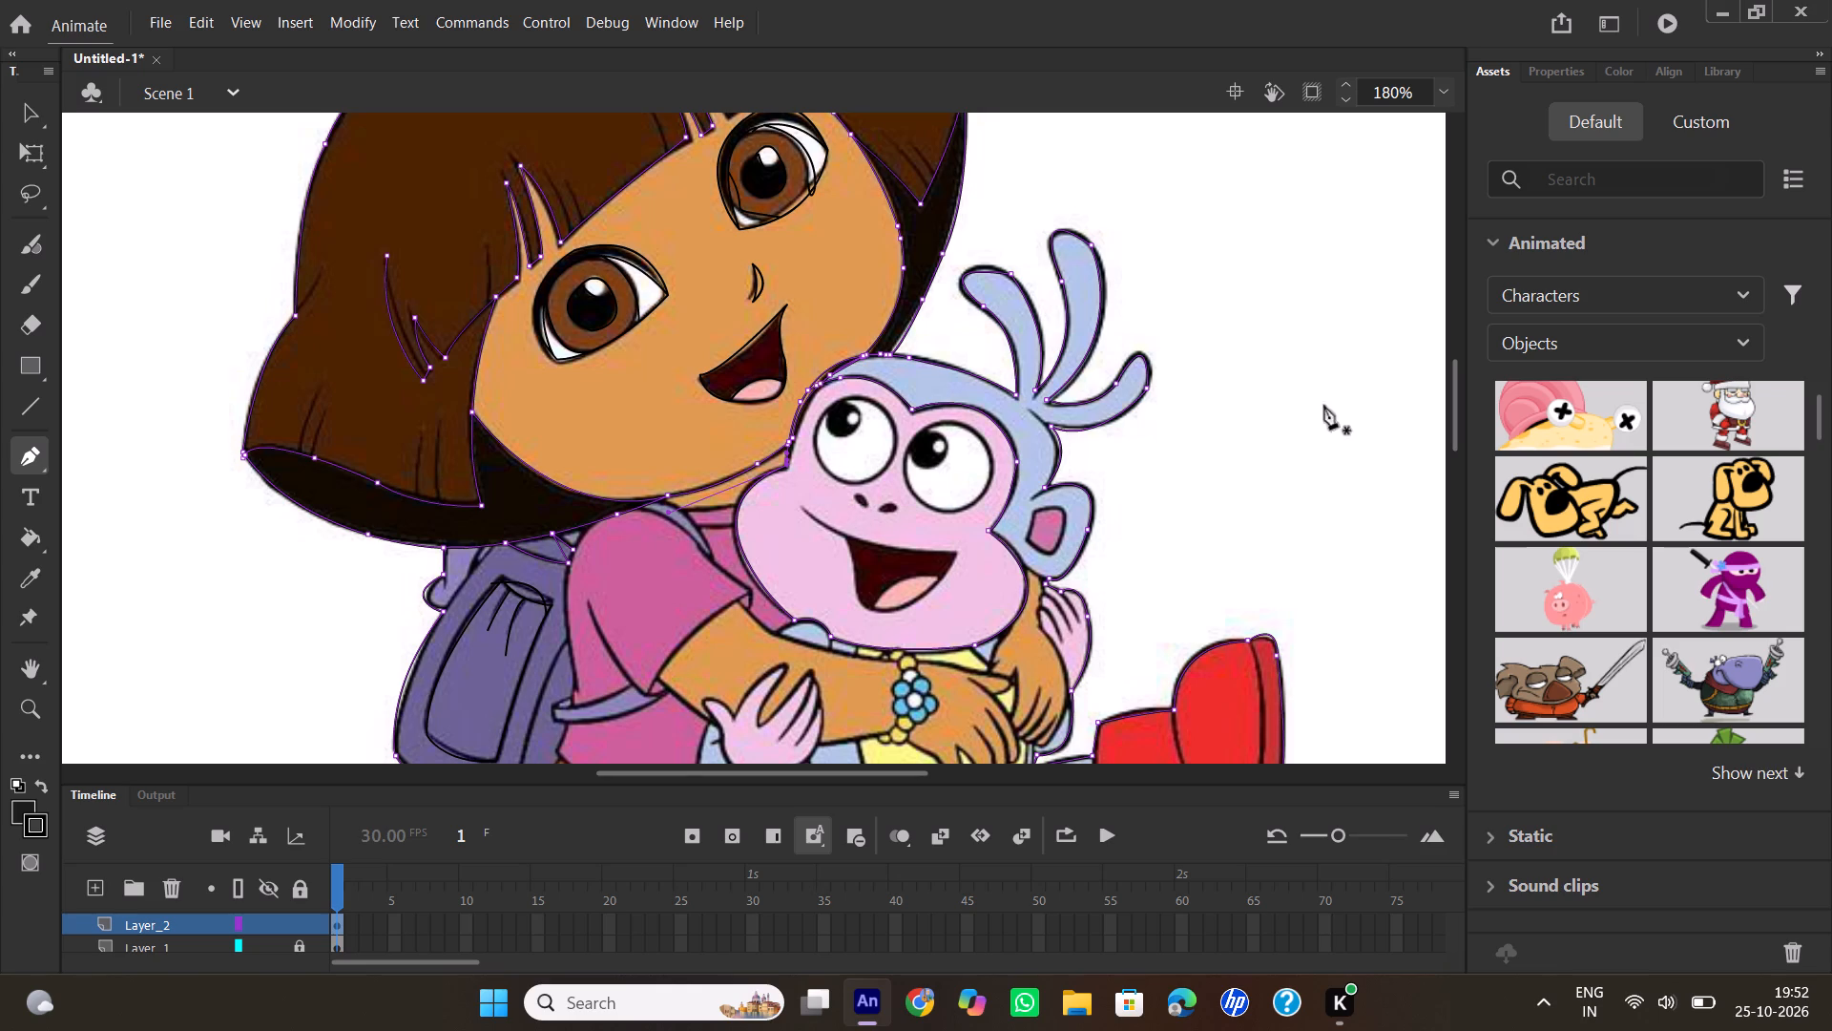
# Browse the thumbnails of the default animated assets.
pyautogui.scroll(-1, 1501, 442)
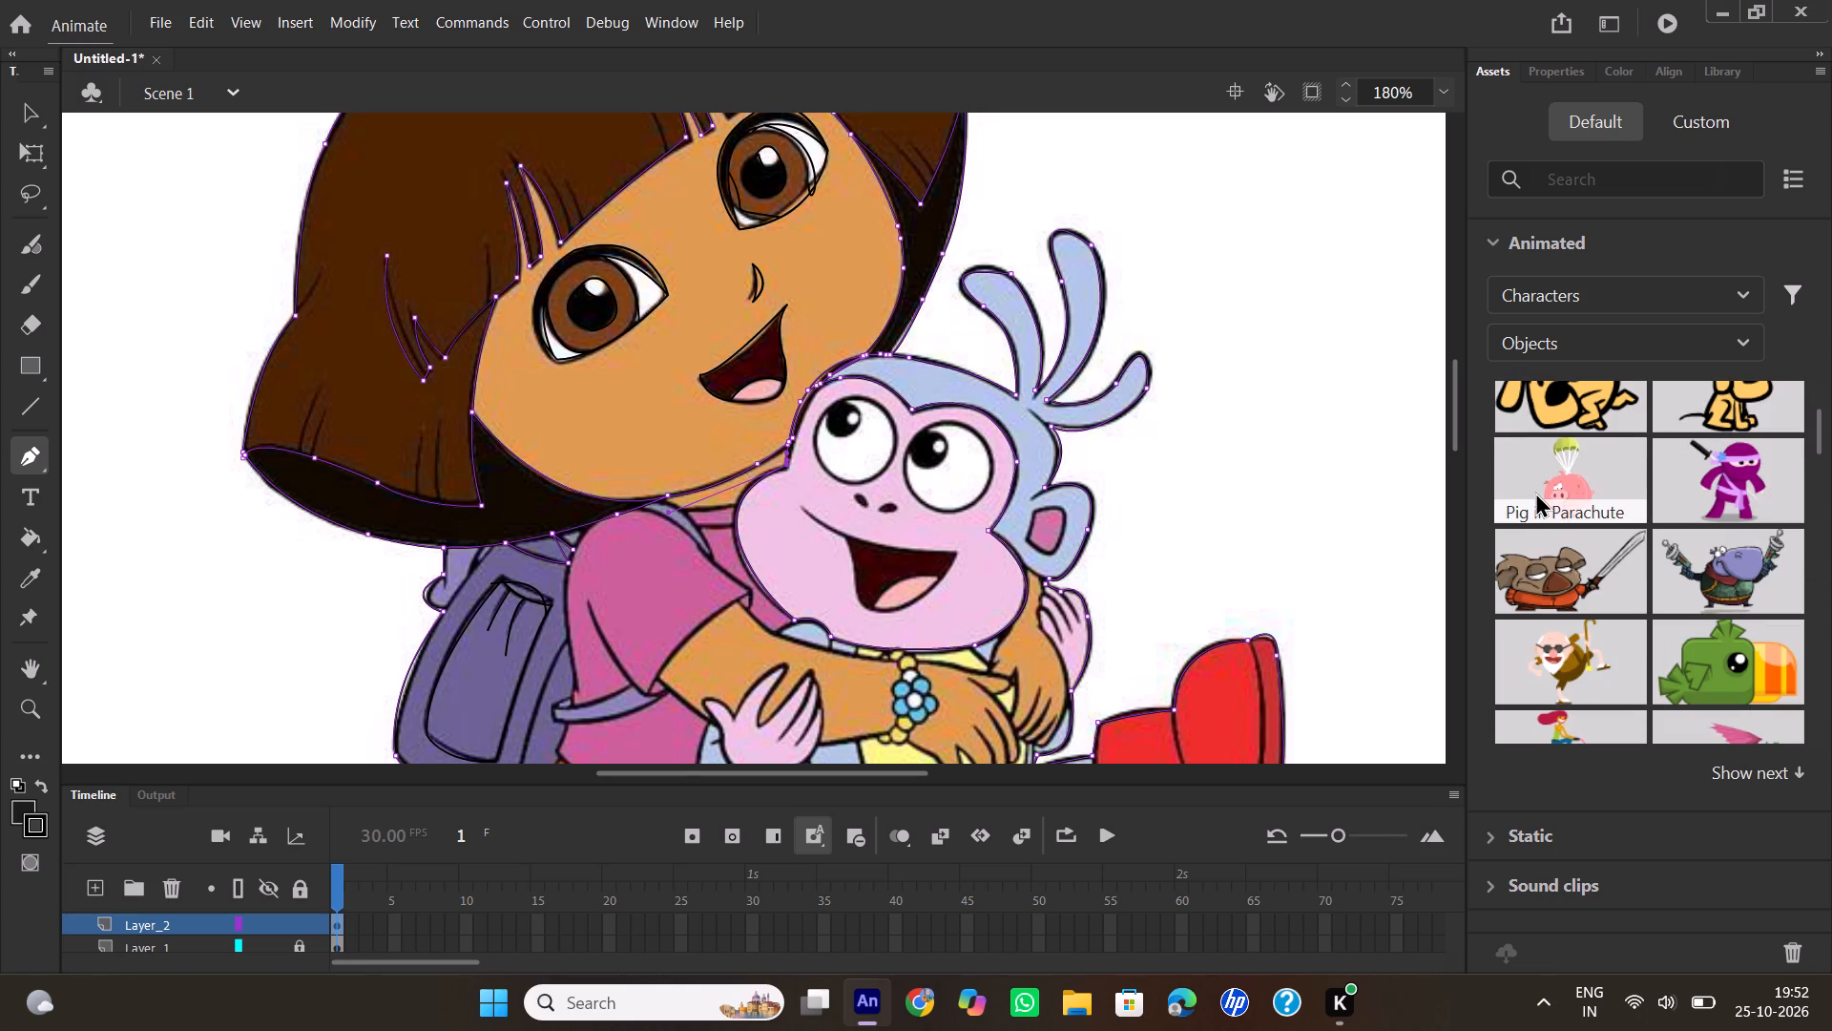
pyautogui.scroll(-1, 1535, 494)
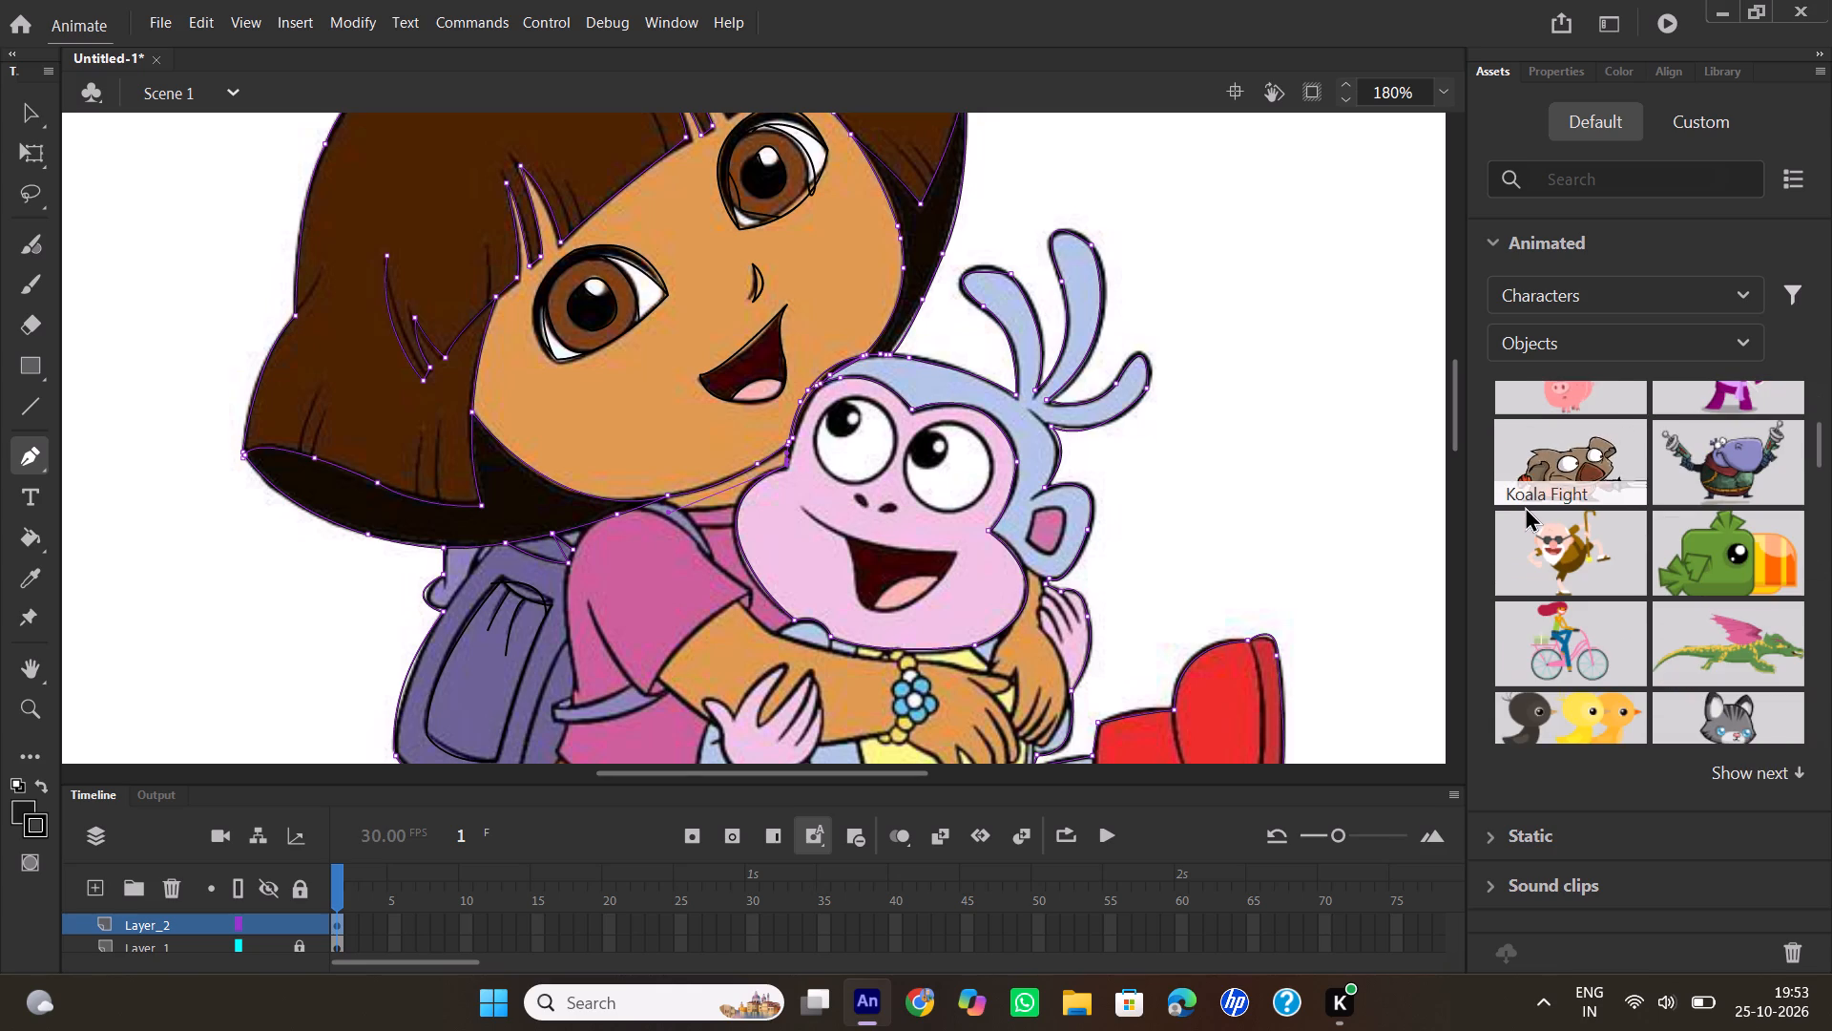
pyautogui.scroll(-1, 1525, 516)
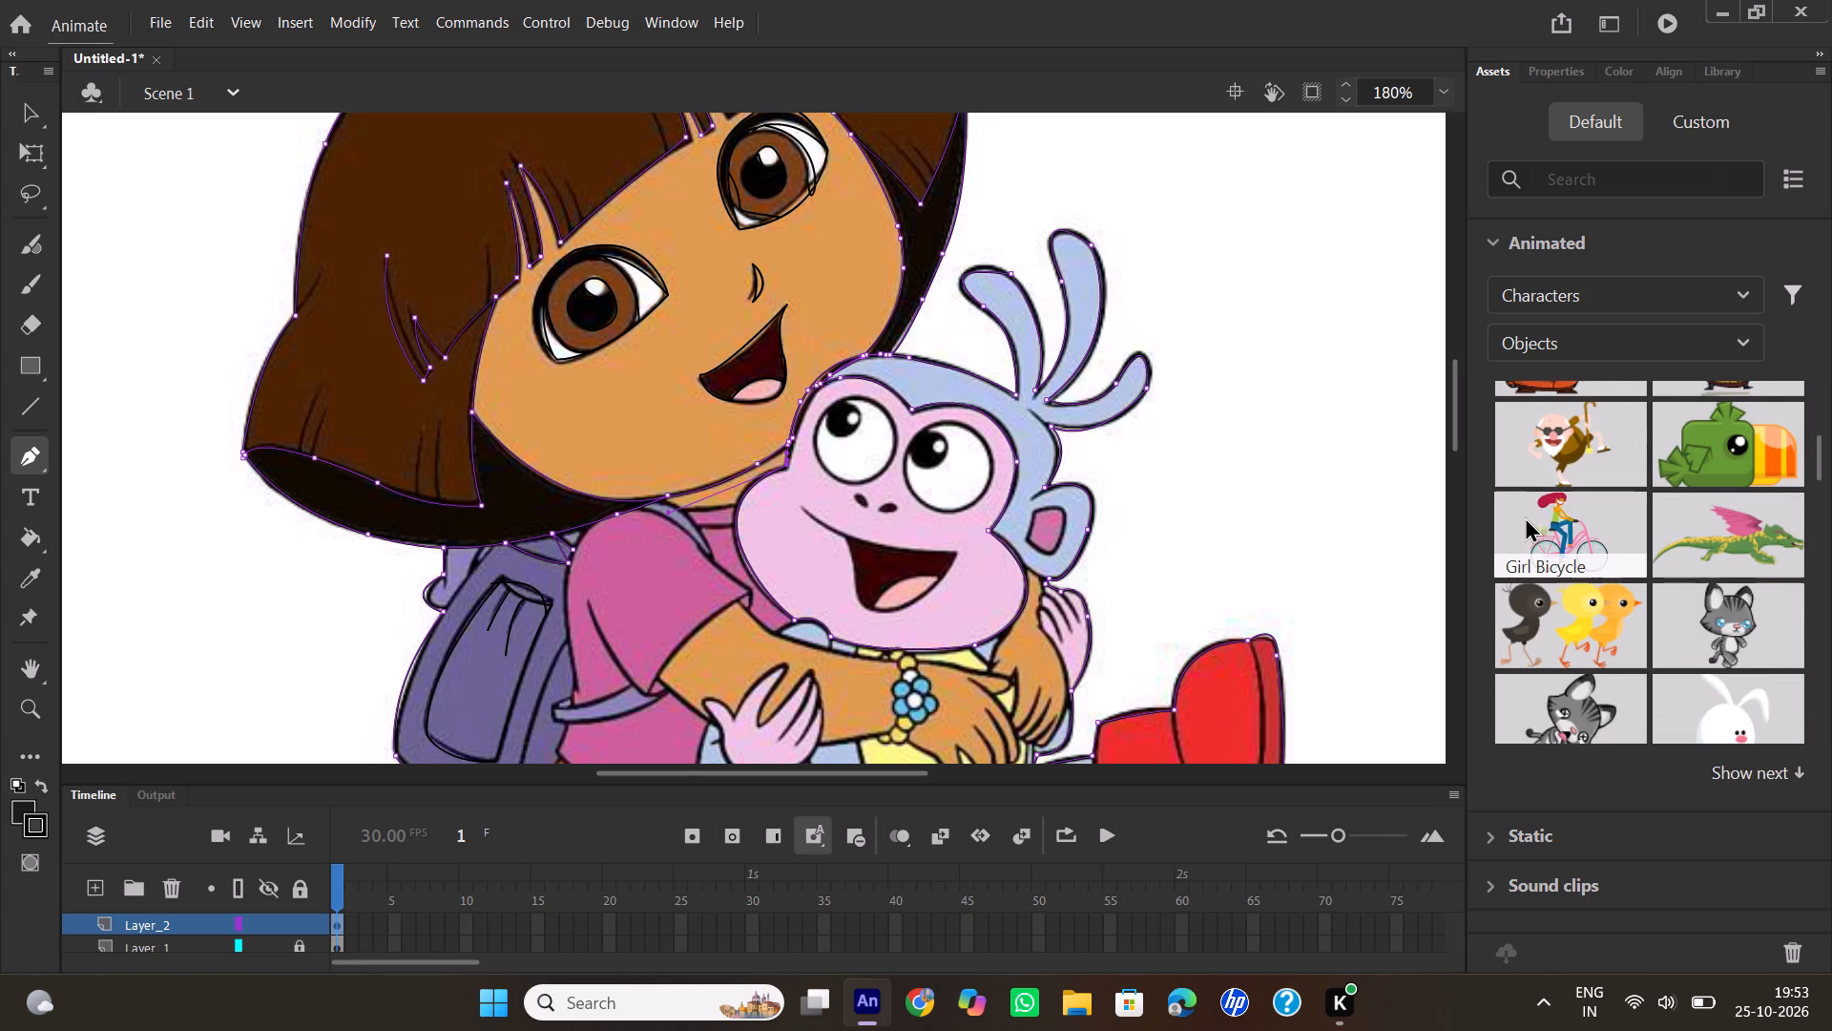
pyautogui.scroll(-1, 1621, 473)
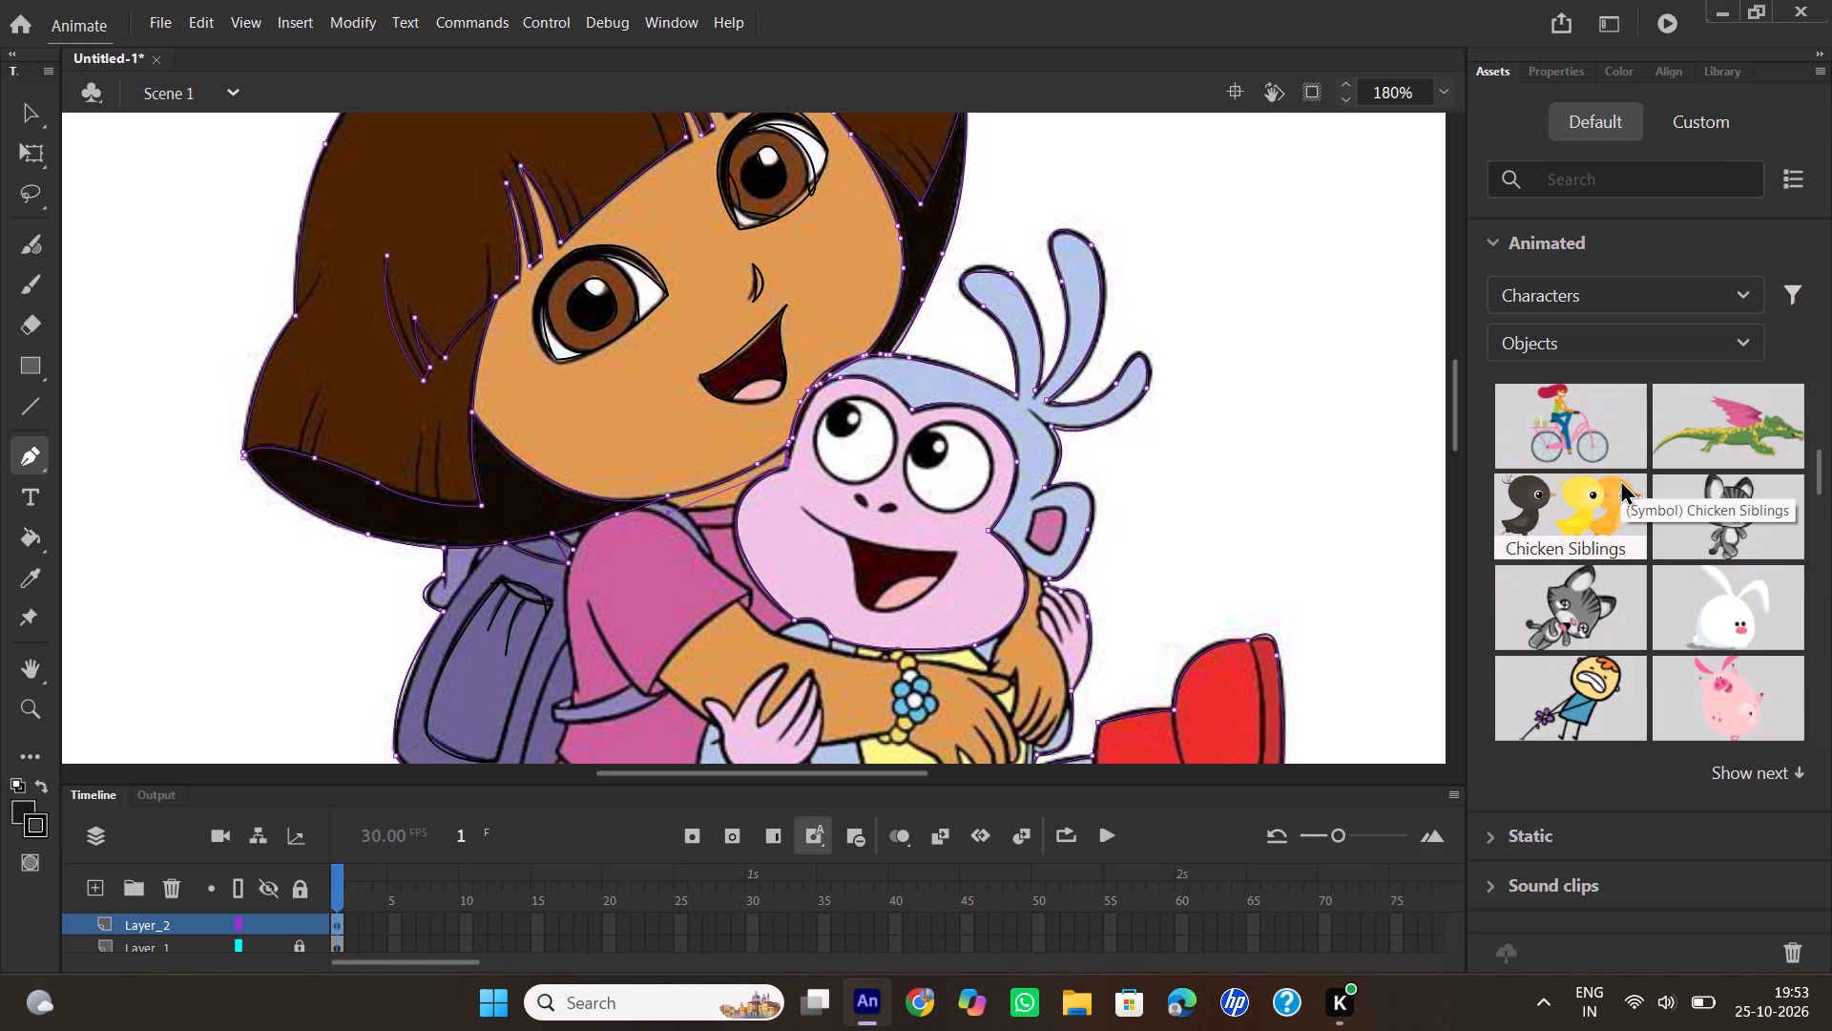
pyautogui.scroll(-2, 1620, 479)
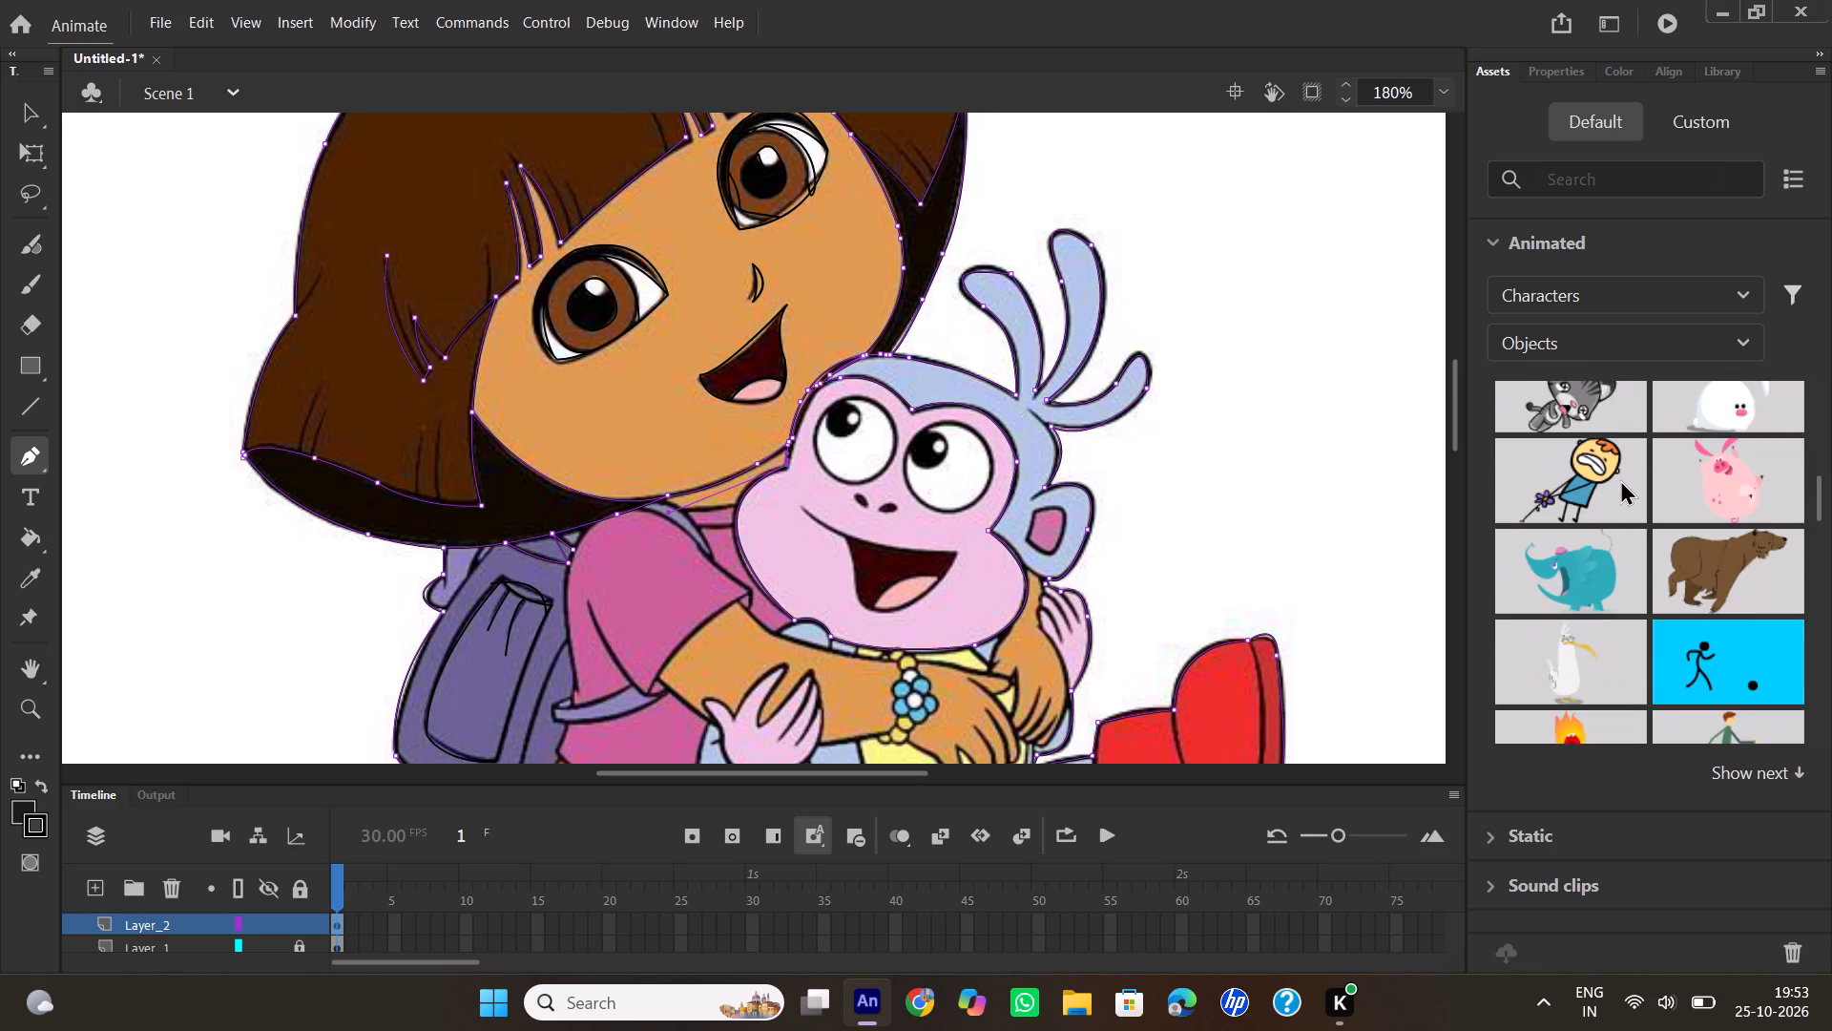
pyautogui.scroll(-3, 1620, 479)
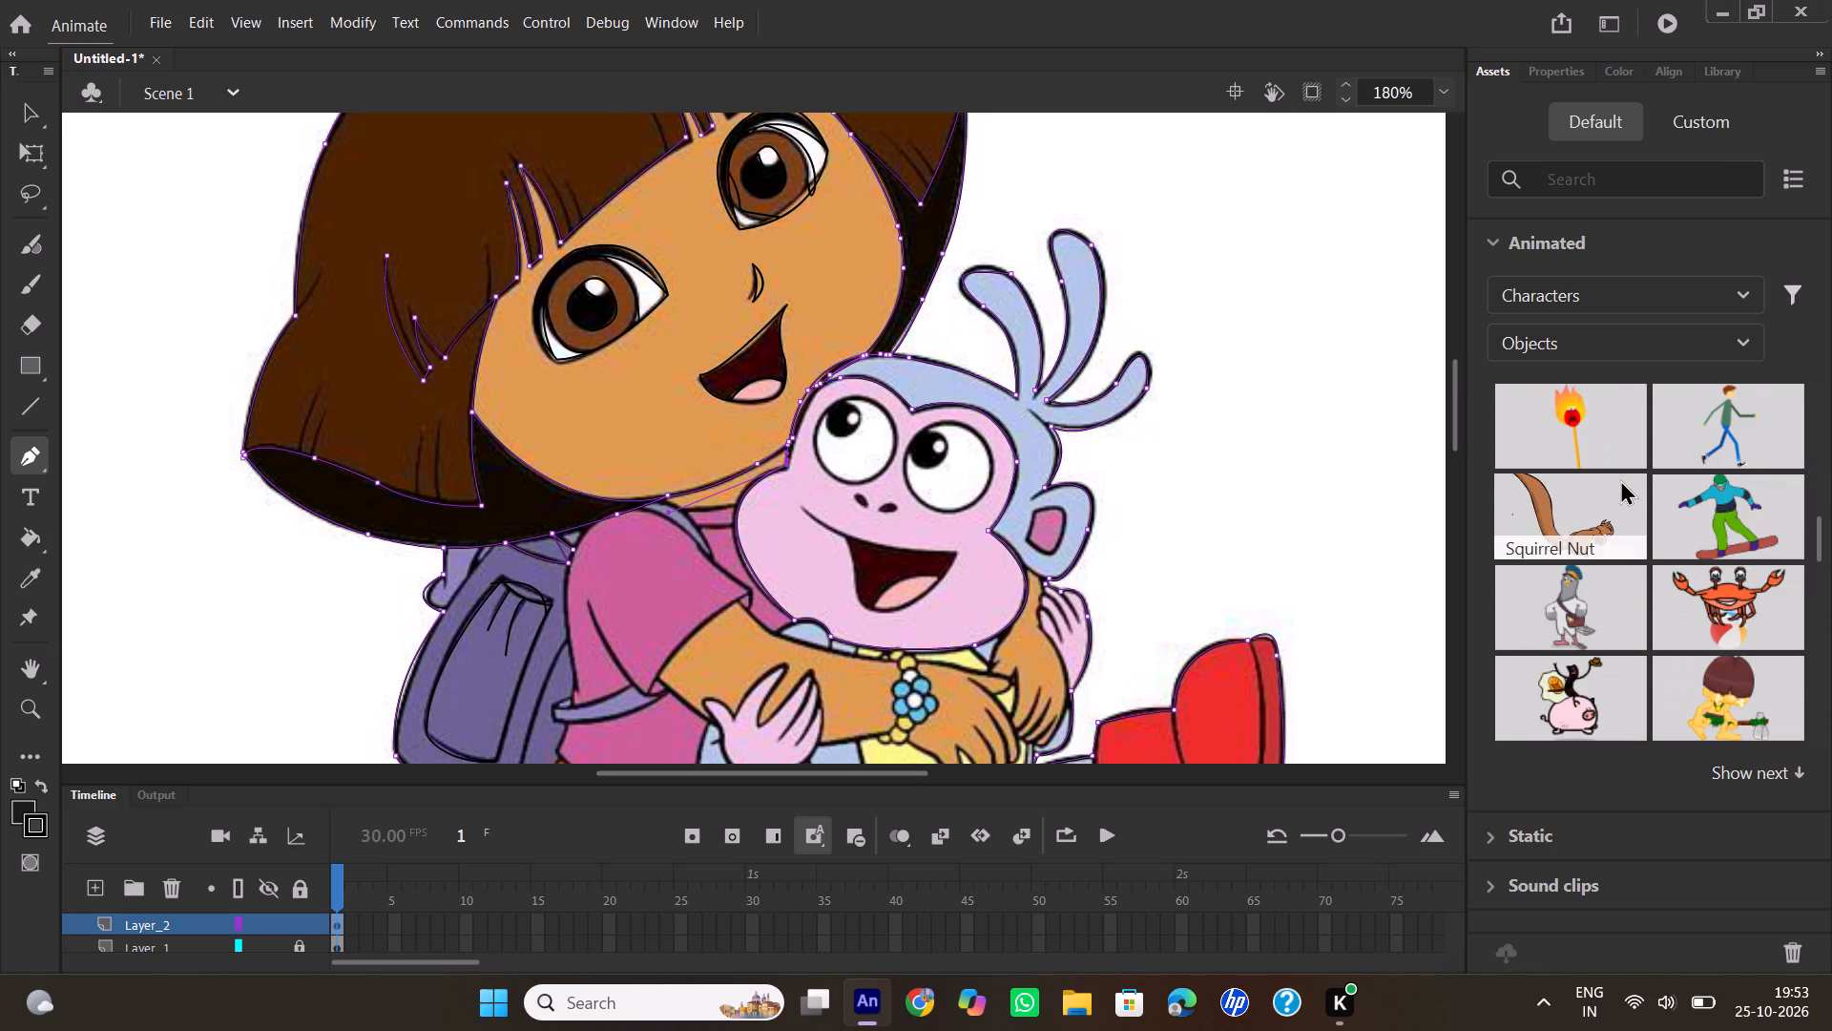
pyautogui.scroll(-2, 1620, 479)
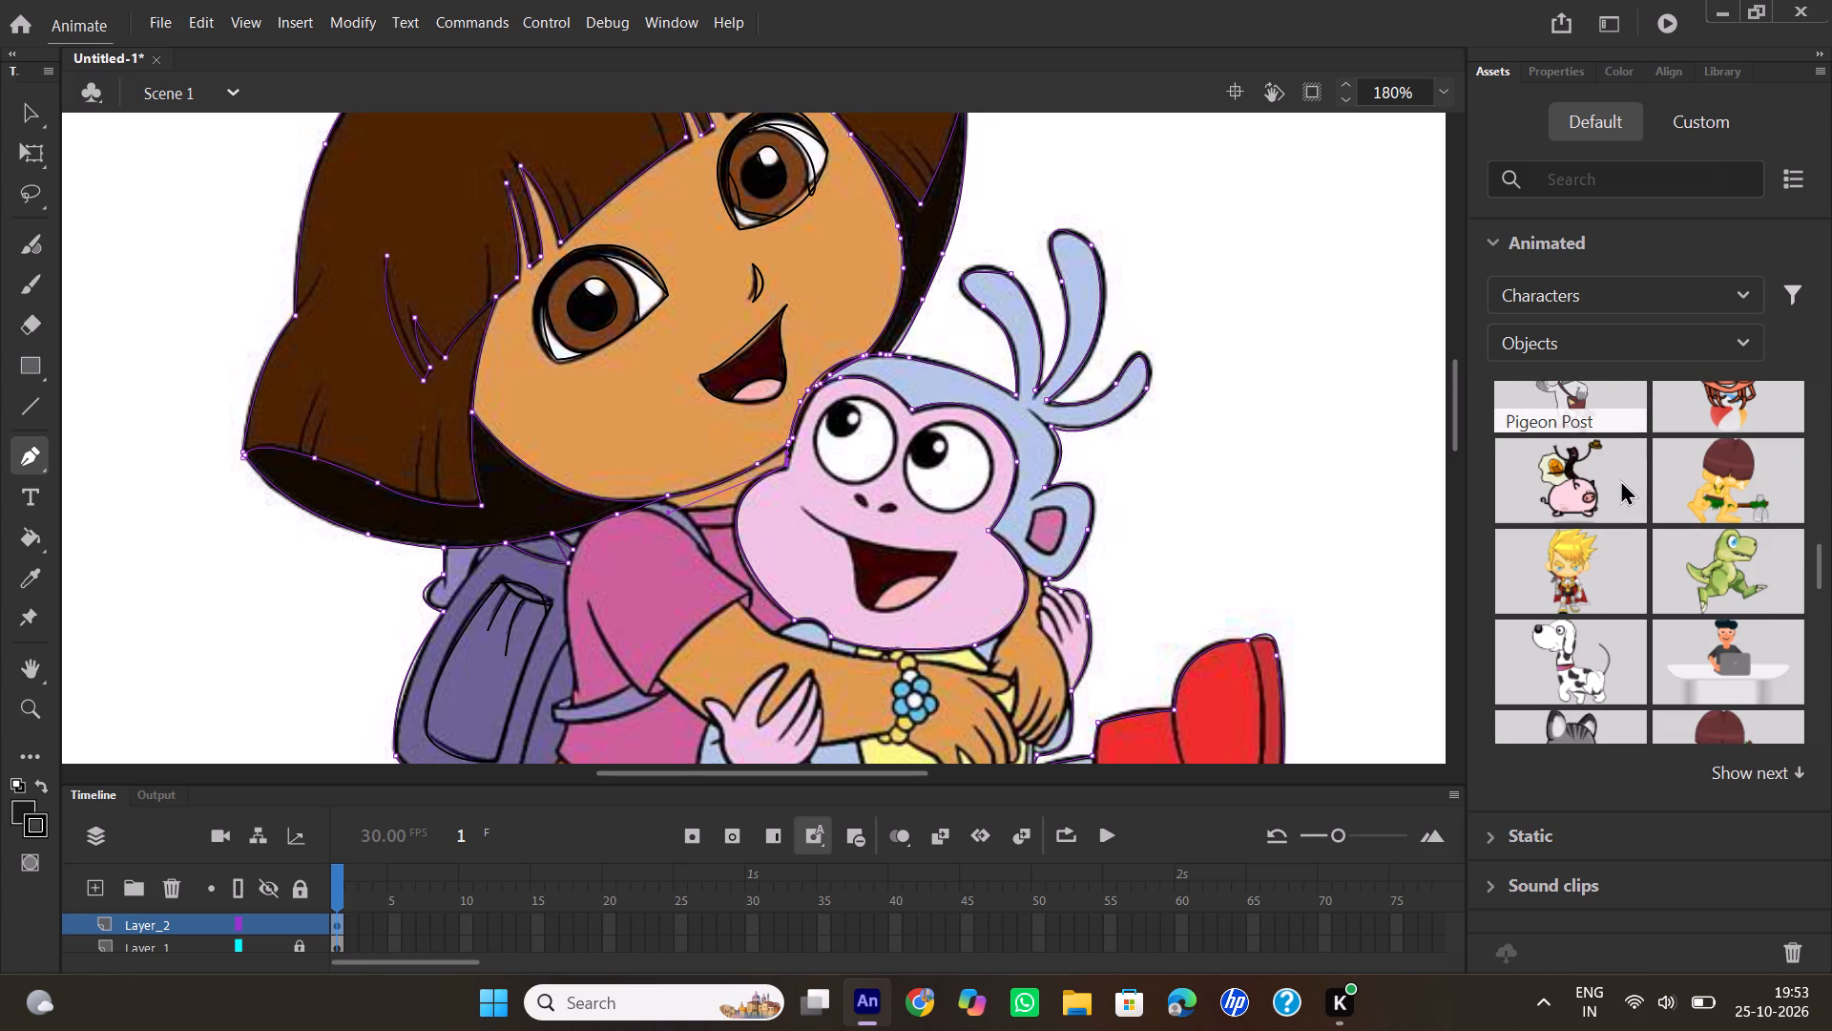
pyautogui.scroll(-2, 1620, 479)
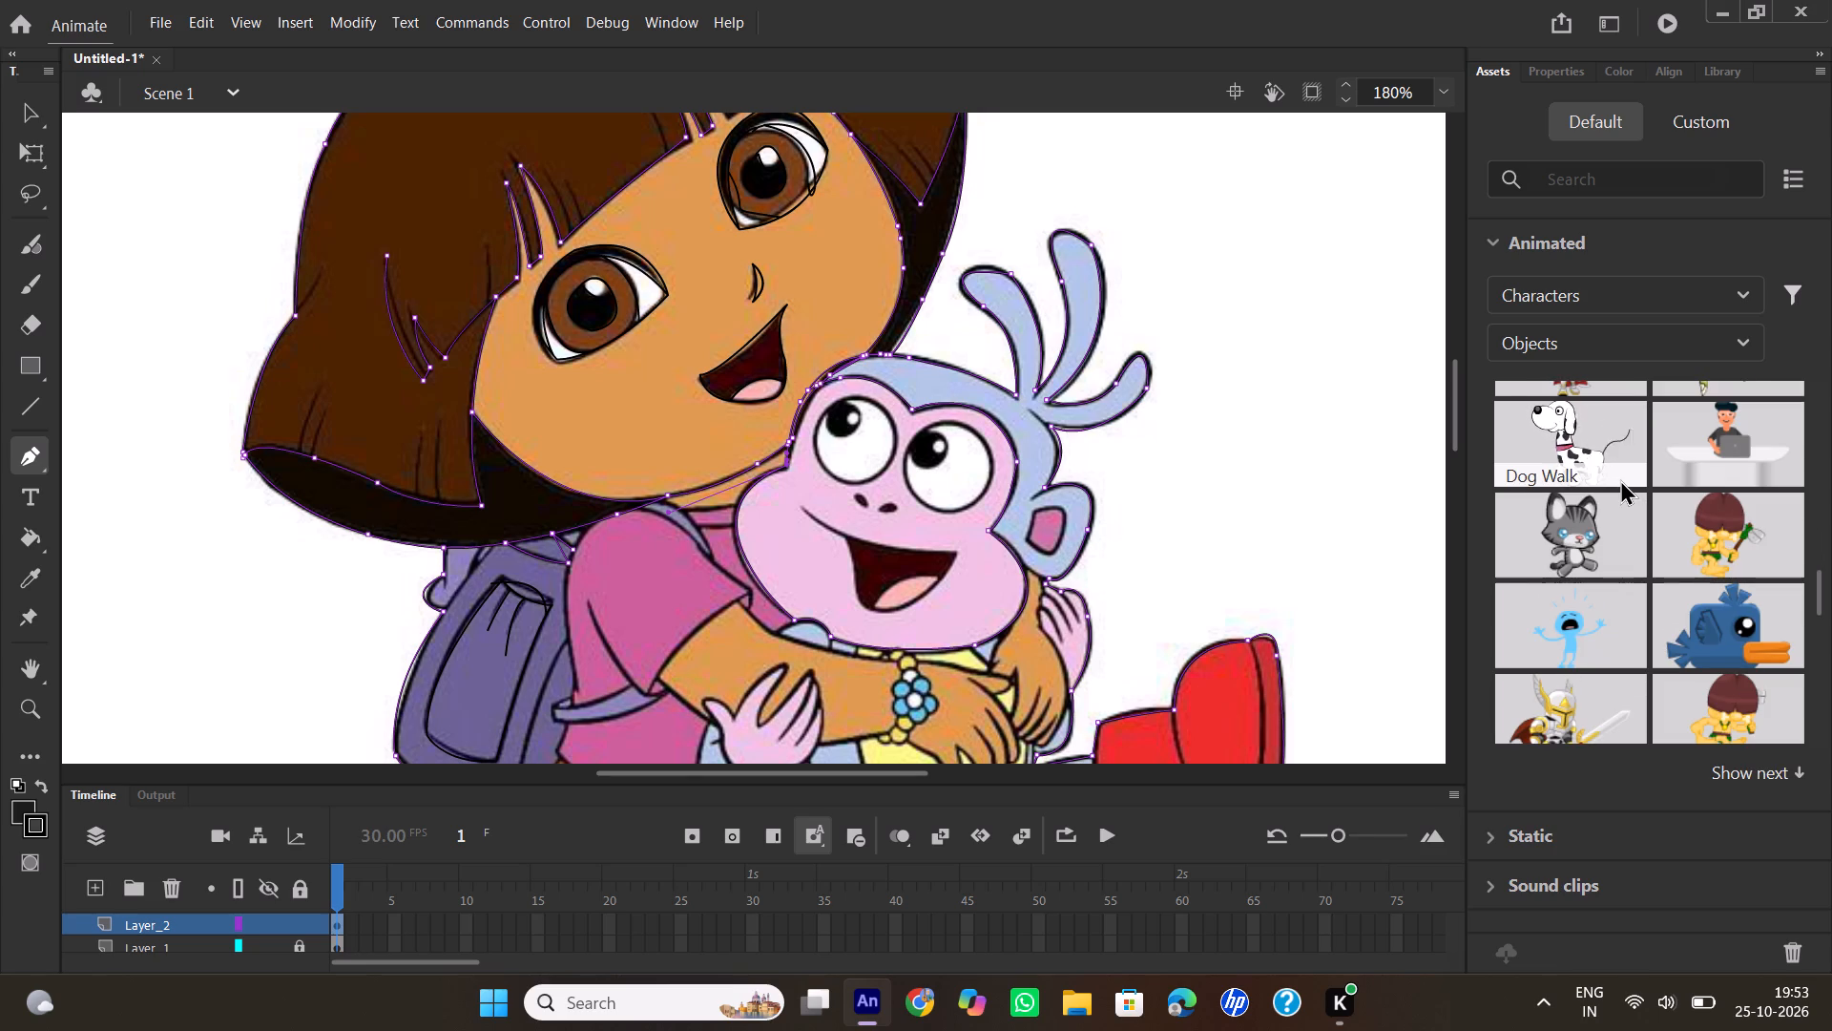
pyautogui.scroll(-2, 1619, 479)
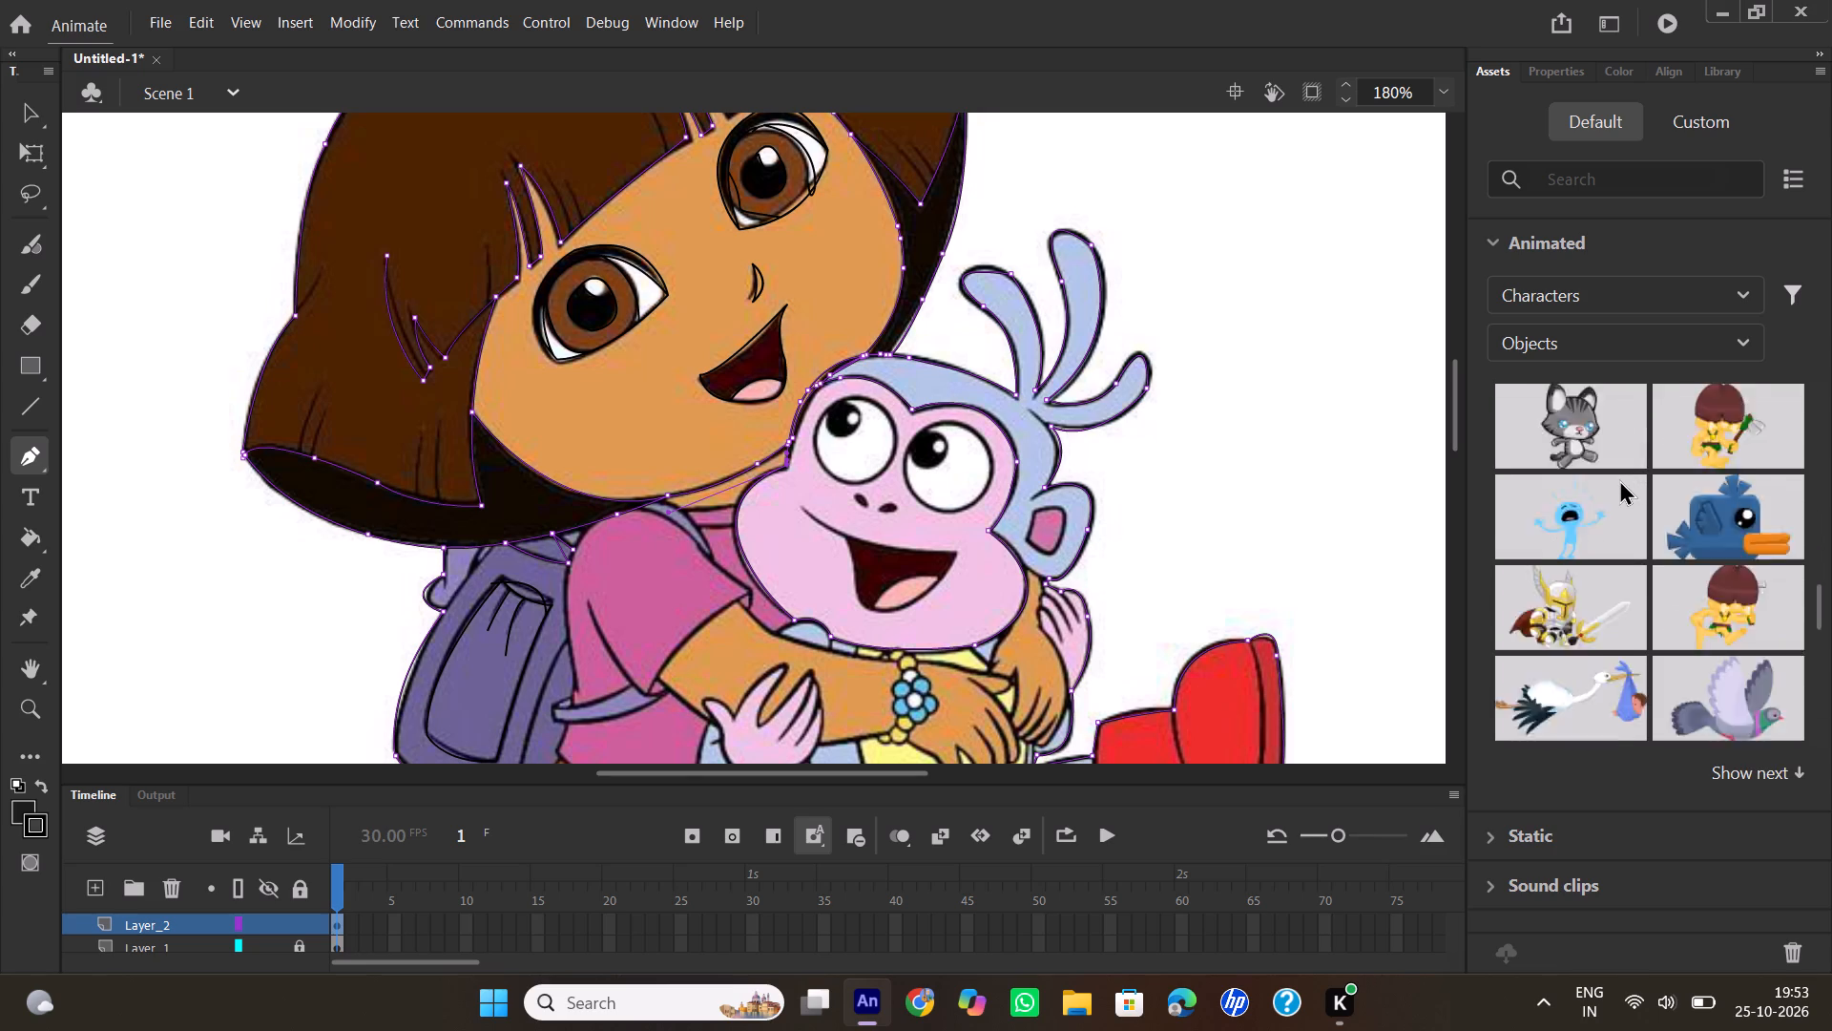
pyautogui.scroll(-2, 1619, 479)
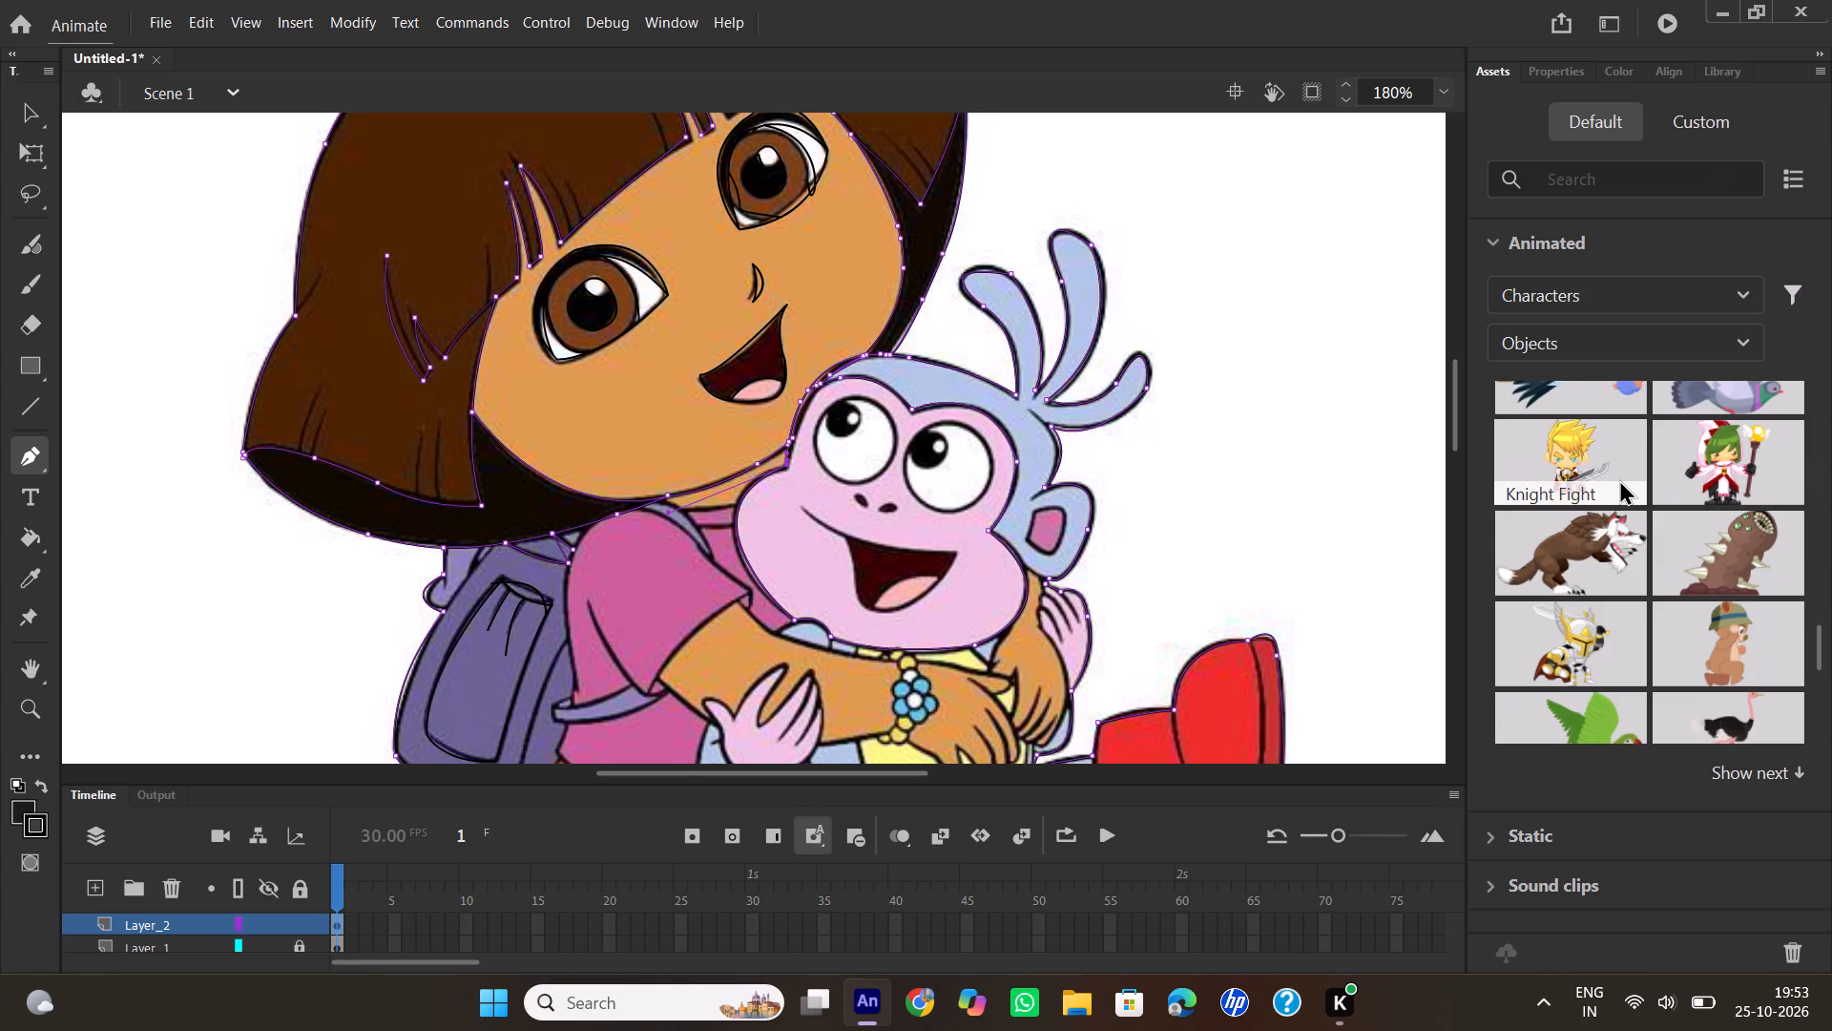
pyautogui.scroll(-2, 1619, 479)
pyautogui.scroll(4, 1619, 479)
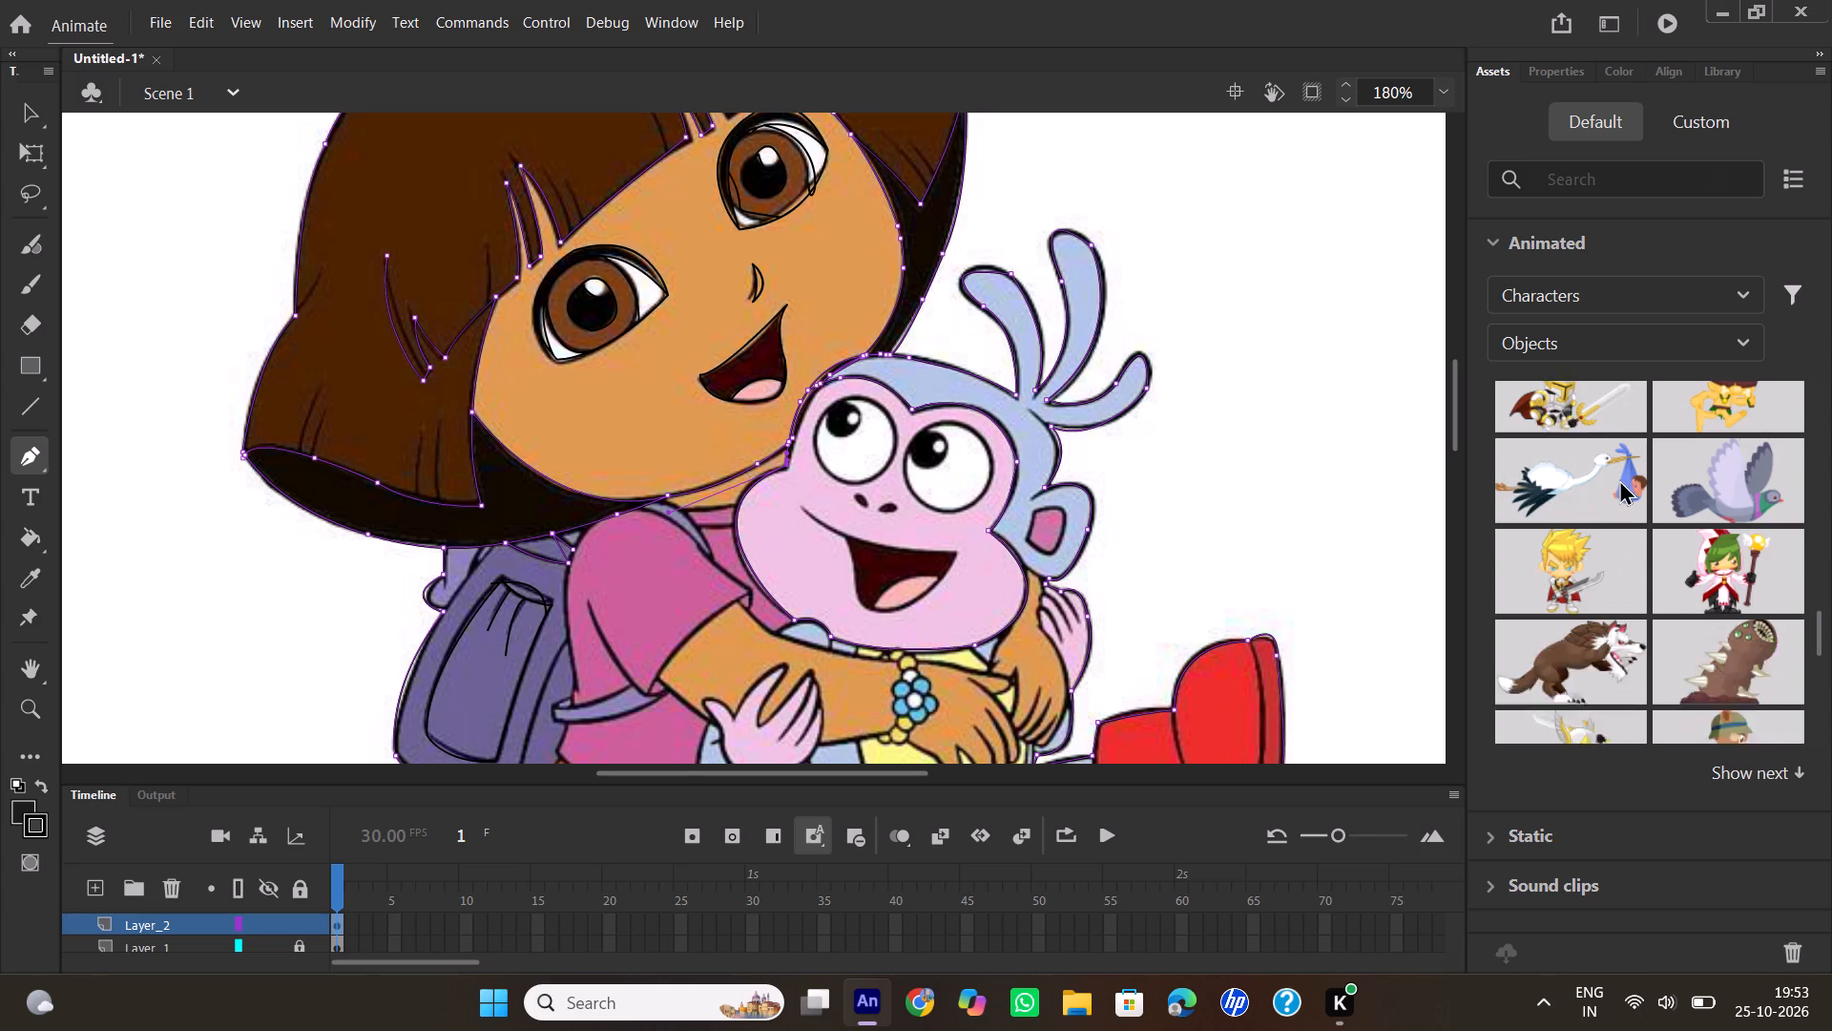
pyautogui.scroll(2, 1619, 479)
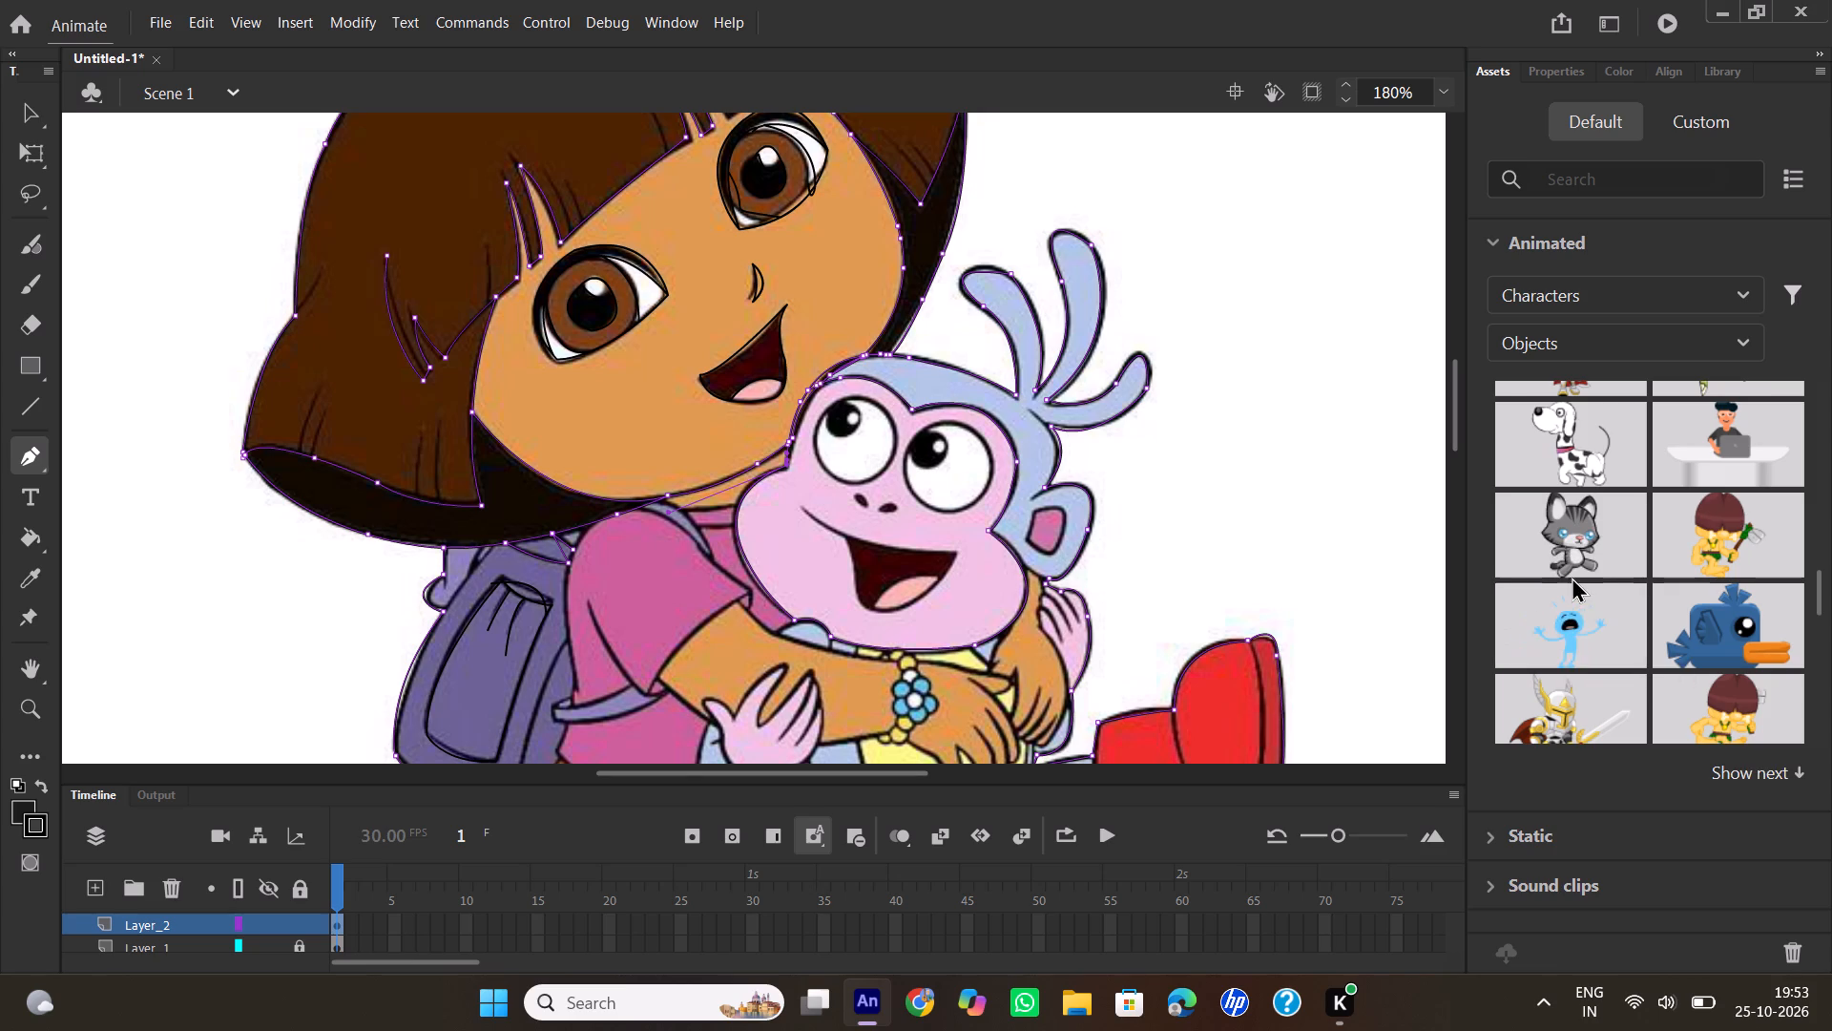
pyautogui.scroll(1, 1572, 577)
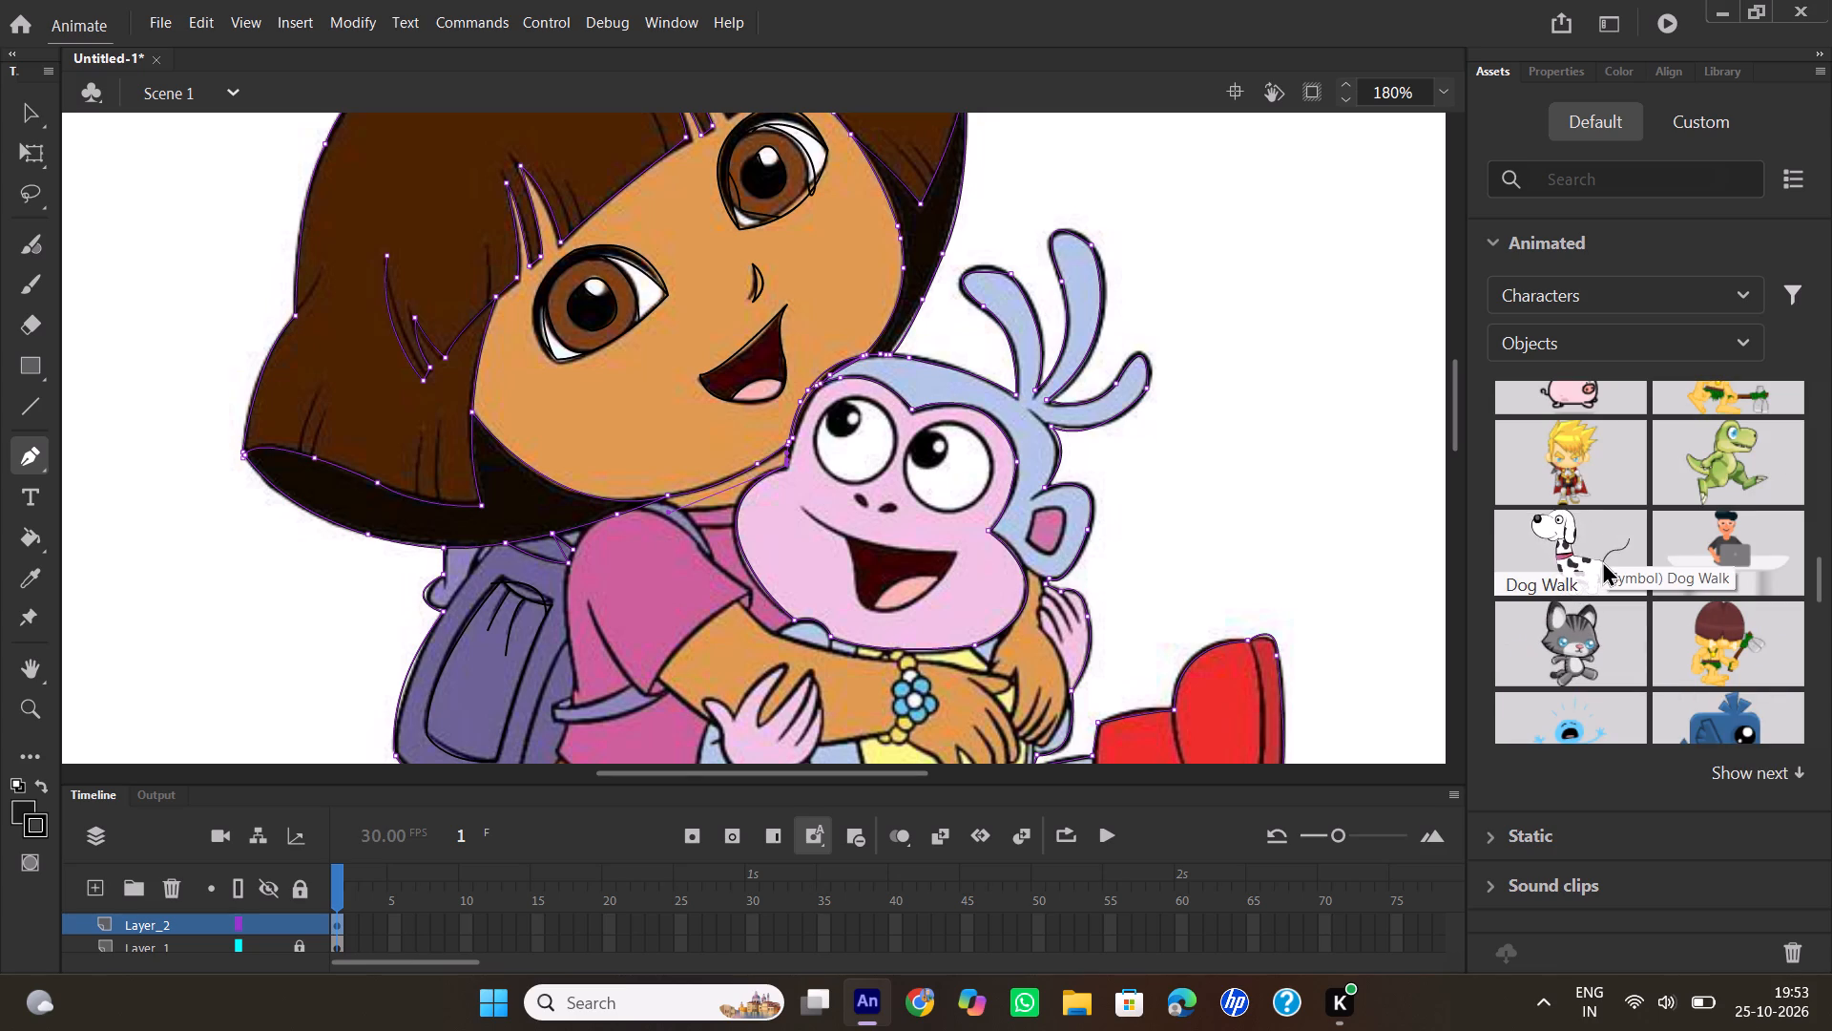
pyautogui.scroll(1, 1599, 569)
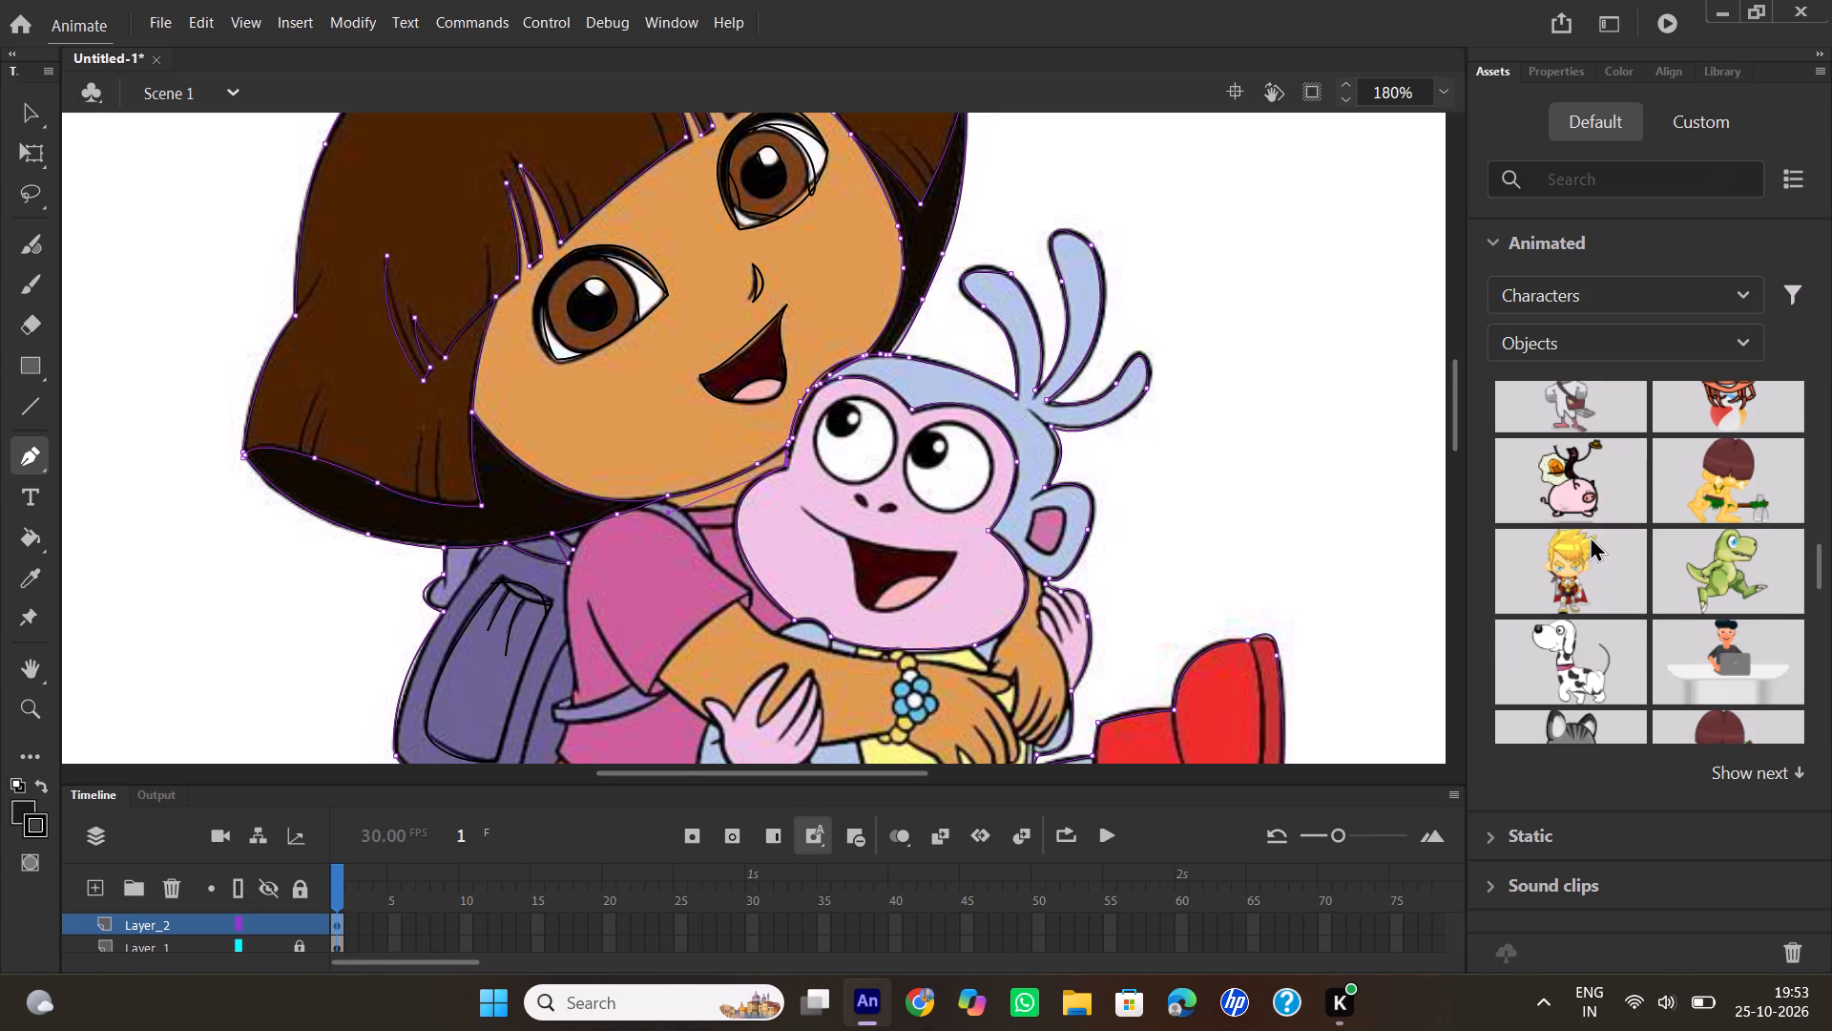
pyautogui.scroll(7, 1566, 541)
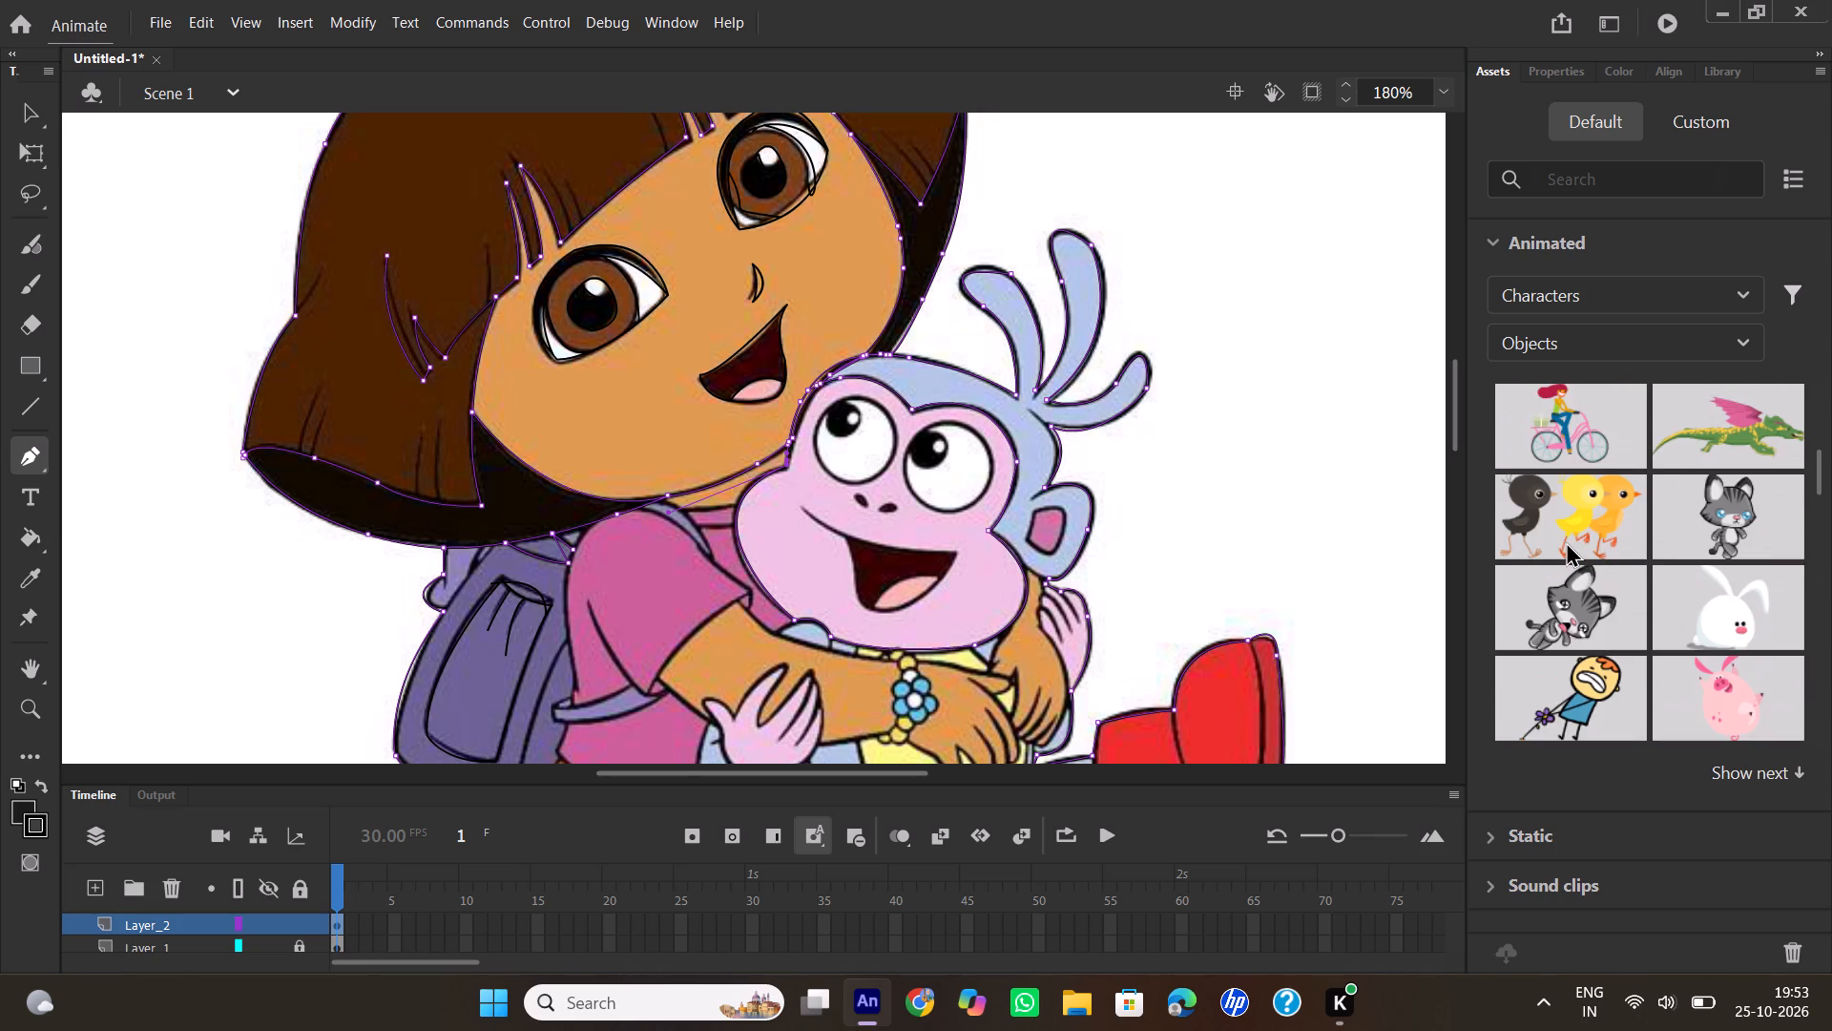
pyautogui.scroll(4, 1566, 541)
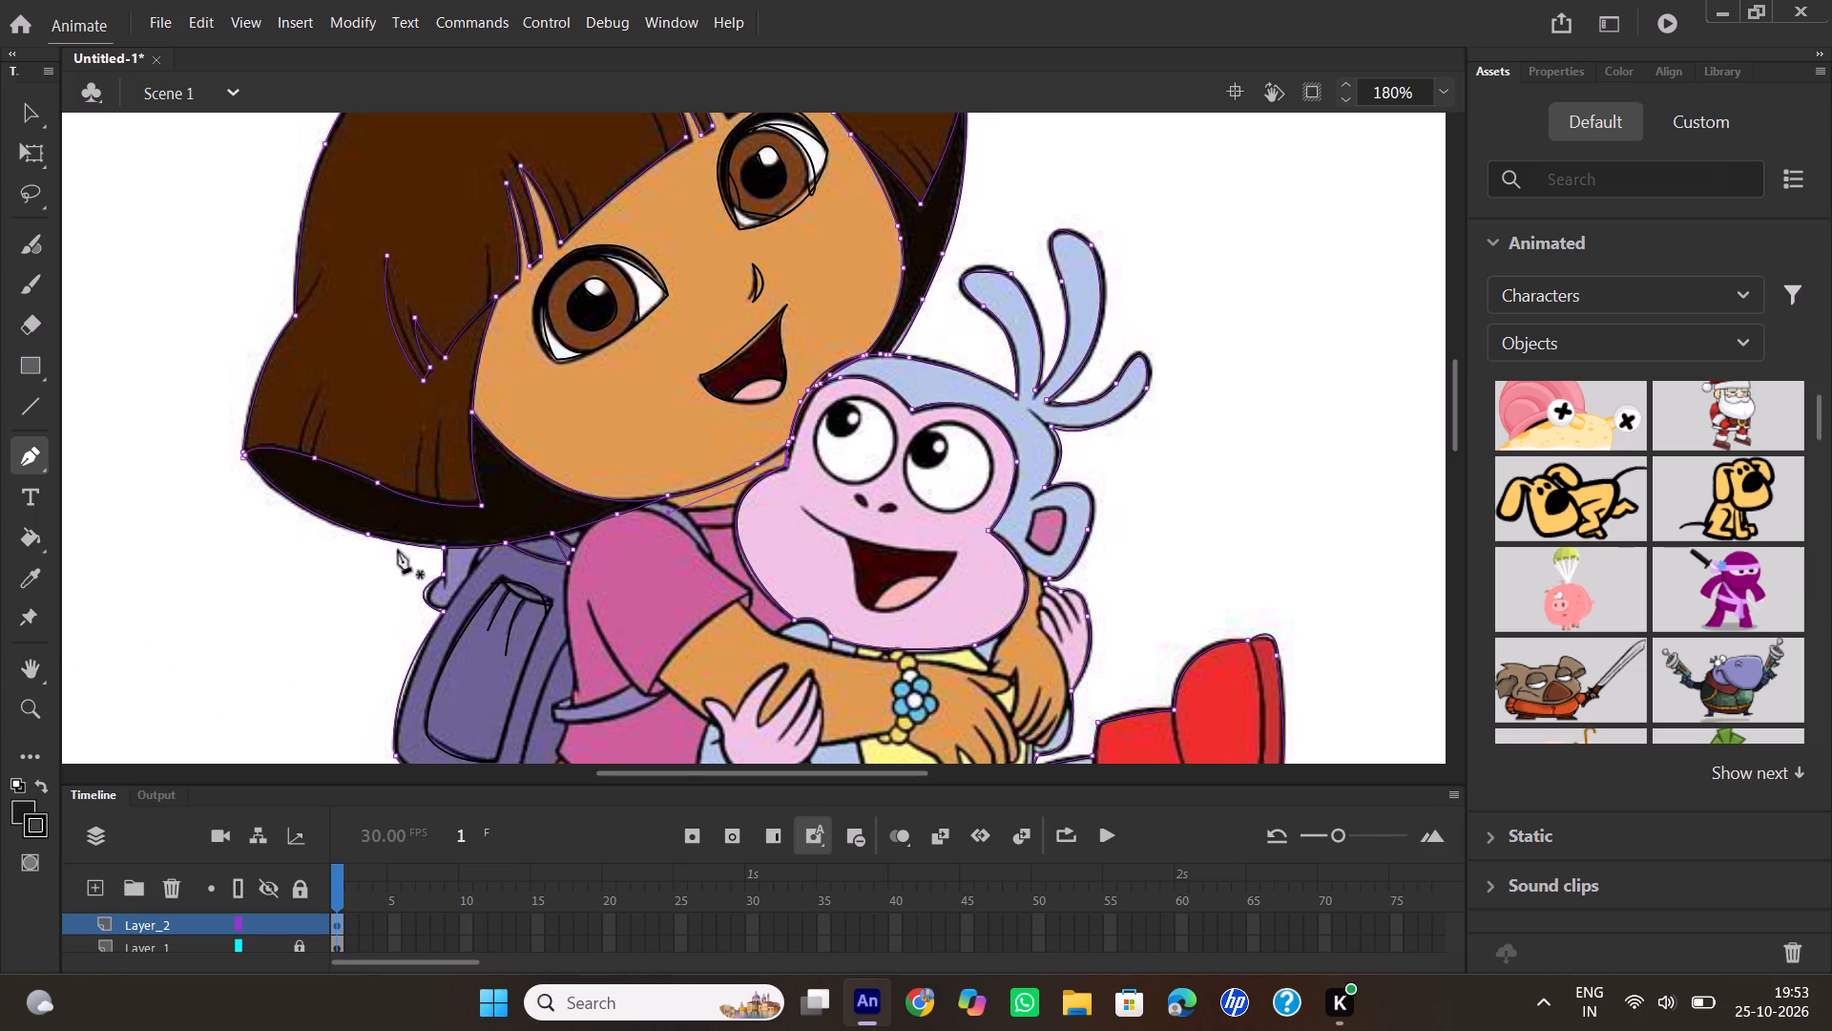
# Trace the round outline of the monkey's eye nearest Dora's face with a closed curved Pen path.
pyautogui.click(862, 395)
pyautogui.moveTo(856, 483); pyautogui.dragTo(822, 493)
pyautogui.moveTo(822, 493); pyautogui.dragTo(764, 521)
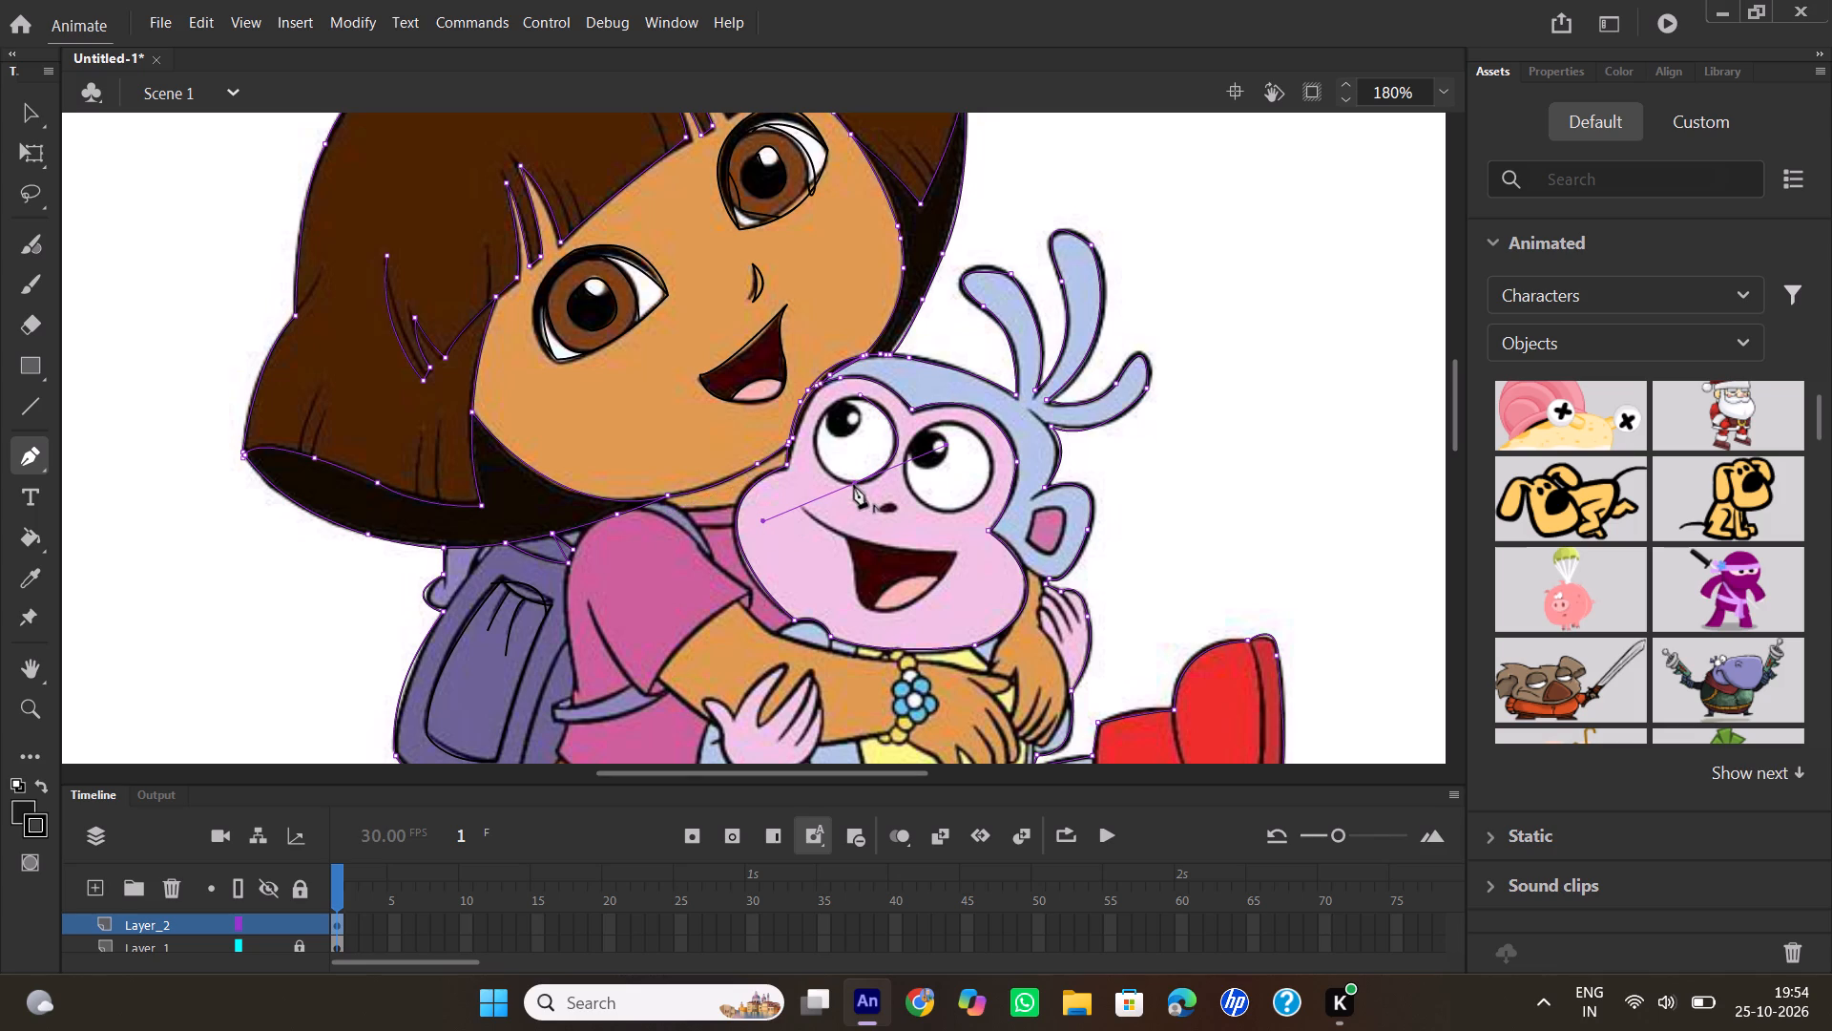
pyautogui.click(854, 485)
pyautogui.moveTo(859, 394); pyautogui.dragTo(884, 397)
pyautogui.moveTo(884, 397); pyautogui.dragTo(946, 343)
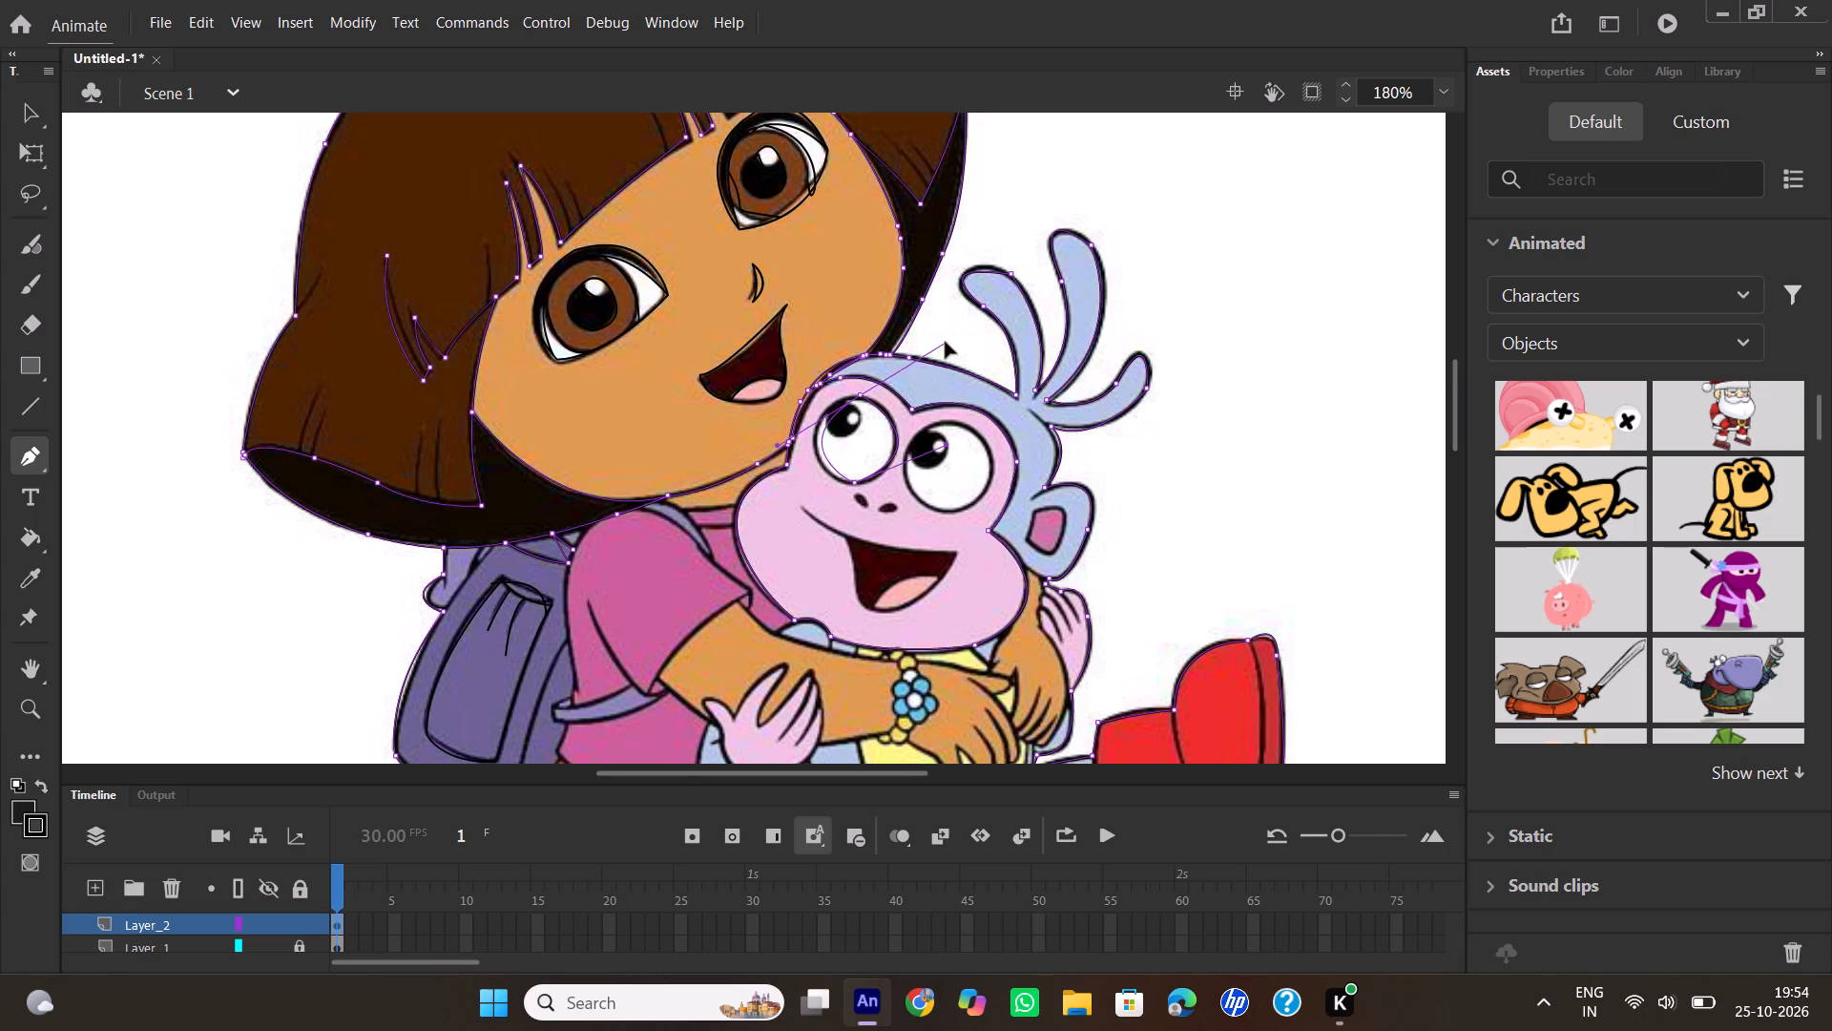
pyautogui.moveTo(946, 343); pyautogui.dragTo(961, 356)
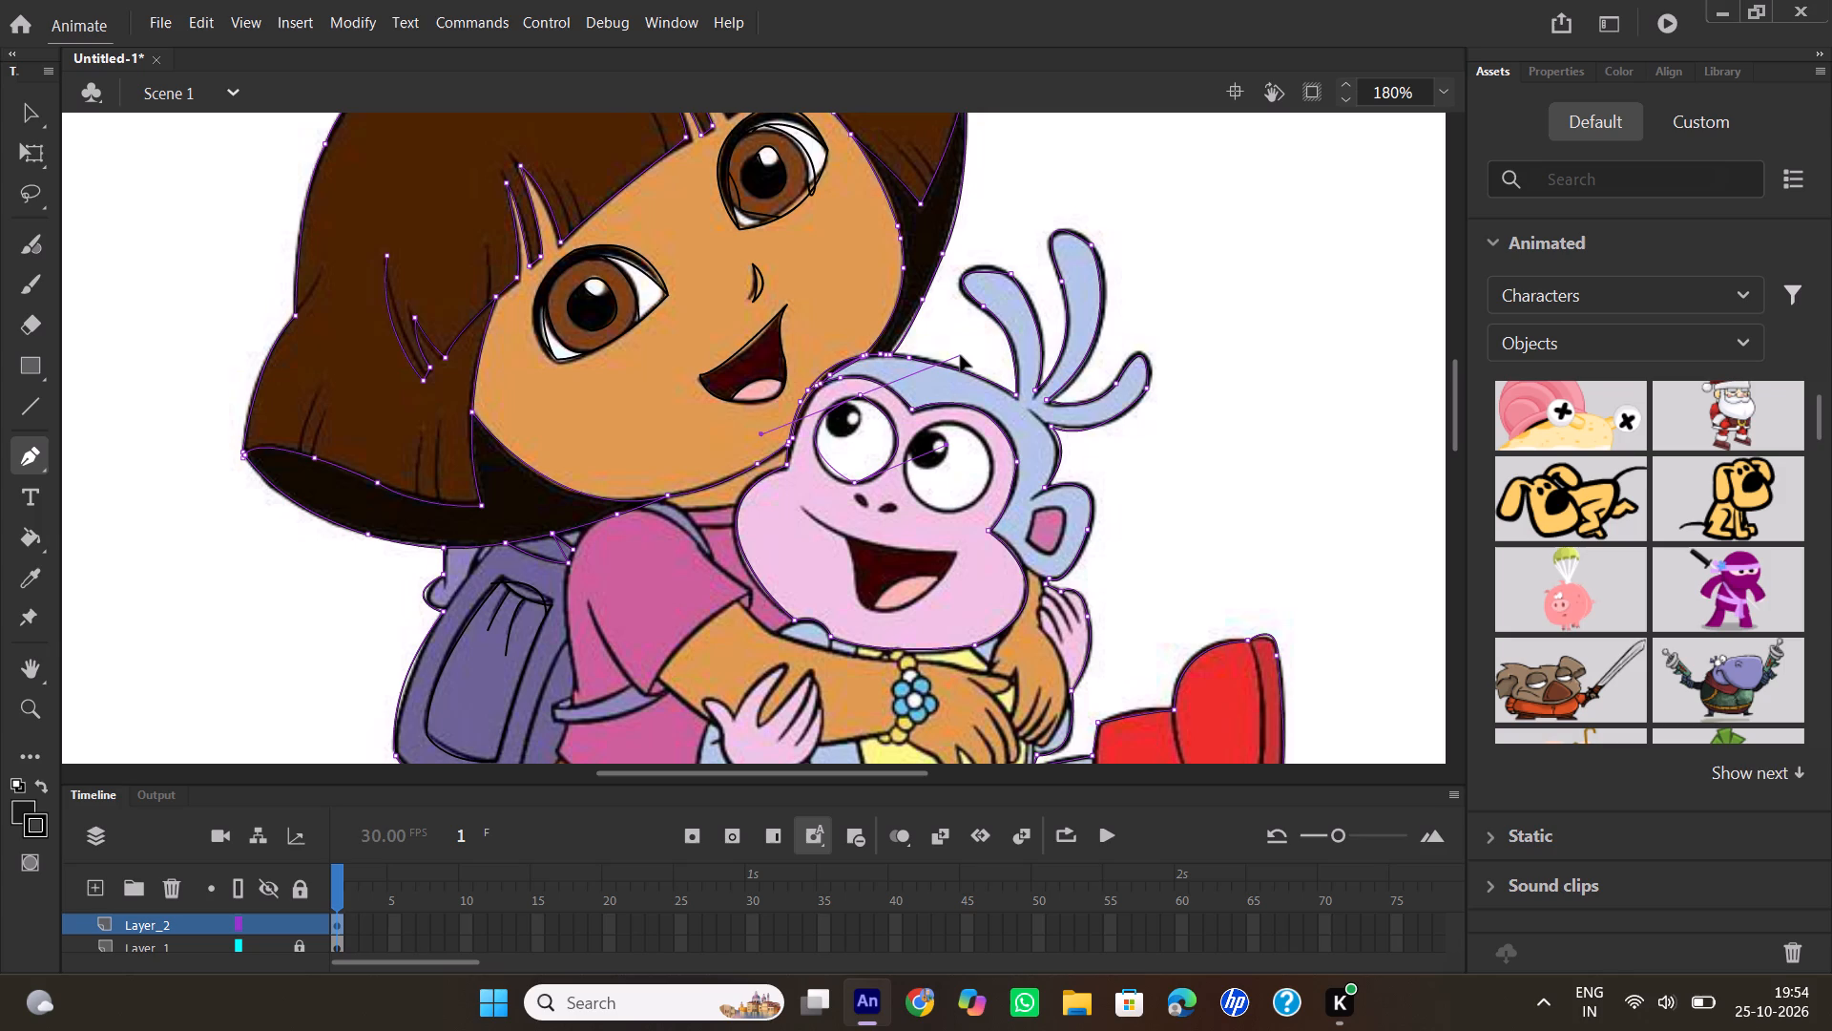
pyautogui.moveTo(961, 356); pyautogui.dragTo(971, 357)
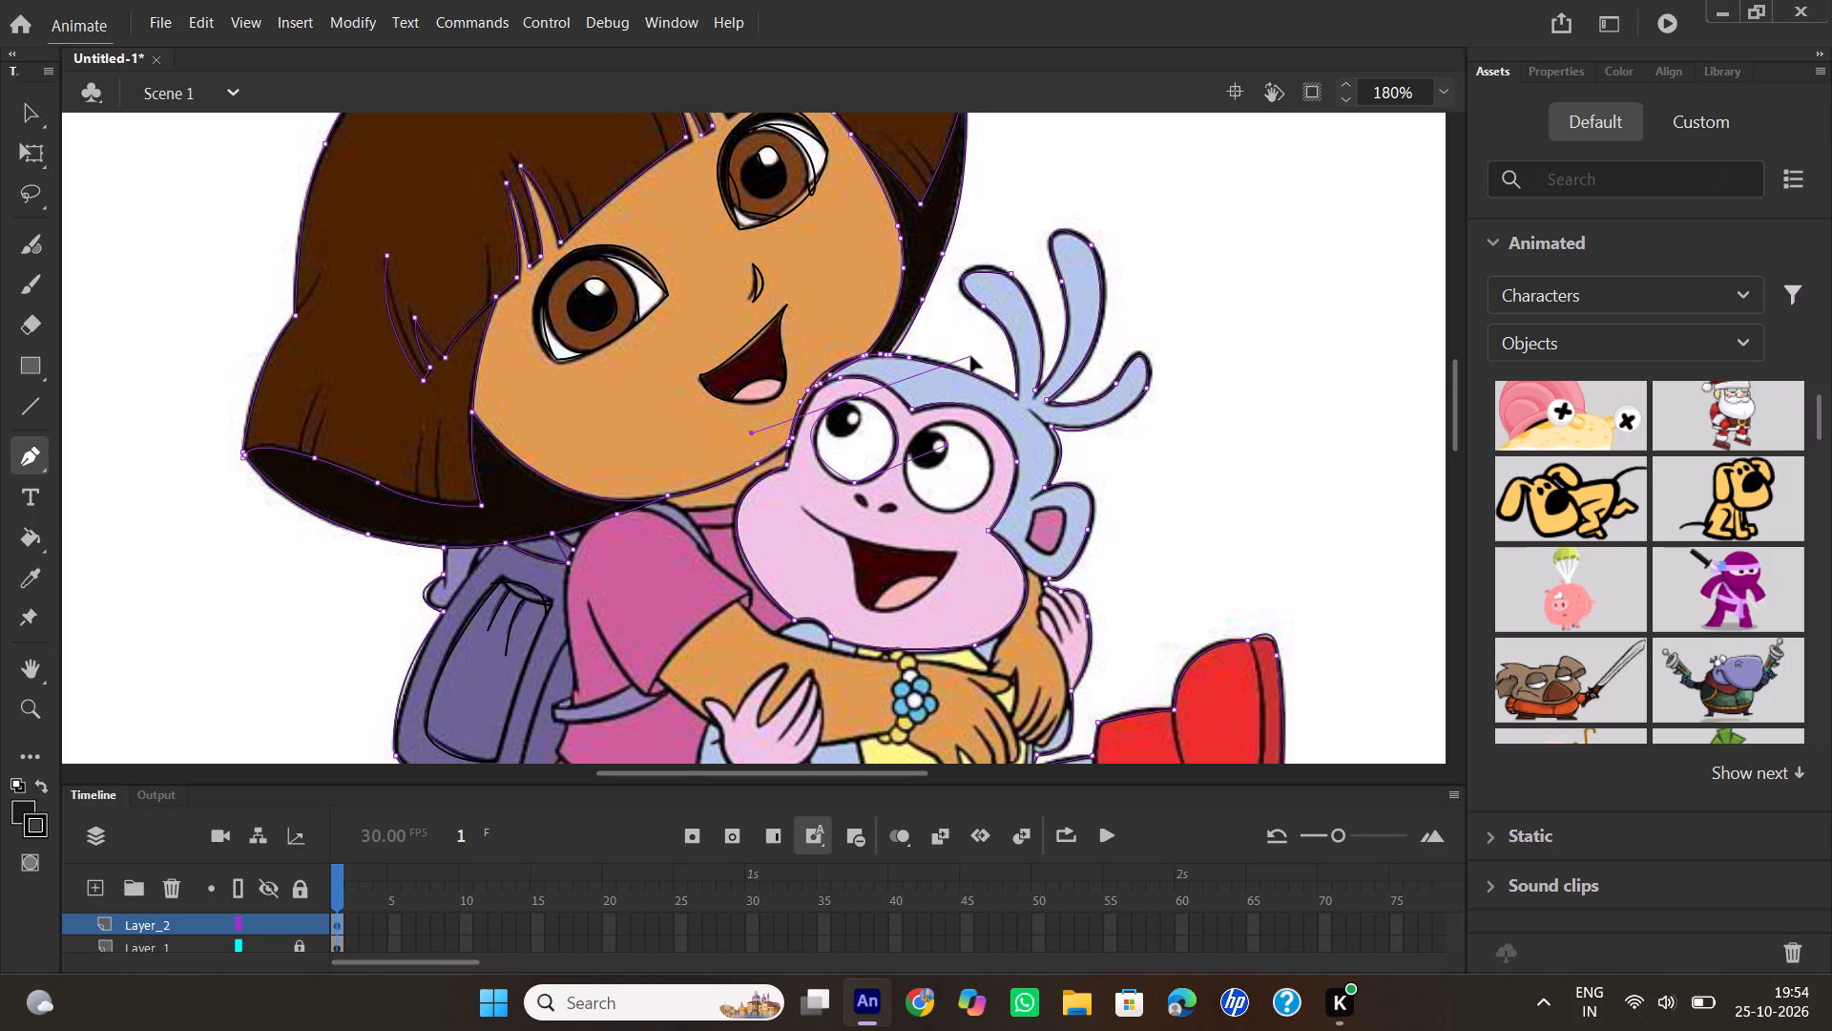
pyautogui.moveTo(971, 357); pyautogui.dragTo(974, 365)
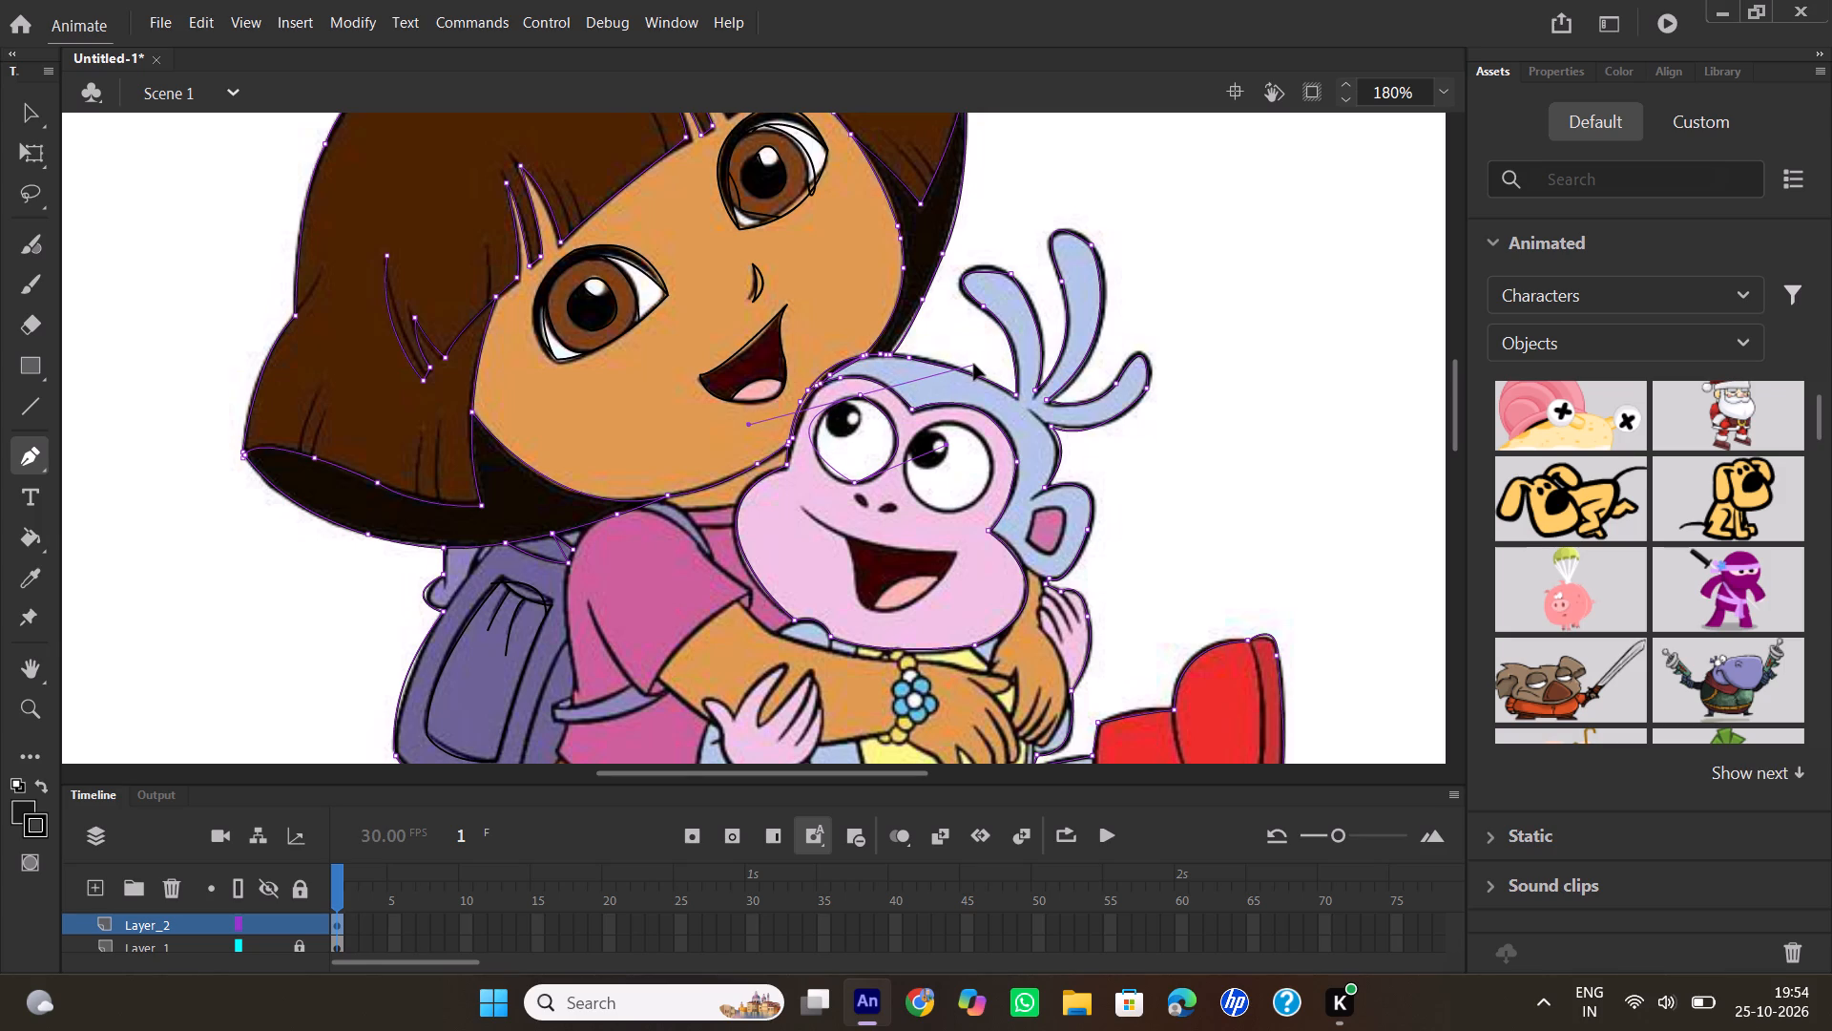
pyautogui.moveTo(974, 365); pyautogui.dragTo(942, 344)
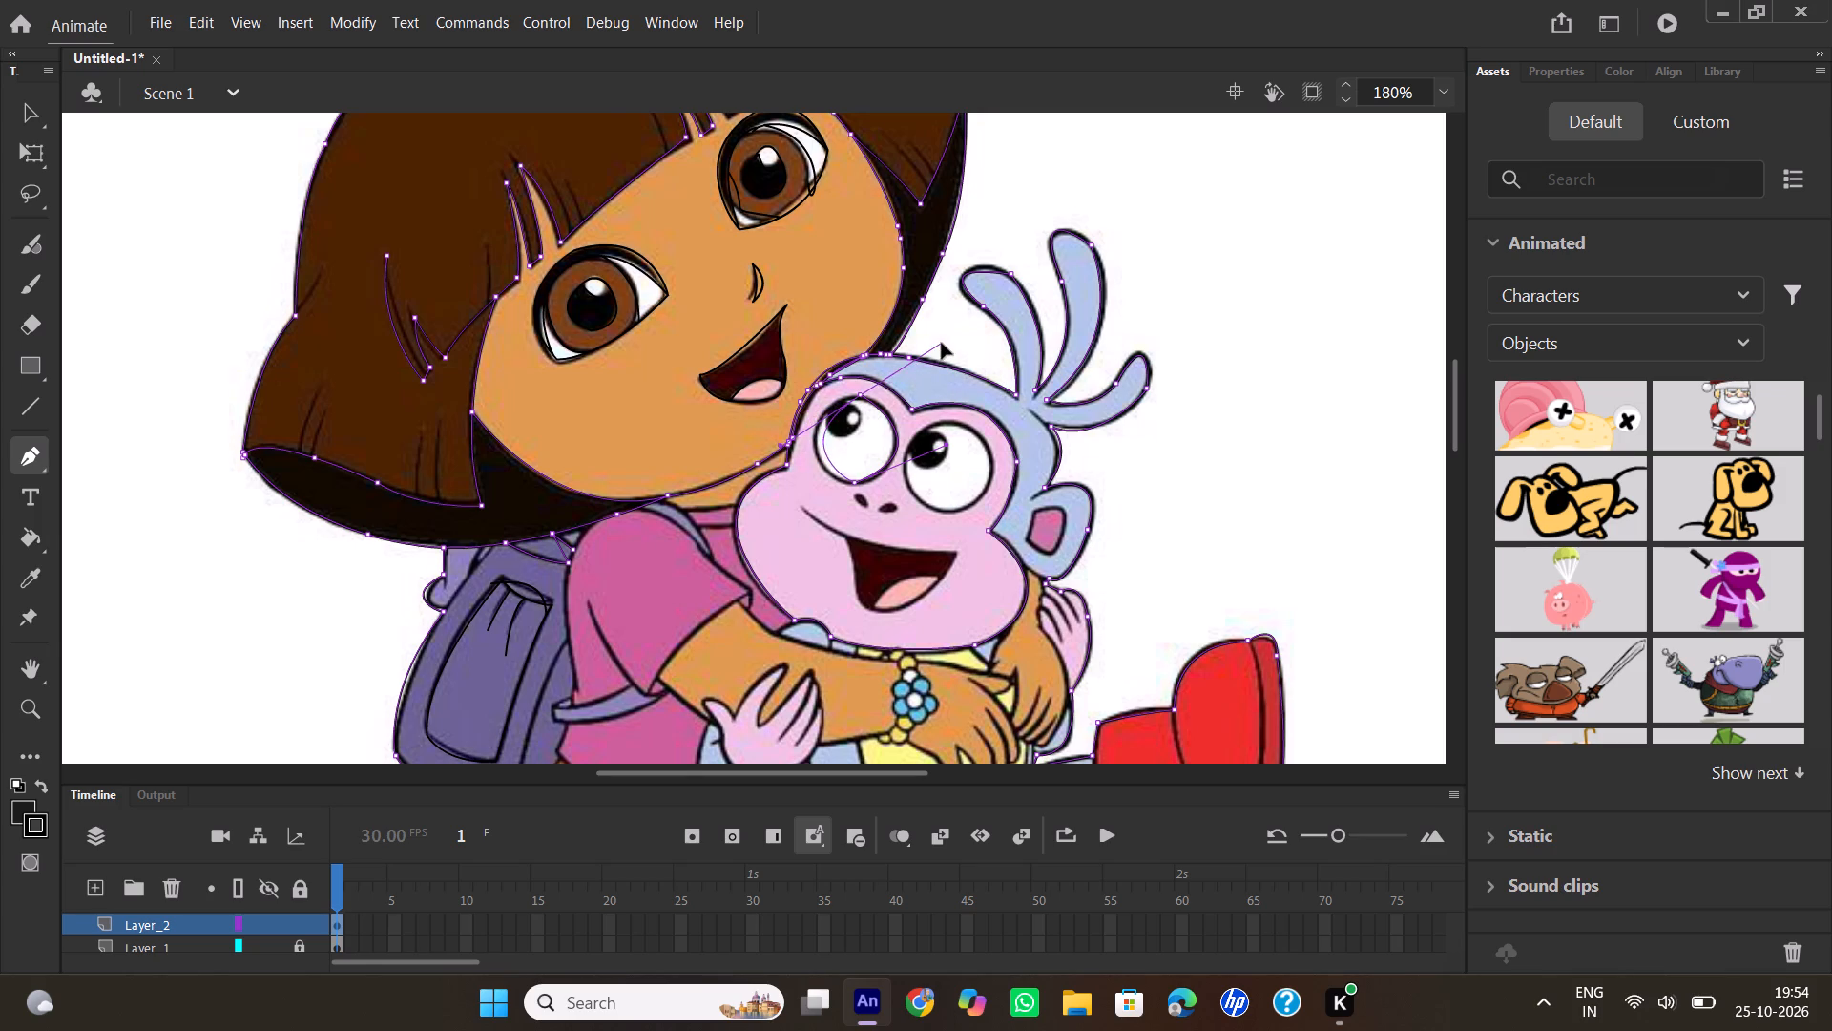
pyautogui.moveTo(942, 344); pyautogui.dragTo(958, 346)
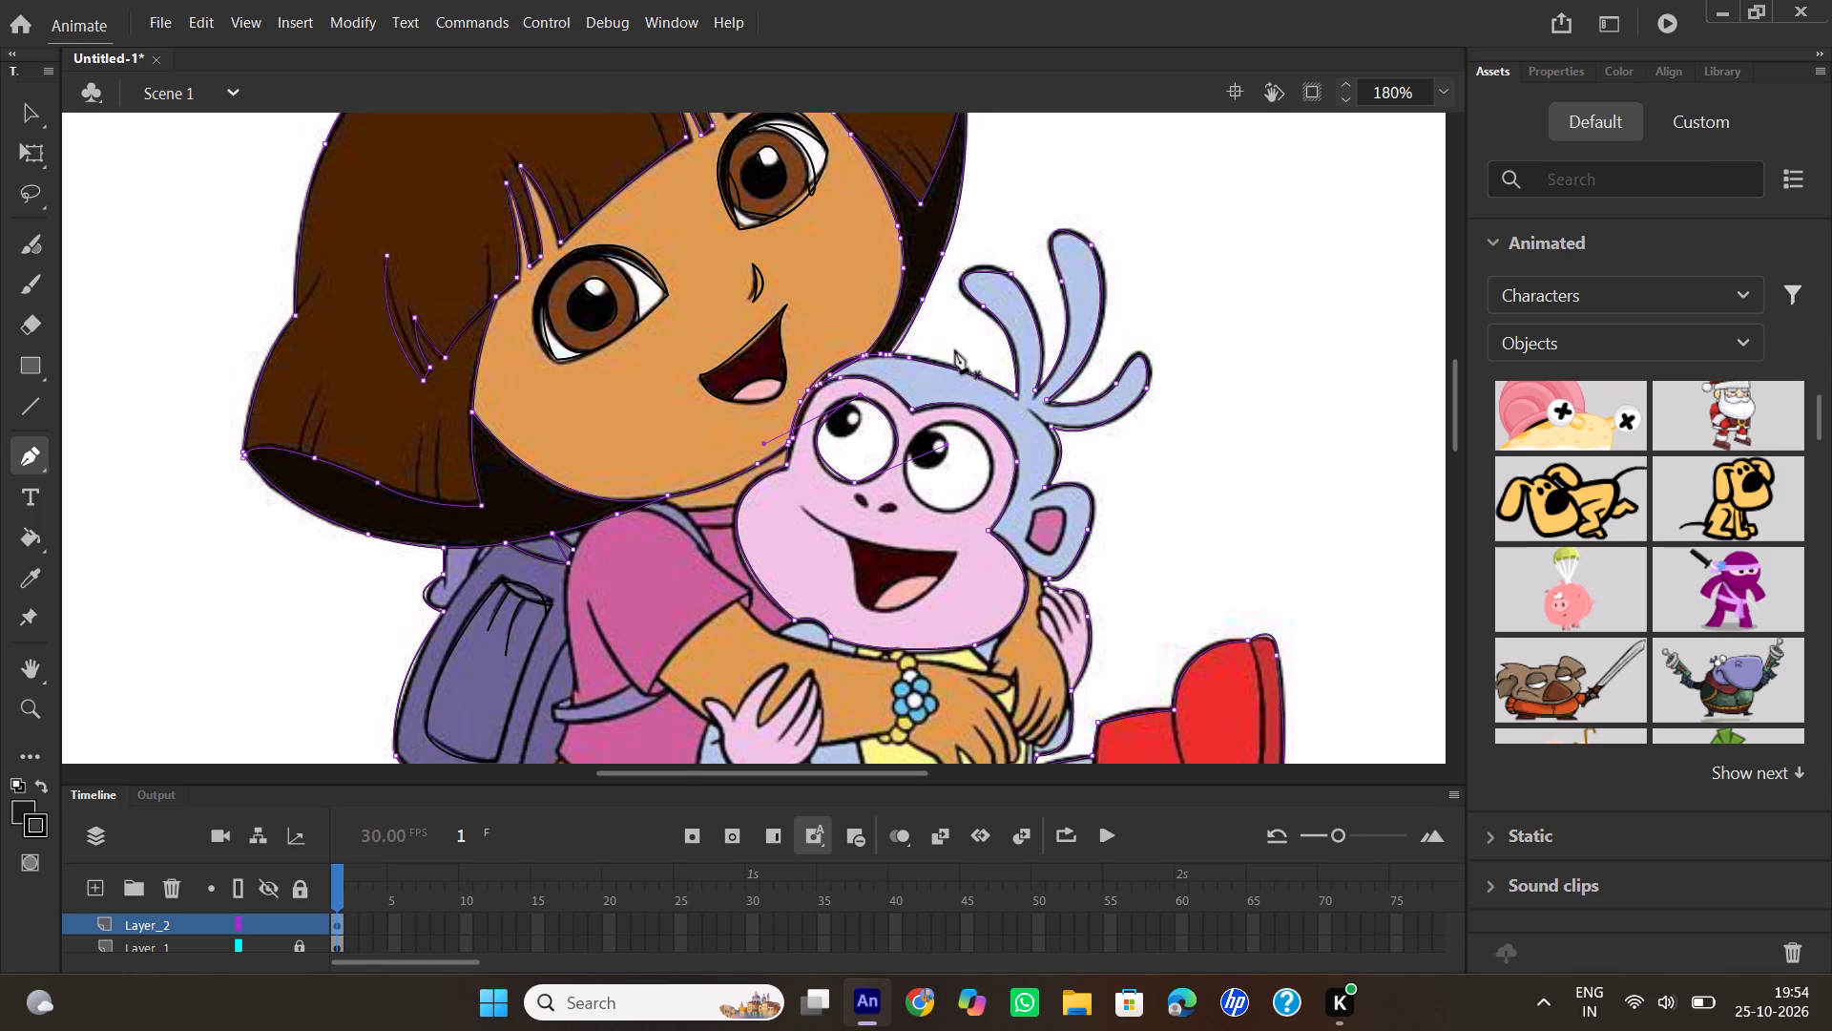
# Trace the round outline of the monkey's other eye, nearest its ear, with a closed curved Pen path.
pyautogui.click(942, 427)
pyautogui.moveTo(988, 486); pyautogui.dragTo(976, 563)
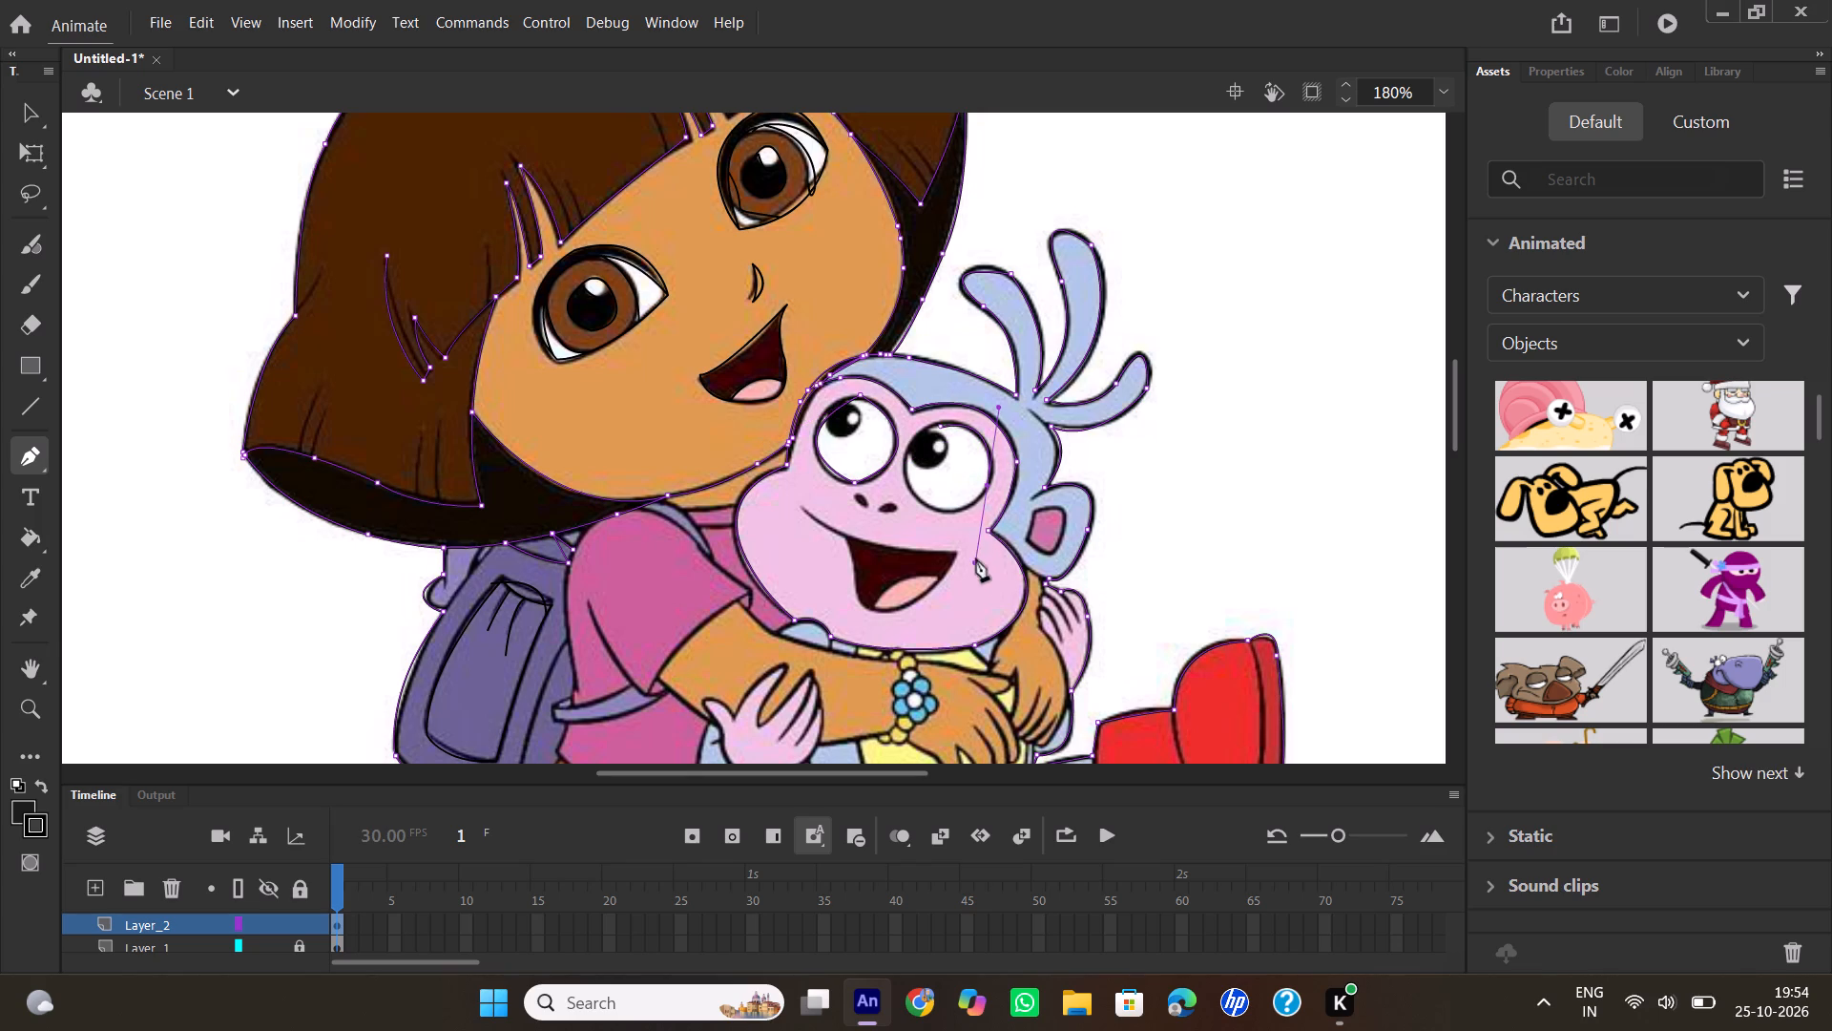
pyautogui.click(986, 489)
pyautogui.moveTo(909, 490); pyautogui.dragTo(865, 446)
pyautogui.moveTo(865, 446); pyautogui.dragTo(856, 442)
pyautogui.click(911, 488)
pyautogui.moveTo(941, 429); pyautogui.dragTo(987, 428)
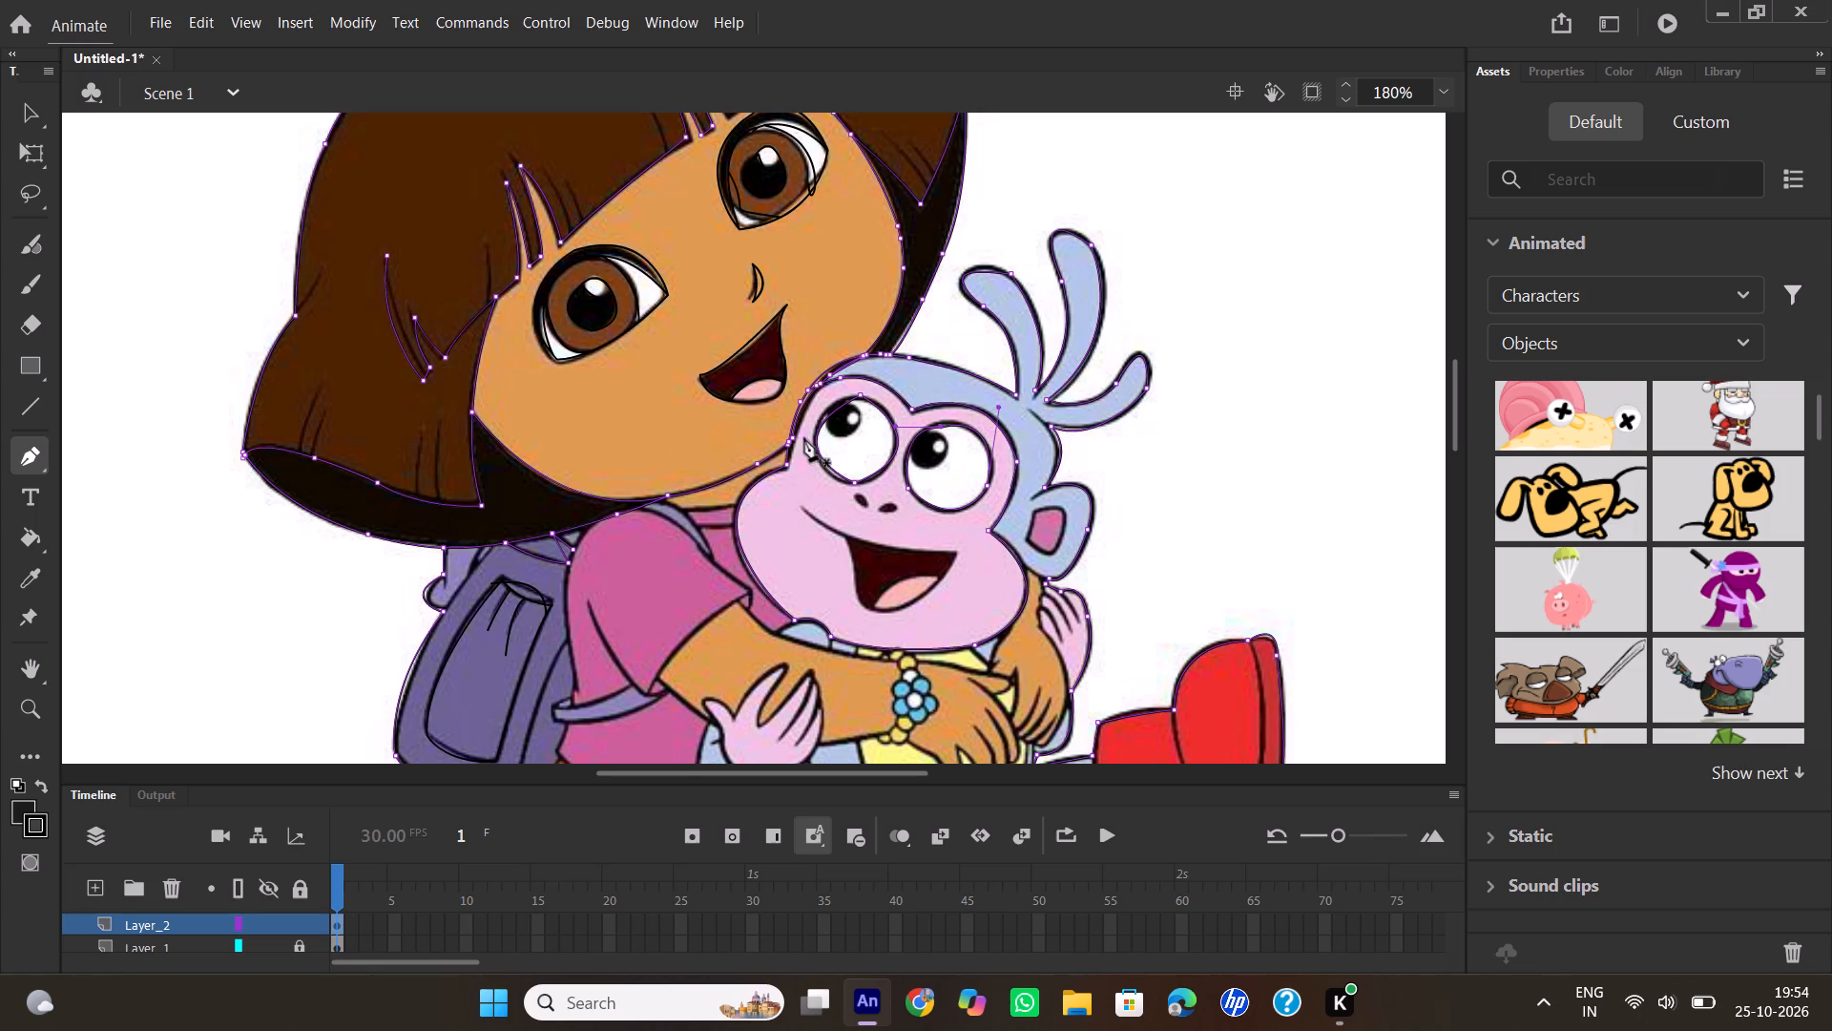
# Trace the black pupil inside the monkey's eye nearest Dora's face with the Pen tool.
pyautogui.click(828, 411)
pyautogui.moveTo(850, 432); pyautogui.dragTo(880, 426)
pyautogui.moveTo(880, 426); pyautogui.dragTo(883, 423)
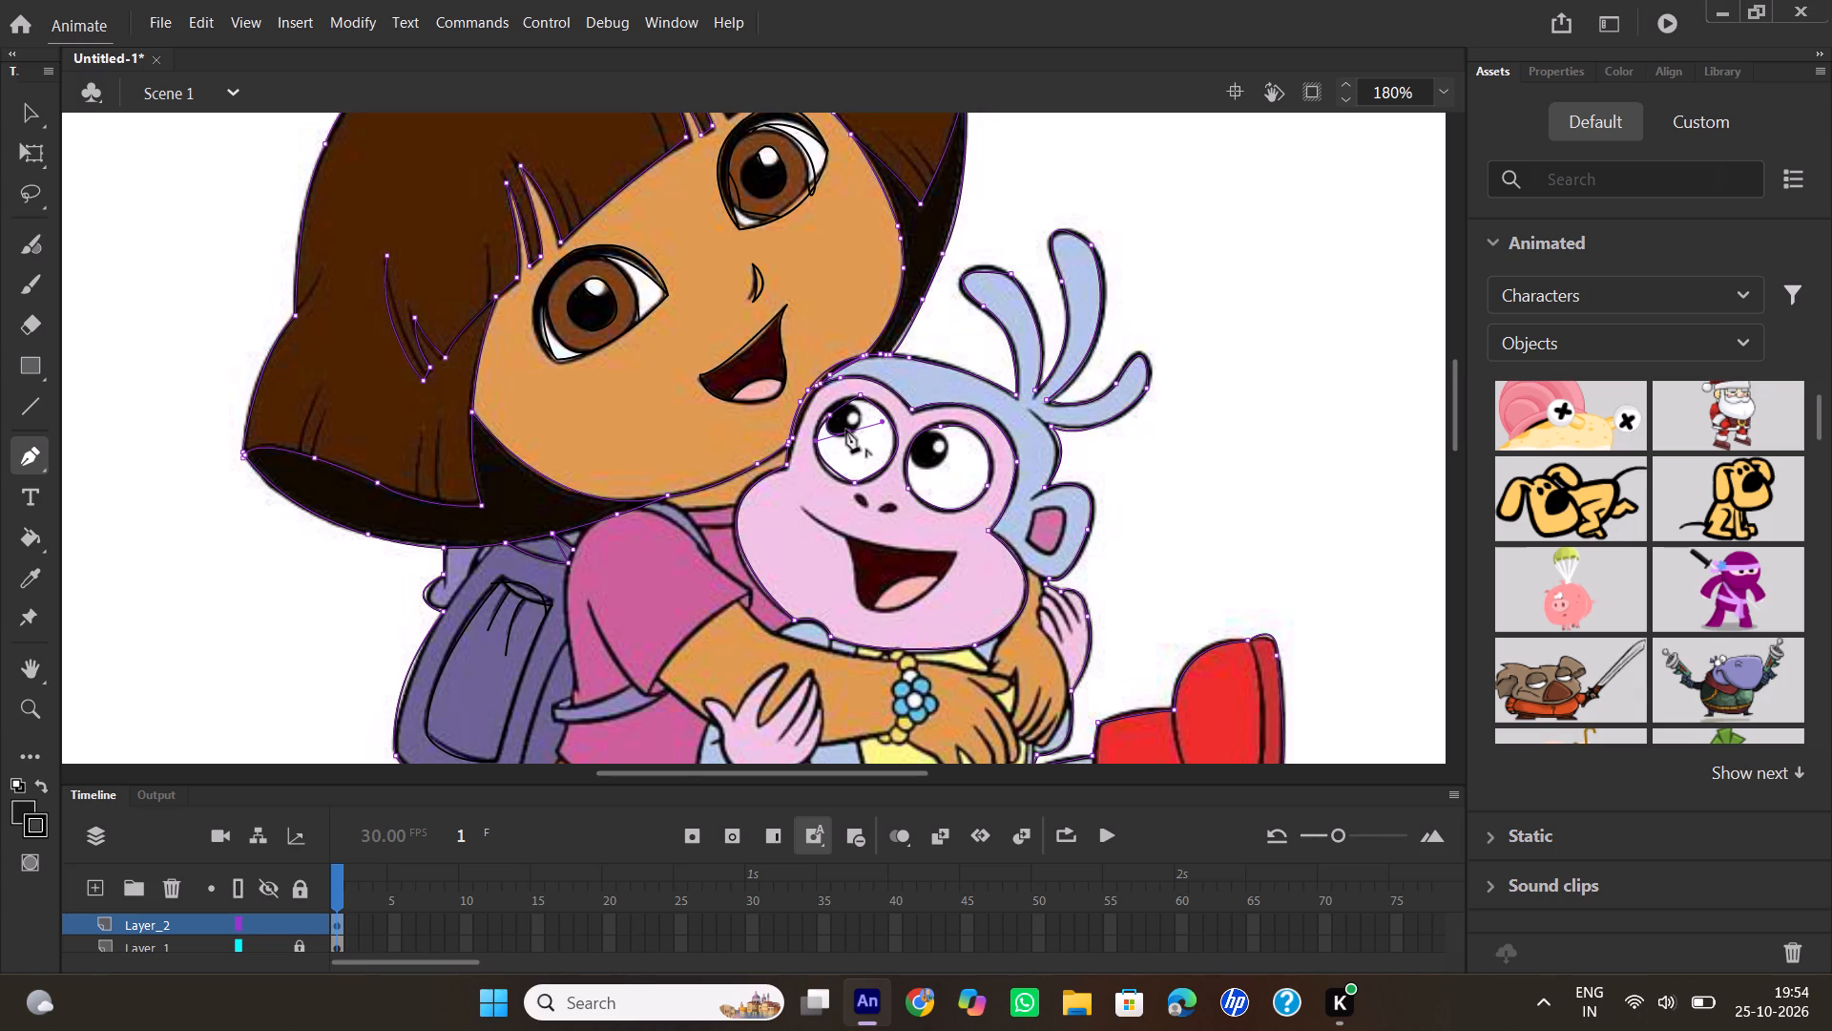
pyautogui.click(847, 430)
pyautogui.moveTo(847, 401); pyautogui.dragTo(815, 400)
pyautogui.moveTo(815, 400); pyautogui.dragTo(818, 397)
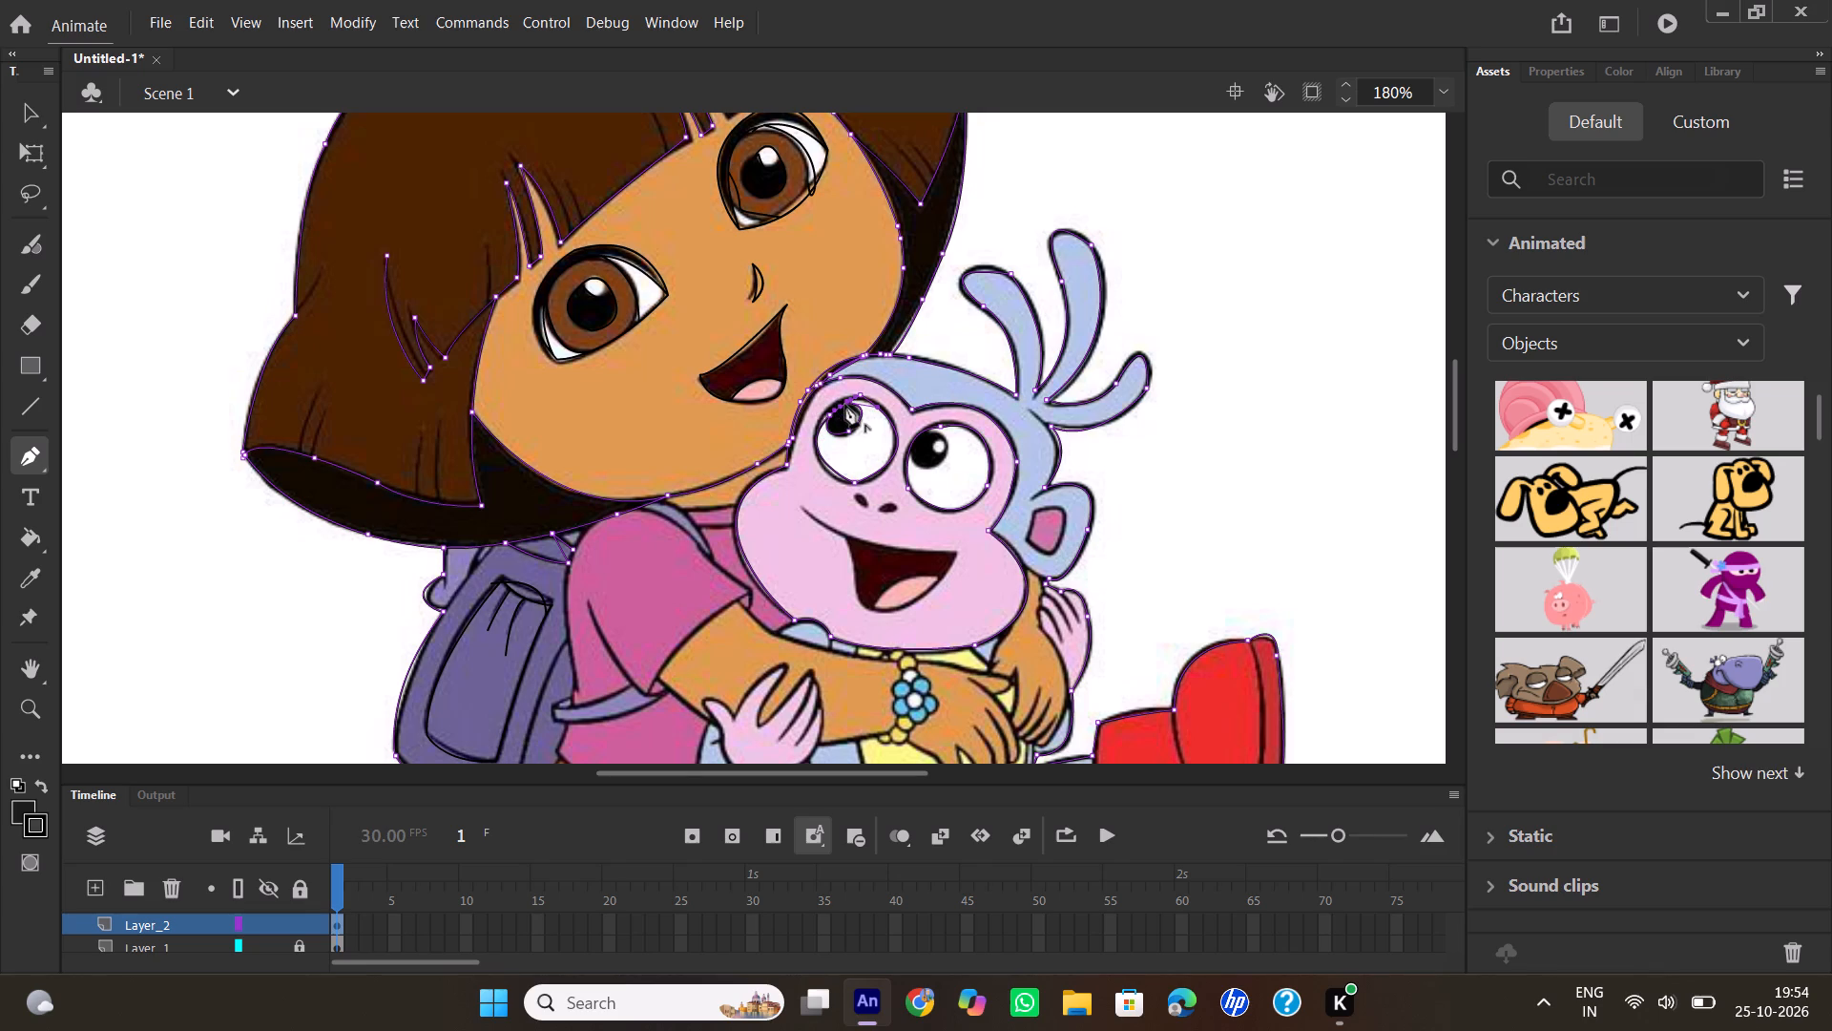
pyautogui.doubleClick(845, 405)
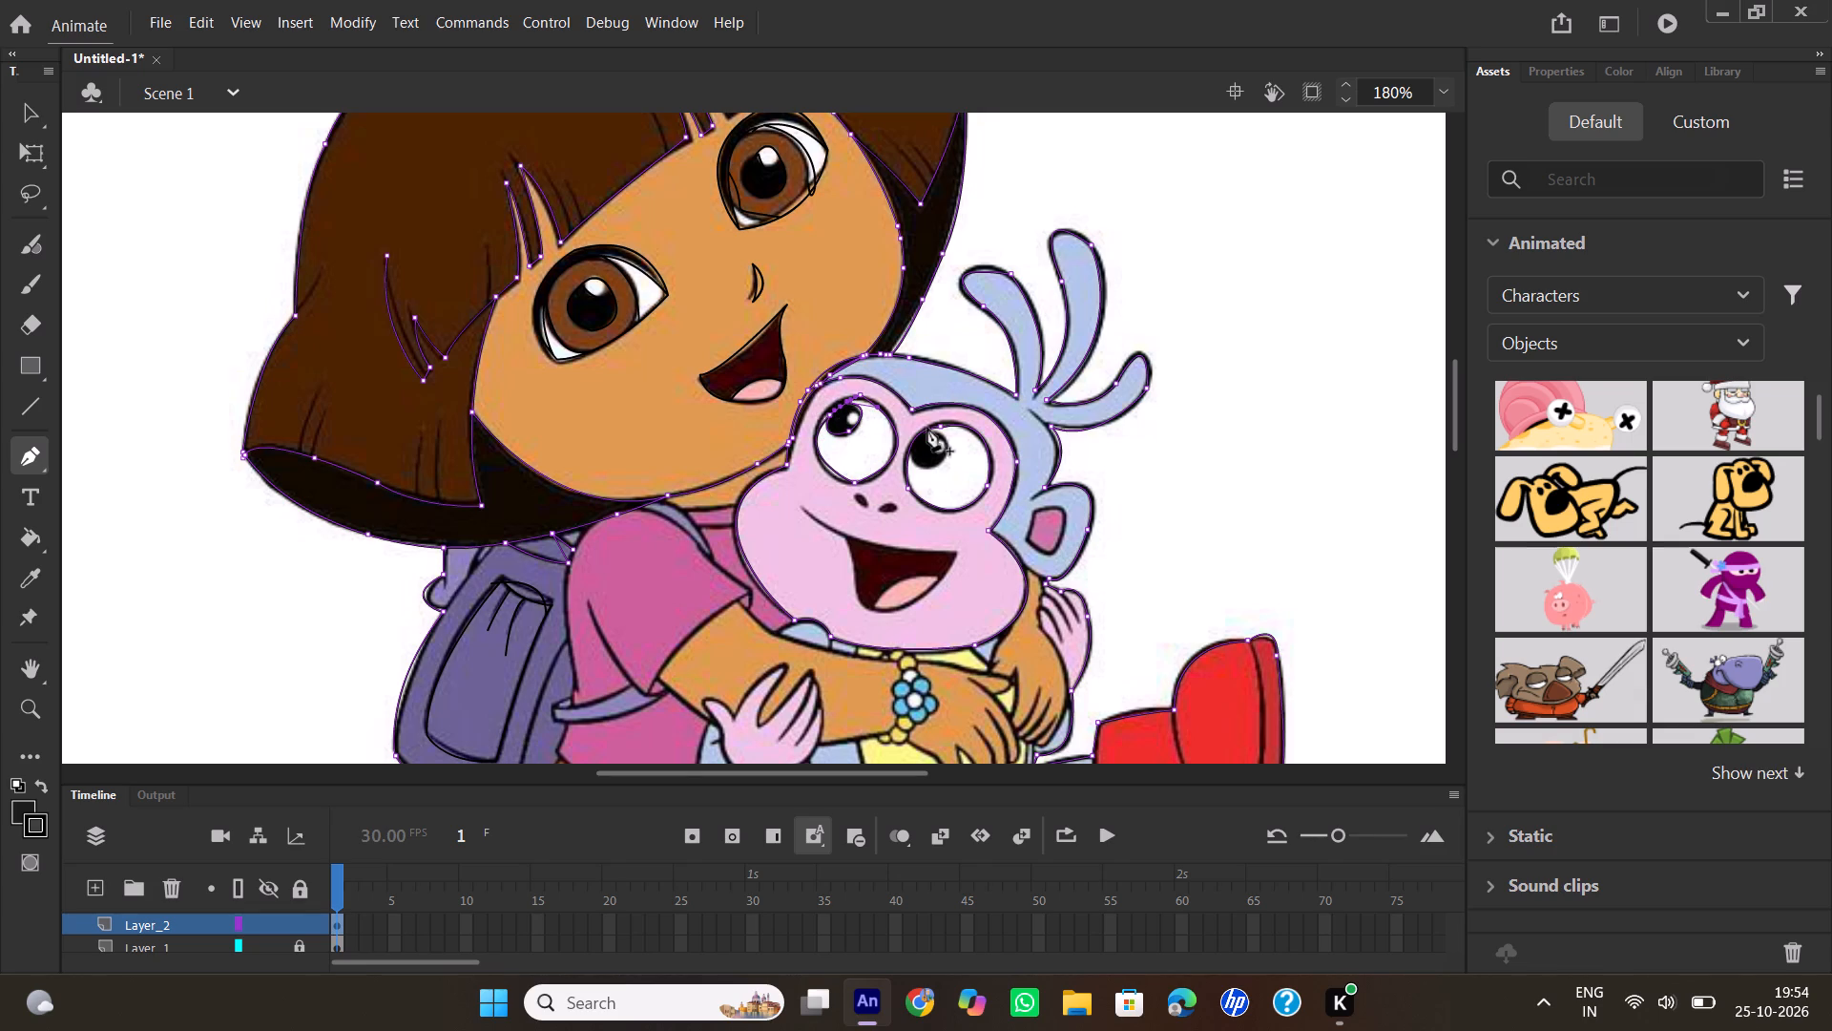
# Trace the black pupil inside the monkey's eye nearest its ear with the Pen tool.
pyautogui.click(928, 428)
pyautogui.moveTo(935, 463); pyautogui.dragTo(912, 474)
pyautogui.moveTo(912, 474); pyautogui.dragTo(912, 480)
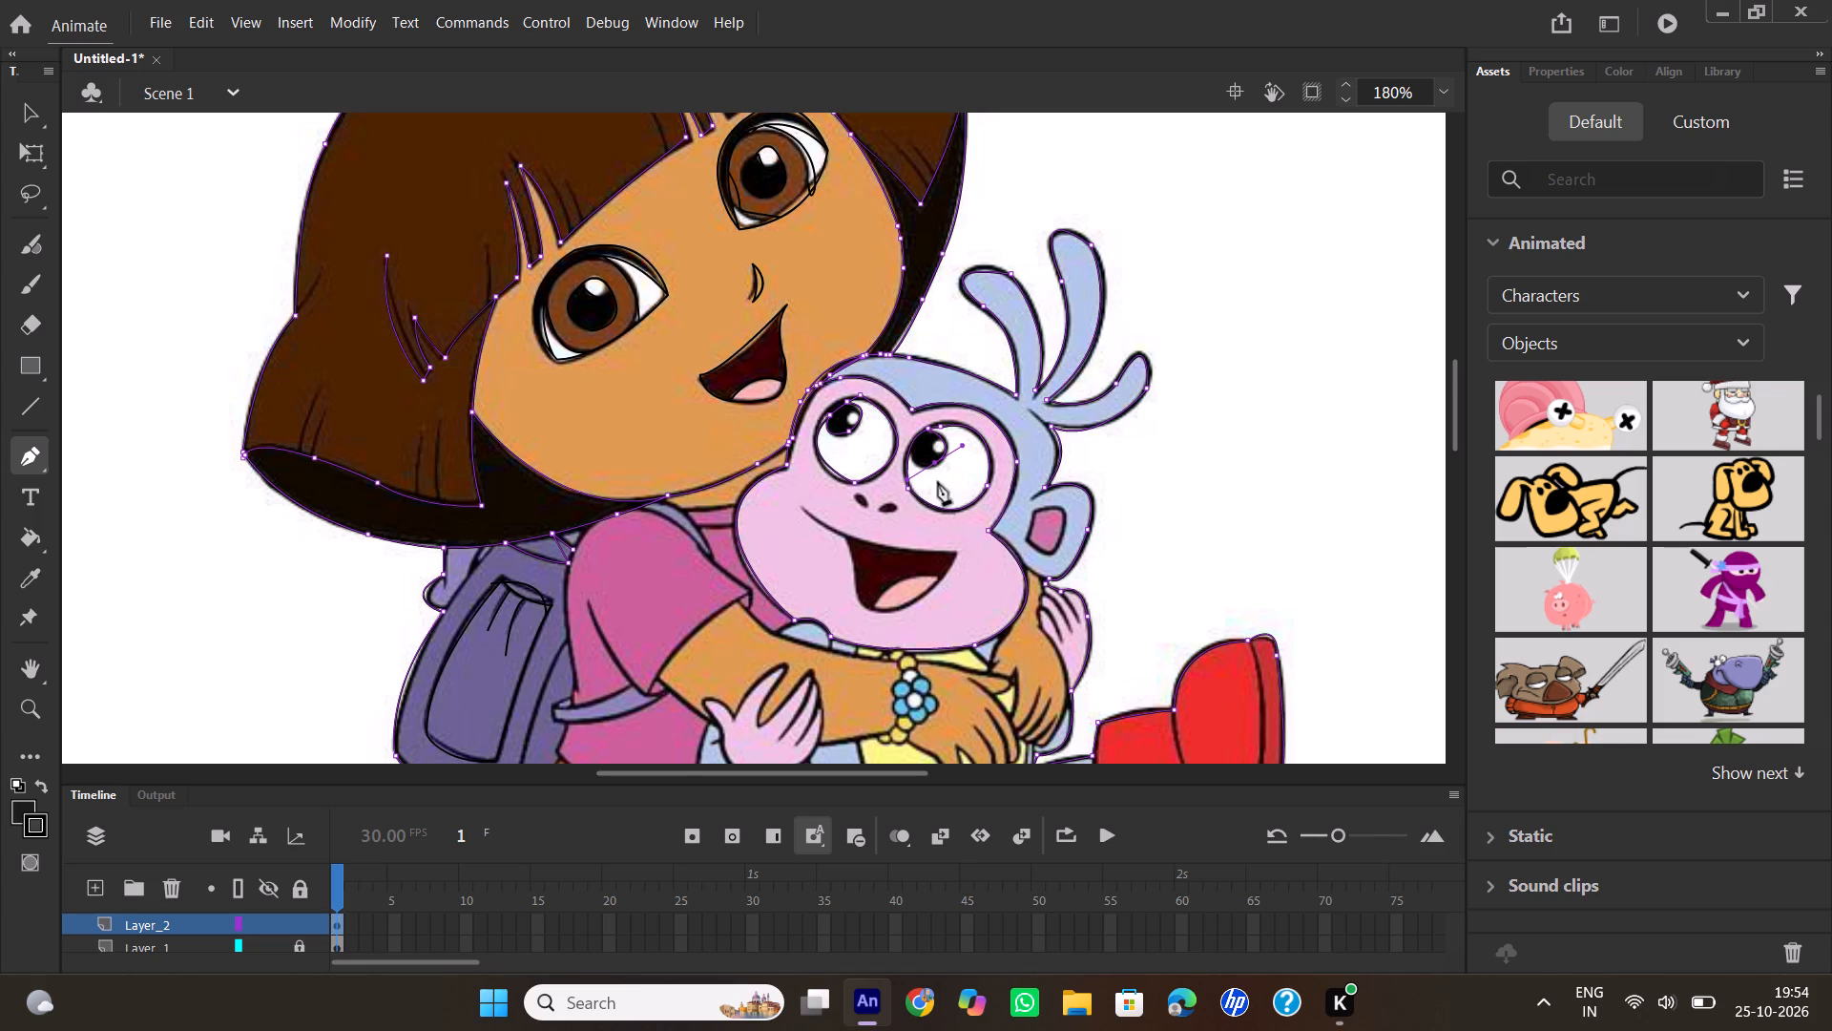
pyautogui.click(933, 466)
pyautogui.moveTo(907, 453); pyautogui.dragTo(894, 435)
pyautogui.moveTo(894, 435); pyautogui.dragTo(893, 435)
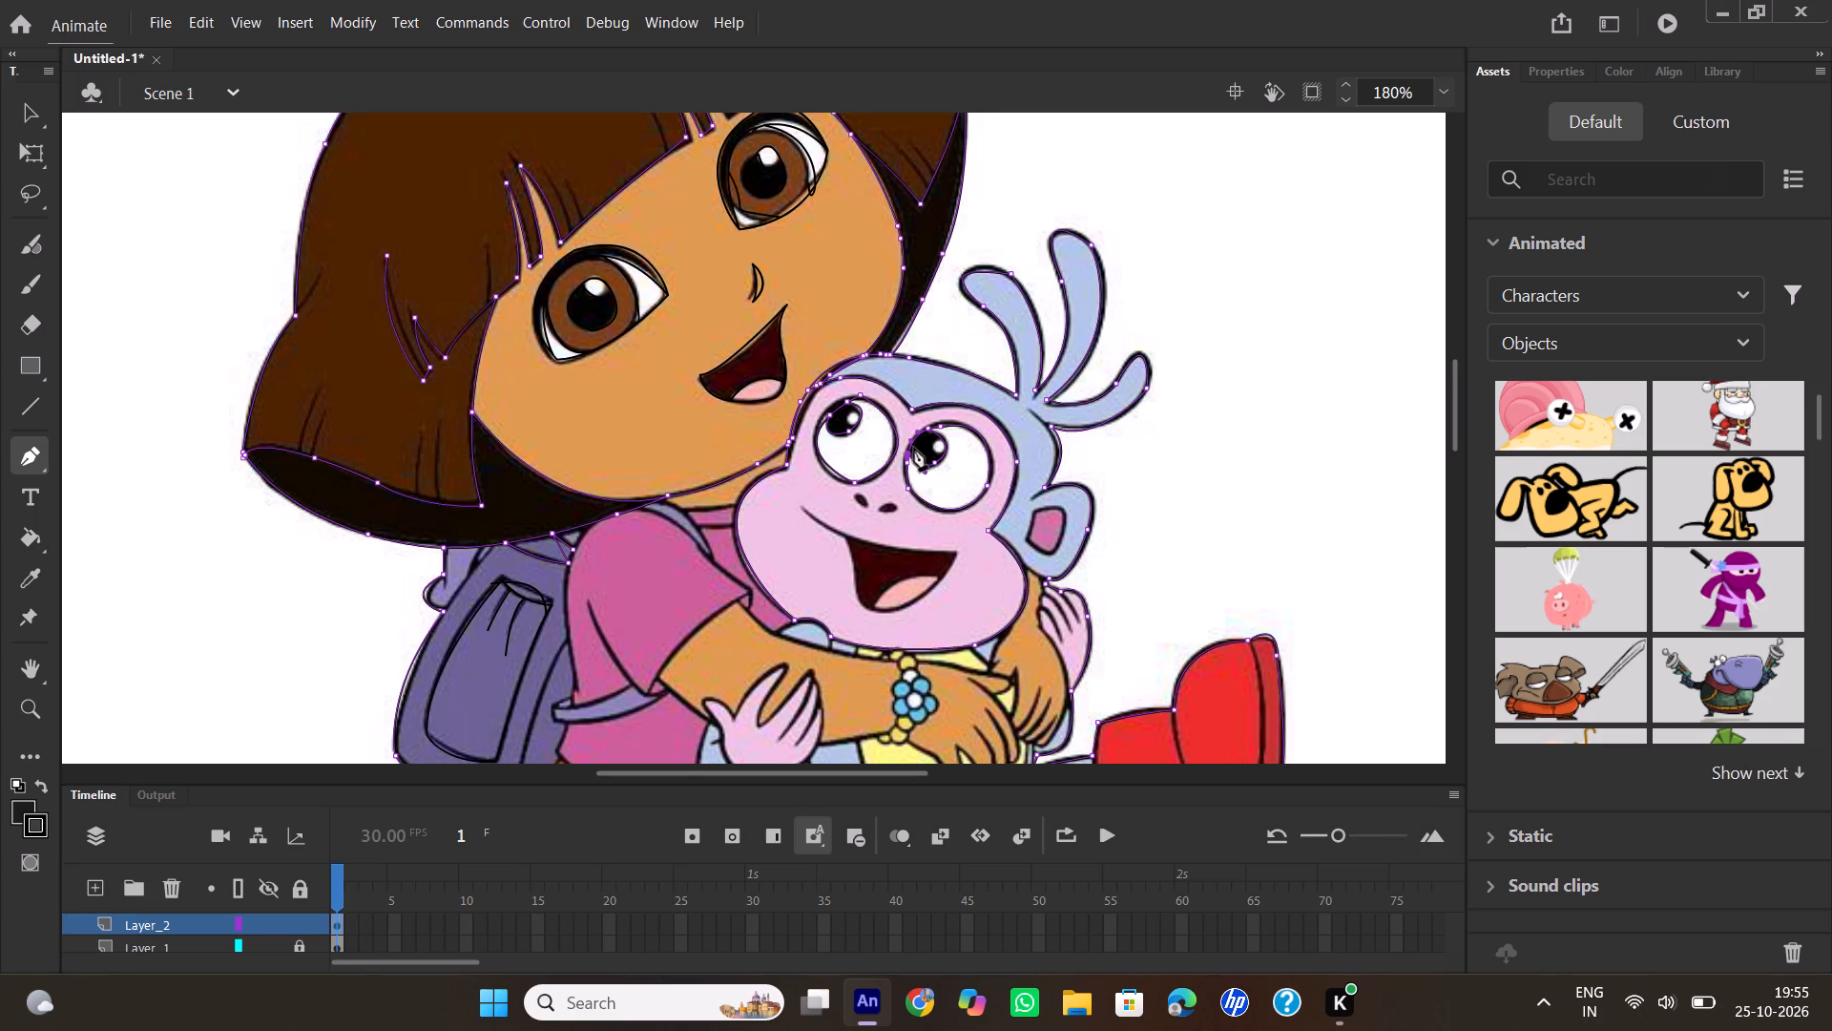
pyautogui.doubleClick(906, 450)
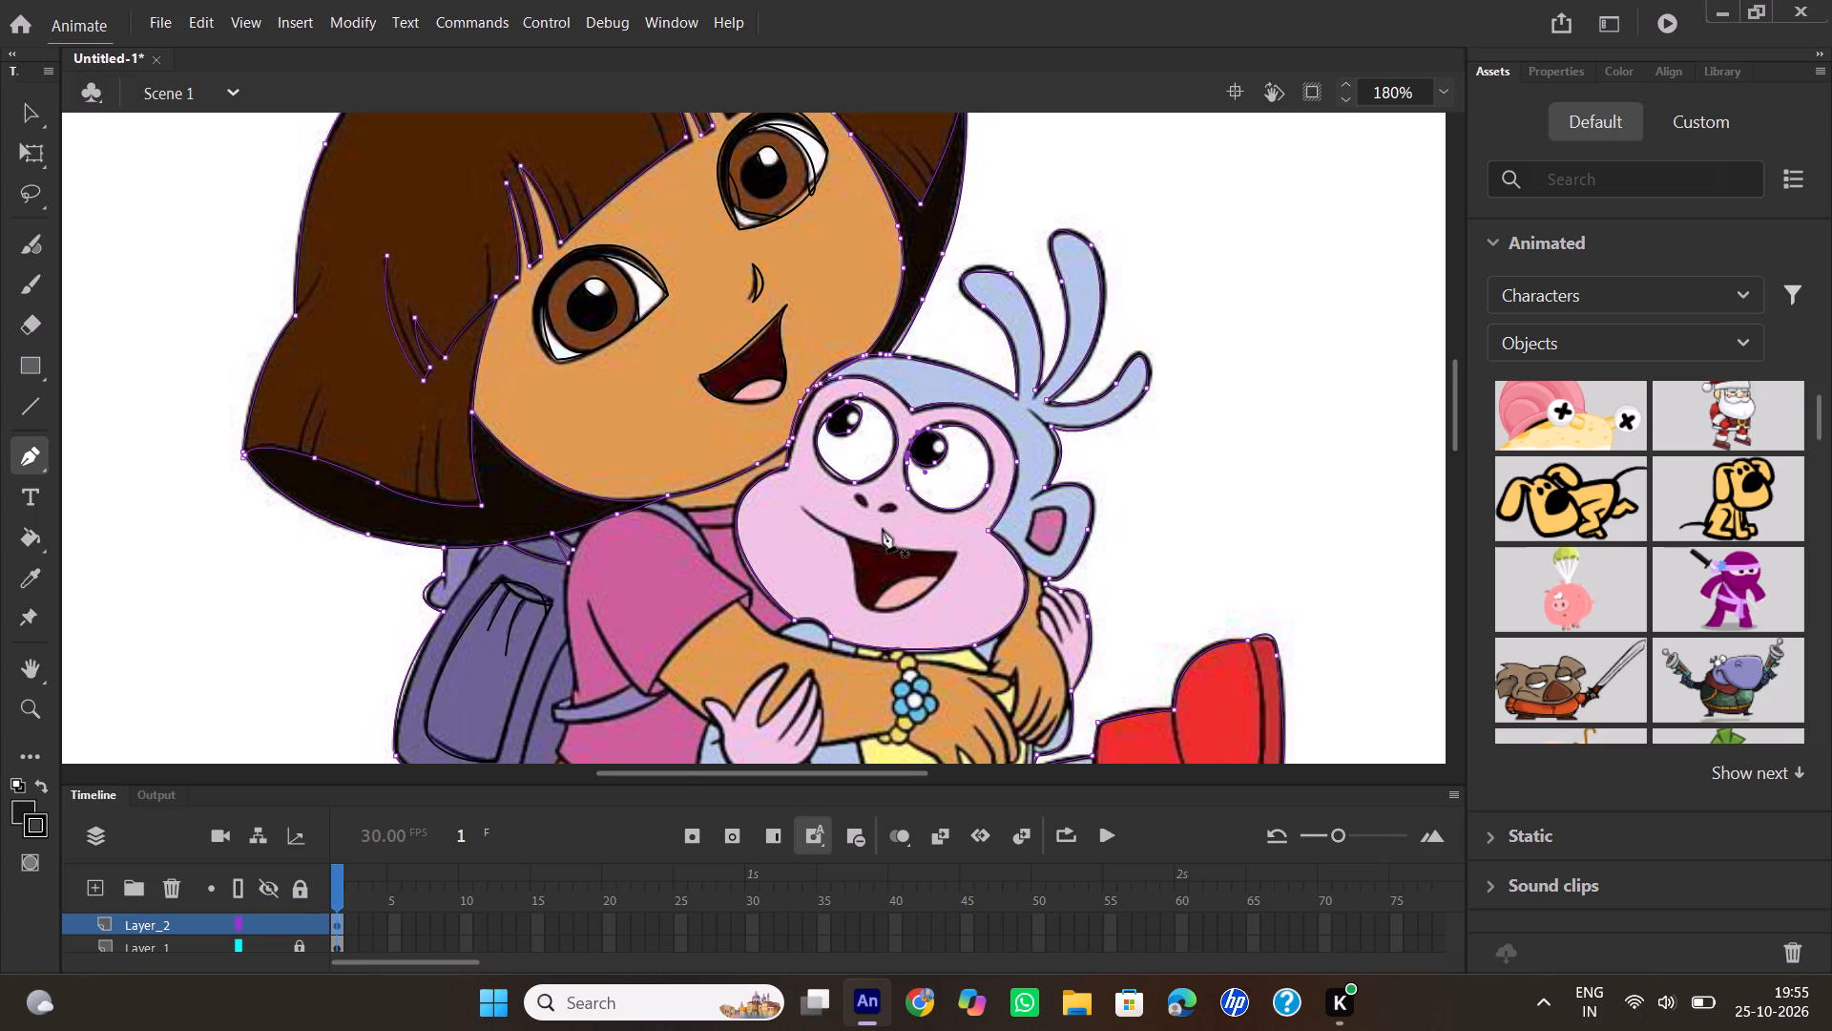
# Trace the monkey's nostril nearest its ear with a small closed curved Pen path.
pyautogui.click(880, 512)
pyautogui.moveTo(900, 508); pyautogui.dragTo(909, 515)
pyautogui.moveTo(909, 515); pyautogui.dragTo(912, 517)
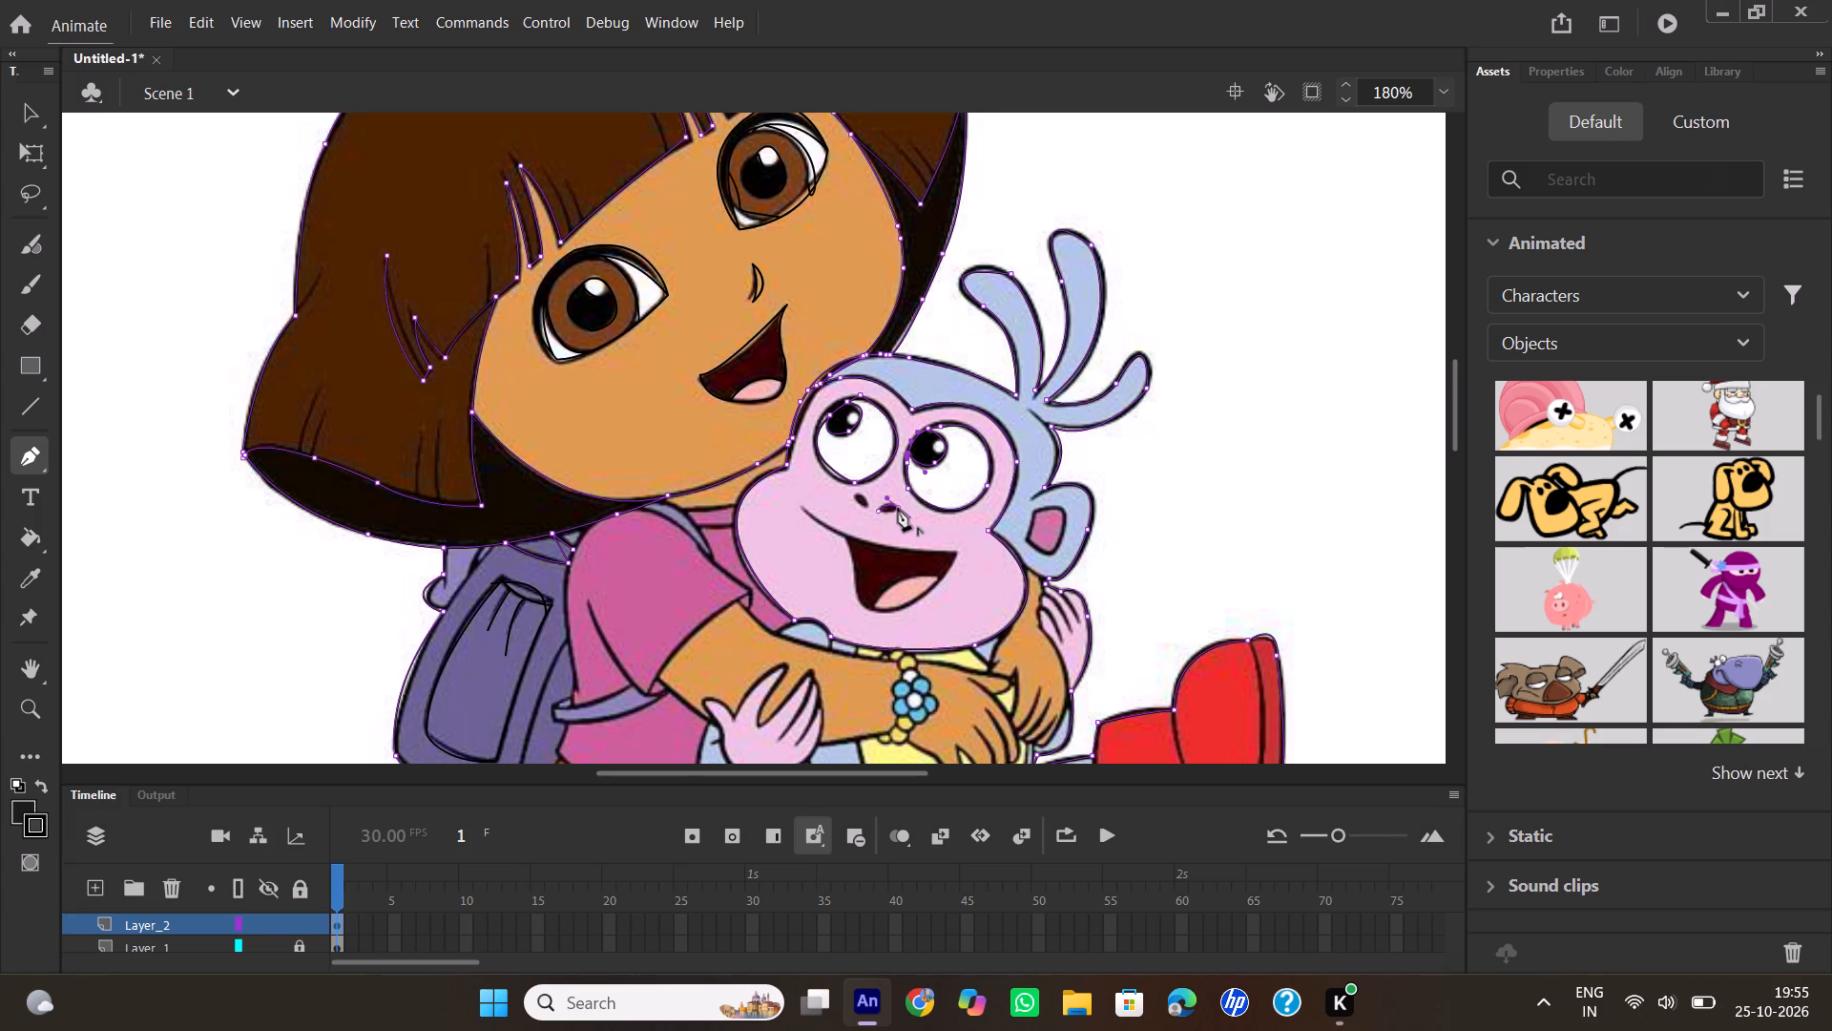
pyautogui.click(898, 508)
pyautogui.moveTo(880, 510); pyautogui.dragTo(864, 508)
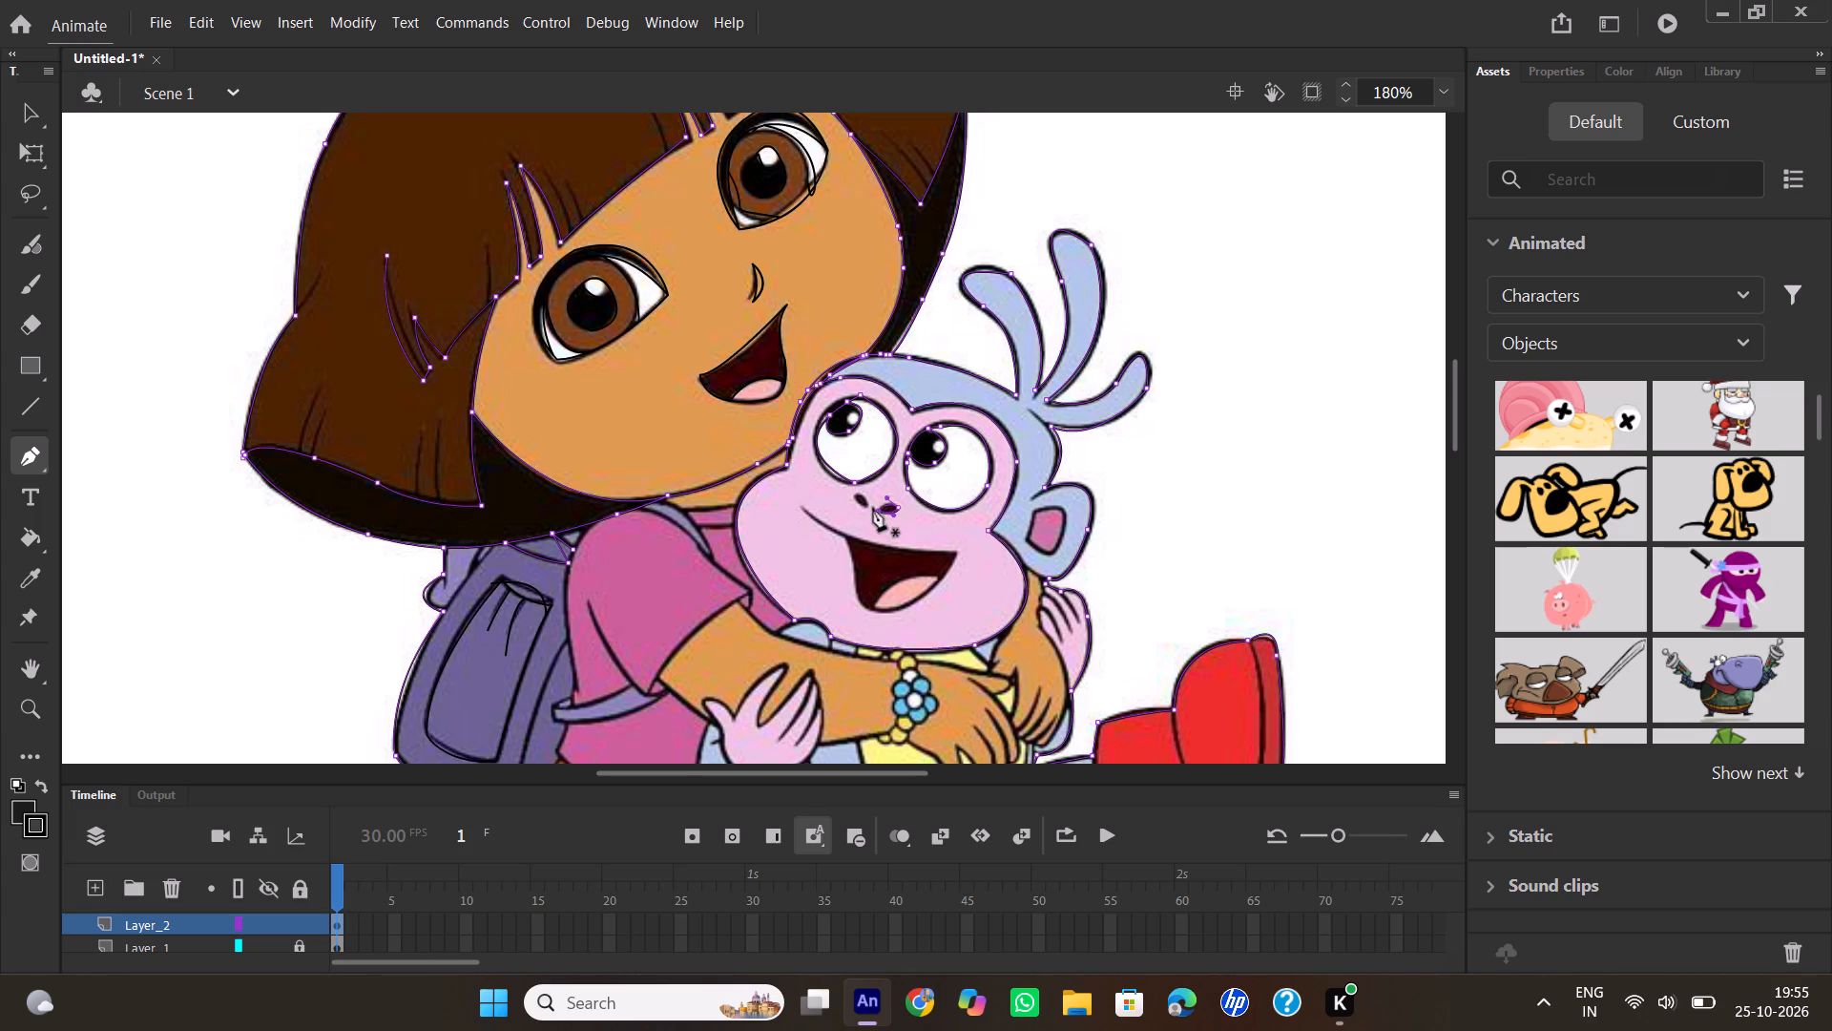
# Trace the monkey's other nostril, nearest Dora's face, with a small closed curved Pen path.
pyautogui.click(857, 493)
pyautogui.moveTo(868, 506); pyautogui.dragTo(868, 510)
pyautogui.moveTo(868, 510); pyautogui.dragTo(872, 520)
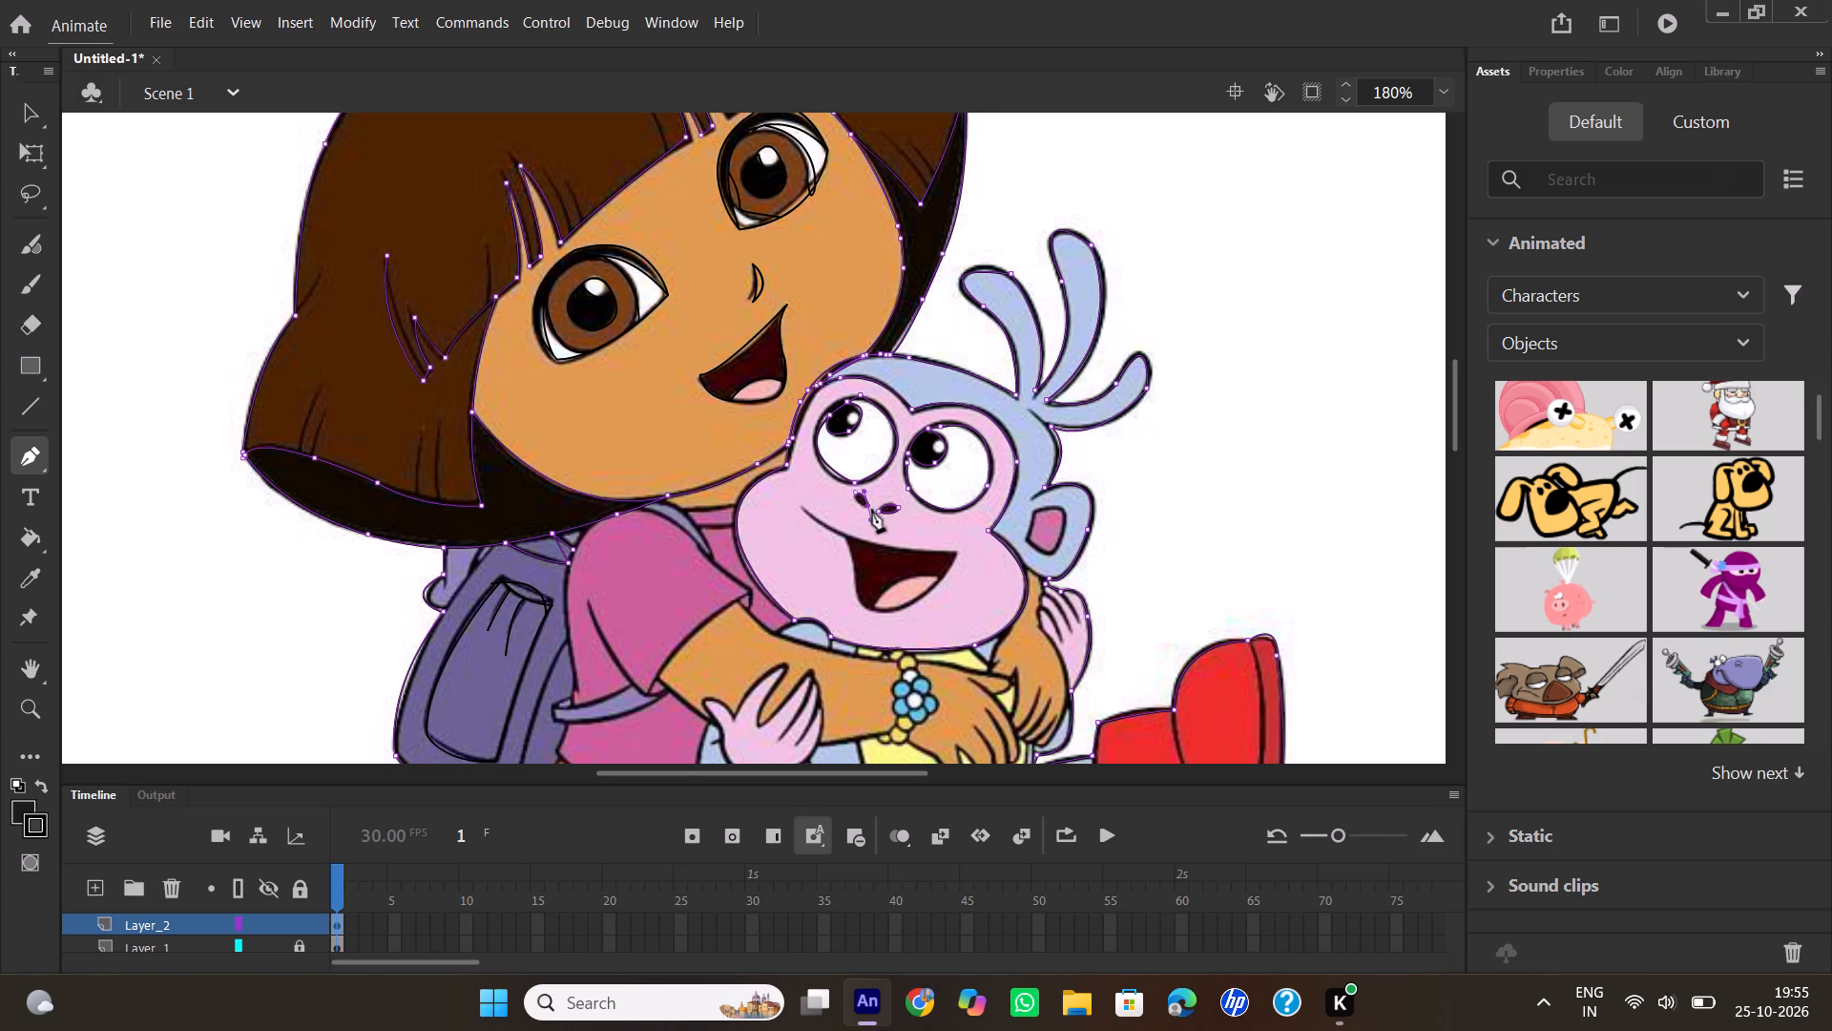
pyautogui.click(869, 506)
pyautogui.moveTo(855, 493); pyautogui.dragTo(850, 472)
# Trace the pink inner area of the monkey's ear with a closed Pen path.
pyautogui.click(1035, 509)
pyautogui.click(1026, 539)
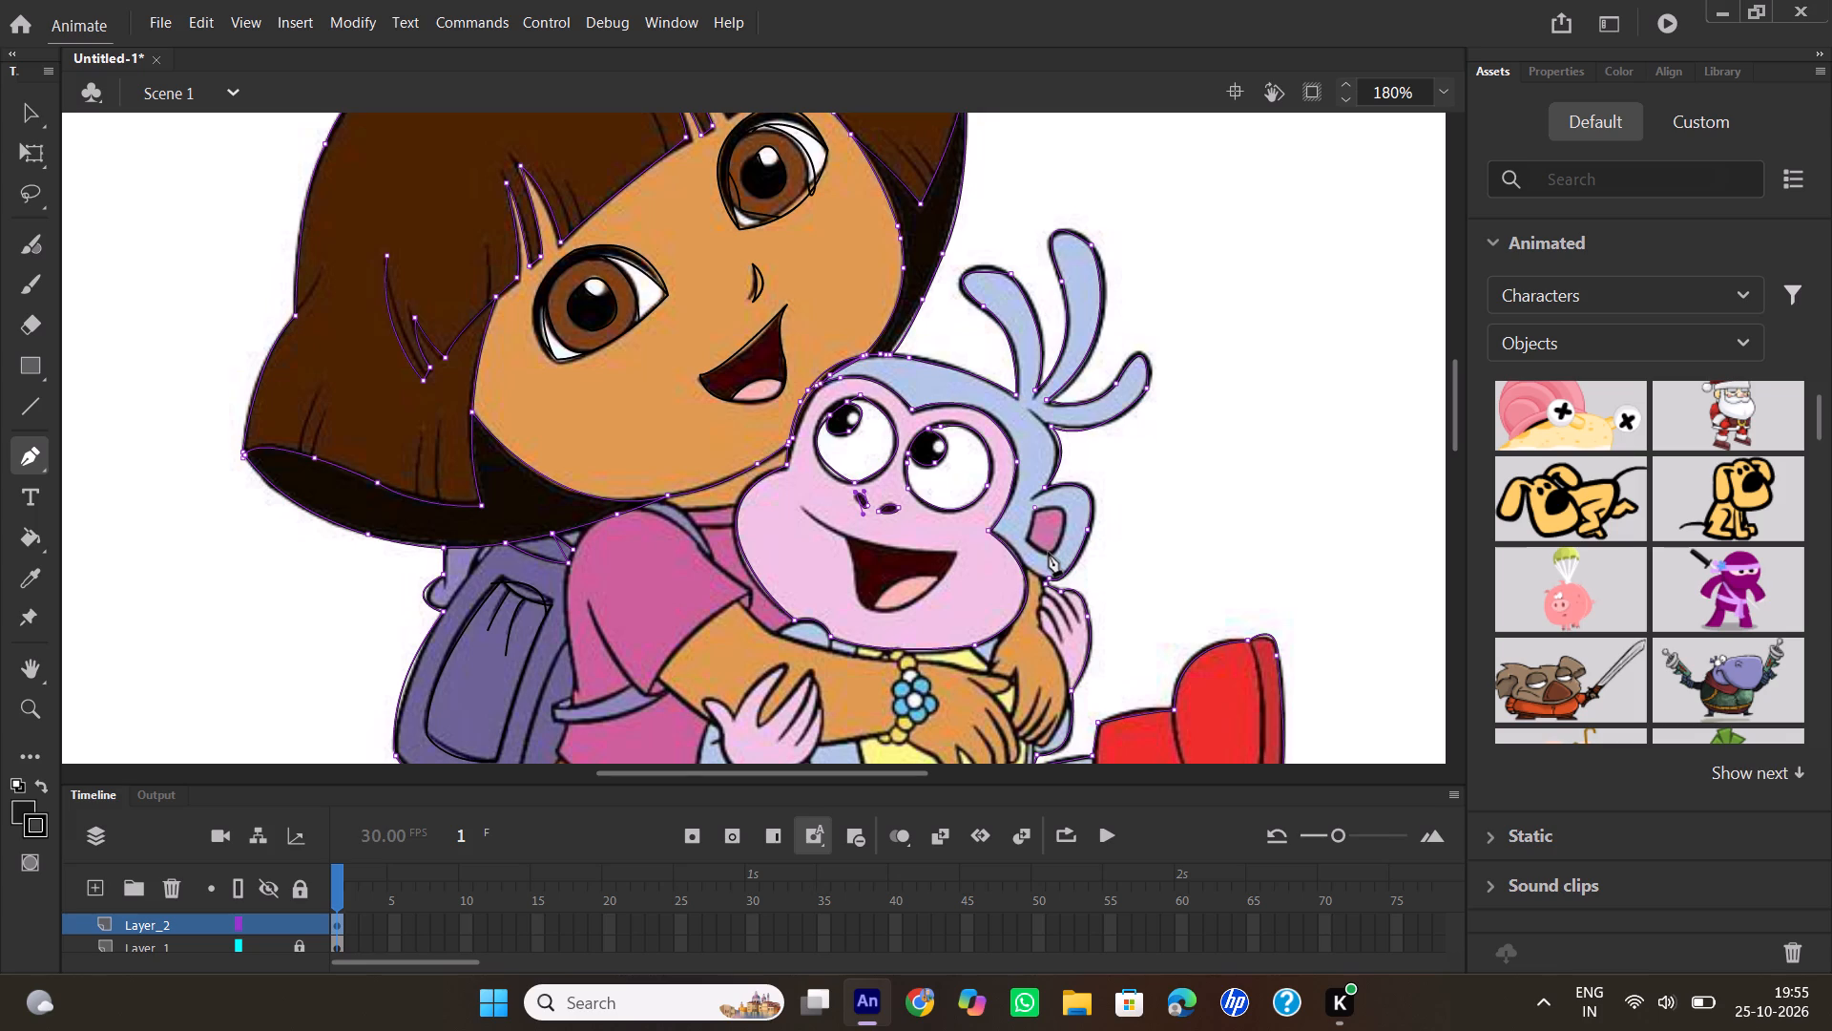
pyautogui.click(1049, 553)
pyautogui.moveTo(1063, 505); pyautogui.dragTo(1051, 466)
pyautogui.click(1060, 506)
pyautogui.moveTo(1036, 507); pyautogui.dragTo(1015, 515)
pyautogui.moveTo(1015, 515); pyautogui.dragTo(1012, 517)
# Trace the monkey's open smiling mouth with the Pen tool, including the smile line extending onto its cheek.
pyautogui.click(801, 506)
pyautogui.moveTo(957, 554); pyautogui.dragTo(971, 553)
pyautogui.moveTo(971, 553); pyautogui.dragTo(1038, 544)
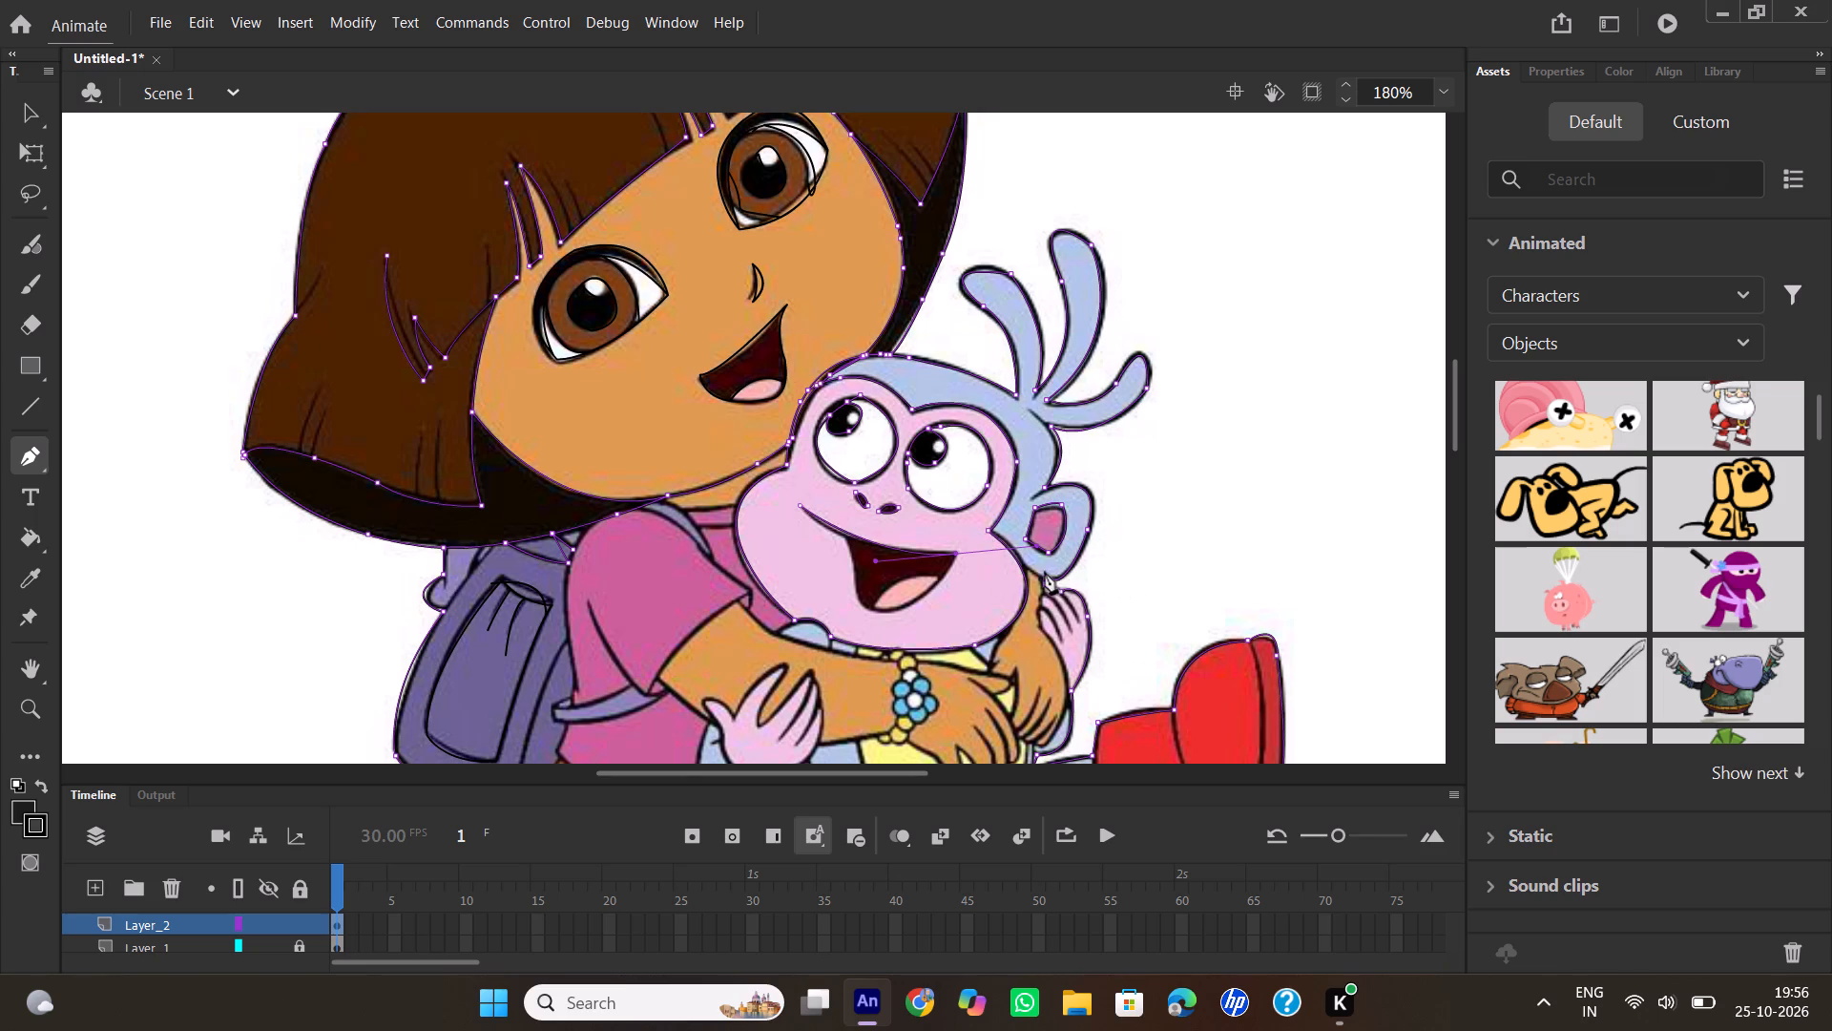
pyautogui.click(954, 555)
pyautogui.moveTo(906, 604); pyautogui.dragTo(860, 616)
pyautogui.click(907, 605)
pyautogui.moveTo(854, 591); pyautogui.dragTo(847, 573)
pyautogui.moveTo(847, 573); pyautogui.dragTo(833, 555)
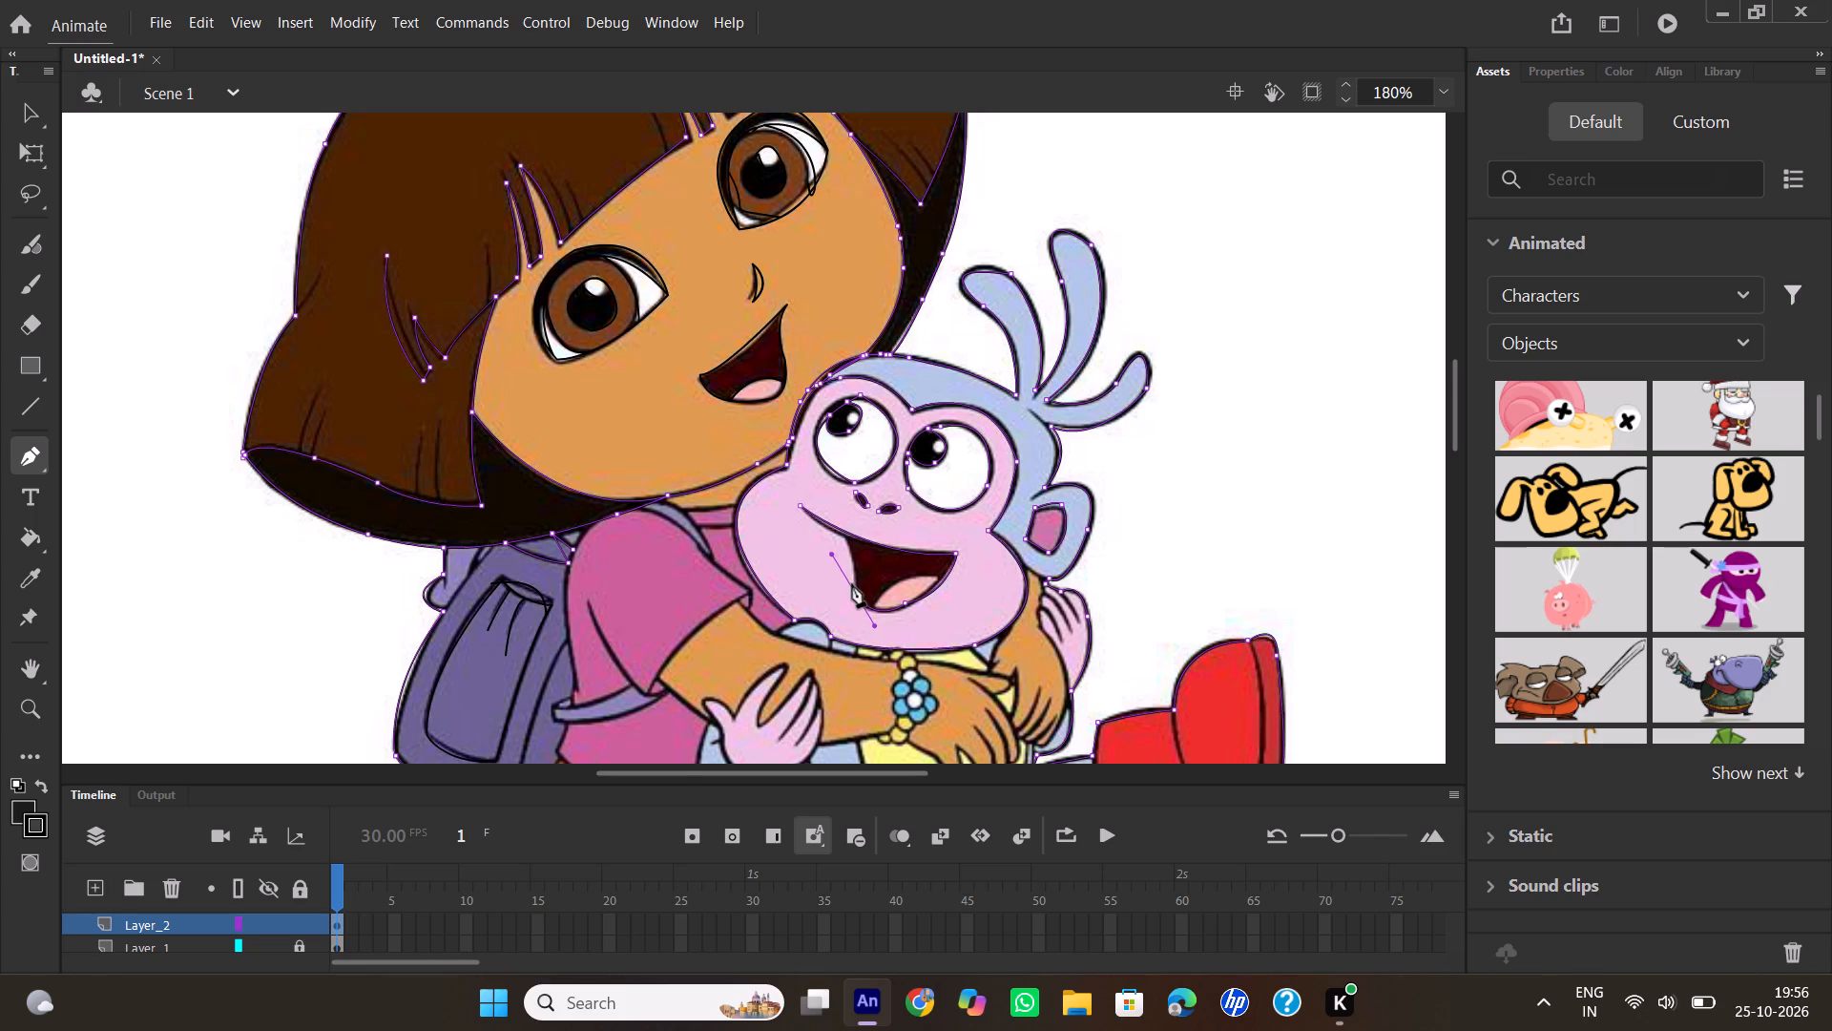
pyautogui.click(854, 591)
pyautogui.moveTo(843, 534); pyautogui.dragTo(826, 504)
pyautogui.moveTo(826, 504); pyautogui.dragTo(829, 500)
pyautogui.scroll(-1, 1103, 521)
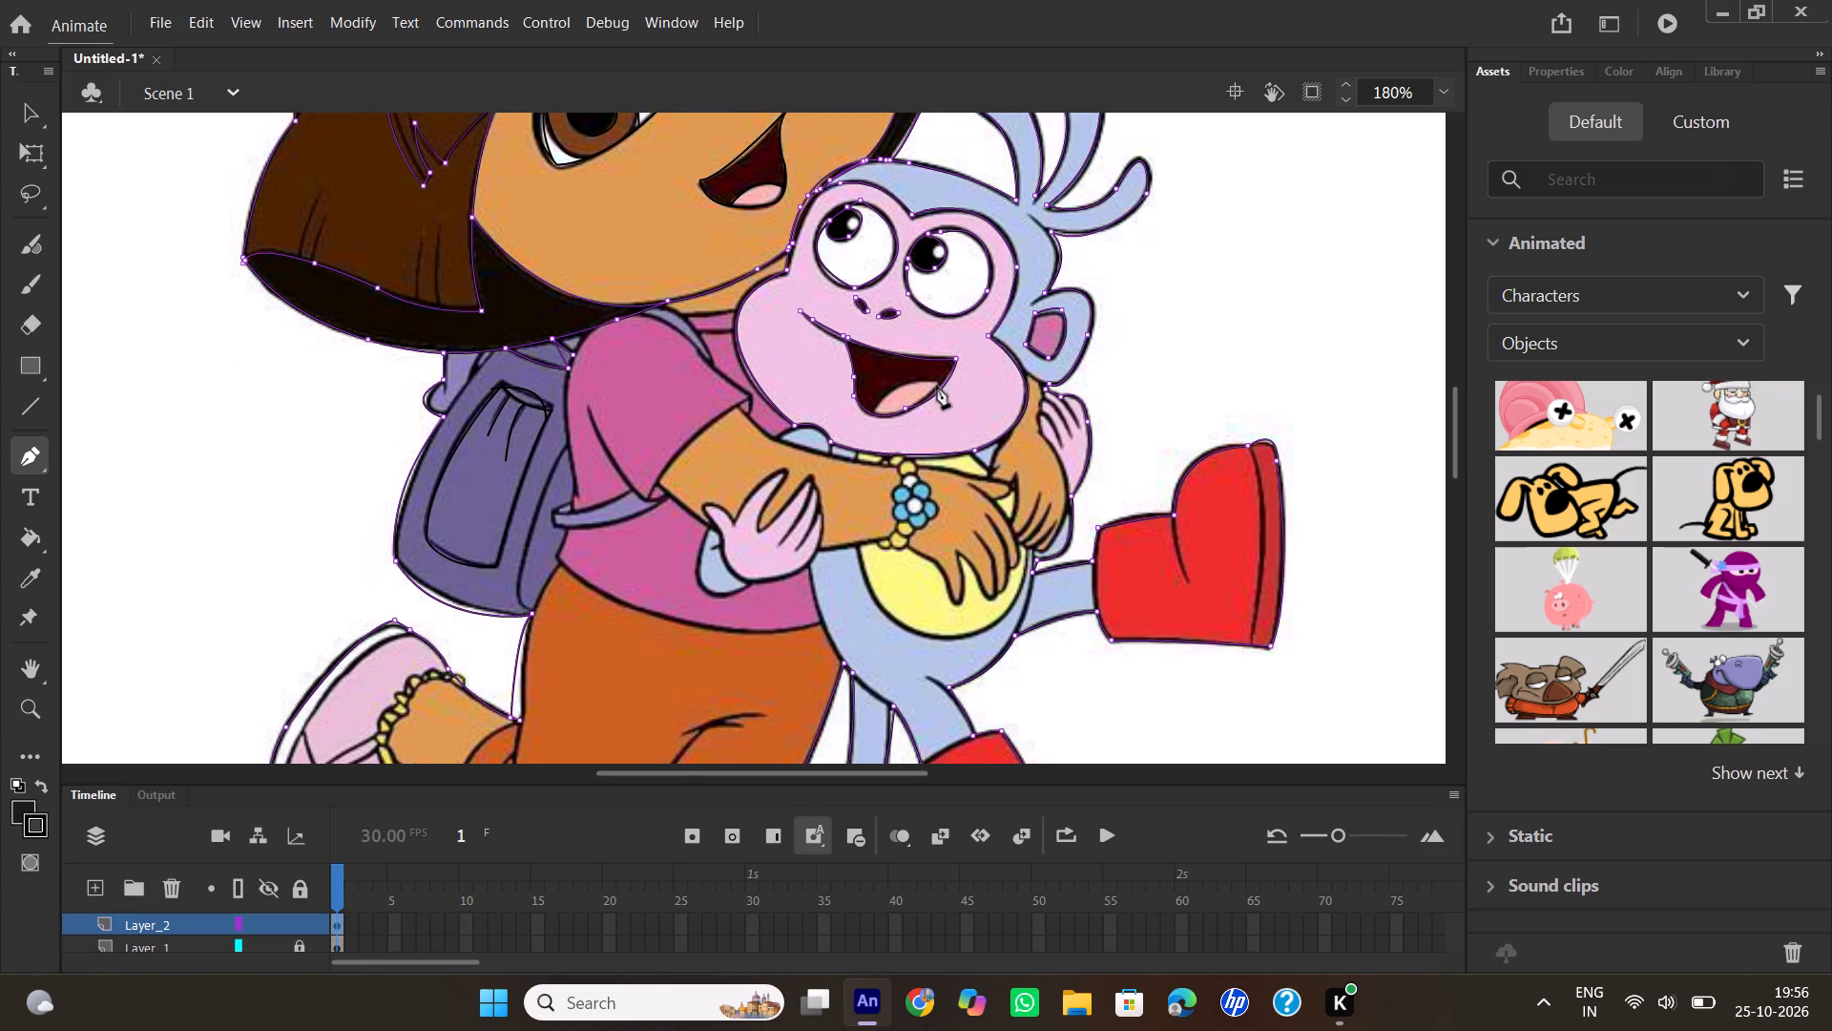
pyautogui.click(801, 313)
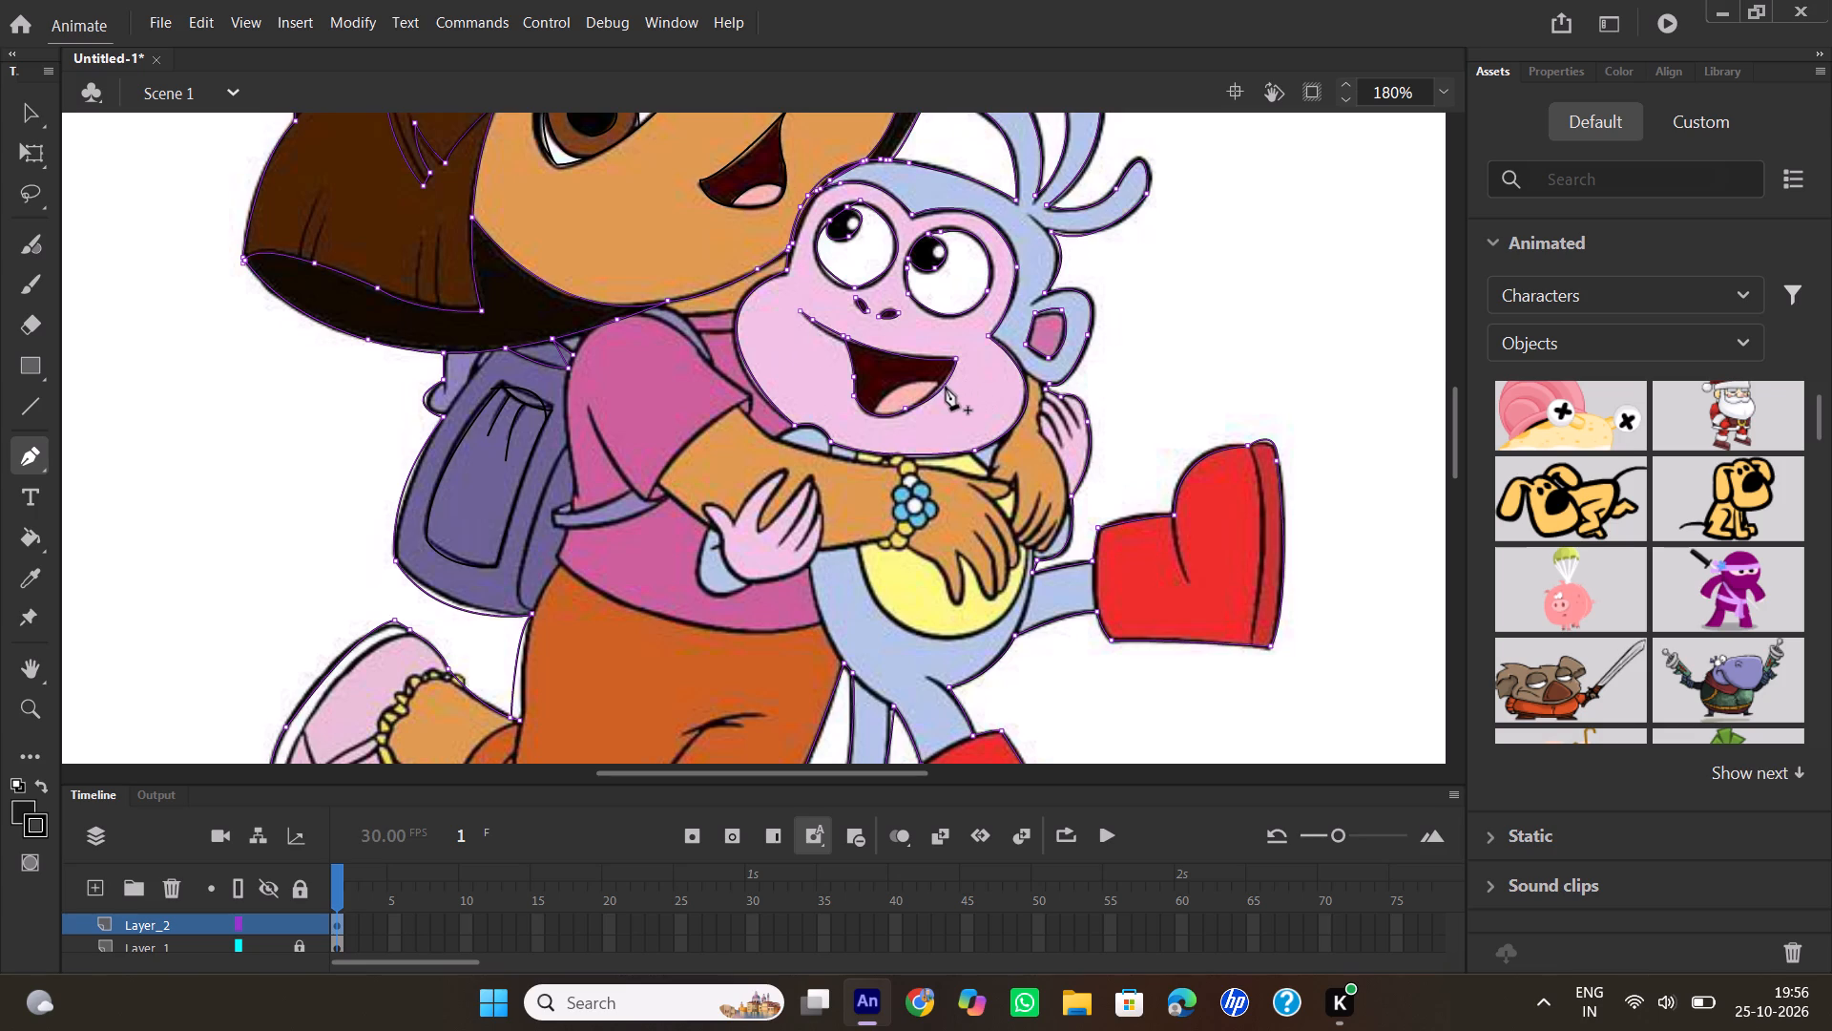
# Trace the curved upper edge of the monkey's tongue inside its mouth with the Pen tool.
pyautogui.click(946, 387)
pyautogui.moveTo(871, 411); pyautogui.dragTo(871, 428)
pyautogui.moveTo(871, 428); pyautogui.dragTo(843, 464)
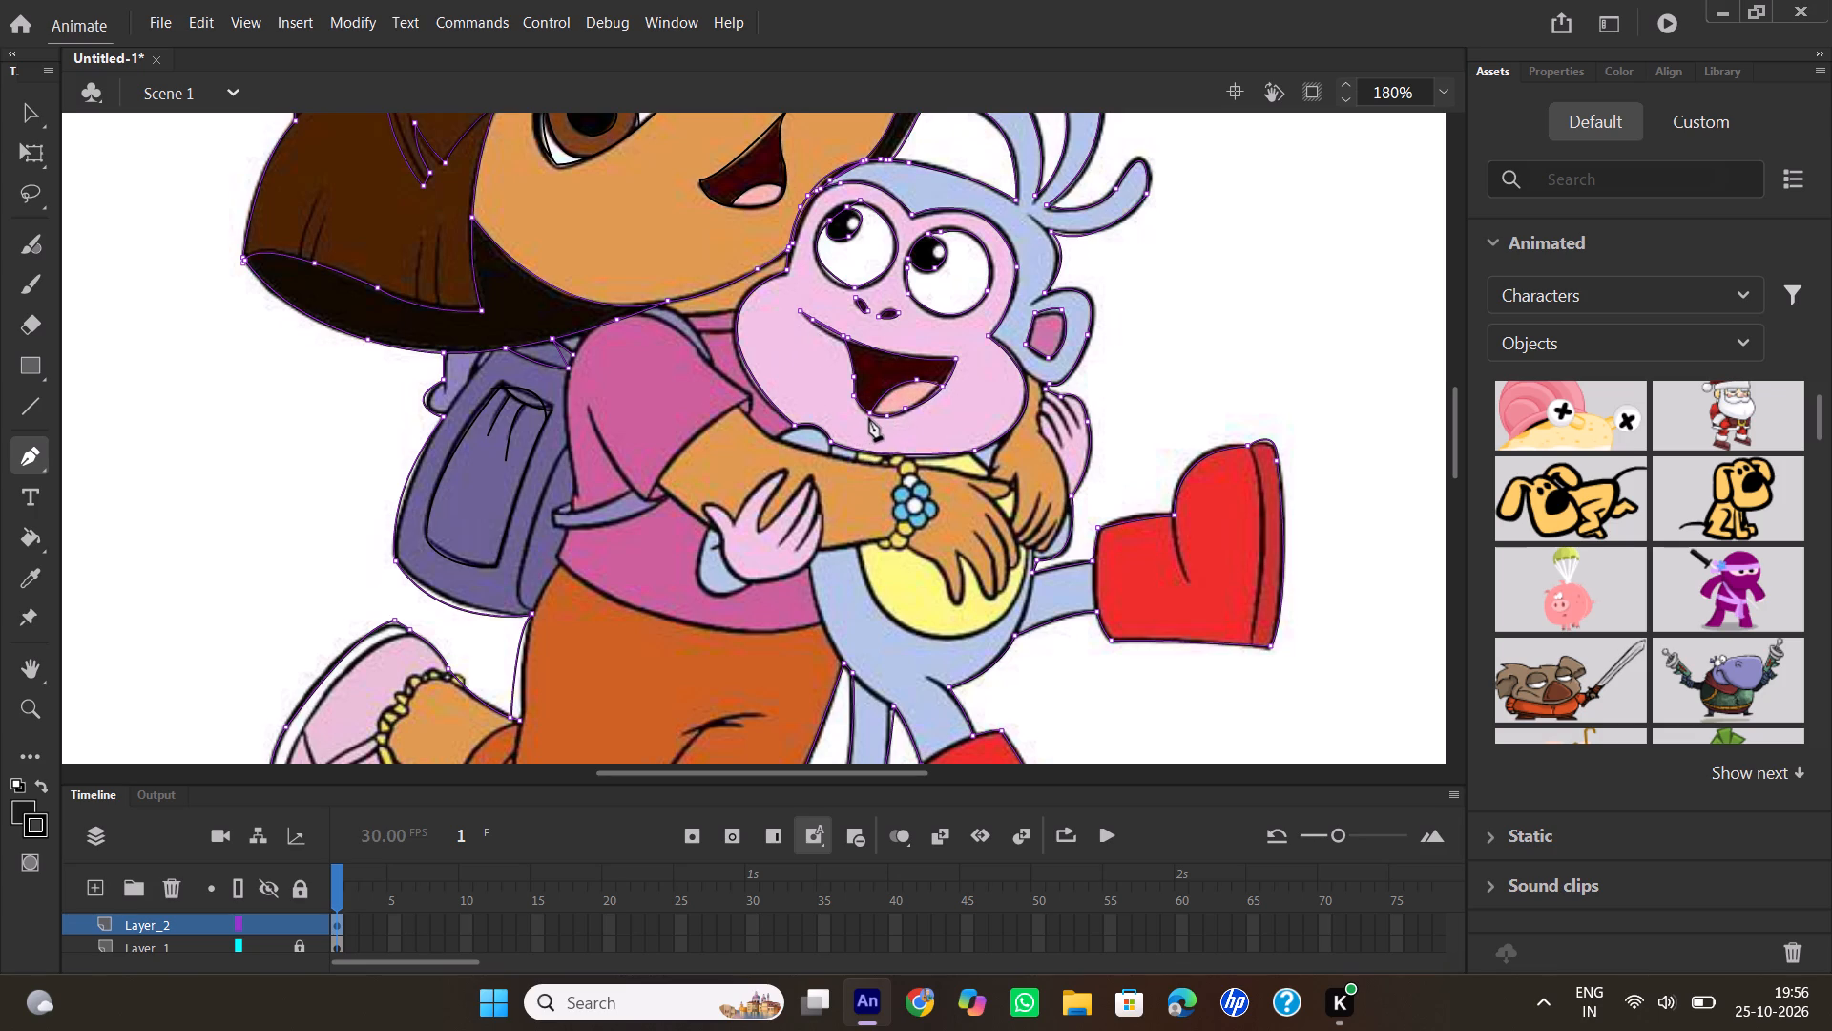
pyautogui.doubleClick(870, 417)
# Toggle the visibility of the Layer_1 reference image to examine the traced line art on its own.
pyautogui.click(267, 947)
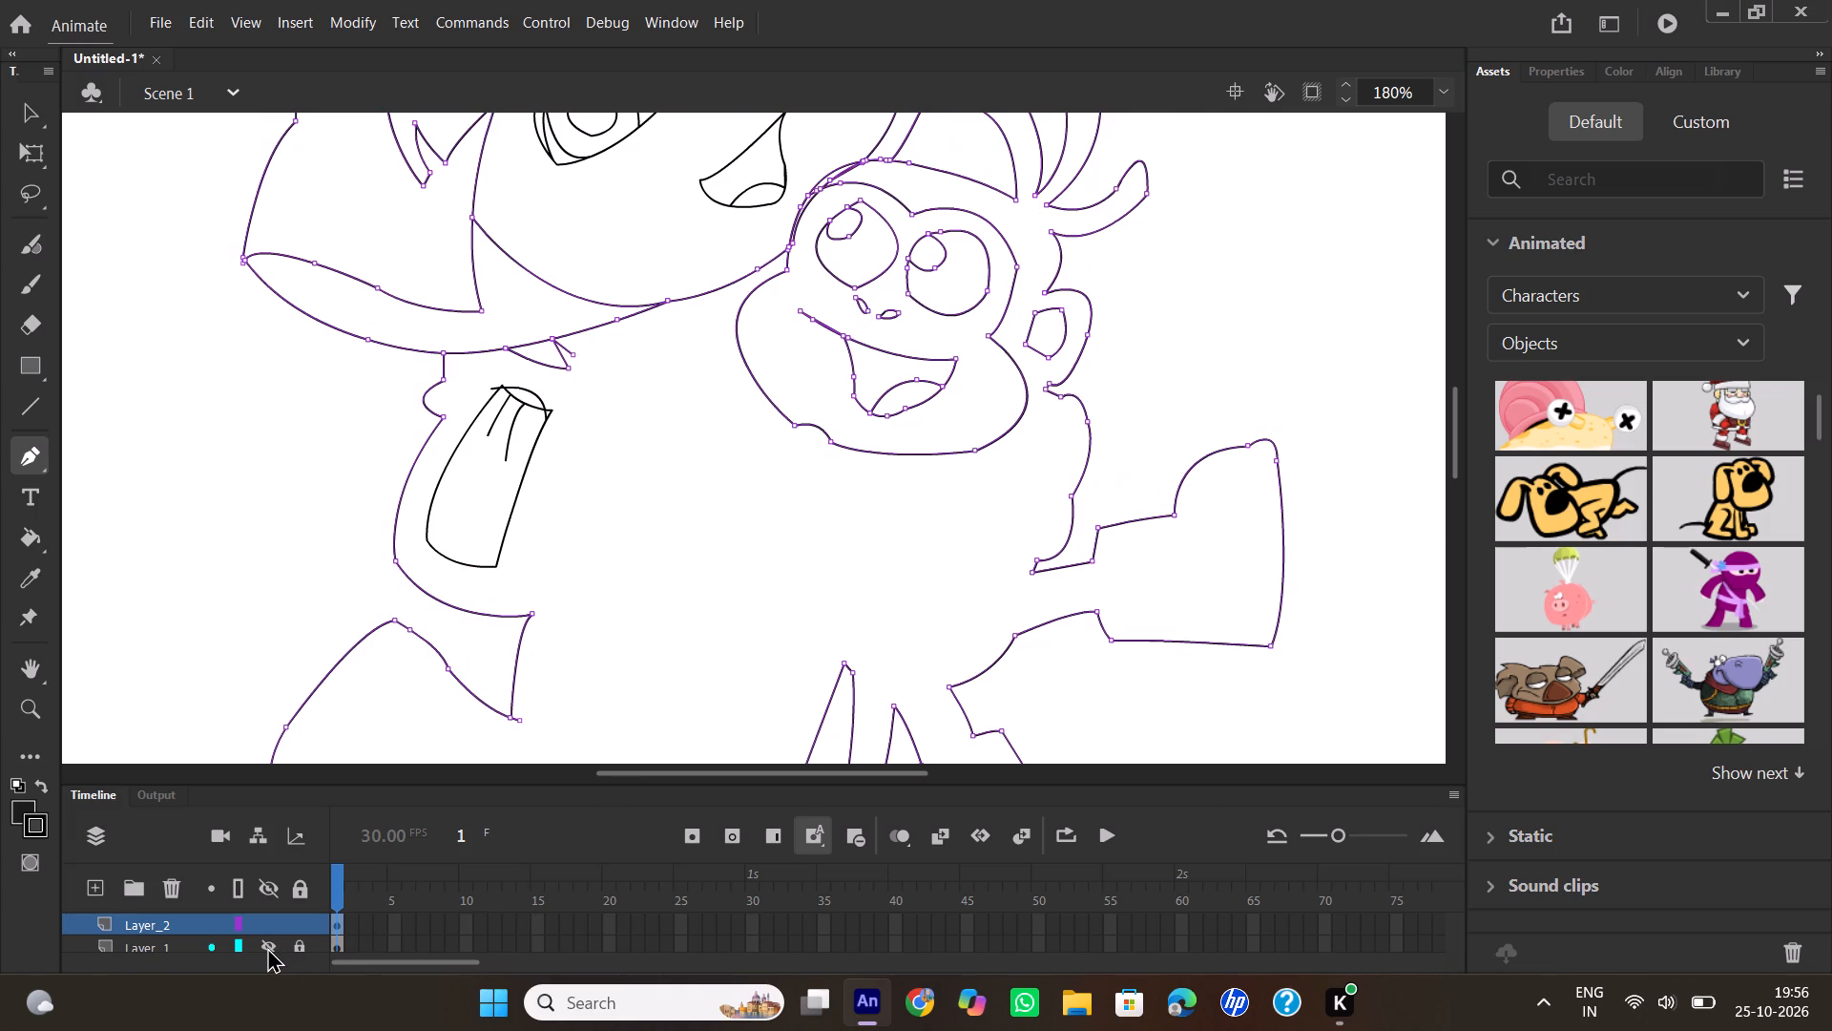
pyautogui.click(267, 947)
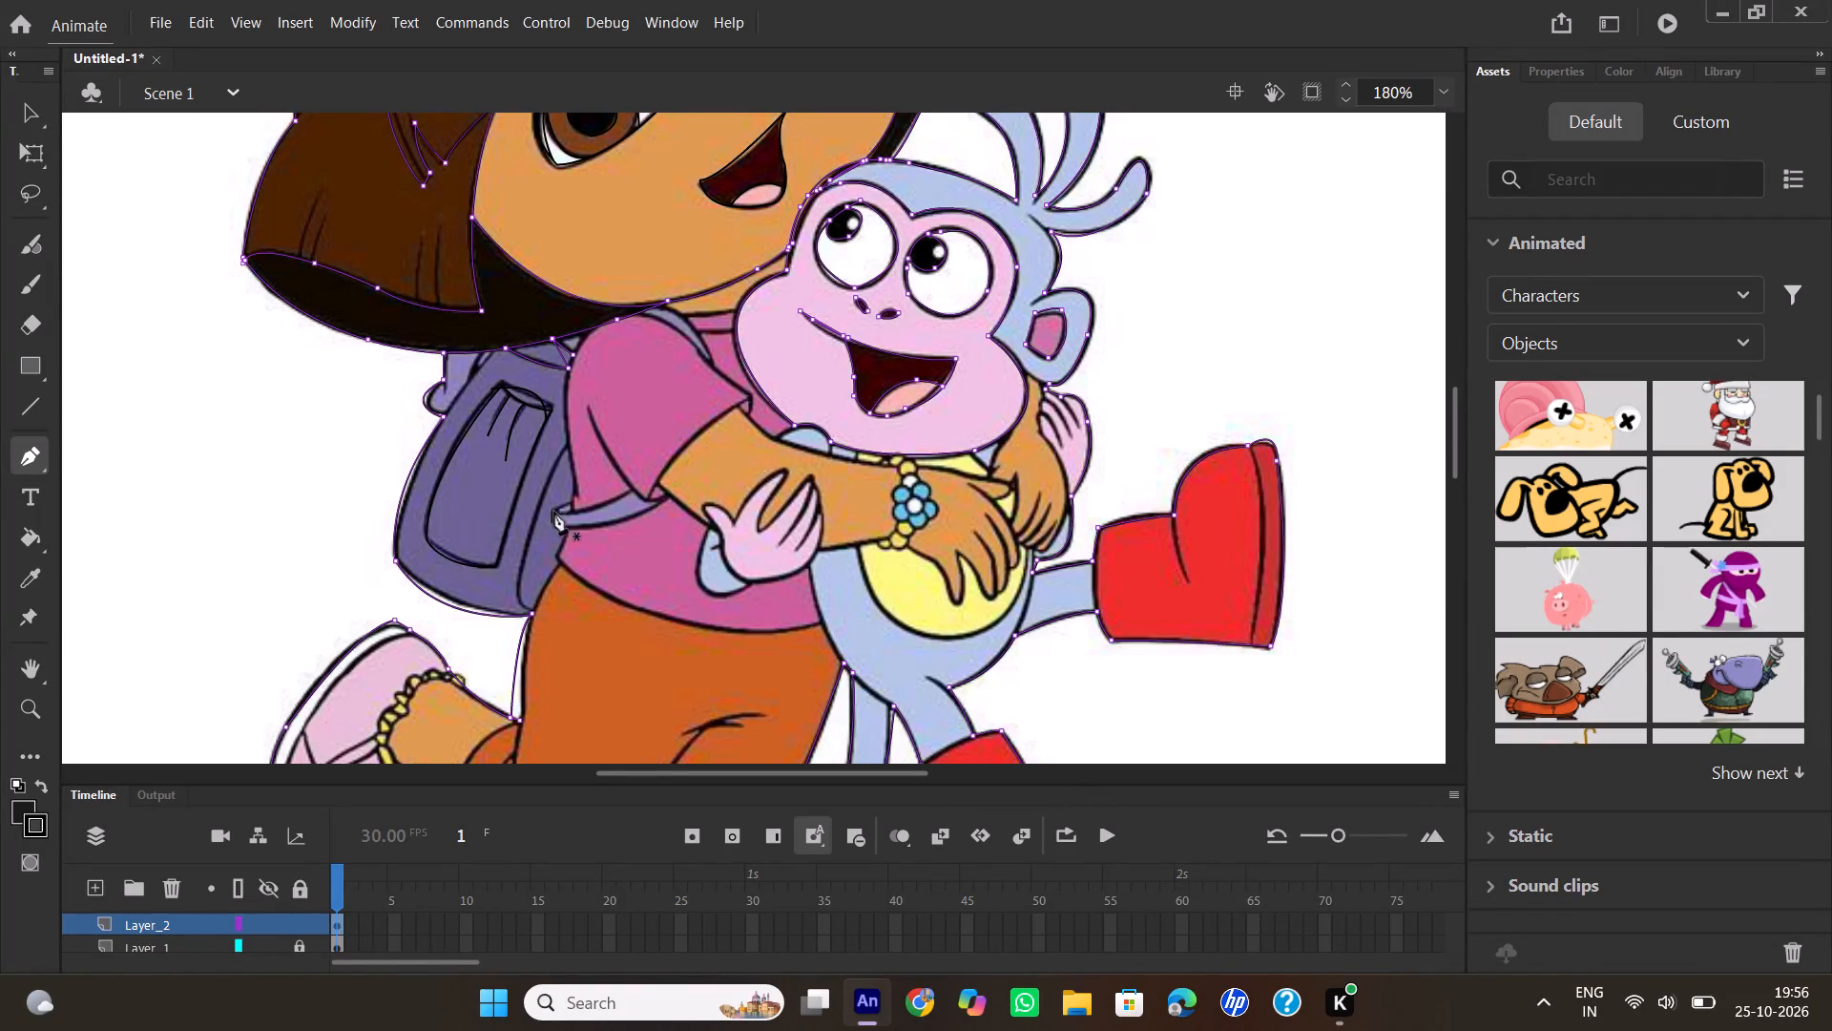
pyautogui.click(267, 947)
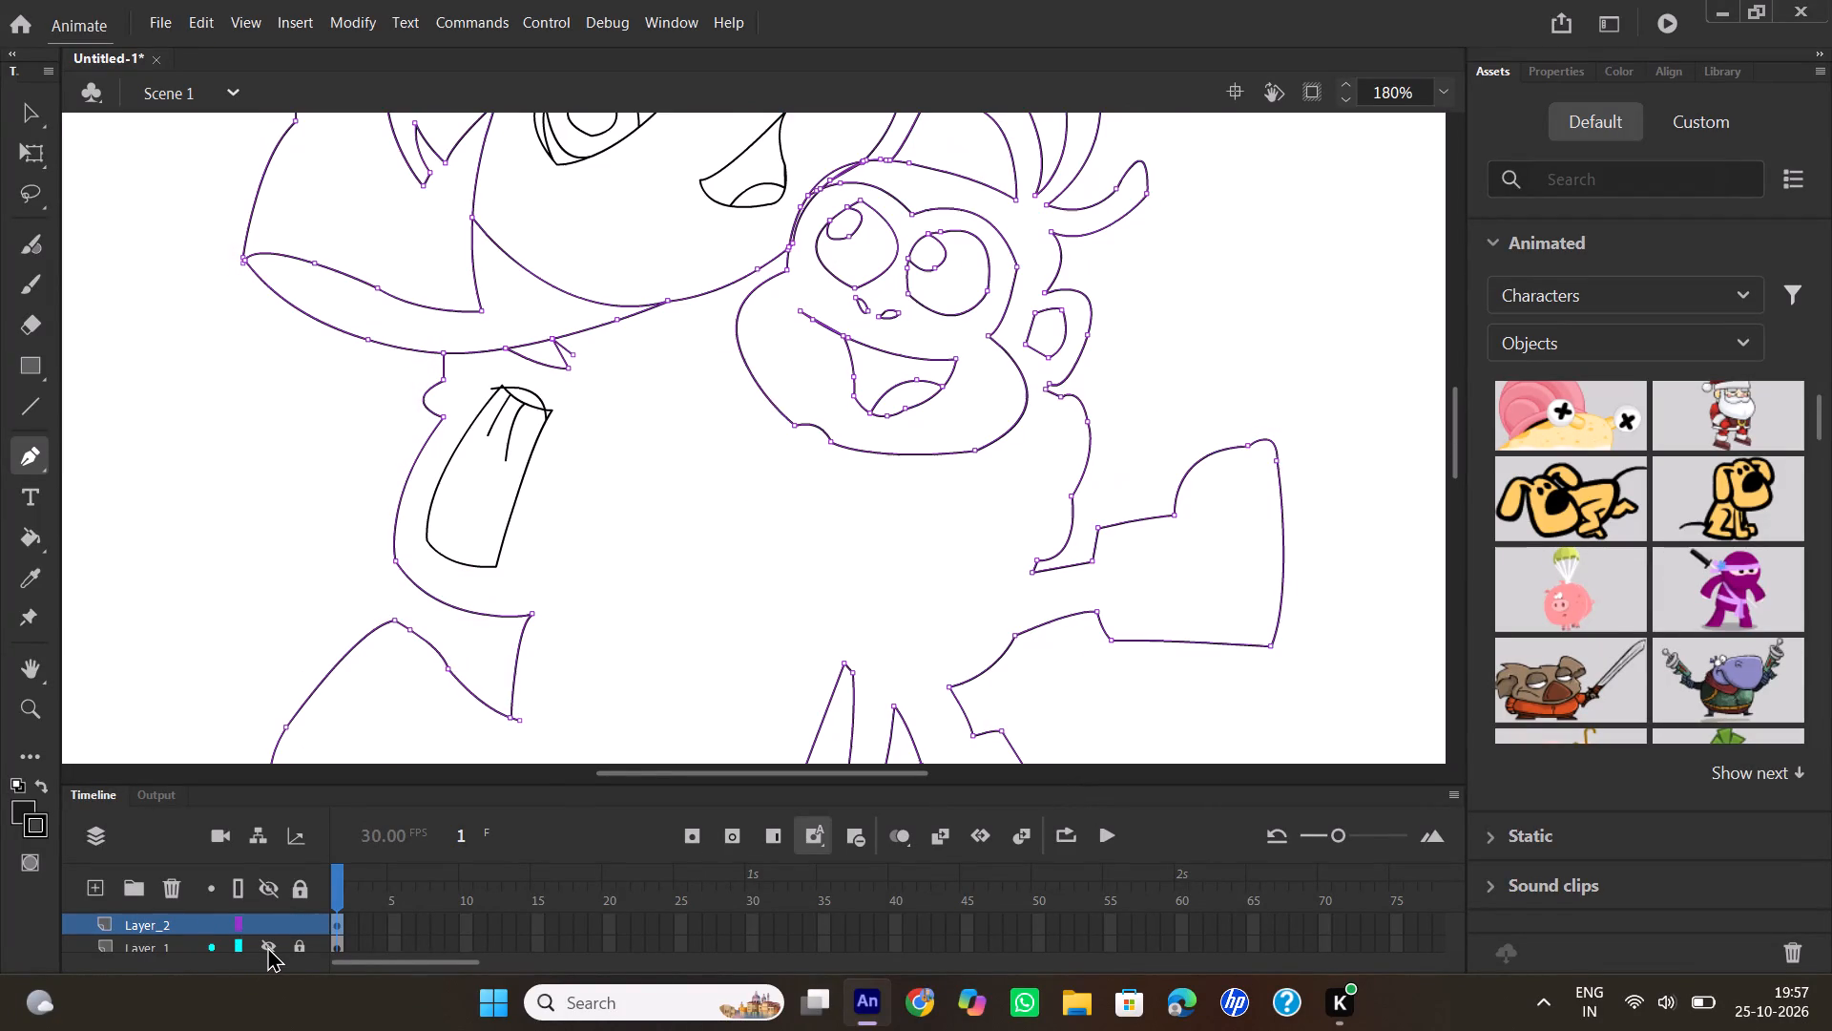
pyautogui.click(267, 946)
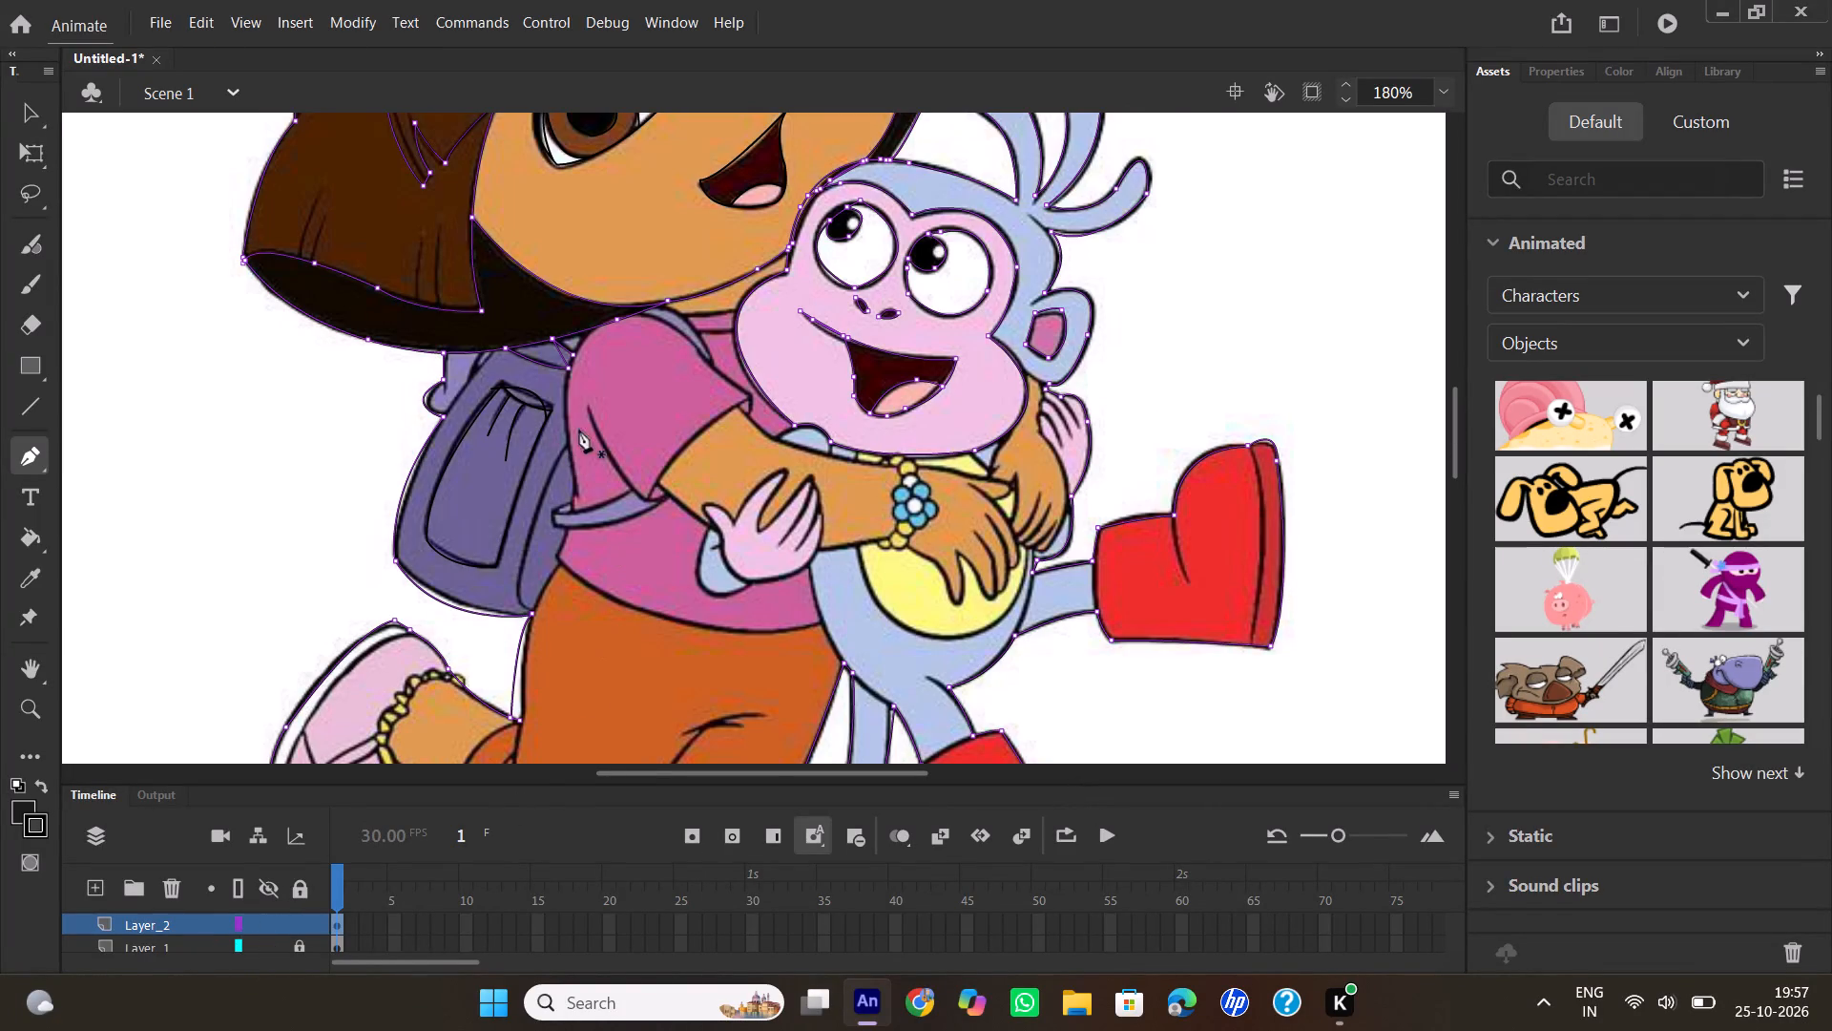
# Trace Dora's shoulder and the back edge of her pink shirt down to the lower backpack strap with the Pen tool.
pyautogui.click(715, 366)
pyautogui.moveTo(634, 313); pyautogui.dragTo(595, 313)
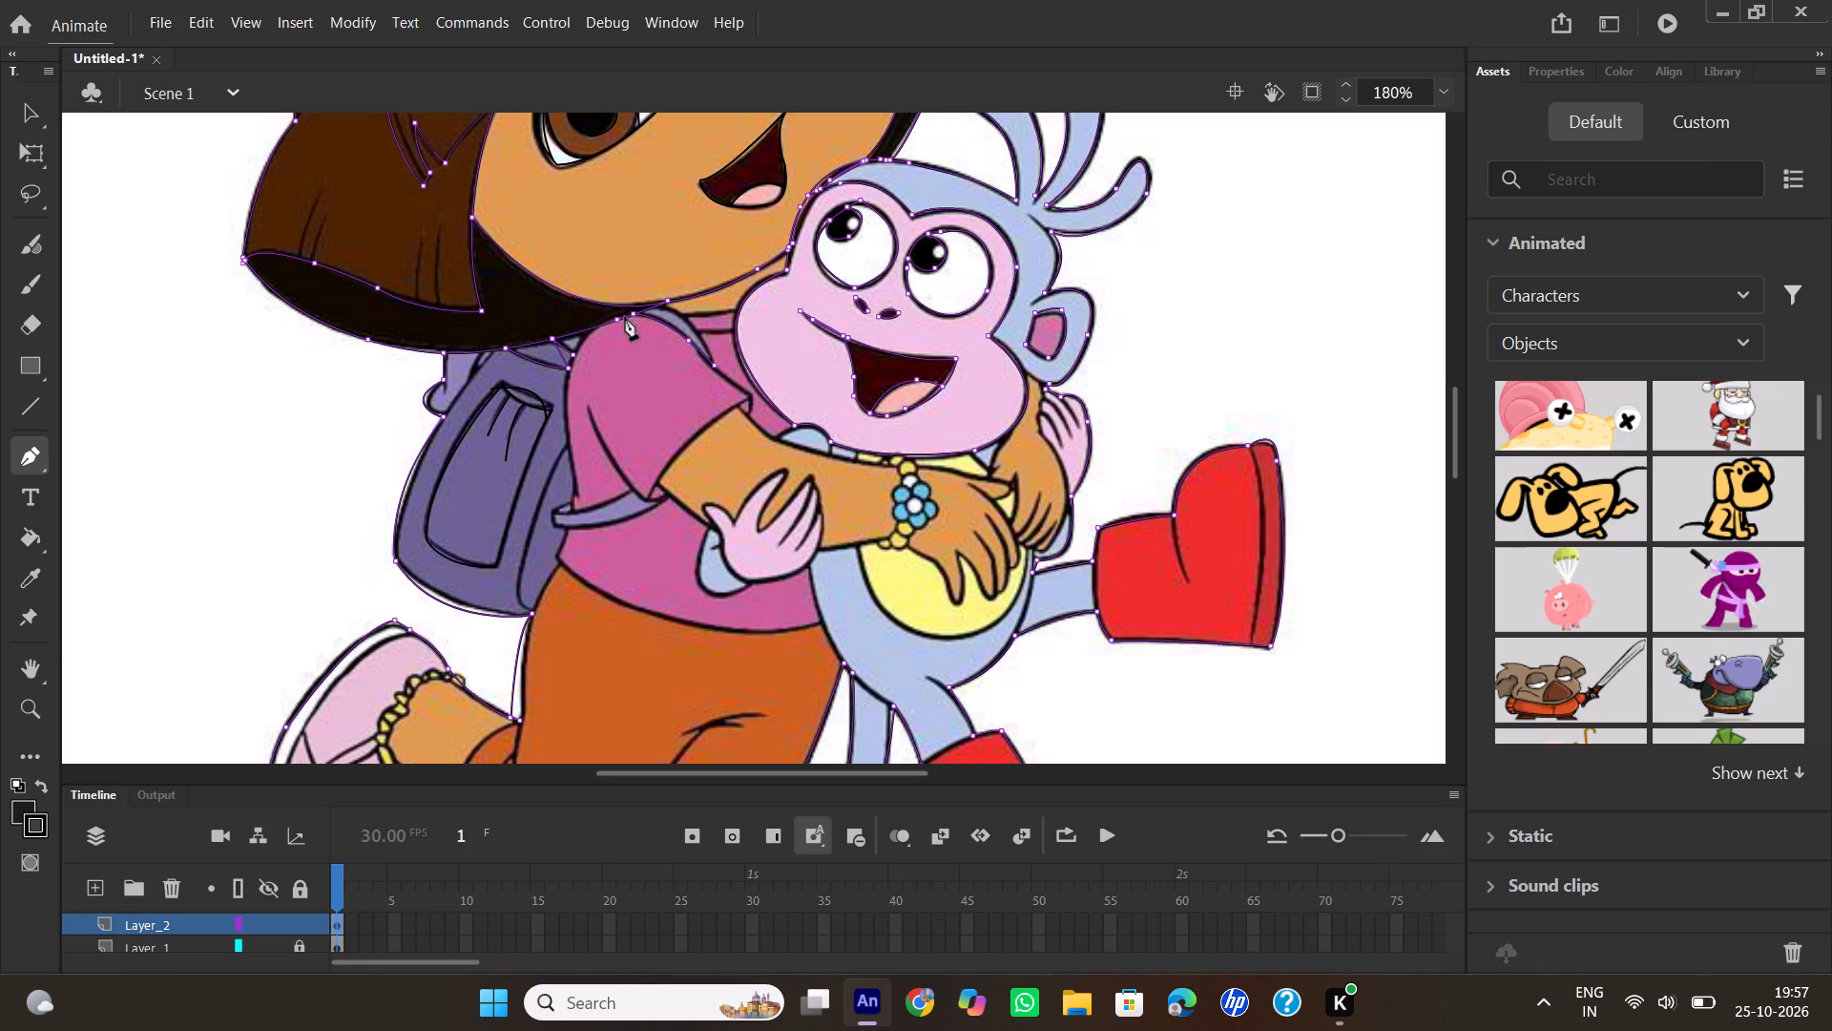
pyautogui.click(633, 312)
pyautogui.moveTo(565, 397); pyautogui.dragTo(564, 457)
pyautogui.moveTo(564, 457); pyautogui.dragTo(551, 488)
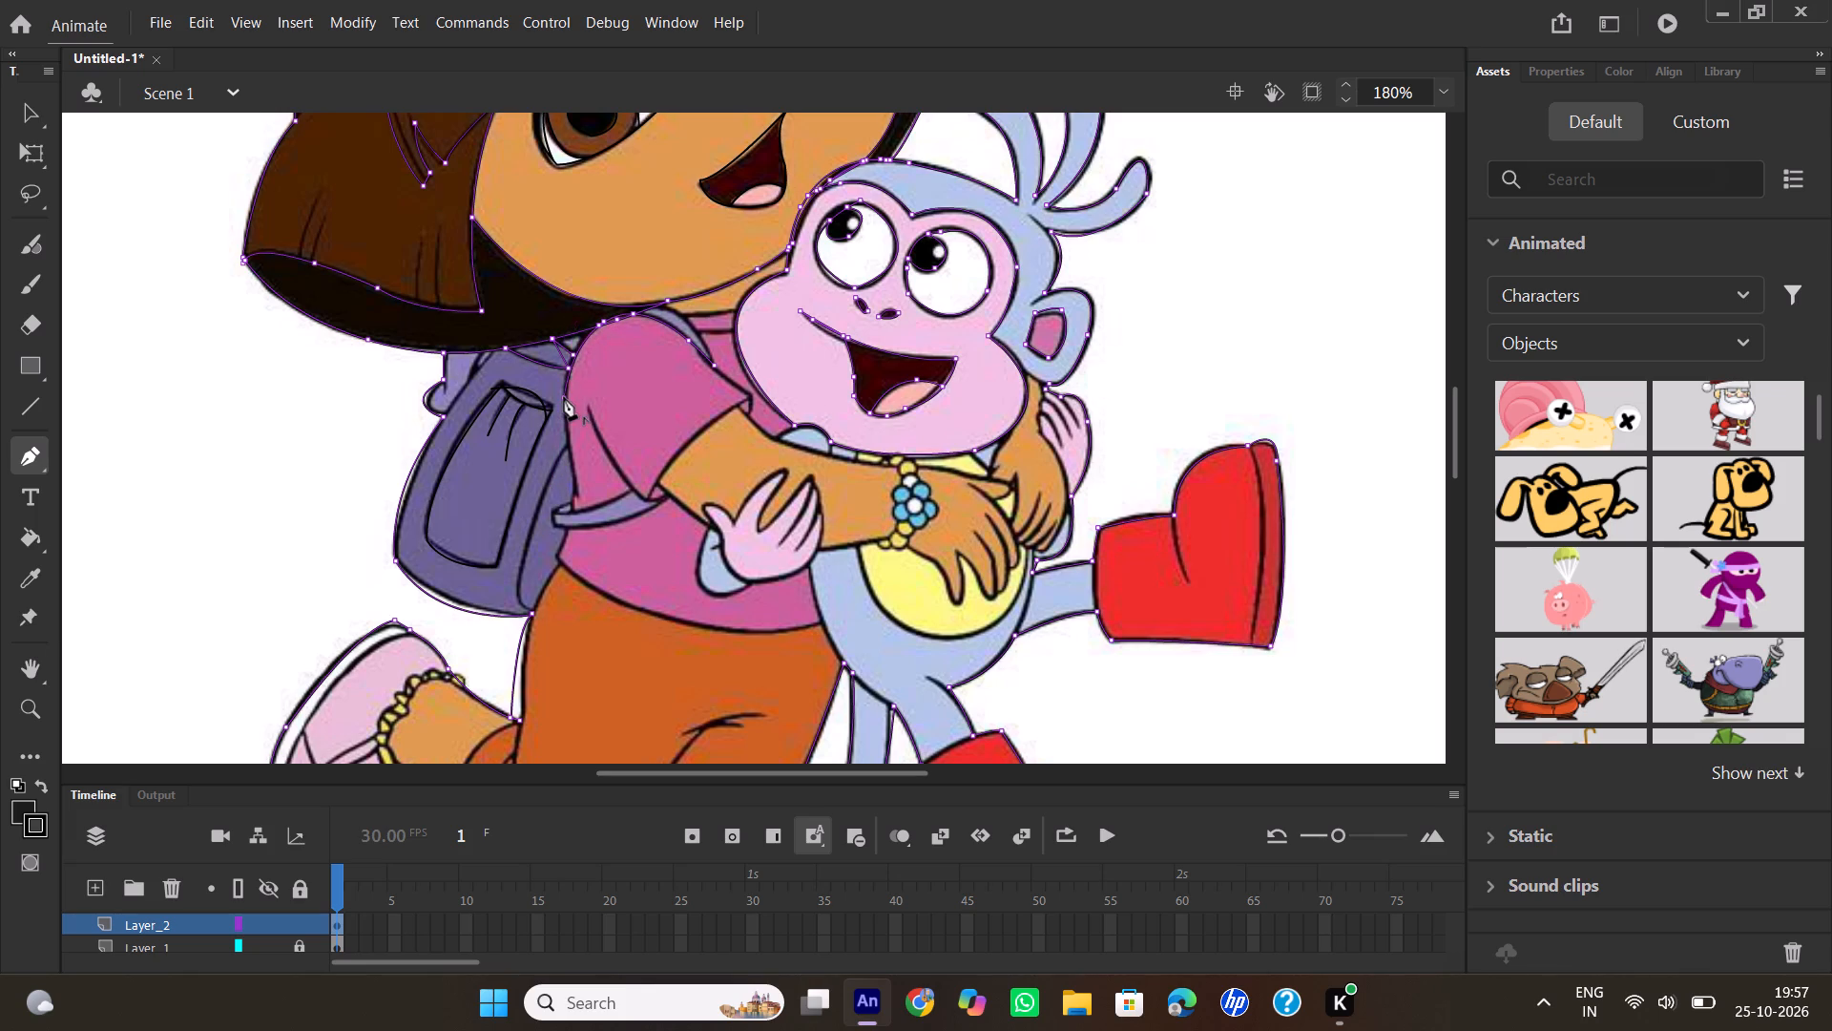
pyautogui.click(564, 397)
pyautogui.moveTo(577, 499); pyautogui.dragTo(577, 524)
pyautogui.moveTo(577, 524); pyautogui.dragTo(577, 527)
pyautogui.click(577, 498)
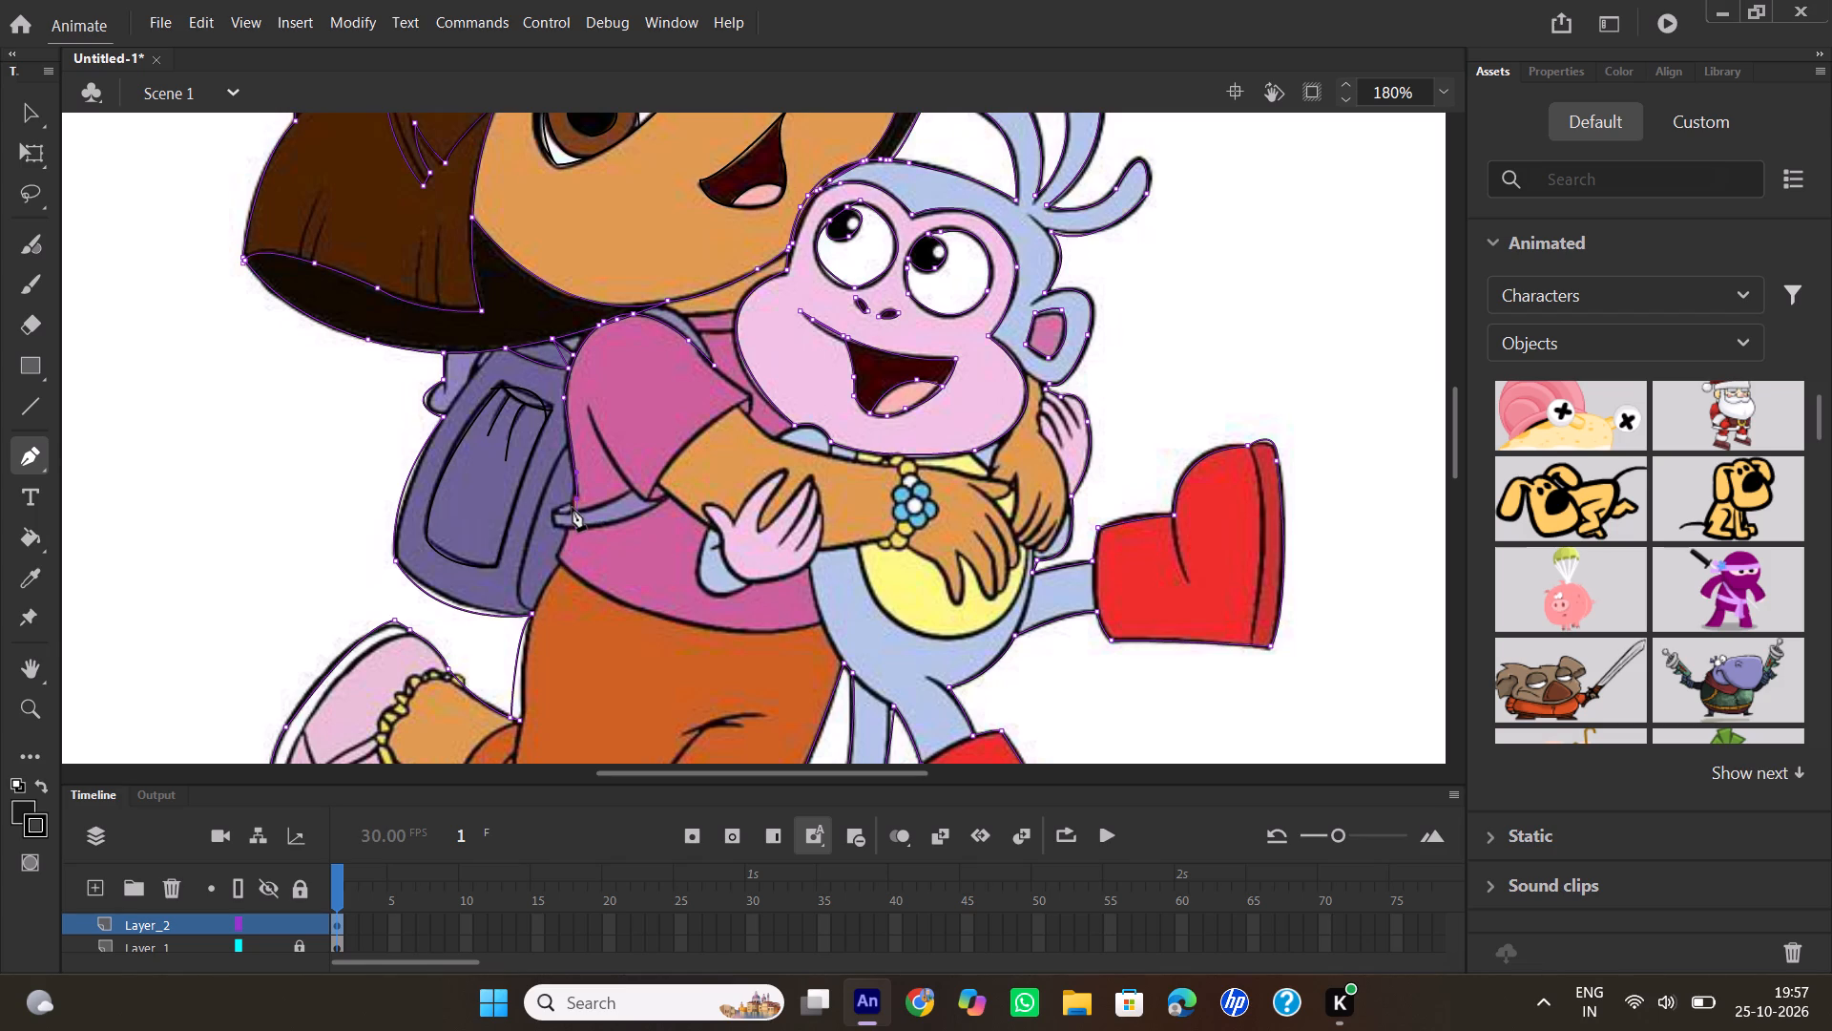
pyautogui.tripleClick(572, 508)
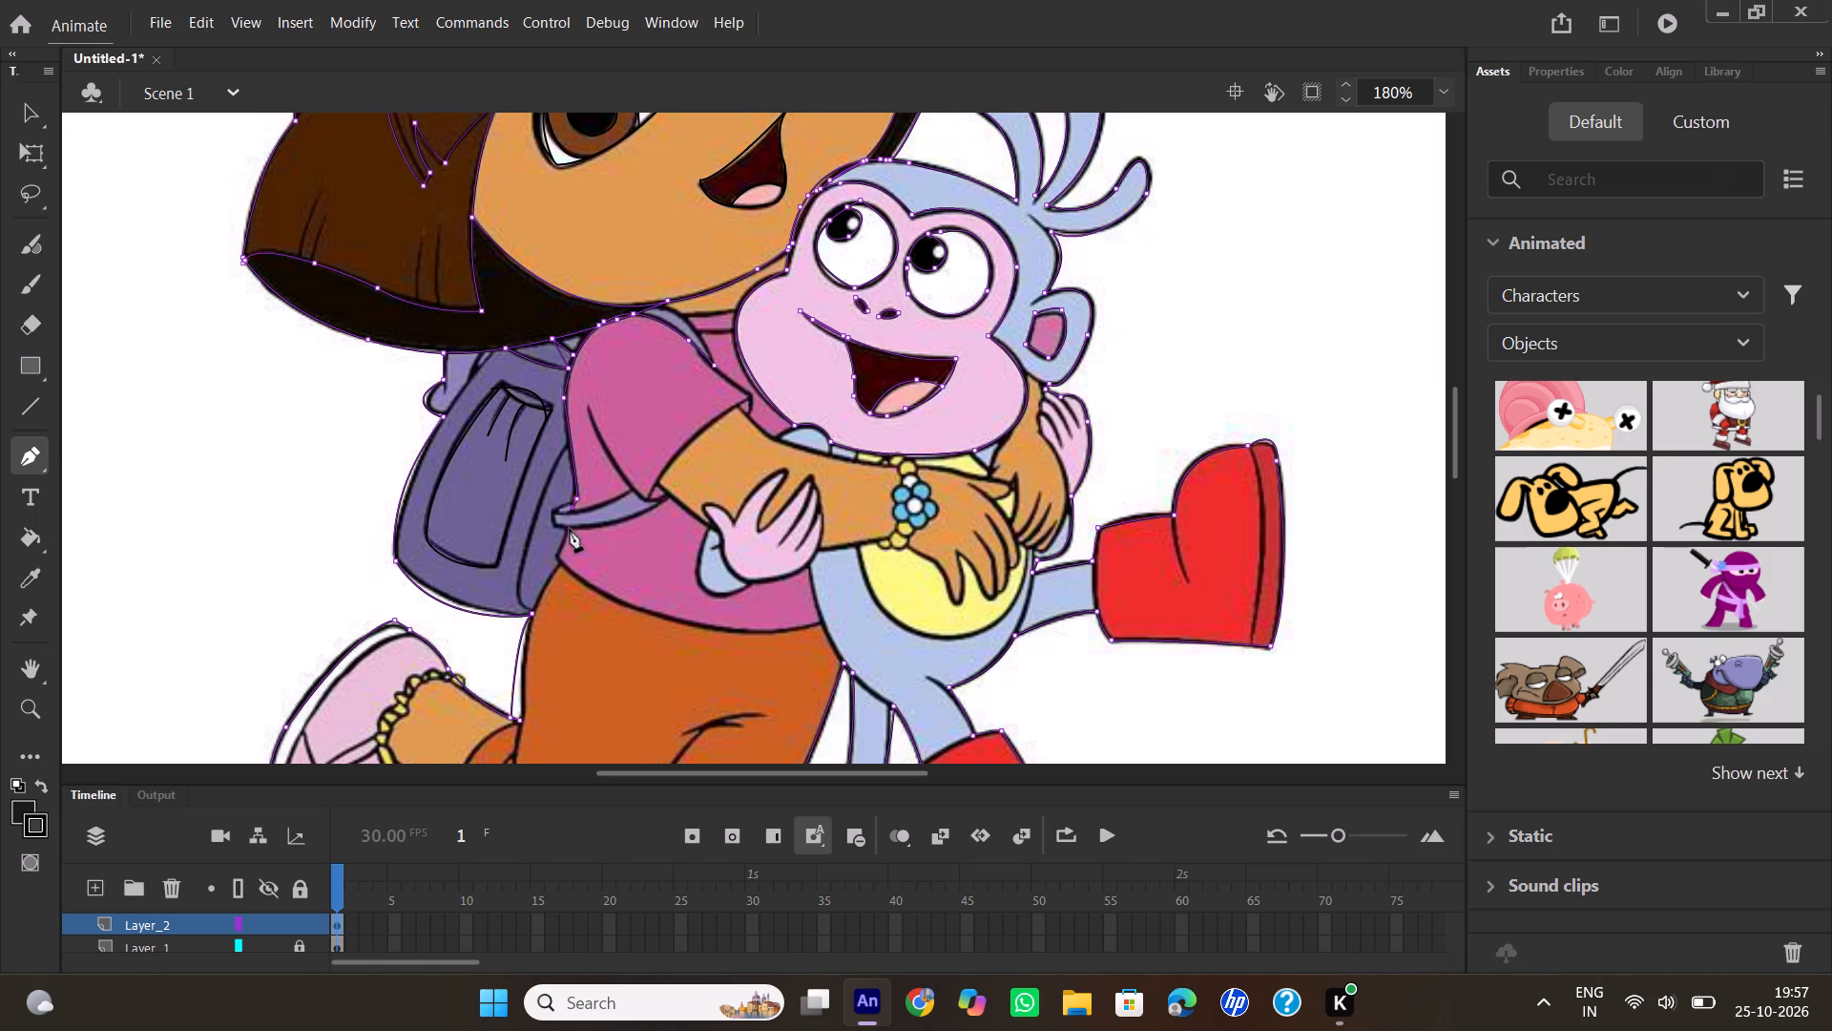
pyautogui.click(570, 508)
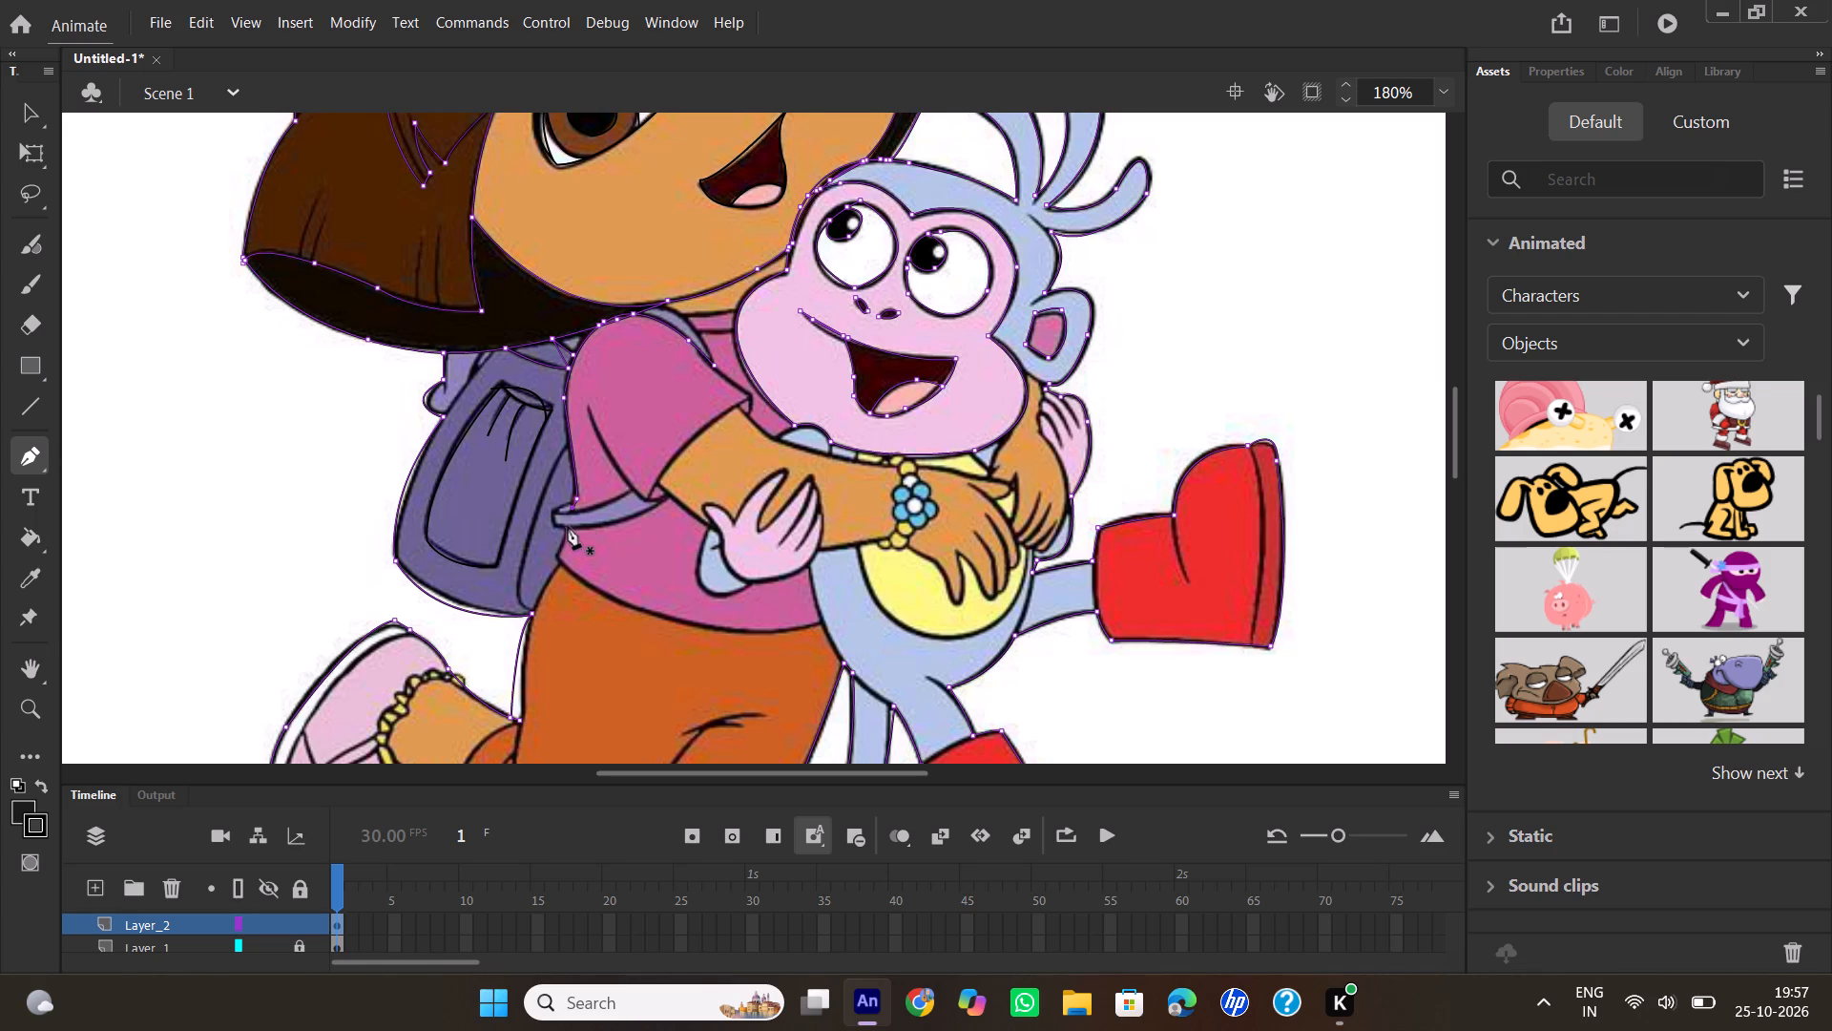
# Trace the shirt's back edge below the backpack strap and its curved bottom hem across to the monkey's body.
pyautogui.click(567, 526)
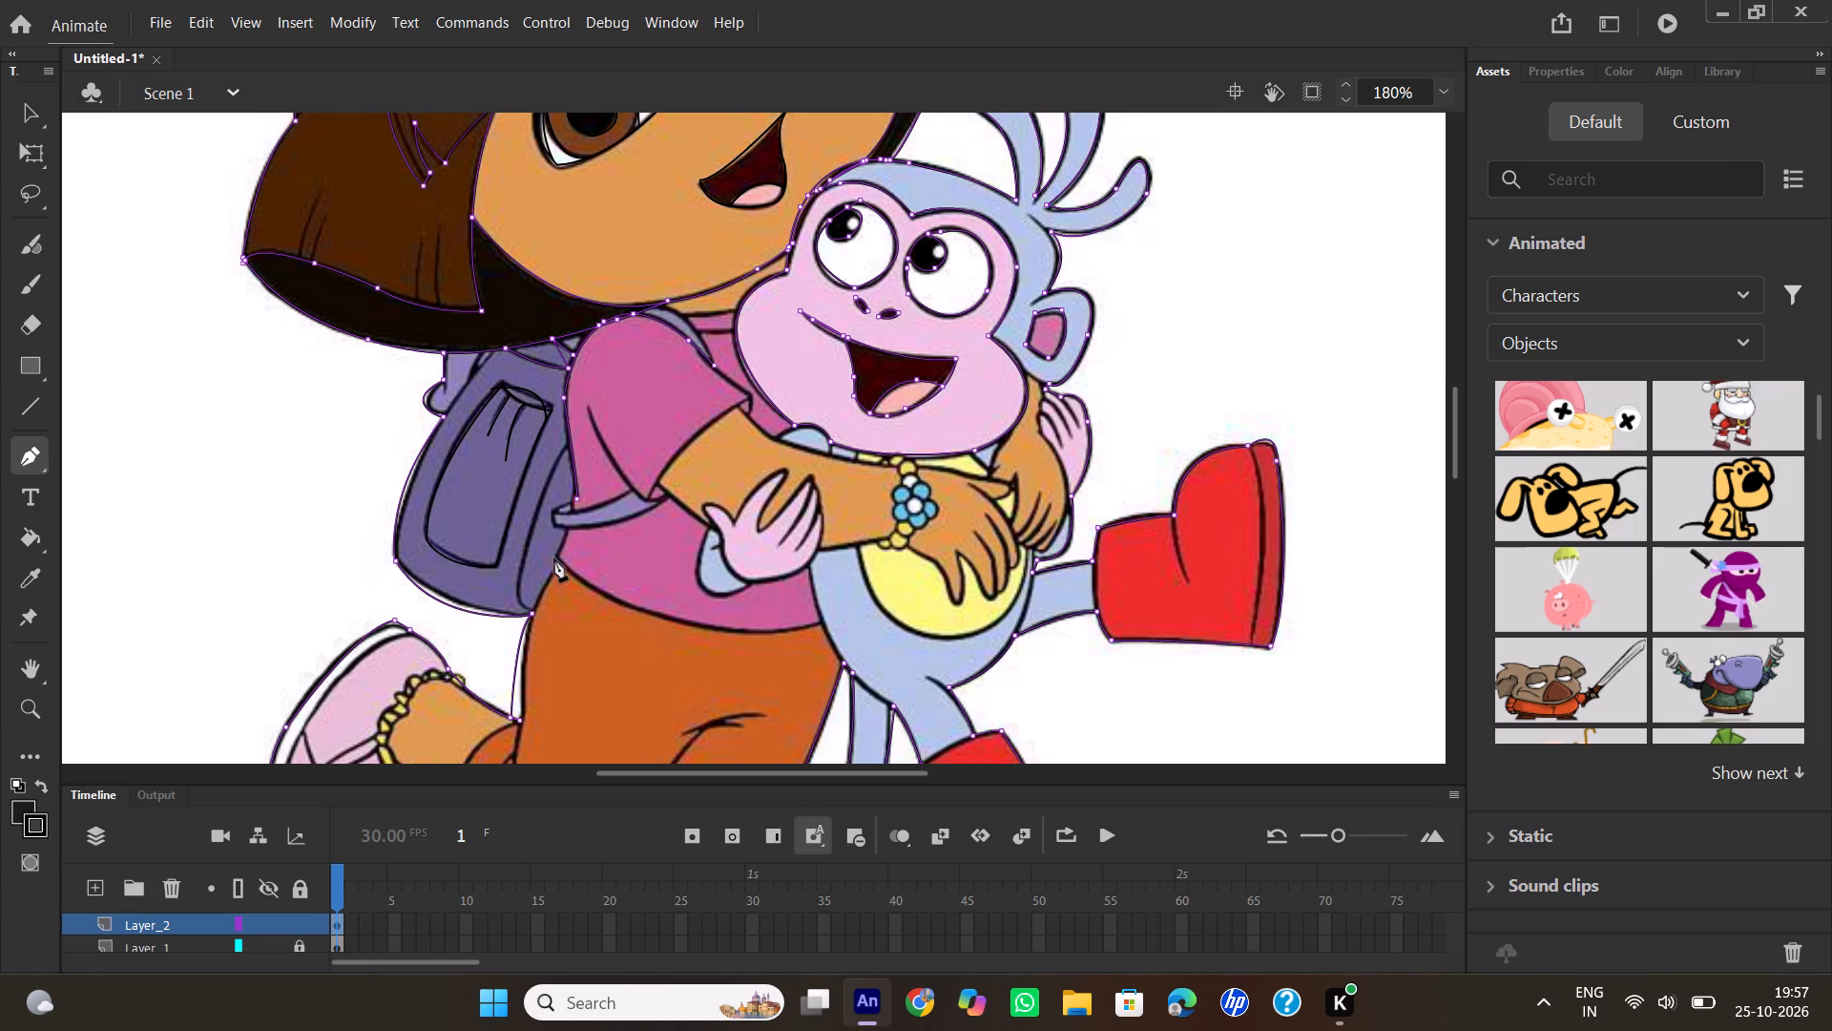
pyautogui.click(555, 553)
pyautogui.click(556, 555)
pyautogui.moveTo(821, 626); pyautogui.dragTo(959, 602)
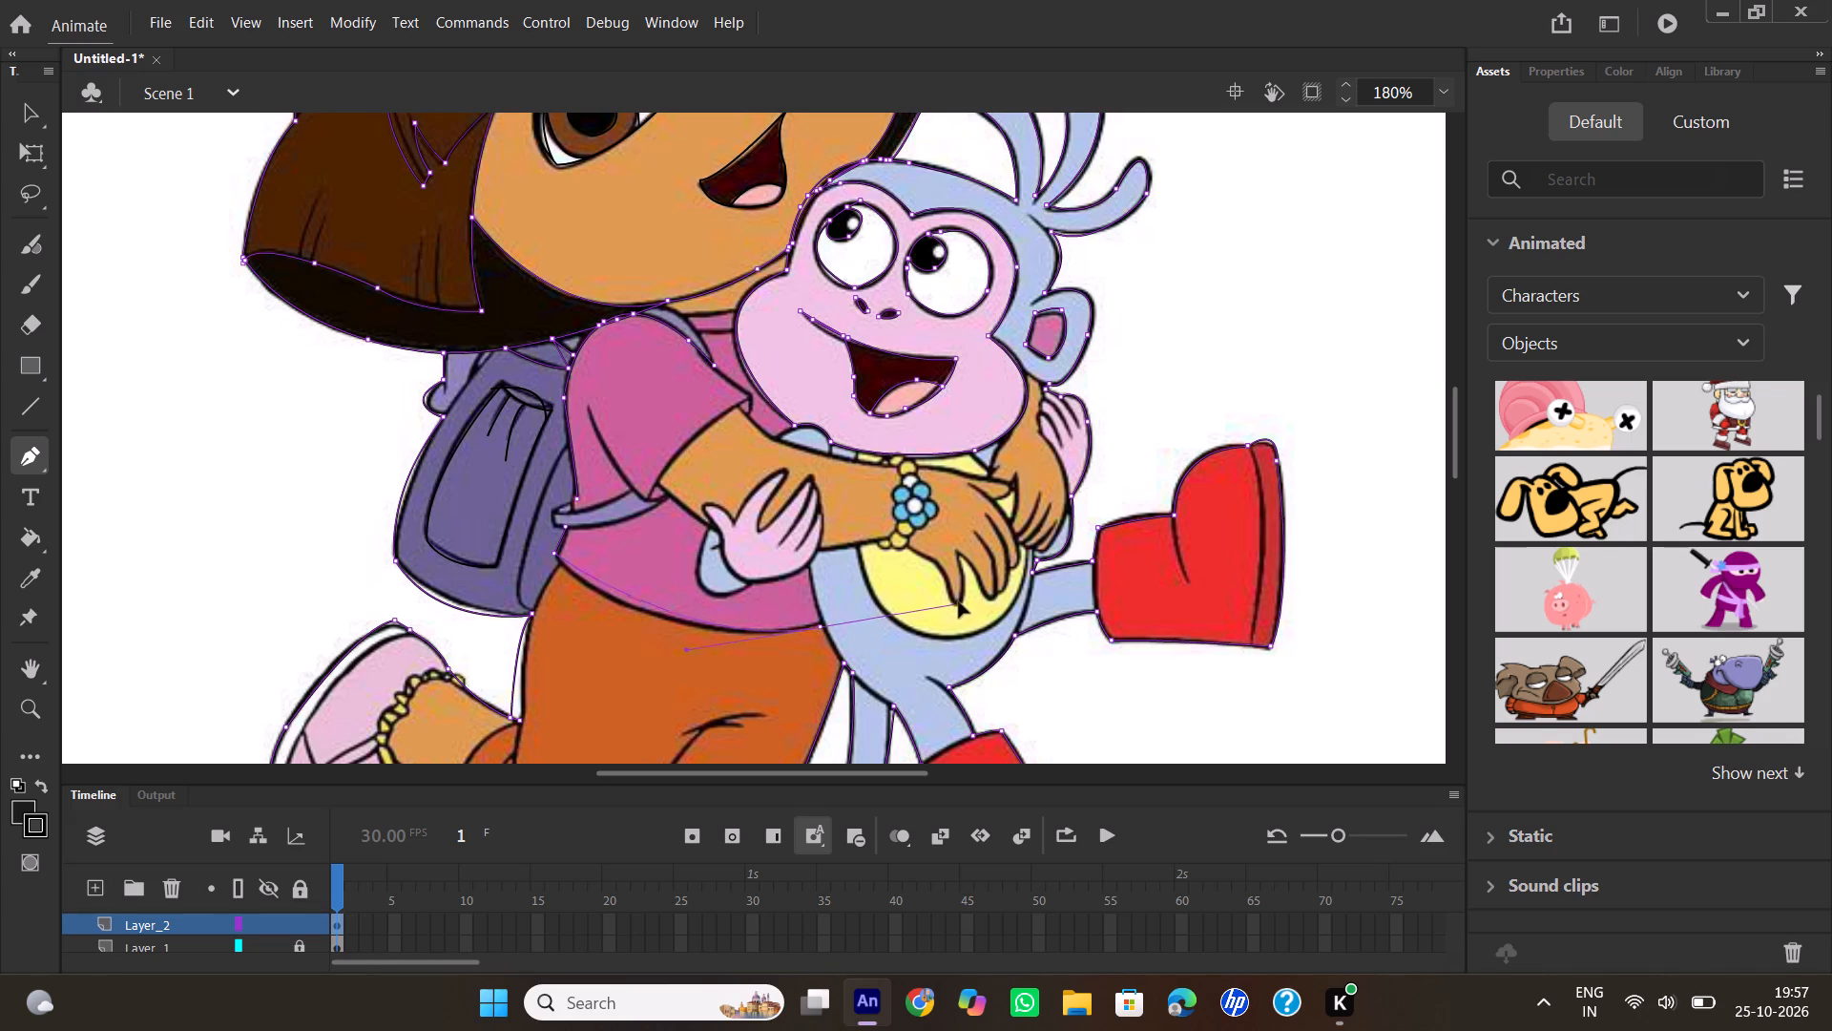
pyautogui.moveTo(959, 602); pyautogui.dragTo(994, 593)
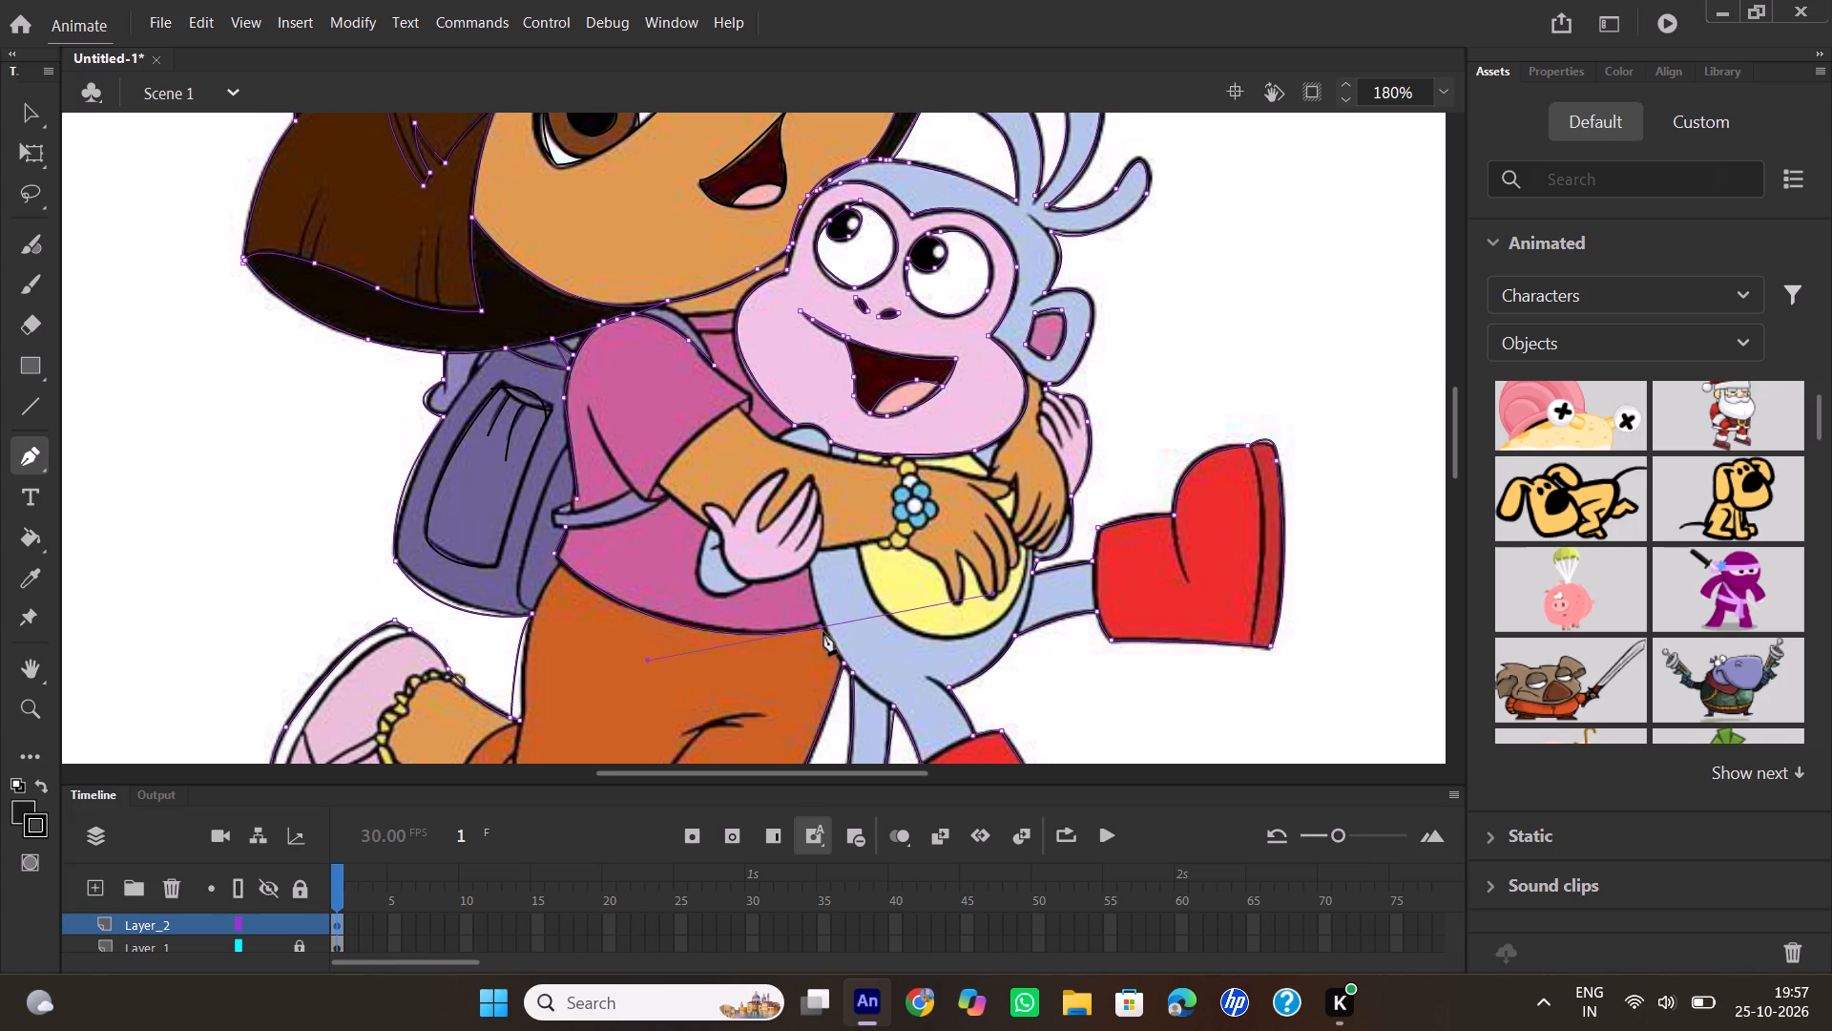
pyautogui.doubleClick(822, 629)
# Trace the lower backpack strap from the backpack's edge to Dora's arm and back as a closed Pen path.
pyautogui.scroll(-1, 565, 631)
pyautogui.scroll(2, 565, 631)
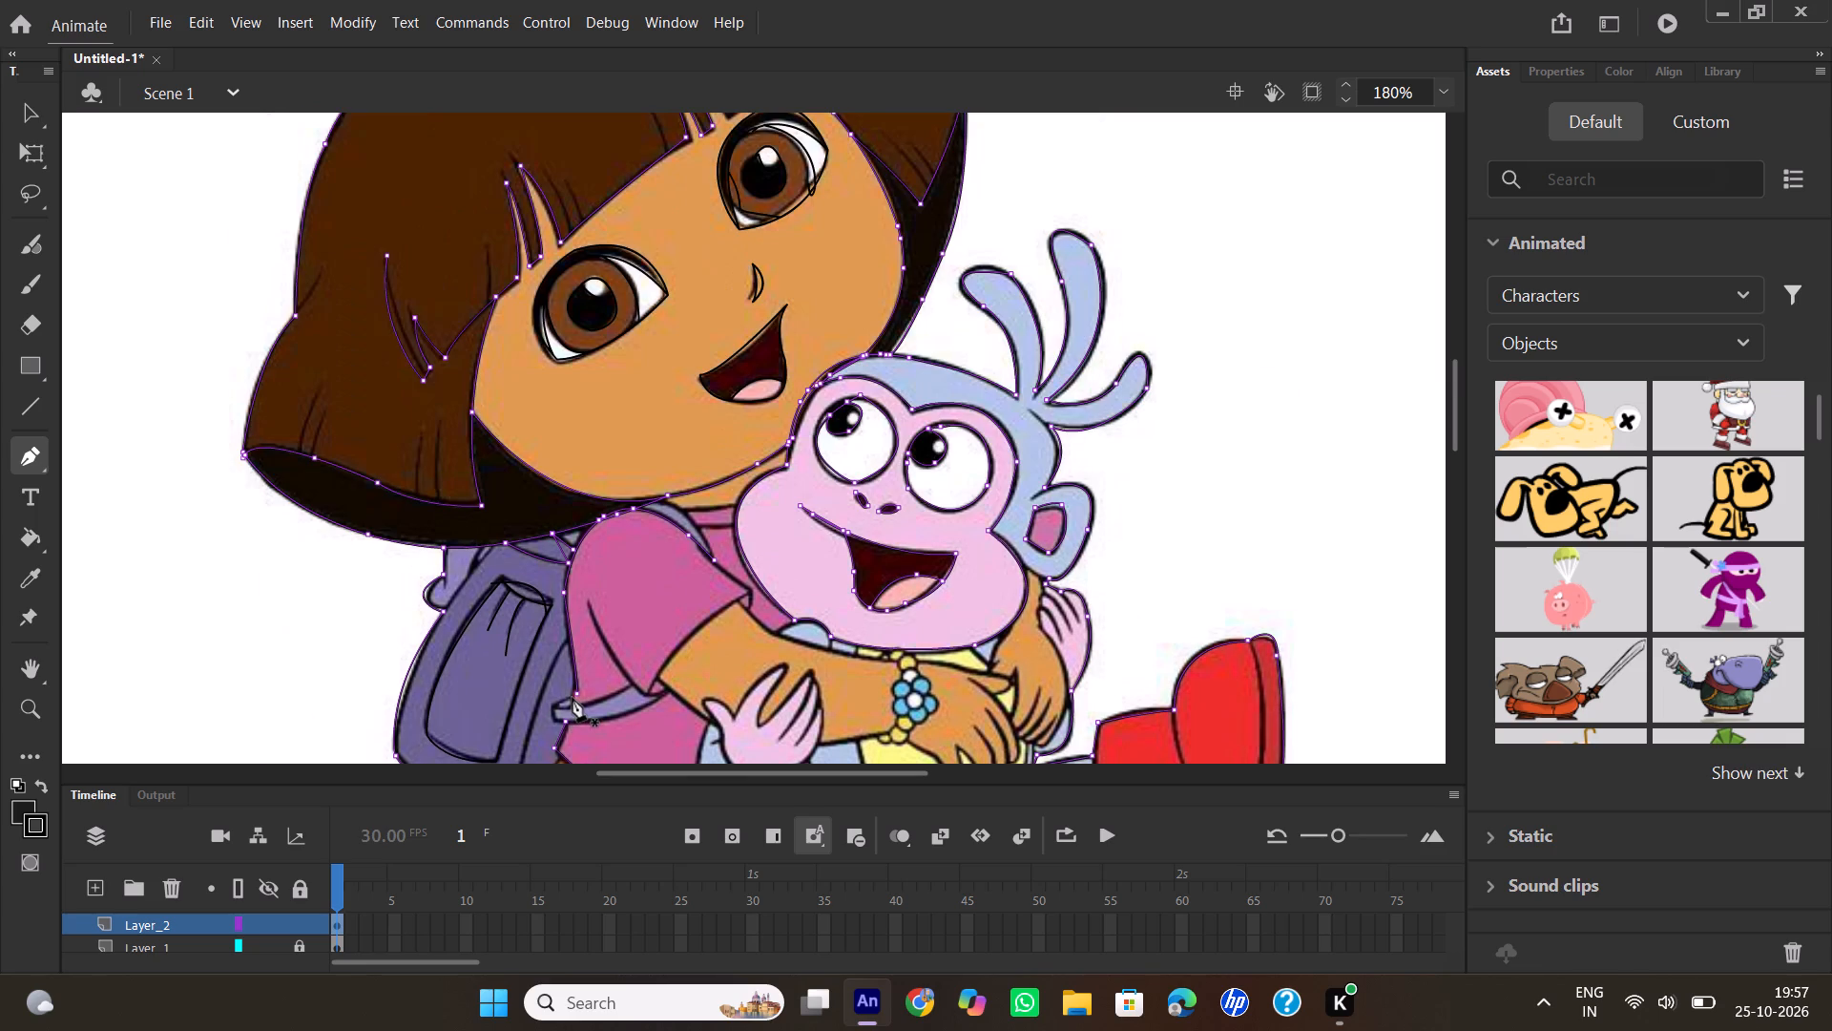
pyautogui.click(572, 698)
pyautogui.click(557, 707)
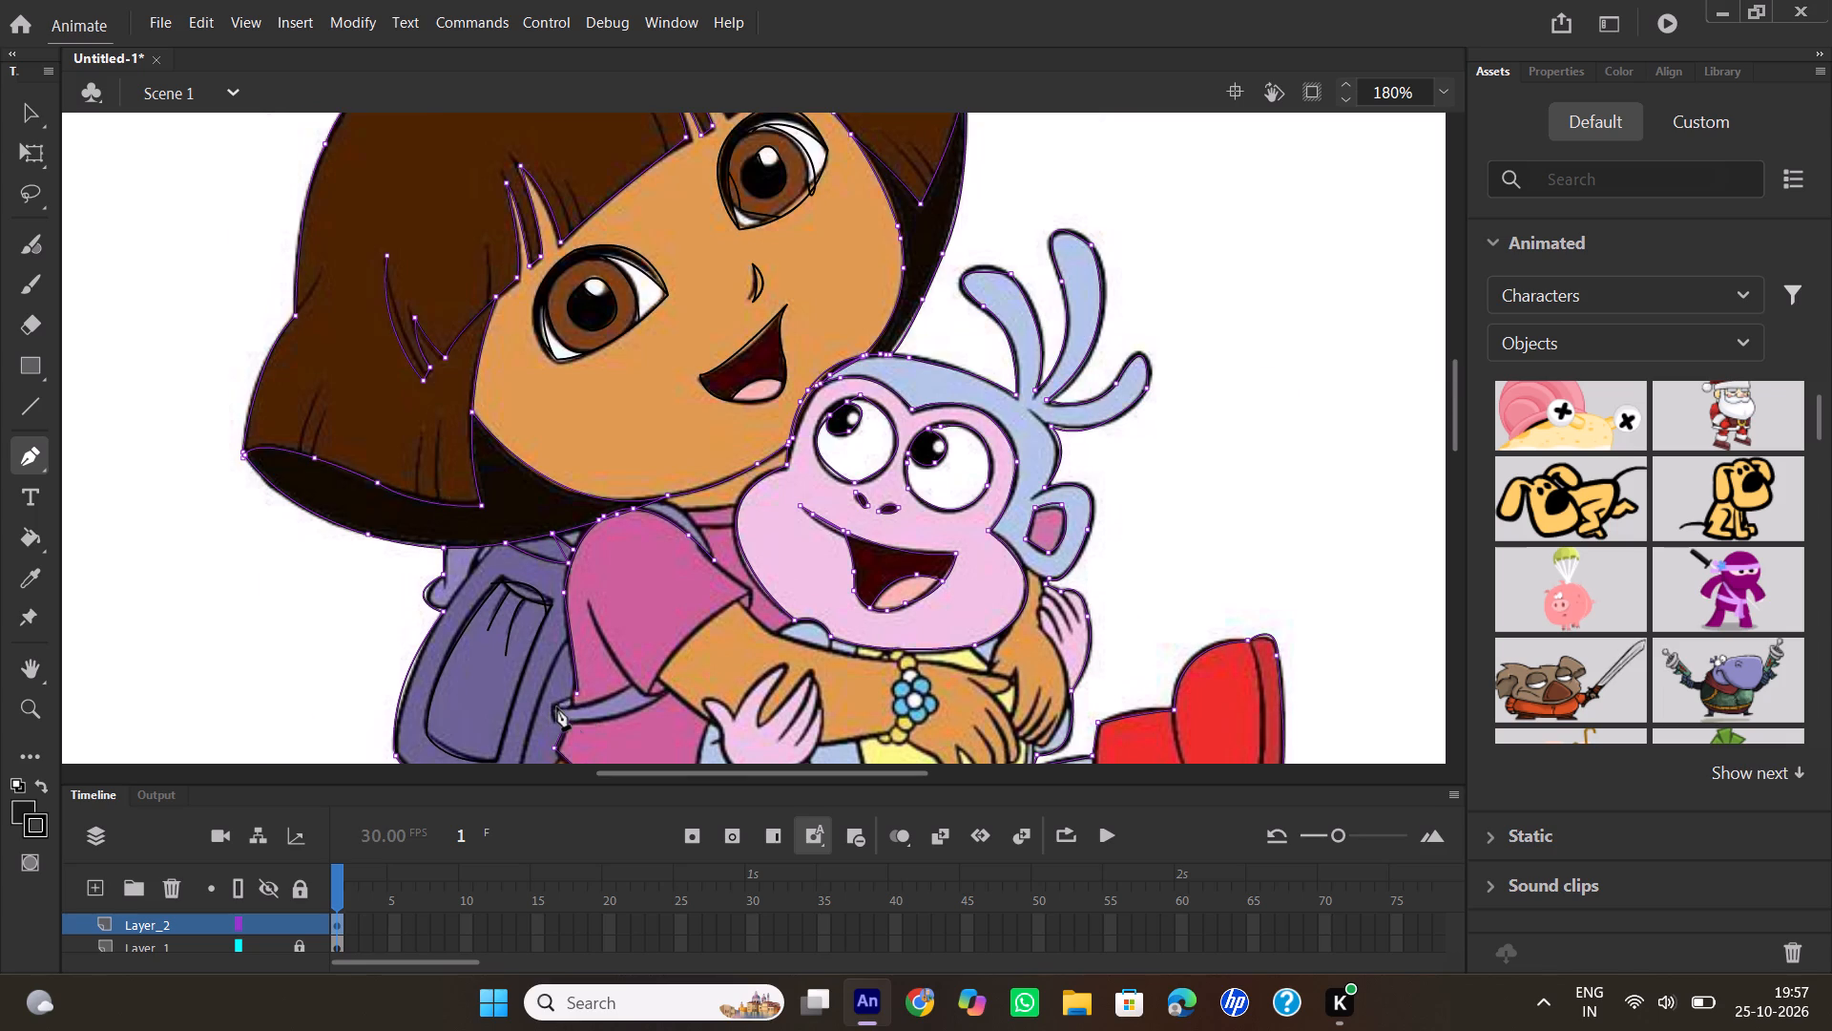
pyautogui.click(553, 720)
pyautogui.moveTo(662, 696); pyautogui.dragTo(684, 684)
pyautogui.moveTo(684, 684); pyautogui.dragTo(712, 661)
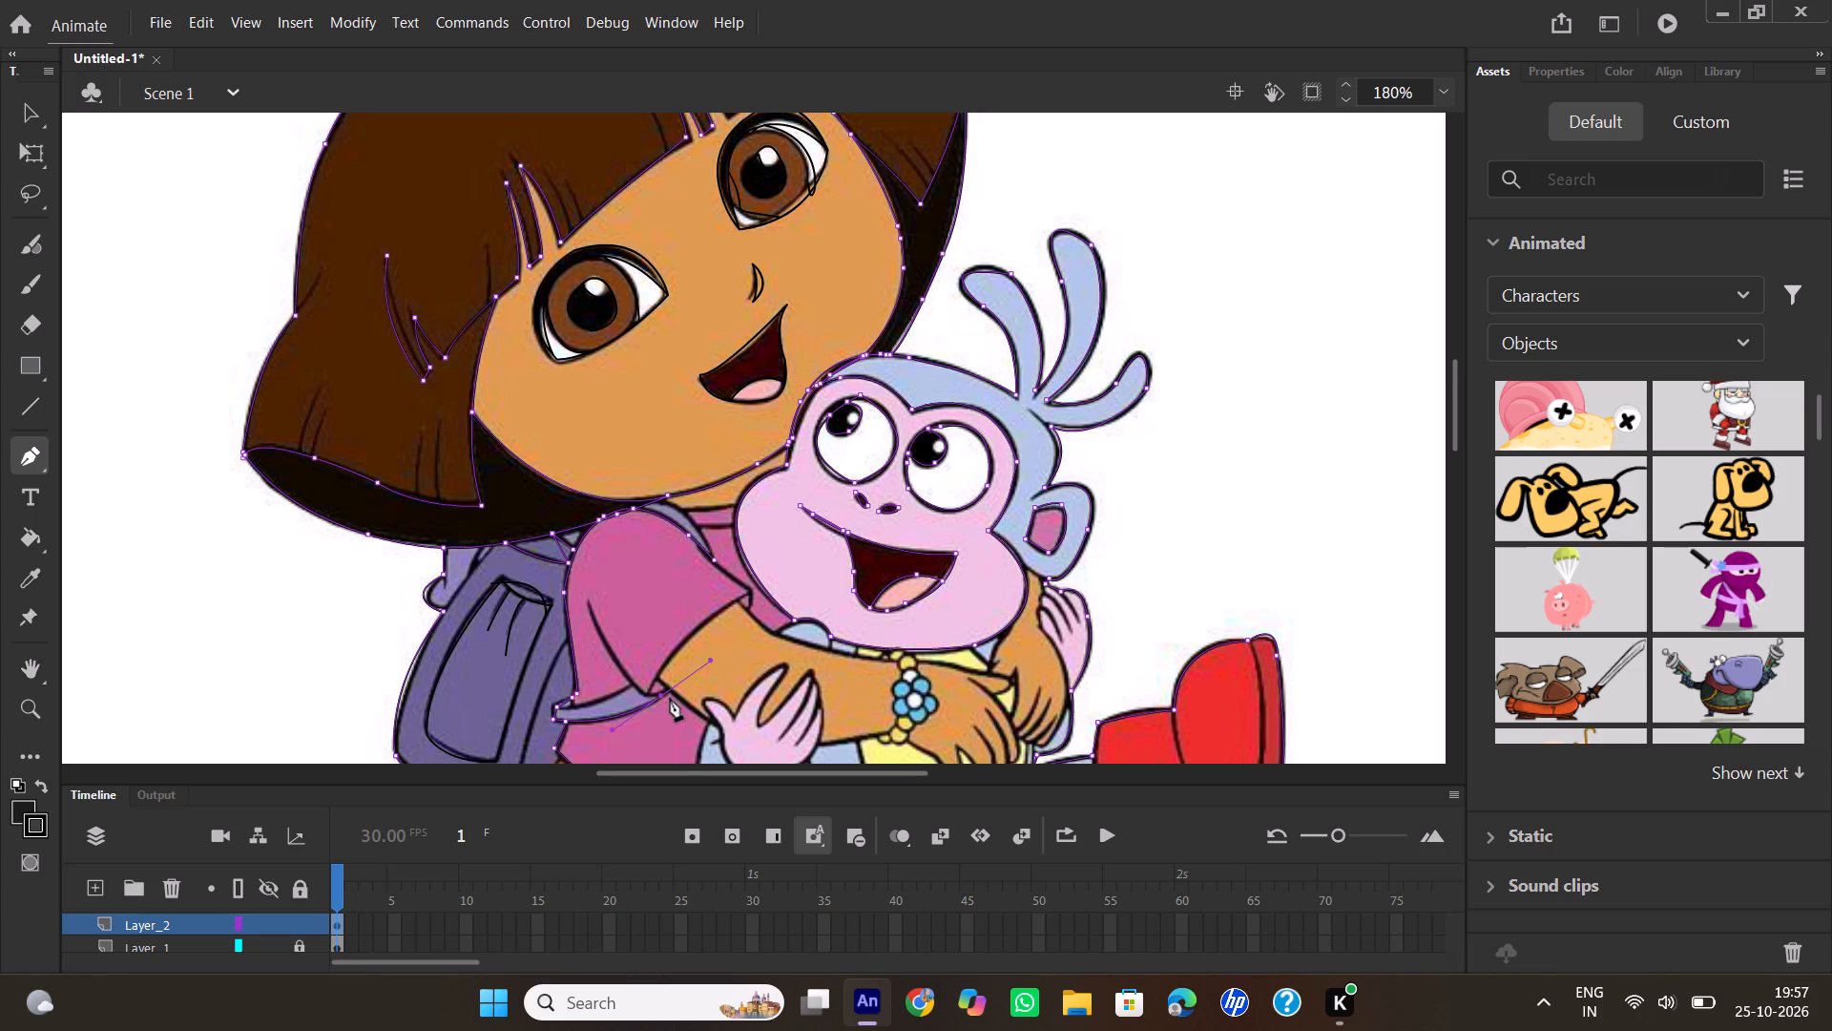
pyautogui.click(661, 697)
pyautogui.moveTo(637, 687); pyautogui.dragTo(624, 665)
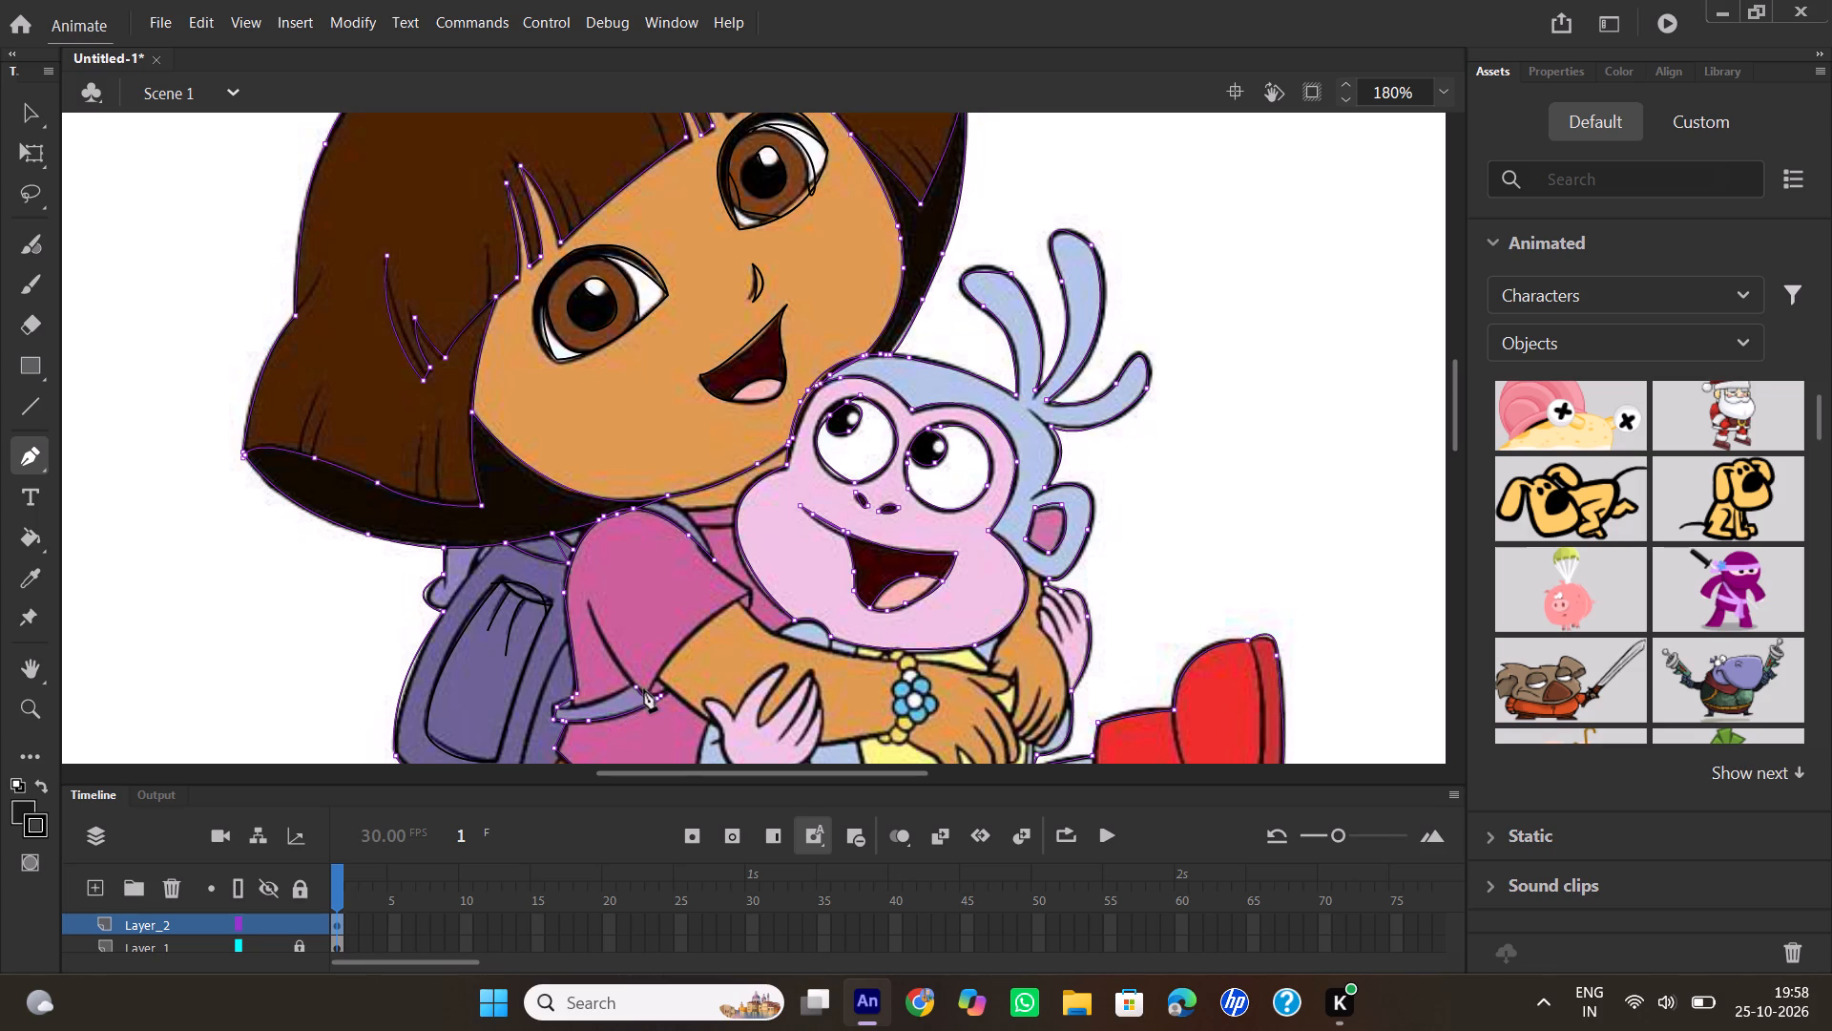
pyautogui.click(636, 684)
pyautogui.moveTo(555, 705); pyautogui.dragTo(530, 705)
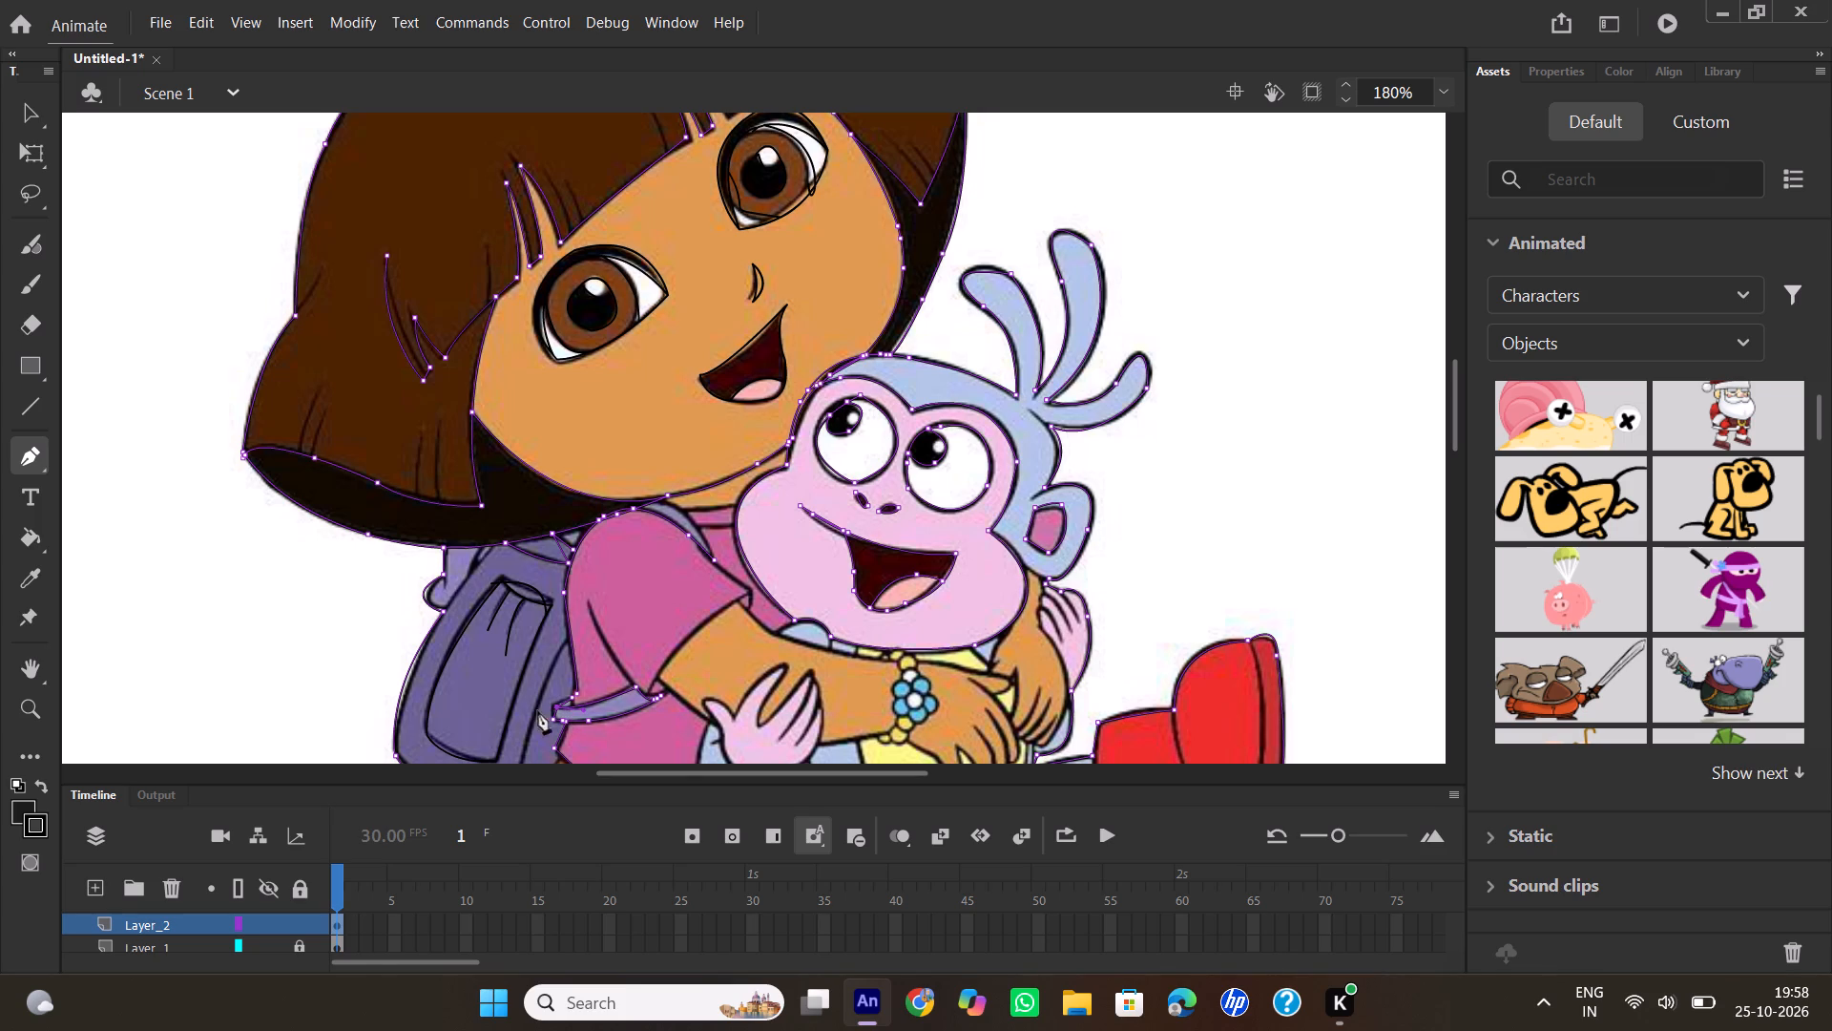
pyautogui.doubleClick(559, 706)
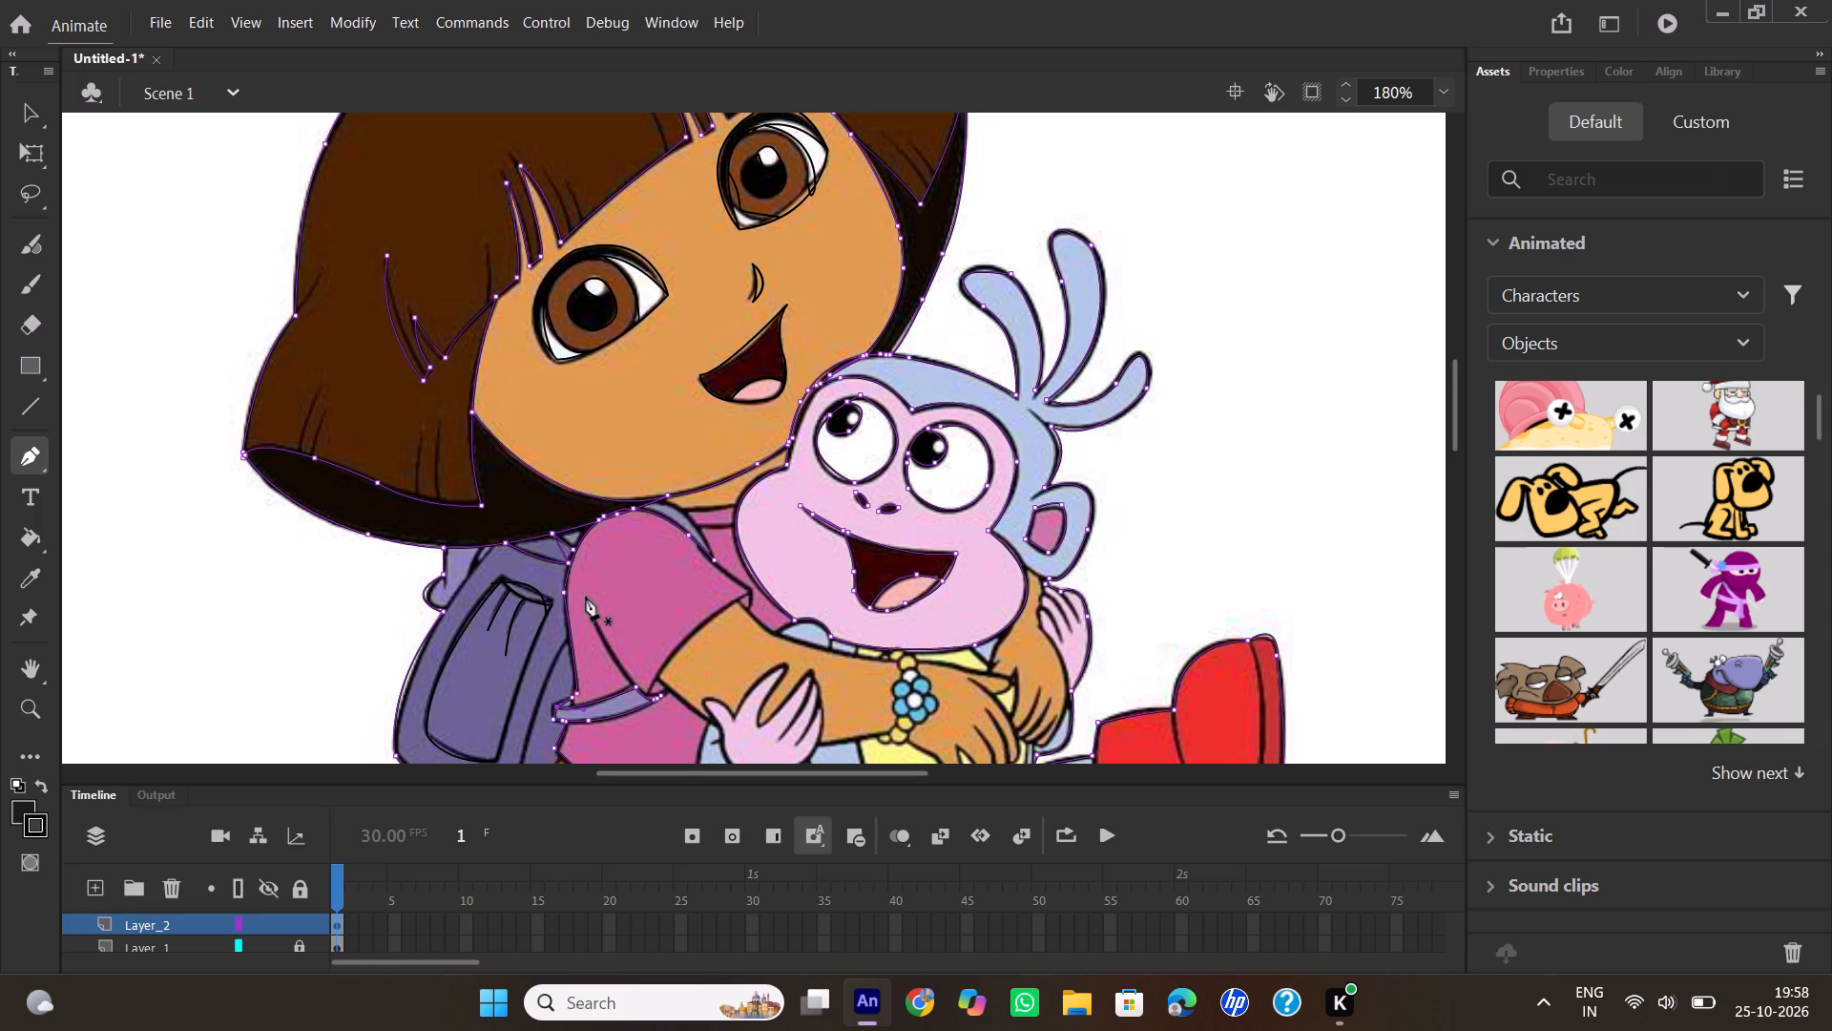
# Trace Dora's pink sleeve with the Pen tool, from its rear fold line along the cuff and up to the shoulder strap.
pyautogui.click(586, 597)
pyautogui.moveTo(648, 695); pyautogui.dragTo(676, 706)
pyautogui.moveTo(676, 706); pyautogui.dragTo(682, 713)
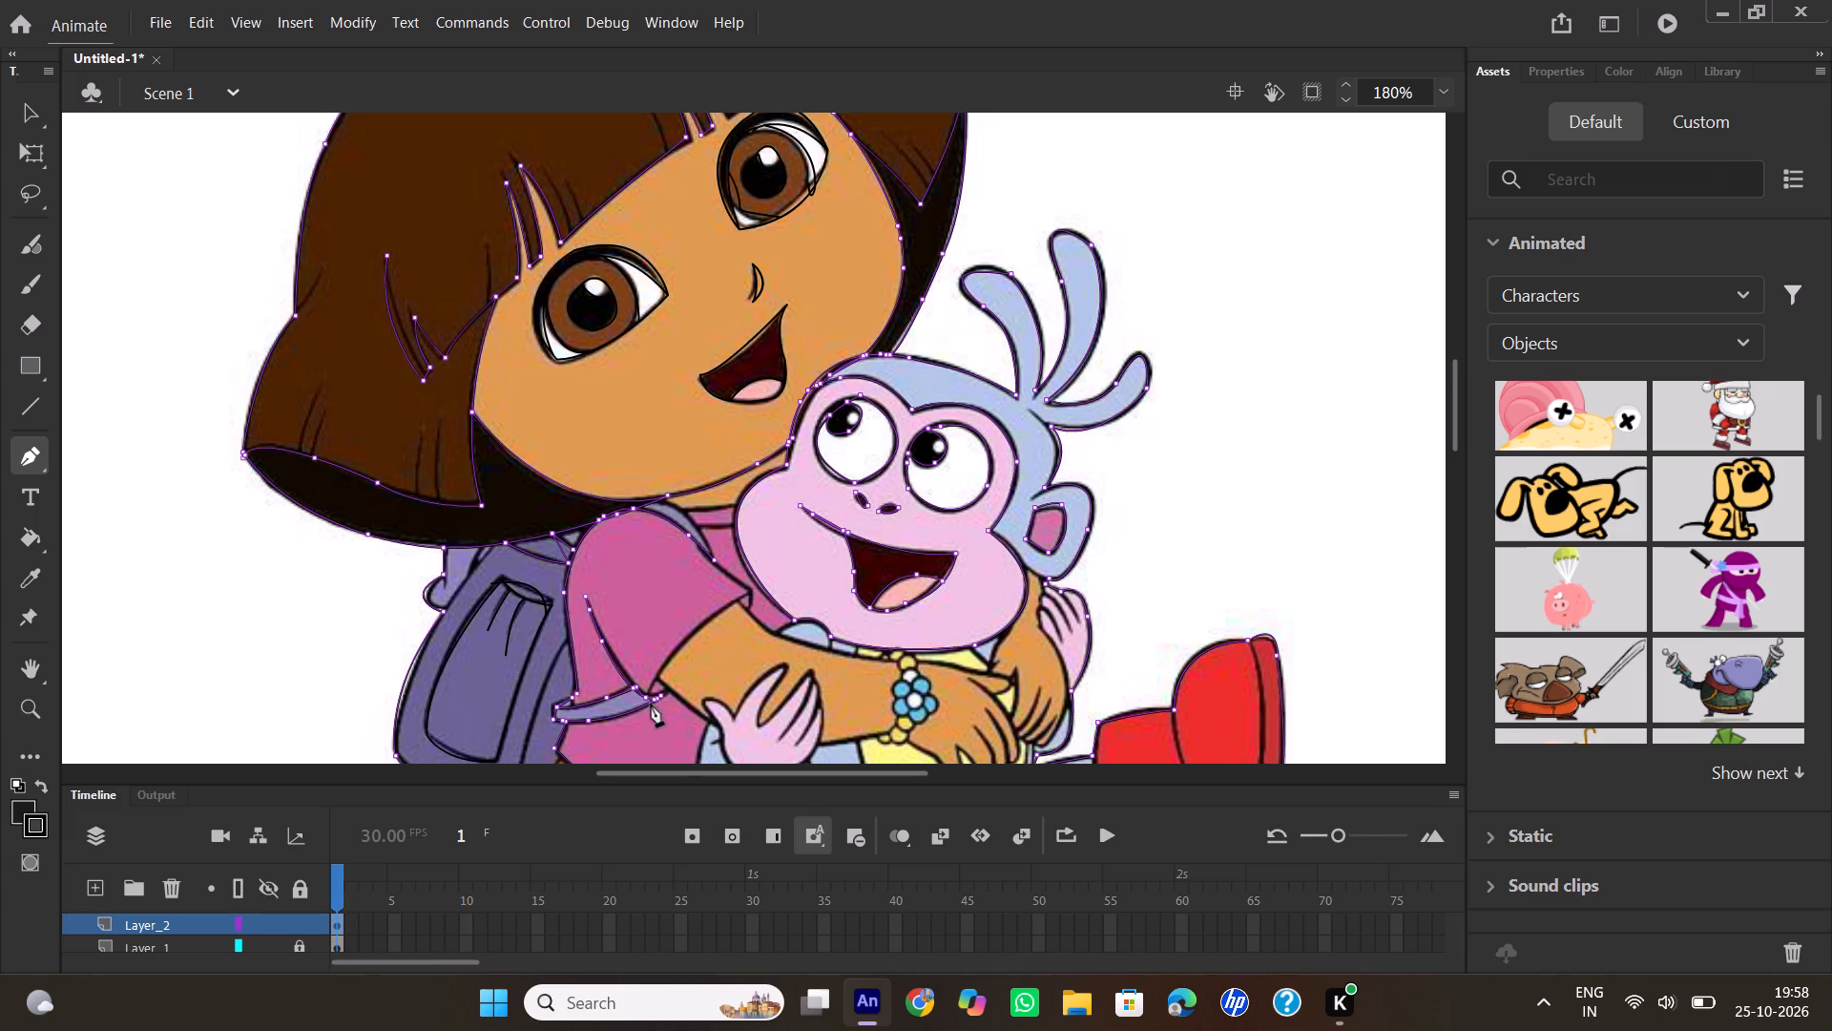
pyautogui.click(645, 699)
pyautogui.moveTo(747, 592); pyautogui.dragTo(805, 567)
pyautogui.moveTo(805, 567); pyautogui.dragTo(806, 566)
pyautogui.click(744, 594)
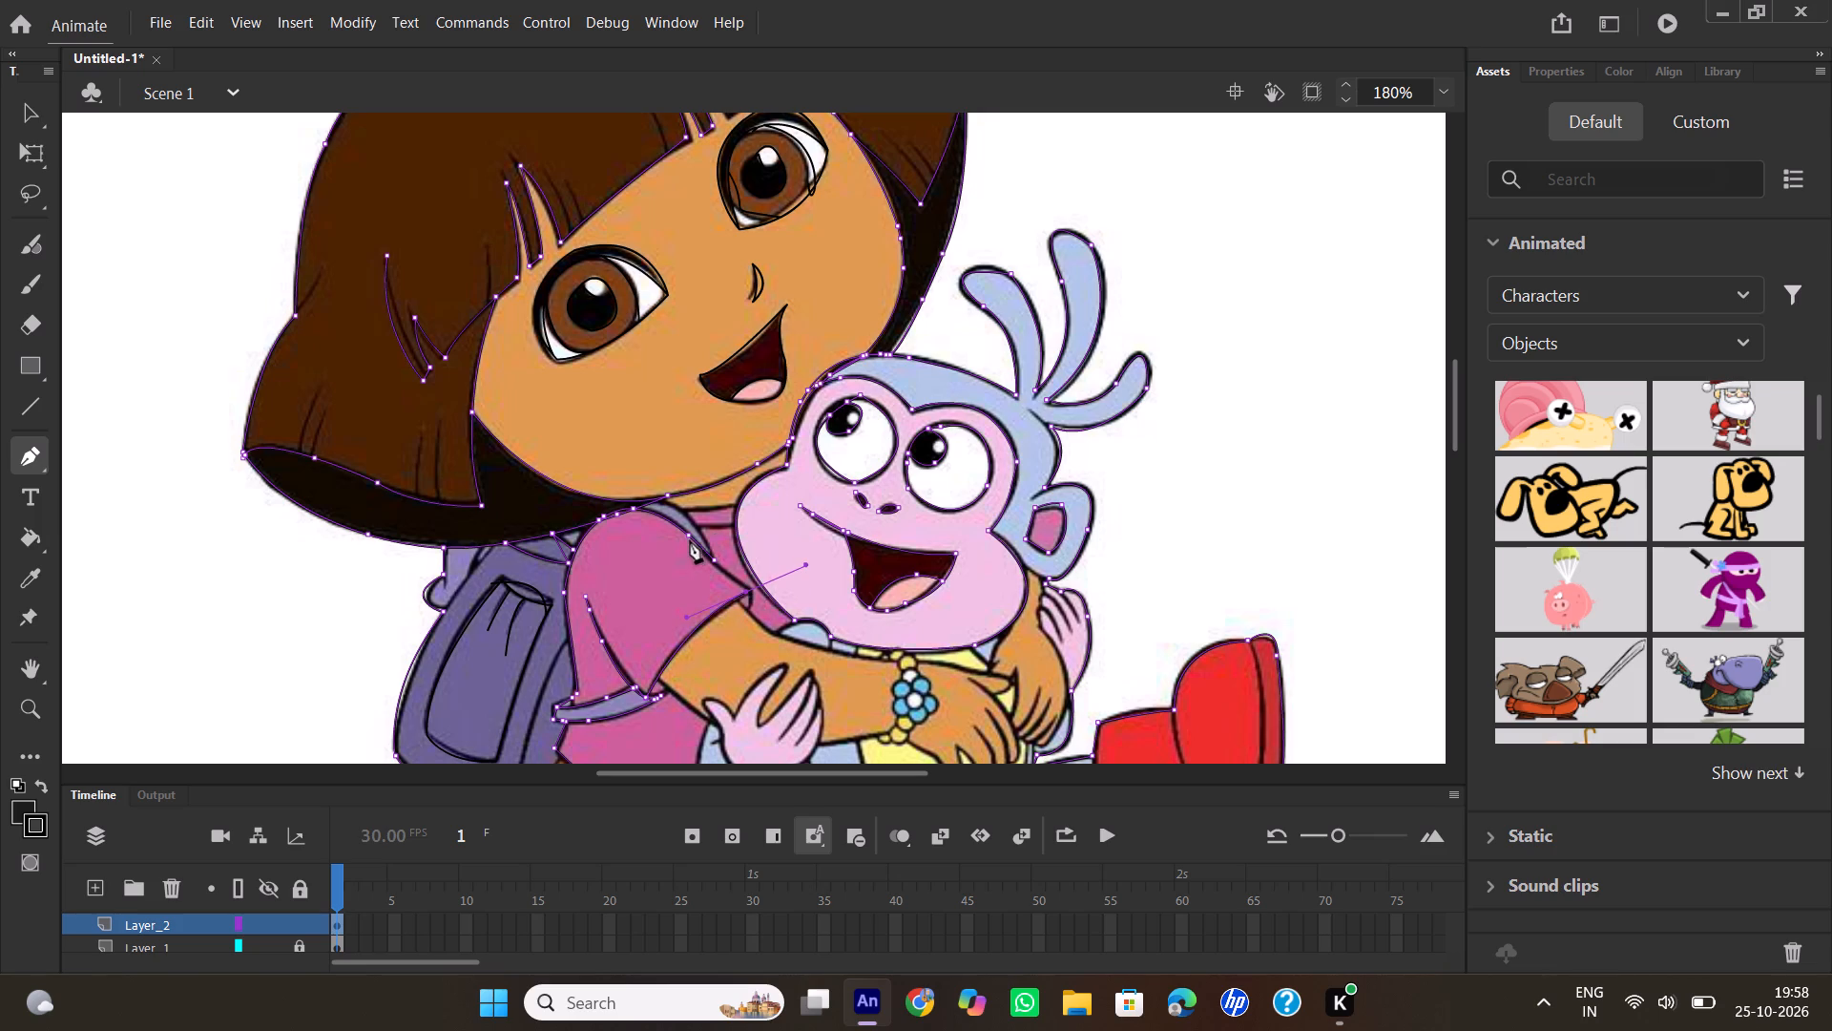
pyautogui.moveTo(692, 537); pyautogui.dragTo(674, 519)
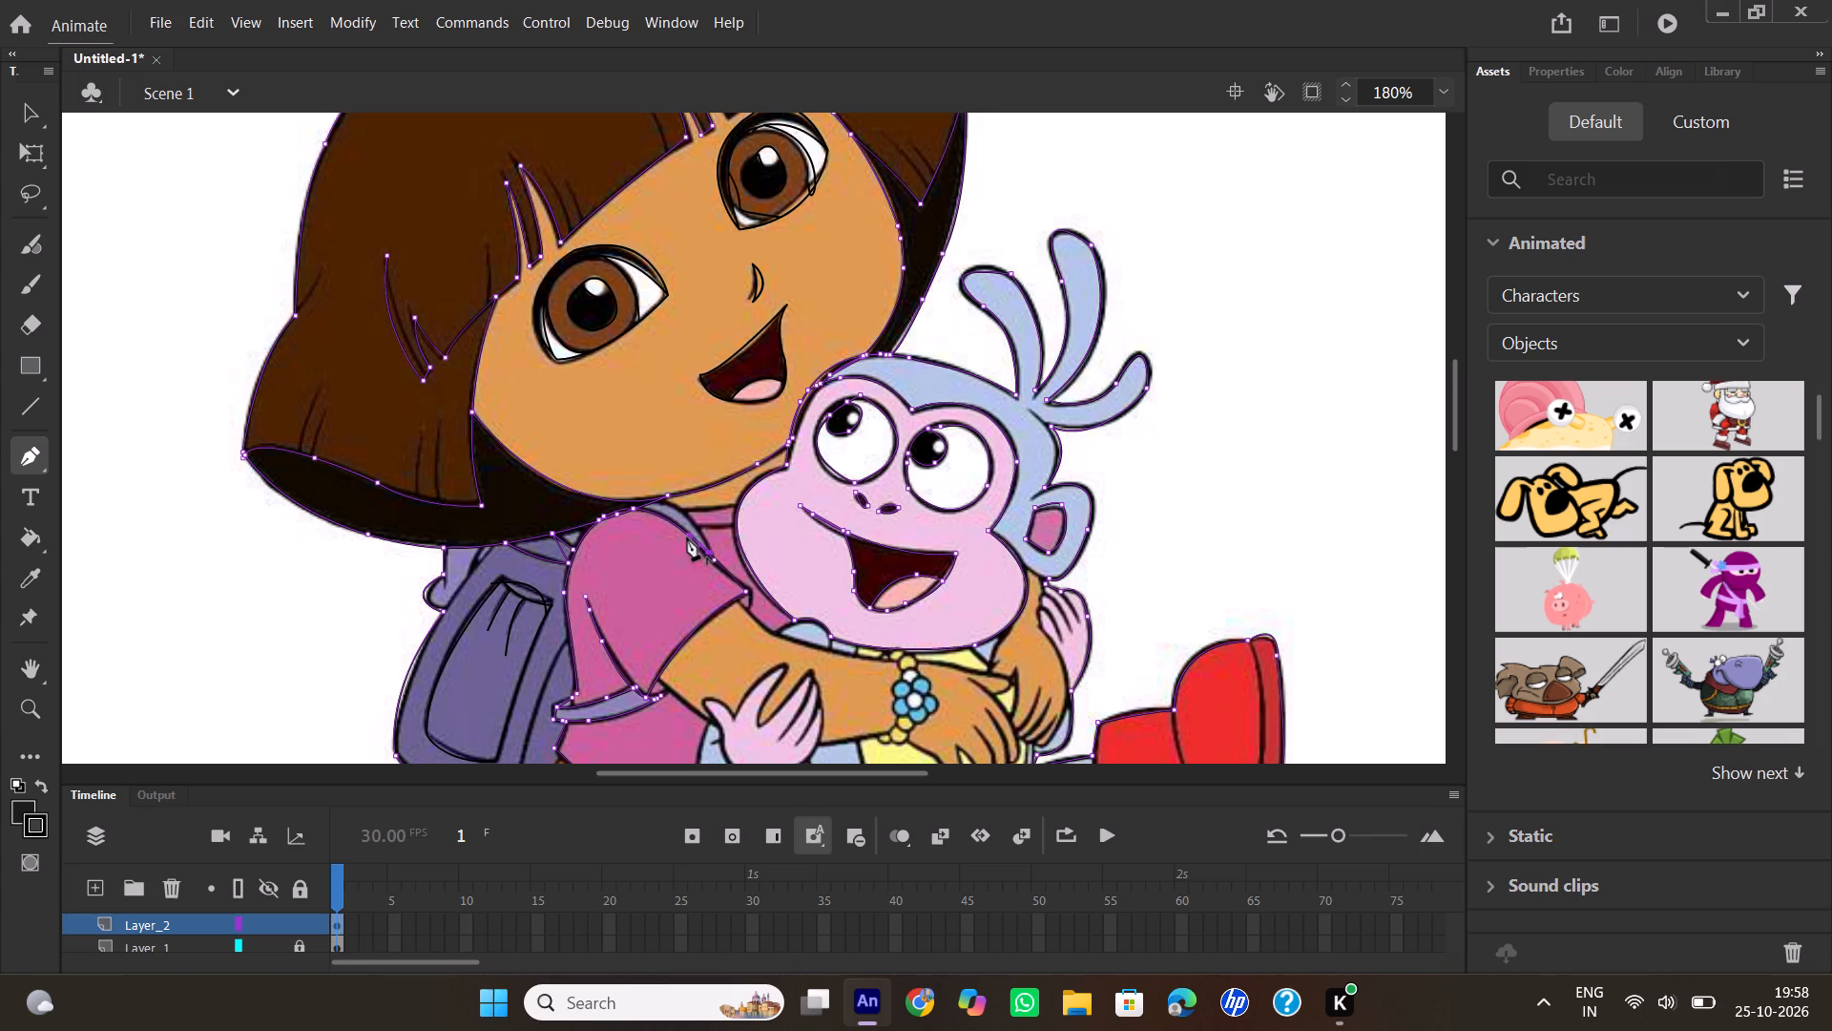
pyautogui.doubleClick(687, 537)
# Trace the two short neckline edges of Dora's shirt, from the shoulder strap across to the monkey's cheek, with the Pen tool.
pyautogui.click(679, 510)
pyautogui.click(737, 500)
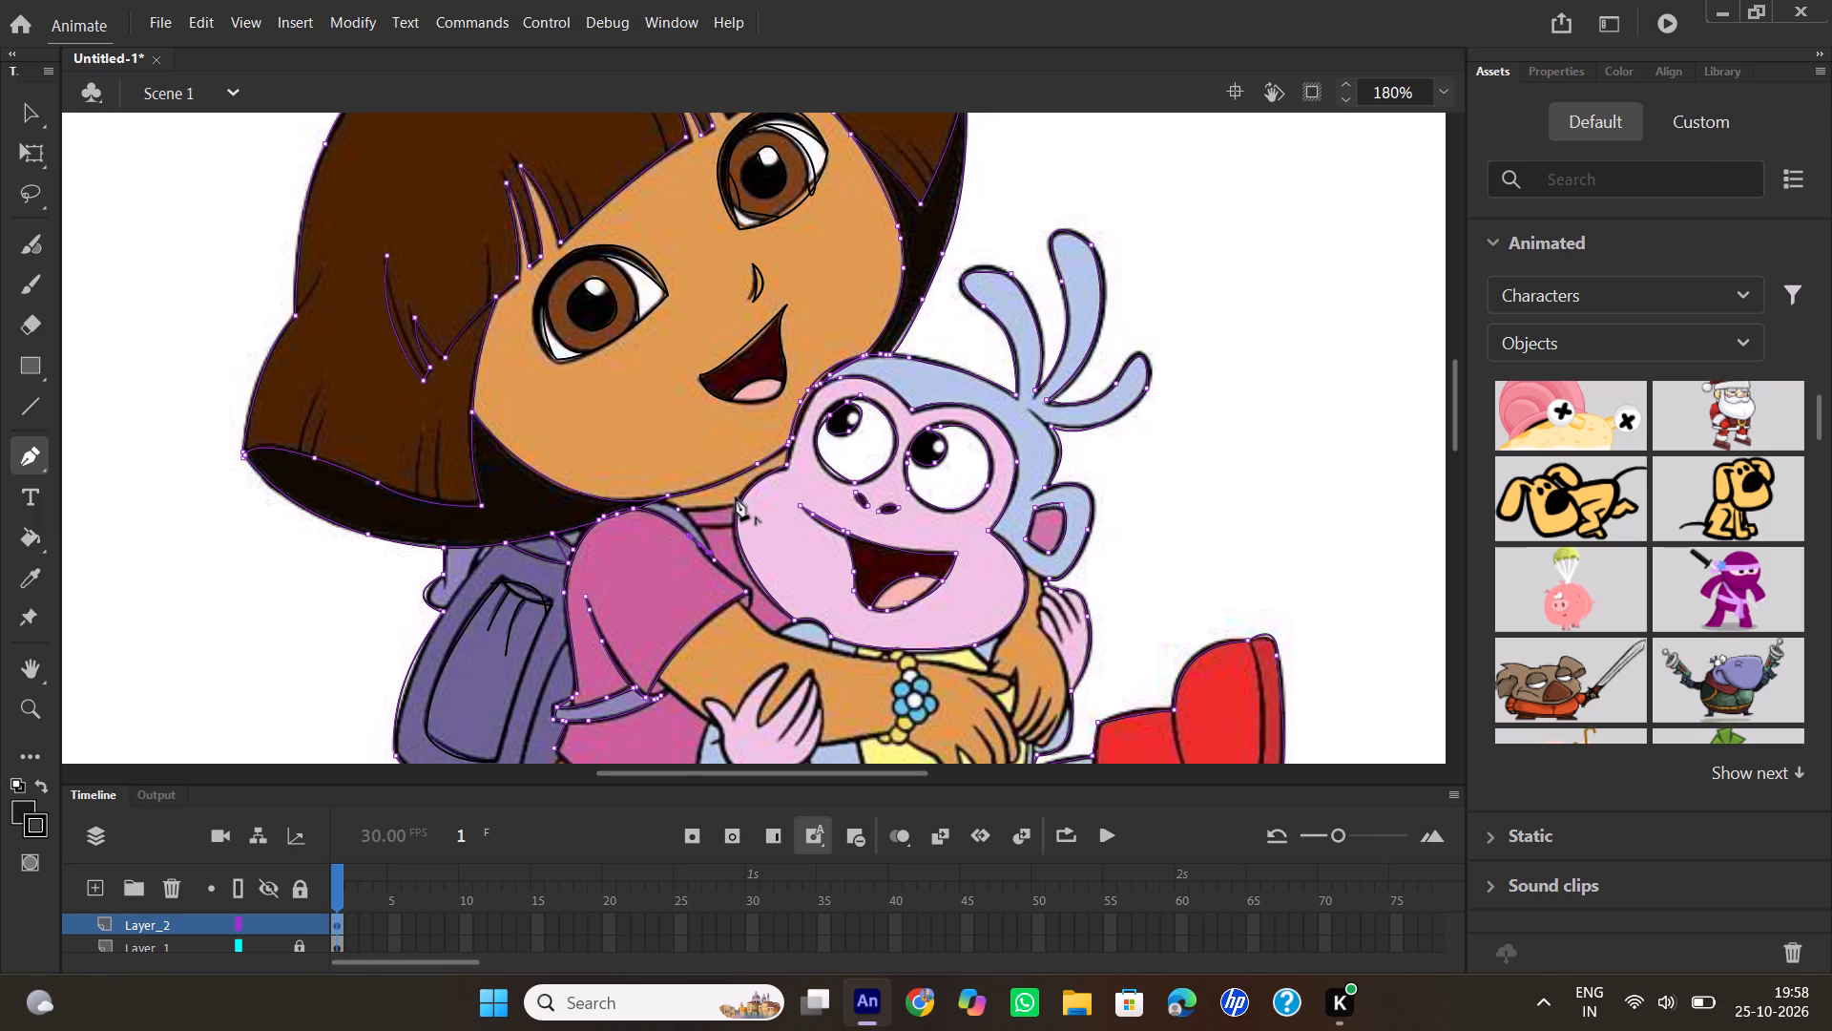
pyautogui.doubleClick(736, 497)
pyautogui.click(694, 525)
pyautogui.click(736, 527)
pyautogui.doubleClick(736, 527)
pyautogui.click(271, 937)
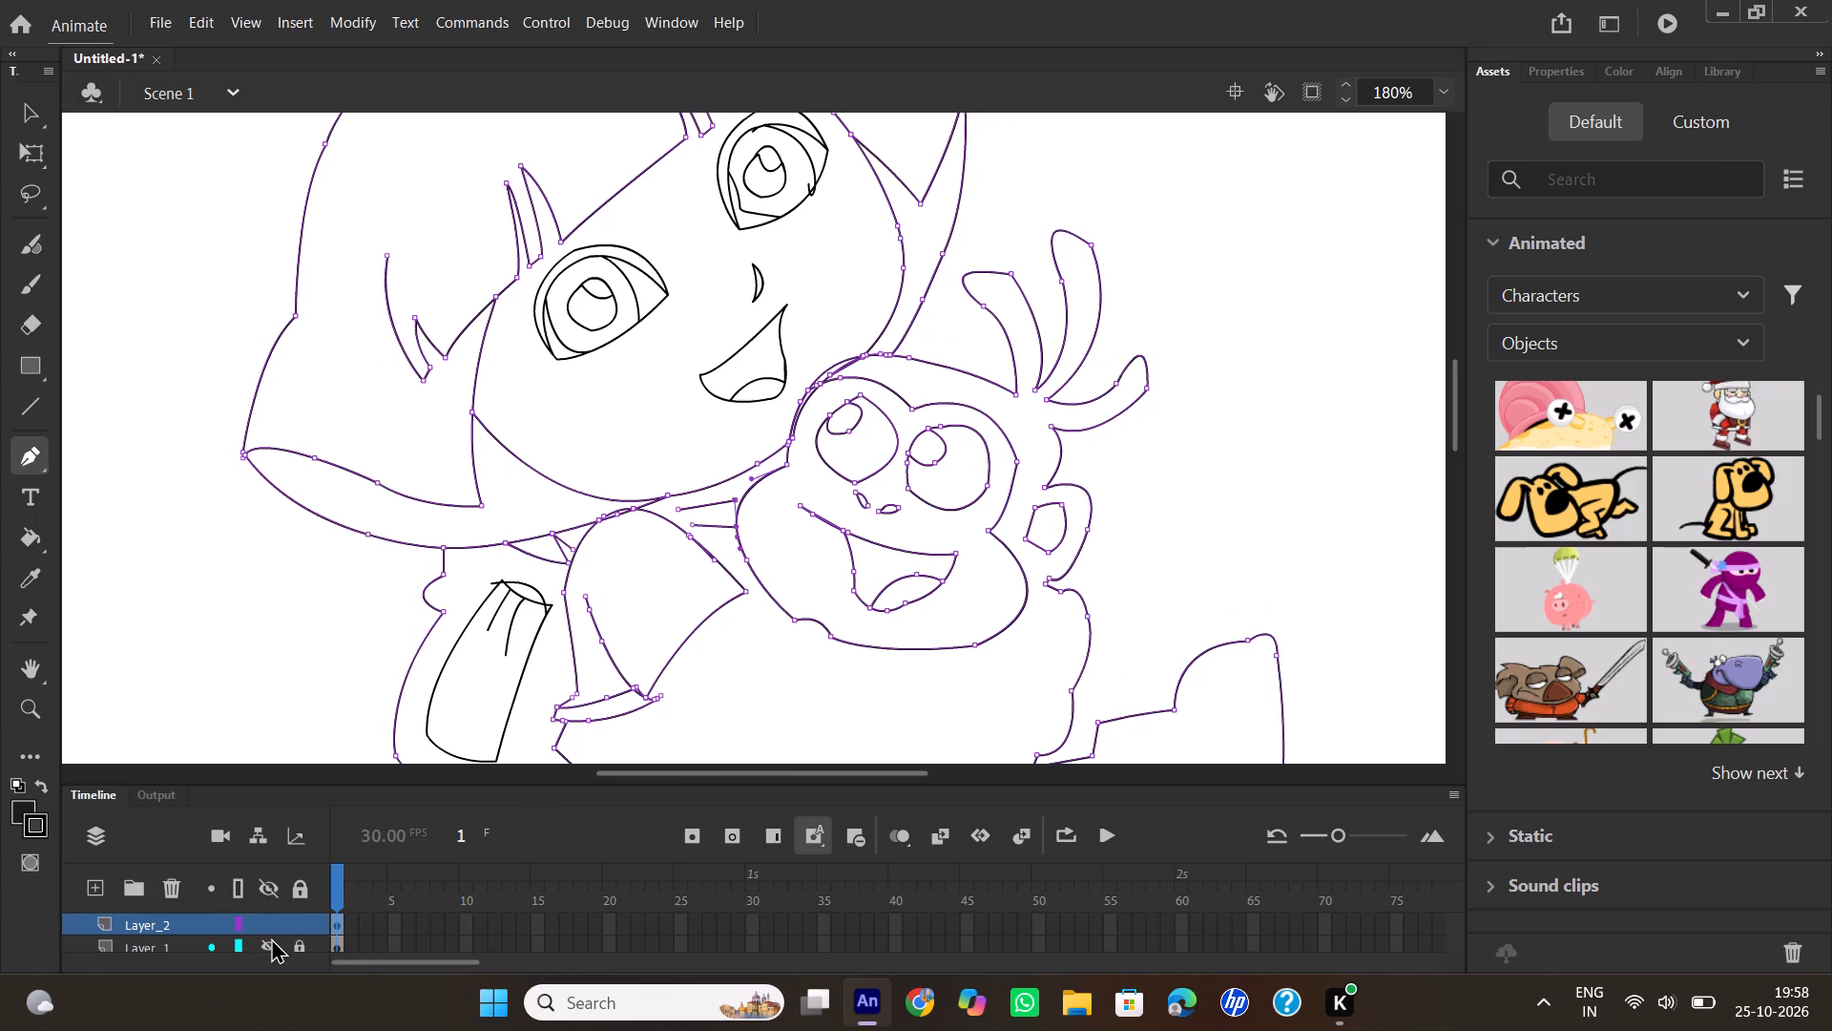
pyautogui.click(271, 937)
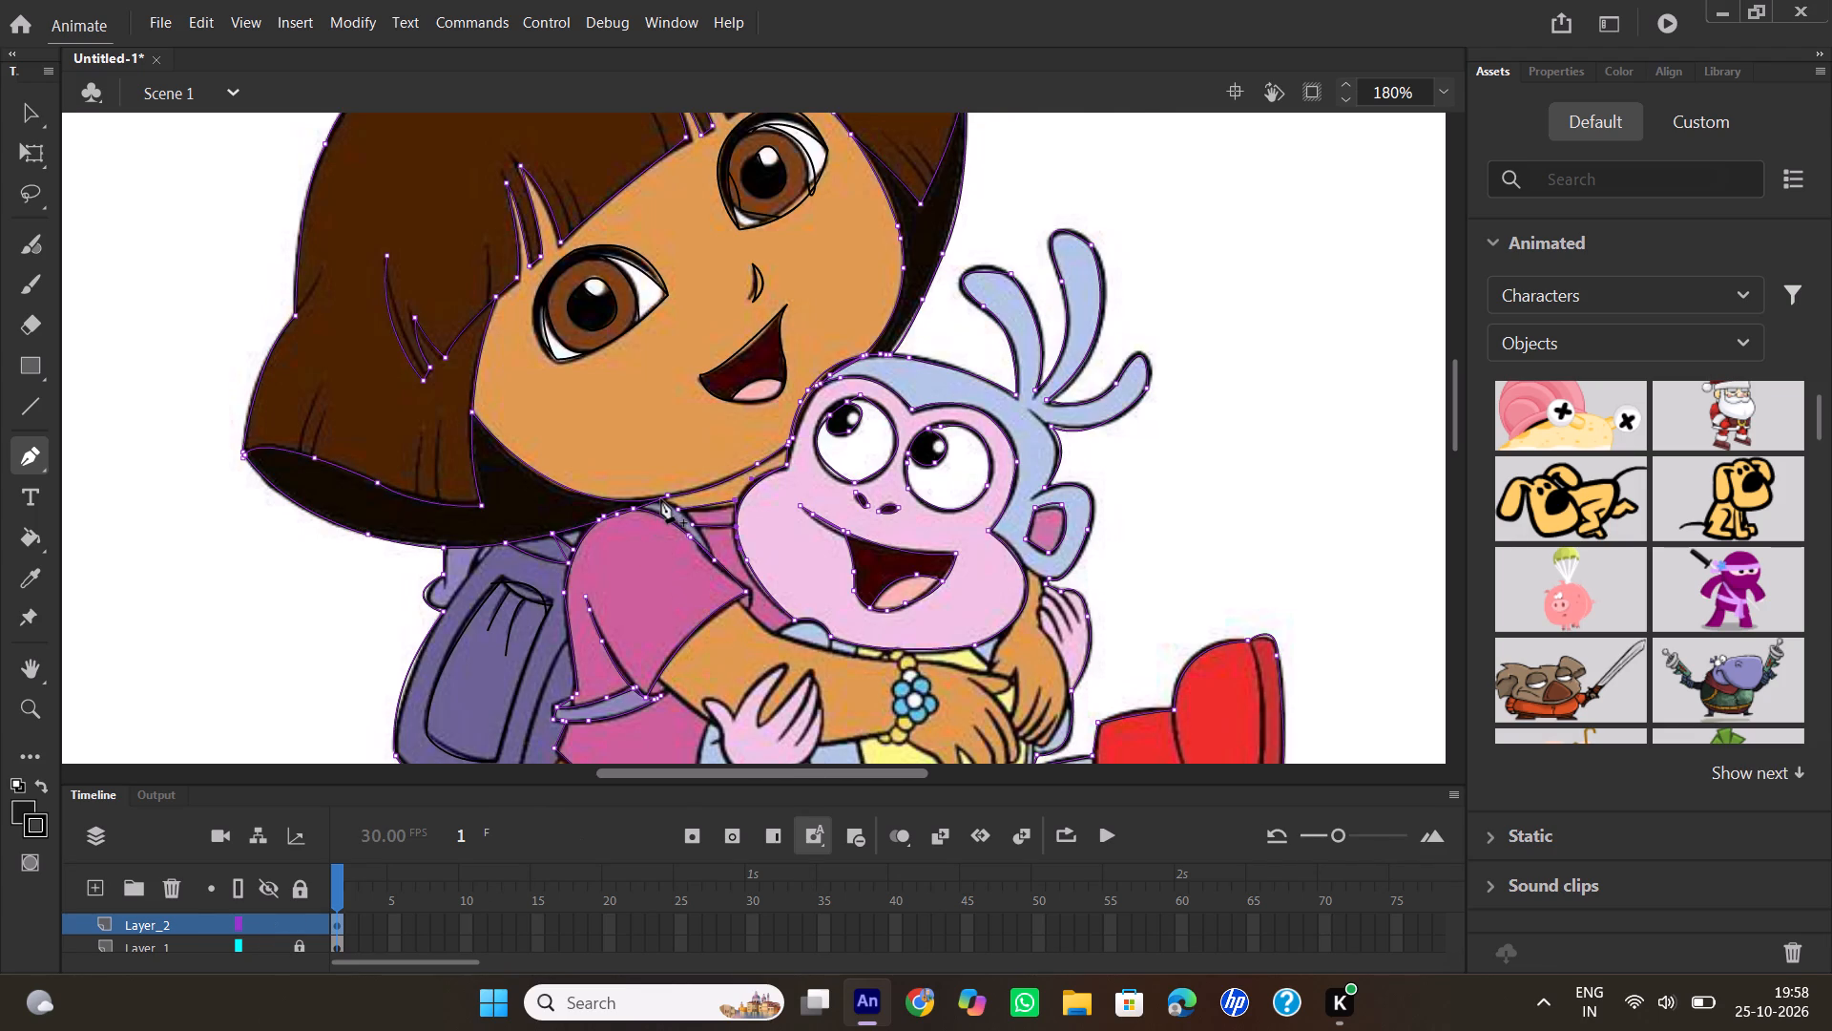
# Trace the front edge of the shoulder strap from Dora's jaw down toward the top of her sleeve with the Pen tool.
pyautogui.click(661, 499)
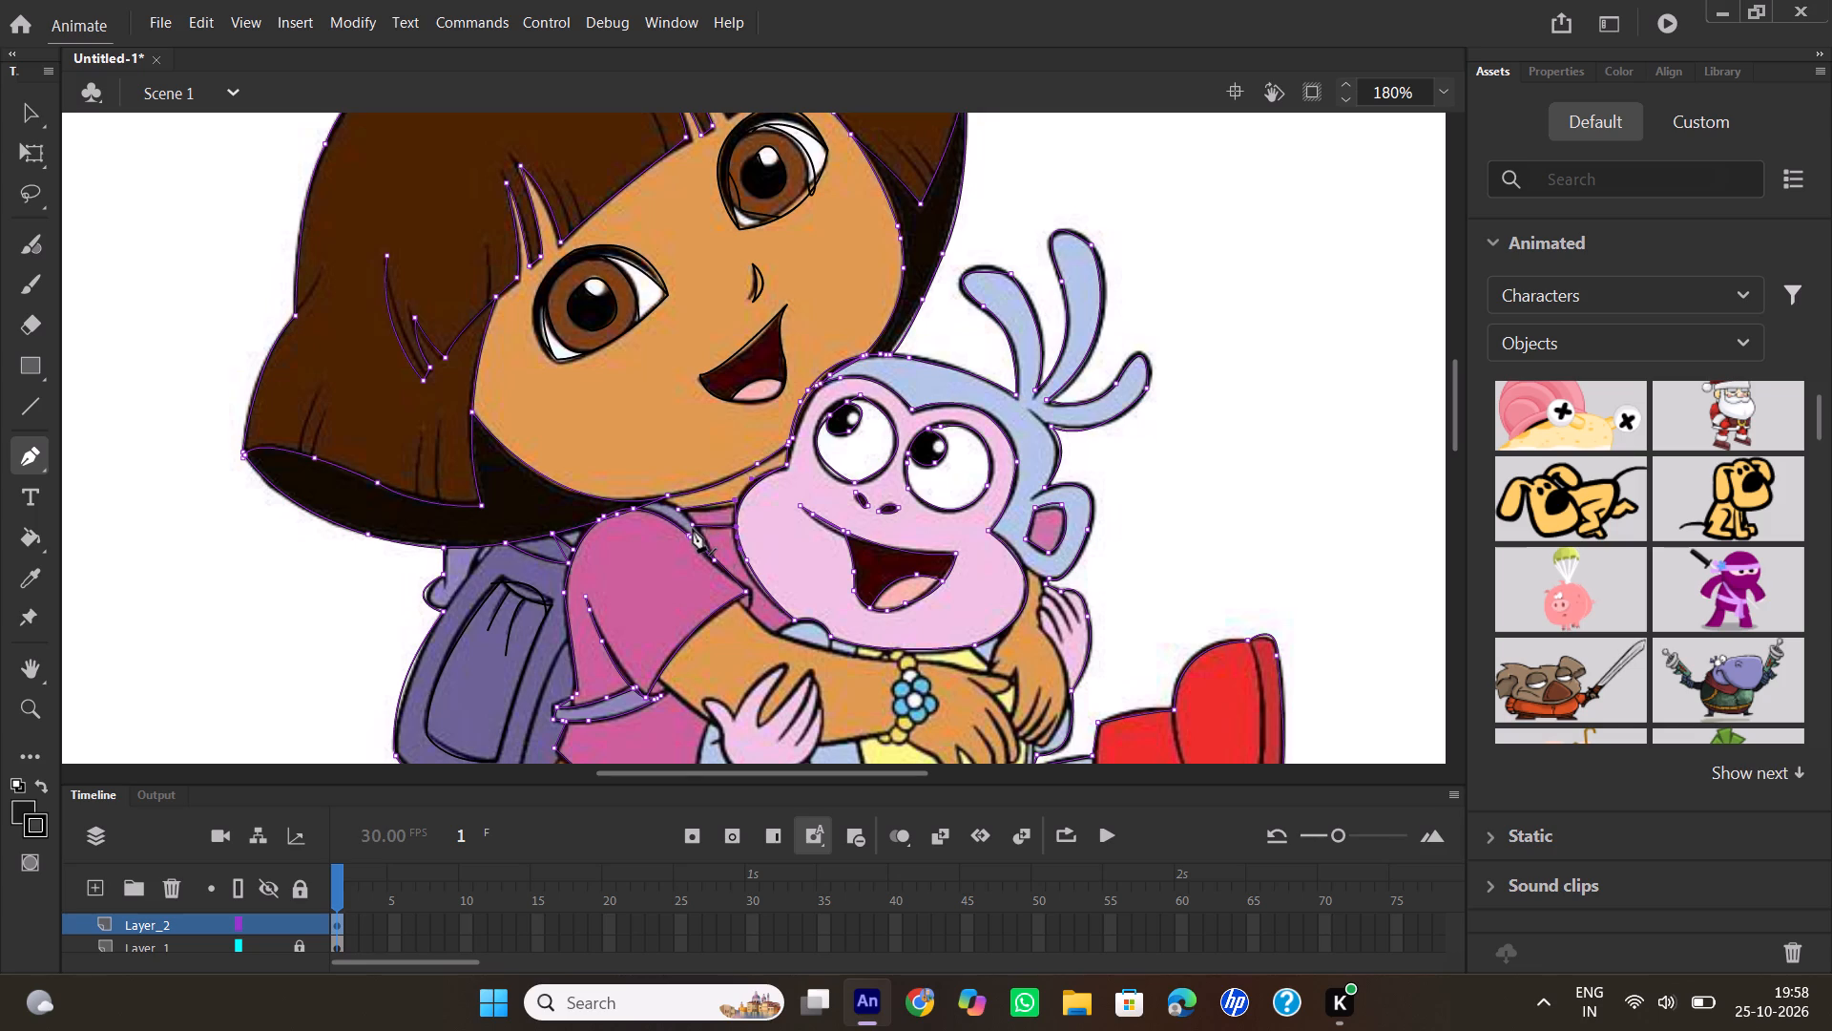
pyautogui.hotkey('ctrl', 'z')
pyautogui.click(29, 116)
pyautogui.click(13, 451)
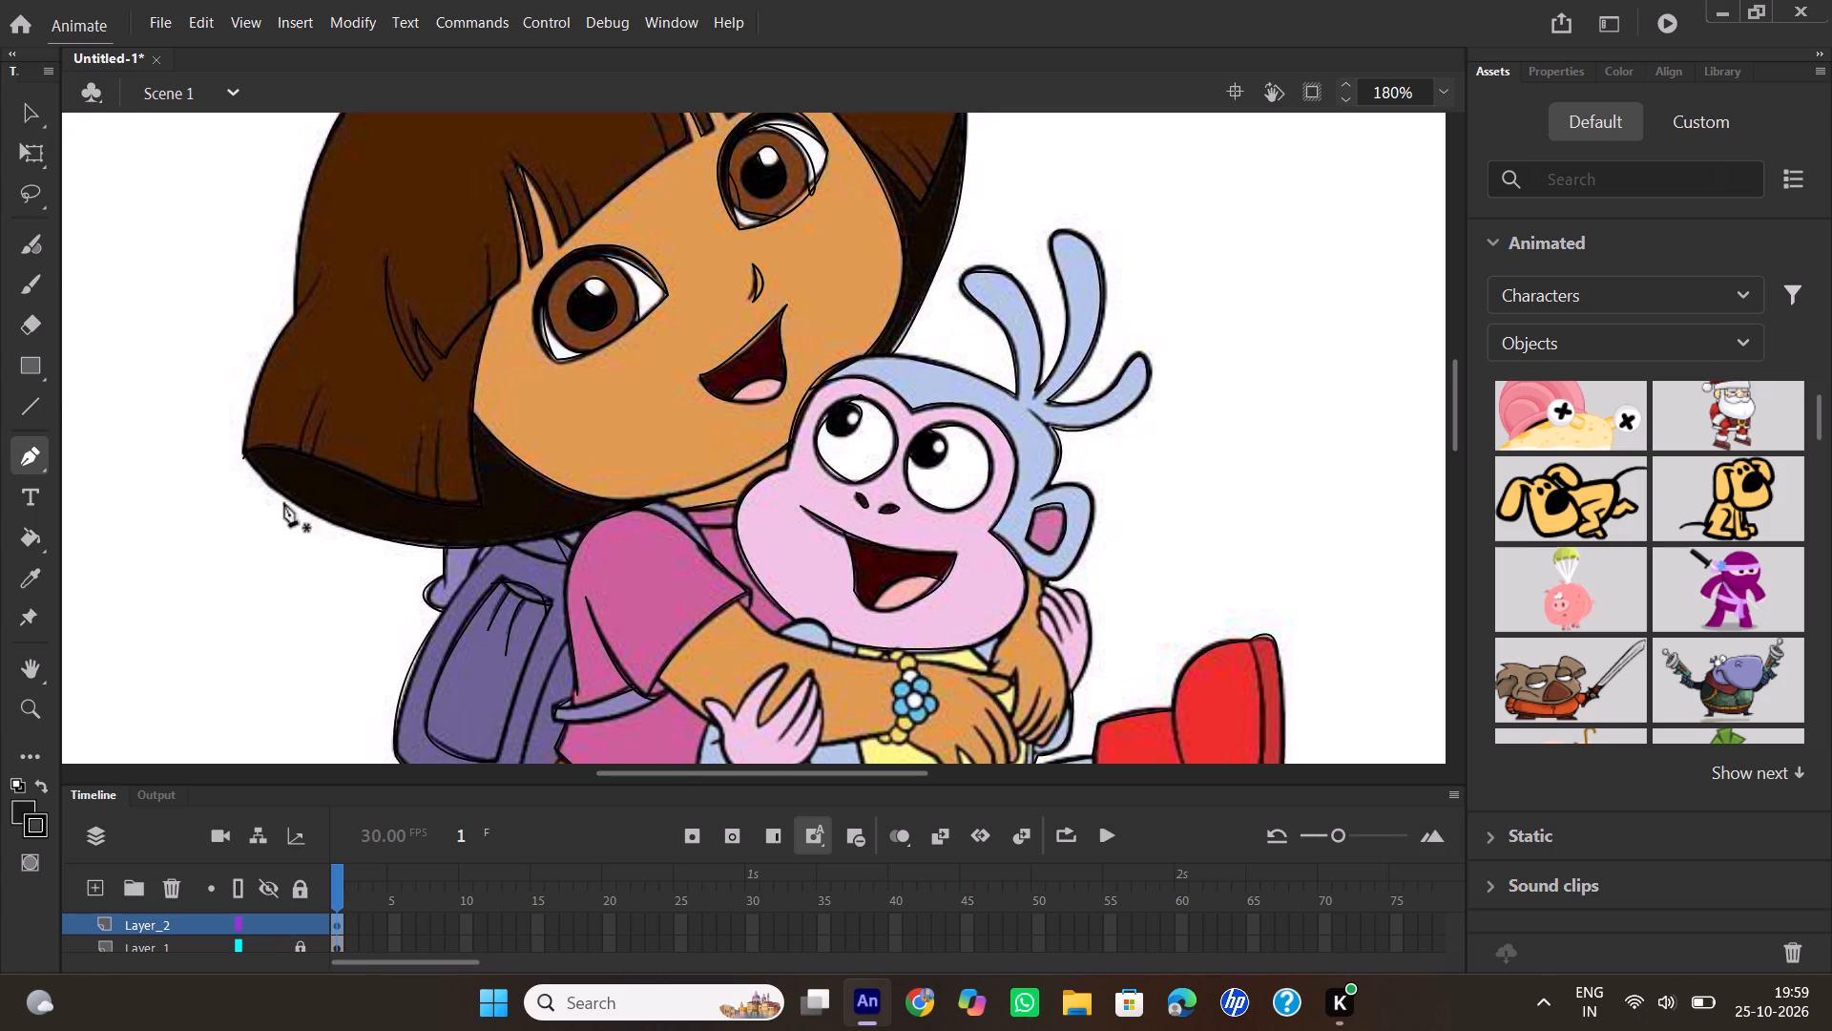
pyautogui.click(646, 507)
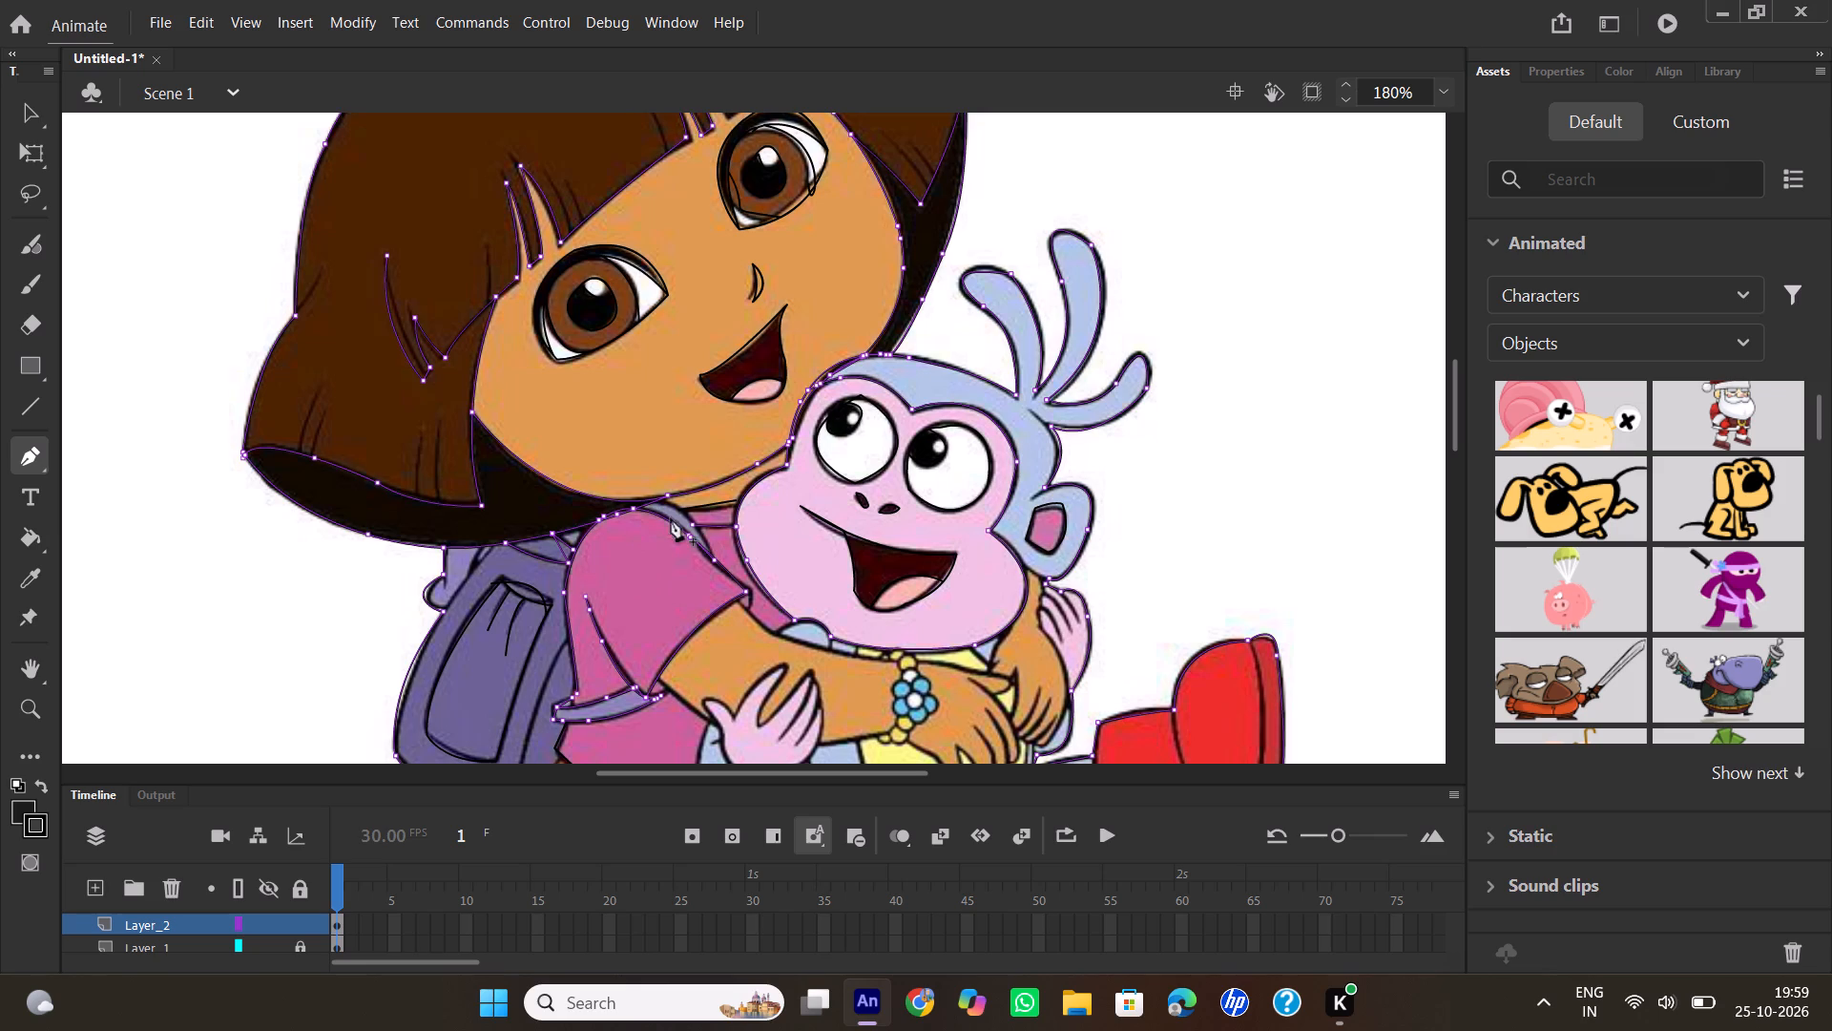
pyautogui.click(642, 502)
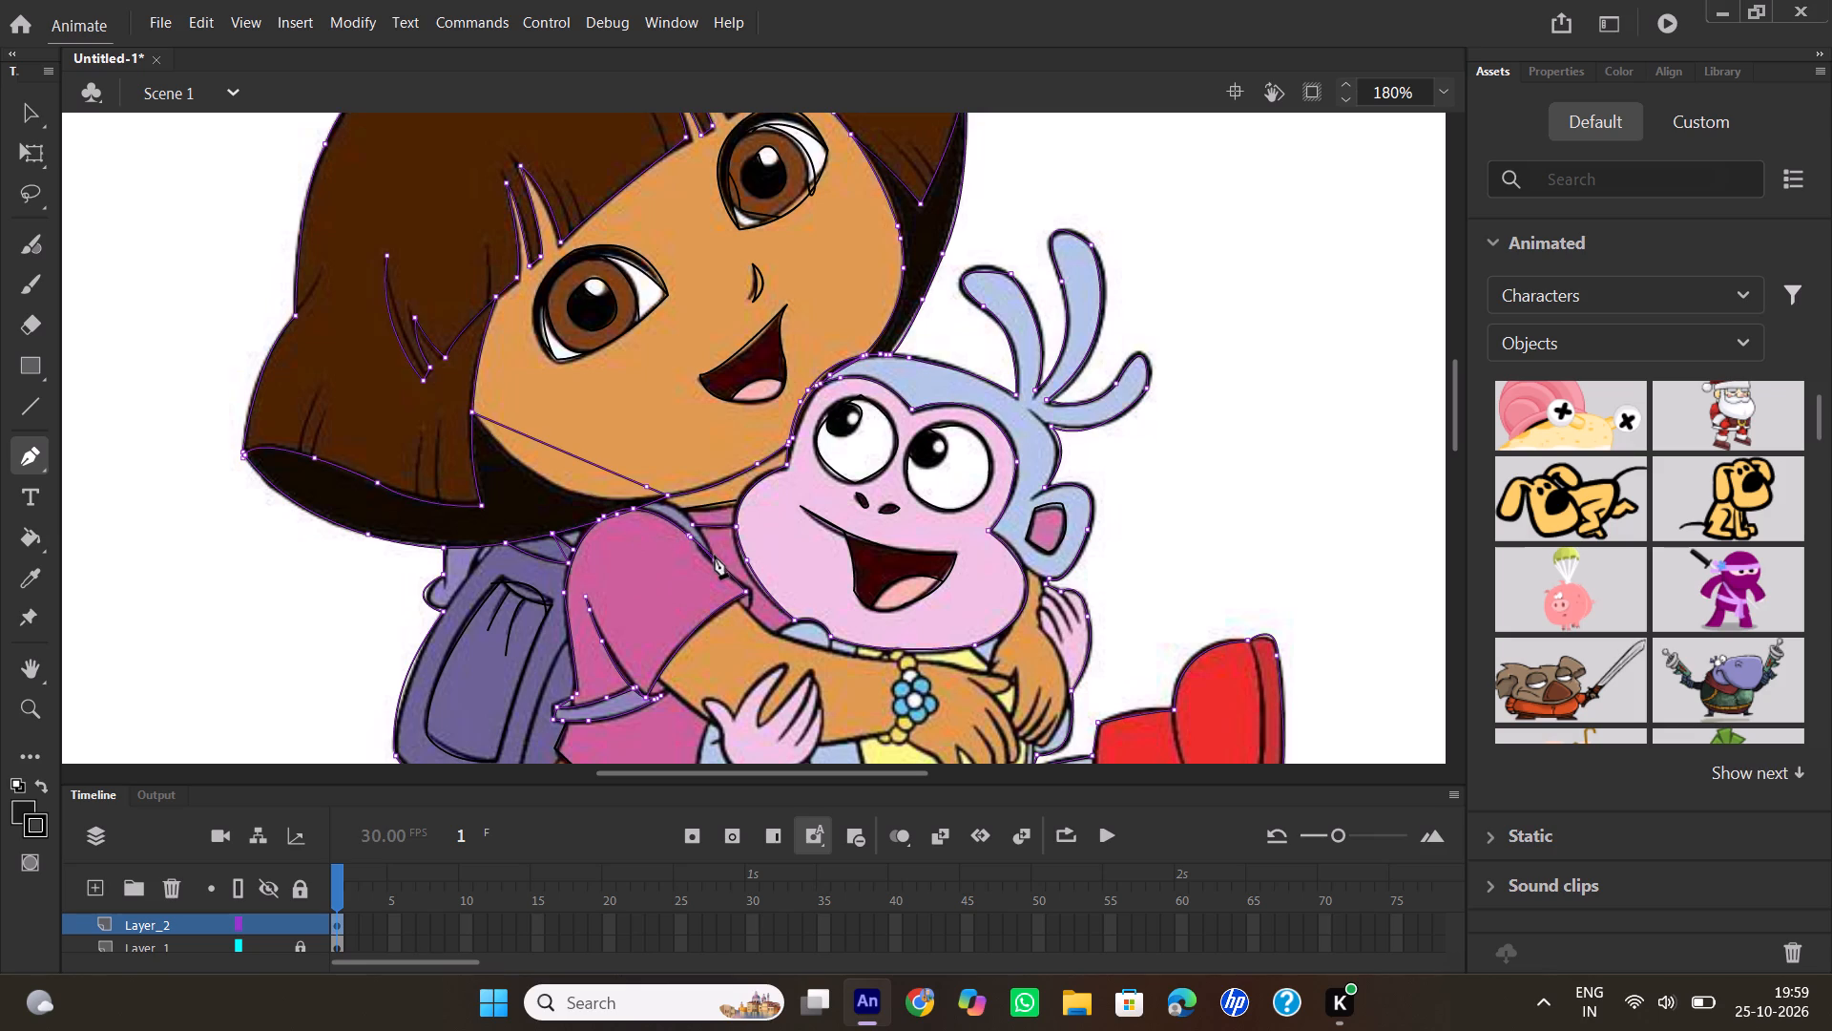
pyautogui.moveTo(714, 557); pyautogui.dragTo(724, 599)
pyautogui.moveTo(724, 599); pyautogui.dragTo(746, 612)
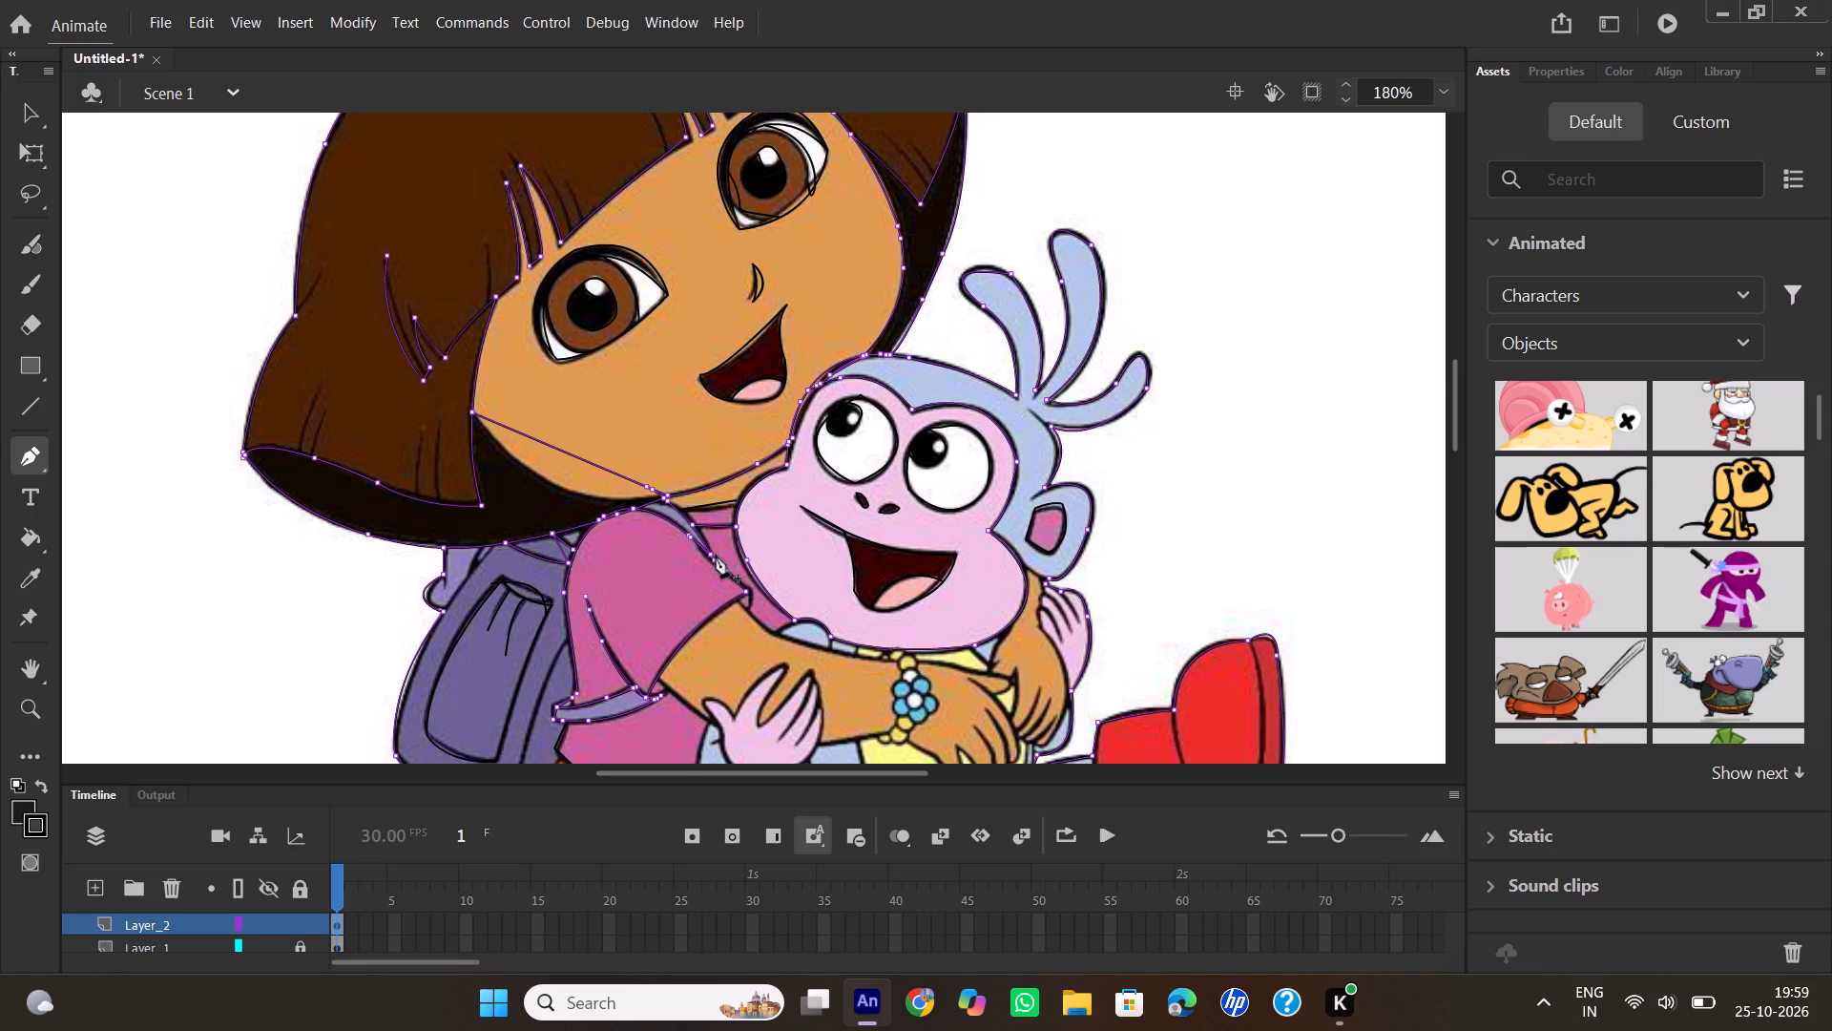
pyautogui.click(714, 555)
pyautogui.moveTo(634, 508); pyautogui.dragTo(585, 500)
pyautogui.moveTo(585, 500); pyautogui.dragTo(577, 501)
pyautogui.doubleClick(634, 510)
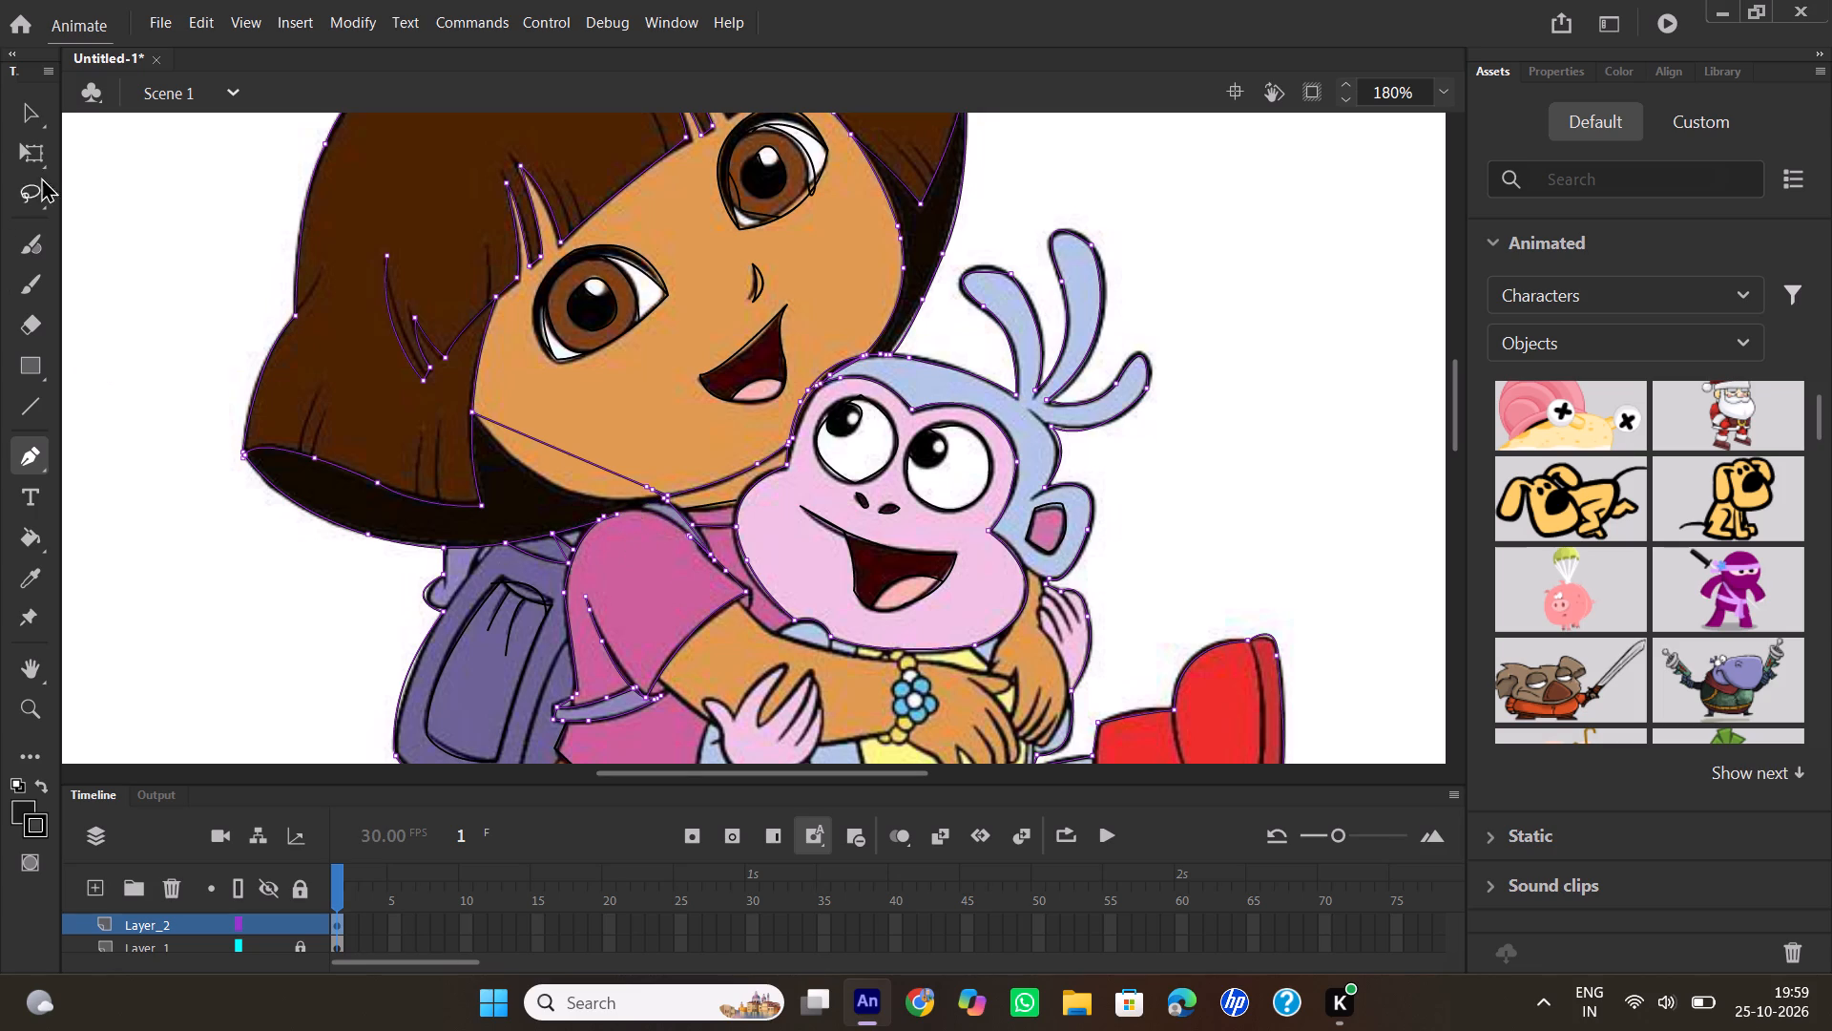
# Bend the stray straight line across Dora's cheek onto her jaw curve and move its end to the top of the shoulder strap.
pyautogui.click(38, 117)
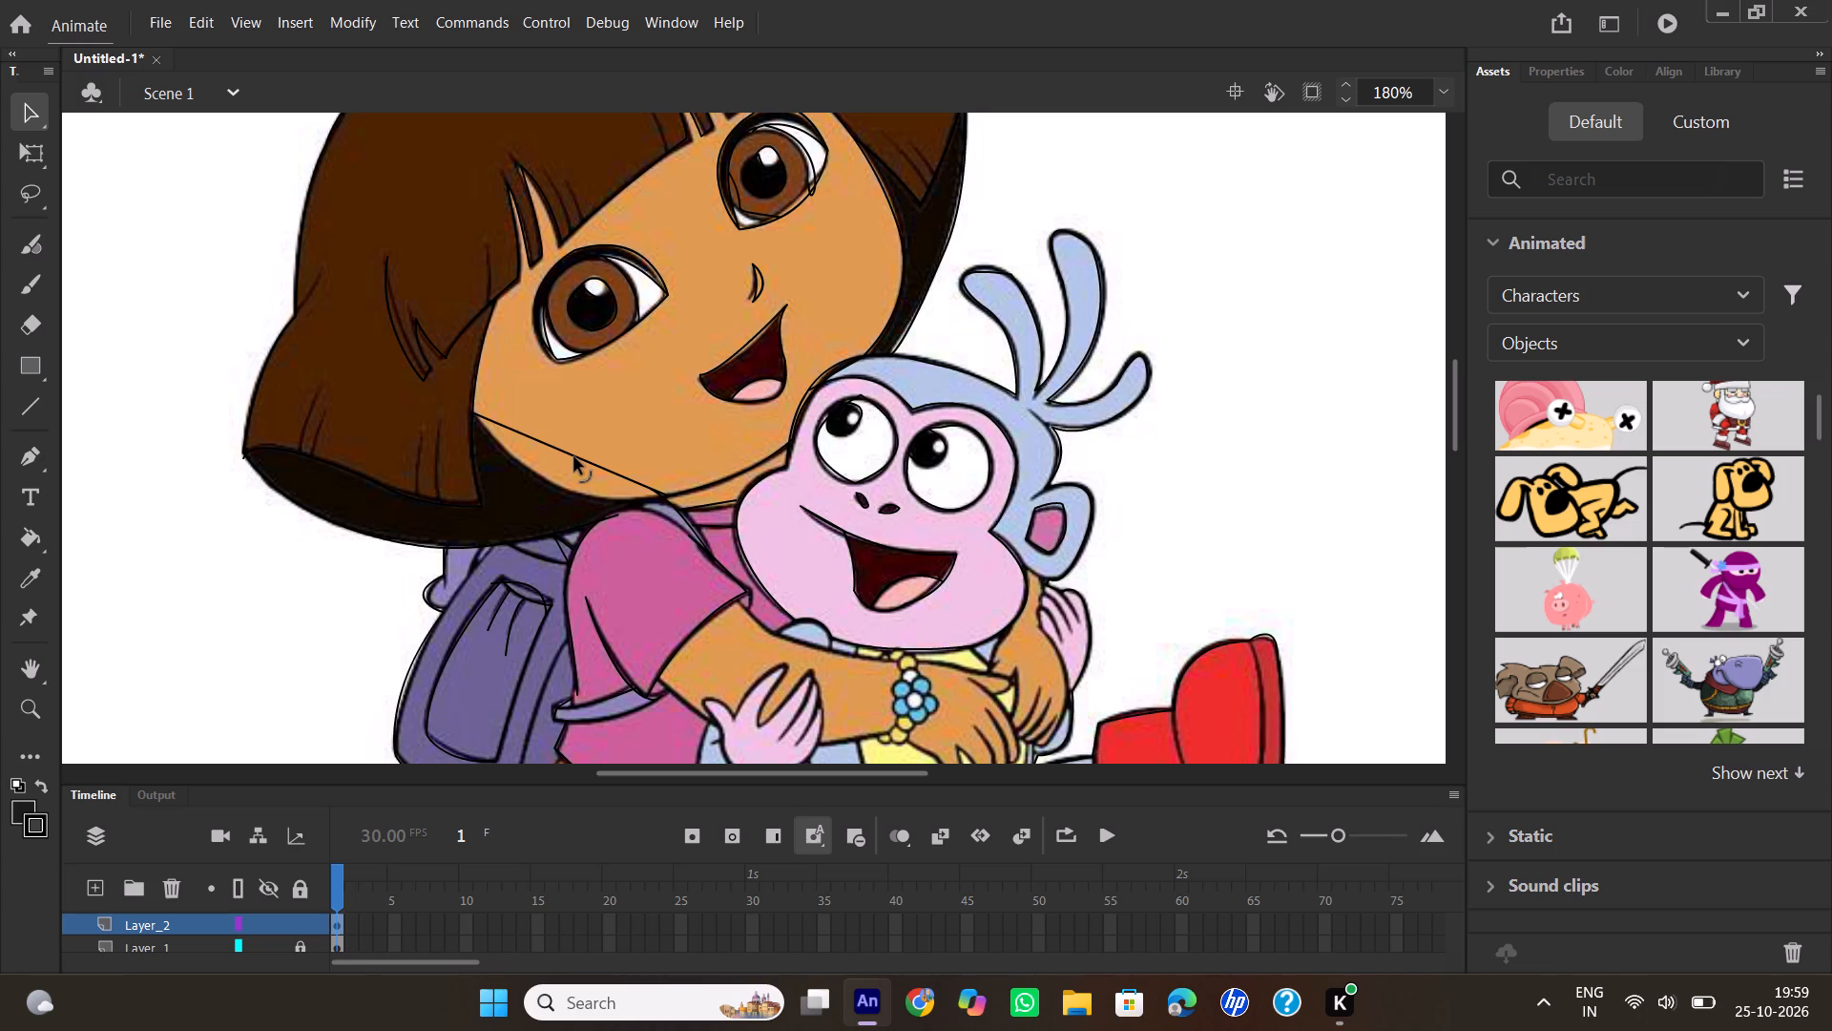
pyautogui.moveTo(574, 457); pyautogui.dragTo(564, 492)
pyautogui.moveTo(621, 491); pyautogui.dragTo(622, 499)
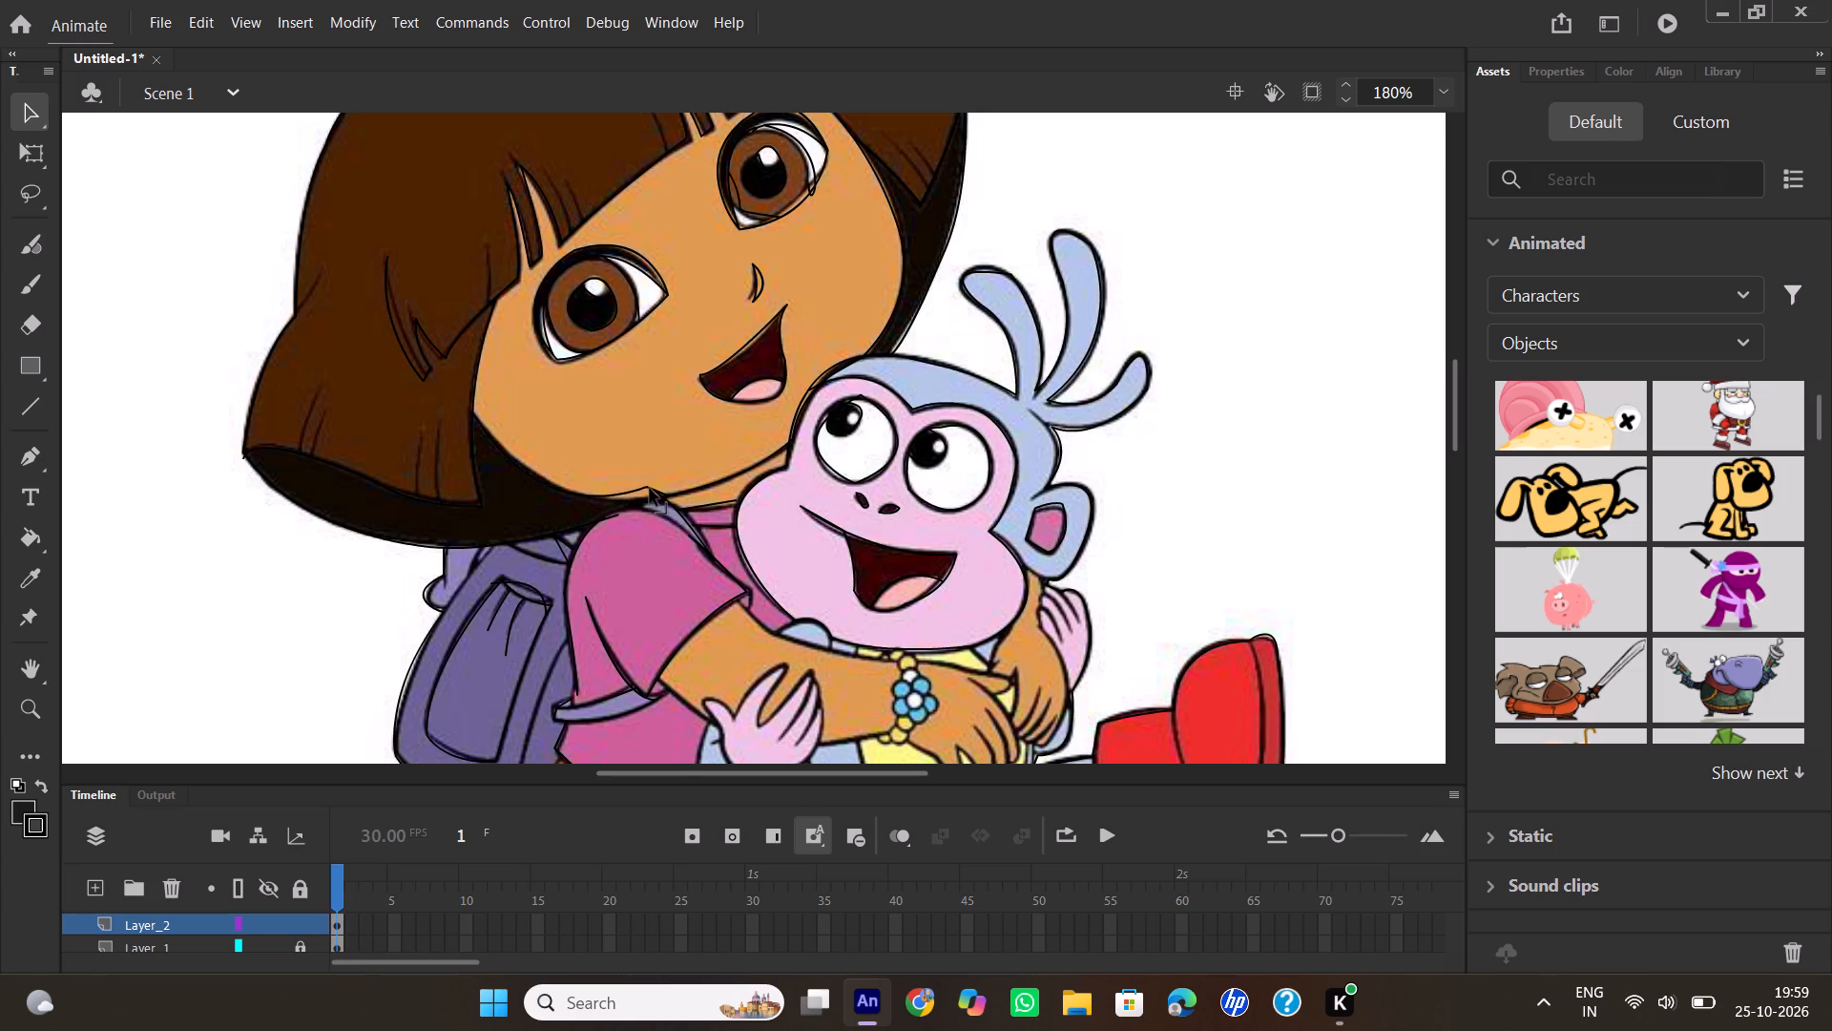
pyautogui.moveTo(650, 489); pyautogui.dragTo(659, 503)
pyautogui.click(25, 456)
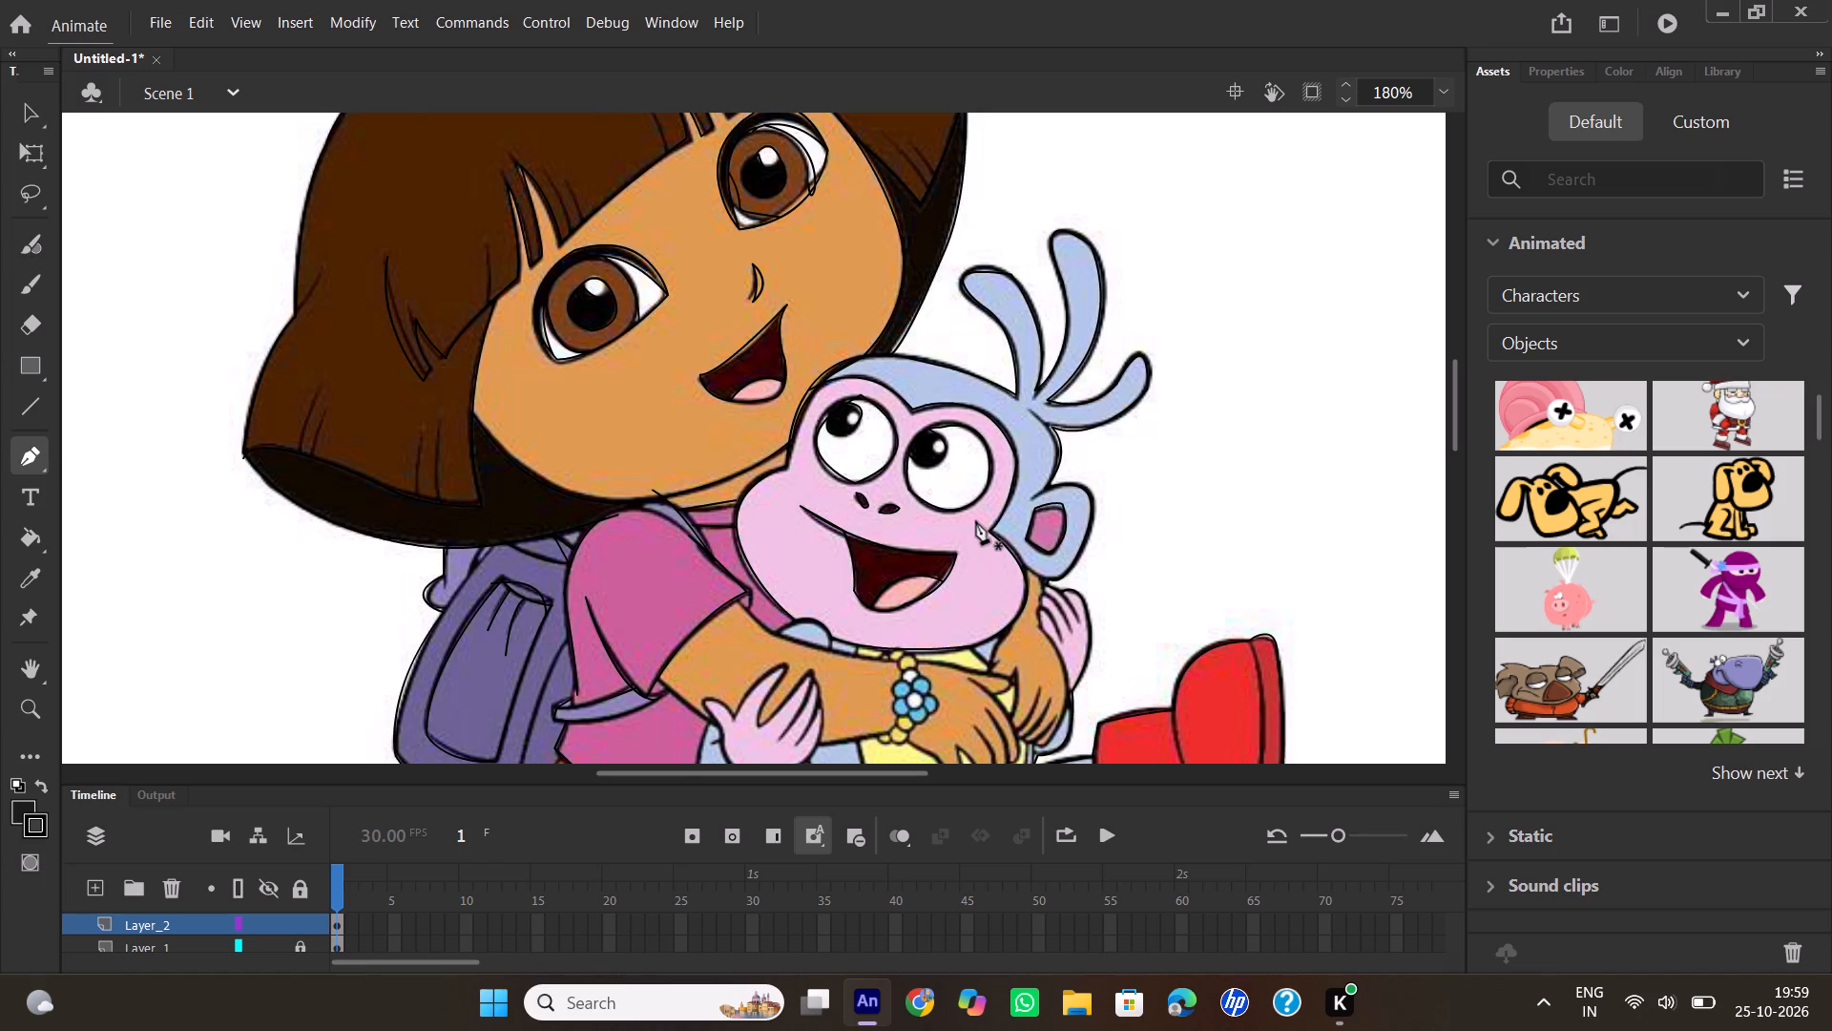
pyautogui.scroll(-1, 976, 521)
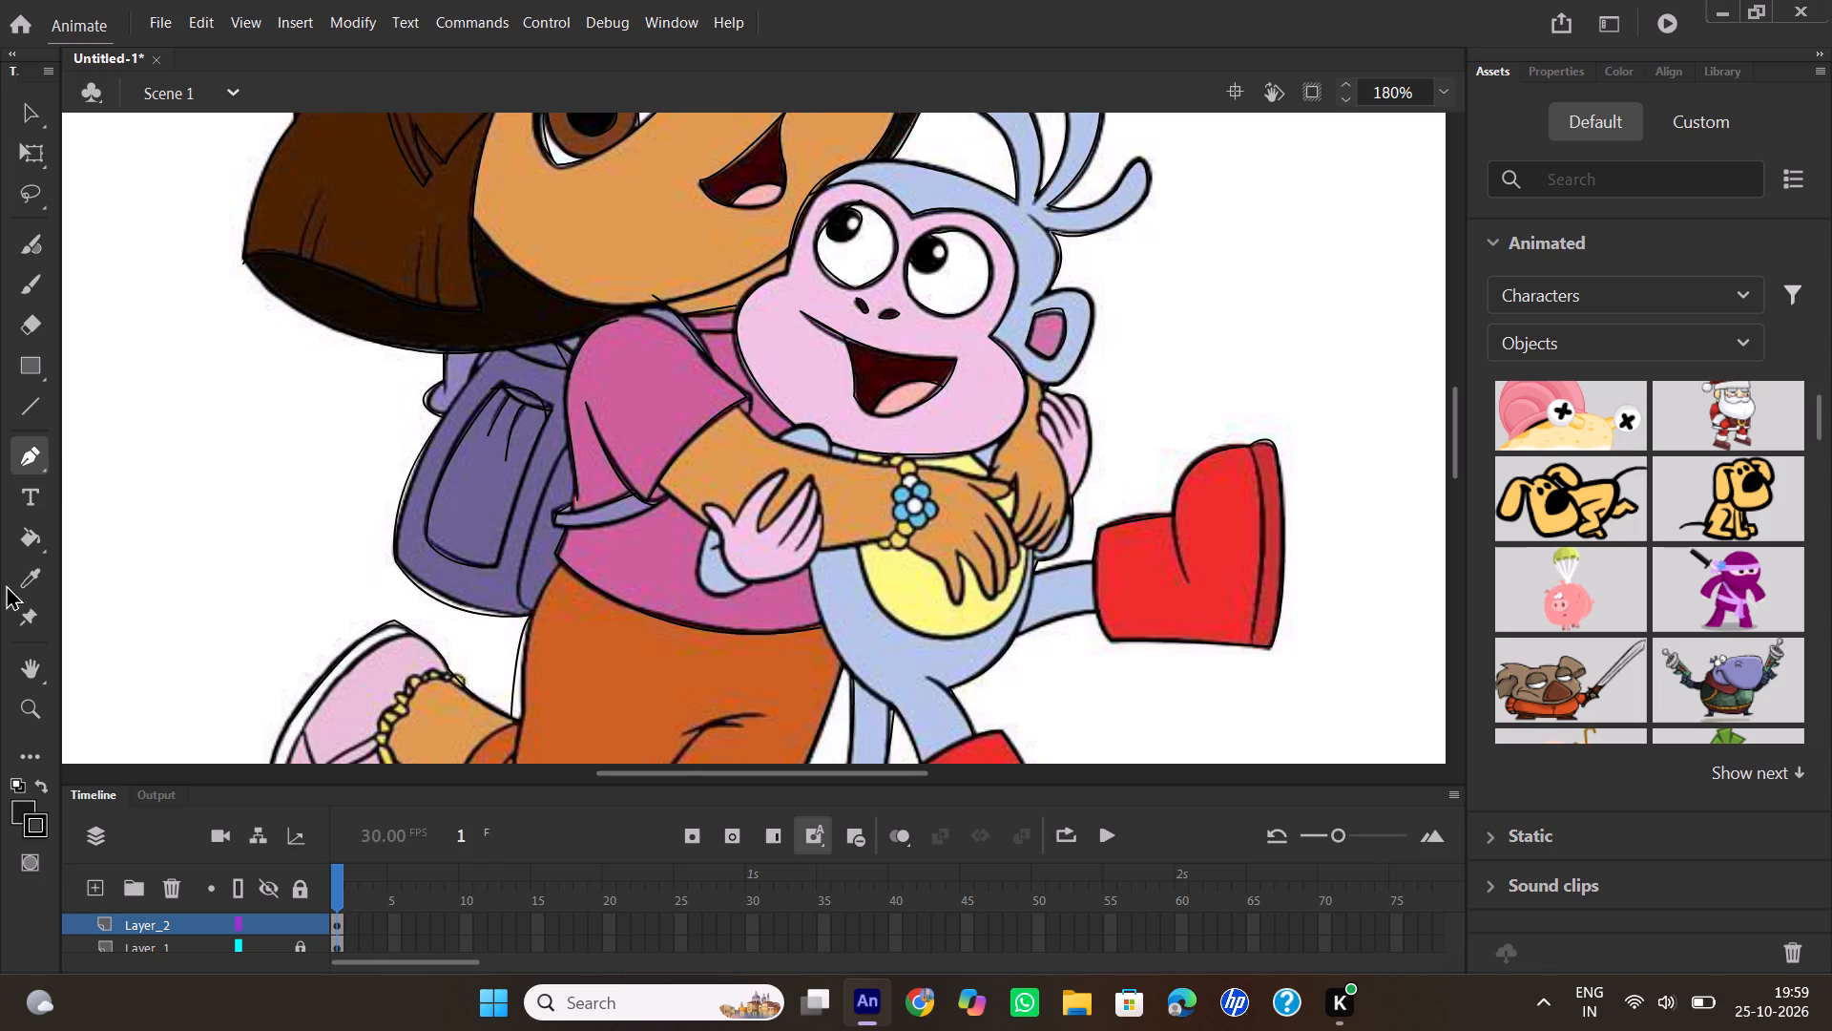
pyautogui.click(271, 950)
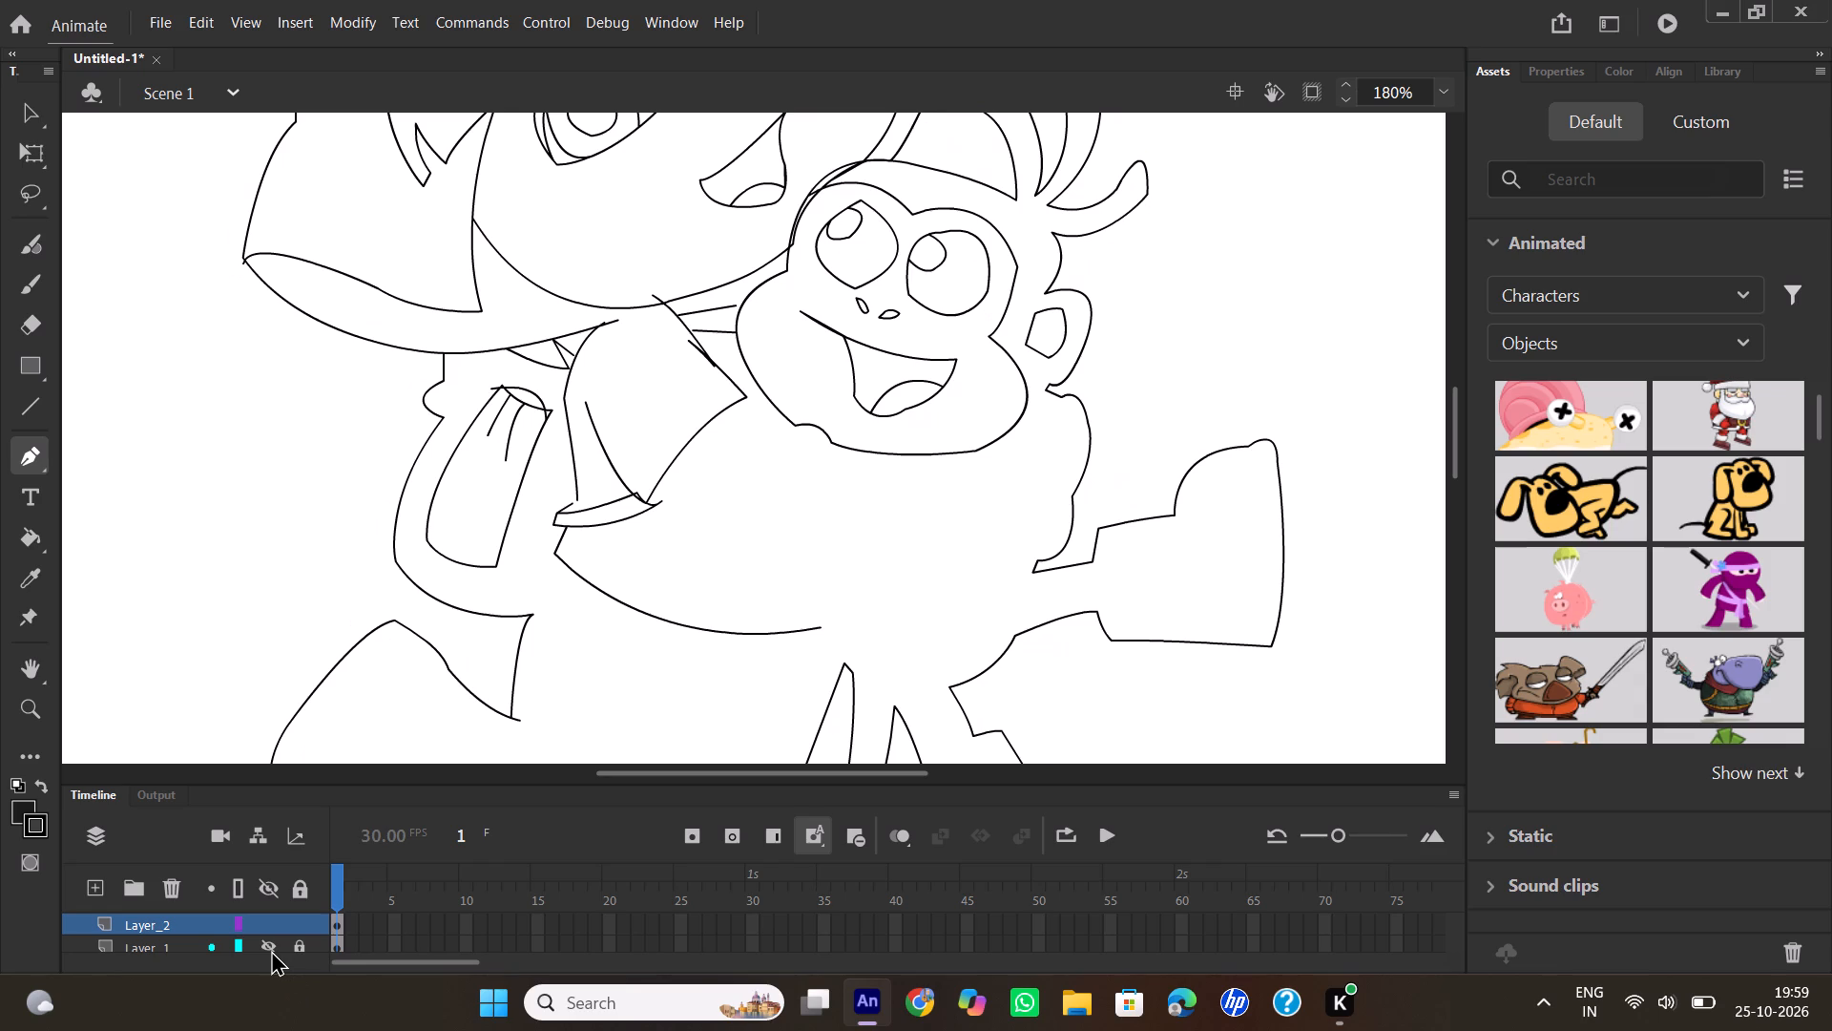
pyautogui.click(271, 950)
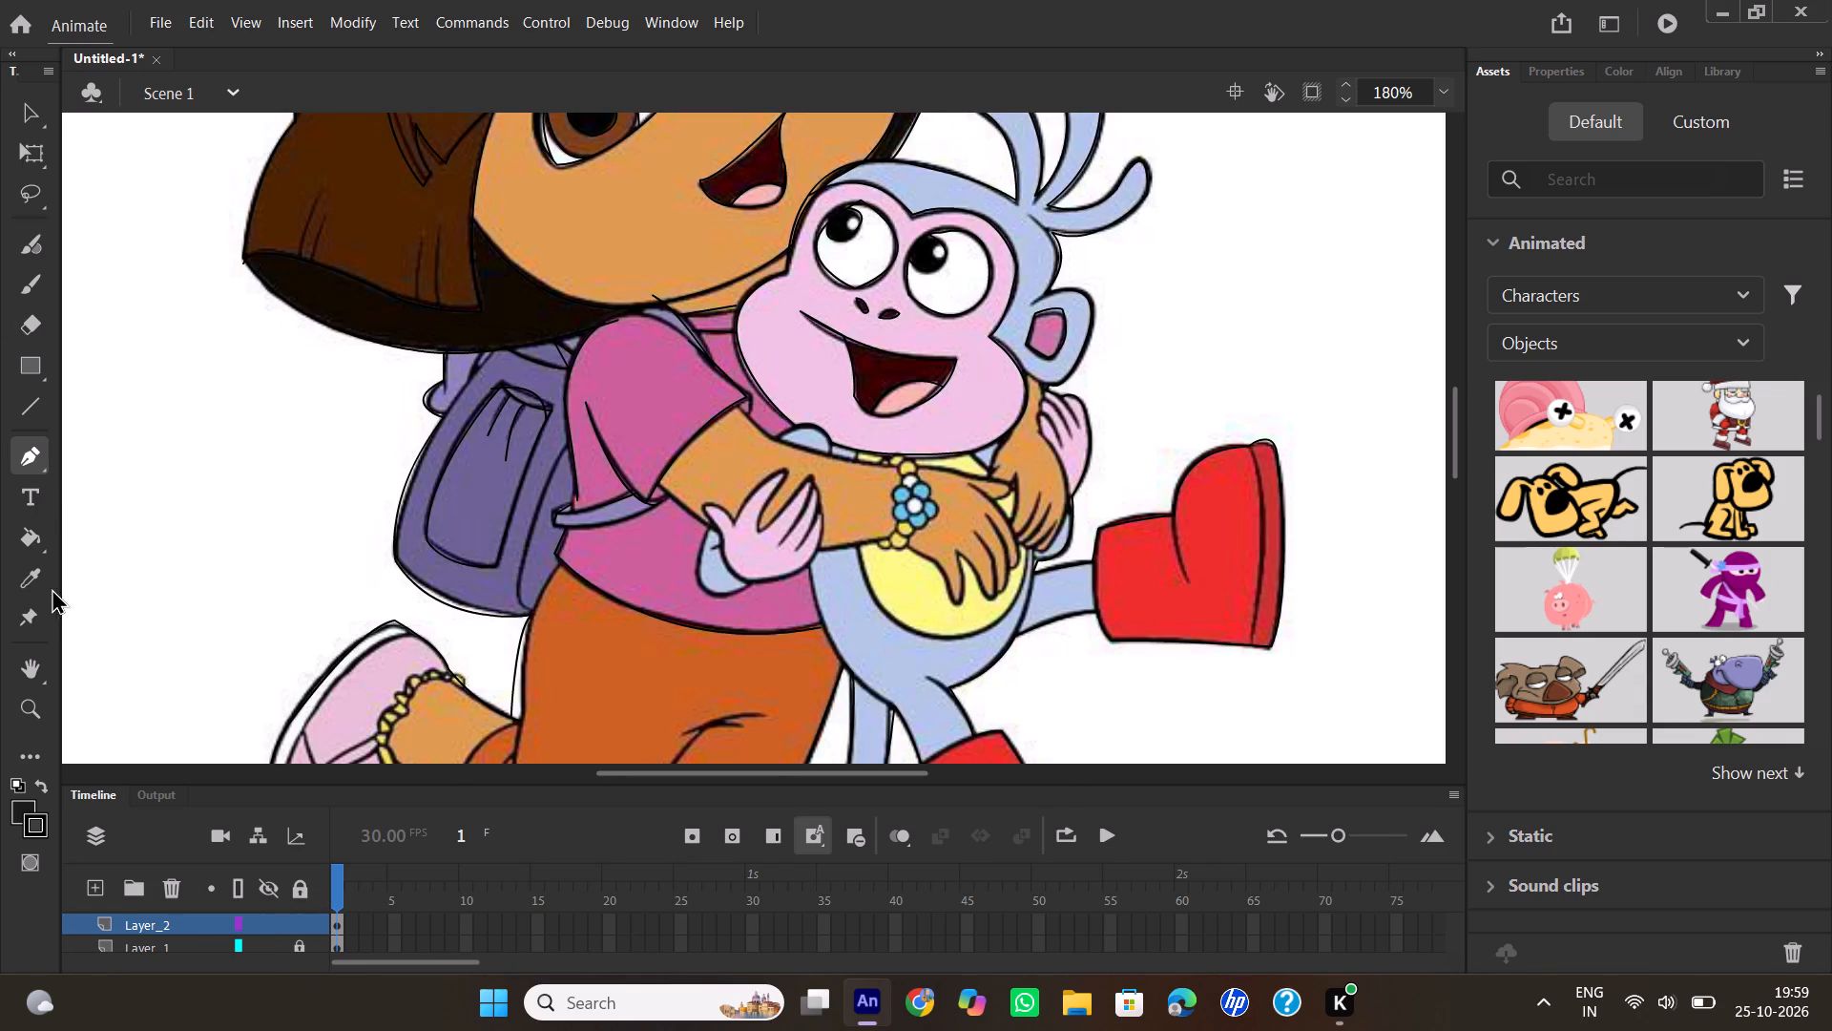
# Trace the upper edge of Dora's arm from the sleeve cuff past the bracelet to the back of her hand with the Pen tool.
pyautogui.click(18, 458)
pyautogui.click(736, 407)
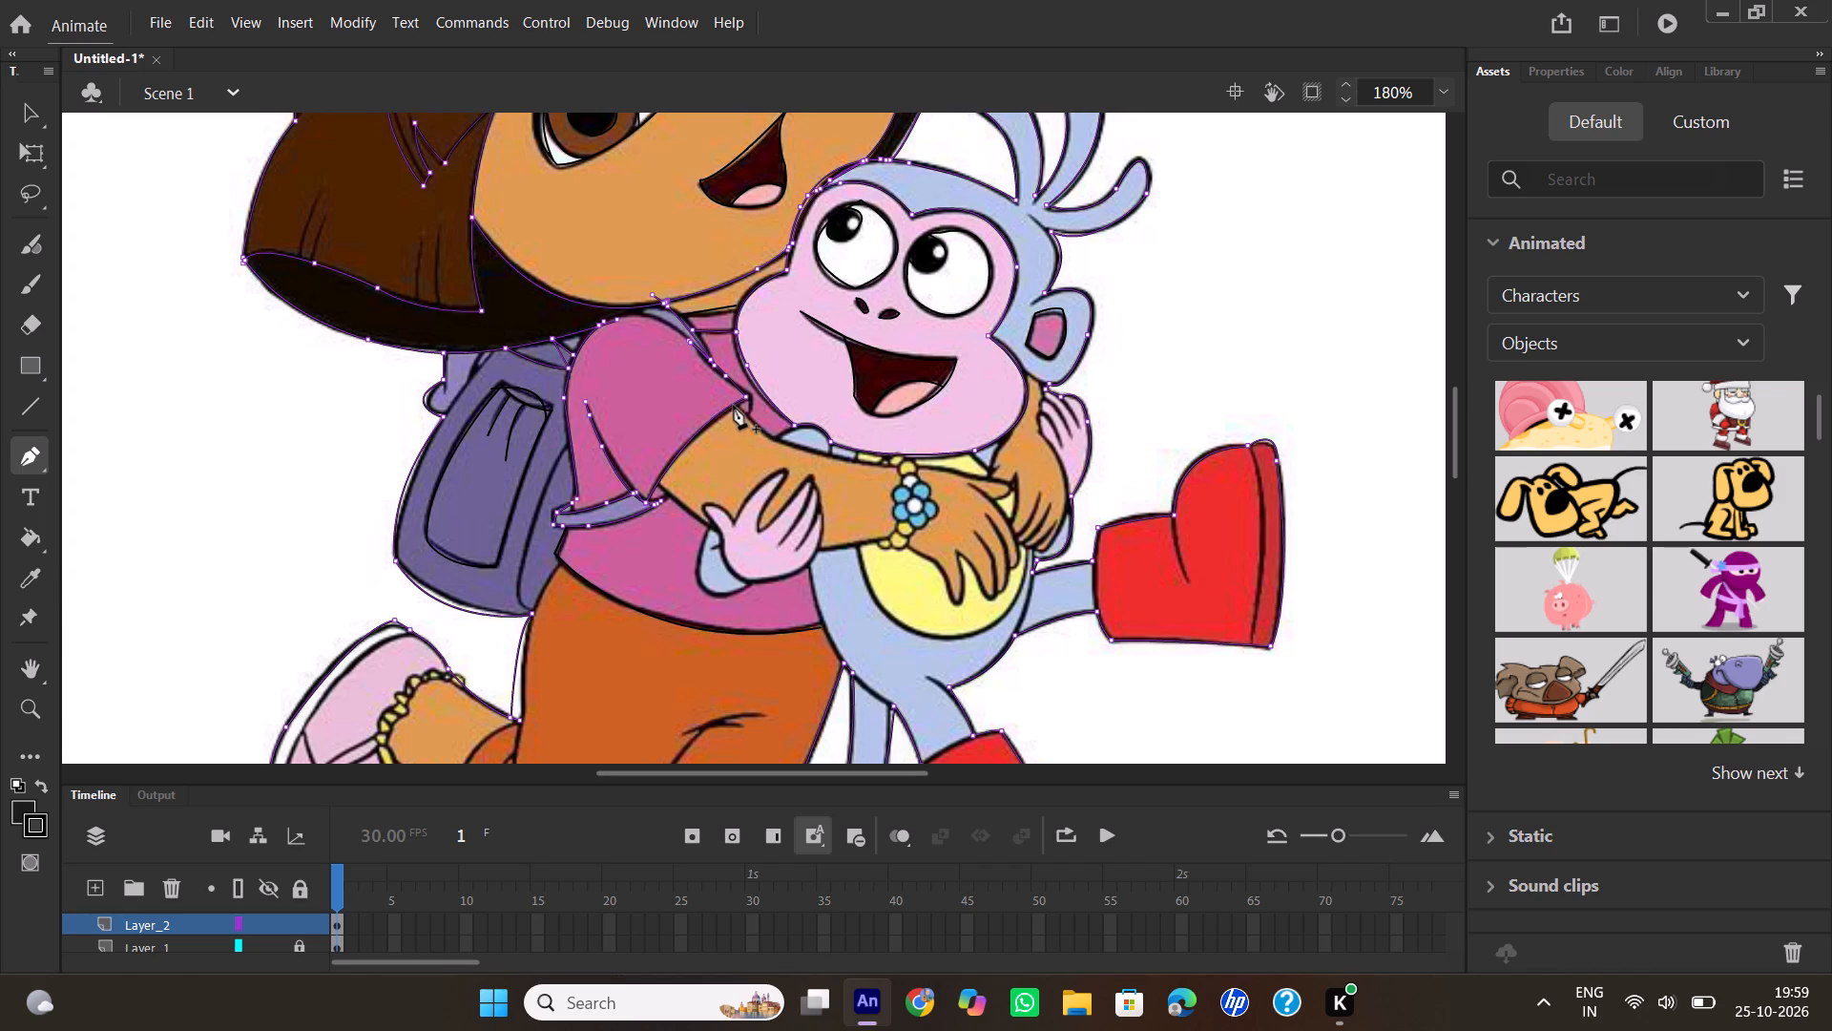
pyautogui.click(734, 406)
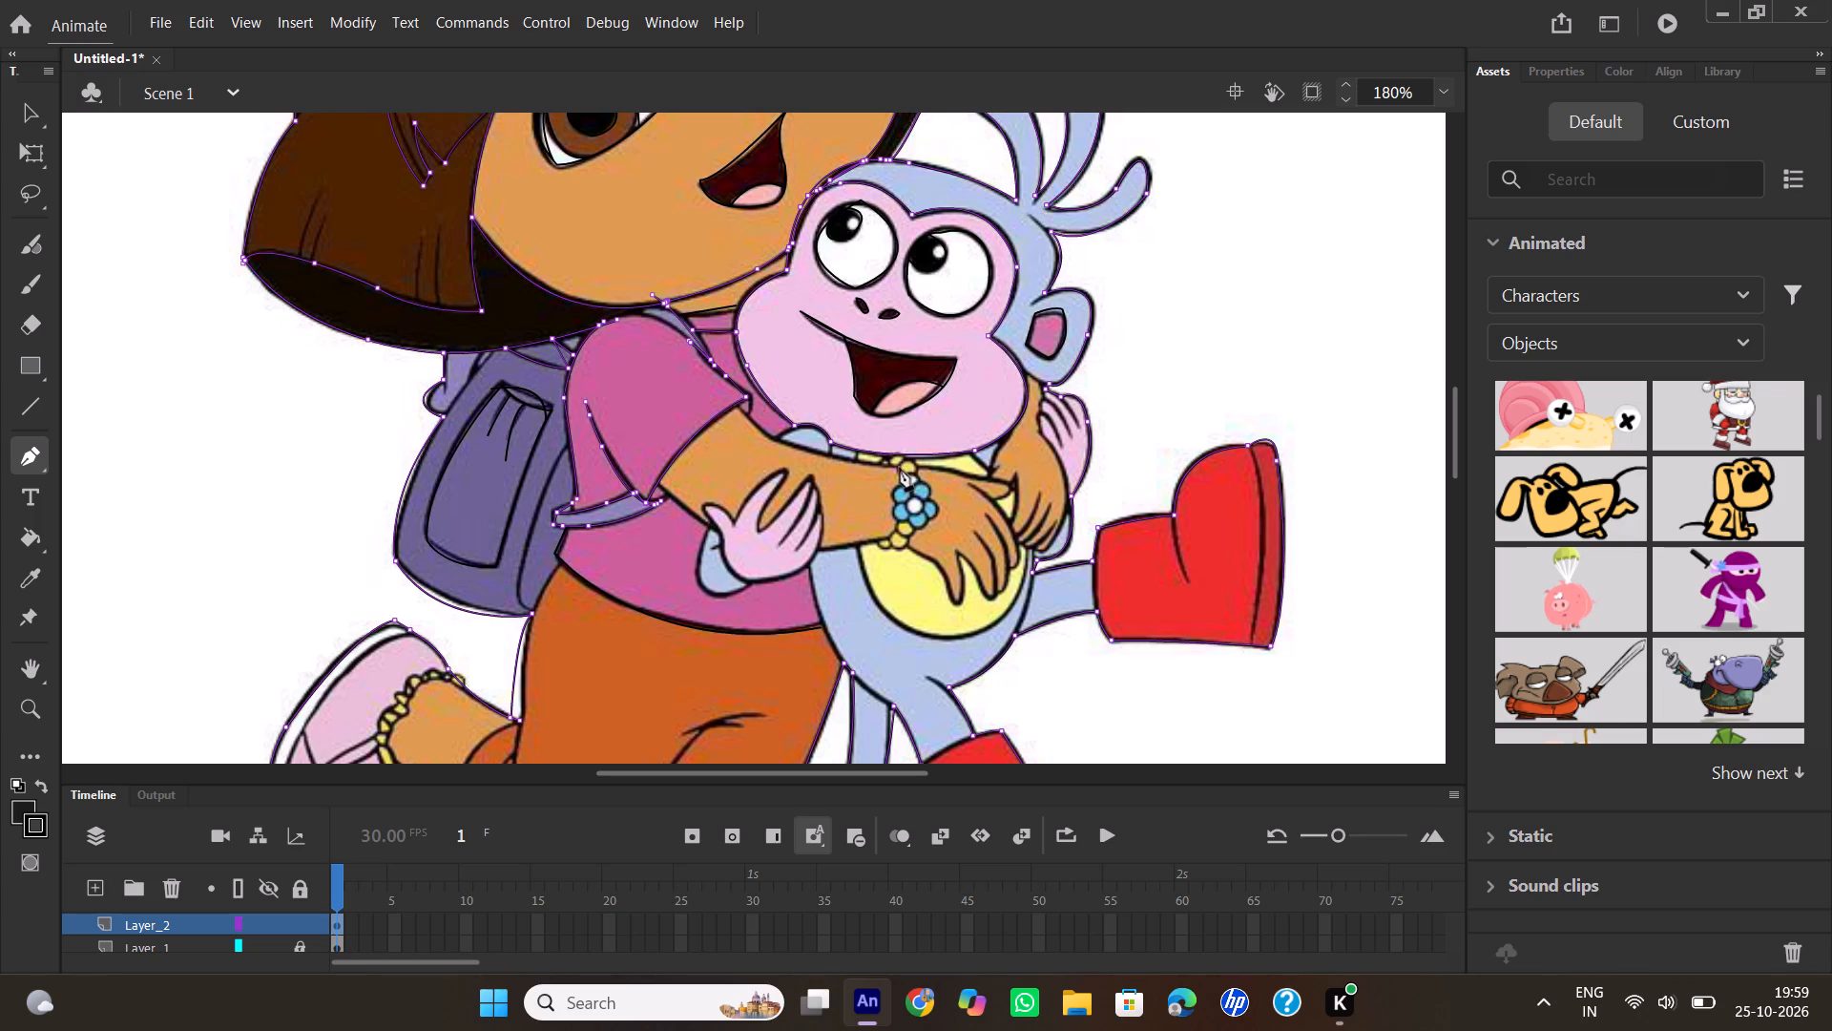
pyautogui.moveTo(908, 462); pyautogui.dragTo(919, 462)
pyautogui.moveTo(919, 462); pyautogui.dragTo(1012, 451)
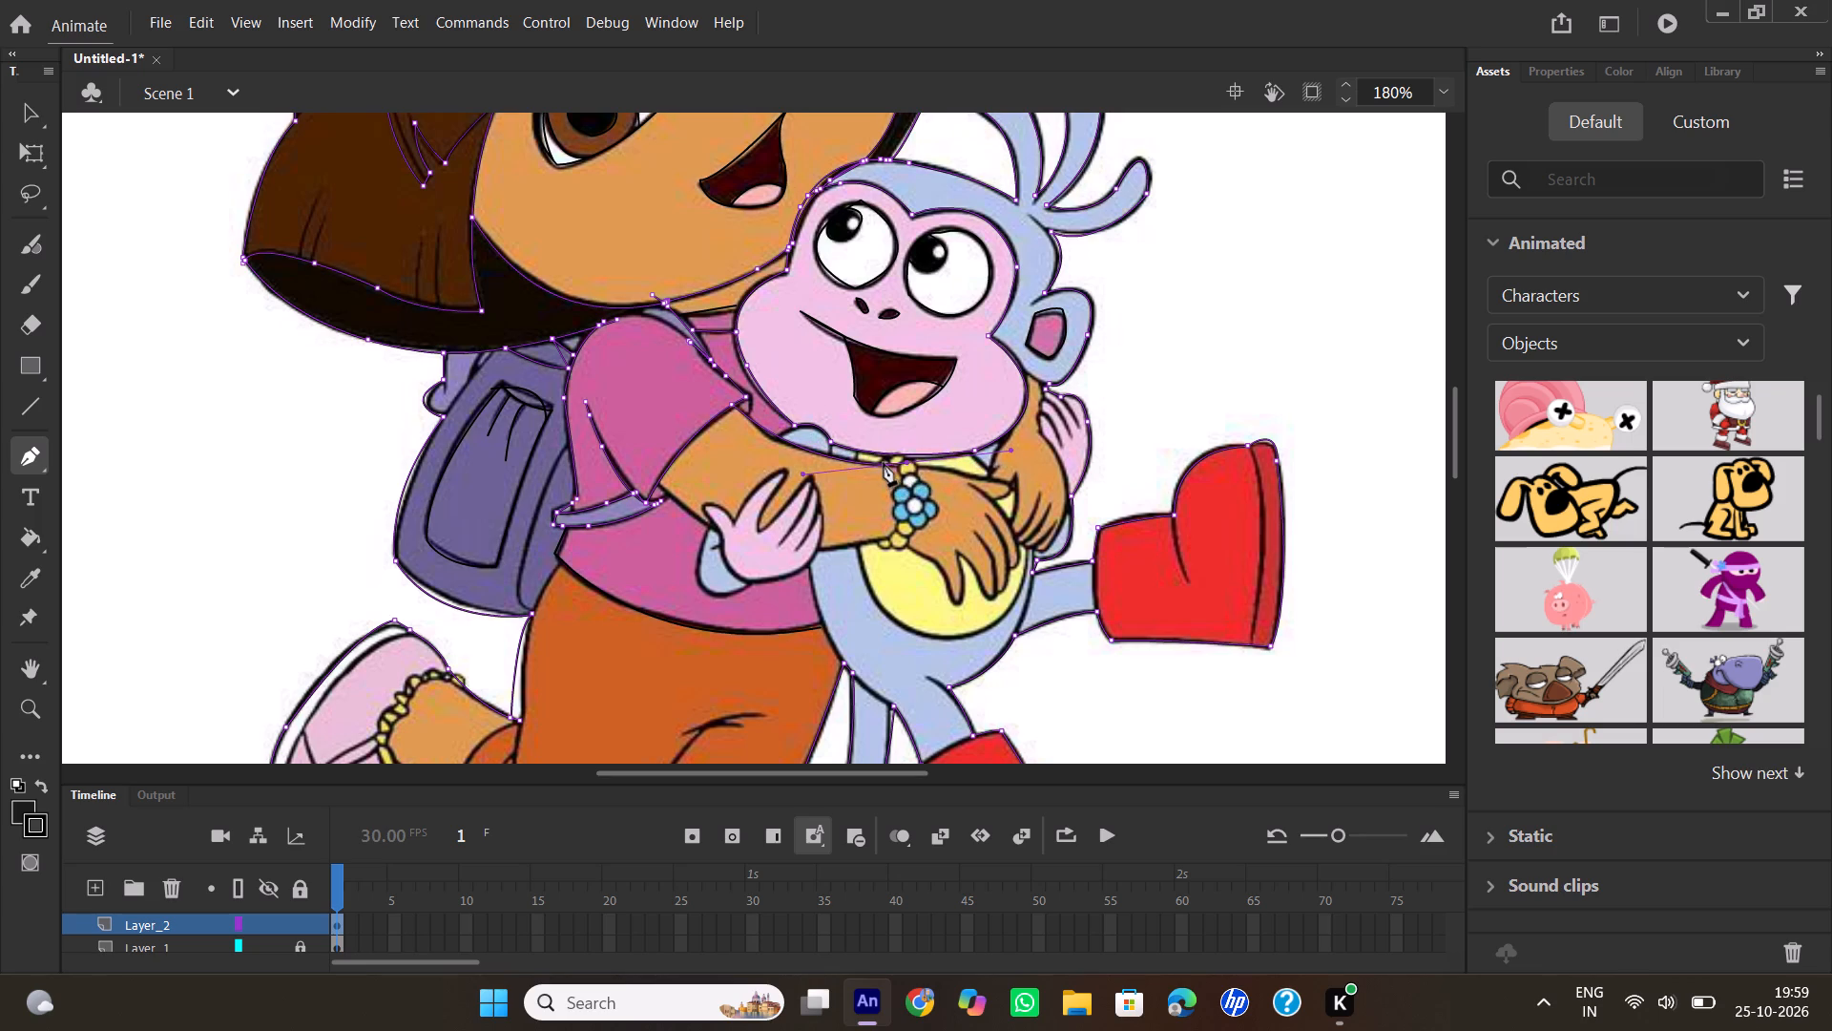
pyautogui.click(884, 460)
pyautogui.moveTo(1006, 483); pyautogui.dragTo(1041, 487)
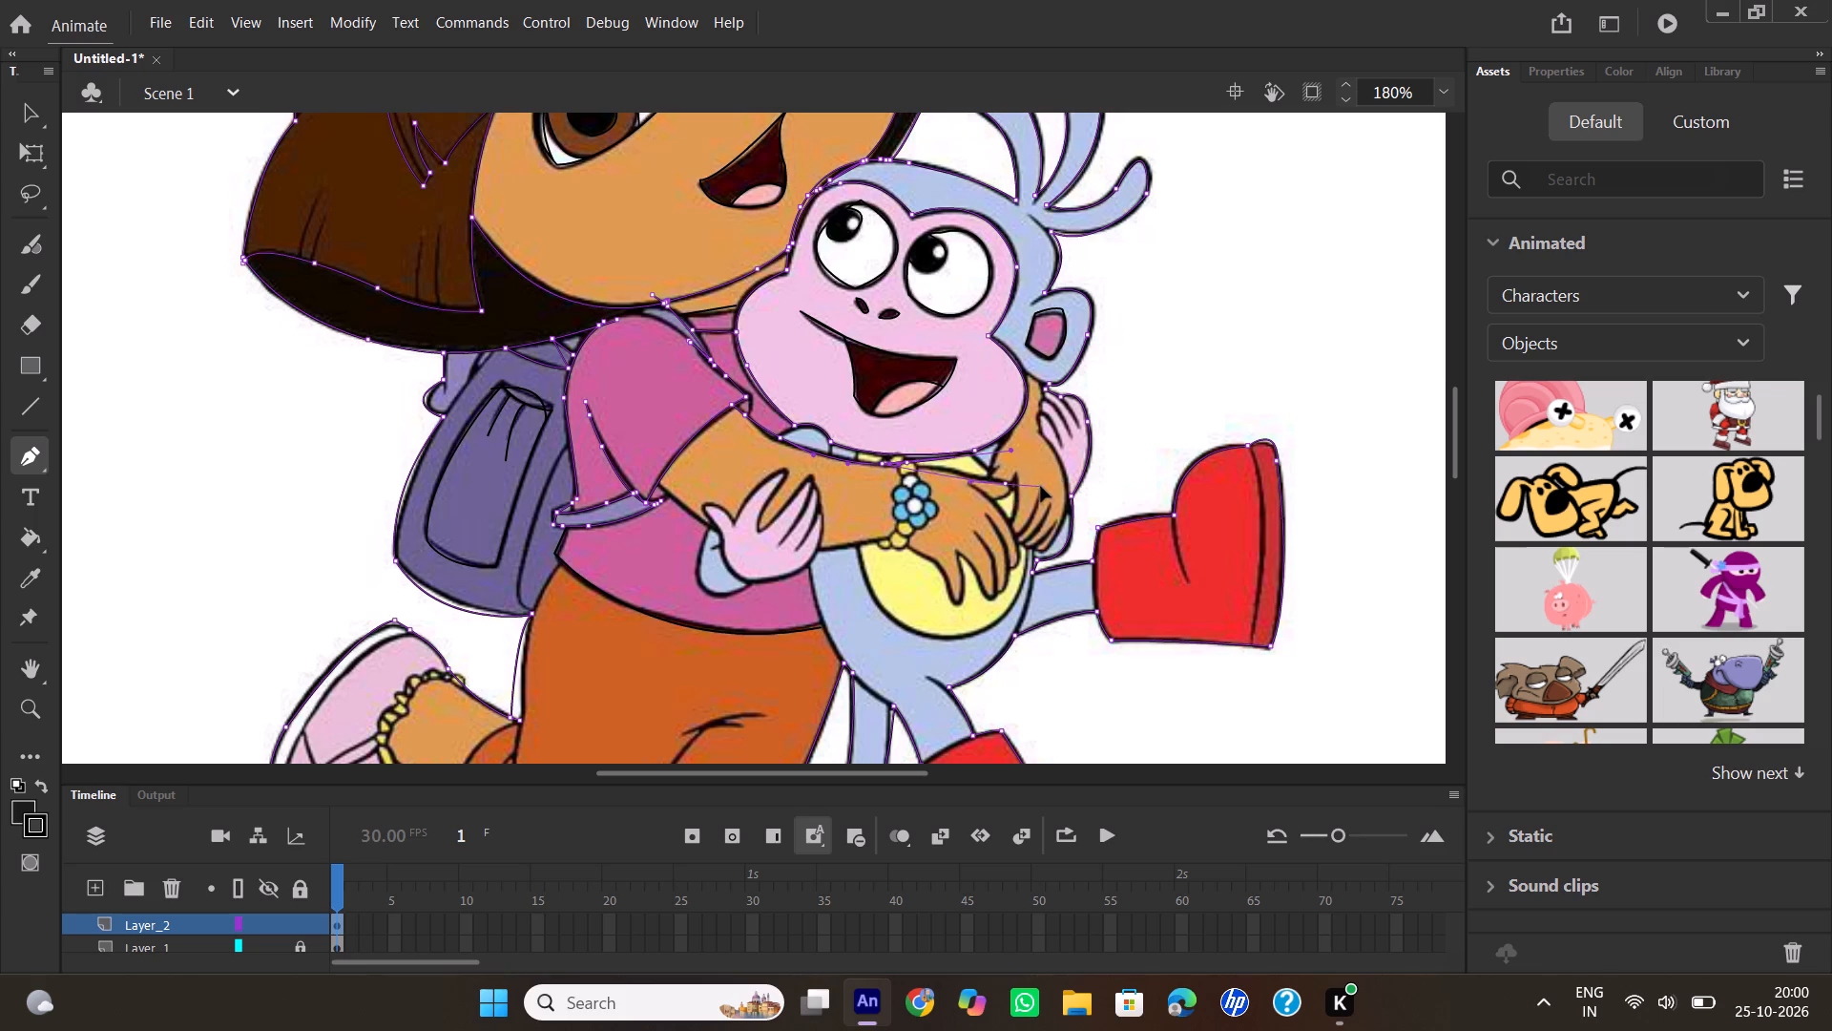
pyautogui.moveTo(1041, 487); pyautogui.dragTo(1043, 490)
pyautogui.click(1000, 484)
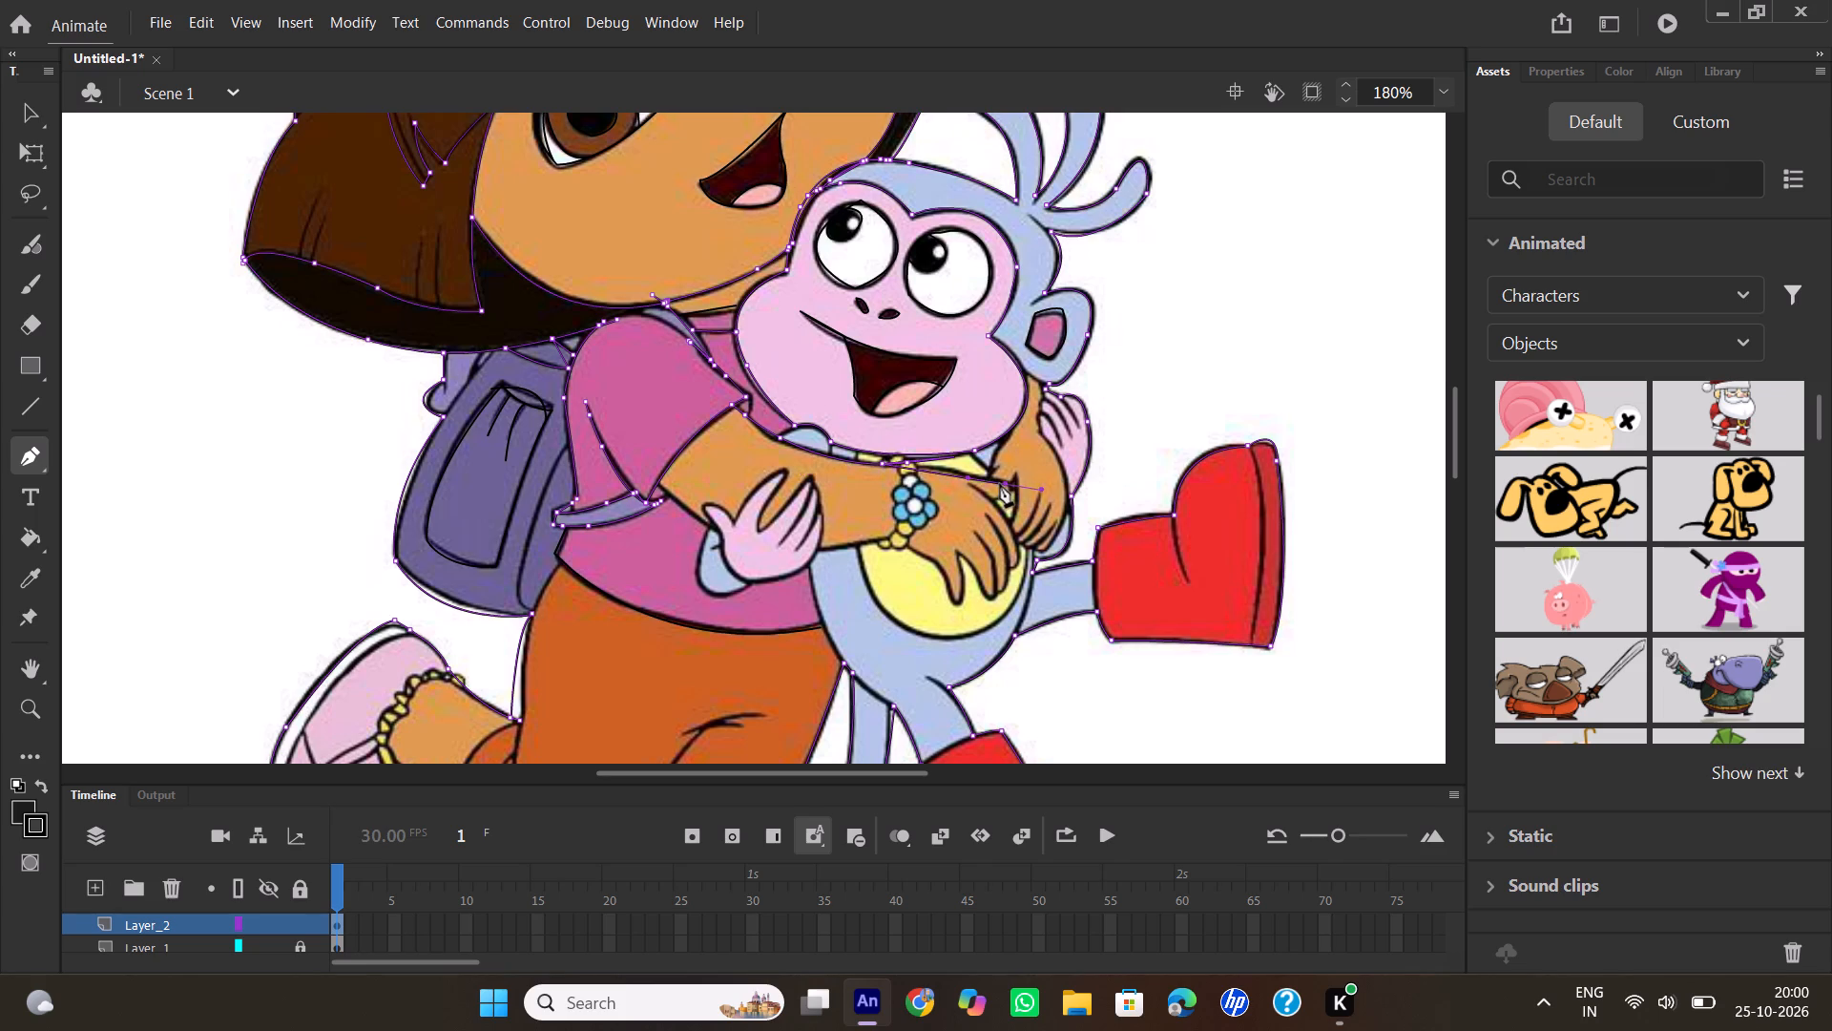
# Continue the Pen path around Dora's upper finger and along the outer finger to its tip on the monkey's yellow belly.
pyautogui.moveTo(992, 499); pyautogui.dragTo(968, 502)
pyautogui.click(990, 503)
pyautogui.moveTo(1009, 567); pyautogui.dragTo(1001, 578)
pyautogui.moveTo(1001, 578); pyautogui.dragTo(980, 585)
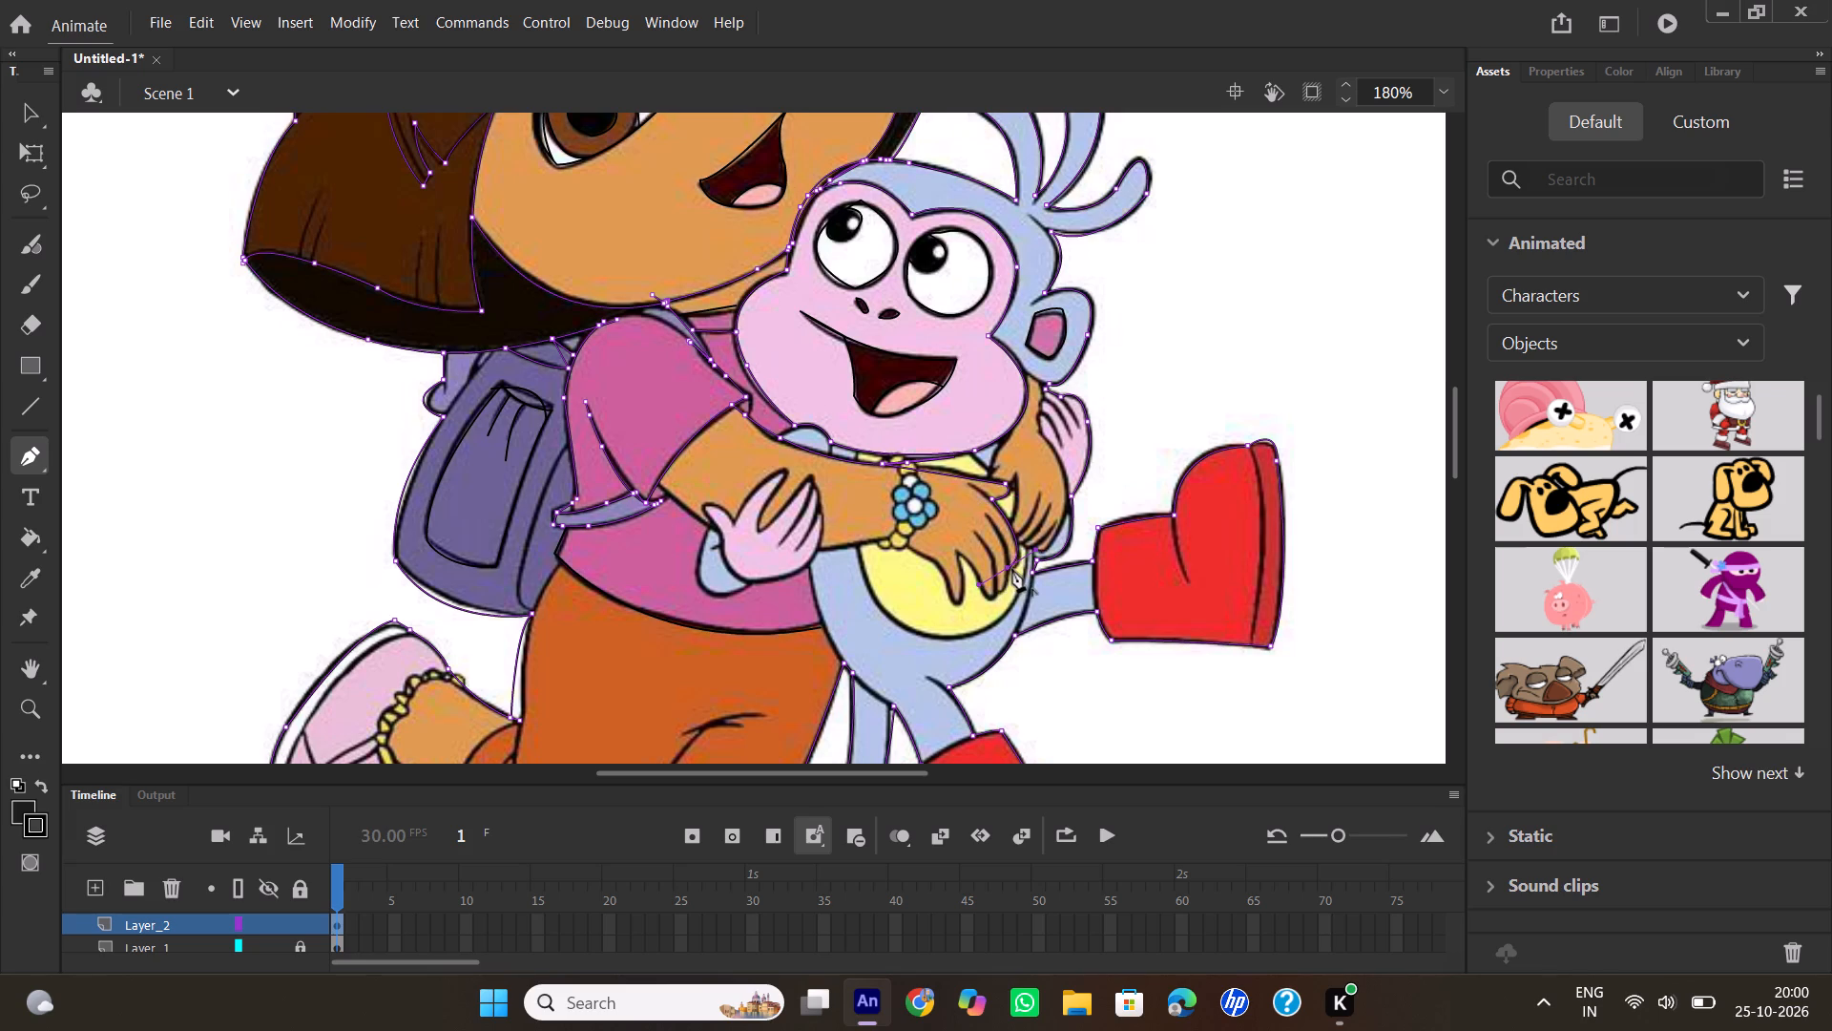
# Continue the Pen path around the tip of Dora's outer finger and the tip of the neighbouring finger on the monkey's yellow belly.
pyautogui.click(1012, 569)
pyautogui.moveTo(993, 585); pyautogui.dragTo(966, 577)
pyautogui.moveTo(966, 577); pyautogui.dragTo(964, 575)
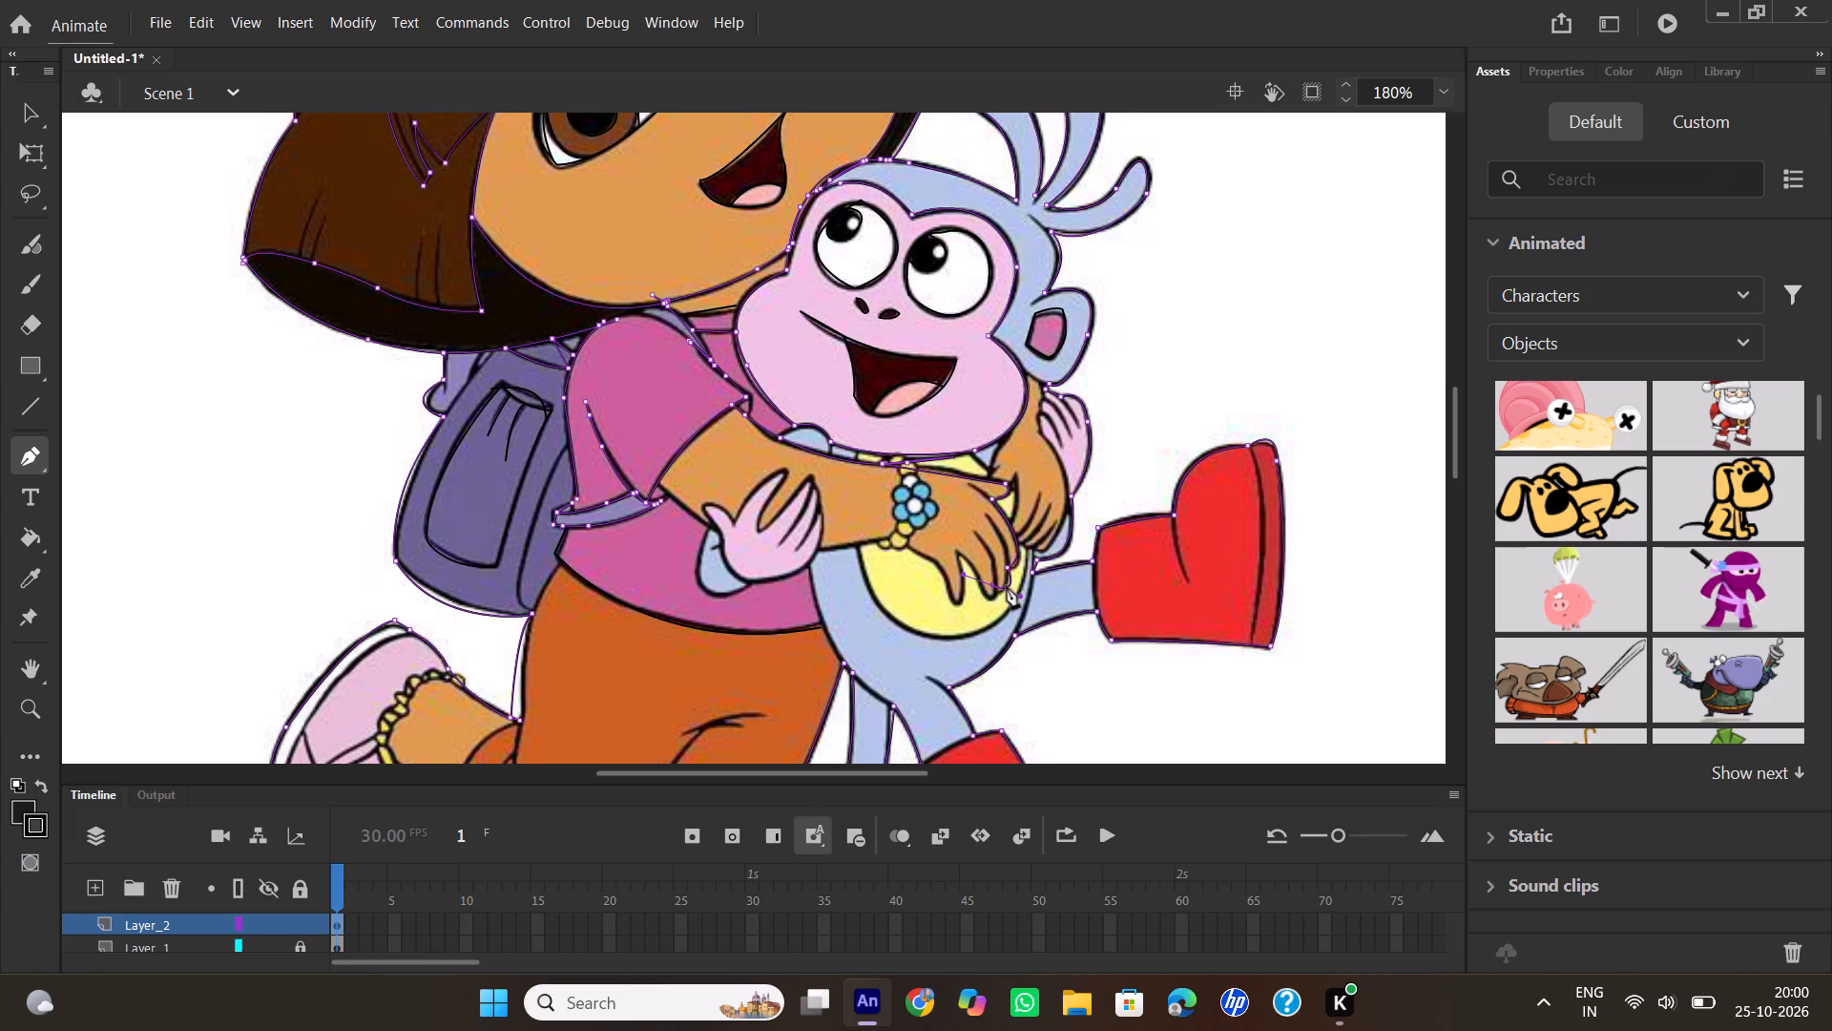
pyautogui.click(992, 583)
pyautogui.moveTo(978, 575); pyautogui.dragTo(957, 564)
pyautogui.moveTo(957, 564); pyautogui.dragTo(965, 546)
pyautogui.moveTo(965, 546); pyautogui.dragTo(967, 546)
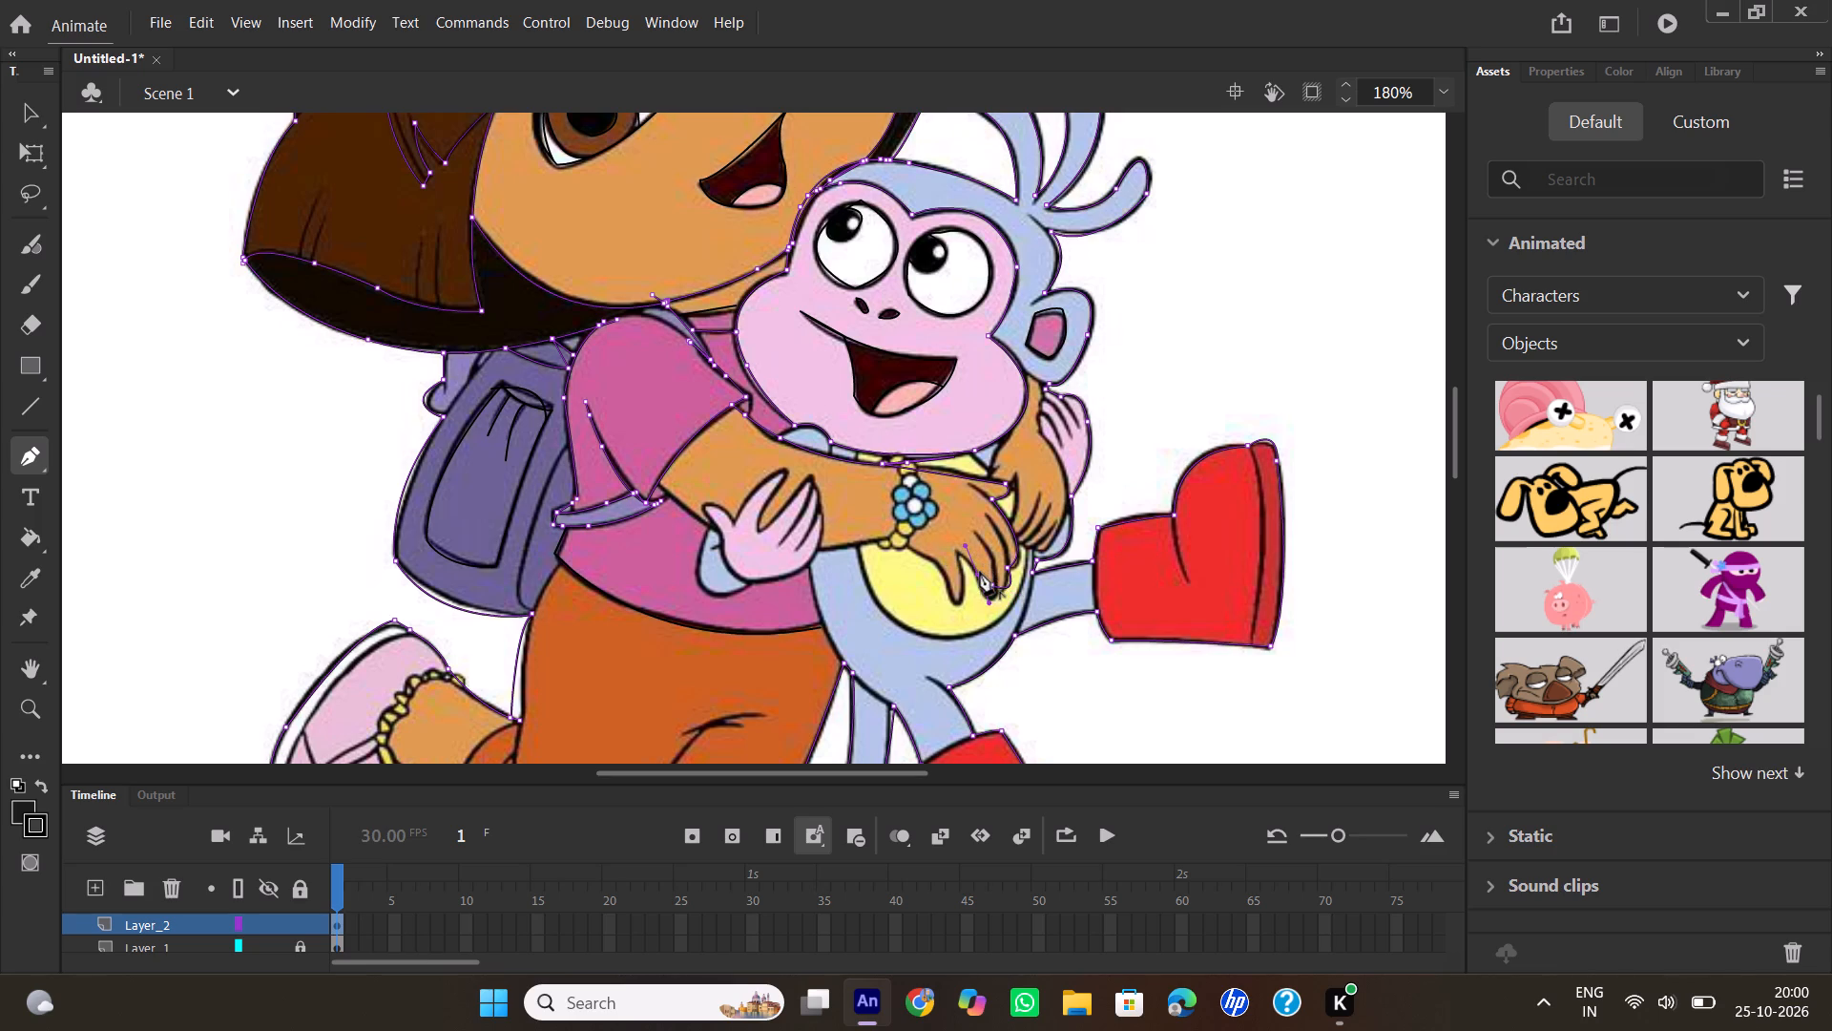
pyautogui.click(979, 573)
# Trace the gap beside Dora's innermost finger, around its tip and back up to the underside of her hand.
pyautogui.moveTo(953, 547); pyautogui.dragTo(946, 547)
pyautogui.moveTo(946, 547); pyautogui.dragTo(930, 547)
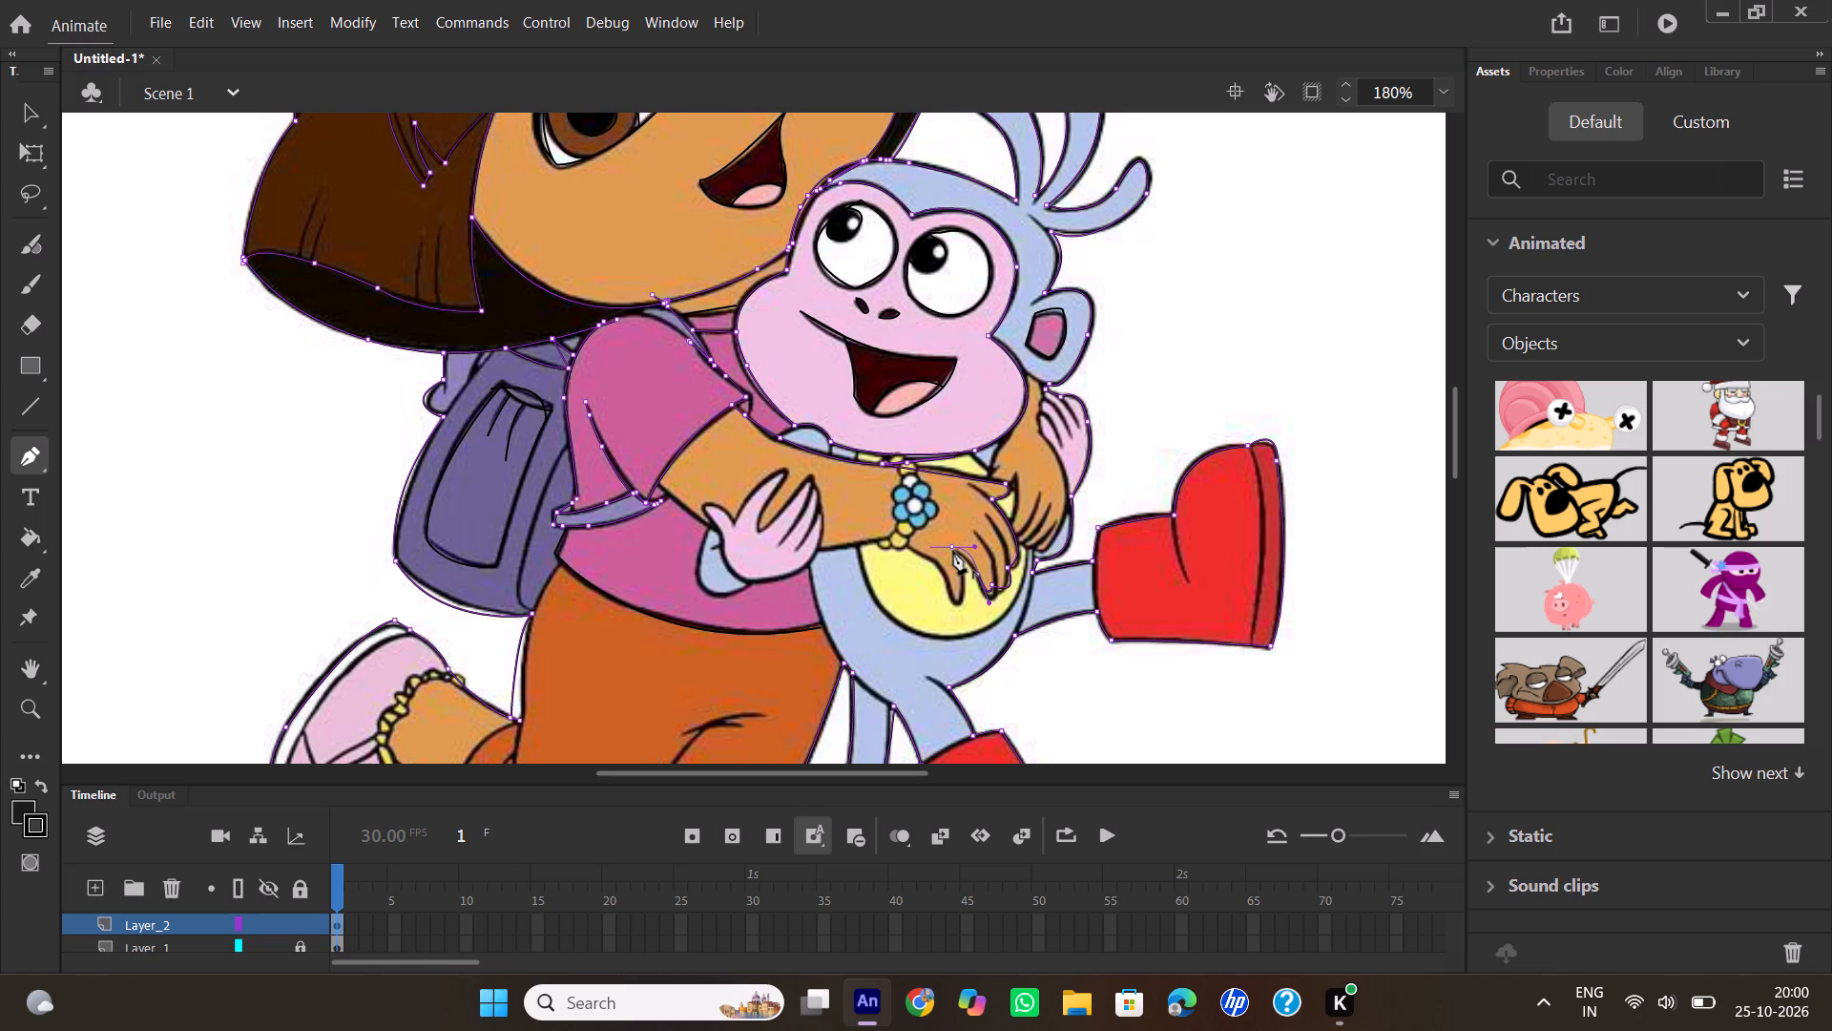
pyautogui.click(953, 551)
pyautogui.moveTo(959, 600); pyautogui.dragTo(944, 614)
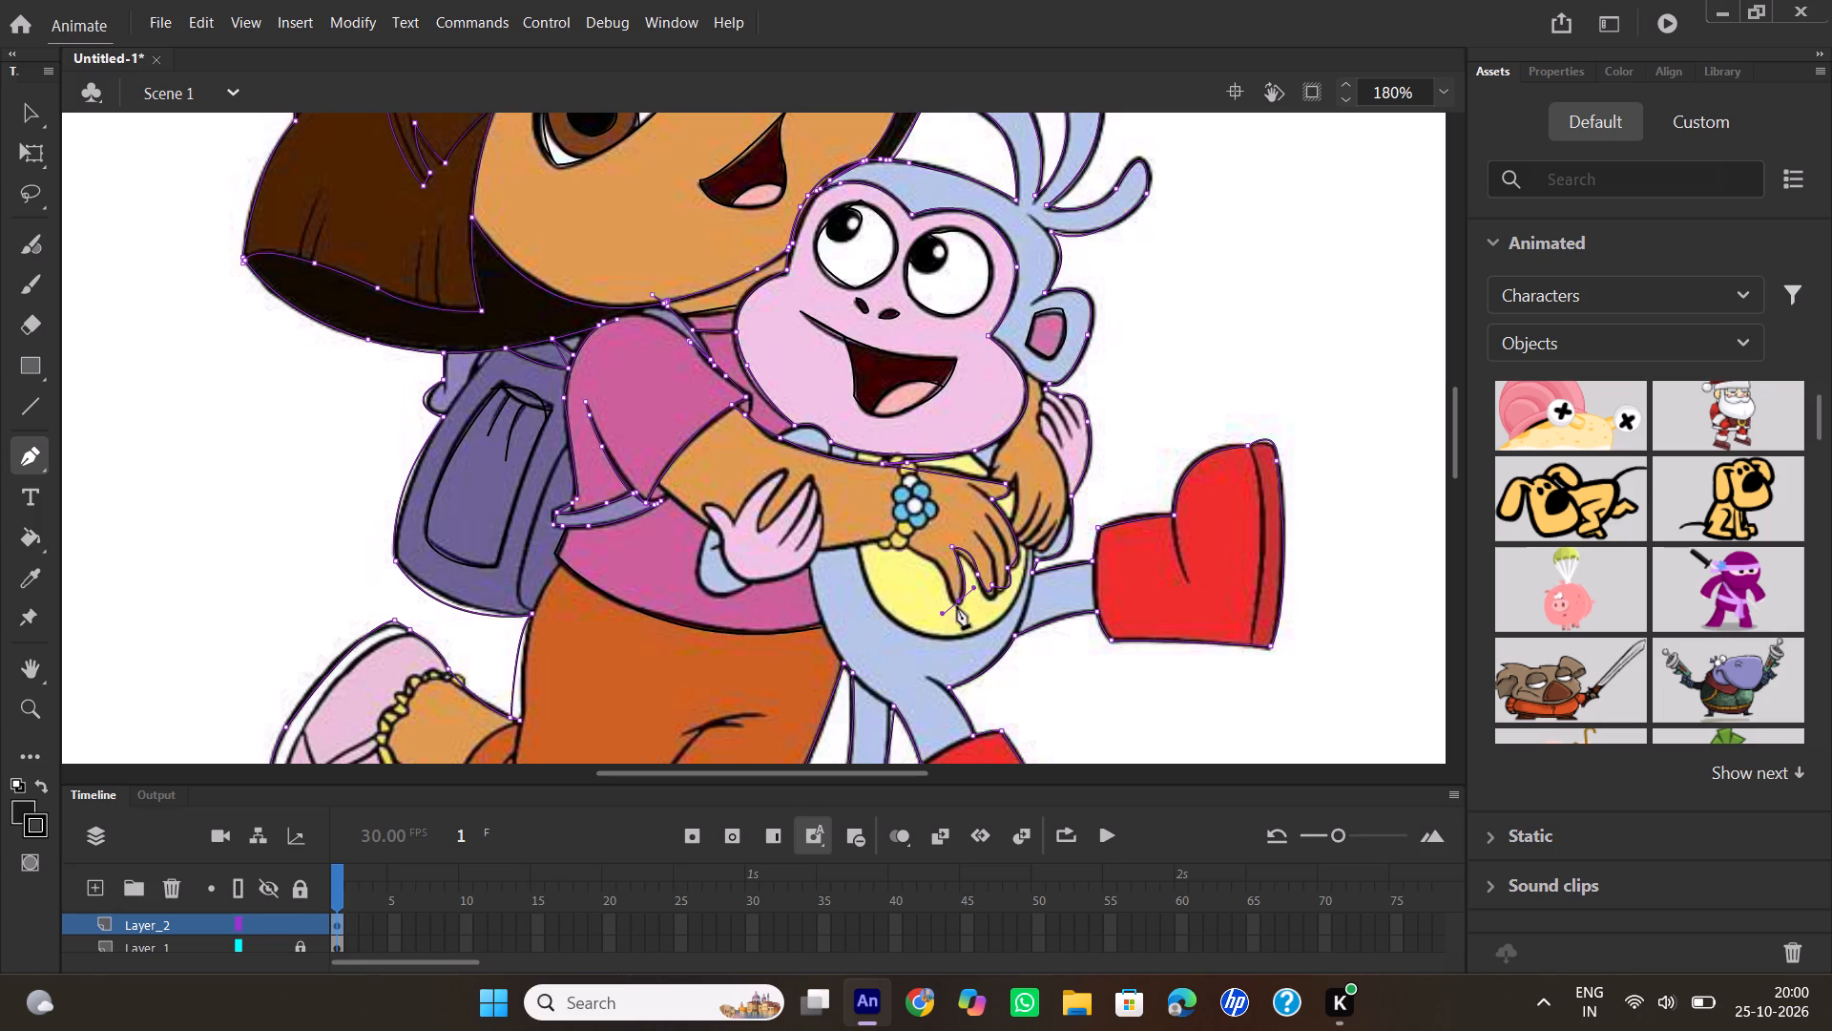
pyautogui.click(959, 604)
pyautogui.moveTo(936, 561); pyautogui.dragTo(918, 550)
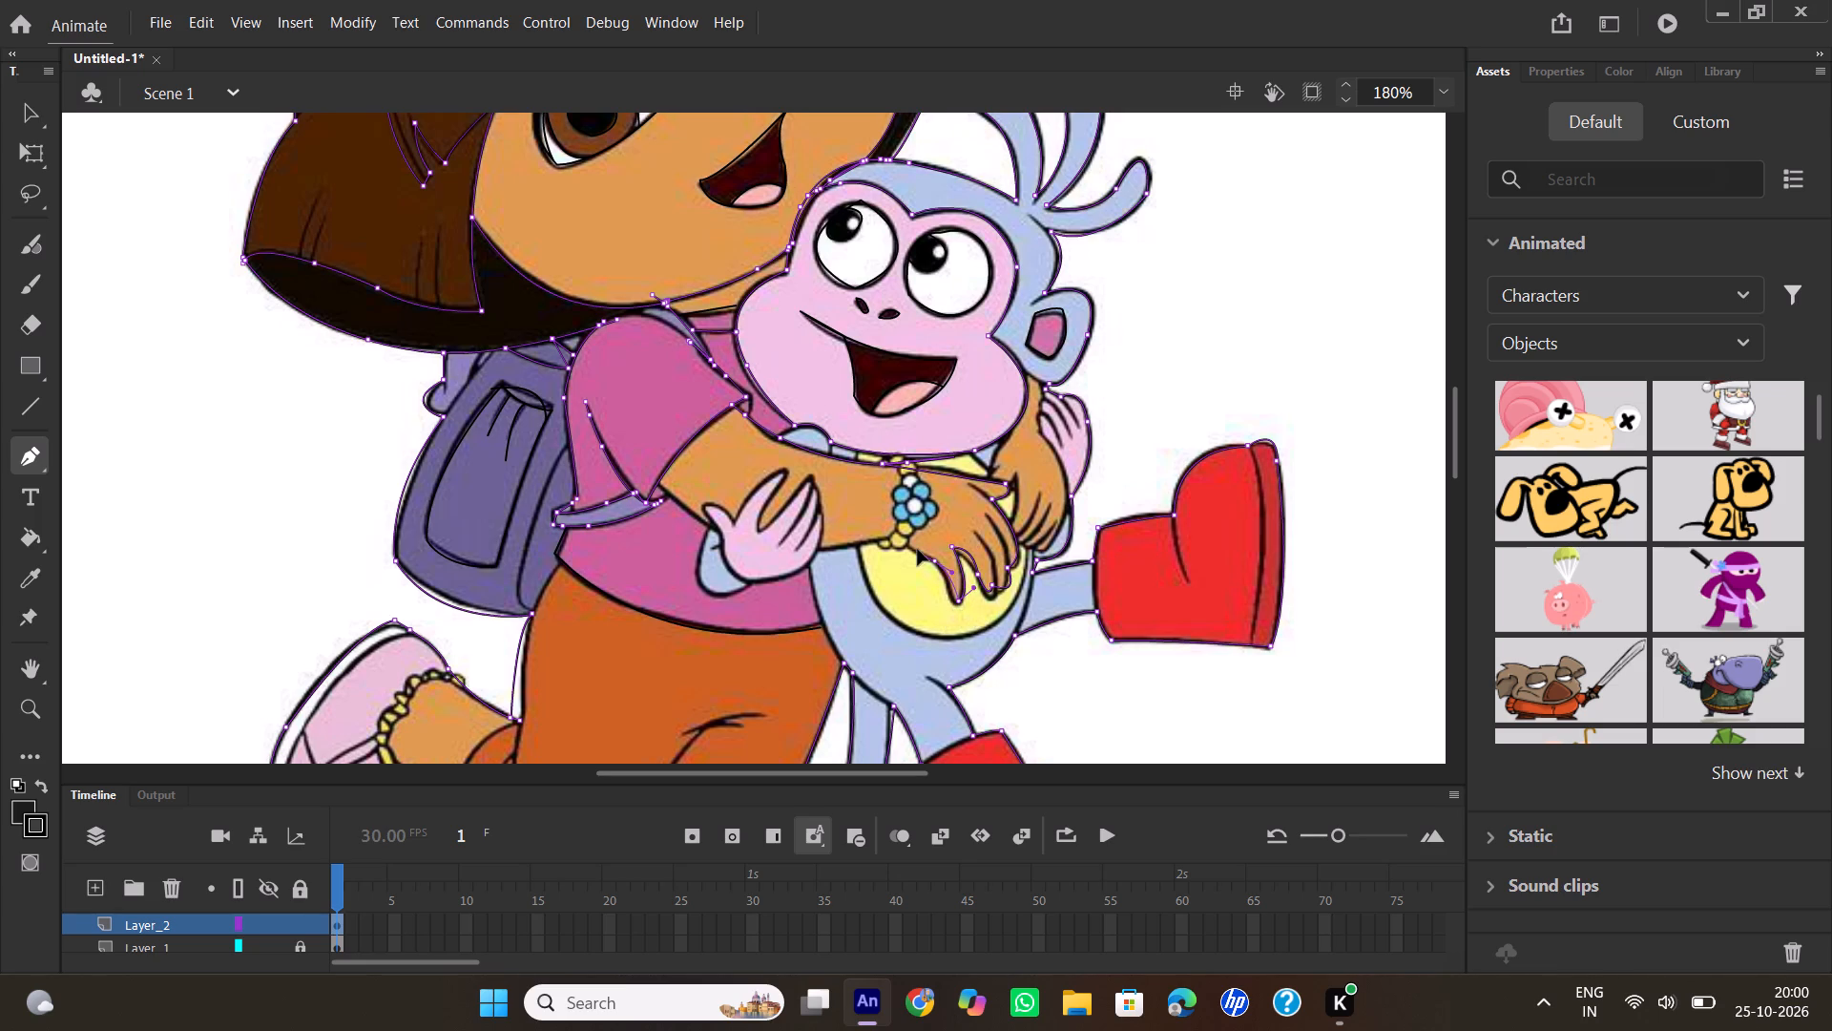
pyautogui.moveTo(918, 550); pyautogui.dragTo(919, 550)
pyautogui.click(934, 562)
# Trace the underside of Dora's forearm from her hand past the bracelet to the monkey's pink hand.
pyautogui.moveTo(822, 551); pyautogui.dragTo(778, 562)
pyautogui.moveTo(778, 562); pyautogui.dragTo(762, 573)
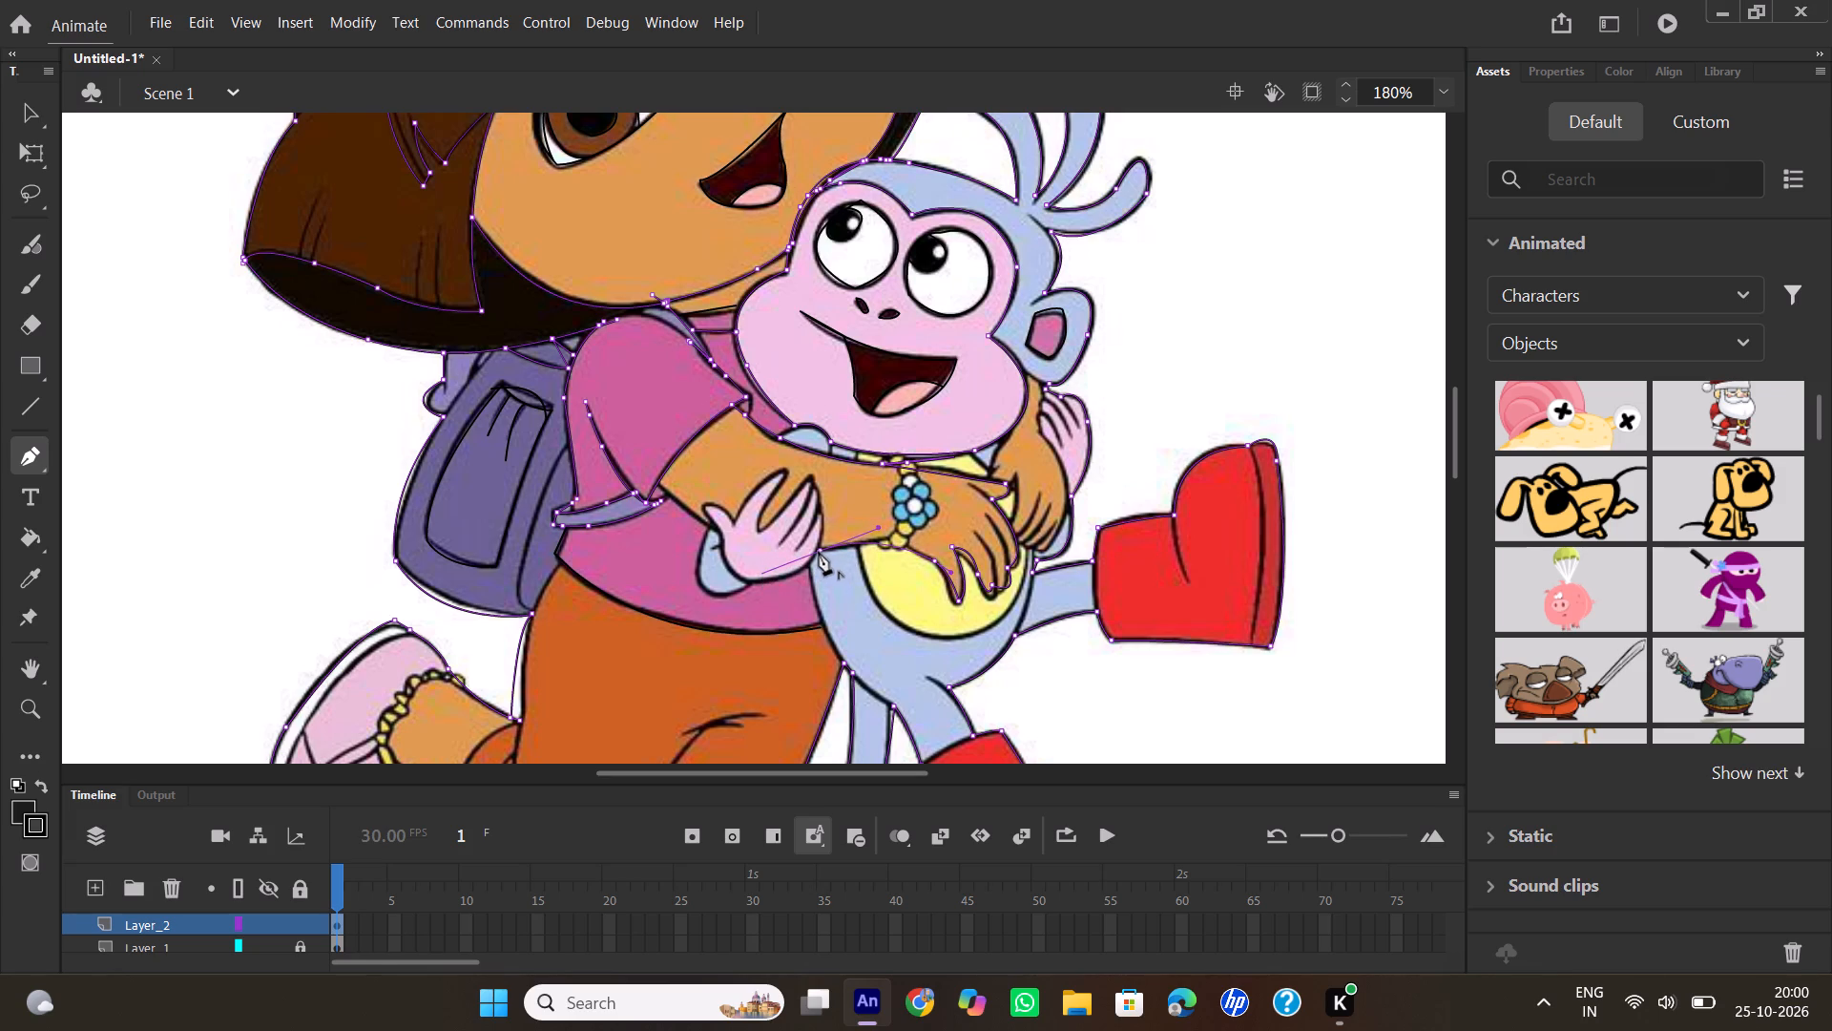
pyautogui.click(822, 549)
# Continue the Pen path along the monkey's outer finger to its tip, into the gap and up to the next fingertip.
pyautogui.moveTo(810, 482); pyautogui.dragTo(801, 462)
pyautogui.moveTo(801, 462); pyautogui.dragTo(792, 461)
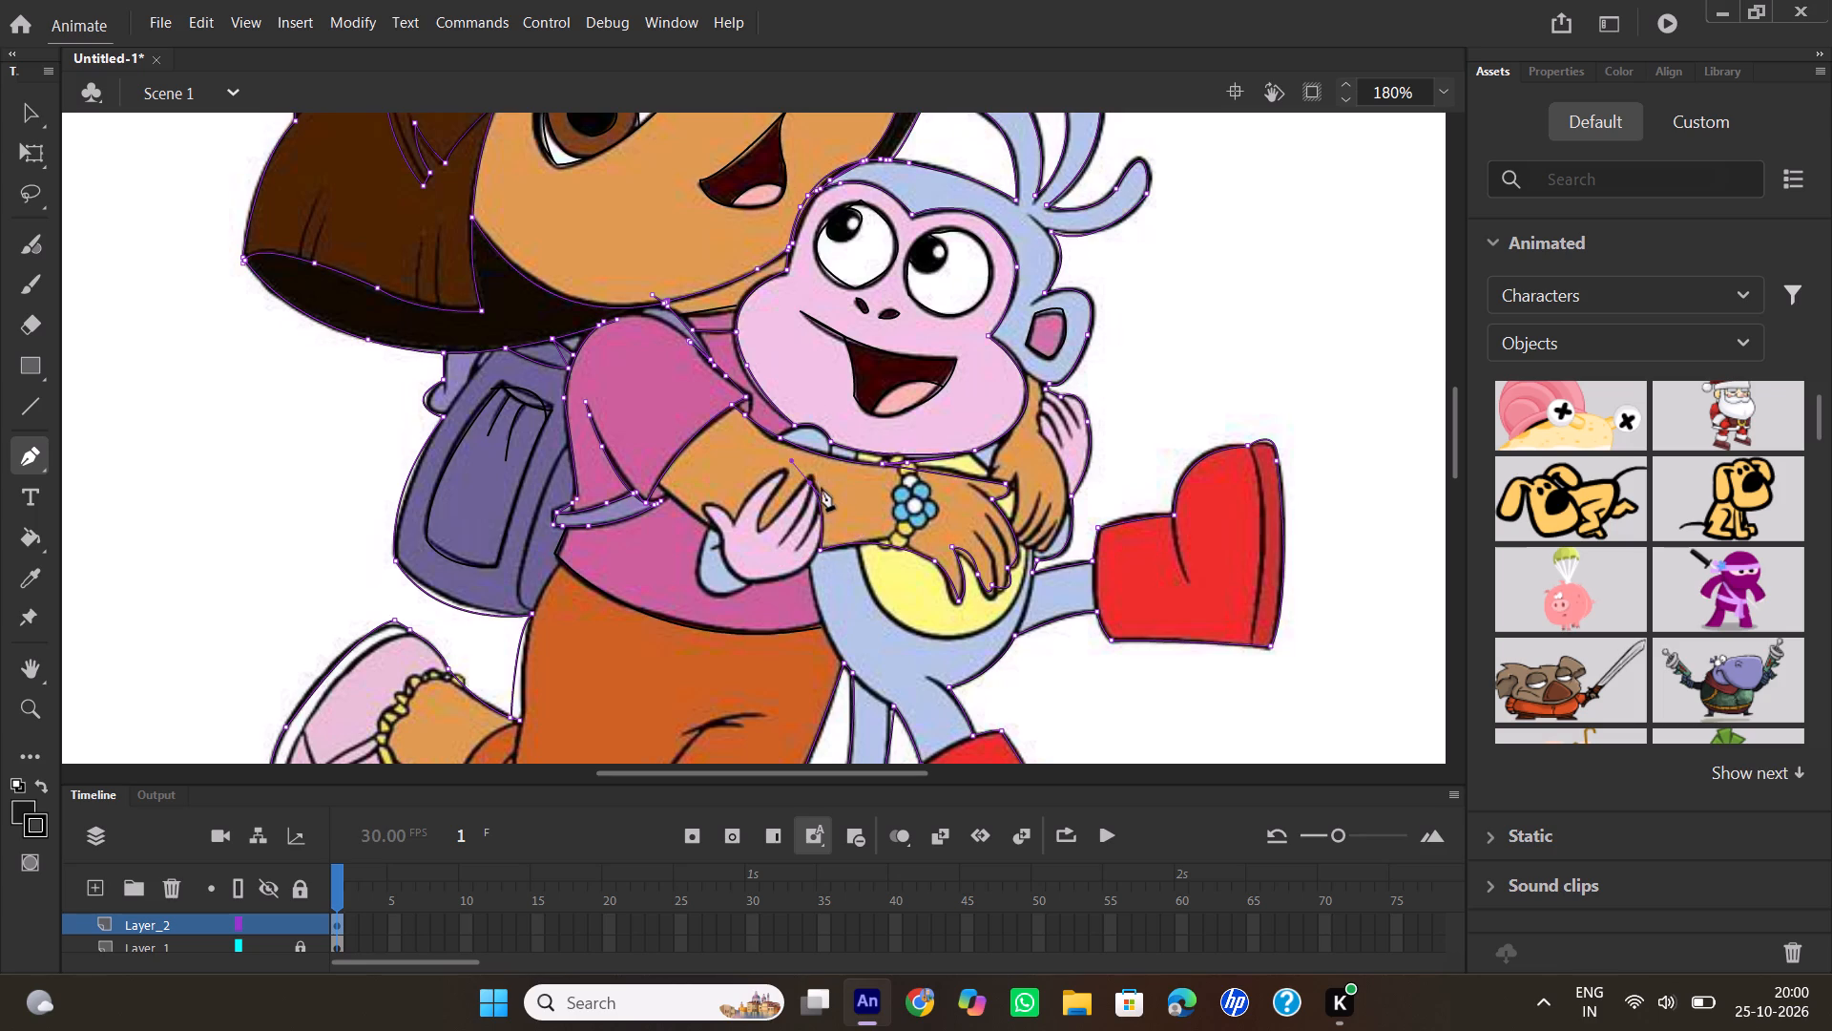
pyautogui.click(807, 483)
pyautogui.moveTo(759, 524); pyautogui.dragTo(737, 530)
pyautogui.moveTo(737, 530); pyautogui.dragTo(724, 532)
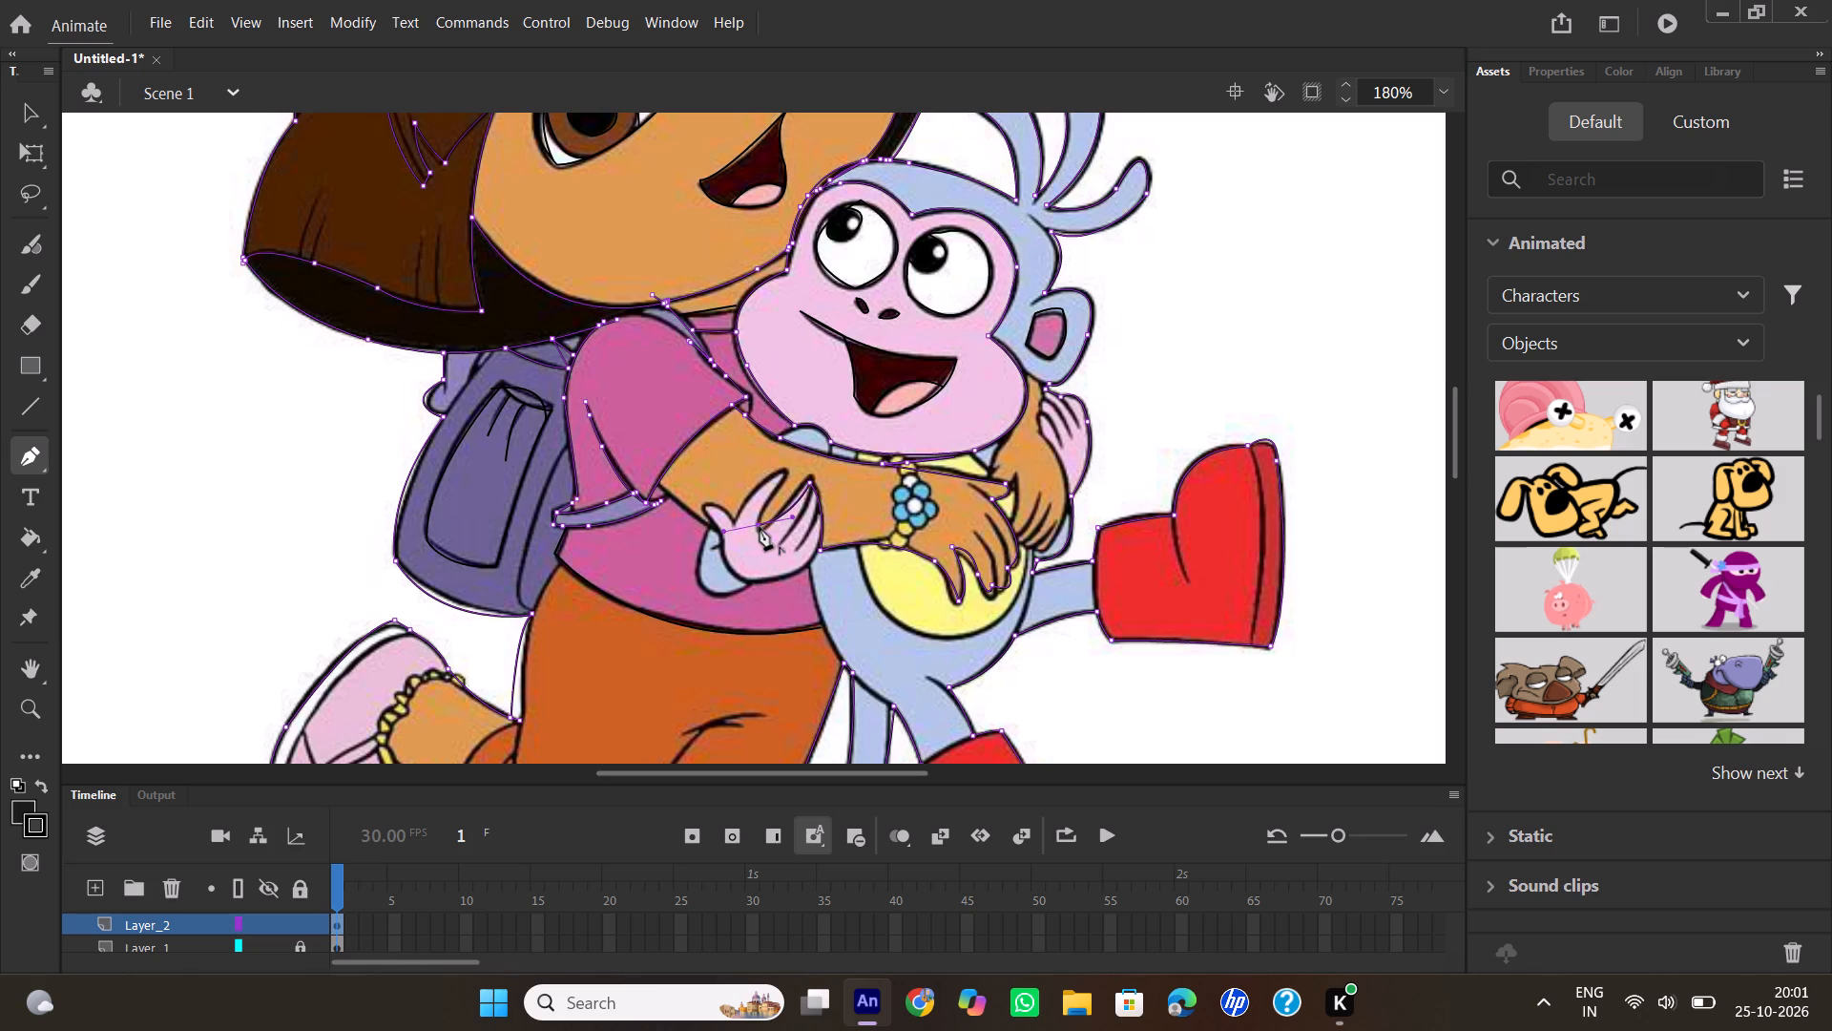
pyautogui.click(760, 527)
pyautogui.moveTo(785, 478); pyautogui.dragTo(785, 477)
pyautogui.moveTo(785, 477); pyautogui.dragTo(800, 463)
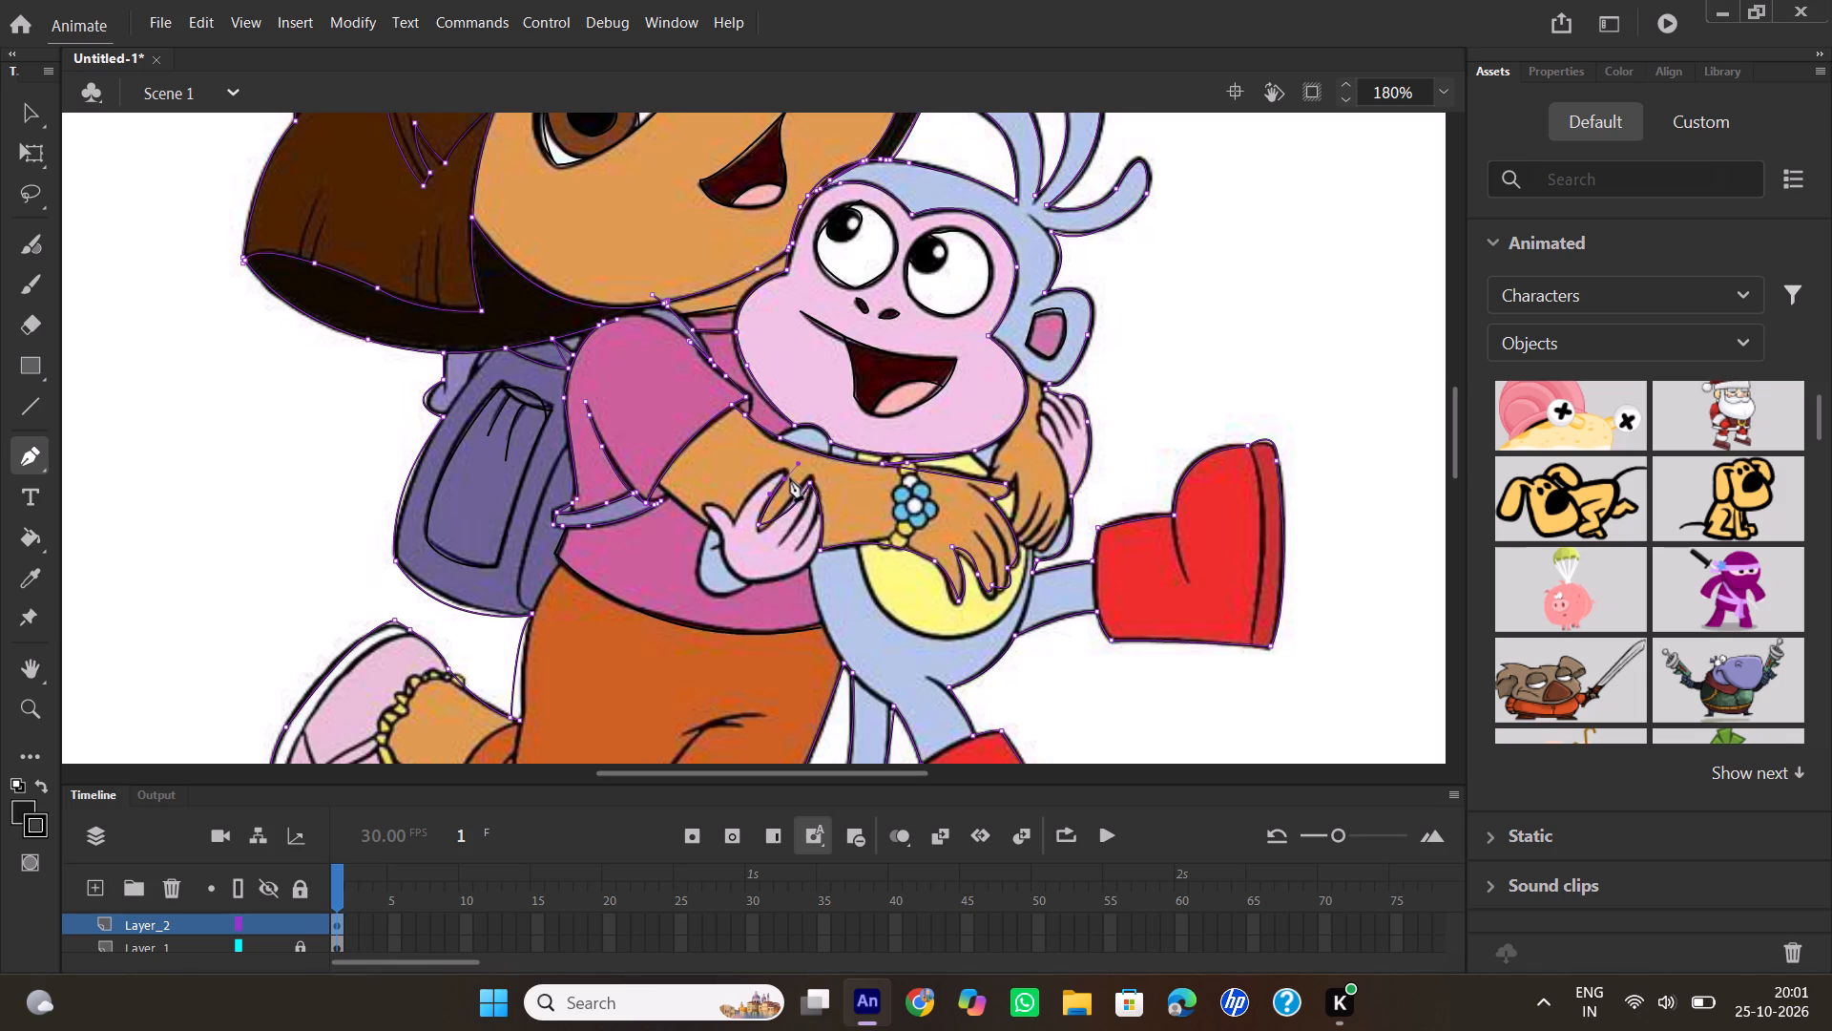
pyautogui.click(785, 476)
# Trace from the monkey's fingertip down to the base of its thumb and around the thumb tip.
pyautogui.moveTo(737, 517); pyautogui.dragTo(721, 569)
pyautogui.moveTo(721, 569); pyautogui.dragTo(702, 579)
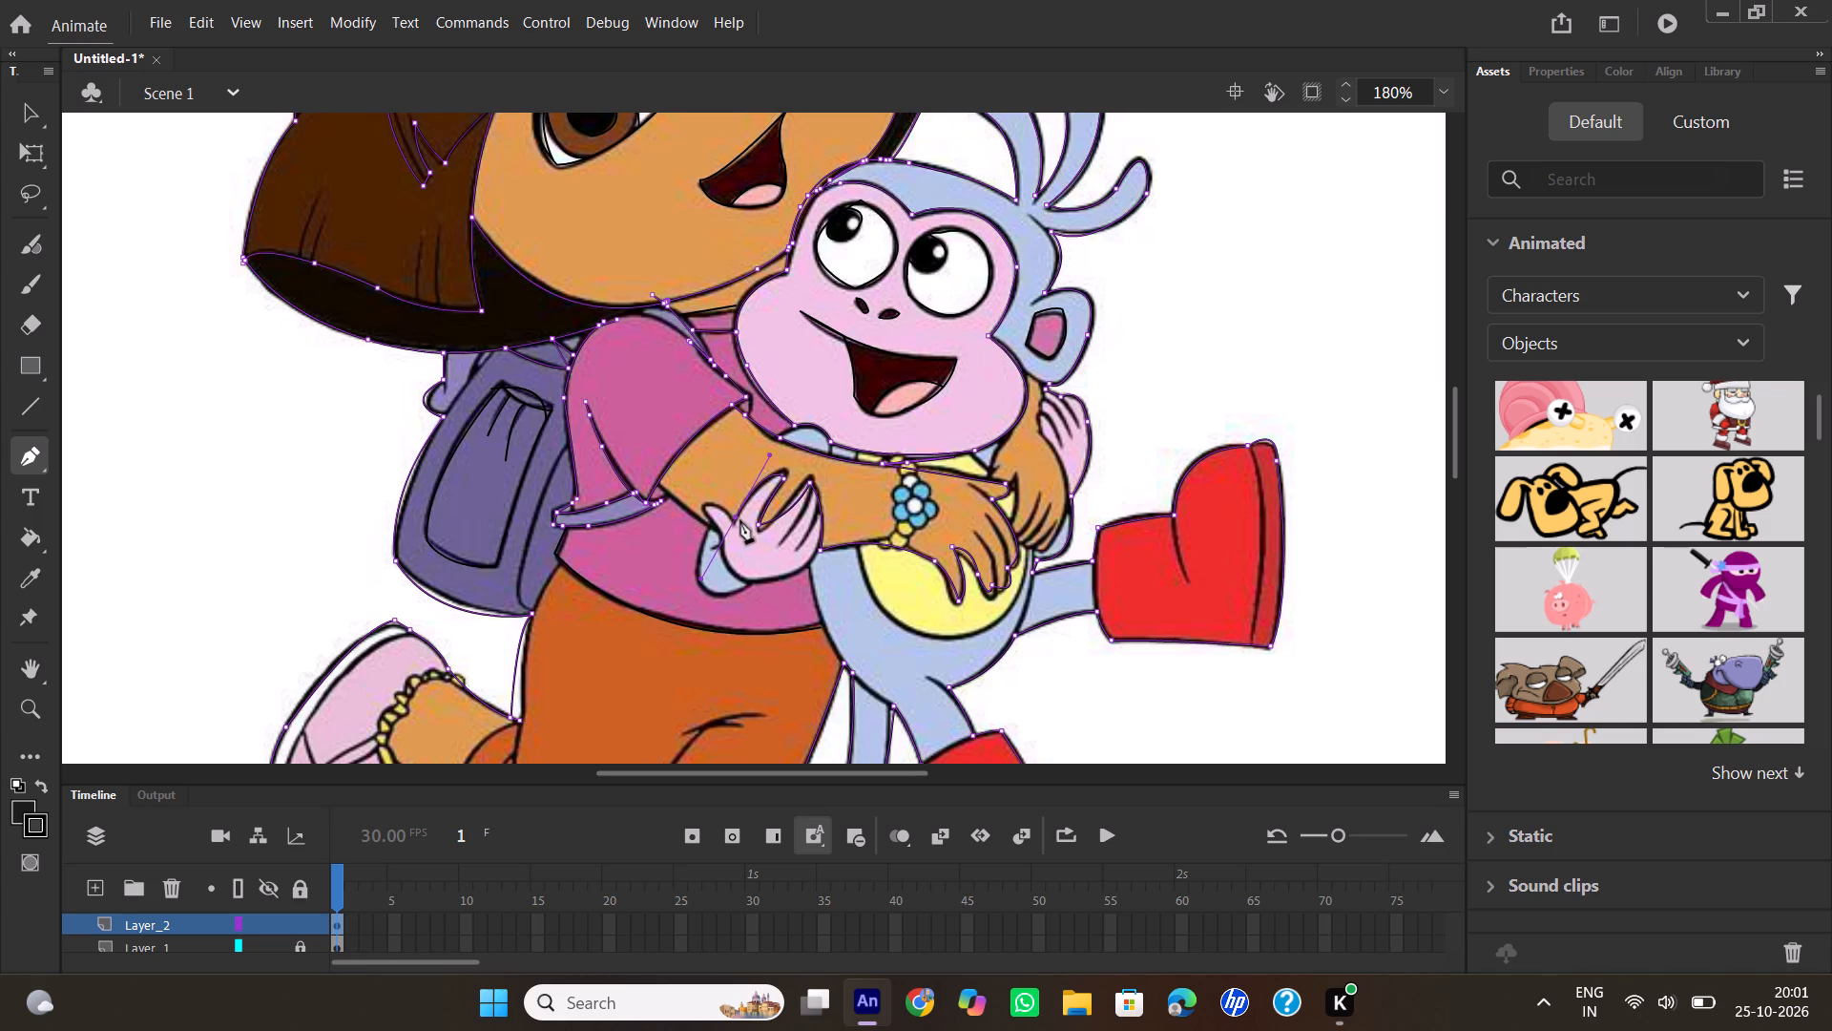
pyautogui.click(734, 518)
pyautogui.moveTo(703, 507); pyautogui.dragTo(681, 507)
pyautogui.moveTo(681, 507); pyautogui.dragTo(678, 513)
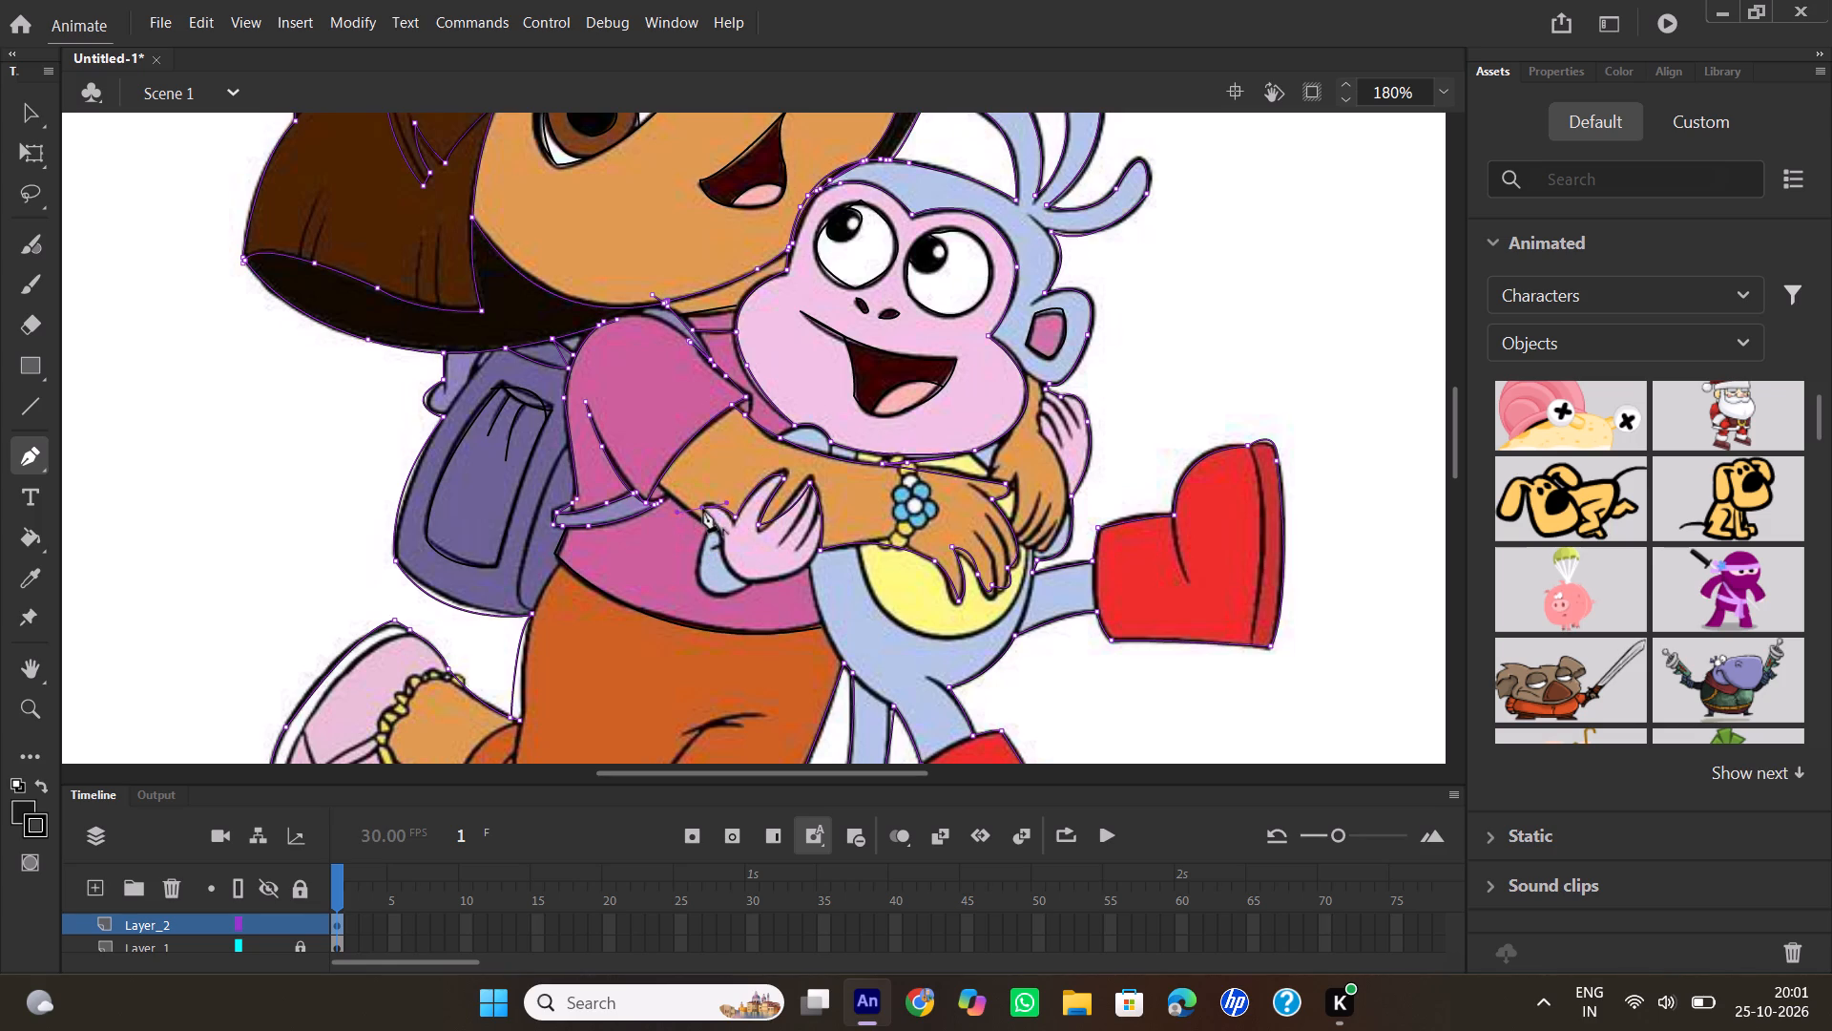
pyautogui.click(704, 506)
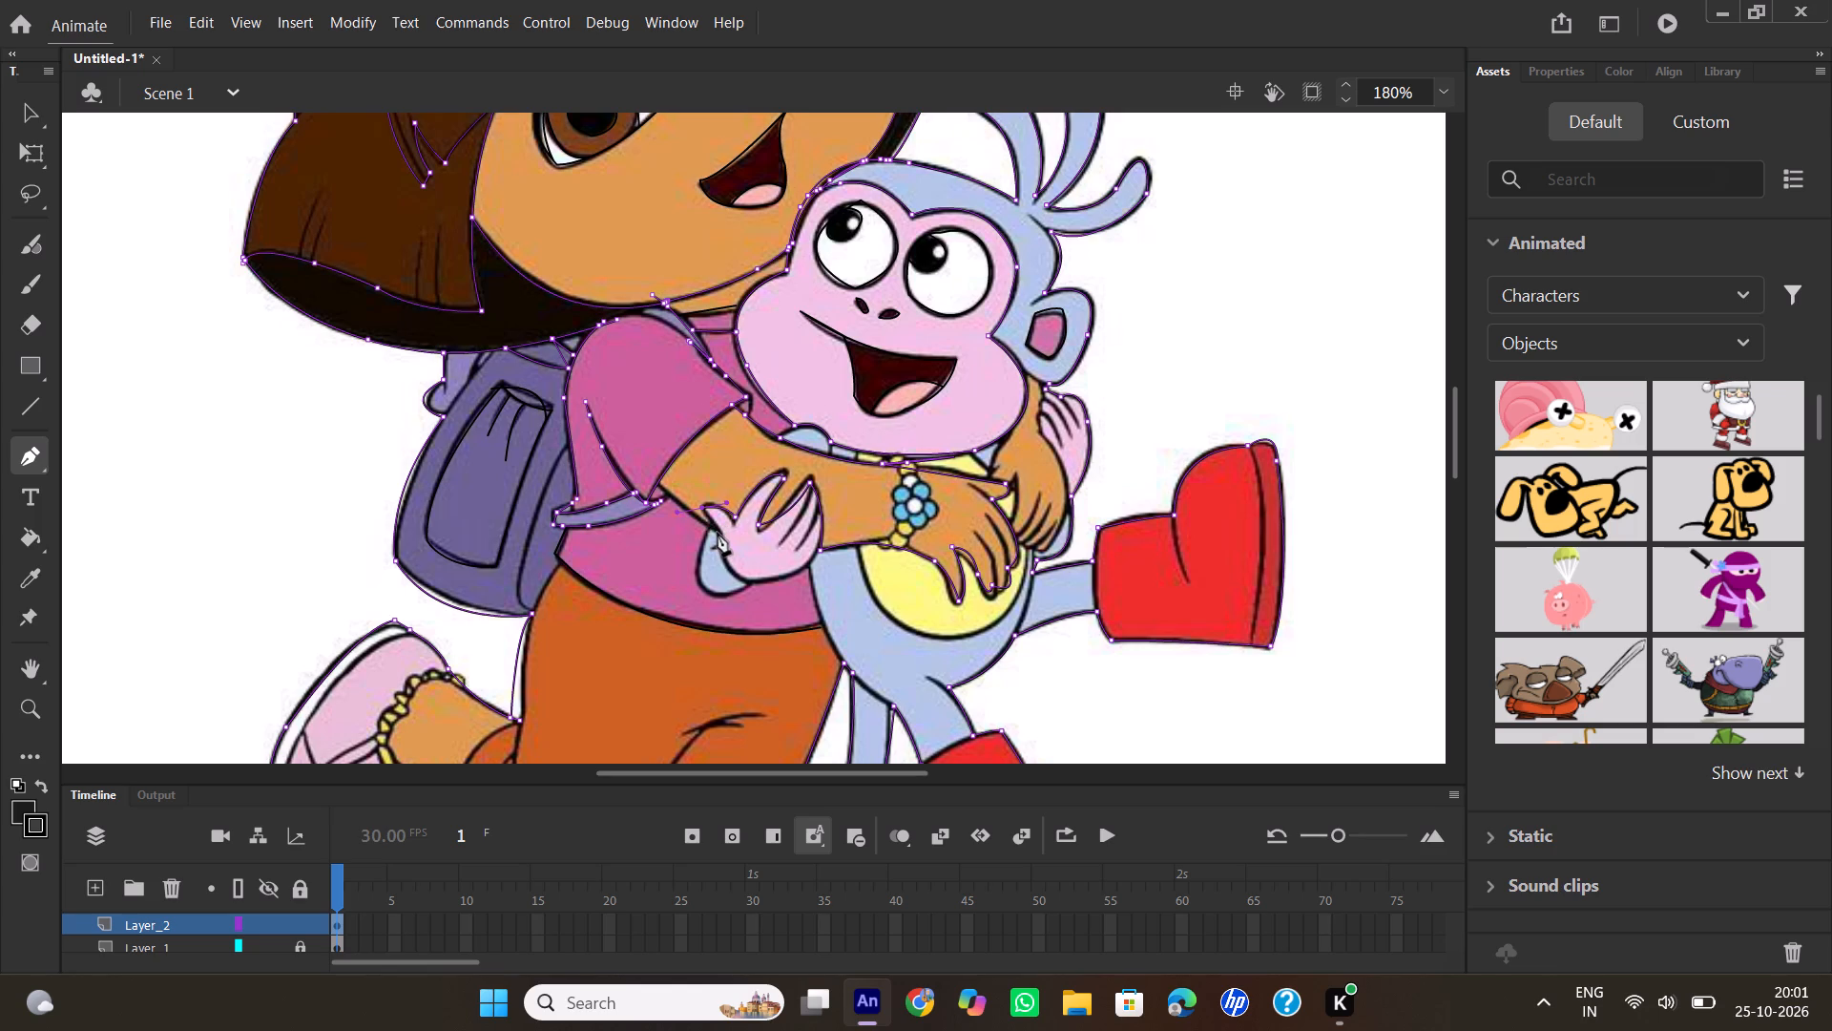
pyautogui.click(715, 526)
# Trace Dora's elbow edge from the monkey's thumb up to the sleeve cuff and end the path there.
pyautogui.moveTo(656, 480); pyautogui.dragTo(650, 477)
pyautogui.moveTo(650, 477); pyautogui.dragTo(639, 462)
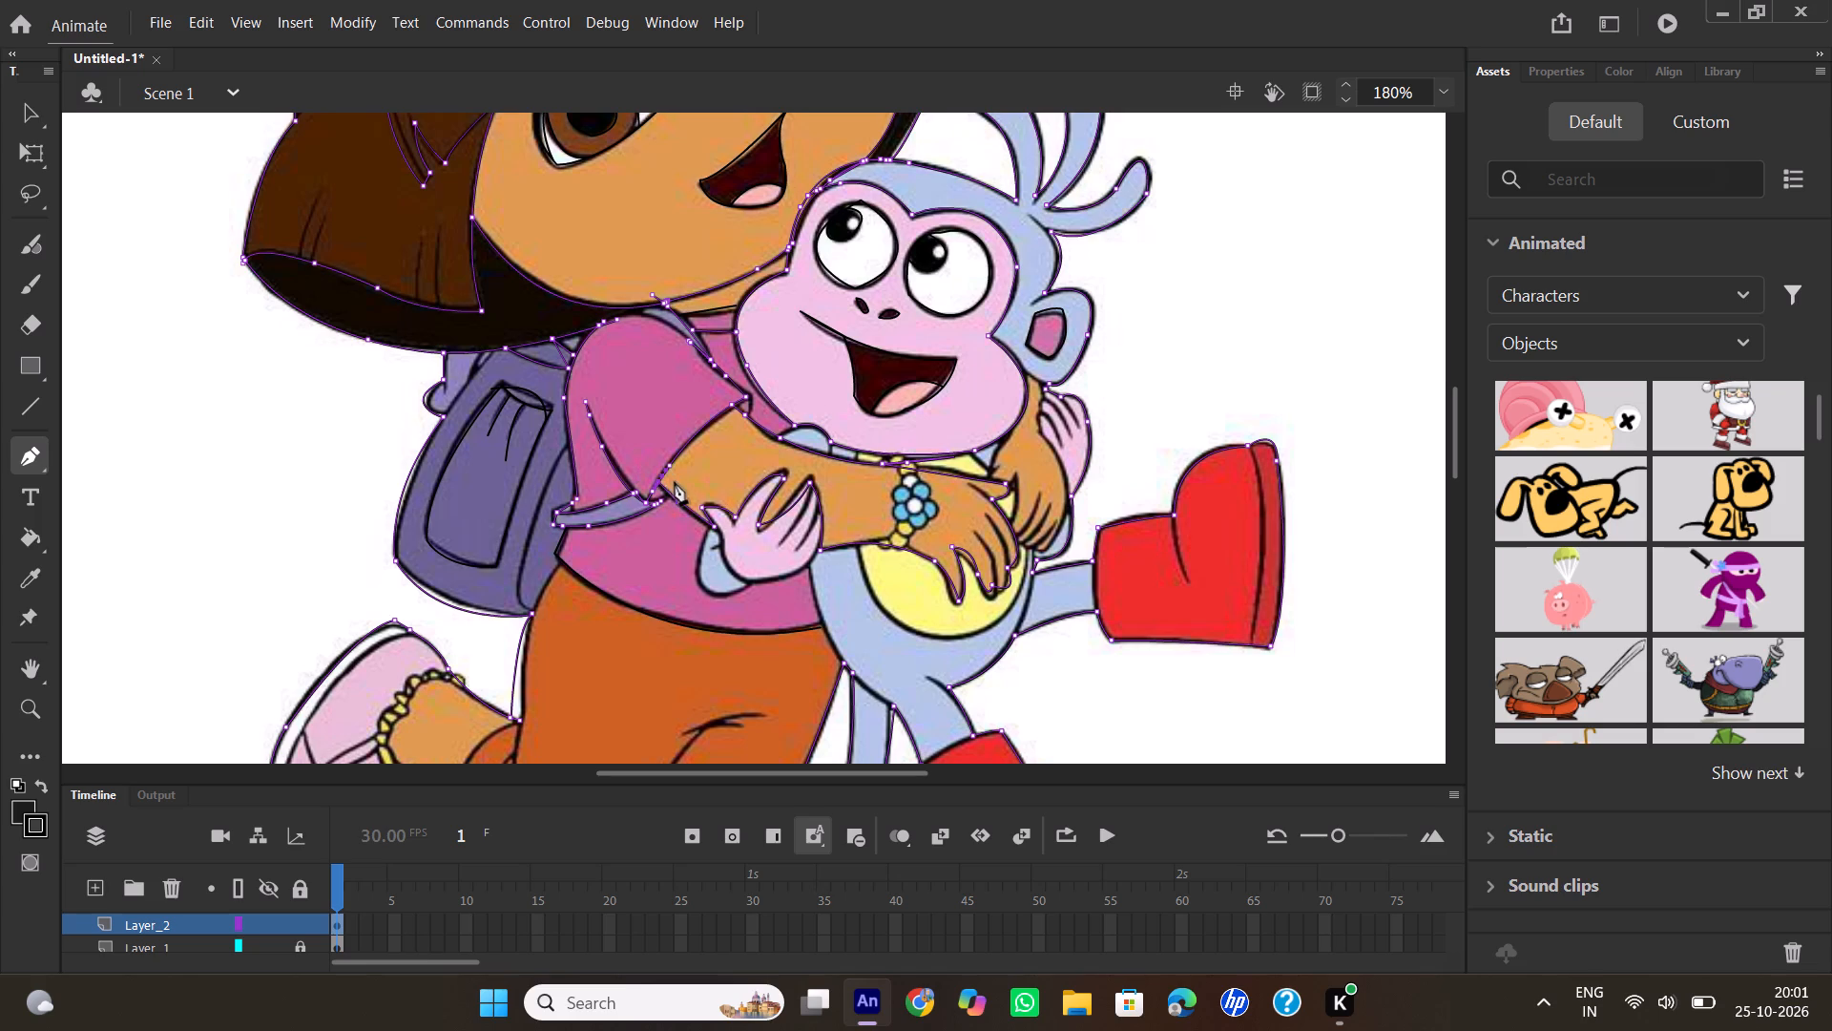
pyautogui.doubleClick(660, 477)
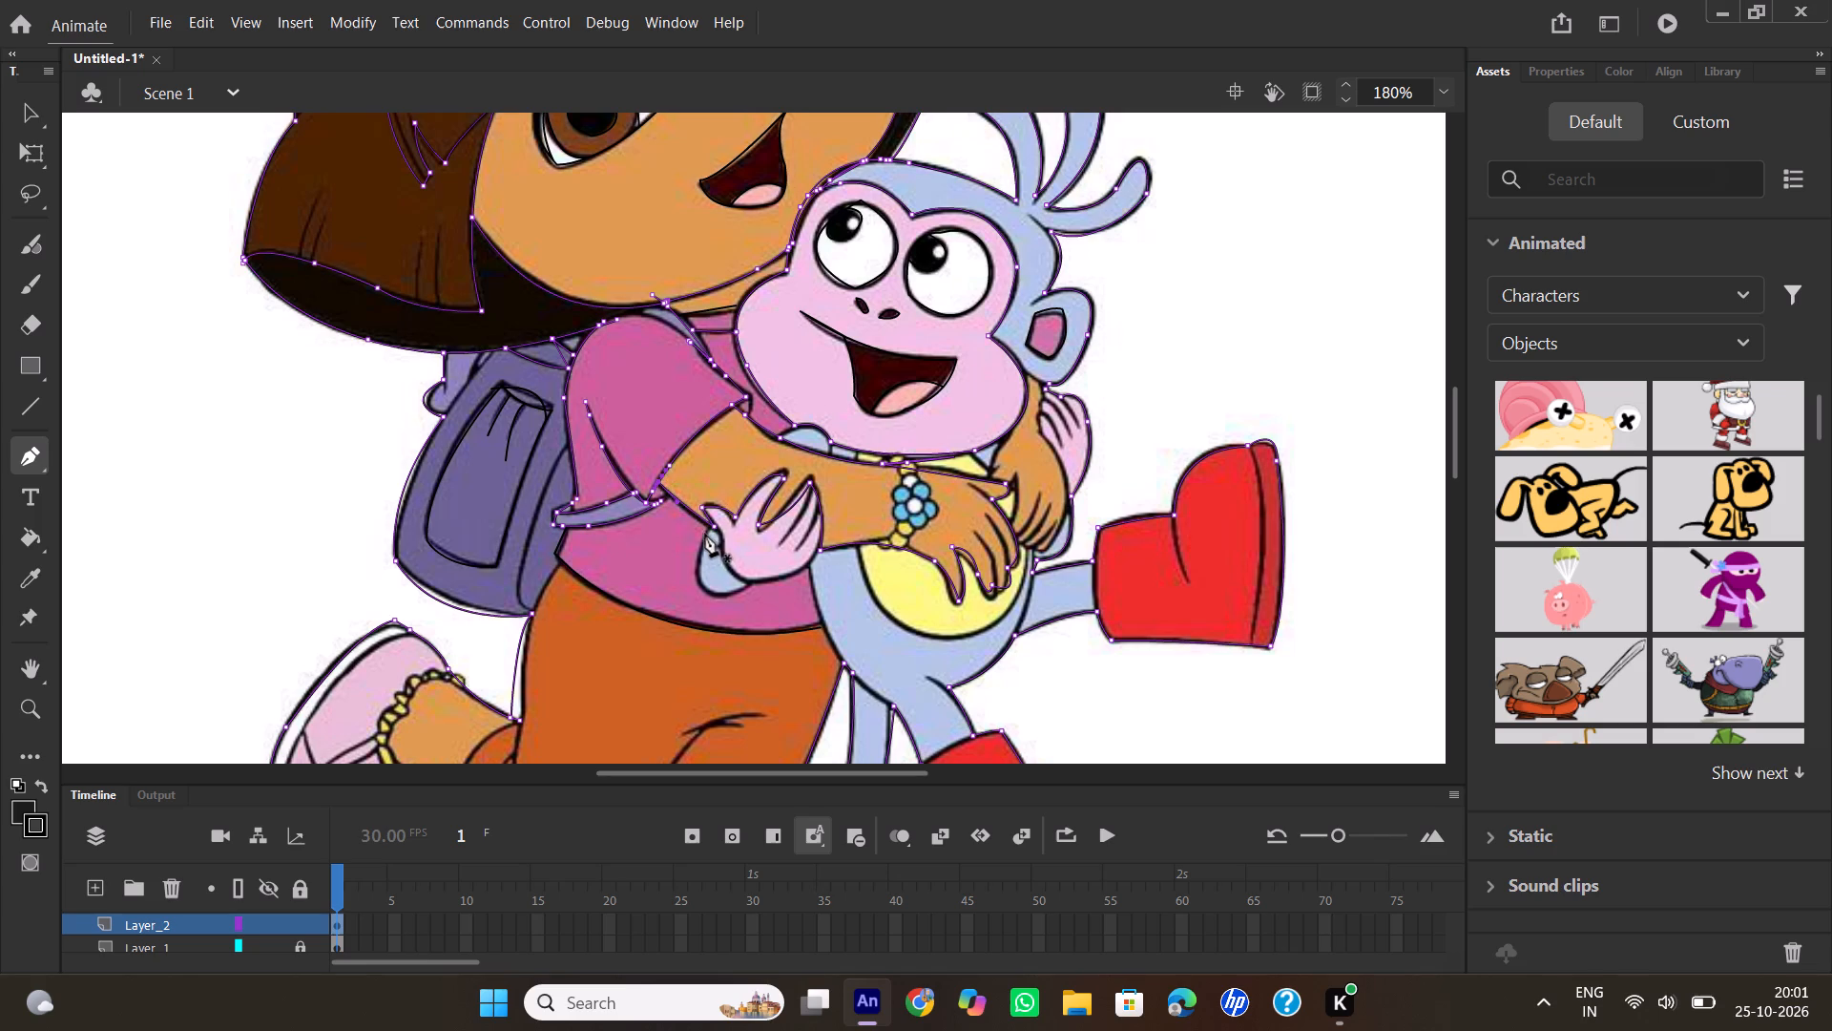
# Trace the monkey's blue wrist from the thumb around its underside, continue along the palm's lower edge to Dora's forearm, and end the path.
pyautogui.click(709, 521)
pyautogui.moveTo(741, 579); pyautogui.dragTo(792, 564)
pyautogui.moveTo(792, 564); pyautogui.dragTo(807, 537)
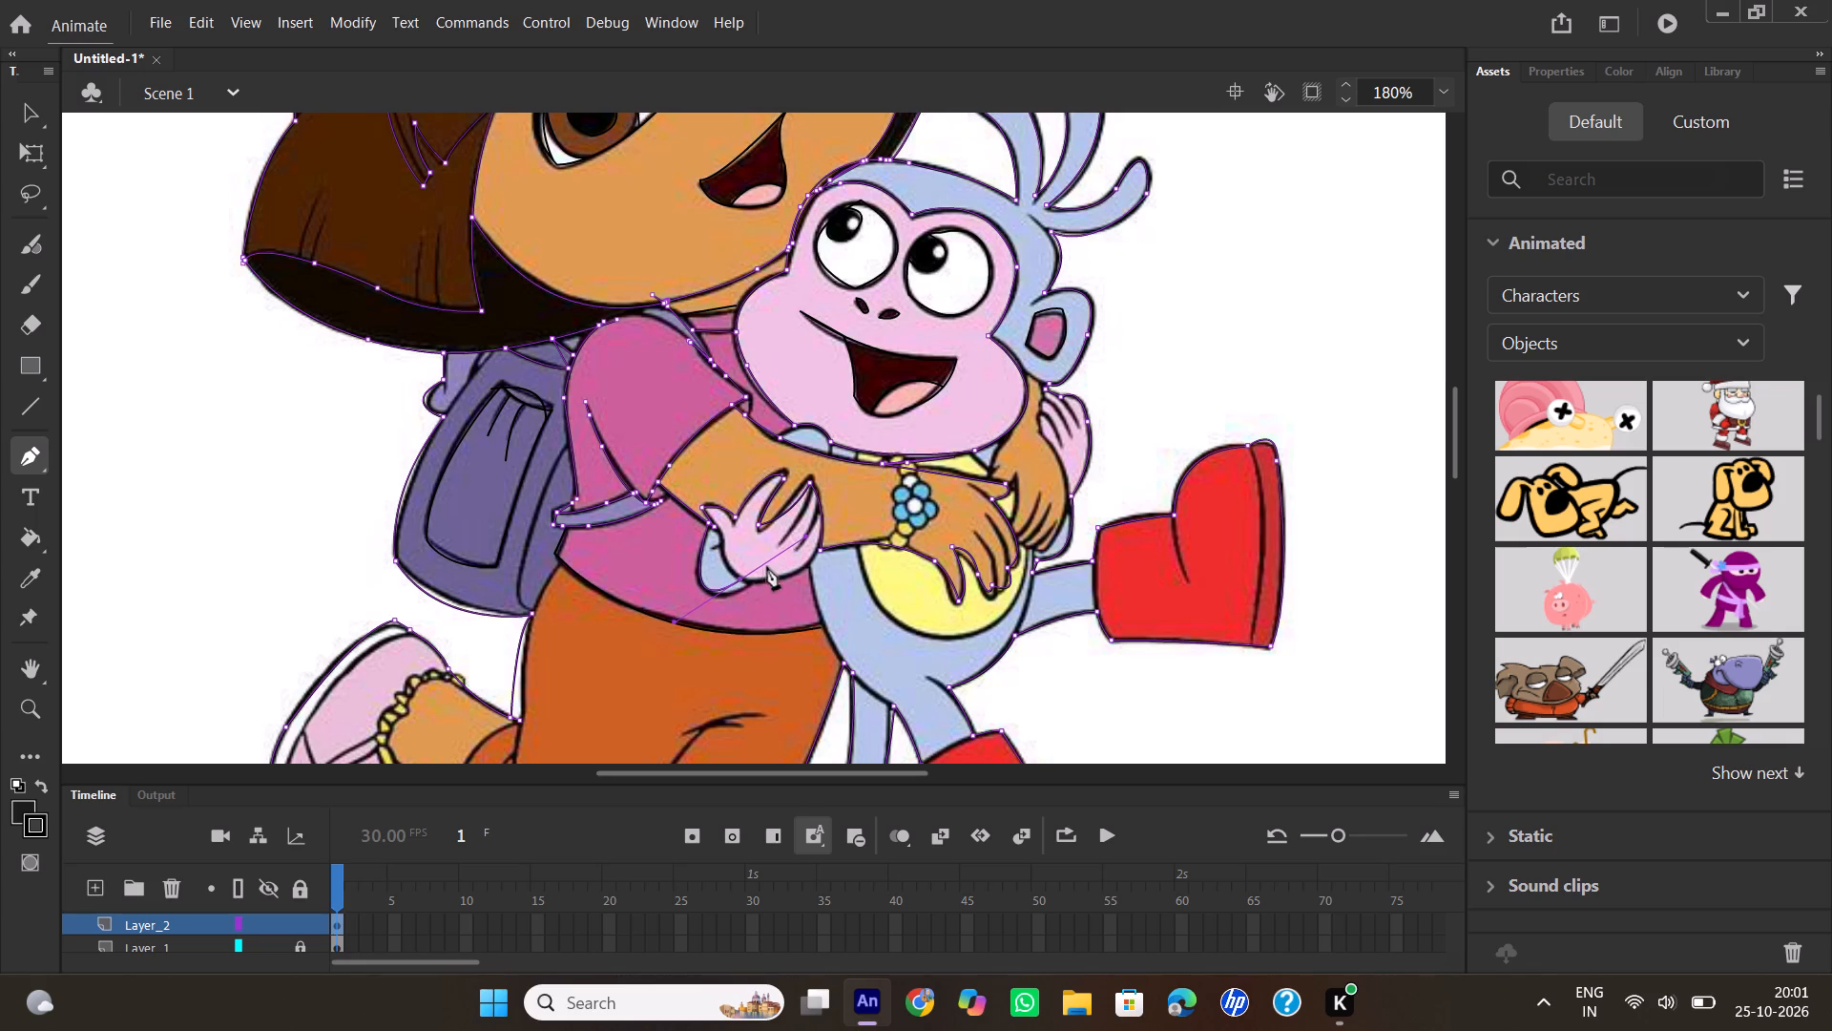
pyautogui.click(744, 580)
pyautogui.moveTo(818, 548); pyautogui.dragTo(862, 516)
pyautogui.doubleClick(818, 551)
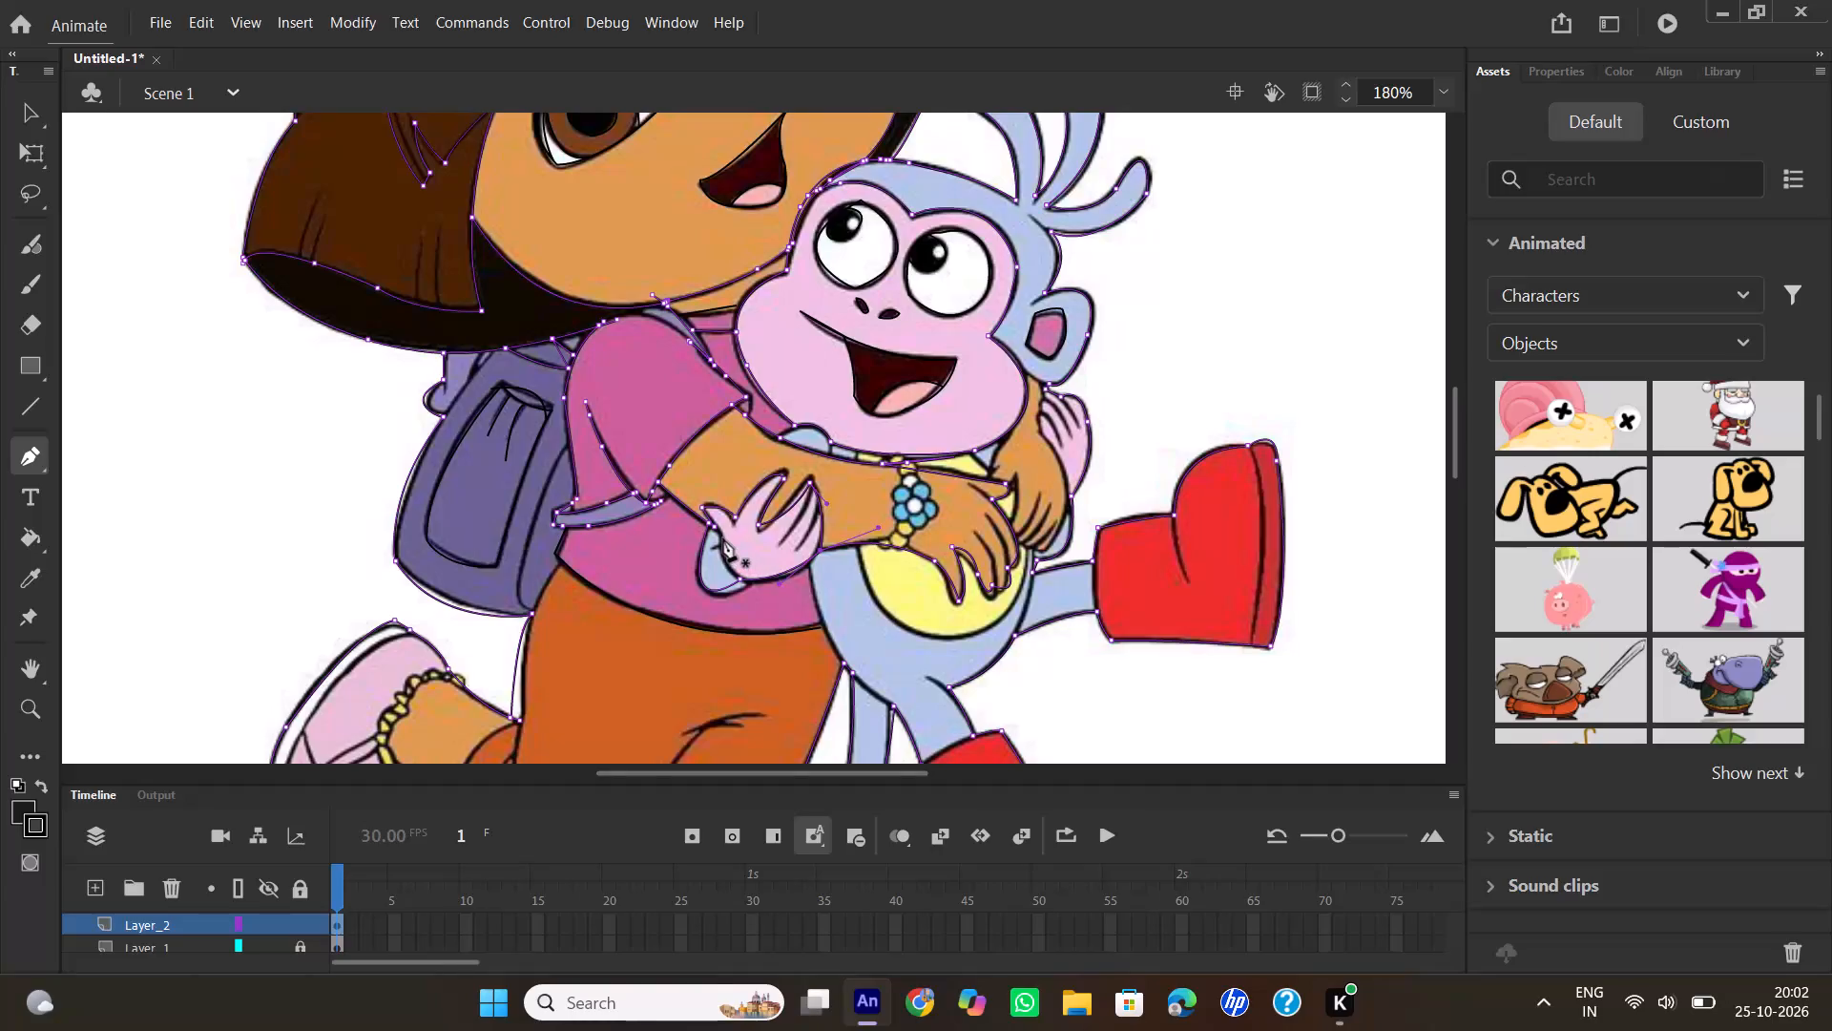
# Trace the line dividing the monkey's pink palm from its blue wrist, end the path, and check the linework against Layer_1.
pyautogui.click(715, 531)
pyautogui.moveTo(759, 580); pyautogui.dragTo(786, 576)
pyautogui.doubleClick(759, 579)
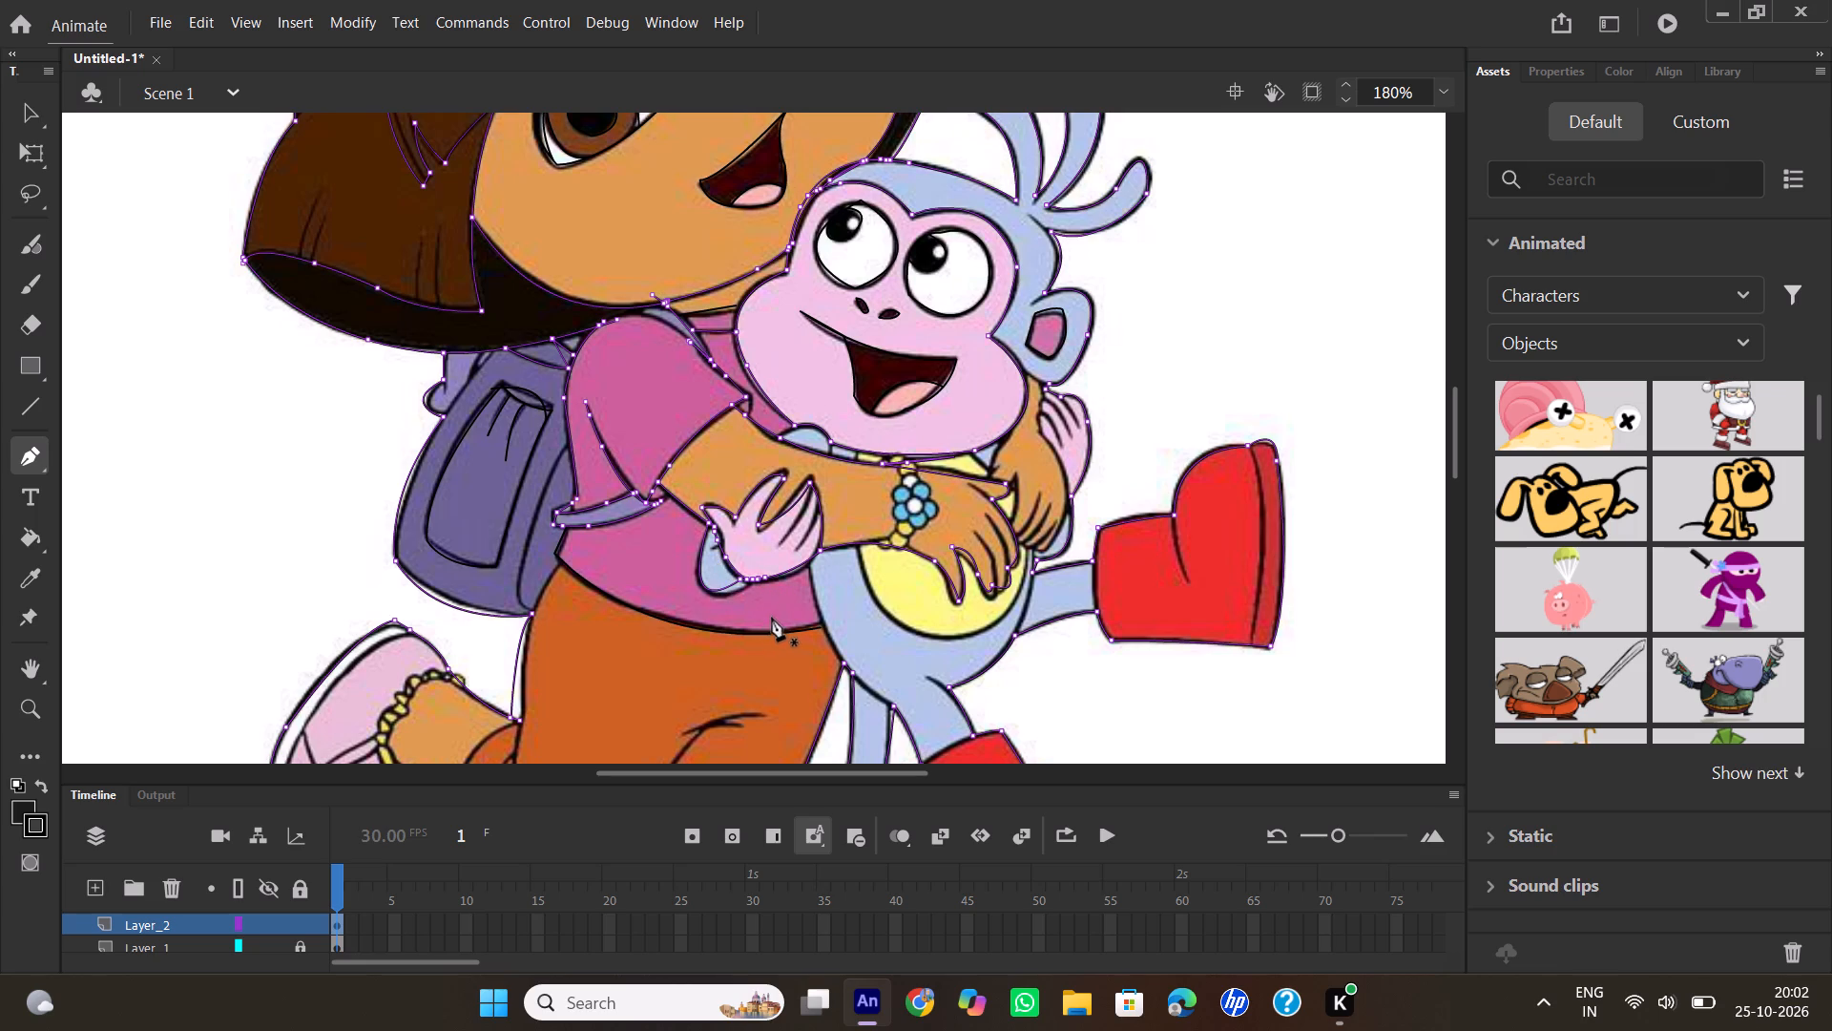
pyautogui.scroll(-1, 801, 616)
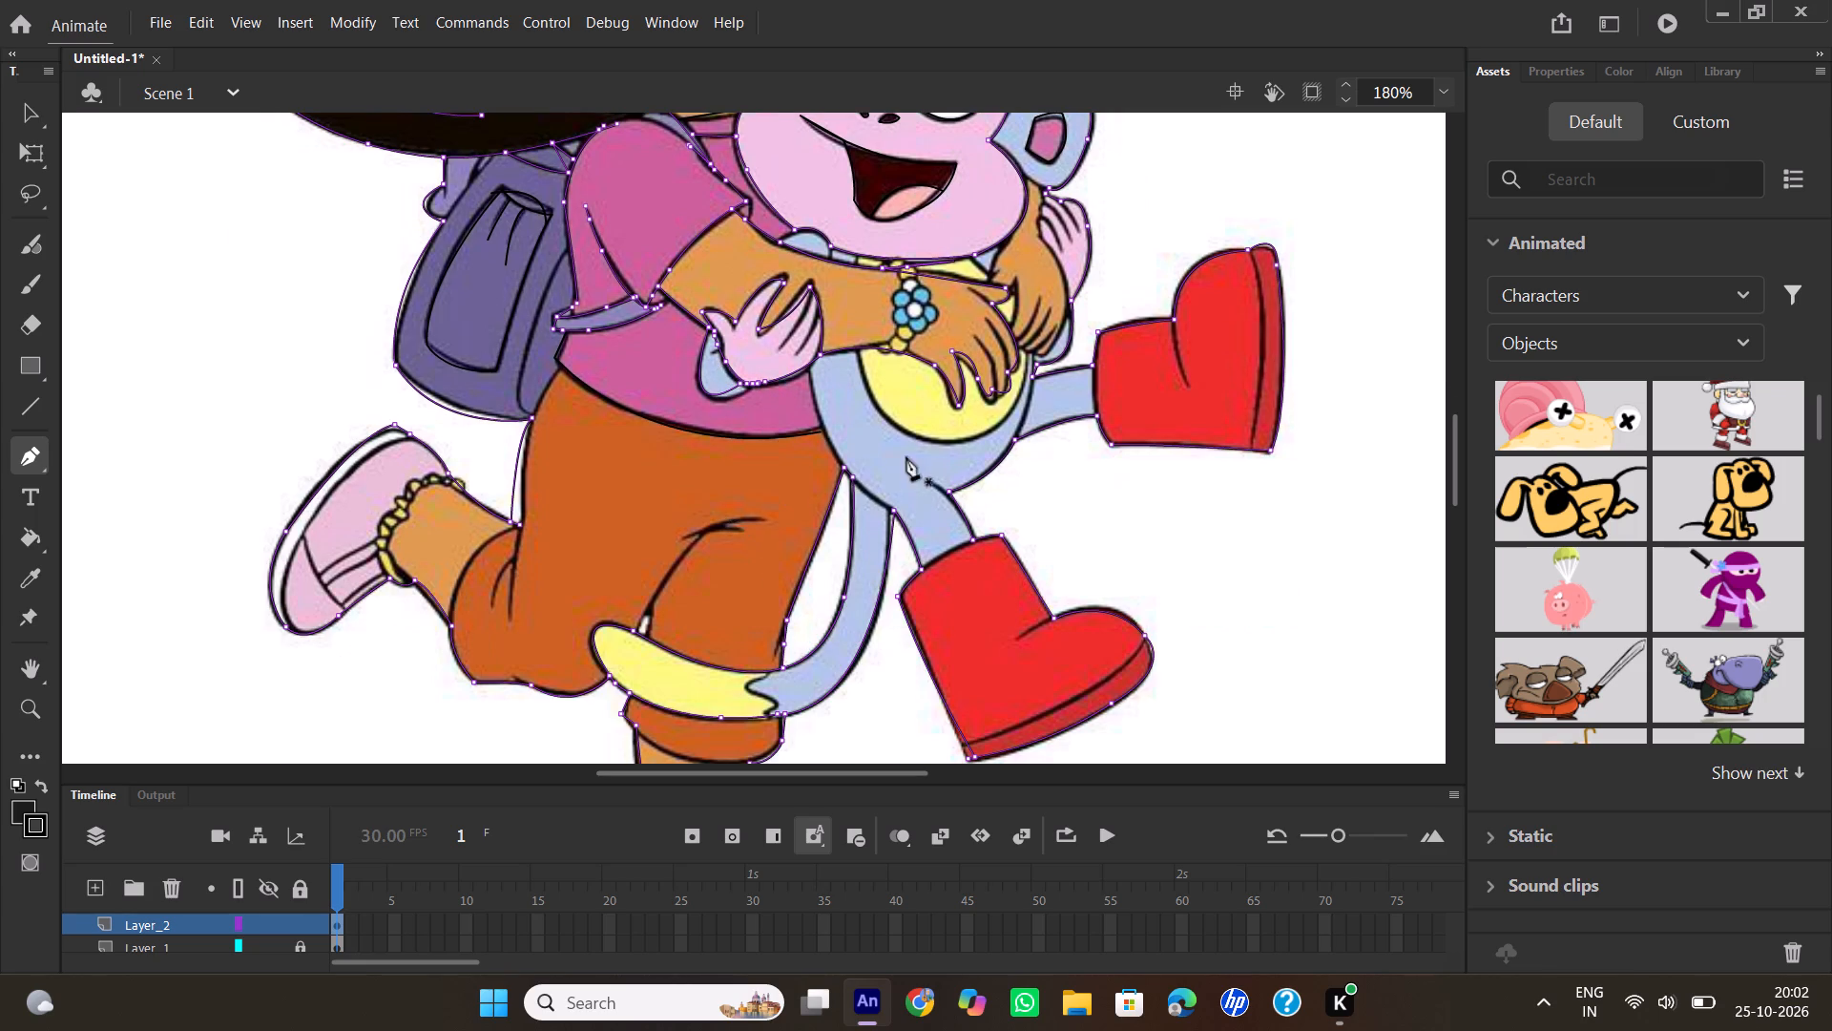
pyautogui.scroll(1, 930, 453)
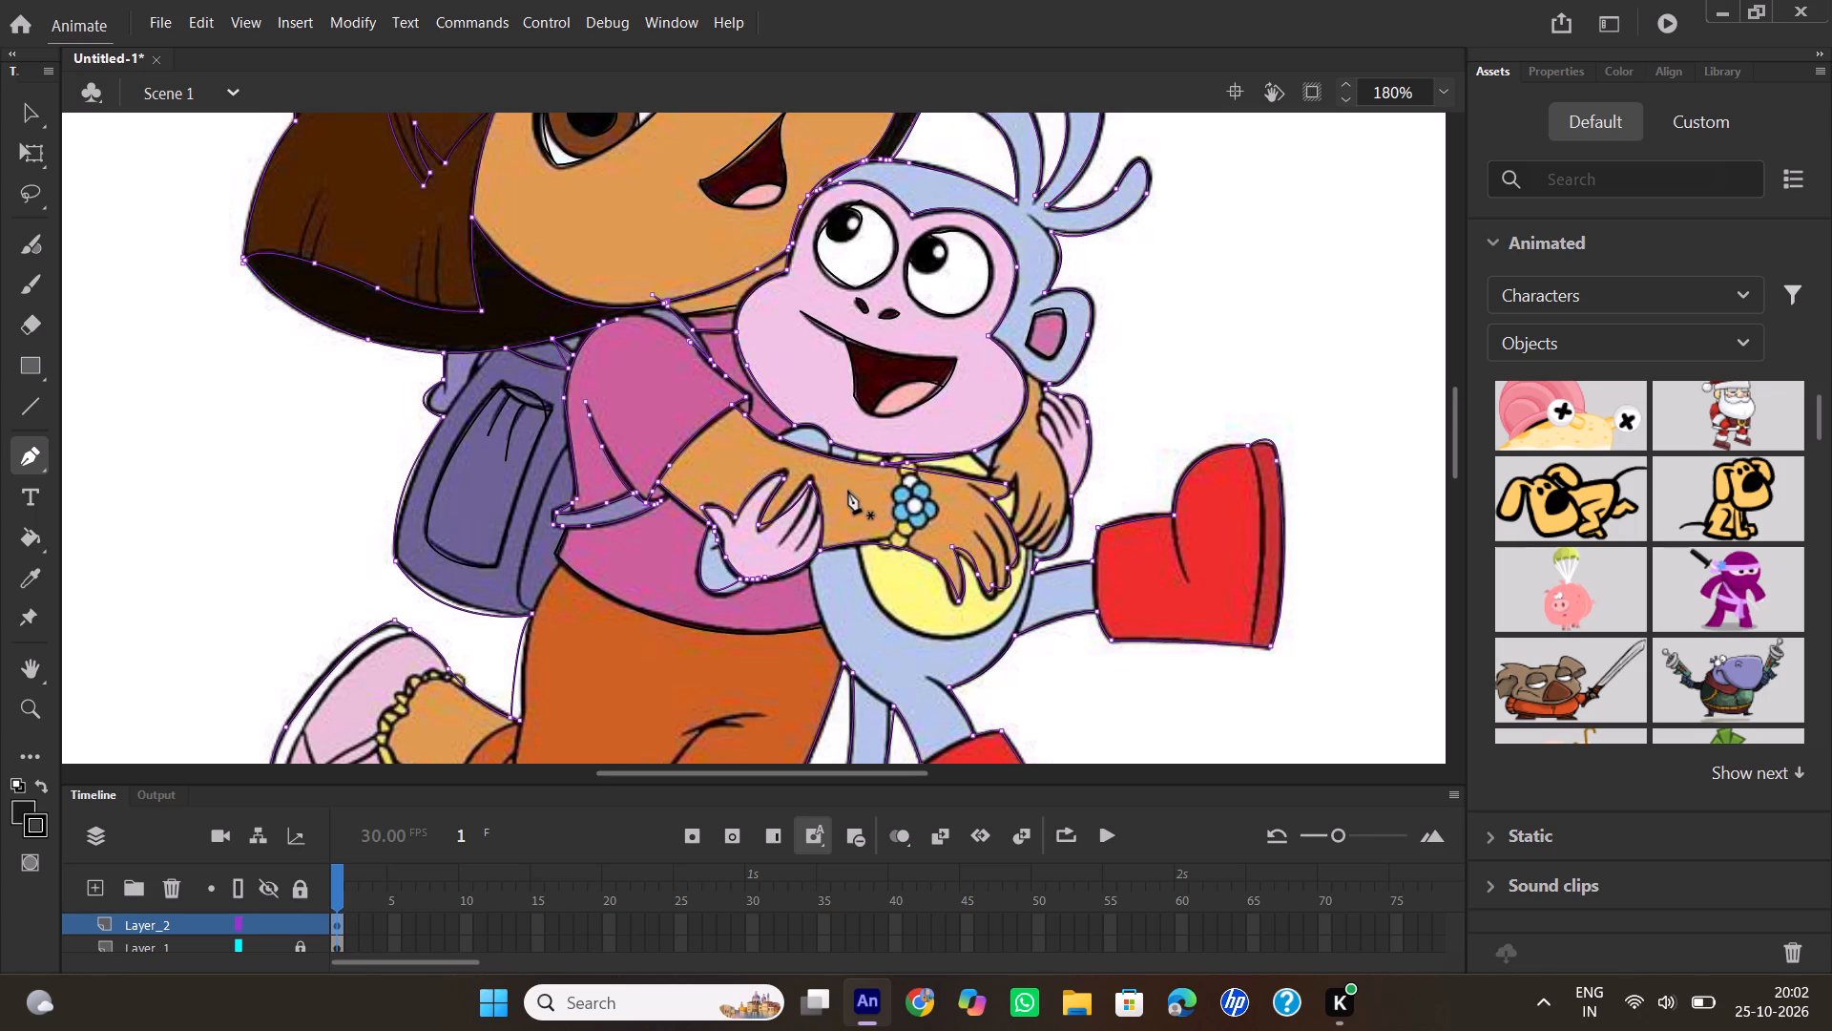
pyautogui.click(271, 949)
pyautogui.click(271, 949)
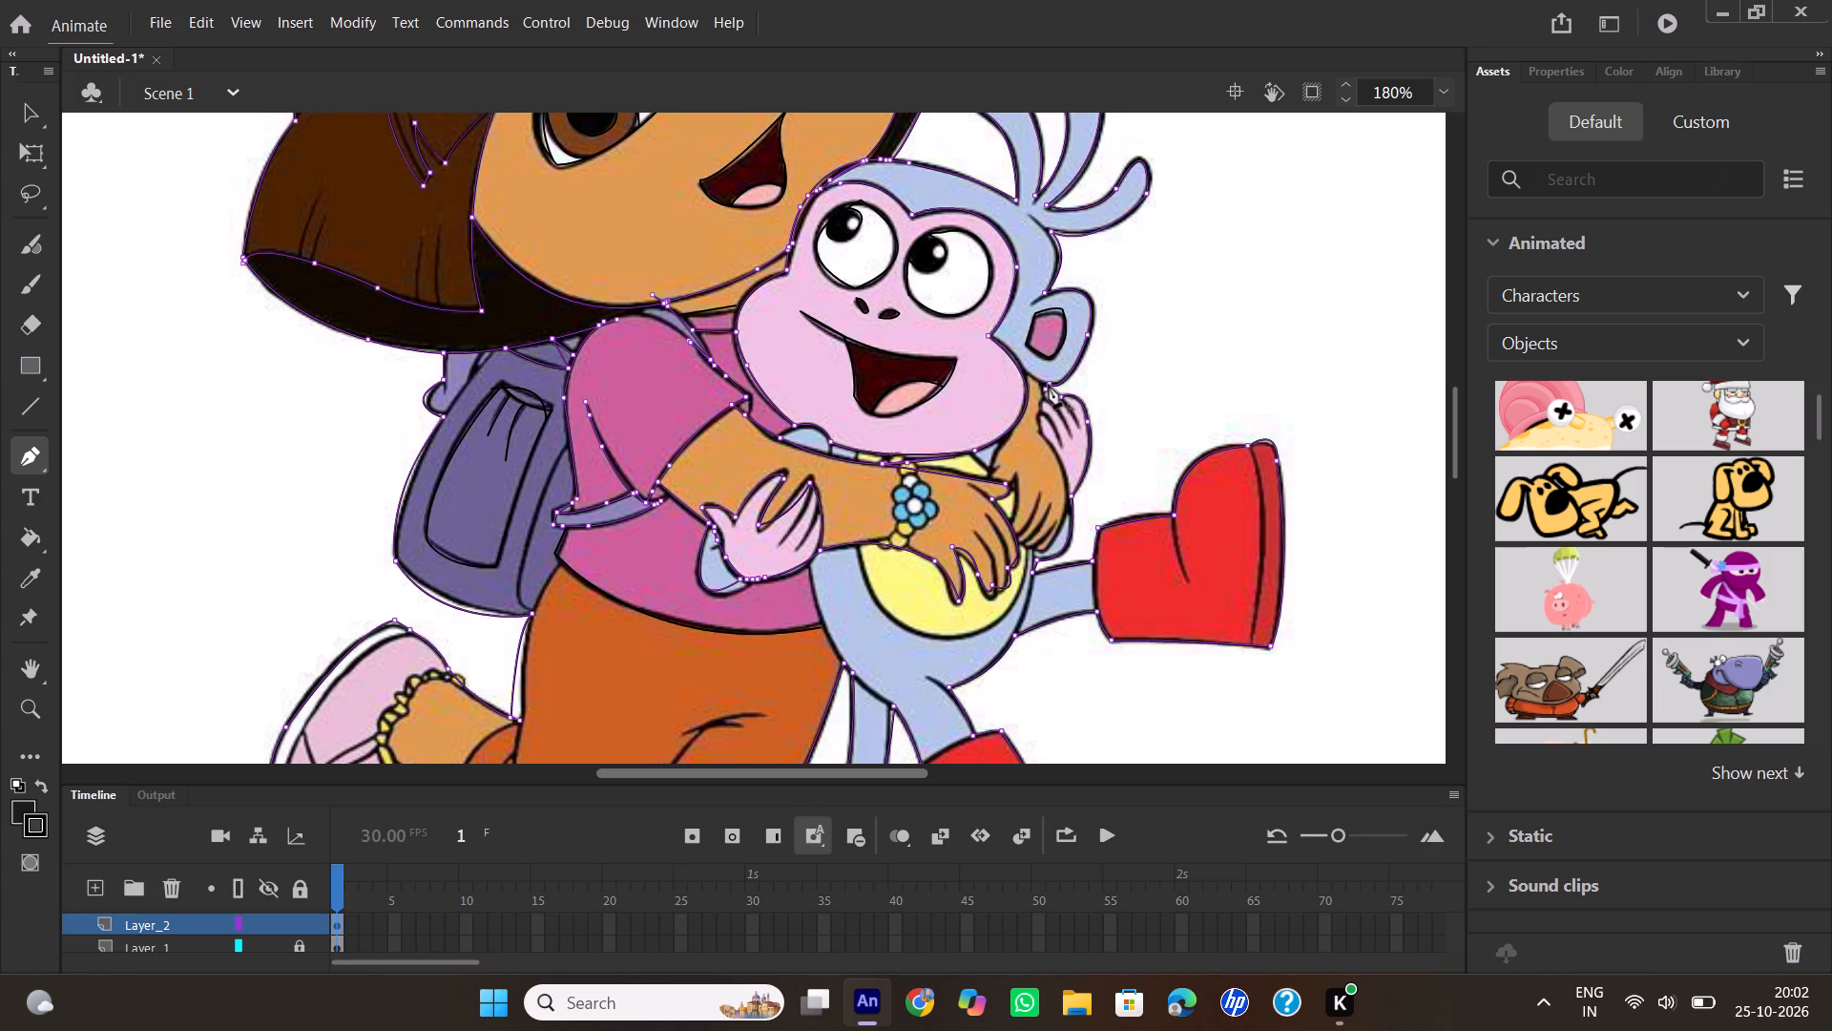
# Trace the outer edge of Dora's far hand from below the monkey's ear down to her fingertips.
pyautogui.click(1050, 385)
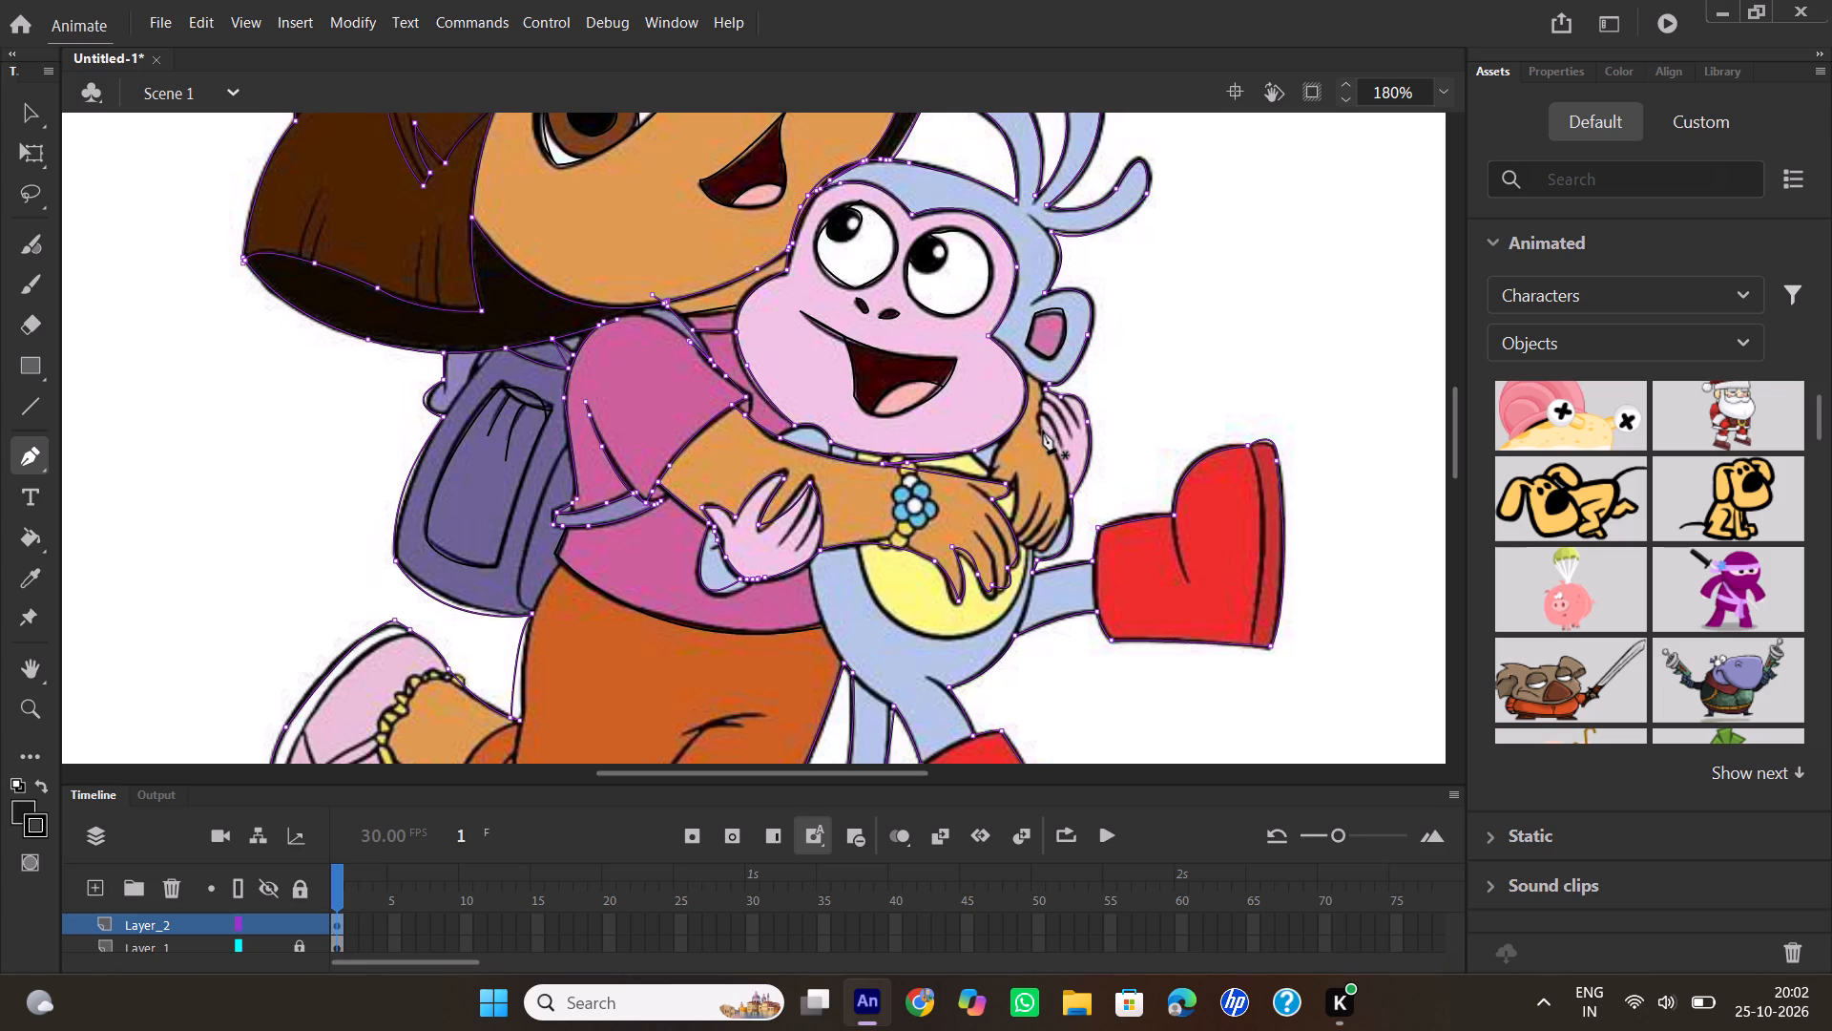
pyautogui.moveTo(1043, 431); pyautogui.dragTo(1055, 448)
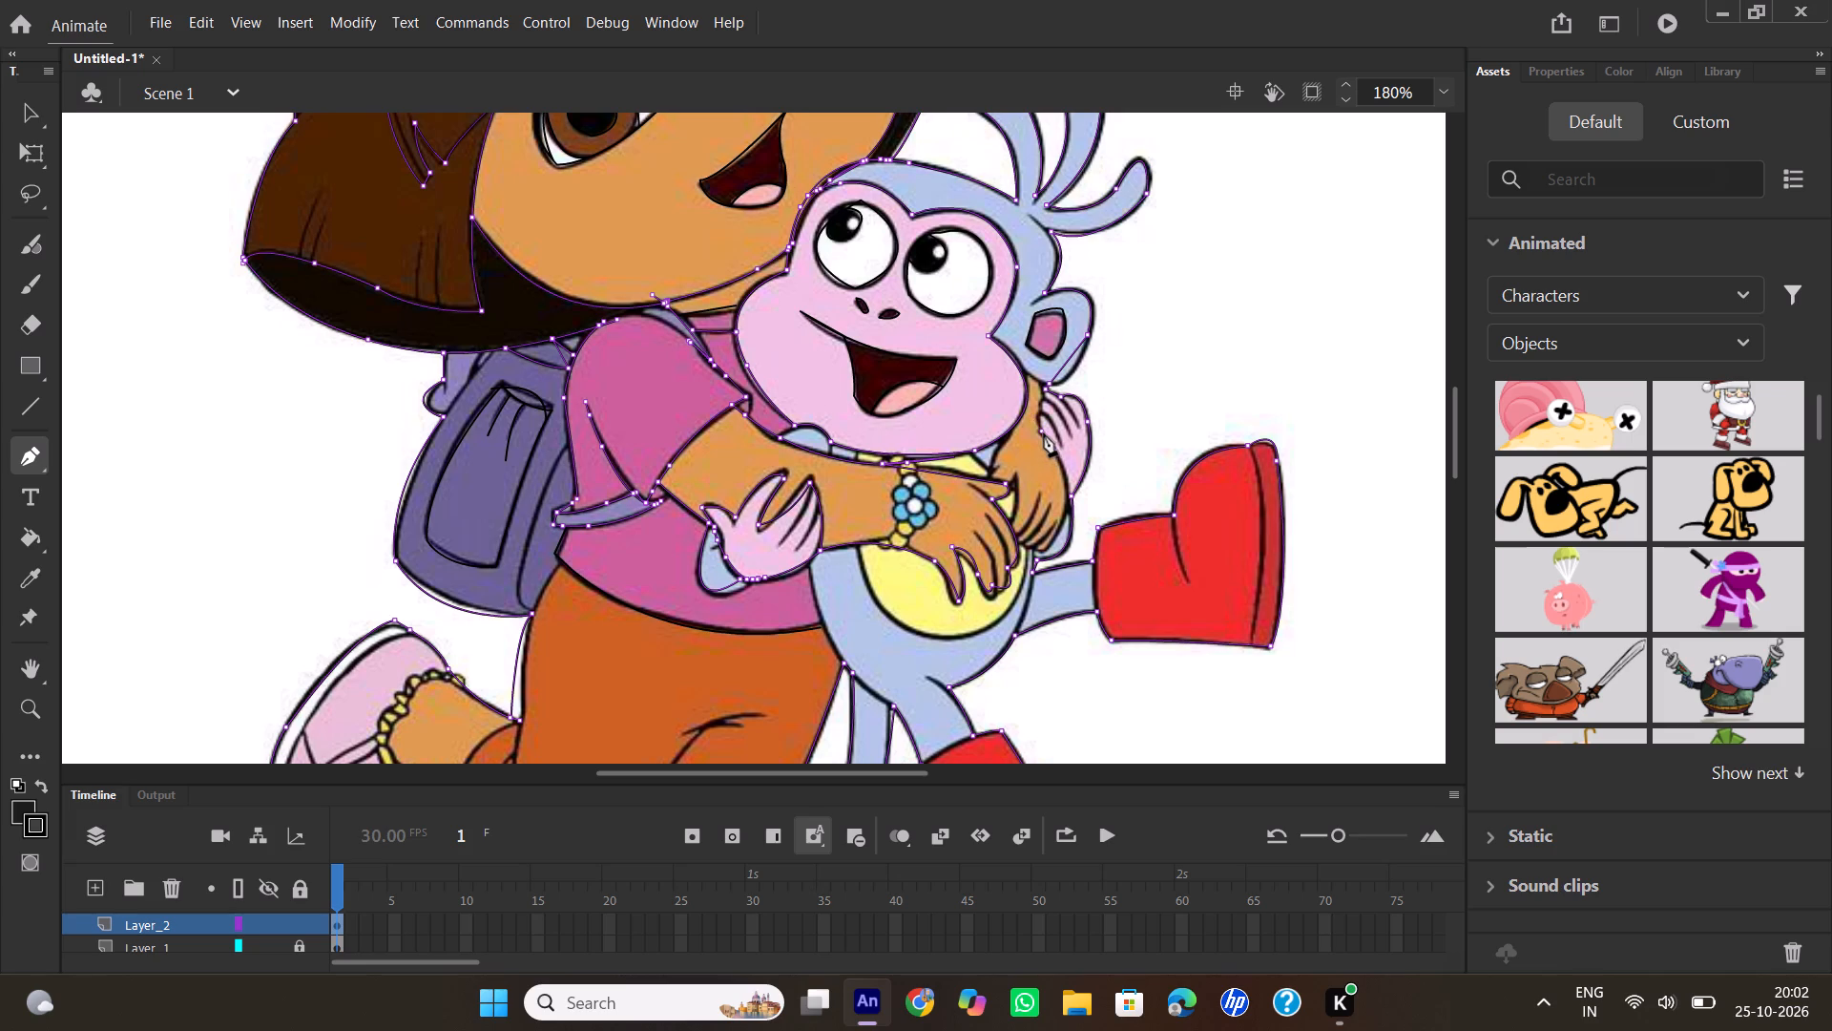
pyautogui.click(1040, 433)
pyautogui.moveTo(1048, 540); pyautogui.dragTo(1012, 584)
pyautogui.moveTo(1012, 584); pyautogui.dragTo(1009, 586)
pyautogui.click(1047, 544)
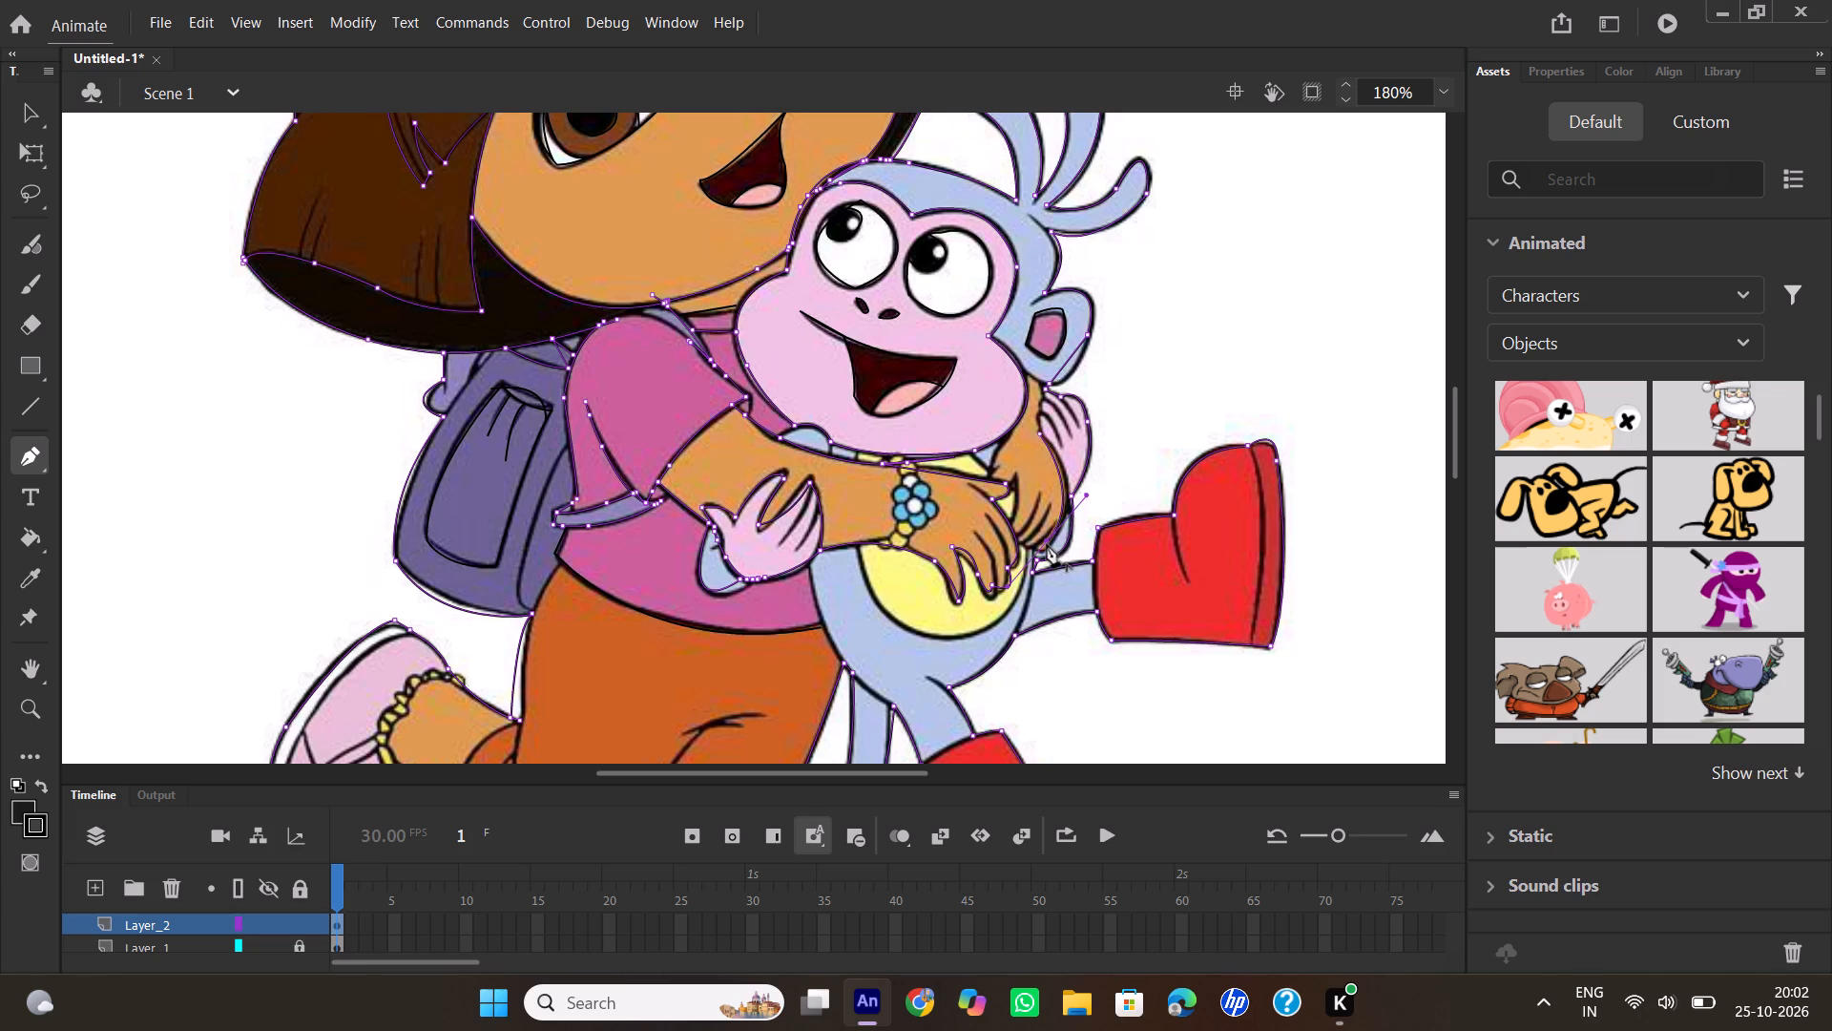
# Trace the inner side of Dora's far hand from the fingertips up to the monkey's cheek, and check the lines with Layer_1 hidden.
pyautogui.moveTo(1010, 530); pyautogui.dragTo(1005, 517)
pyautogui.moveTo(1005, 517); pyautogui.dragTo(985, 507)
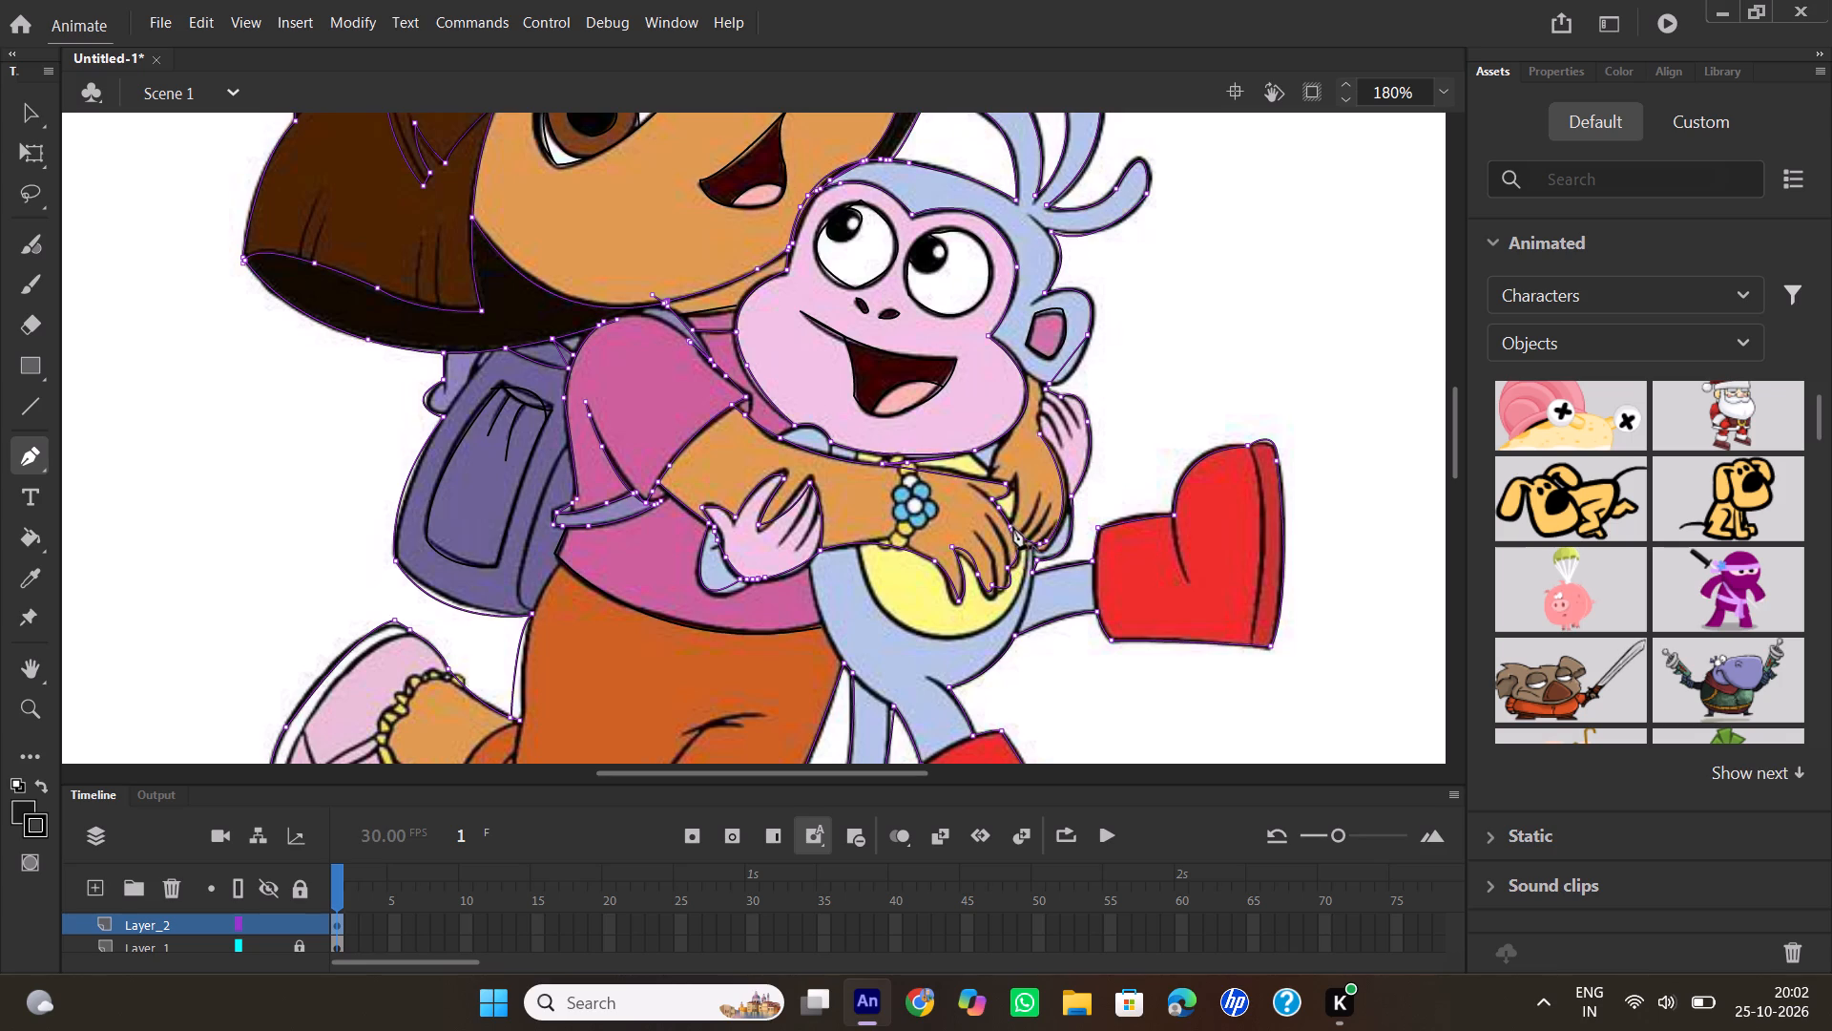
pyautogui.click(1013, 530)
pyautogui.moveTo(1015, 473); pyautogui.dragTo(1000, 454)
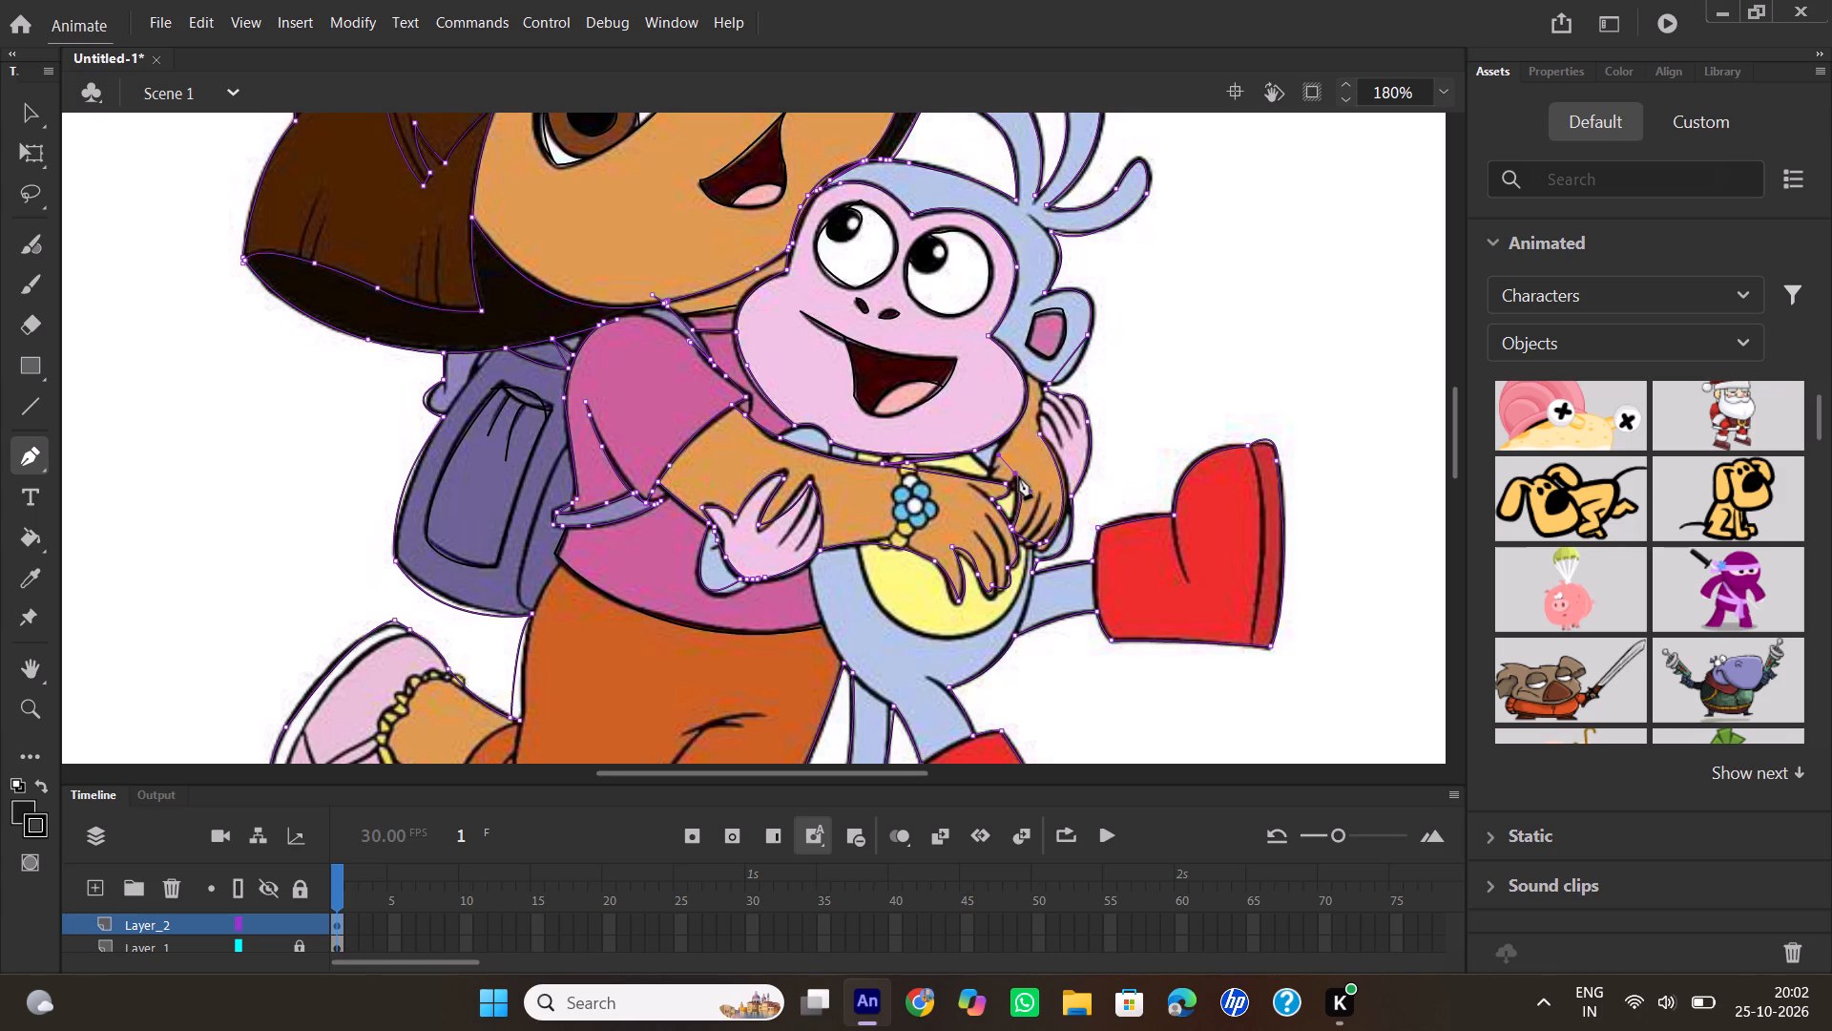
pyautogui.click(1018, 474)
pyautogui.click(1012, 480)
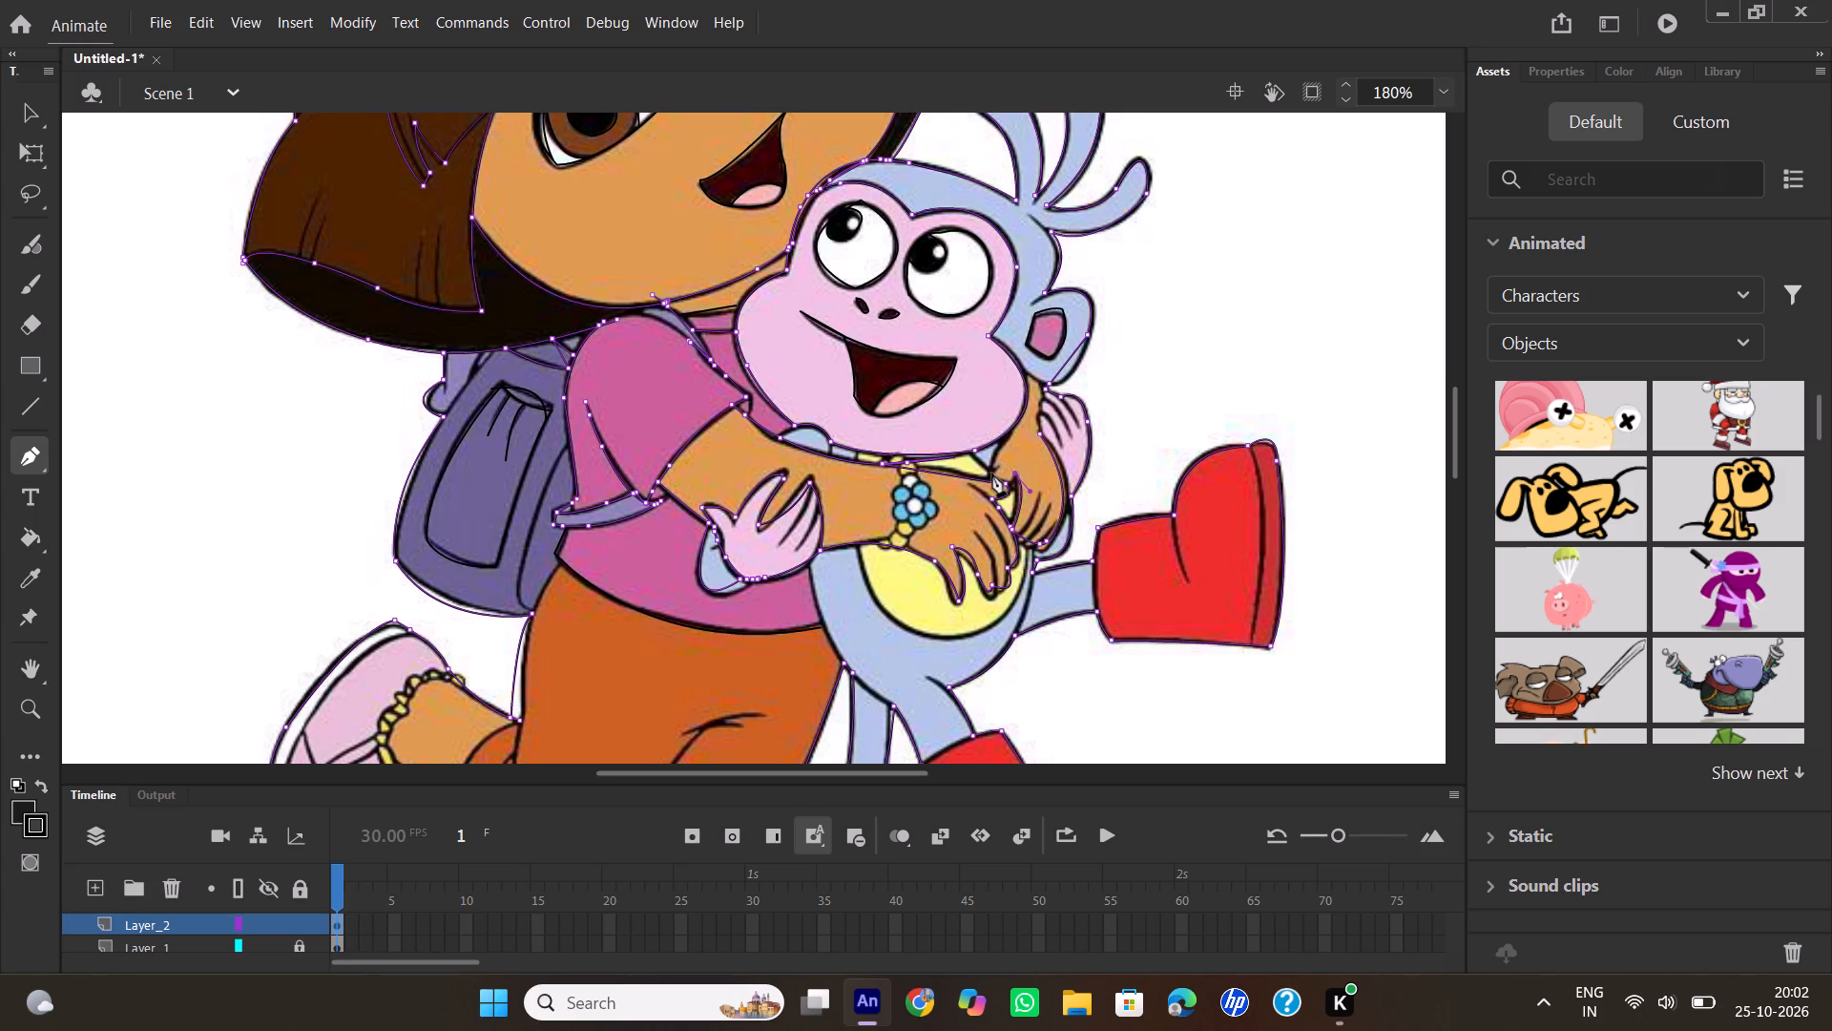
pyautogui.click(989, 473)
pyautogui.moveTo(1010, 428); pyautogui.dragTo(1030, 414)
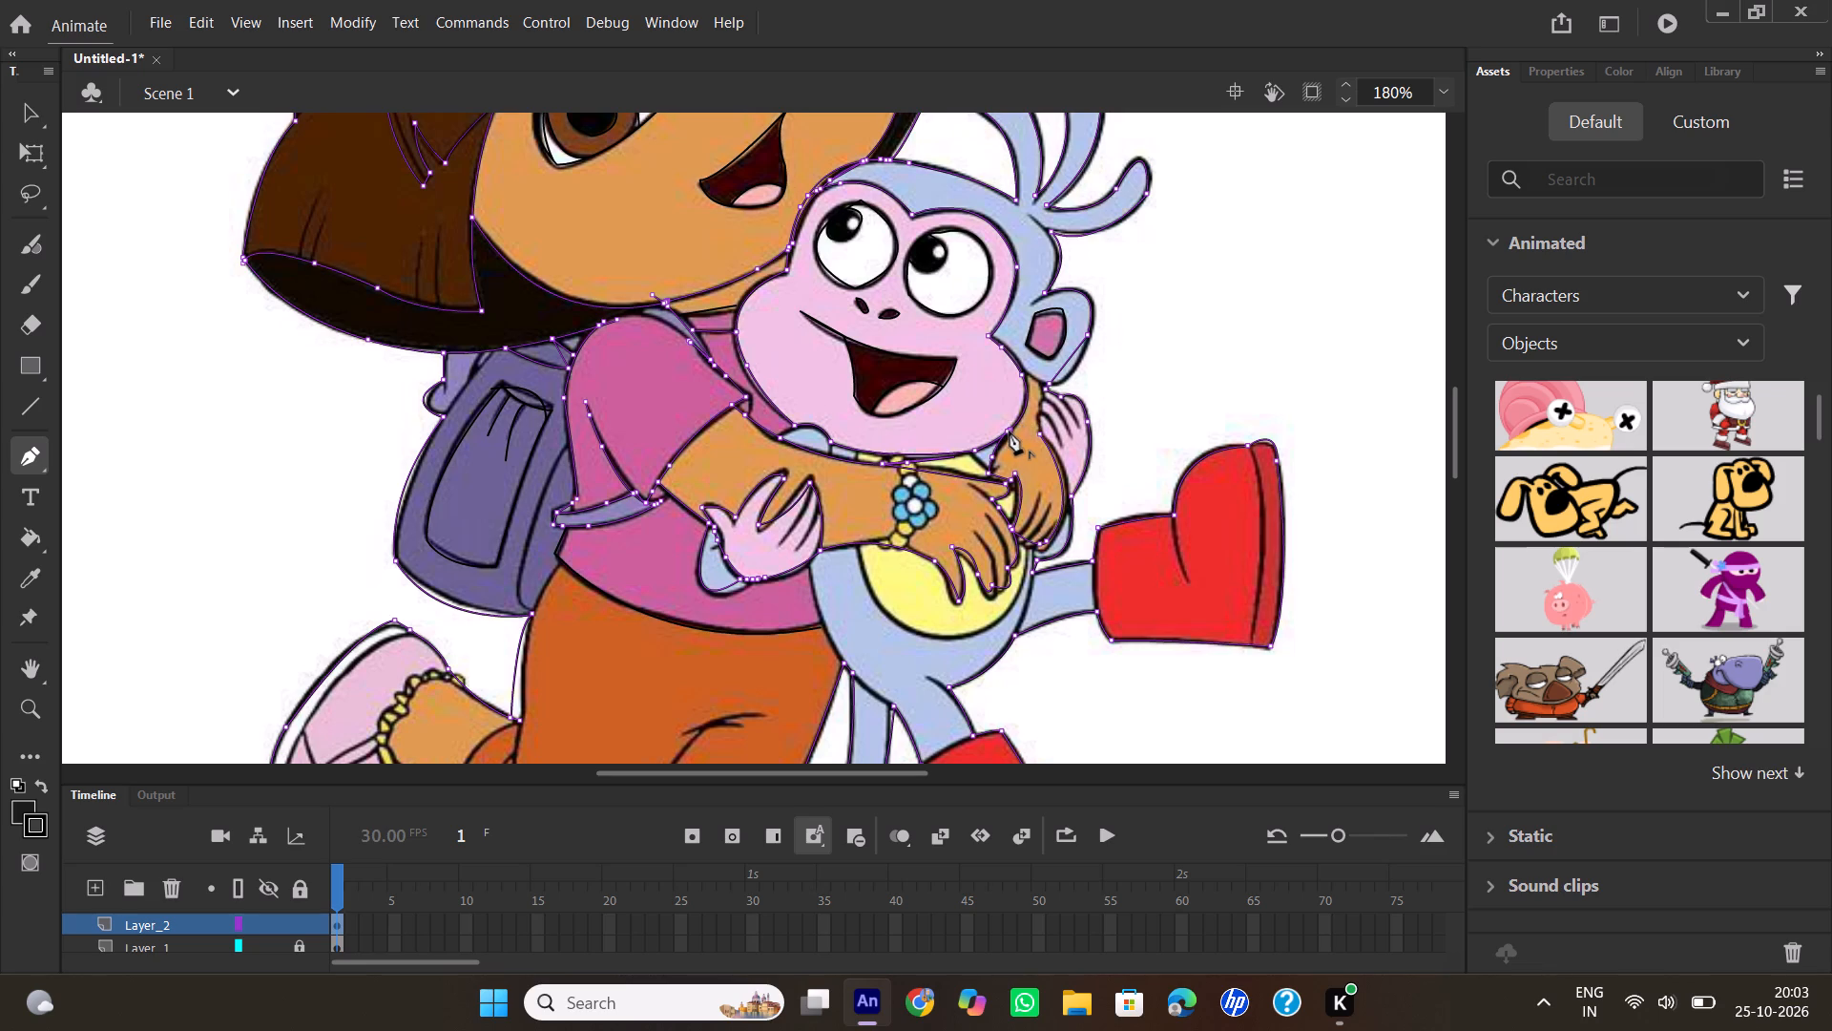
pyautogui.click(1010, 431)
pyautogui.click(265, 949)
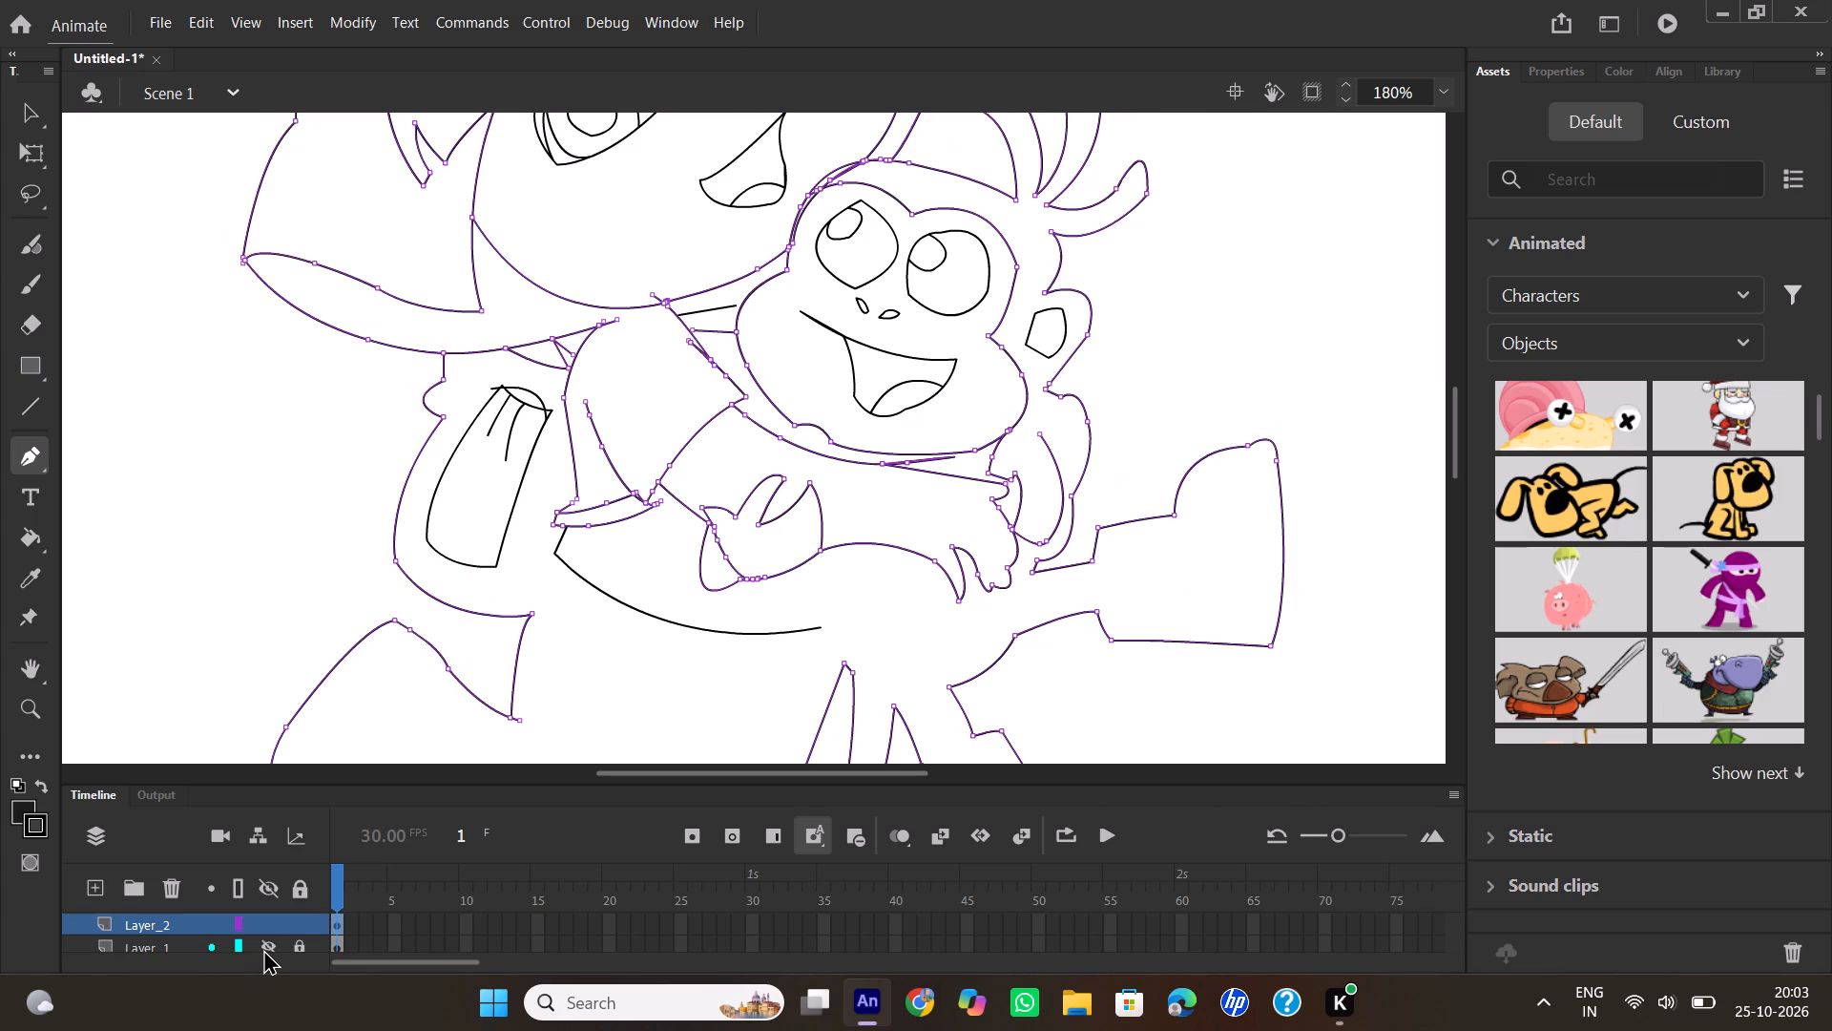
pyautogui.click(262, 949)
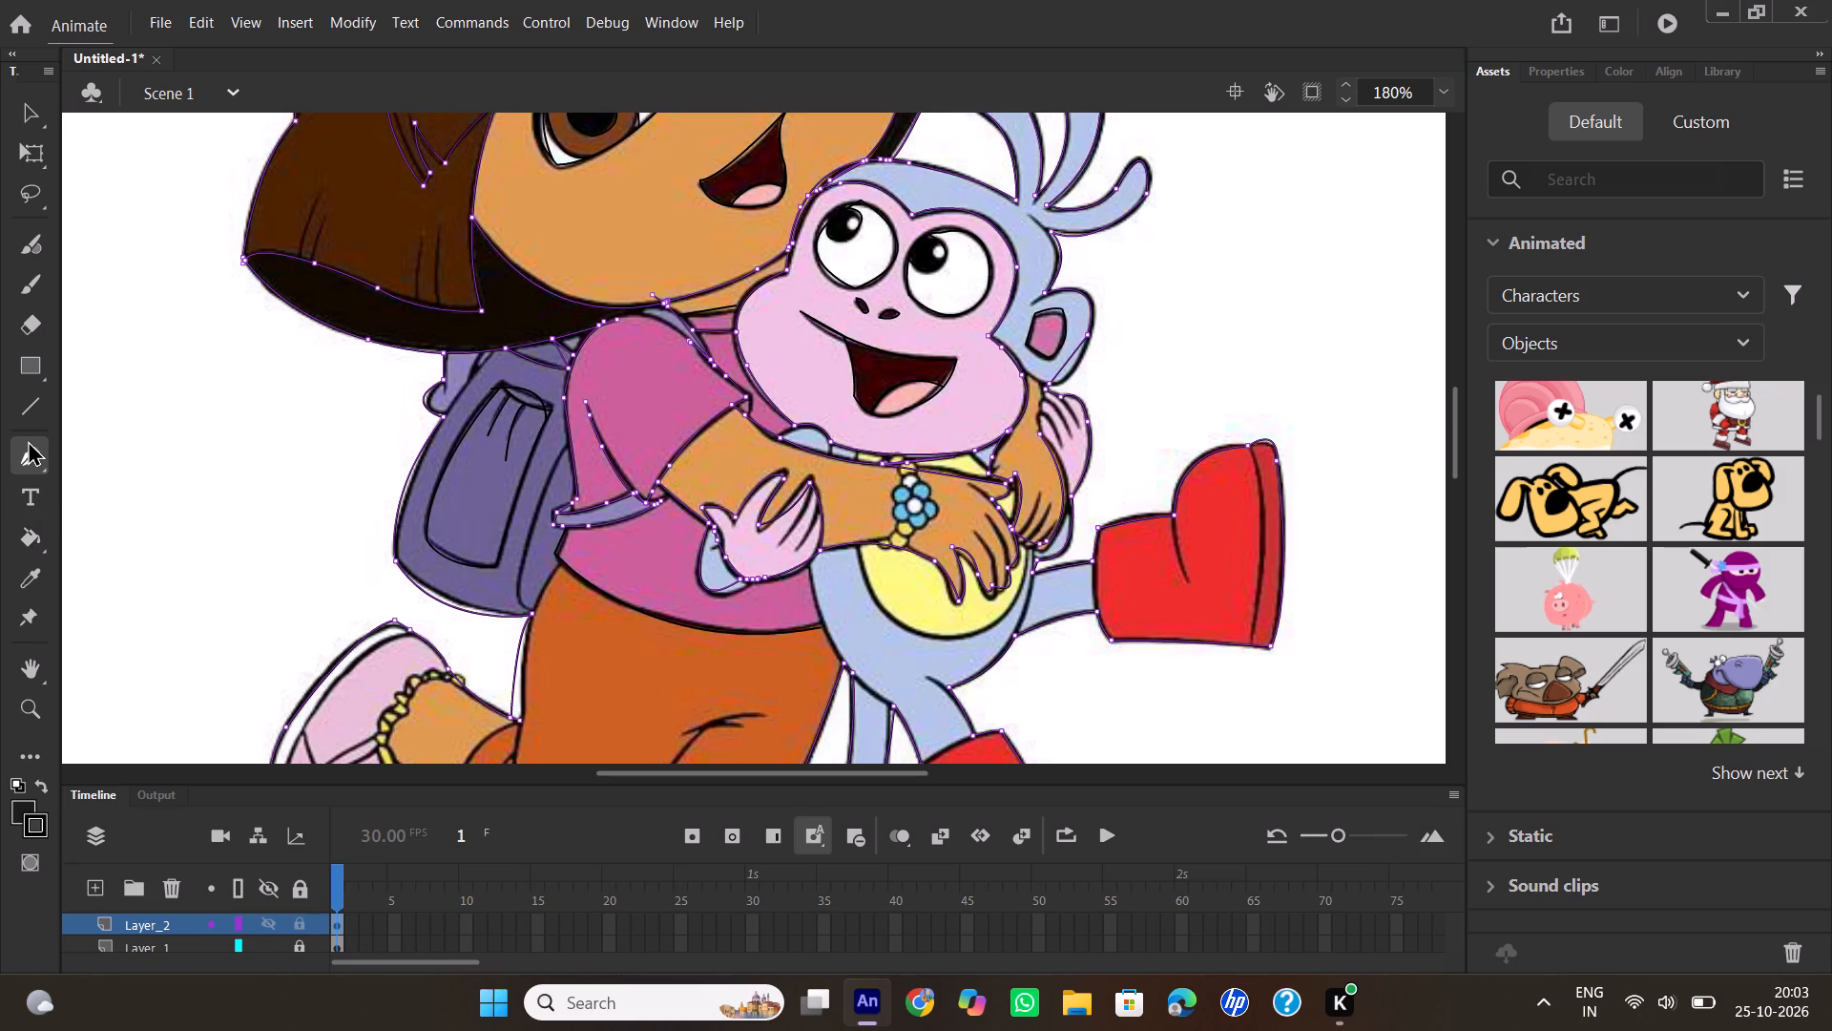
# Bend the traced lower edge of the monkey's ear outward with the Selection tool to match the reference.
pyautogui.click(860, 545)
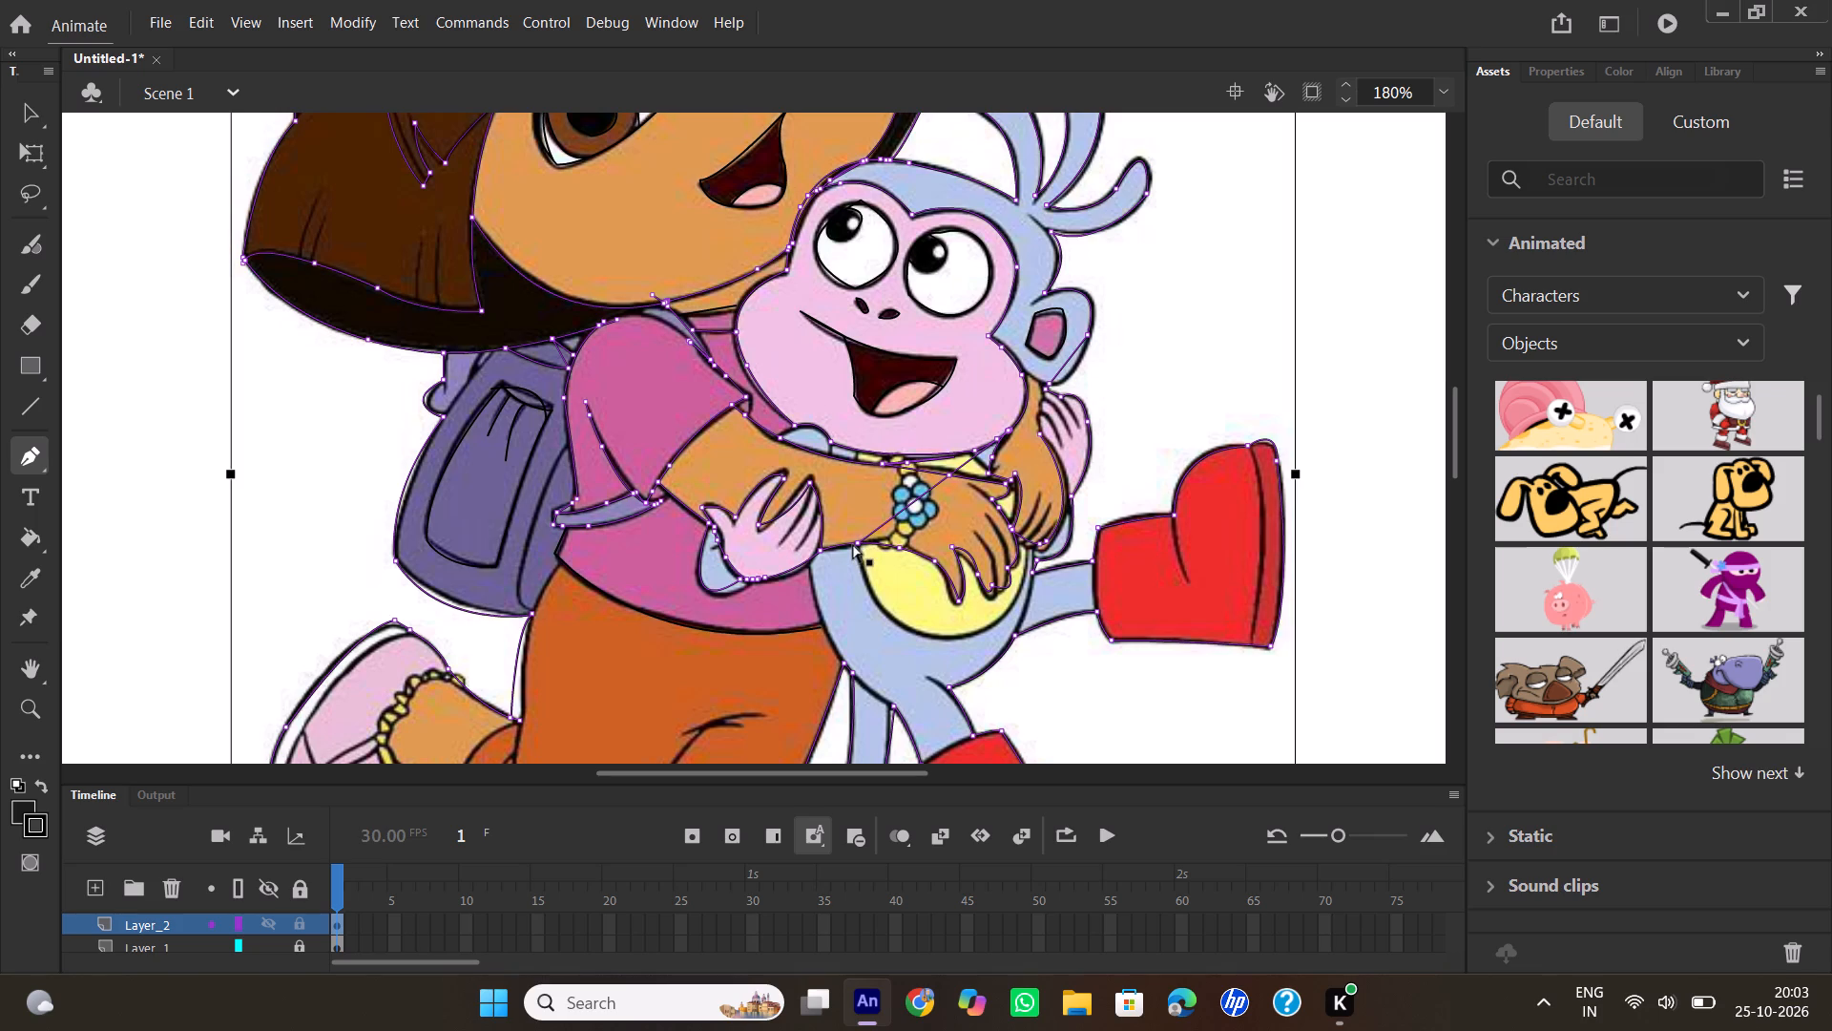
pyautogui.hotkey('ctrl', 'z')
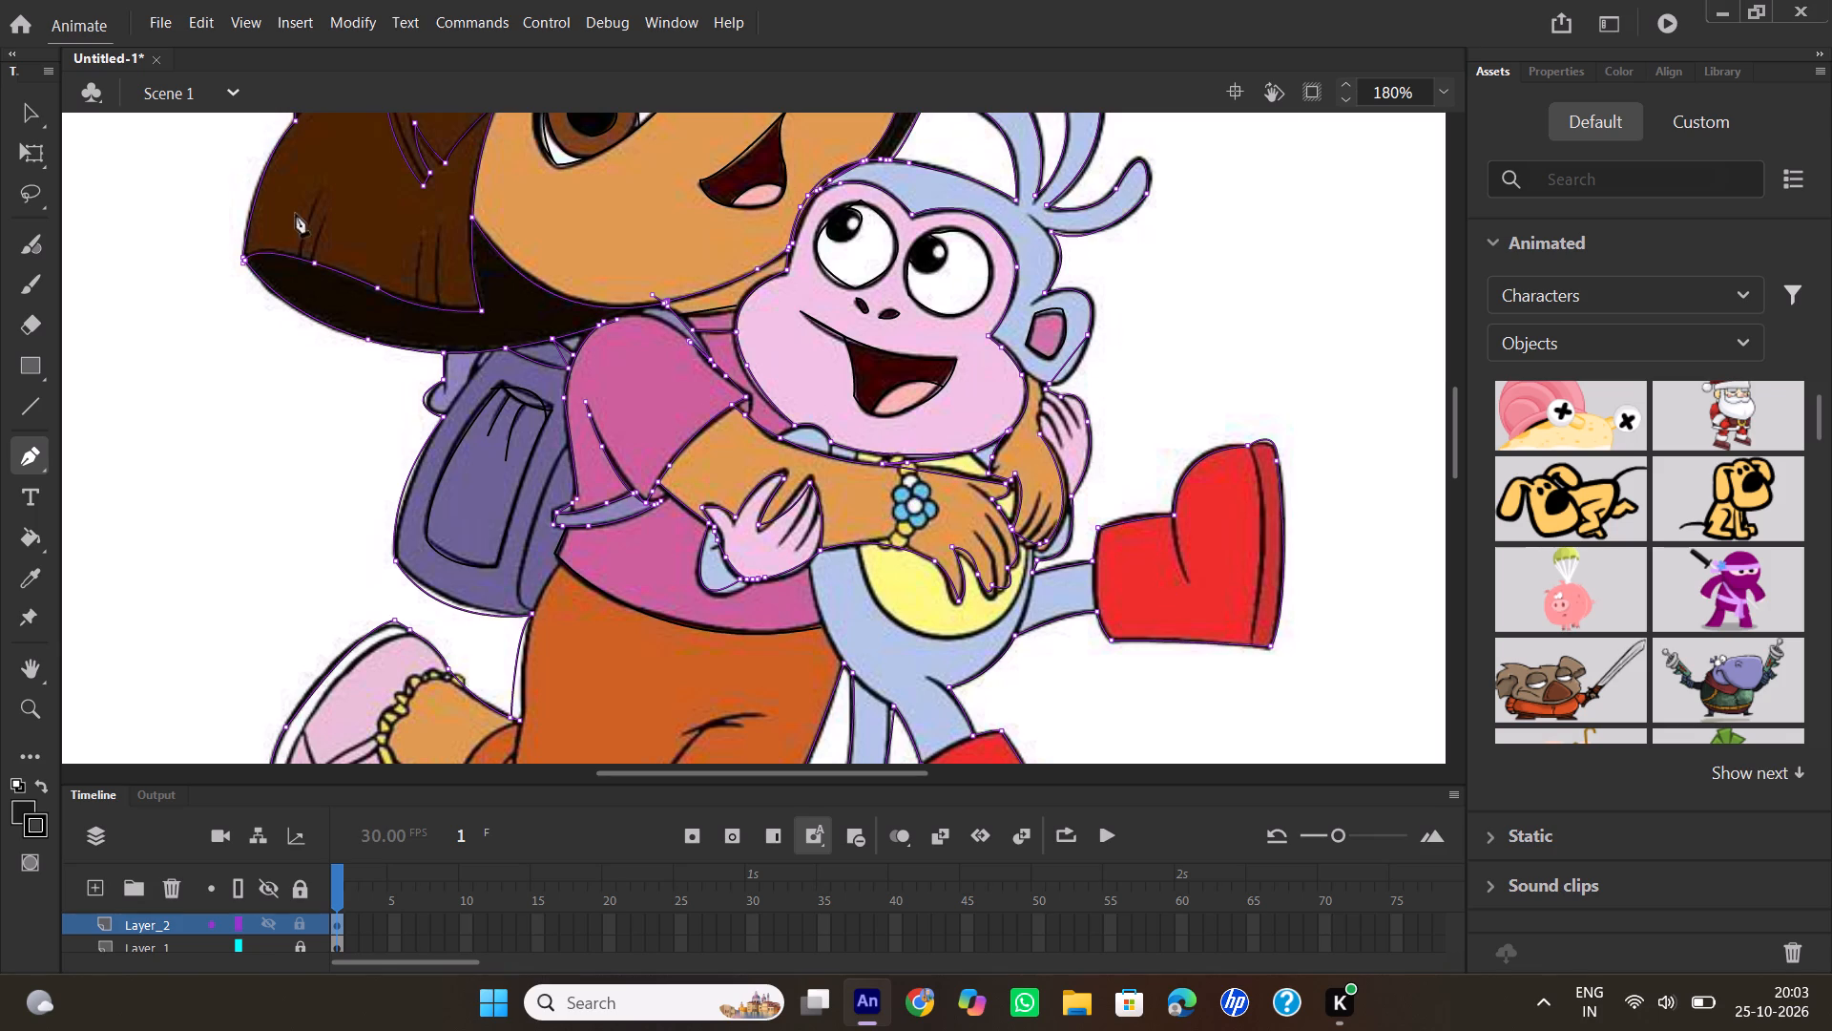
pyautogui.click(30, 113)
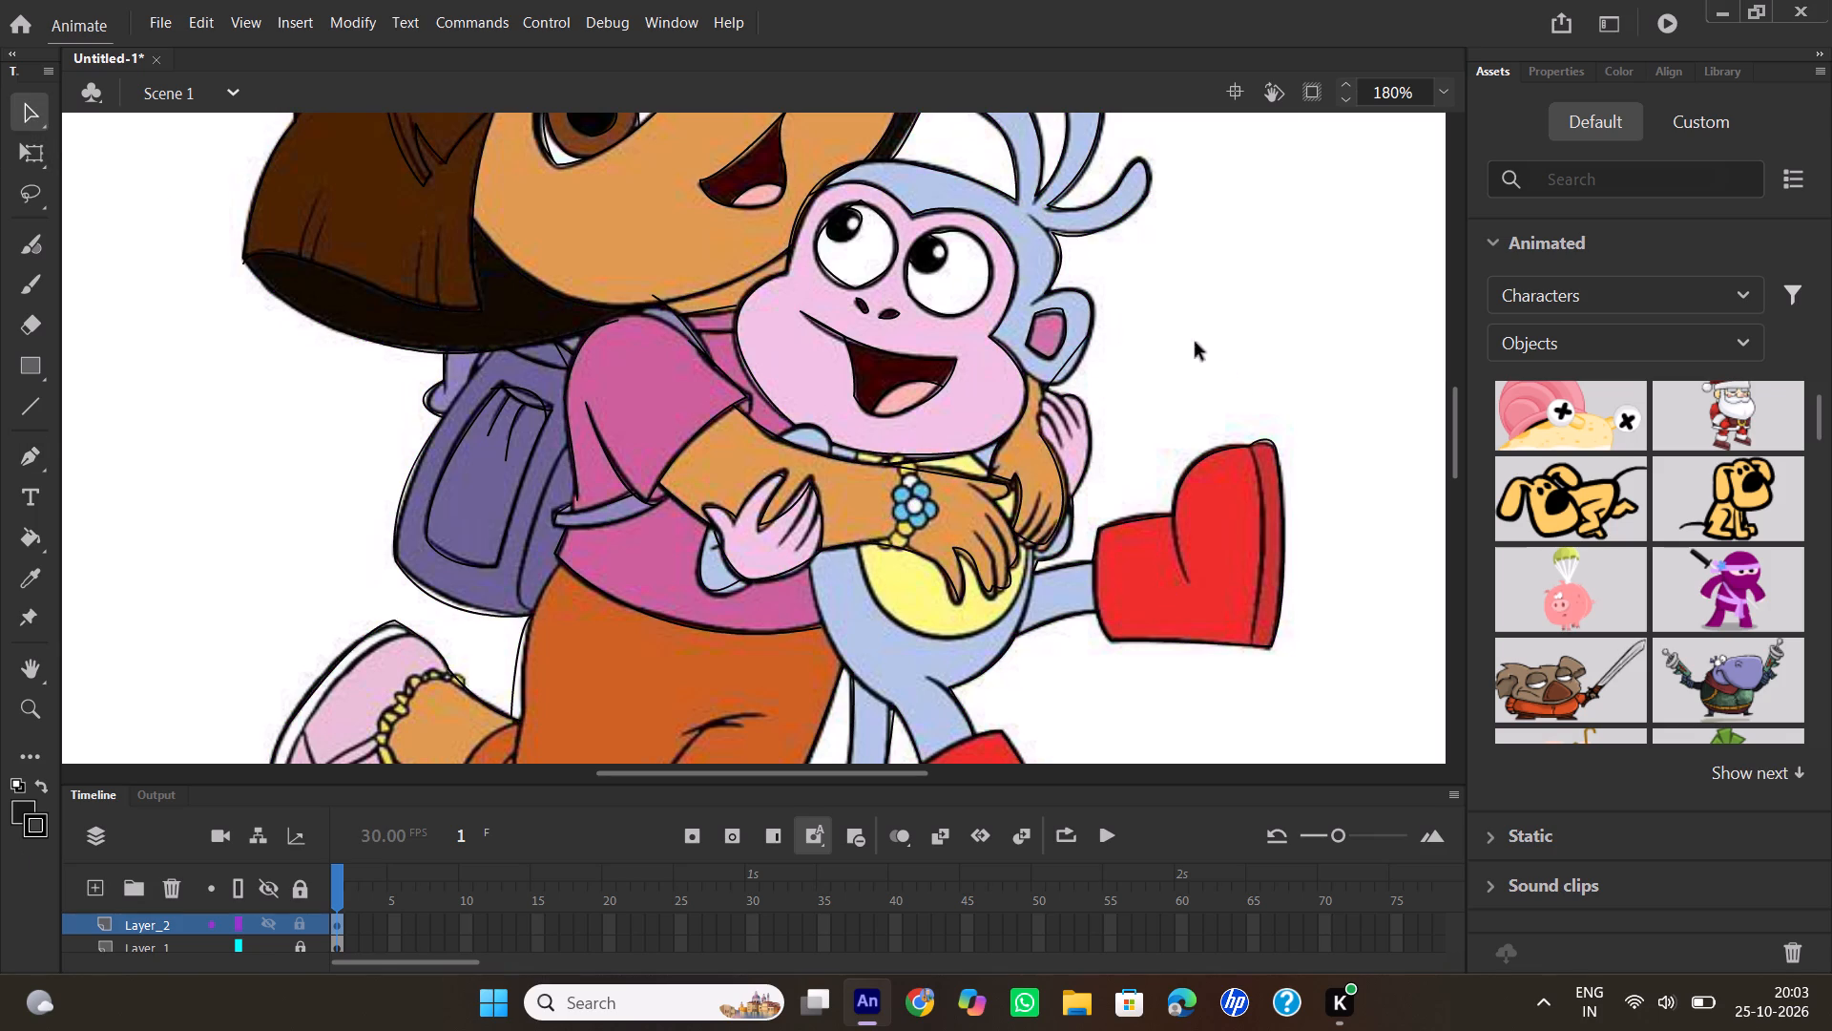
pyautogui.moveTo(1072, 352); pyautogui.dragTo(1081, 368)
pyautogui.moveTo(1081, 368); pyautogui.dragTo(1077, 367)
# Trace the curved lower edge of the monkey's yellow belly with the Pen tool, from below Dora's bracelet around to her fingers.
pyautogui.click(22, 455)
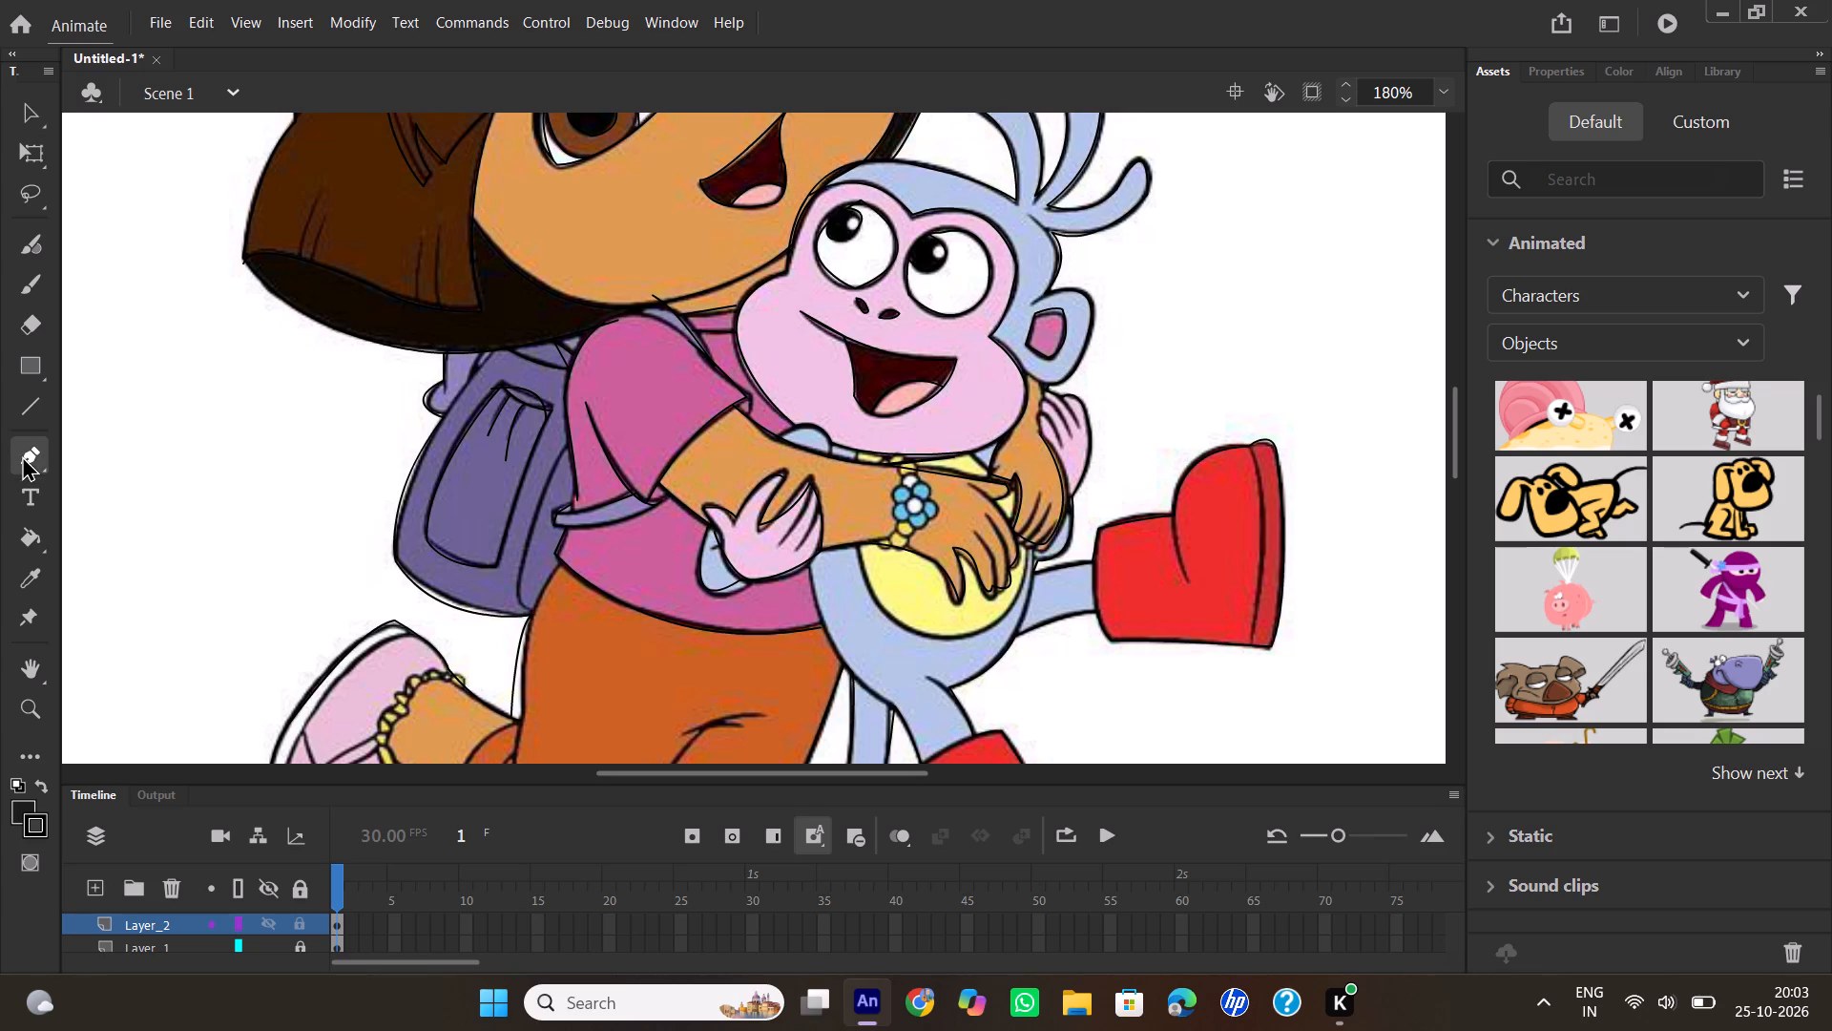
pyautogui.click(857, 543)
pyautogui.click(857, 543)
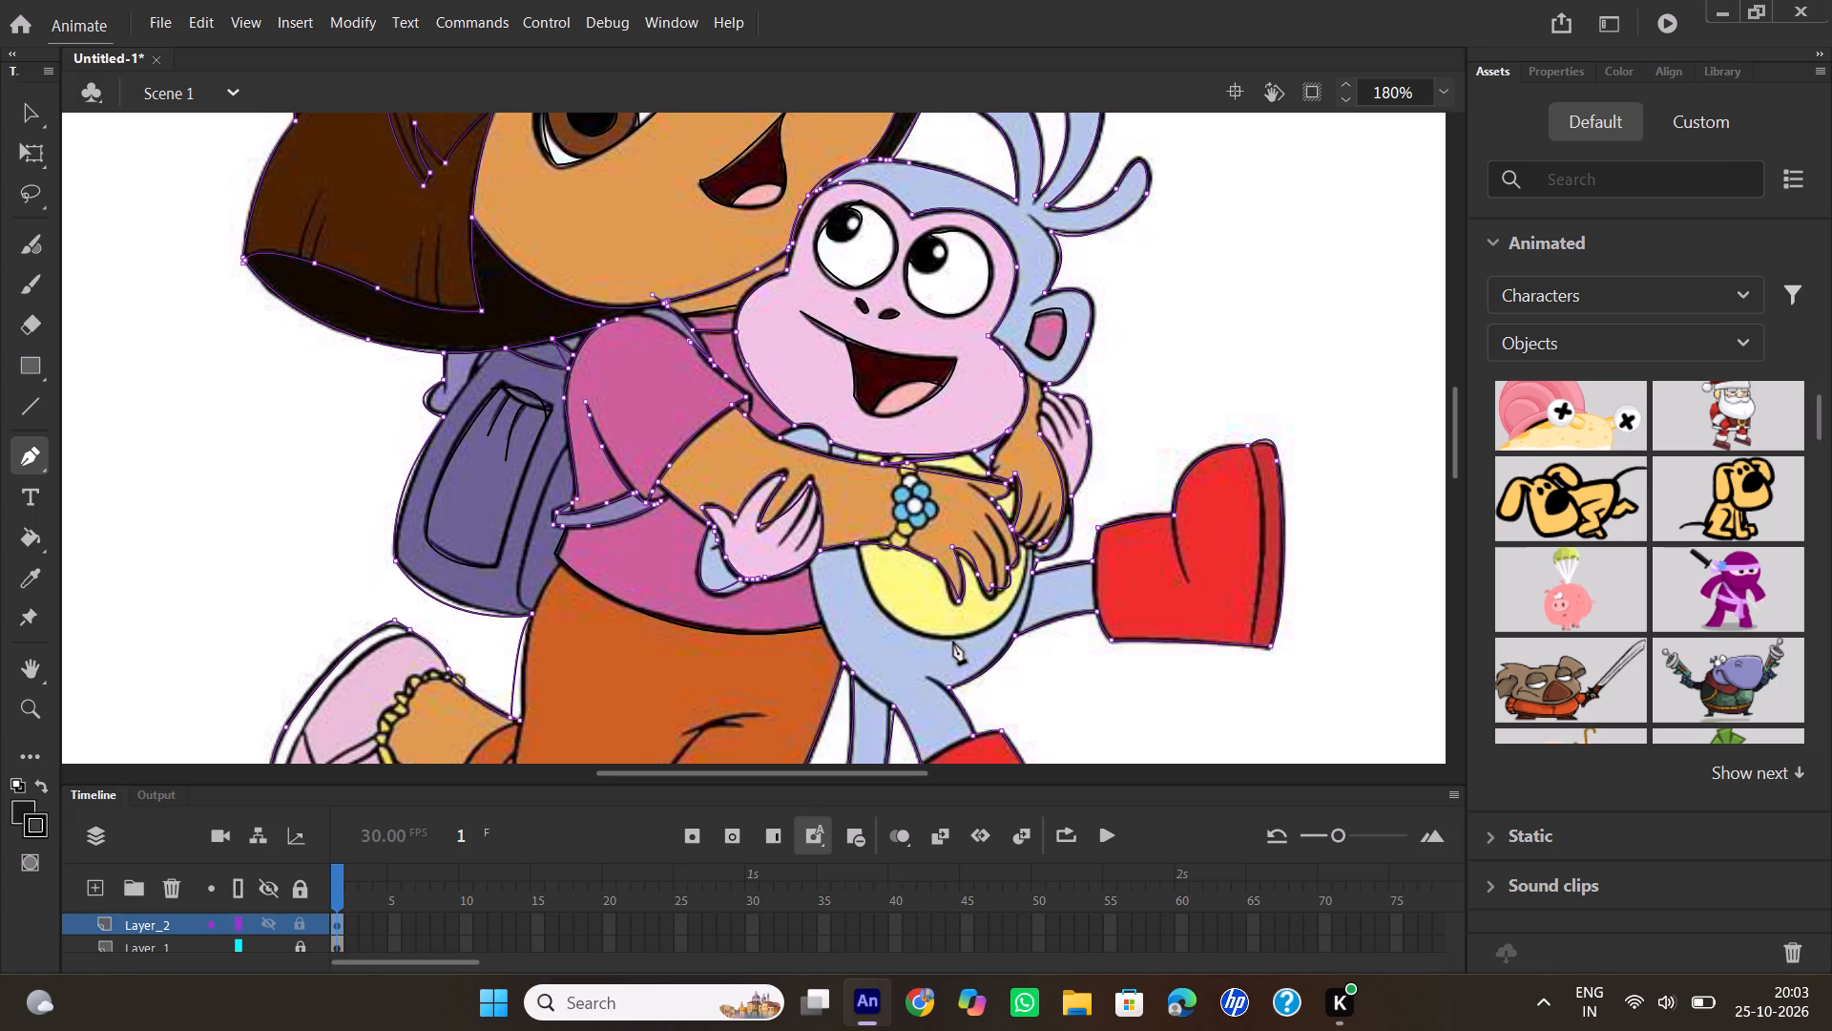
pyautogui.moveTo(952, 640); pyautogui.dragTo(1019, 632)
pyautogui.moveTo(1019, 632); pyautogui.dragTo(1030, 631)
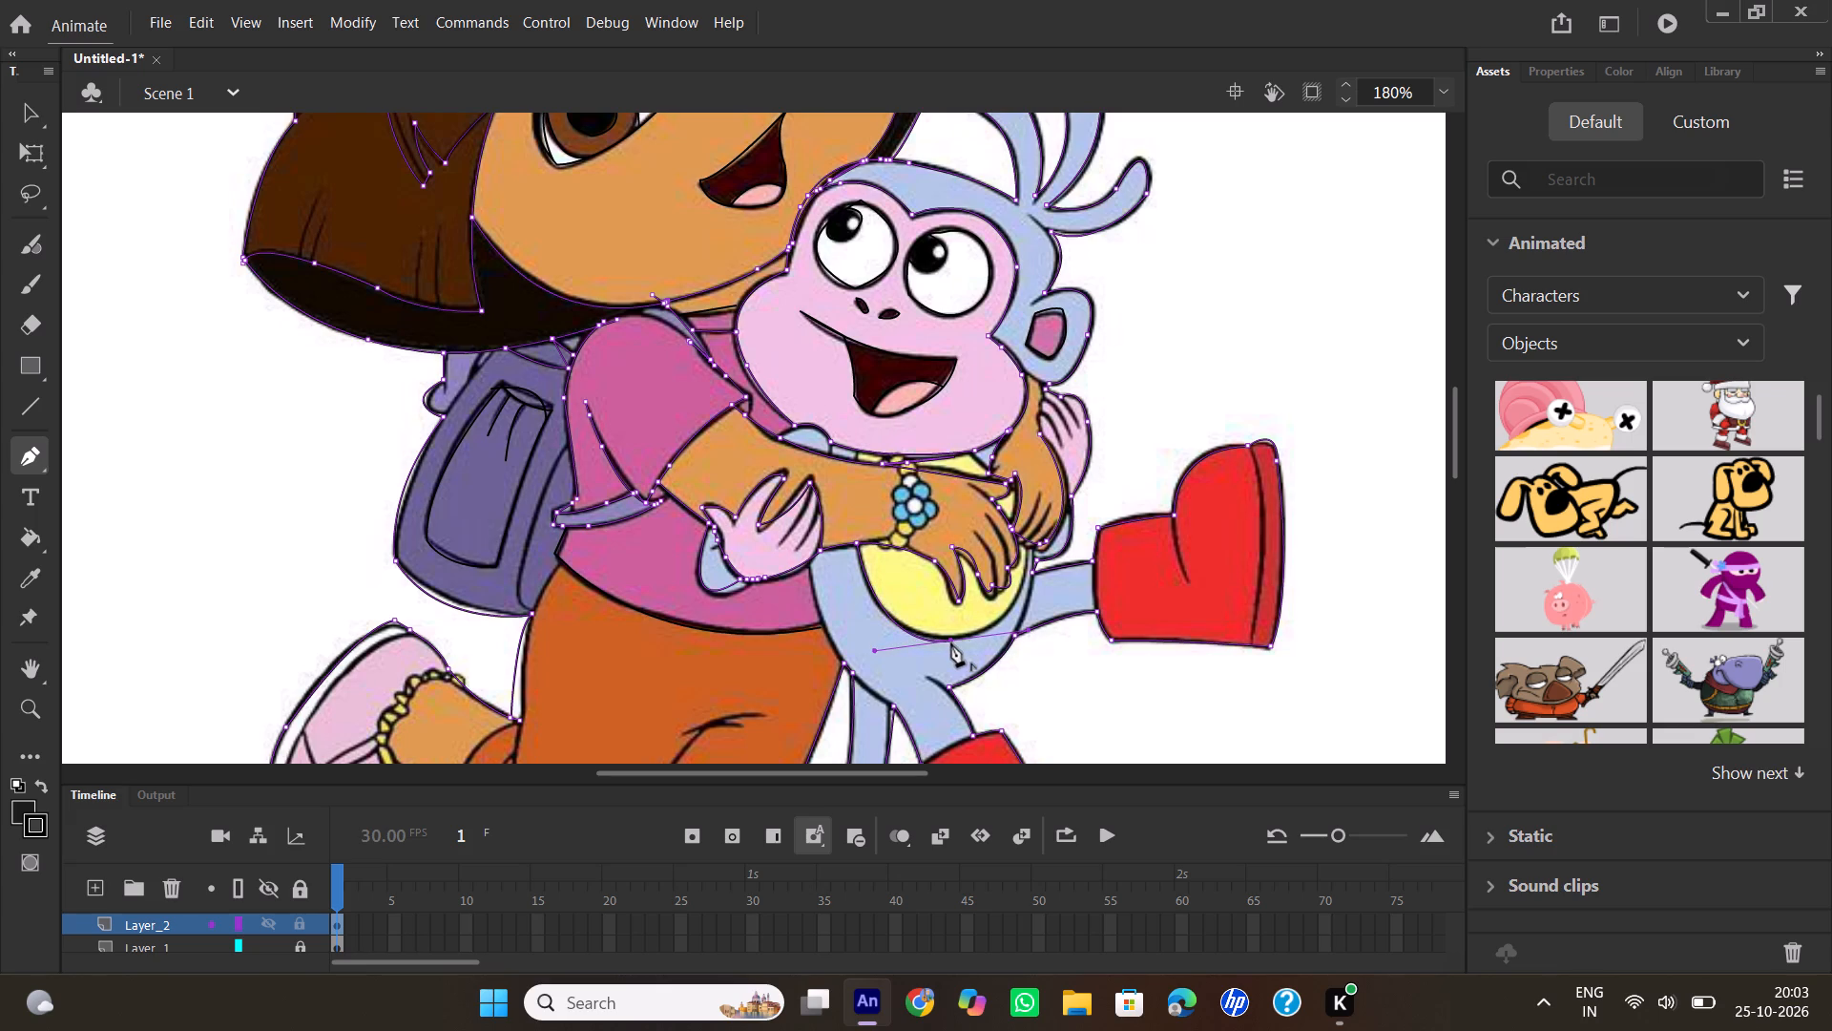
pyautogui.click(950, 643)
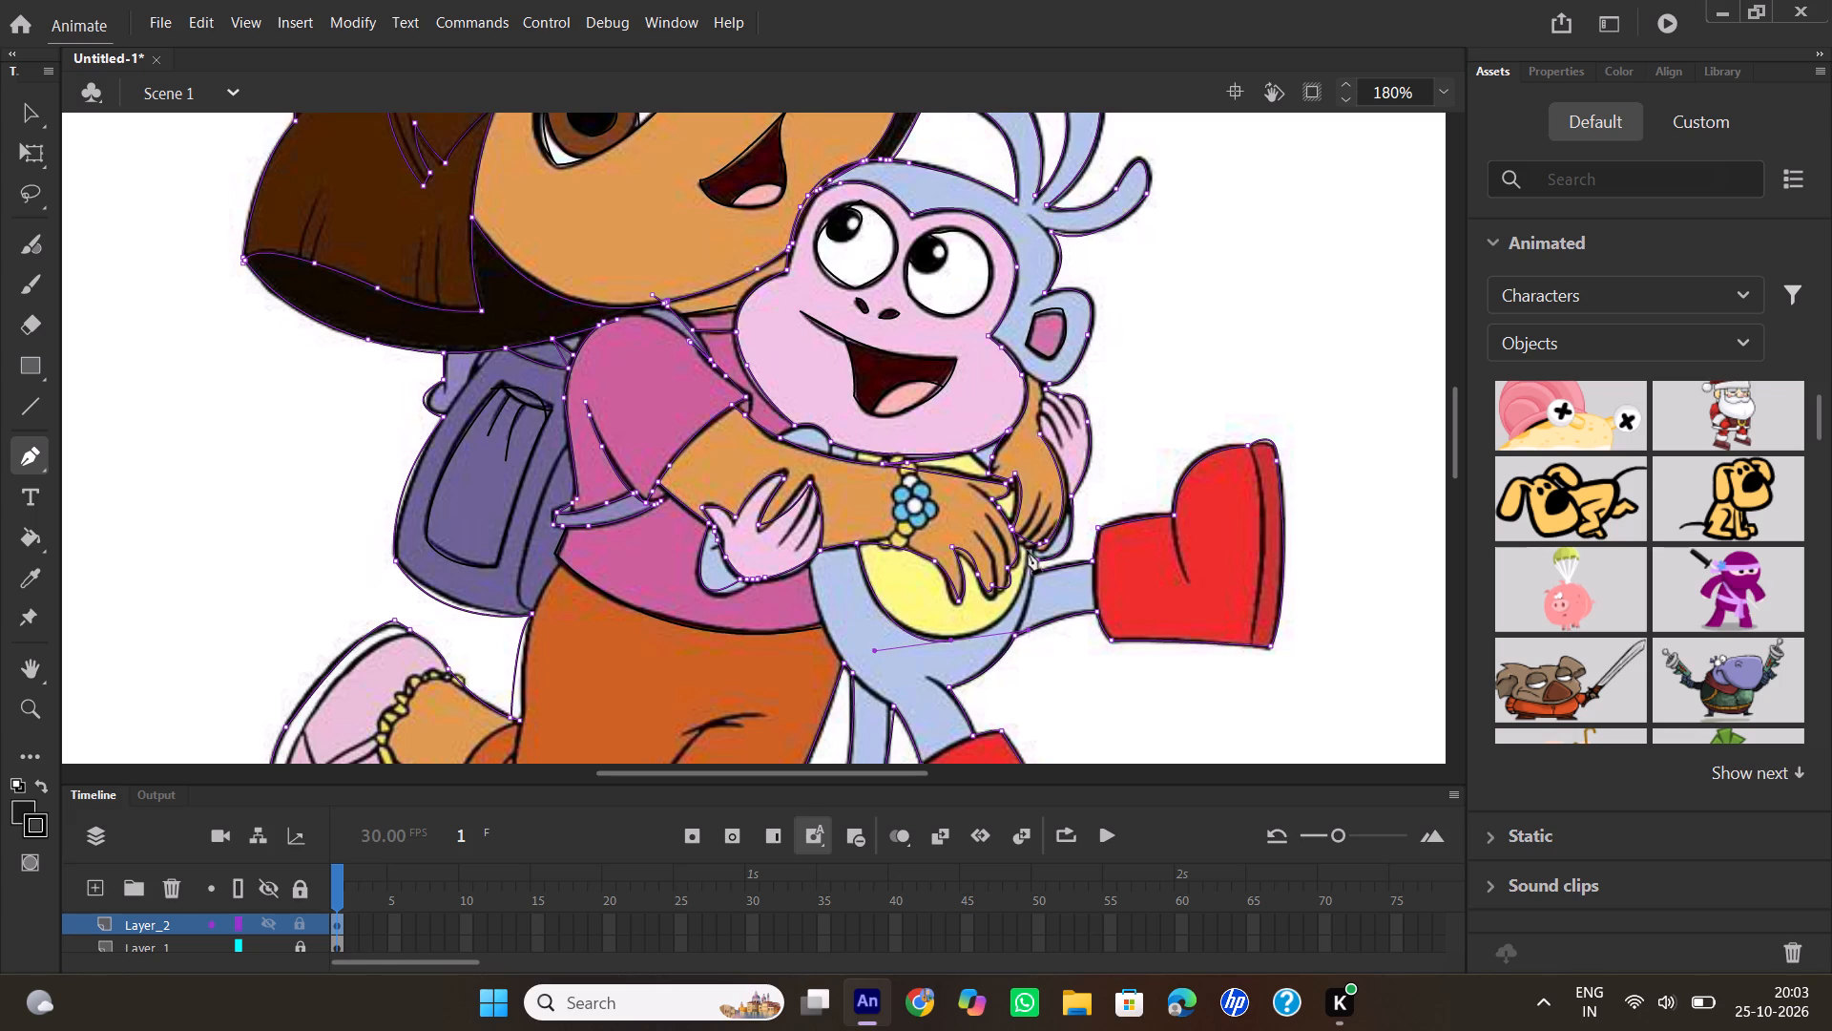
pyautogui.moveTo(1028, 549); pyautogui.dragTo(1013, 477)
pyautogui.doubleClick(1026, 540)
# Trace the line separating the sole from the rest of the monkey's raised boot, from its top edge to its bottom edge.
pyautogui.scroll(-1, 1130, 587)
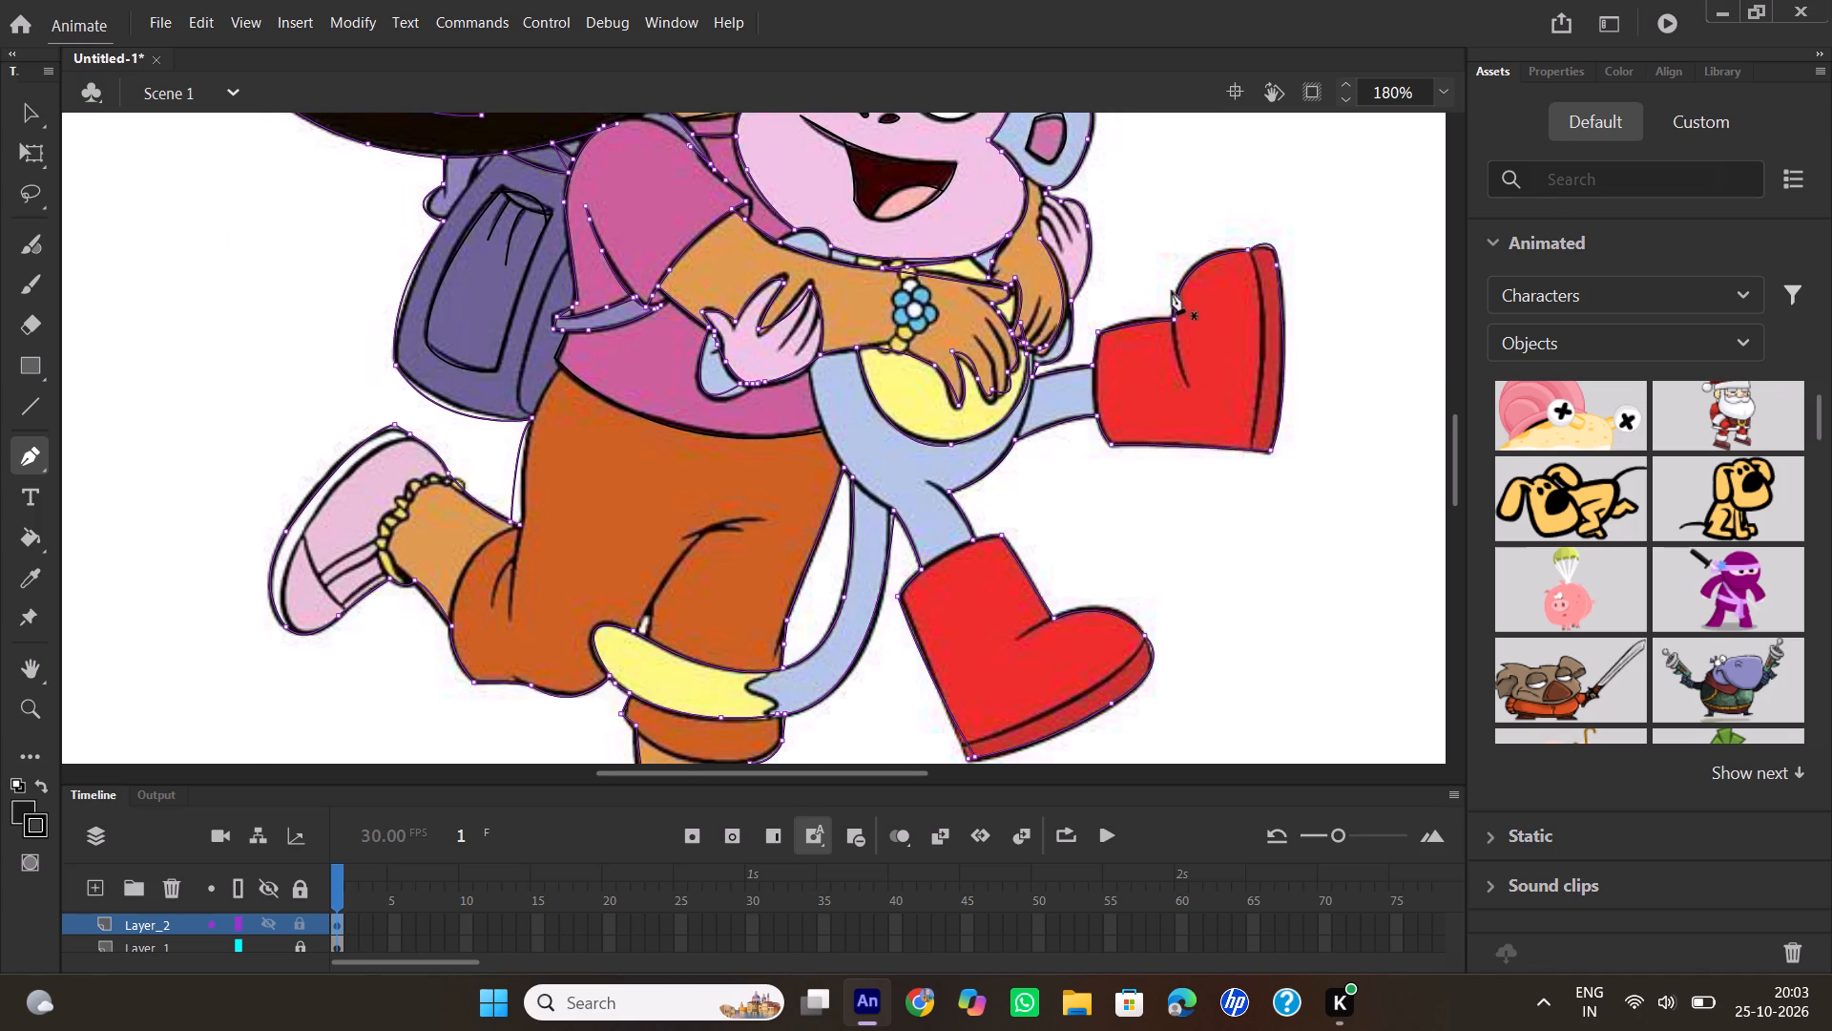
pyautogui.click(1251, 252)
pyautogui.moveTo(1258, 451); pyautogui.dragTo(1258, 457)
pyautogui.moveTo(1258, 457); pyautogui.dragTo(1257, 542)
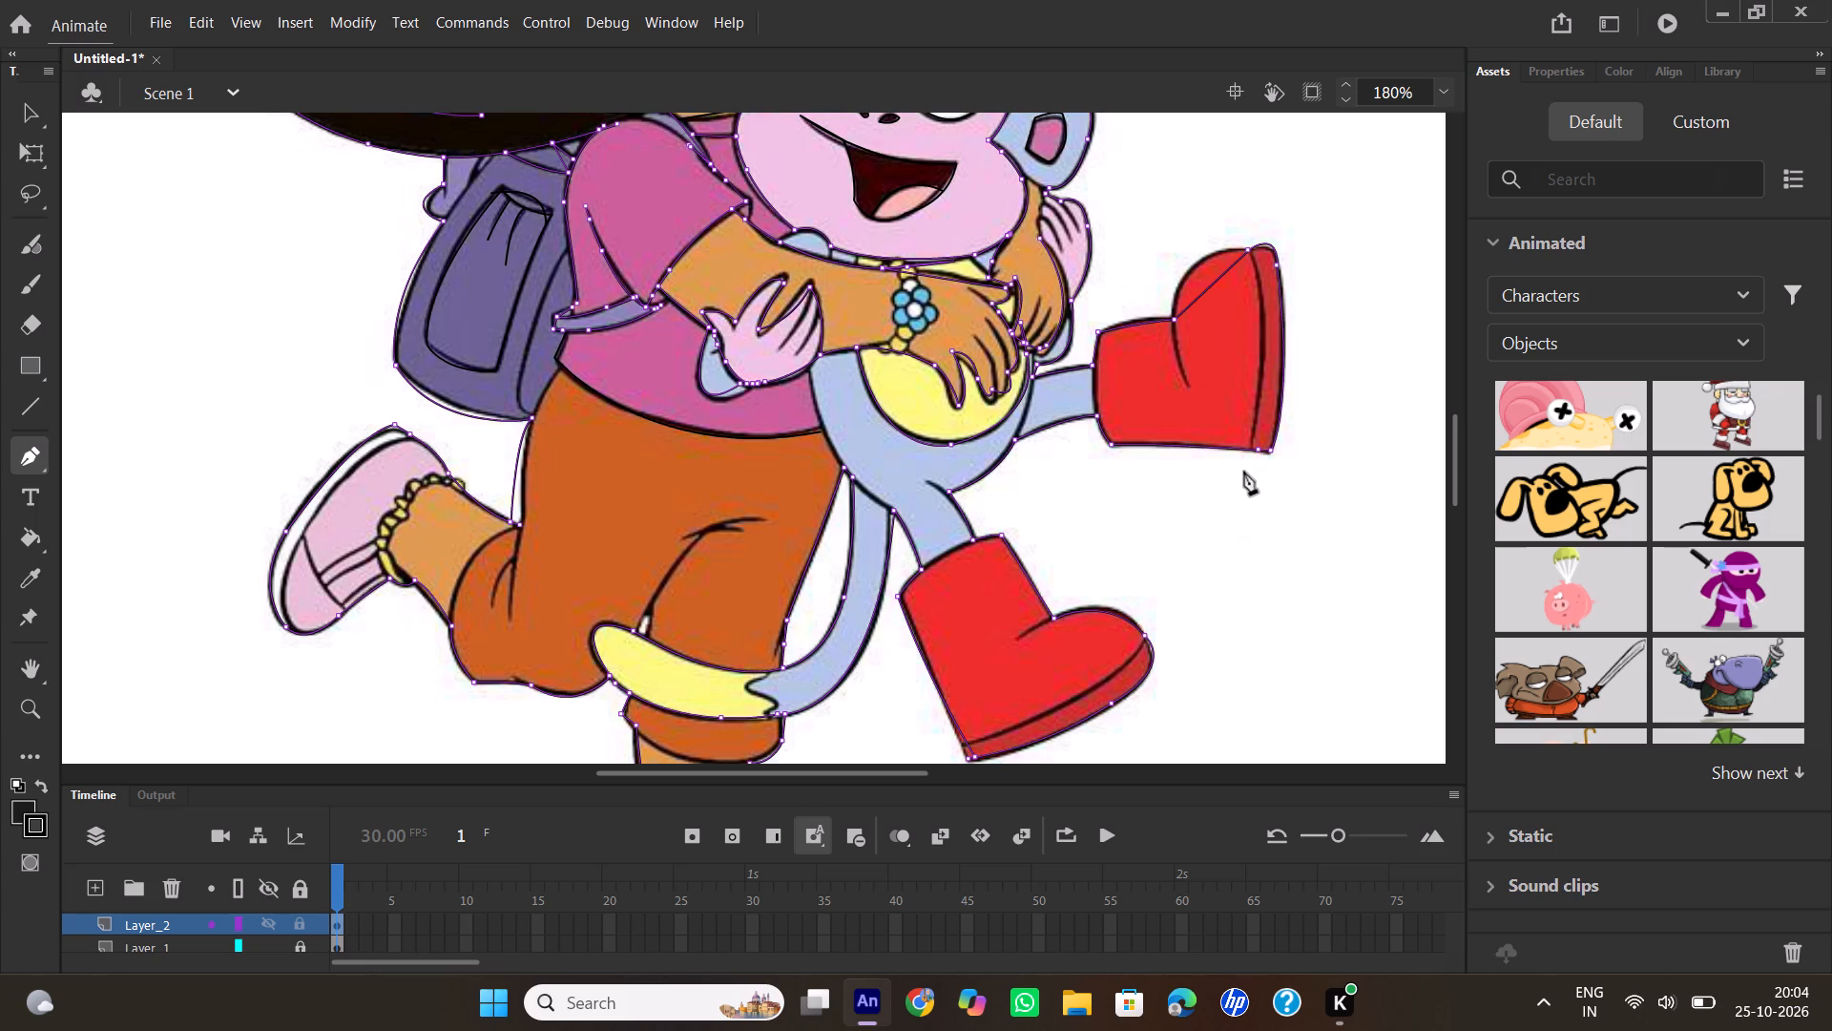
pyautogui.click(1256, 452)
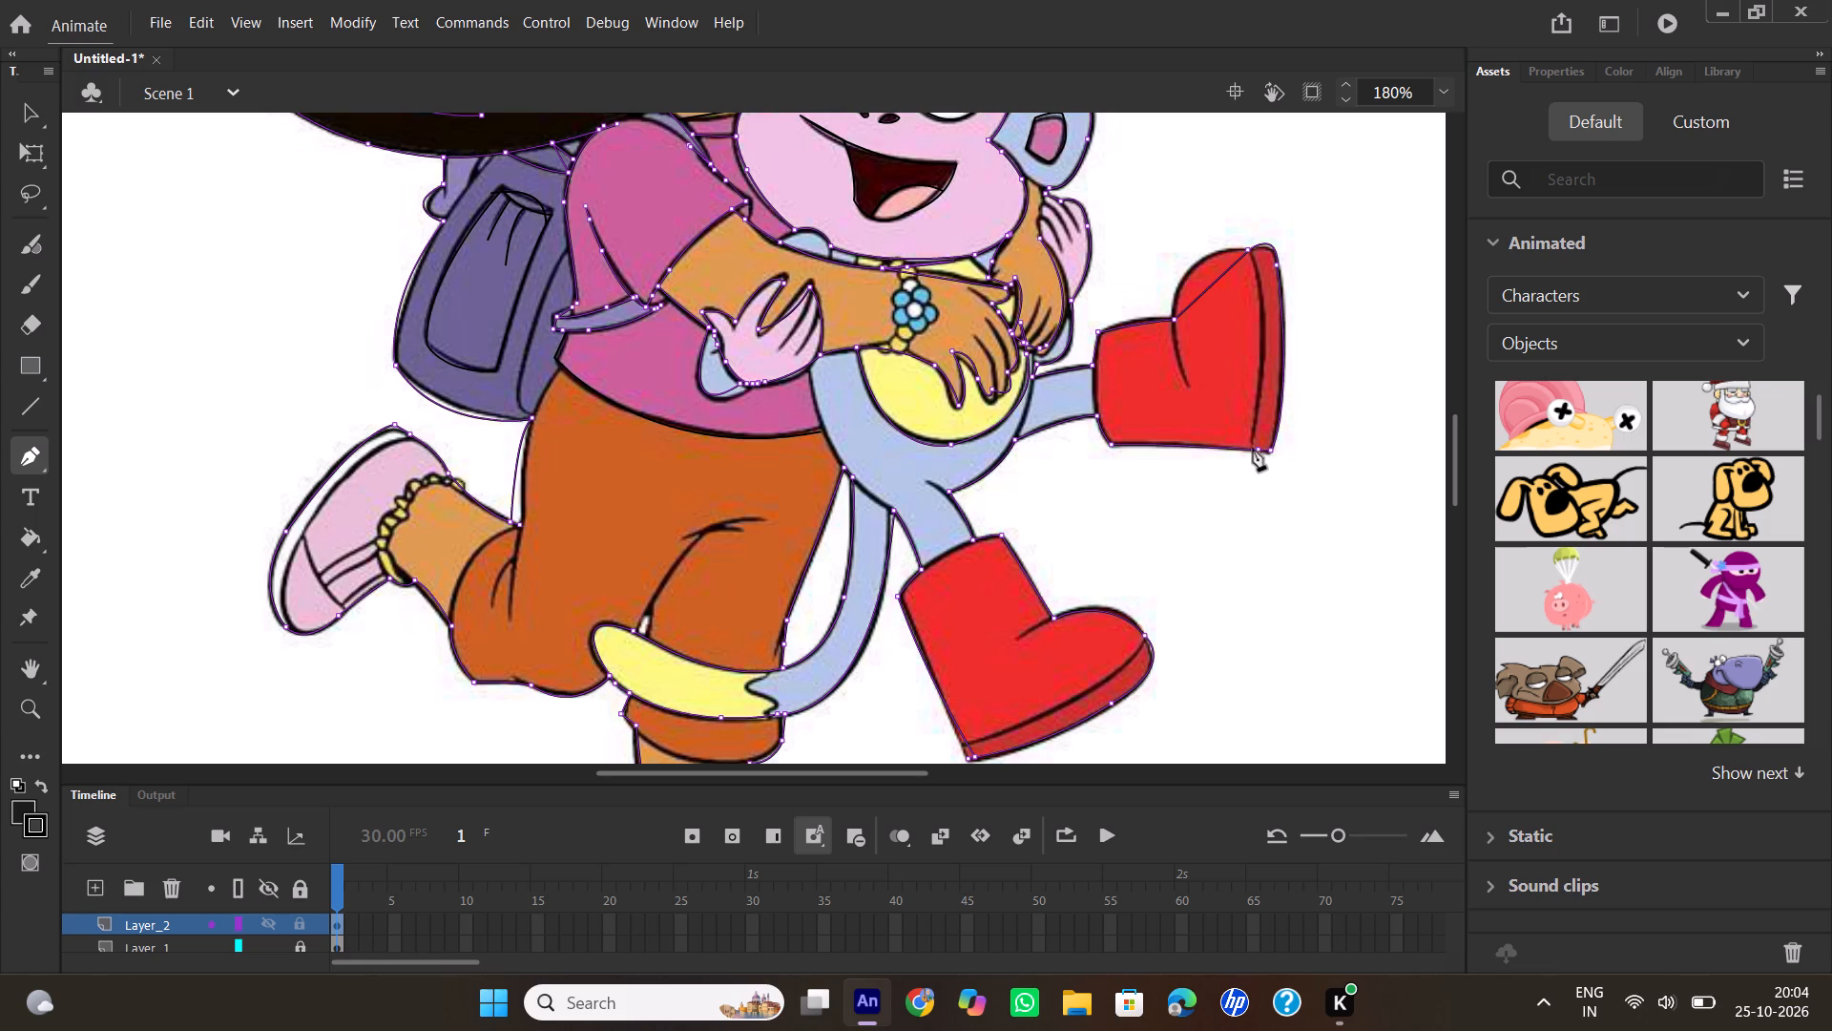
pyautogui.doubleClick(1255, 448)
# Bend the straight segment across the raised boot's toe outward with the Selection tool to match the reference curve.
pyautogui.click(22, 121)
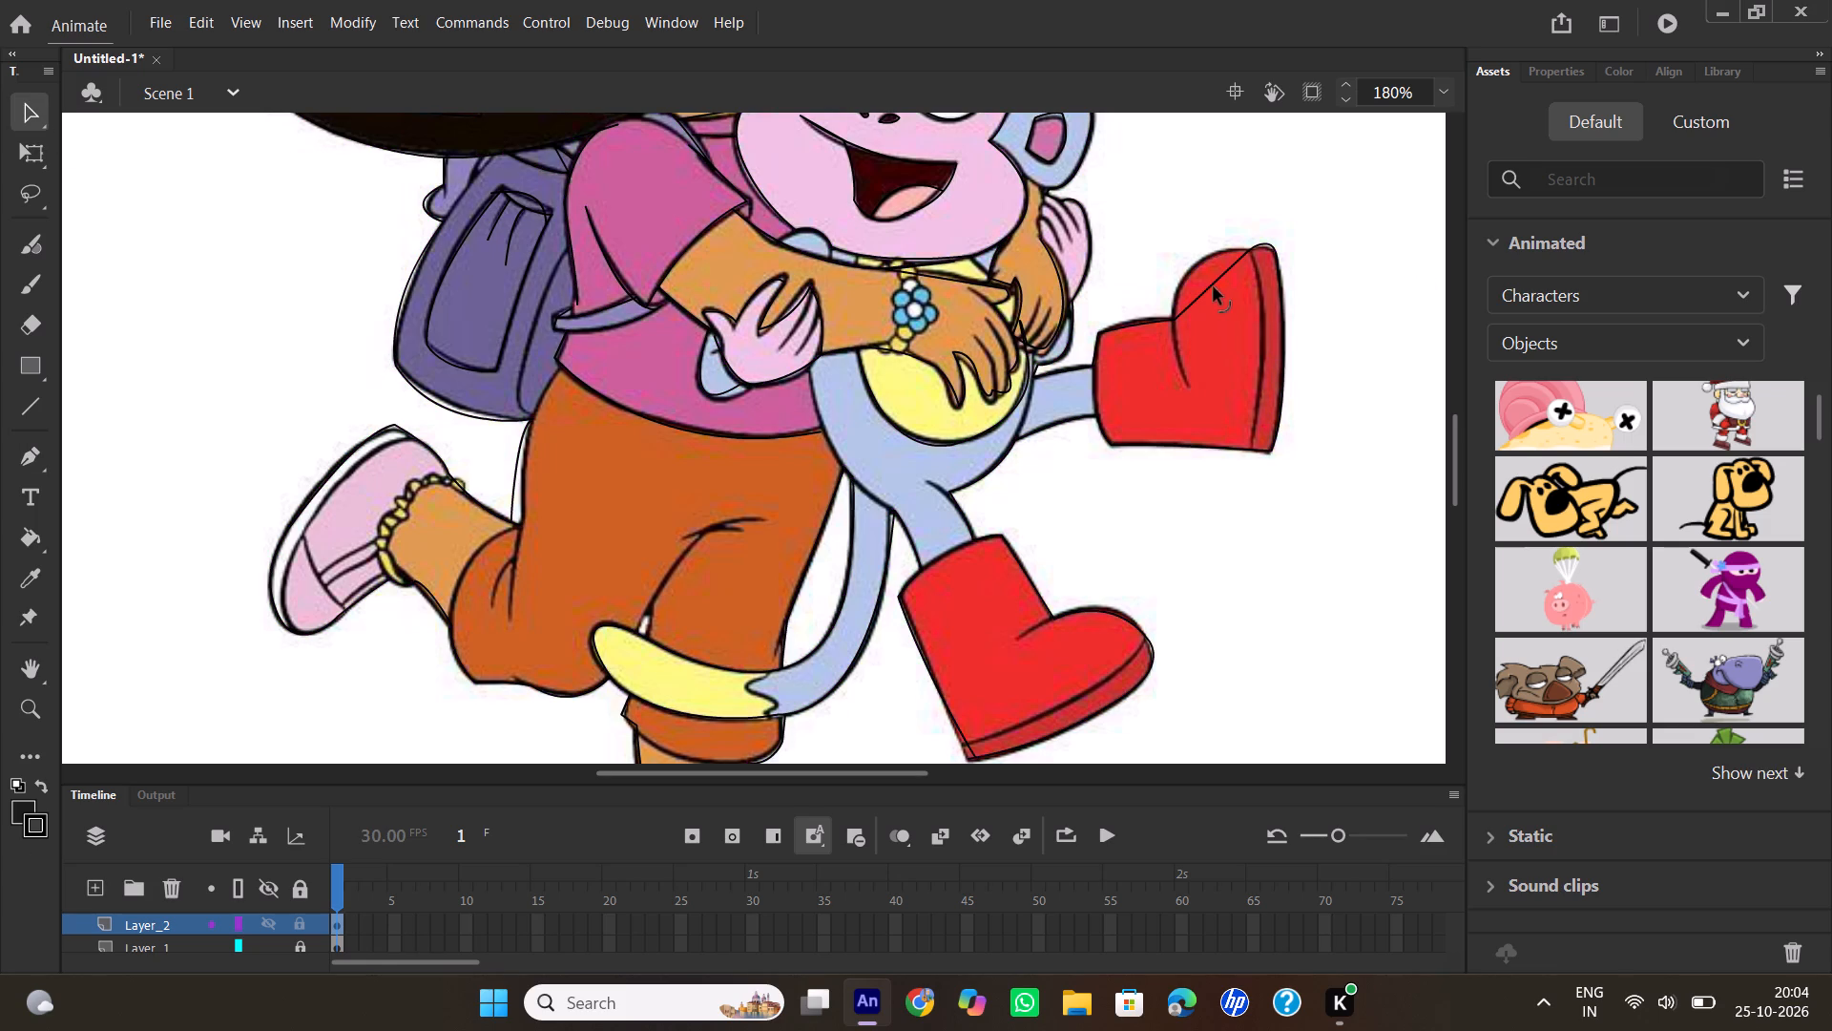
pyautogui.moveTo(1214, 287); pyautogui.dragTo(1192, 271)
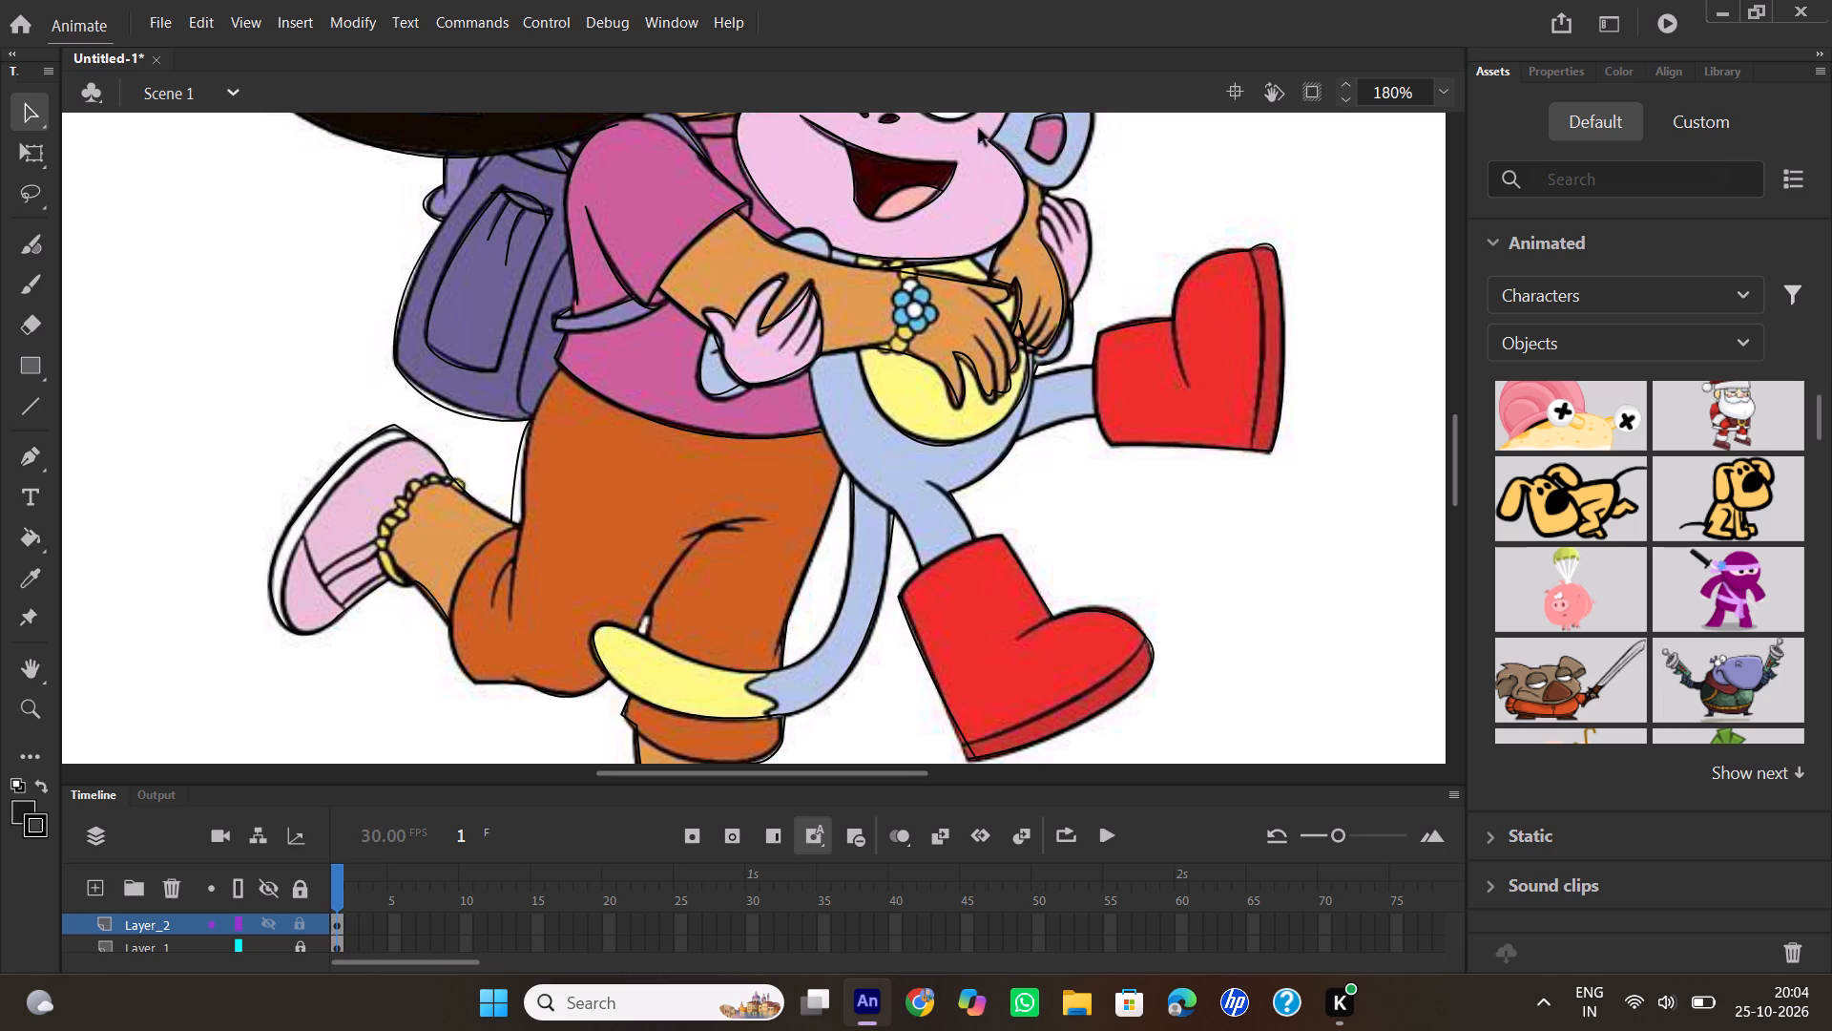
# Trace the short curved crease inside the monkey's raised boot with the Pen tool, starting from the ankle notch.
pyautogui.click(28, 453)
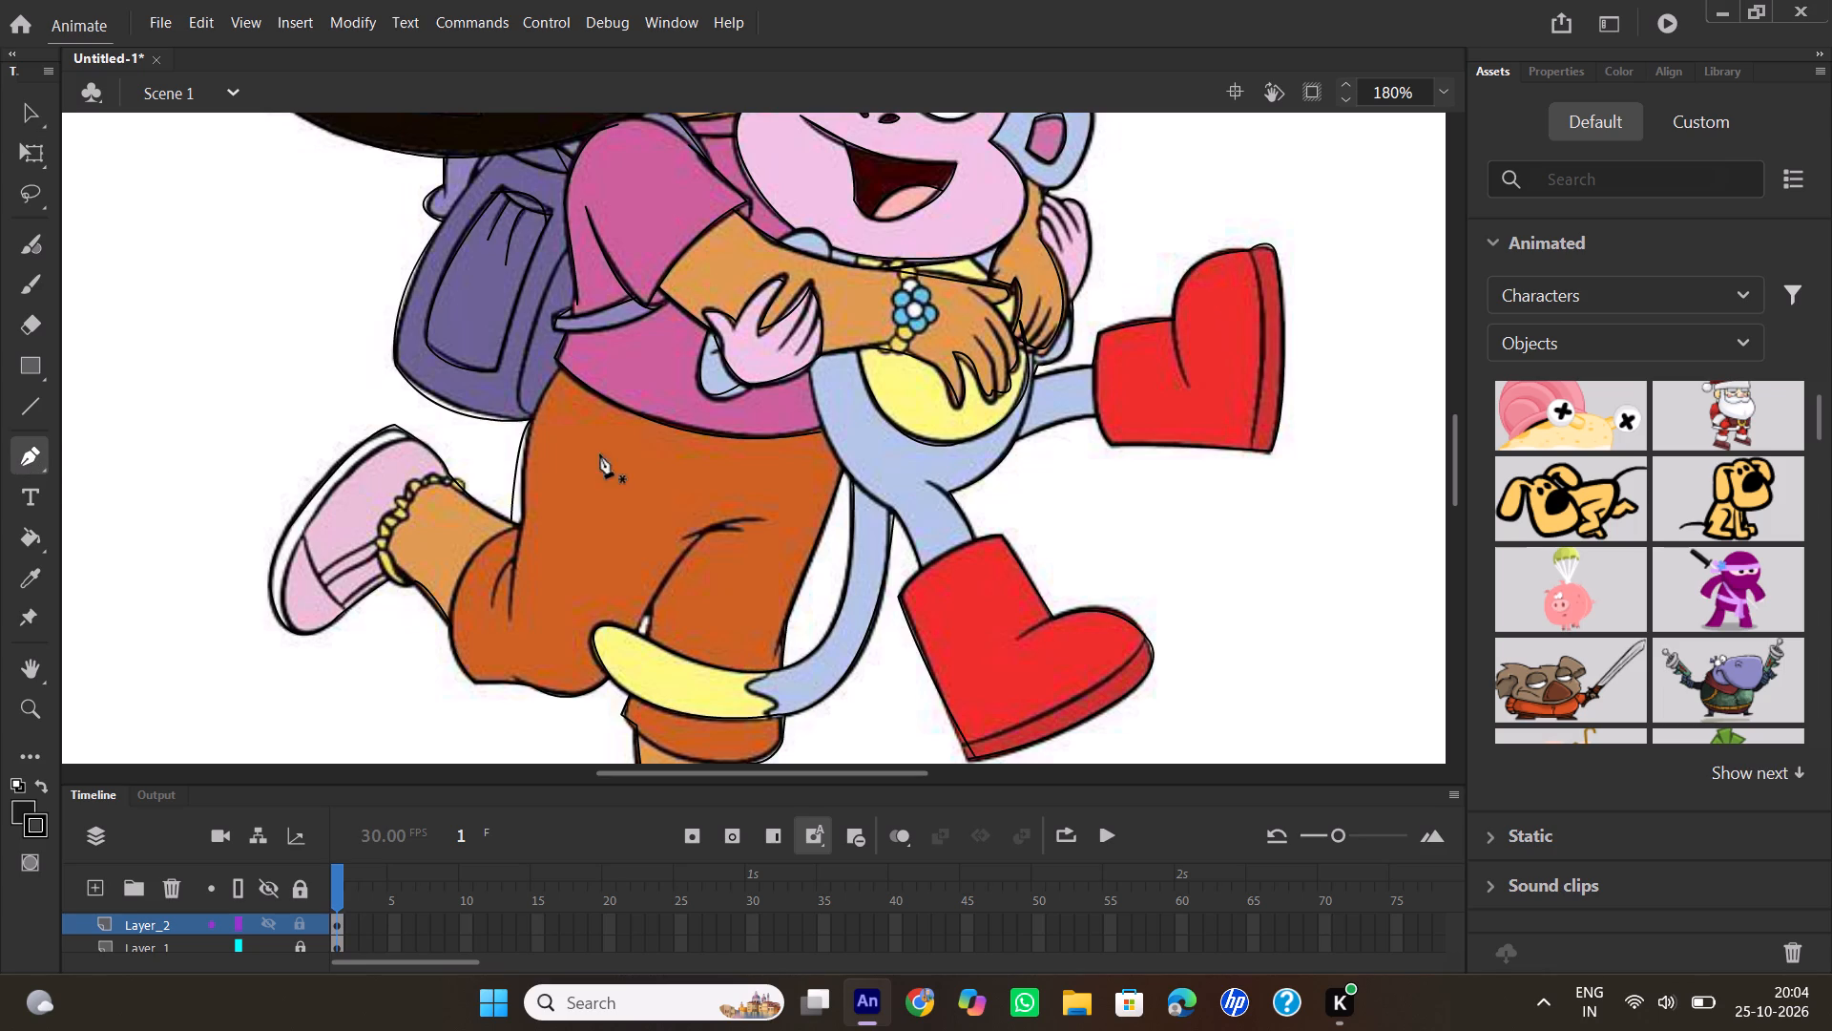
pyautogui.click(1172, 308)
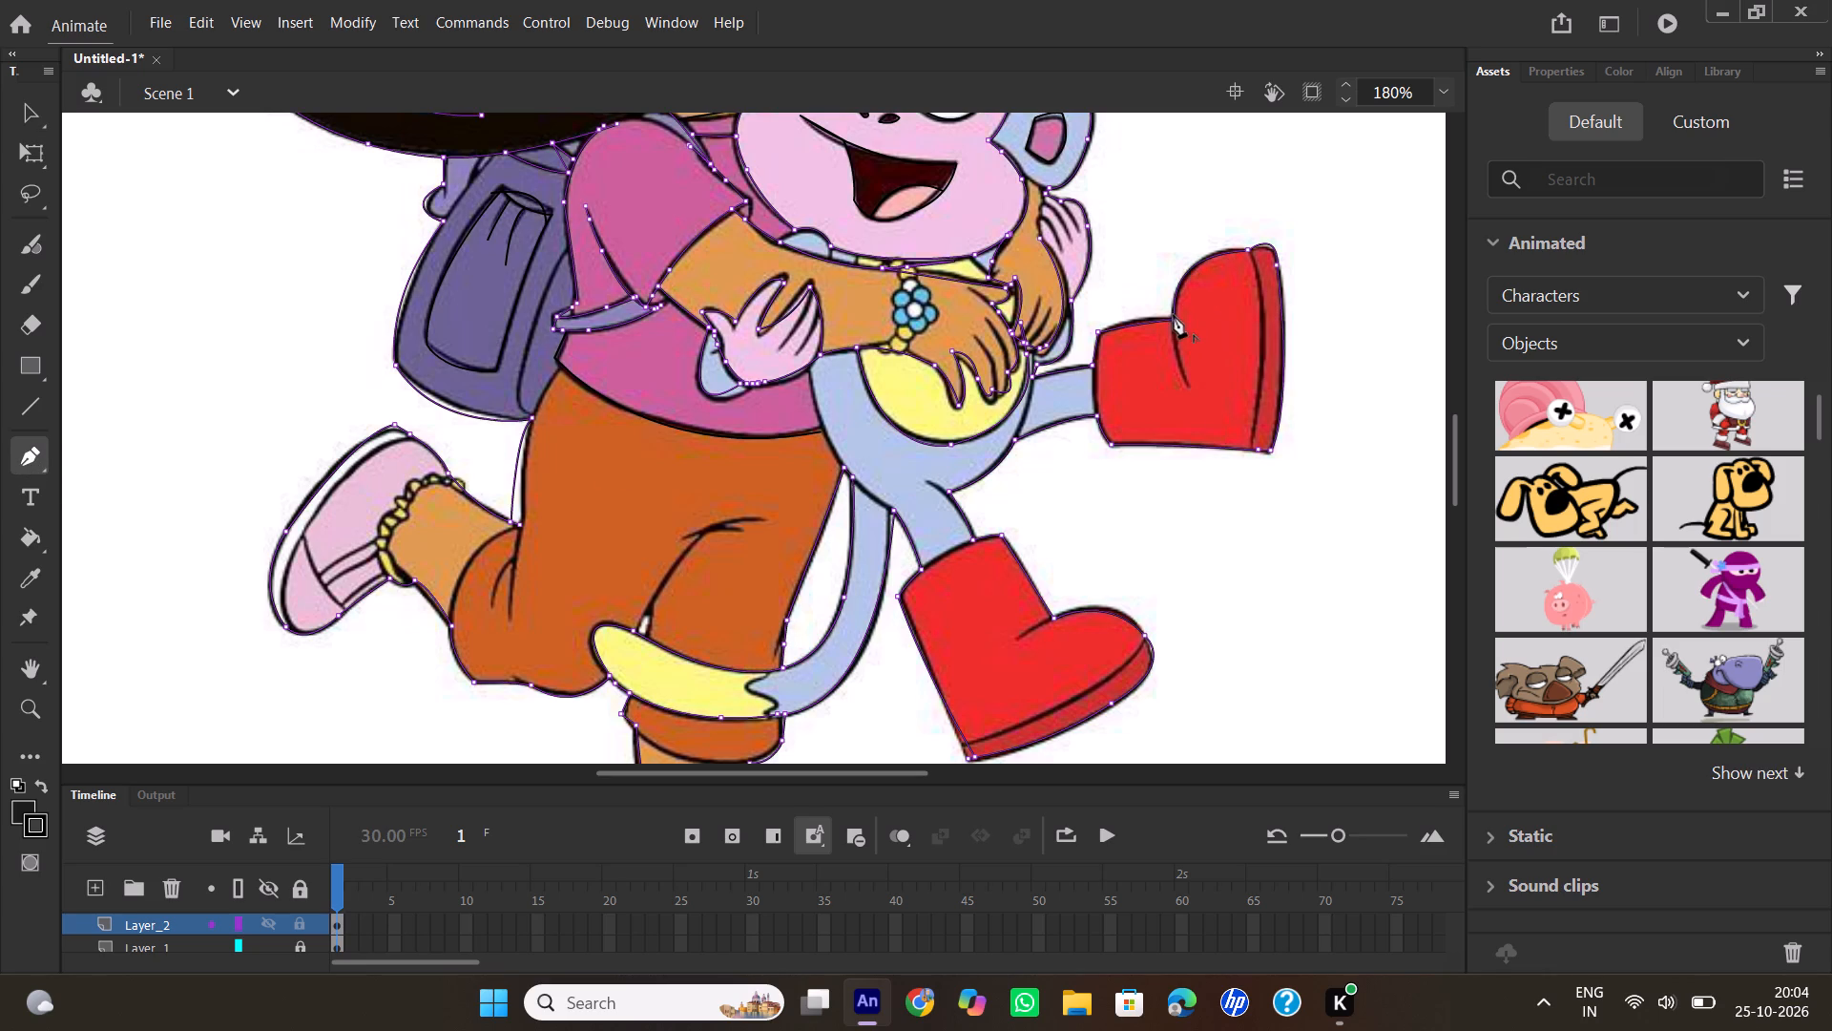
pyautogui.click(1175, 304)
pyautogui.moveTo(1186, 382); pyautogui.dragTo(1189, 386)
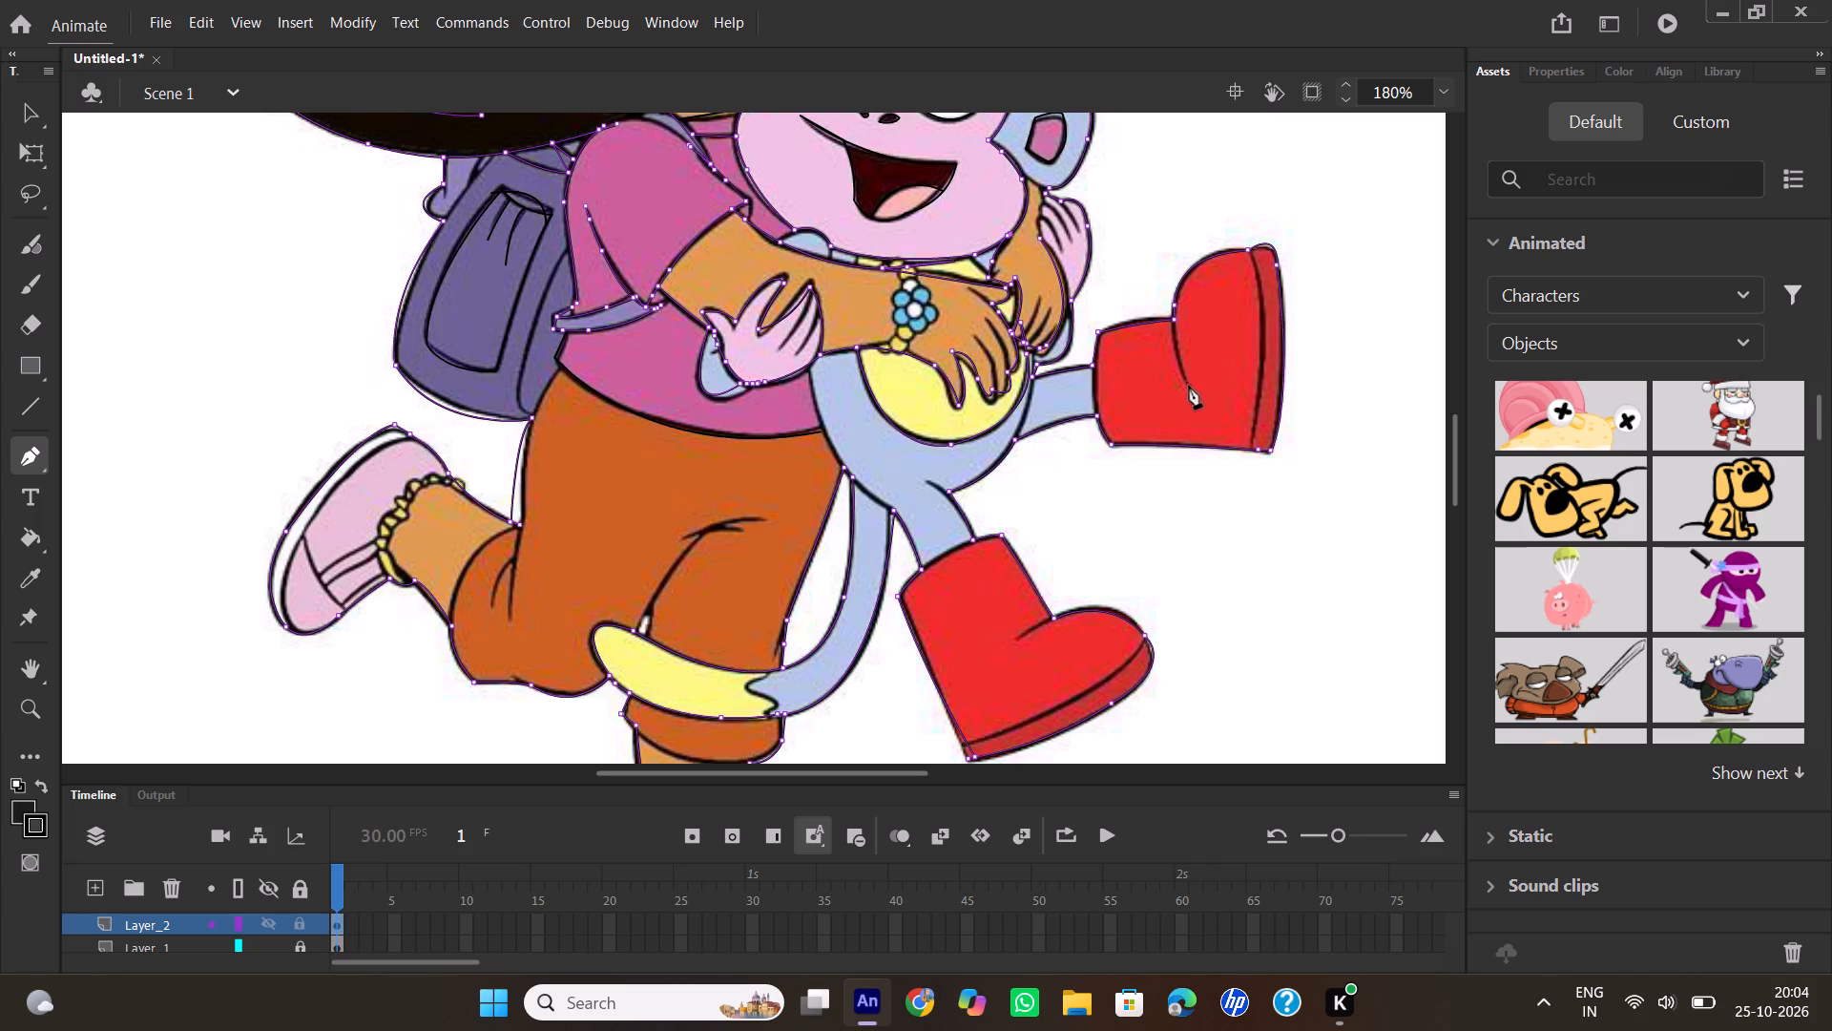
pyautogui.moveTo(1189, 386); pyautogui.dragTo(1210, 421)
pyautogui.doubleClick(1183, 381)
# Trace the short curved crease at the ankle of the monkey's lower boot.
pyautogui.click(1017, 636)
pyautogui.moveTo(1063, 611); pyautogui.dragTo(1065, 611)
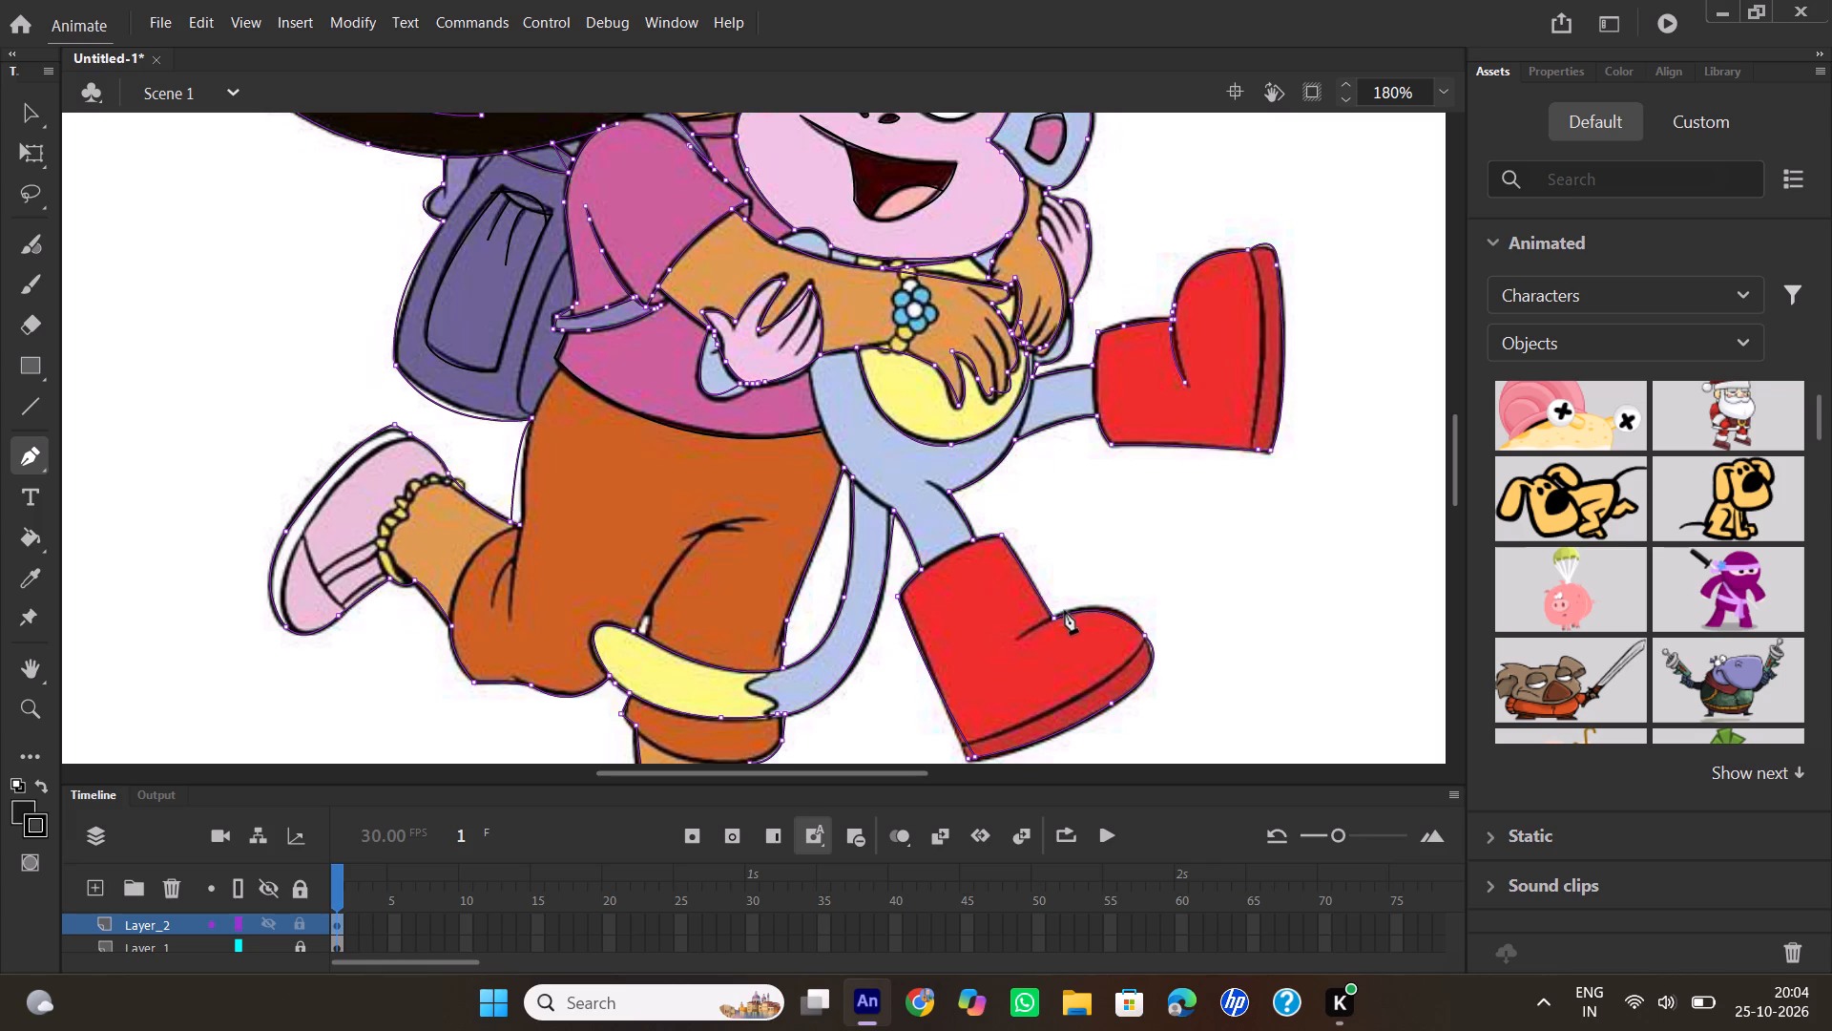
pyautogui.moveTo(1065, 611); pyautogui.dragTo(1080, 611)
pyautogui.doubleClick(1062, 617)
# Trace the upper edge of the lower boot's dark red sole as one curve from heel to toe.
pyautogui.click(964, 745)
pyautogui.moveTo(1140, 630); pyautogui.dragTo(1142, 629)
pyautogui.moveTo(1142, 629); pyautogui.dragTo(1166, 582)
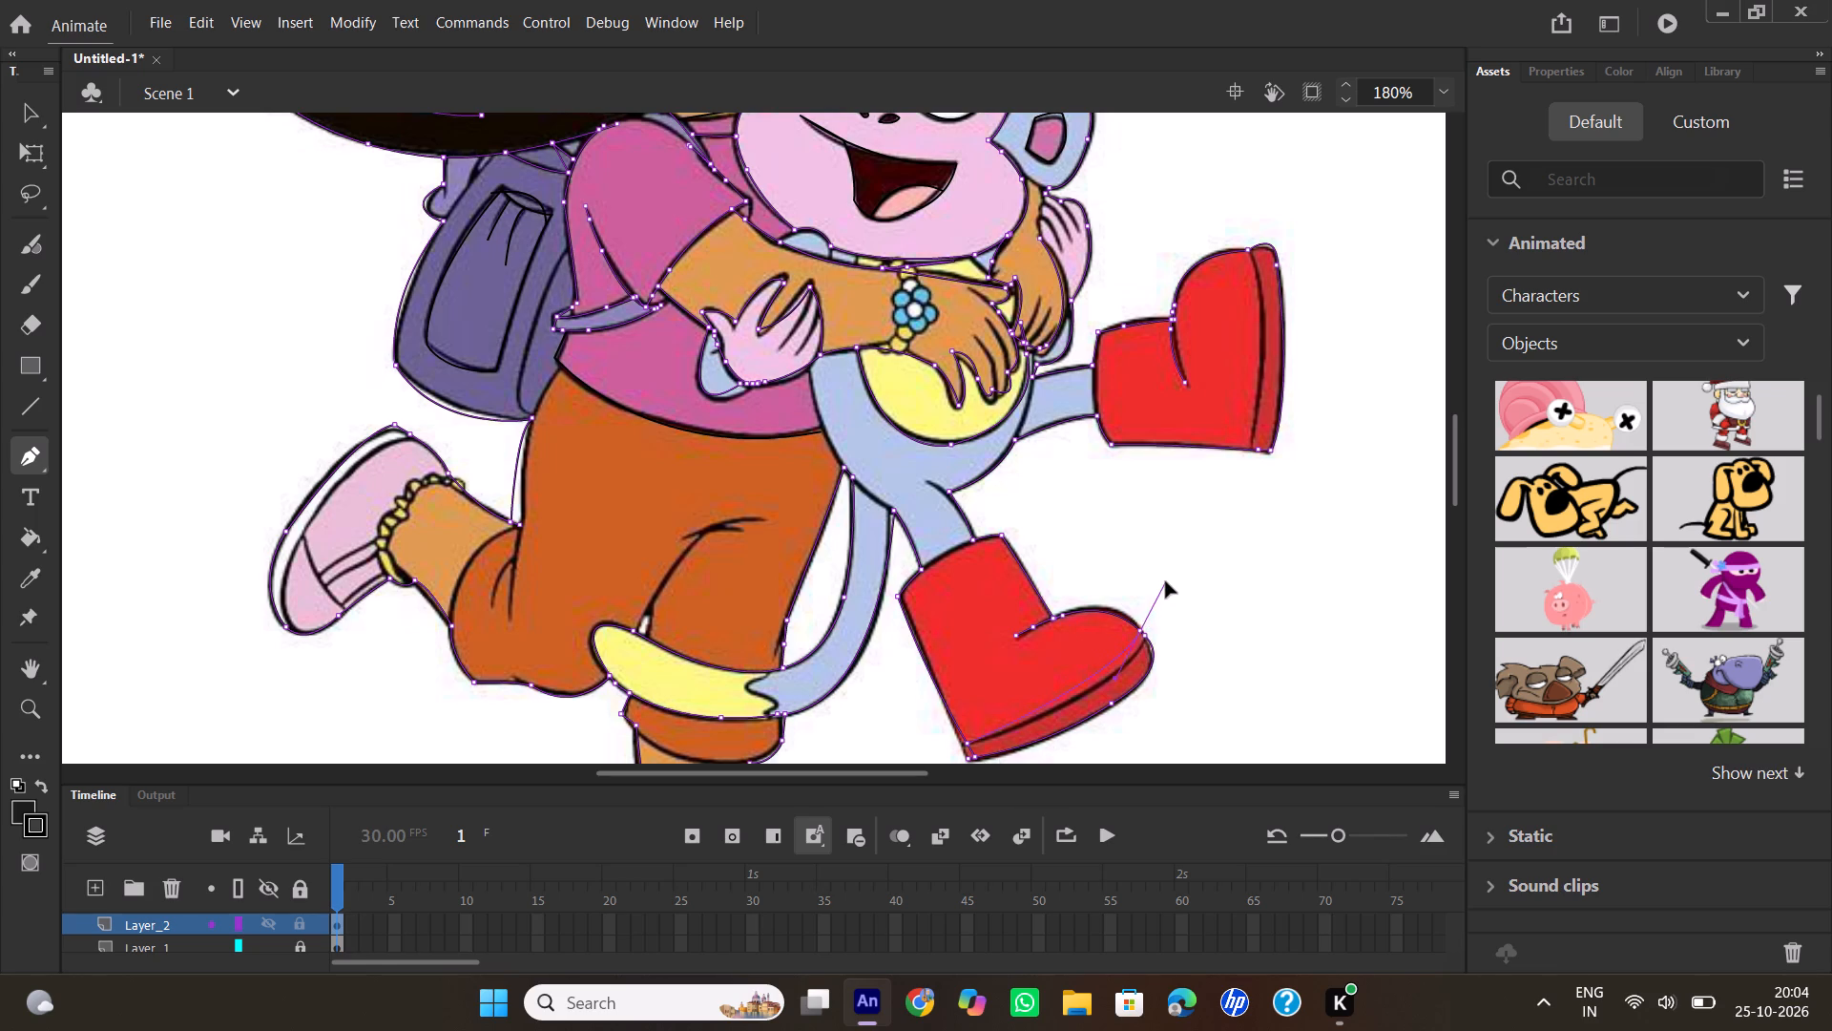
pyautogui.moveTo(1166, 582); pyautogui.dragTo(1158, 565)
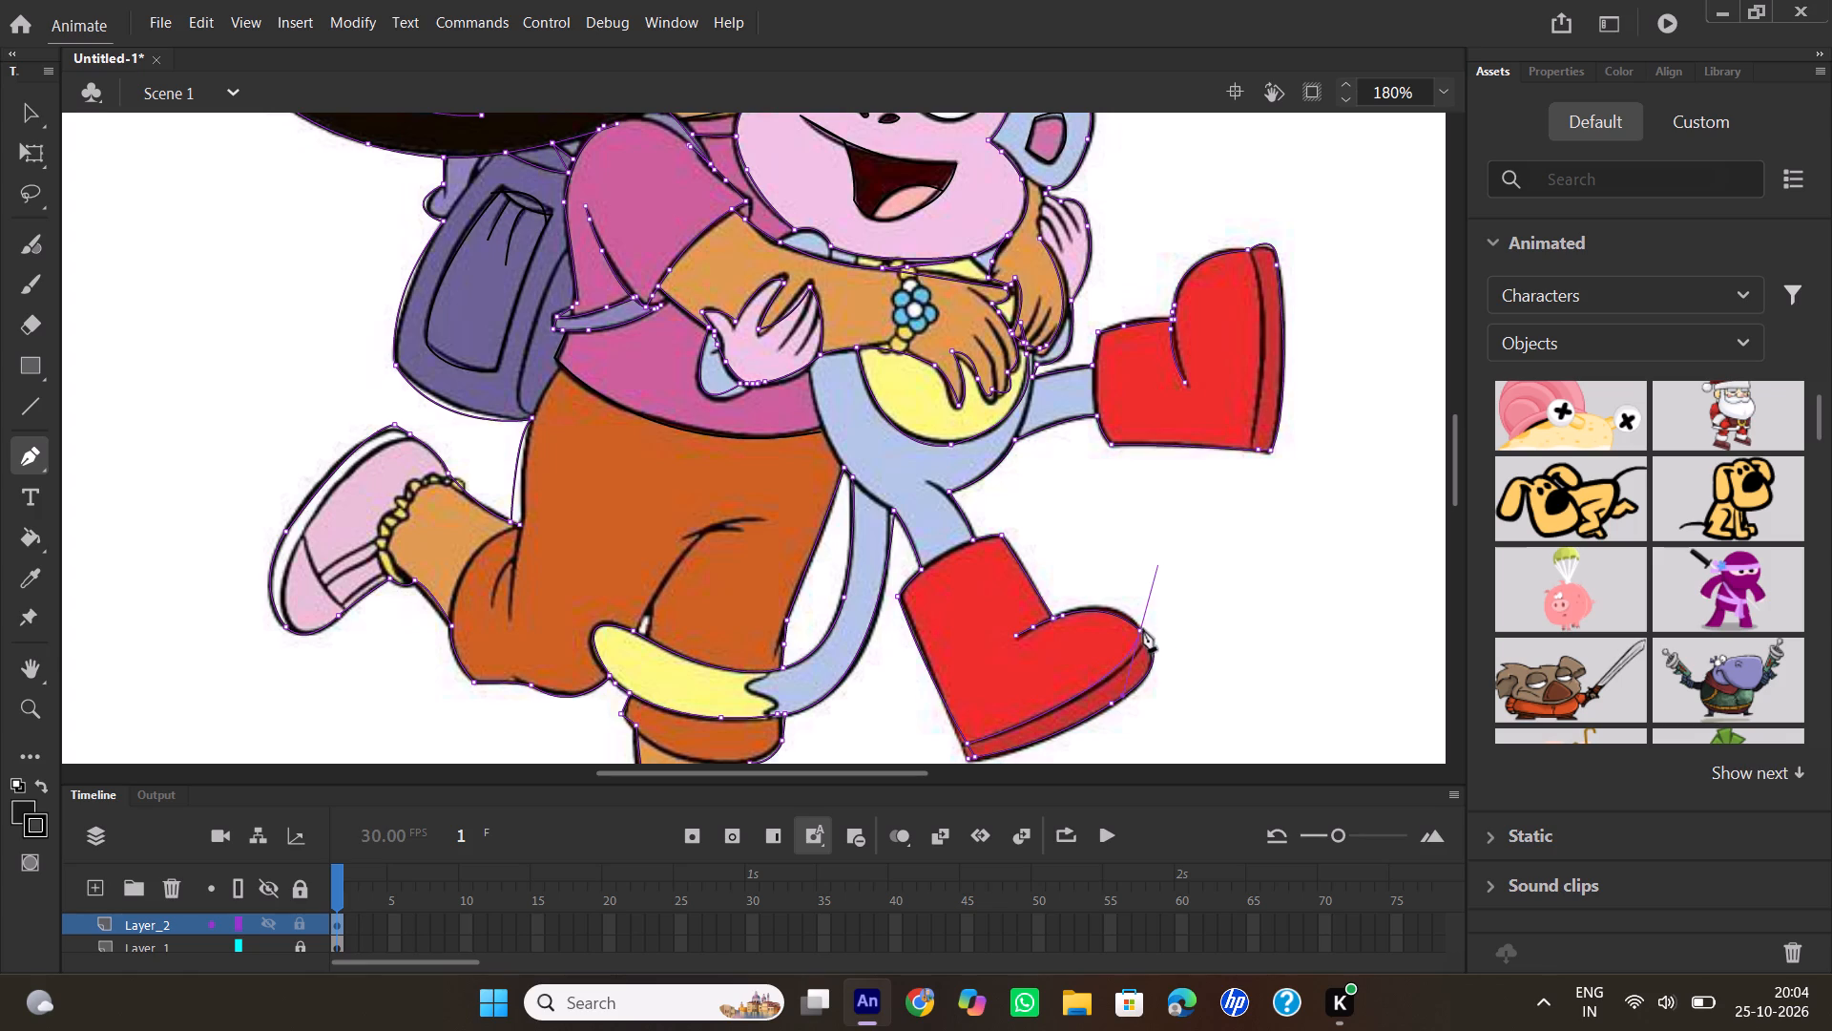
pyautogui.doubleClick(1137, 631)
# Trace the jagged line dividing the yellow tip of the monkey's tail from its blue part.
pyautogui.click(767, 677)
pyautogui.moveTo(767, 696); pyautogui.dragTo(773, 696)
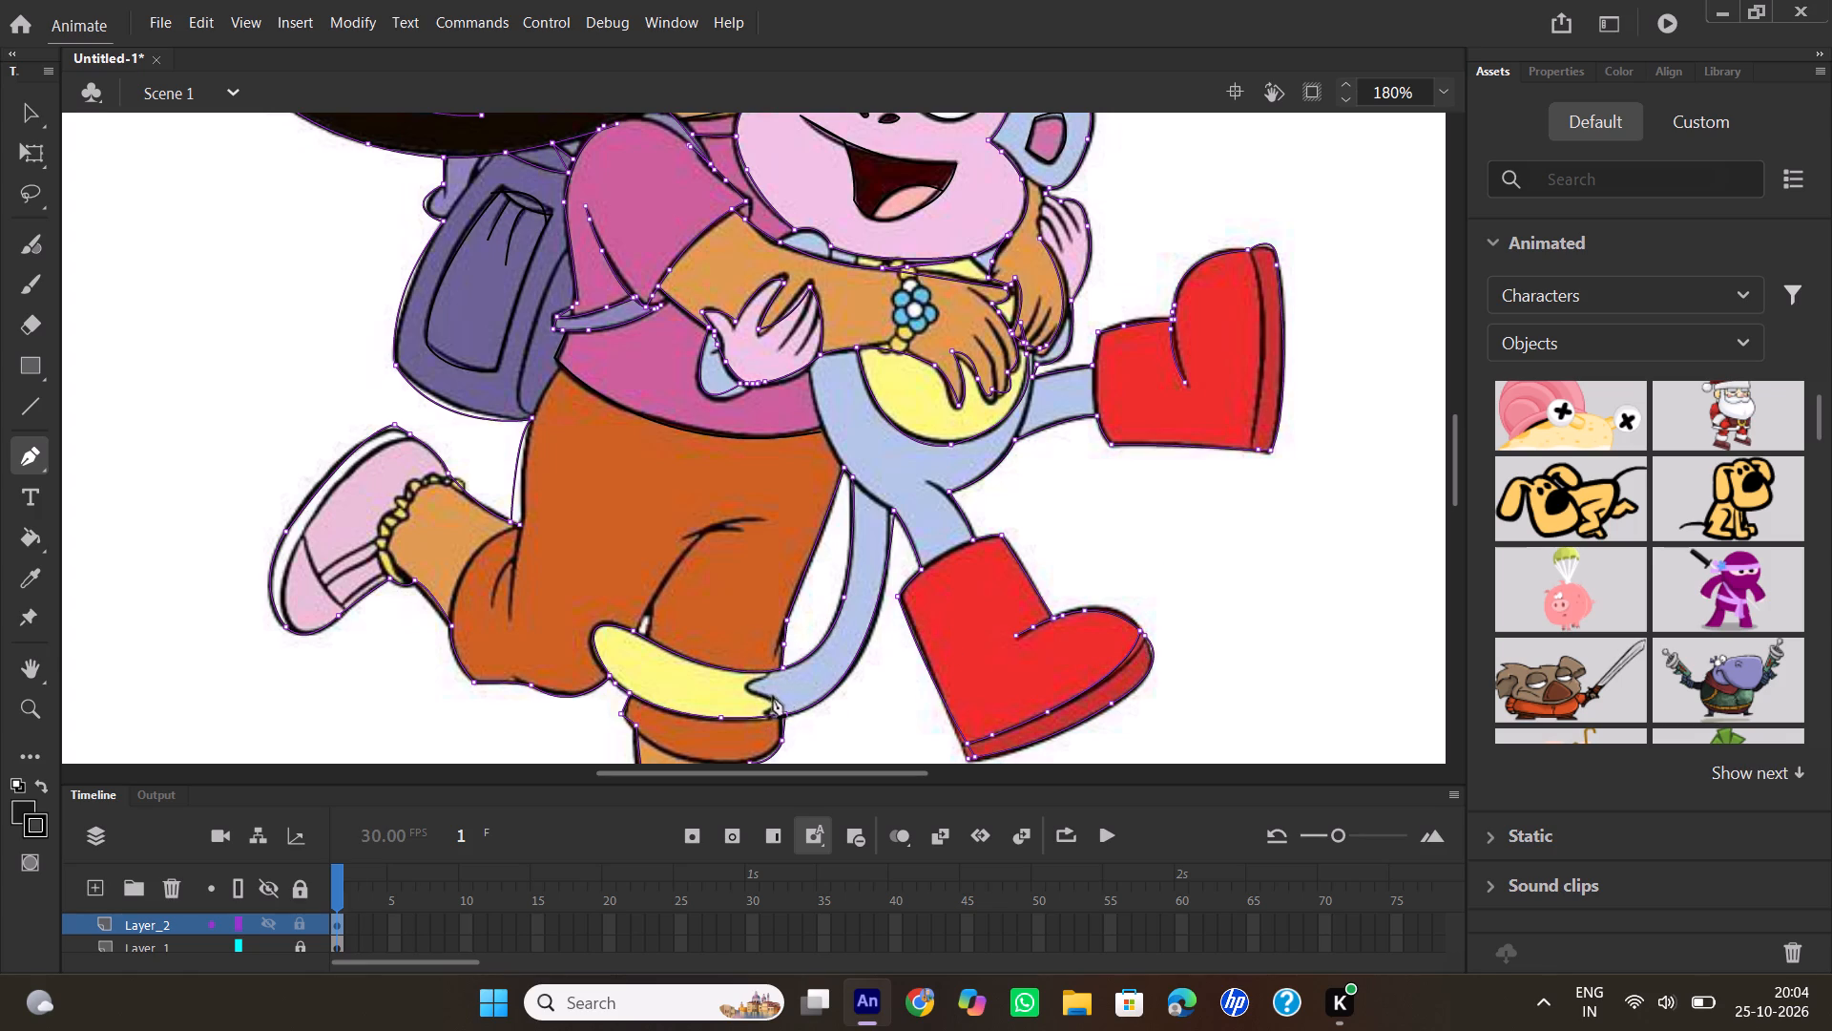
pyautogui.moveTo(773, 696); pyautogui.dragTo(807, 710)
pyautogui.click(769, 695)
pyautogui.moveTo(774, 720); pyautogui.dragTo(746, 730)
pyautogui.moveTo(746, 730); pyautogui.dragTo(752, 738)
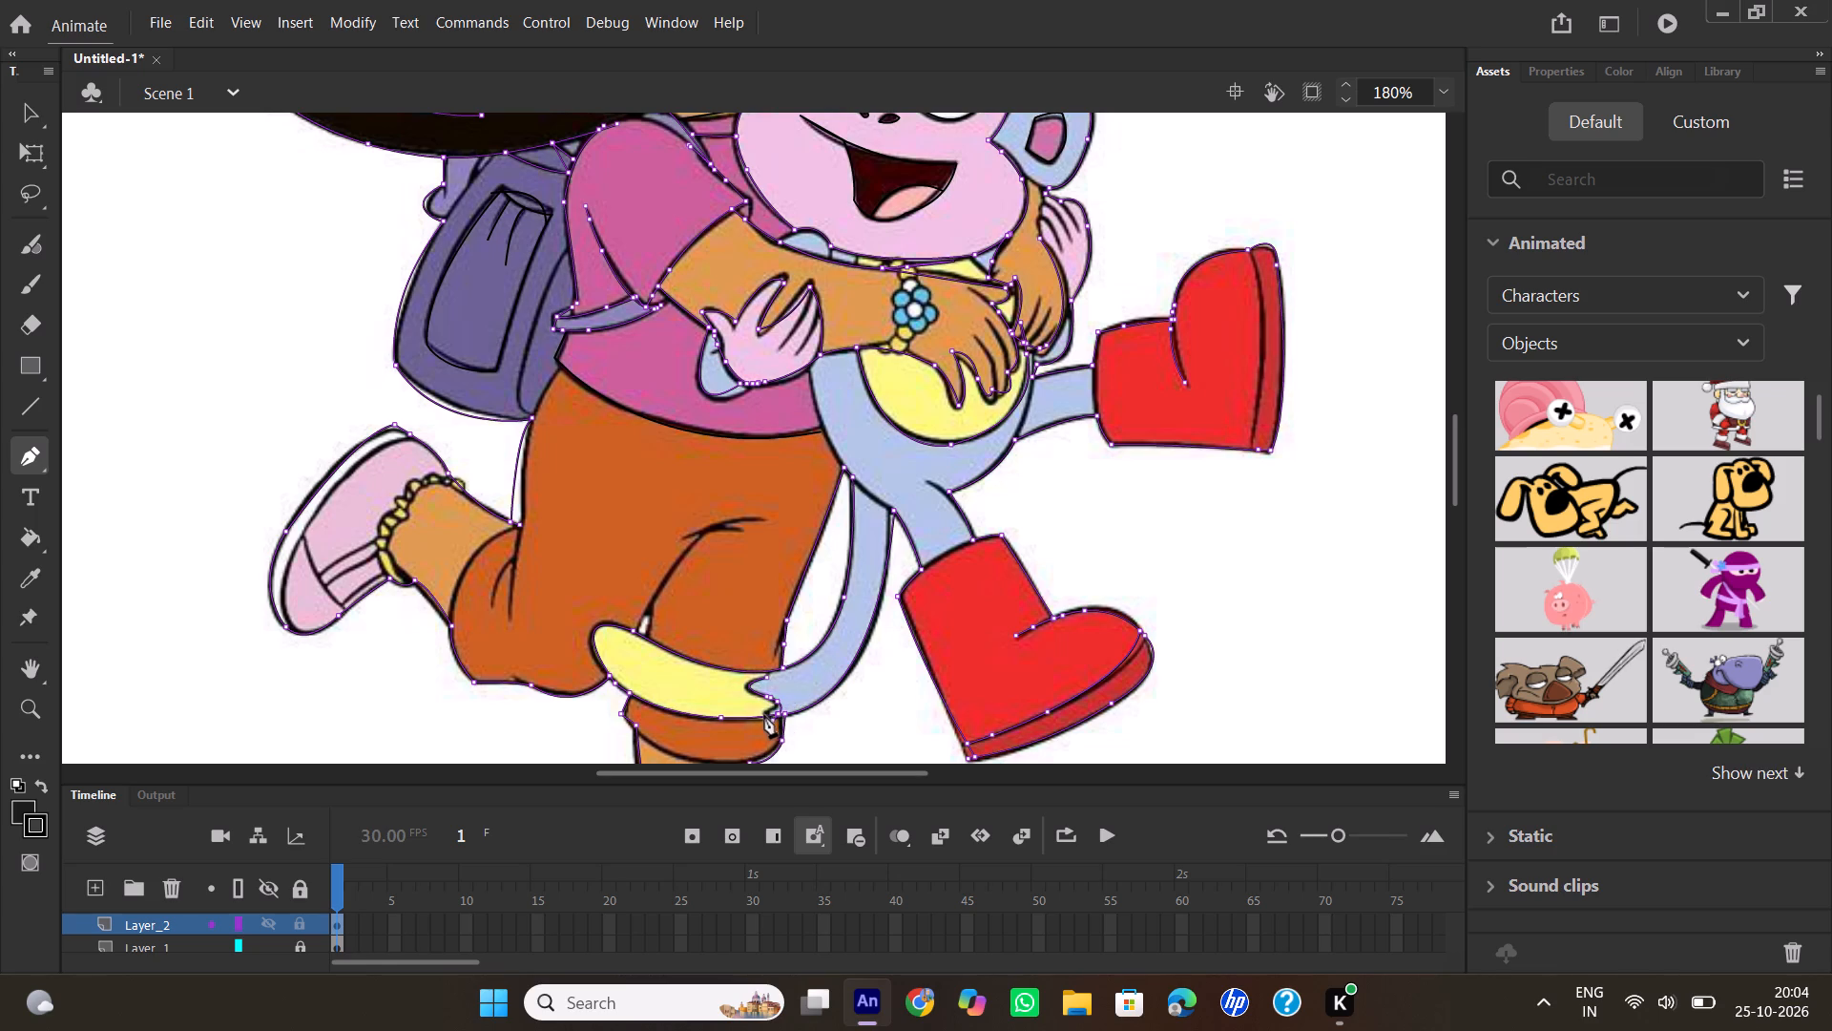
pyautogui.doubleClick(772, 717)
# Trace the inner edge of the white sole on Dora's raised shoe between heel and toe, bending the line with the Selection tool to fit.
pyautogui.scroll(-2, 481, 606)
pyautogui.scroll(1, 473, 586)
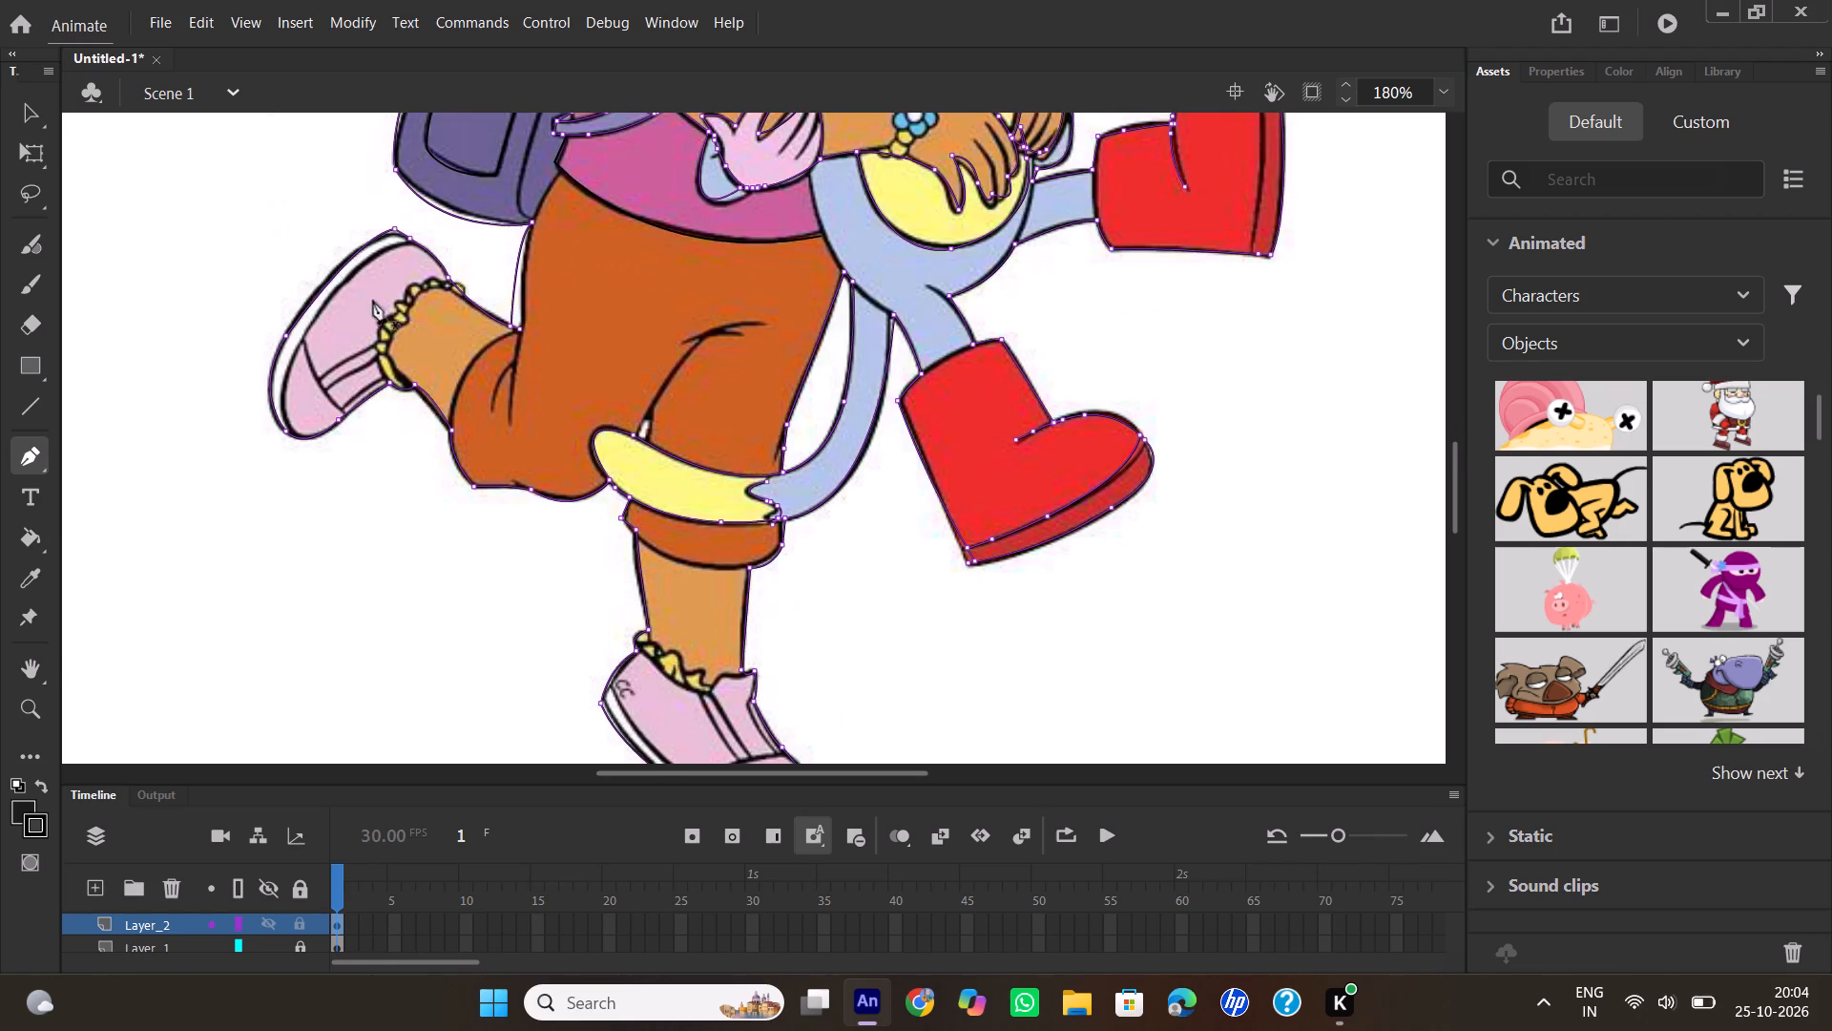
pyautogui.click(413, 242)
pyautogui.moveTo(300, 432); pyautogui.dragTo(329, 450)
pyautogui.moveTo(329, 450); pyautogui.dragTo(315, 487)
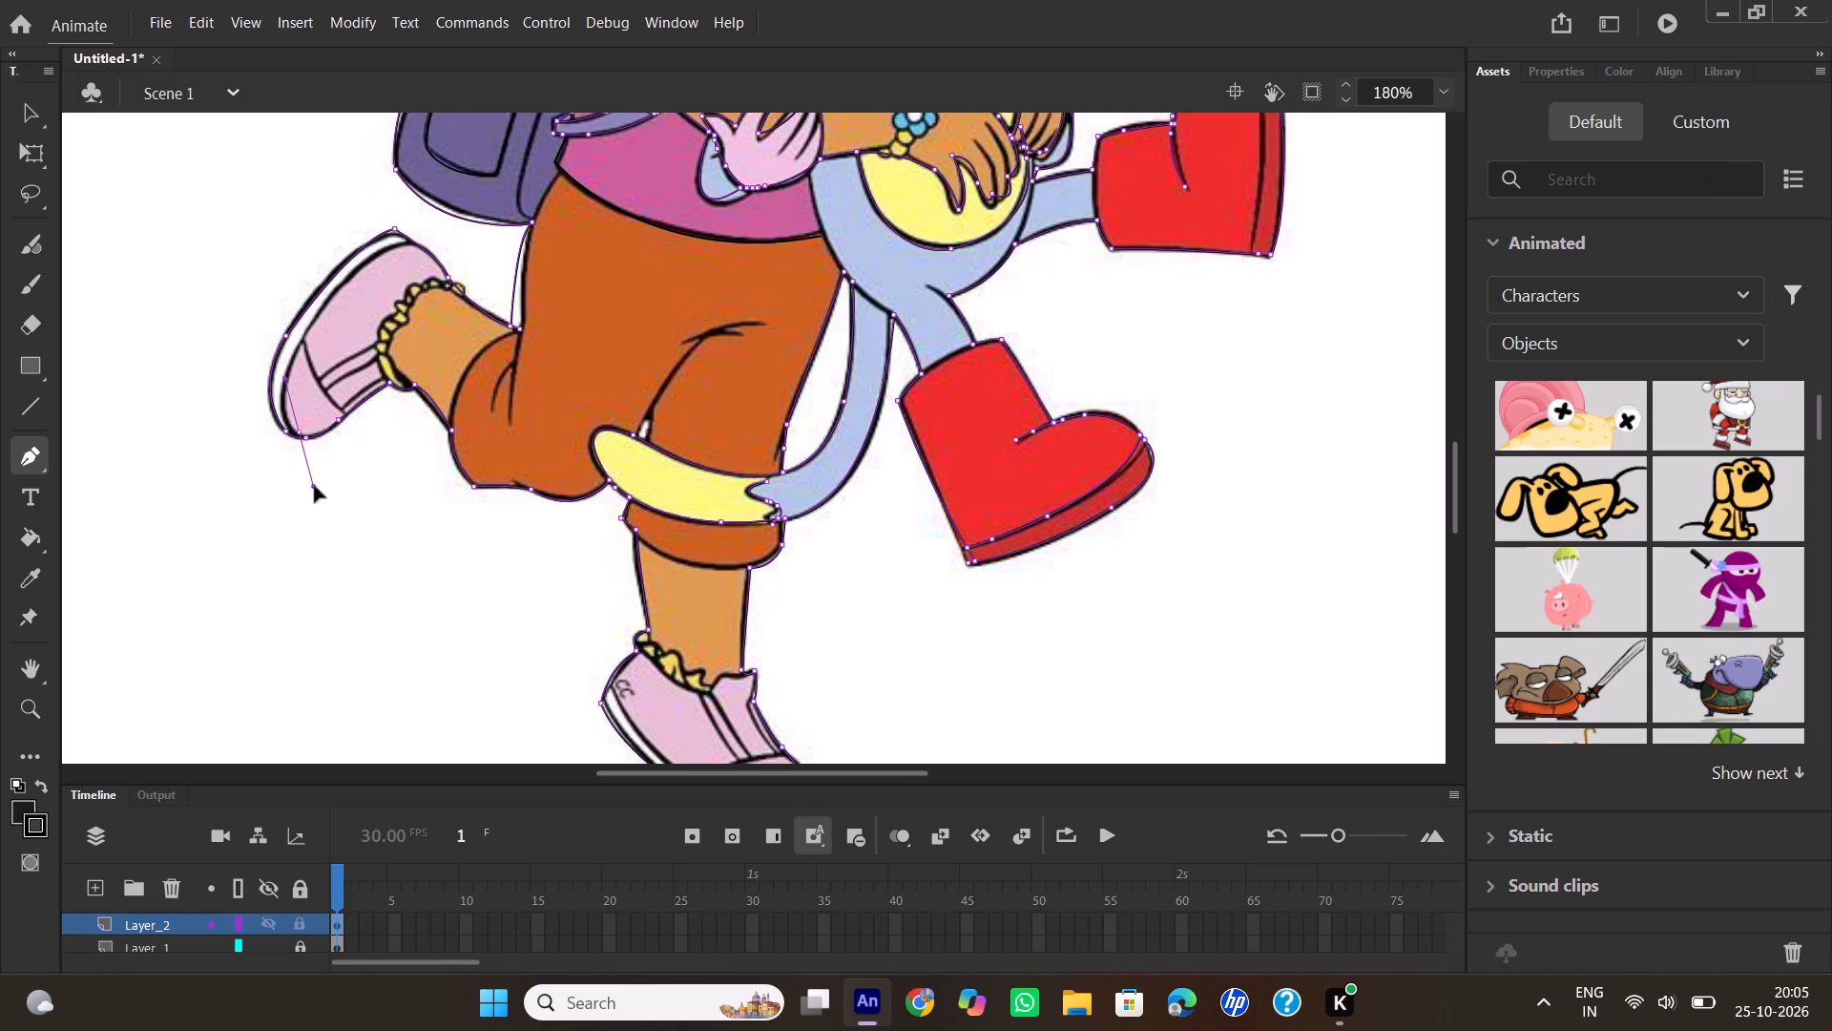
pyautogui.moveTo(315, 487); pyautogui.dragTo(315, 490)
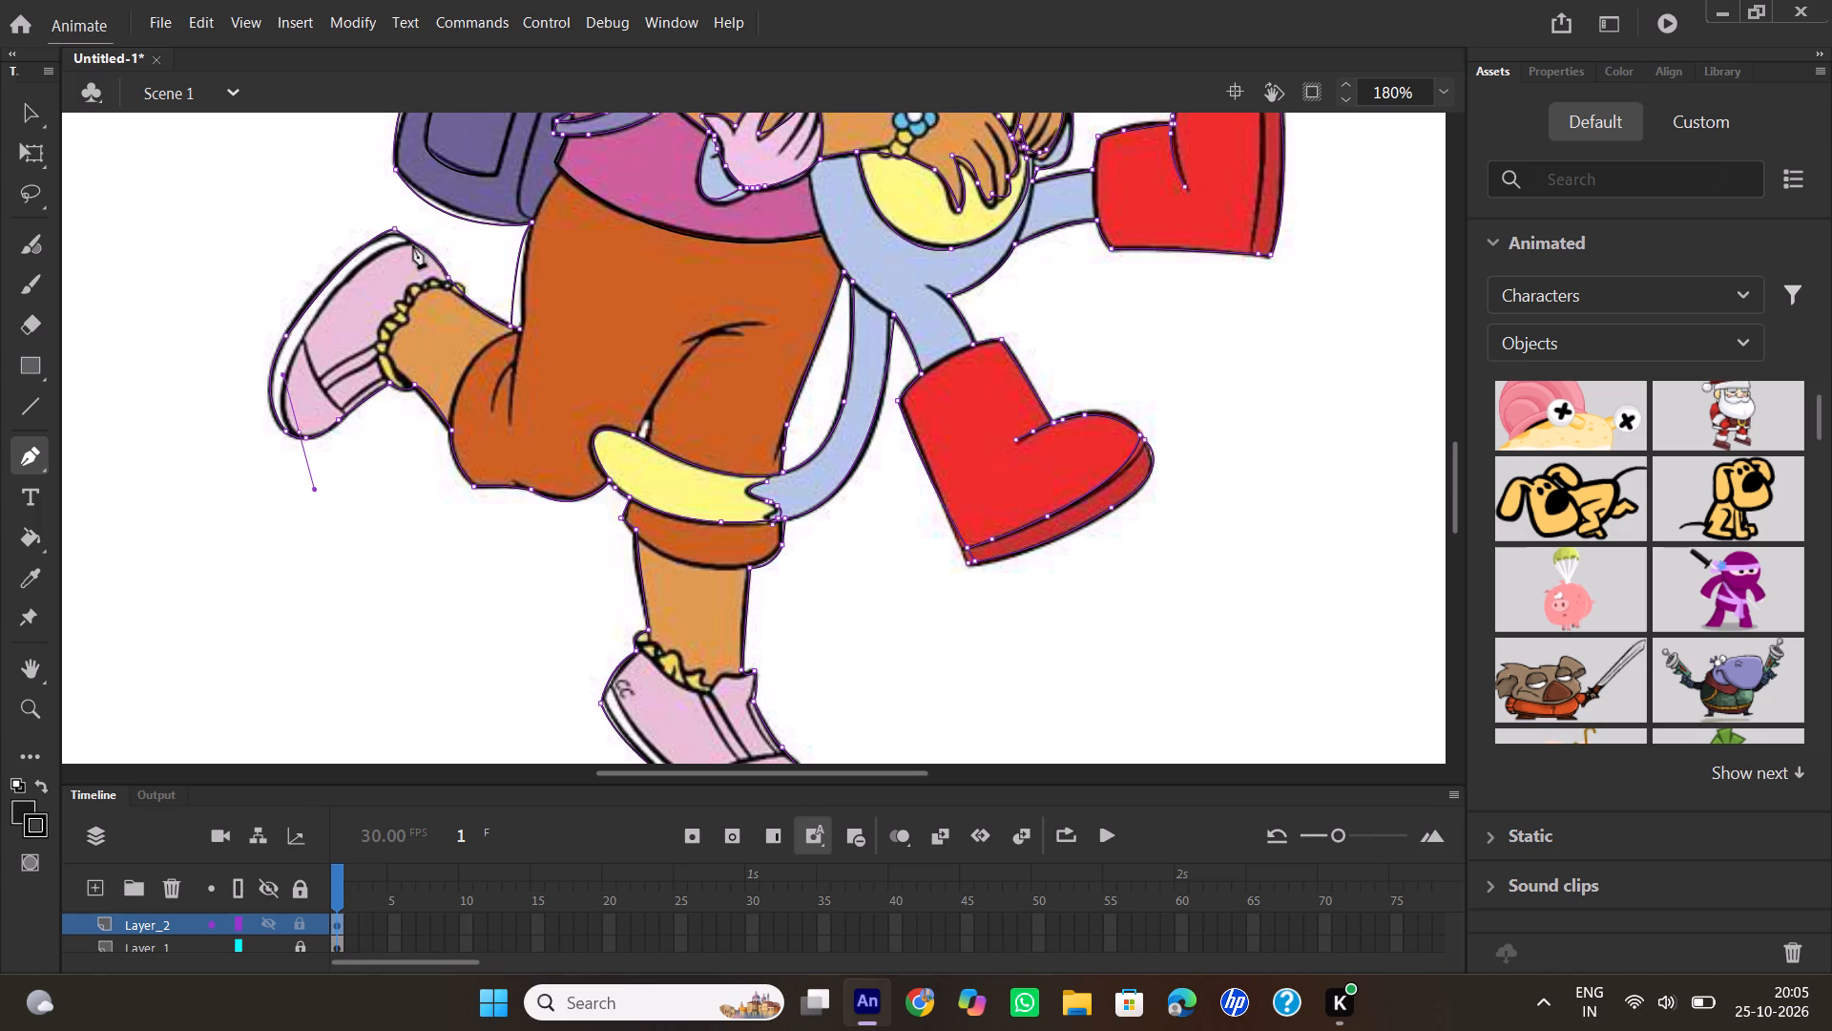
pyautogui.doubleClick(407, 242)
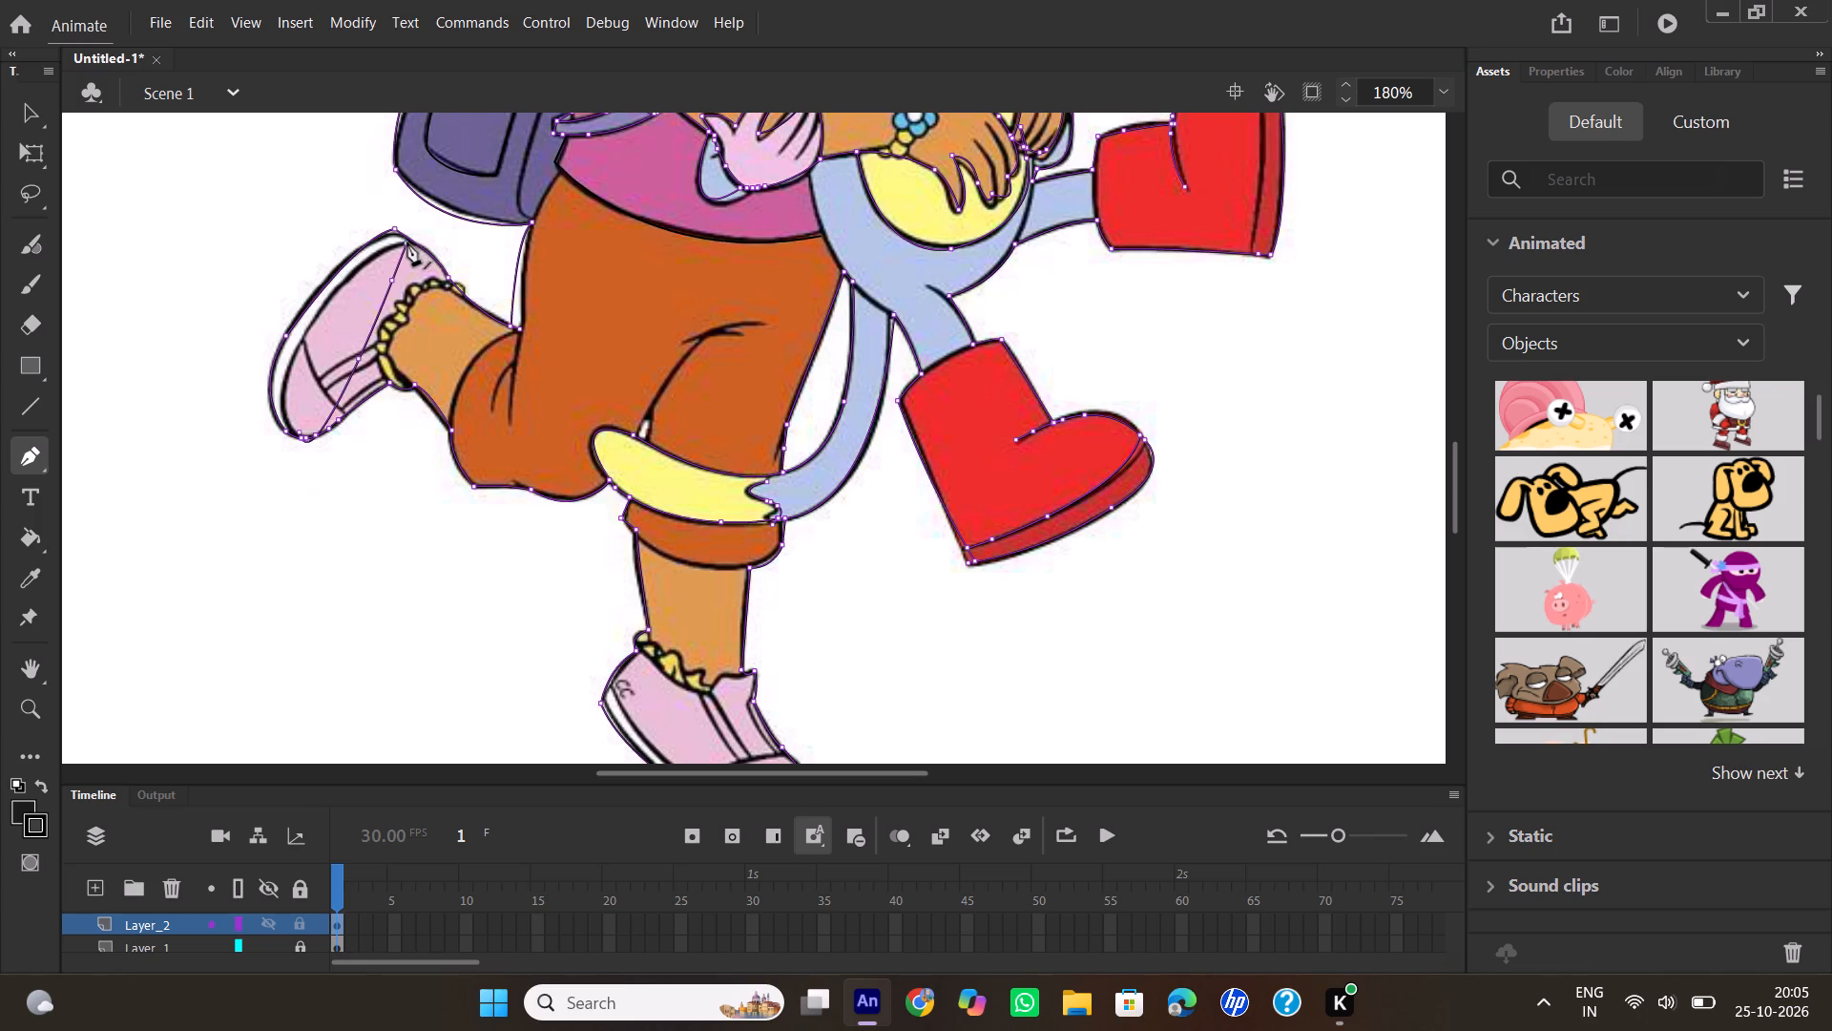
pyautogui.click(15, 125)
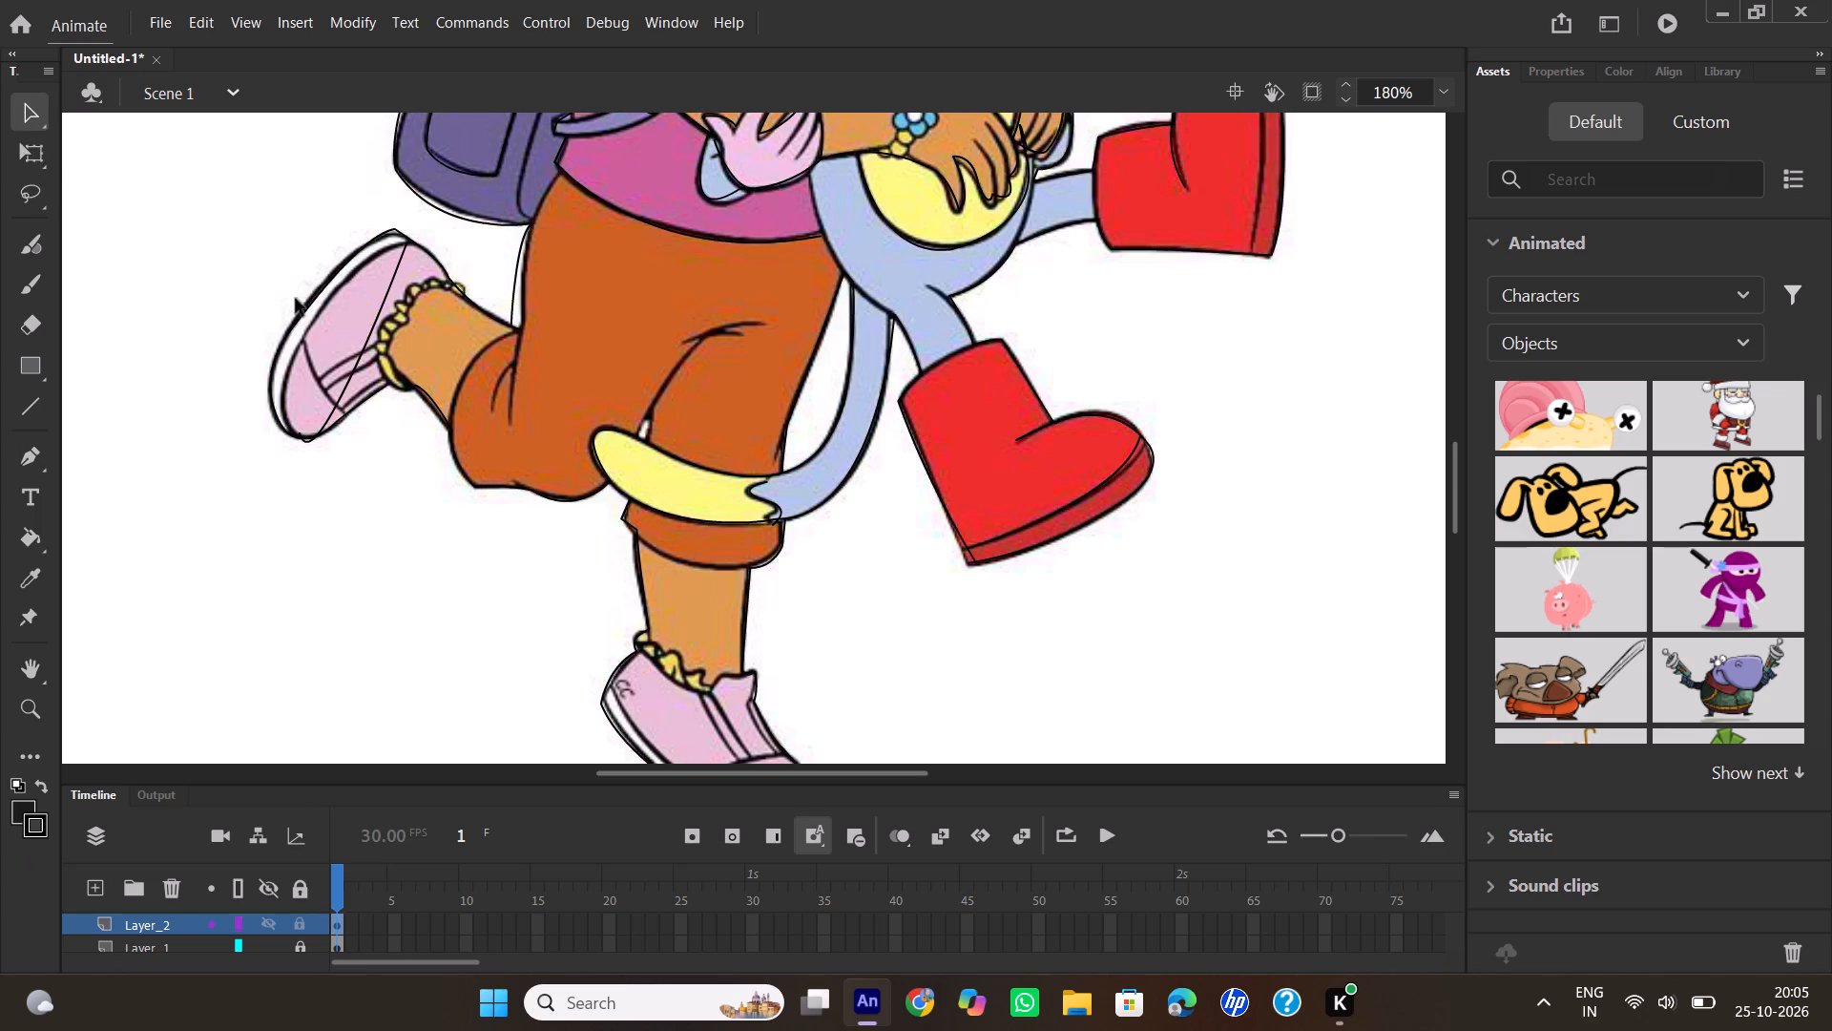
pyautogui.moveTo(359, 362); pyautogui.dragTo(326, 360)
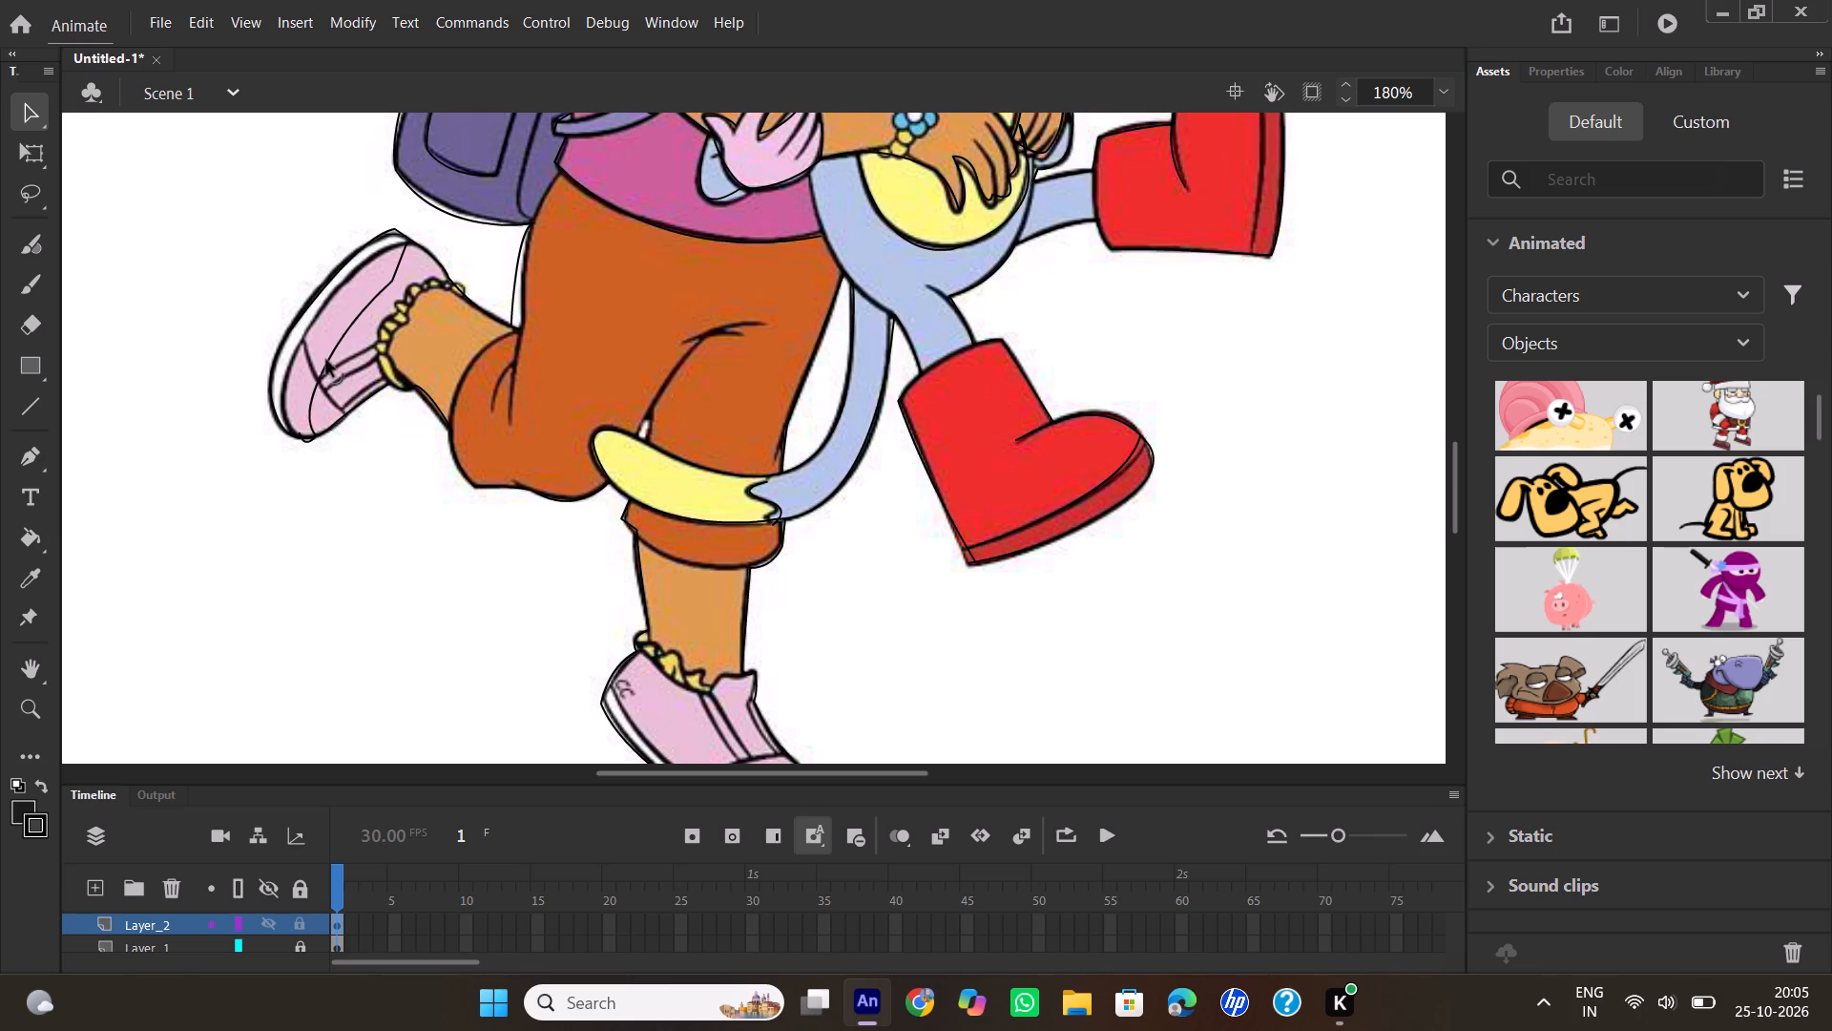
pyautogui.moveTo(326, 360); pyautogui.dragTo(298, 368)
pyautogui.click(355, 311)
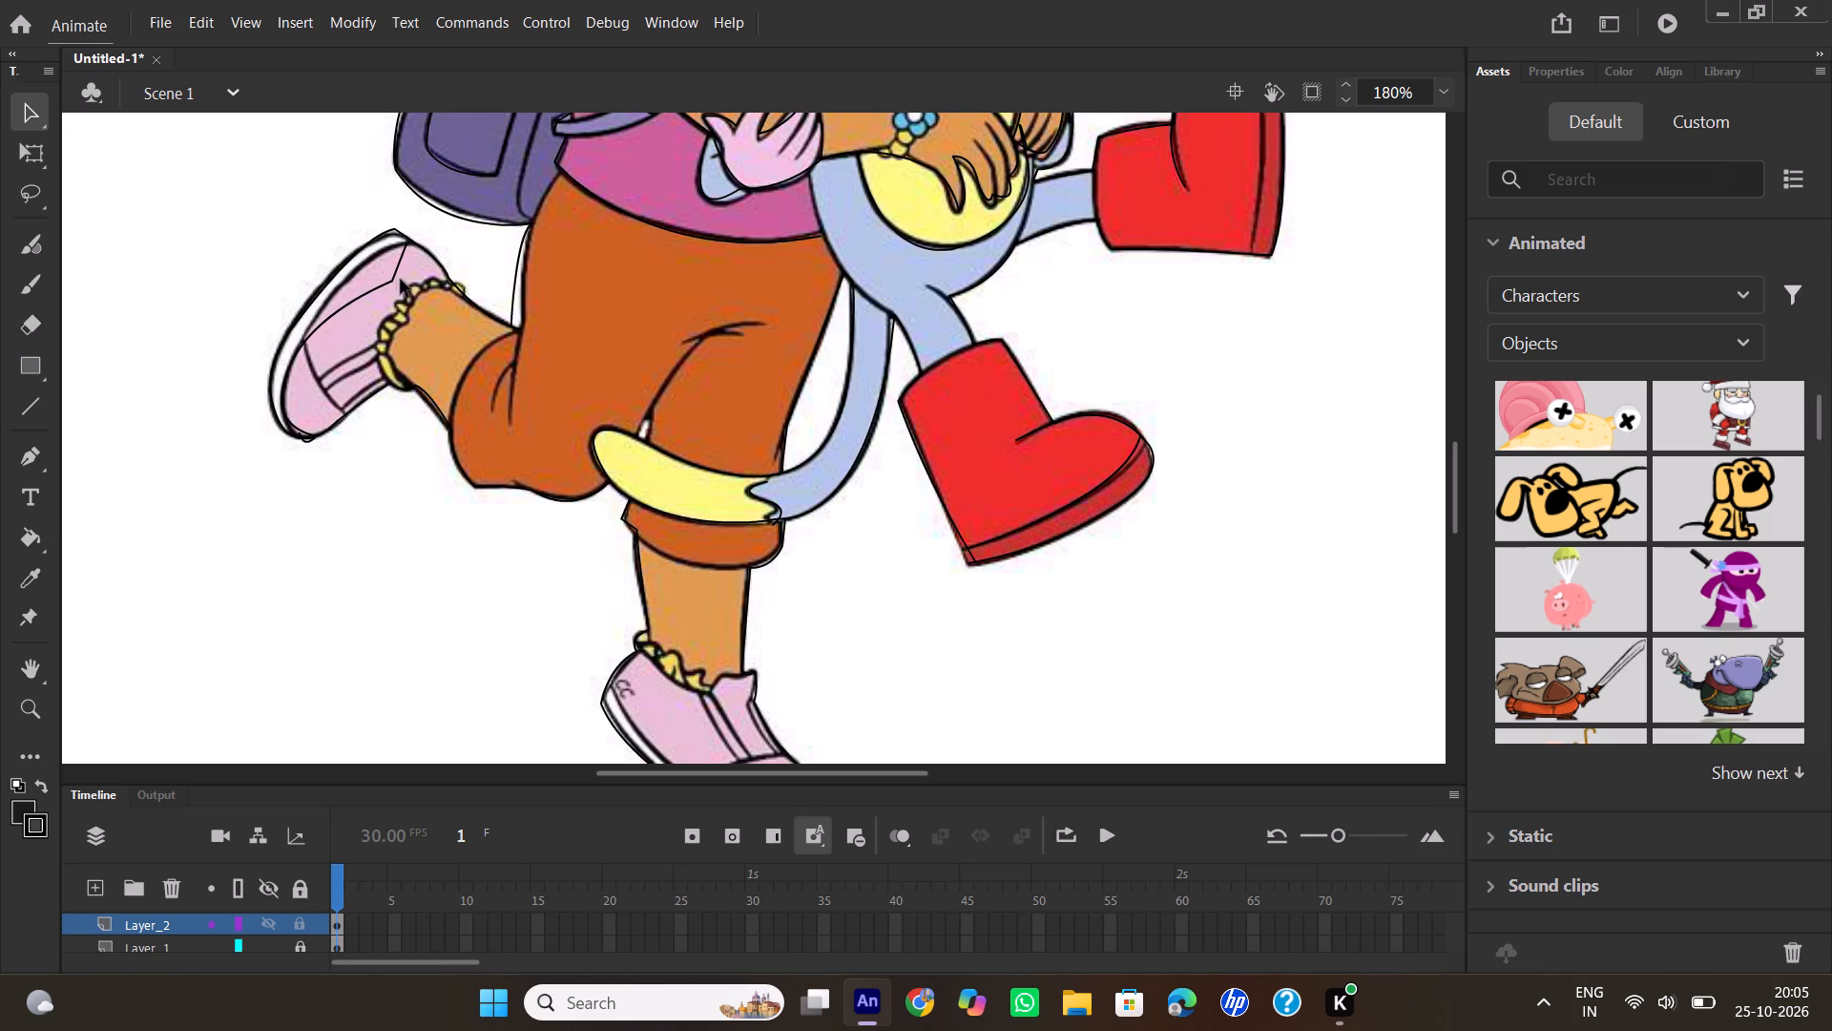
pyautogui.moveTo(393, 278); pyautogui.dragTo(387, 269)
pyautogui.moveTo(387, 269); pyautogui.dragTo(376, 253)
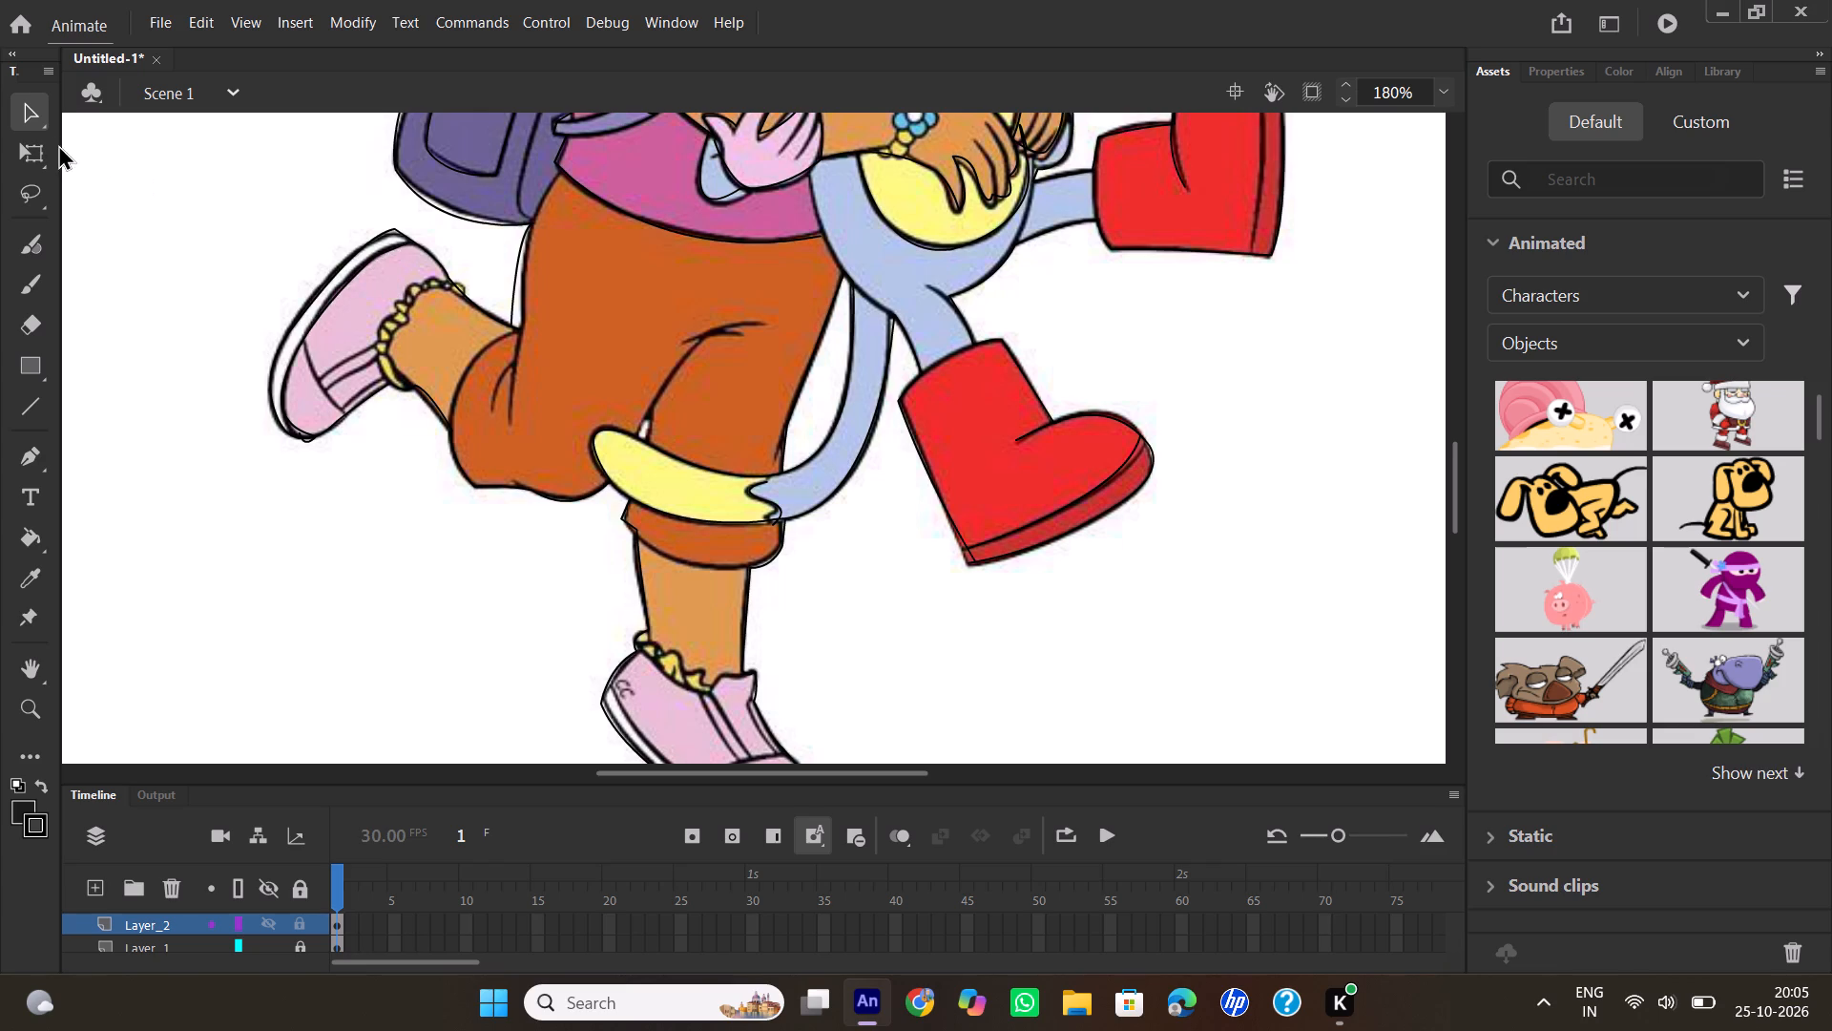
# Trace the curved toe-cap line across Dora's raised shoe with the Pen tool, from the sole edge to the shoe's opposite side.
pyautogui.click(28, 454)
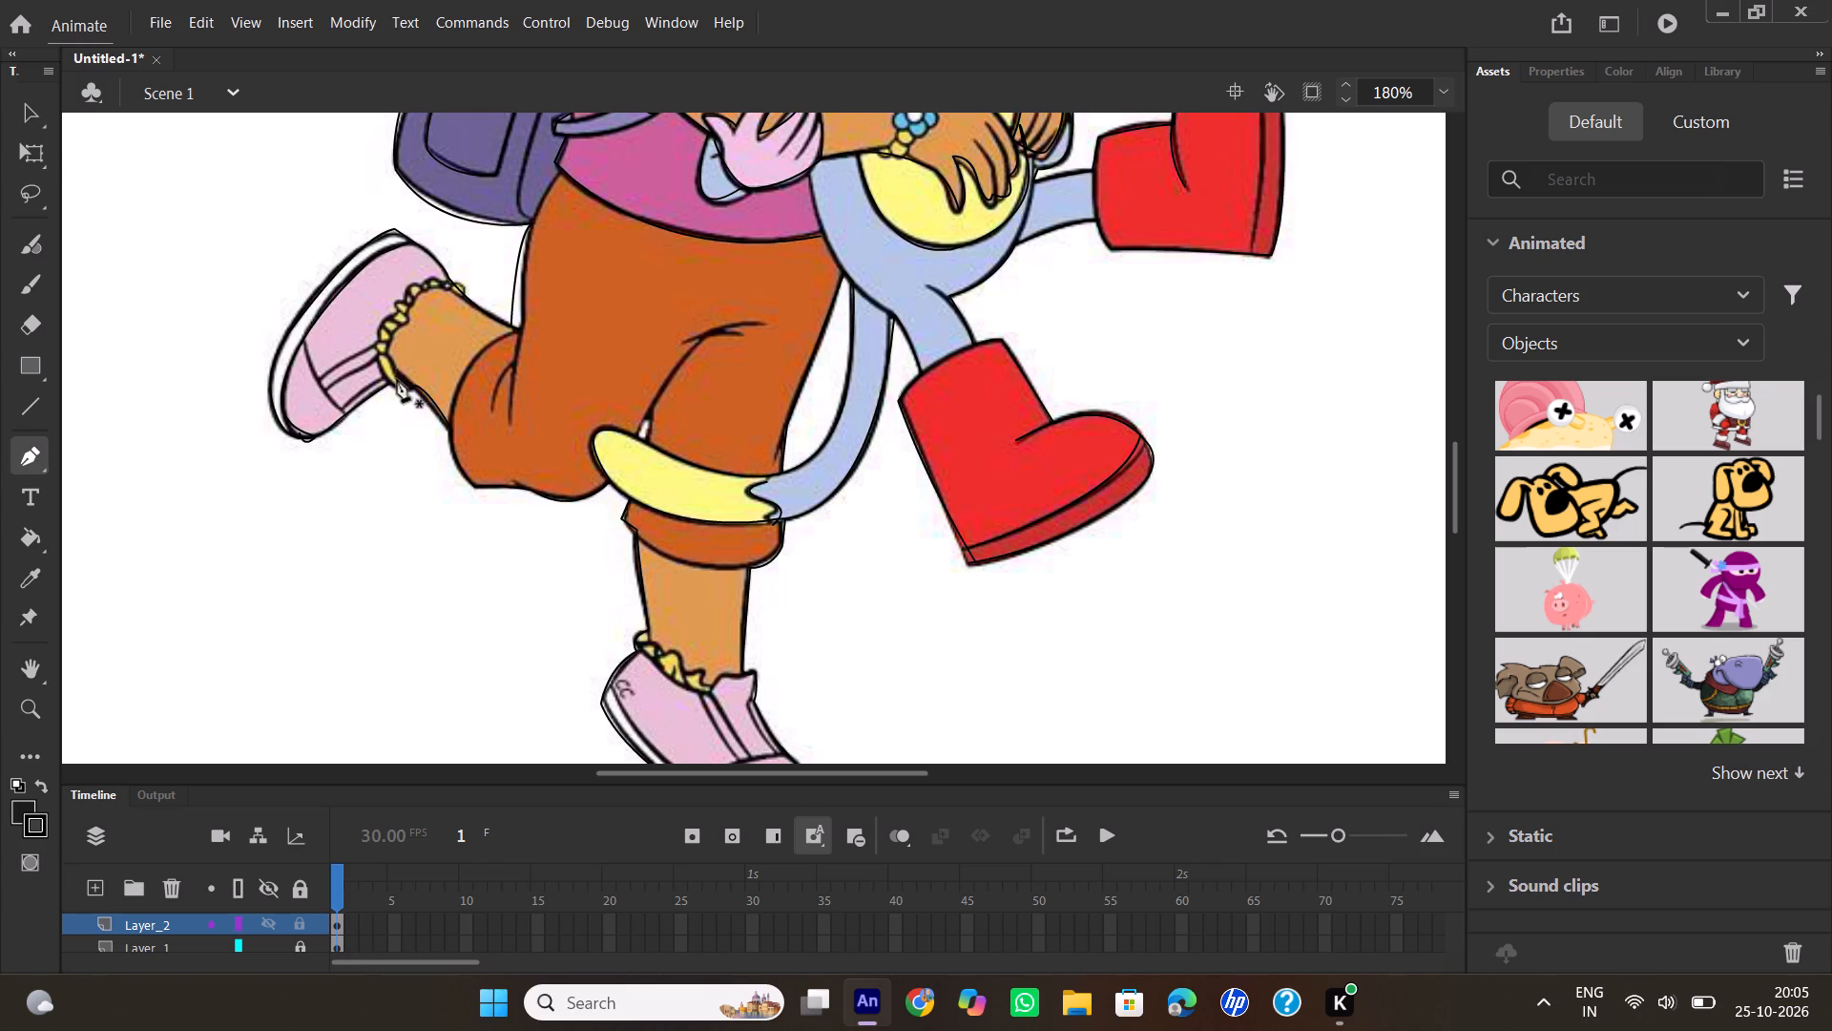
pyautogui.click(305, 340)
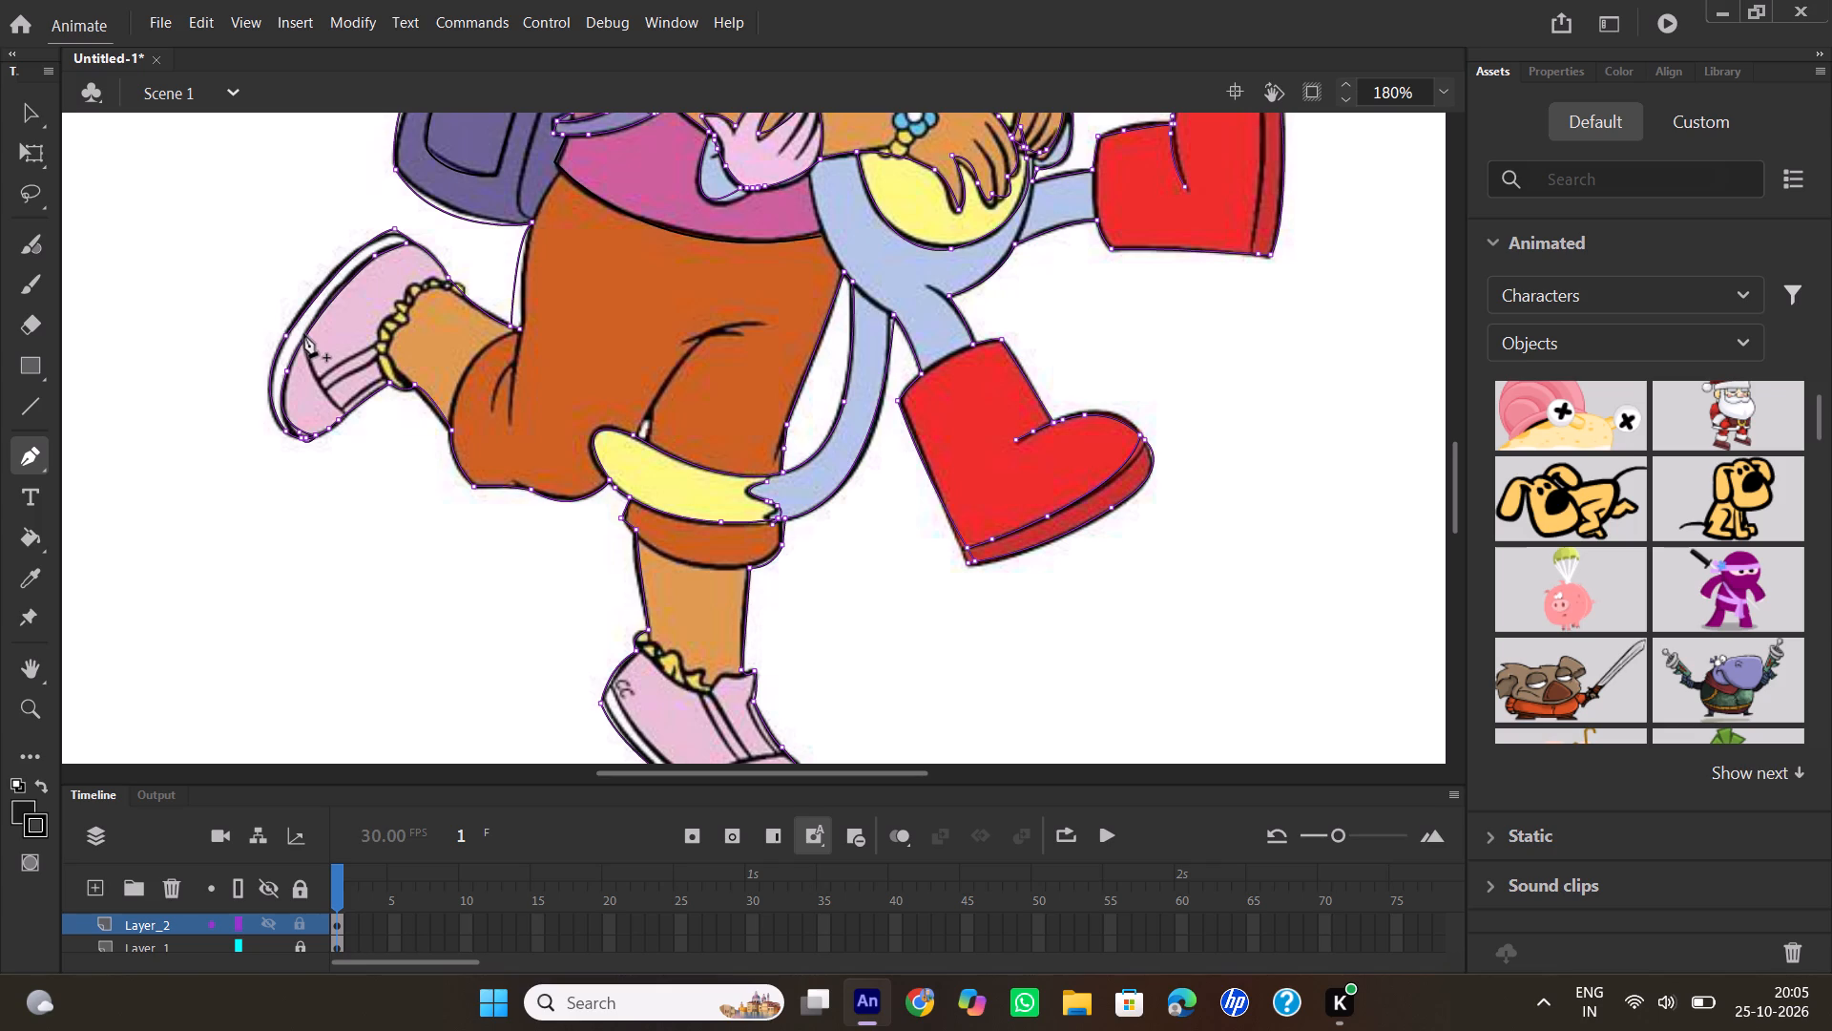
pyautogui.click(304, 334)
pyautogui.moveTo(347, 411); pyautogui.dragTo(386, 424)
pyautogui.doubleClick(349, 413)
# Trace the upper of the two parallel stripe lines on Dora's raised shoe, from the toe cap to the yellow sock frill.
pyautogui.click(318, 378)
pyautogui.moveTo(379, 343); pyautogui.dragTo(415, 340)
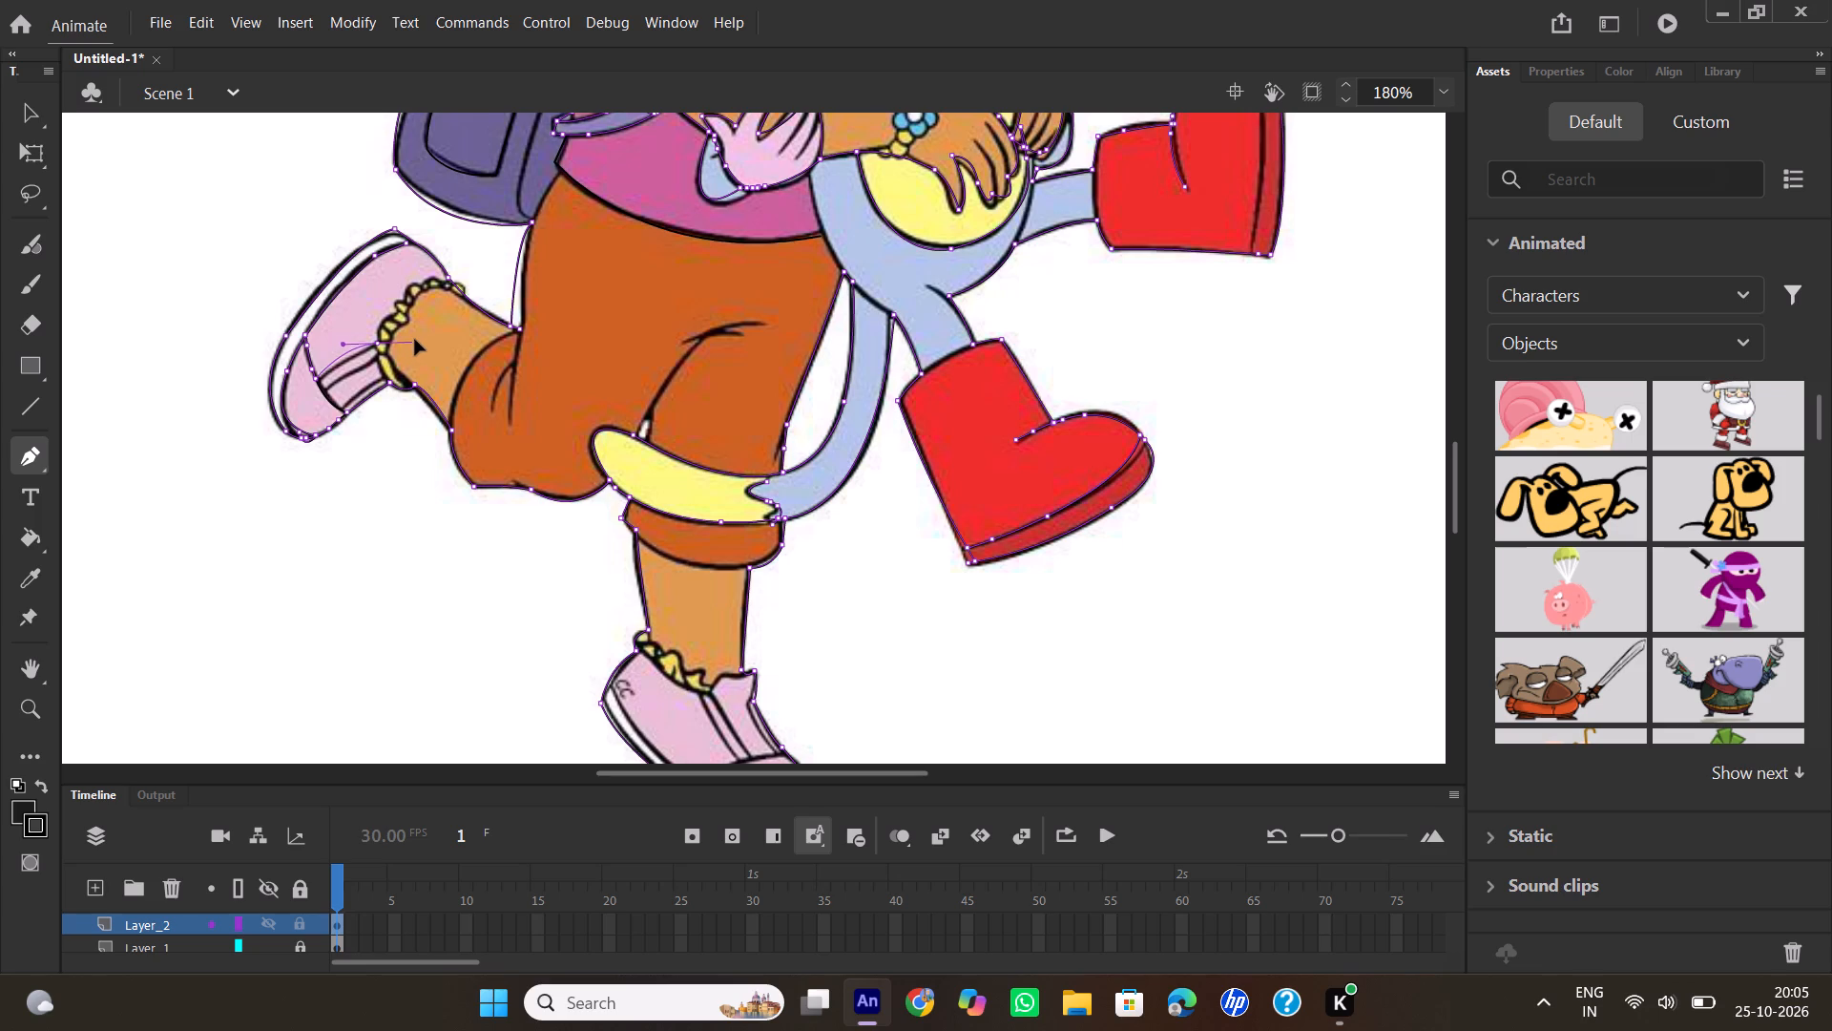
pyautogui.moveTo(415, 340); pyautogui.dragTo(419, 336)
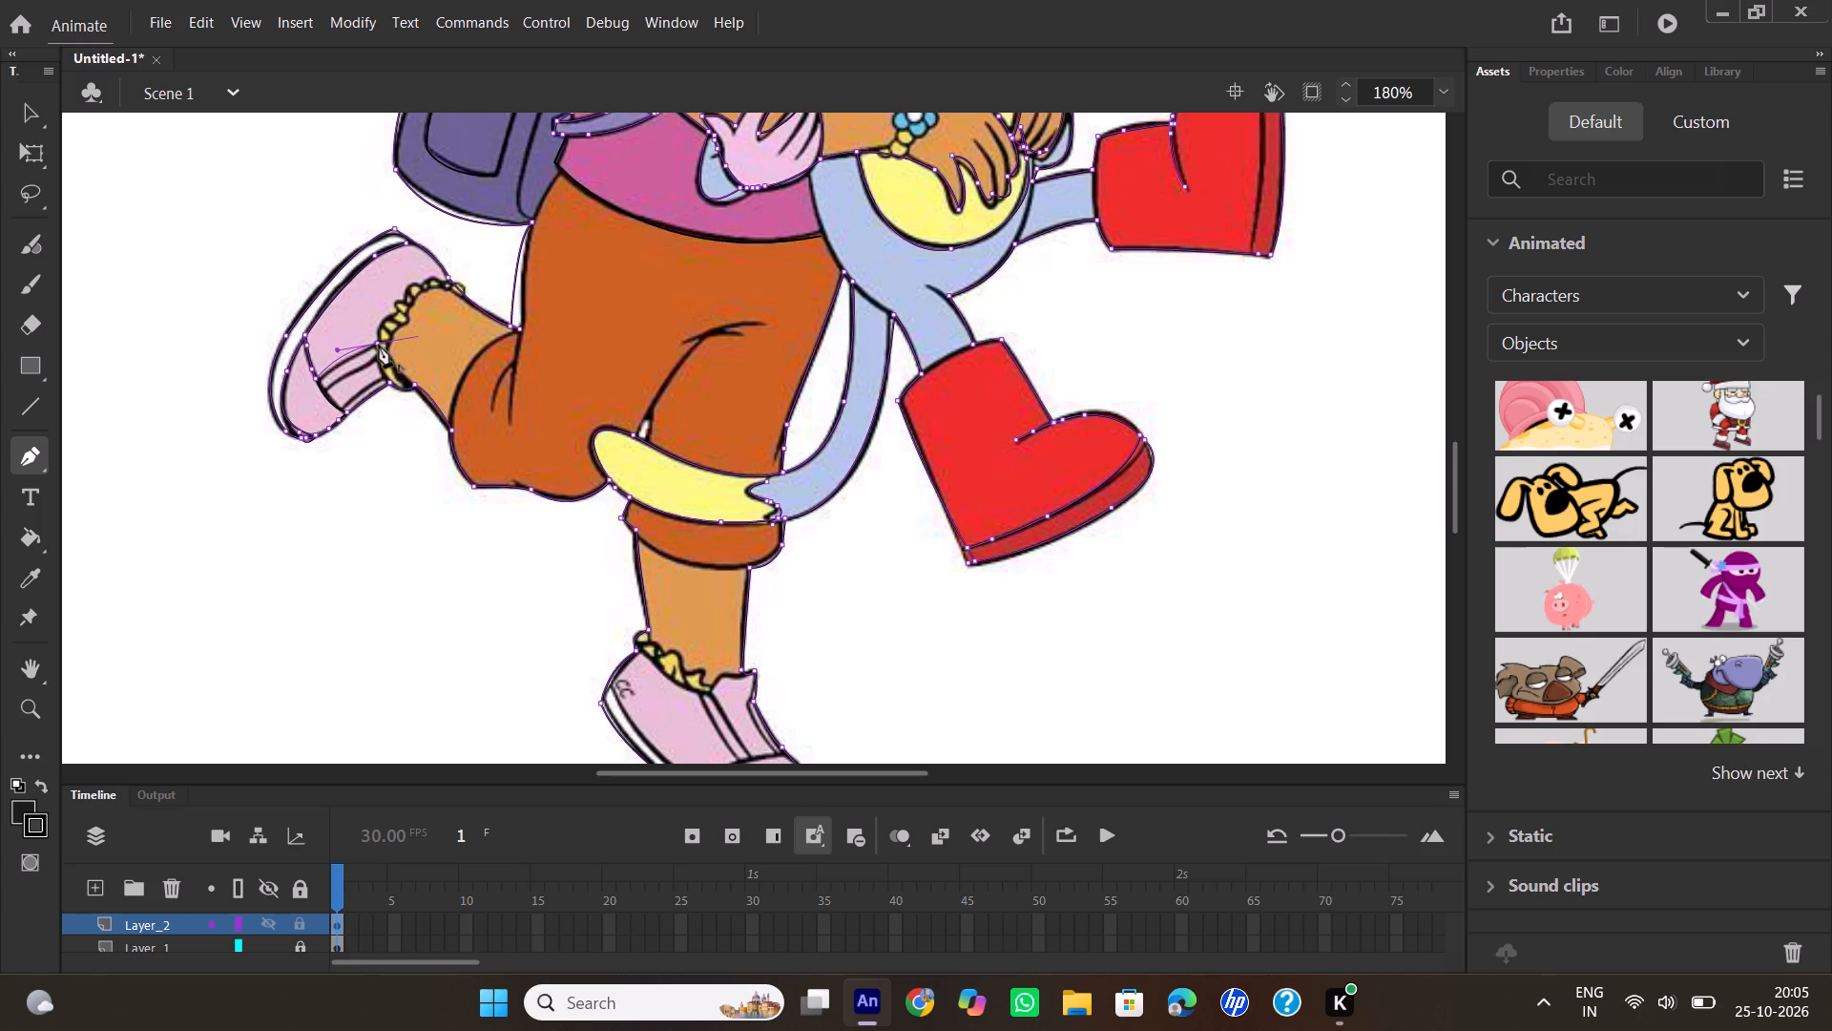
pyautogui.click(379, 345)
pyautogui.doubleClick(379, 345)
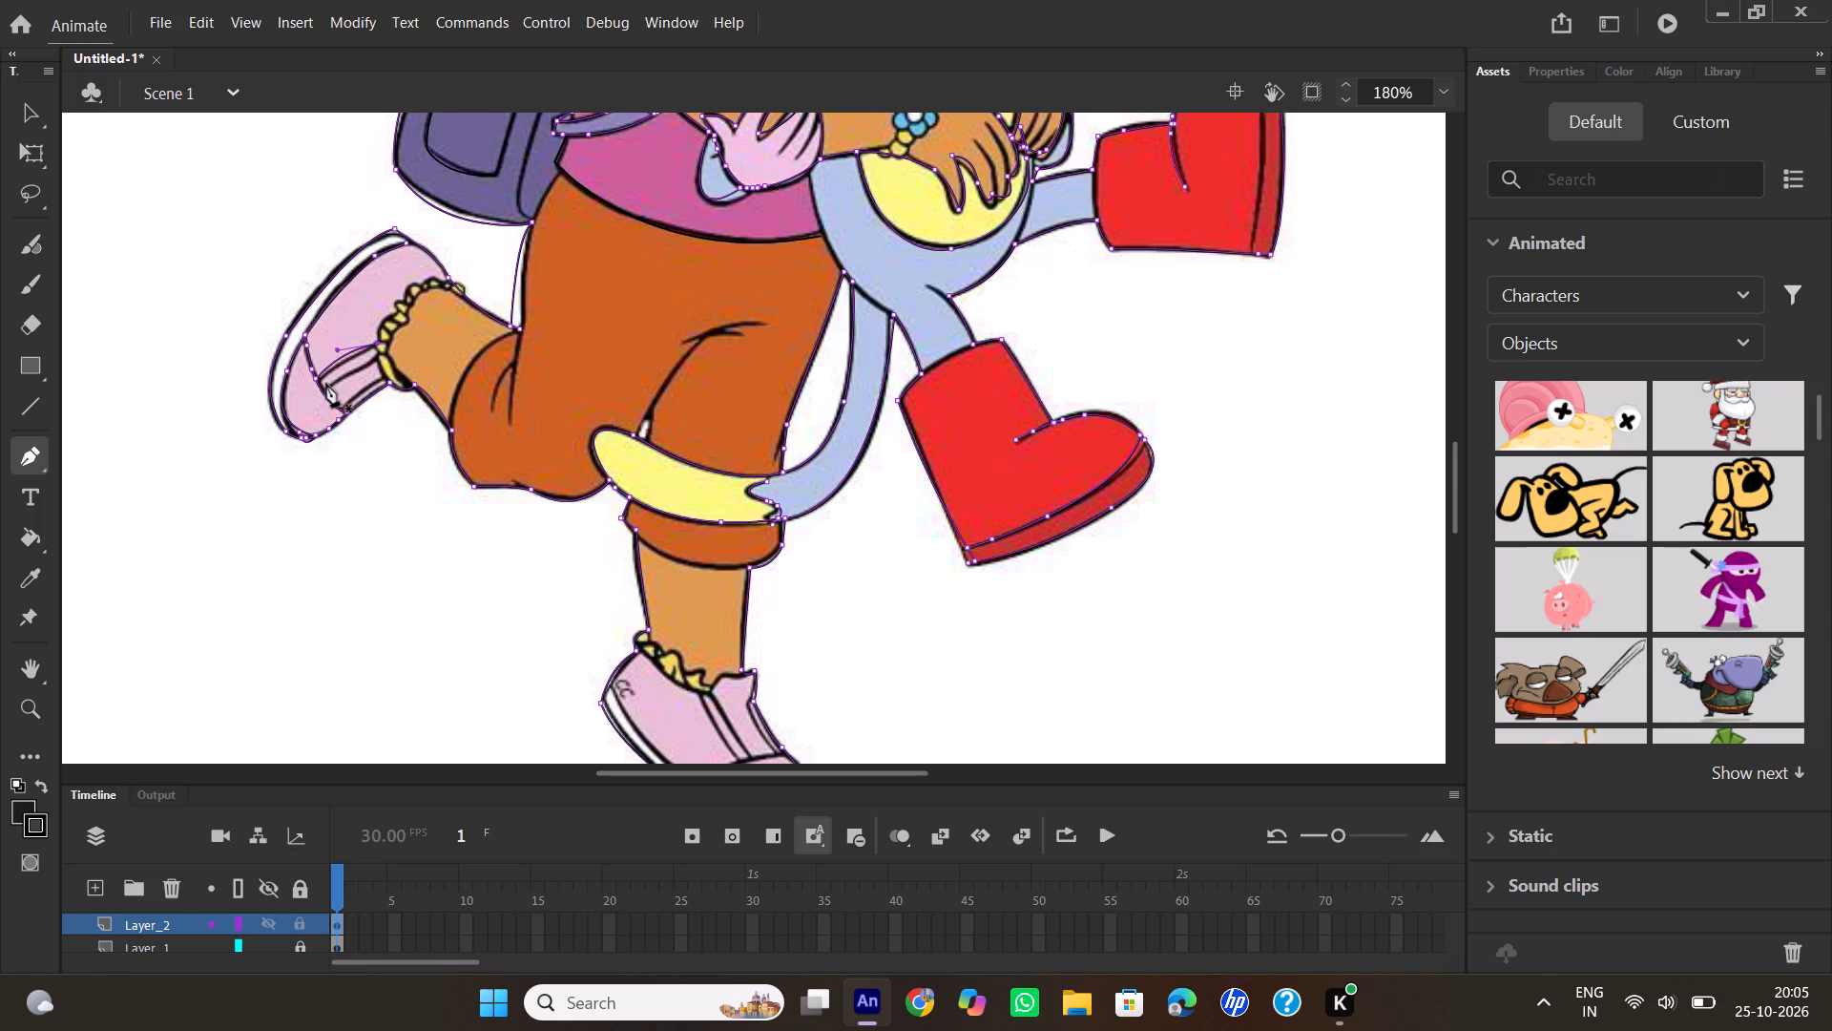
# Trace the second, lower stripe line on the raised shoe as a curve from the toe cap to the sock frill.
pyautogui.click(322, 389)
pyautogui.moveTo(380, 359); pyautogui.dragTo(406, 348)
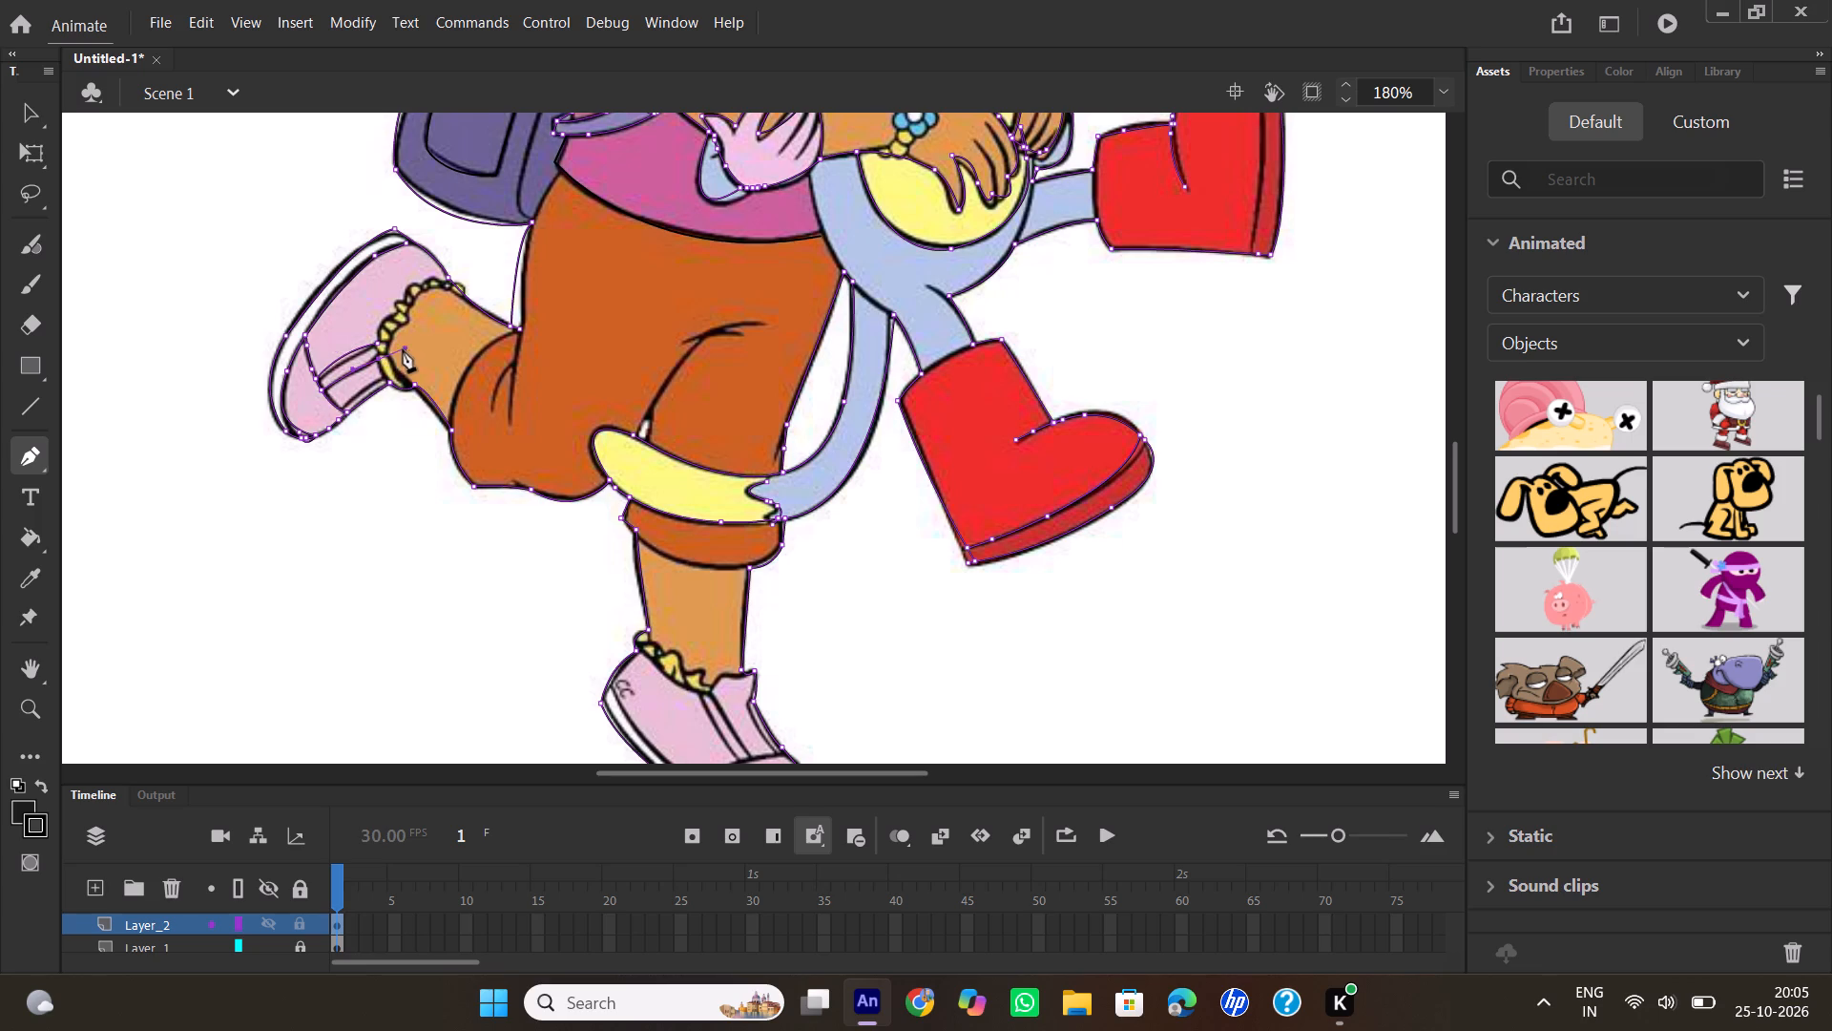
pyautogui.doubleClick(381, 357)
# Examine the traced outlines across the whole drawing, from Dora's hair down to her lower shoe, for parts still left to trace.
pyautogui.scroll(-1, 524, 382)
pyautogui.scroll(1, 634, 404)
pyautogui.scroll(-1, 1060, 240)
pyautogui.scroll(1, 1060, 240)
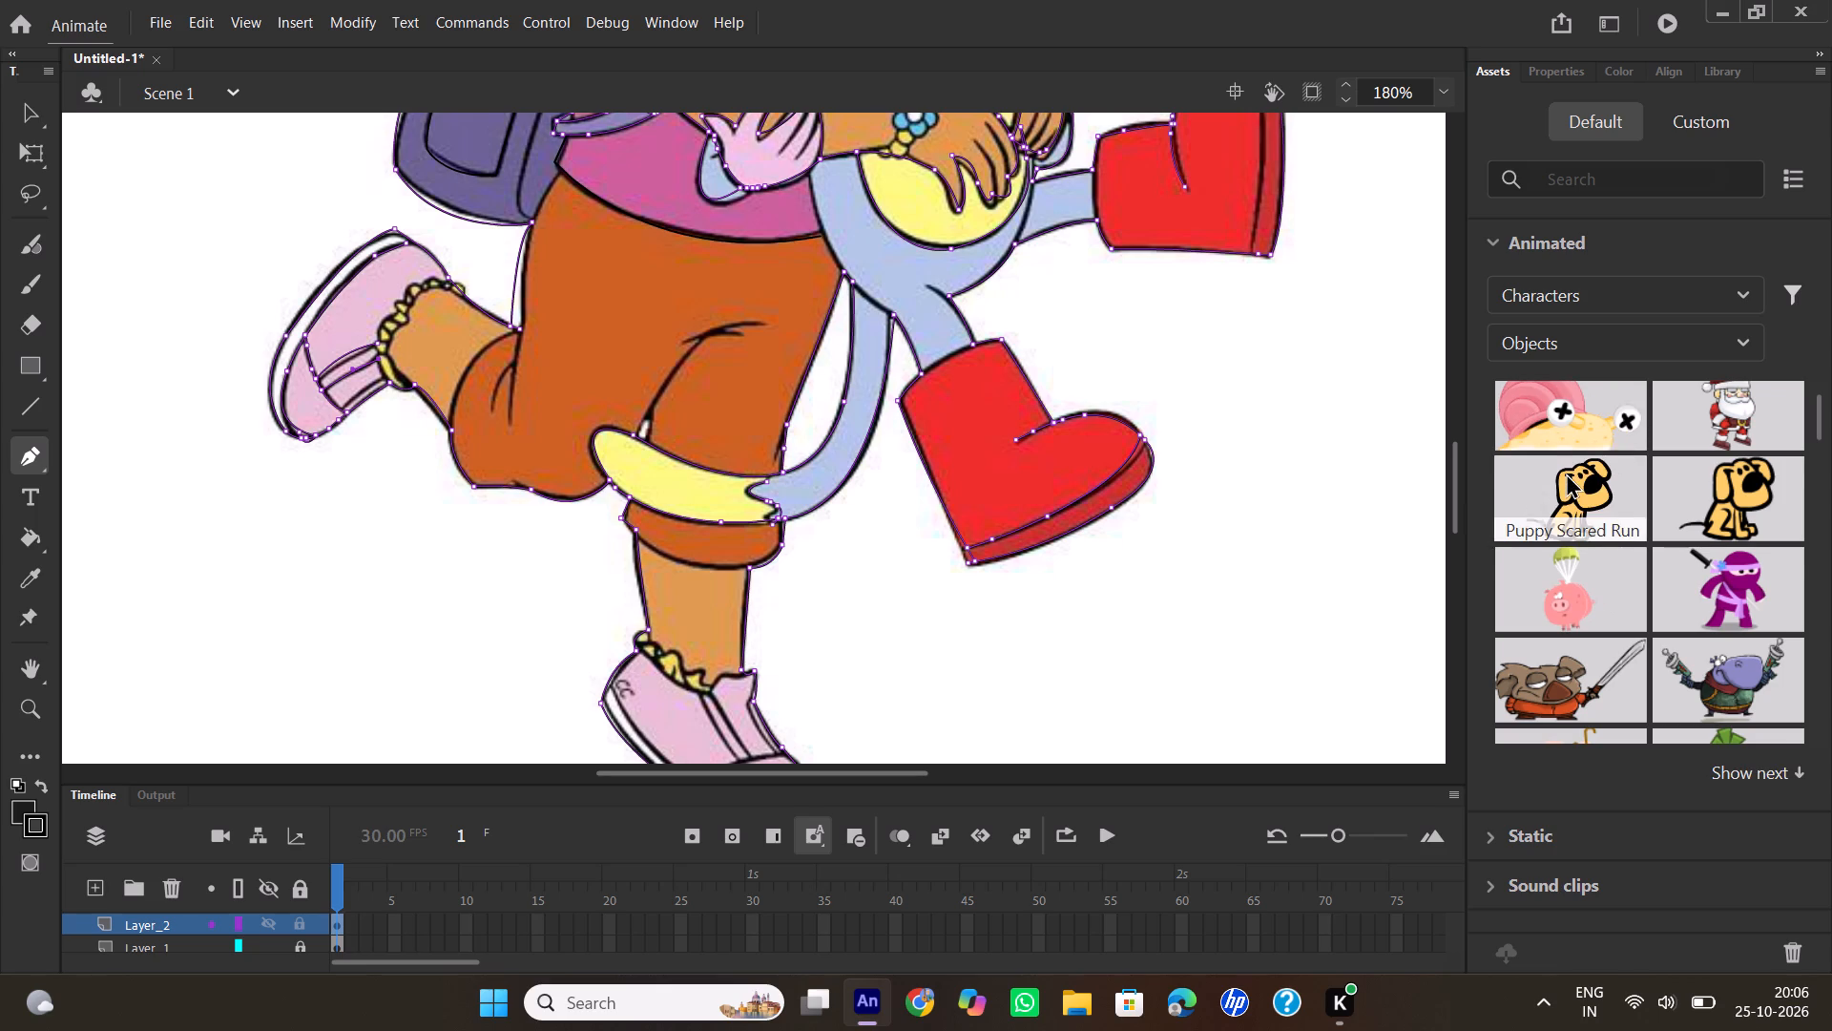
pyautogui.scroll(2, 1566, 473)
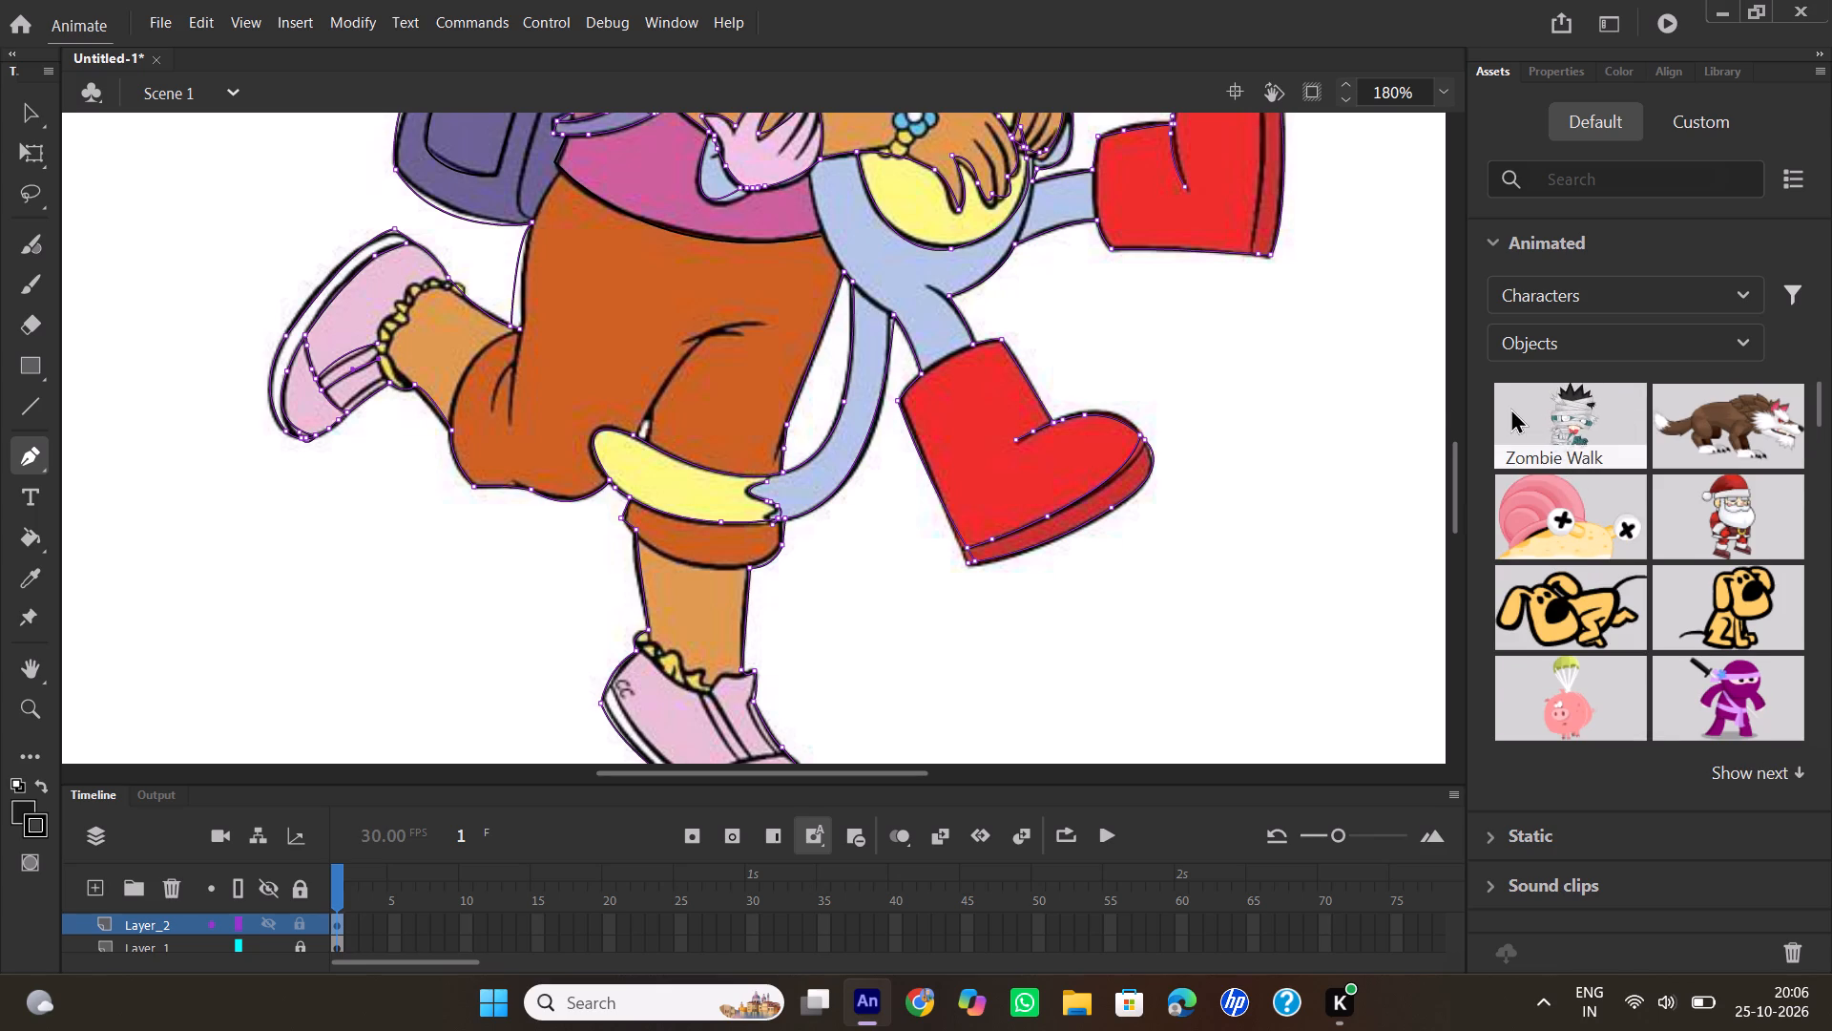
pyautogui.scroll(4, 849, 404)
pyautogui.scroll(-1, 847, 403)
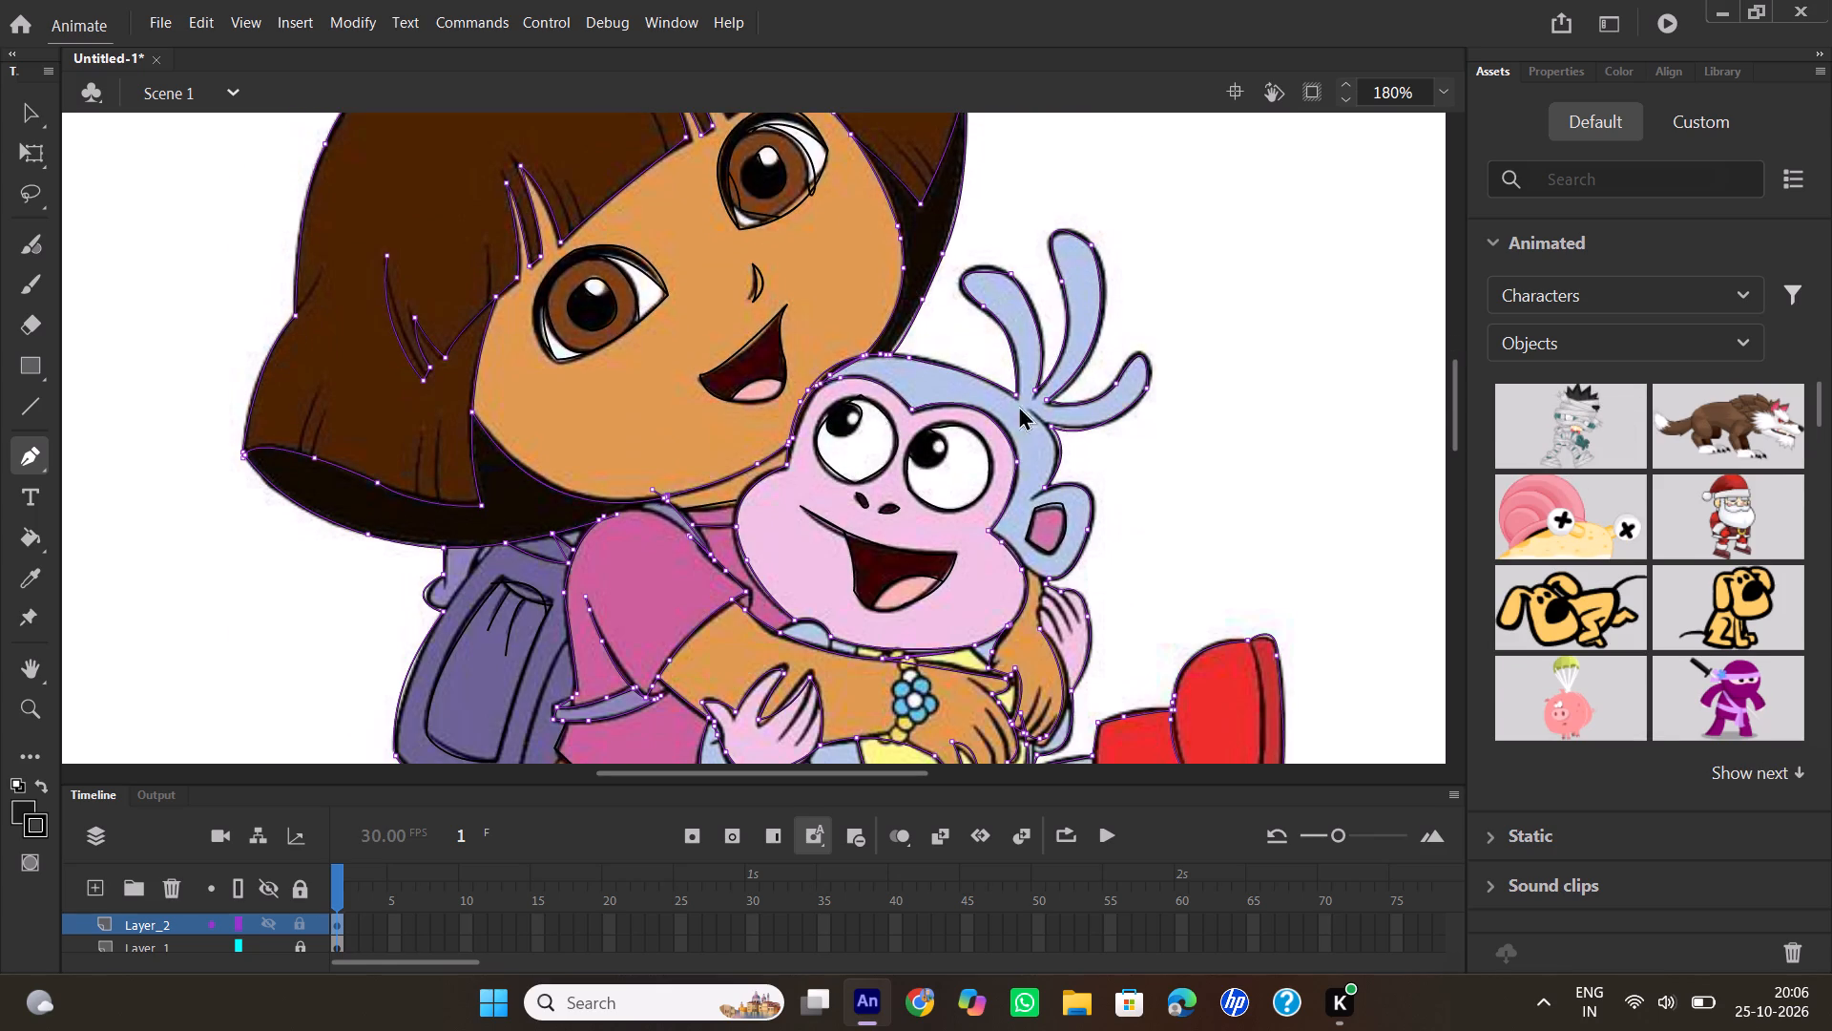
pyautogui.scroll(-1, 1569, 415)
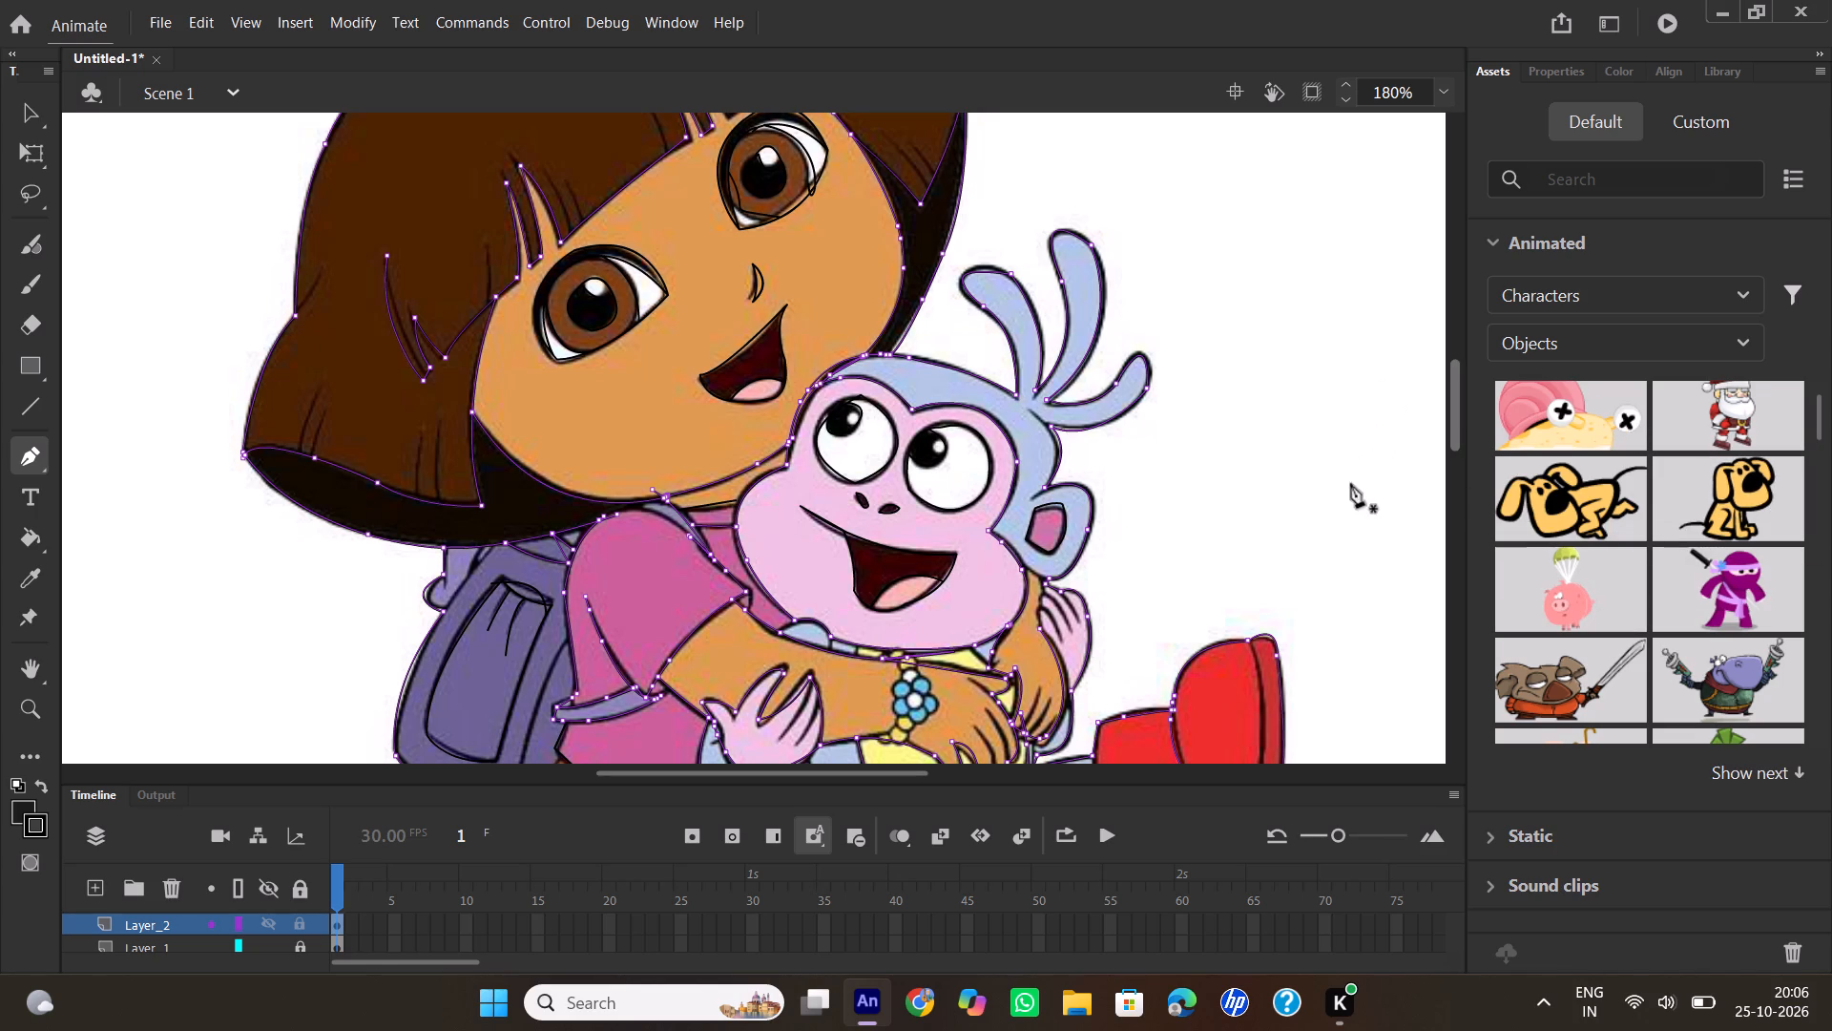
pyautogui.scroll(-4, 1285, 375)
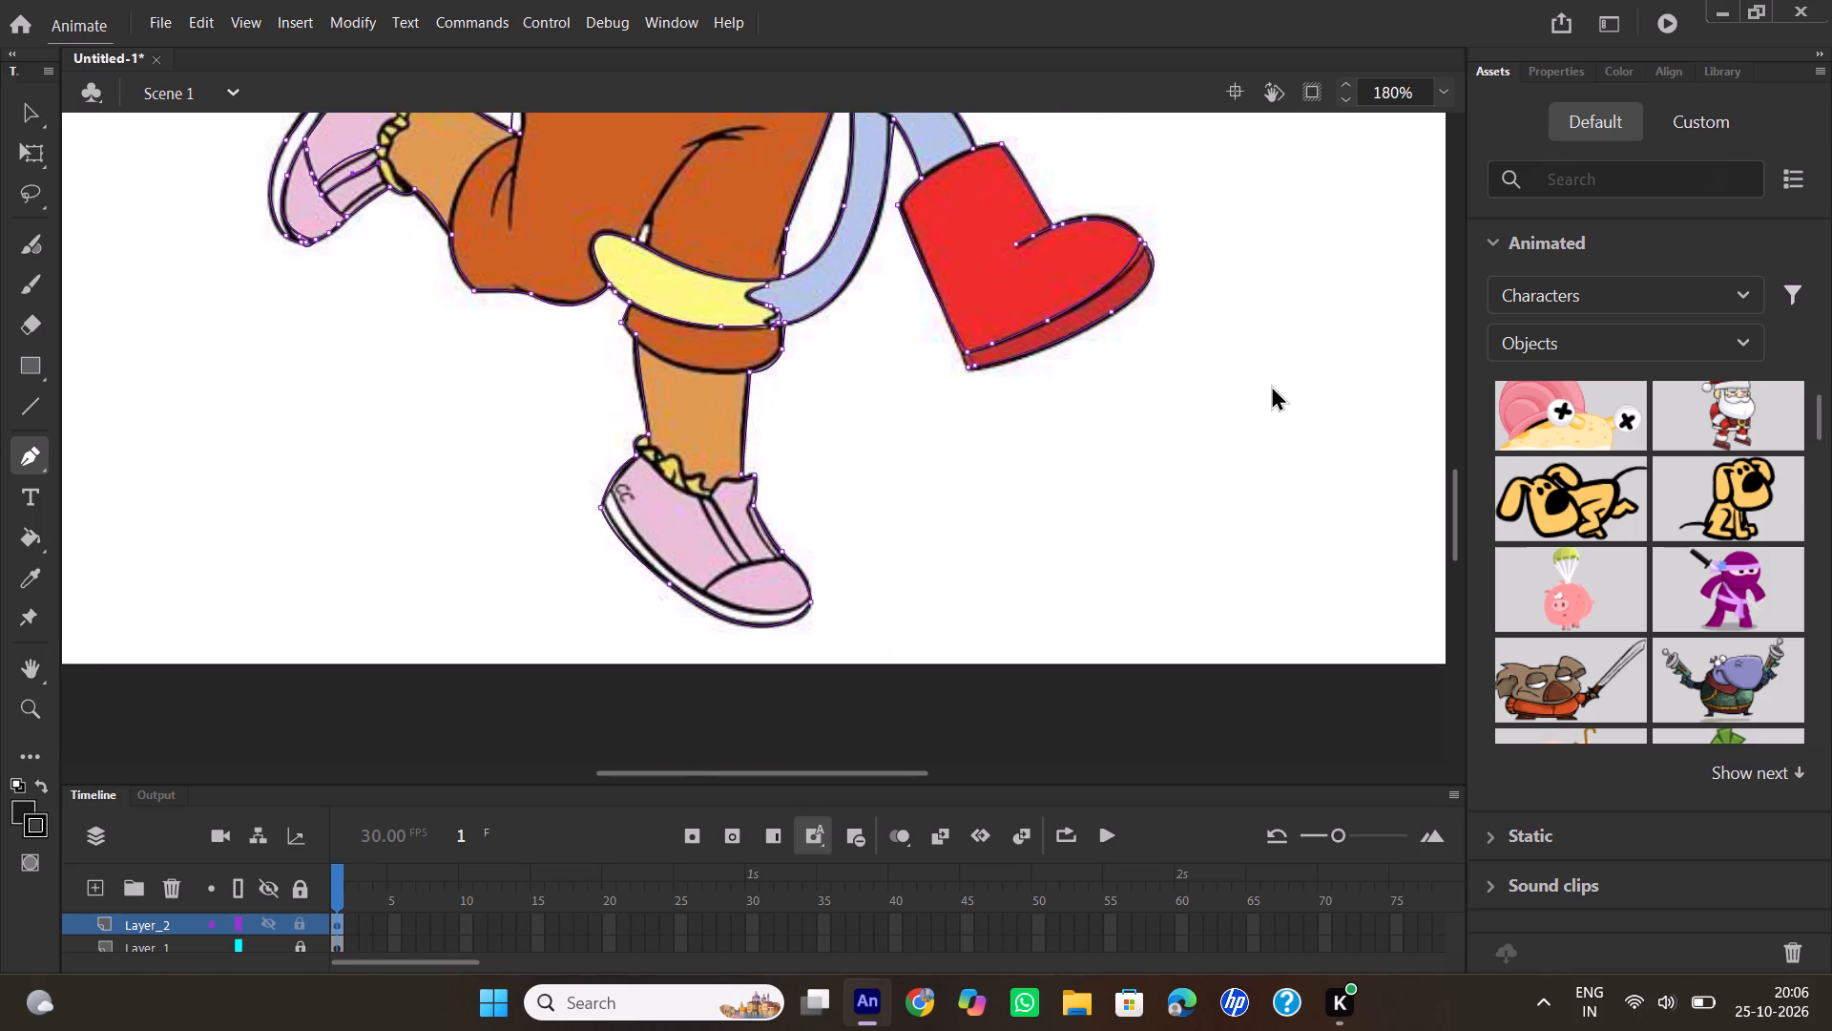
pyautogui.scroll(3, 1246, 424)
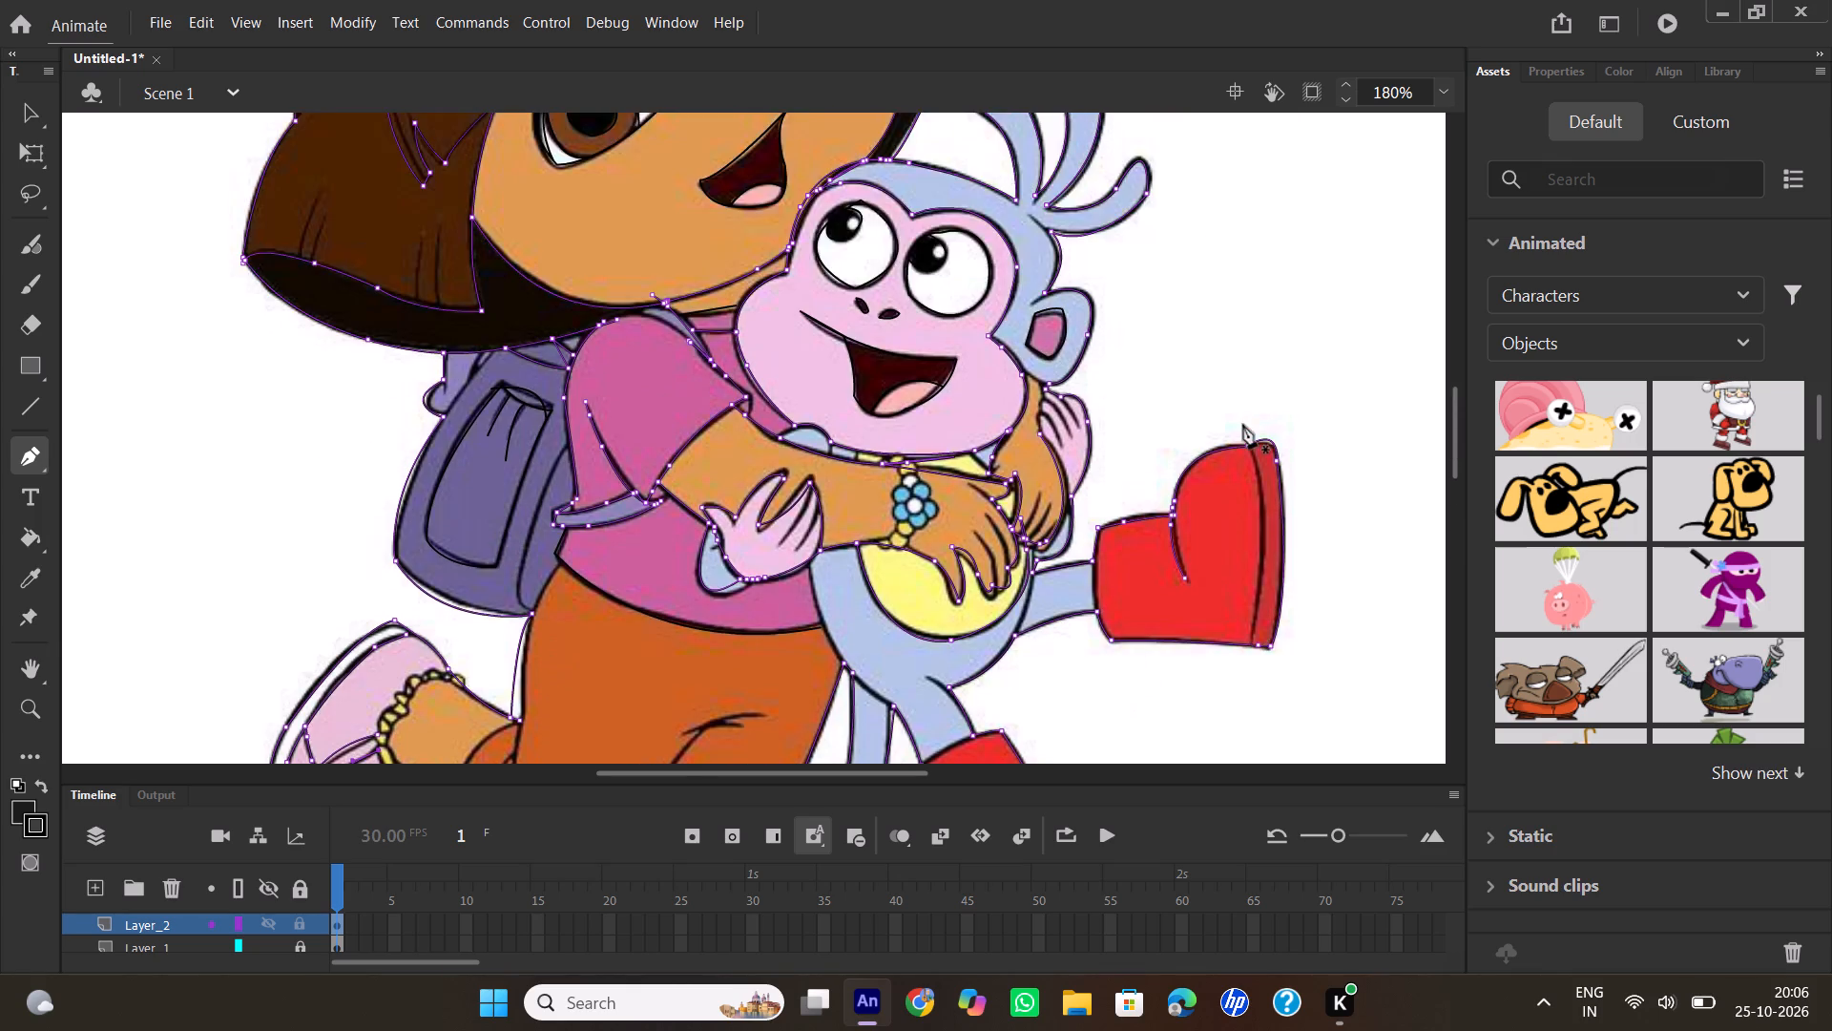
pyautogui.scroll(3, 1239, 422)
pyautogui.scroll(-1, 1189, 397)
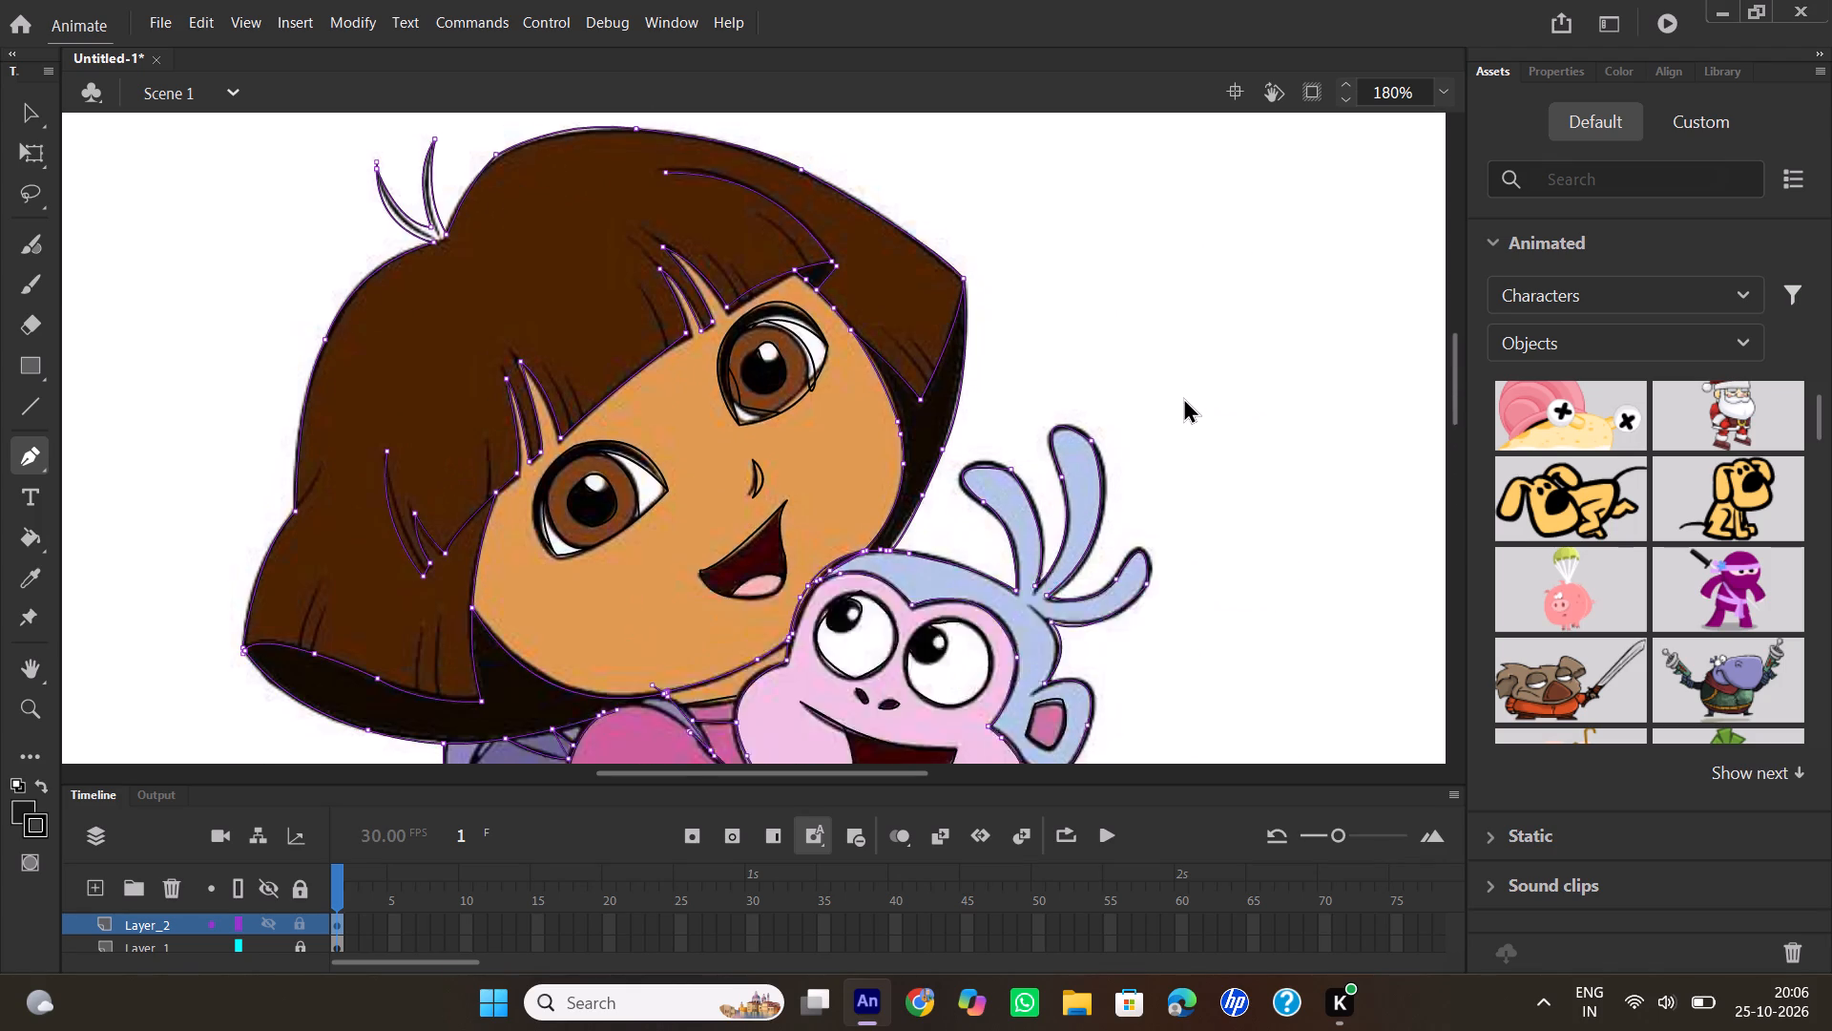
pyautogui.scroll(-5, 1183, 397)
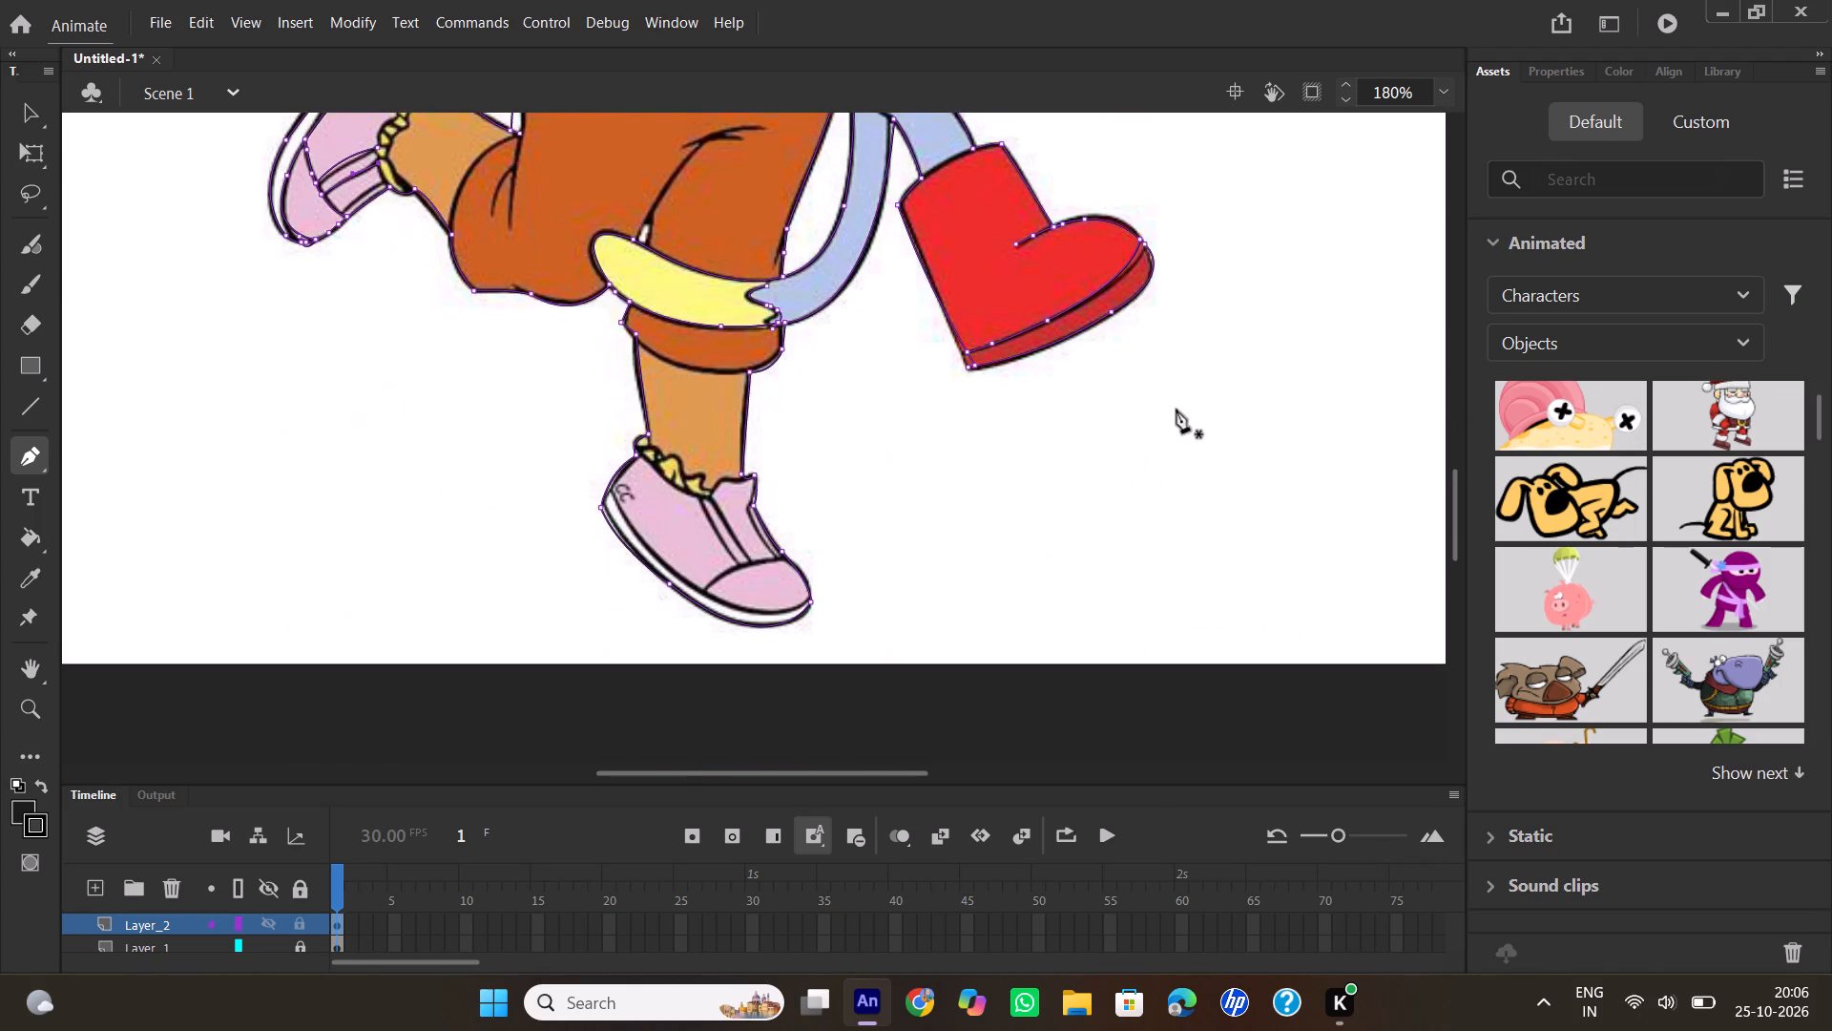
pyautogui.scroll(-2, 1176, 410)
pyautogui.scroll(2, 1176, 410)
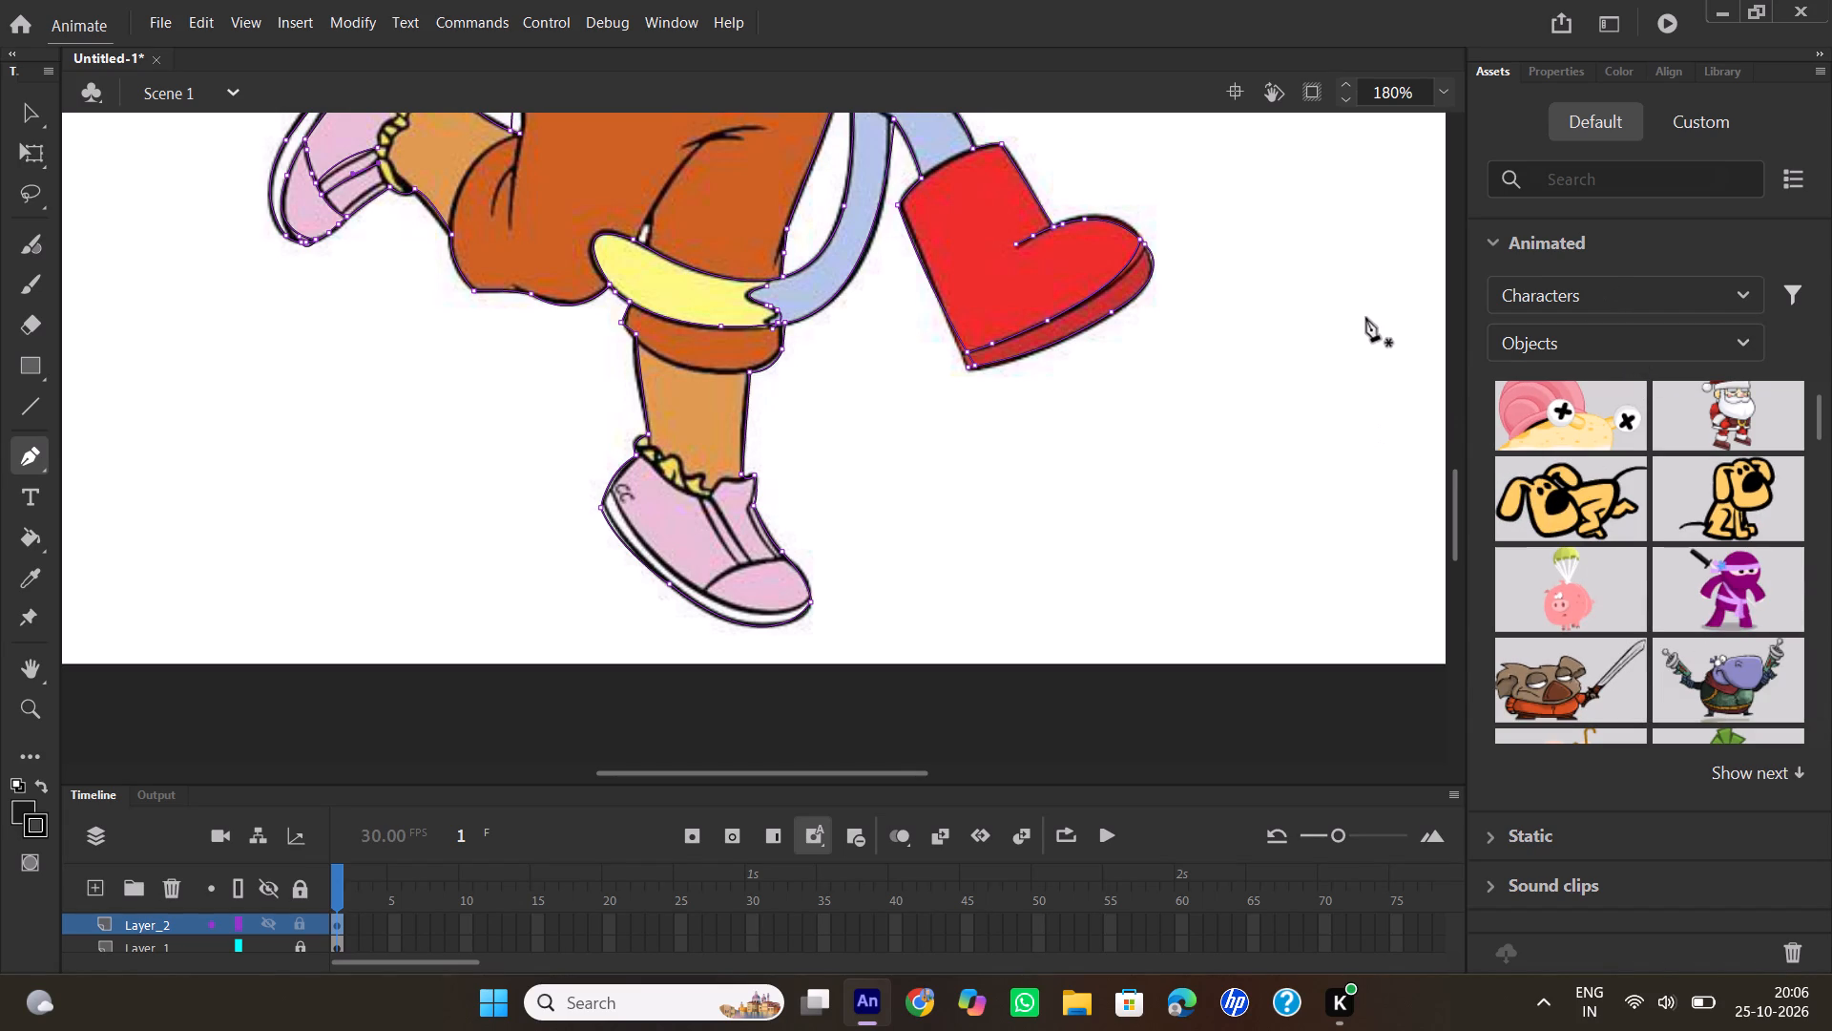
pyautogui.scroll(-1, 1364, 325)
pyautogui.scroll(2, 1351, 389)
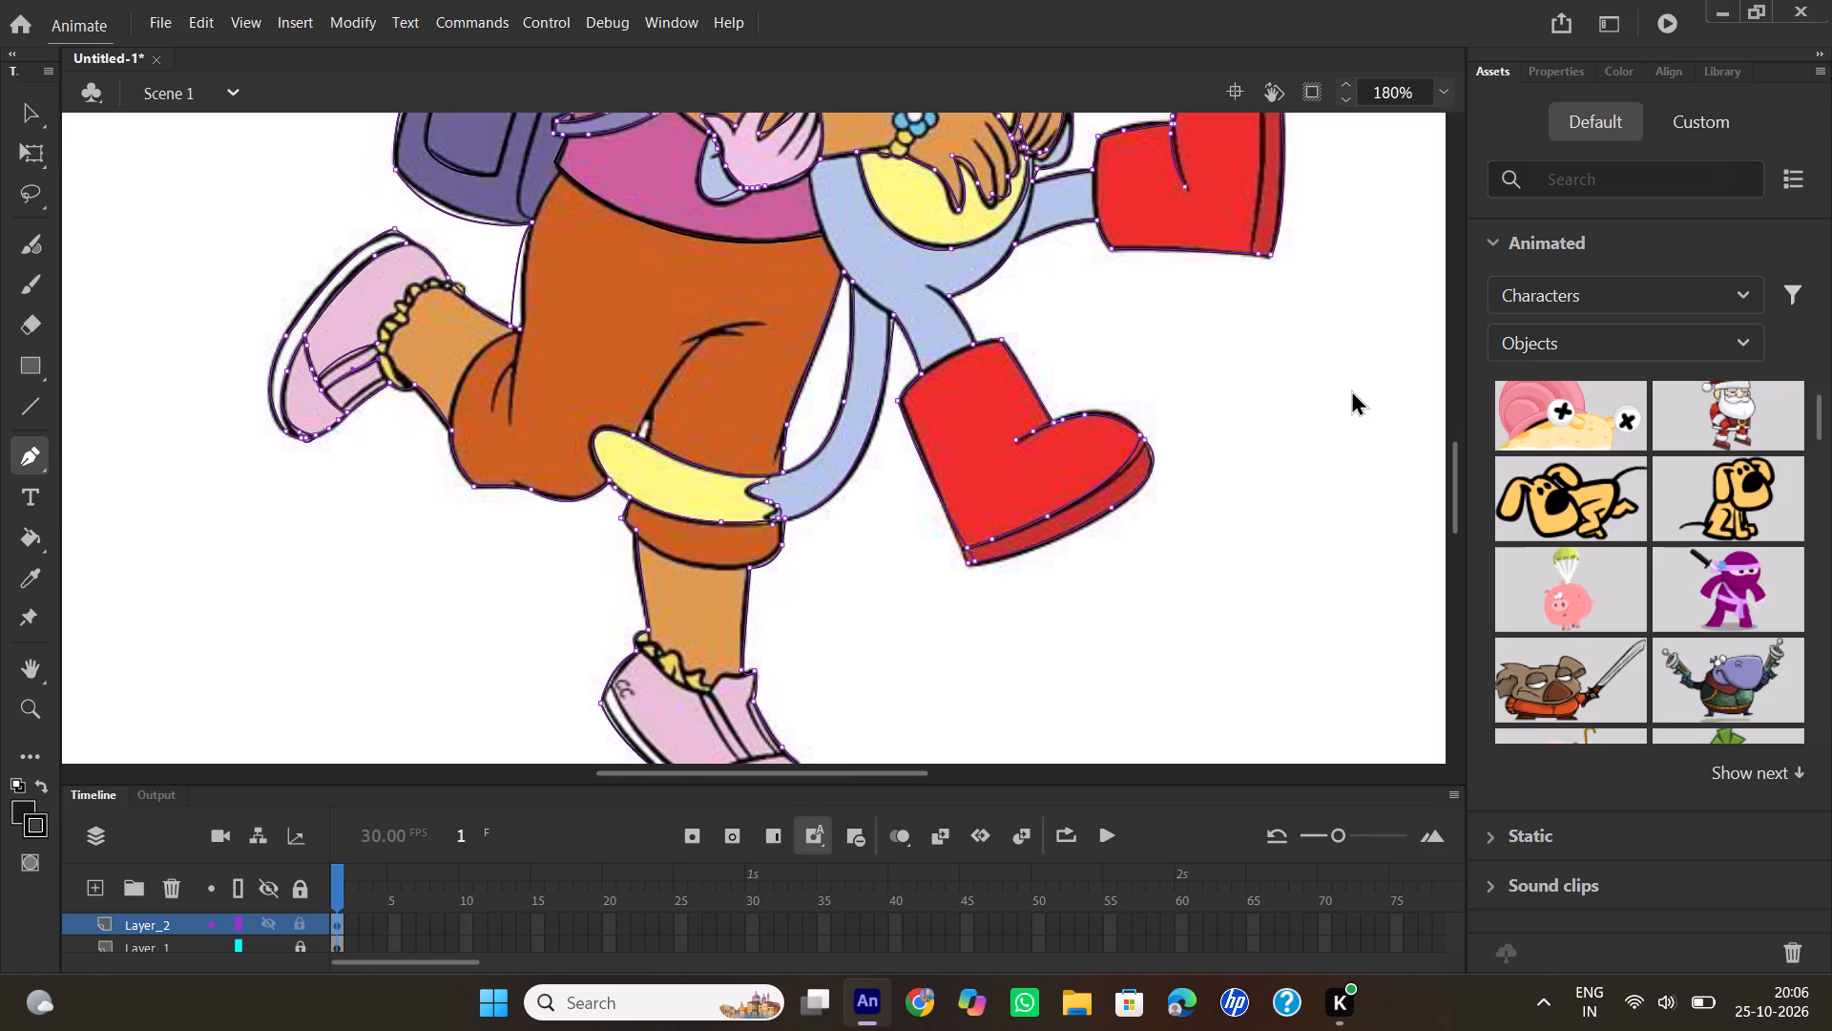
pyautogui.scroll(4, 1351, 389)
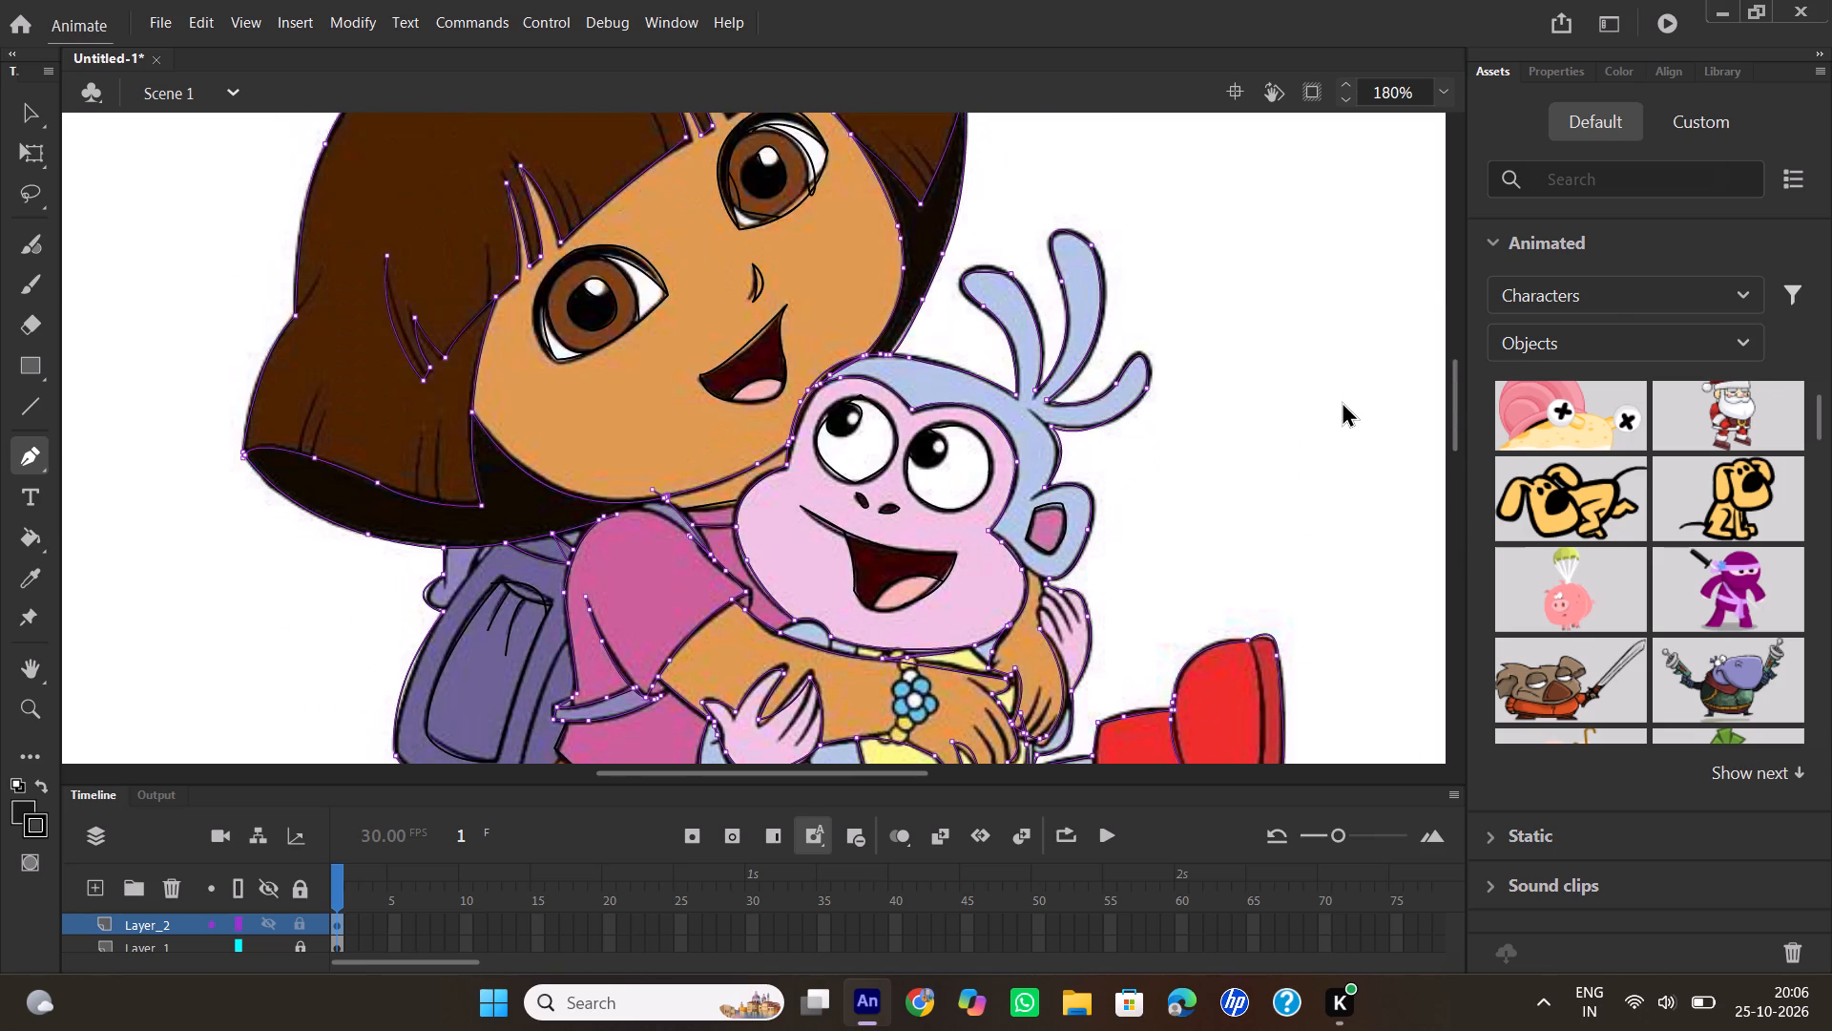
pyautogui.scroll(1, 1342, 401)
pyautogui.scroll(-2, 1342, 401)
pyautogui.scroll(1, 1338, 401)
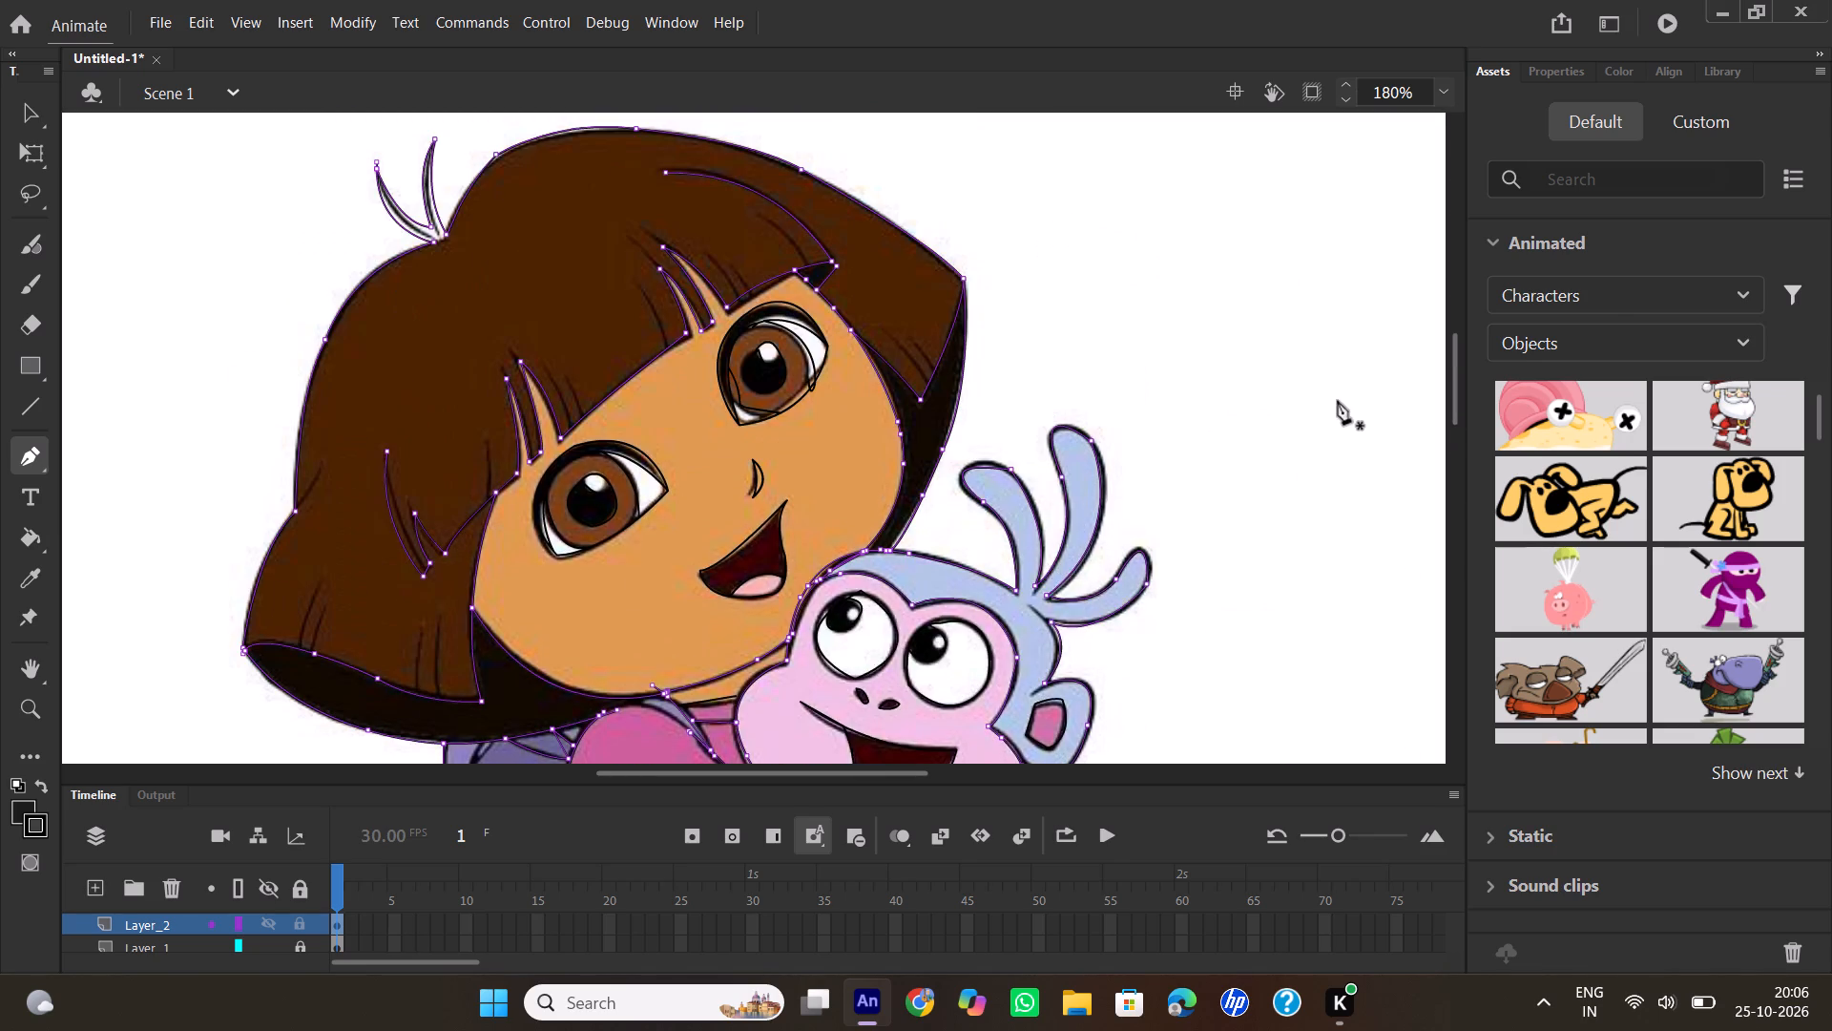
pyautogui.scroll(-3, 1337, 401)
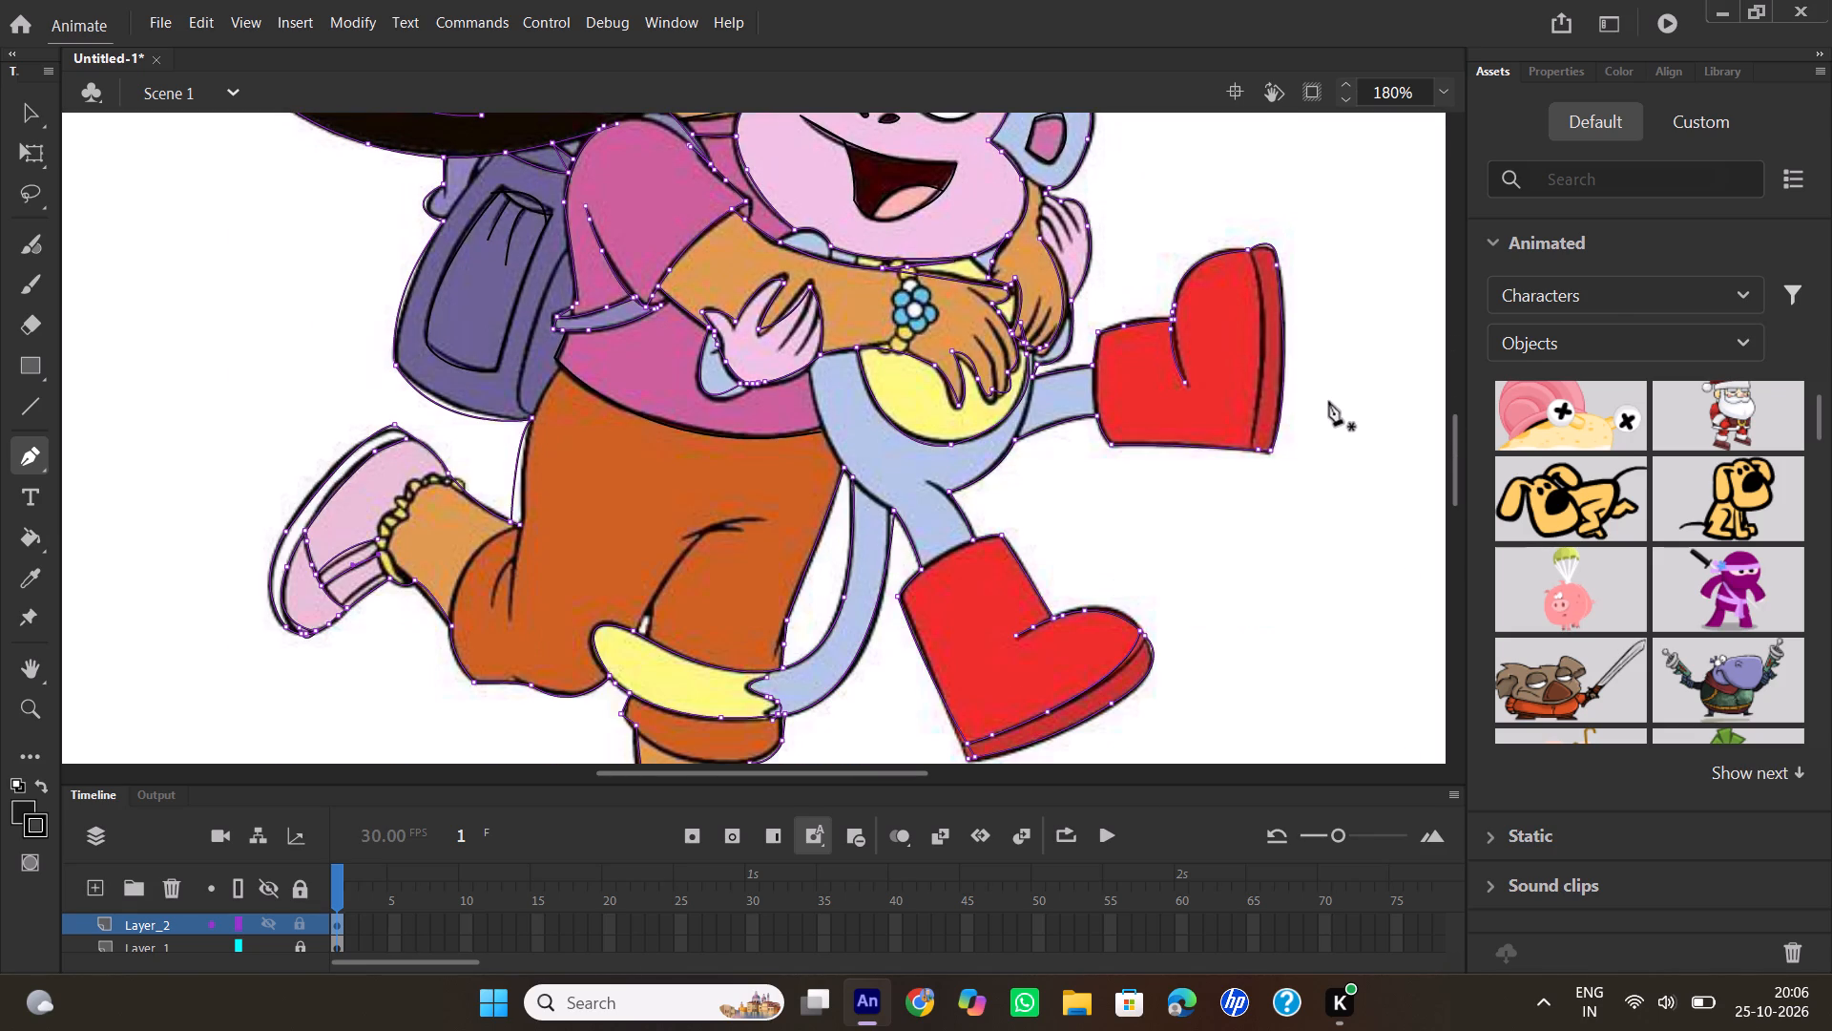
pyautogui.scroll(-2, 1328, 401)
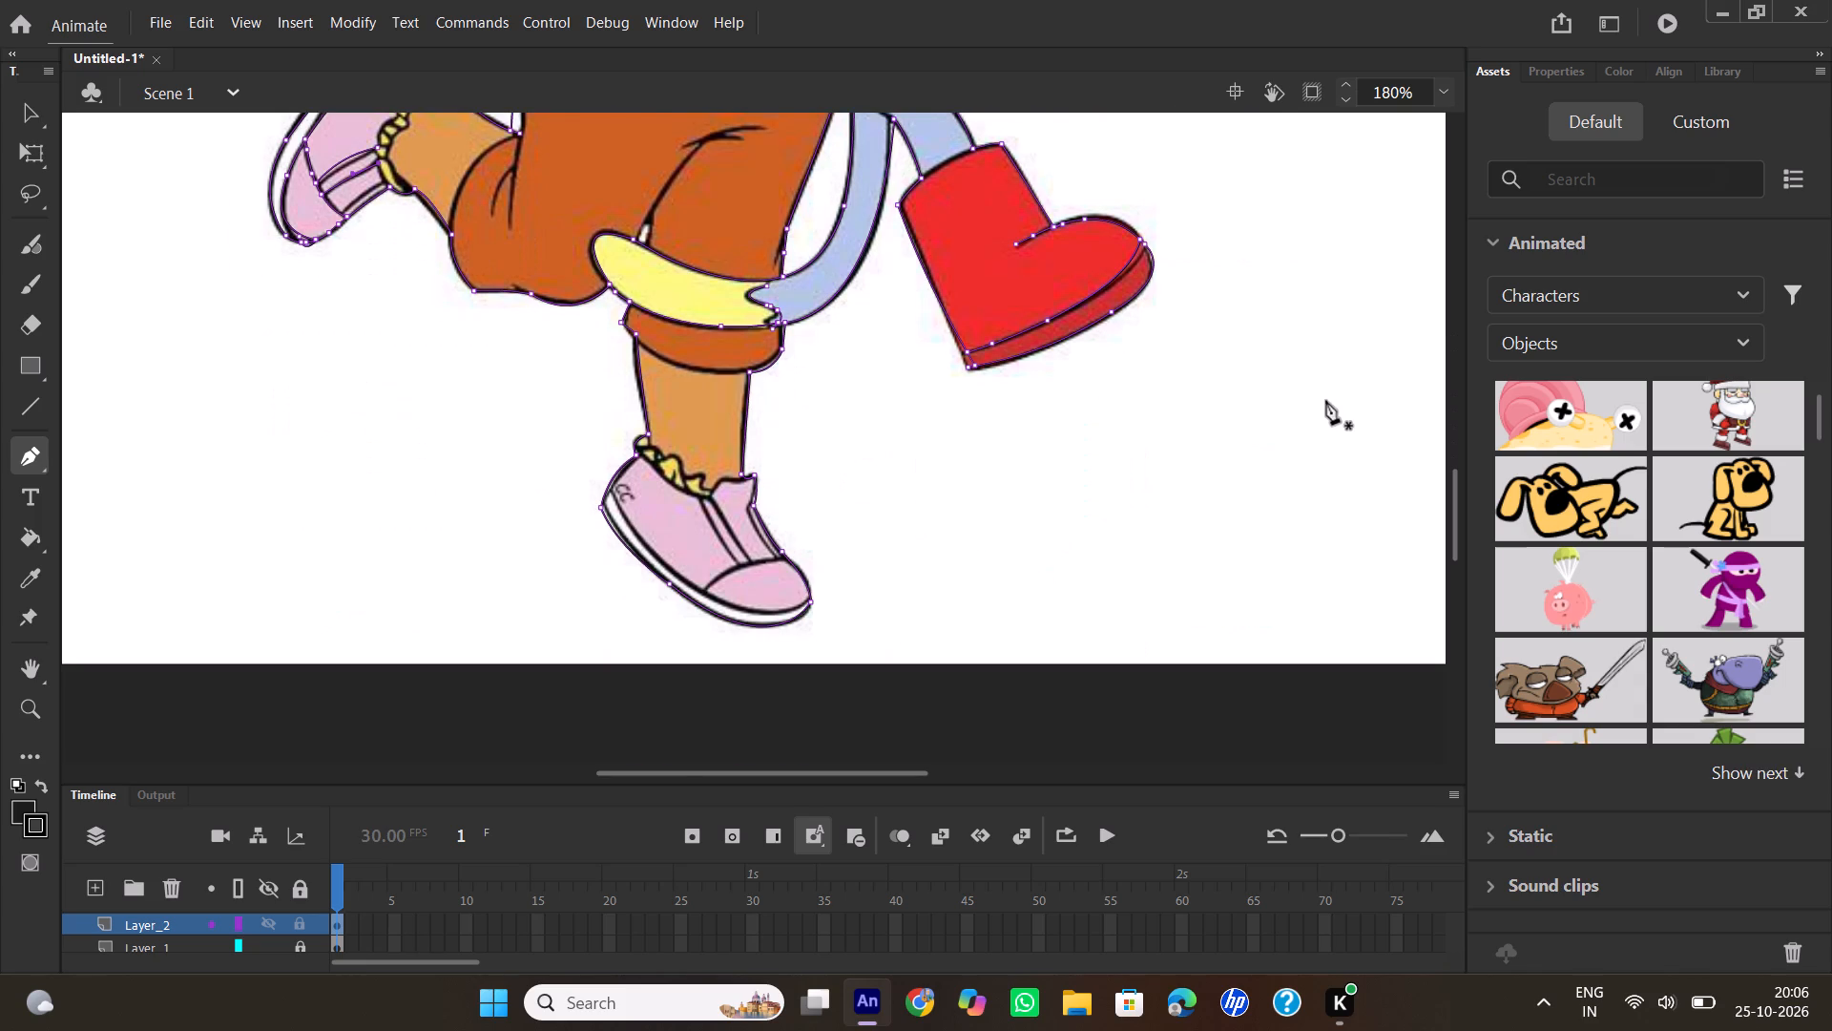
# Examine the traced outlines from Dora's lower shoe up to her hair and back down for untraced parts.
pyautogui.scroll(3, 1326, 401)
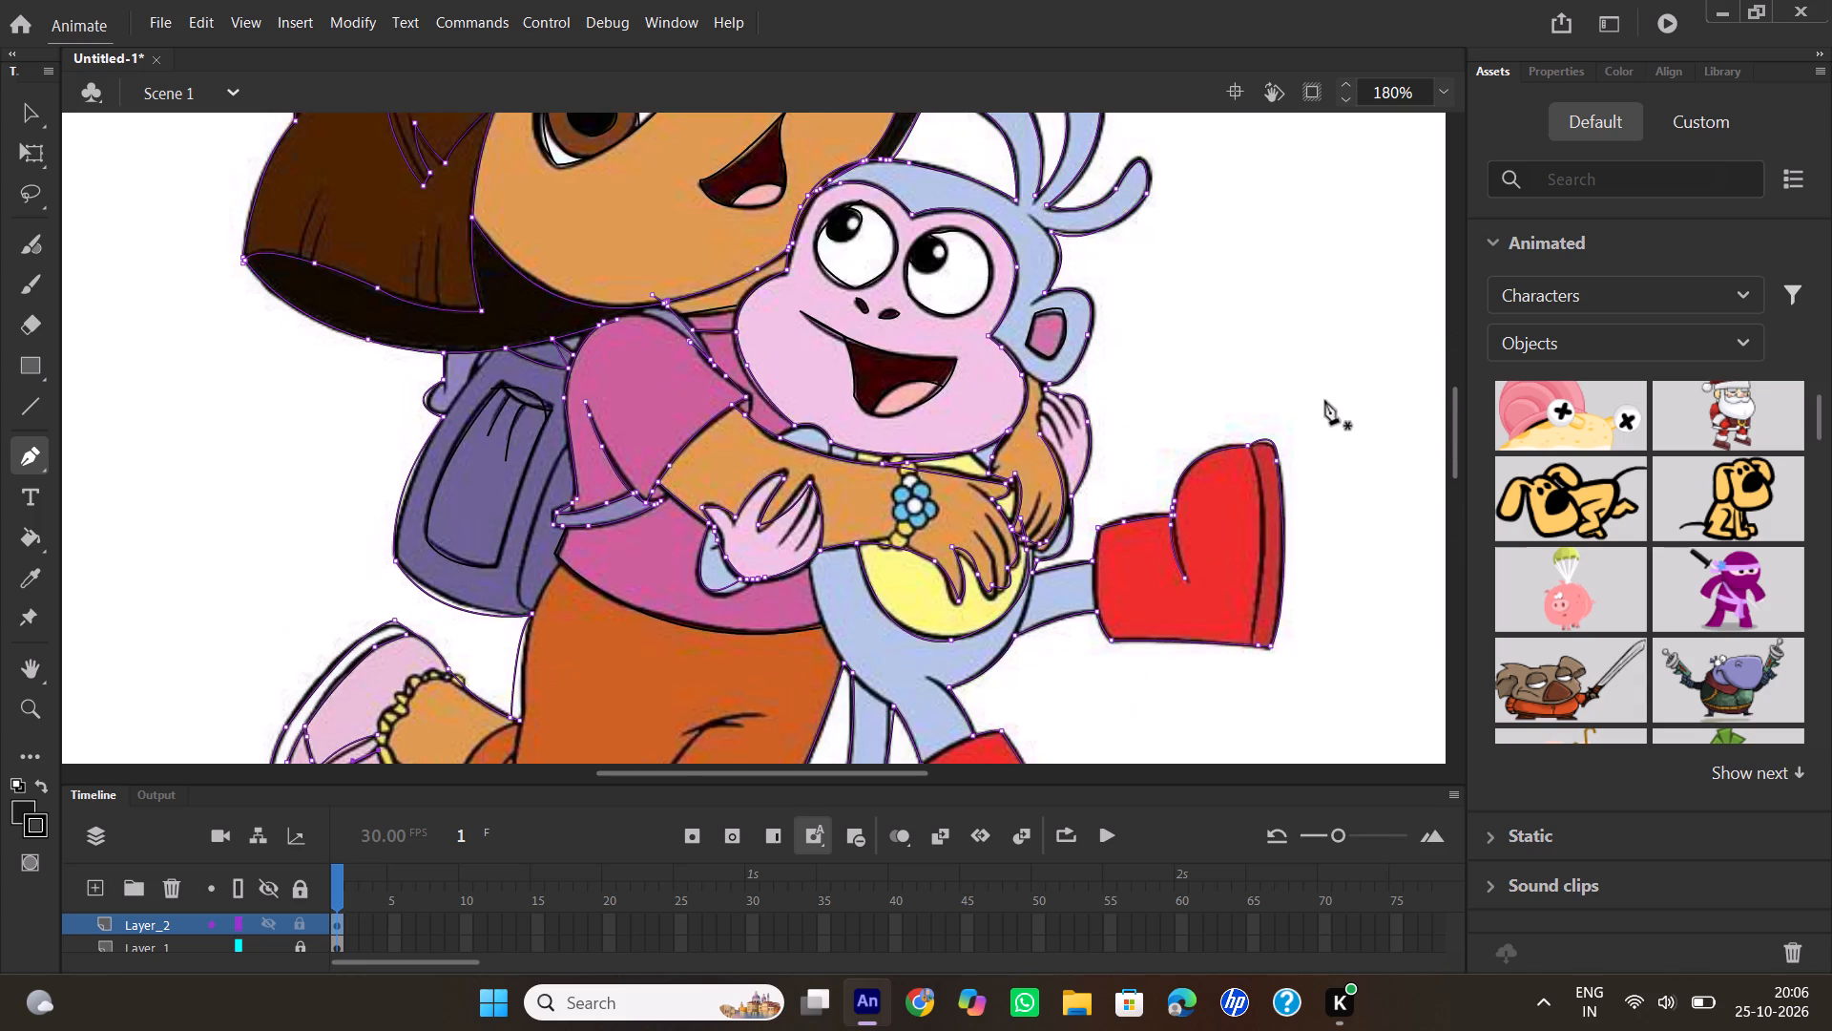
pyautogui.scroll(3, 1325, 401)
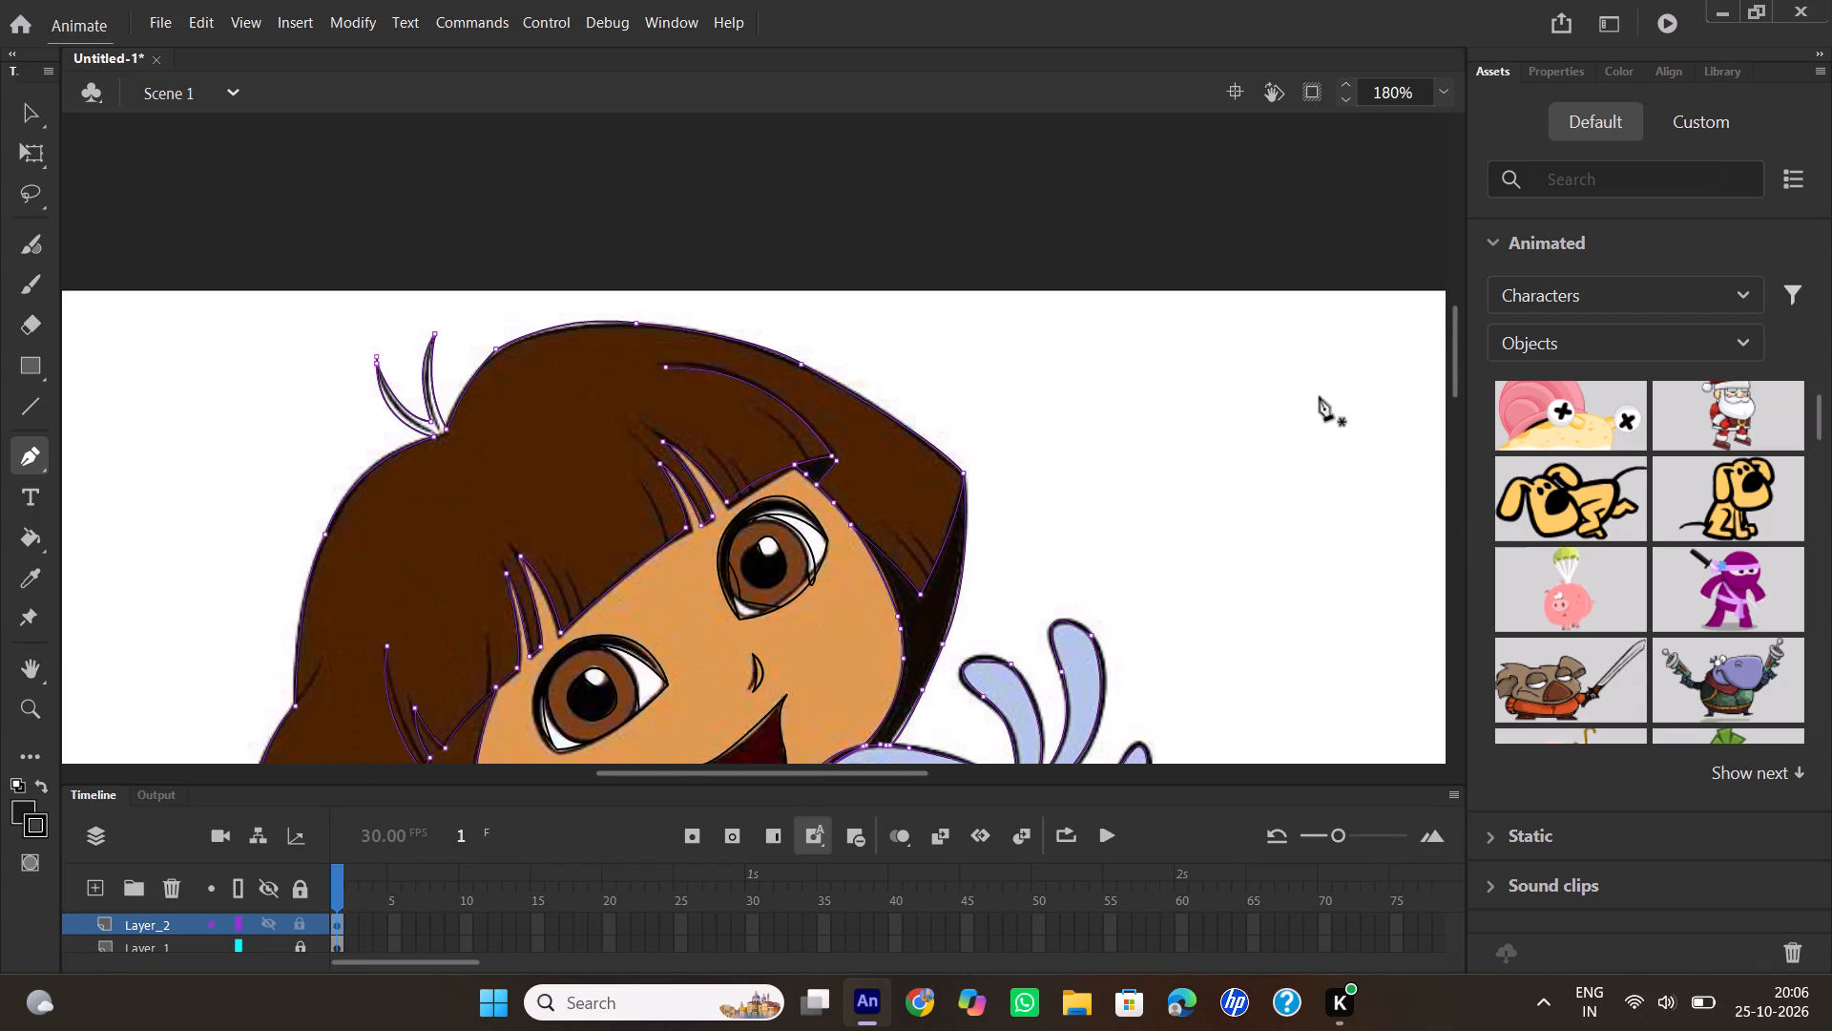
pyautogui.scroll(-4, 1320, 397)
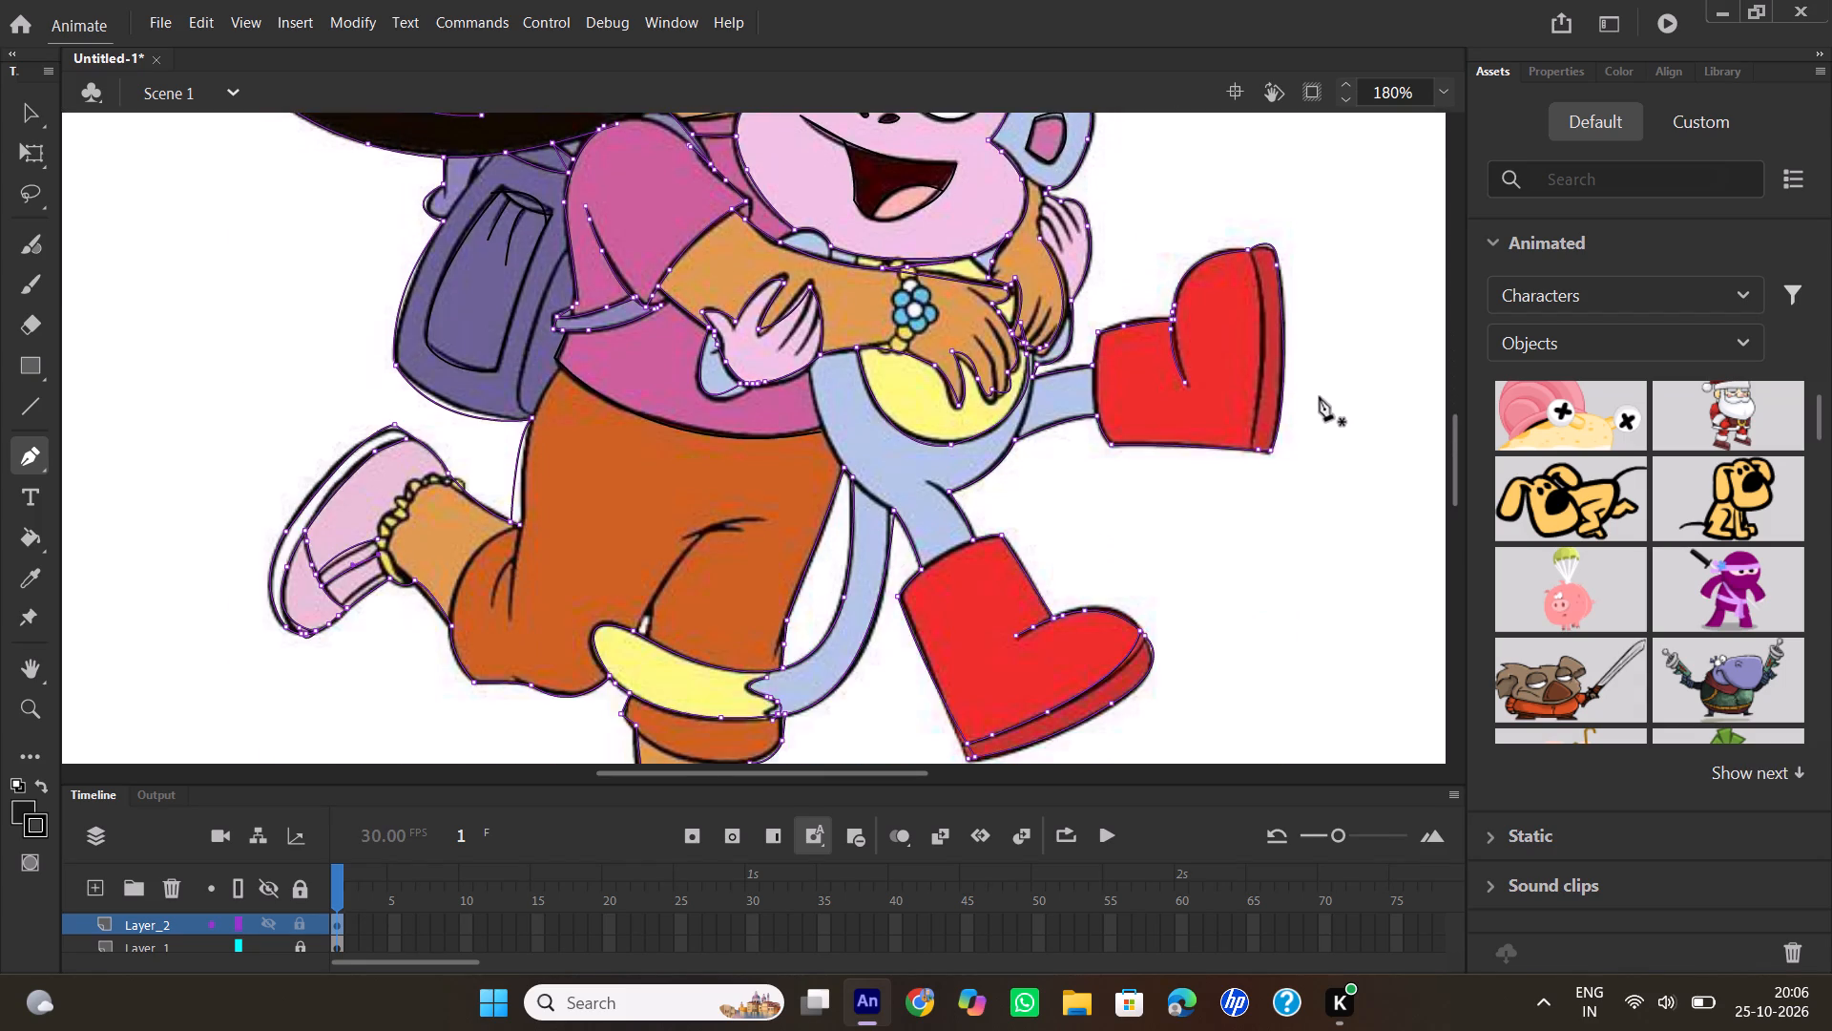
pyautogui.scroll(-2, 1319, 396)
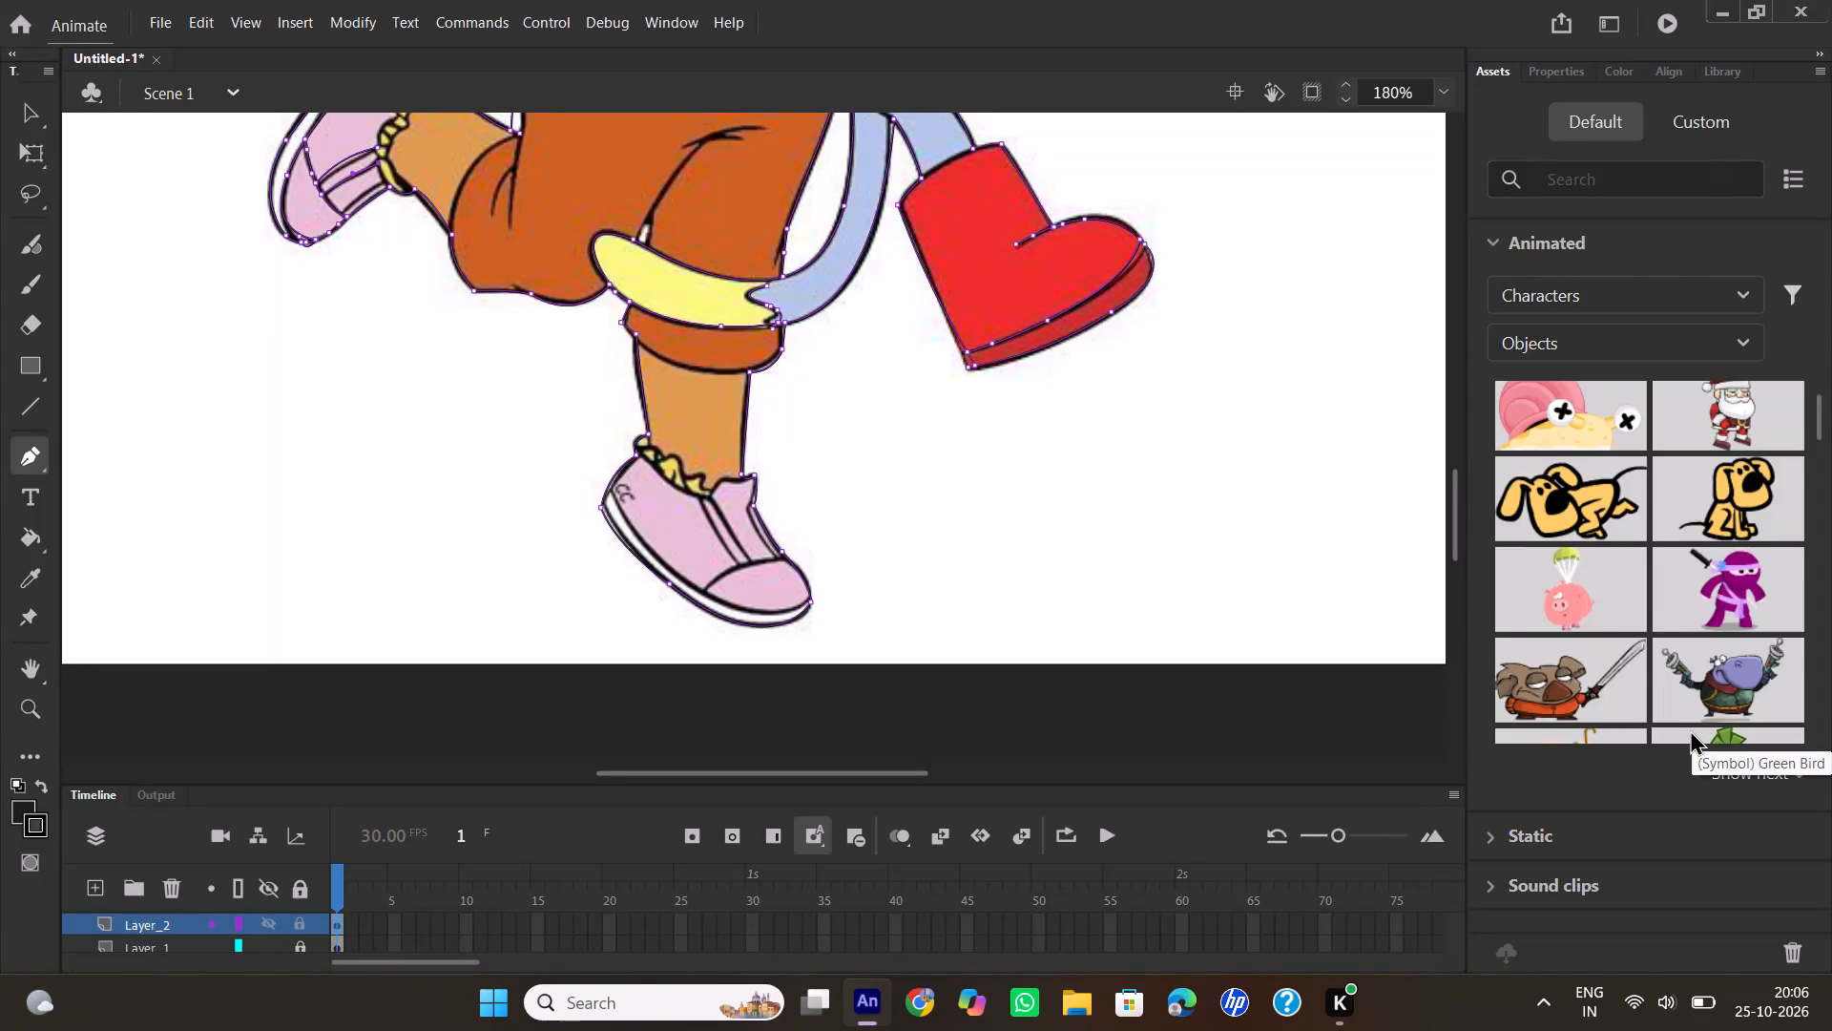
# Browse the default Animated asset thumbnails, looking over the available characters and objects.
pyautogui.scroll(3, 1690, 729)
pyautogui.scroll(-2, 1690, 728)
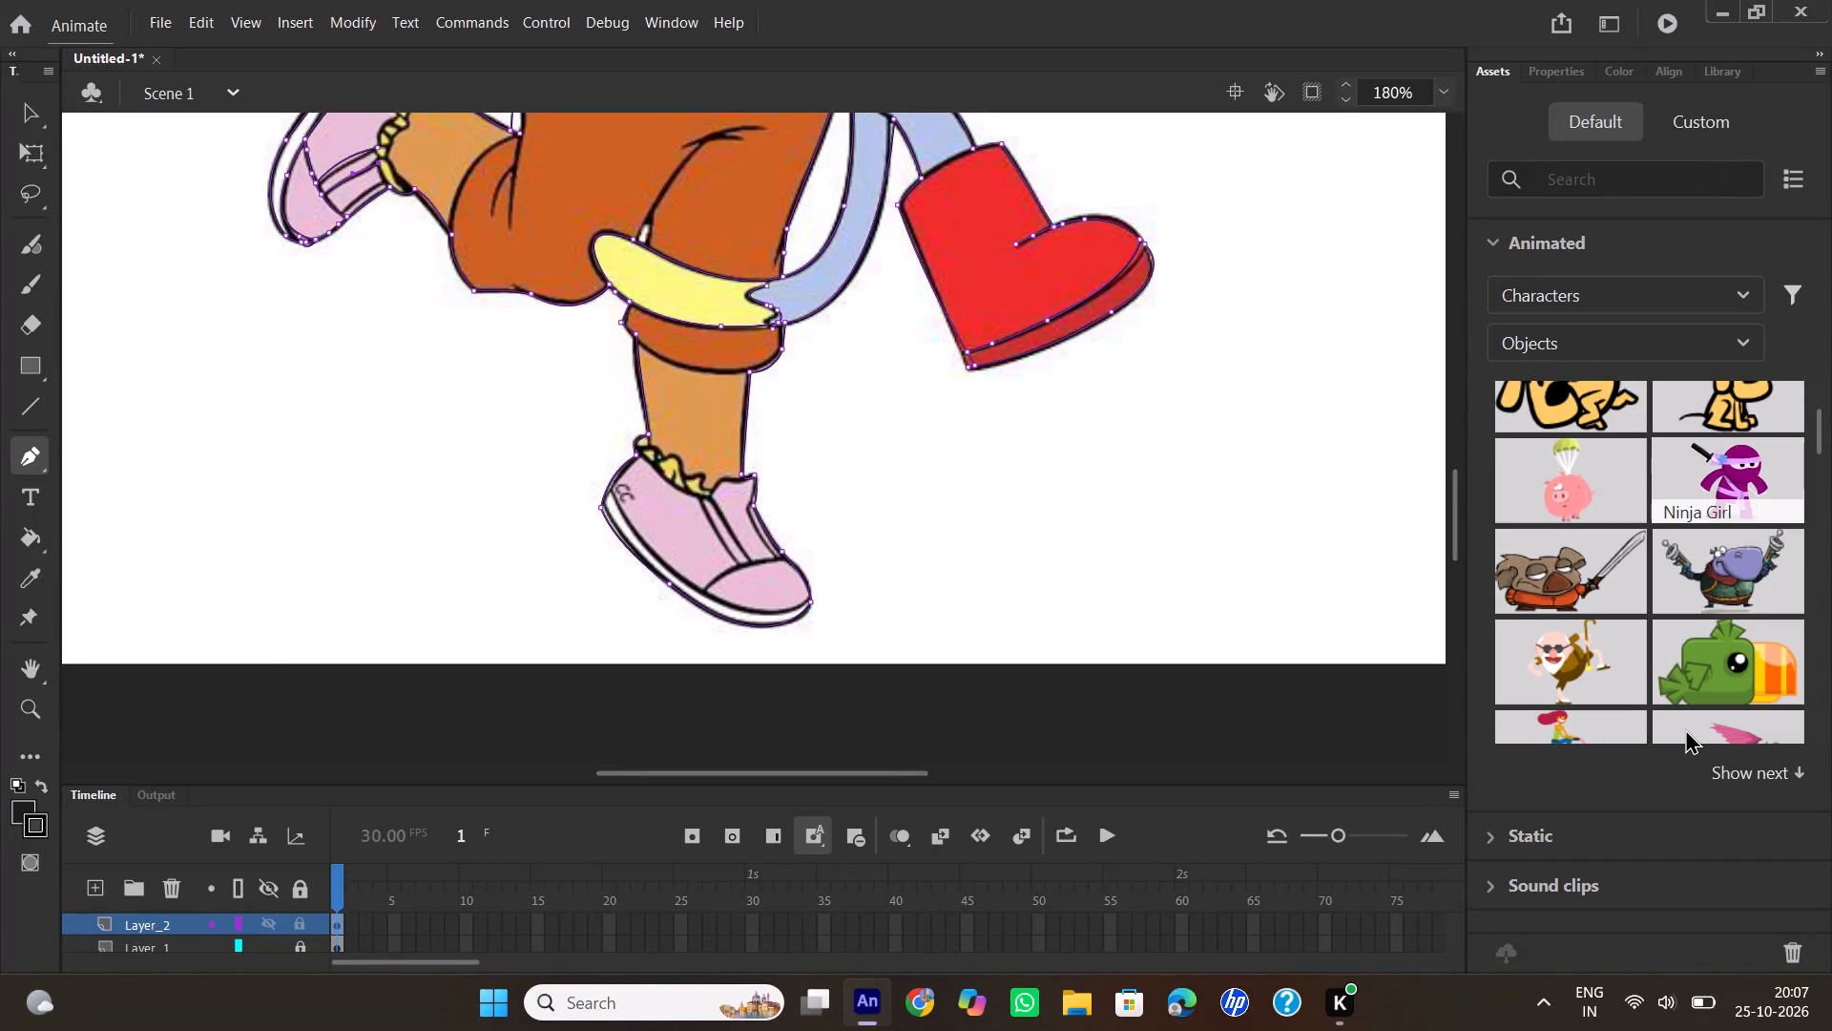
pyautogui.scroll(-2, 1671, 726)
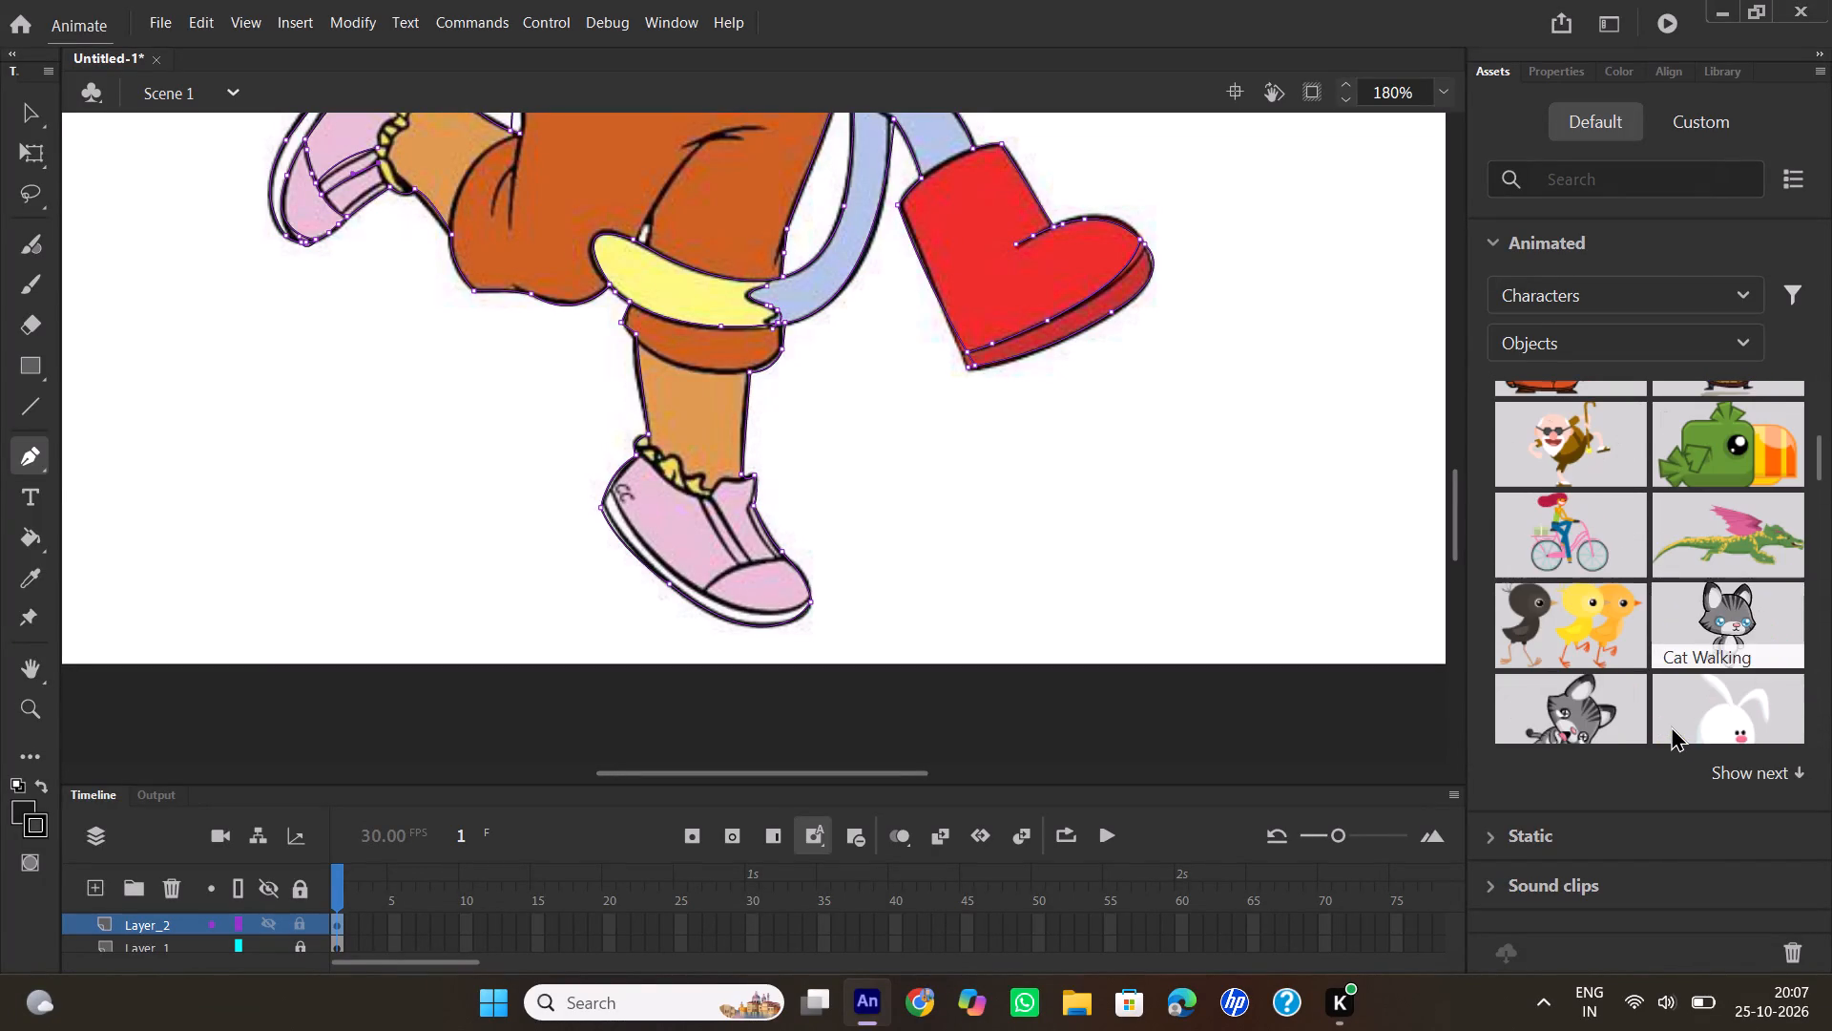
pyautogui.scroll(3, 1671, 726)
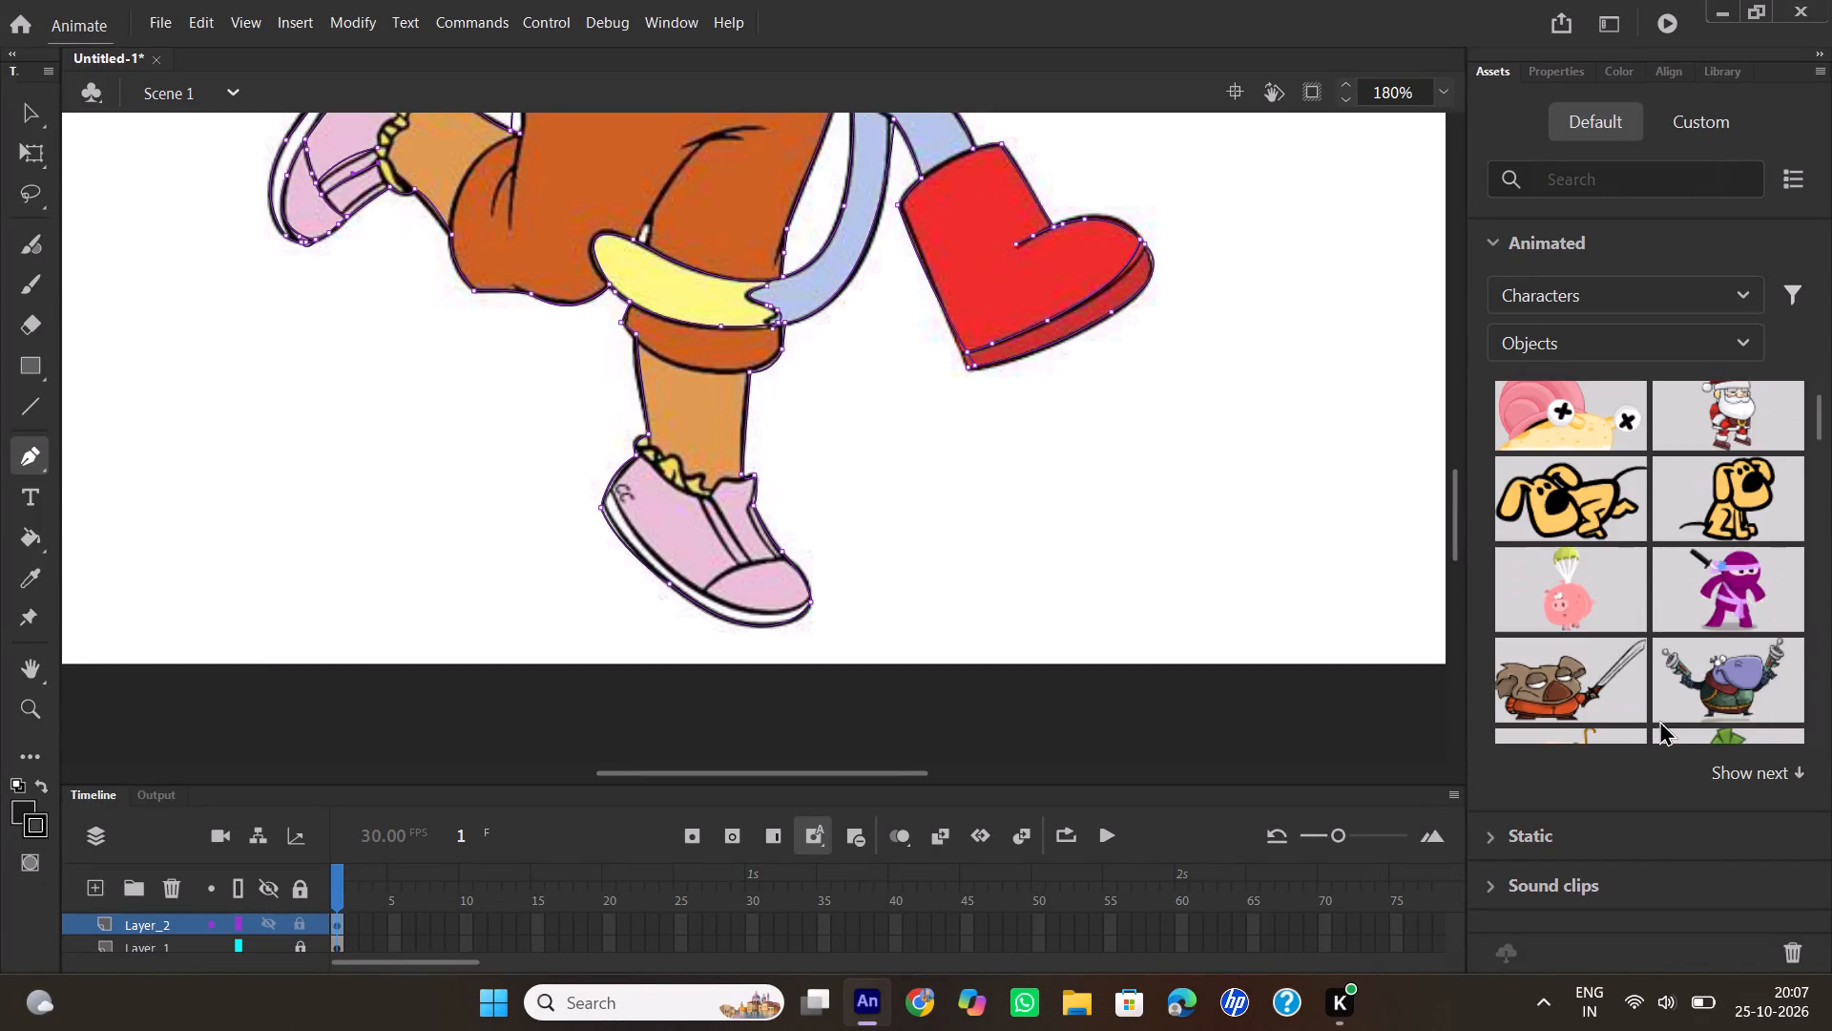
pyautogui.scroll(1, 1659, 720)
pyautogui.scroll(-2, 1655, 715)
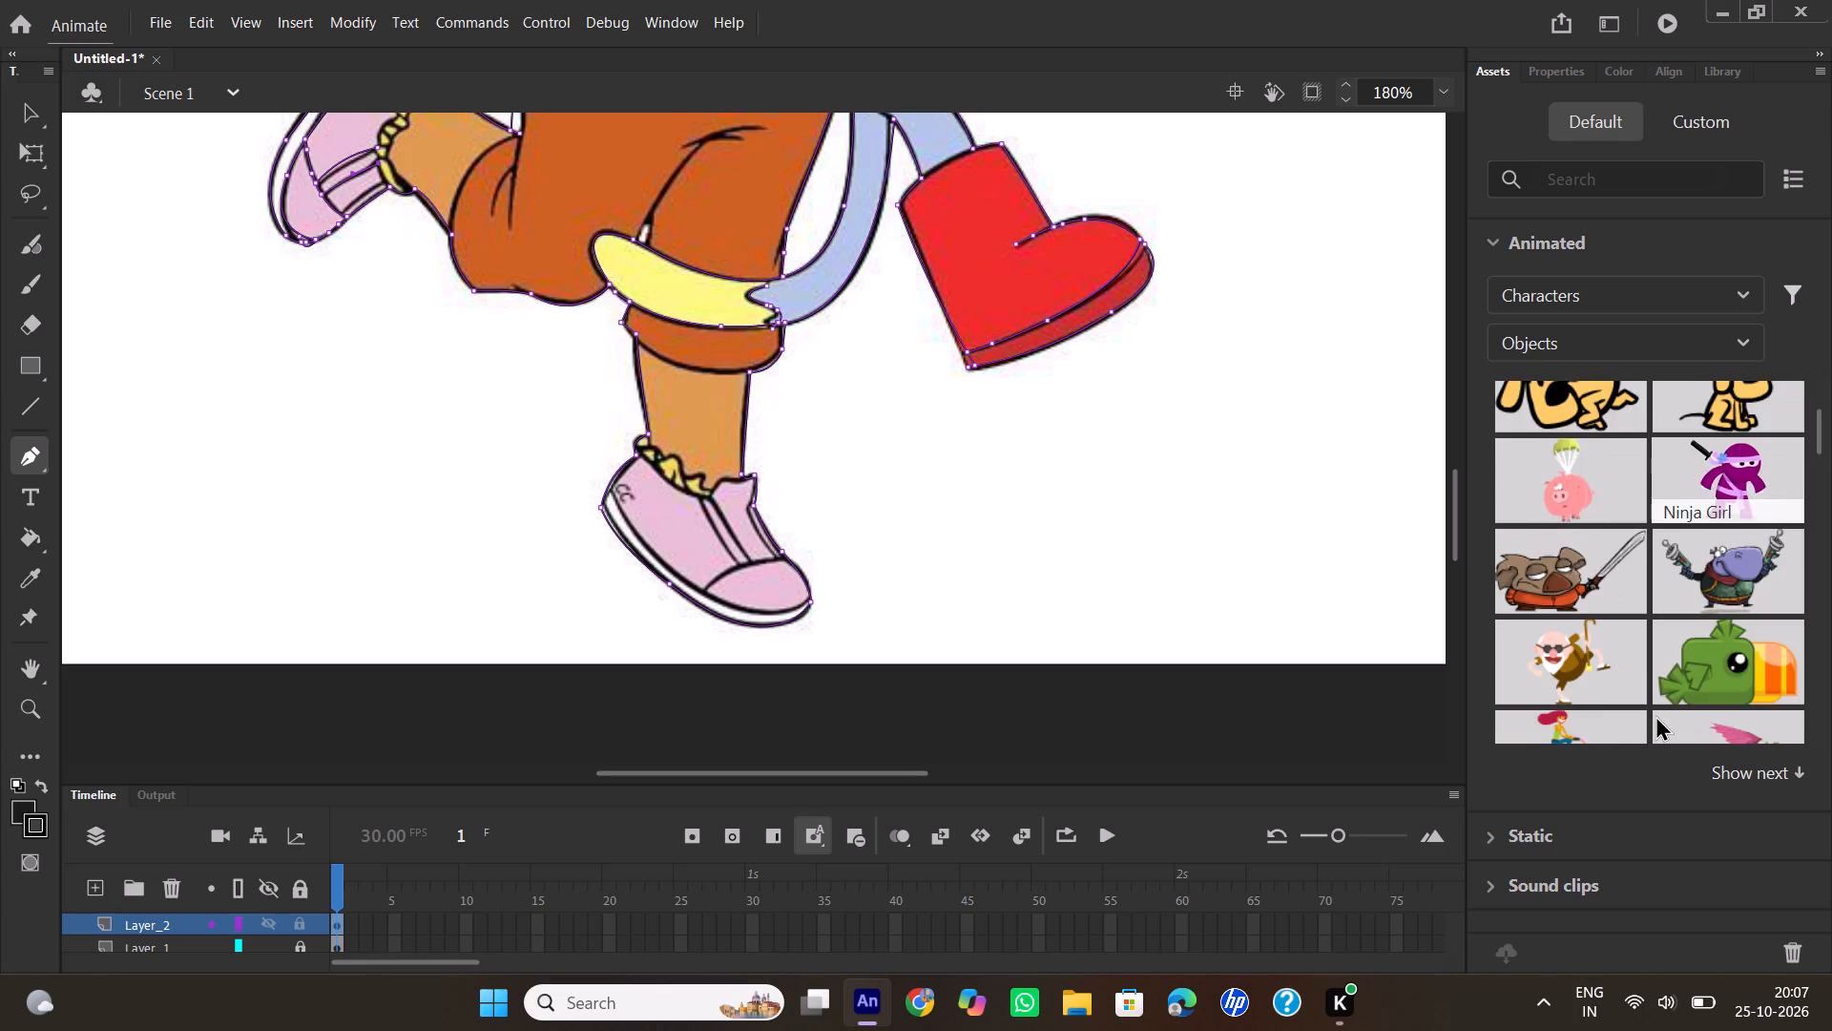
pyautogui.scroll(-5, 1655, 715)
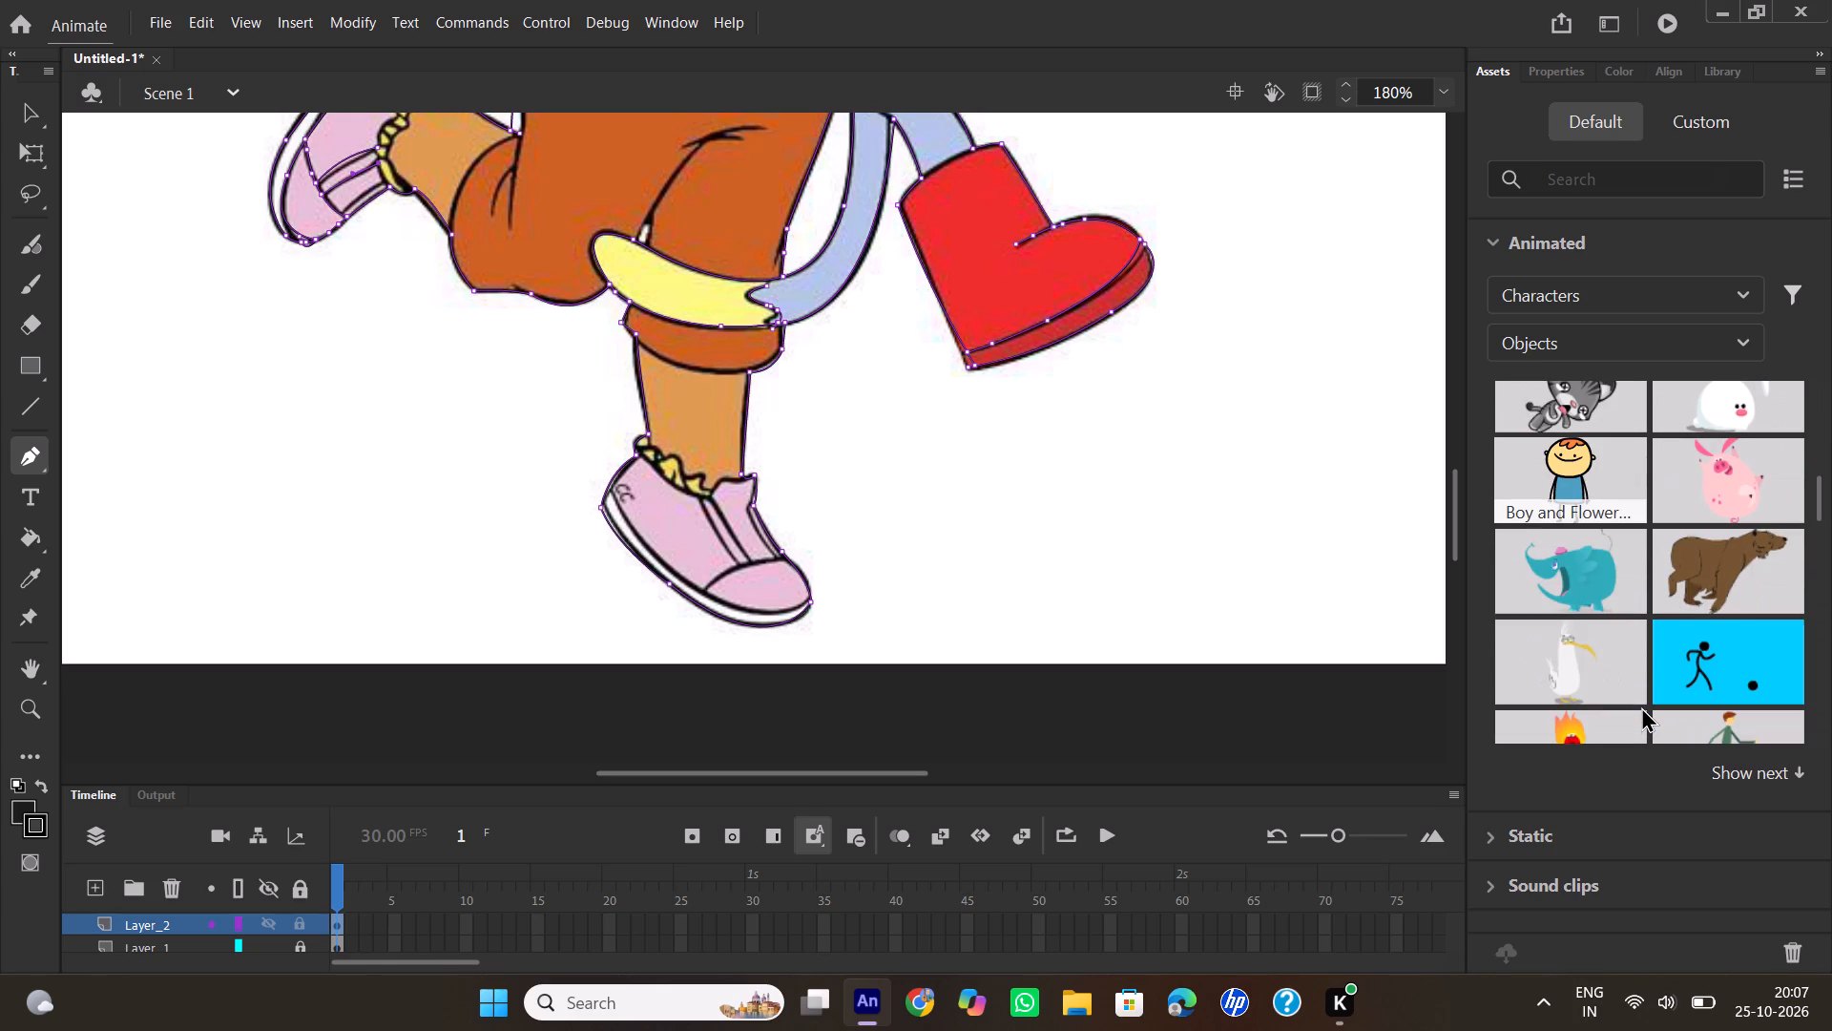
pyautogui.scroll(-7, 1641, 706)
pyautogui.scroll(4, 1638, 705)
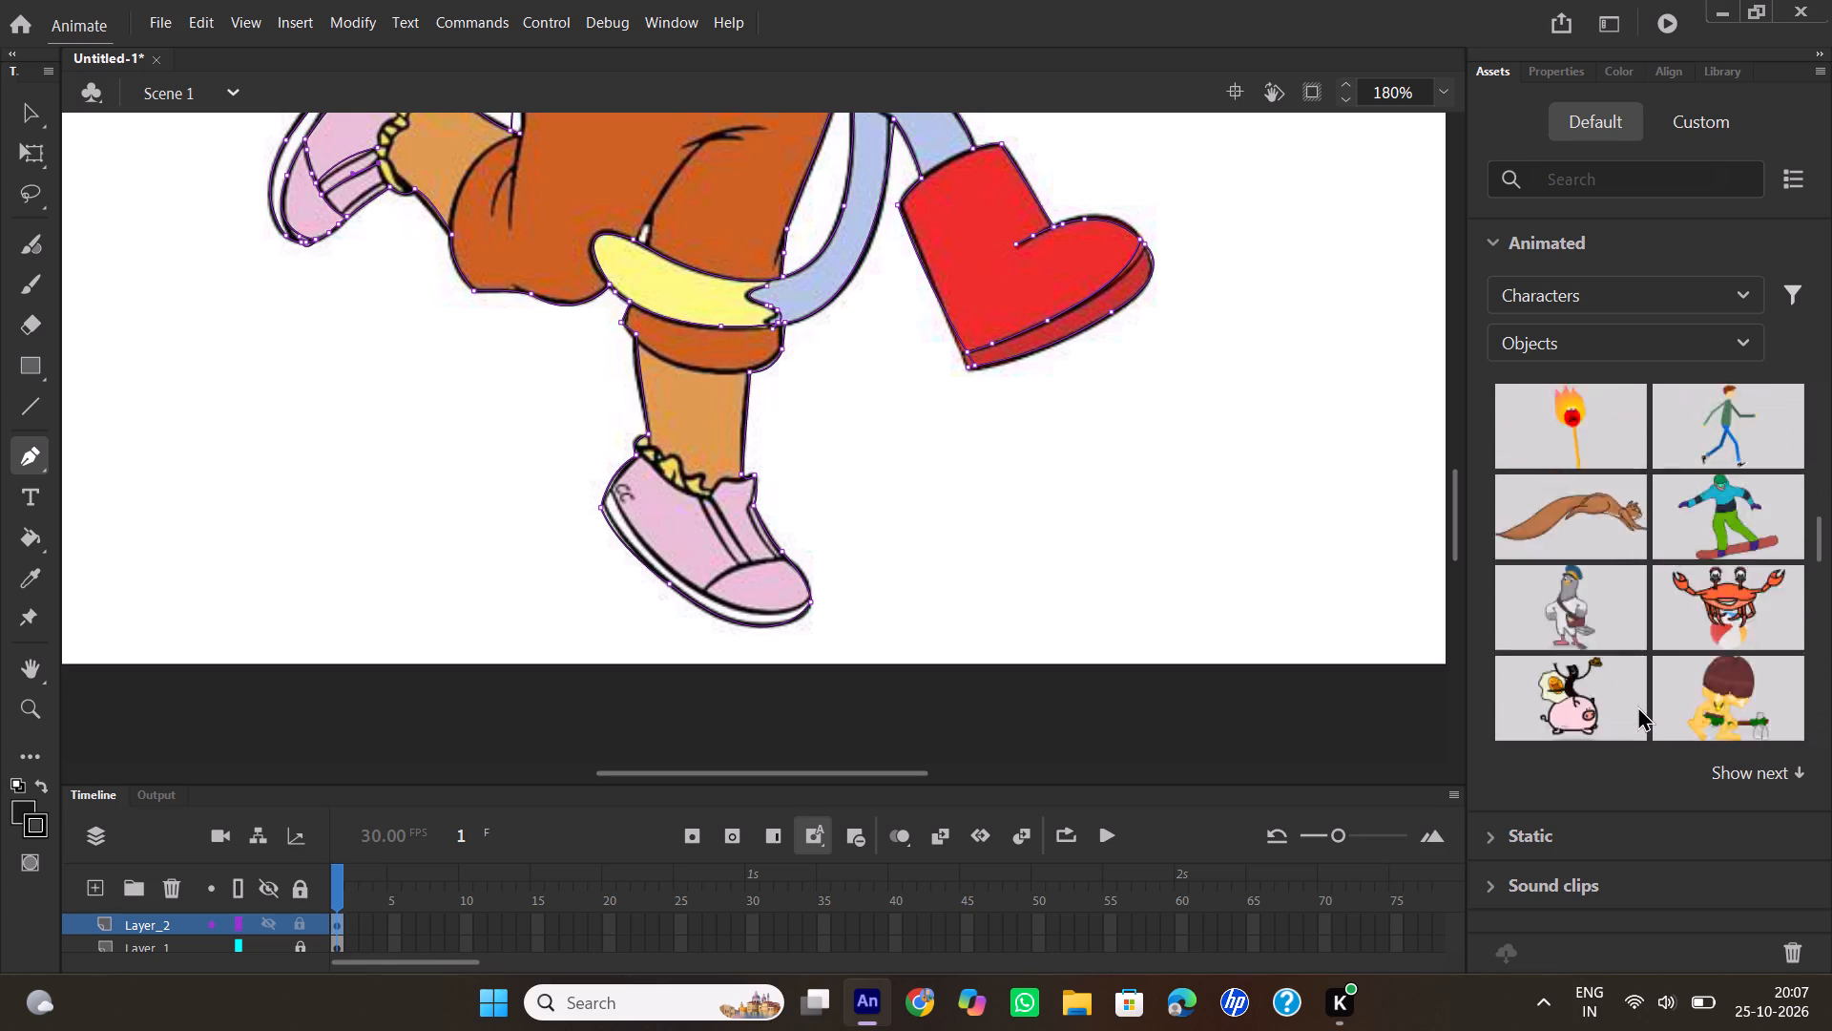
pyautogui.scroll(7, 1637, 705)
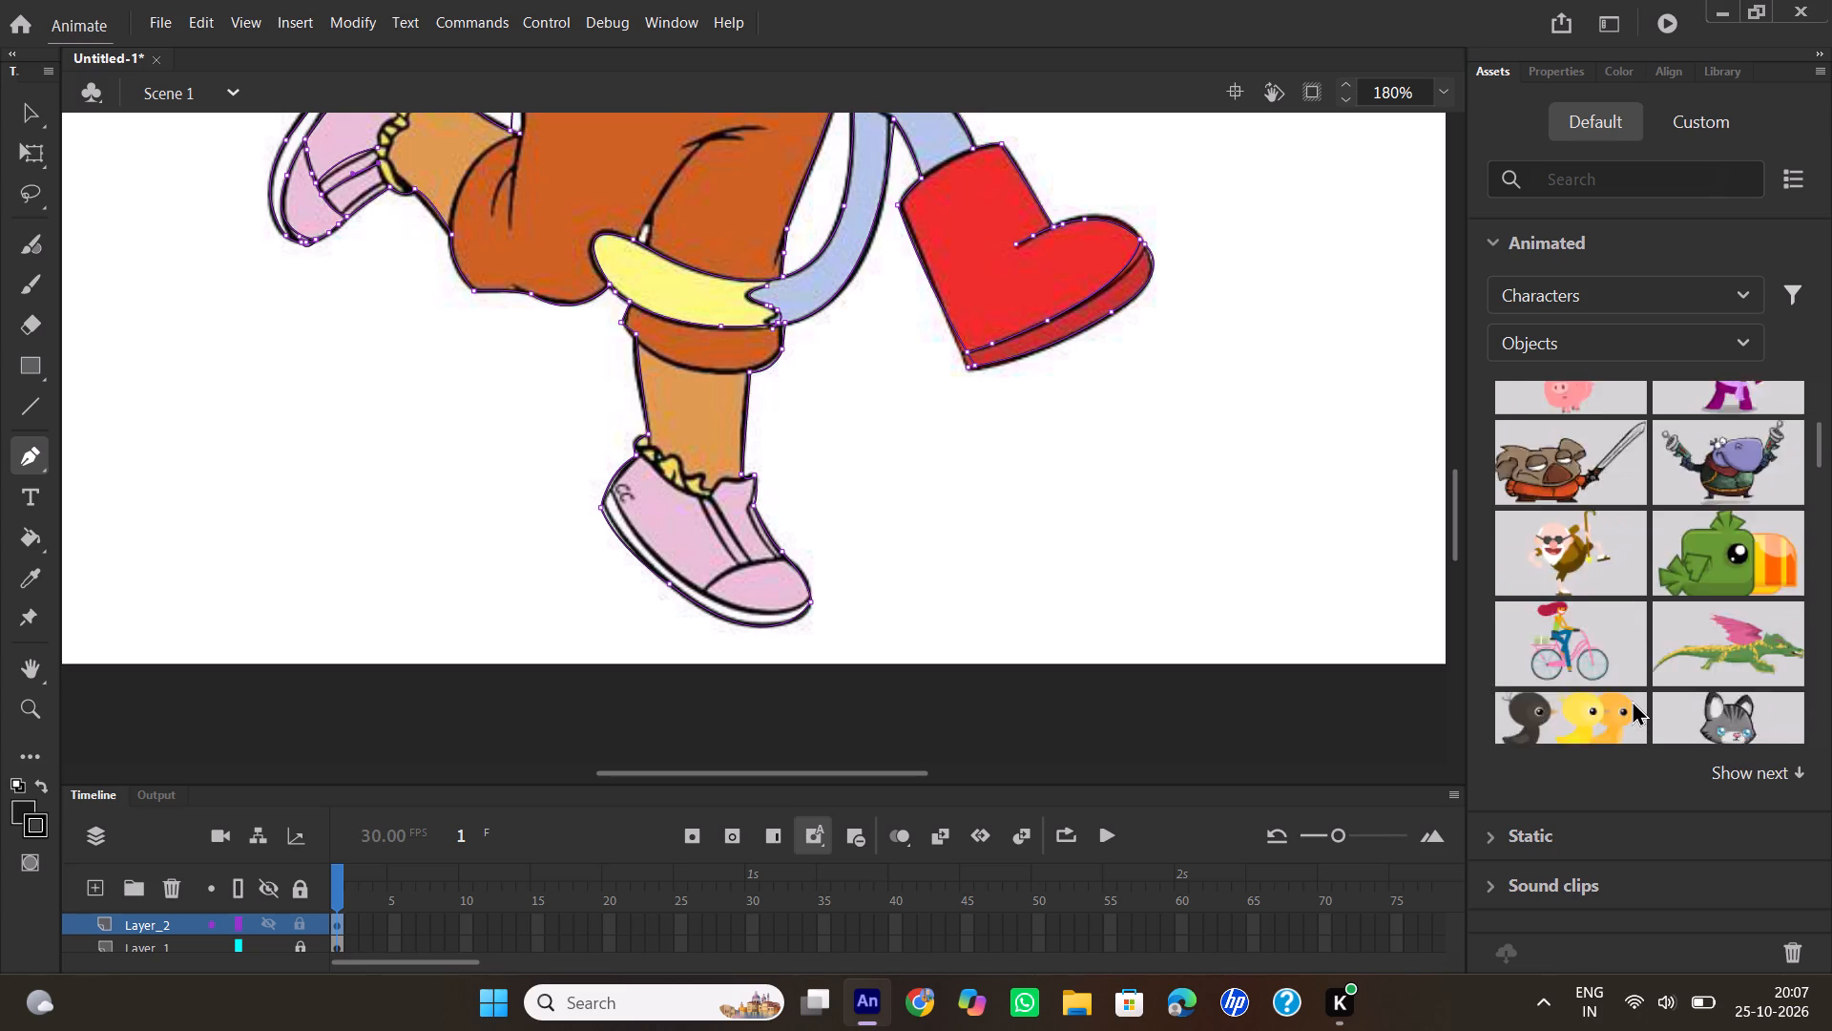
pyautogui.scroll(5, 1632, 700)
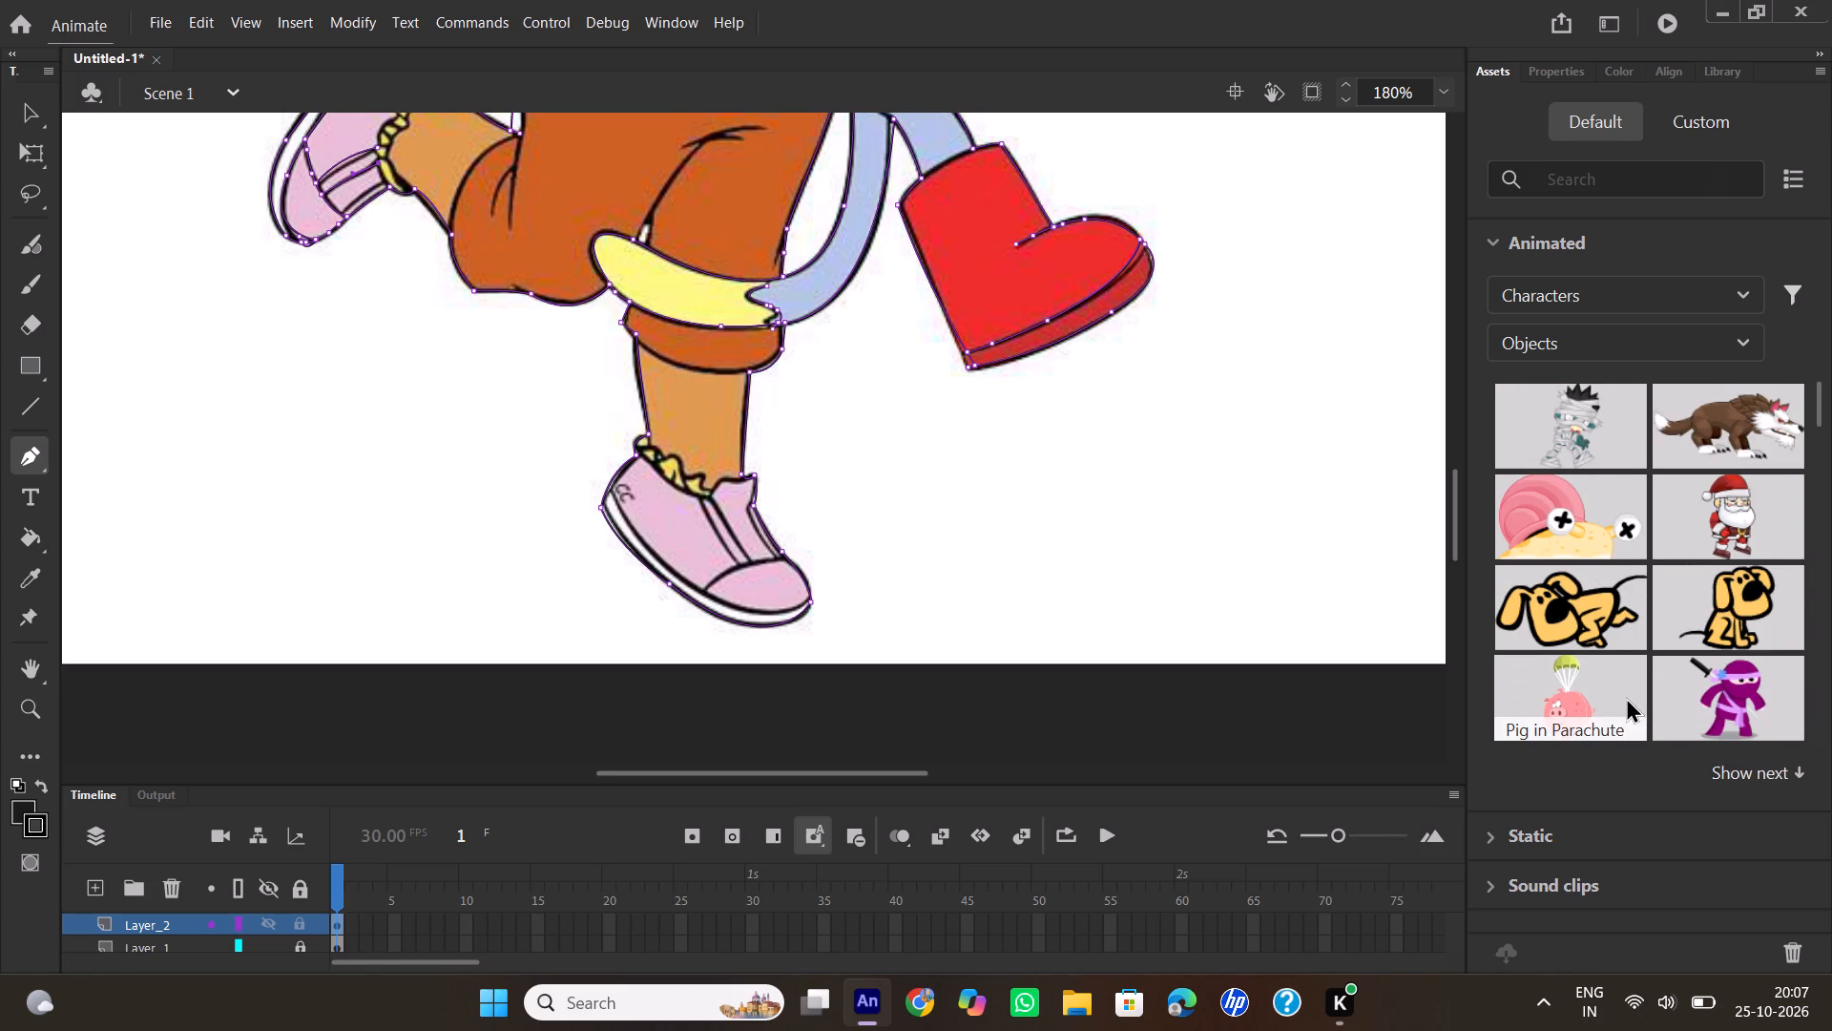
pyautogui.scroll(3, 1624, 695)
pyautogui.scroll(-1, 1619, 690)
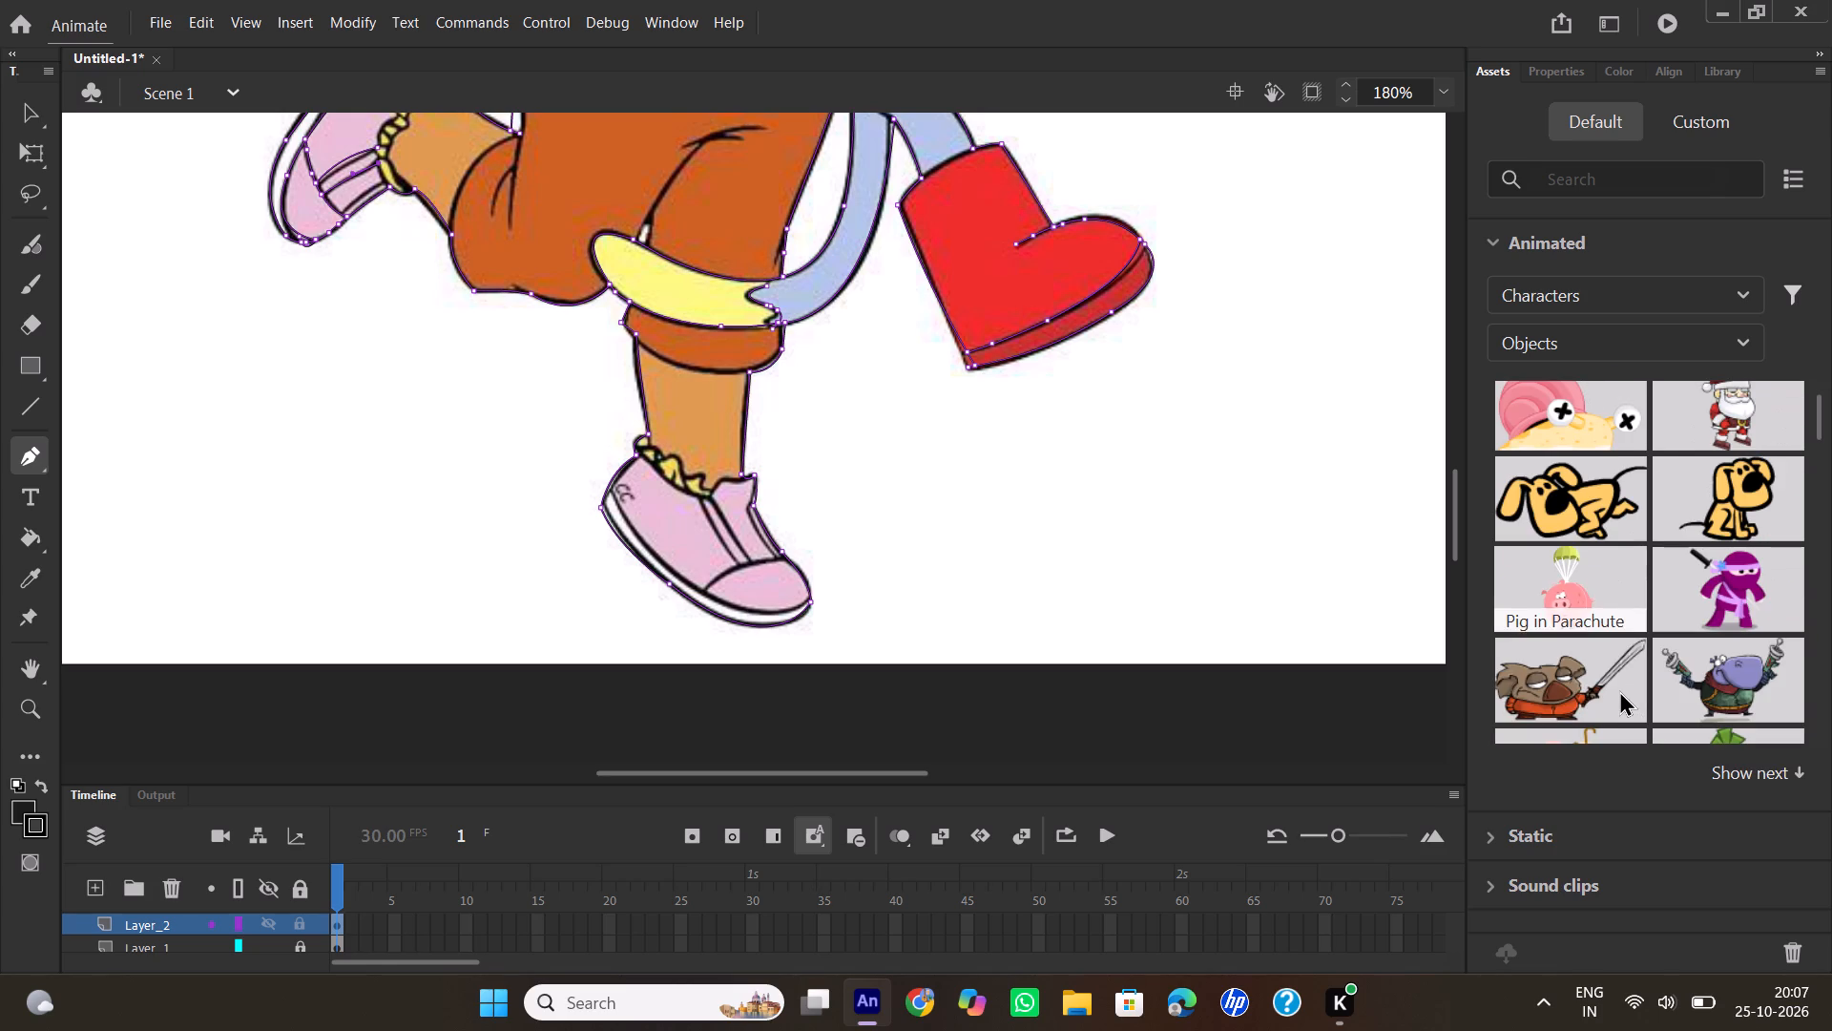
pyautogui.scroll(1, 1619, 689)
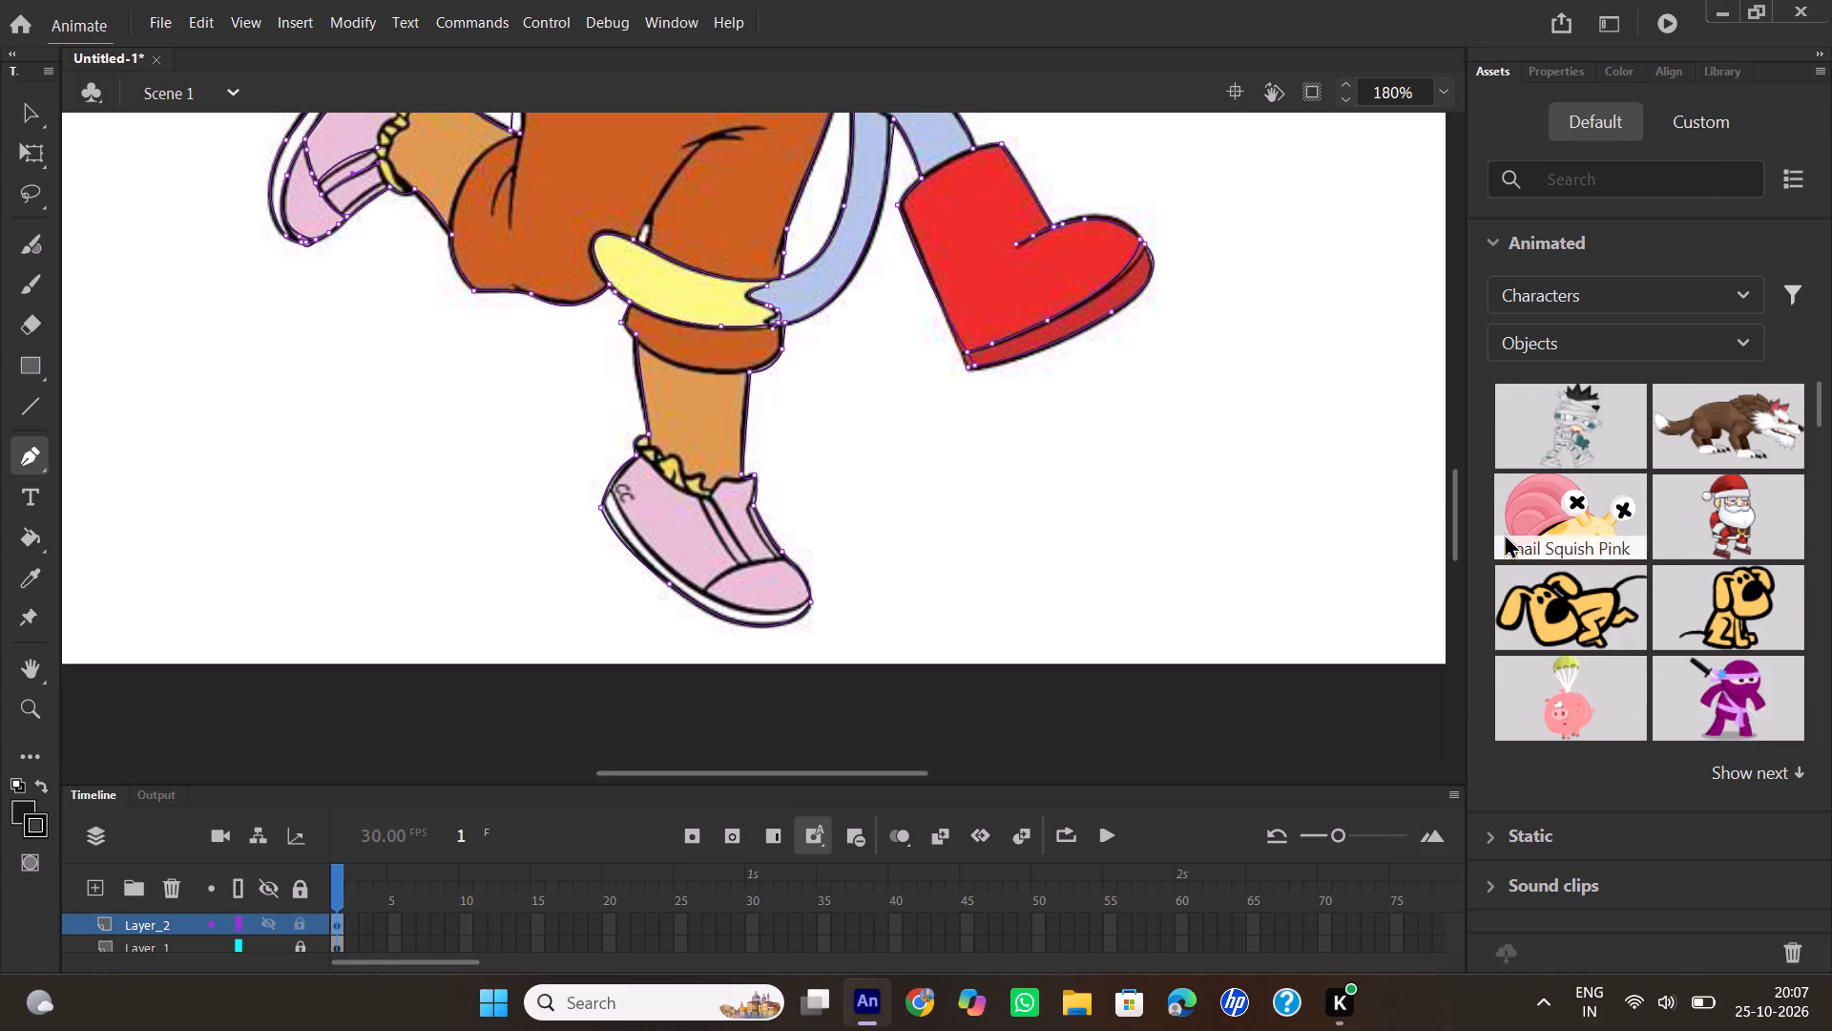
# Examine the traced outlines across the full height of the drawing, from Dora's lower shoe to her hair.
pyautogui.scroll(-3, 1348, 543)
pyautogui.scroll(1, 1346, 555)
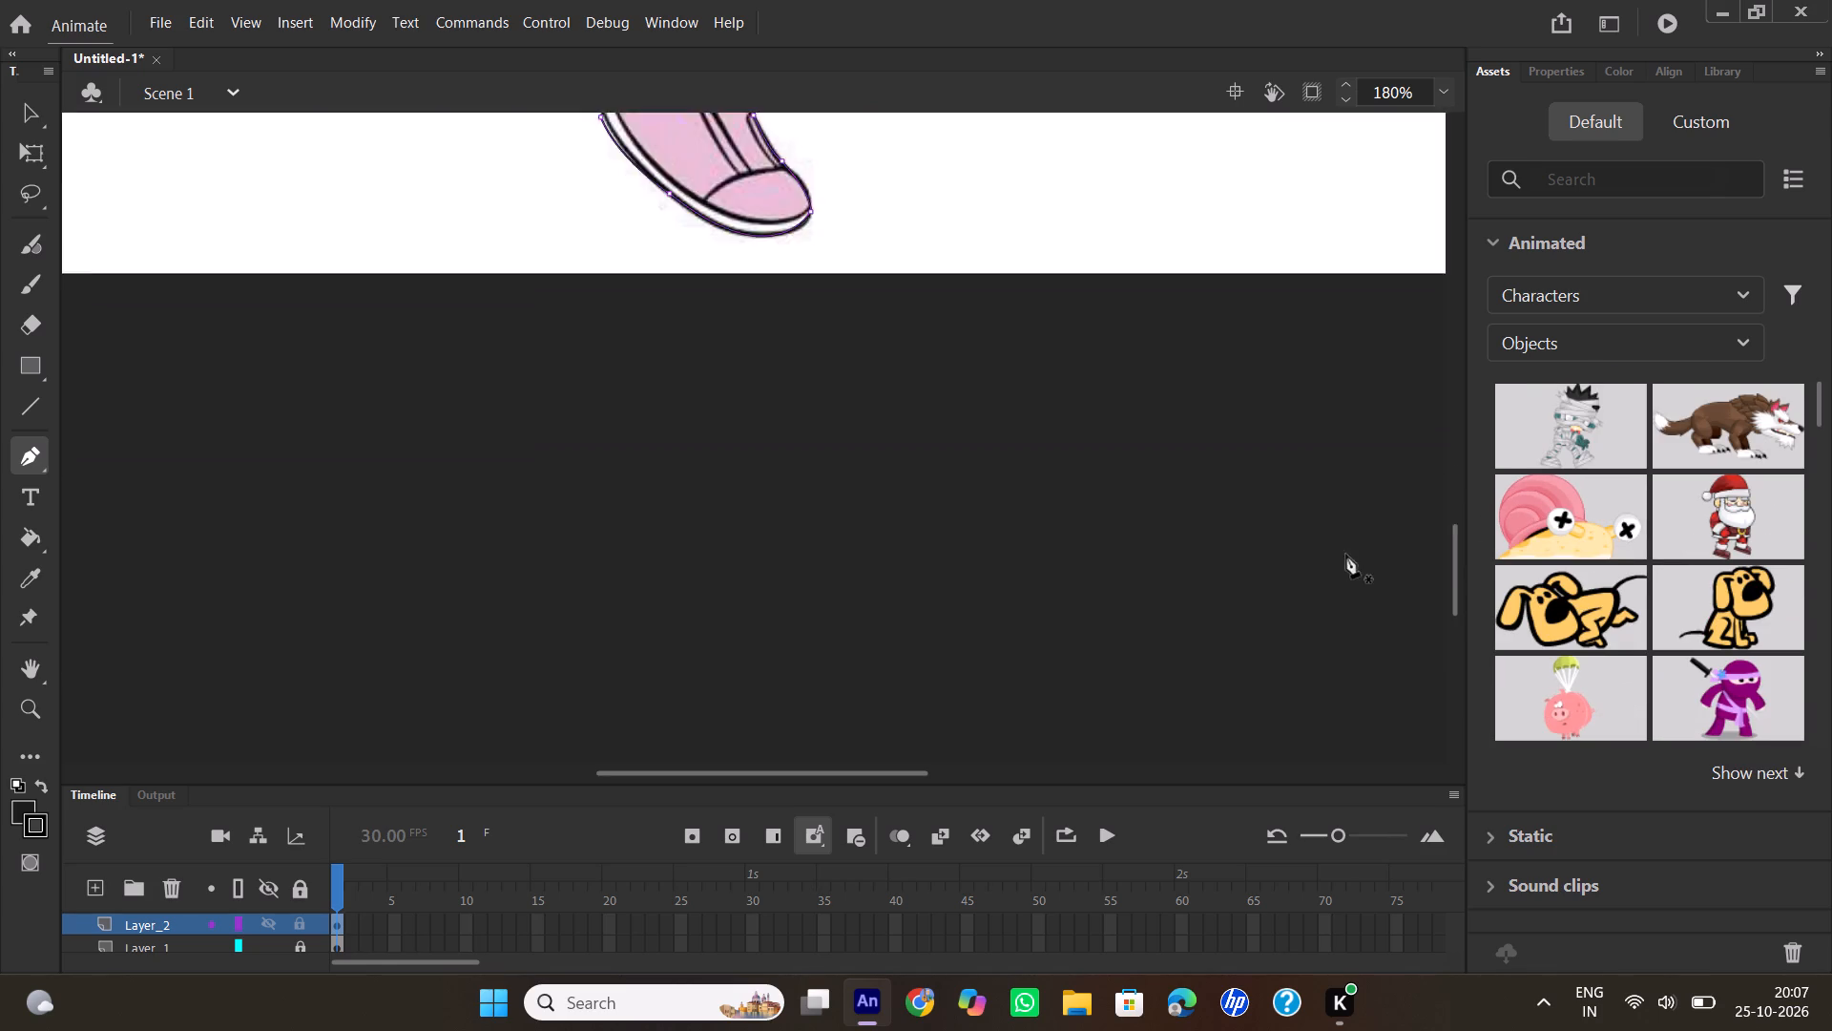
pyautogui.scroll(6, 1346, 555)
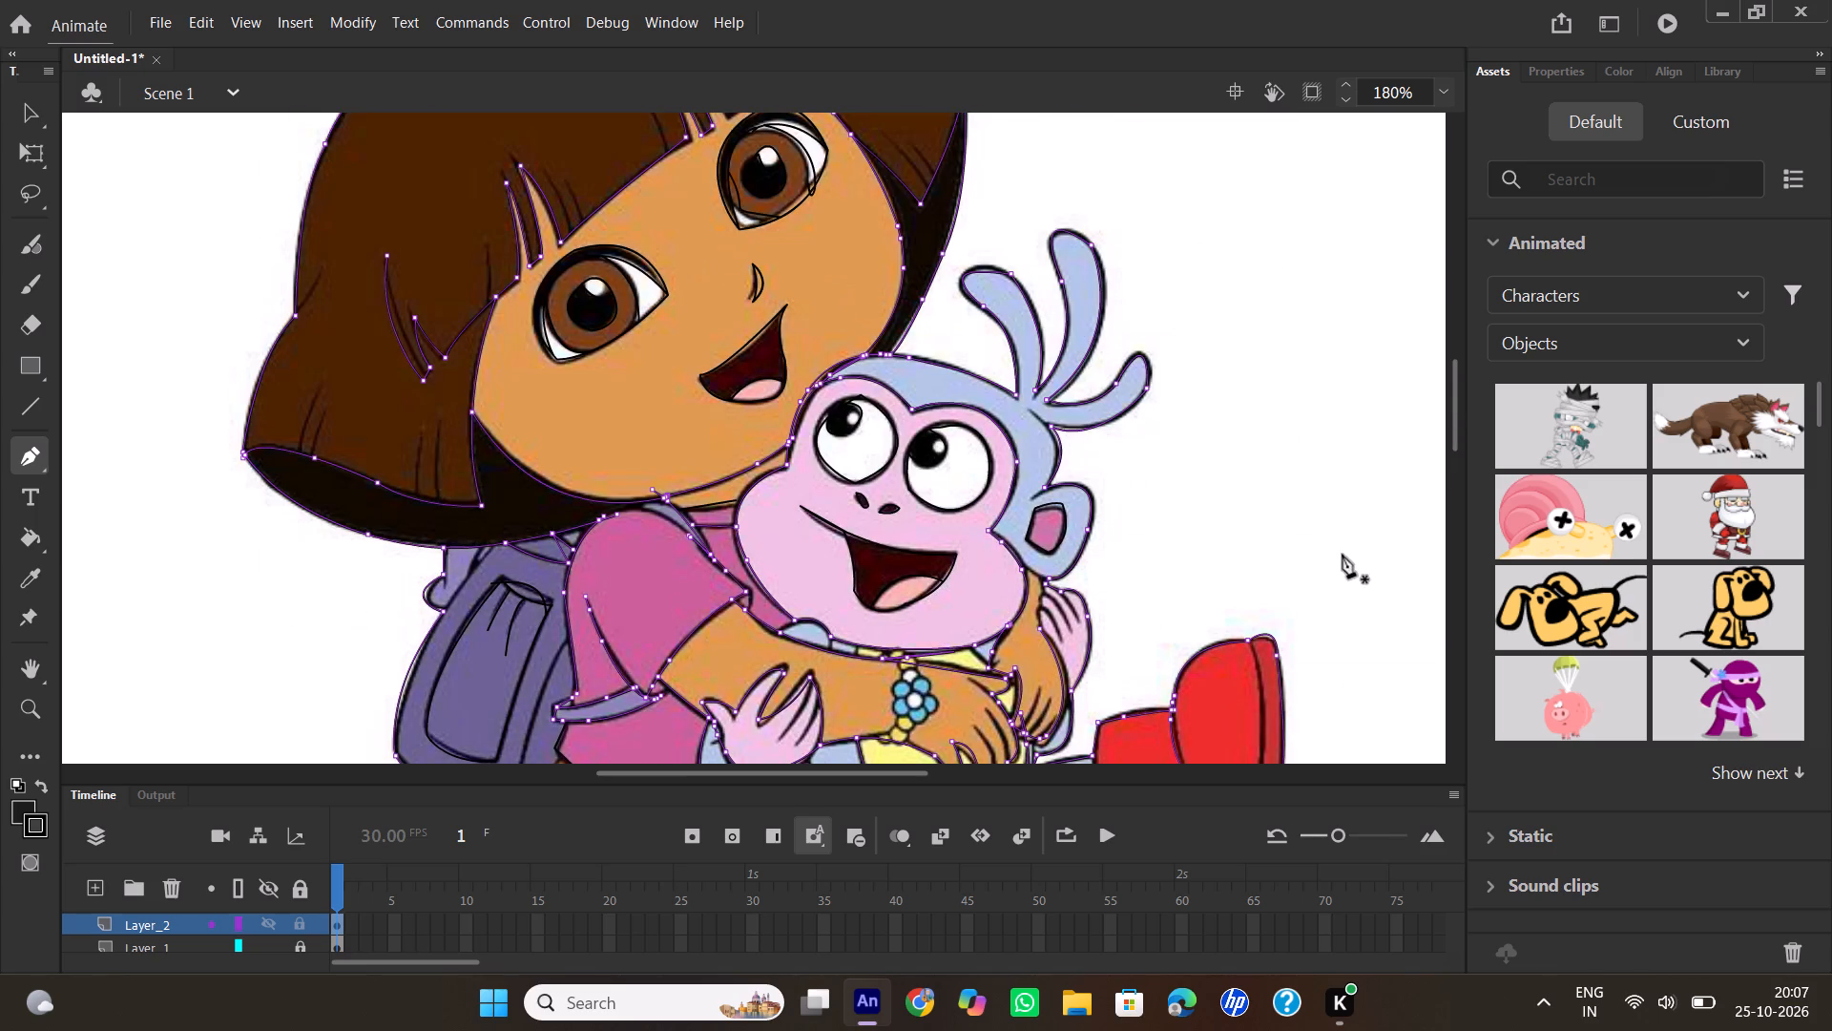
pyautogui.scroll(-7, 1343, 555)
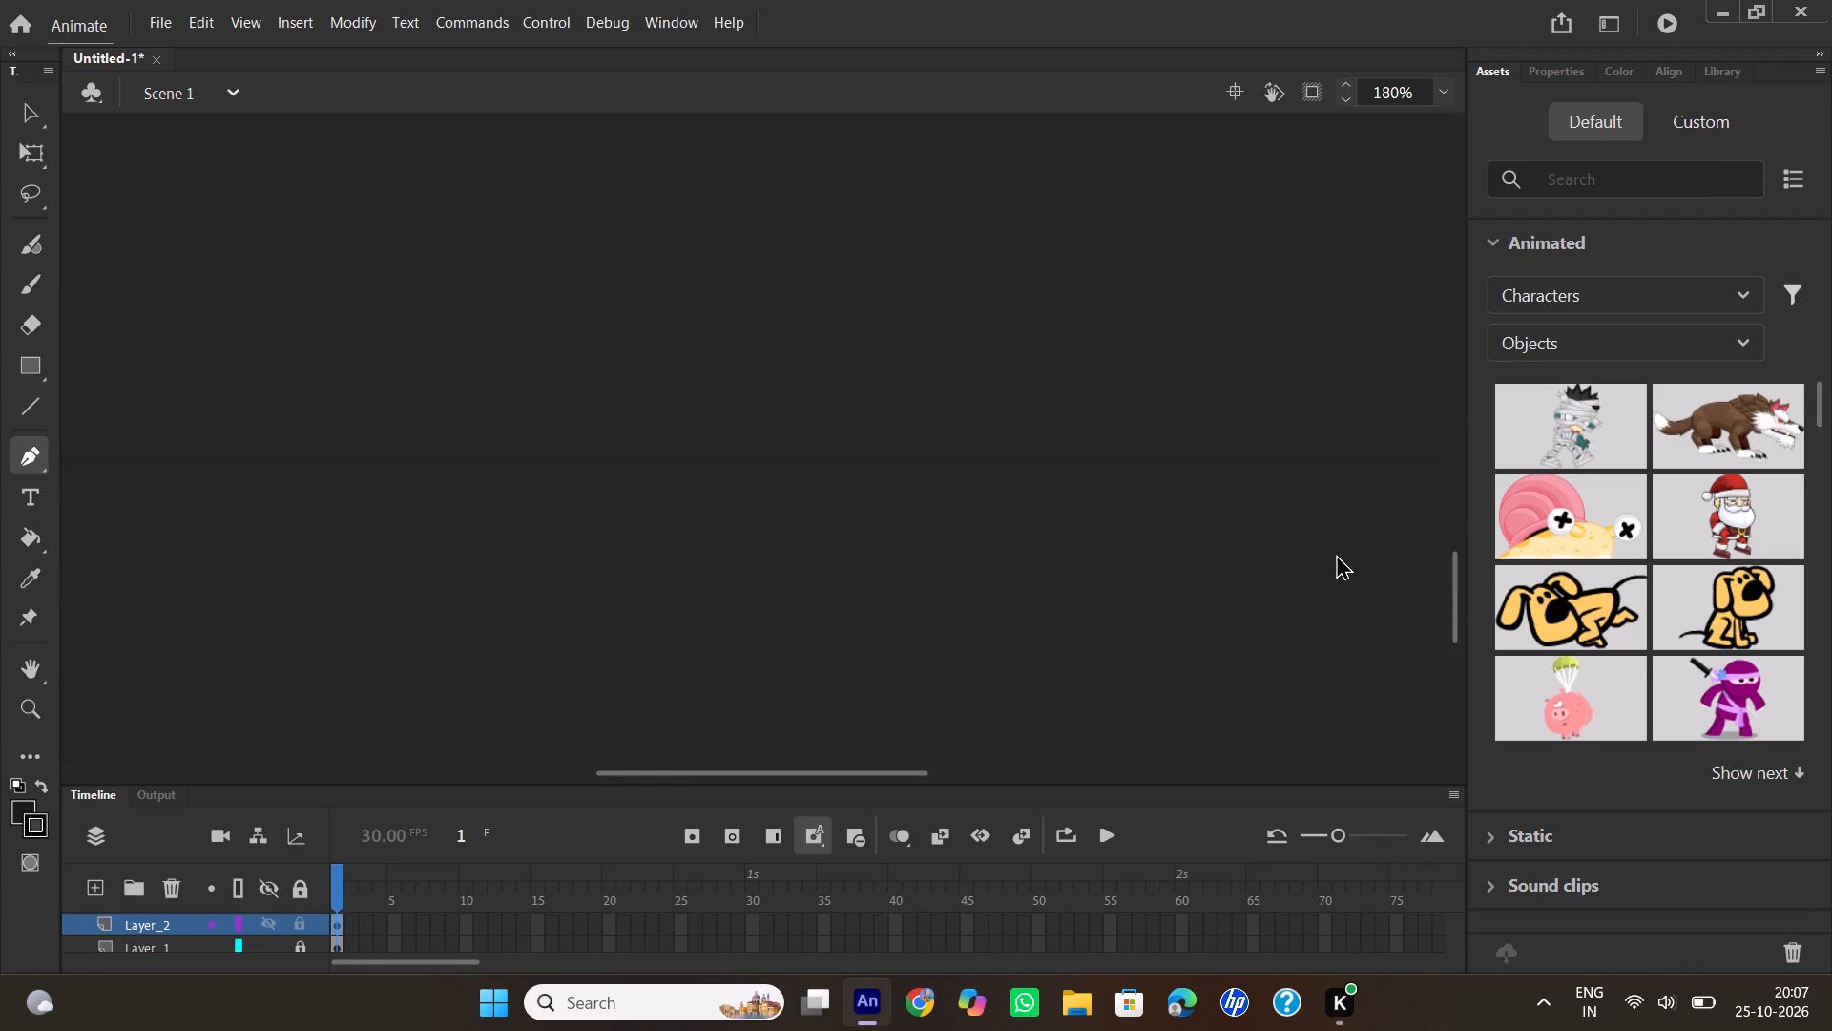
pyautogui.scroll(-2, 1336, 554)
pyautogui.scroll(7, 1336, 554)
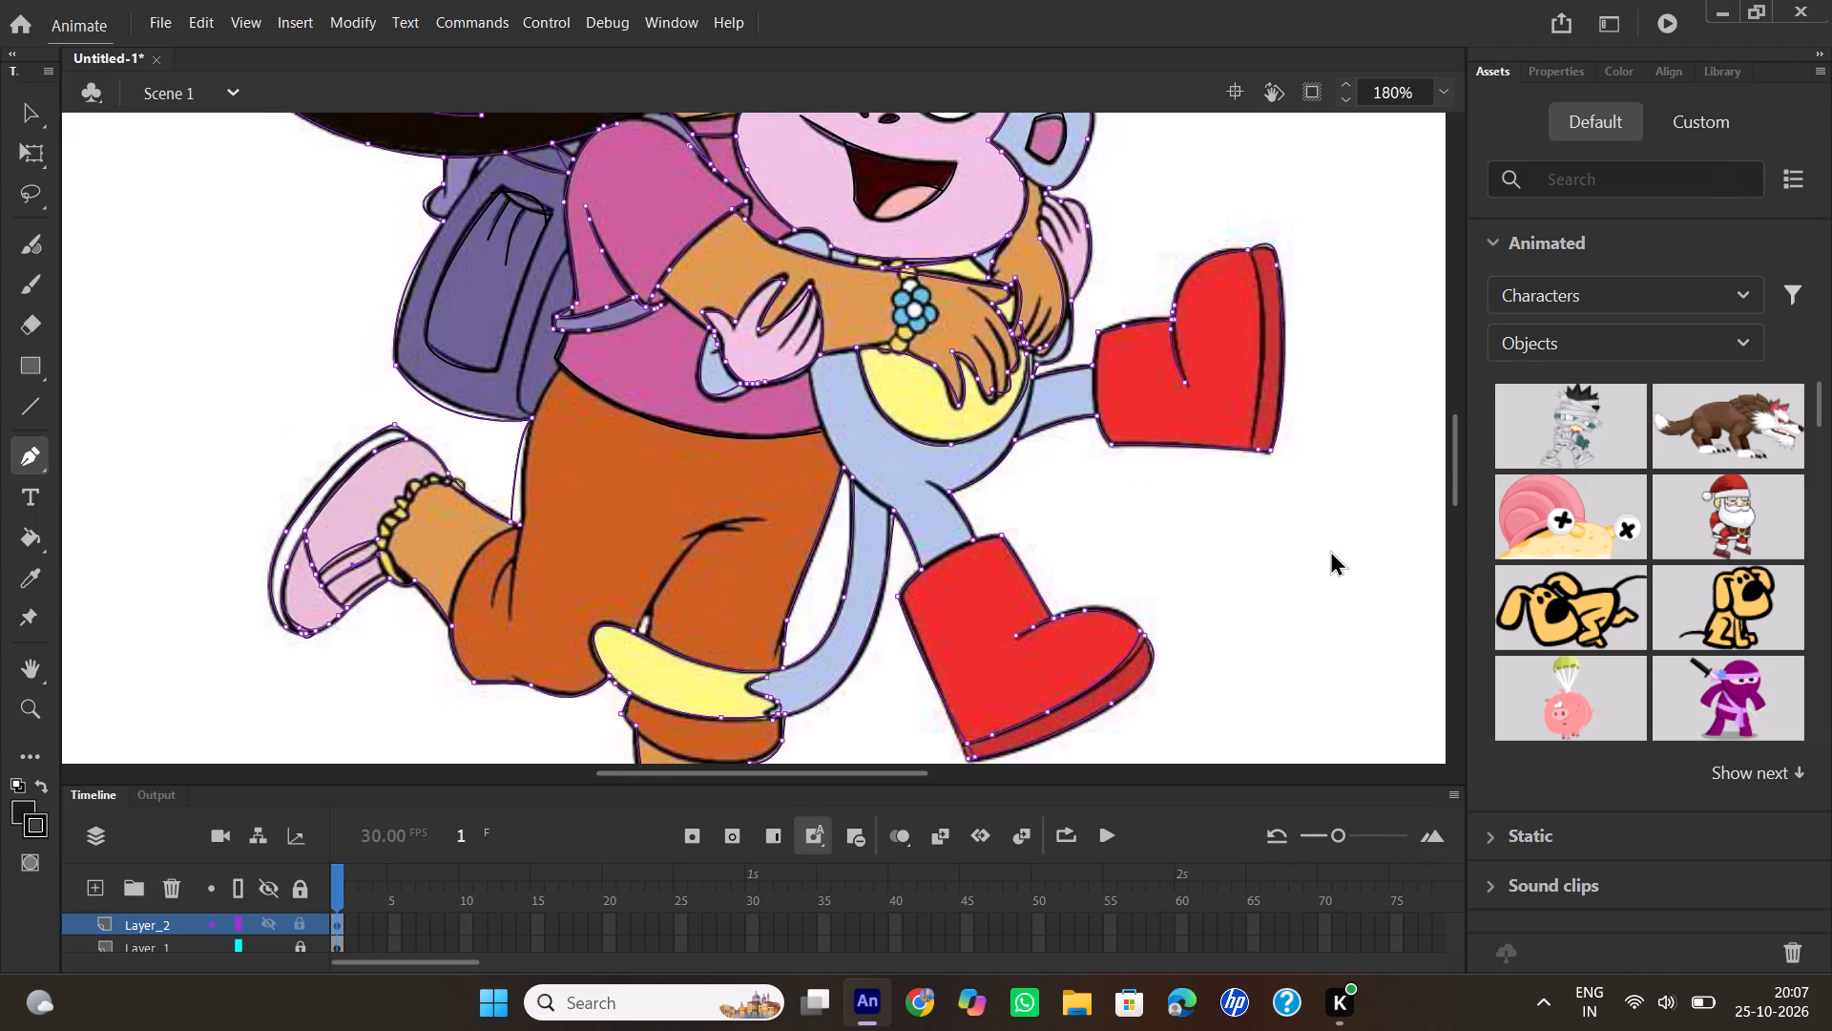
pyautogui.scroll(3, 1330, 550)
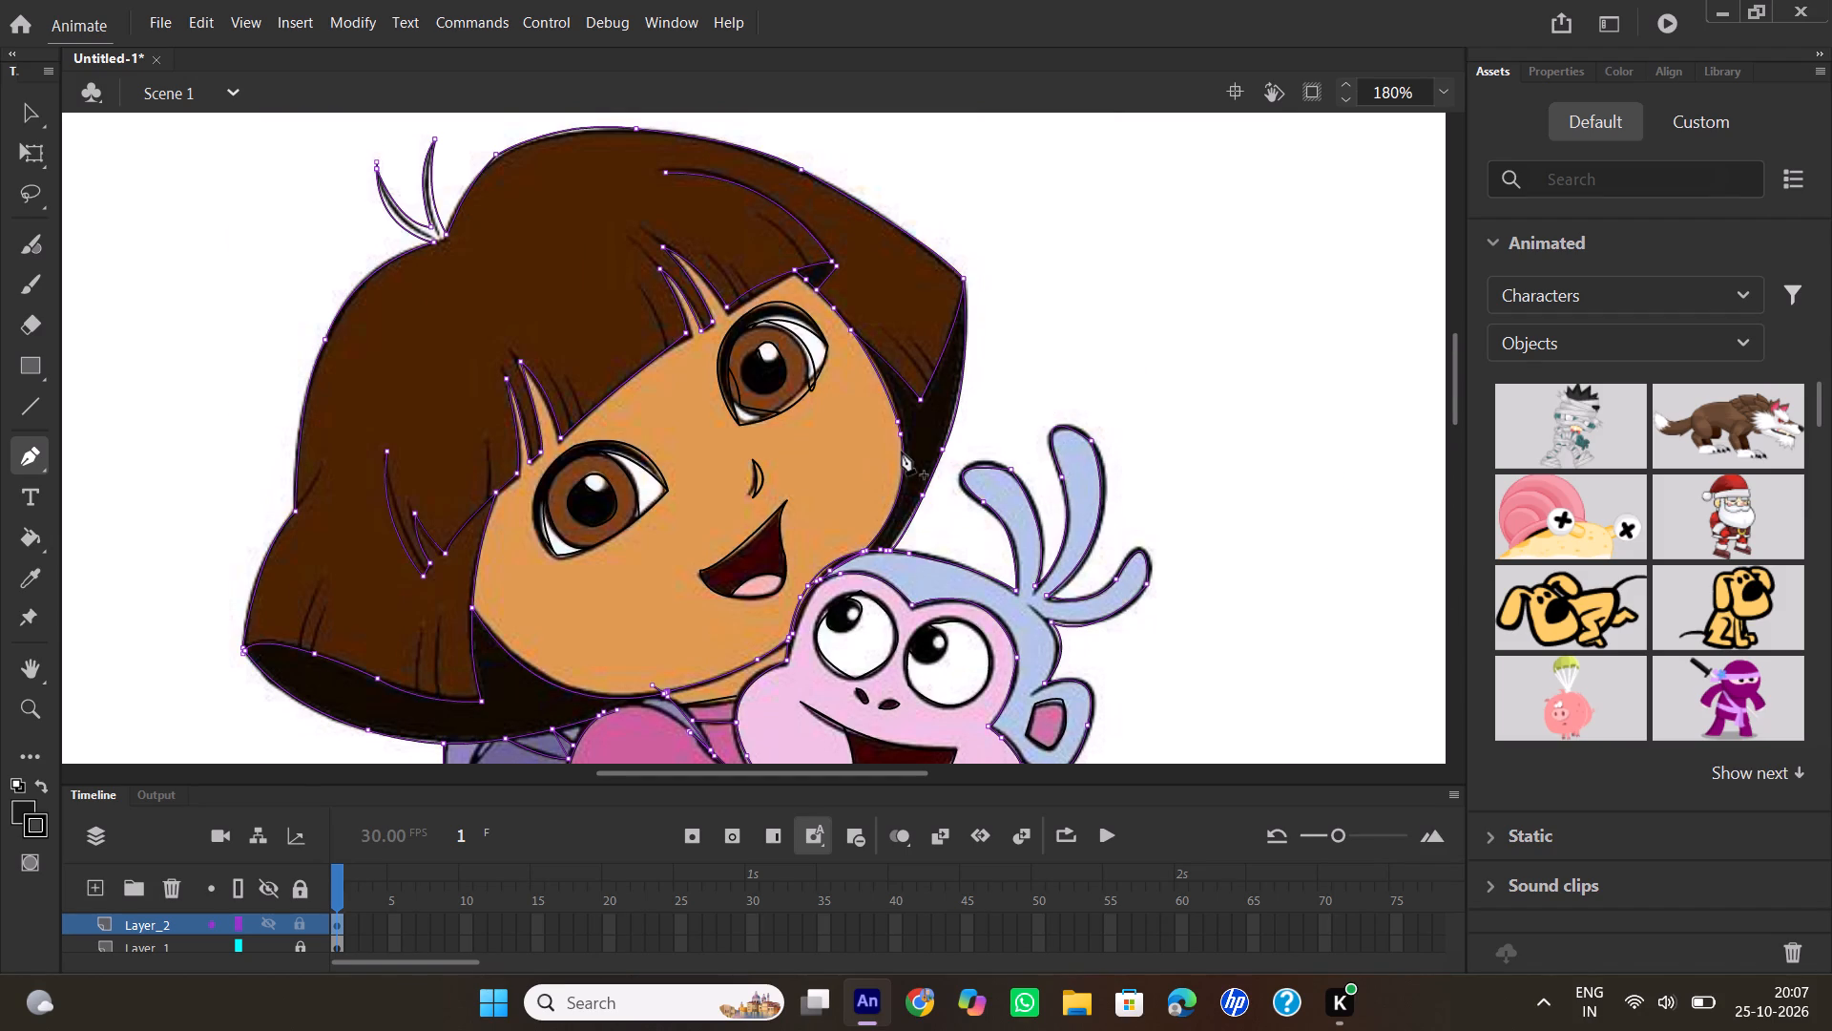
# Examine the traced lines on Dora's hair and face and on the monkey's head, hands and raised boot.
pyautogui.scroll(1, 903, 464)
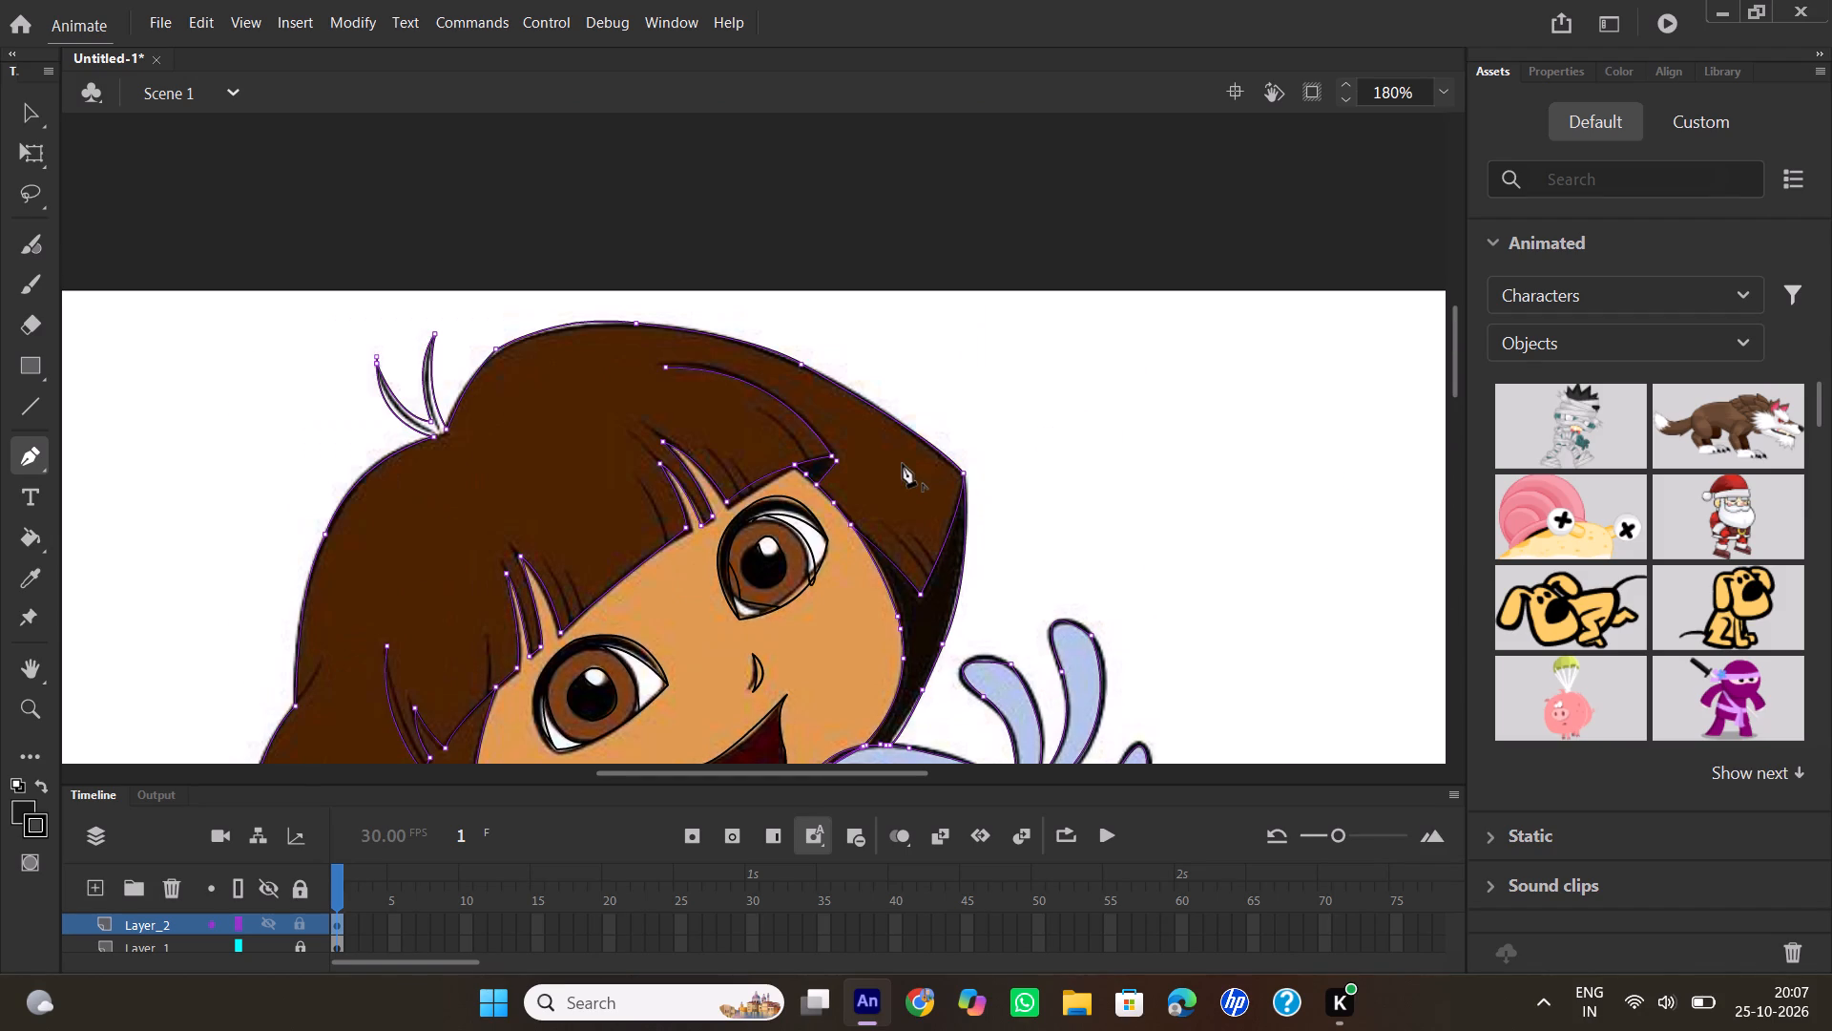
pyautogui.scroll(-1, 903, 464)
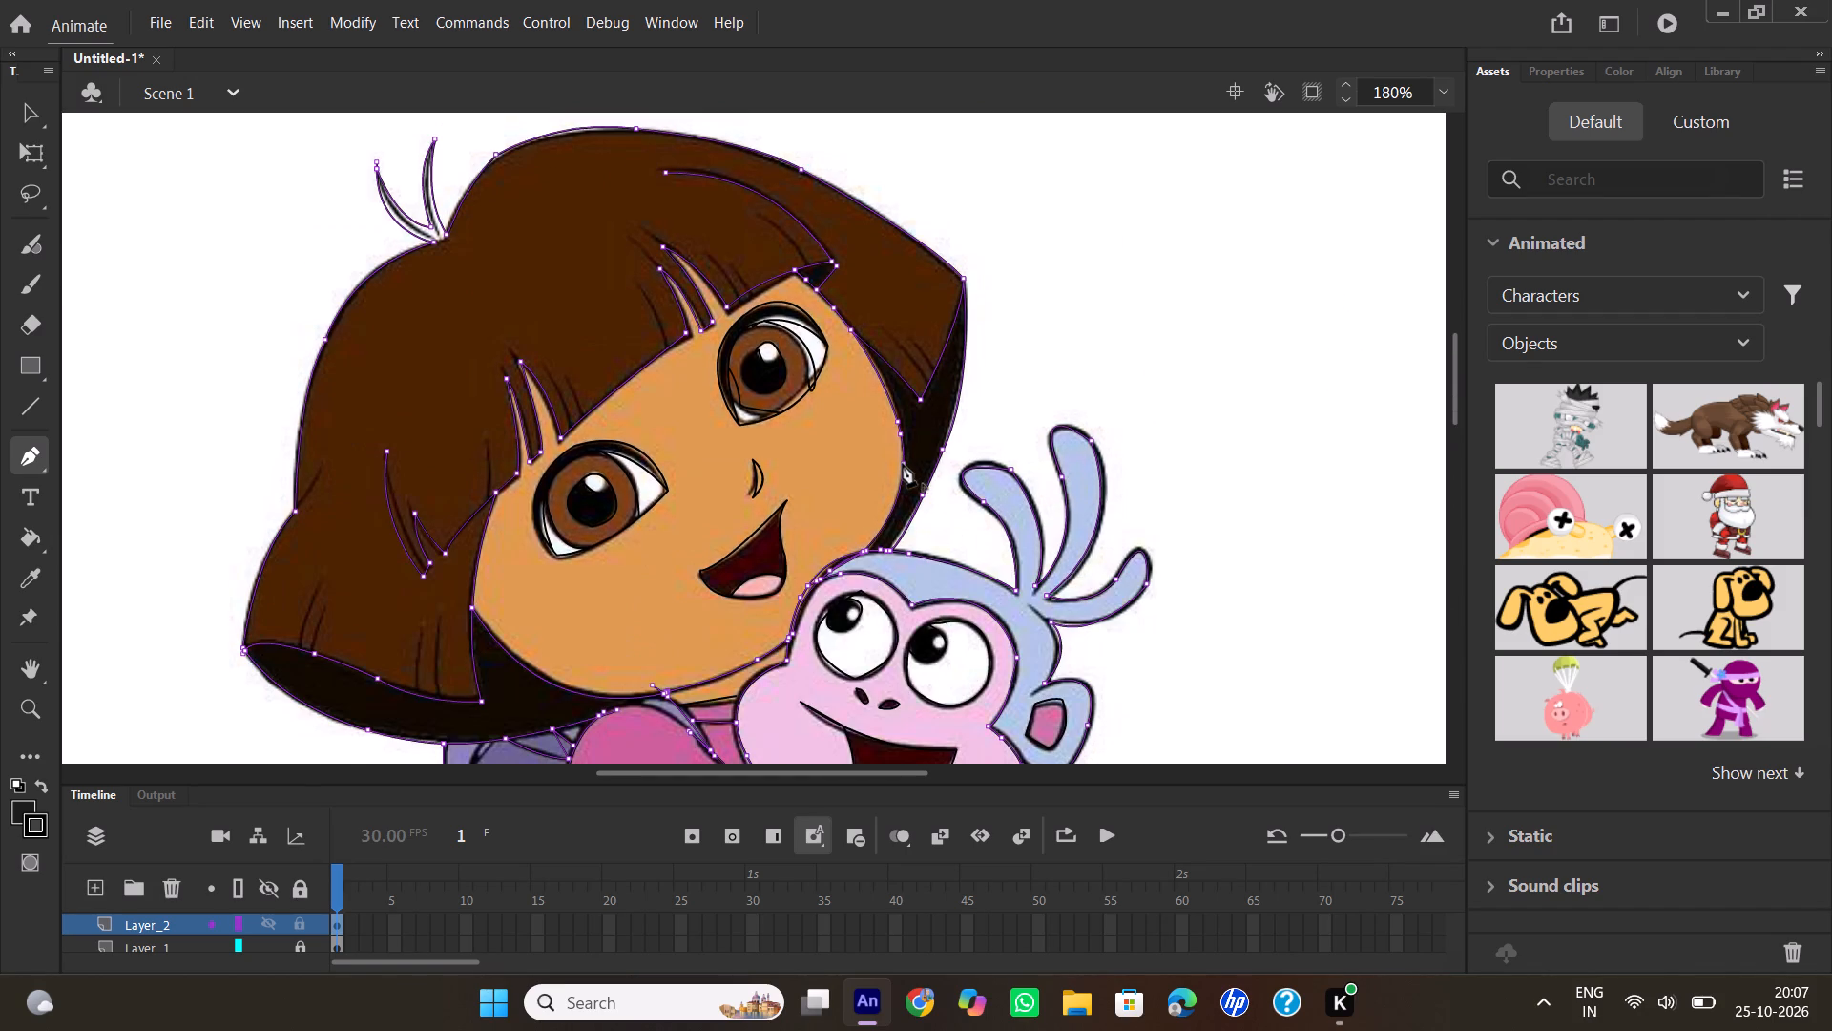
pyautogui.scroll(1, 903, 464)
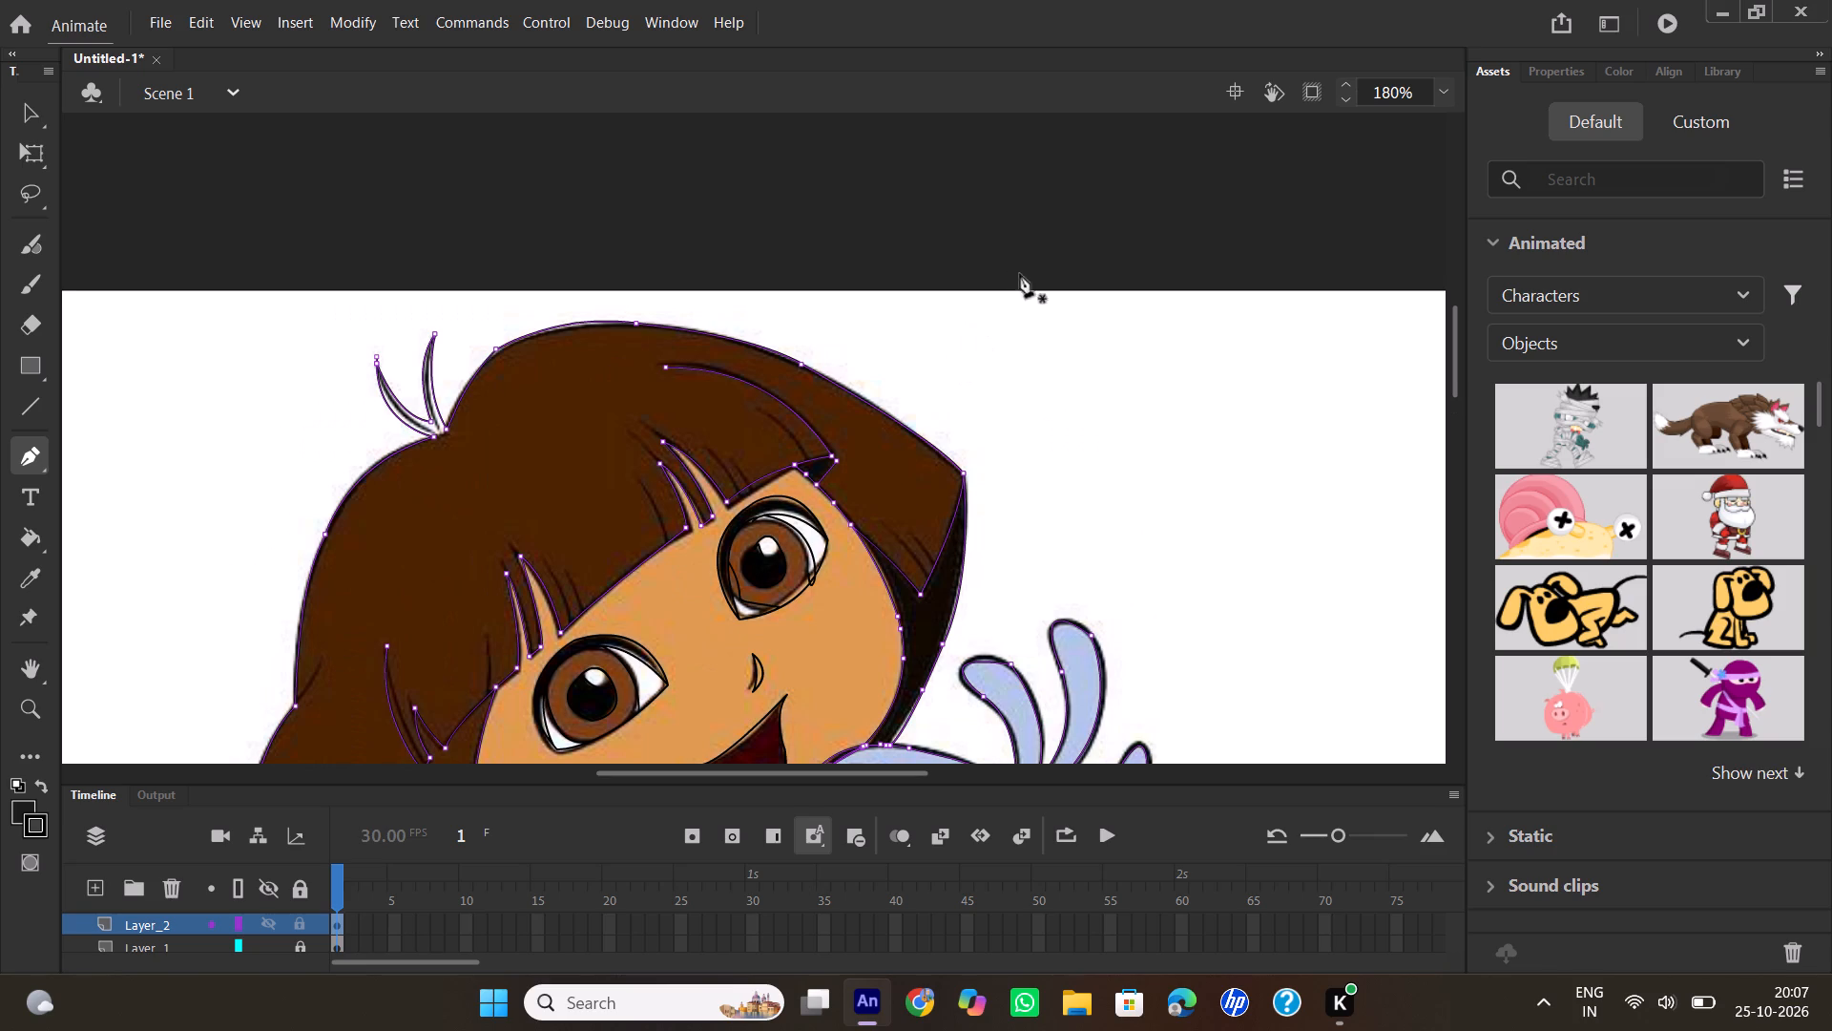
pyautogui.scroll(-2, 1091, 470)
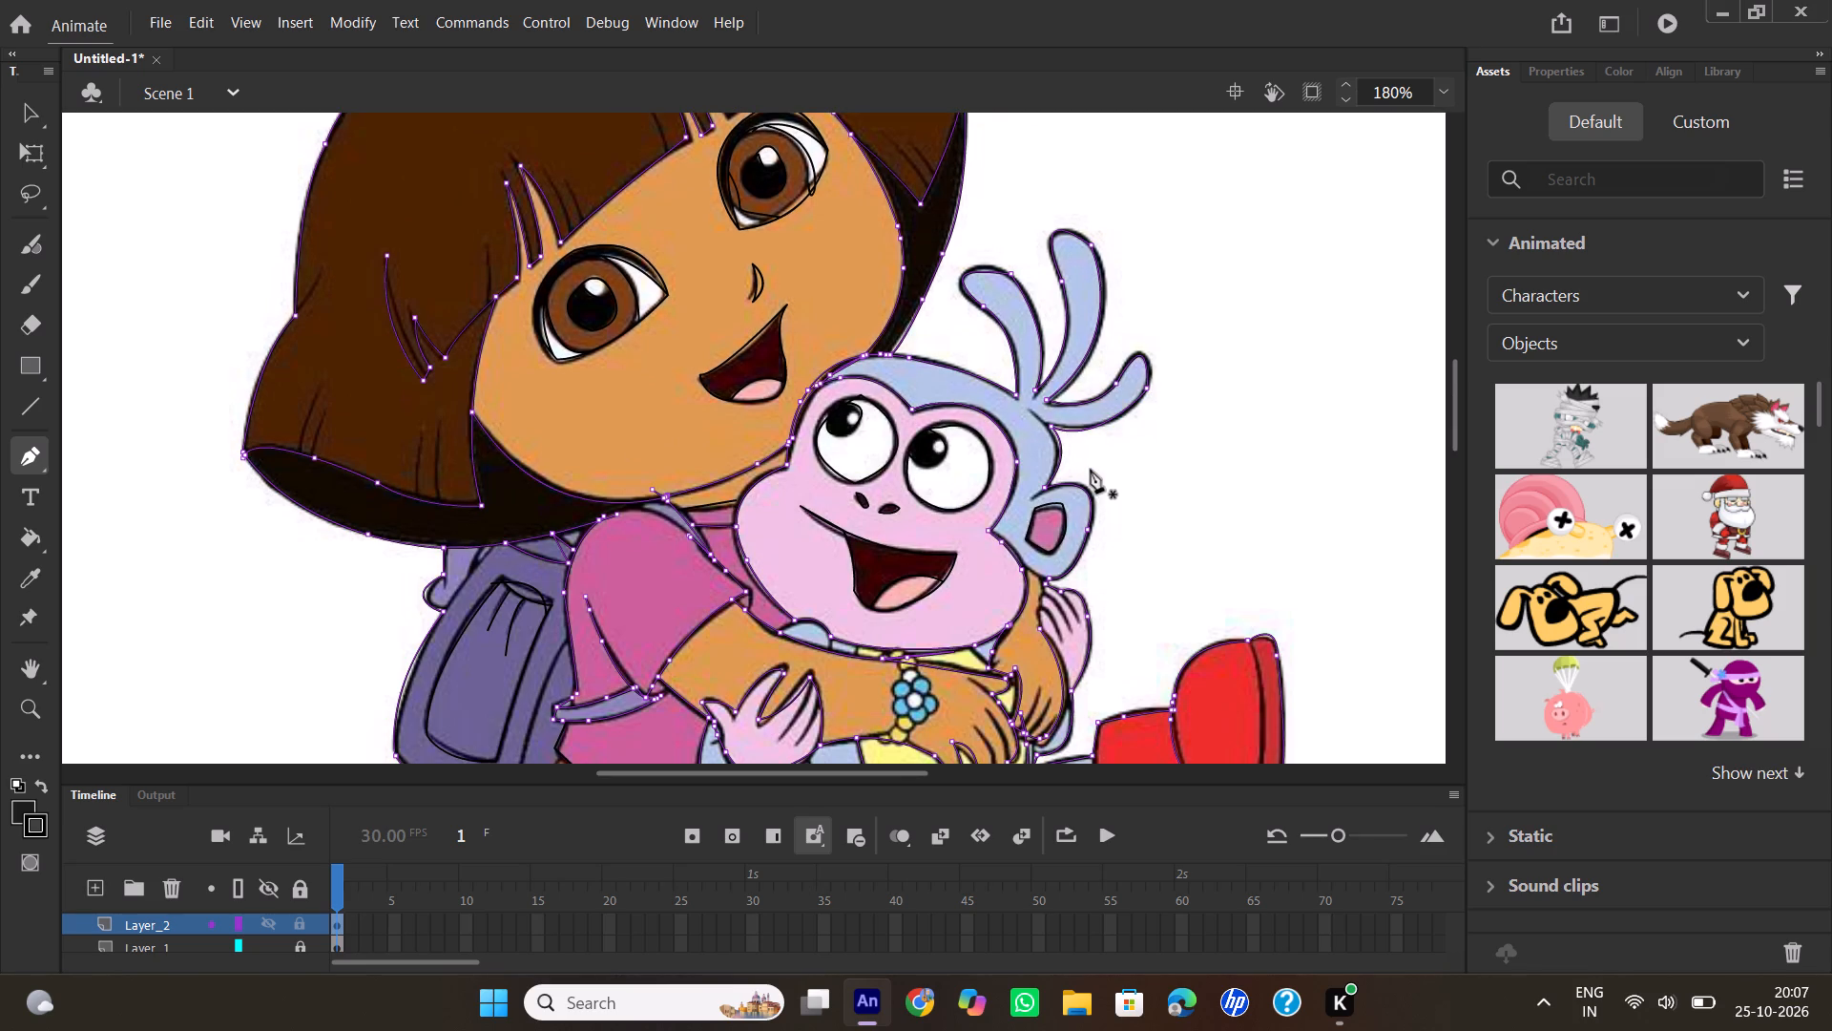
pyautogui.scroll(-2, 1088, 470)
pyautogui.scroll(1, 1084, 472)
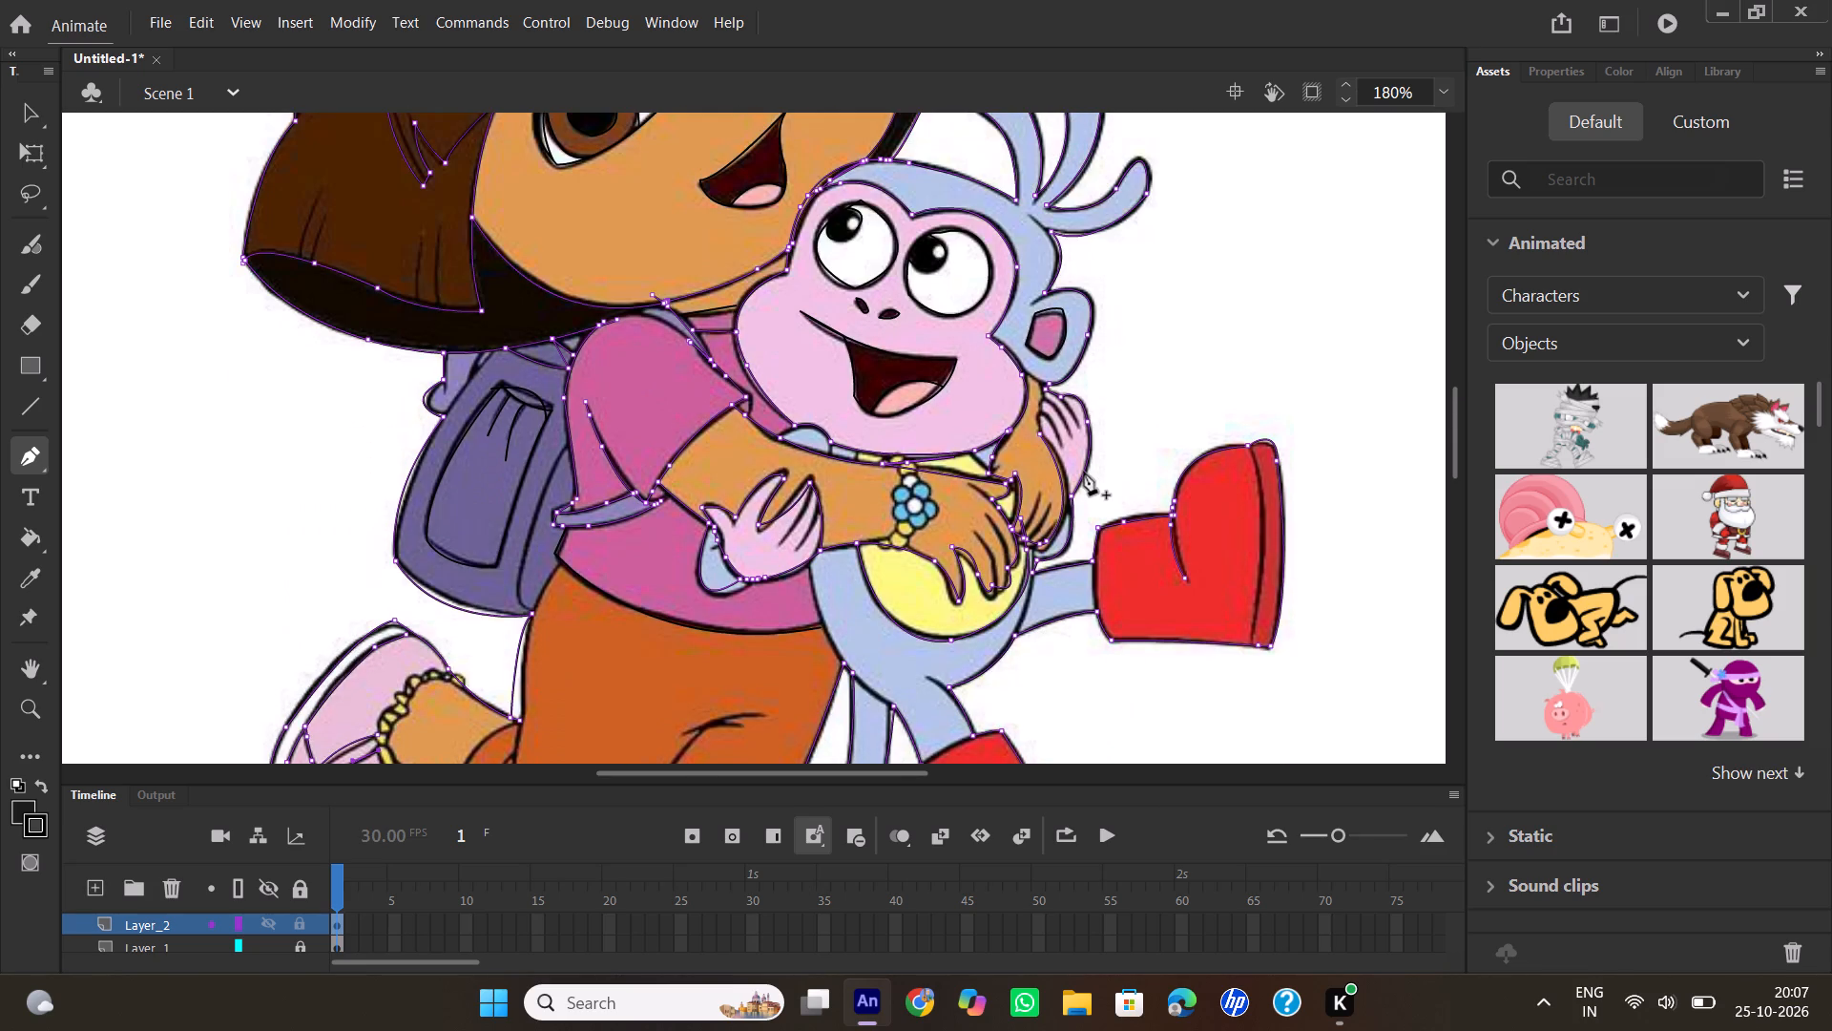
pyautogui.scroll(1, 1084, 472)
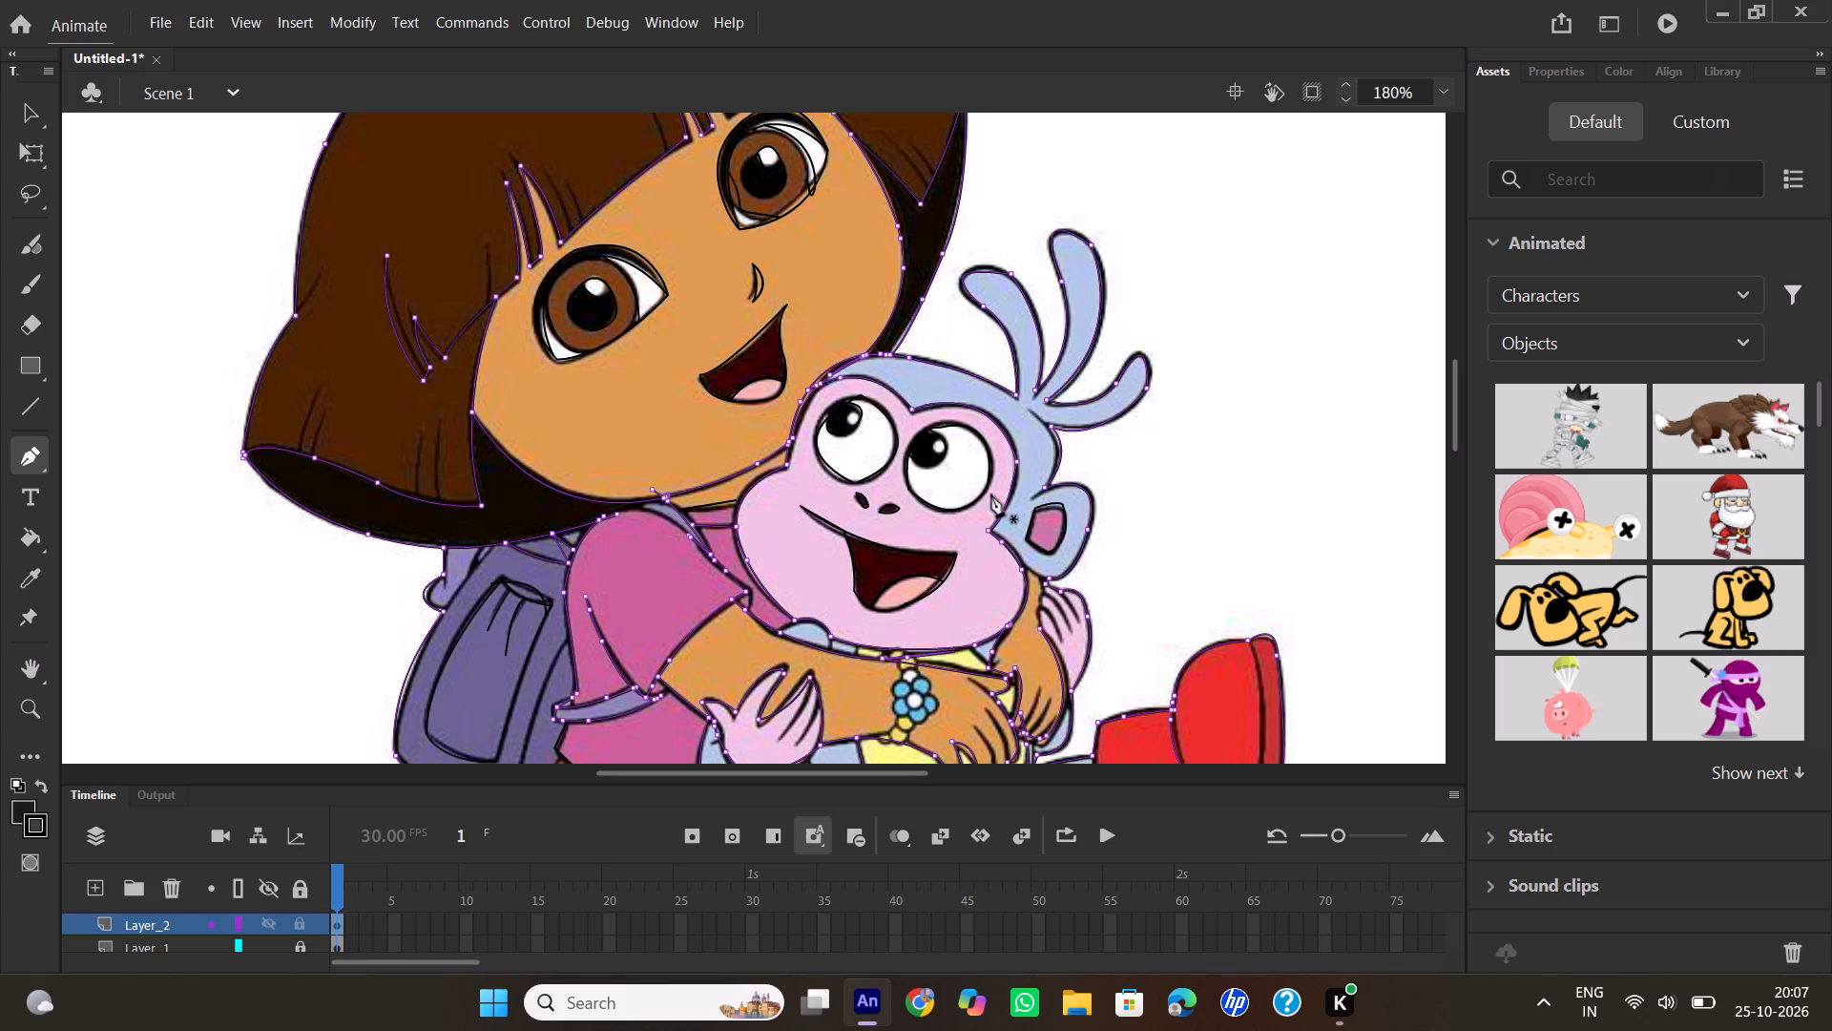
pyautogui.scroll(-1, 1201, 319)
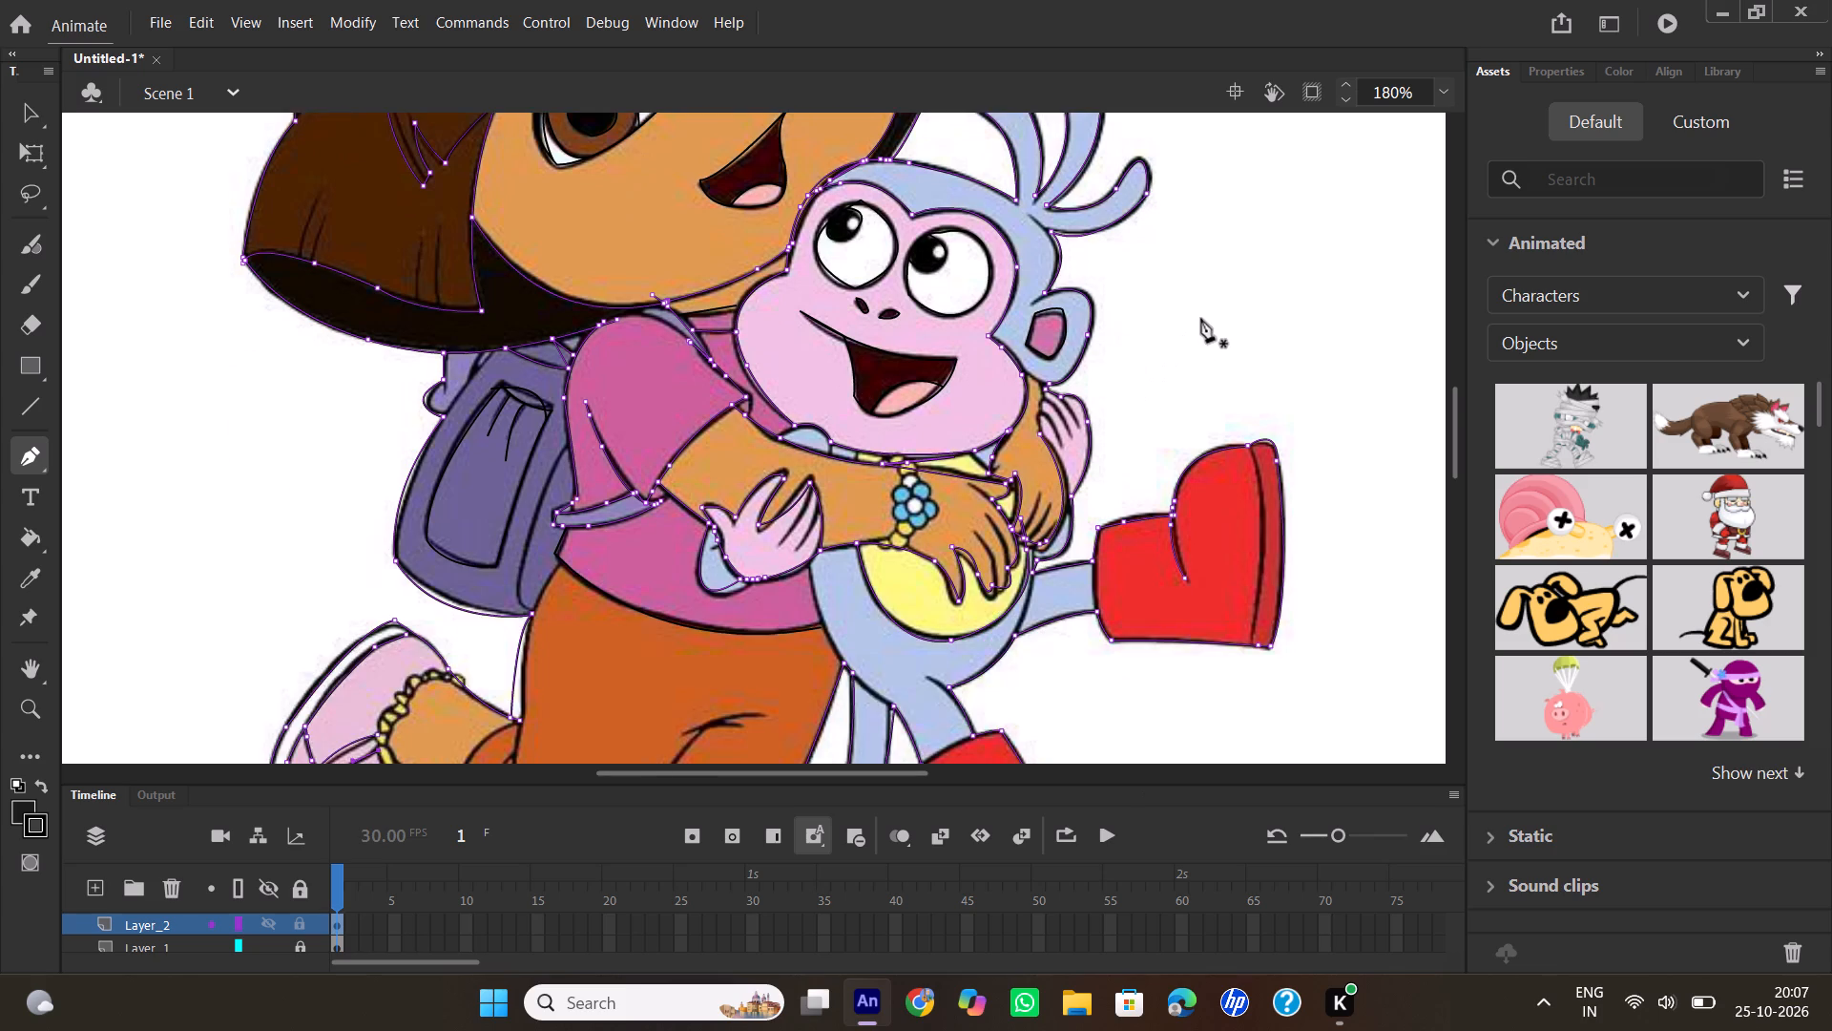
pyautogui.scroll(-1, 1201, 319)
pyautogui.scroll(4, 1201, 319)
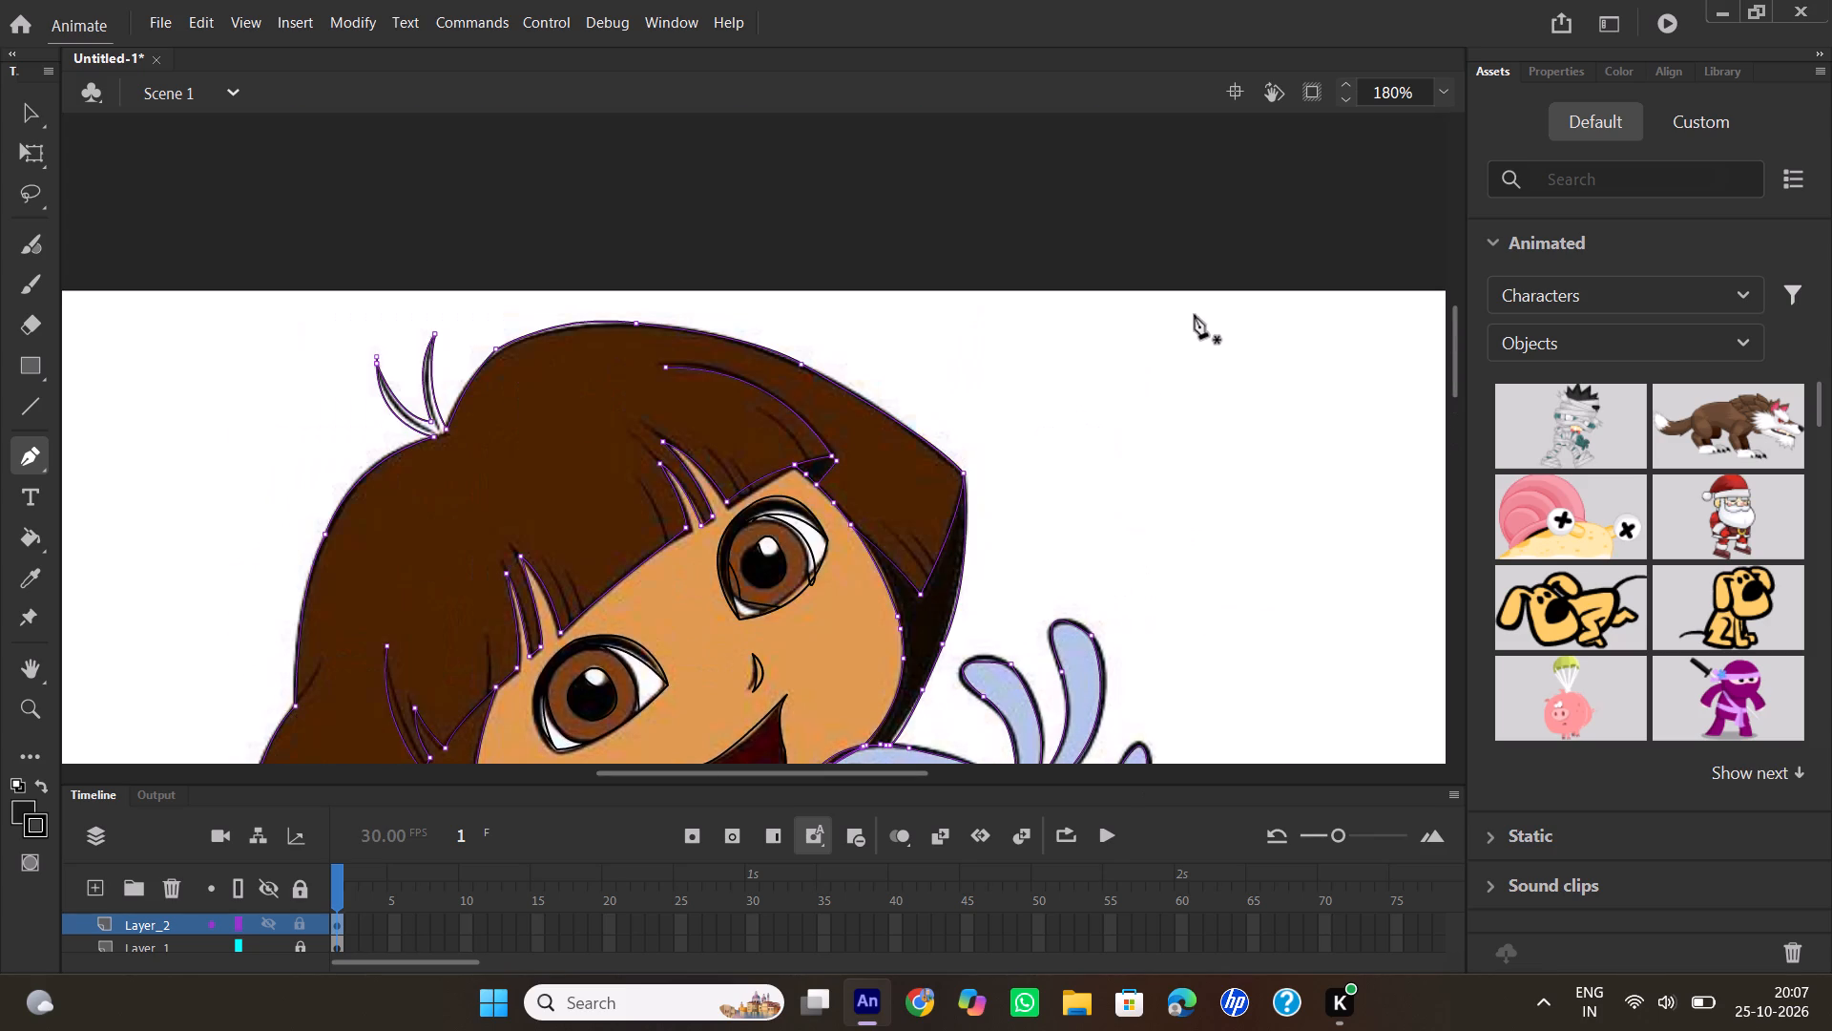
# Check the whole tracing once more, from Dora's head down to the lower shoe and back up.
pyautogui.scroll(-2, 1195, 314)
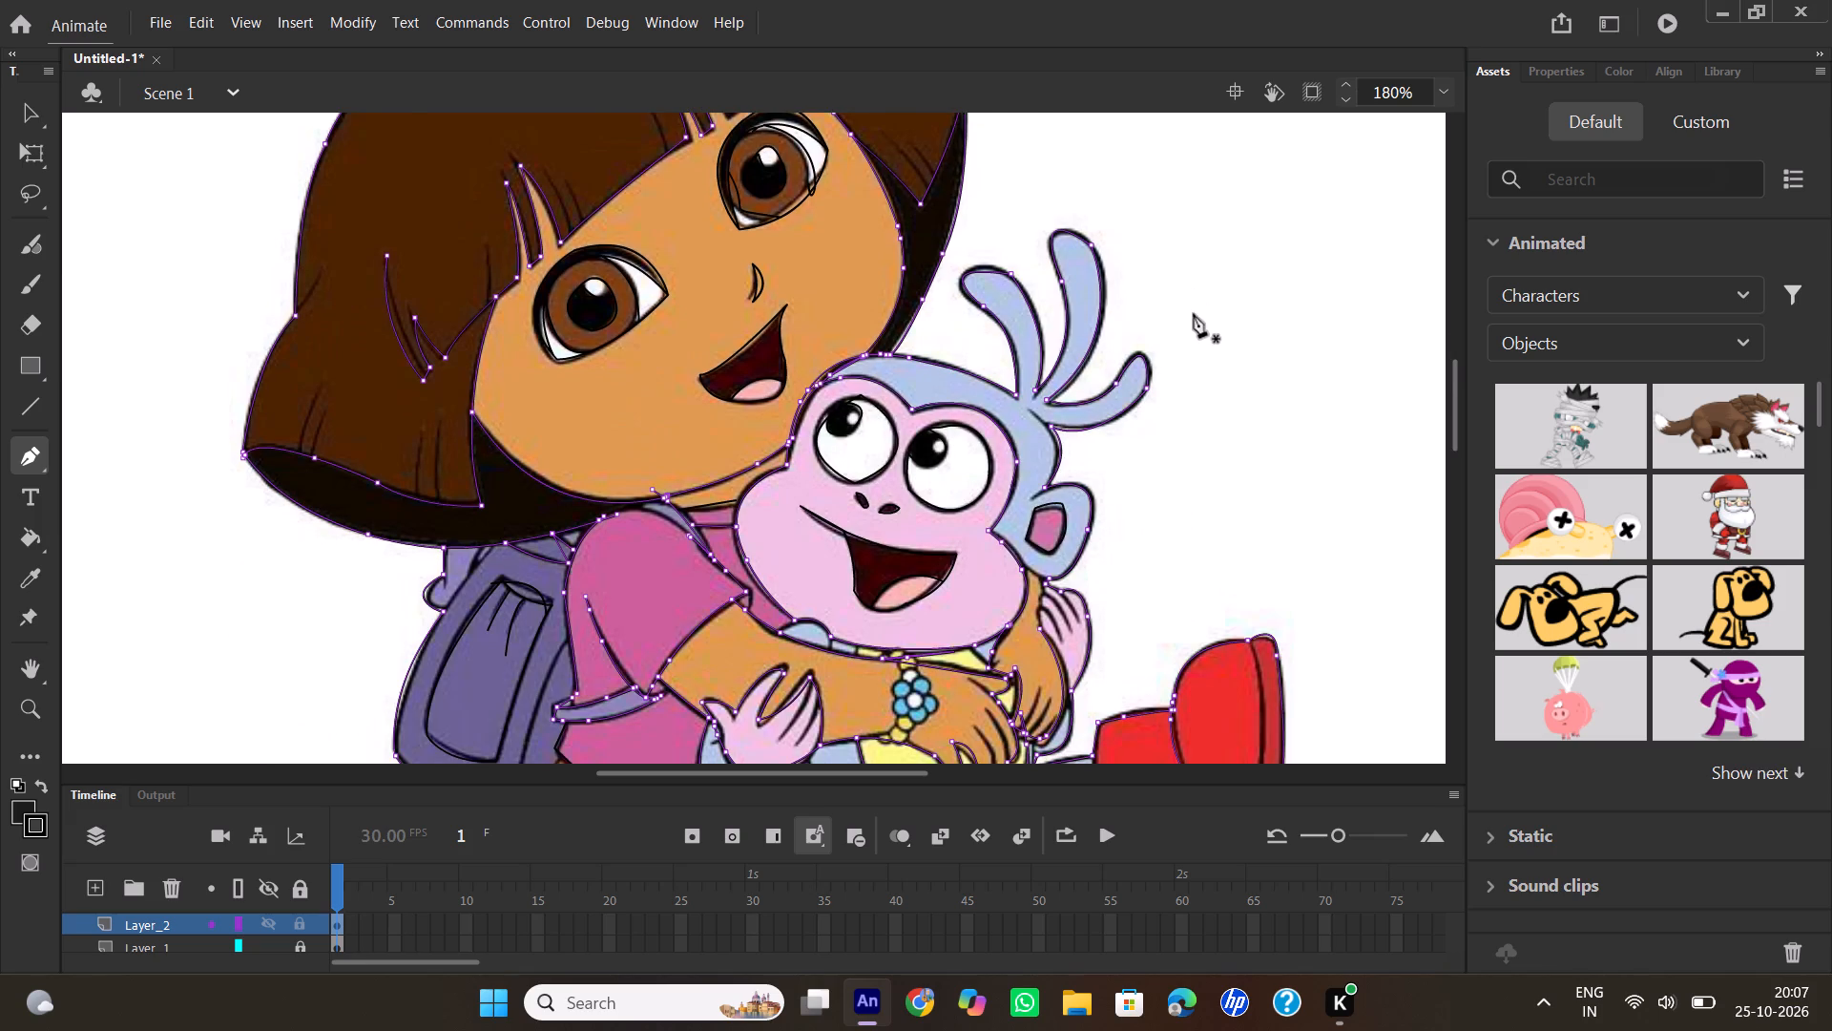
pyautogui.scroll(-3, 1194, 314)
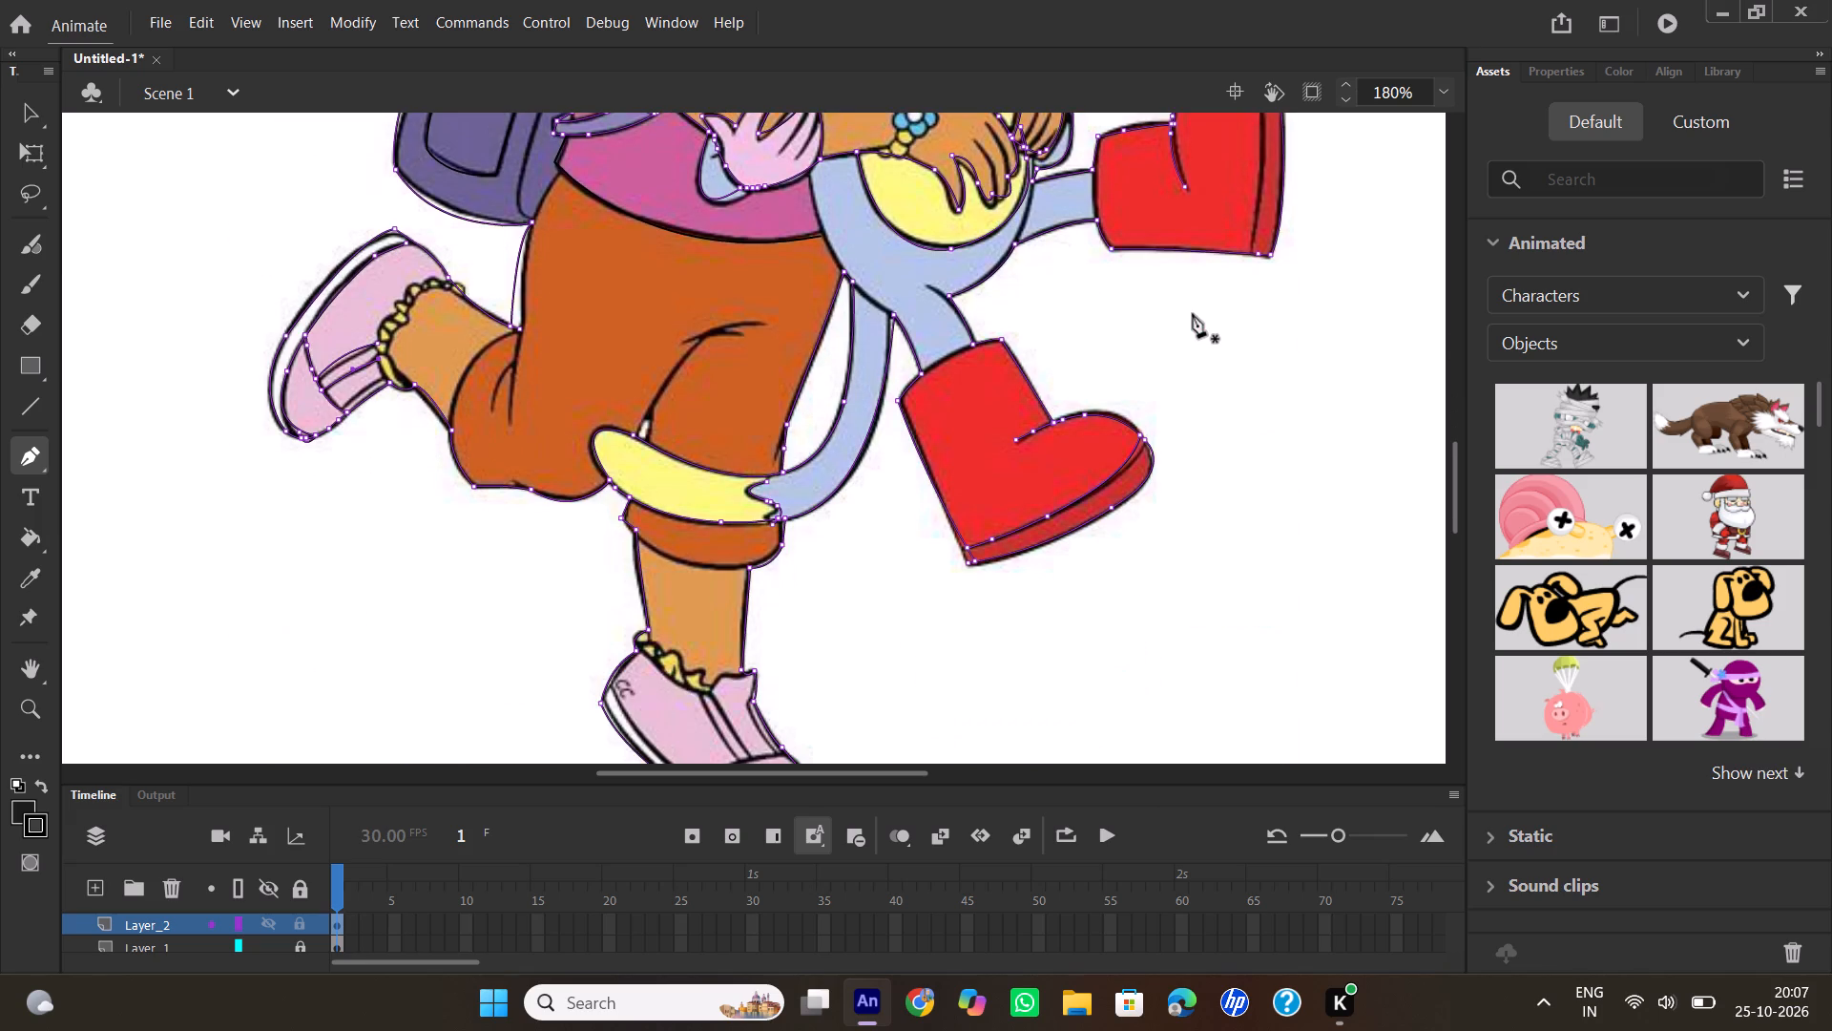
pyautogui.scroll(-2, 1193, 314)
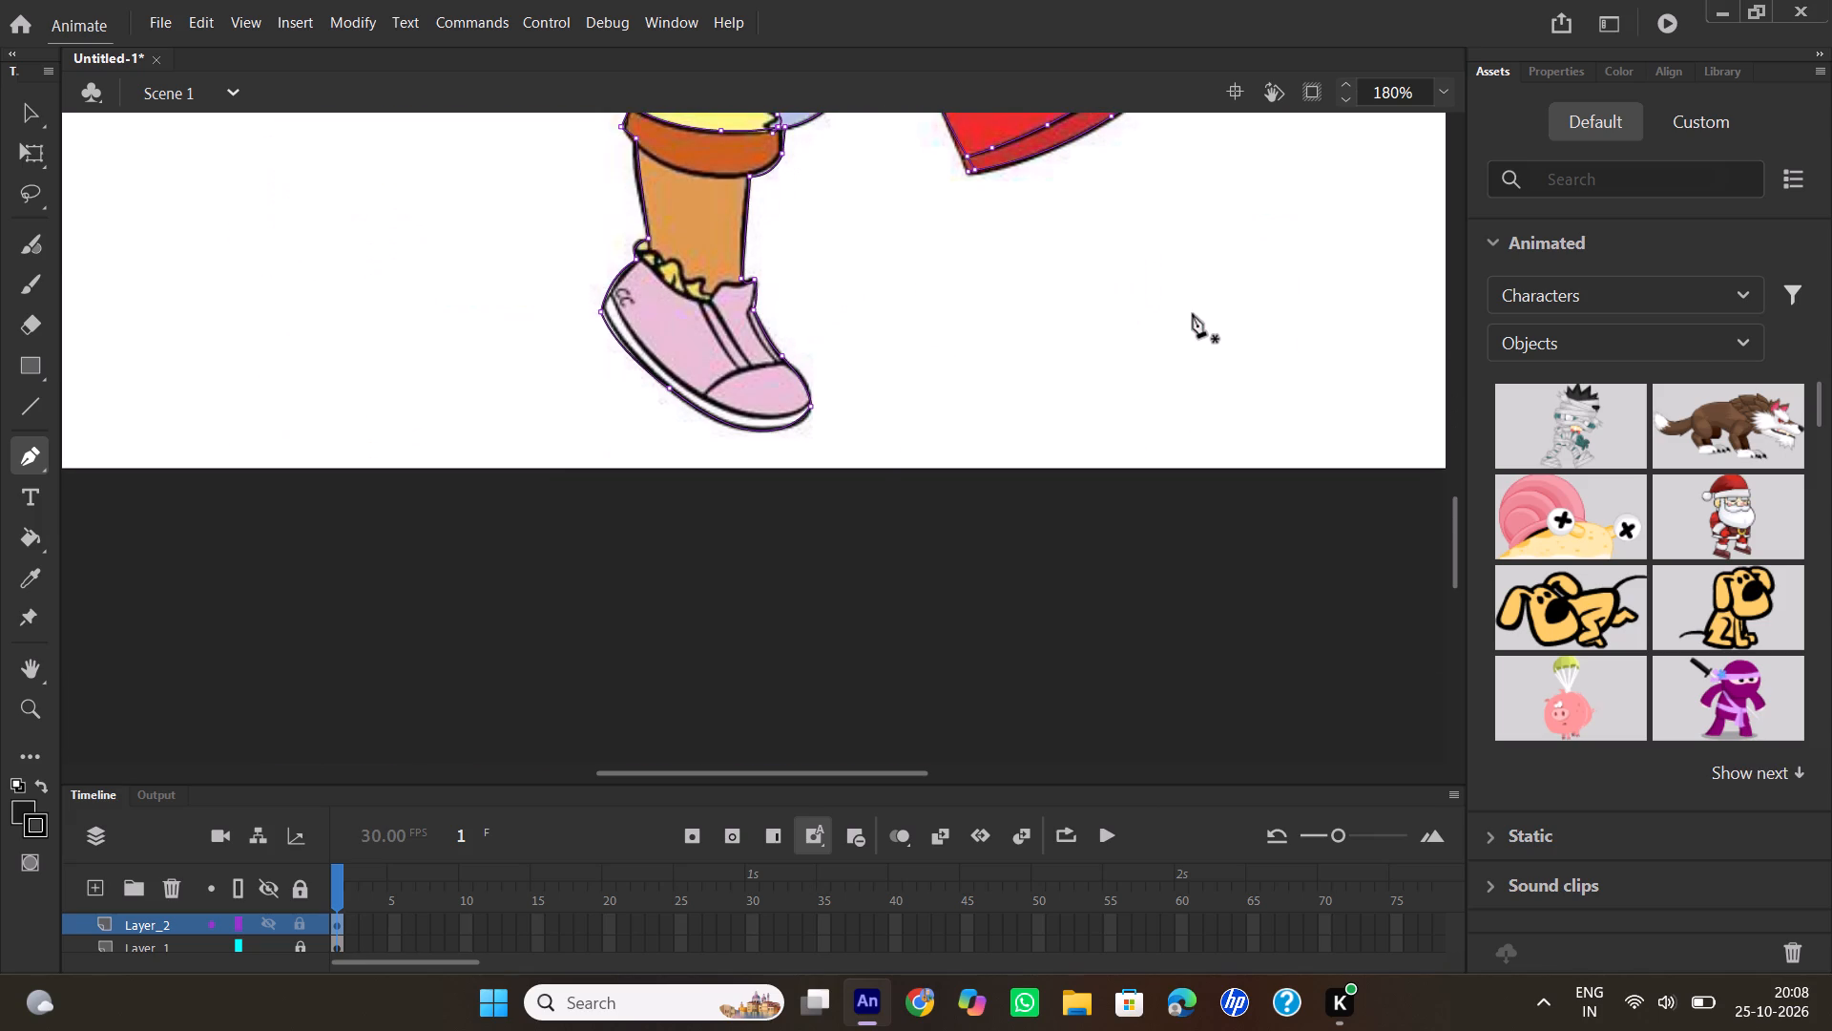
pyautogui.scroll(3, 1193, 314)
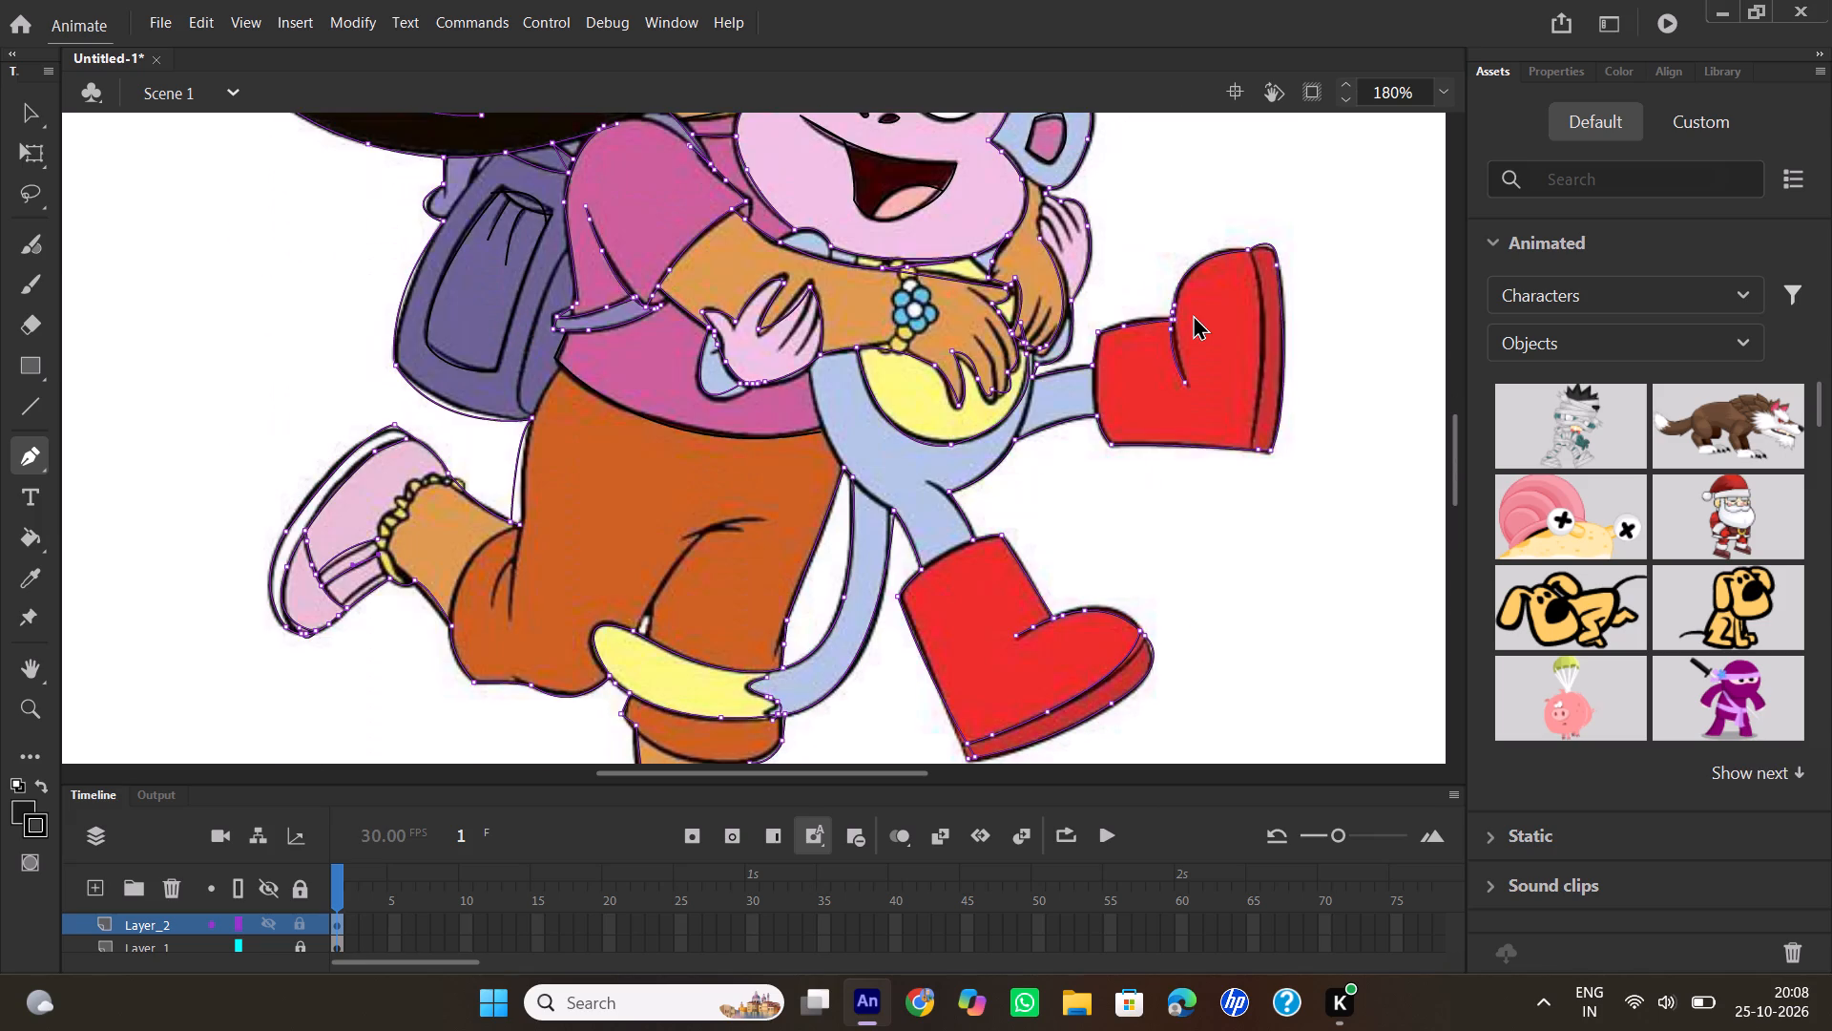
pyautogui.scroll(1, 1193, 314)
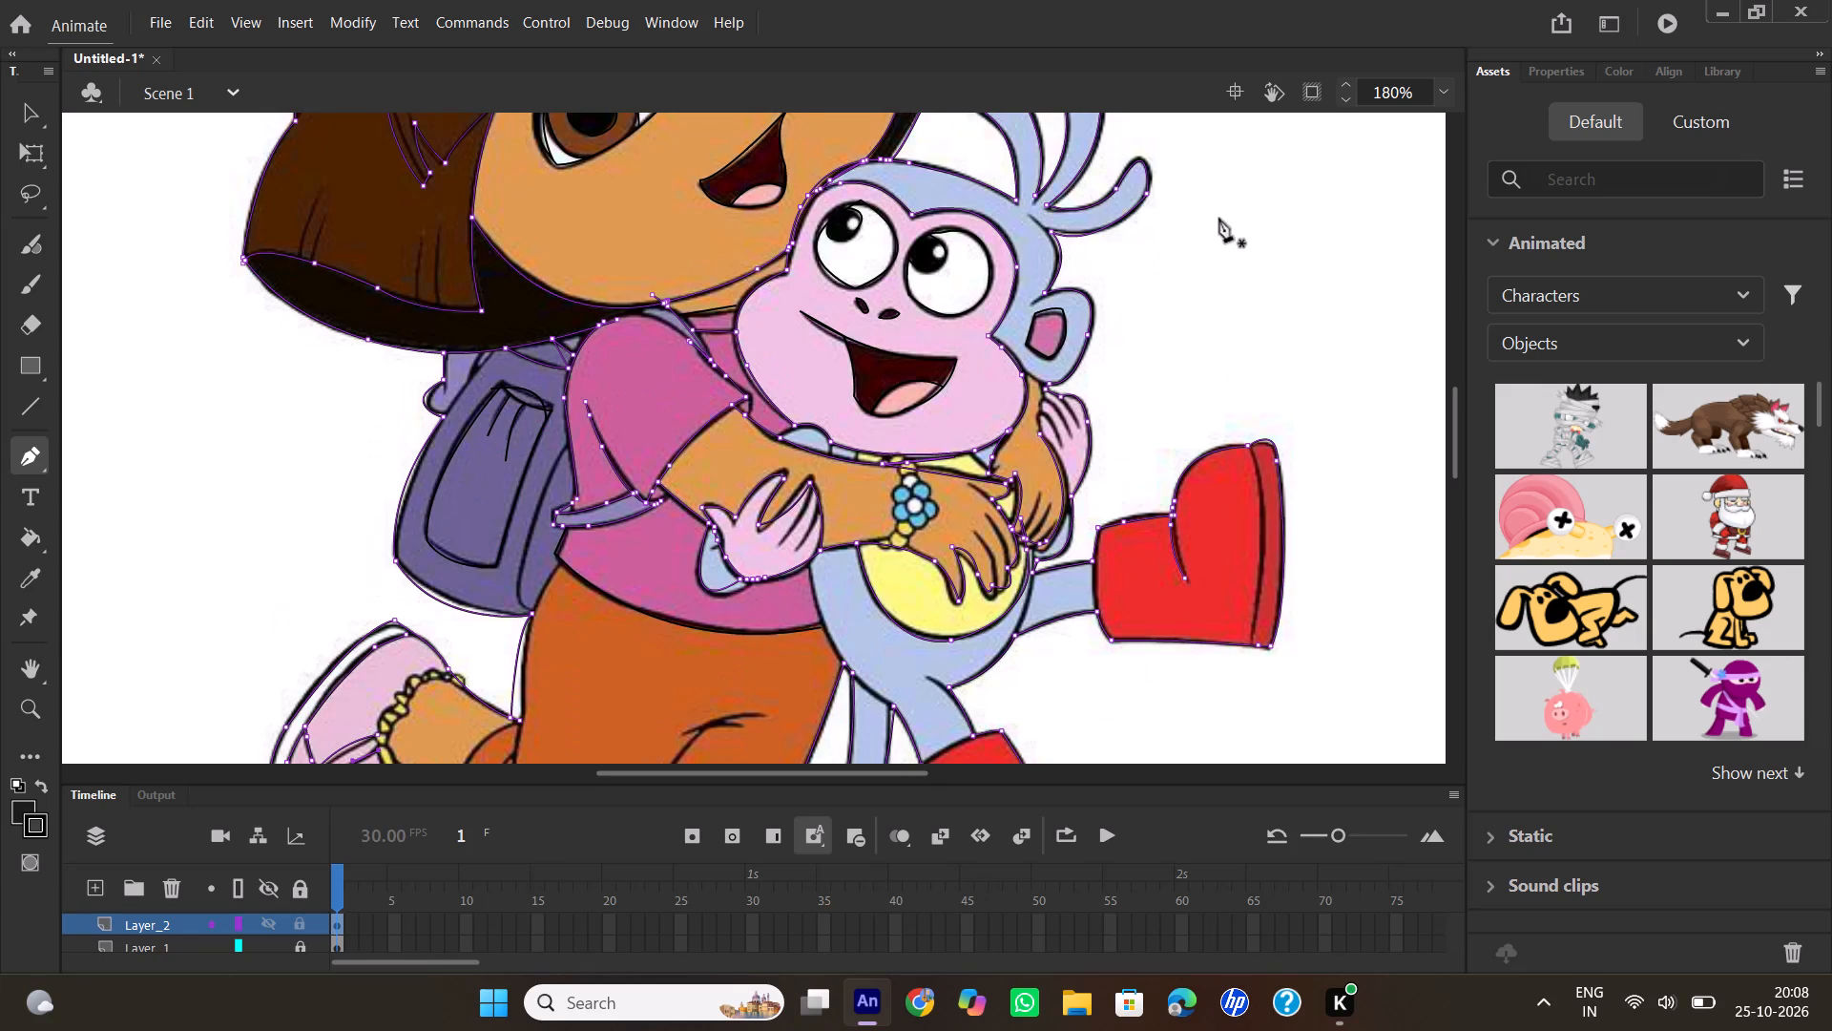
pyautogui.scroll(3, 1242, 298)
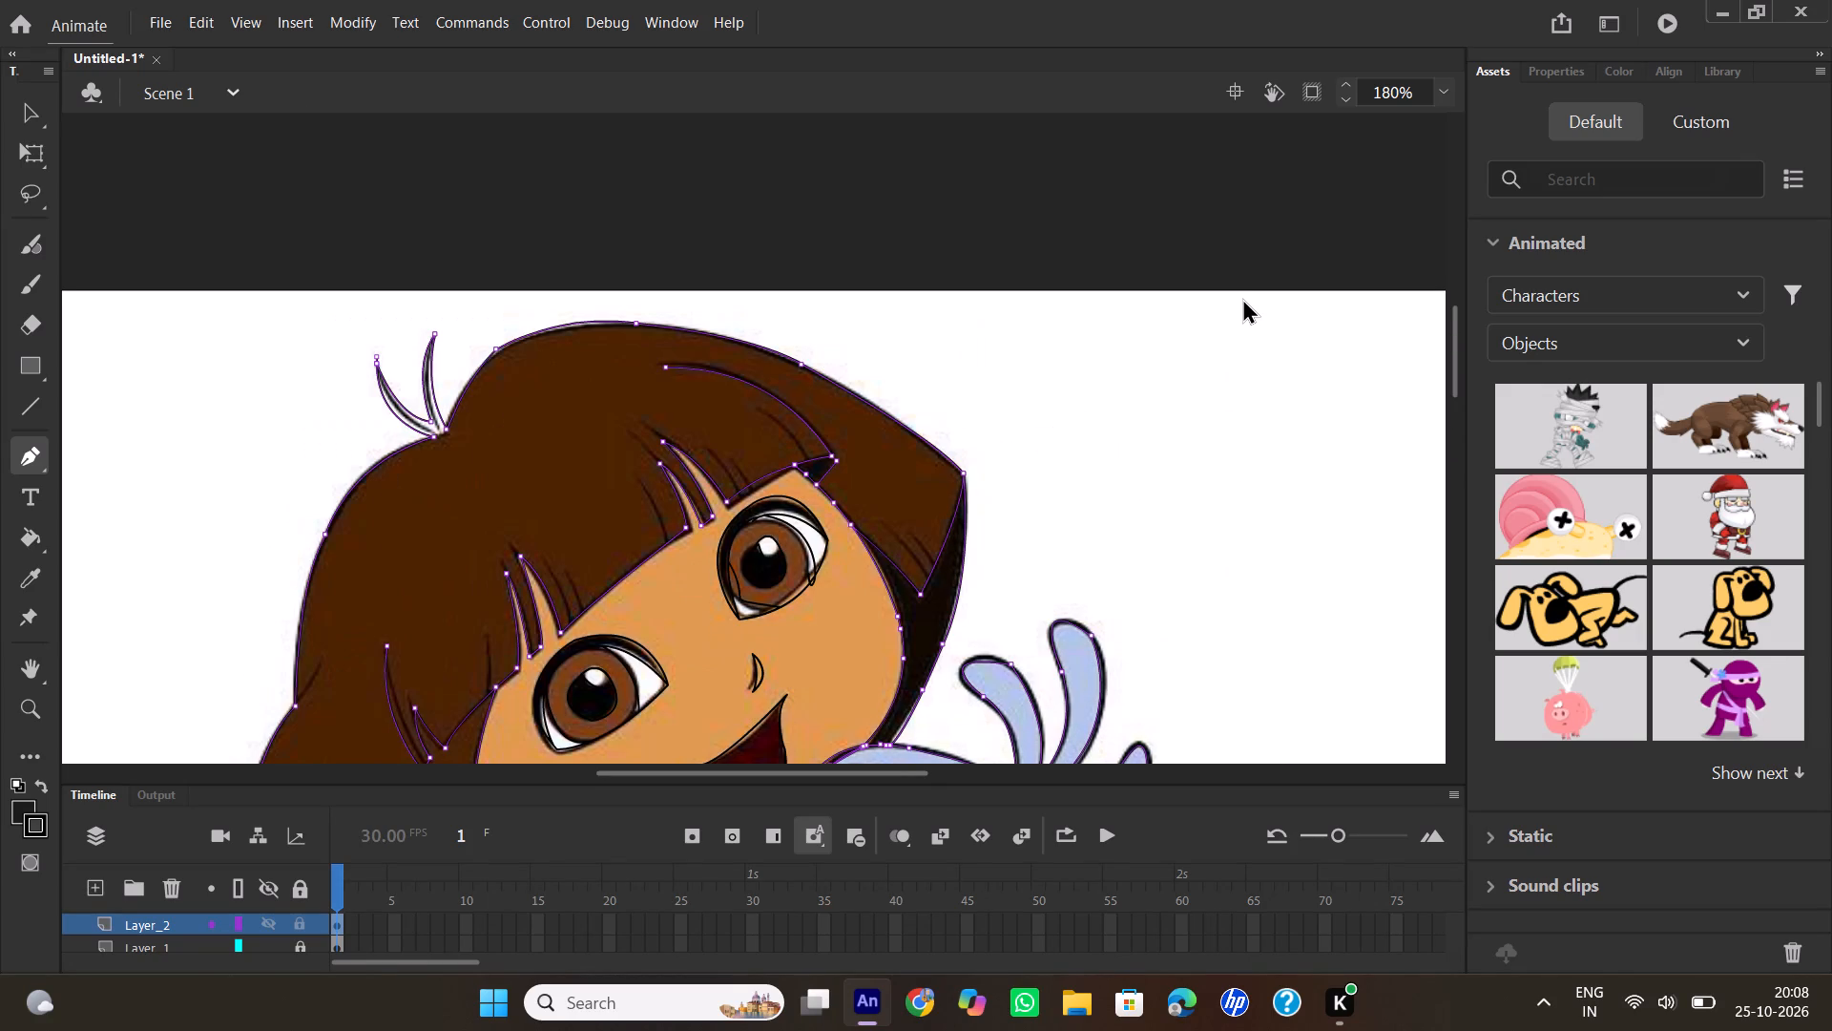
pyautogui.scroll(-2, 1242, 299)
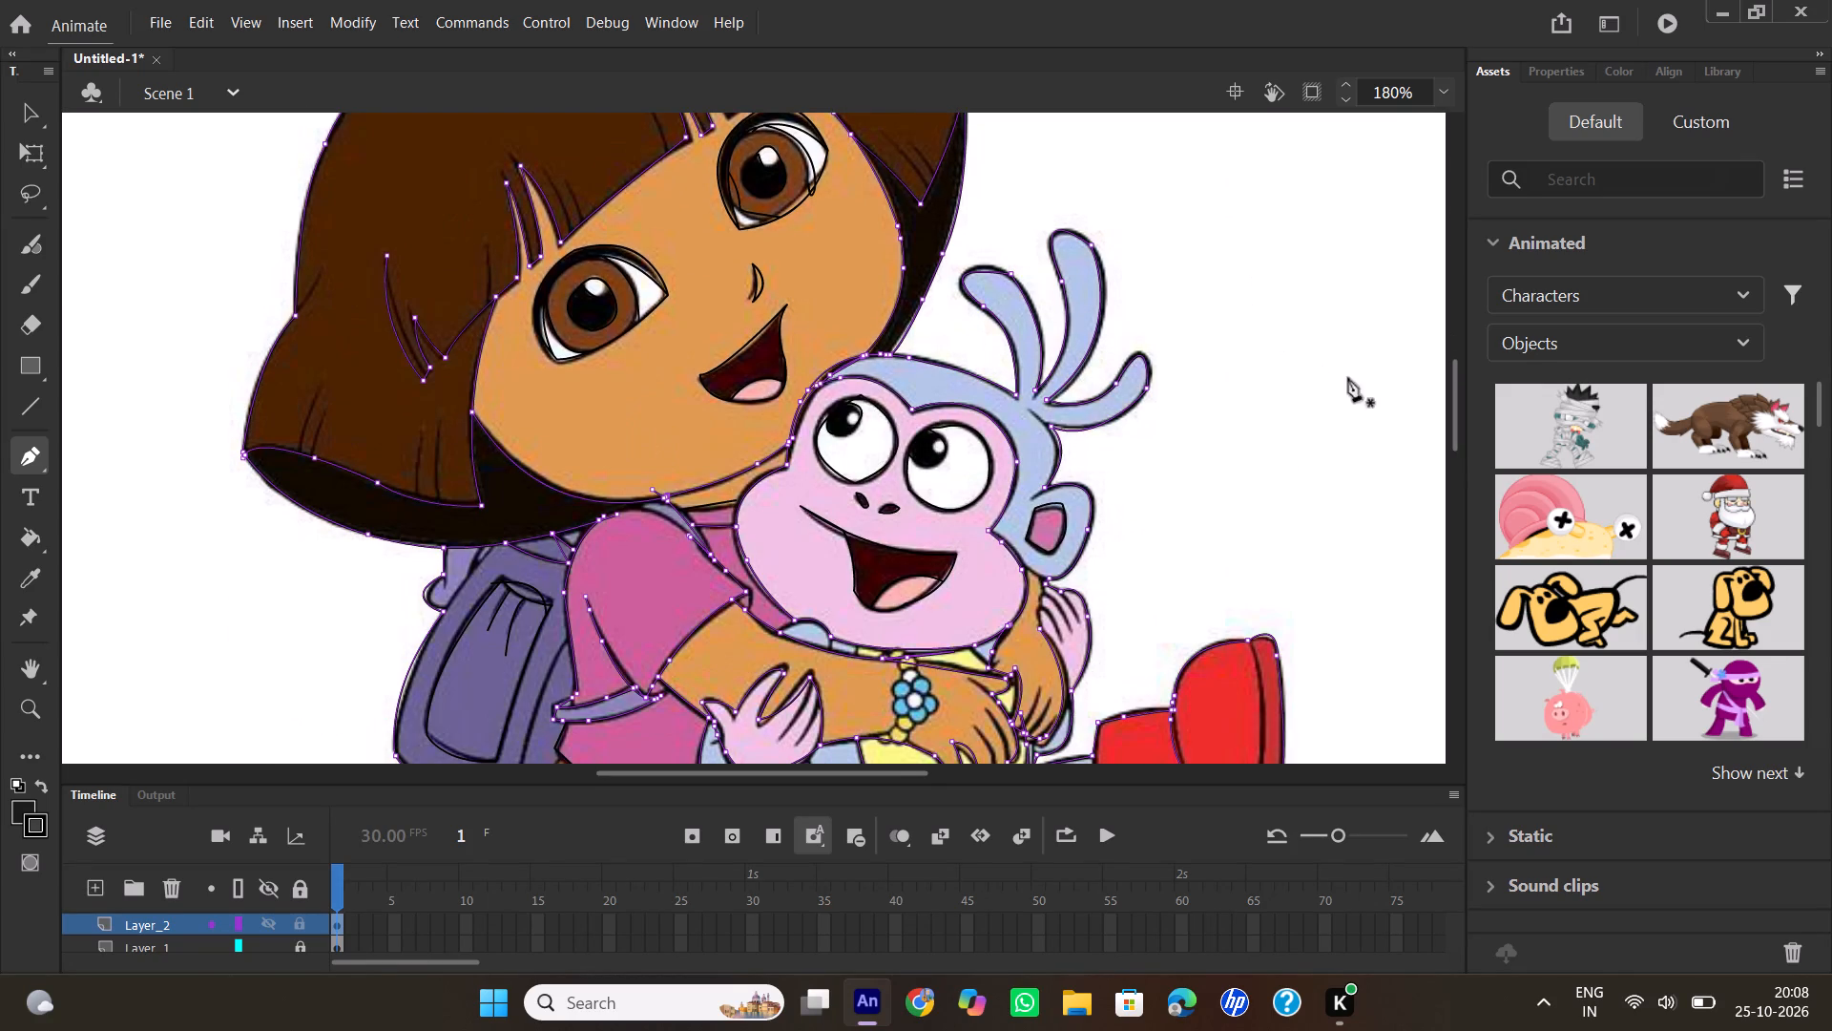
# Browse the default Animated assets from the first thumbnails through to the end of the collection.
pyautogui.scroll(2, 1602, 485)
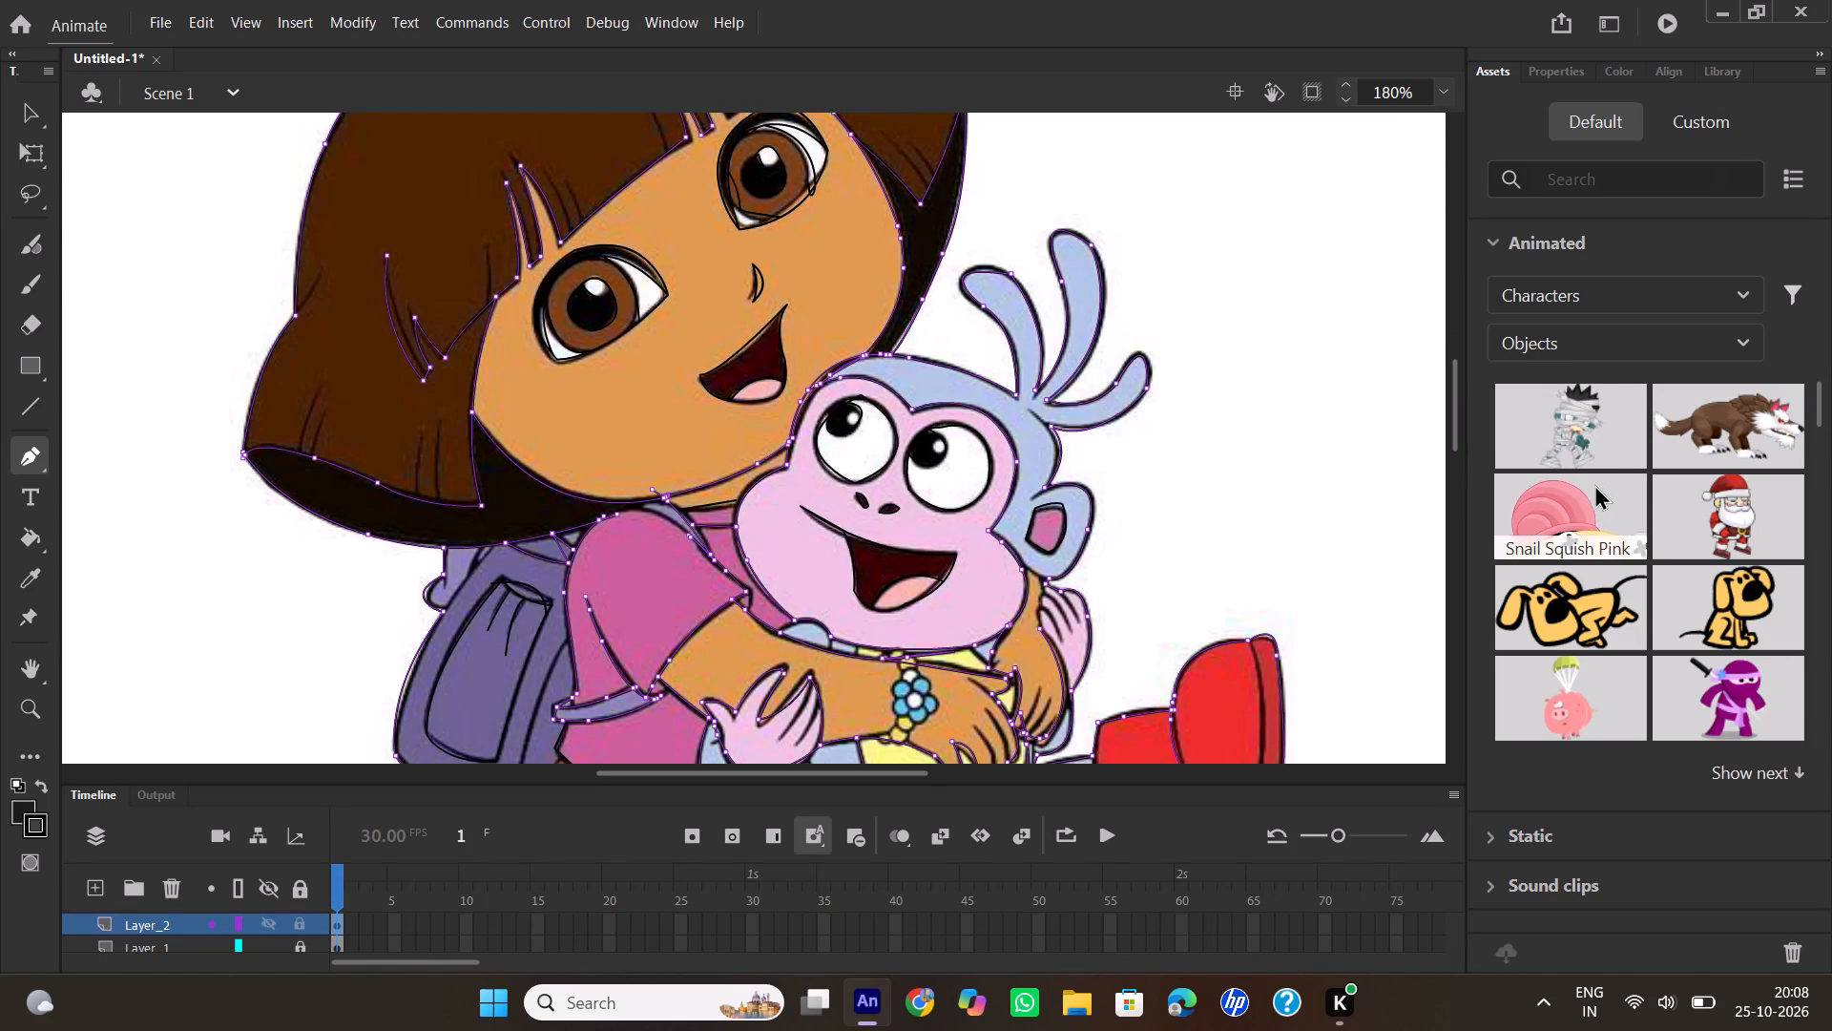
pyautogui.scroll(-4, 1592, 483)
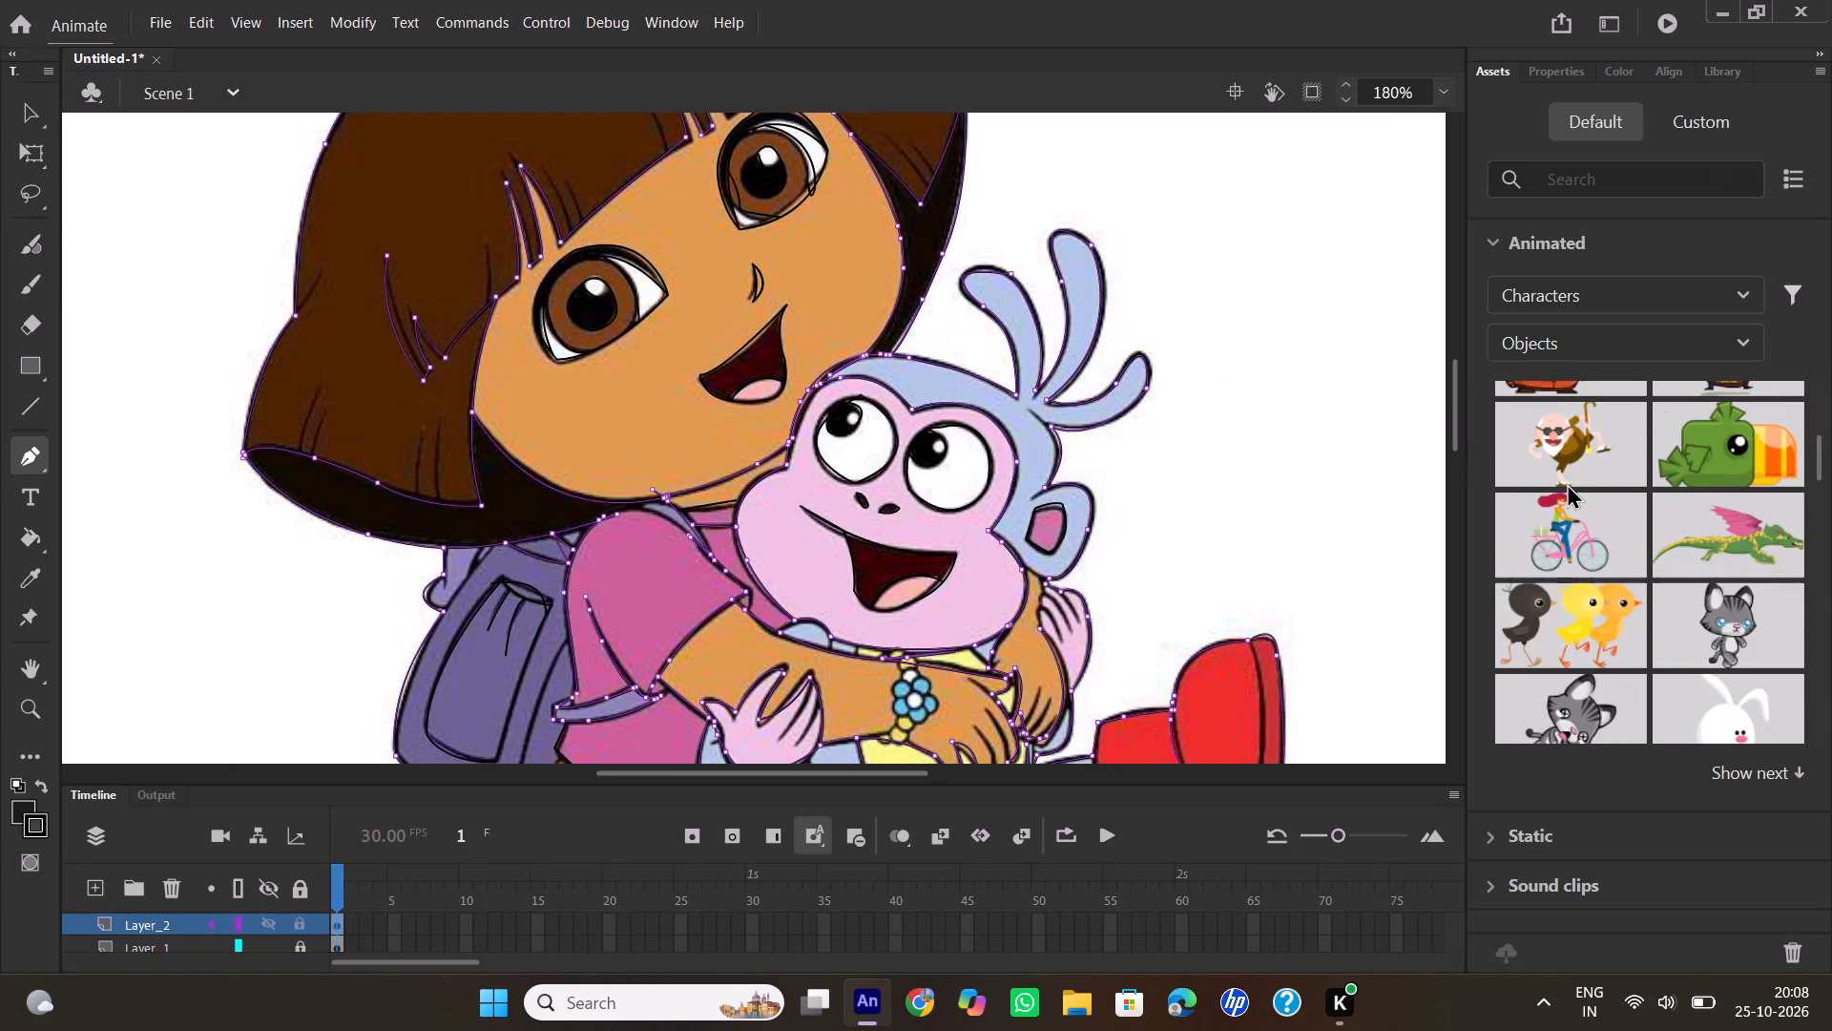
pyautogui.scroll(-3, 1567, 483)
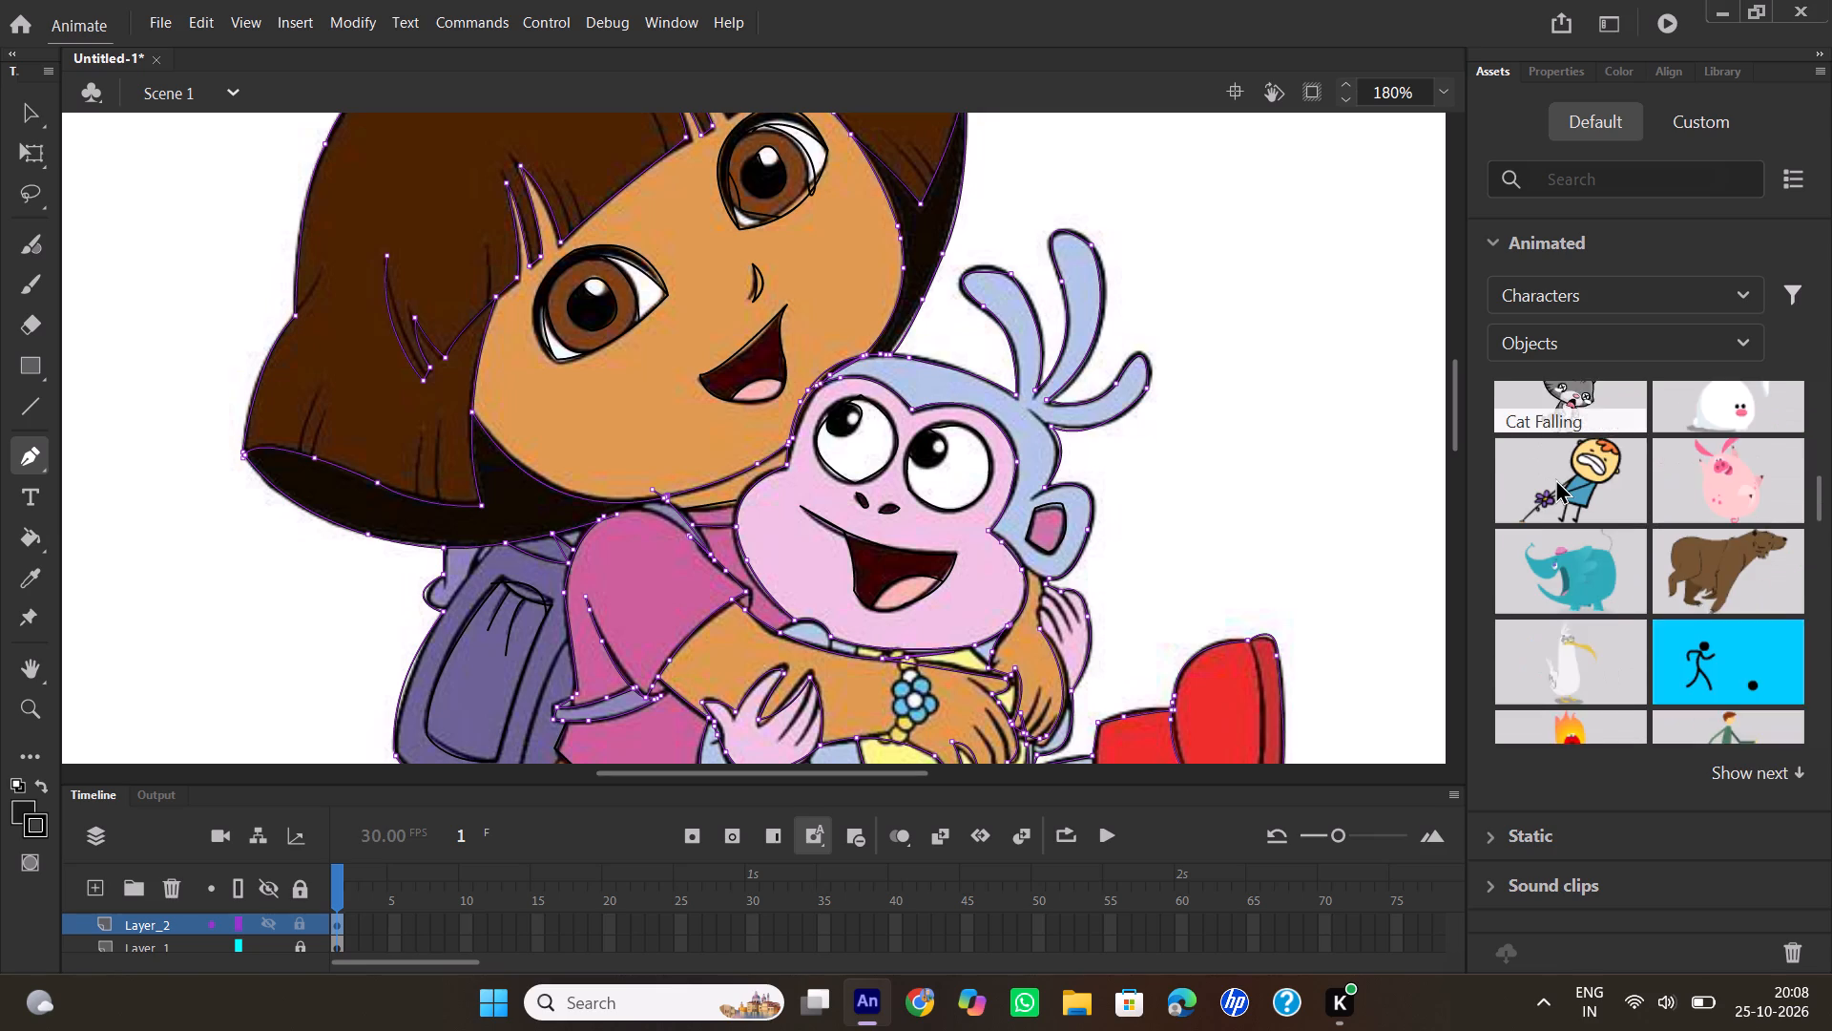
pyautogui.scroll(-1, 1555, 478)
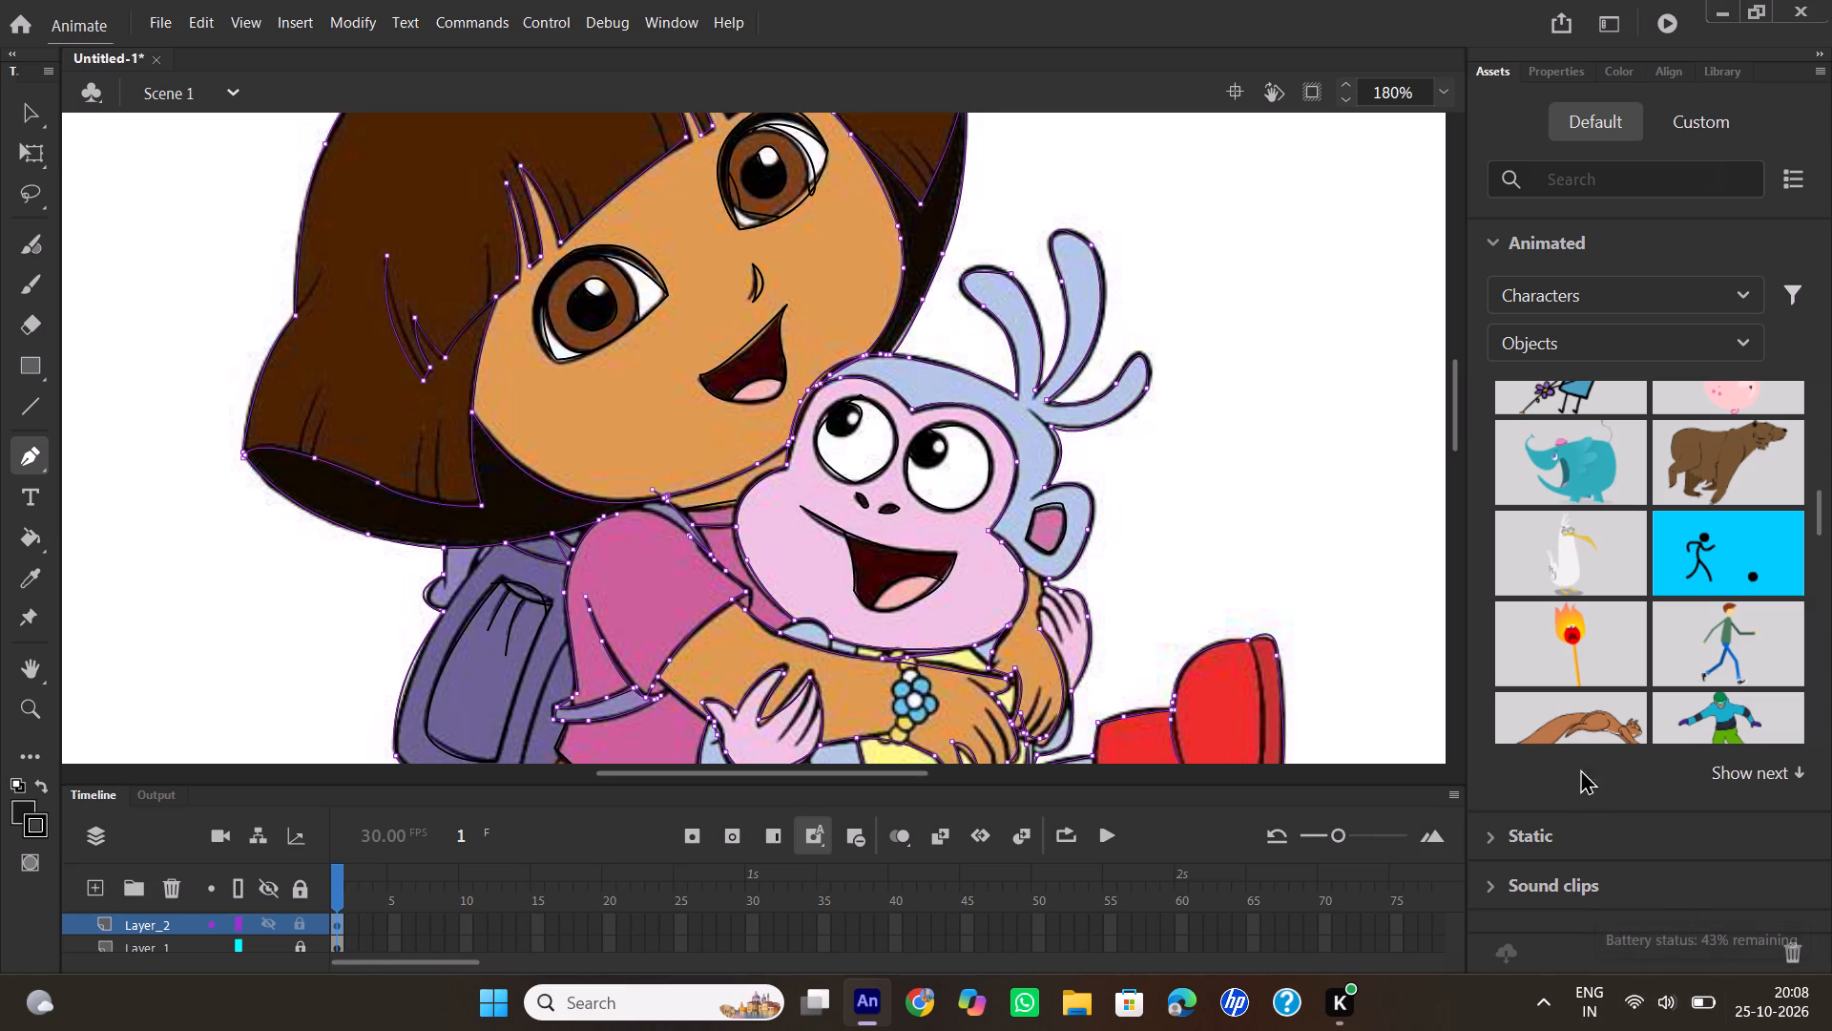
pyautogui.scroll(4, 1551, 677)
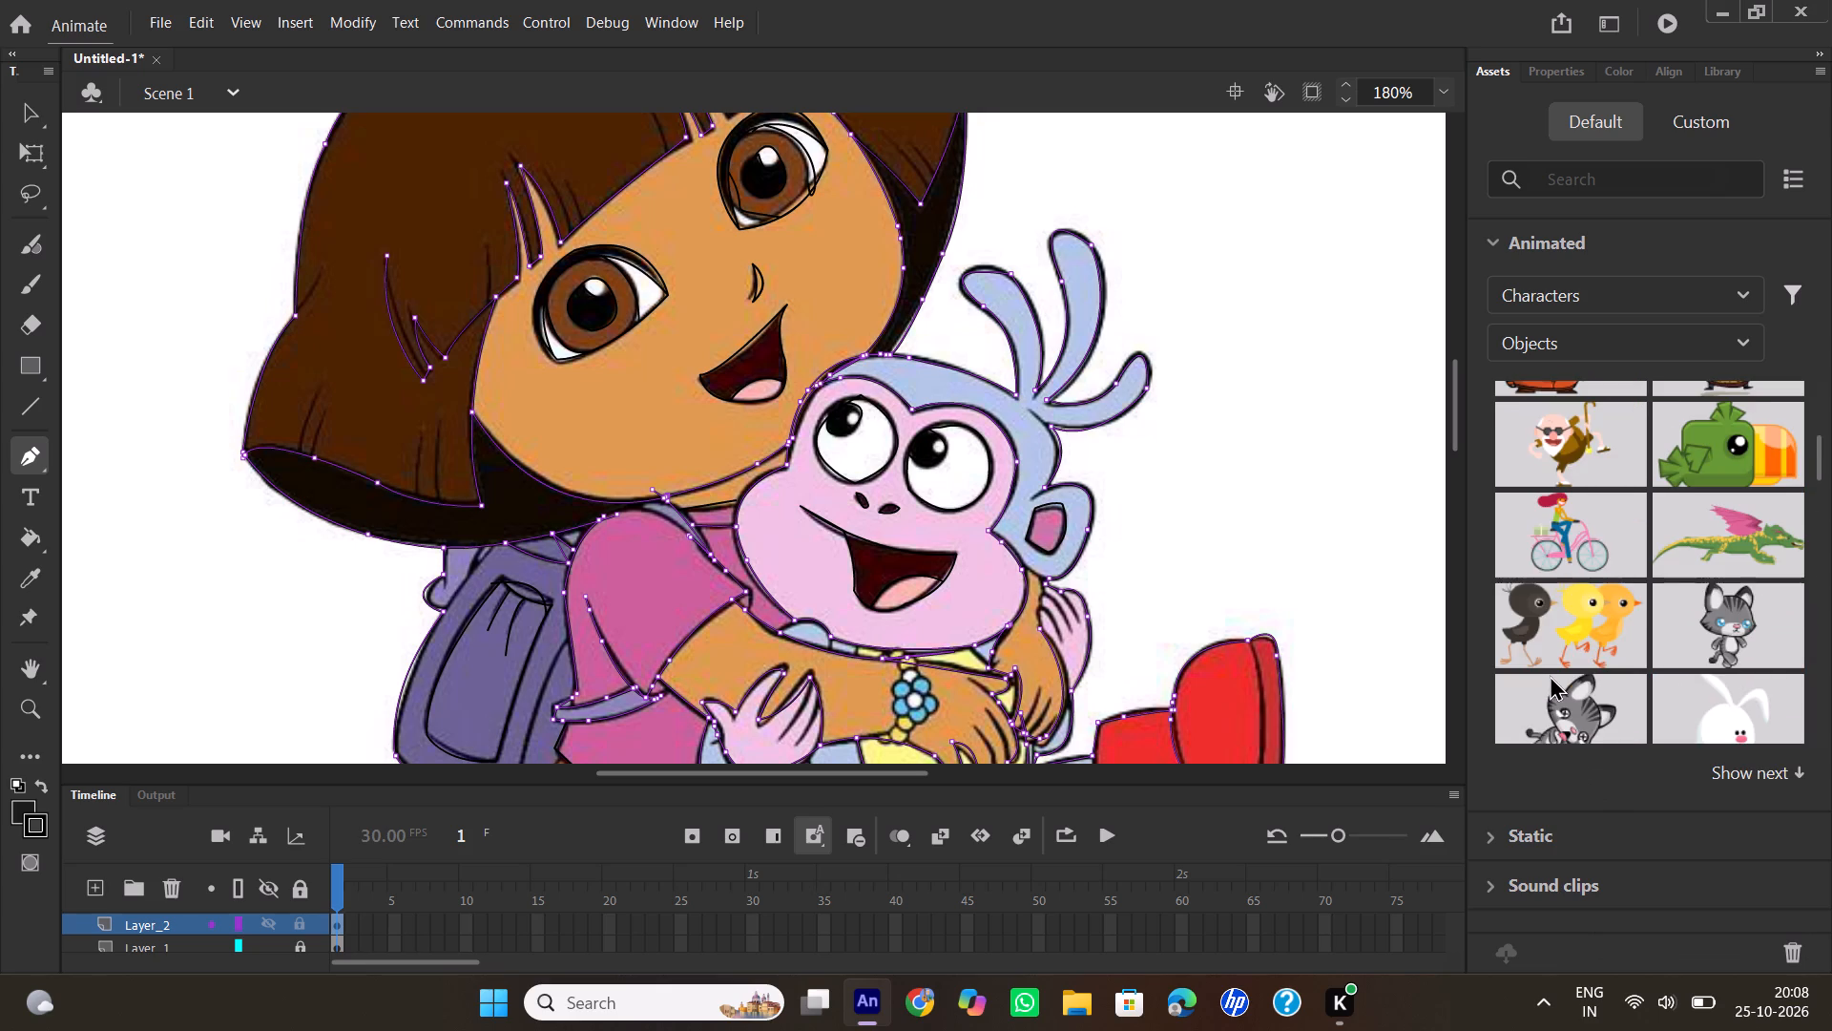
pyautogui.scroll(-6, 1549, 674)
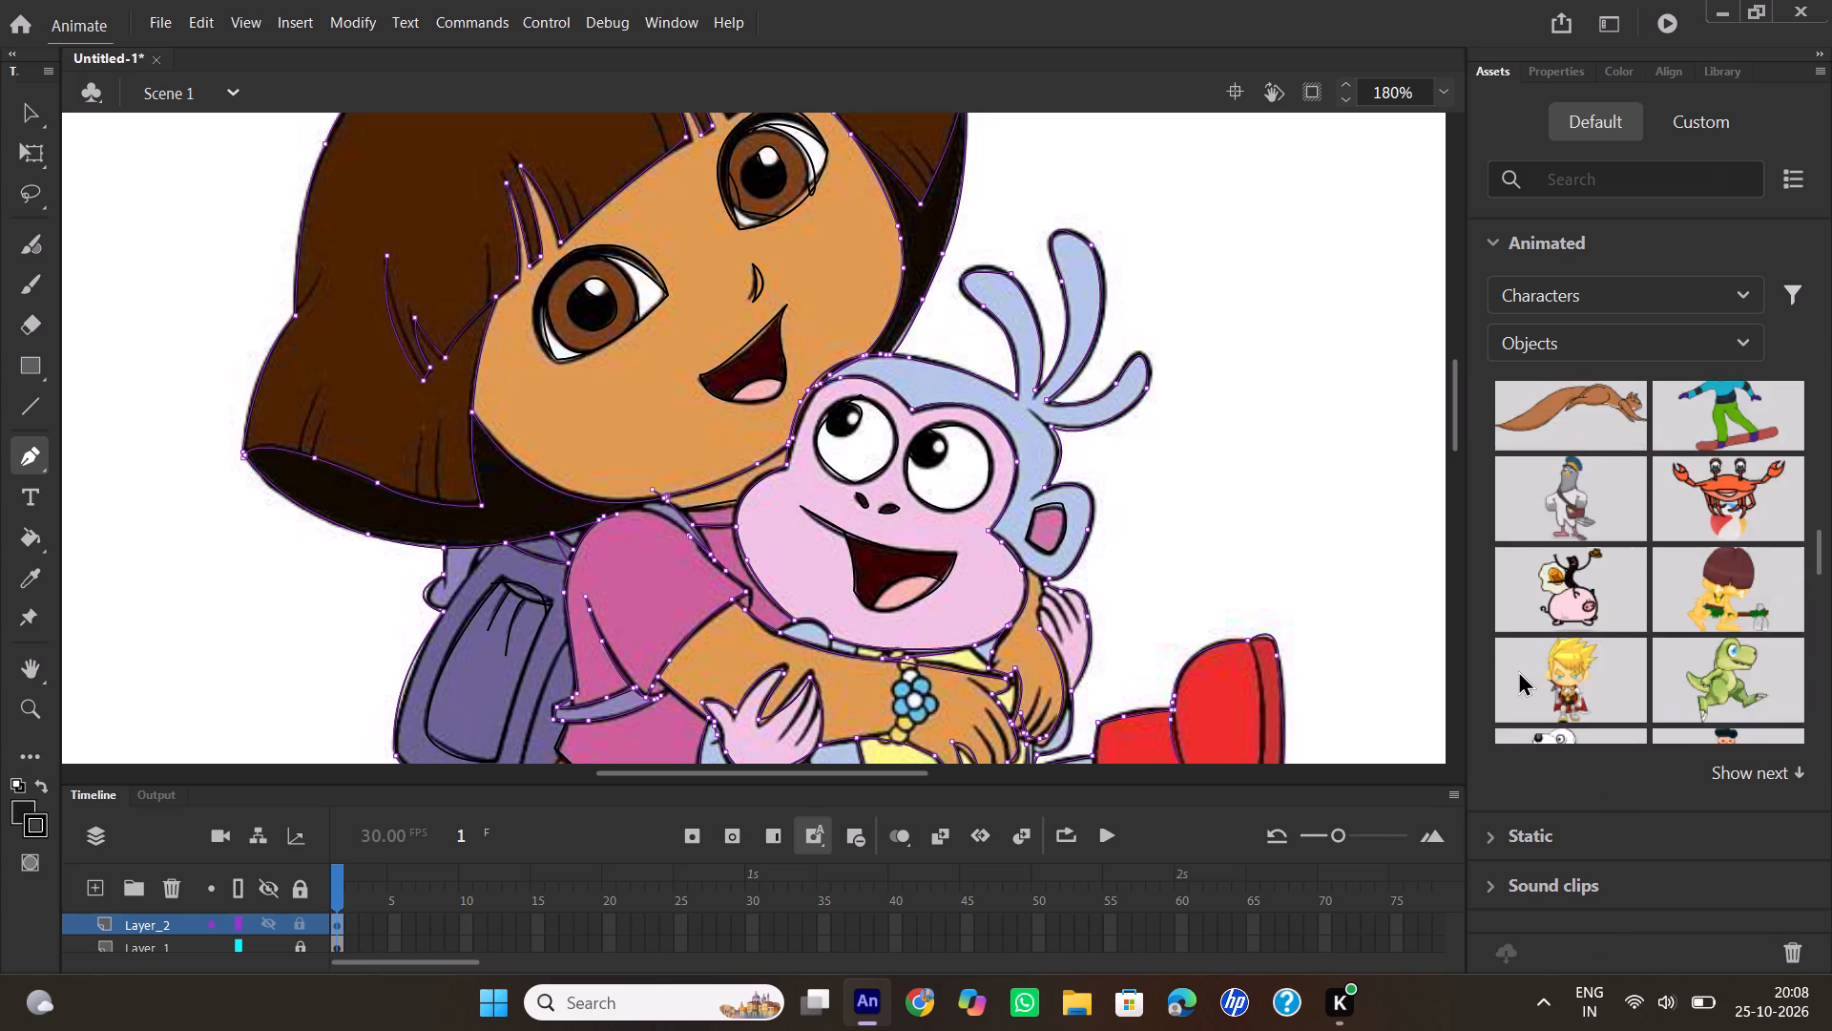
pyautogui.scroll(-5, 1518, 670)
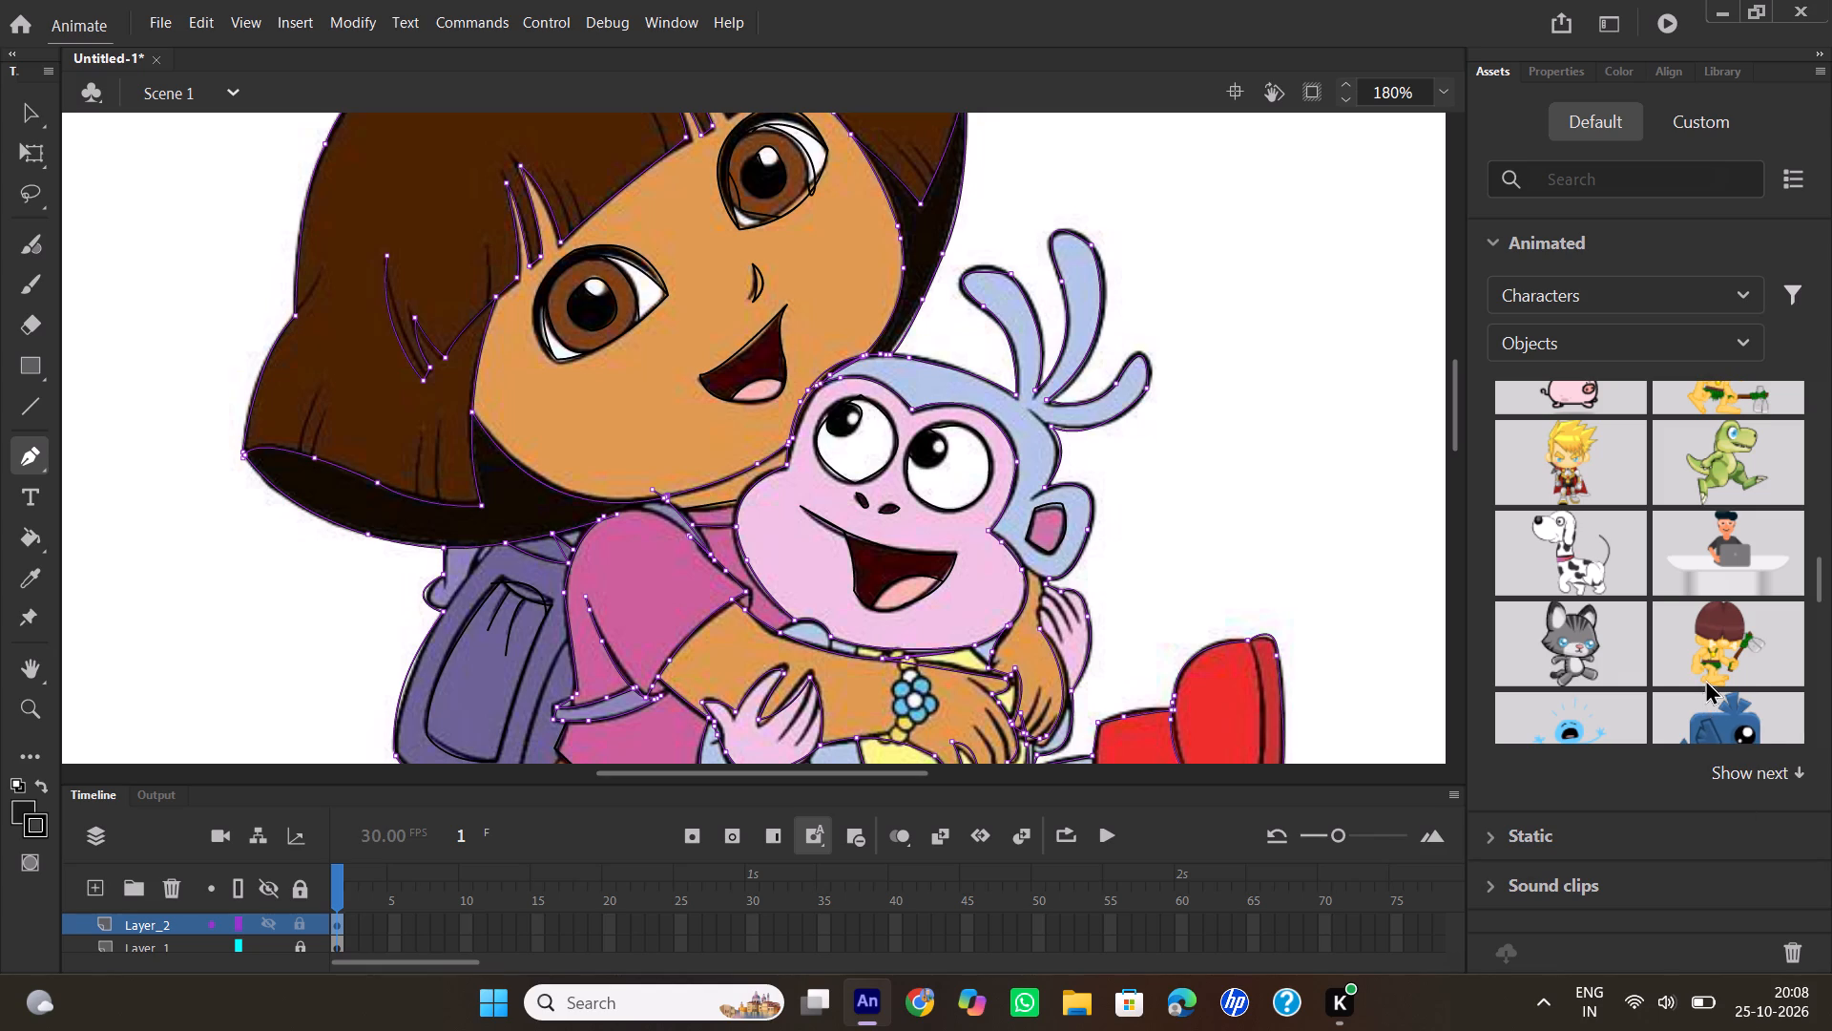
pyautogui.scroll(-4, 1705, 621)
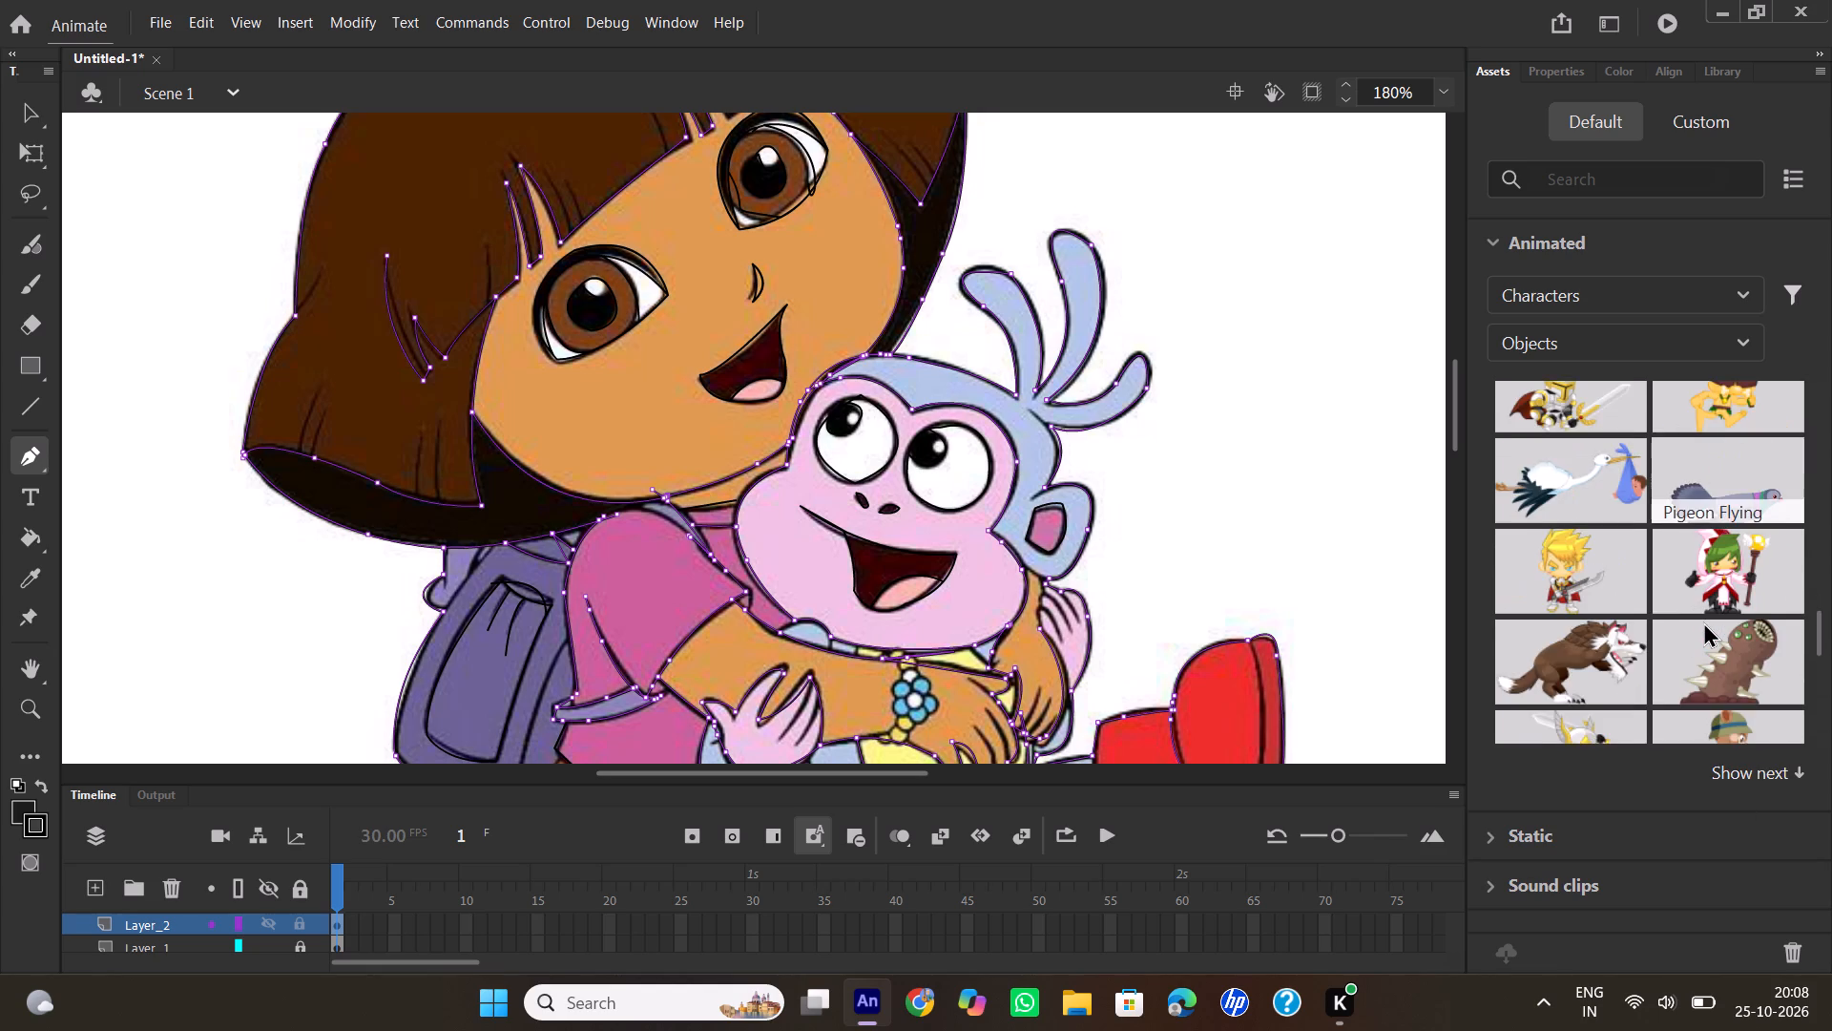
pyautogui.scroll(-10, 1703, 621)
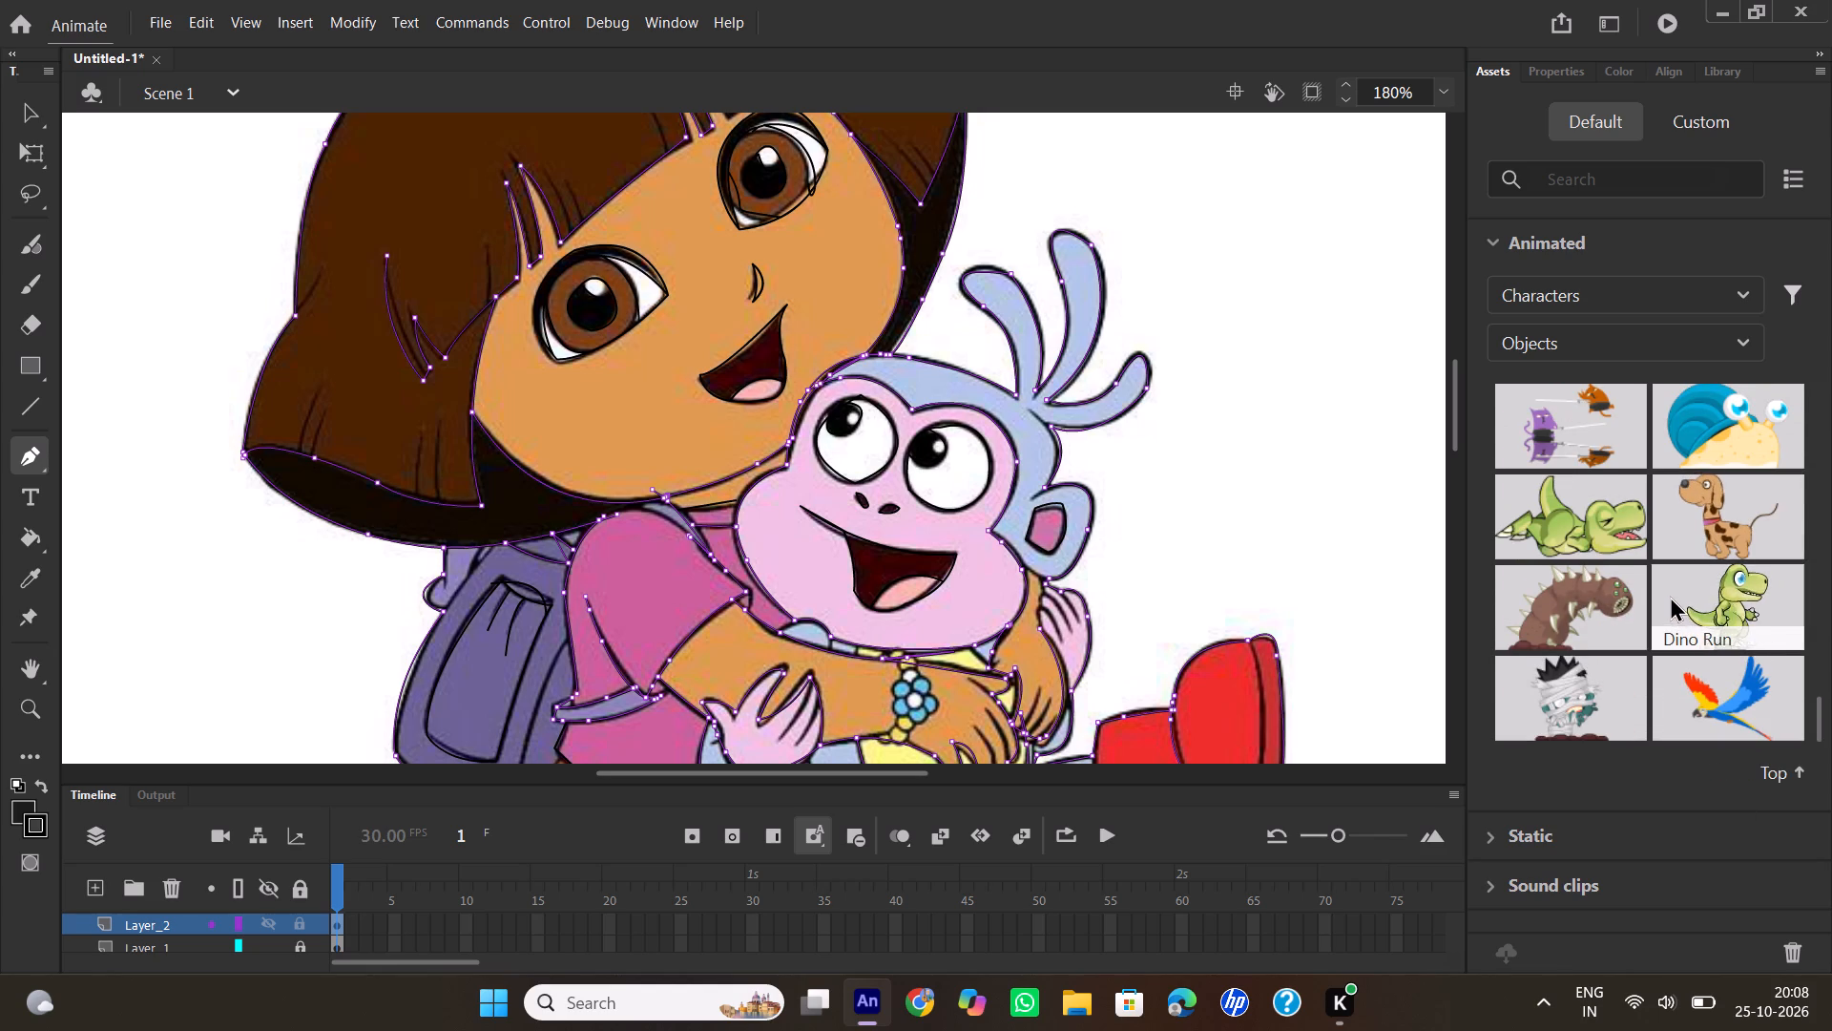
# Look back through the Animated character thumbnails from the end of the collection to the first ones.
pyautogui.scroll(1, 1650, 570)
pyautogui.scroll(-3, 1650, 570)
pyautogui.scroll(6, 1649, 570)
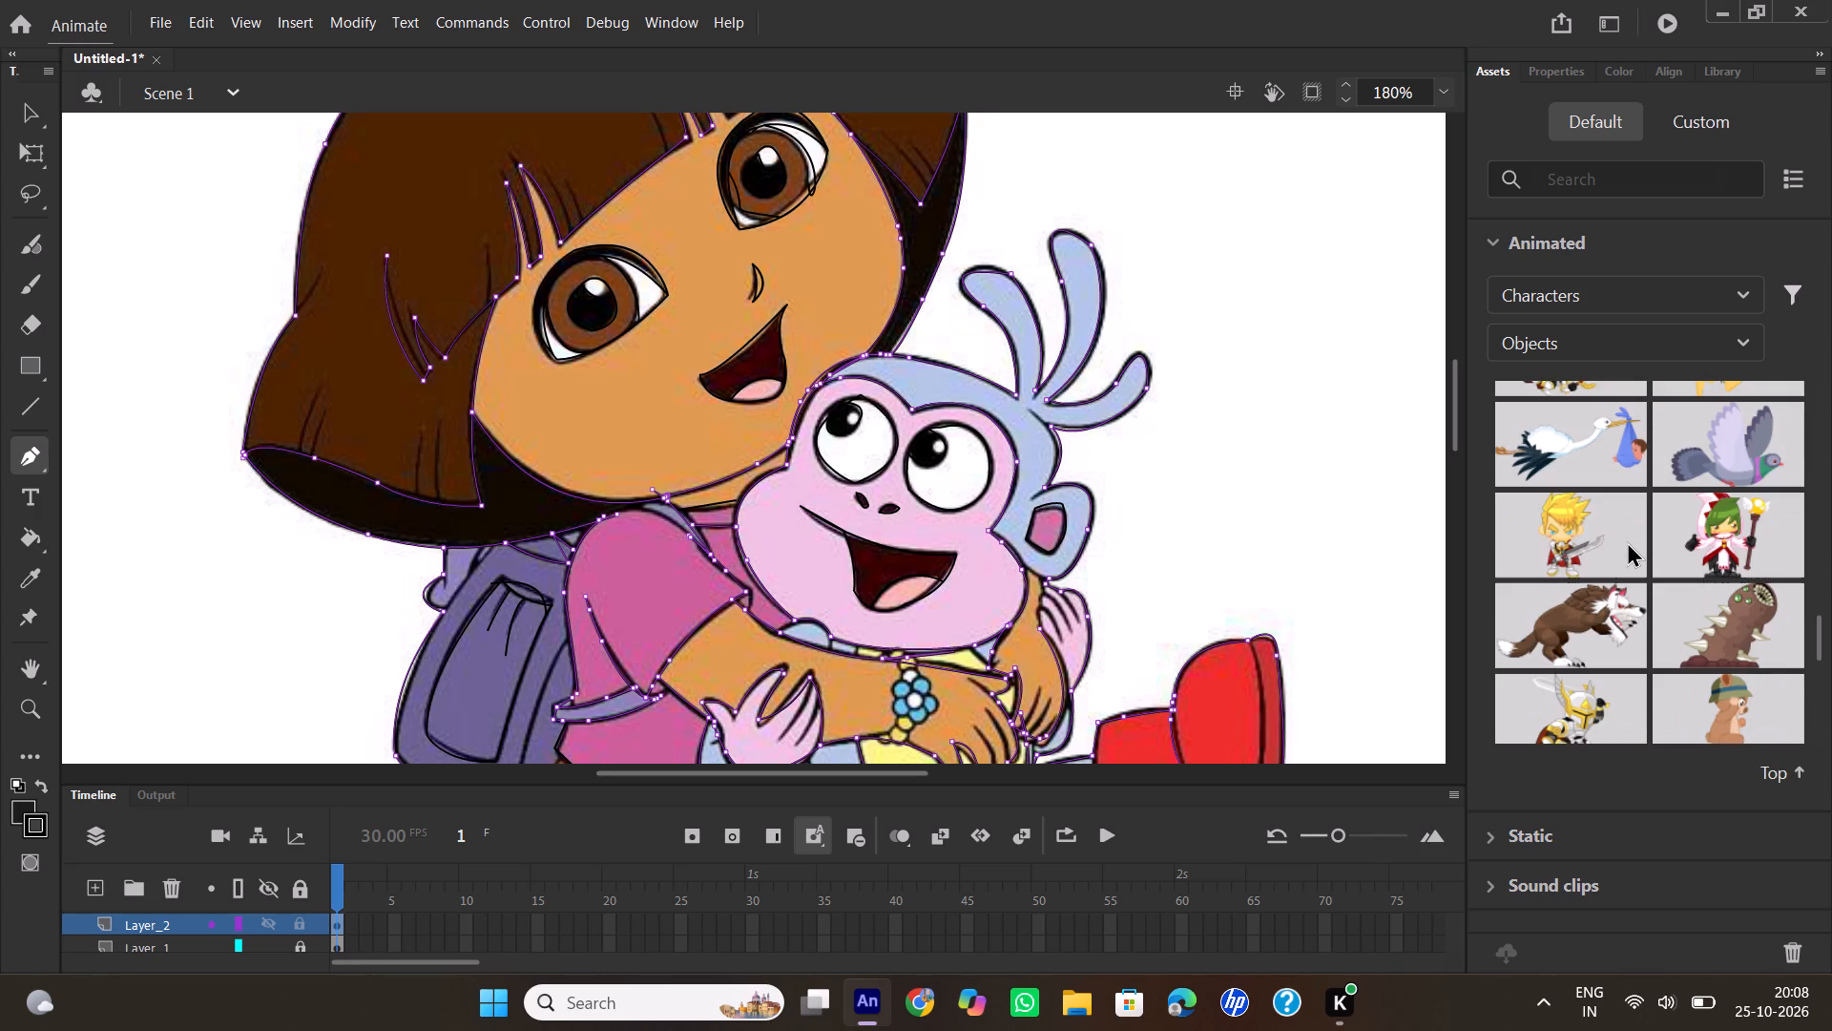
pyautogui.scroll(2, 1627, 537)
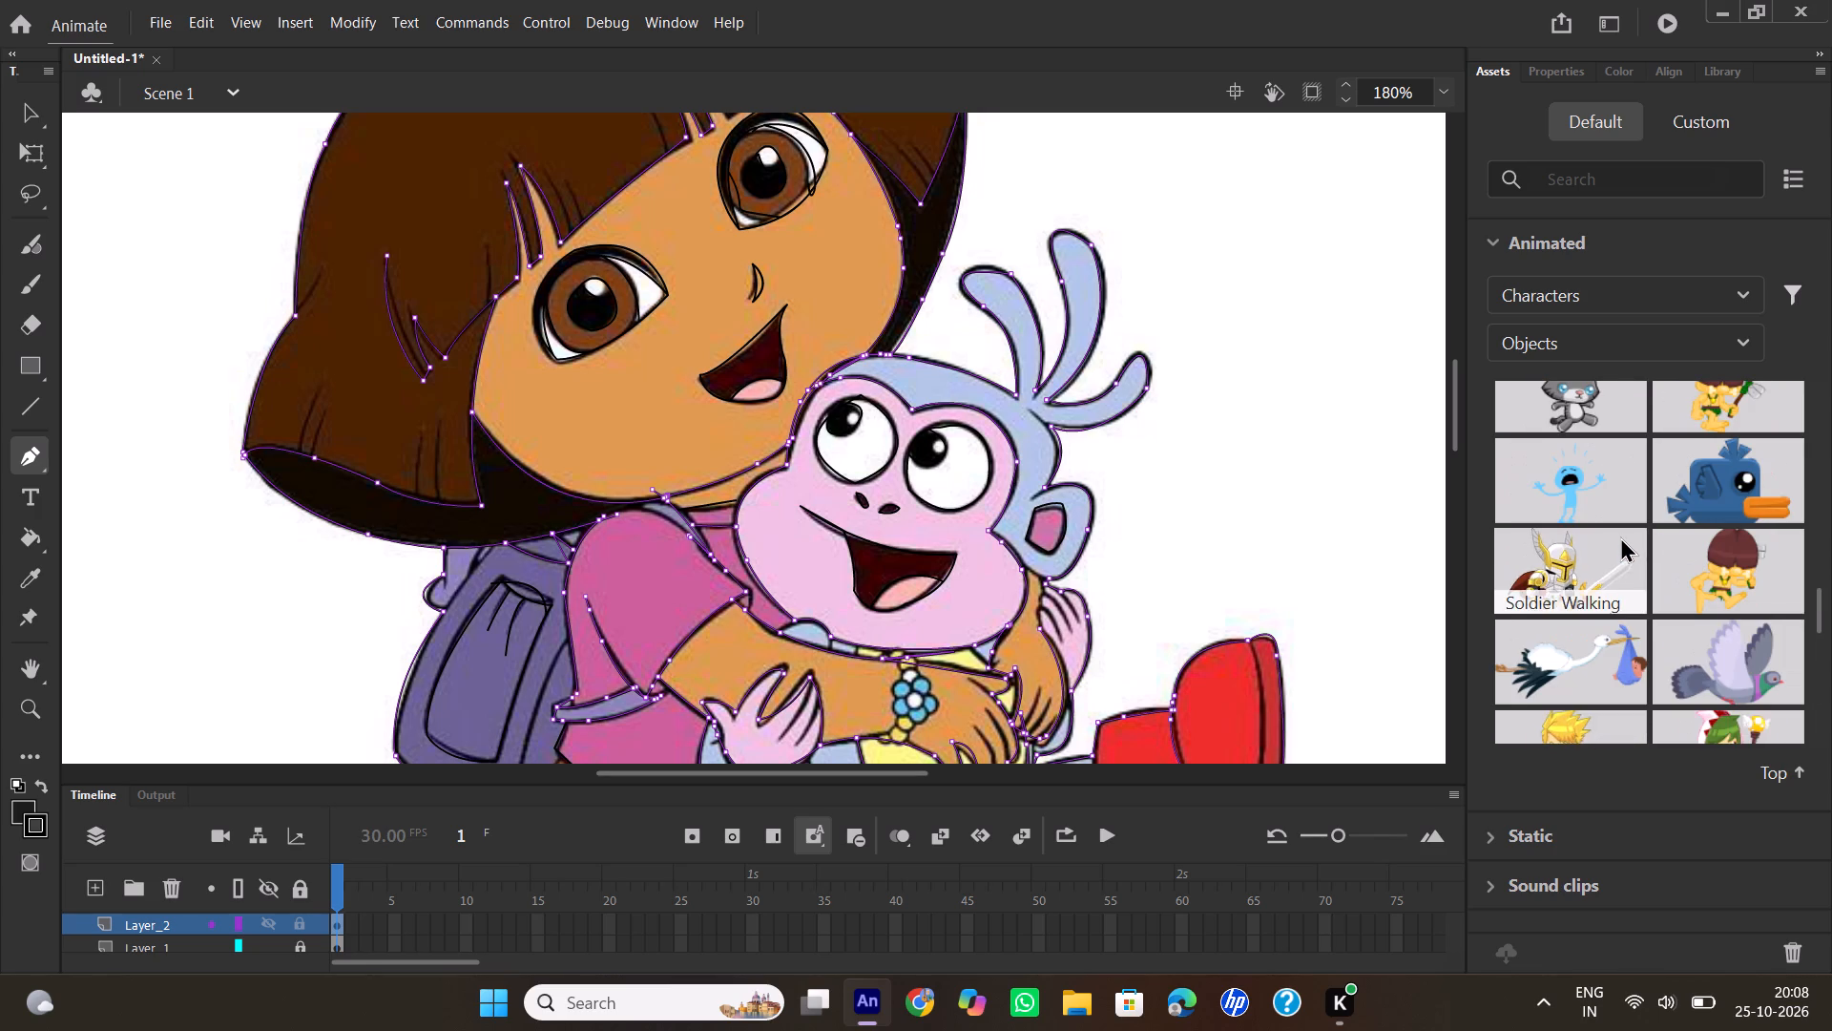
pyautogui.scroll(3, 1620, 537)
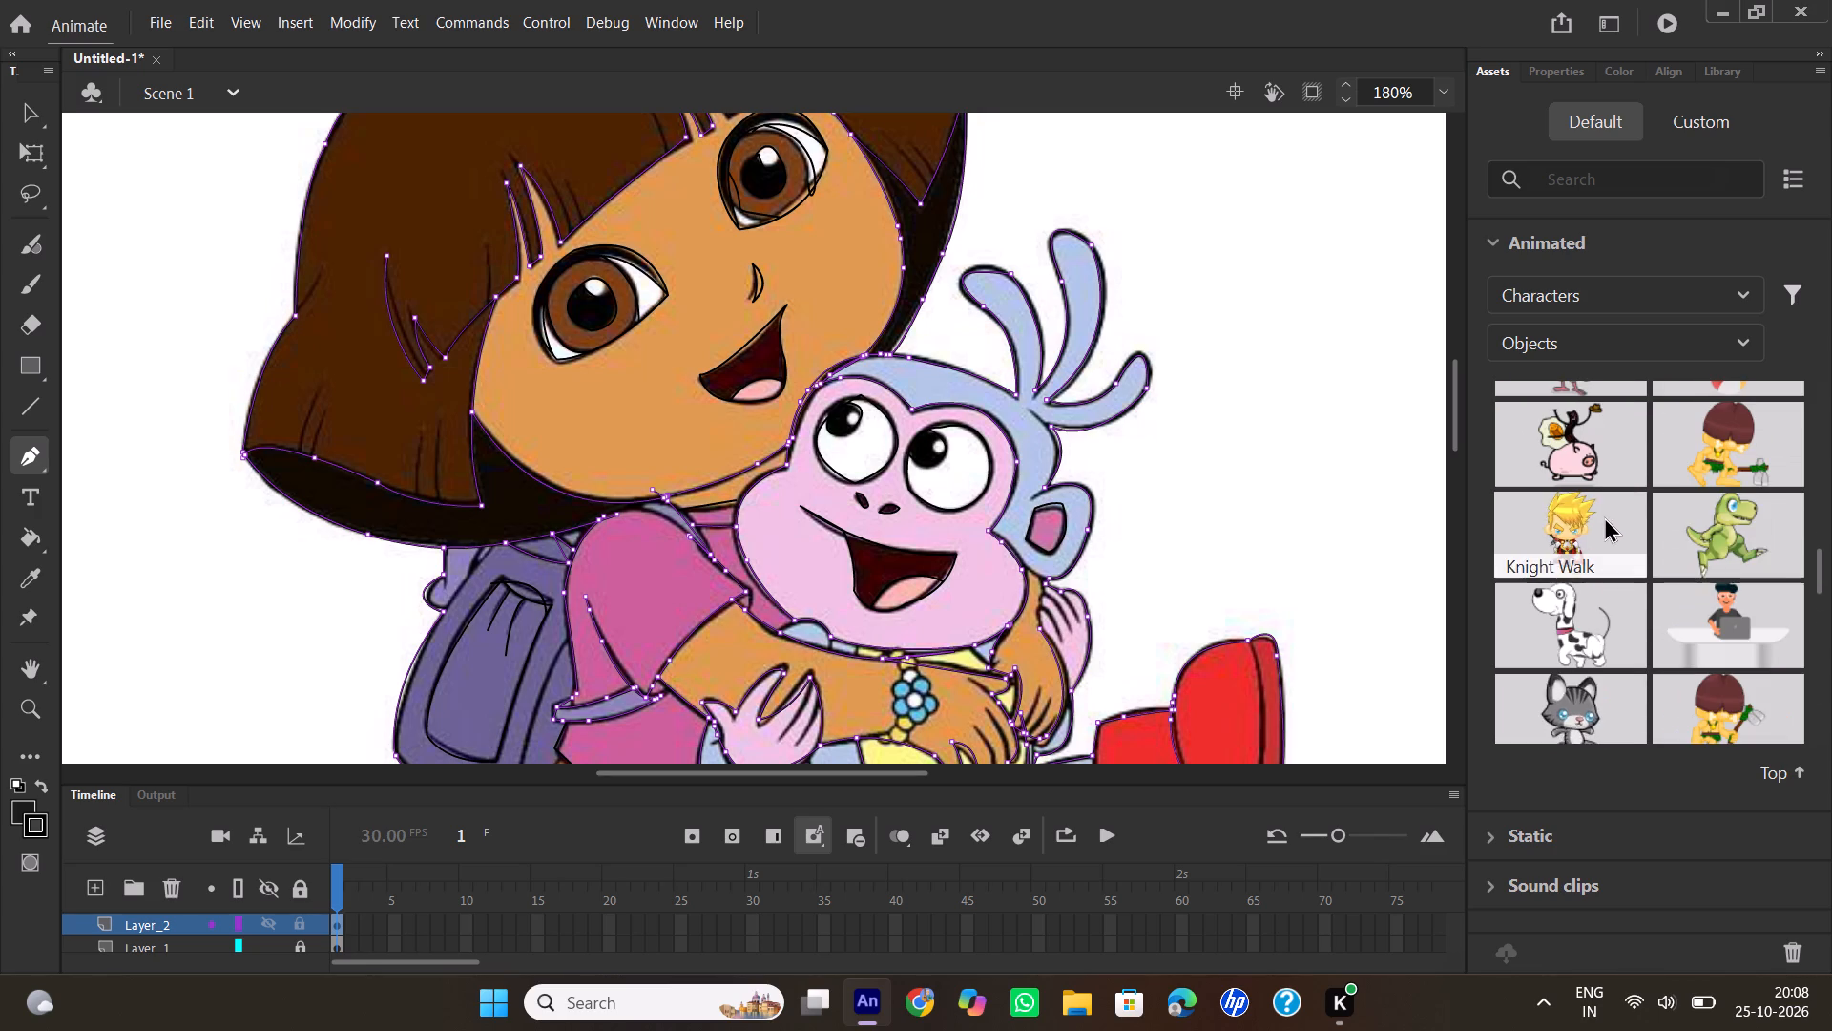
pyautogui.scroll(6, 1604, 516)
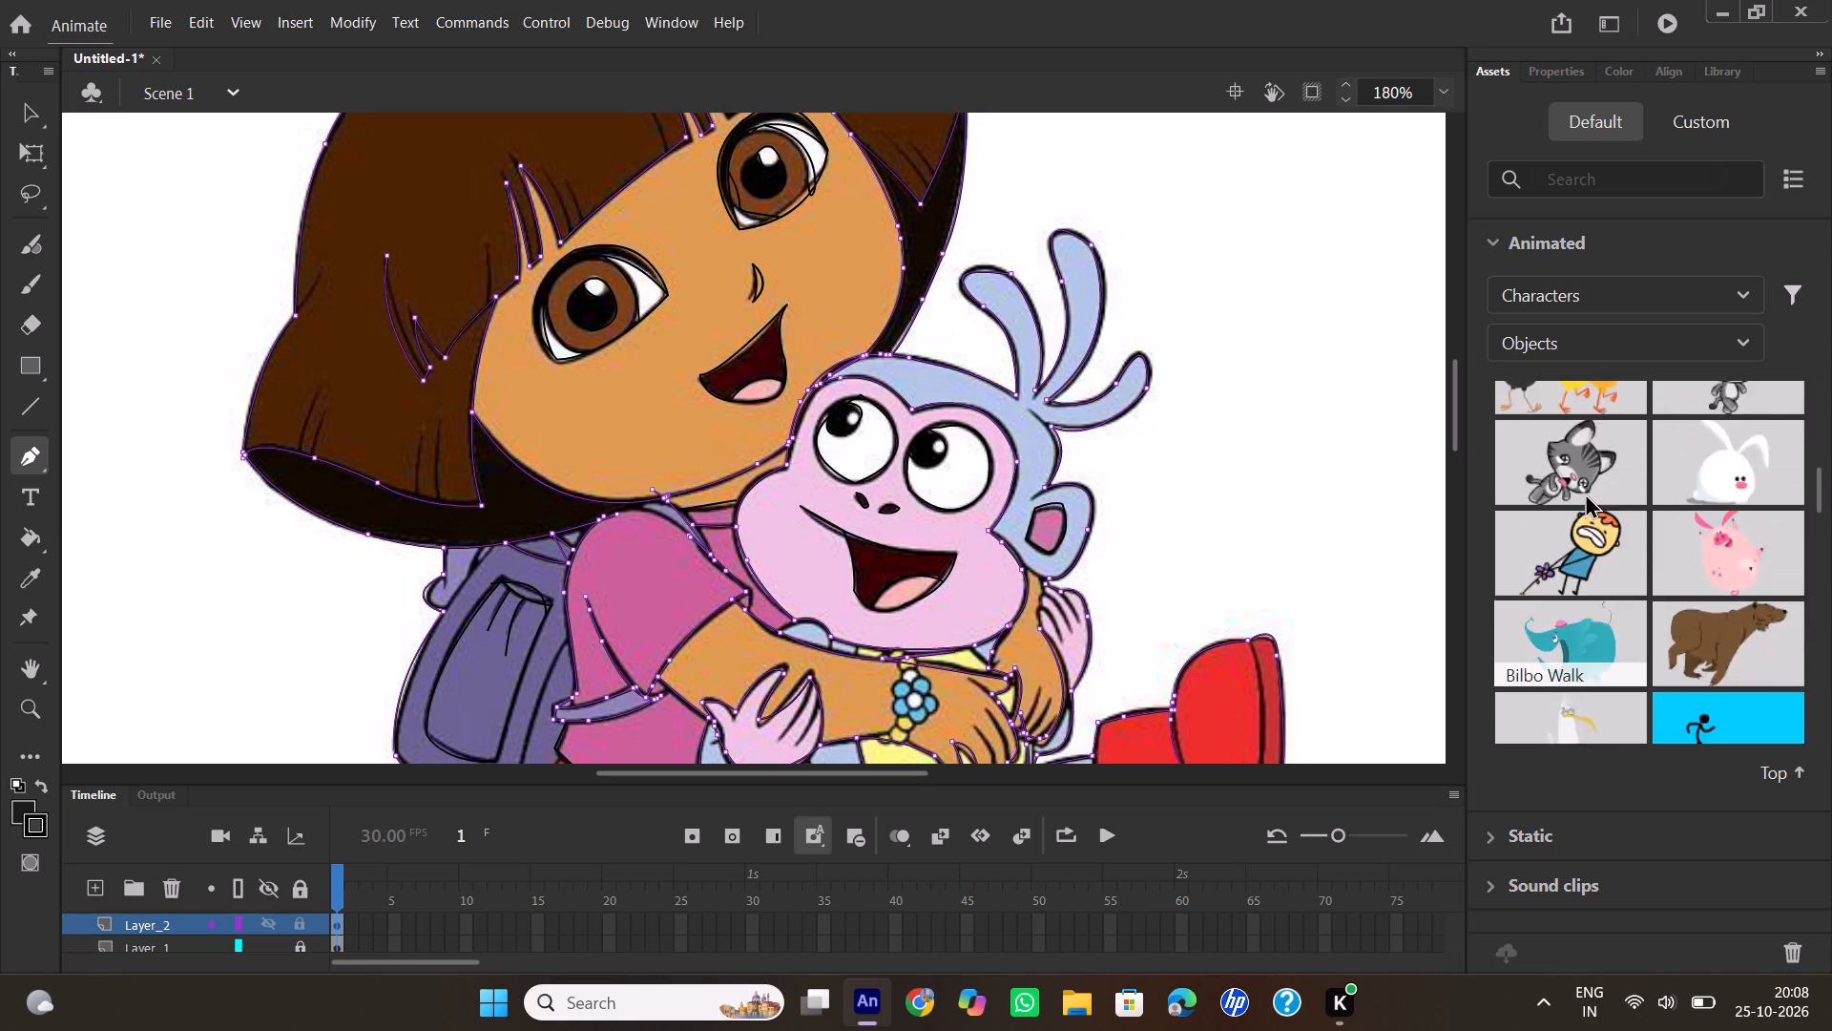
pyautogui.scroll(6, 1585, 493)
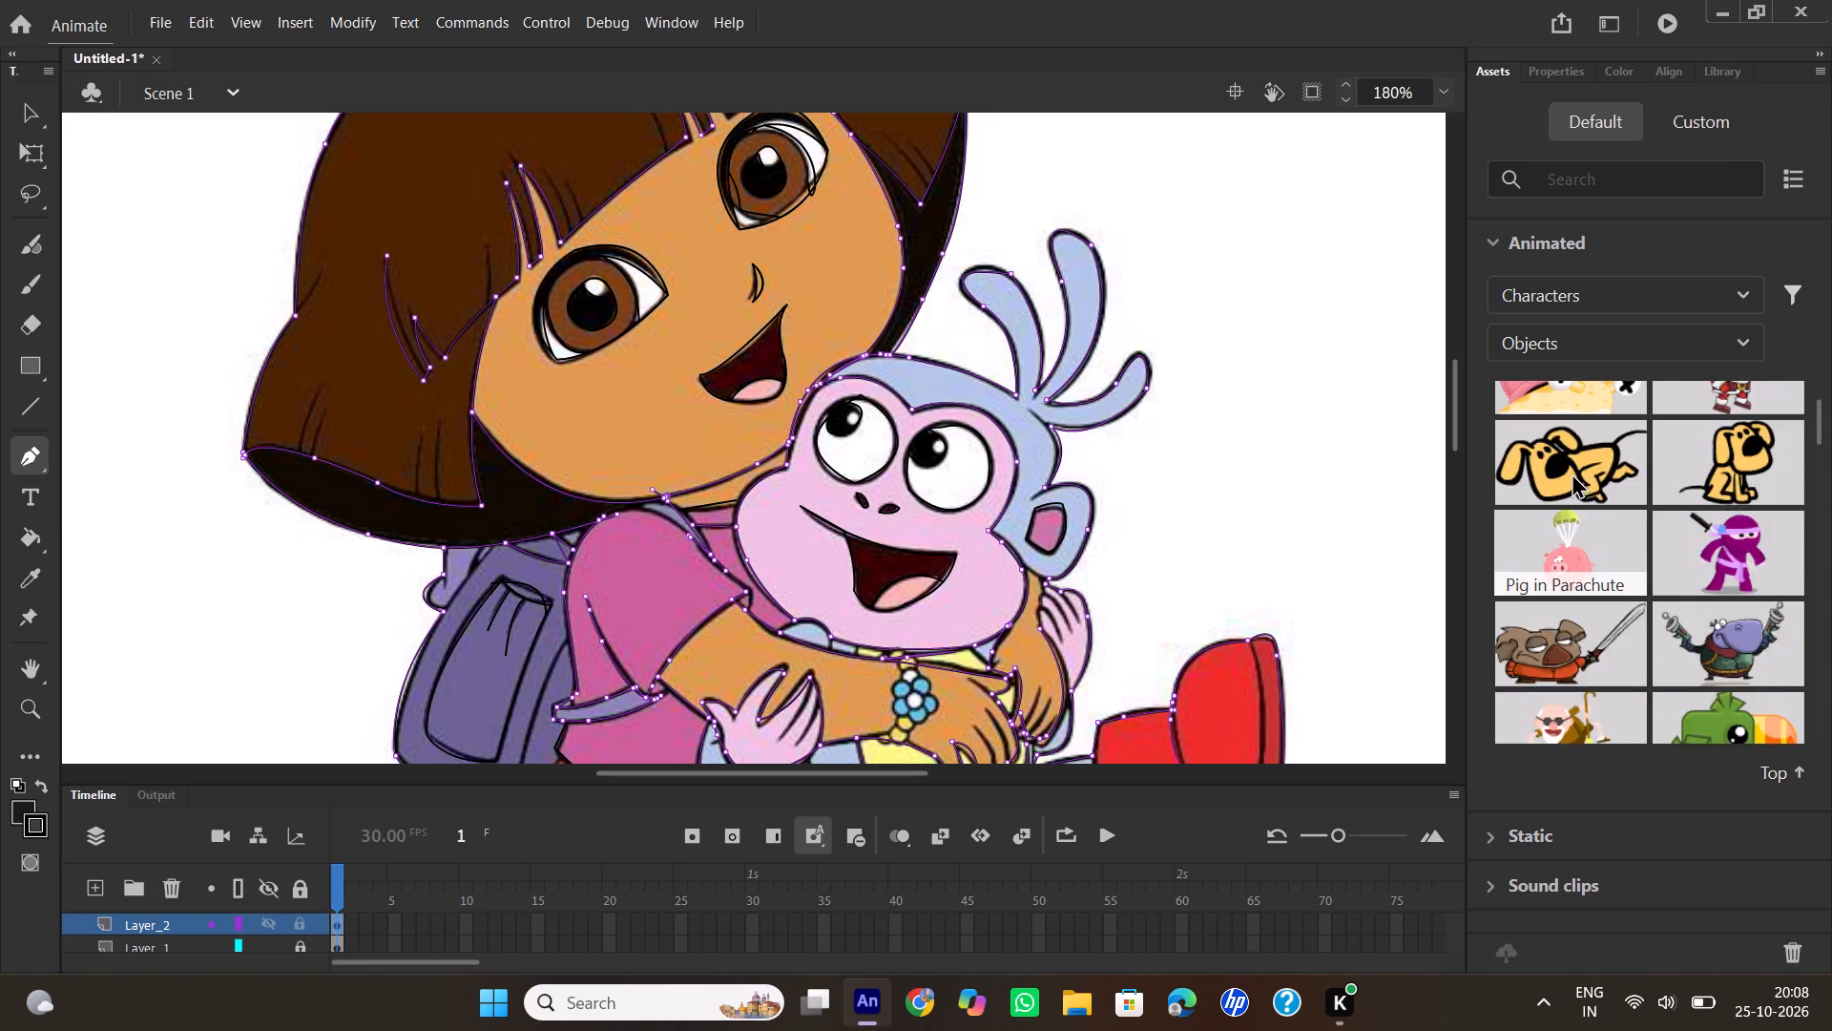
pyautogui.scroll(2, 1572, 473)
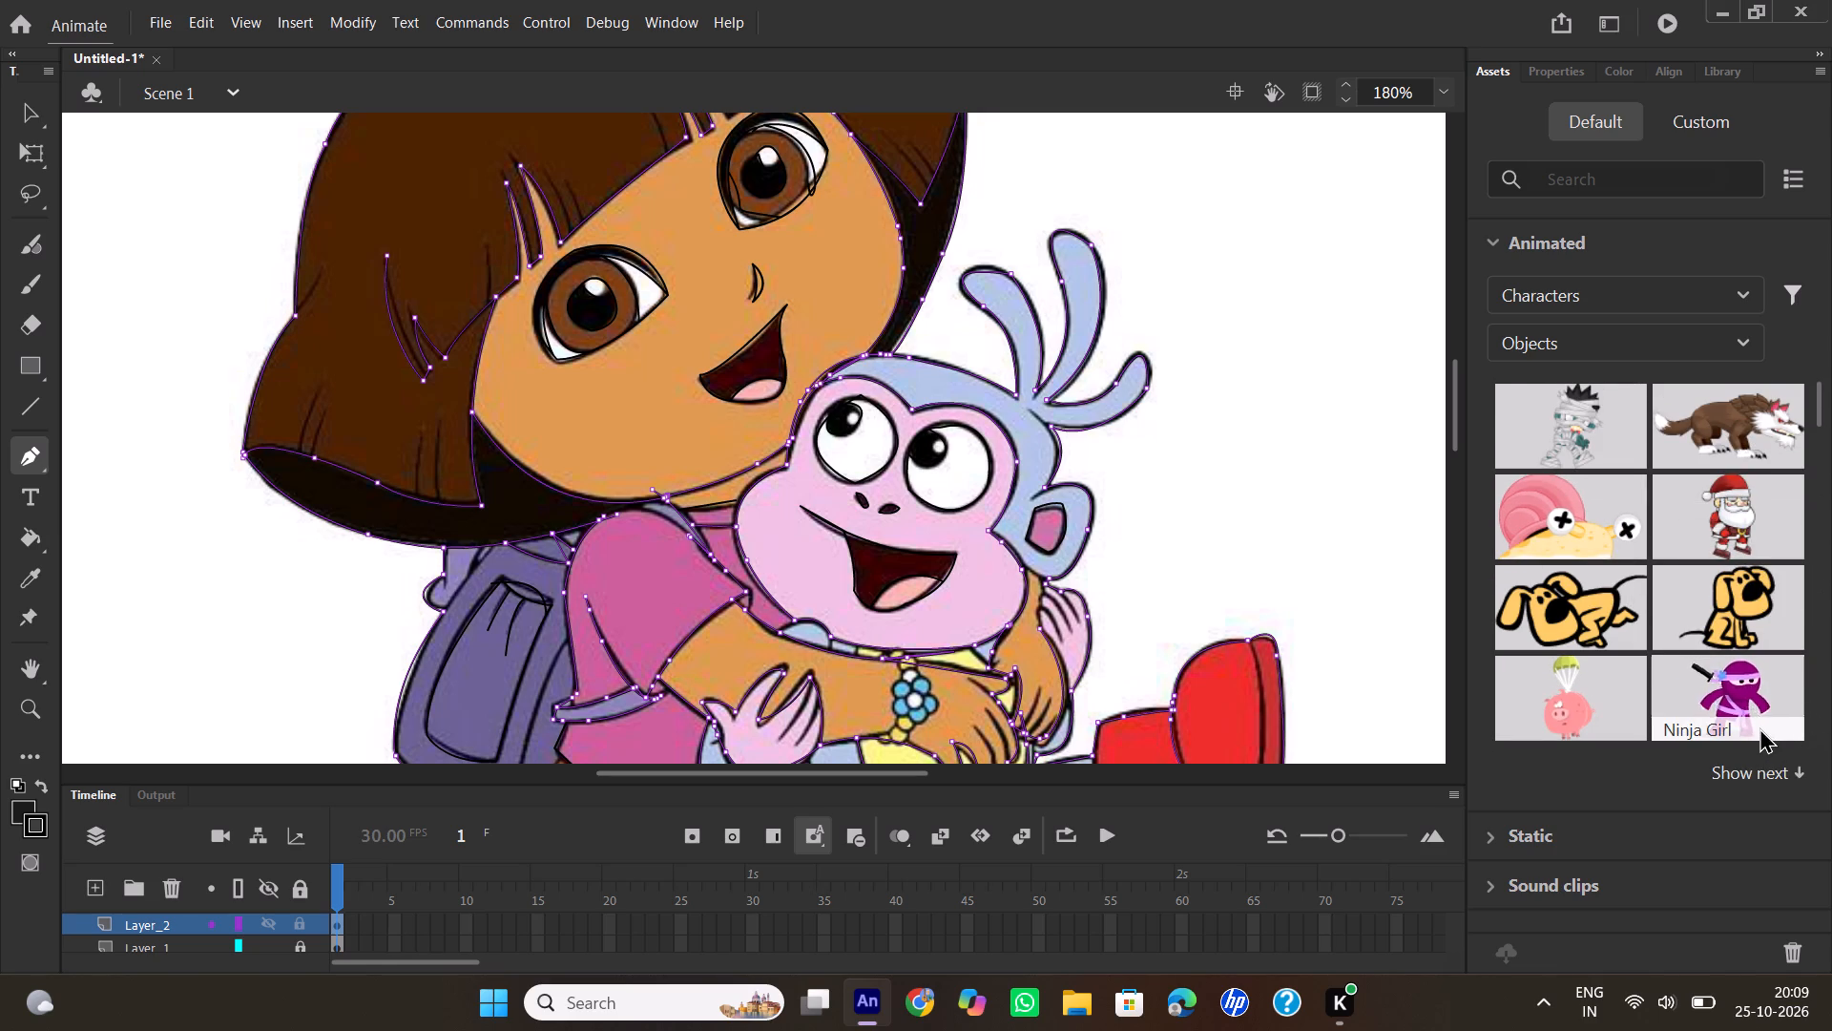
pyautogui.scroll(2, 1666, 663)
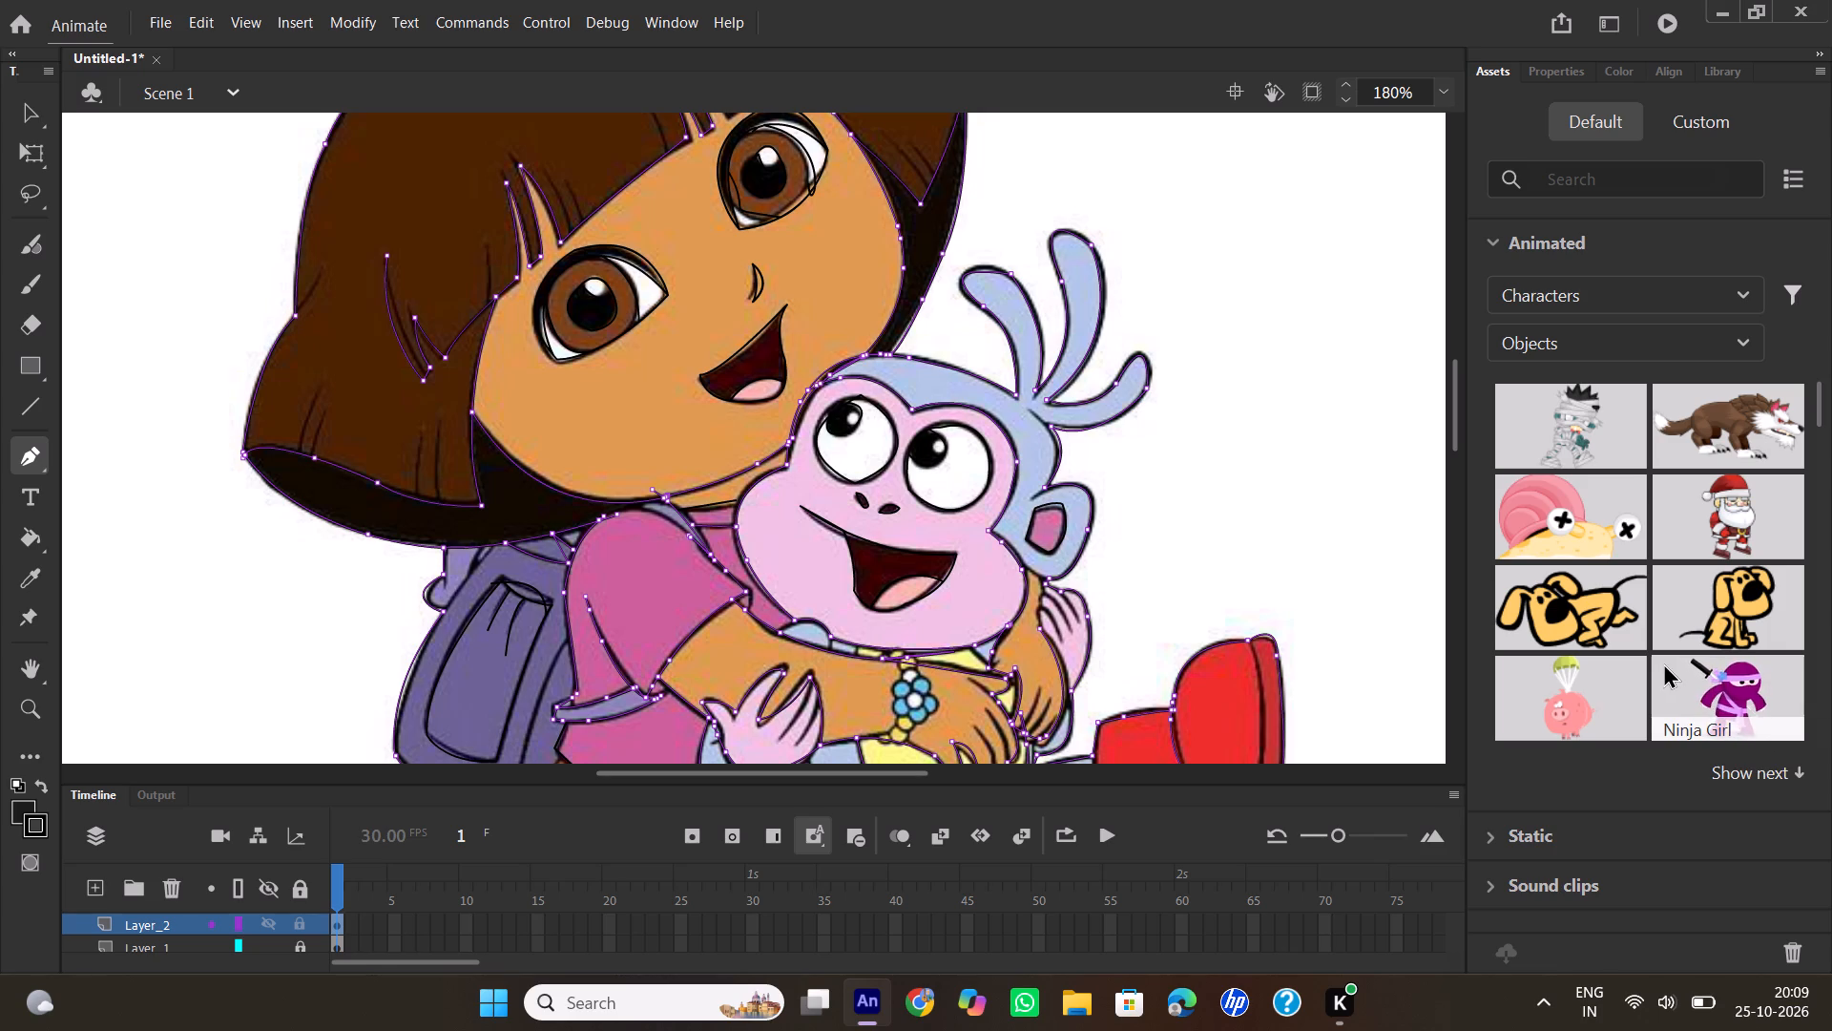
pyautogui.scroll(1, 1663, 663)
pyautogui.scroll(-2, 1628, 657)
pyautogui.scroll(3, 1625, 662)
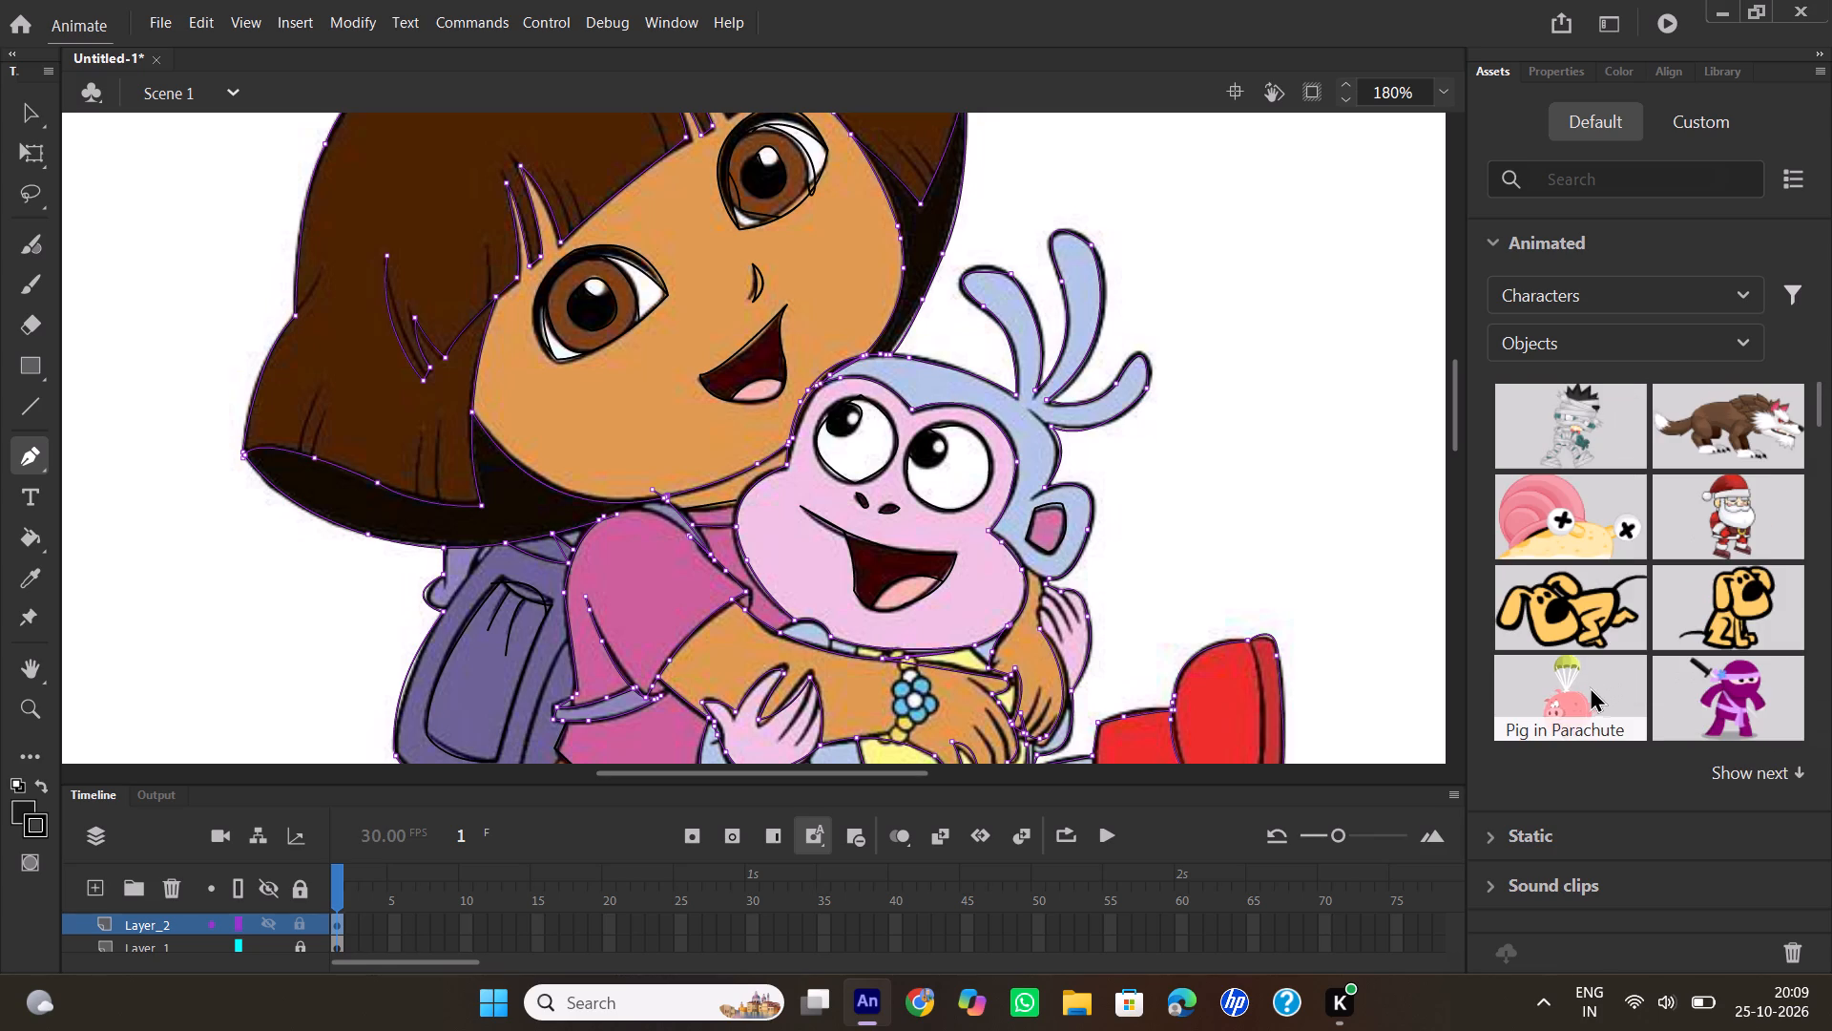
# Check the traced outlines over the whole drawing, from Dora's hair down to her lower shoe and back up.
pyautogui.scroll(2, 1356, 587)
pyautogui.scroll(-1, 1345, 585)
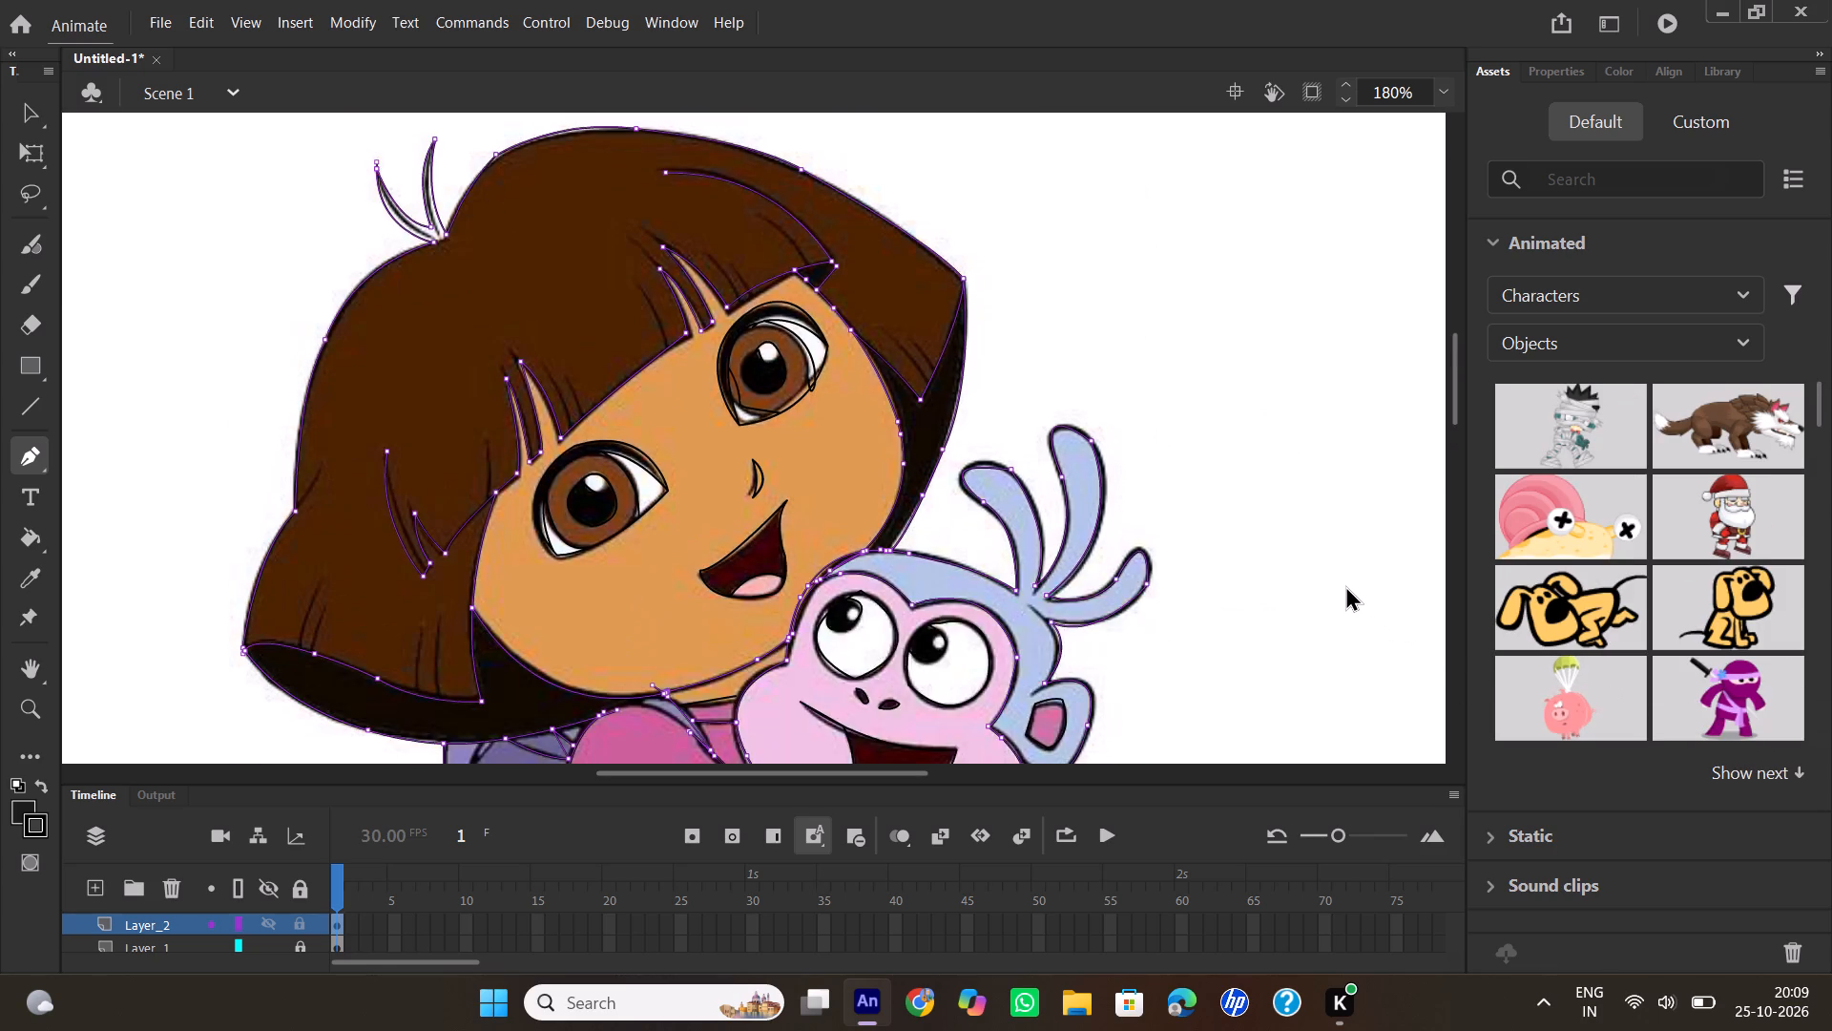
pyautogui.scroll(-4, 1345, 585)
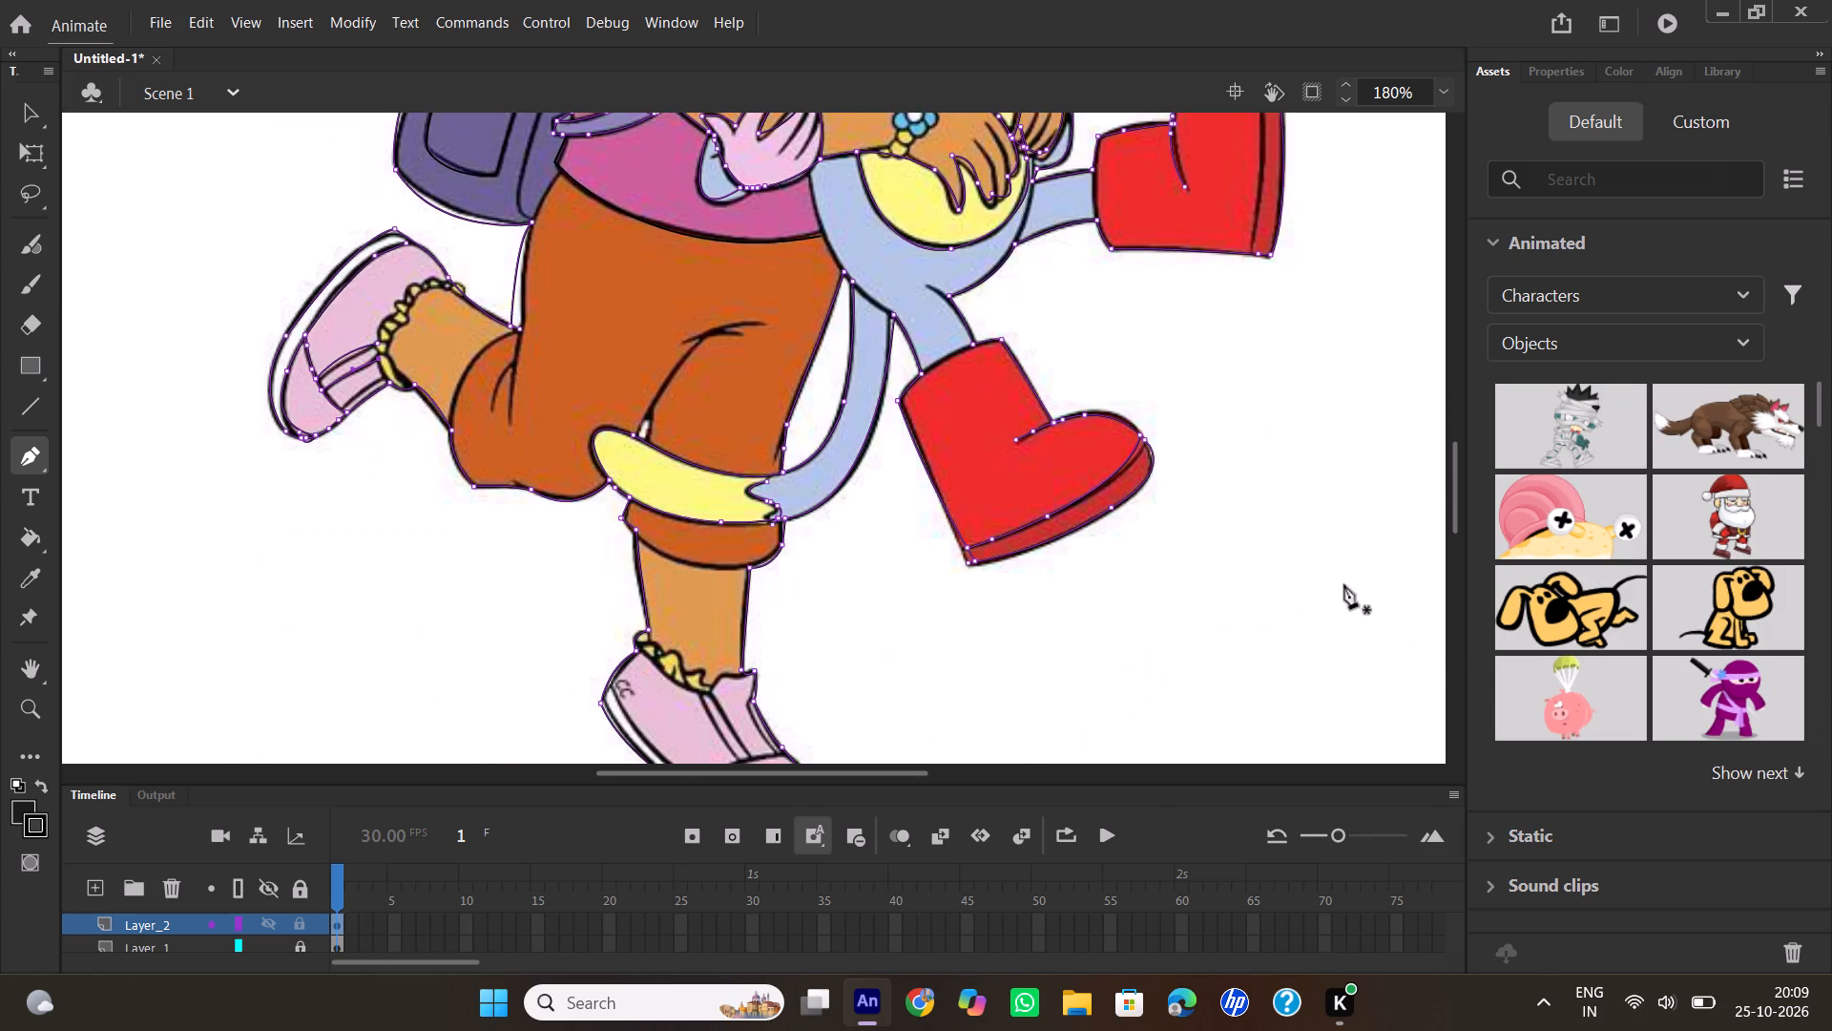
pyautogui.scroll(-2, 1343, 592)
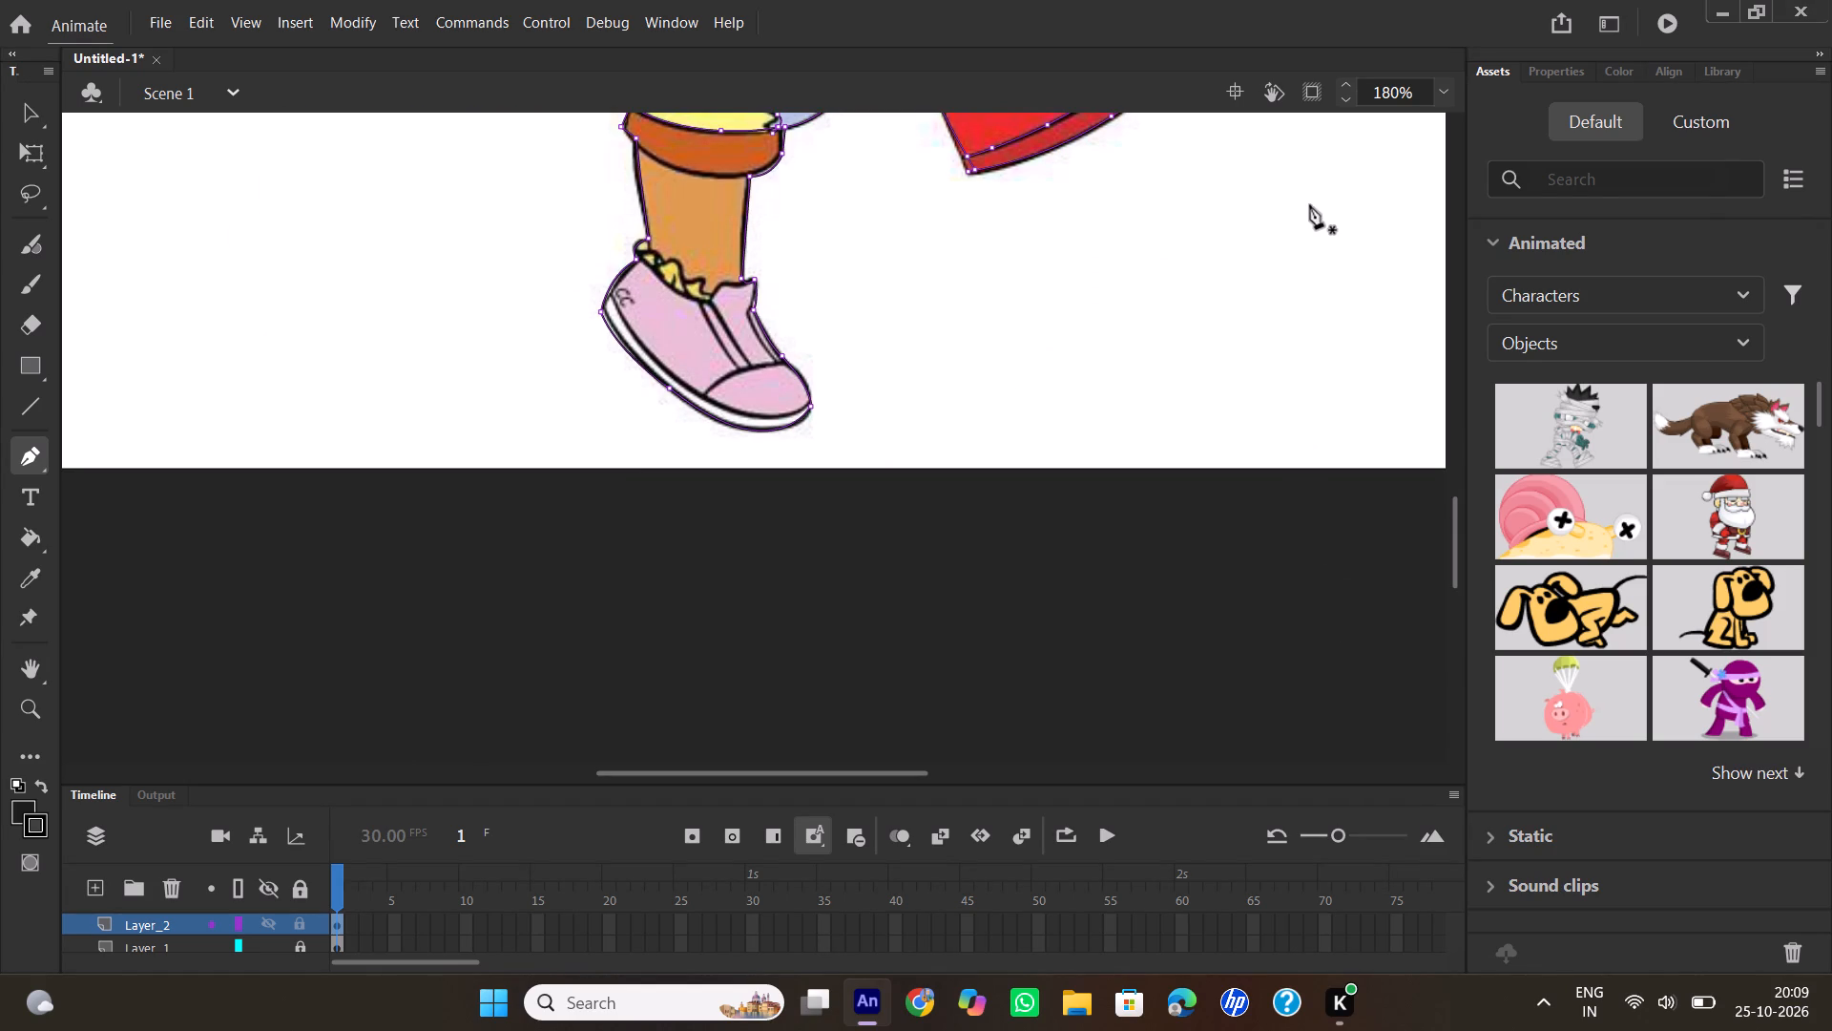
pyautogui.scroll(2, 1308, 213)
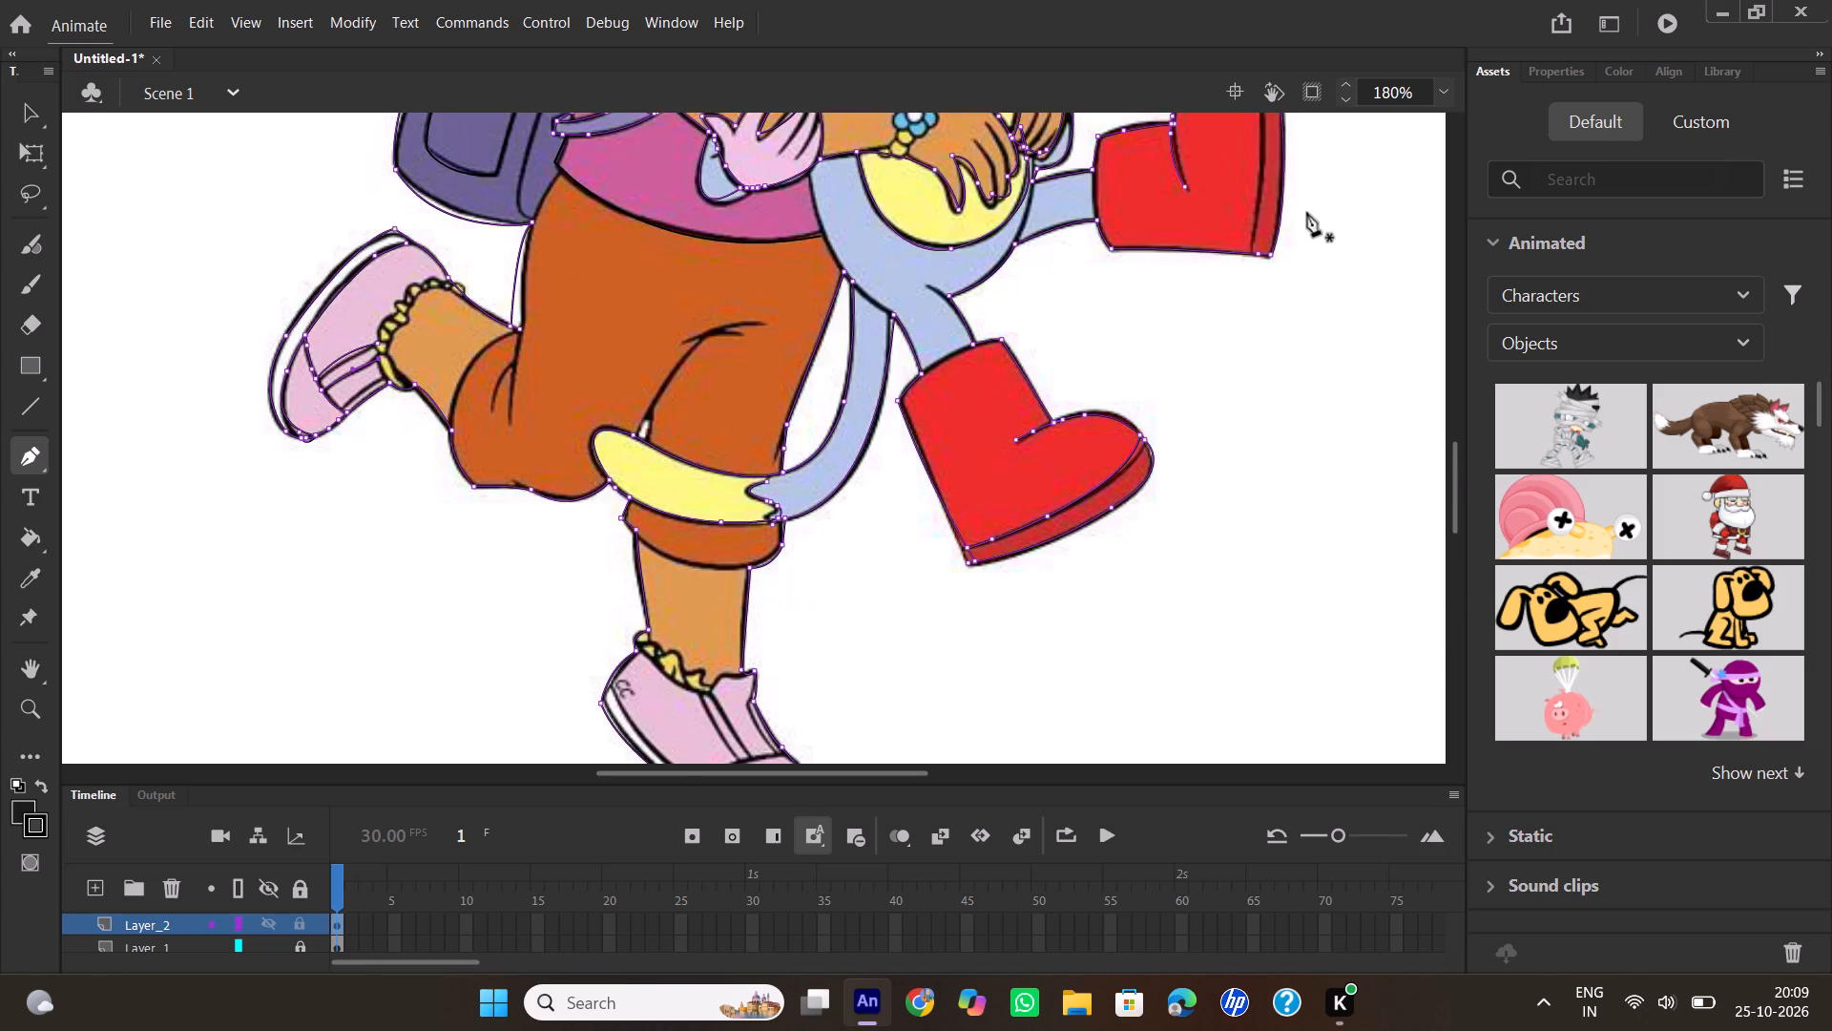
pyautogui.scroll(5, 1296, 219)
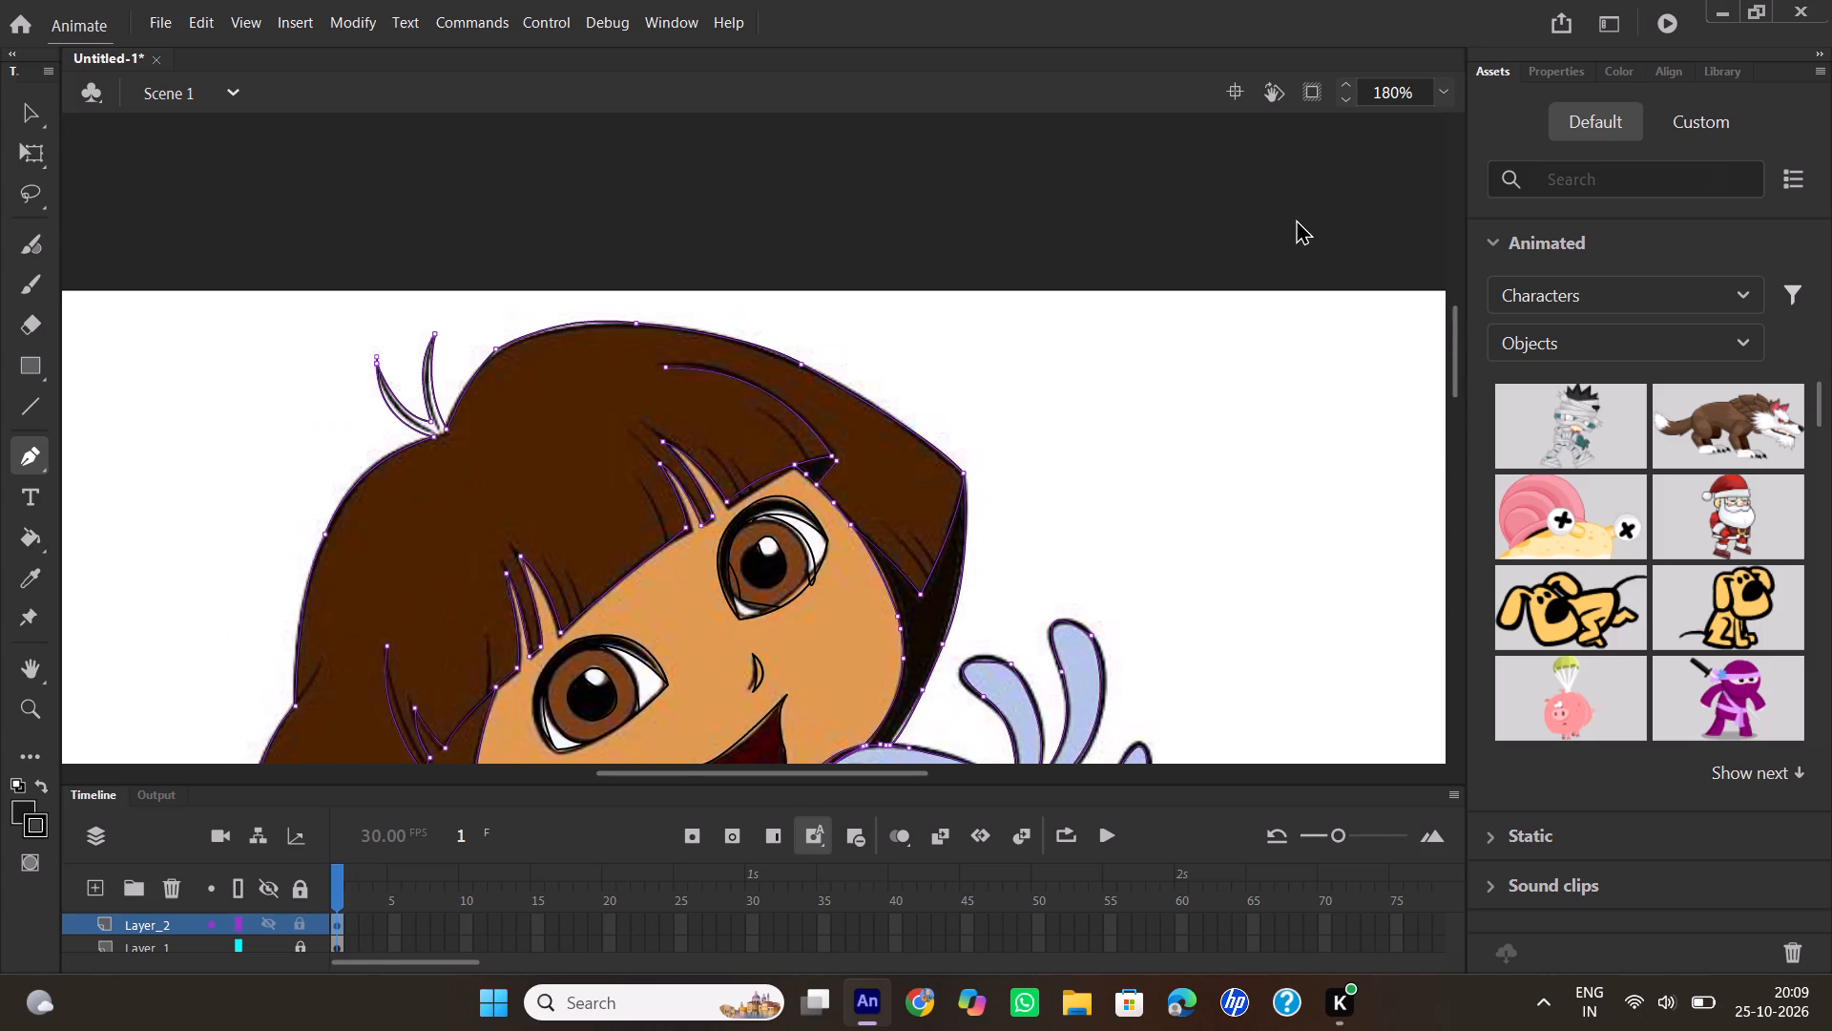
pyautogui.scroll(-2, 1296, 219)
pyautogui.scroll(1, 1296, 219)
pyautogui.scroll(-1, 1296, 219)
pyautogui.scroll(2, 1296, 219)
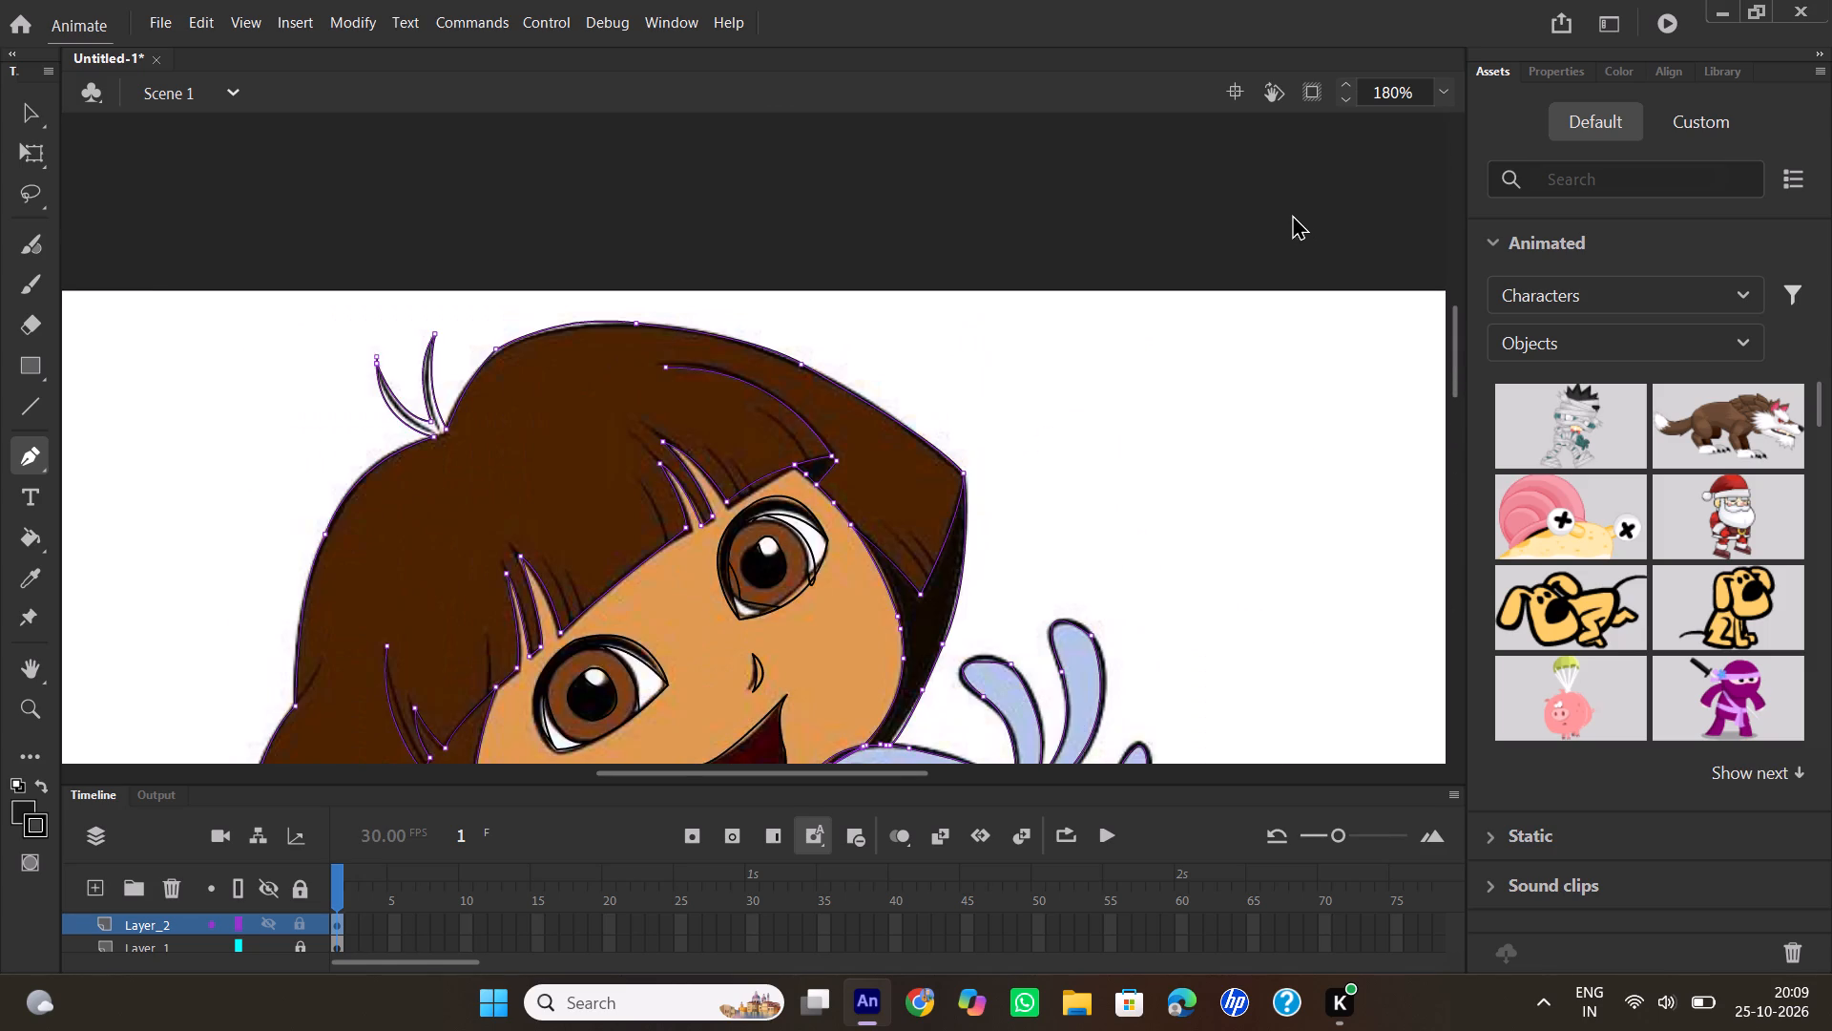
# Examine the traced lines around the monkey's face, the hugging arms, the backpack and the red boots.
pyautogui.scroll(-2, 1292, 214)
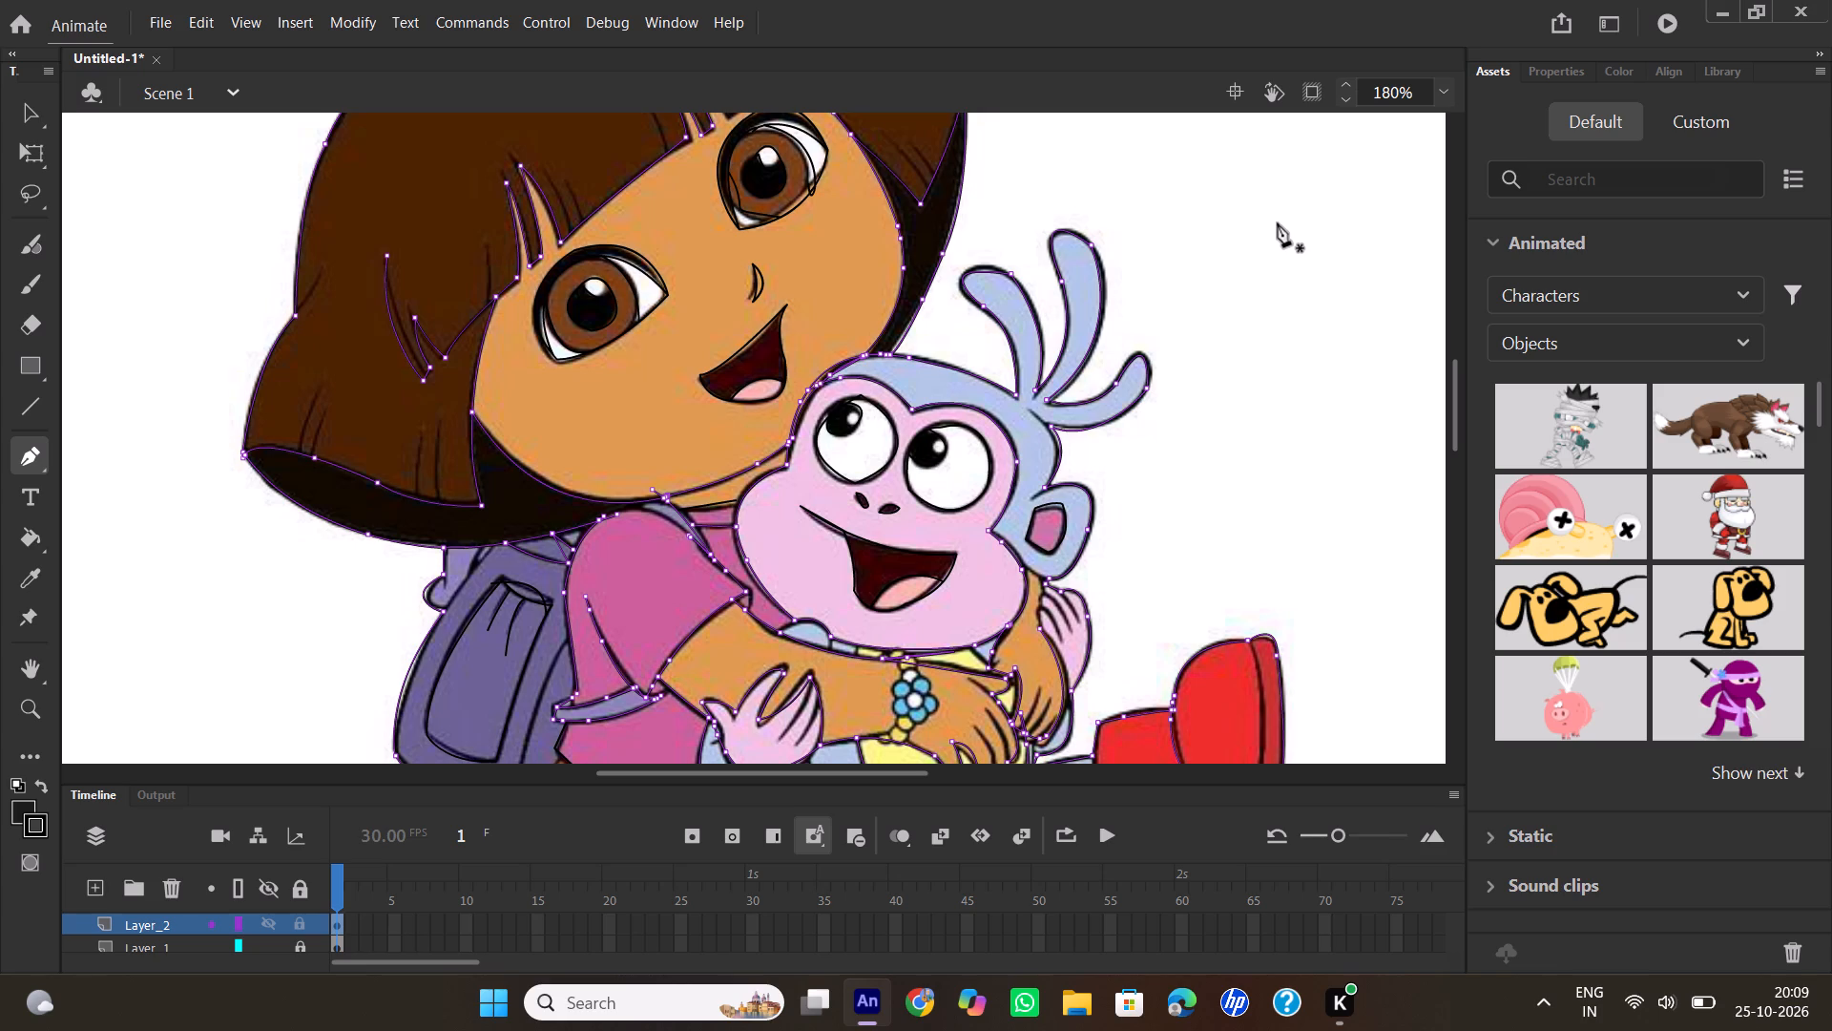
pyautogui.scroll(2, 1322, 468)
pyautogui.scroll(-4, 1317, 468)
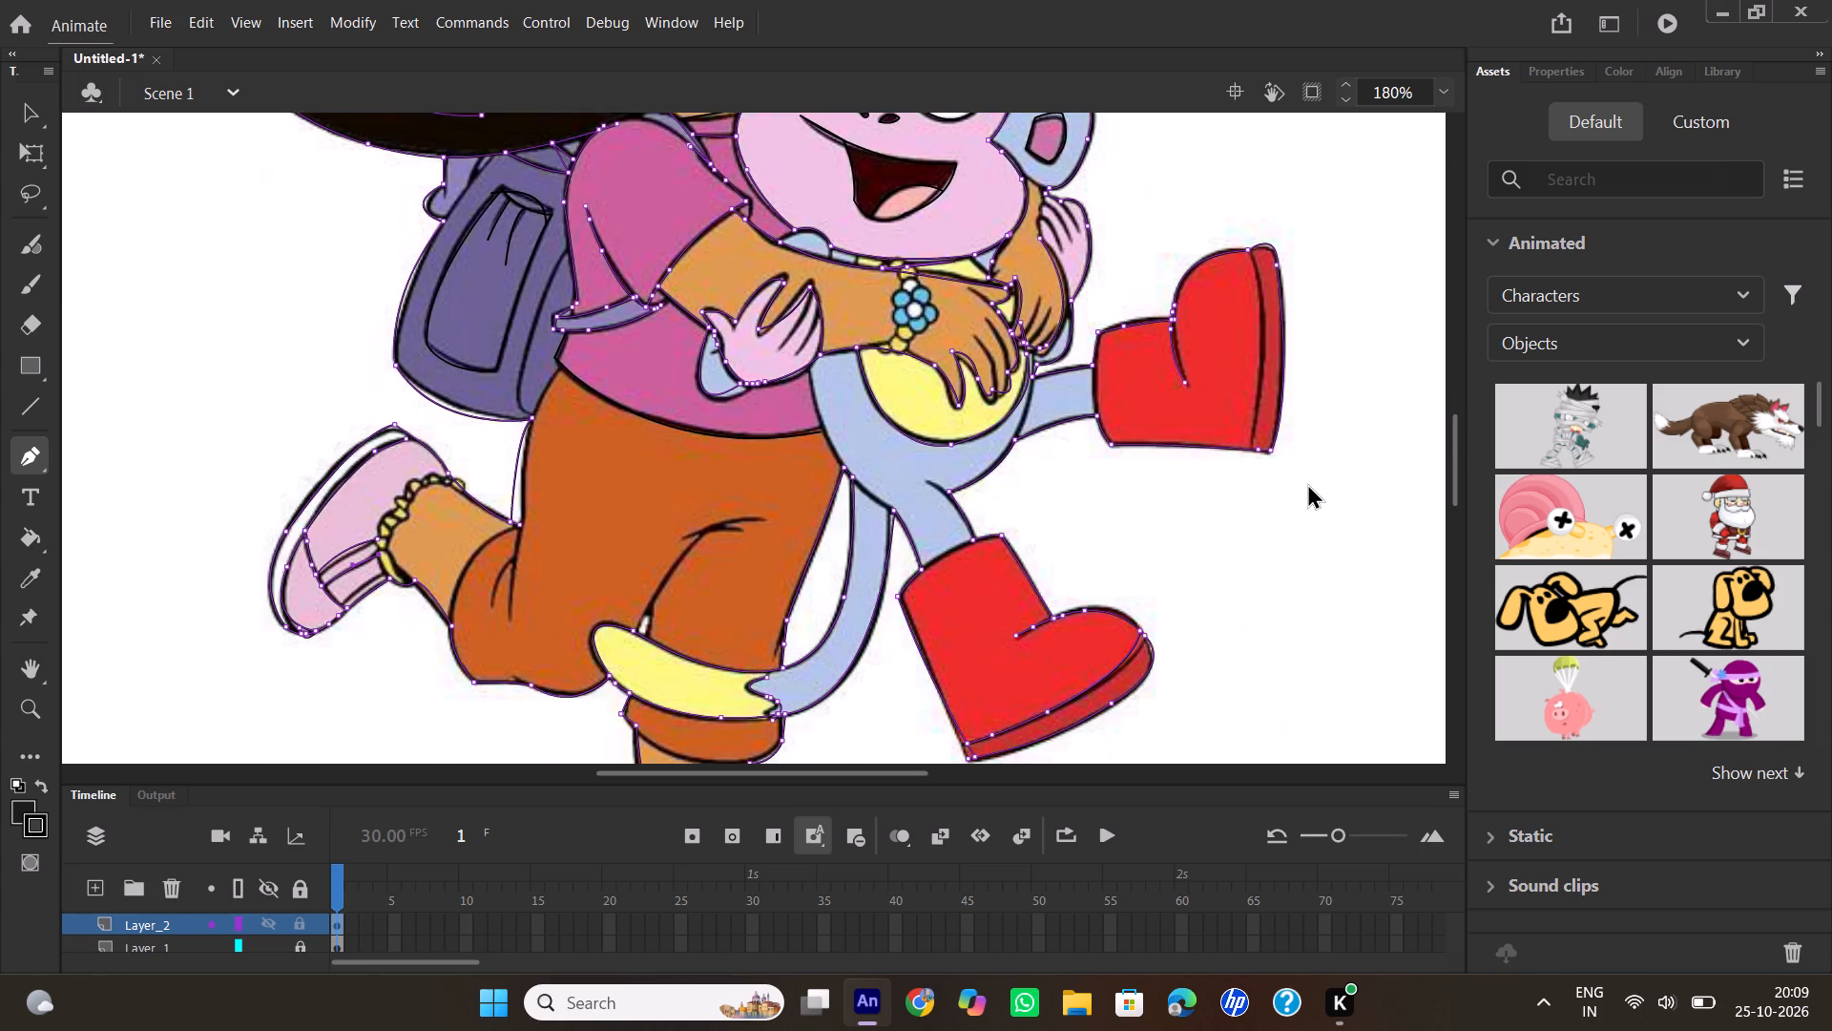
pyautogui.scroll(2, 1305, 483)
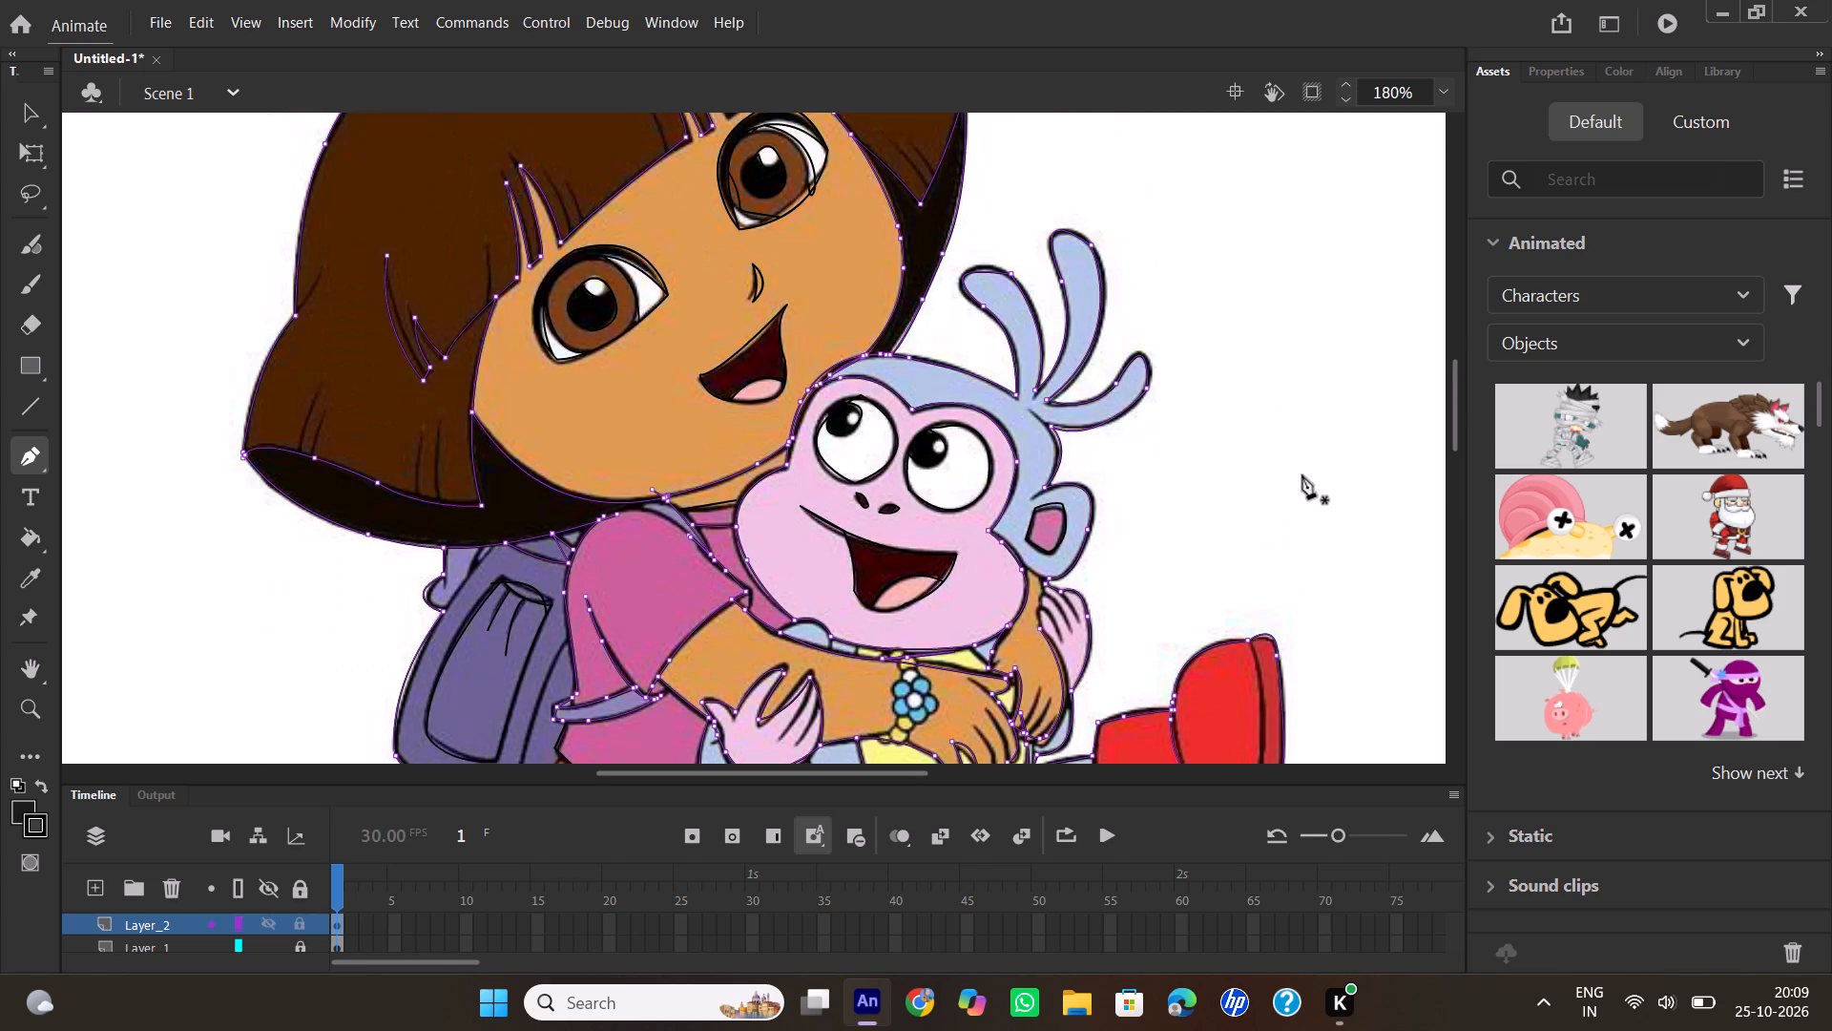
pyautogui.scroll(-2, 1302, 475)
pyautogui.scroll(1, 1296, 465)
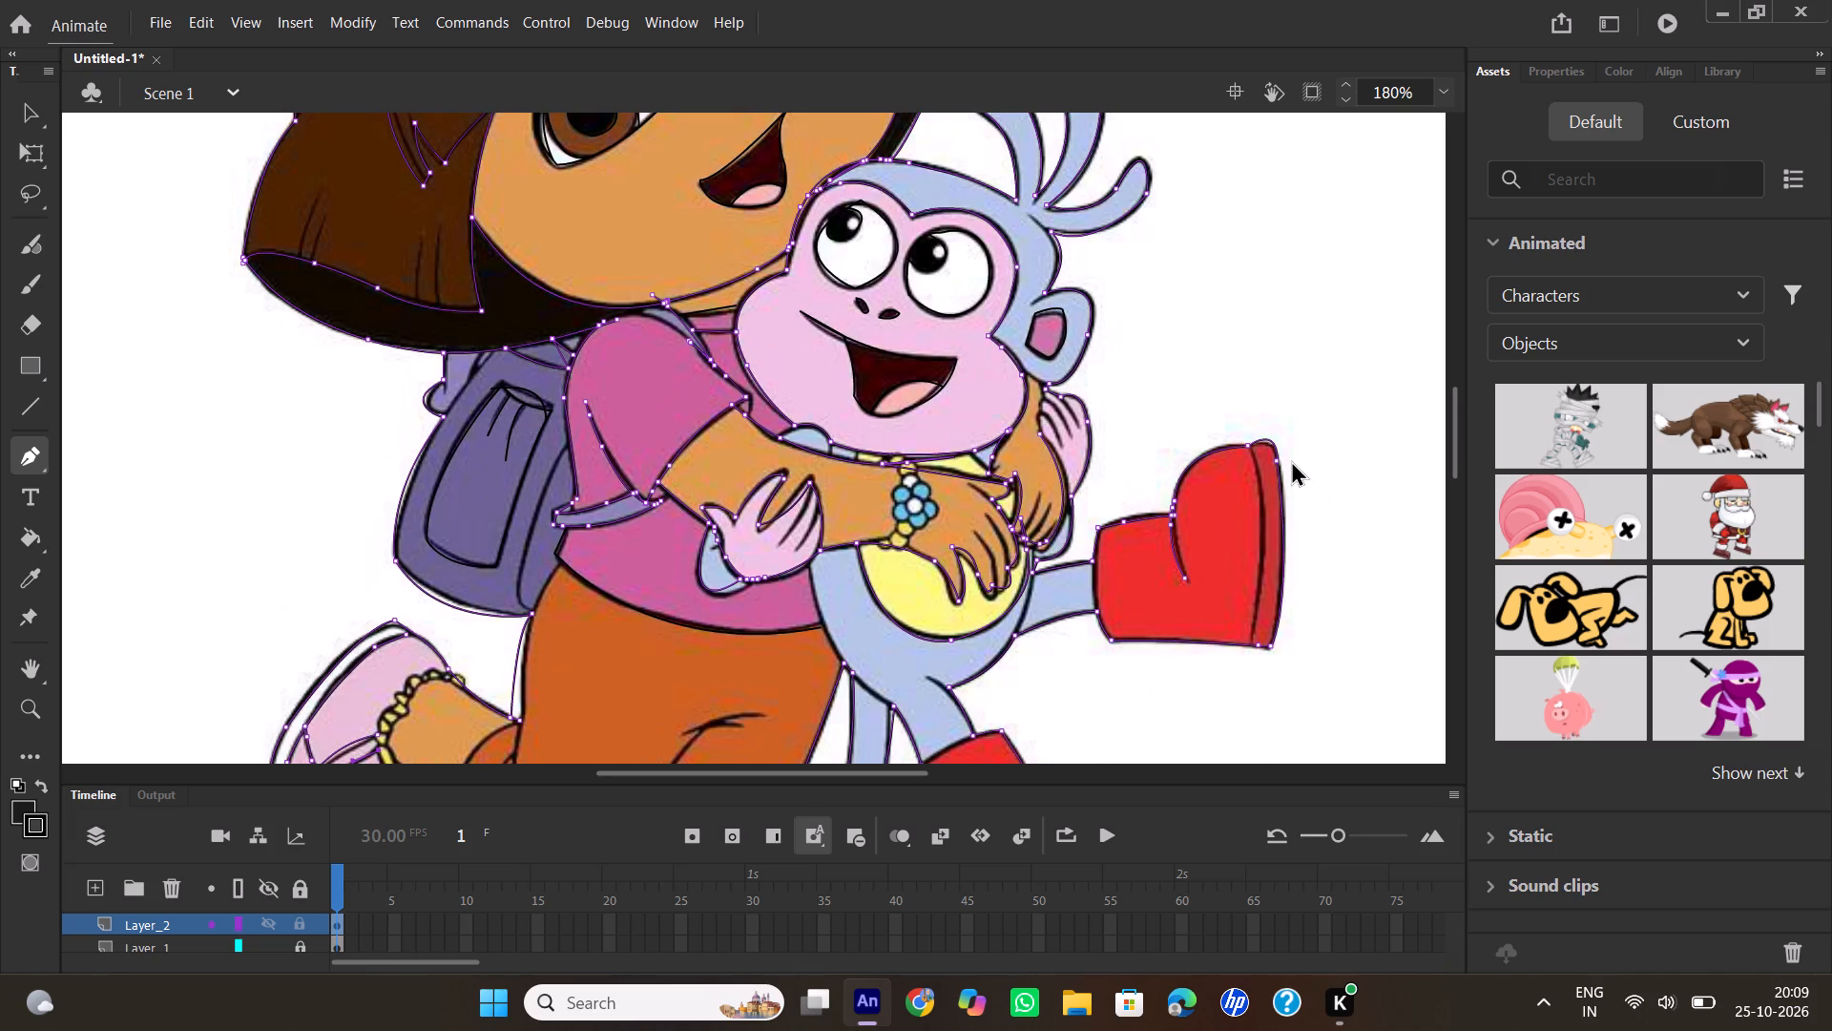
pyautogui.scroll(-1, 1291, 460)
pyautogui.scroll(2, 1282, 443)
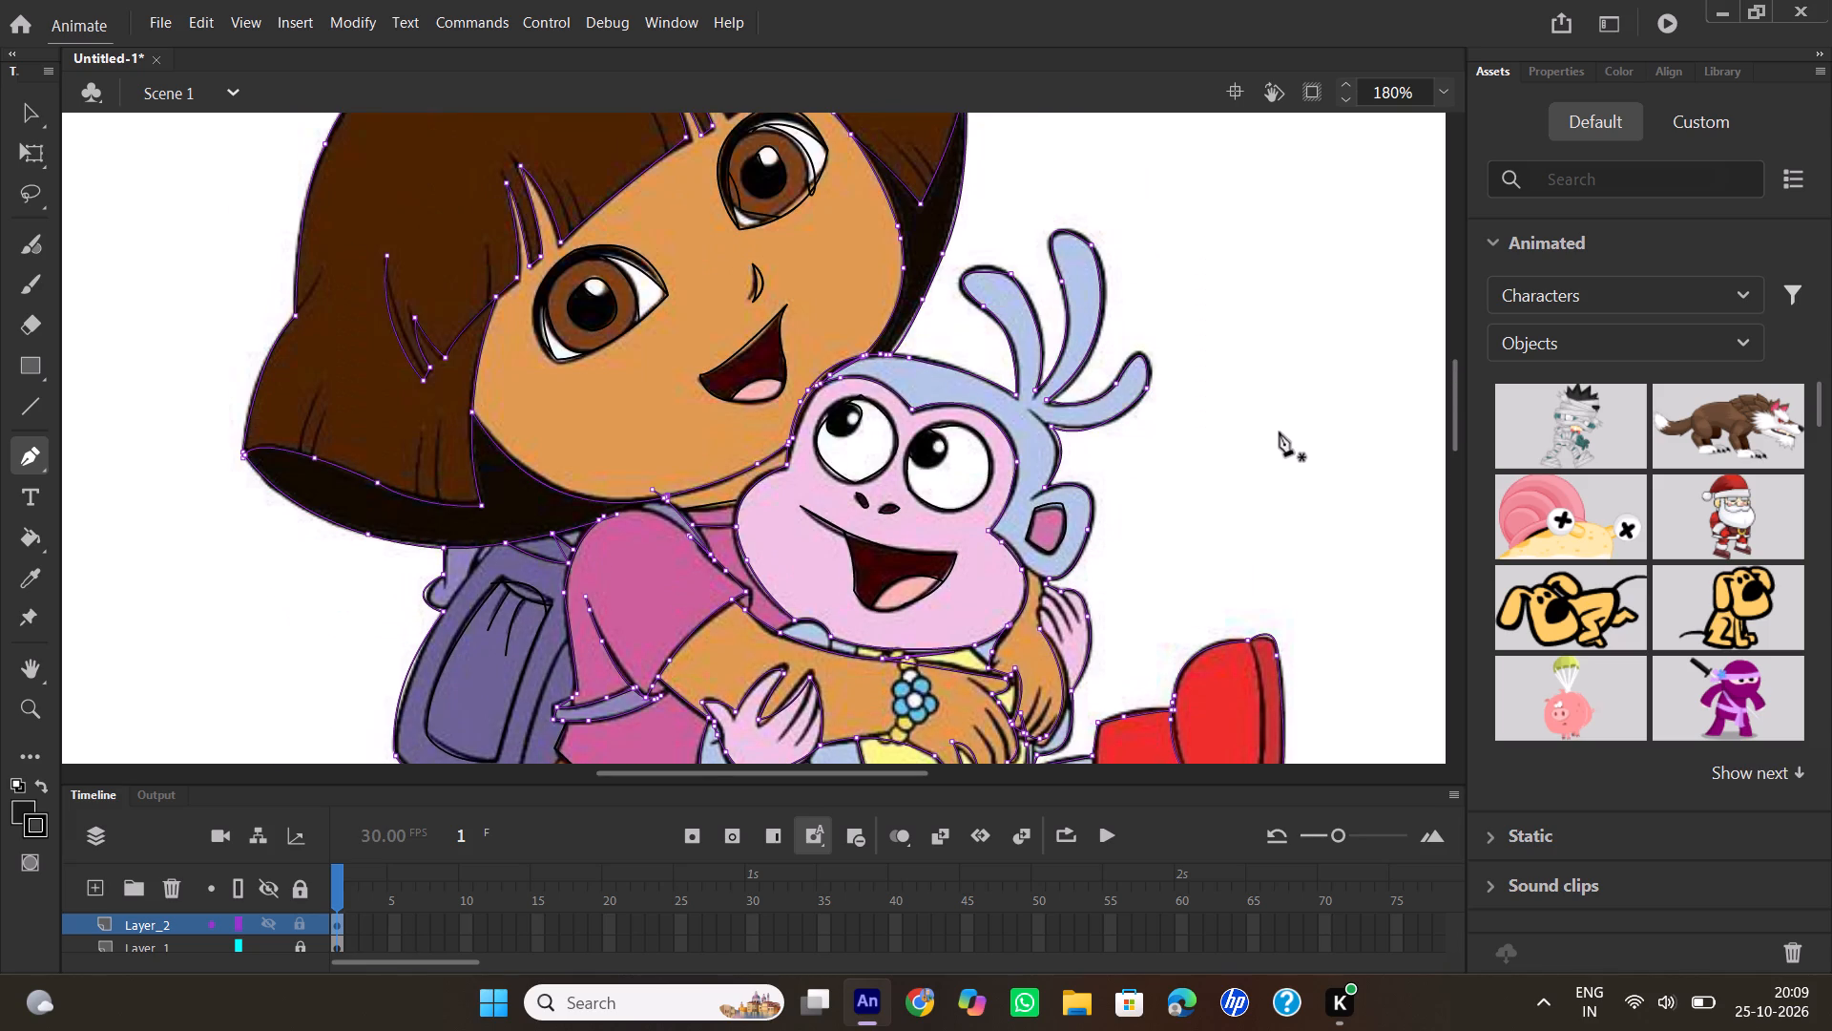
pyautogui.scroll(-2, 1280, 432)
pyautogui.scroll(2, 1280, 432)
pyautogui.scroll(-1, 1280, 432)
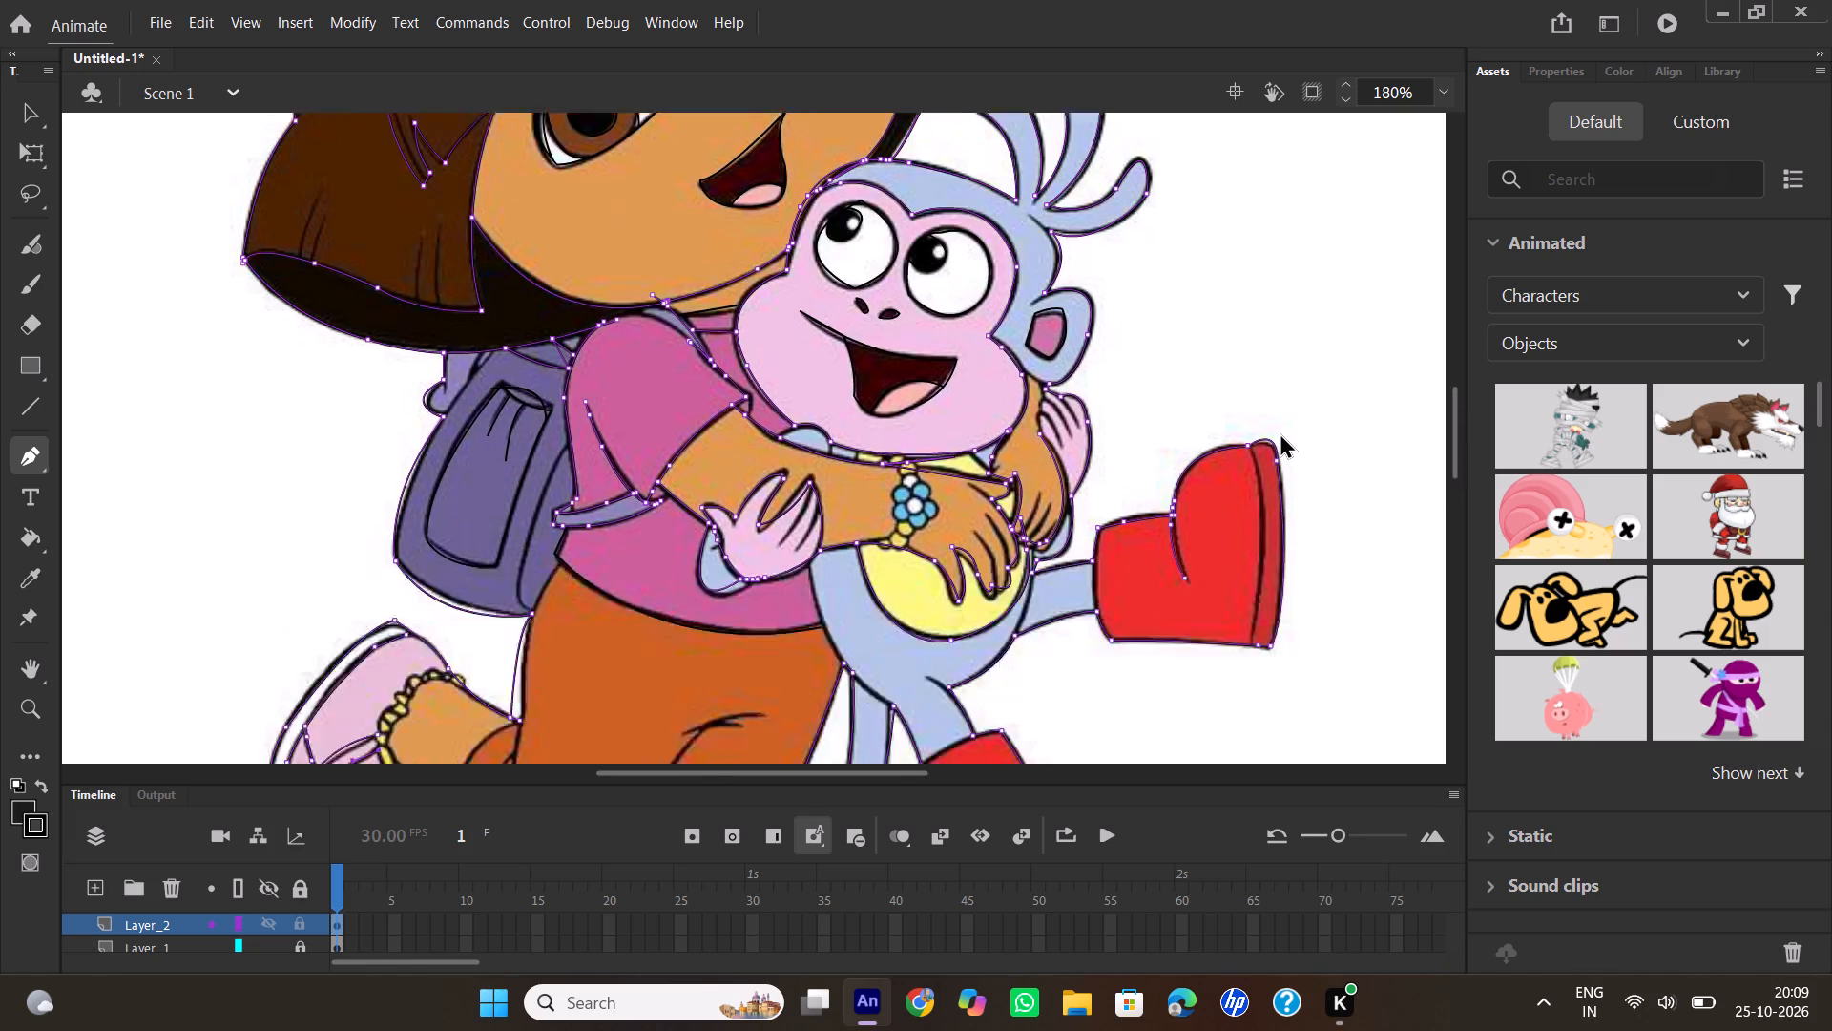
pyautogui.scroll(-1, 1280, 432)
pyautogui.scroll(2, 1280, 432)
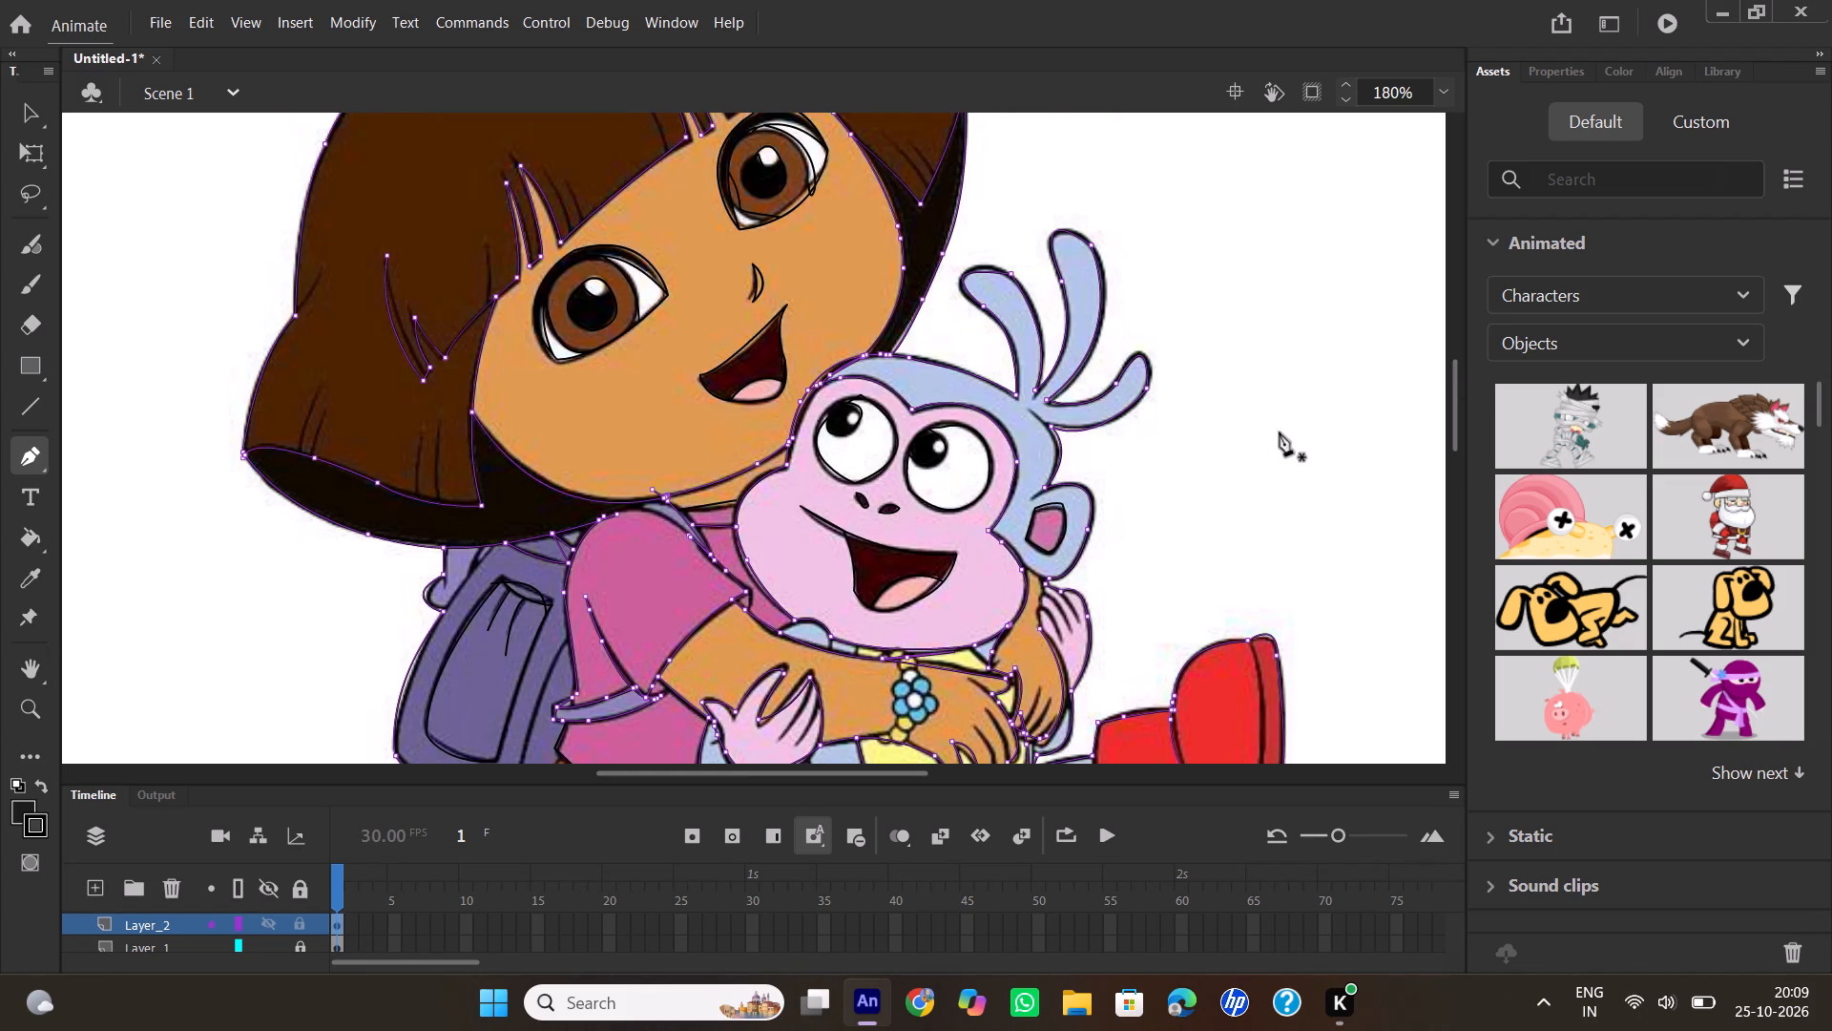
pyautogui.scroll(-3, 1280, 432)
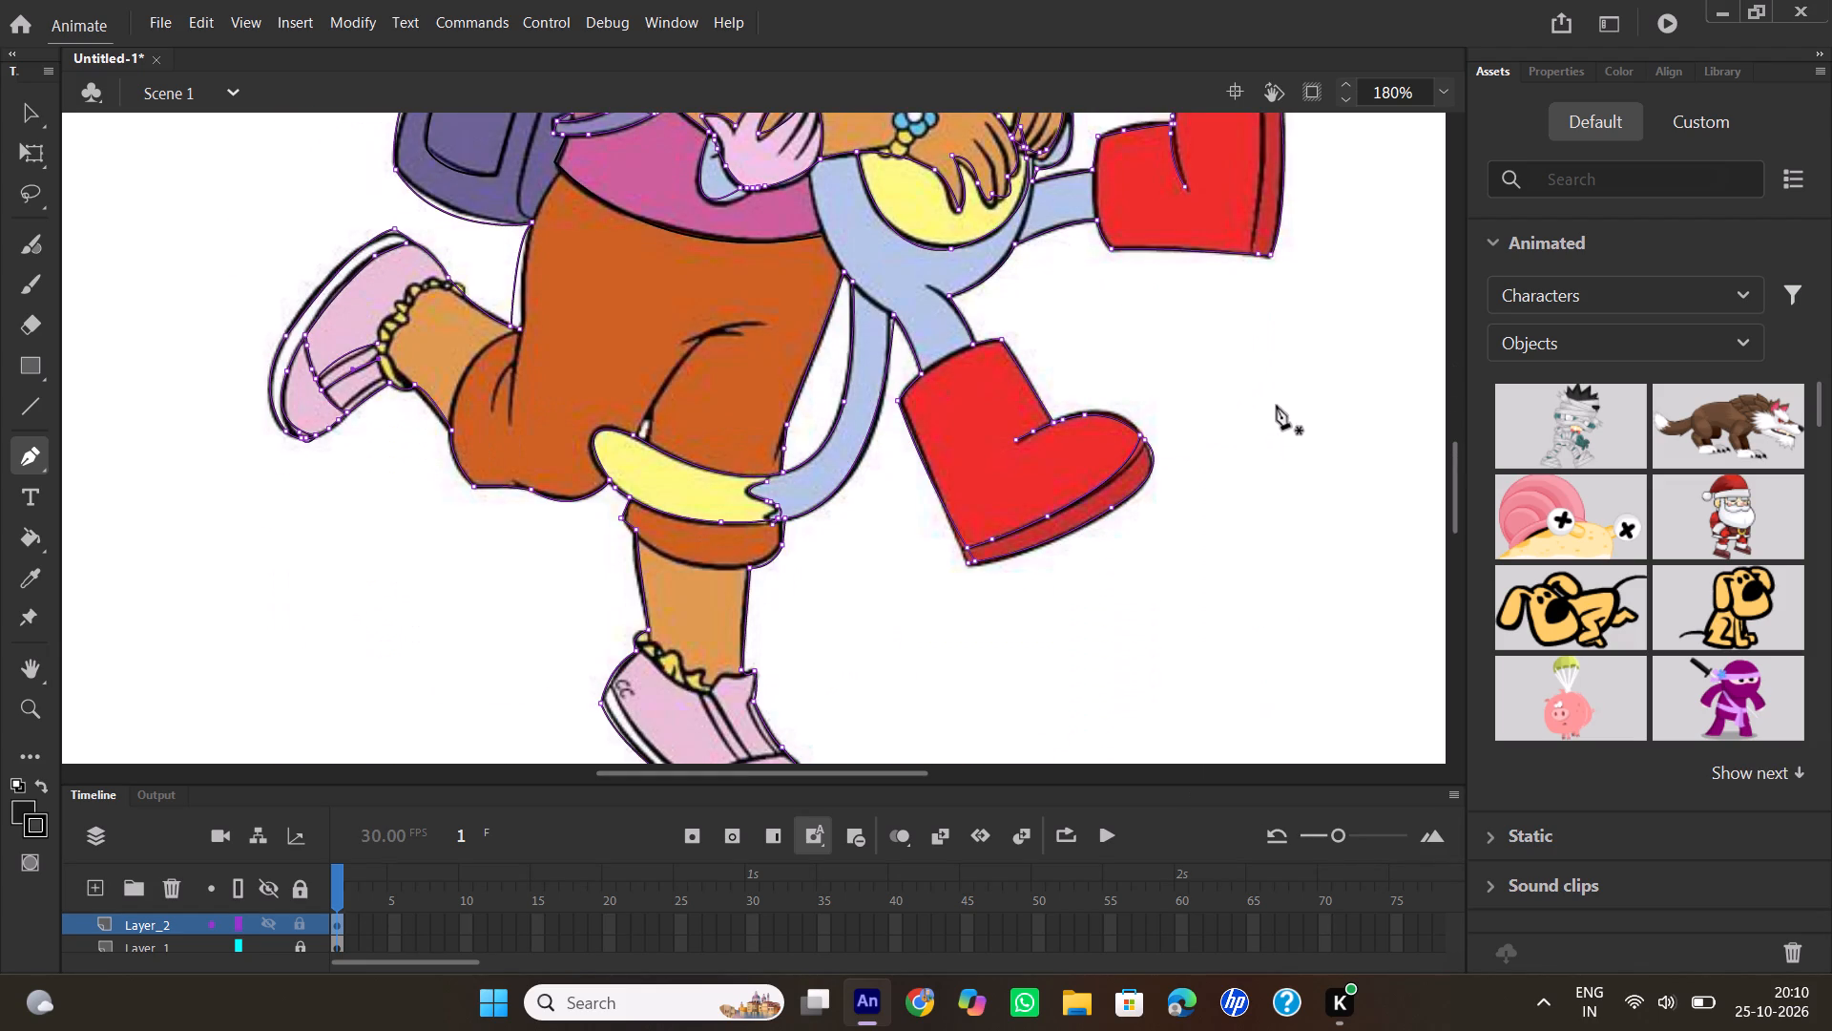
# Review the tracing again between Dora's head and the trousers, tail and boots for missing parts.
pyautogui.scroll(3, 1277, 404)
pyautogui.scroll(1, 1158, 343)
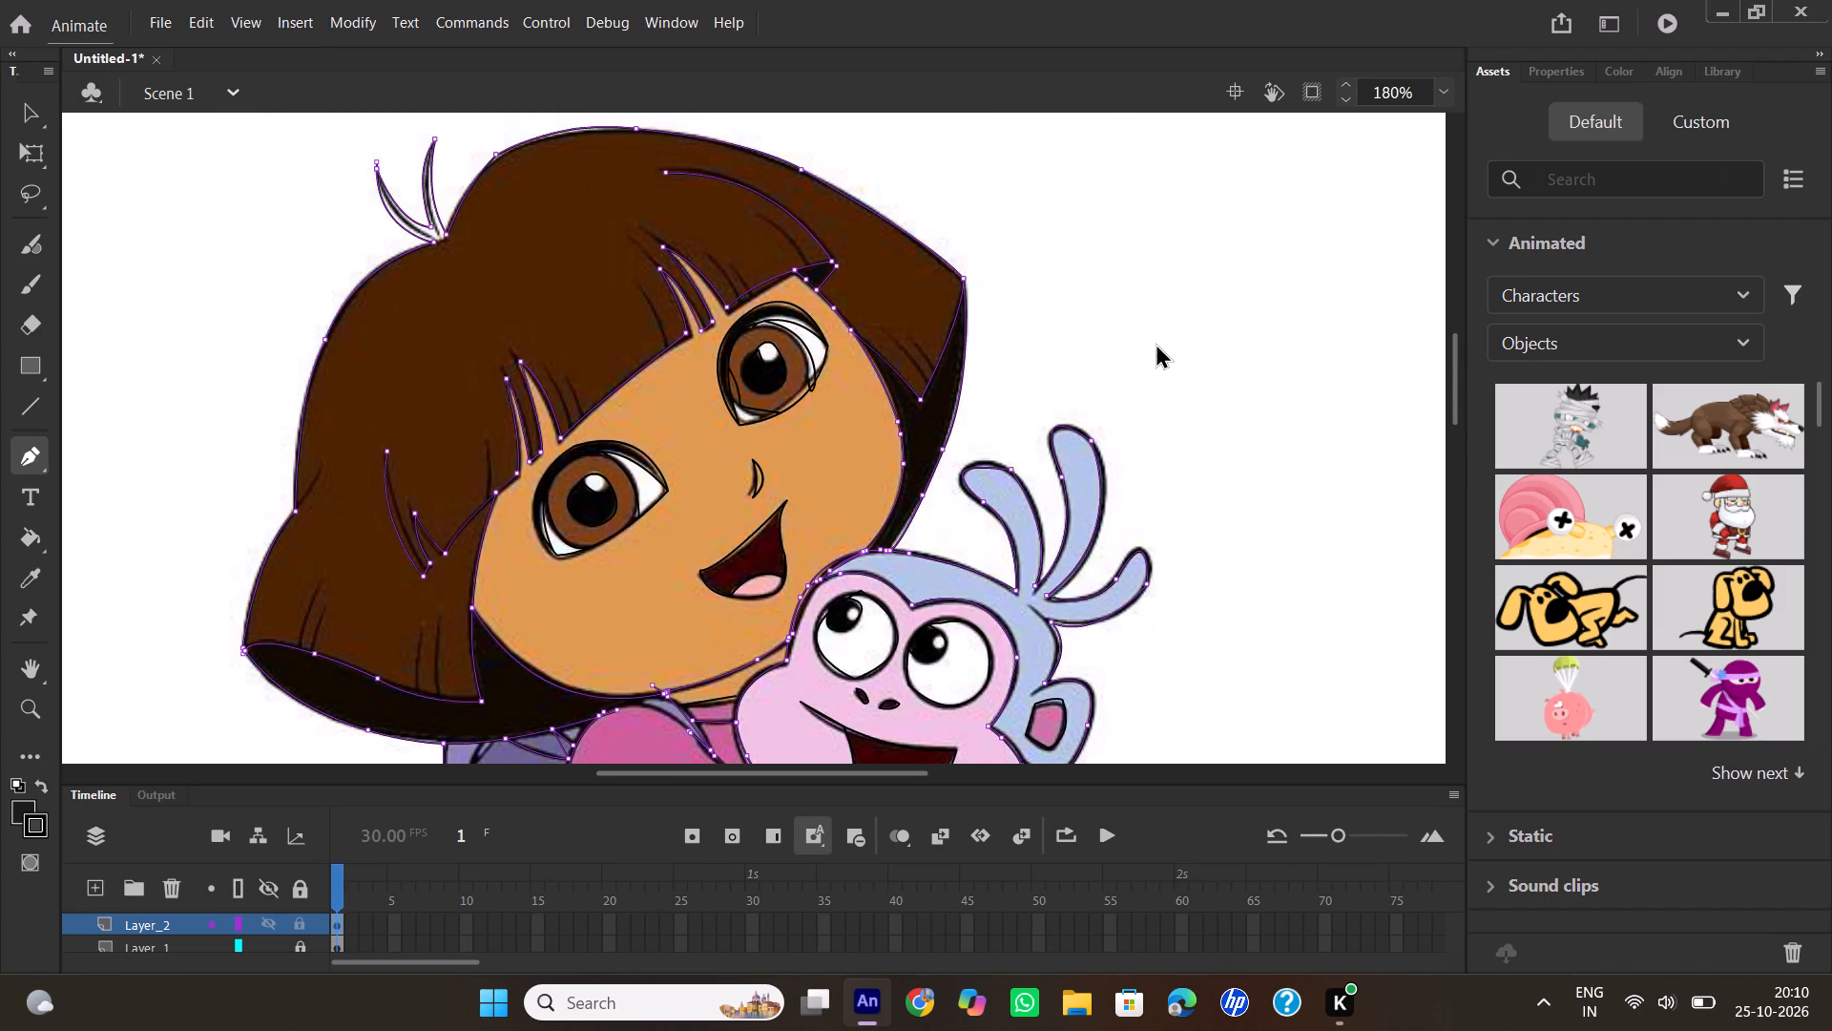
pyautogui.scroll(-4, 1155, 343)
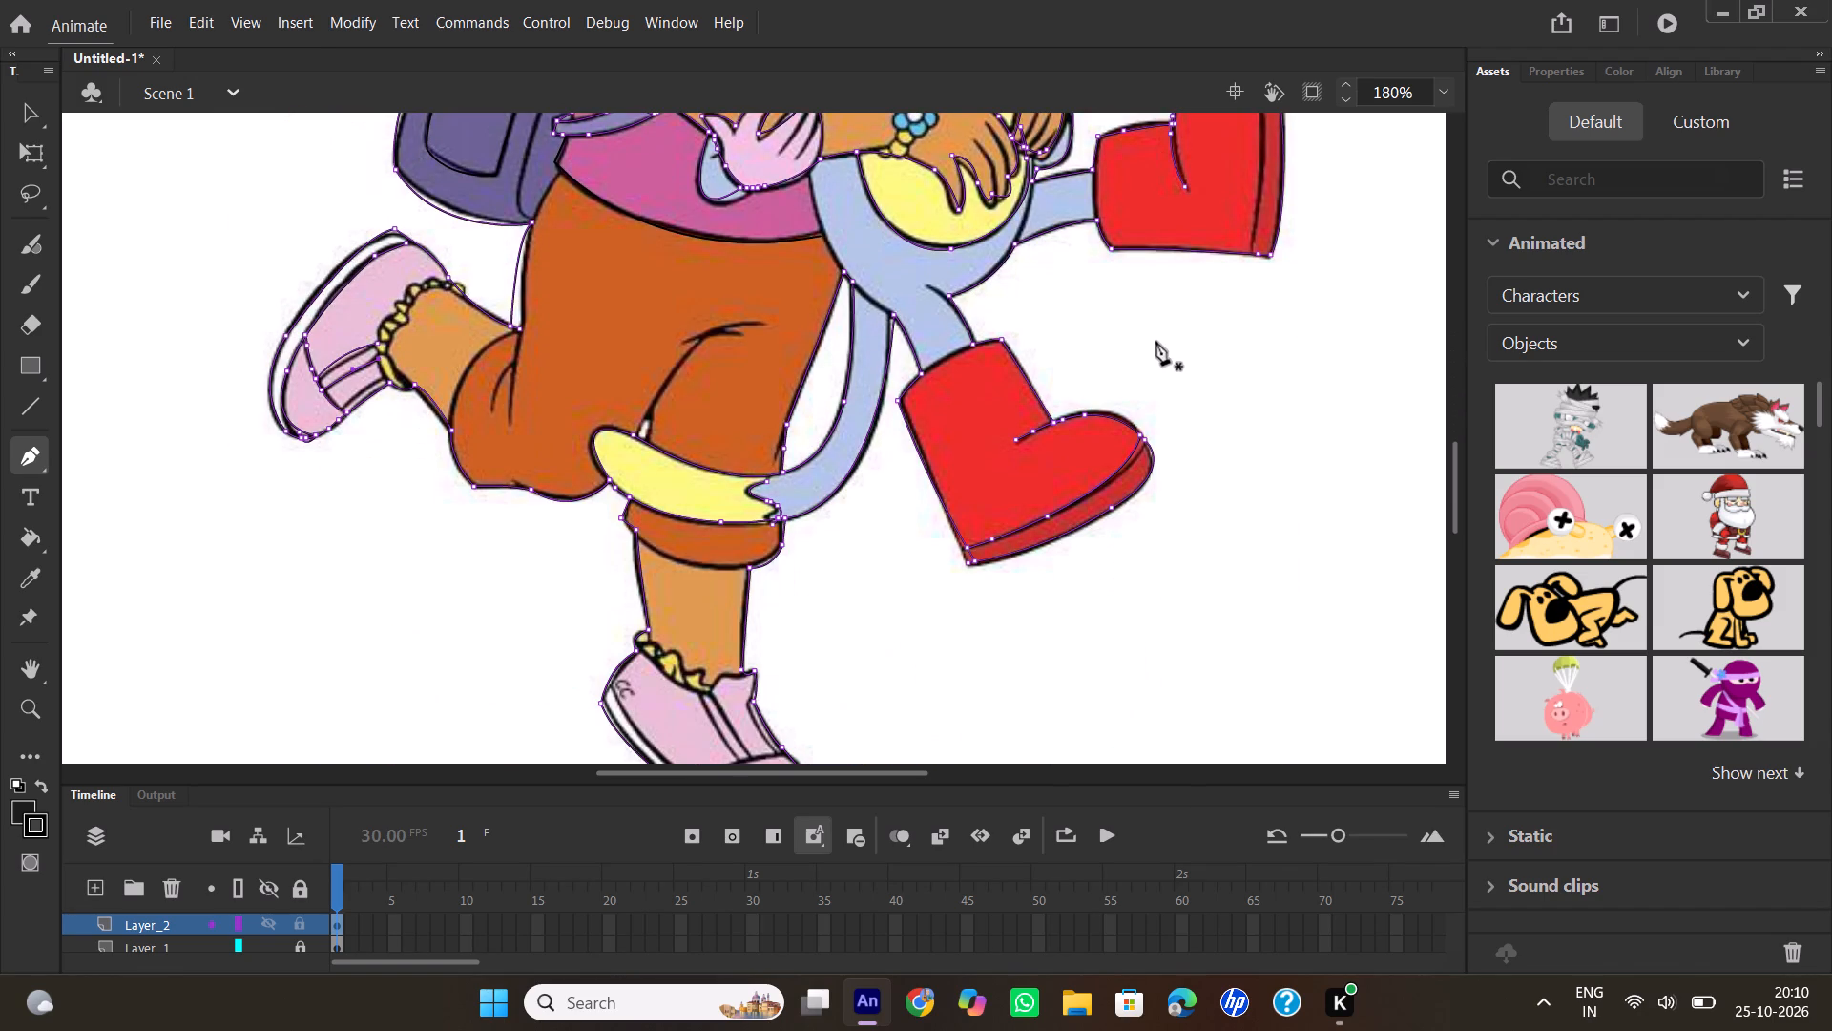
pyautogui.scroll(4, 1156, 342)
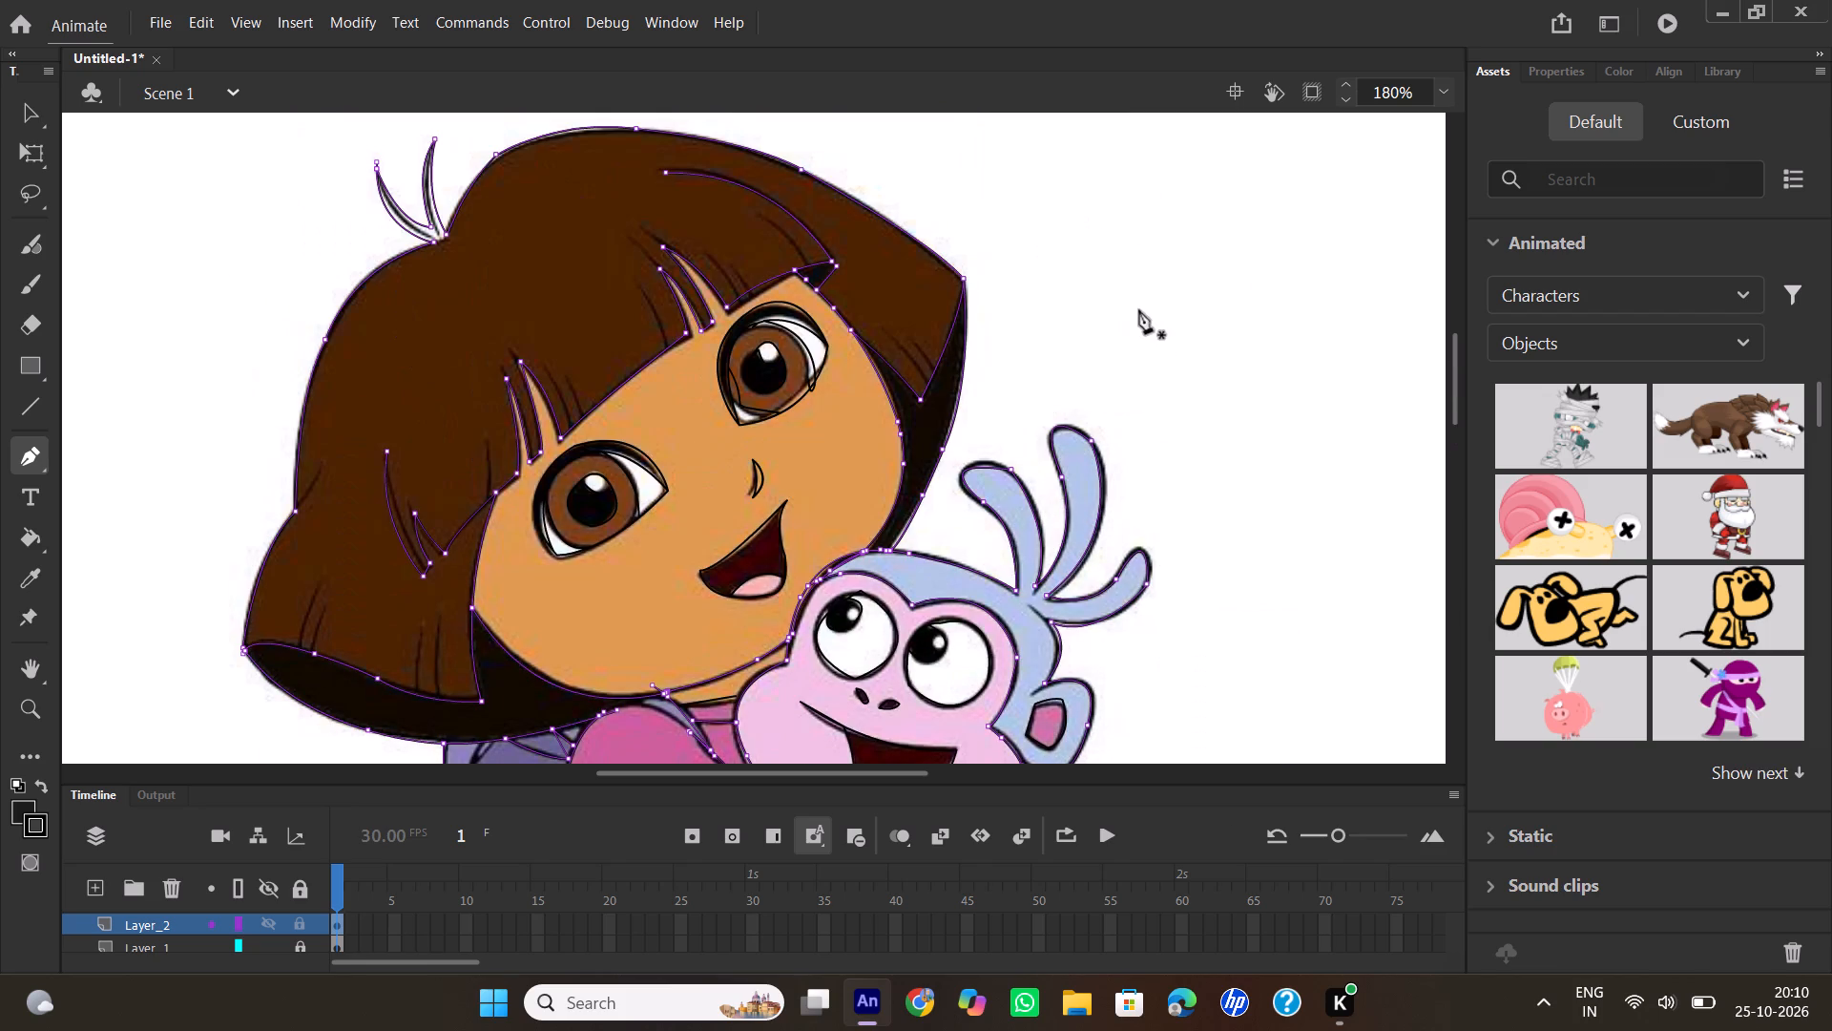
pyautogui.scroll(-4, 1139, 310)
pyautogui.scroll(3, 1088, 450)
pyautogui.scroll(-2, 1078, 469)
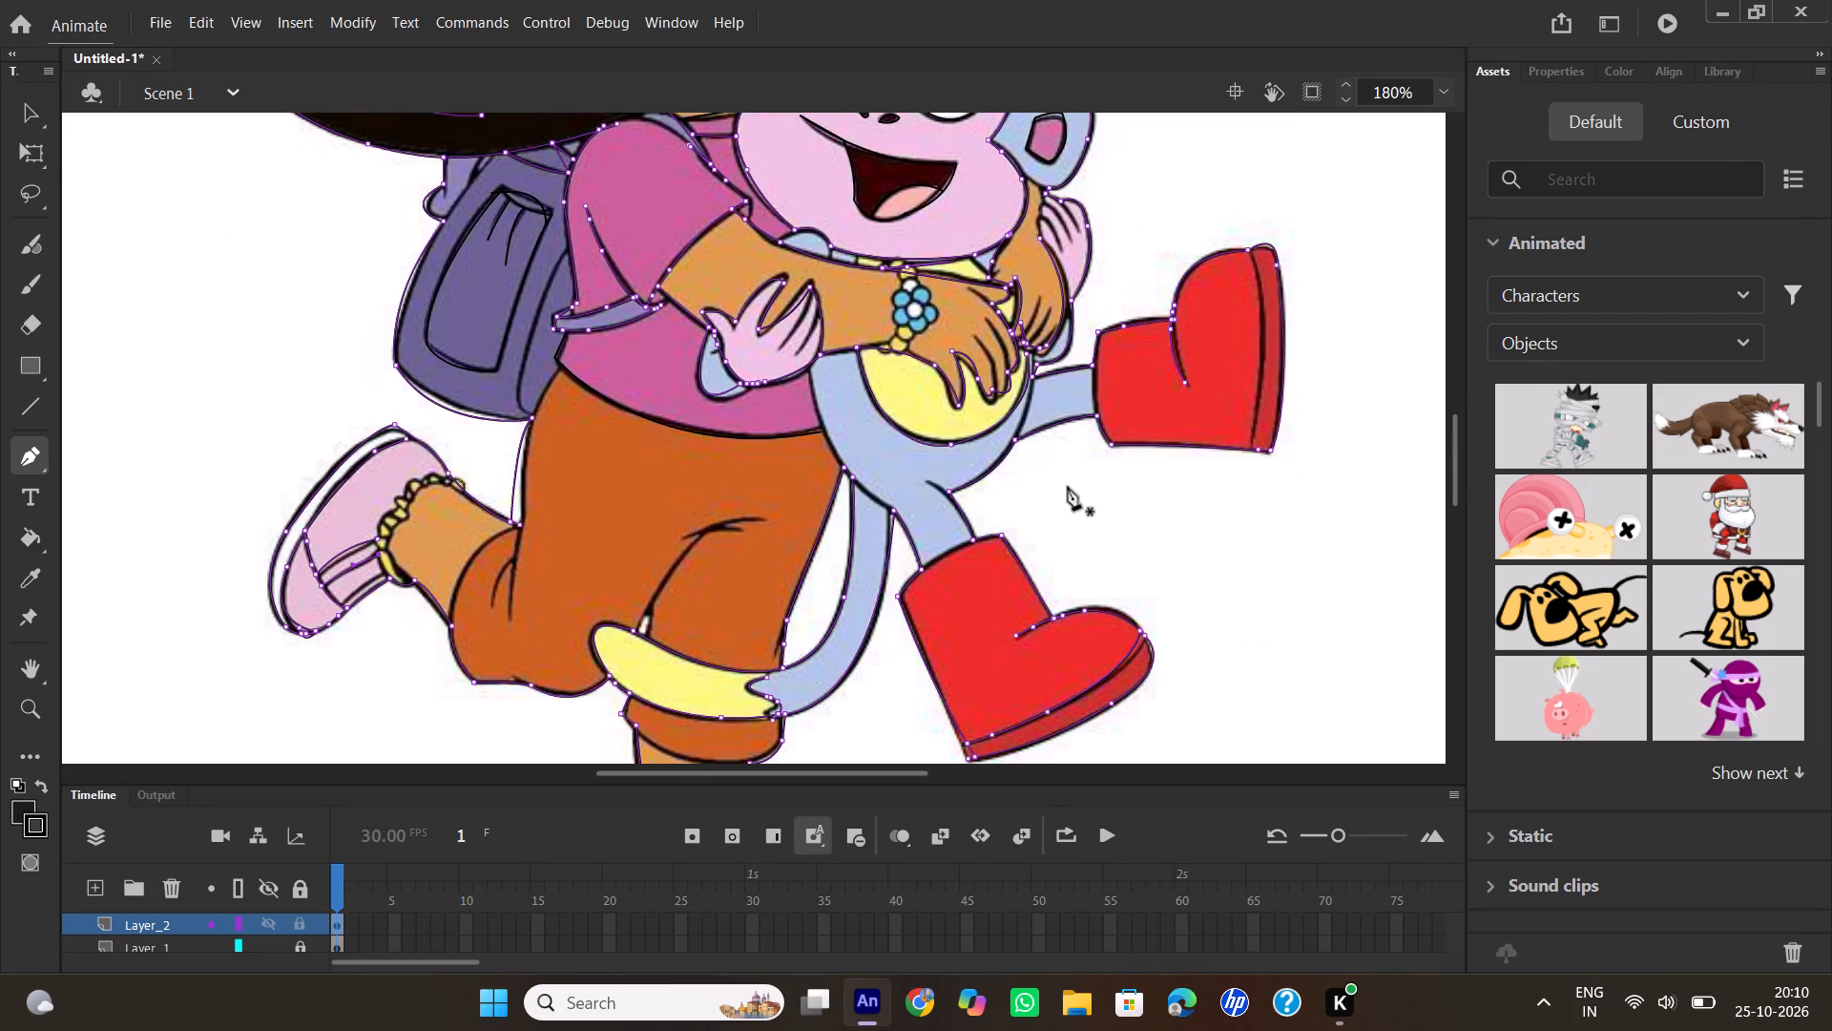
# Check the traced outlines from Dora's hair down to her lower shoe, with the Layer_1 reference briefly hidden over the legs.
pyautogui.scroll(5, 1068, 487)
pyautogui.scroll(-1, 1061, 484)
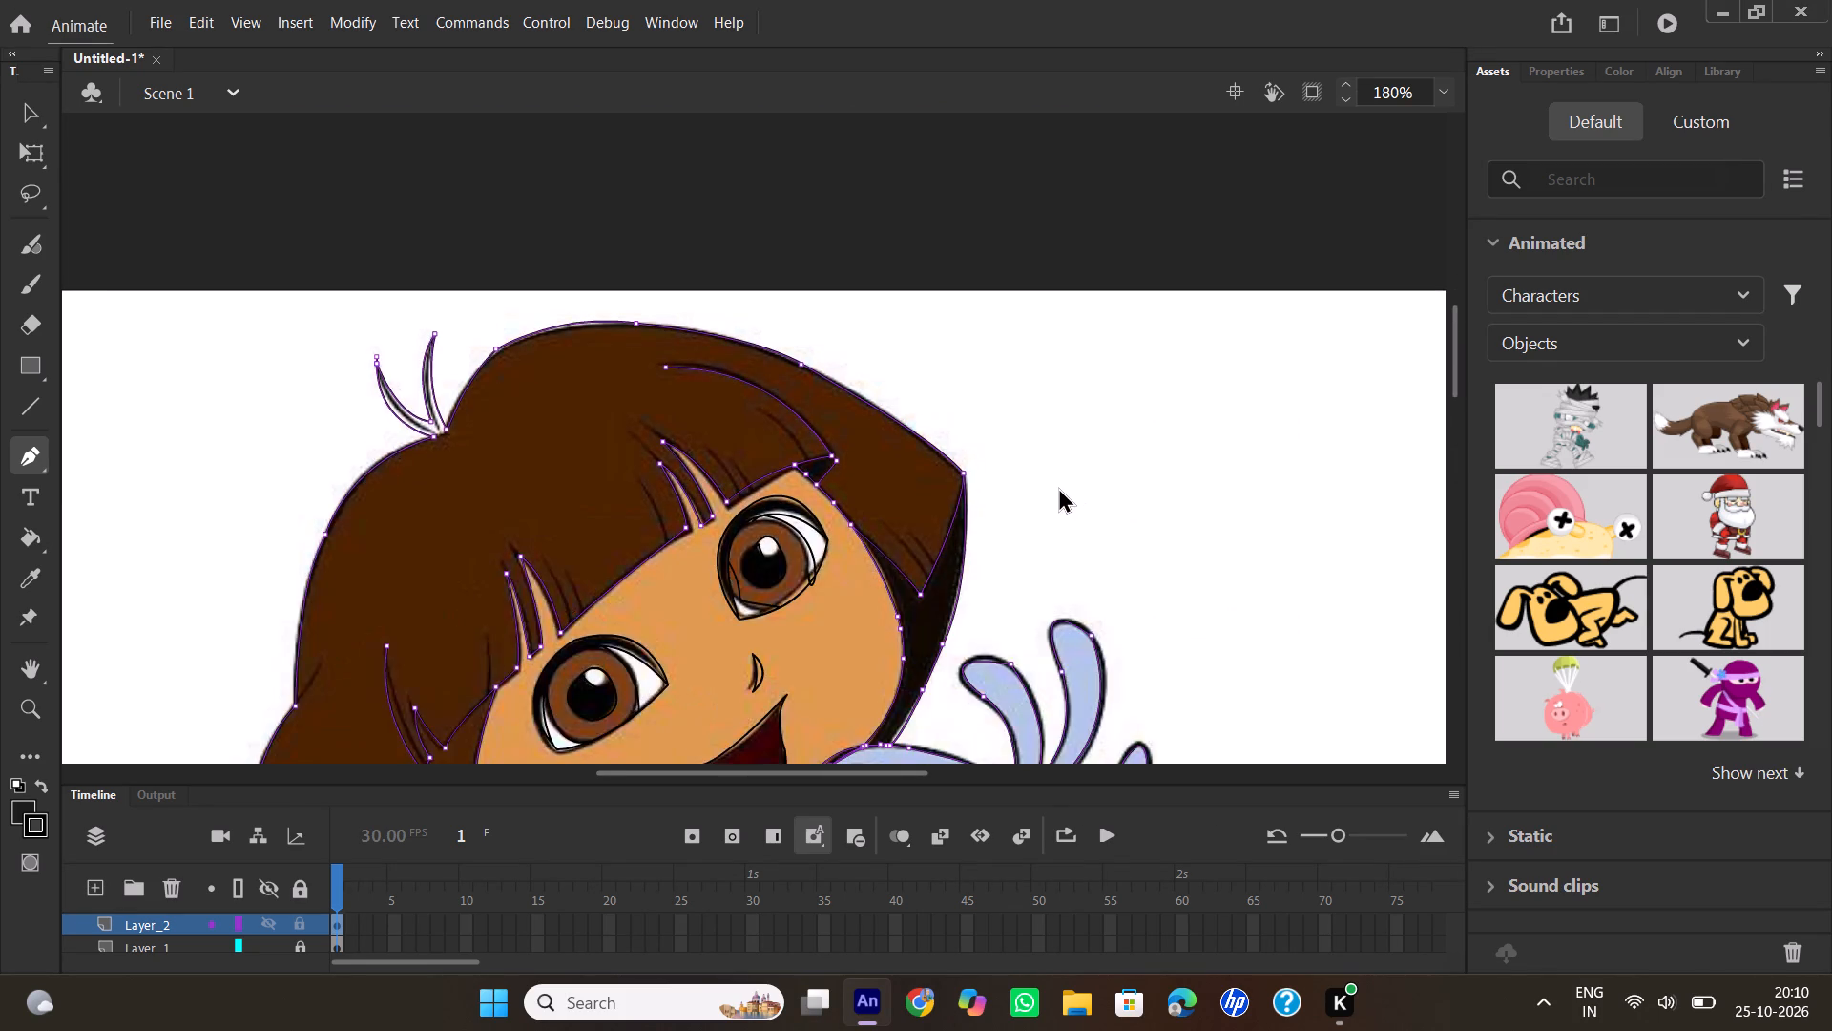
pyautogui.scroll(-5, 1053, 492)
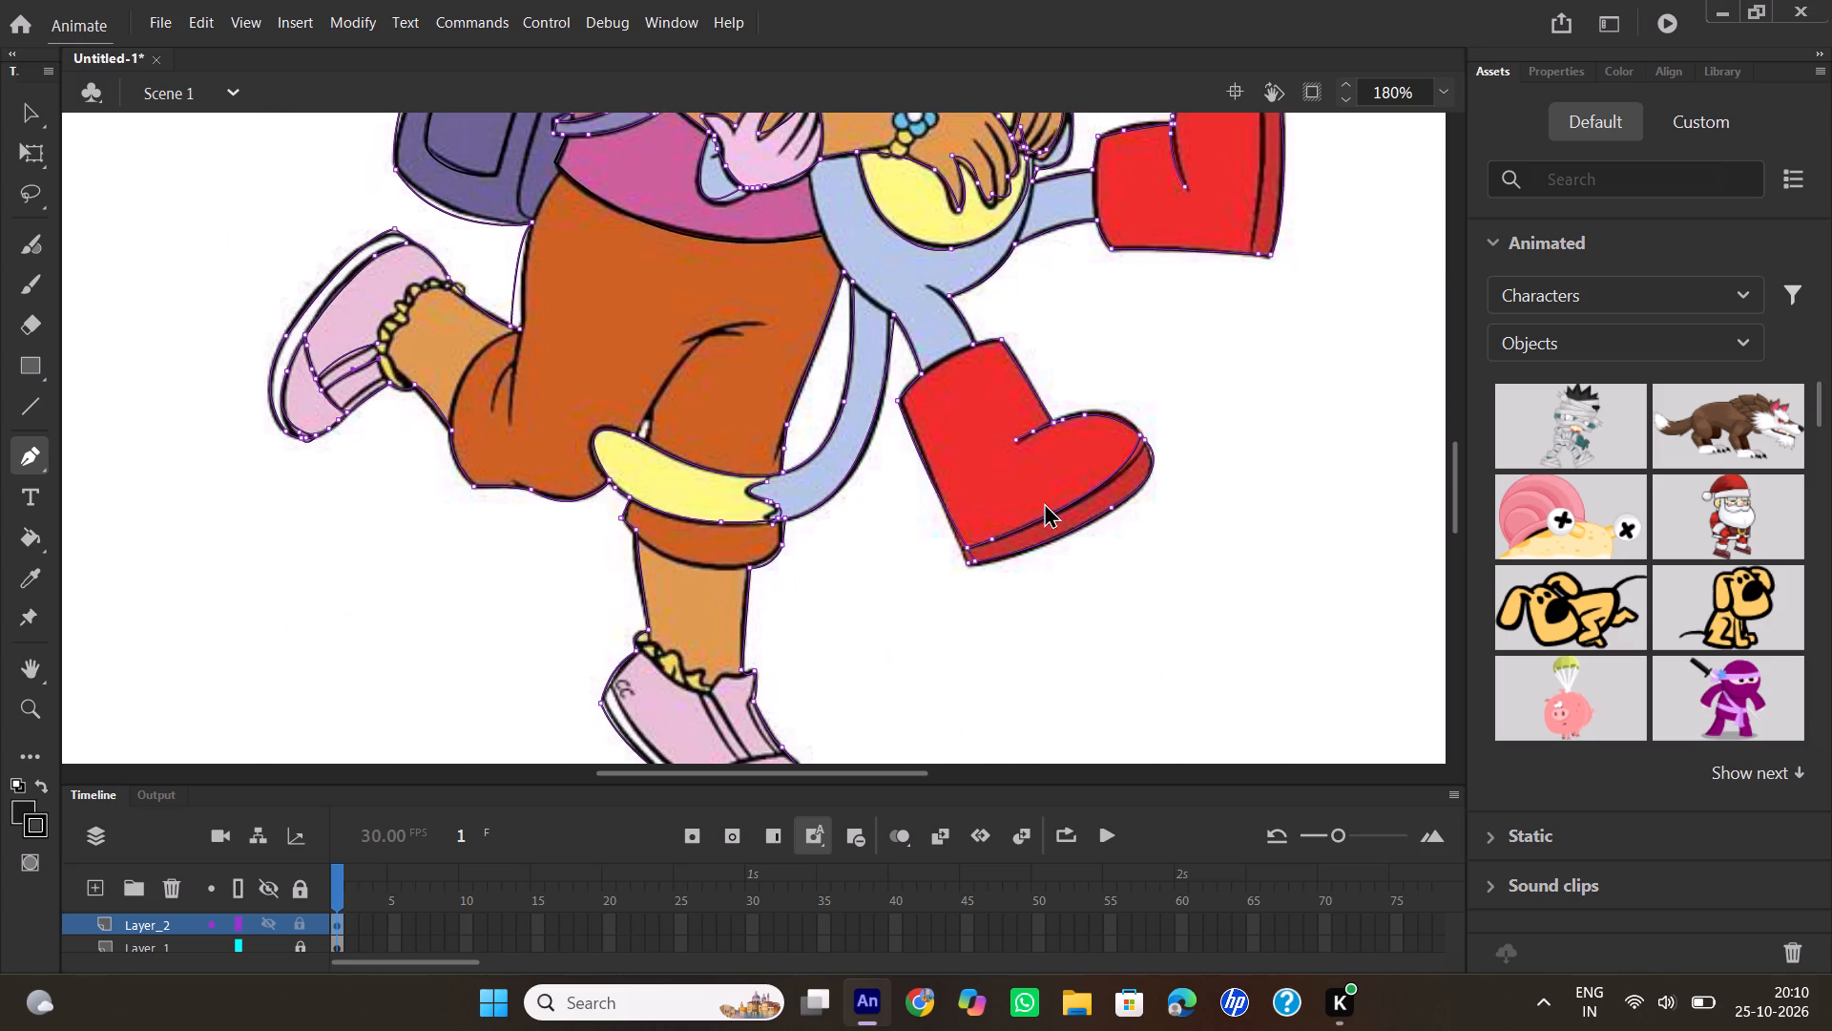
pyautogui.scroll(3, 1043, 503)
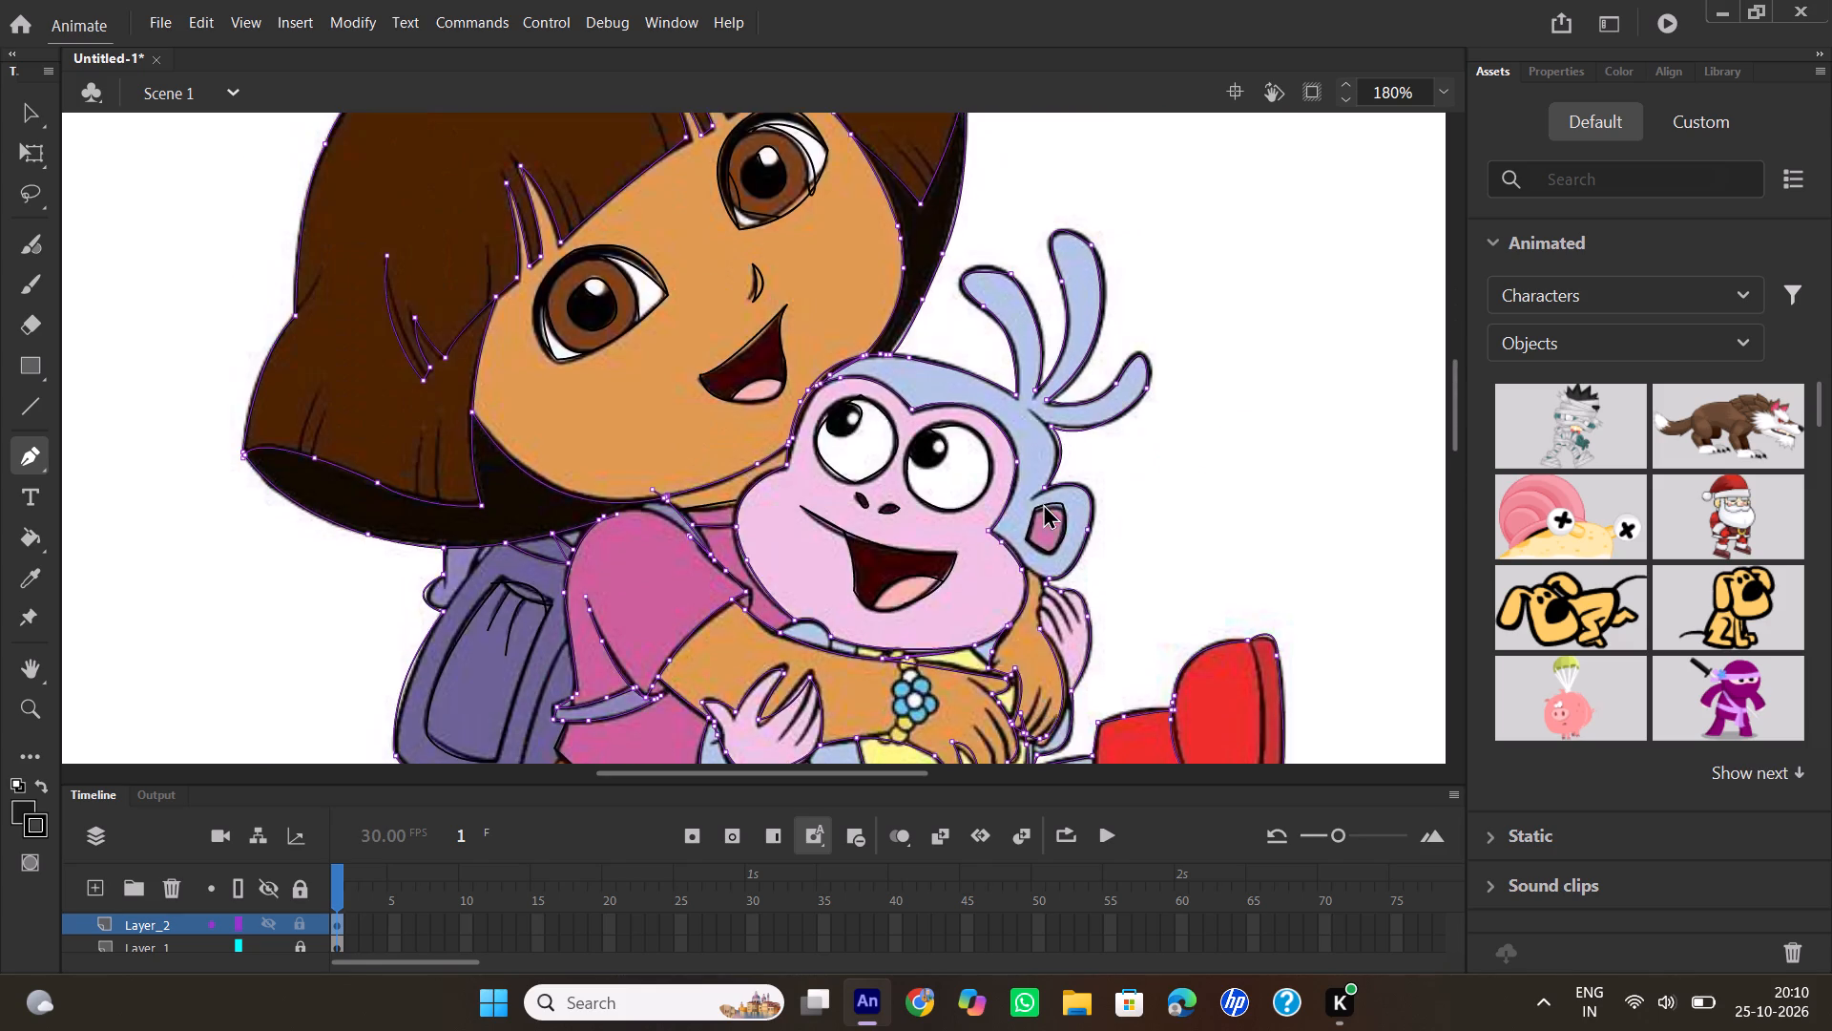
pyautogui.scroll(1, 1043, 503)
pyautogui.scroll(-3, 1043, 503)
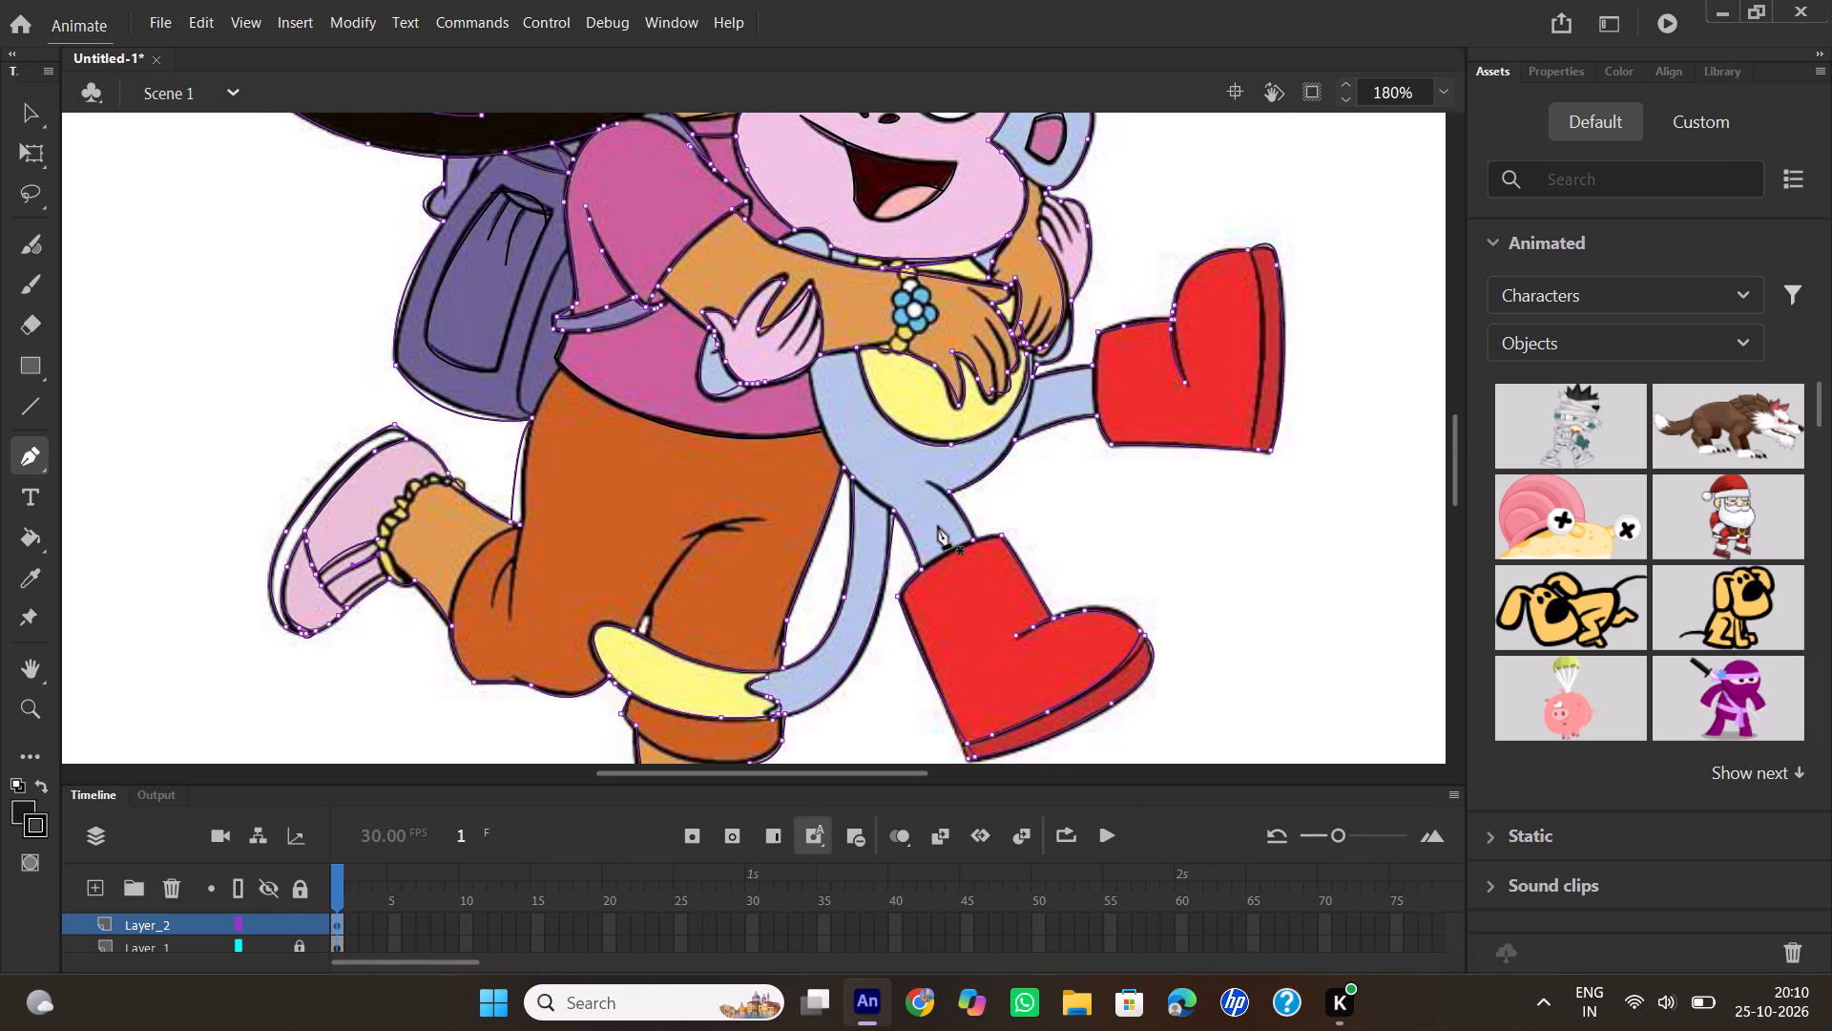
pyautogui.scroll(-1, 938, 526)
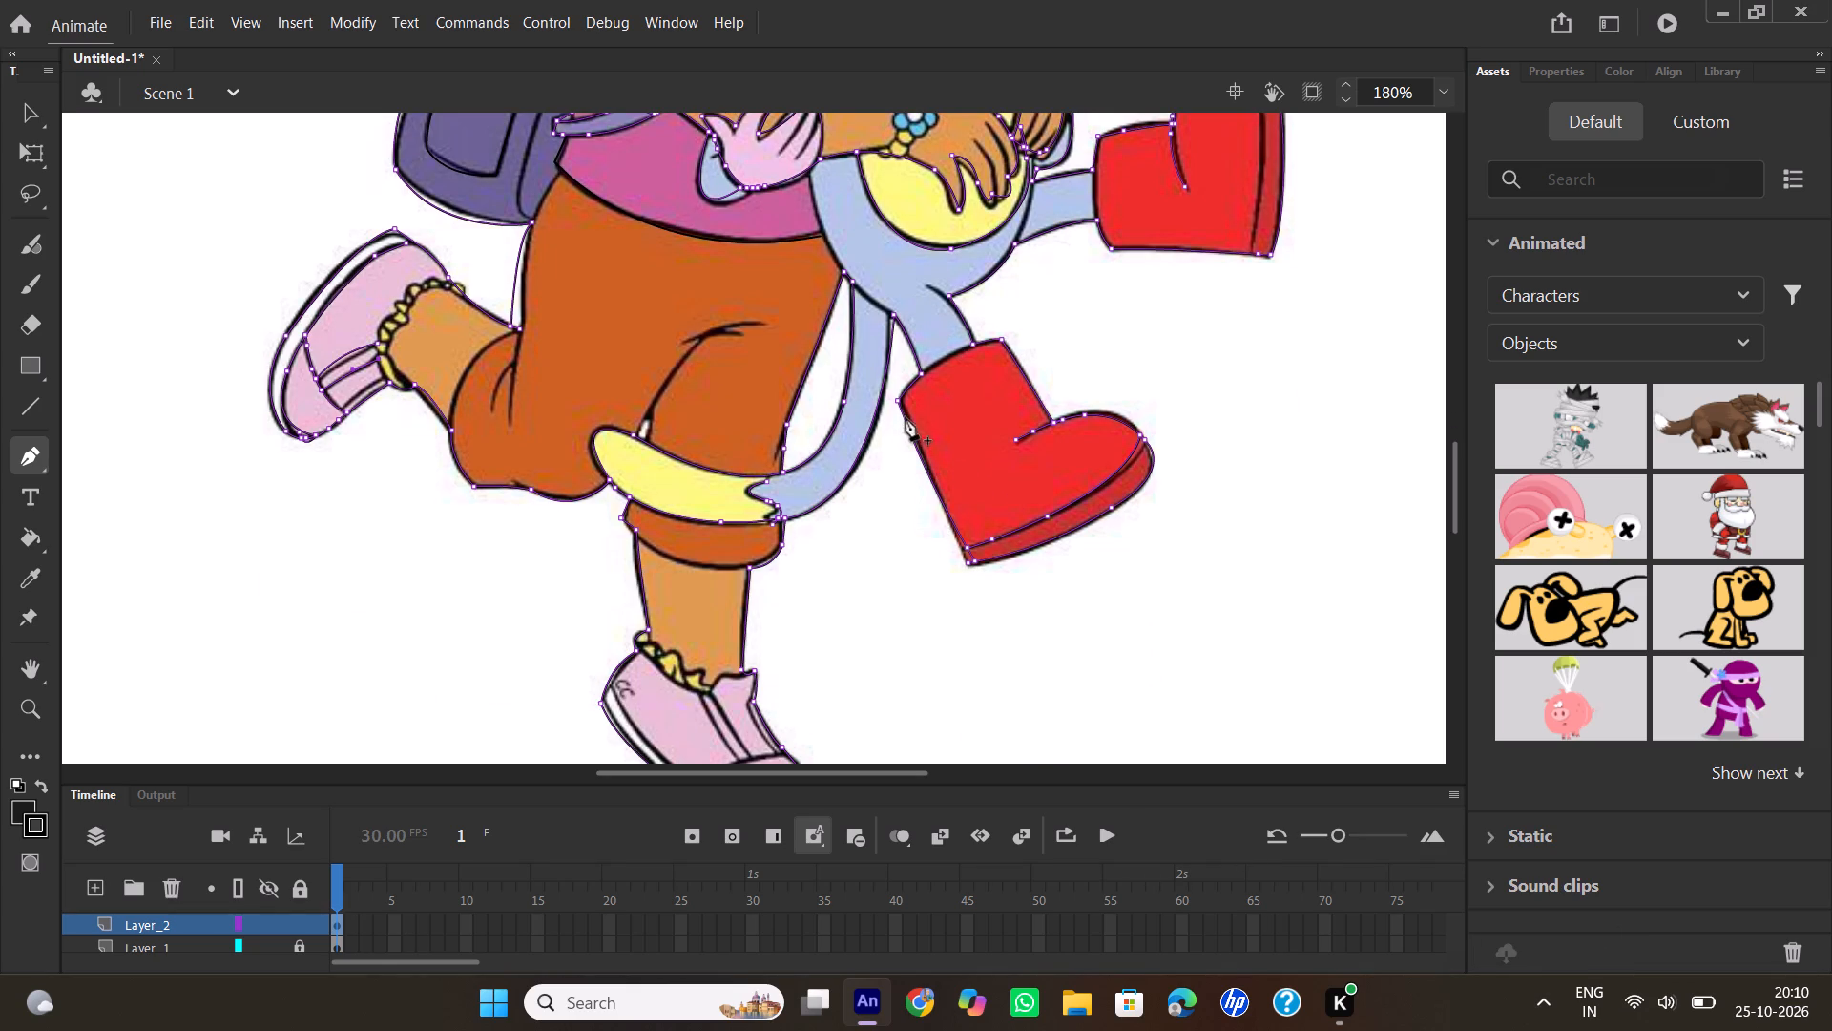
pyautogui.click(264, 947)
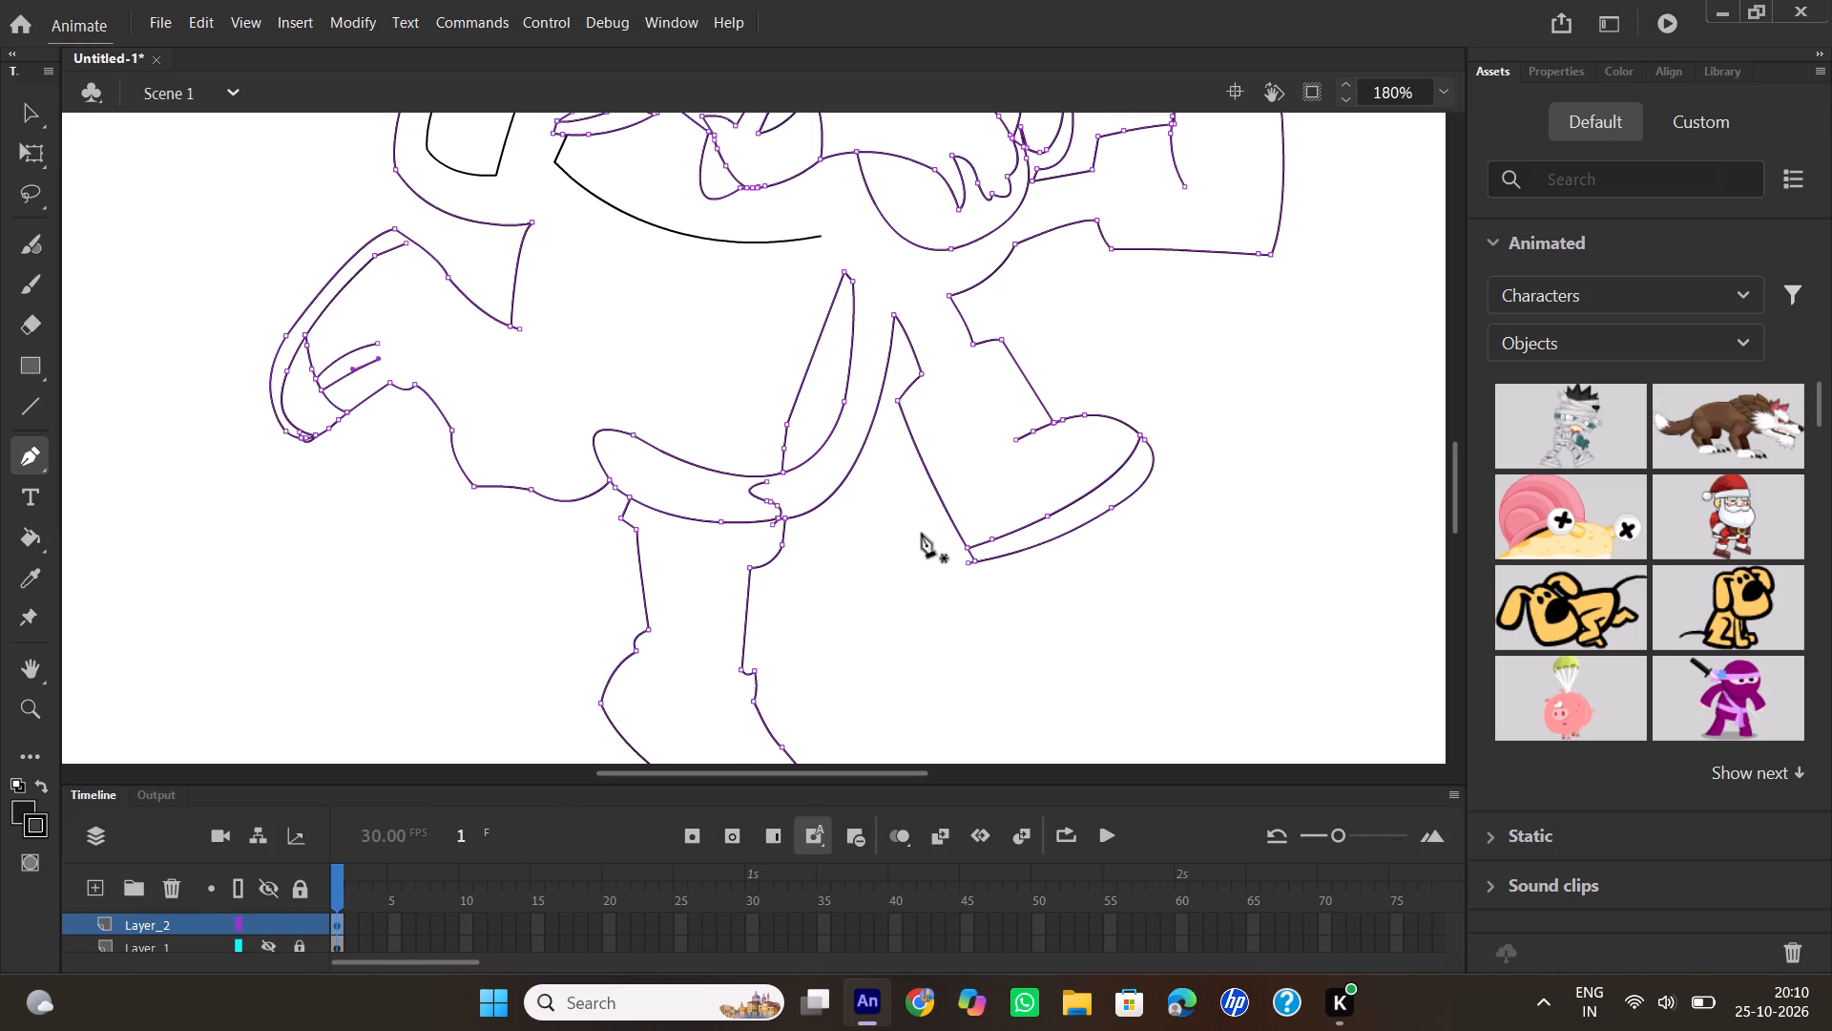
pyautogui.click(267, 944)
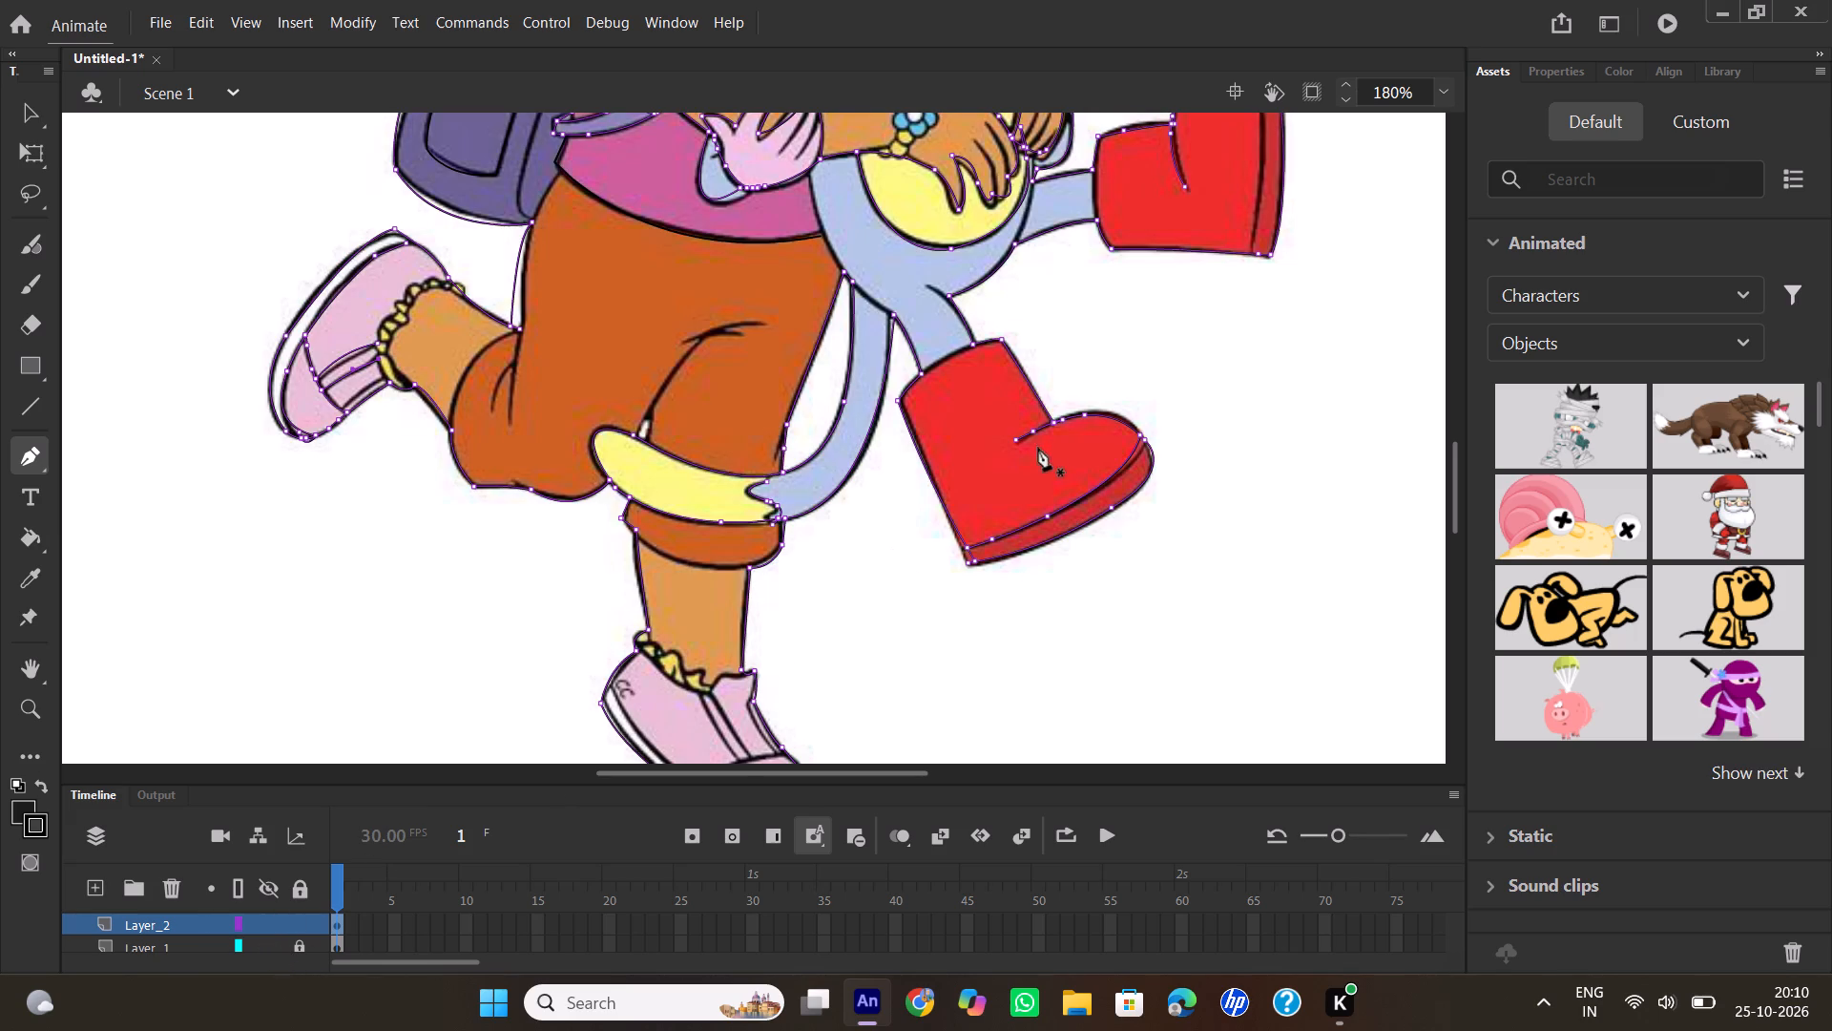
# Trace the curved top edge of the monkey's lower red boot with the Pen tool and check it with Layer_1 hidden.
pyautogui.click(987, 343)
pyautogui.moveTo(912, 384); pyautogui.dragTo(880, 417)
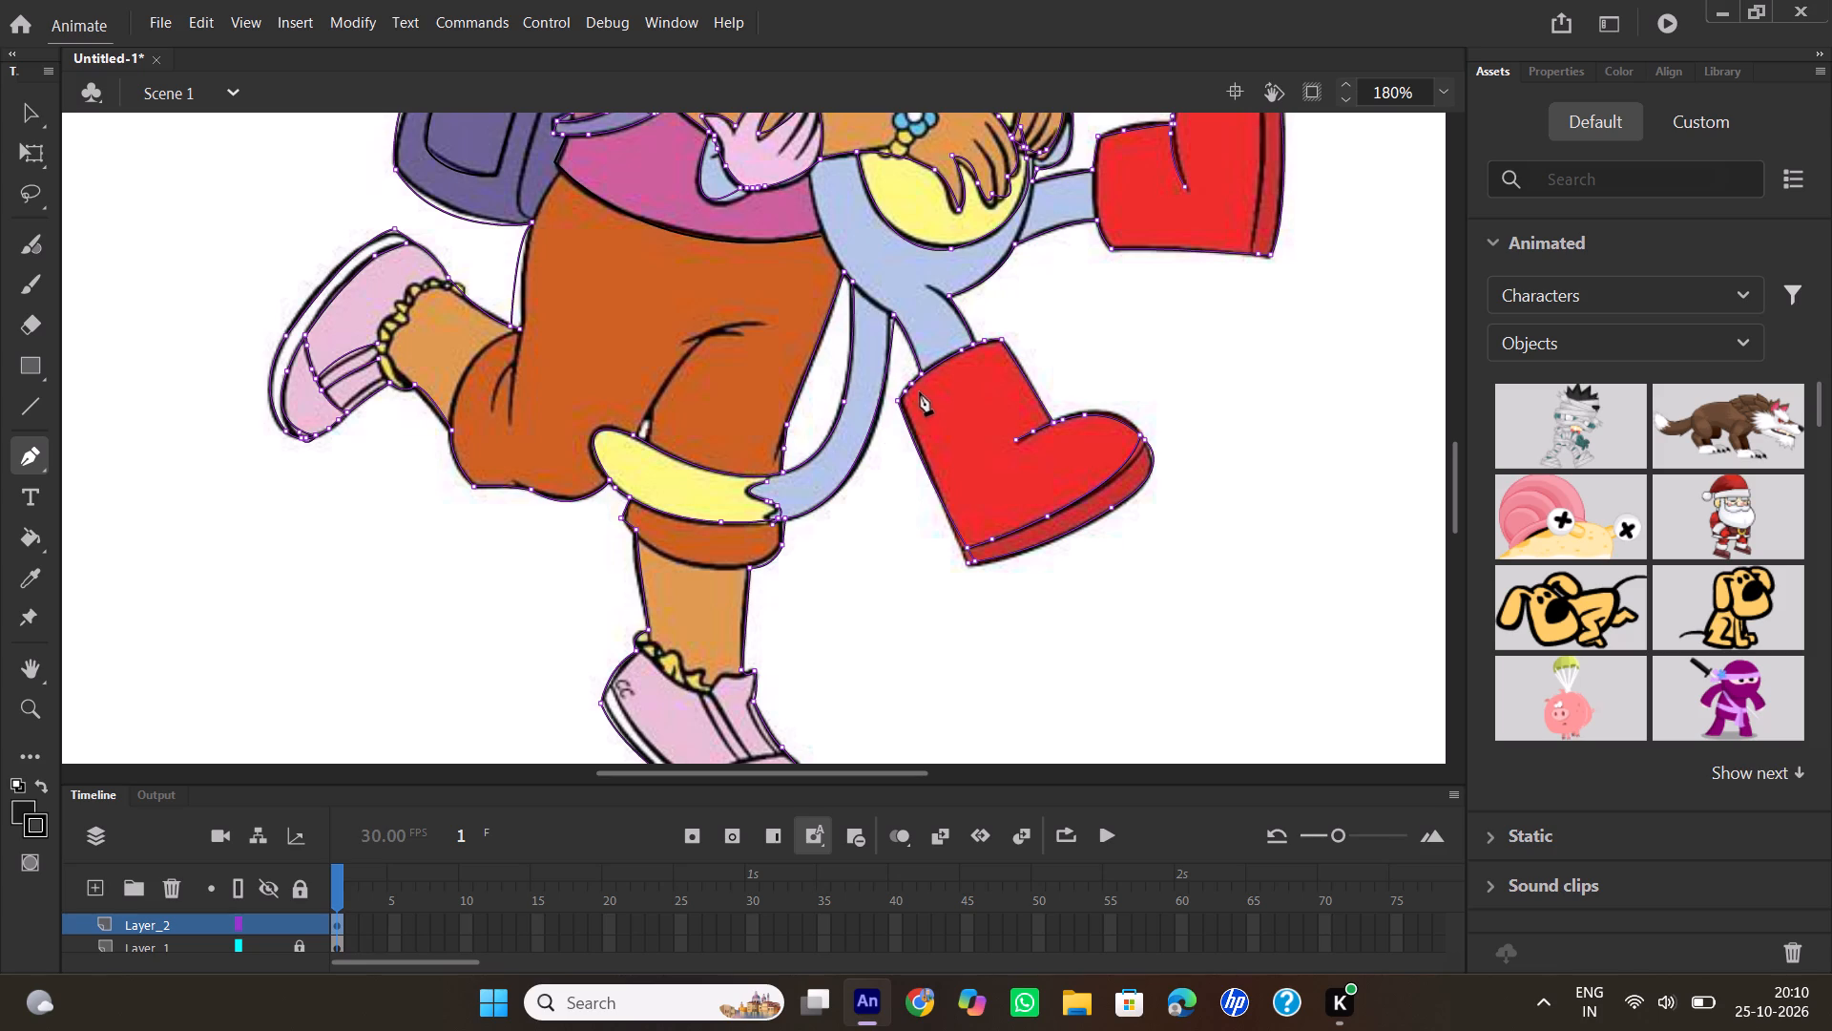
pyautogui.click(912, 387)
pyautogui.click(269, 948)
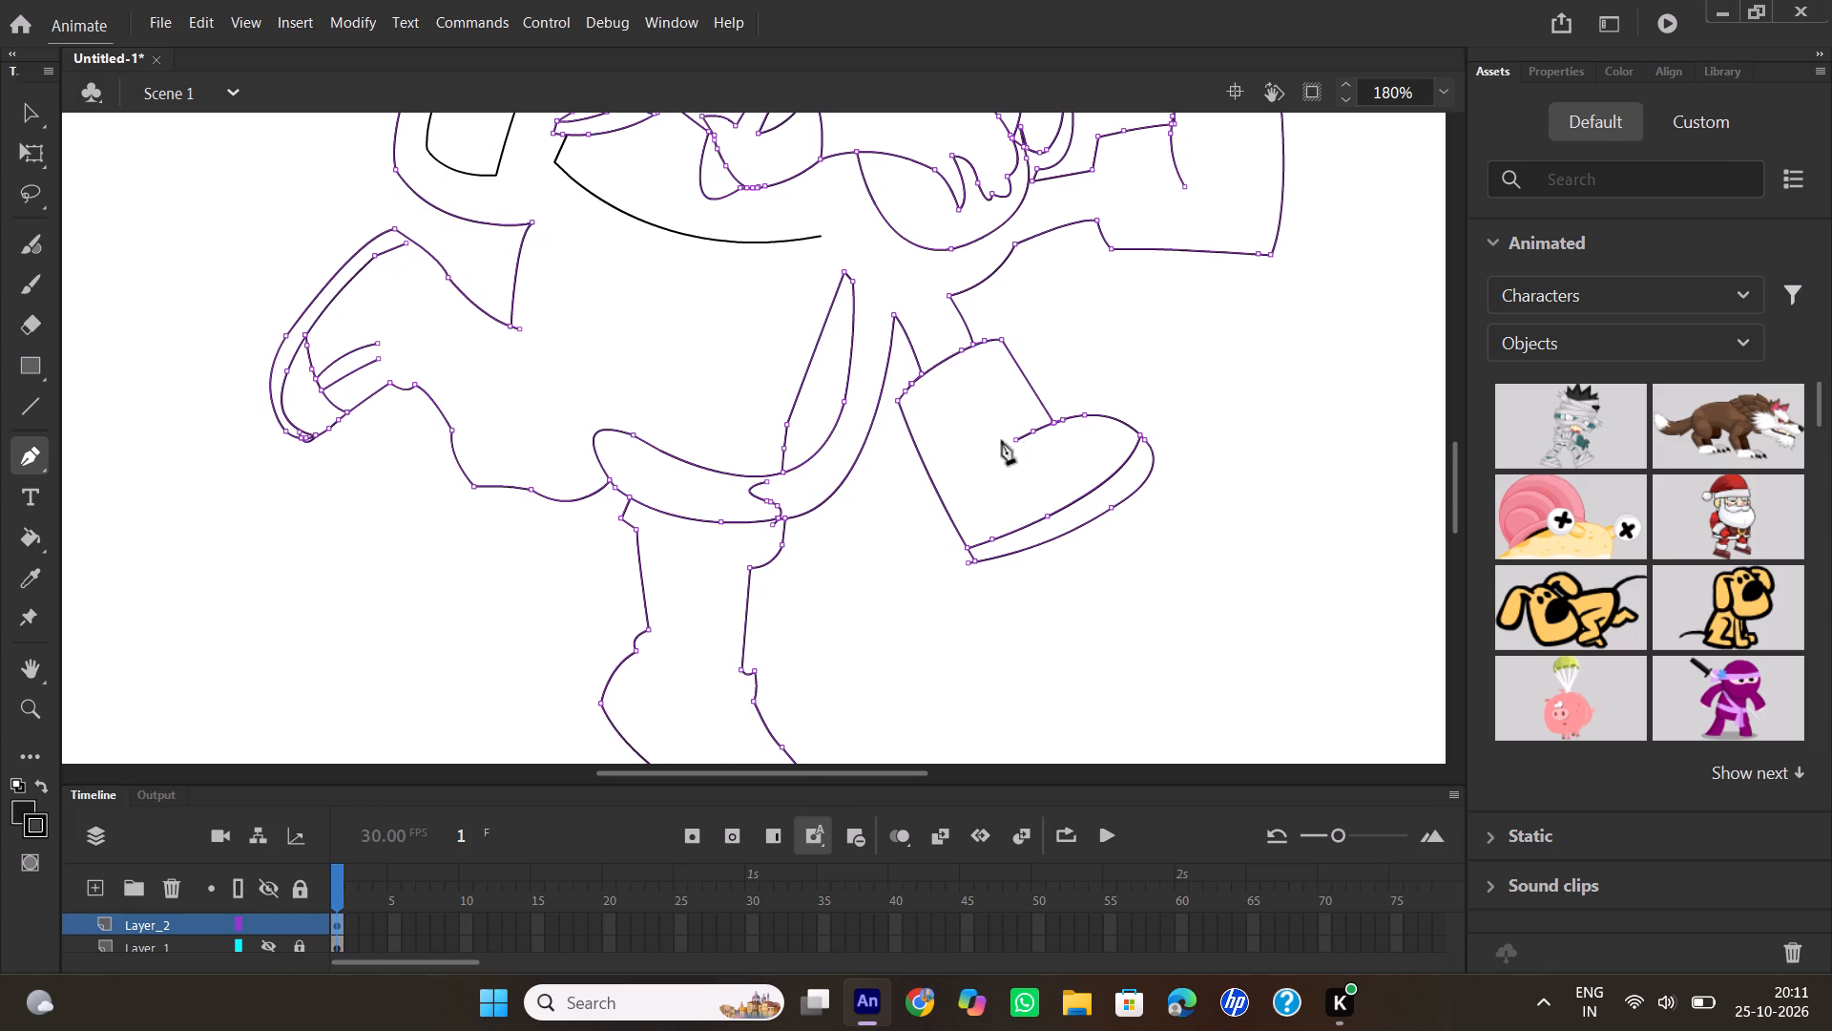
pyautogui.click(268, 946)
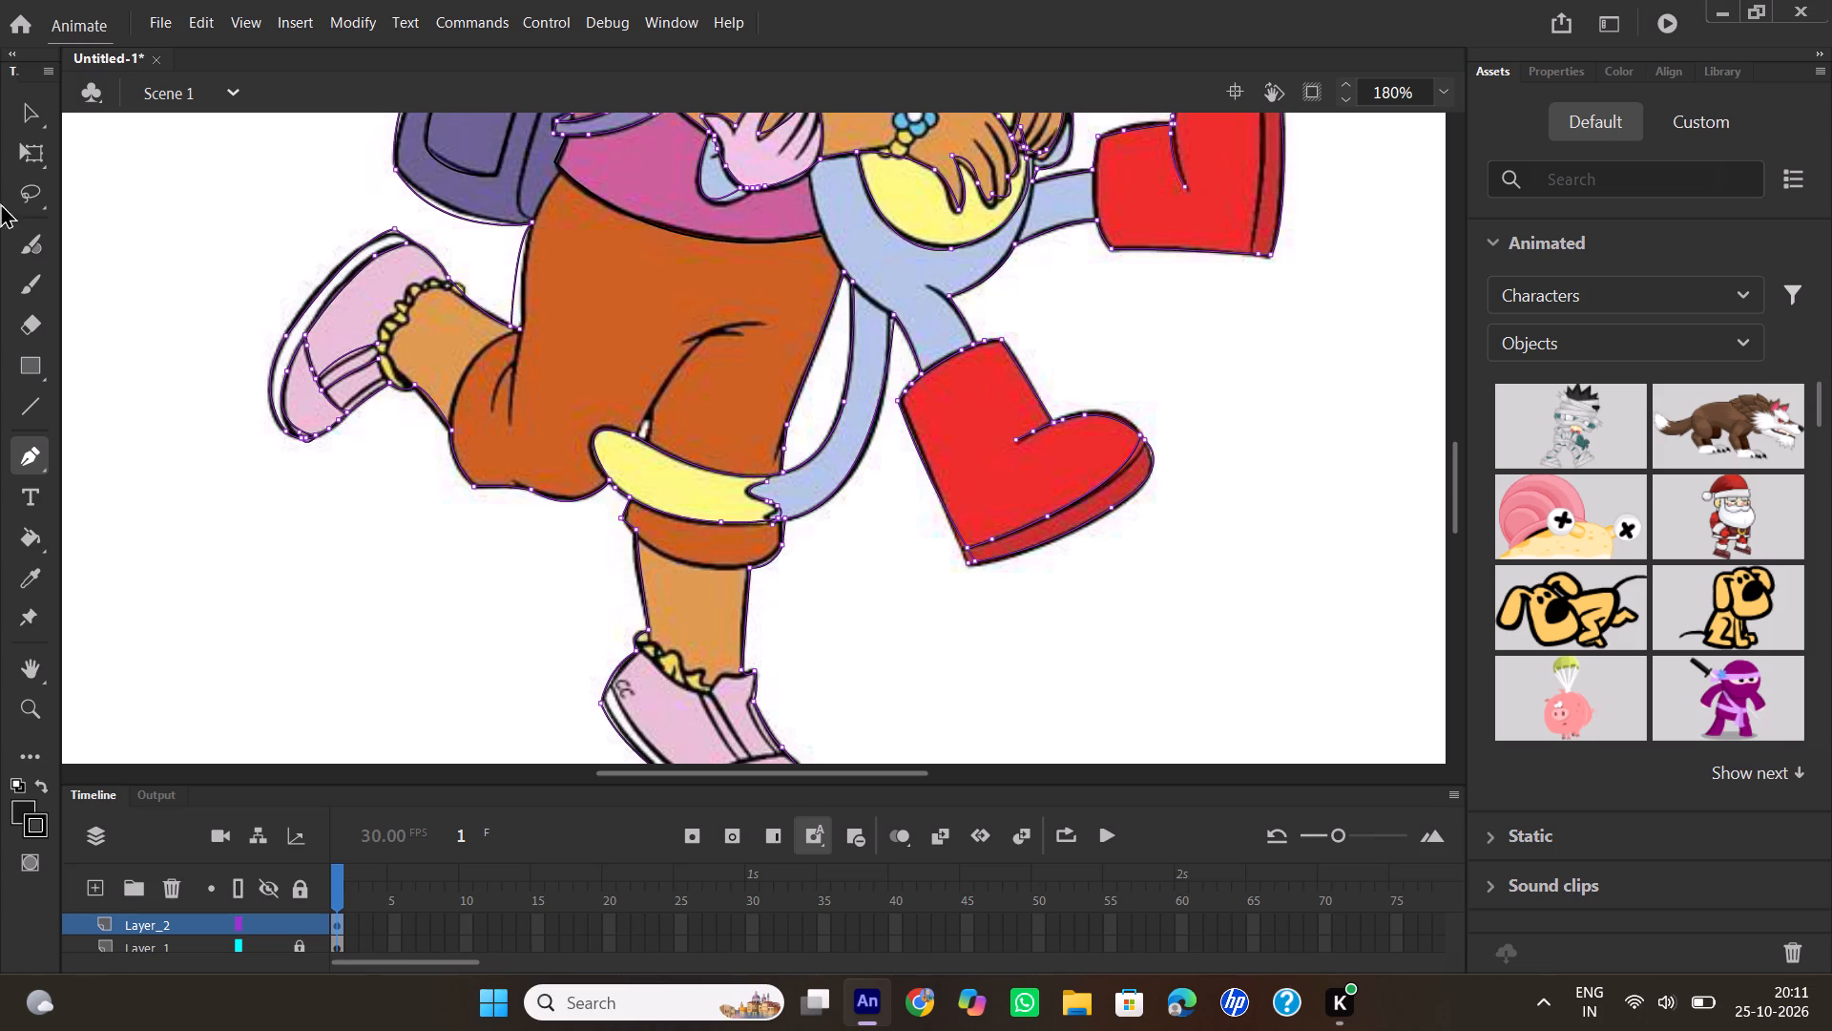
# Trace the trouser fold from the front thigh crease down to the tail, including the small gap above the tail.
pyautogui.click(26, 116)
pyautogui.click(27, 461)
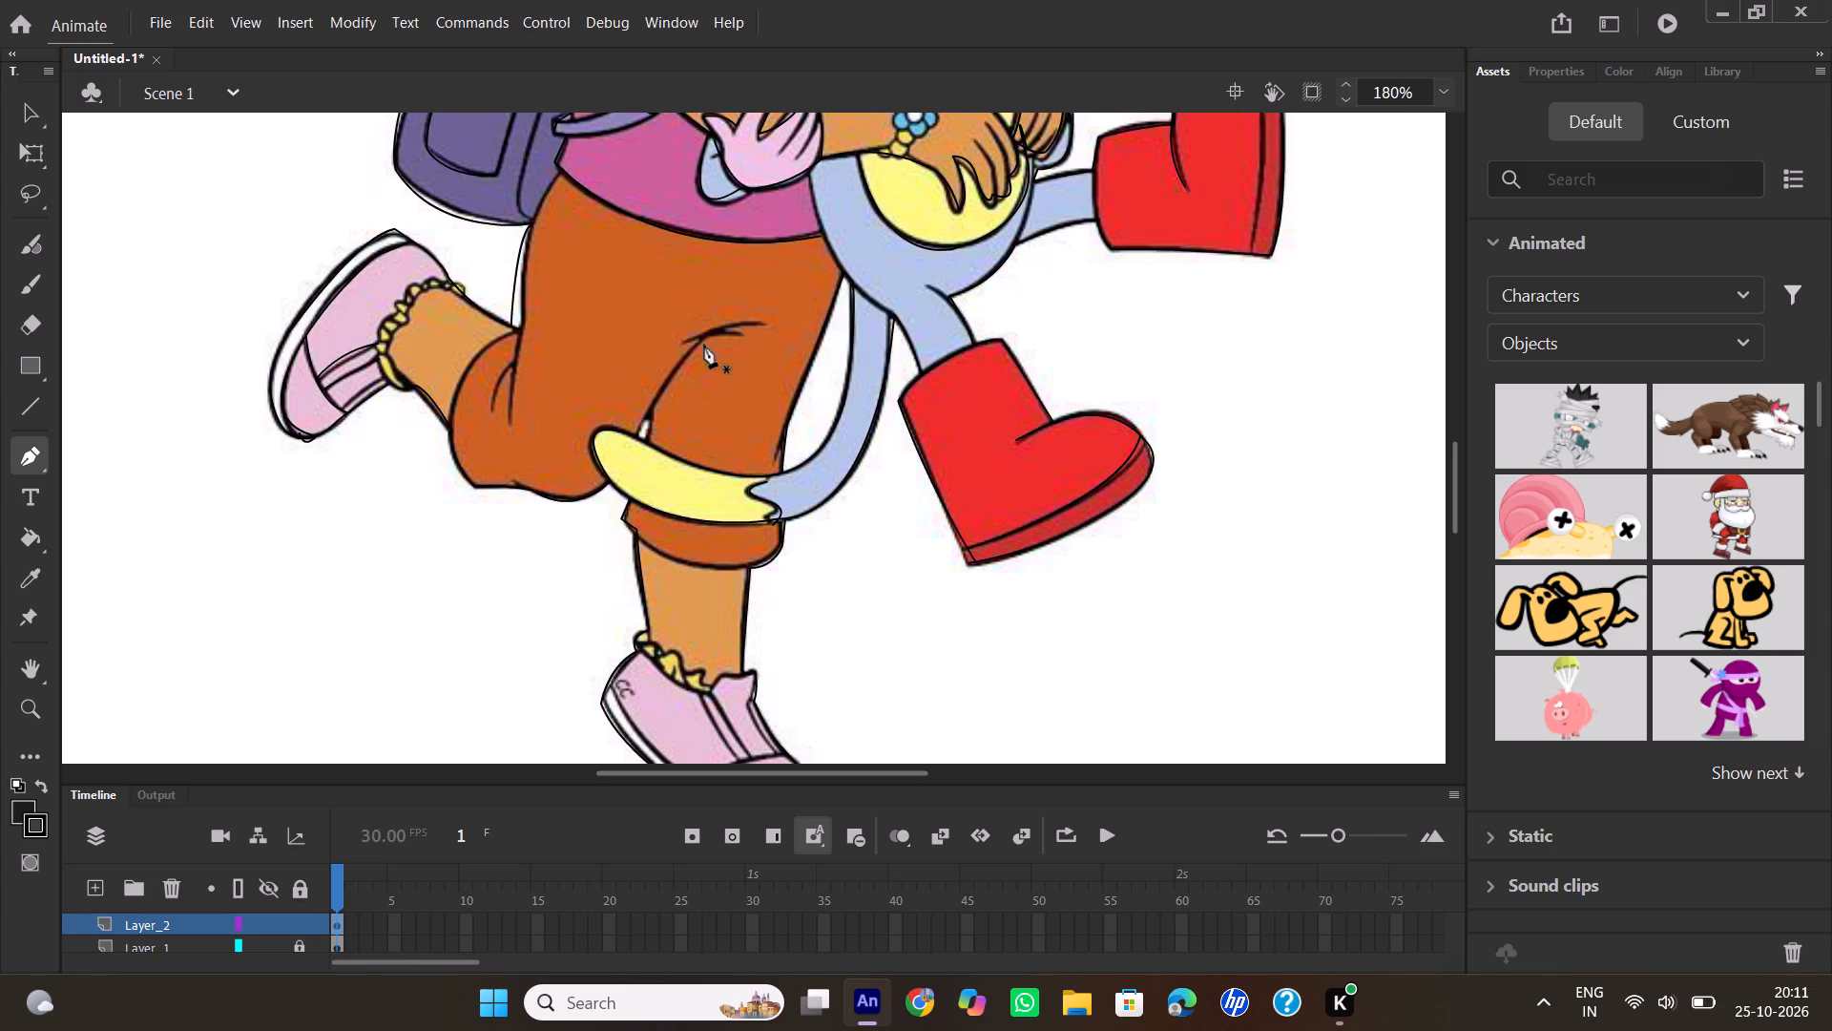
pyautogui.click(763, 321)
pyautogui.moveTo(681, 357); pyautogui.dragTo(653, 414)
pyautogui.click(677, 356)
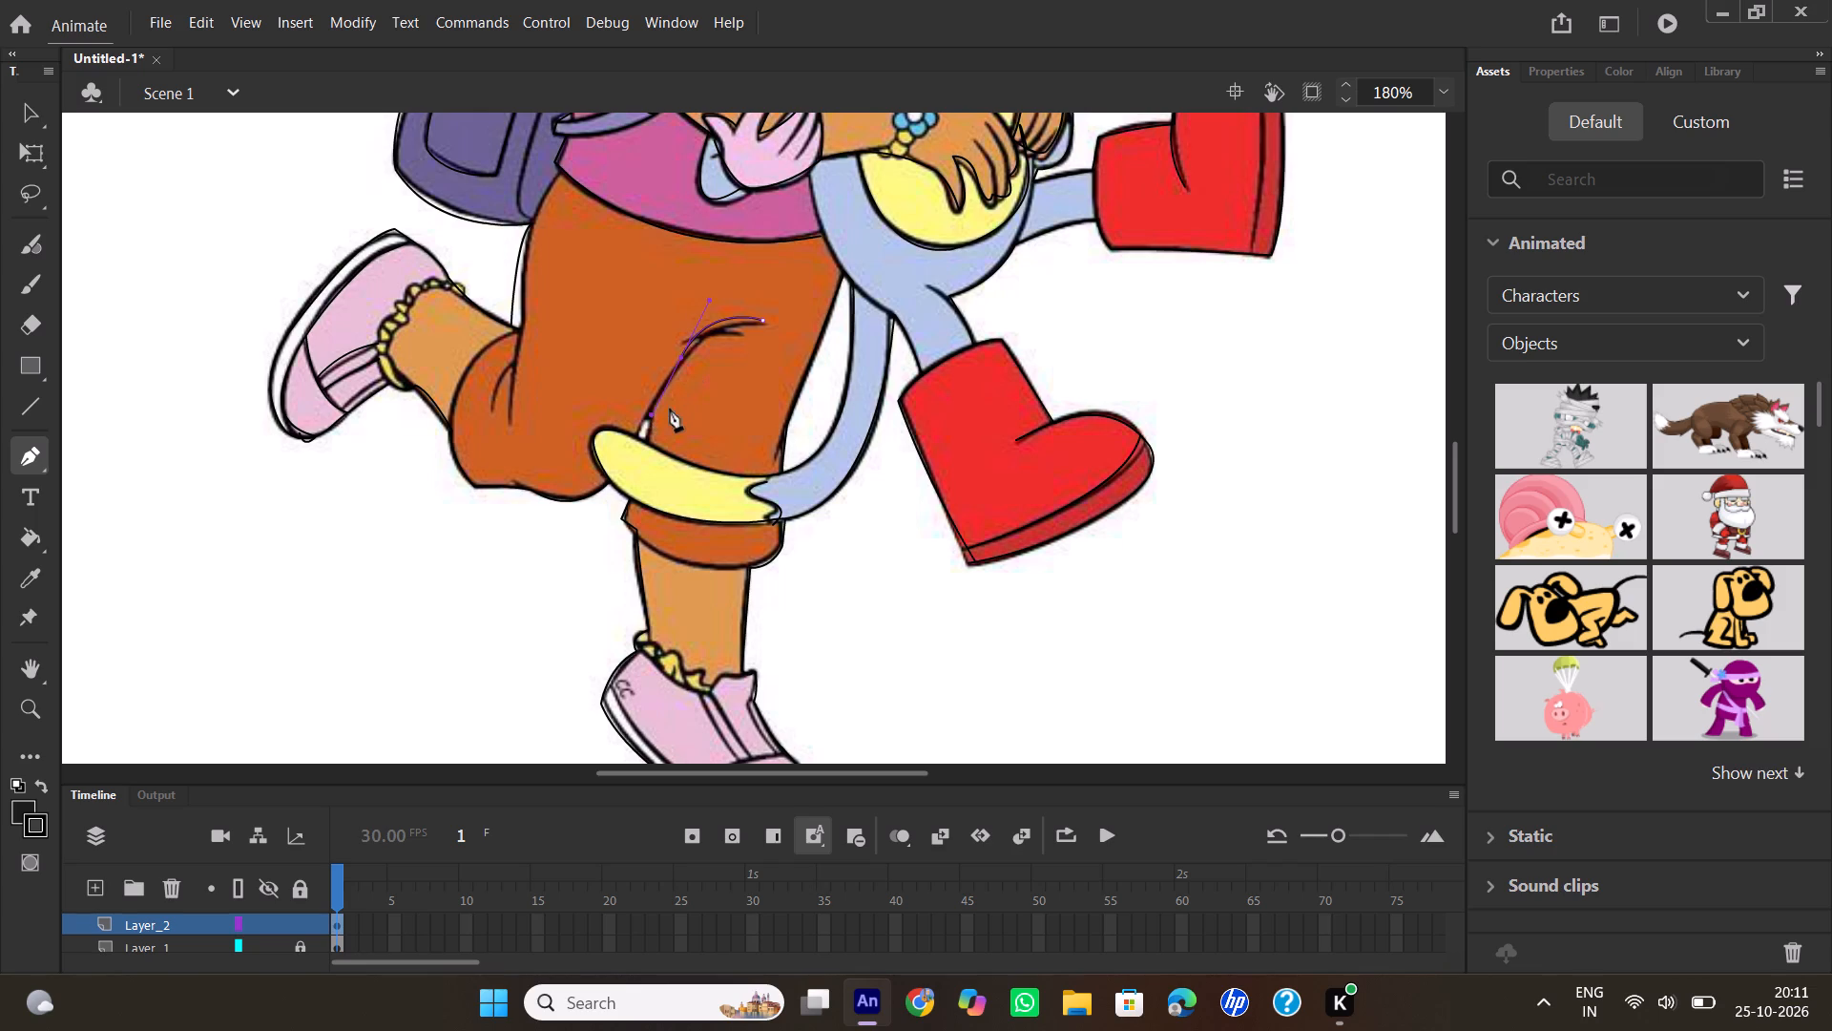
pyautogui.moveTo(639, 431); pyautogui.dragTo(635, 453)
pyautogui.click(637, 434)
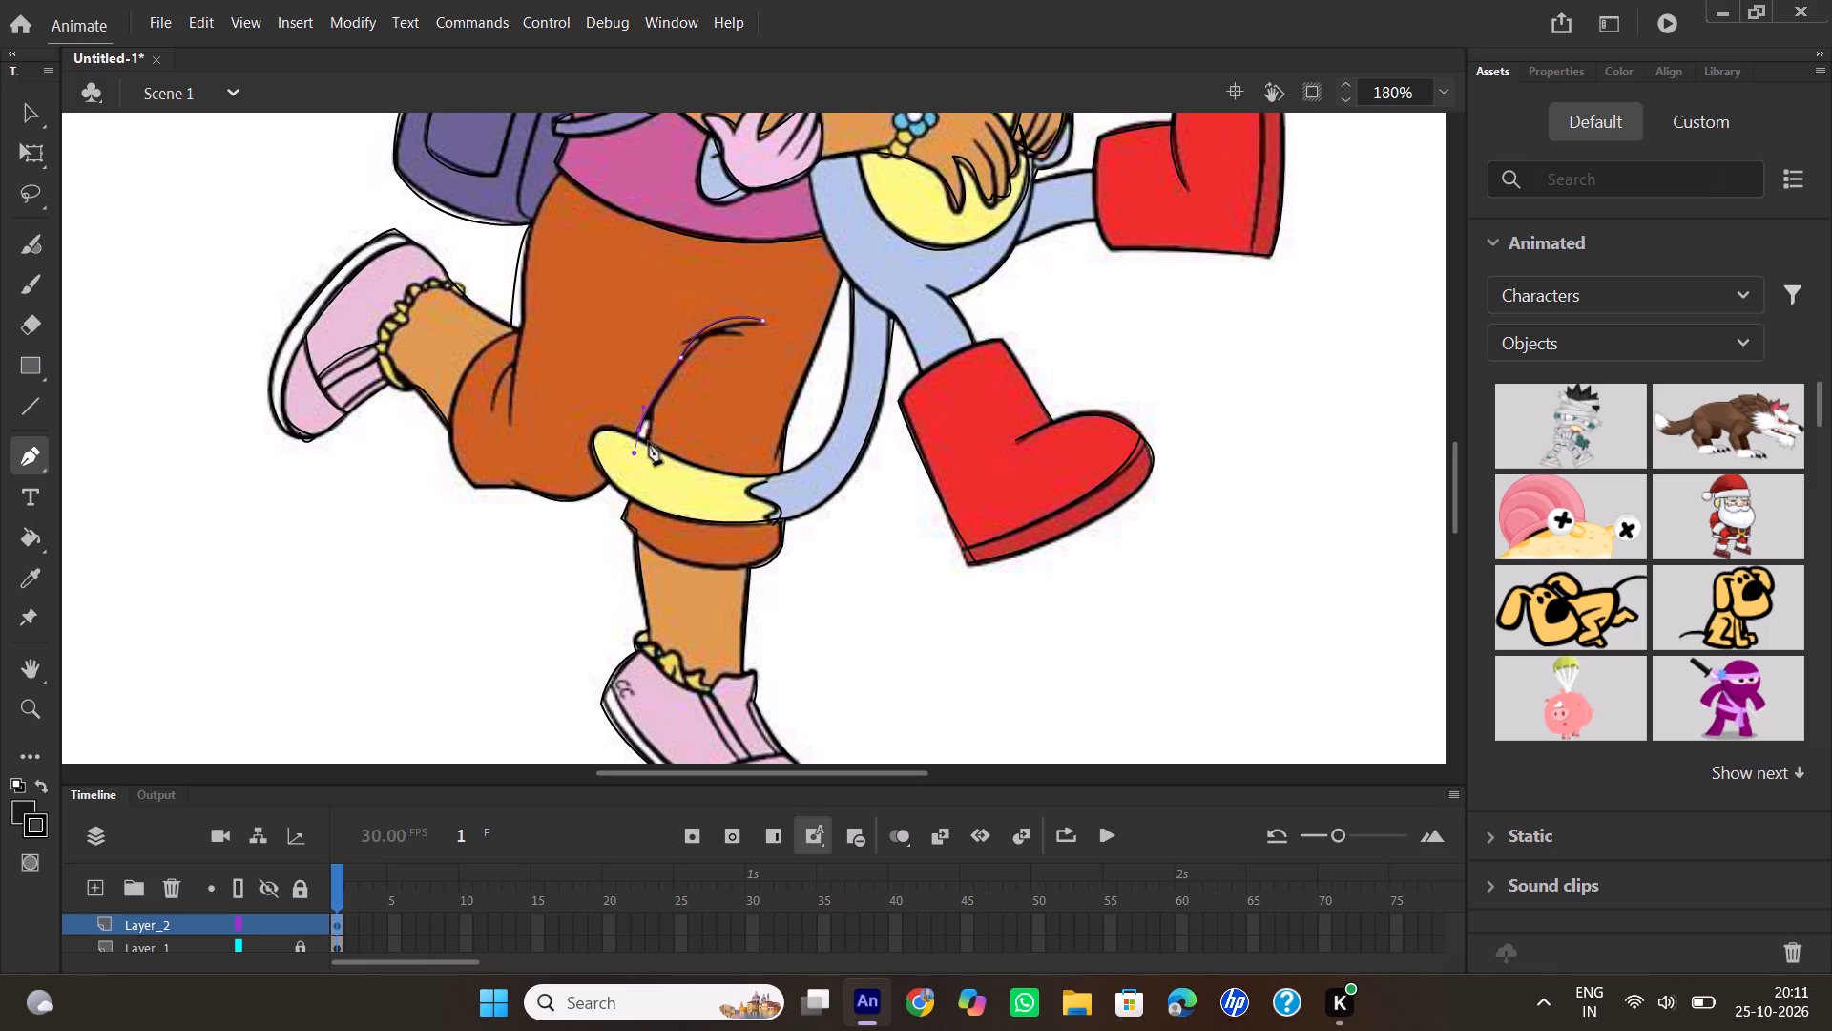
pyautogui.click(649, 442)
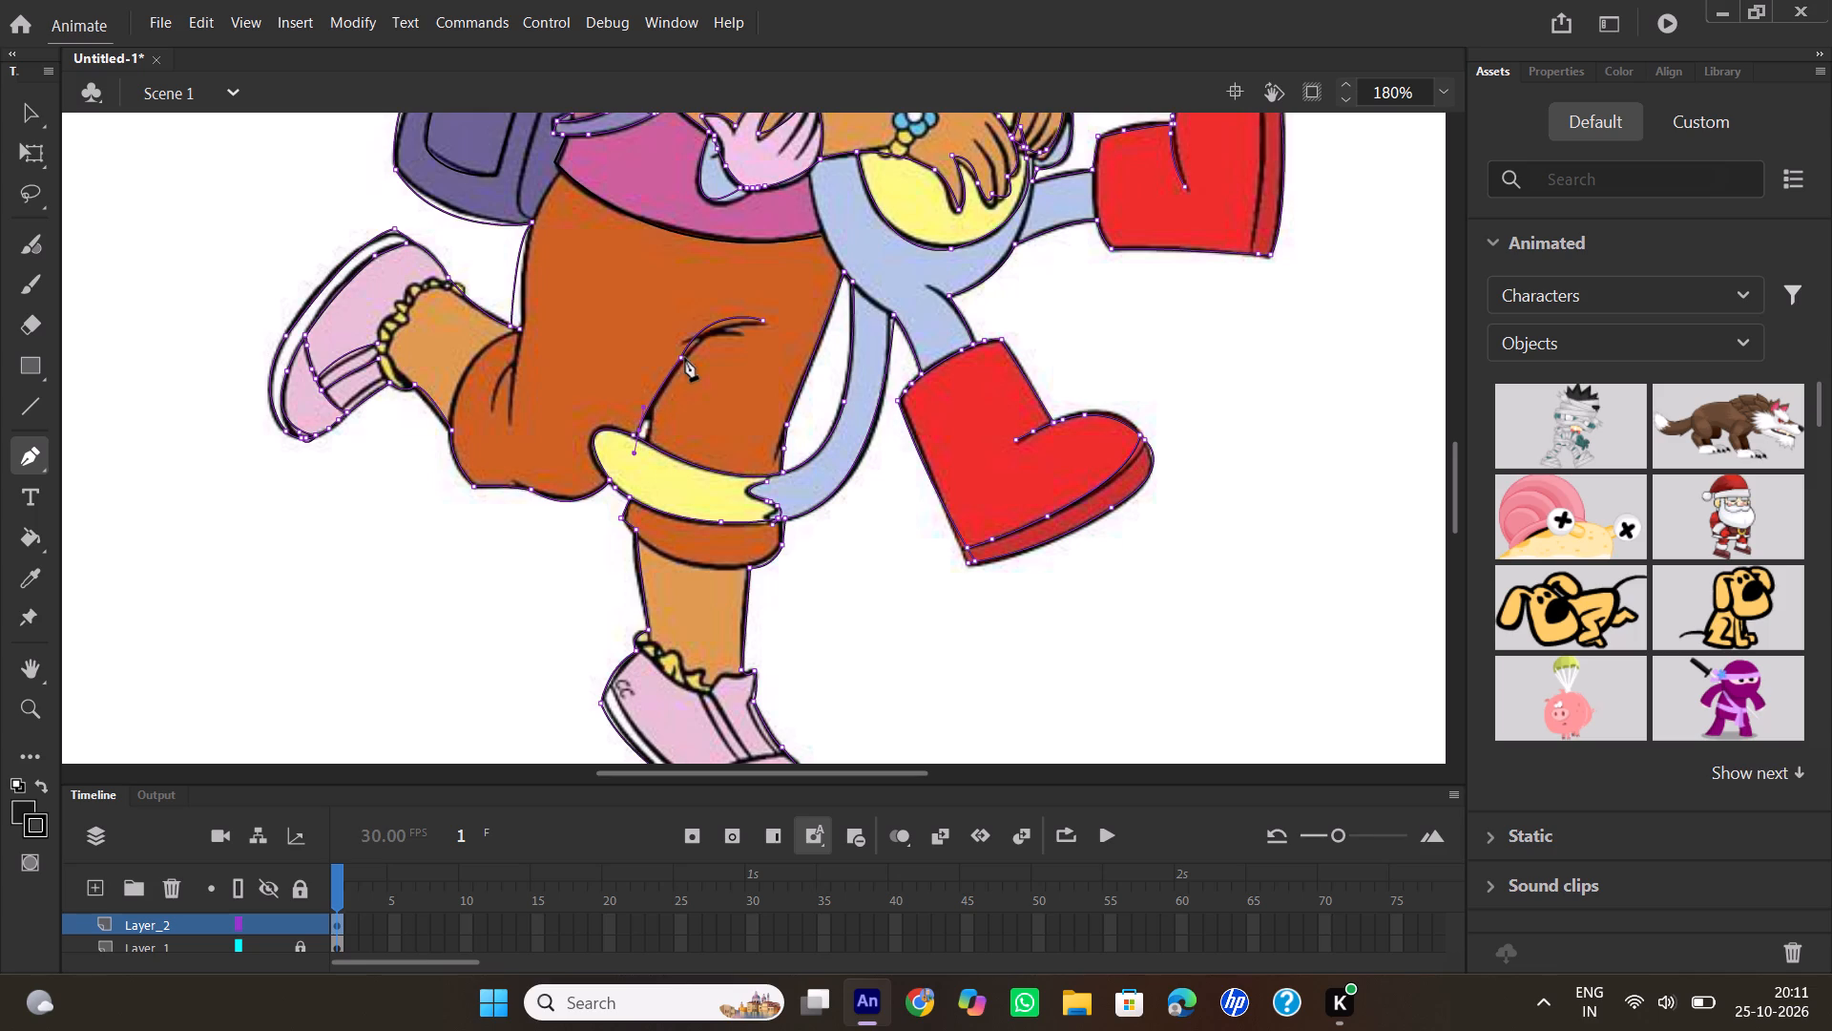
pyautogui.click(649, 405)
pyautogui.doubleClick(649, 405)
# Trace the curved lower edge of the trouser cuff on Dora's standing leg, just below the tail.
pyautogui.click(630, 527)
pyautogui.moveTo(769, 564); pyautogui.dragTo(804, 556)
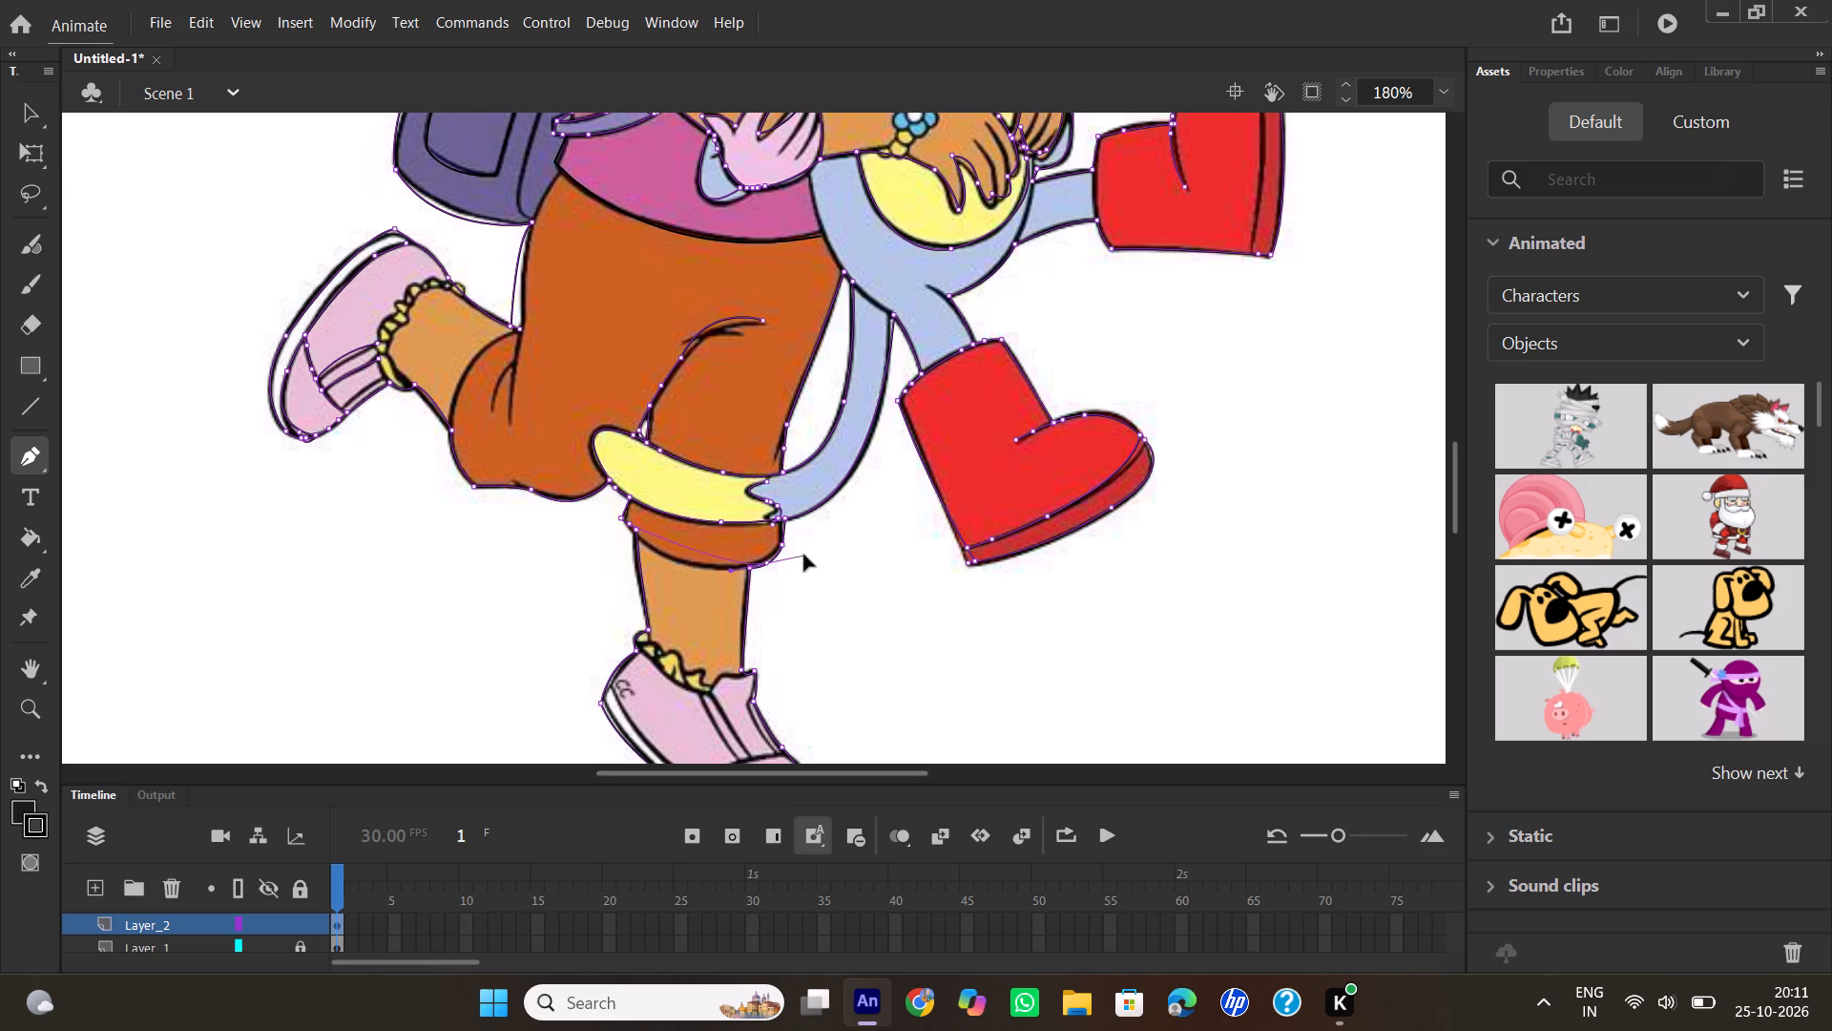
pyautogui.moveTo(804, 556); pyautogui.dragTo(854, 538)
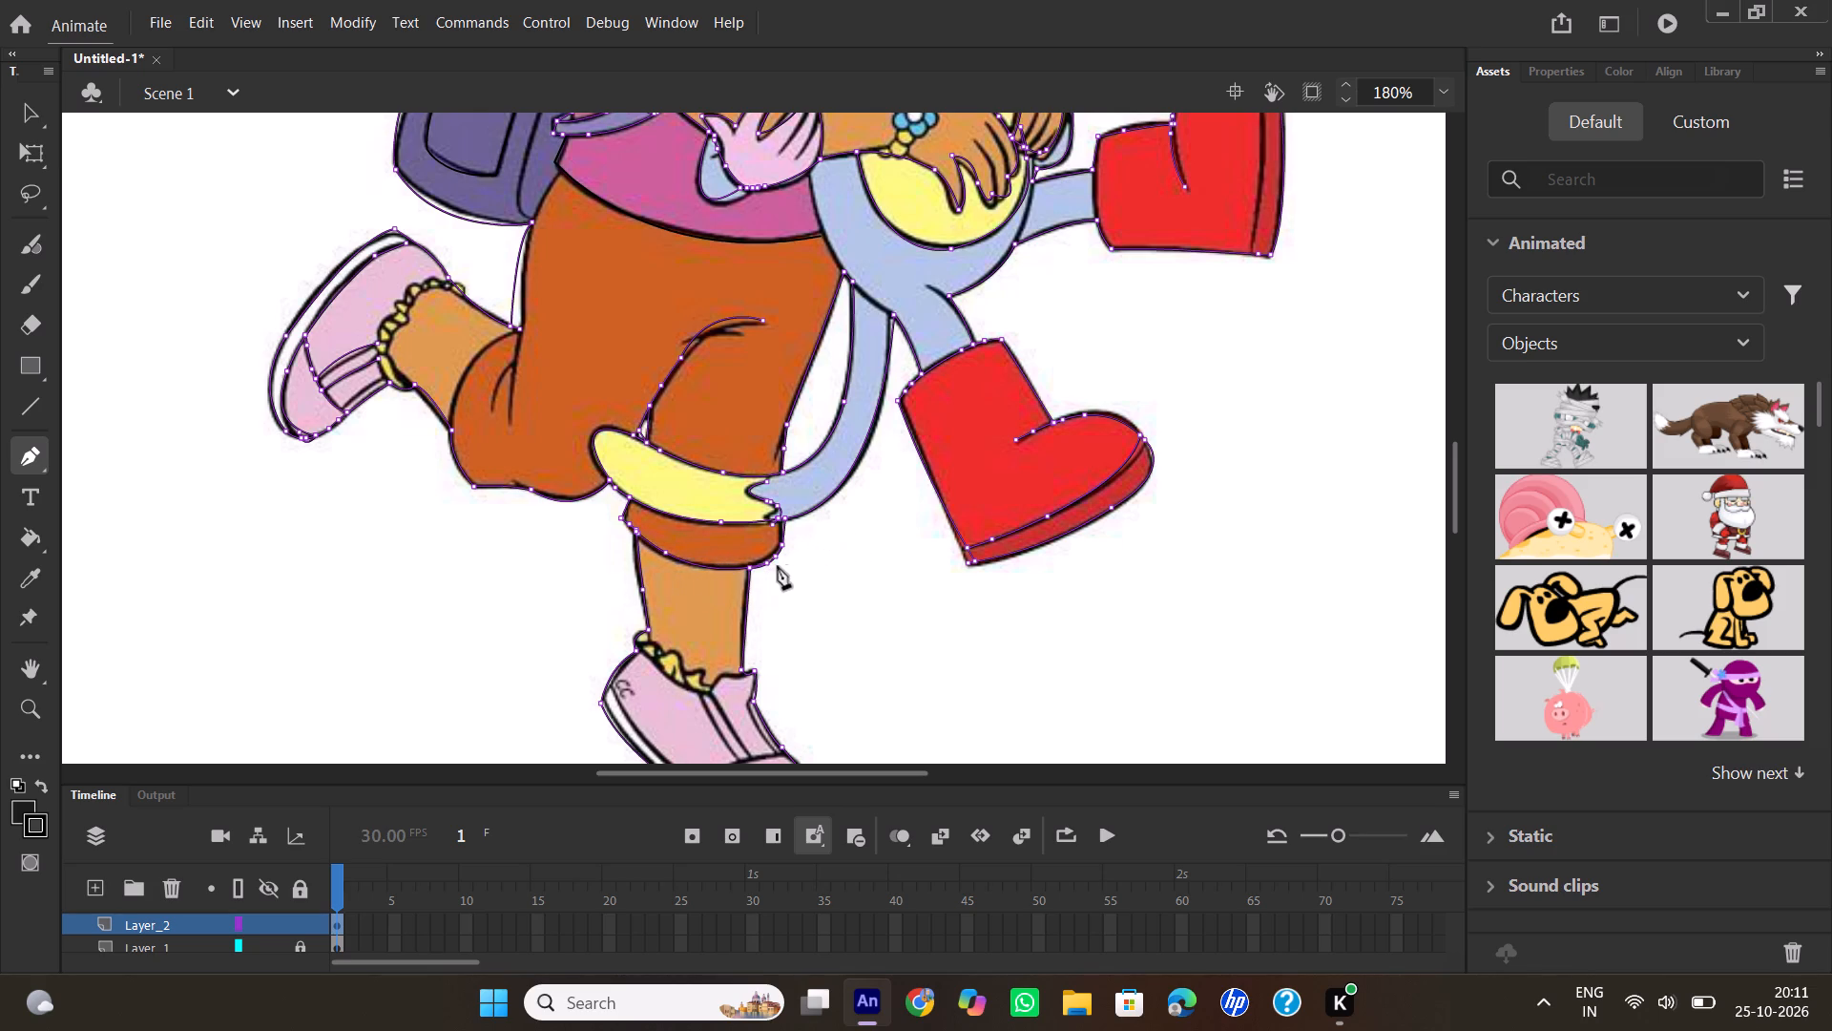
pyautogui.doubleClick(769, 565)
# Trace the curved trouser edge across Dora's raised leg, between the cuff's lower corner and the back of the trousers.
pyautogui.click(514, 326)
pyautogui.moveTo(452, 448); pyautogui.dragTo(454, 537)
pyautogui.moveTo(454, 537); pyautogui.dragTo(496, 593)
pyautogui.moveTo(516, 334); pyautogui.dragTo(639, 292)
pyautogui.doubleClick(518, 326)
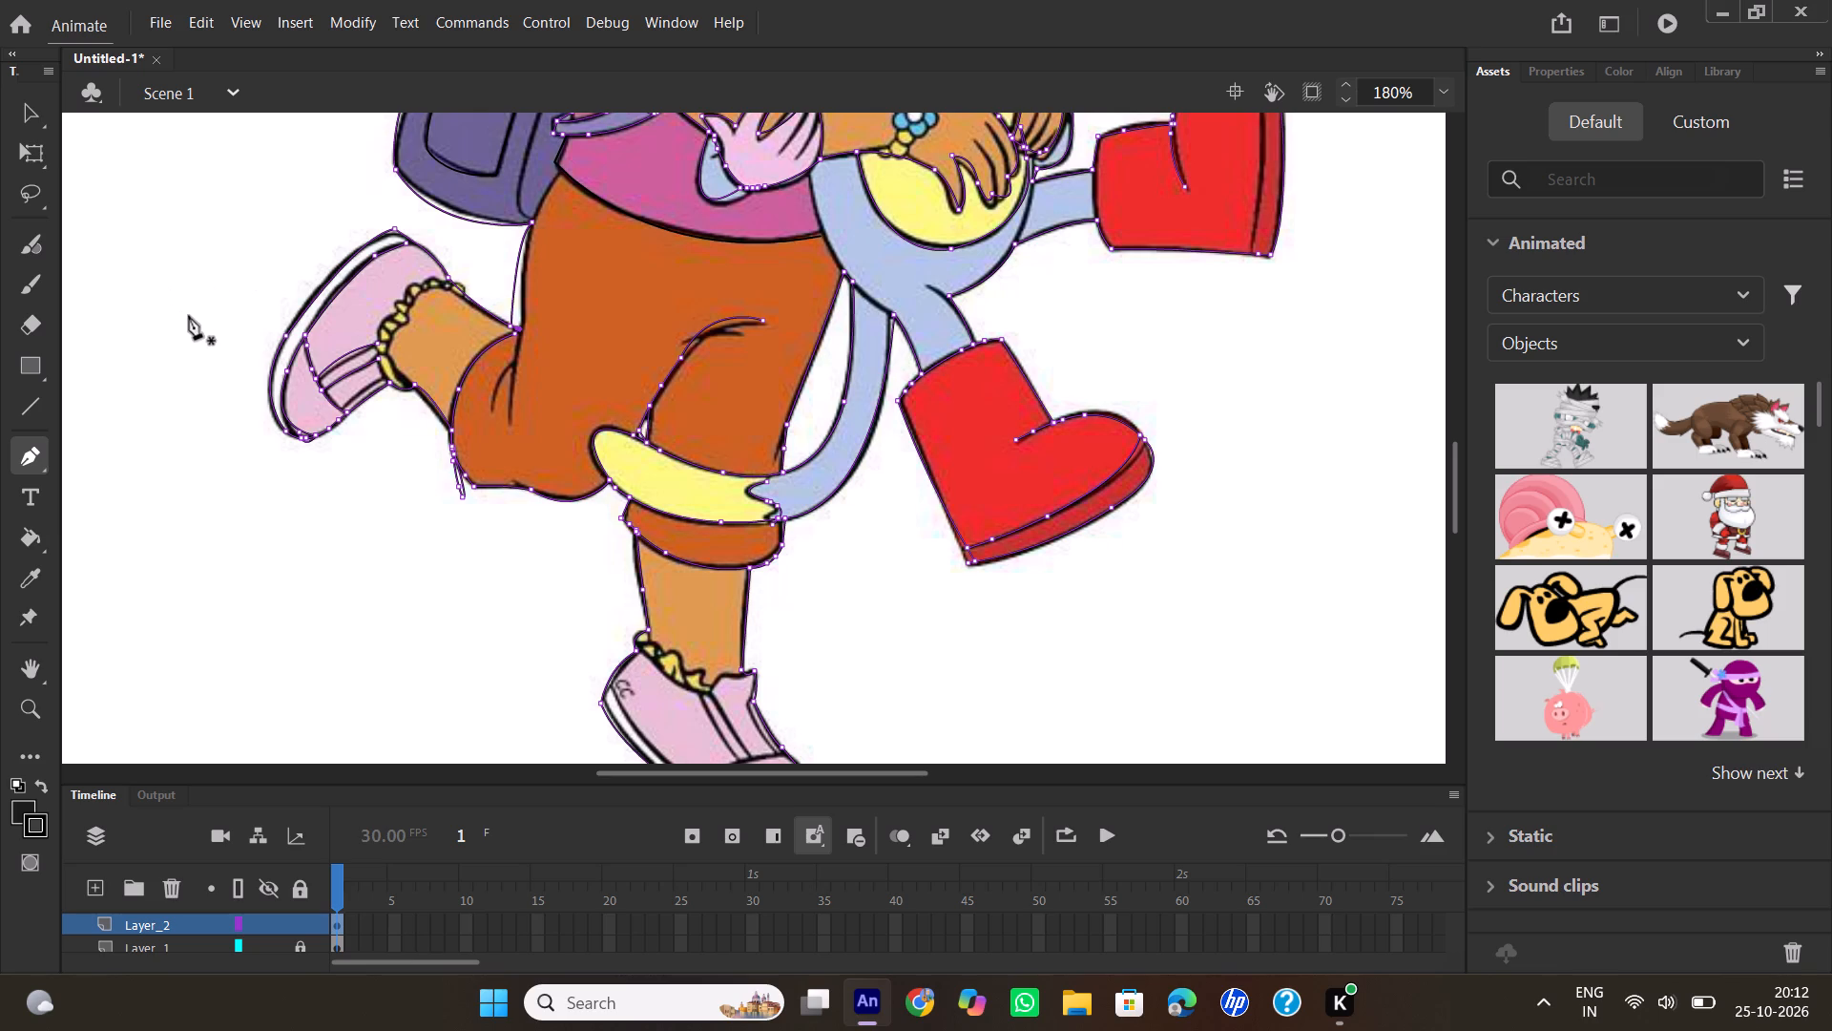
# Trace the upper sole line of Dora's lower shoe as a curve from the heel to the toe.
pyautogui.scroll(-2, 930, 411)
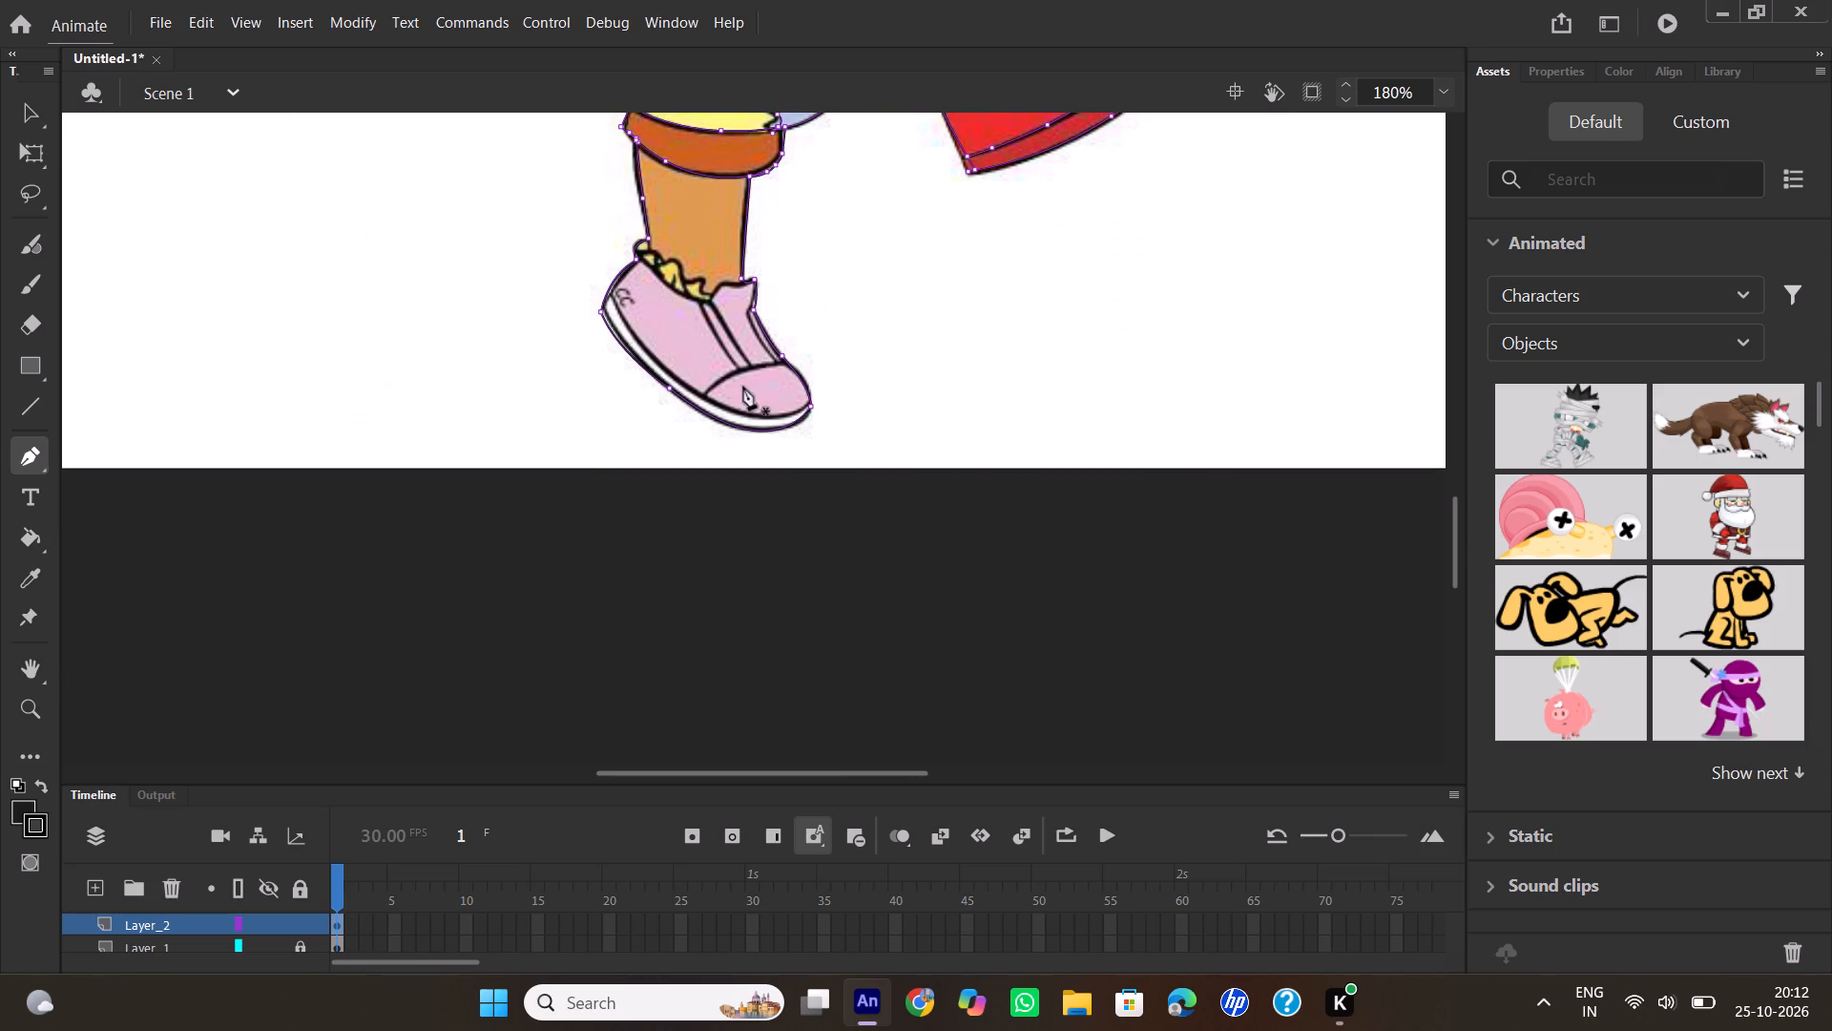
pyautogui.click(272, 945)
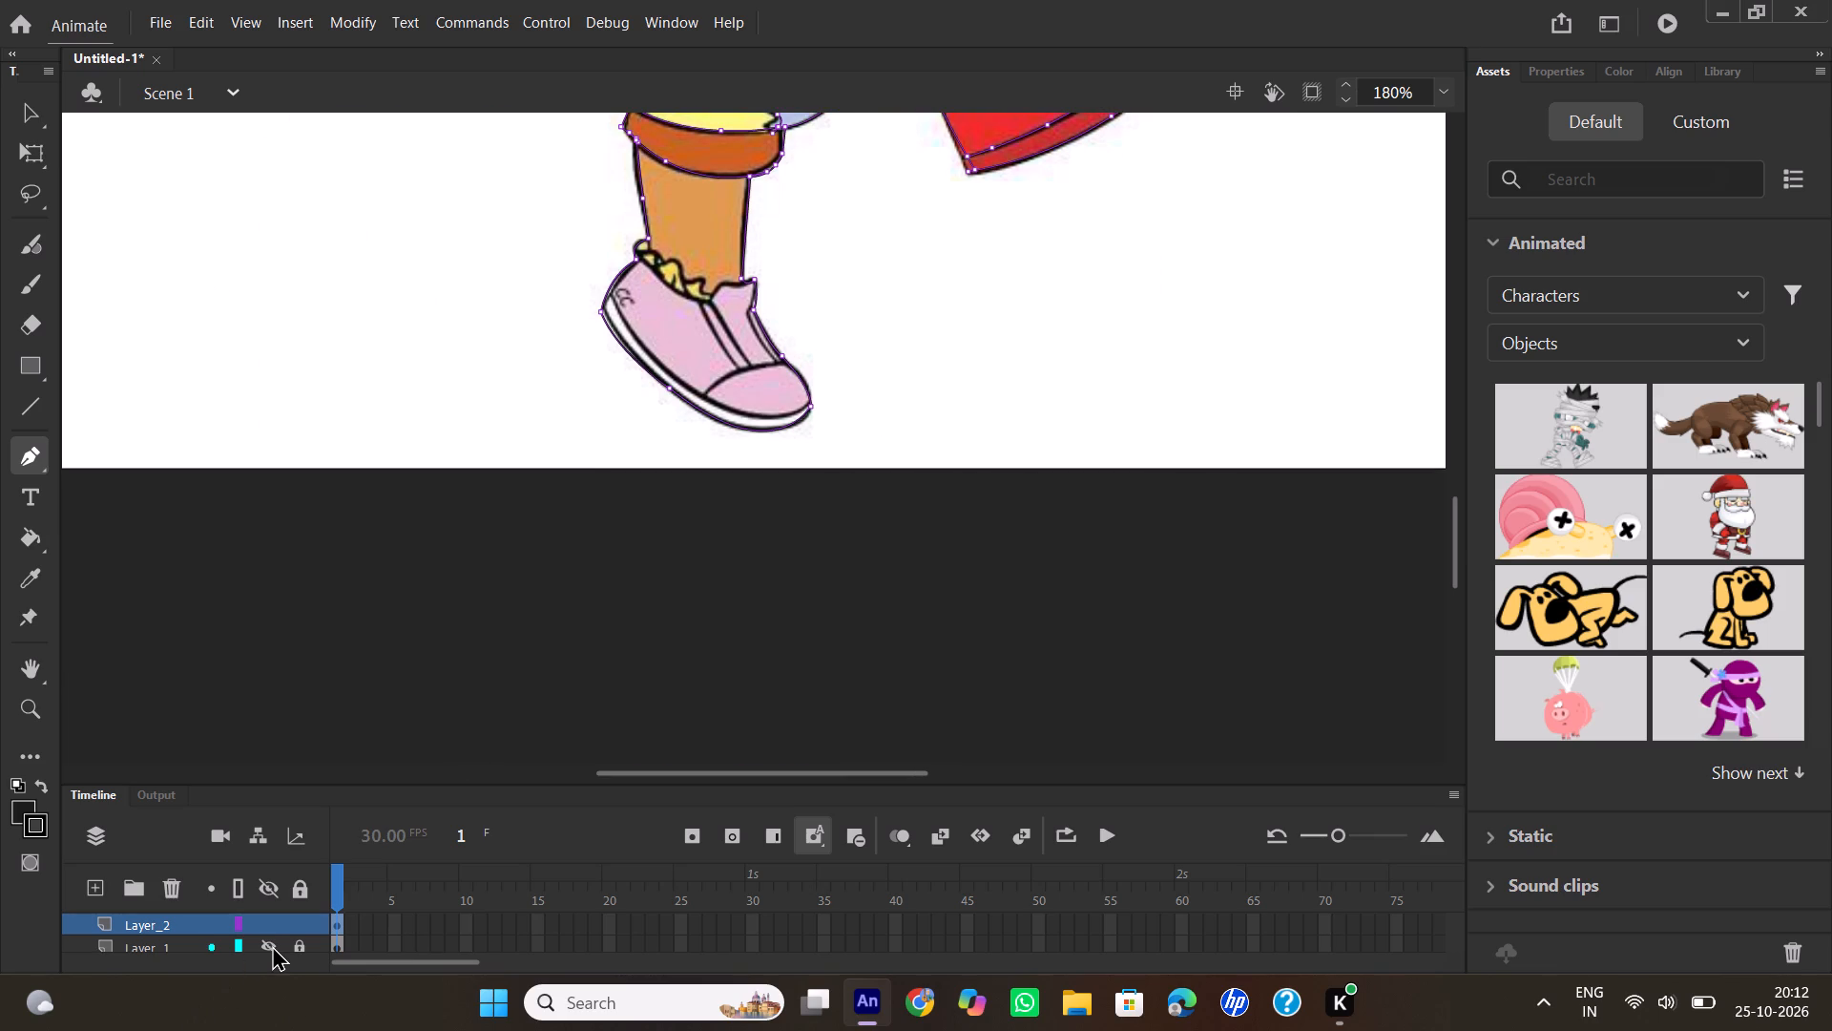
pyautogui.click(272, 945)
pyautogui.scroll(1, 625, 487)
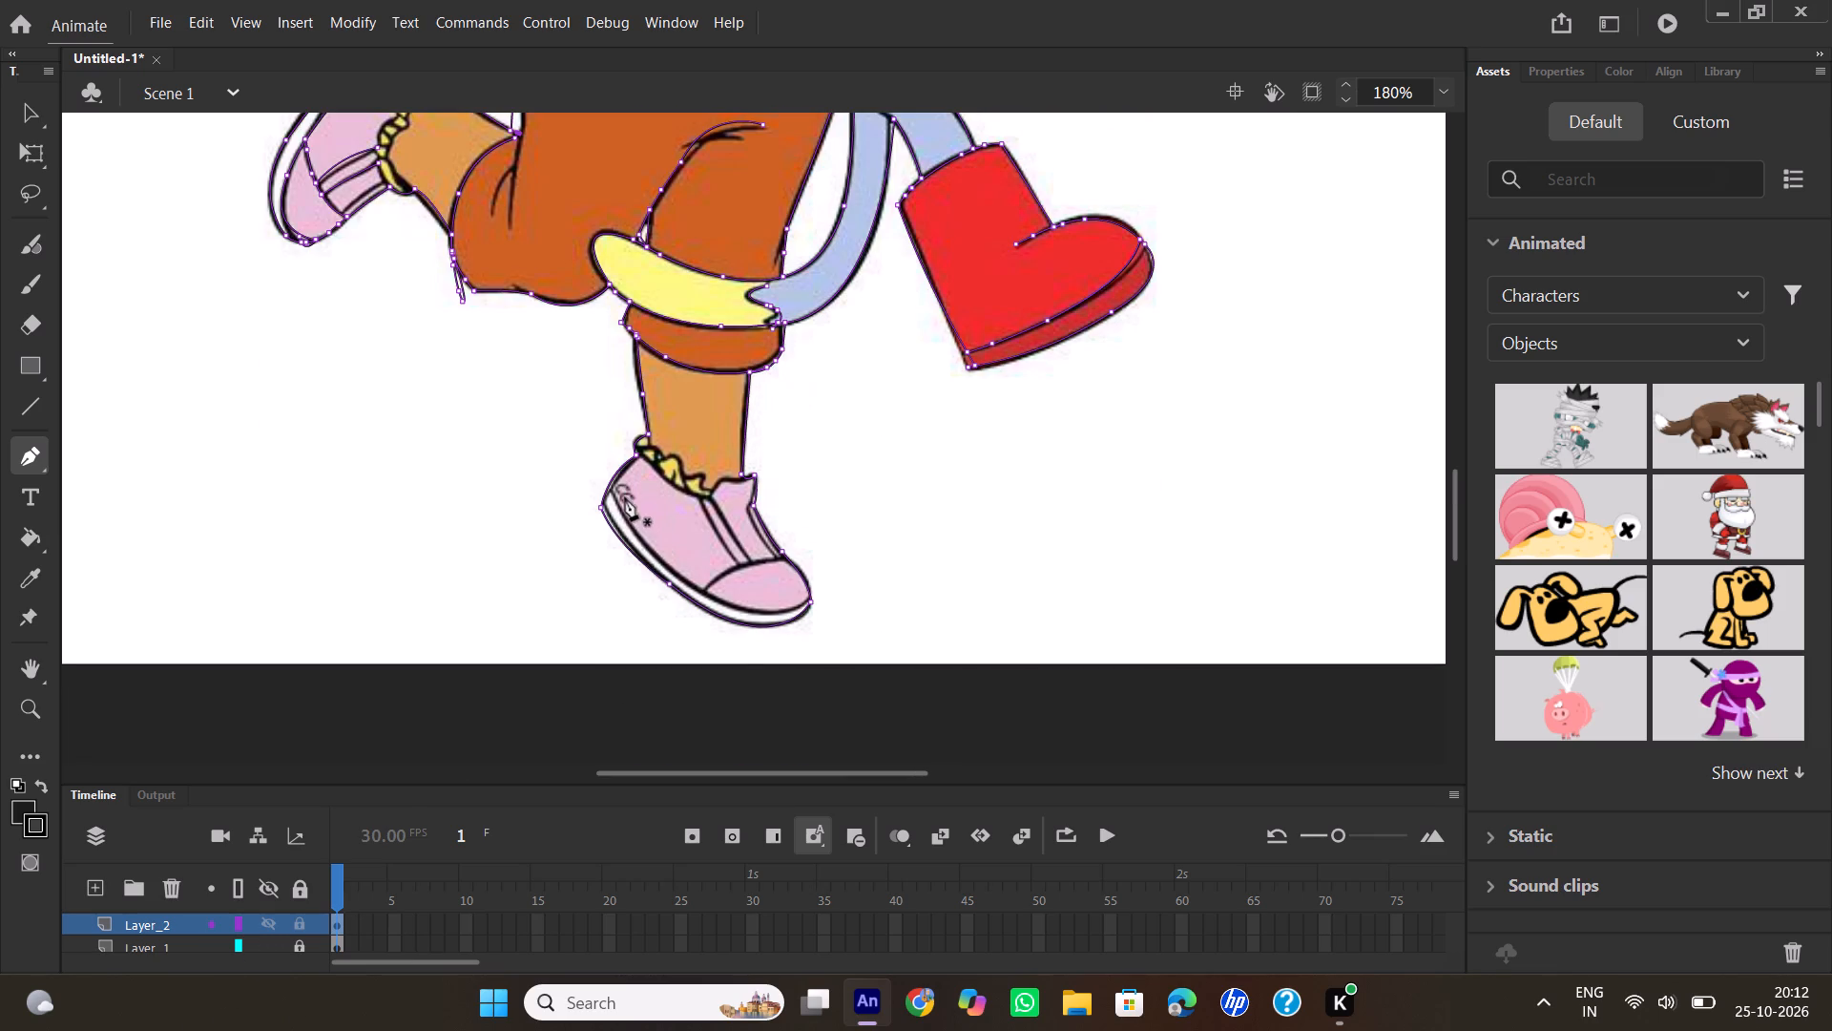
pyautogui.click(612, 486)
pyautogui.moveTo(807, 590); pyautogui.dragTo(906, 554)
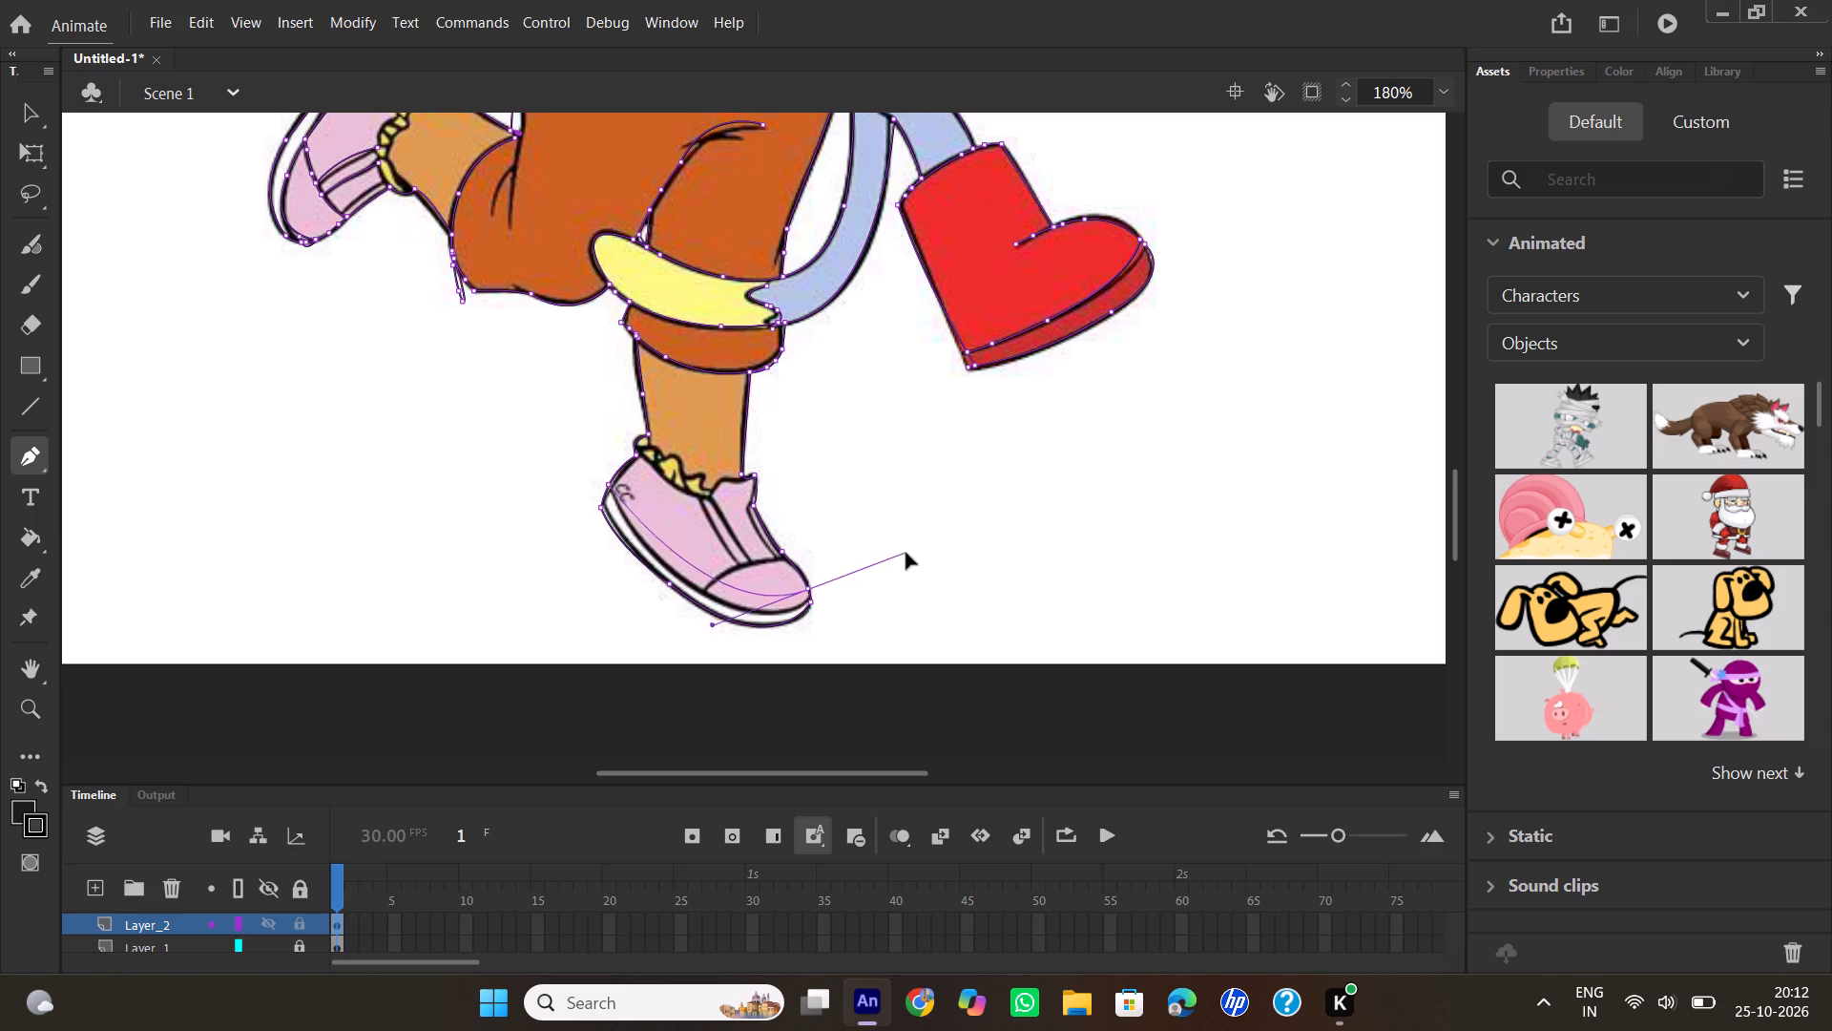
pyautogui.moveTo(906, 554); pyautogui.dragTo(884, 474)
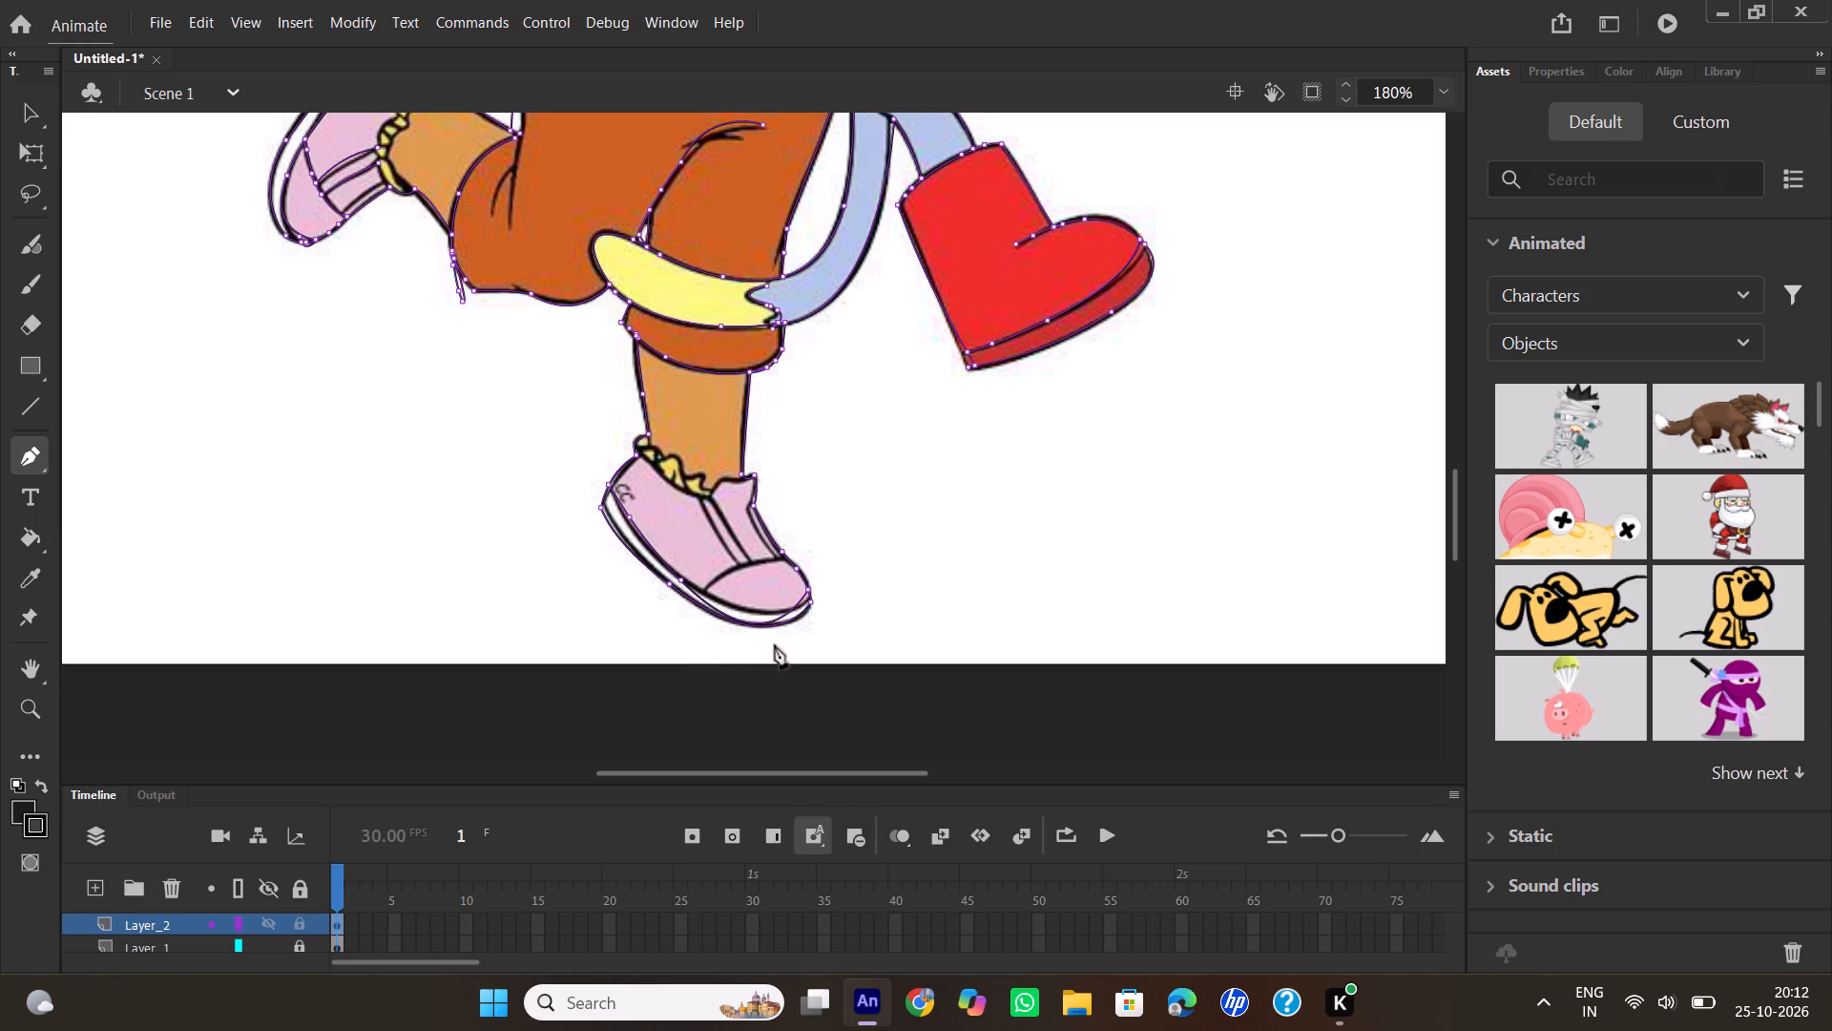
pyautogui.doubleClick(808, 587)
# With Layer_1 hidden, bend the lower shoe's sole line slightly upward using the Selection tool, then restore the reference and the Pen tool.
pyautogui.click(262, 950)
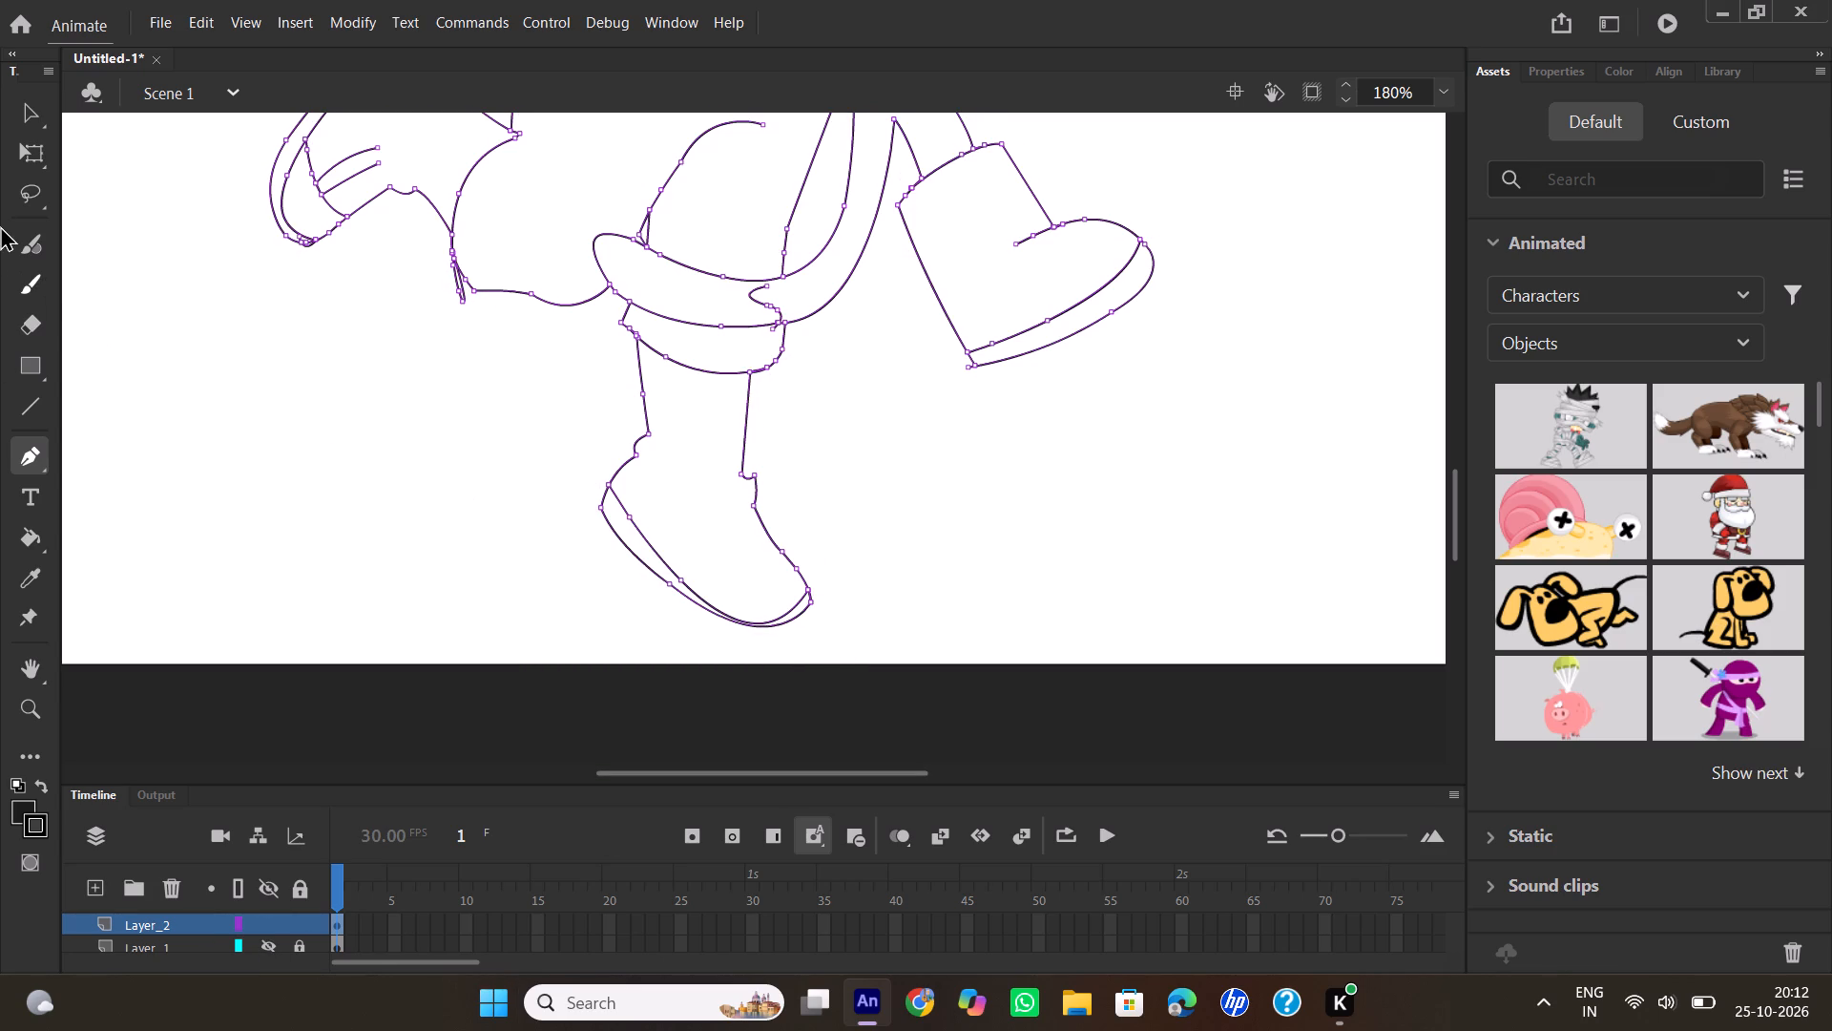
pyautogui.click(38, 109)
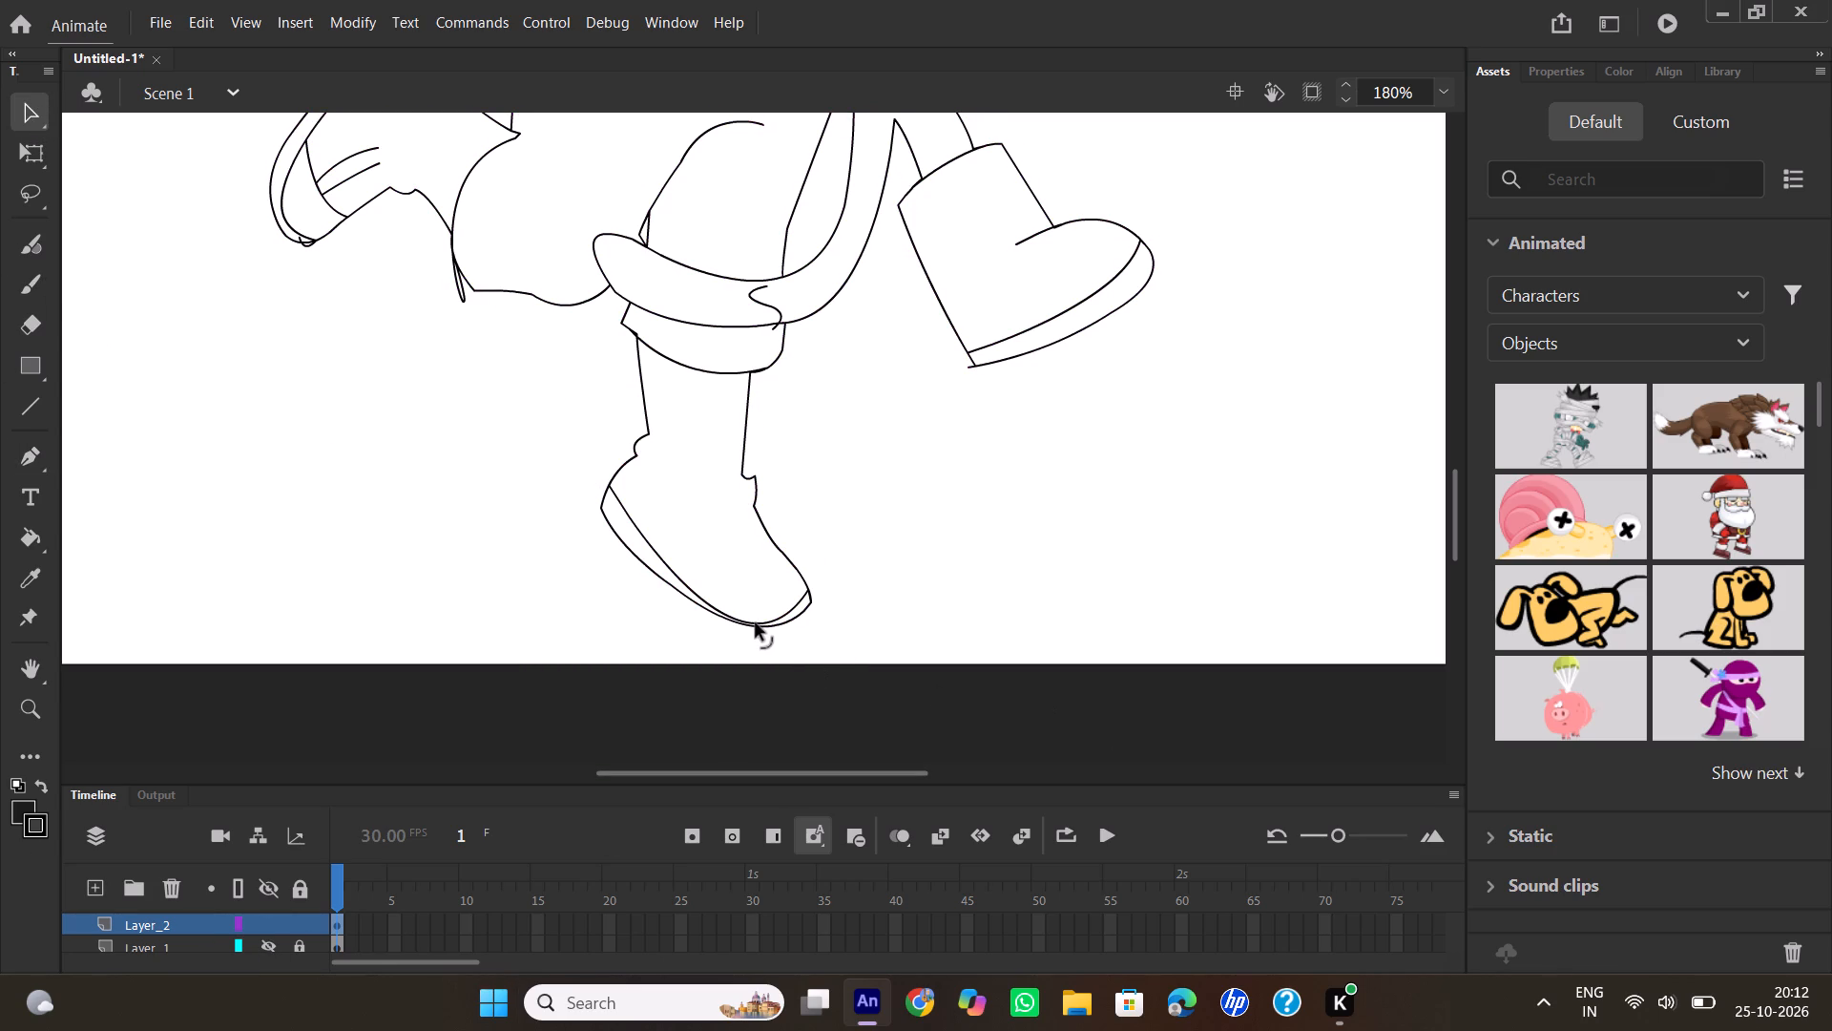
pyautogui.moveTo(756, 622); pyautogui.dragTo(756, 605)
pyautogui.click(272, 949)
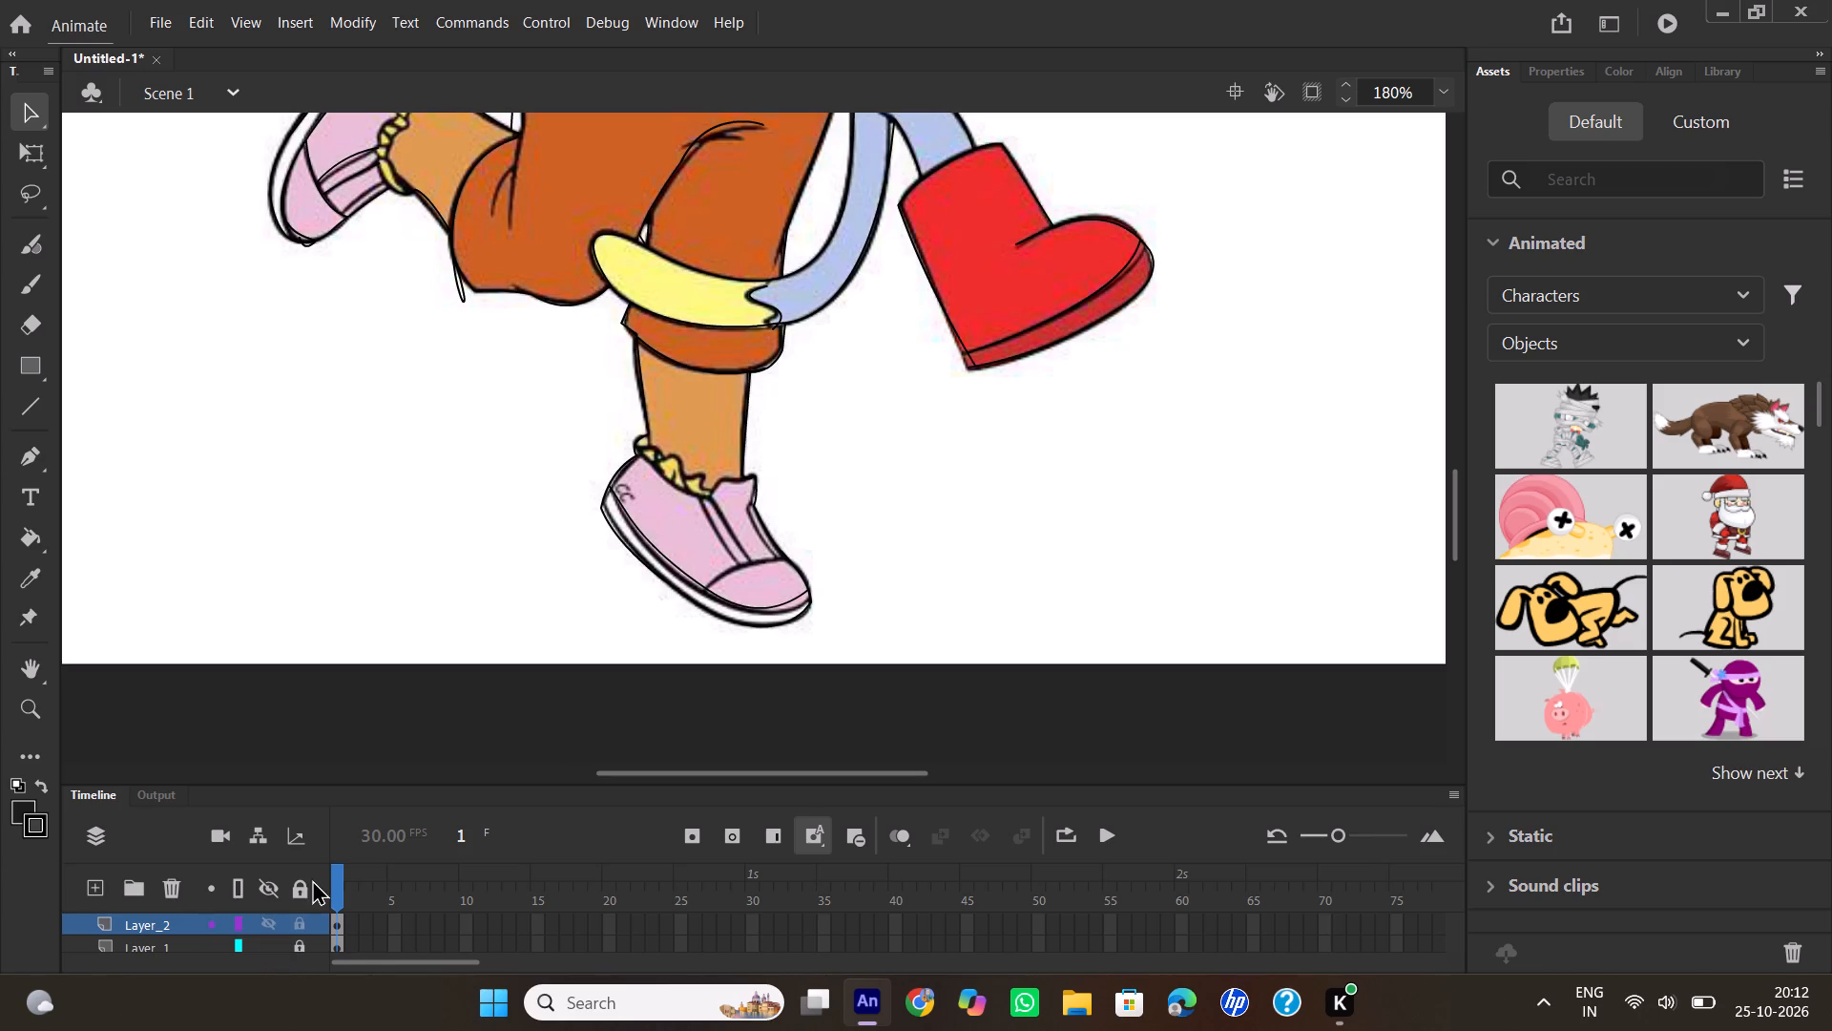
pyautogui.click(29, 454)
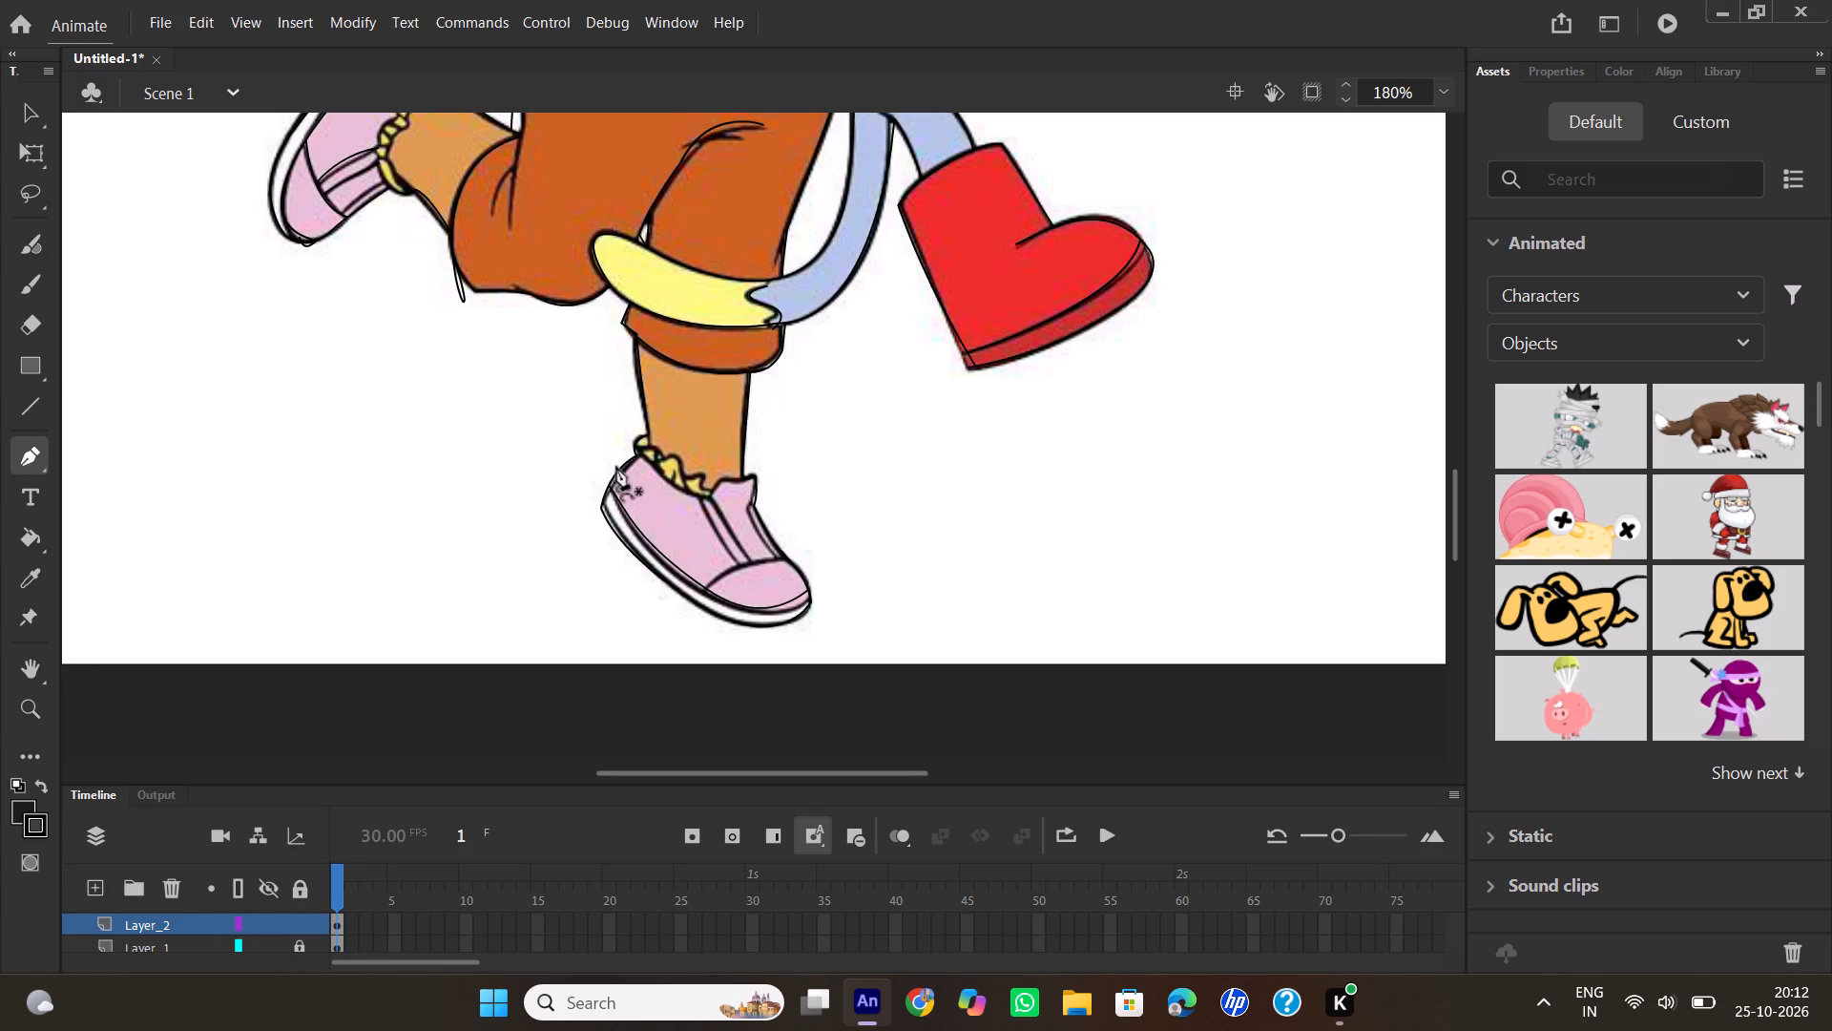
# Trace the upper opening edge of Dora's lower shoe, along the sock frill from the heel to the tip of the tongue.
pyautogui.click(636, 452)
pyautogui.moveTo(711, 497); pyautogui.dragTo(755, 492)
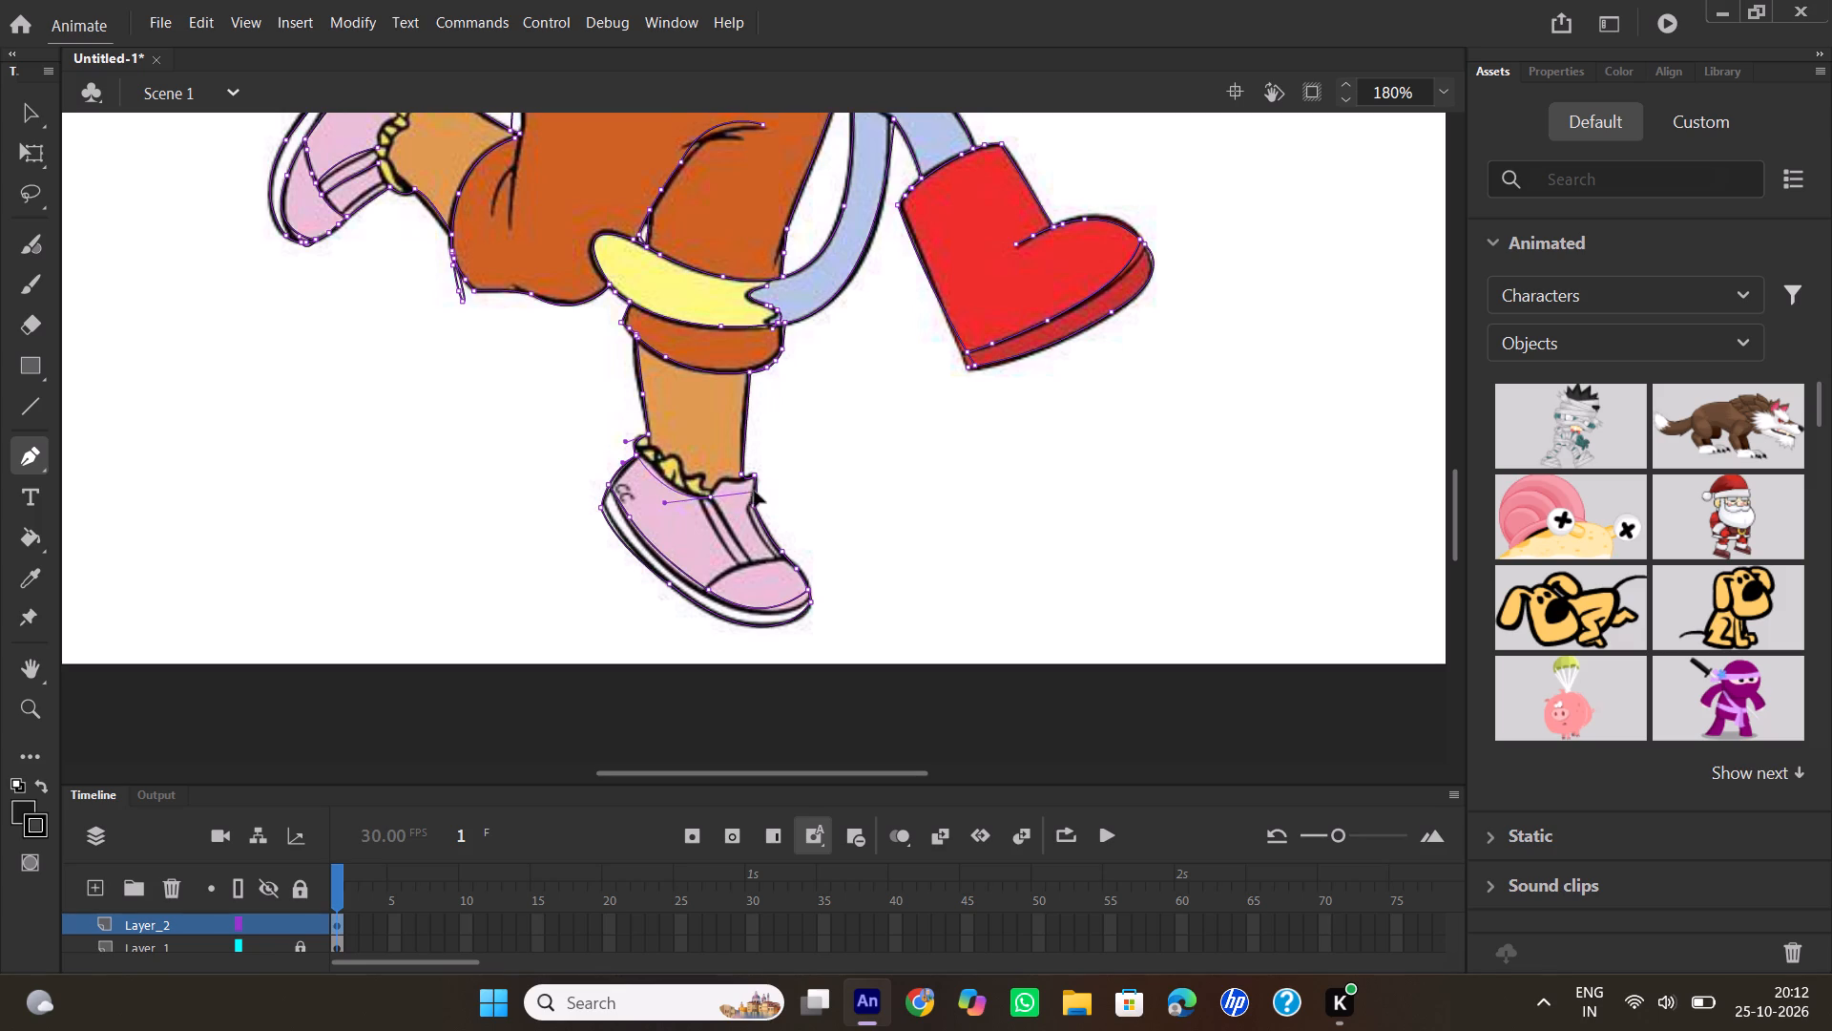
pyautogui.moveTo(755, 492); pyautogui.dragTo(750, 496)
pyautogui.click(711, 499)
pyautogui.moveTo(750, 478); pyautogui.dragTo(786, 477)
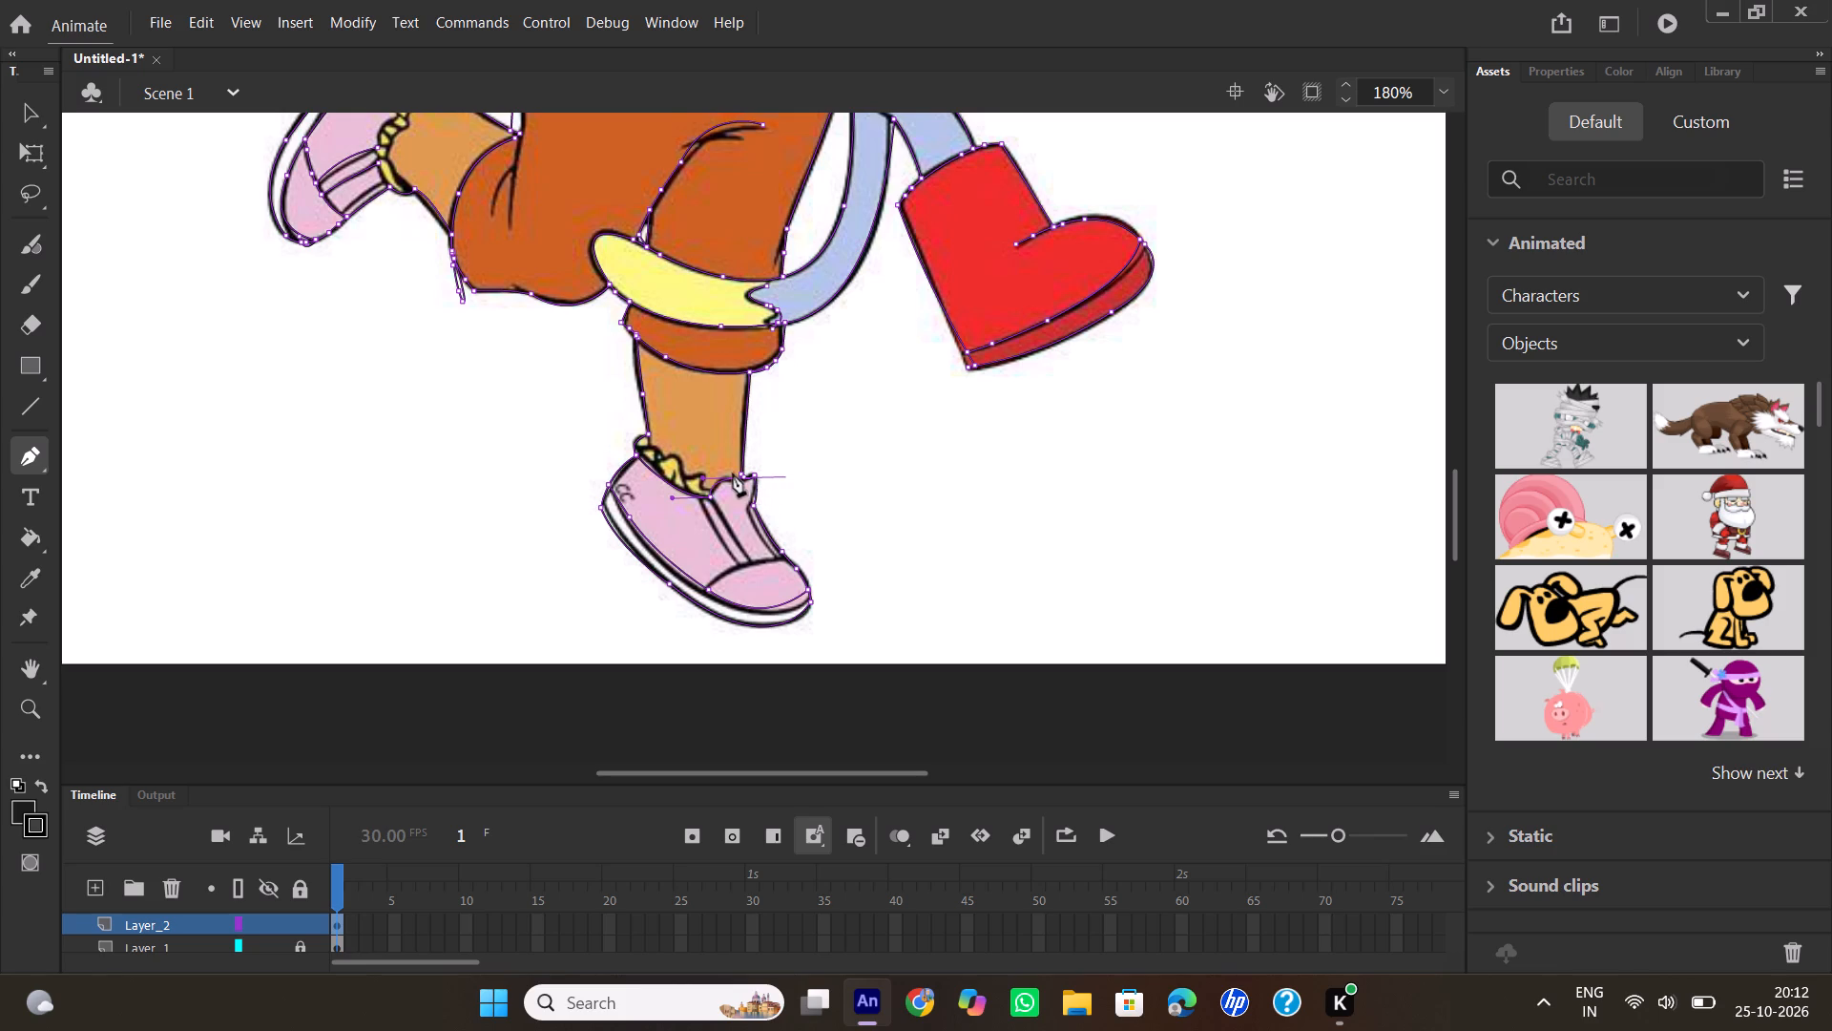
pyautogui.doubleClick(750, 472)
pyautogui.doubleClick(749, 480)
# Trace the curved toe-cap line across Dora's lower shoe, from the sole line to the shoe's front edge.
pyautogui.click(701, 589)
pyautogui.moveTo(792, 566); pyautogui.dragTo(793, 566)
pyautogui.moveTo(793, 566); pyautogui.dragTo(847, 578)
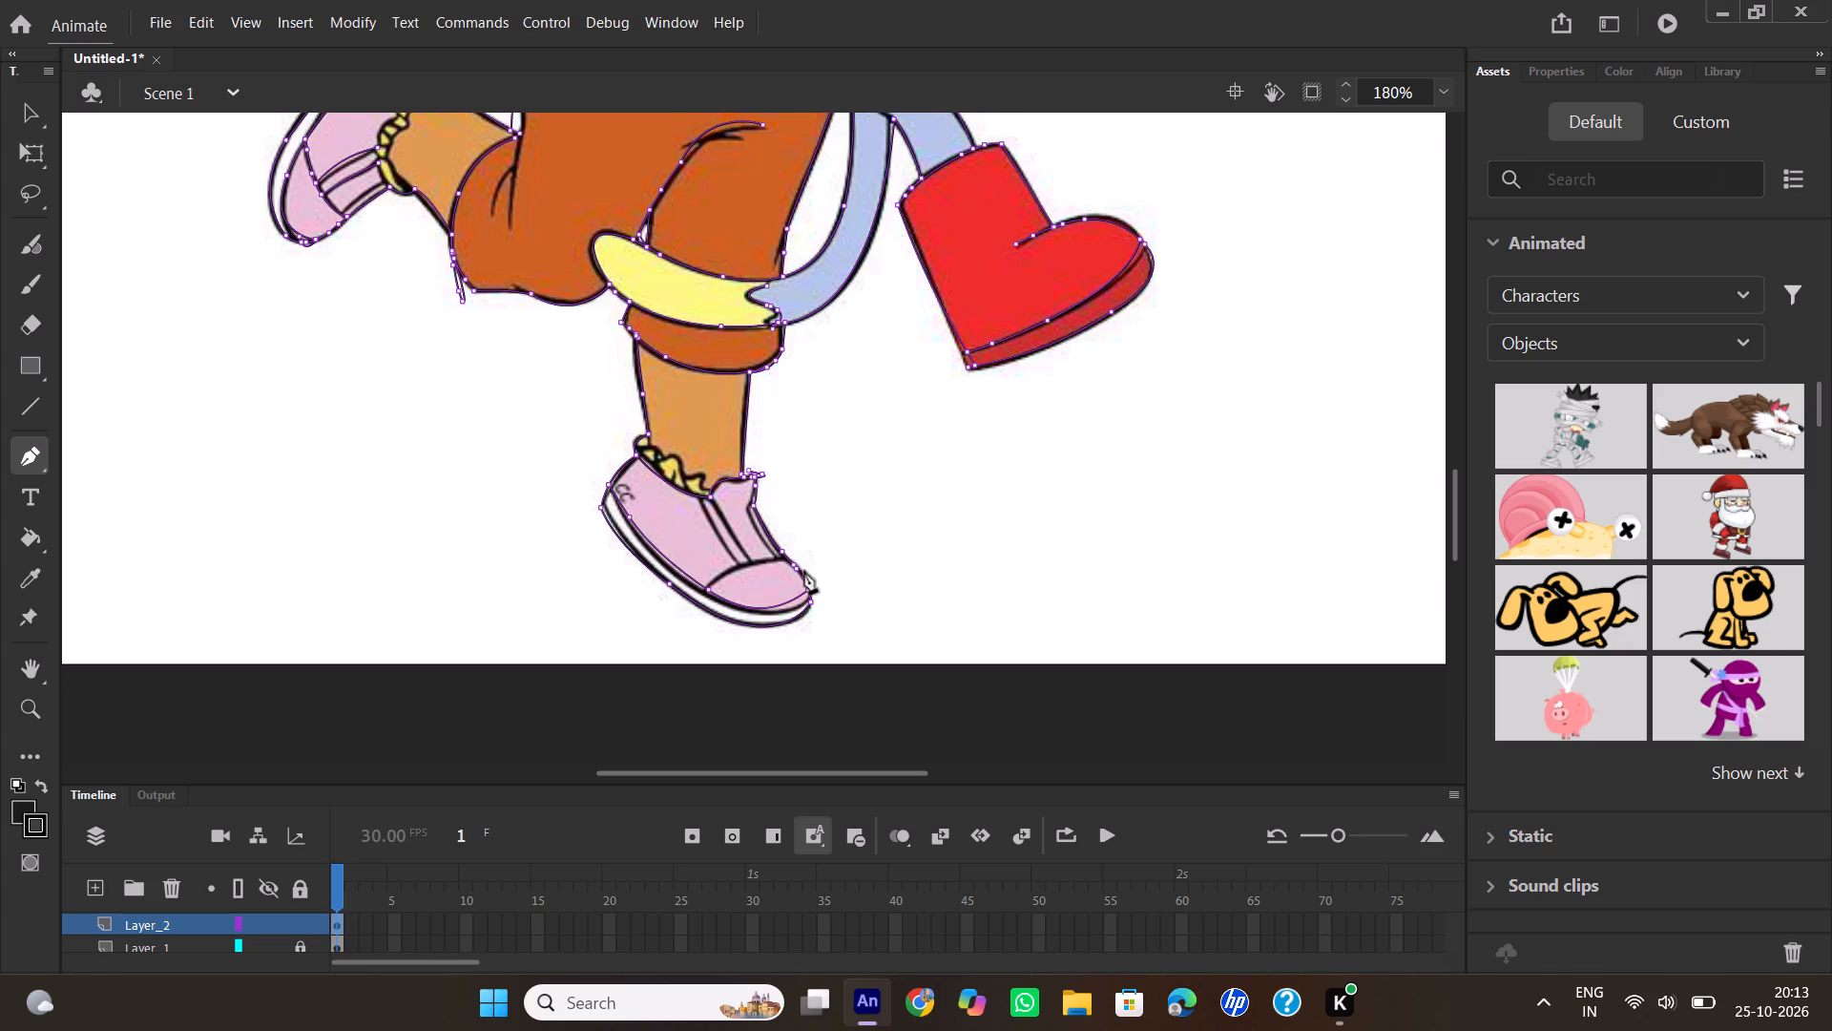
pyautogui.doubleClick(795, 567)
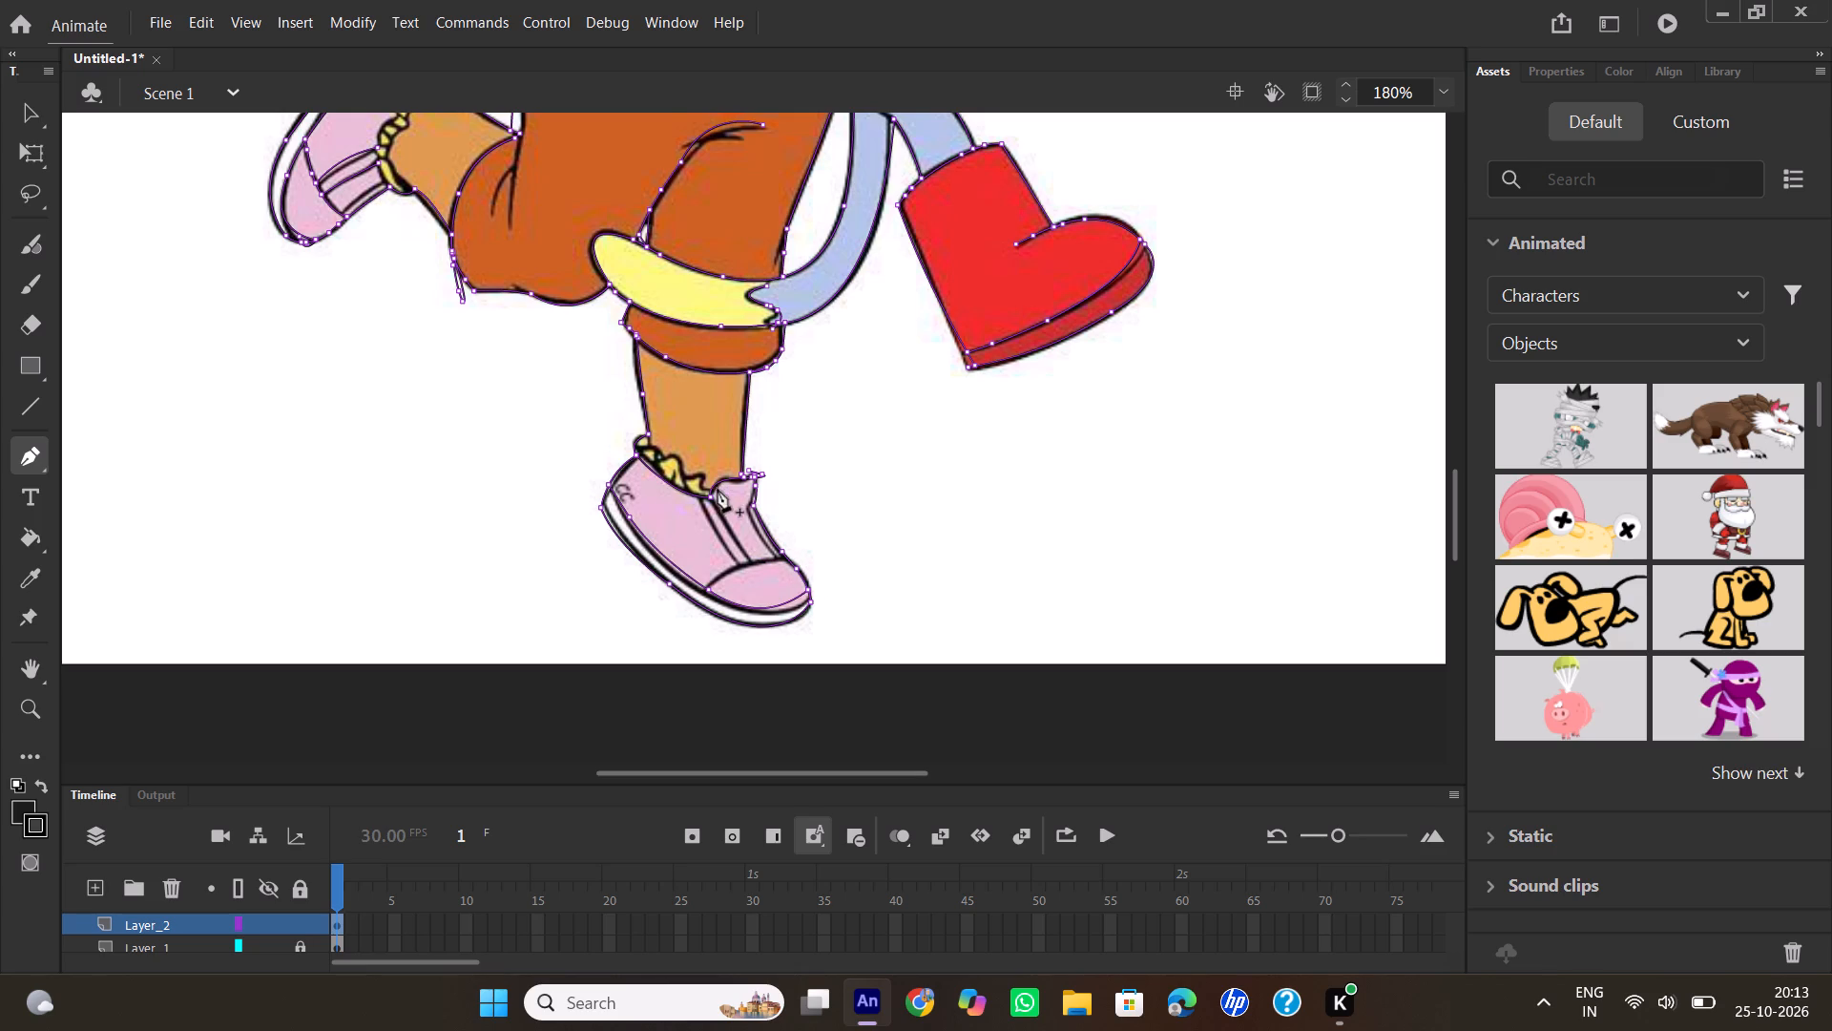
# Trace the two parallel centre strip lines of Dora's lower shoe, from the opening down to the toe cap.
pyautogui.click(709, 493)
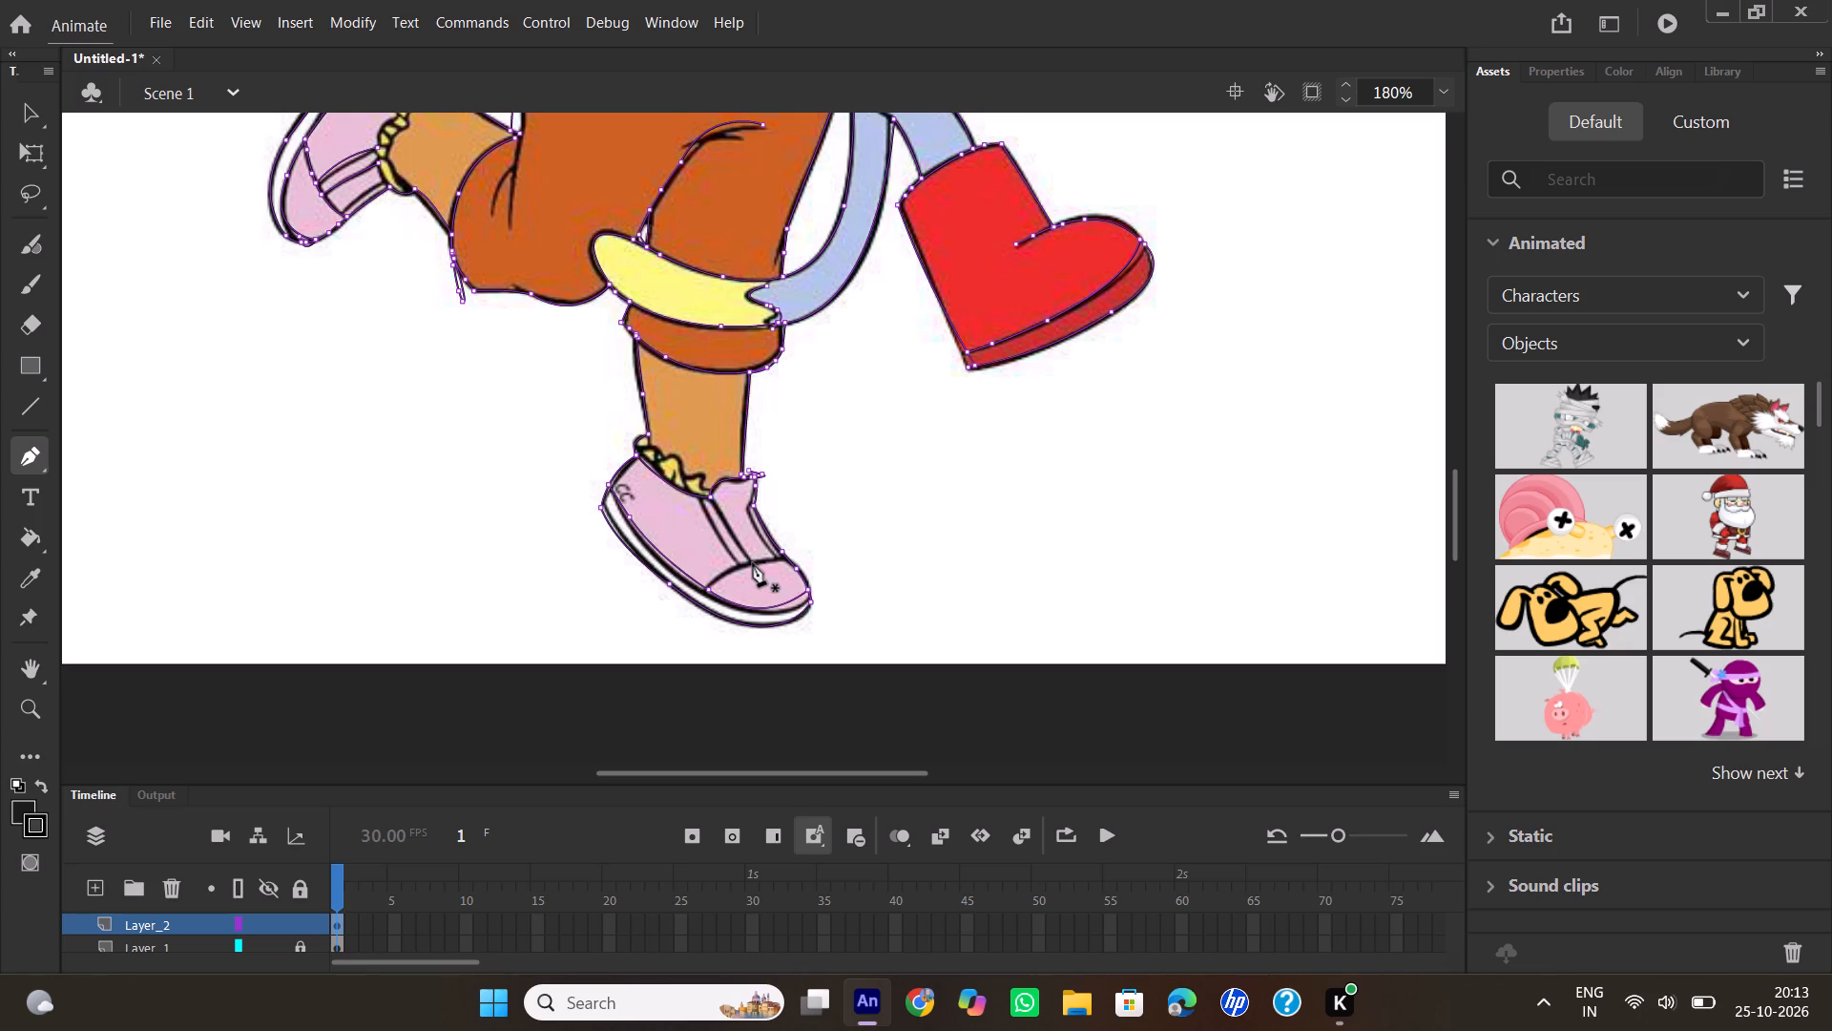
pyautogui.click(753, 563)
pyautogui.doubleClick(750, 561)
pyautogui.click(697, 492)
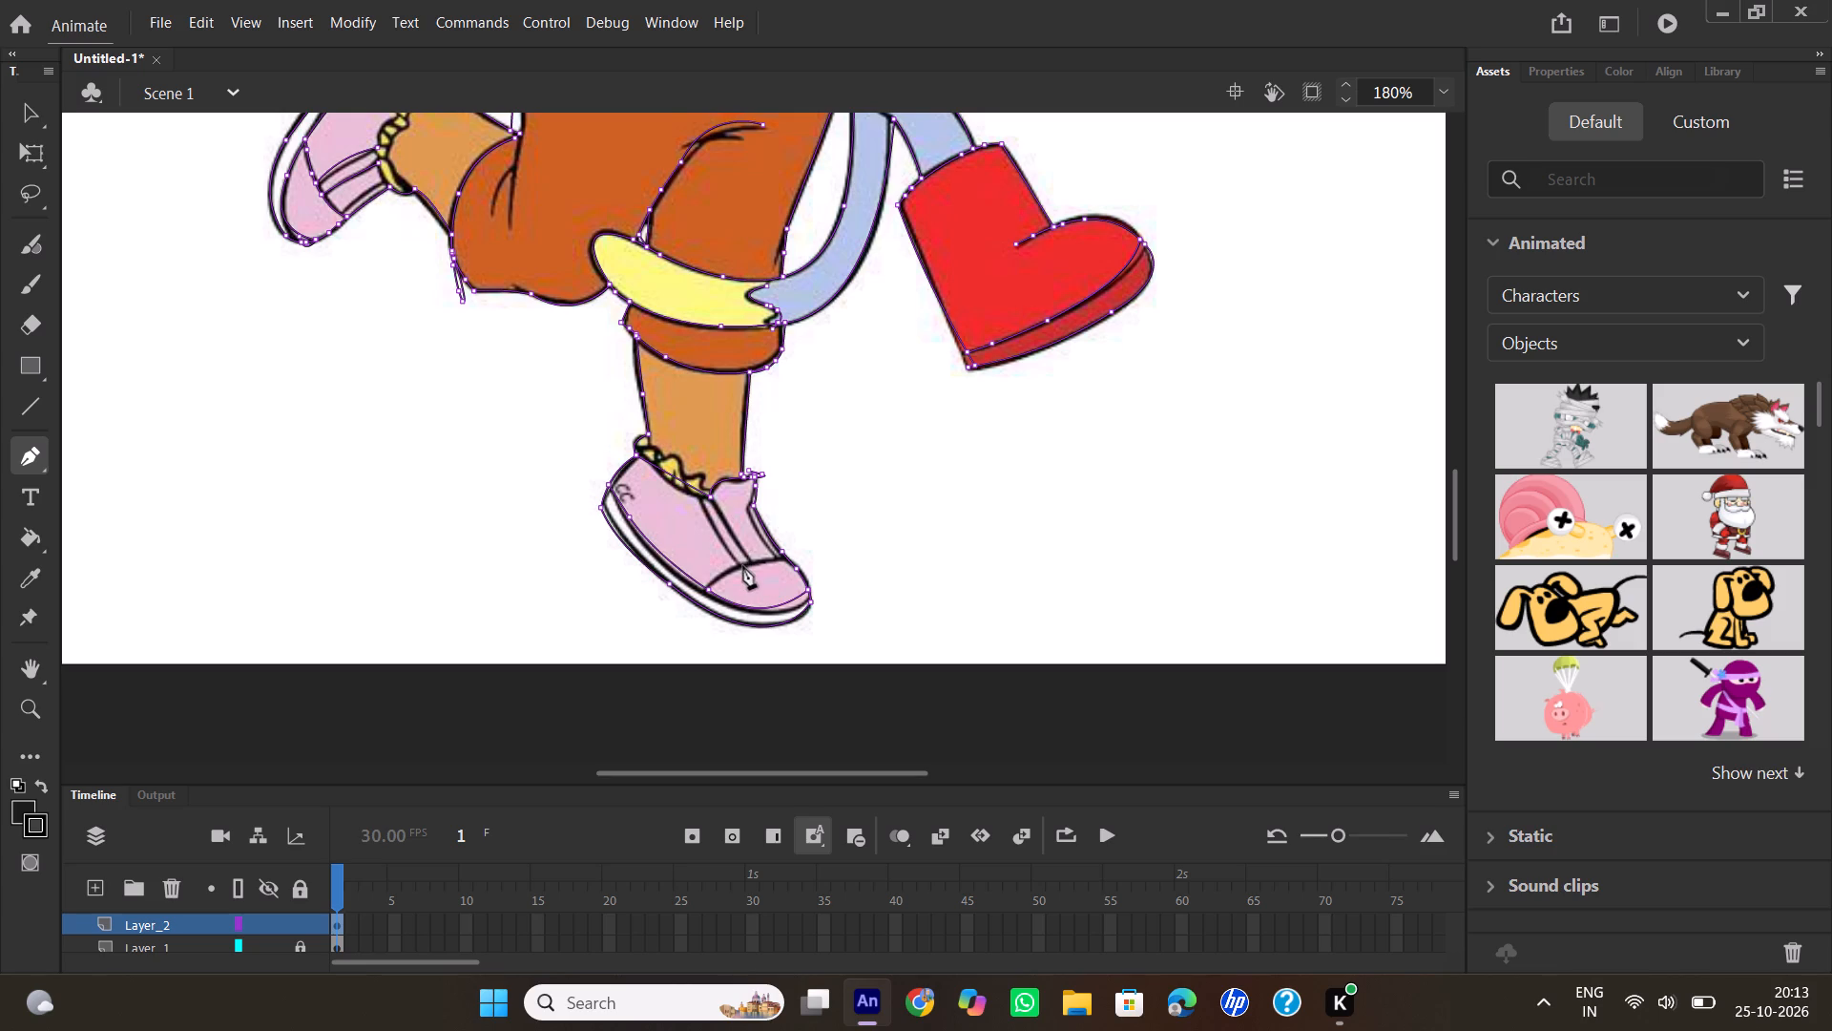
pyautogui.click(743, 566)
pyautogui.doubleClick(743, 566)
# Check the outline with Layer_1 hidden, restore the reference, and trace the monkey's missing body edge from Dora's forearm down to the lower leg.
pyautogui.scroll(2, 874, 394)
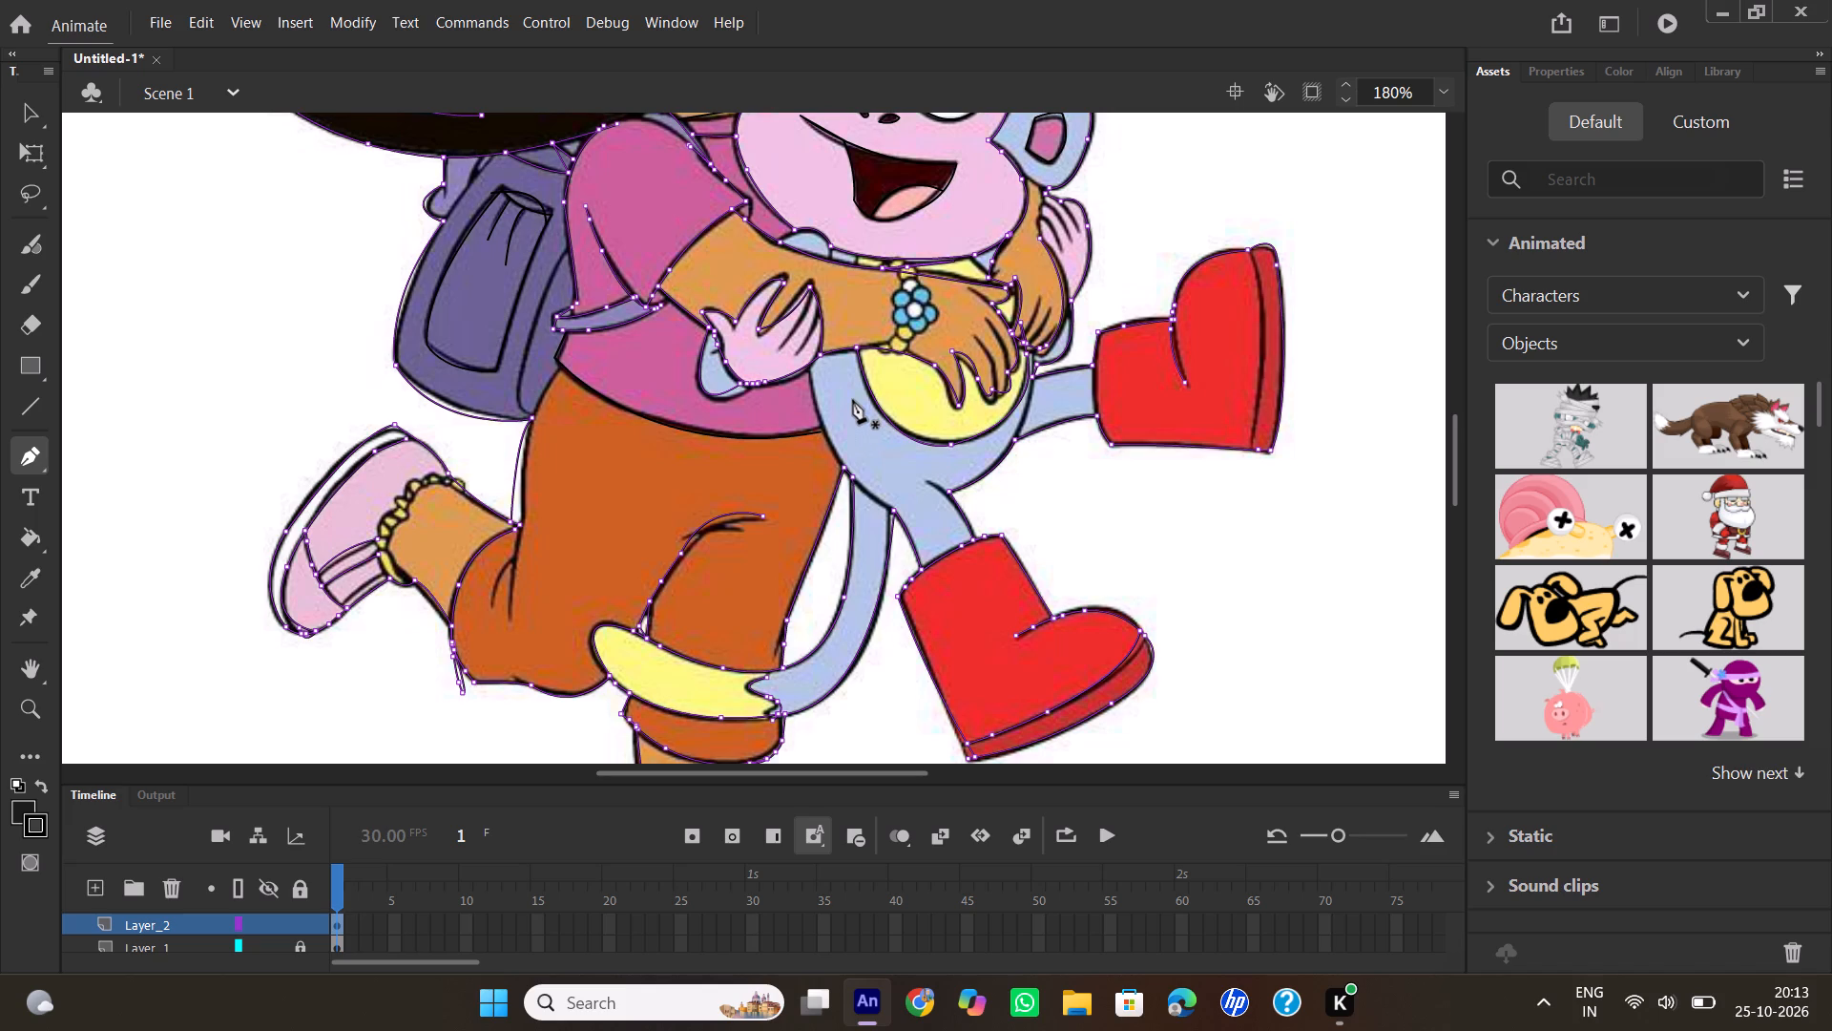
pyautogui.scroll(1, 853, 400)
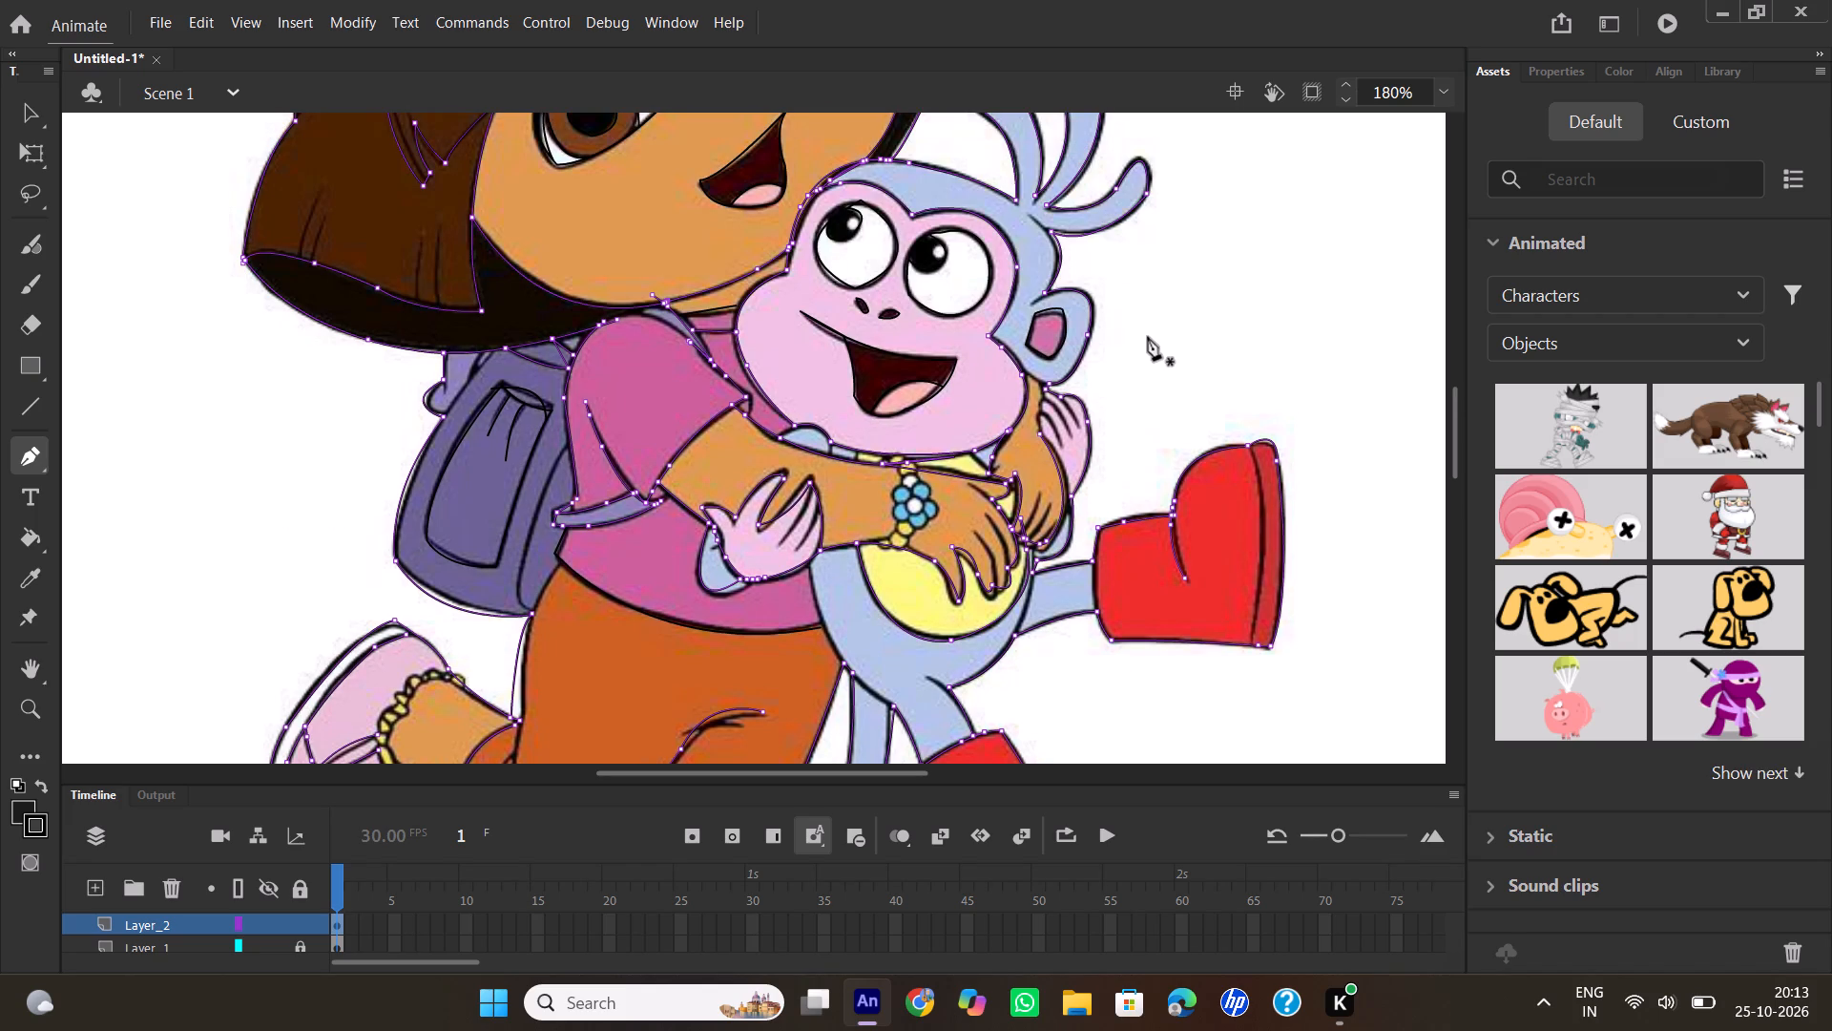
pyautogui.scroll(-2, 913, 337)
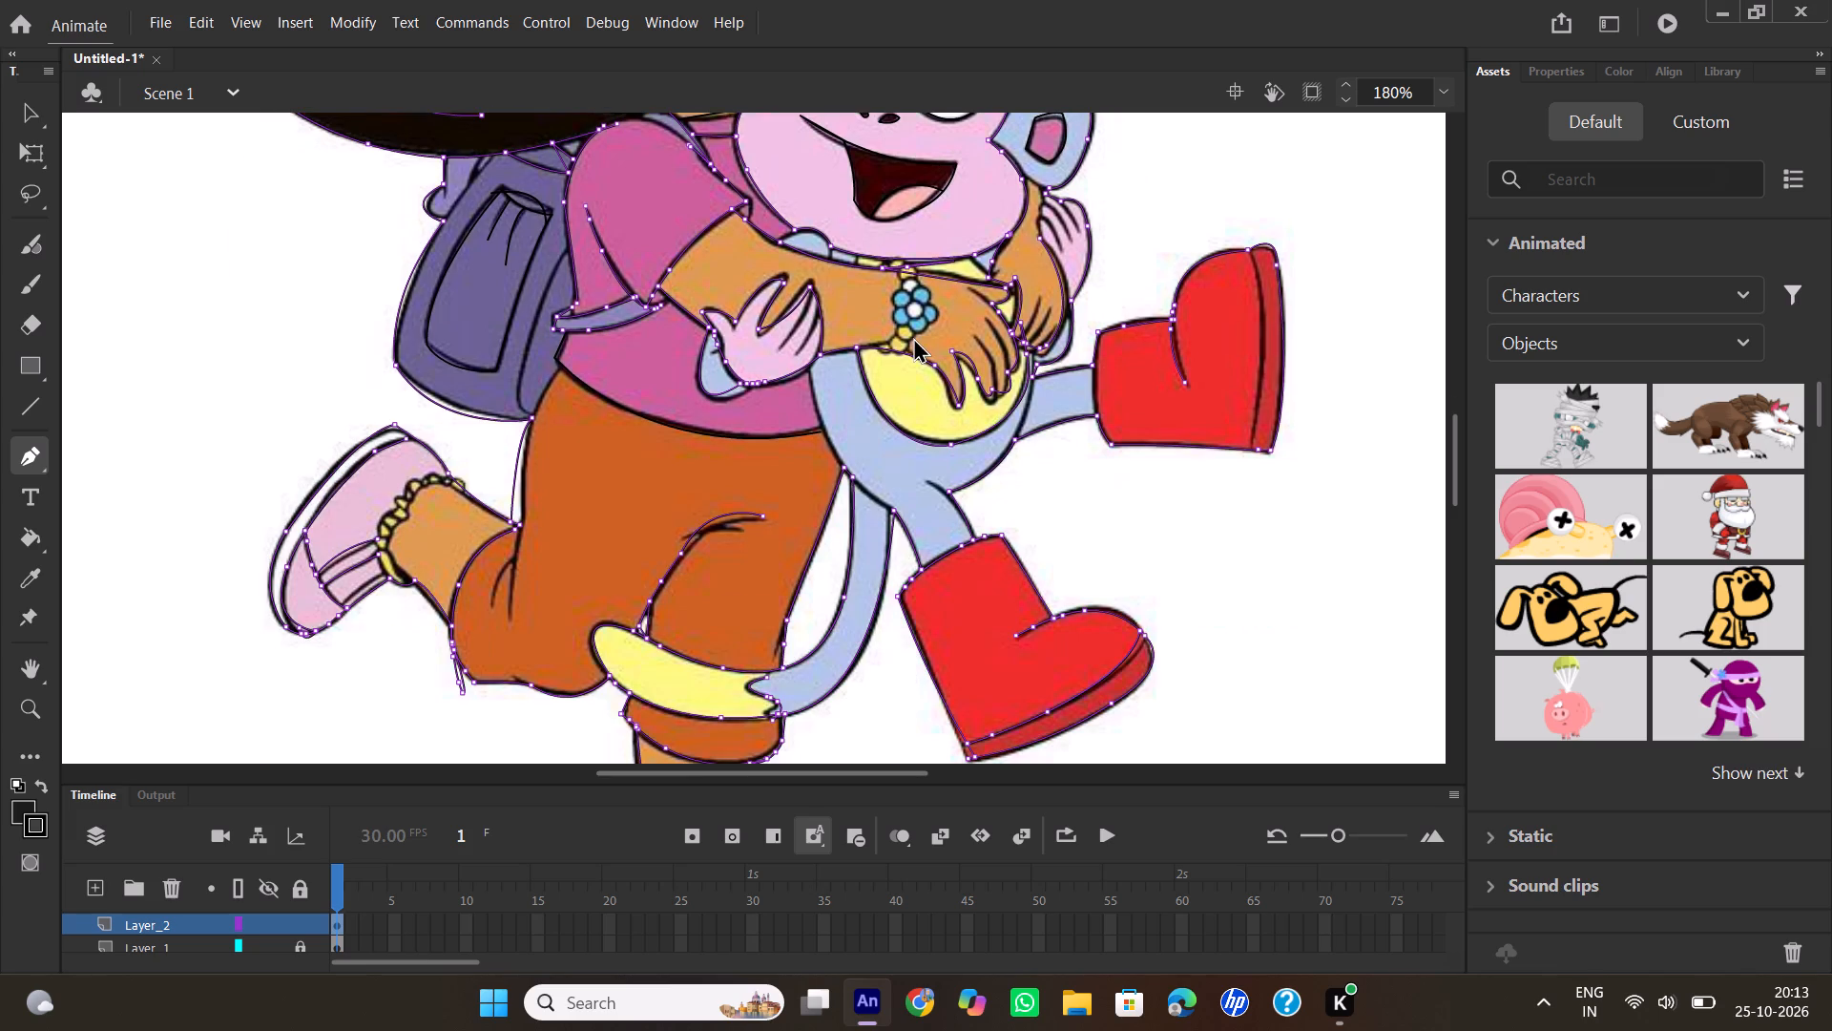
pyautogui.click(261, 946)
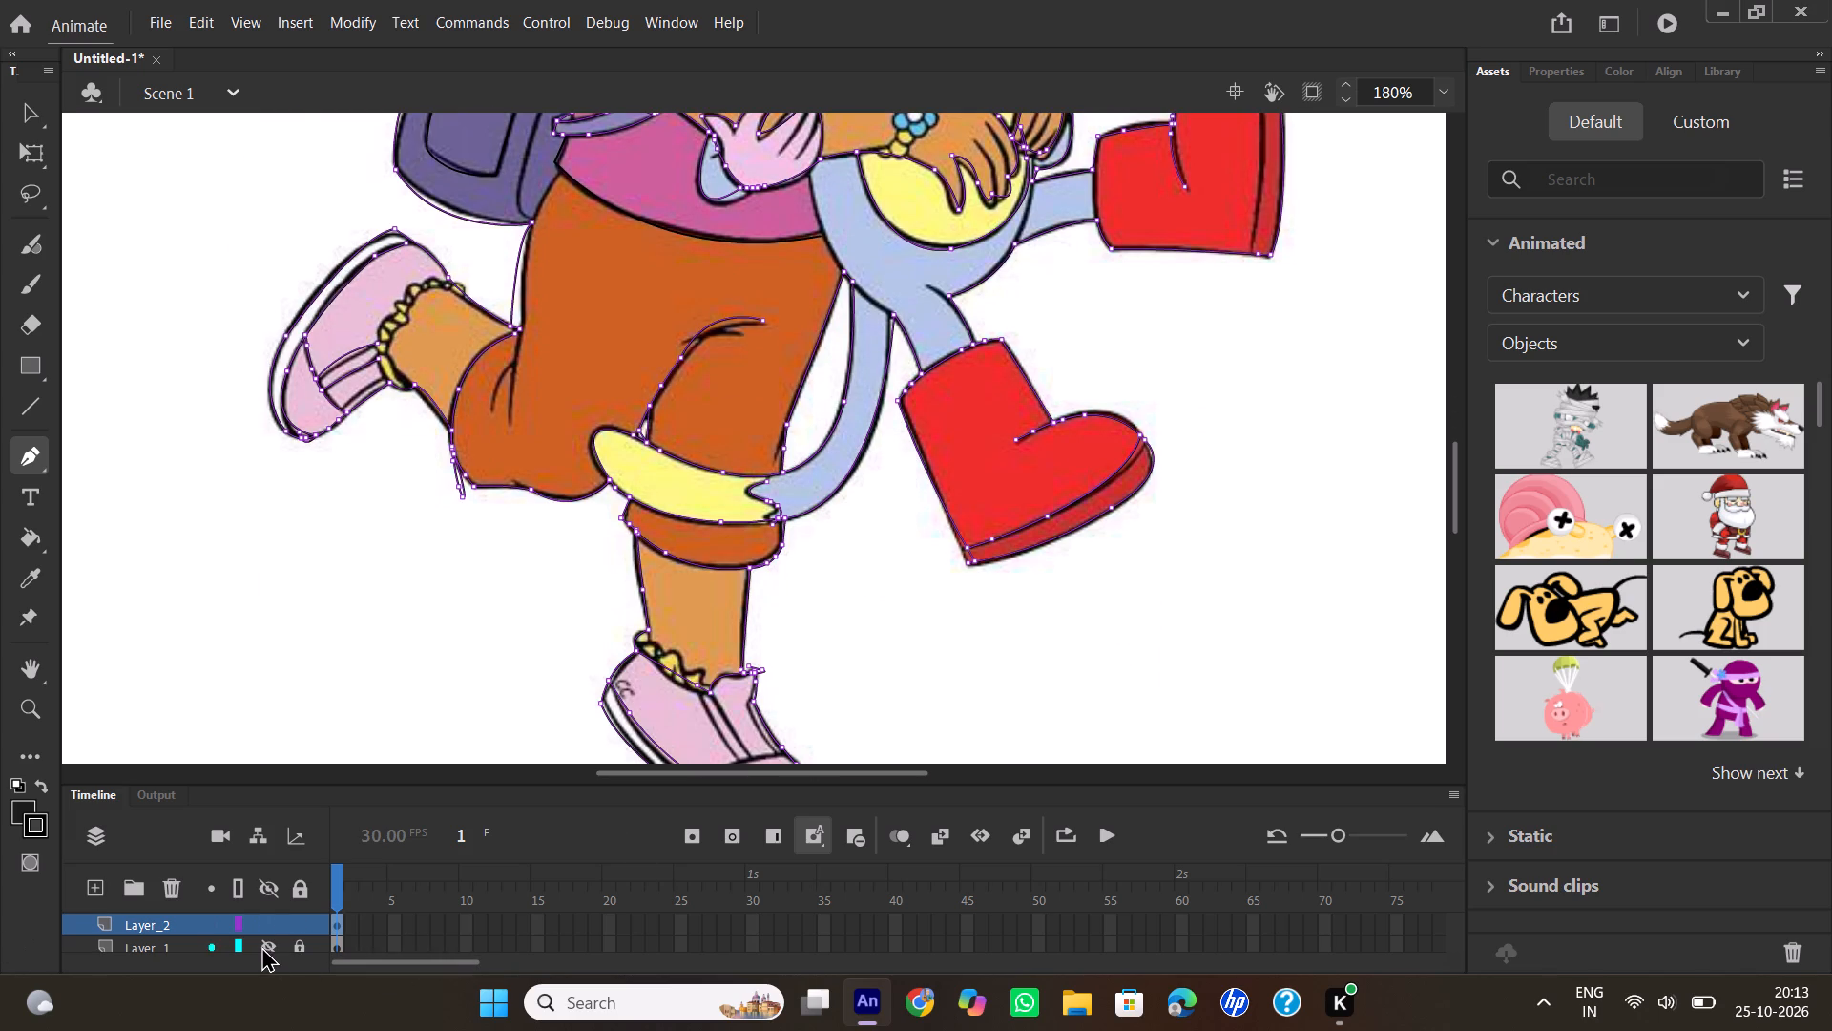
pyautogui.scroll(2, 1122, 522)
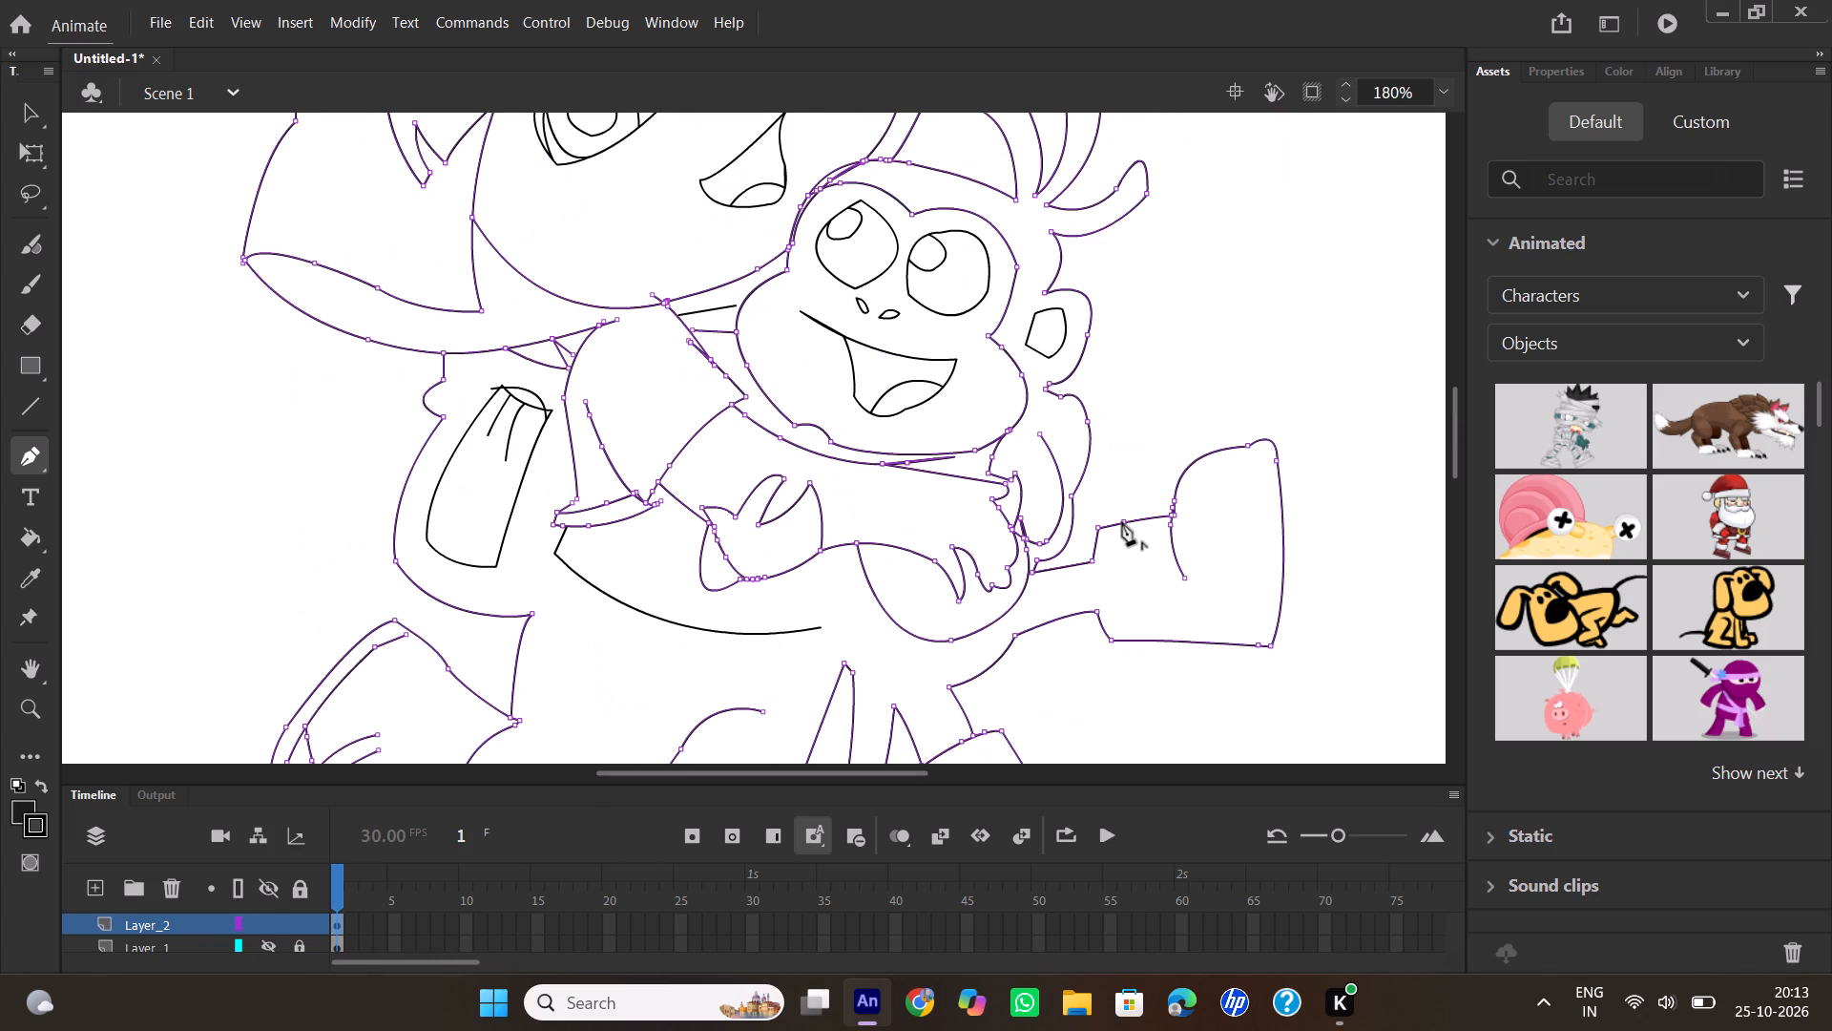
pyautogui.click(263, 949)
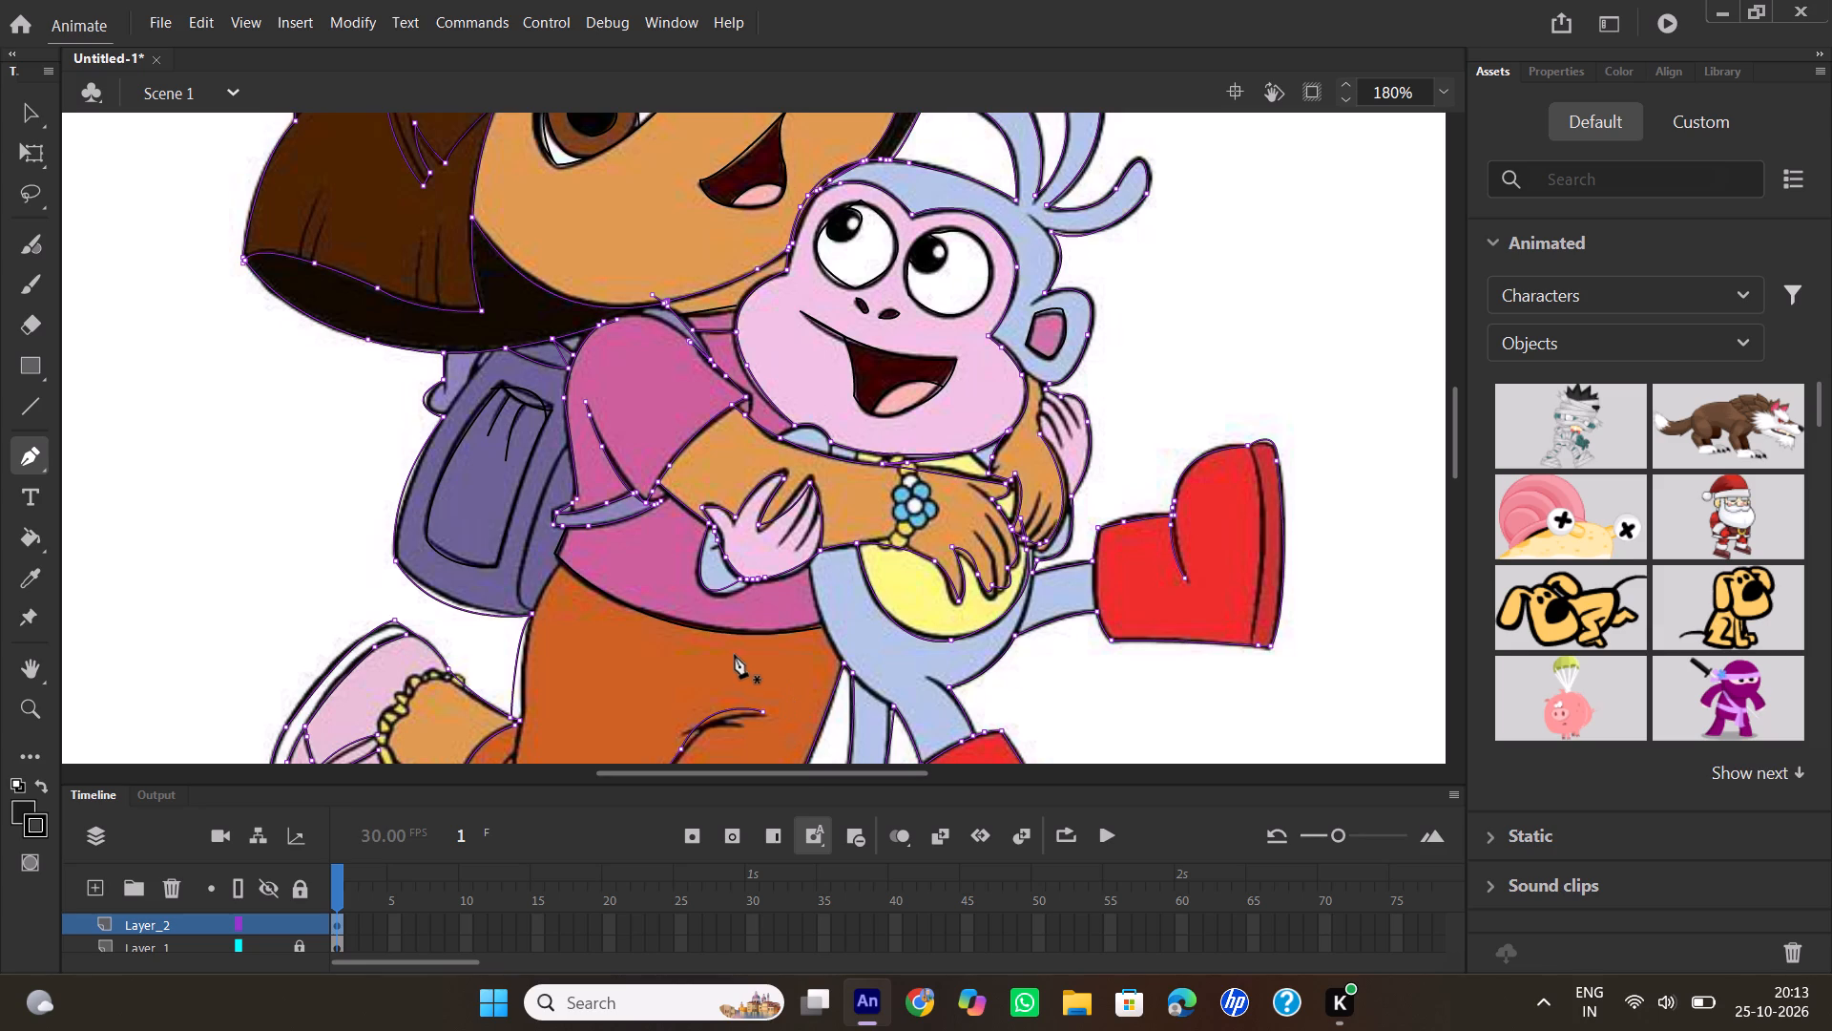
pyautogui.click(812, 555)
pyautogui.moveTo(885, 700); pyautogui.dragTo(957, 726)
pyautogui.doubleClick(885, 701)
# Trace the missing back edge of Dora's trousers, from the shirt hem down toward the raised leg.
pyautogui.scroll(-2, 759, 552)
pyautogui.scroll(2, 758, 548)
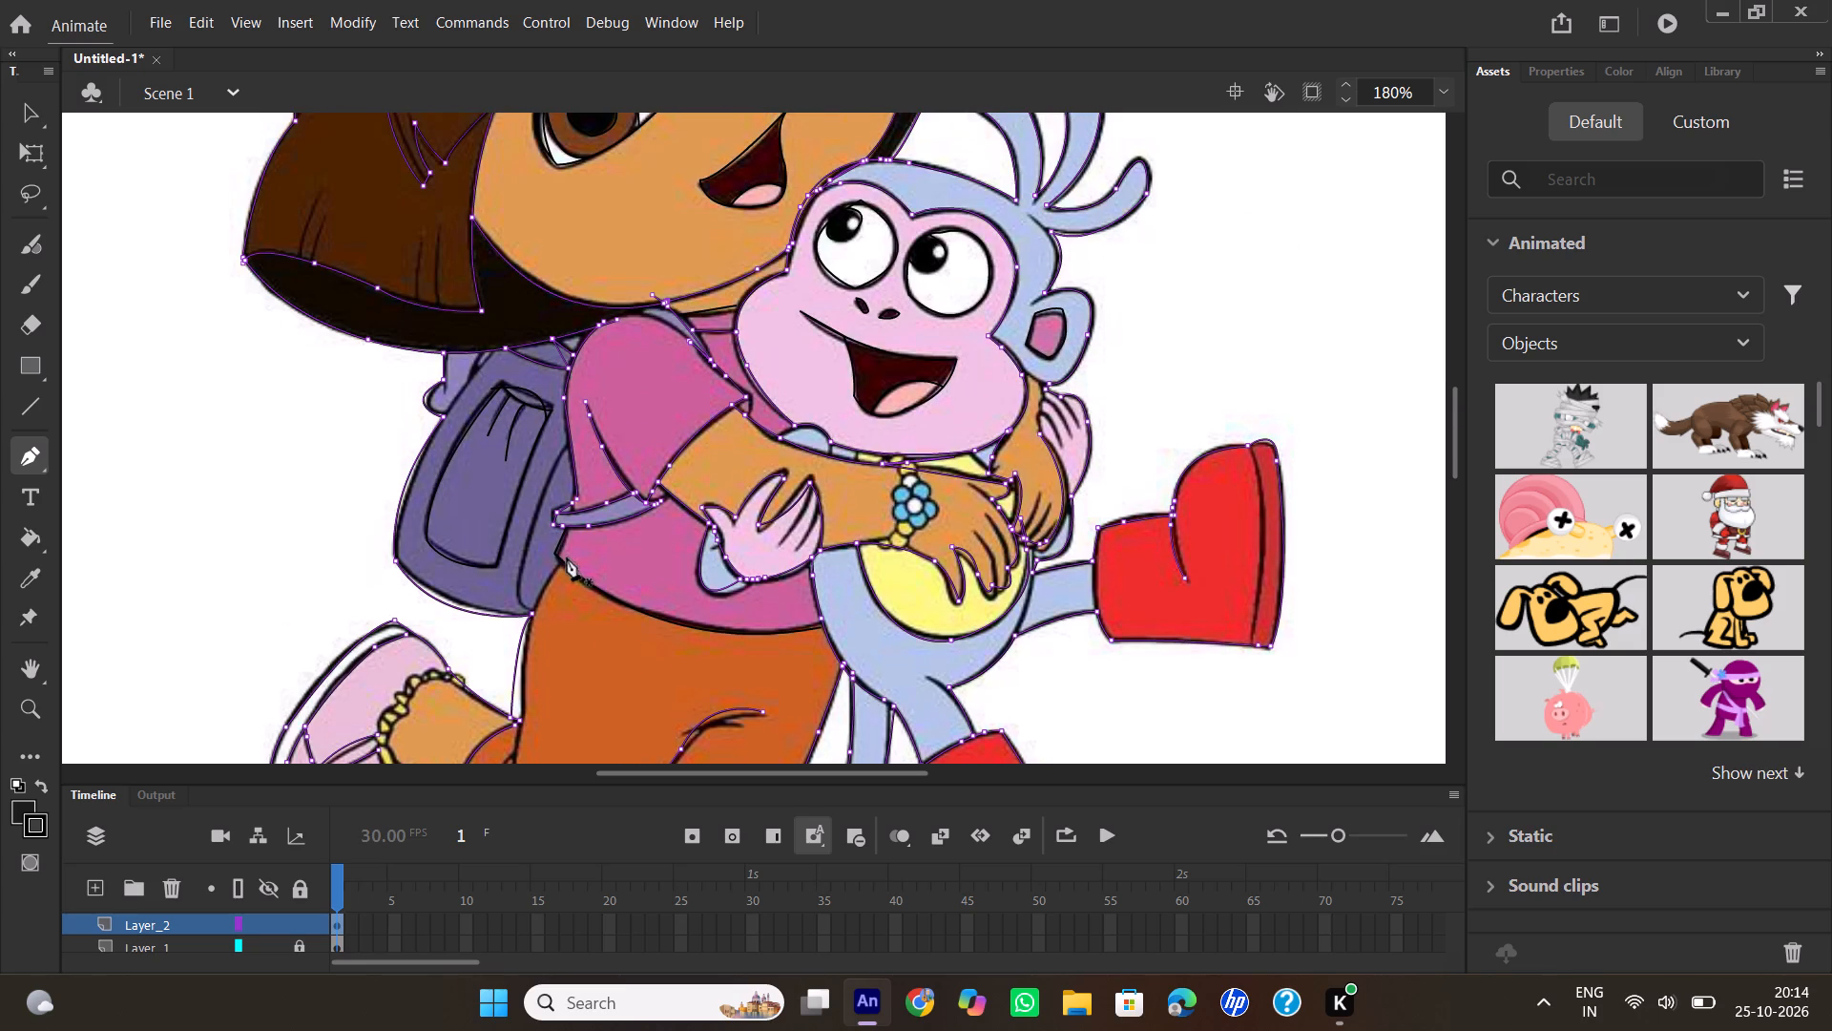
pyautogui.scroll(-1, 317, 884)
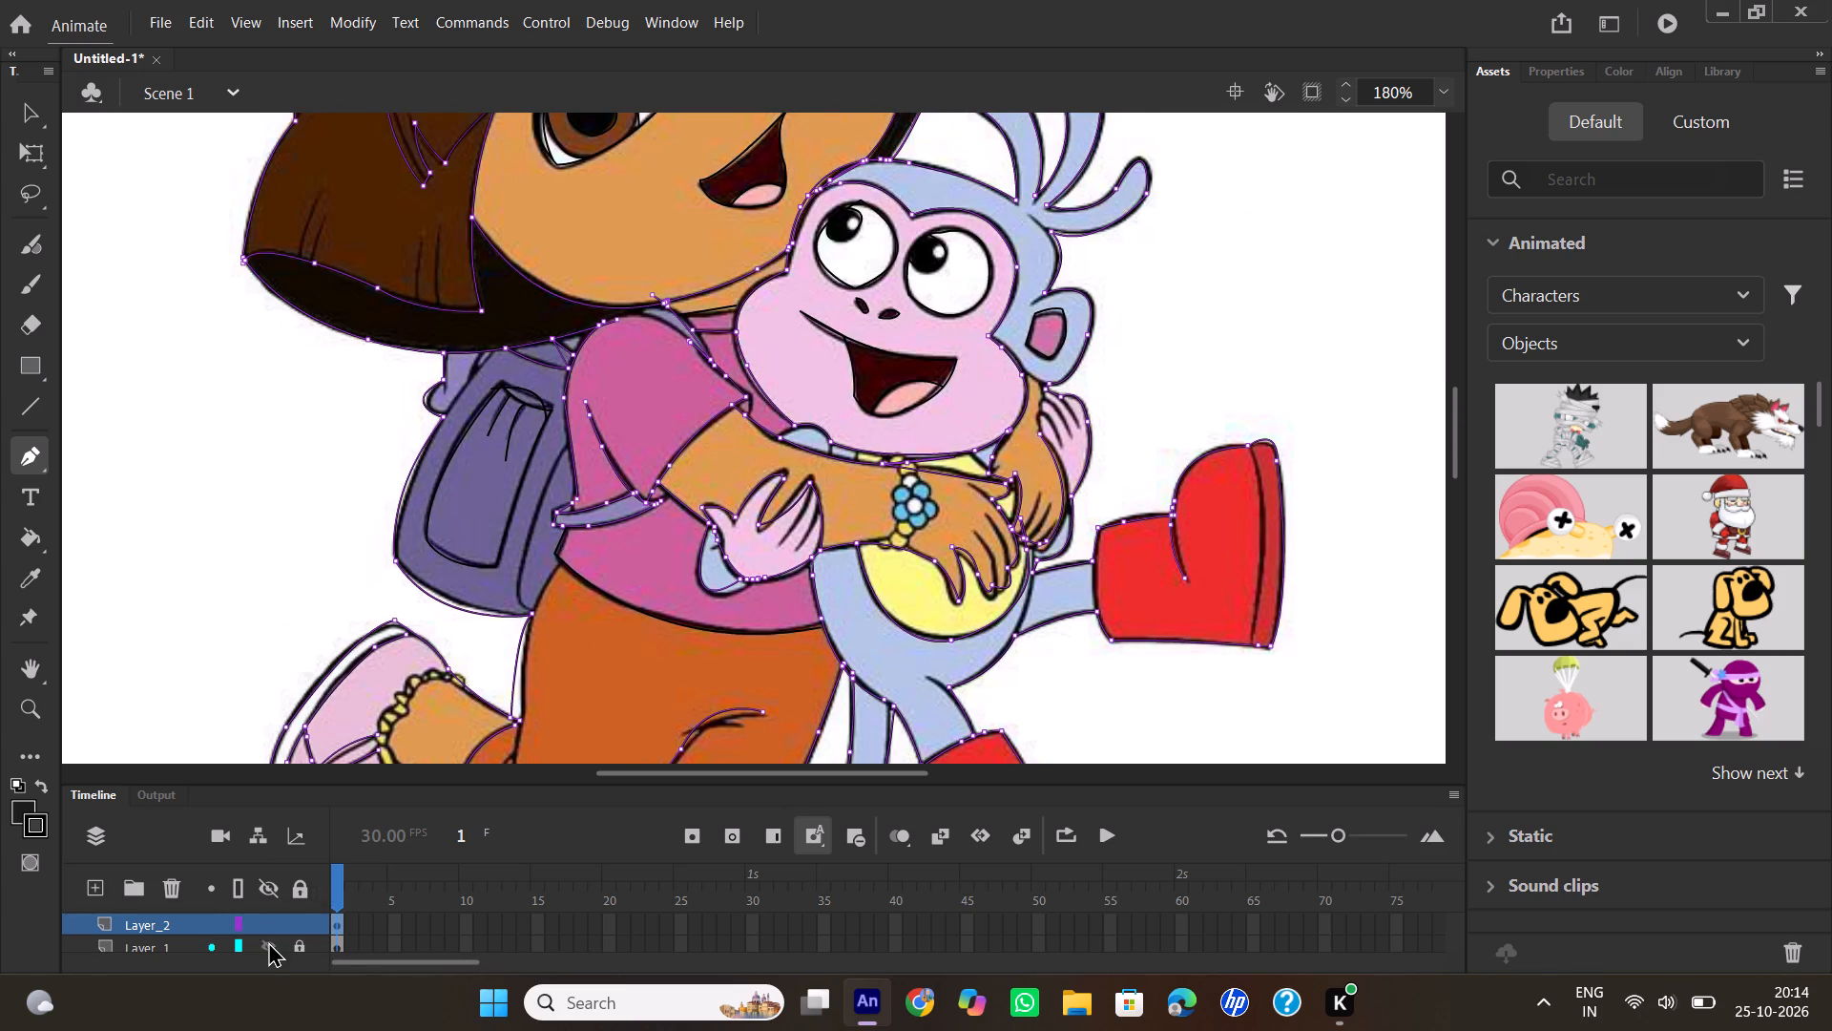
pyautogui.click(268, 944)
pyautogui.click(268, 944)
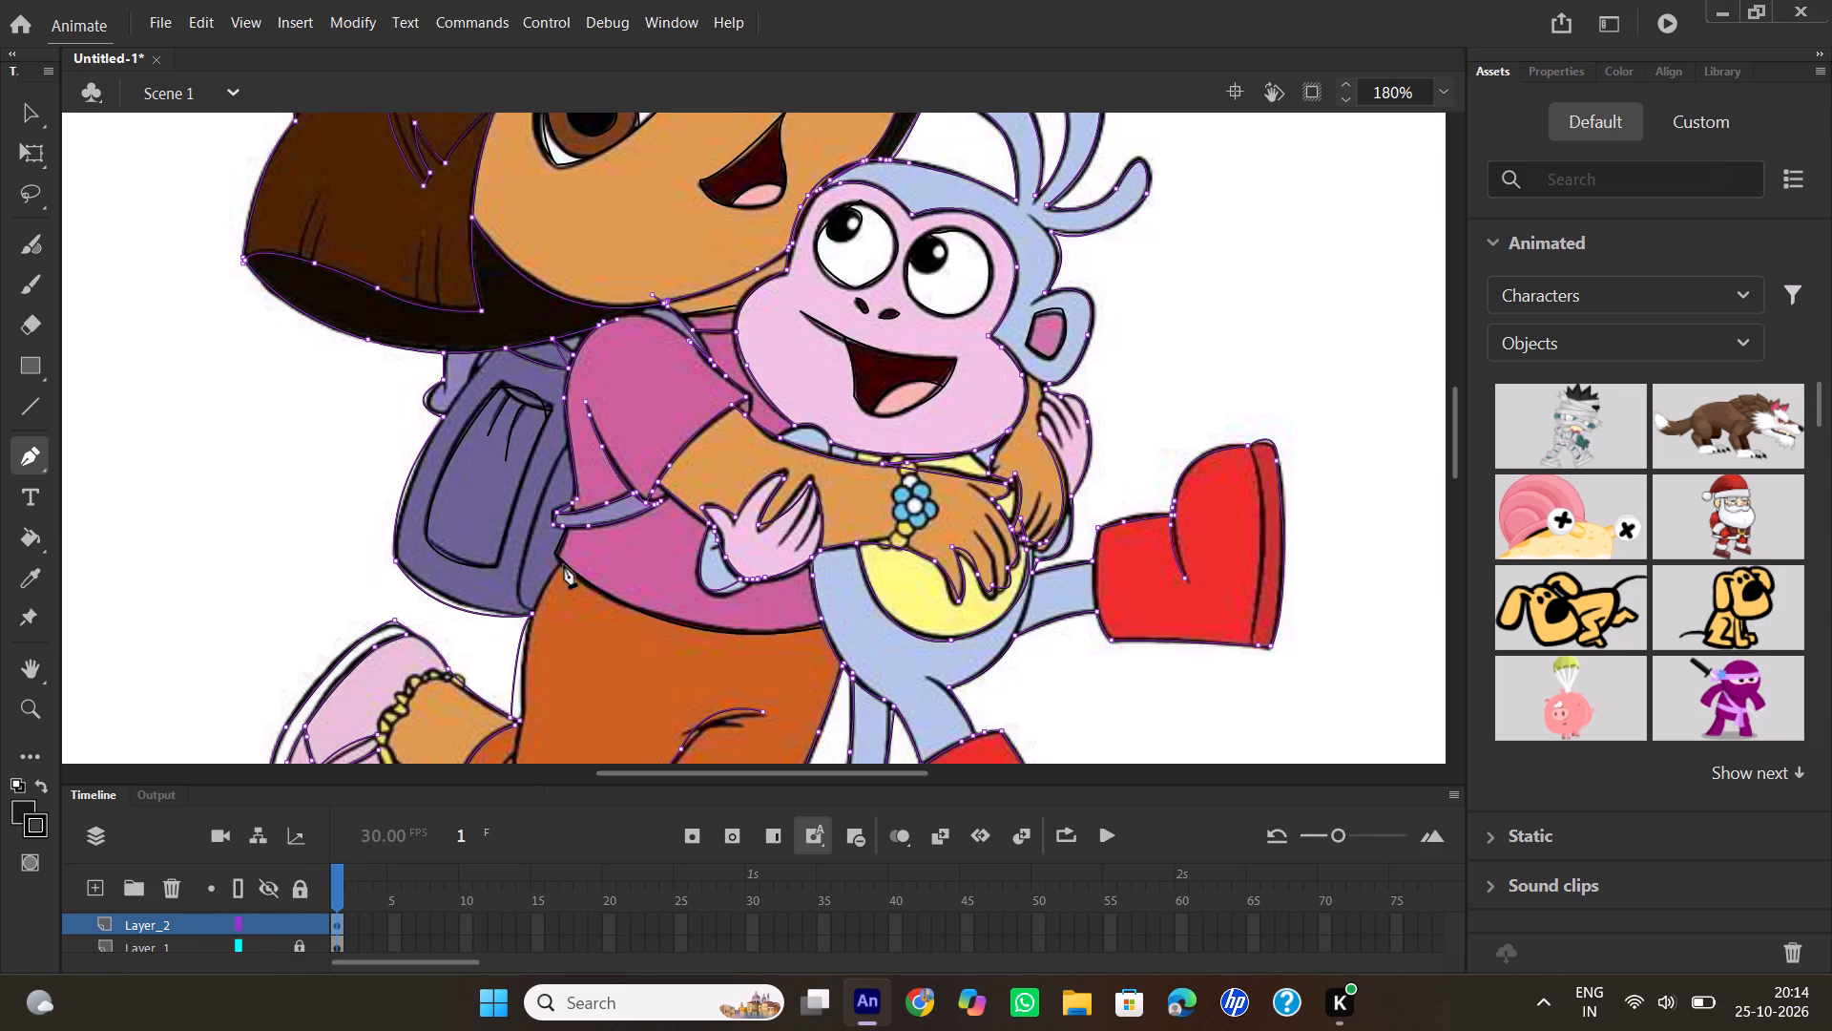
pyautogui.click(564, 562)
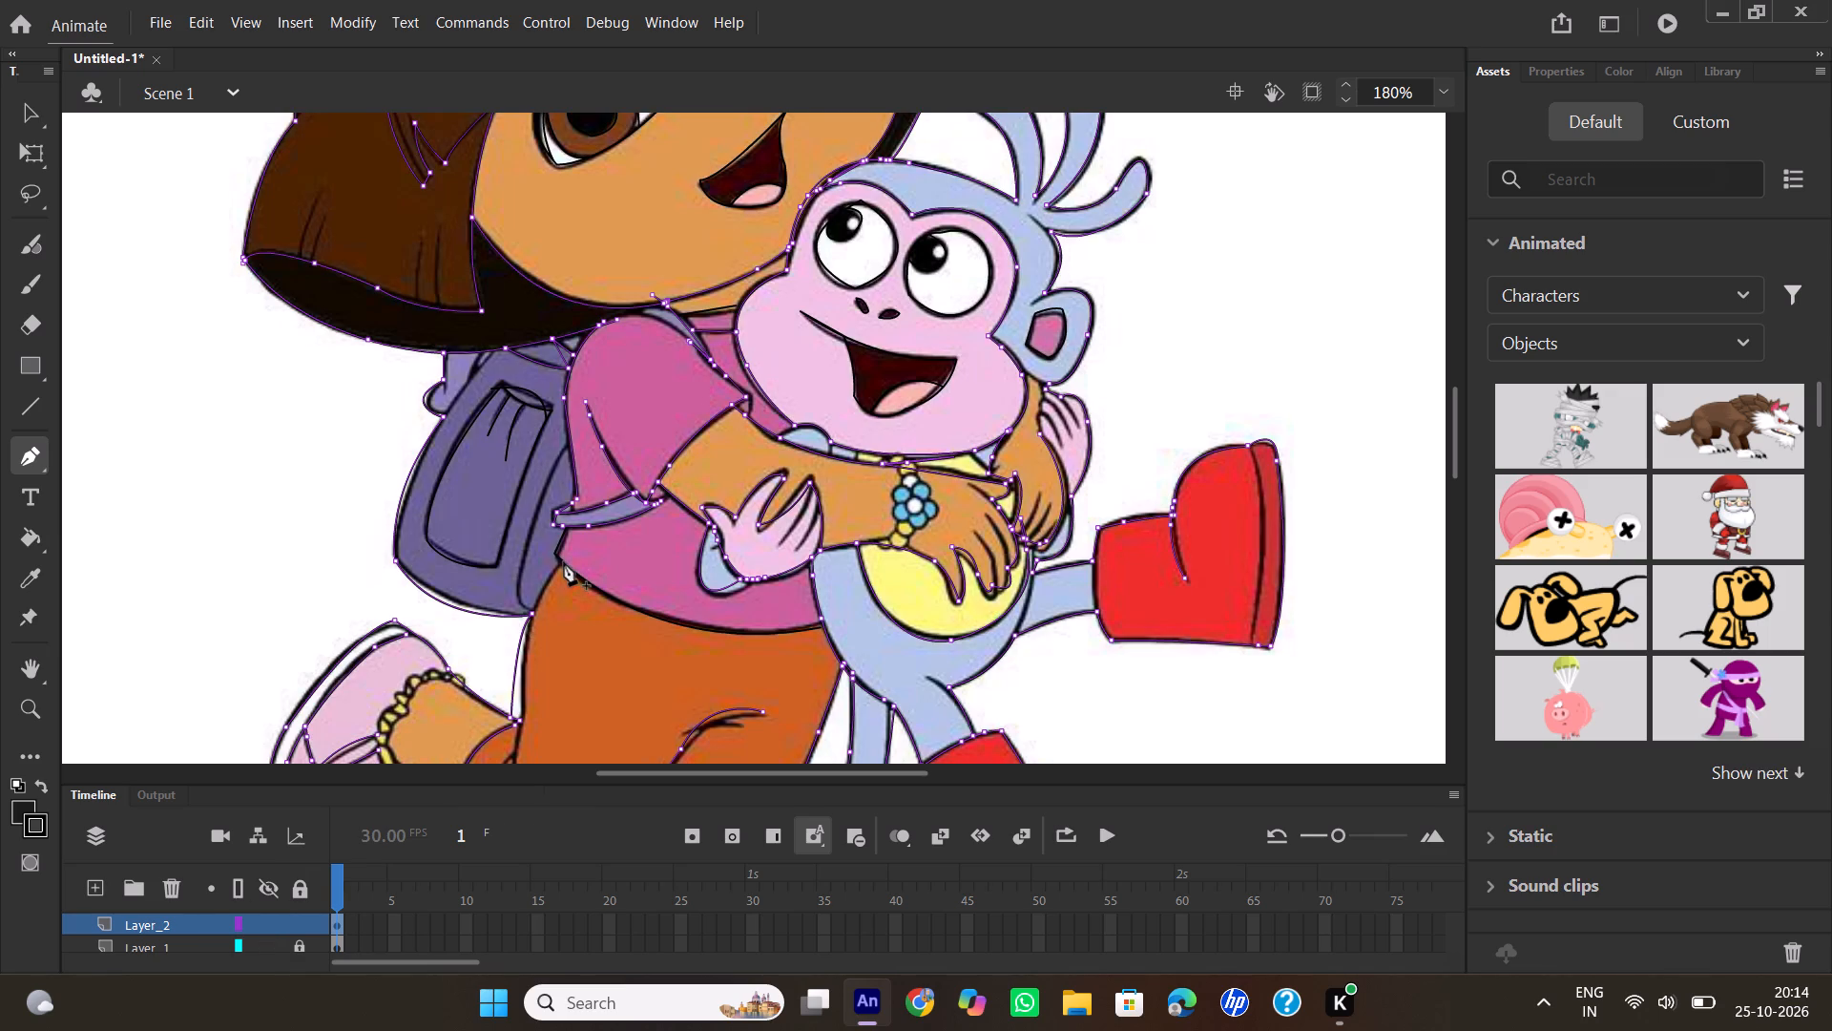
pyautogui.click(564, 562)
pyautogui.moveTo(515, 667); pyautogui.dragTo(507, 696)
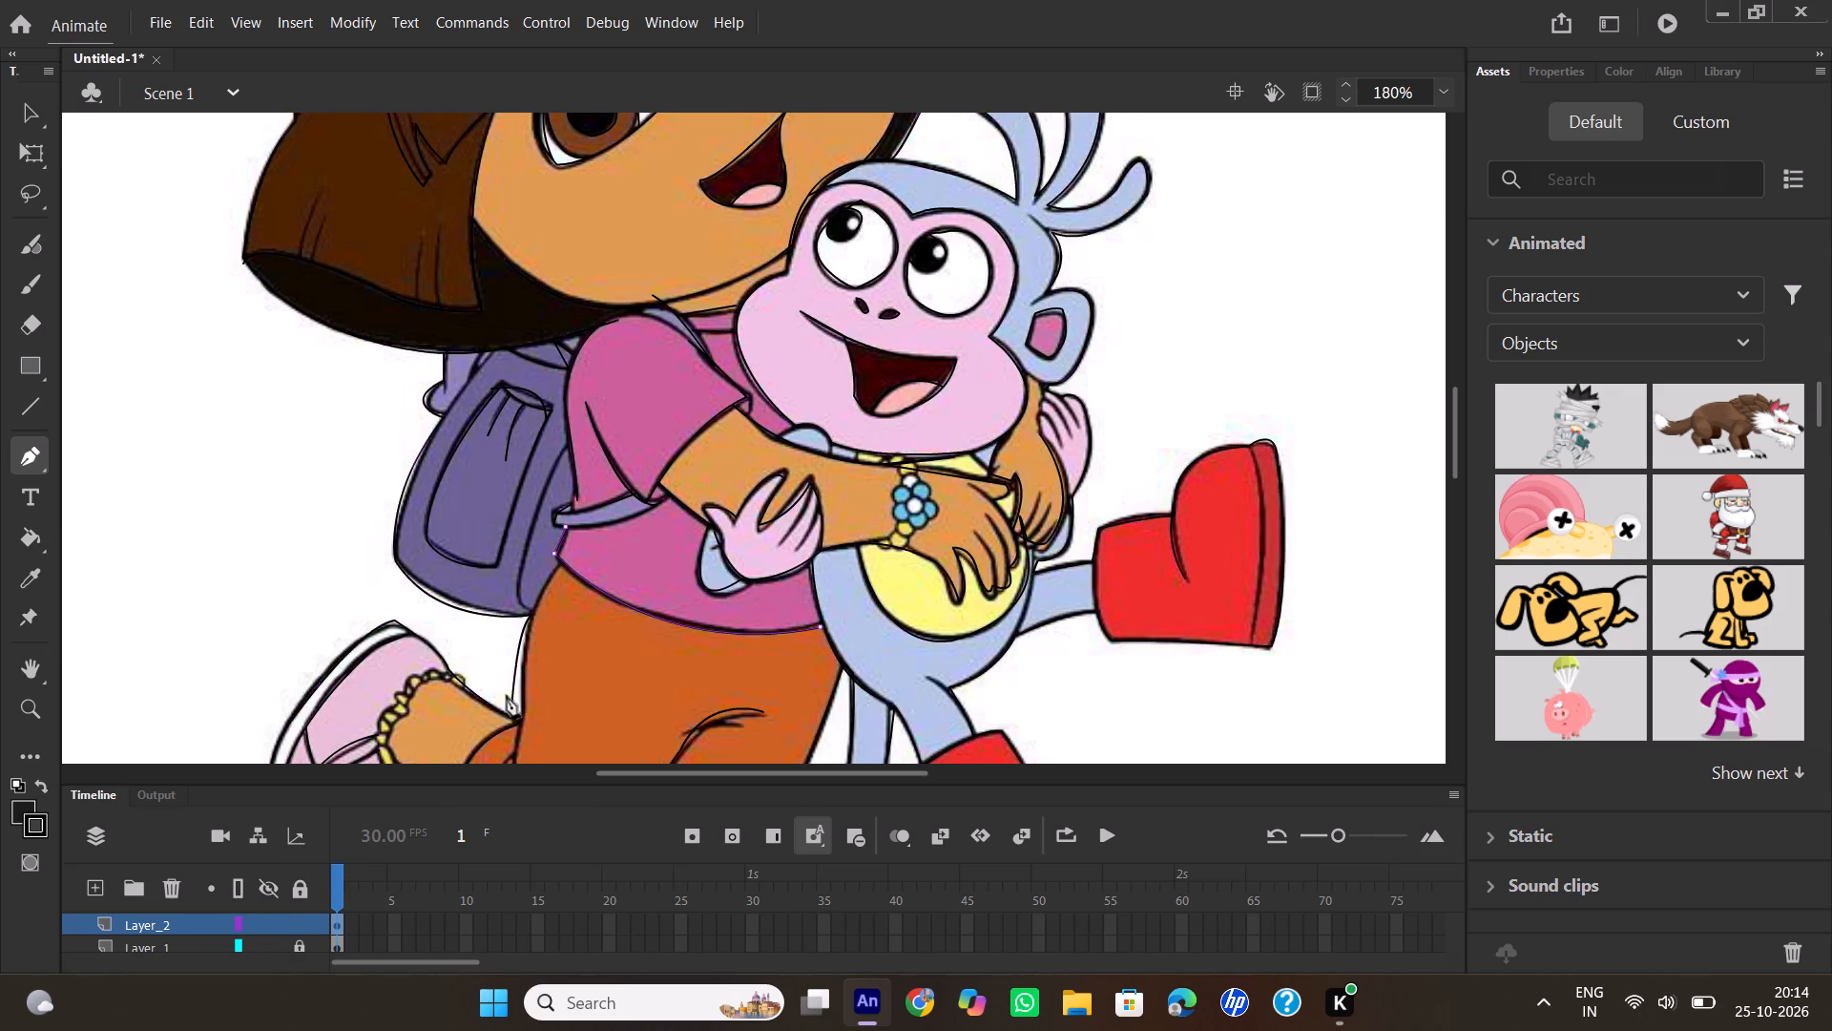
pyautogui.moveTo(507, 696); pyautogui.dragTo(511, 719)
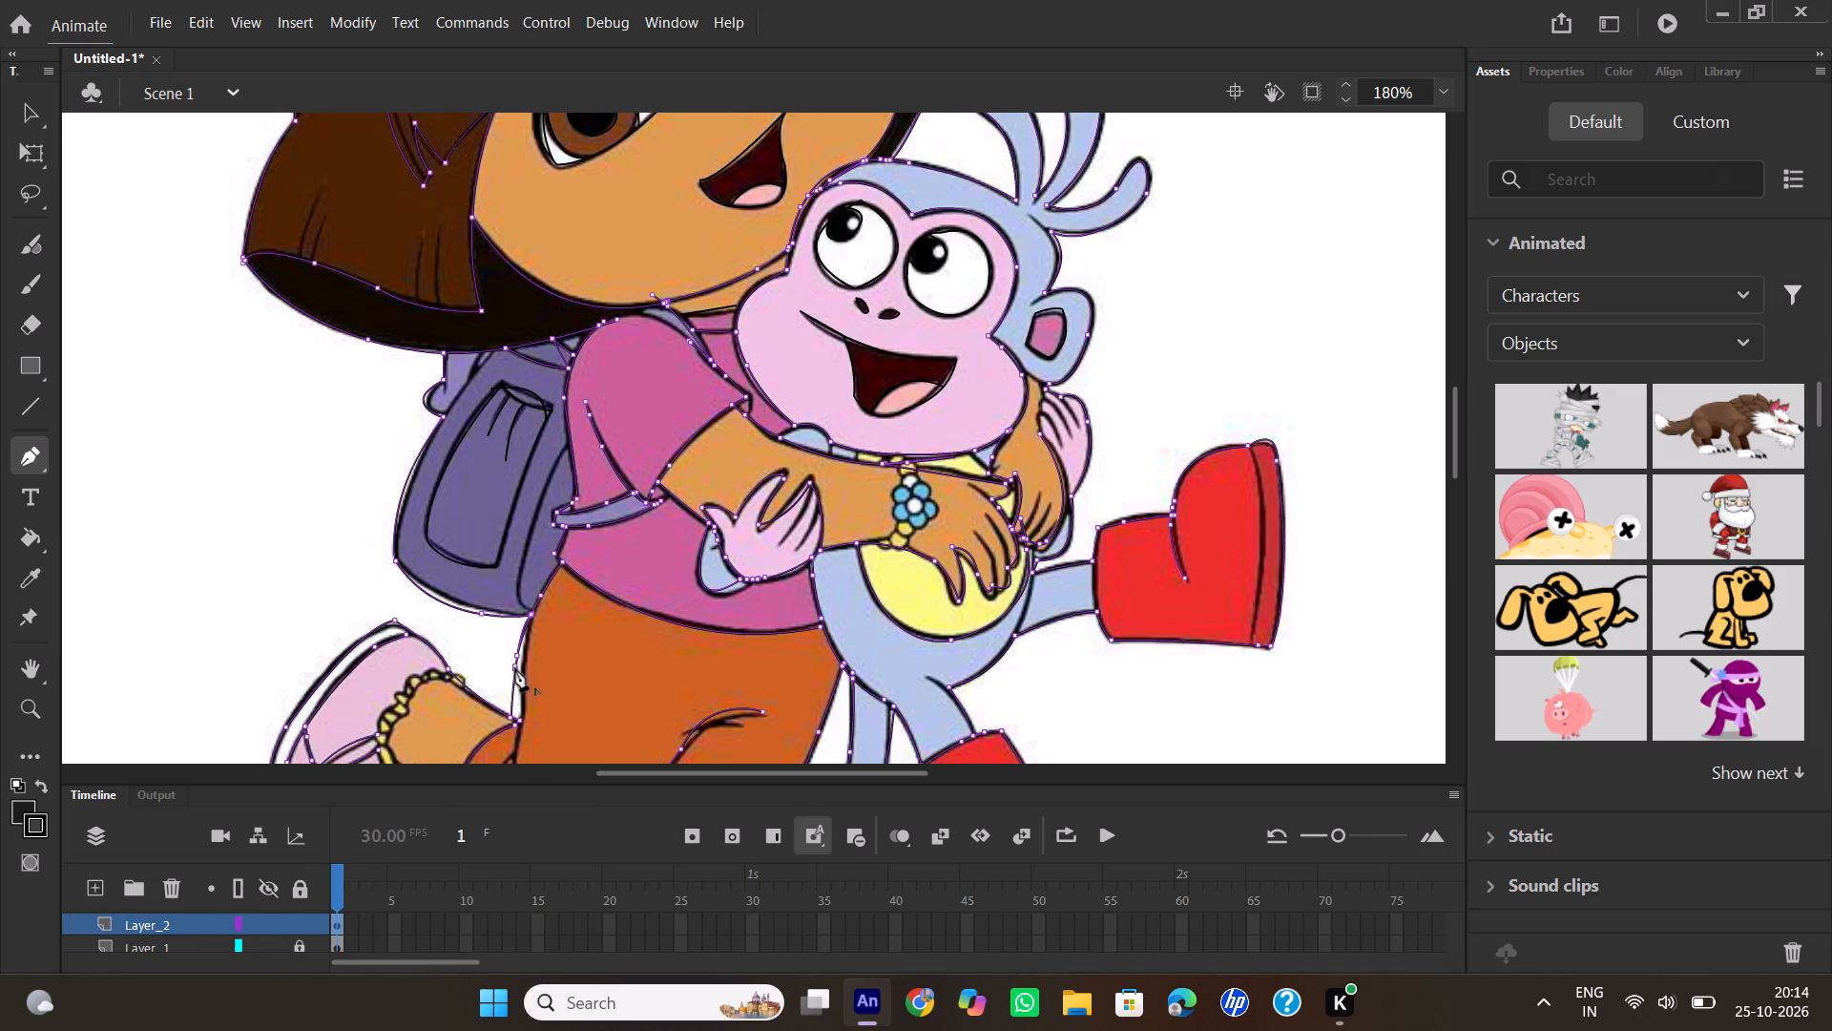
pyautogui.doubleClick(515, 668)
# Hide Layer_1 and draw a curved ankle line across Dora's raised leg, from the leg's upper edge to its lower edge.
pyautogui.scroll(1, 449, 576)
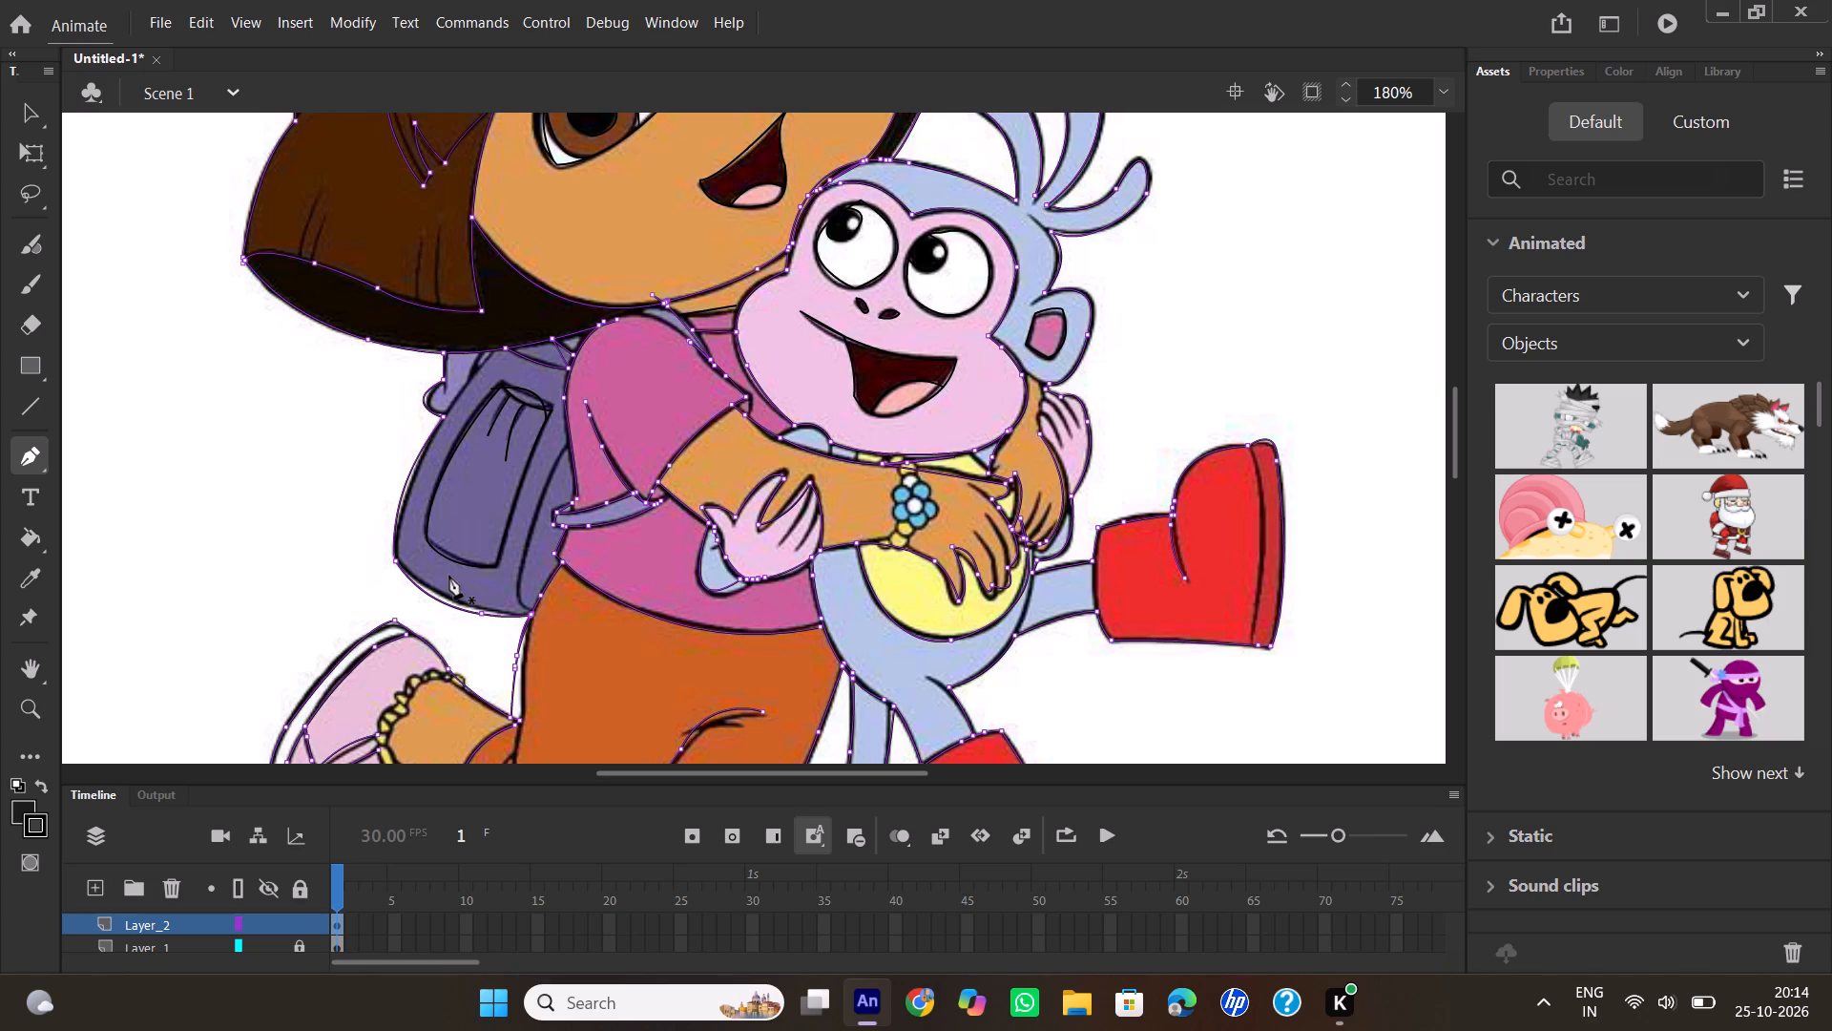
pyautogui.scroll(1, 449, 576)
pyautogui.scroll(-4, 449, 576)
pyautogui.scroll(1, 449, 576)
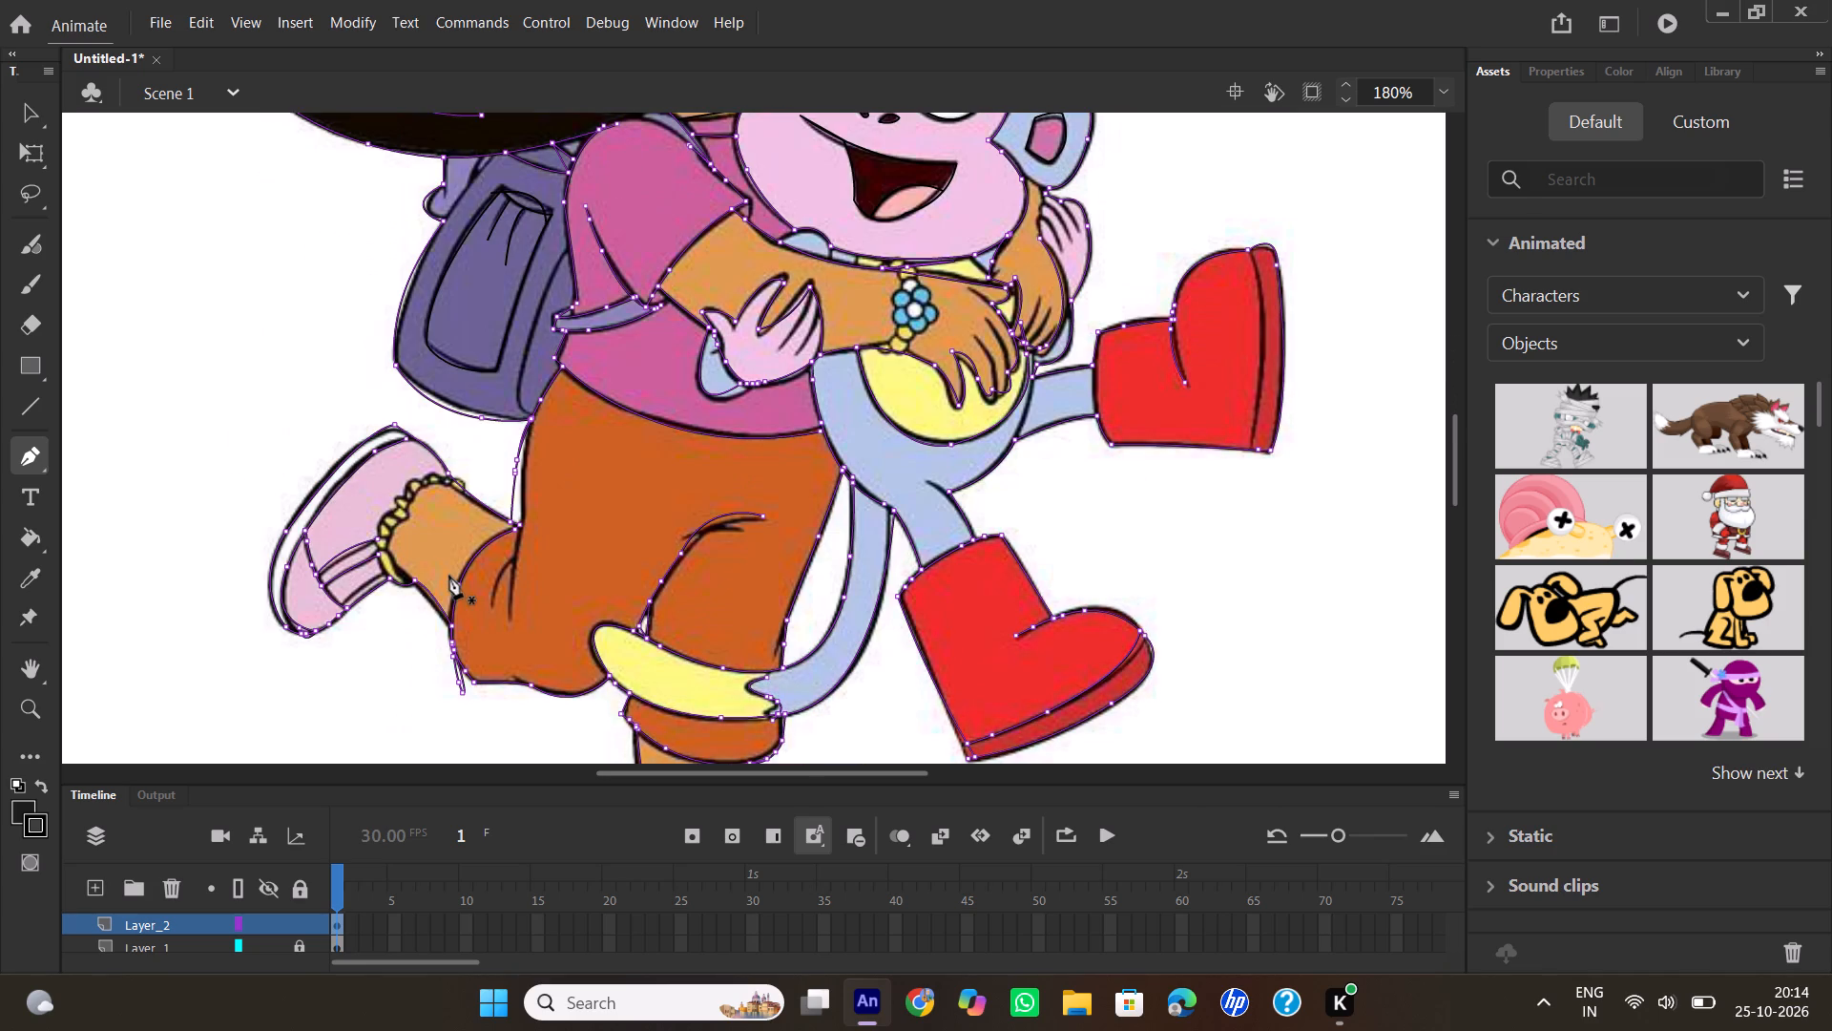
pyautogui.click(267, 944)
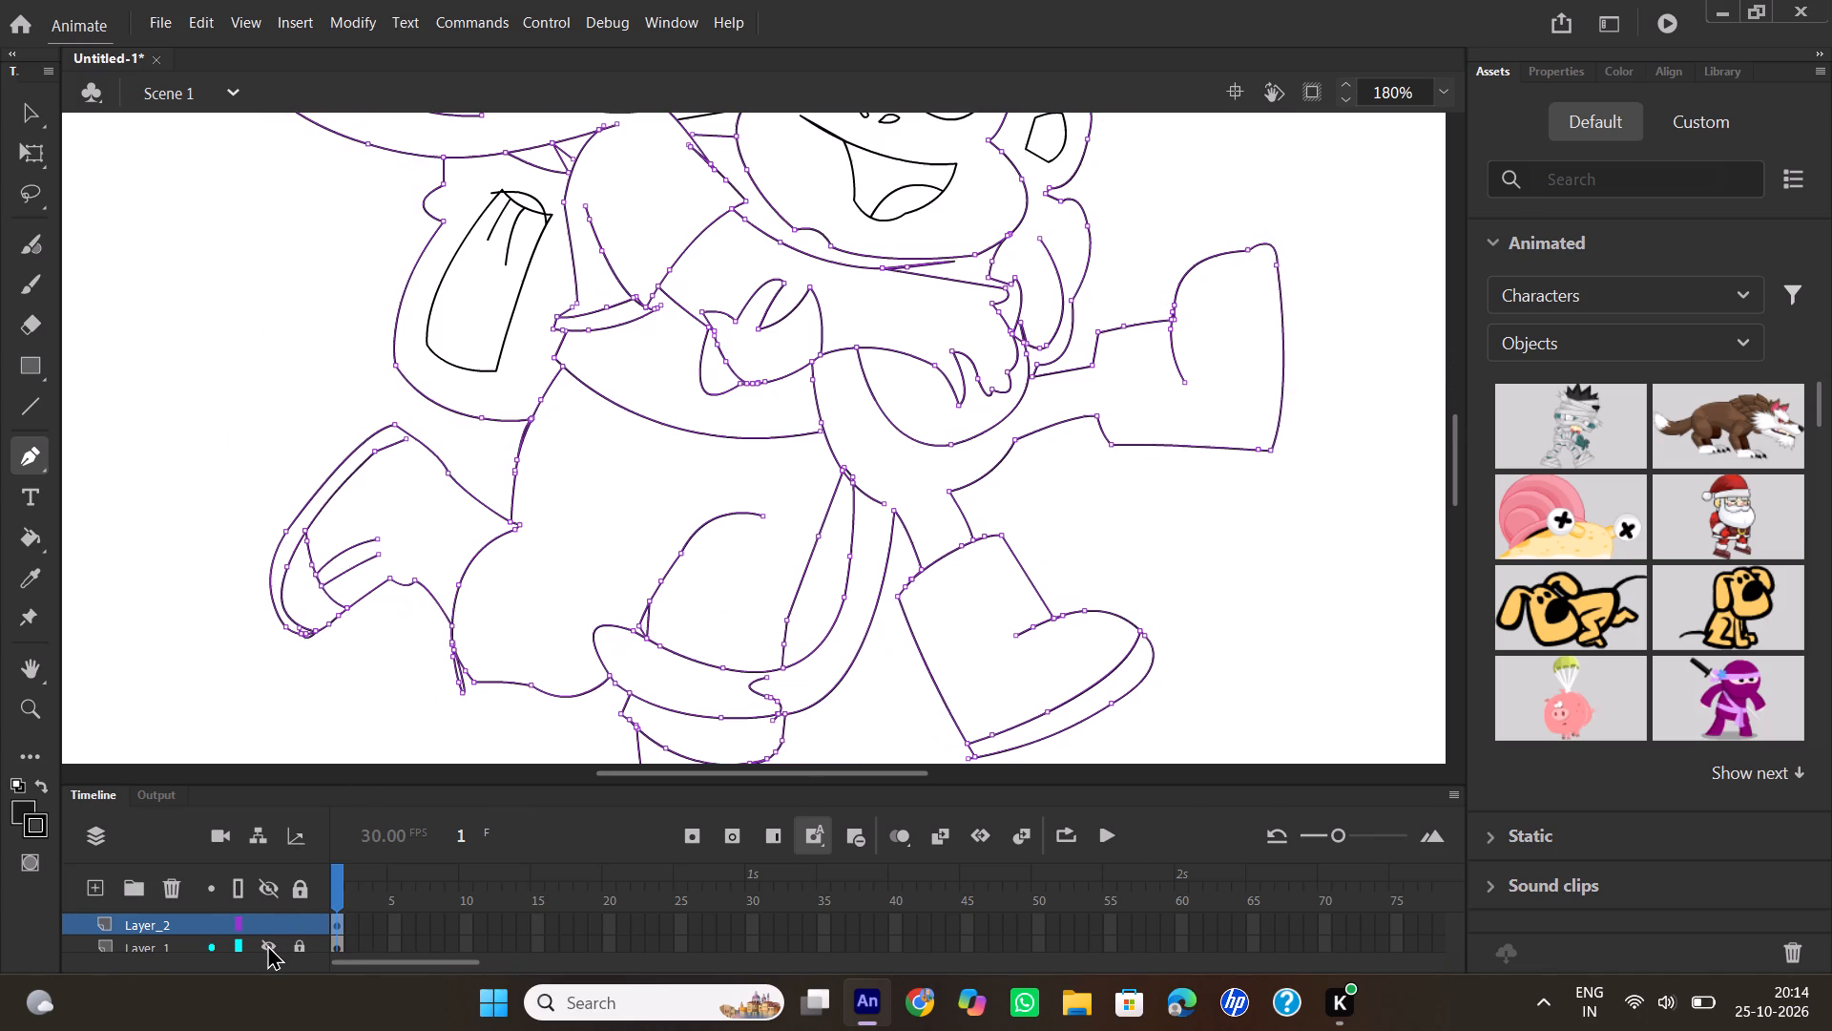
pyautogui.scroll(1, 622, 585)
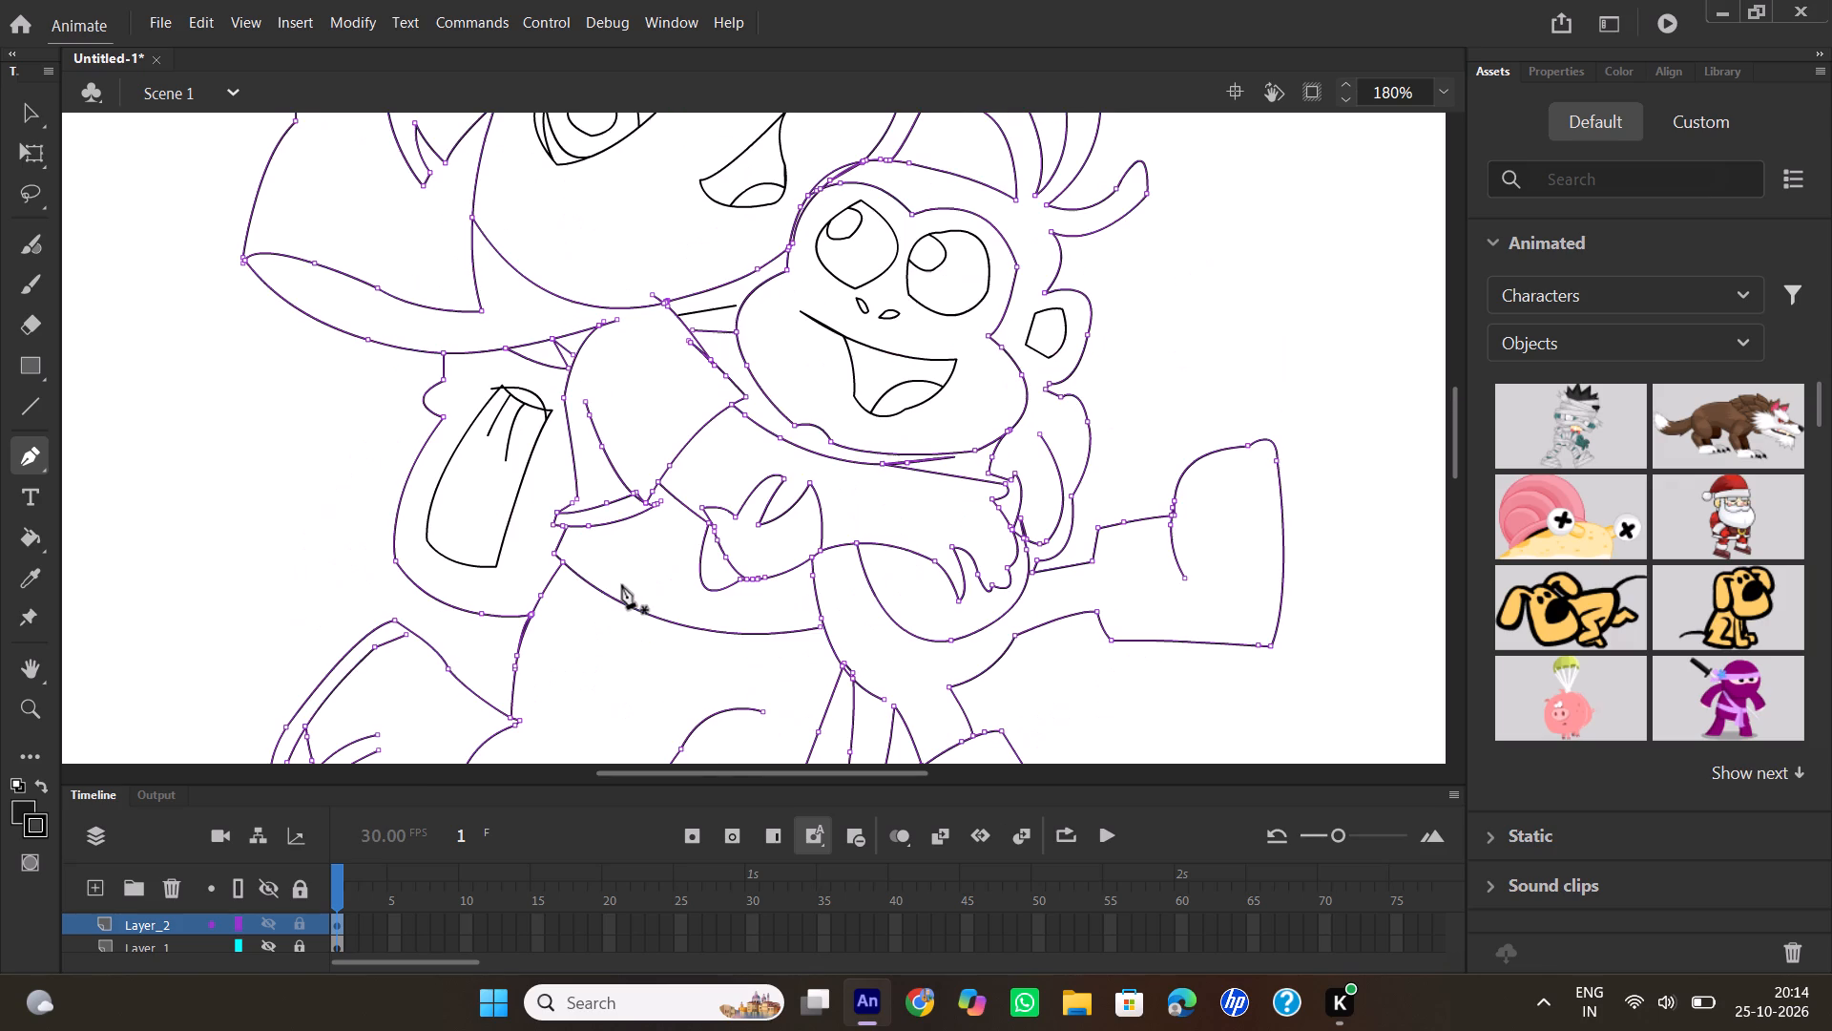
pyautogui.scroll(-2, 622, 585)
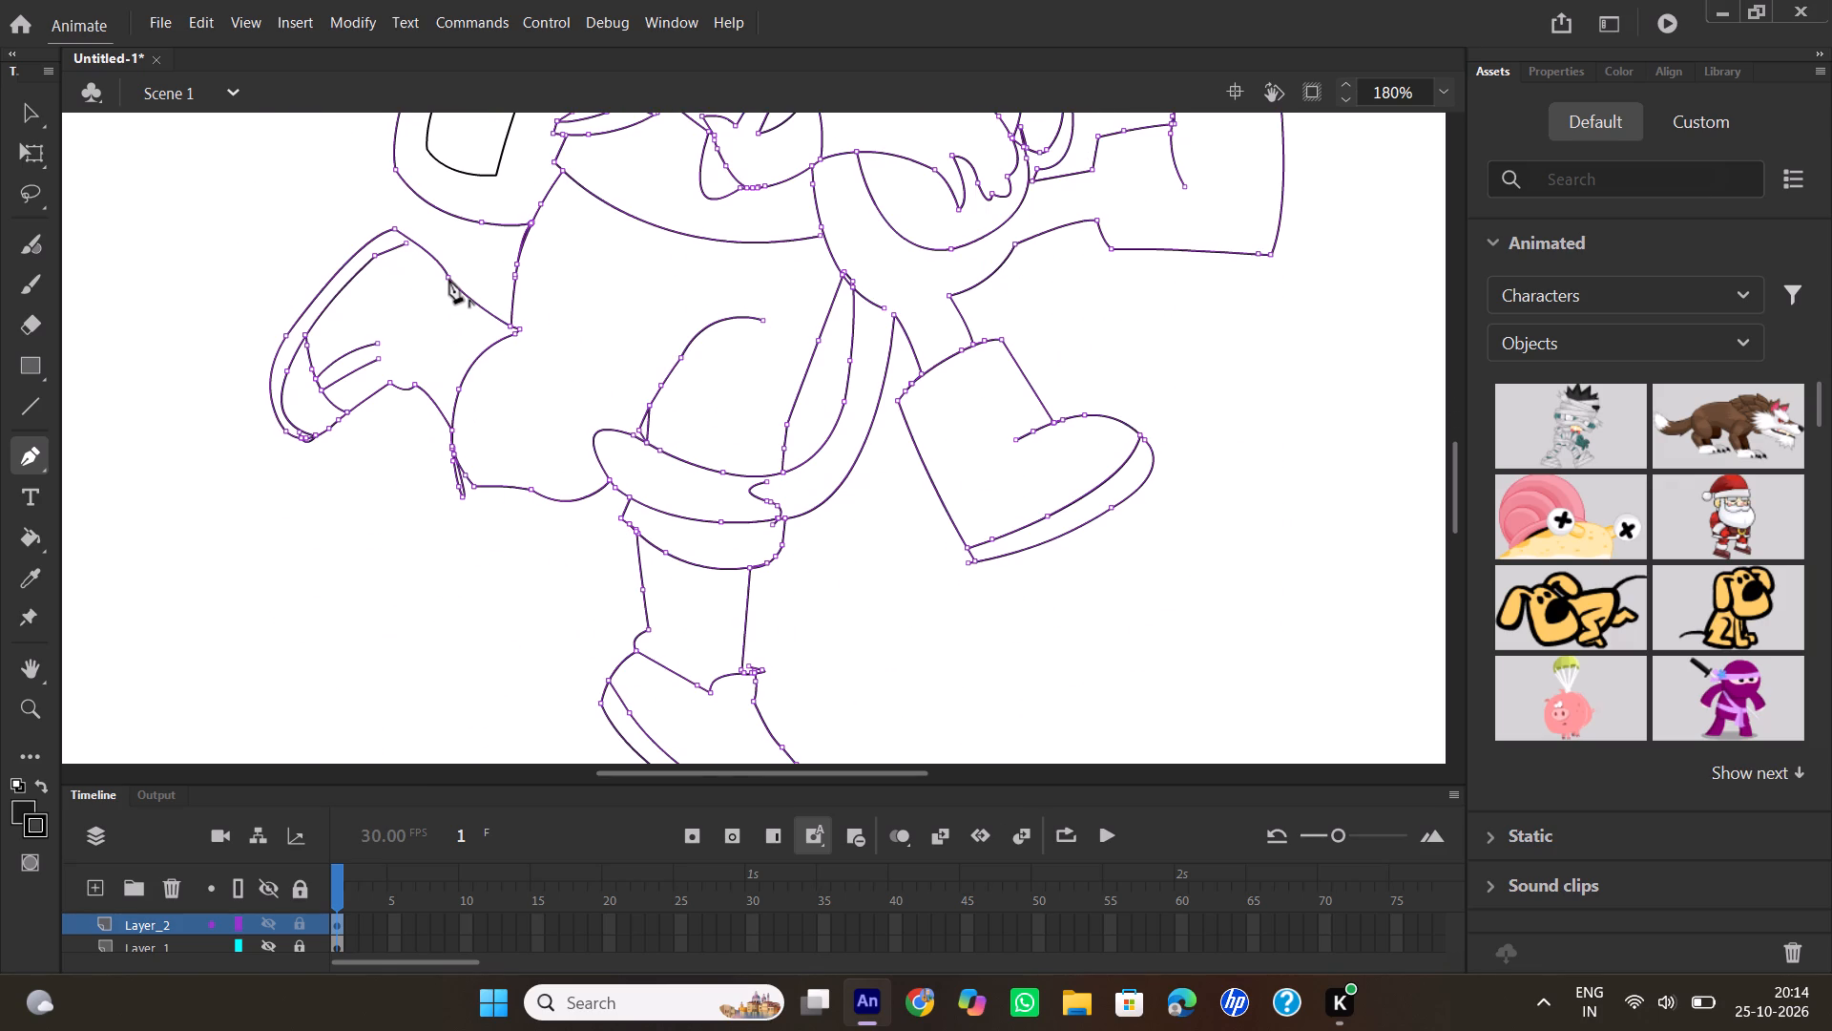
pyautogui.click(31, 457)
pyautogui.click(451, 281)
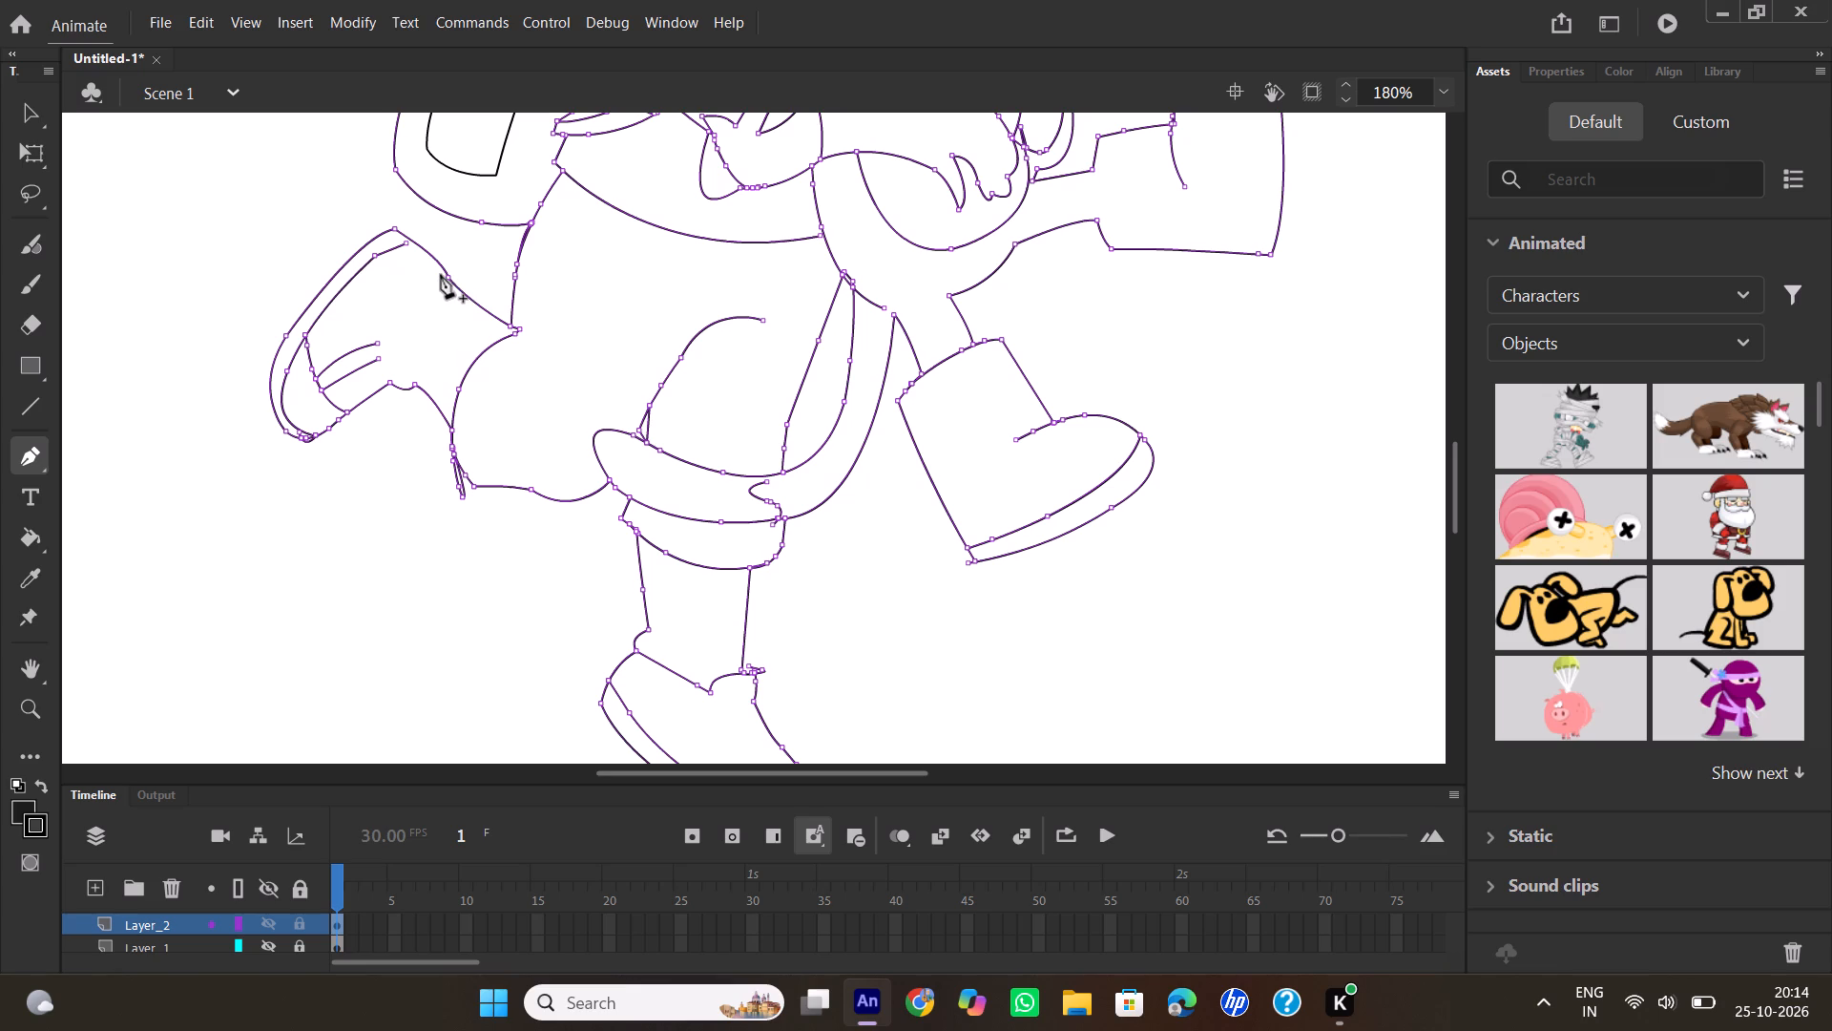
pyautogui.click(441, 275)
pyautogui.moveTo(415, 382); pyautogui.dragTo(447, 447)
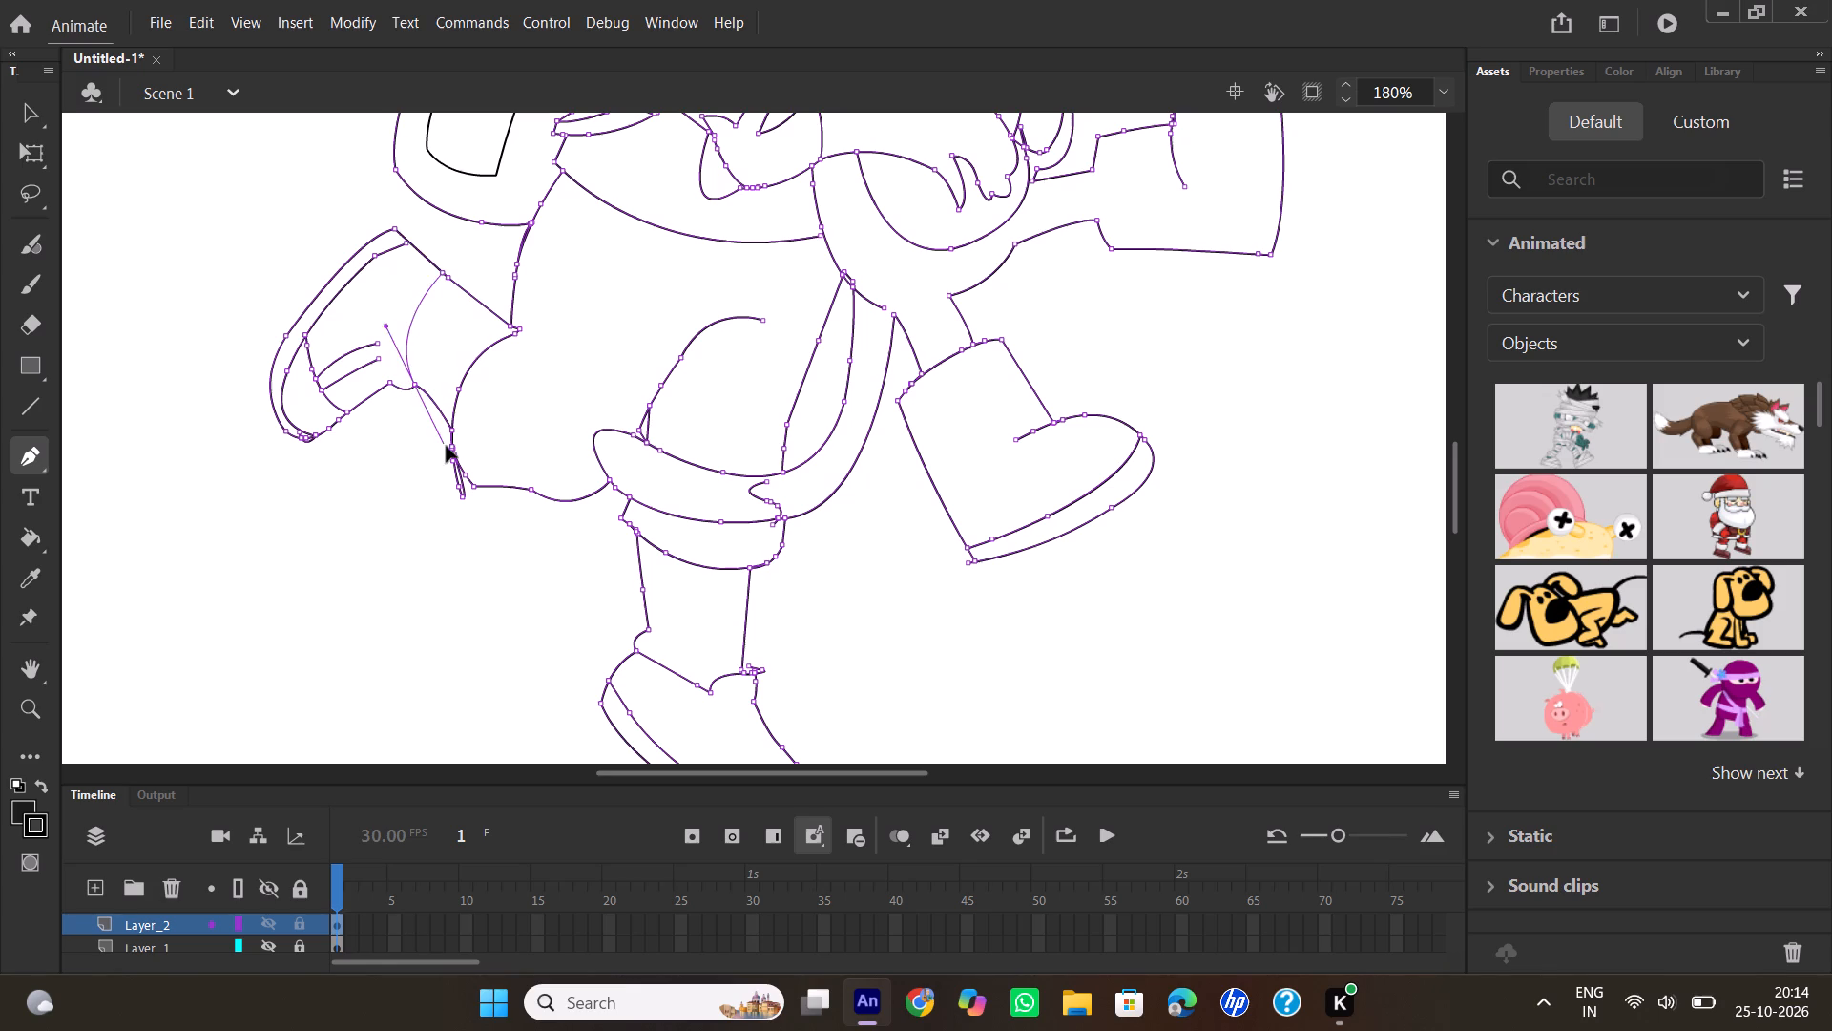
pyautogui.moveTo(447, 447); pyautogui.dragTo(462, 468)
pyautogui.doubleClick(417, 388)
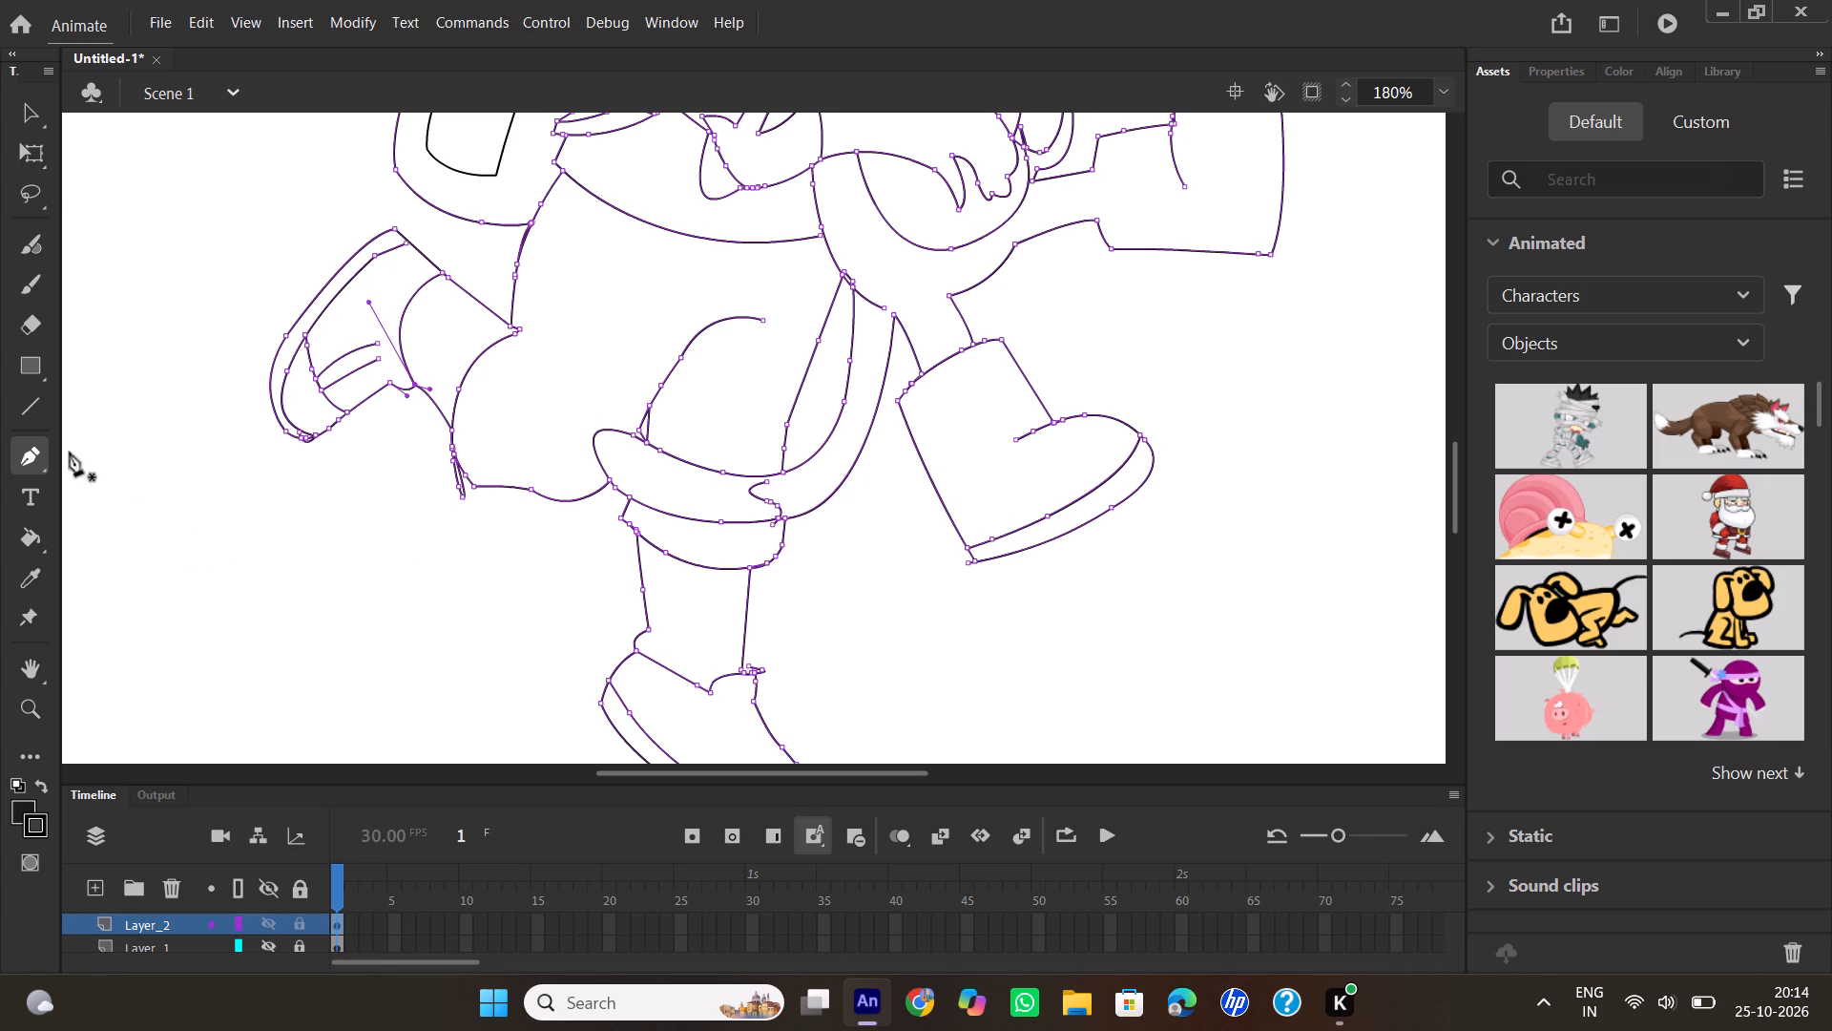
# Delete the stray line ends at the bottom corner of Dora's raised trouser leg and at the tip of the raised shoe.
pyautogui.click(28, 118)
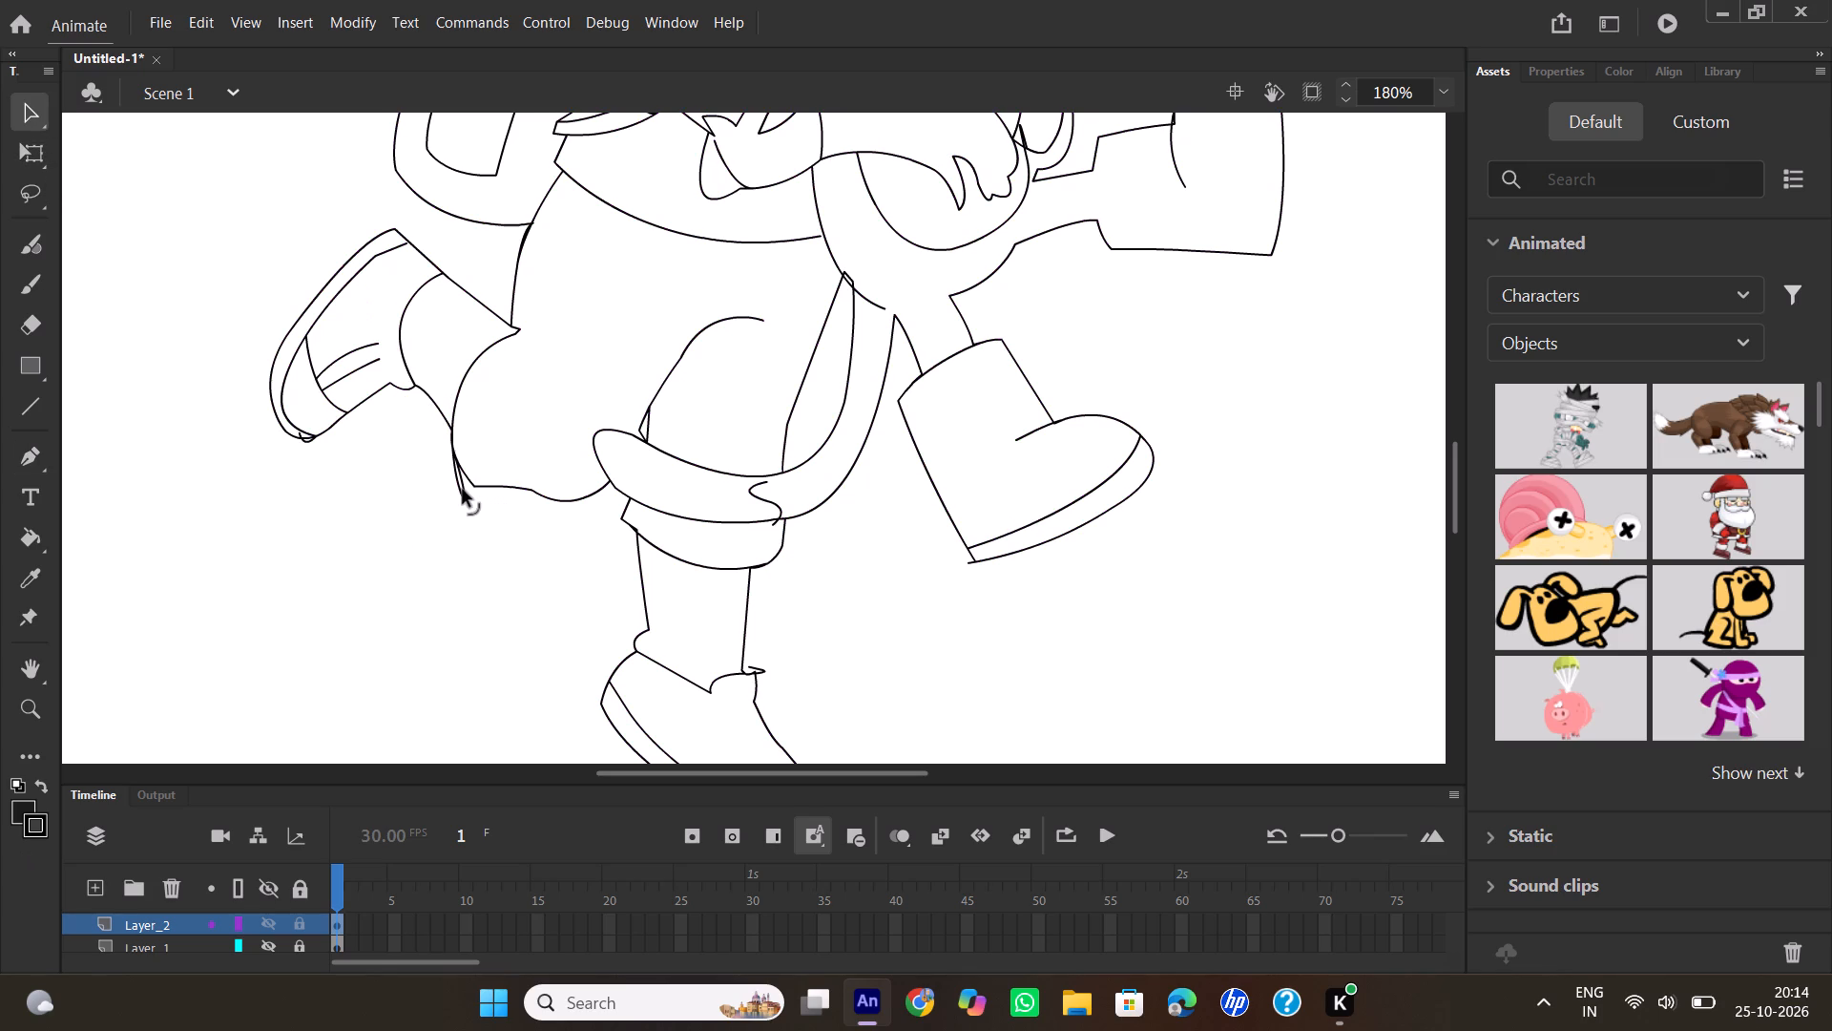
pyautogui.click(463, 490)
pyautogui.press('Delete')
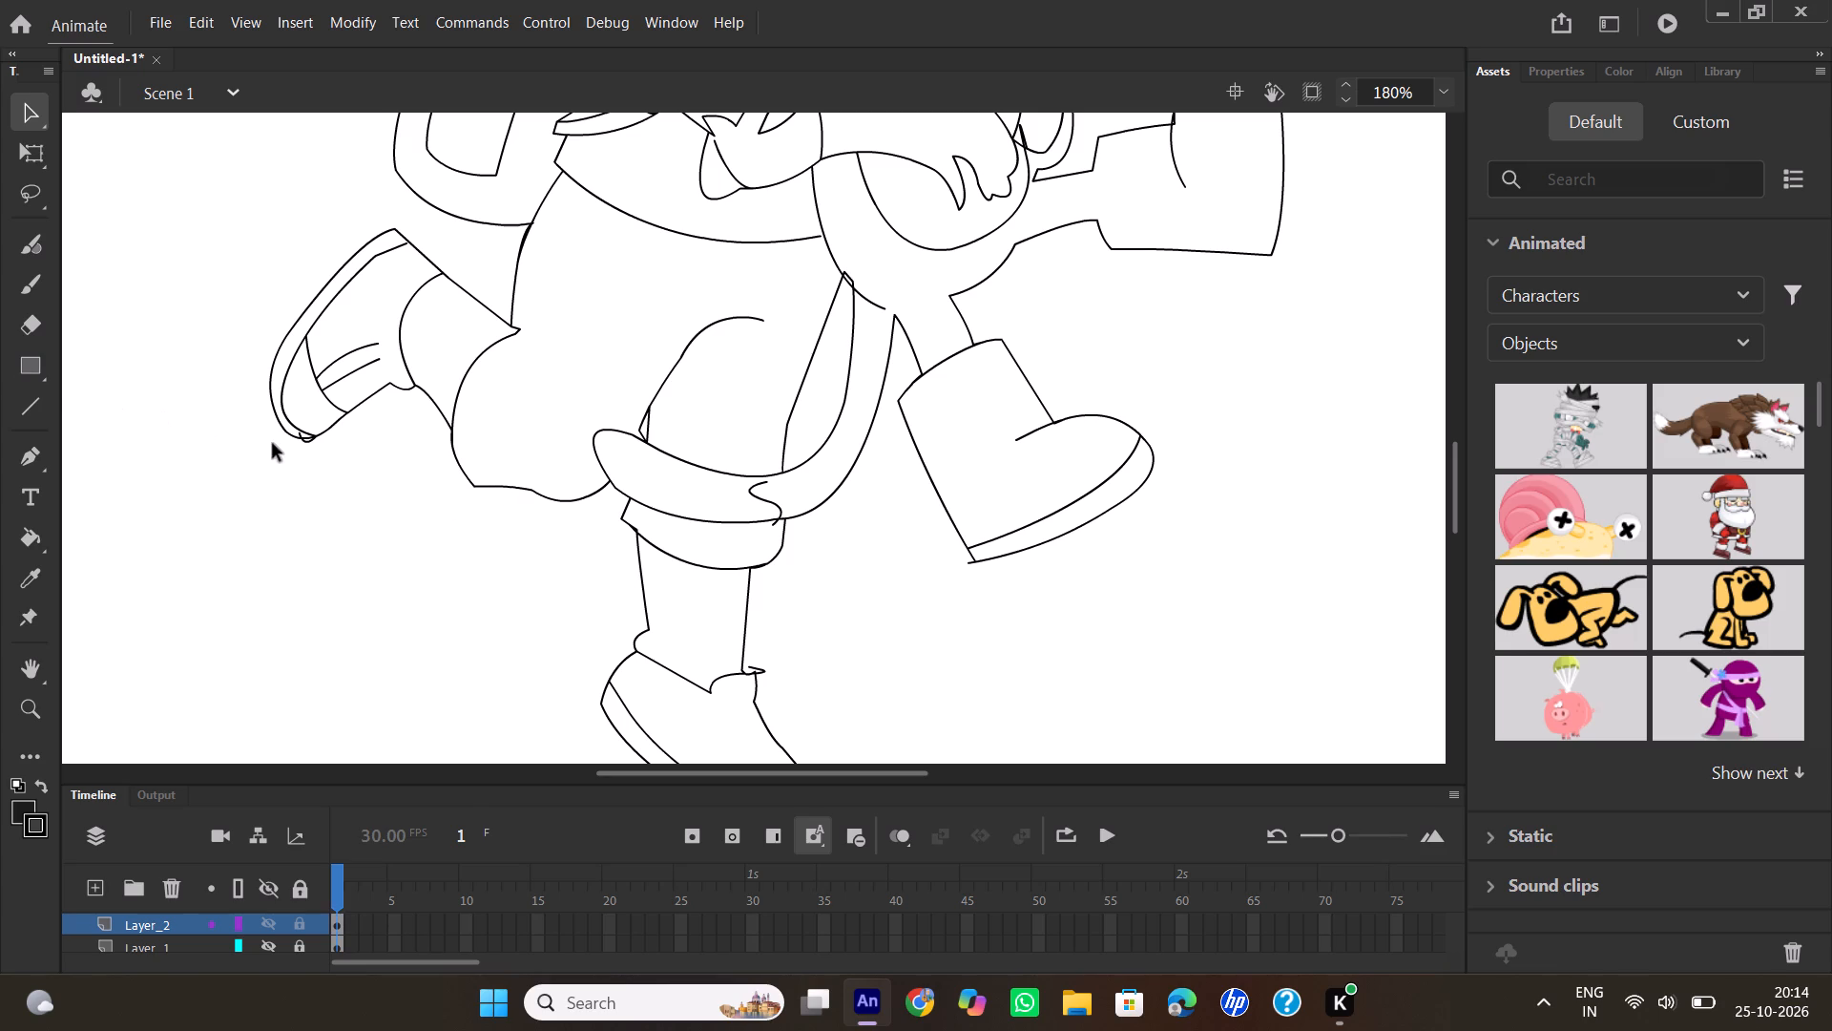
pyautogui.click(304, 435)
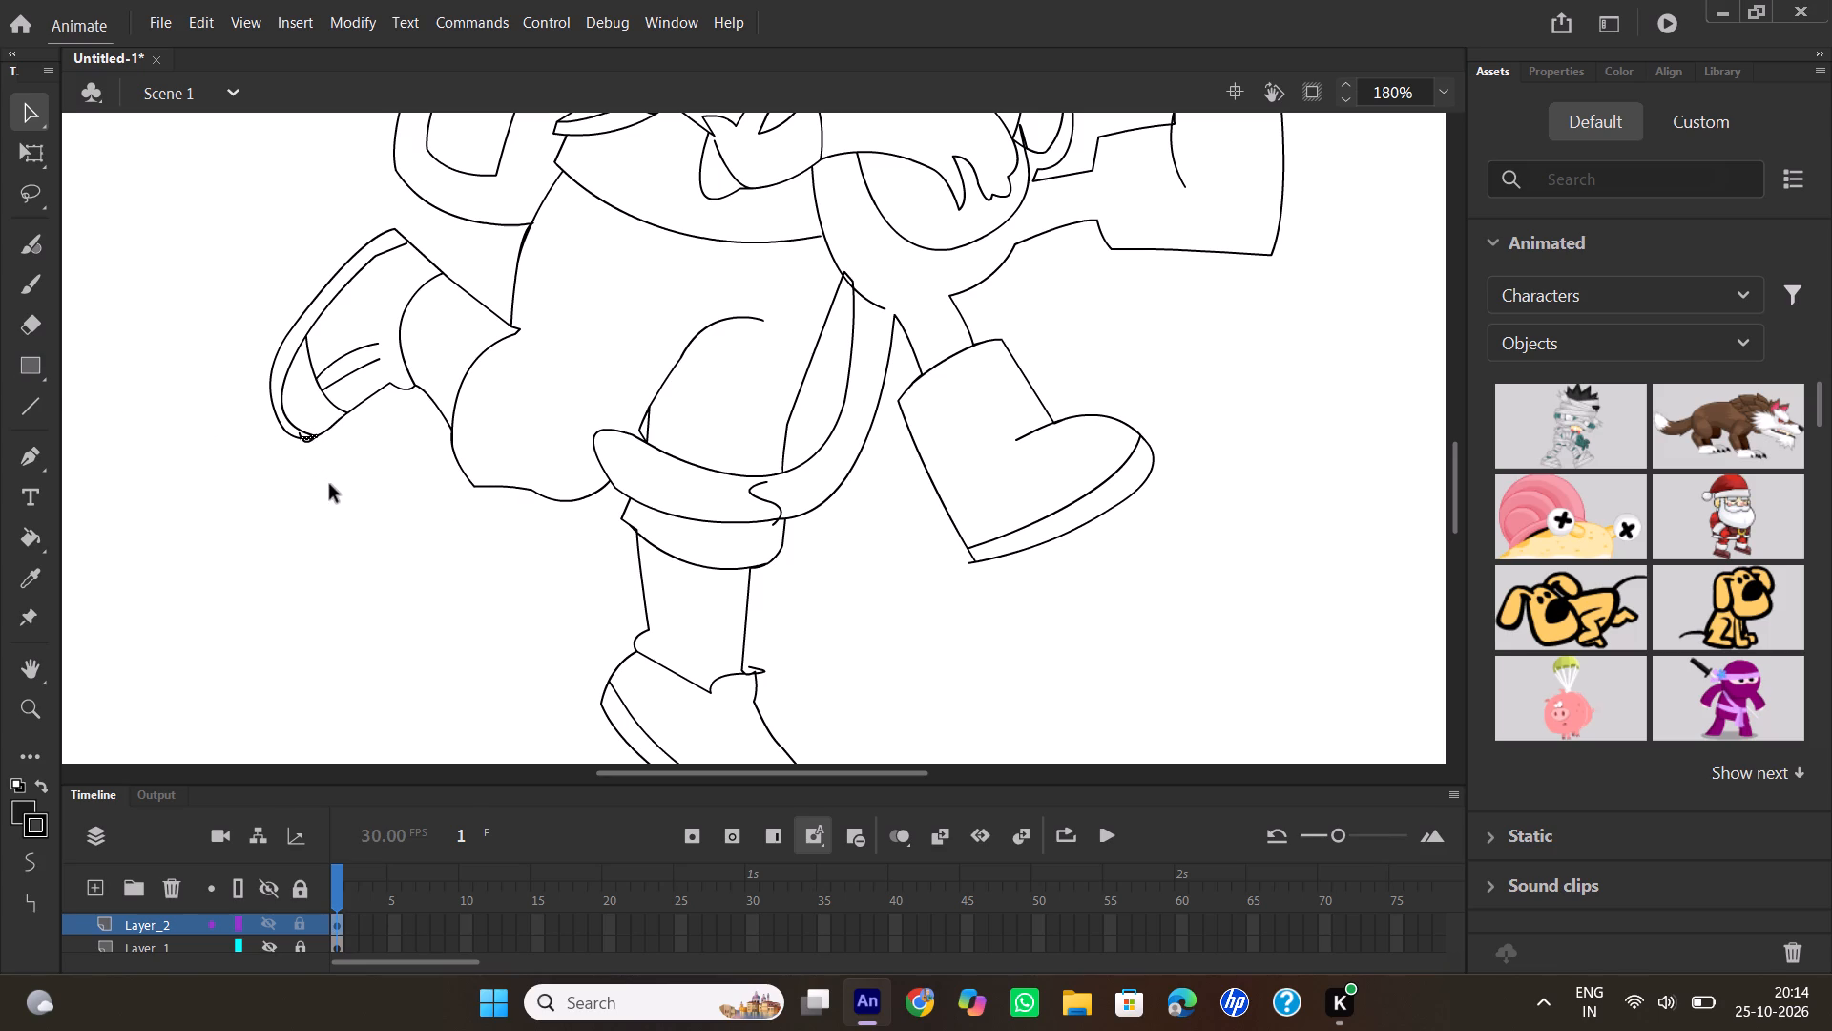
pyautogui.press('Delete')
pyautogui.click(302, 435)
pyautogui.press('Delete')
# Draw a second curved line beside the ankle line on Dora's raised leg, closing off the ends of the shoe's strip lines.
pyautogui.scroll(1, 1410, 404)
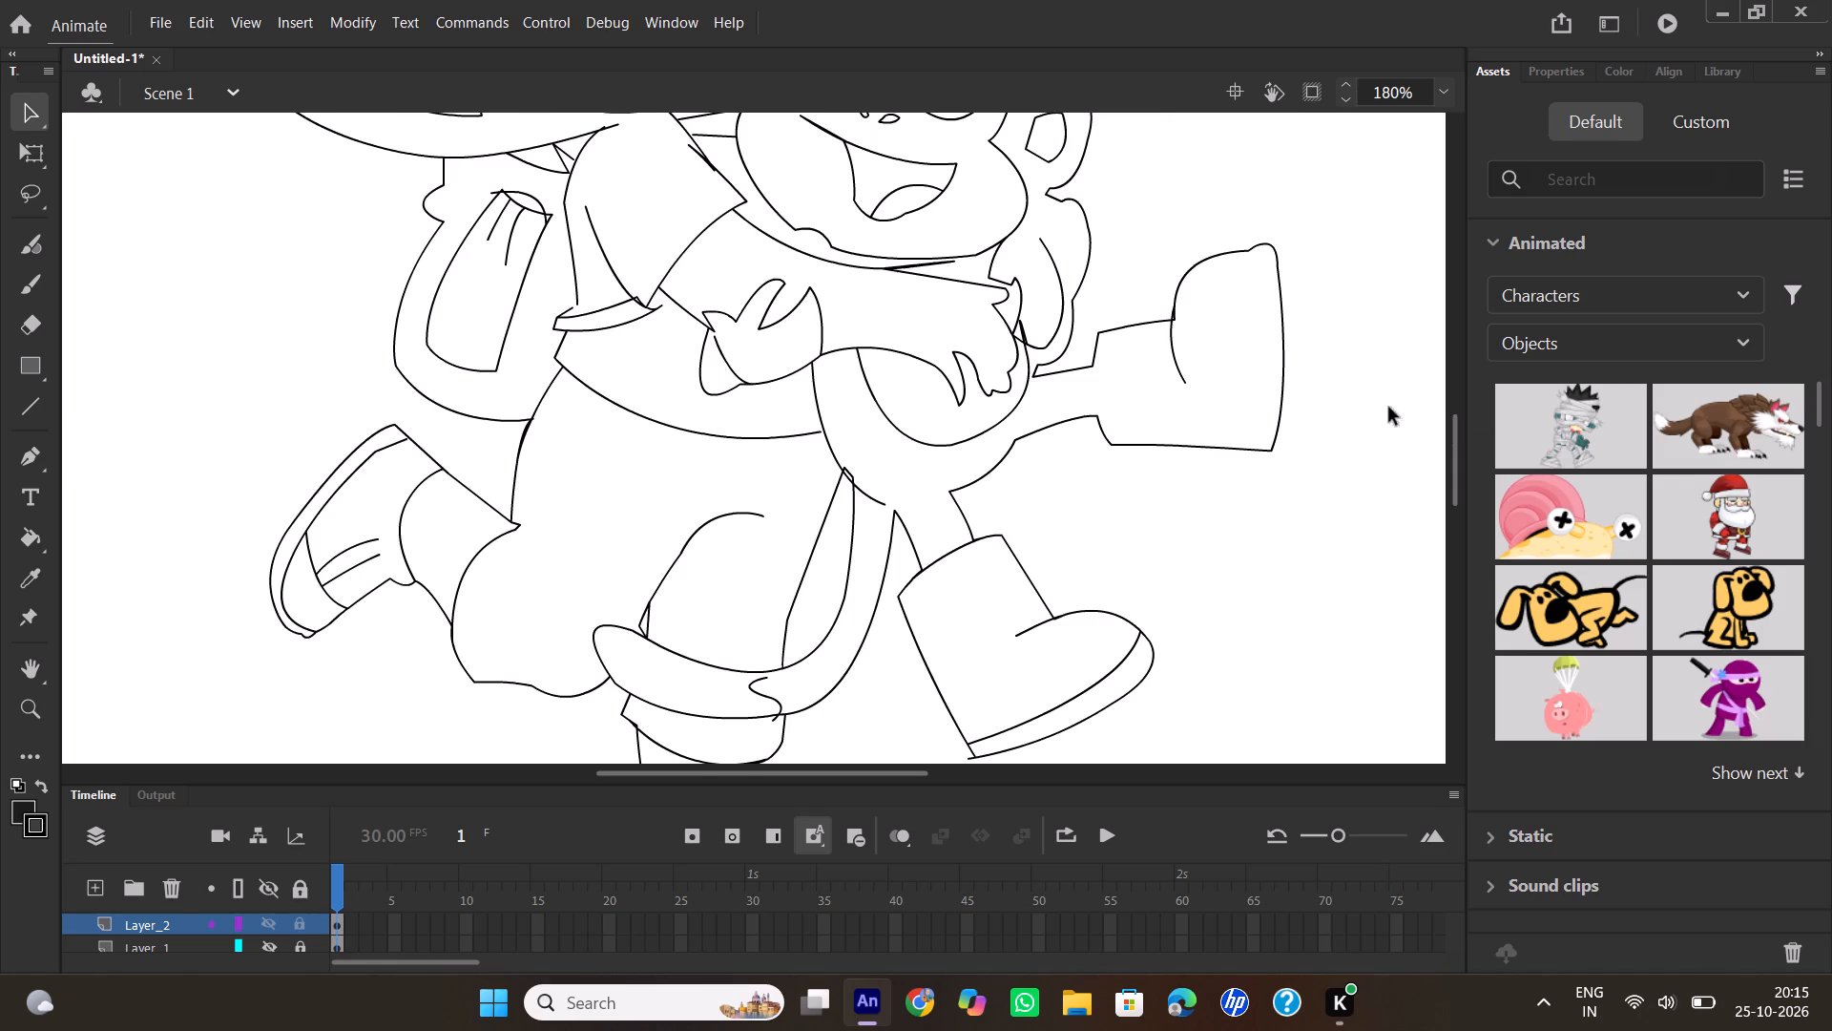
pyautogui.scroll(2, 1251, 462)
pyautogui.scroll(-1, 1250, 463)
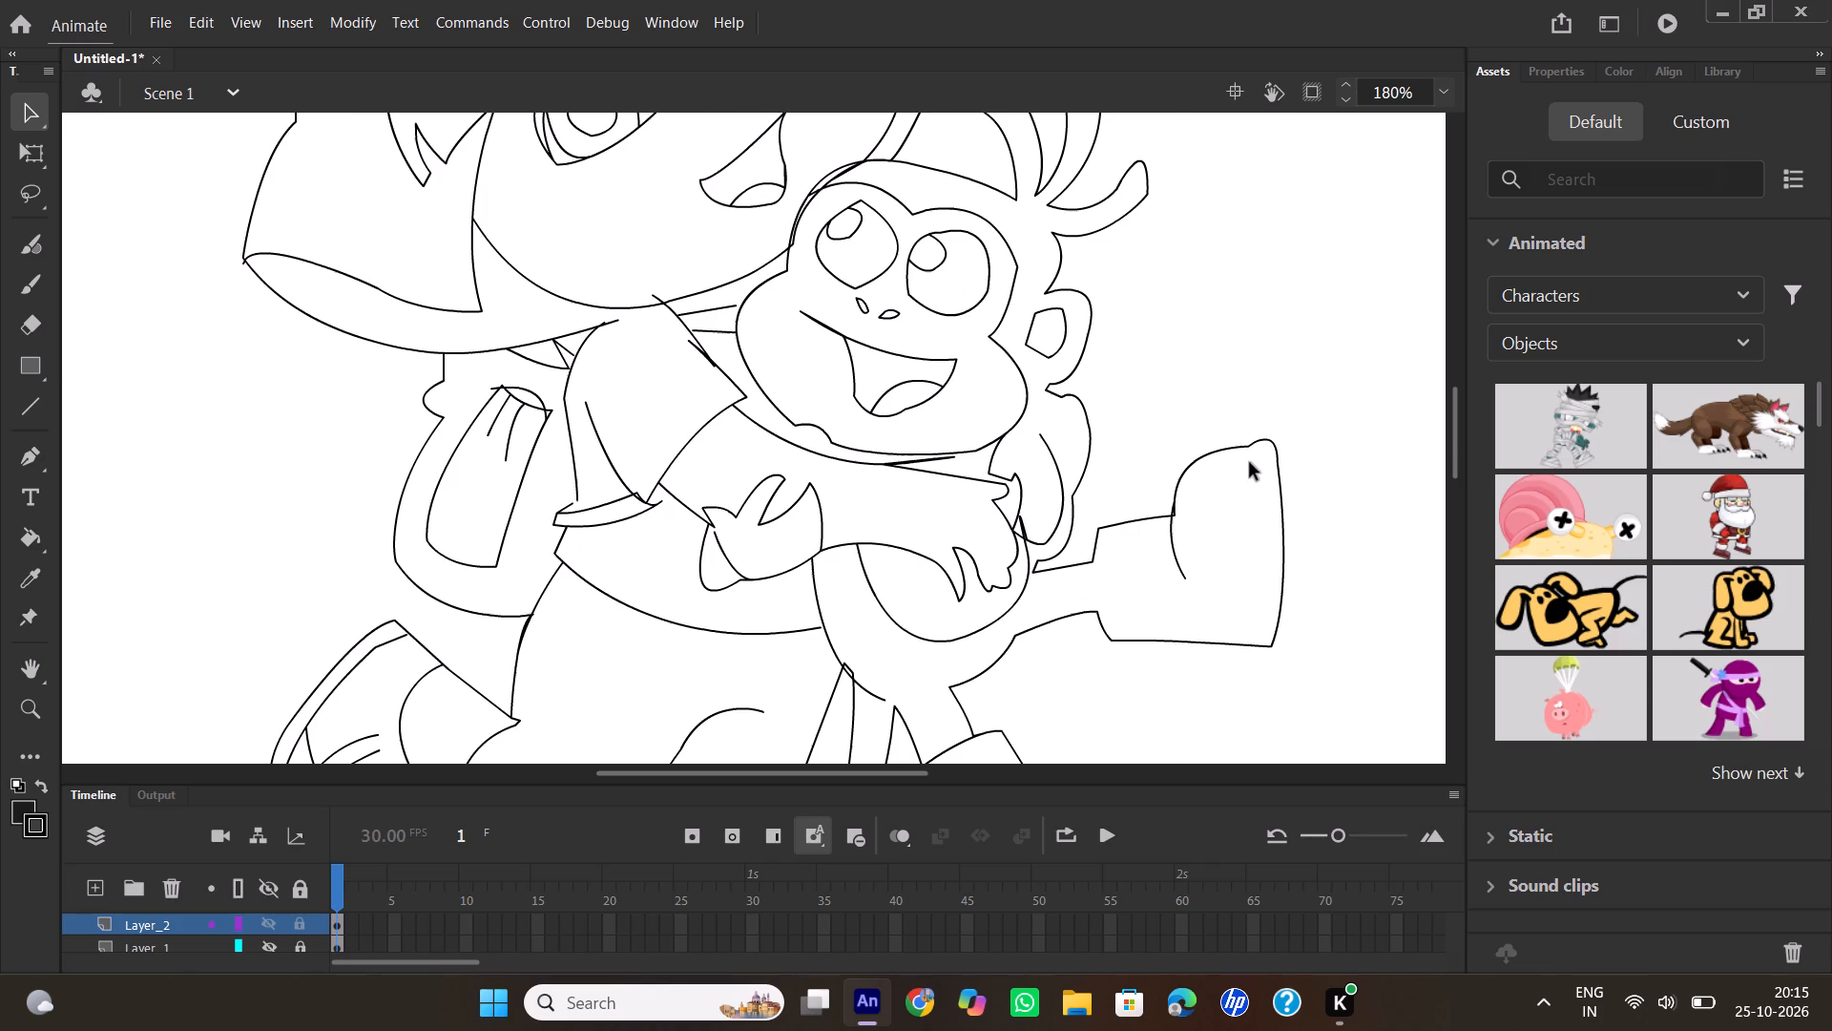
pyautogui.scroll(-2, 1250, 463)
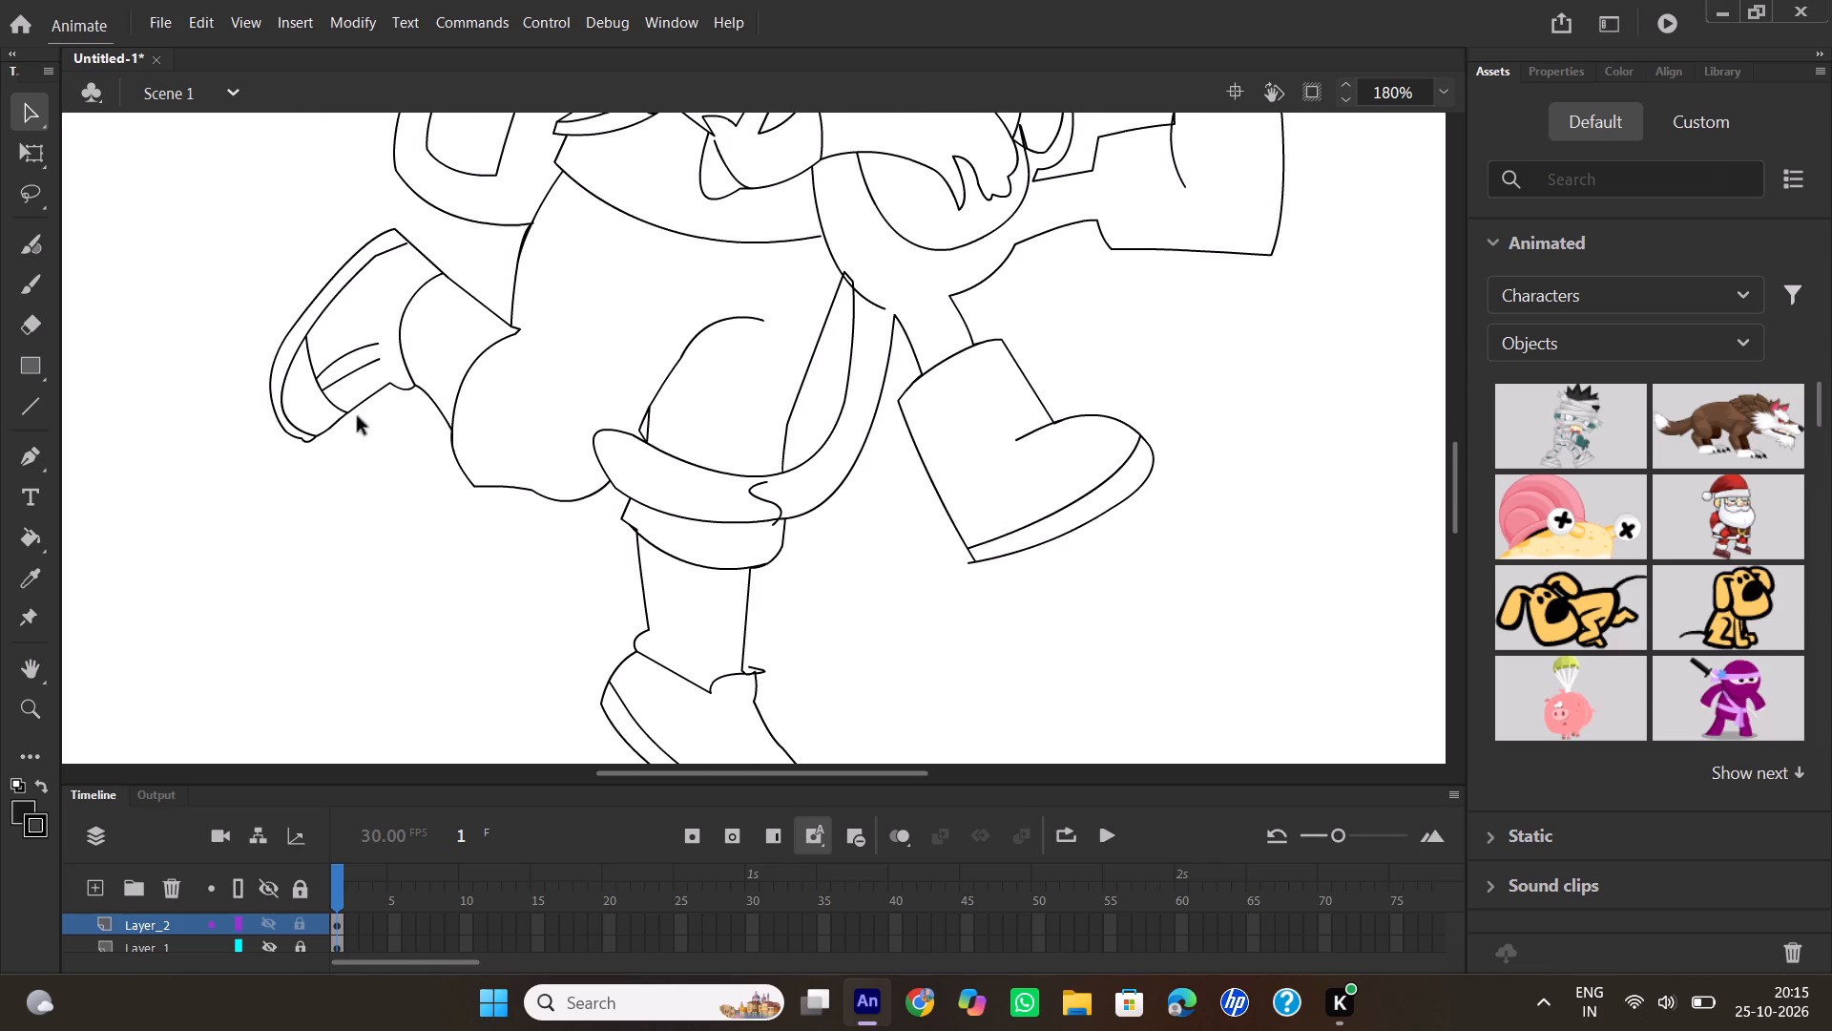
pyautogui.doubleClick(1386, 96)
pyautogui.write('200')
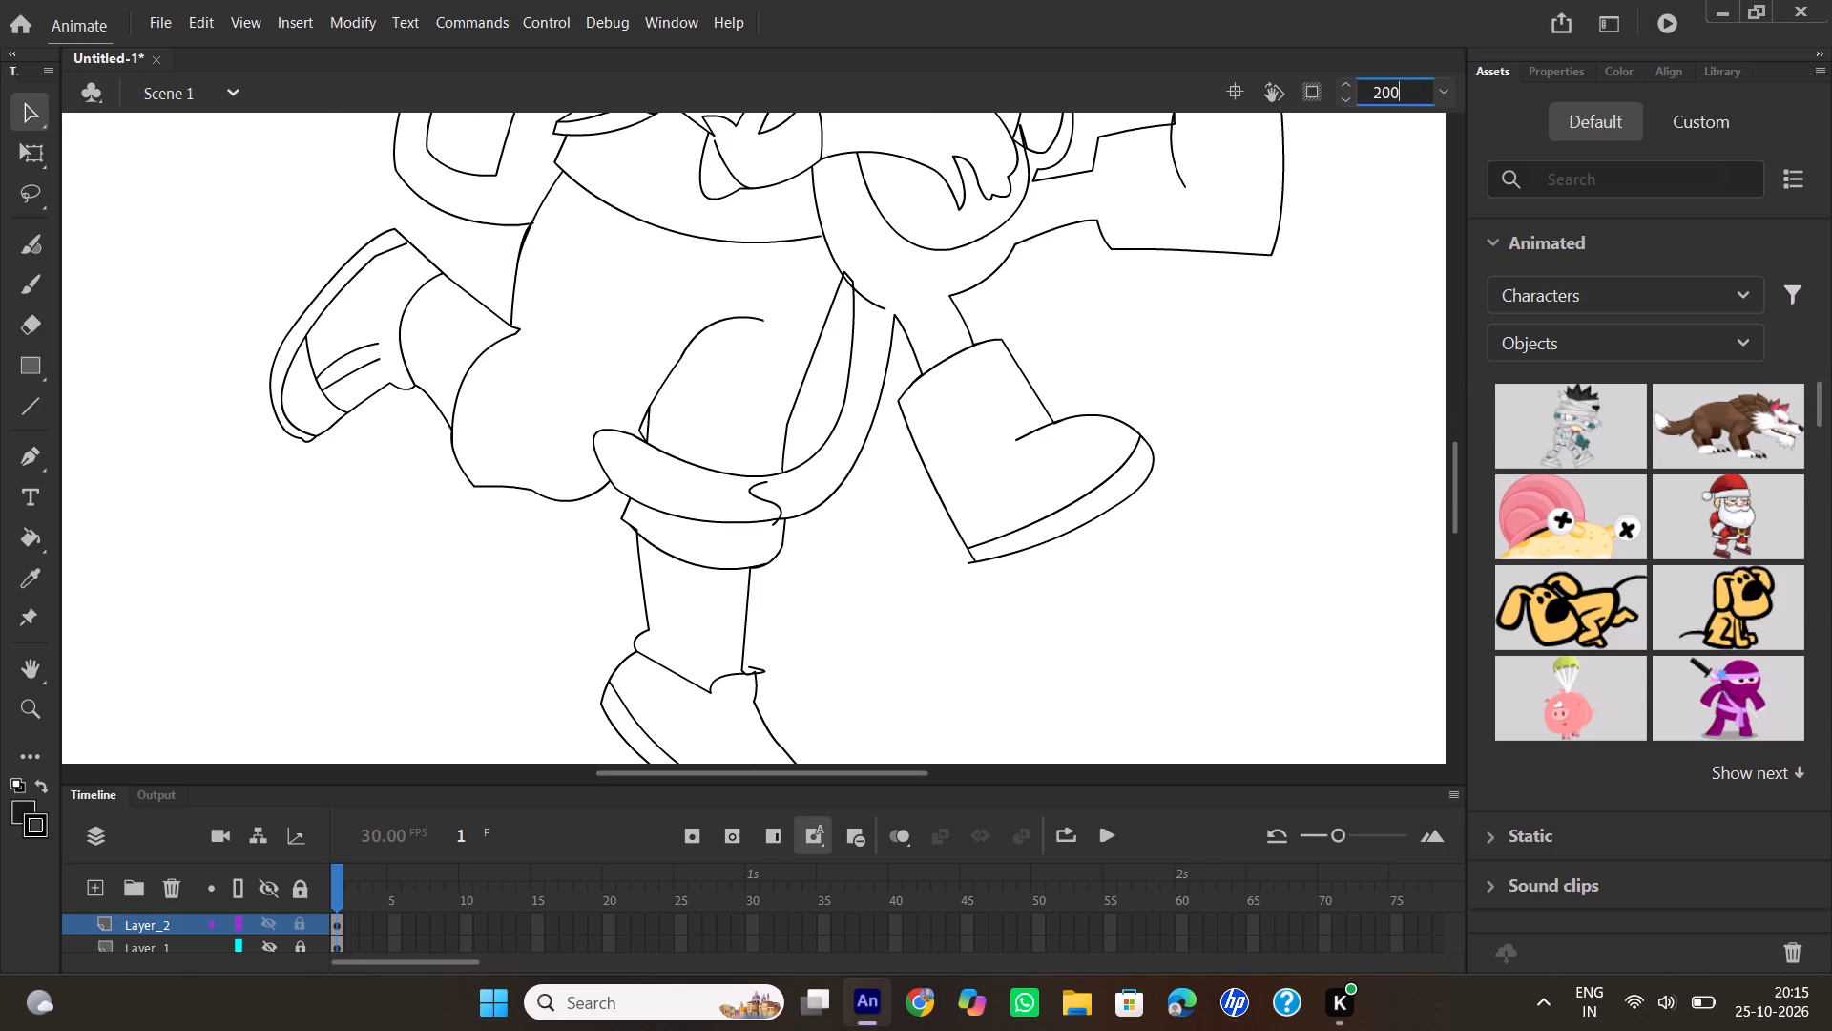
pyautogui.press('Return')
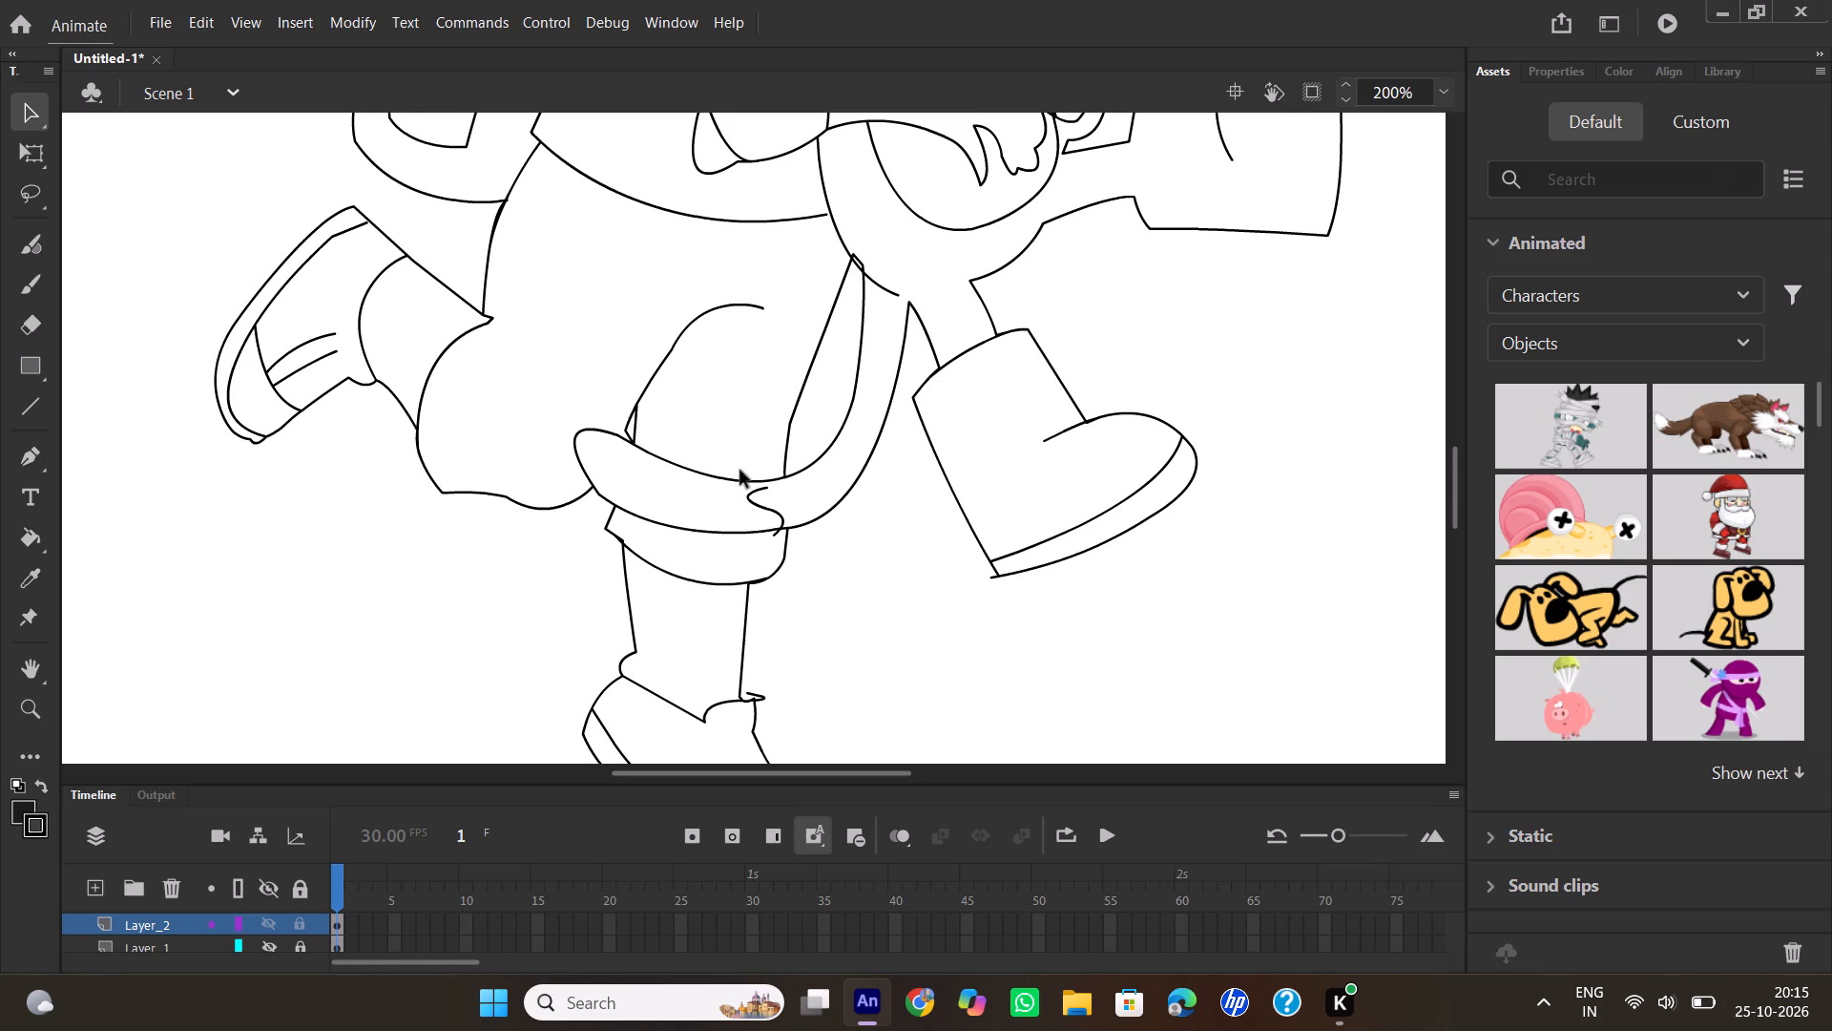
pyautogui.scroll(1, 355, 398)
pyautogui.scroll(-1, 355, 398)
pyautogui.click(26, 460)
pyautogui.click(392, 240)
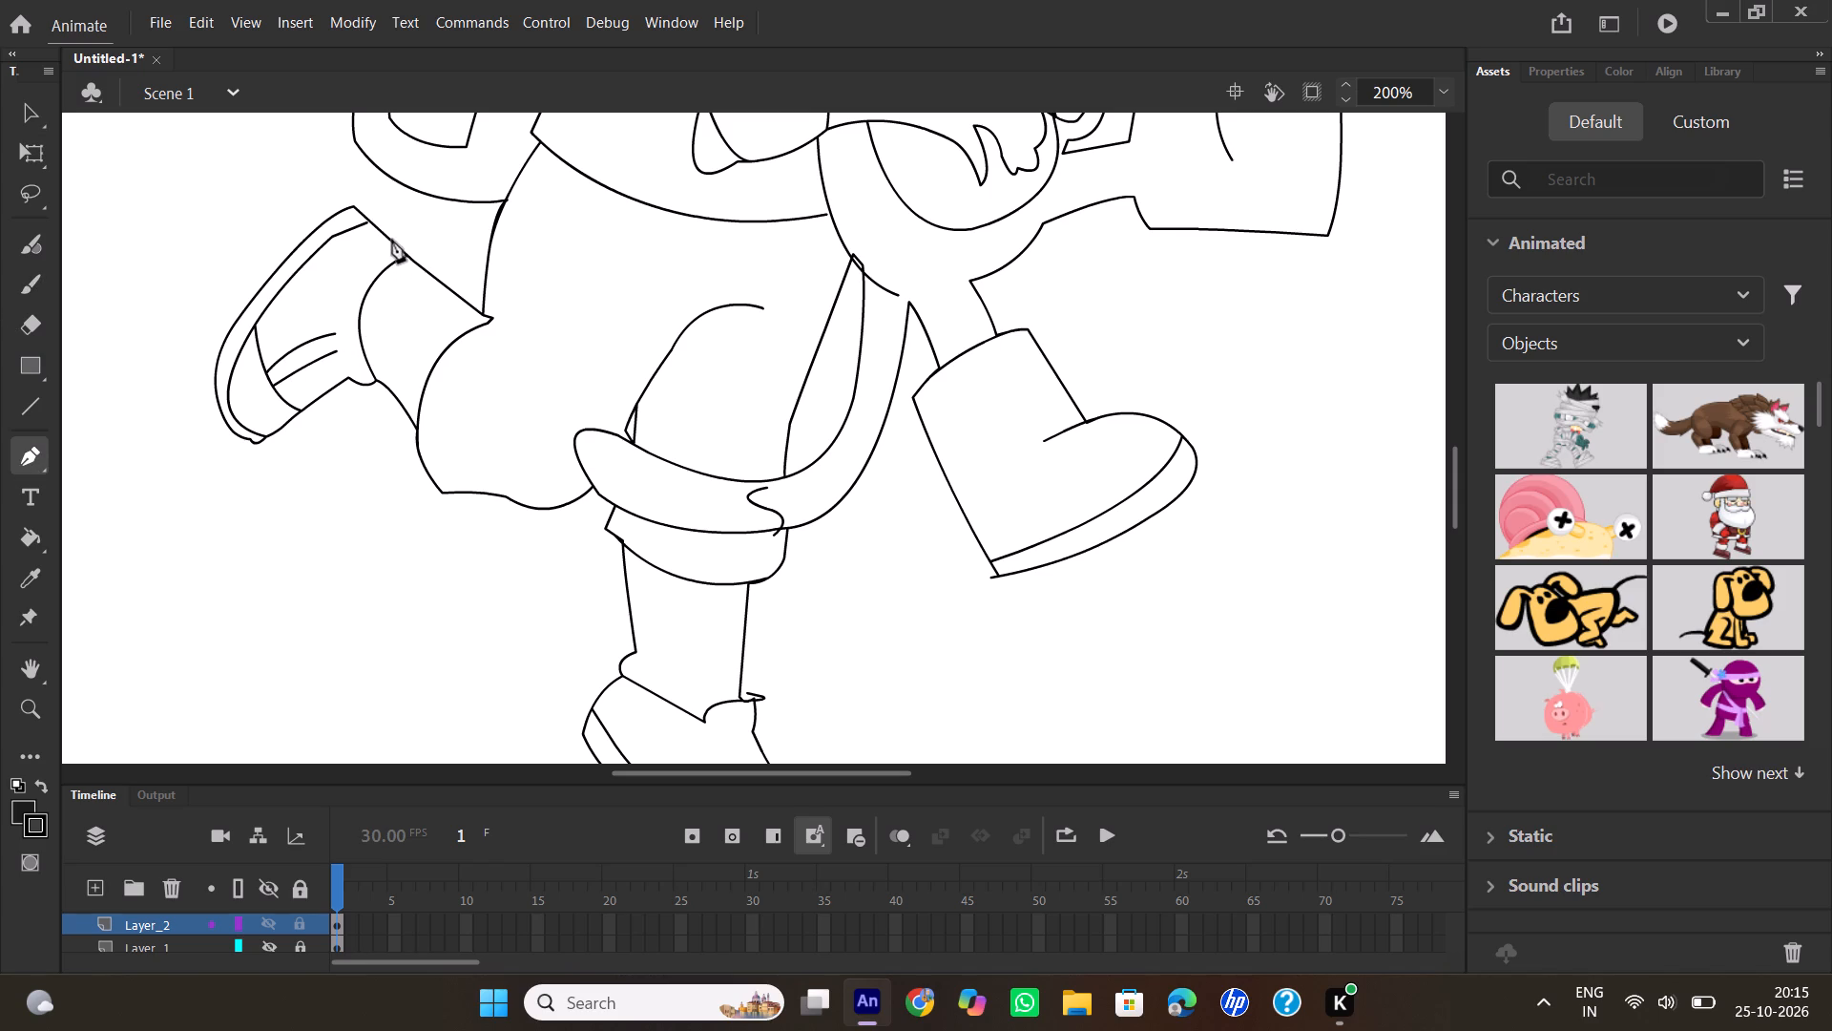
pyautogui.click(391, 240)
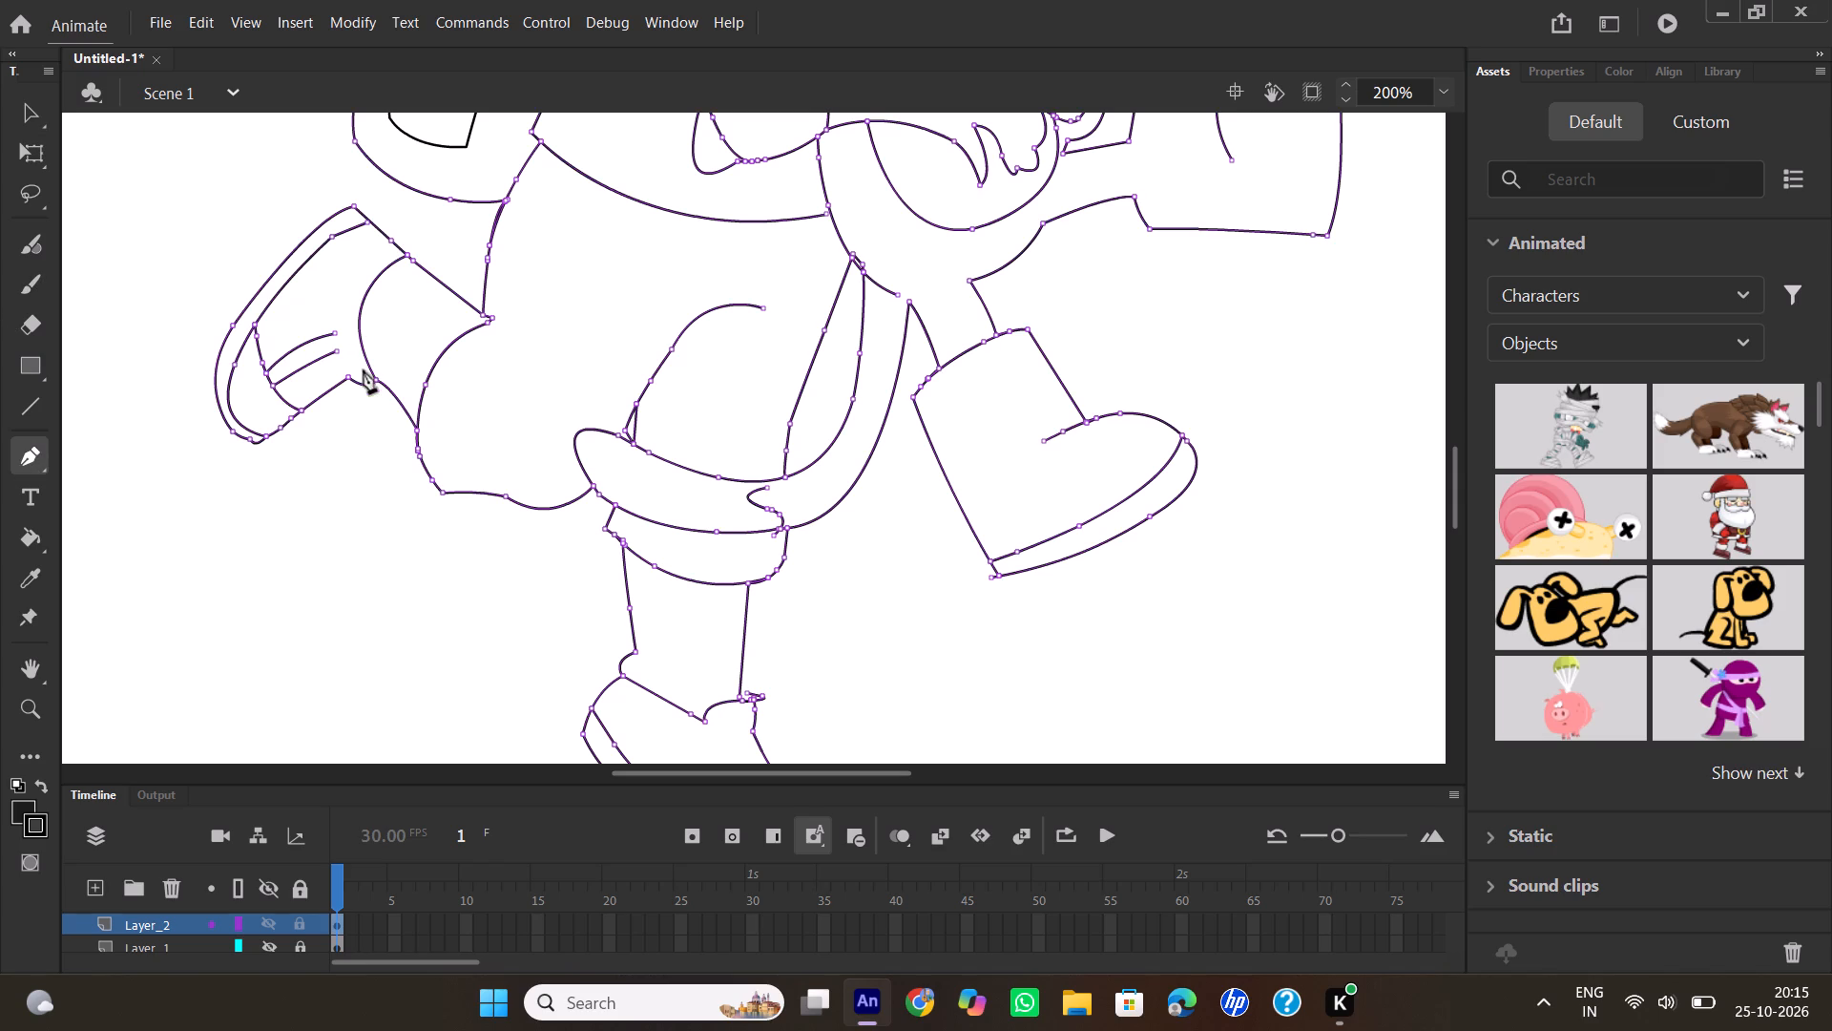
pyautogui.moveTo(350, 375); pyautogui.dragTo(394, 439)
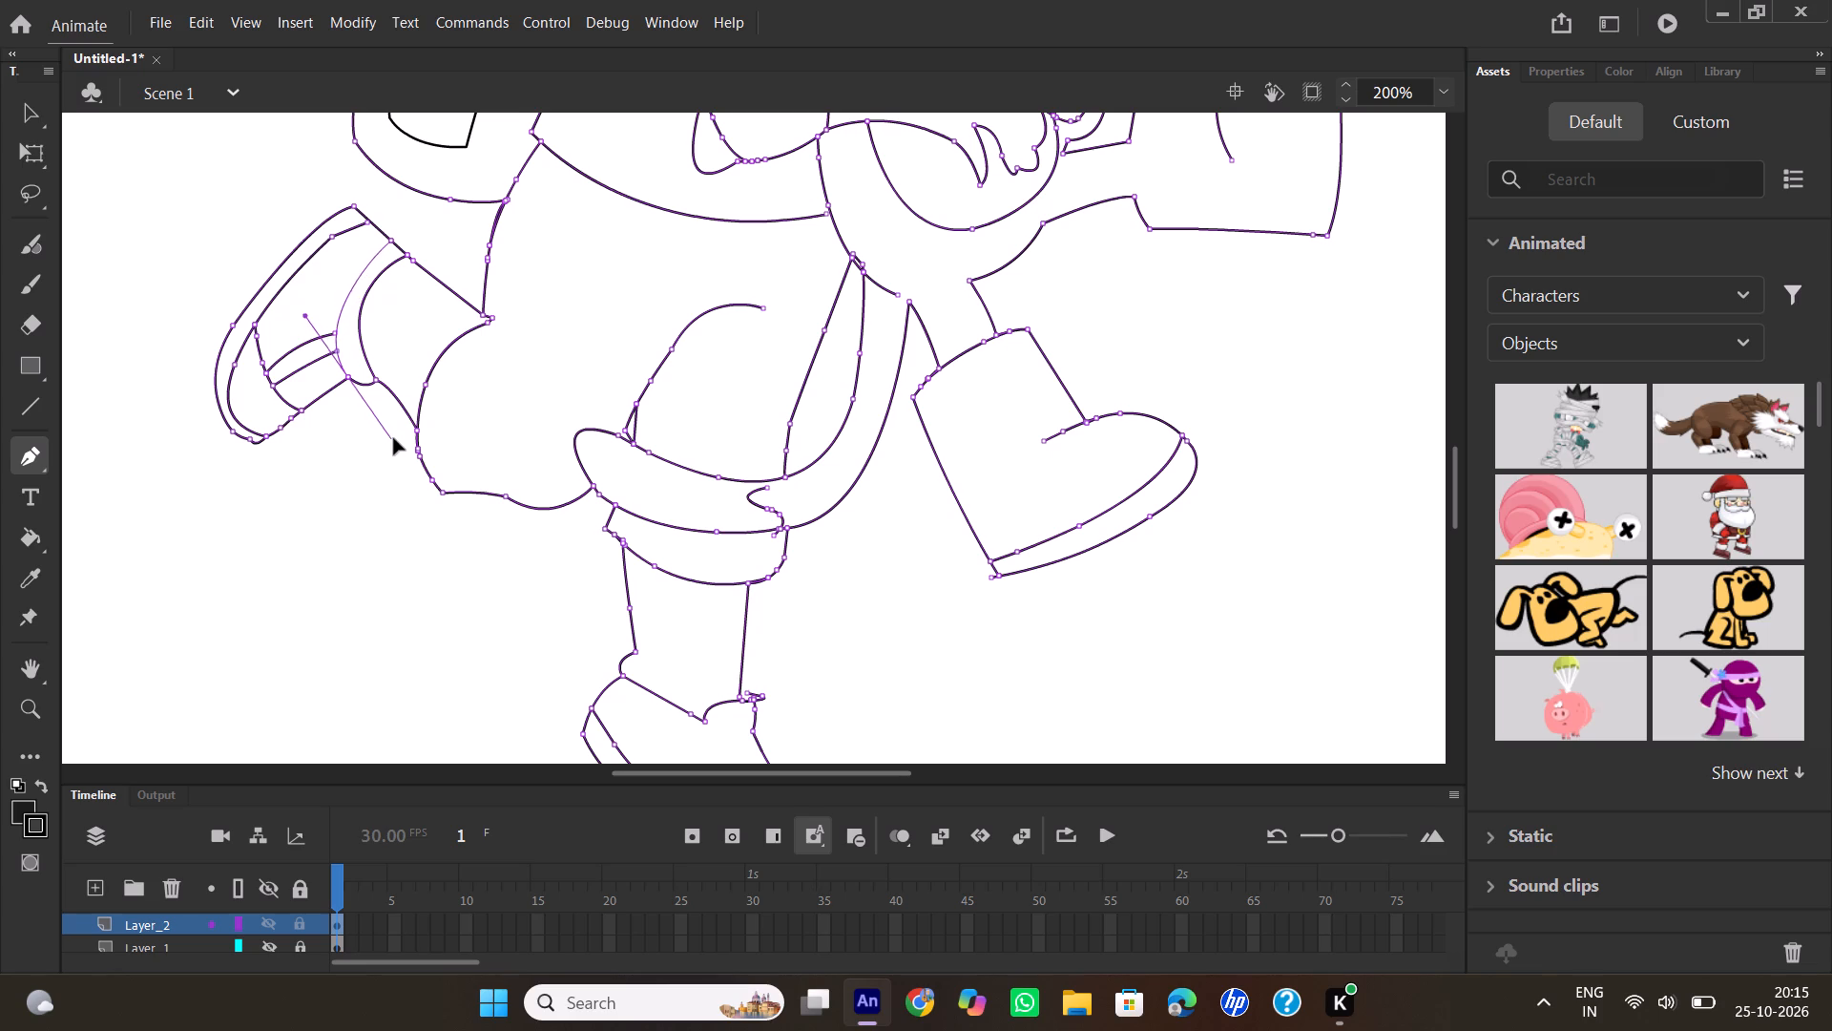
pyautogui.moveTo(394, 439); pyautogui.dragTo(399, 485)
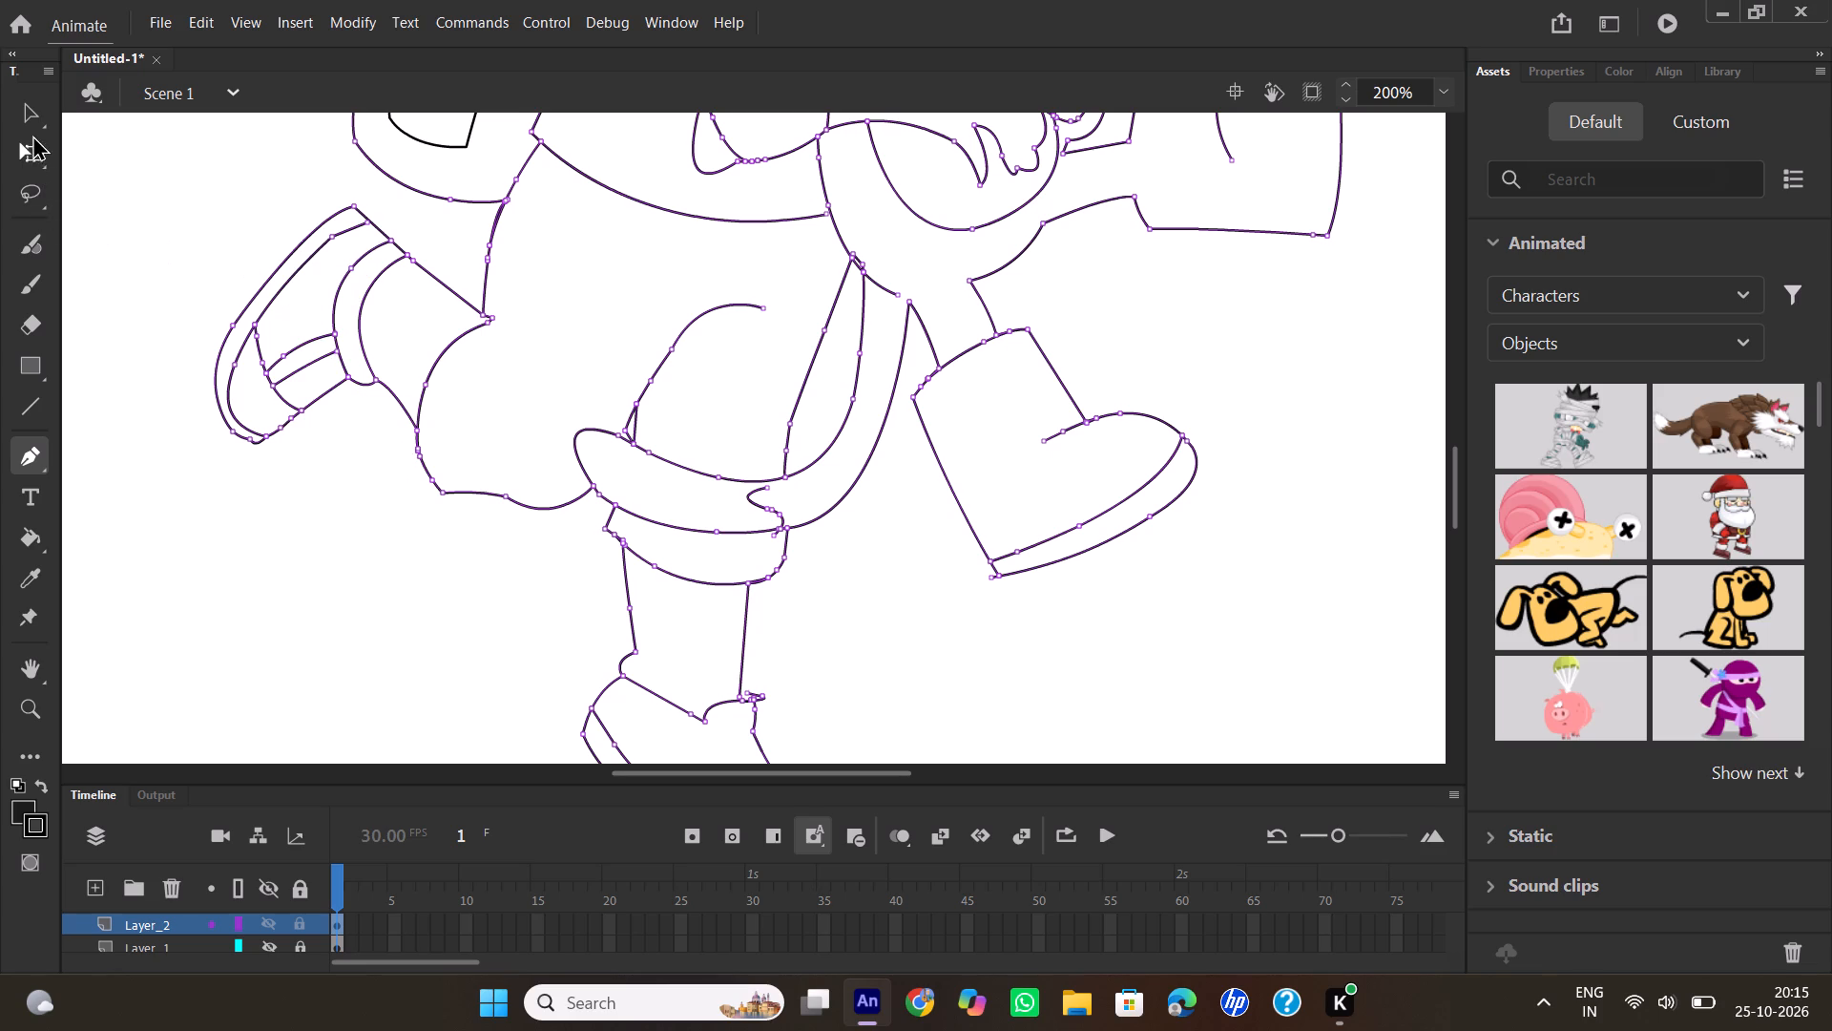
# Pull the line end at the toe corner of Dora's raised shoe onto the sole outline so the corner closes.
pyautogui.click(23, 122)
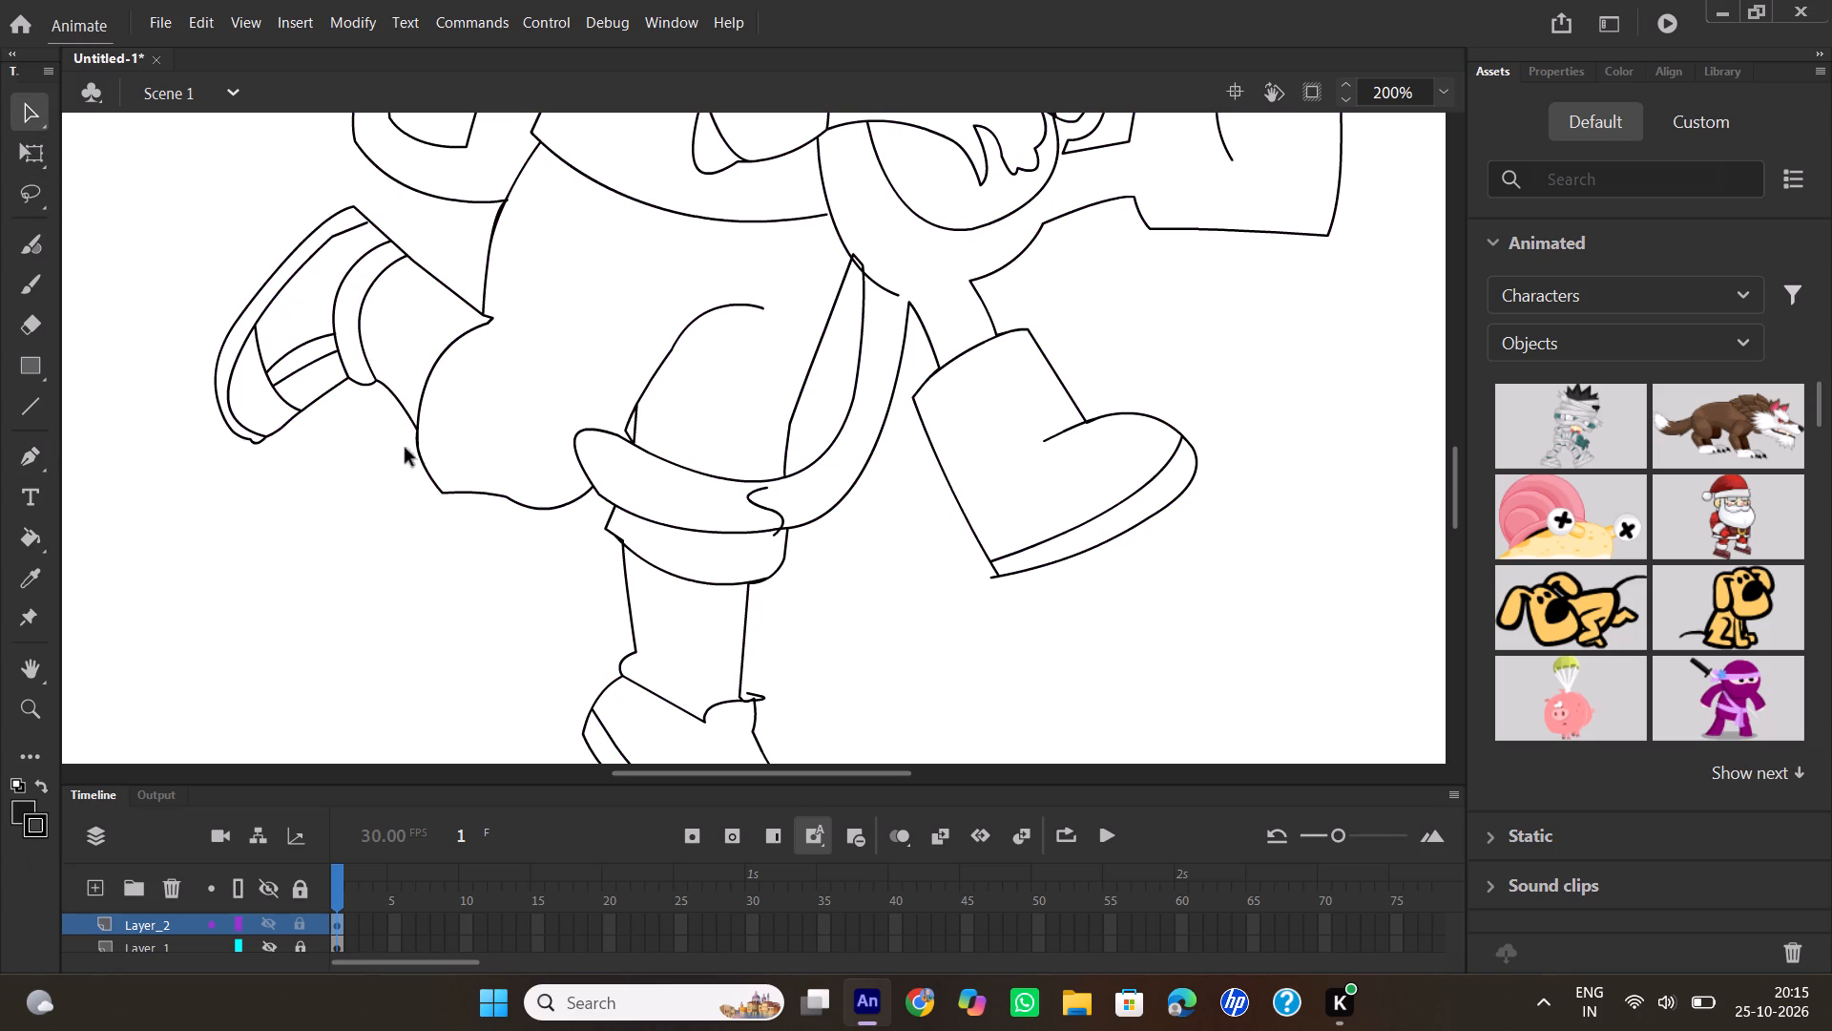
pyautogui.click(249, 441)
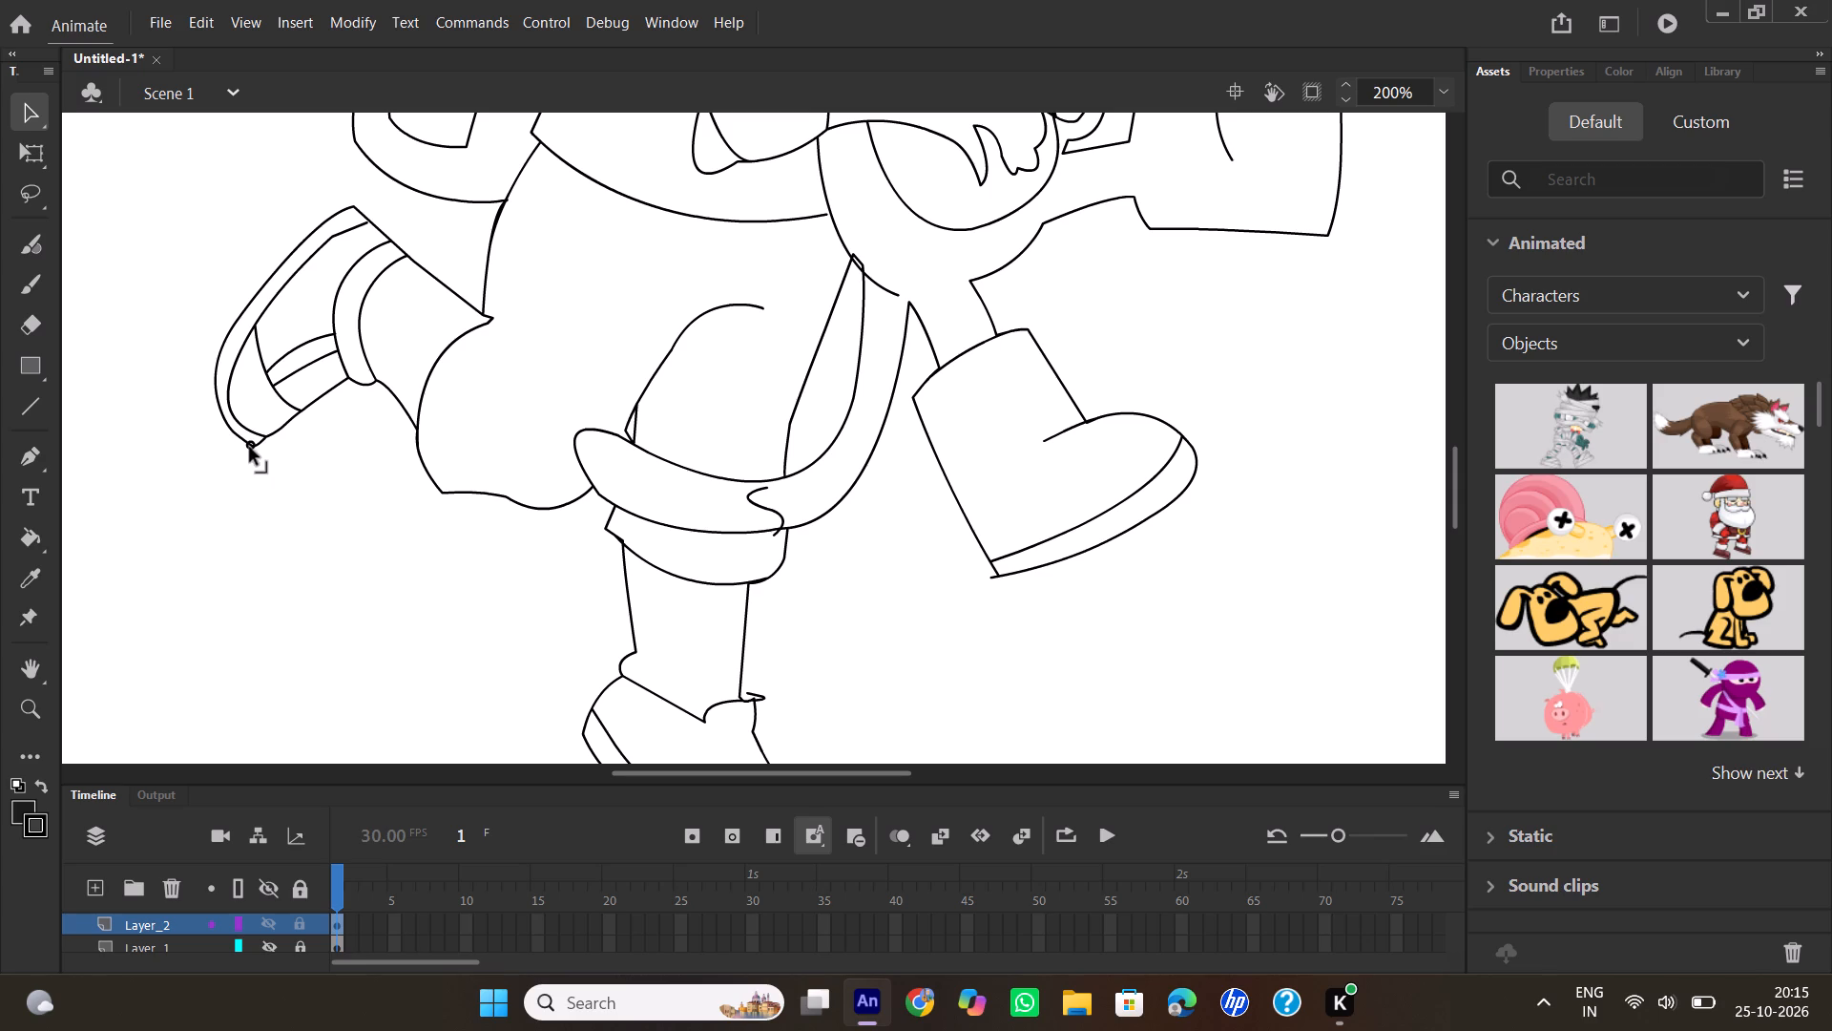
# Delete the stray line segments sticking out at the front of the ankle opening on Dora's standing shoe.
pyautogui.scroll(-2, 420, 447)
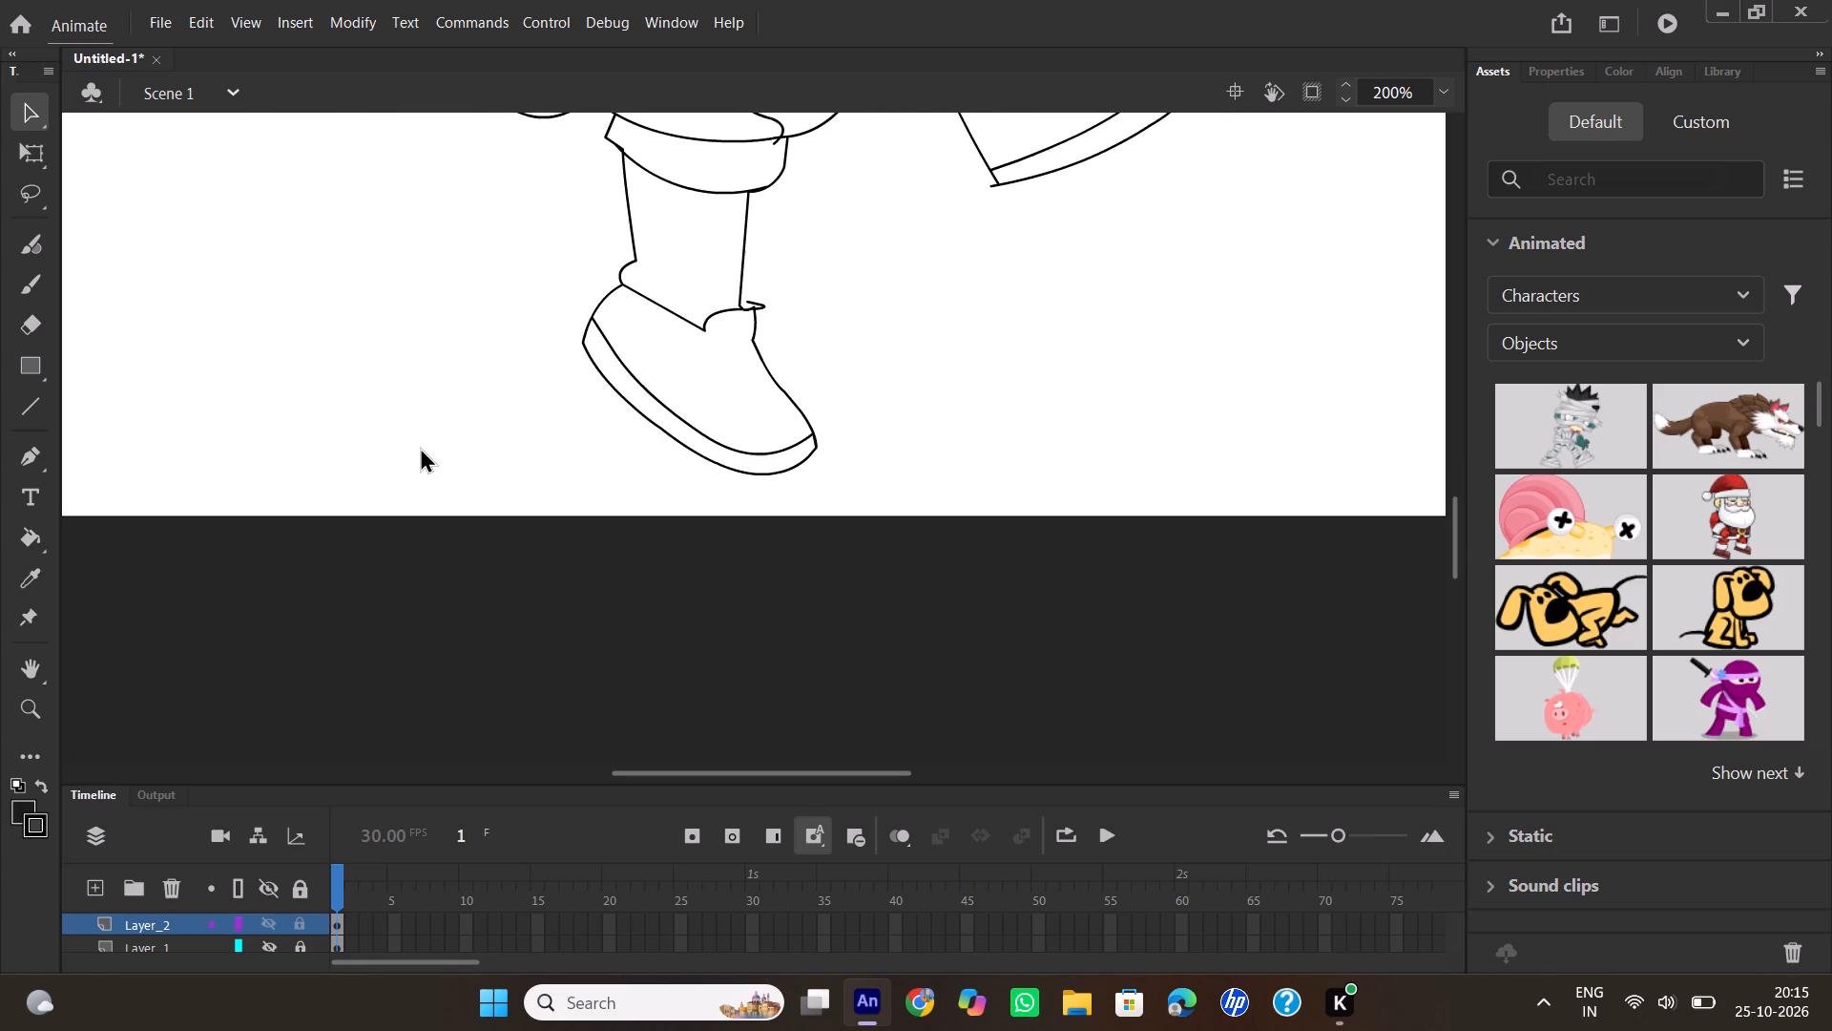
pyautogui.scroll(2, 420, 447)
pyautogui.scroll(-1, 822, 663)
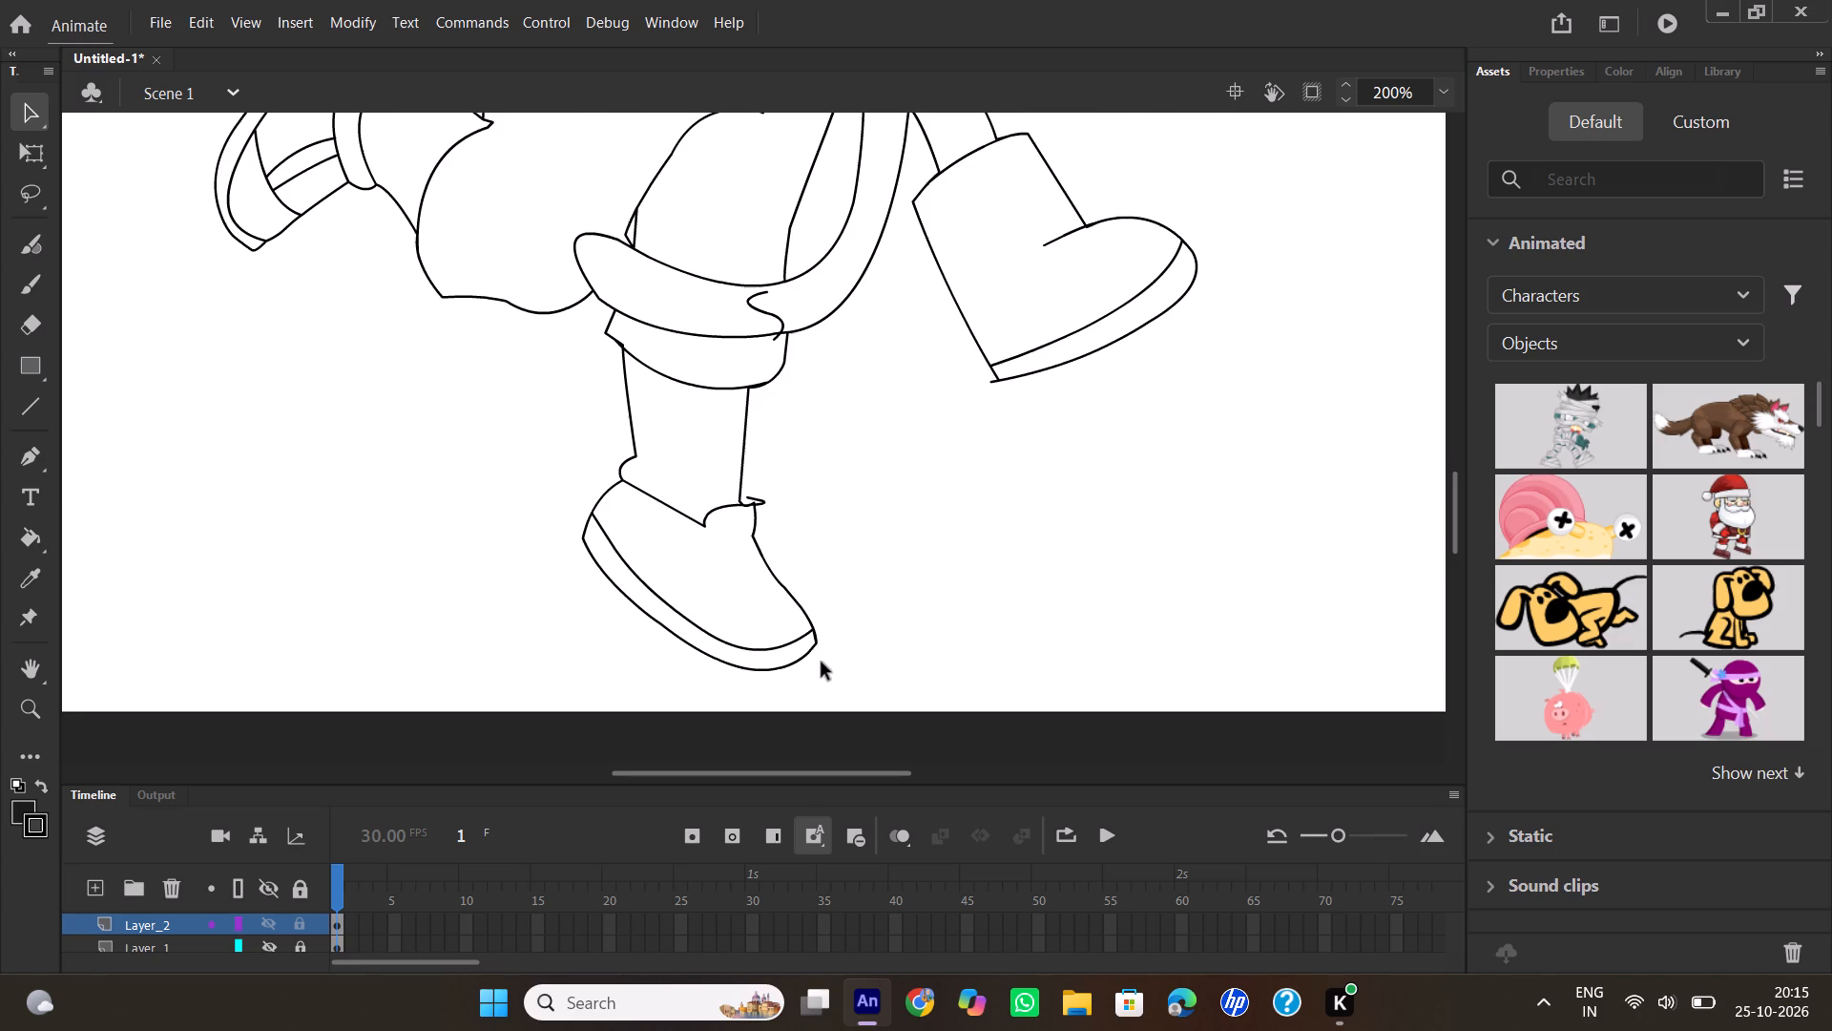
pyautogui.click(760, 500)
pyautogui.press('Delete')
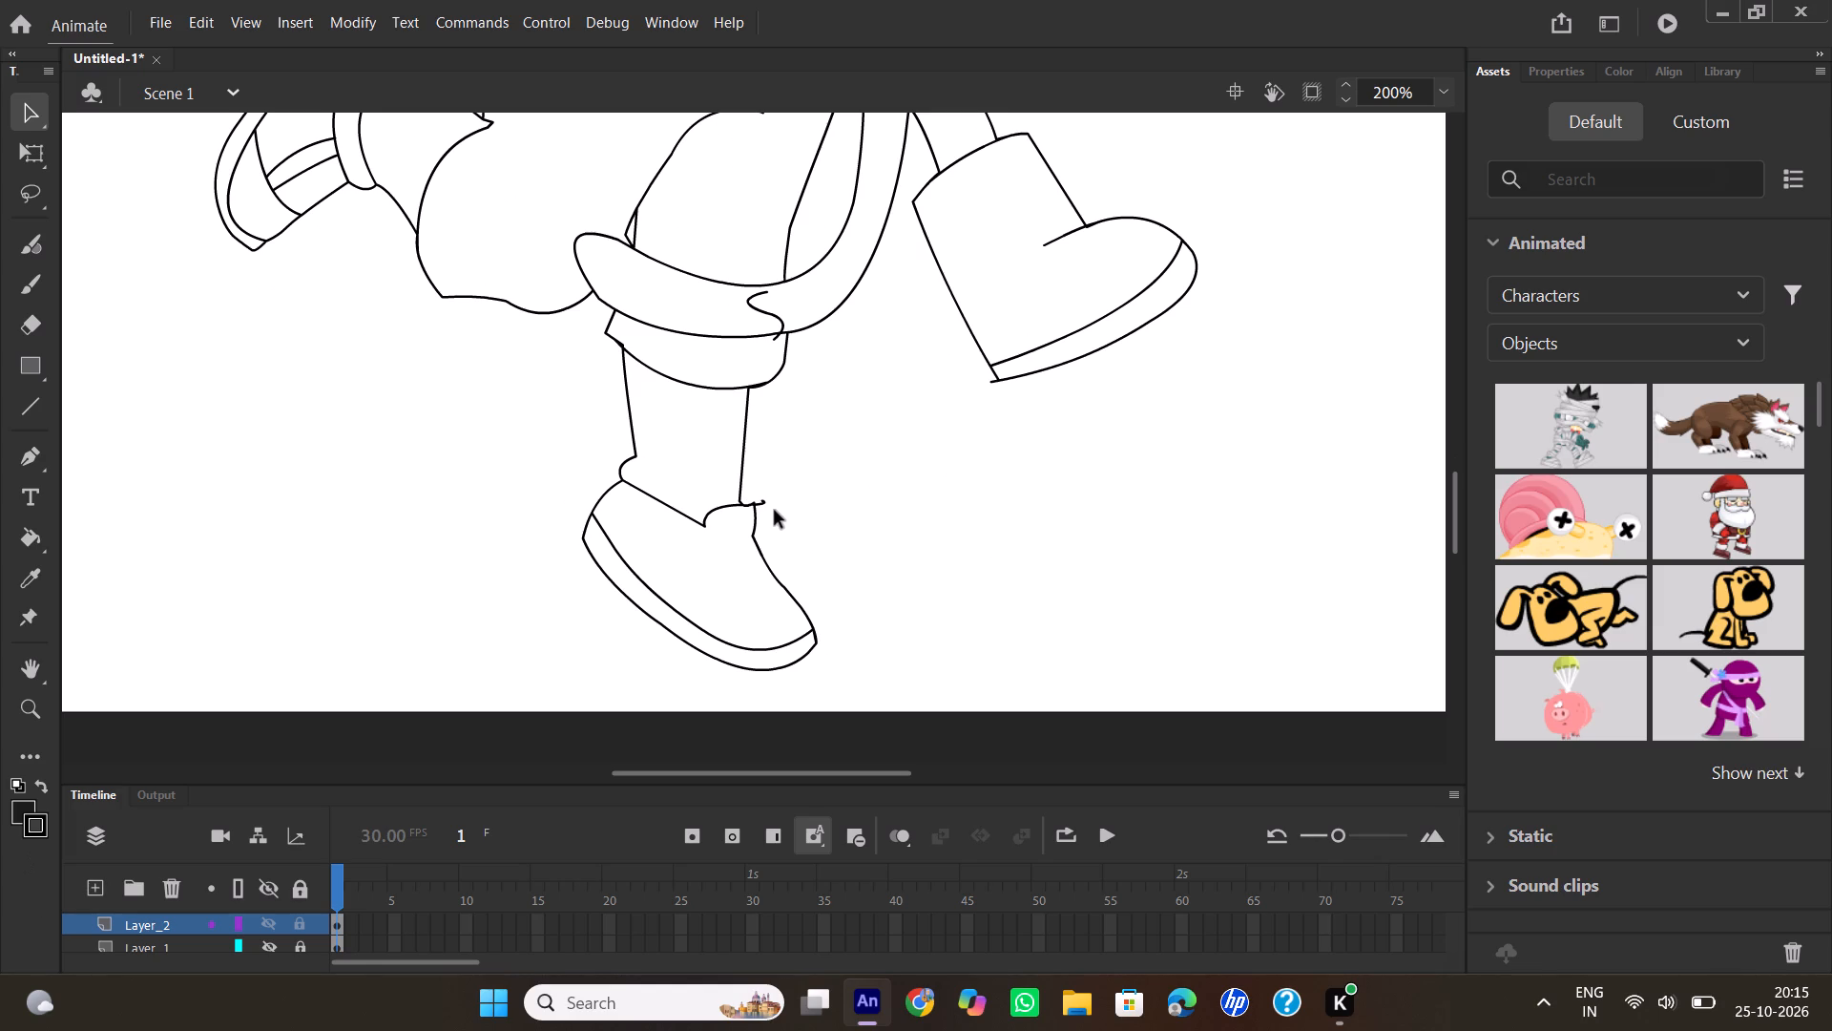
pyautogui.click(760, 500)
pyautogui.press('Delete')
# Draw a curved collar line with the Pen tool across Dora's standing shoe, from the heel edge to the front edge below the ankle.
pyautogui.click(31, 452)
pyautogui.click(608, 491)
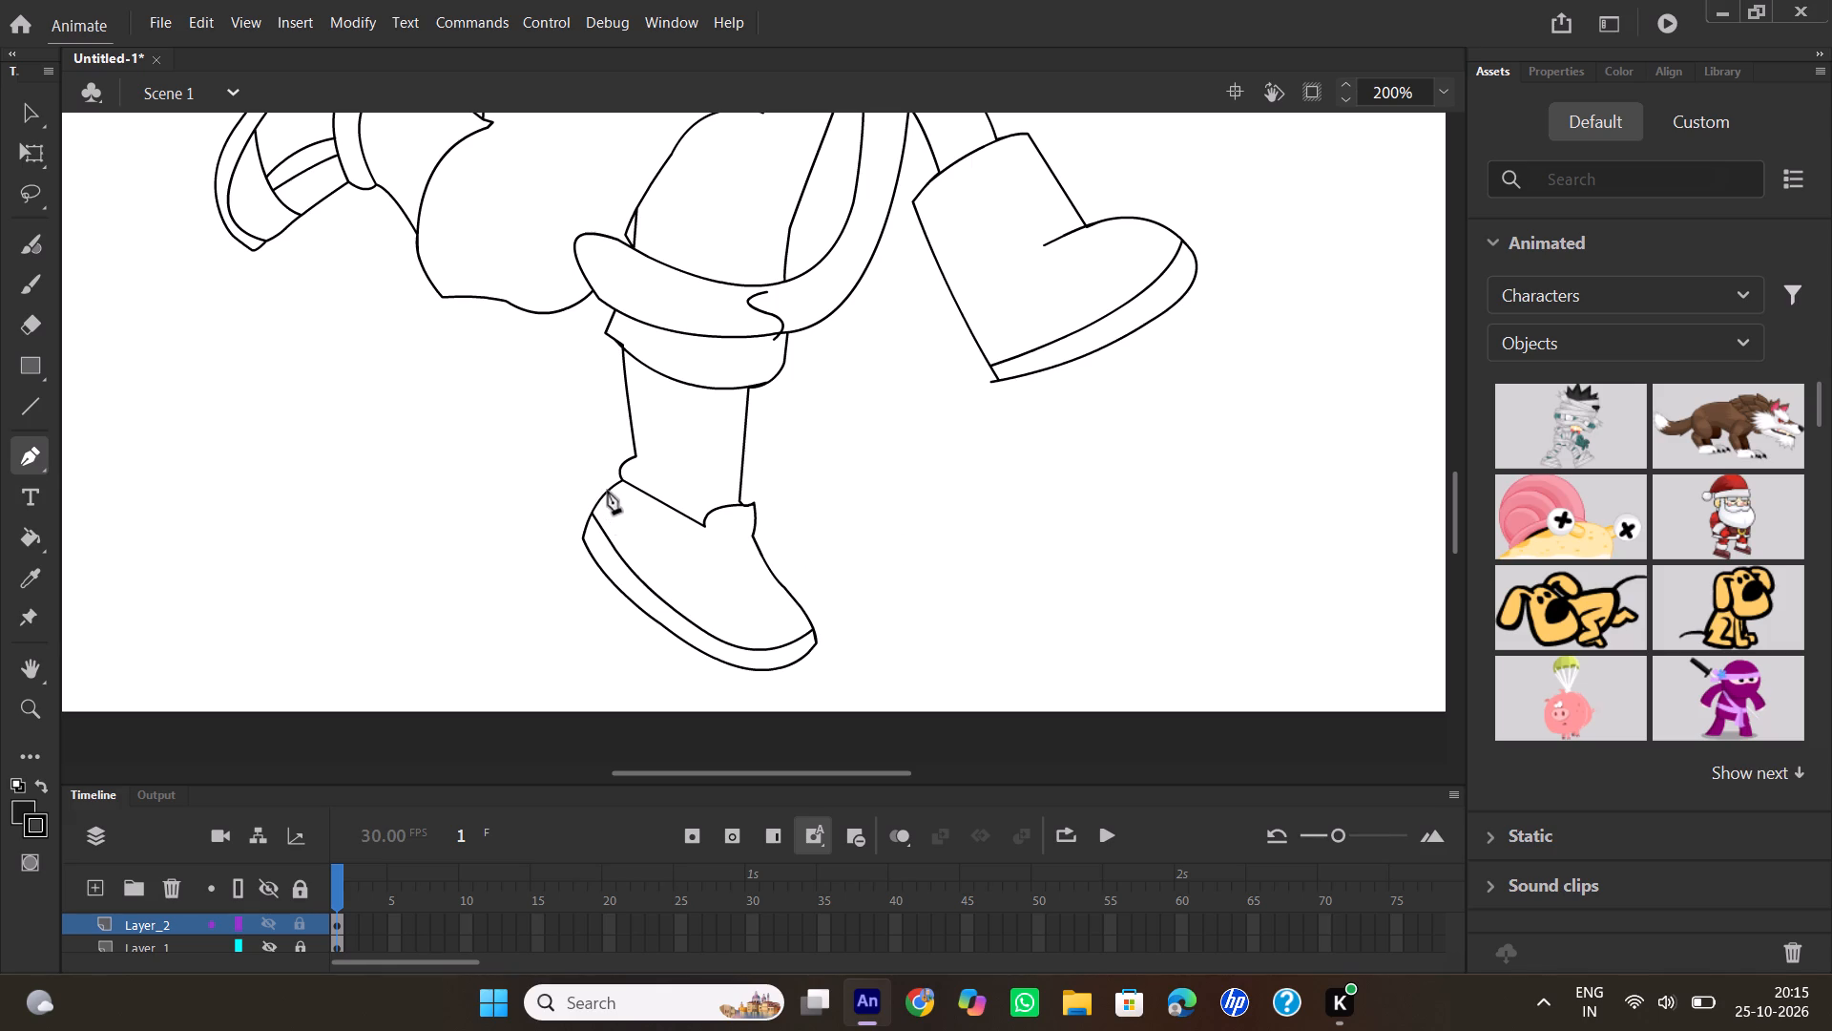
pyautogui.click(613, 489)
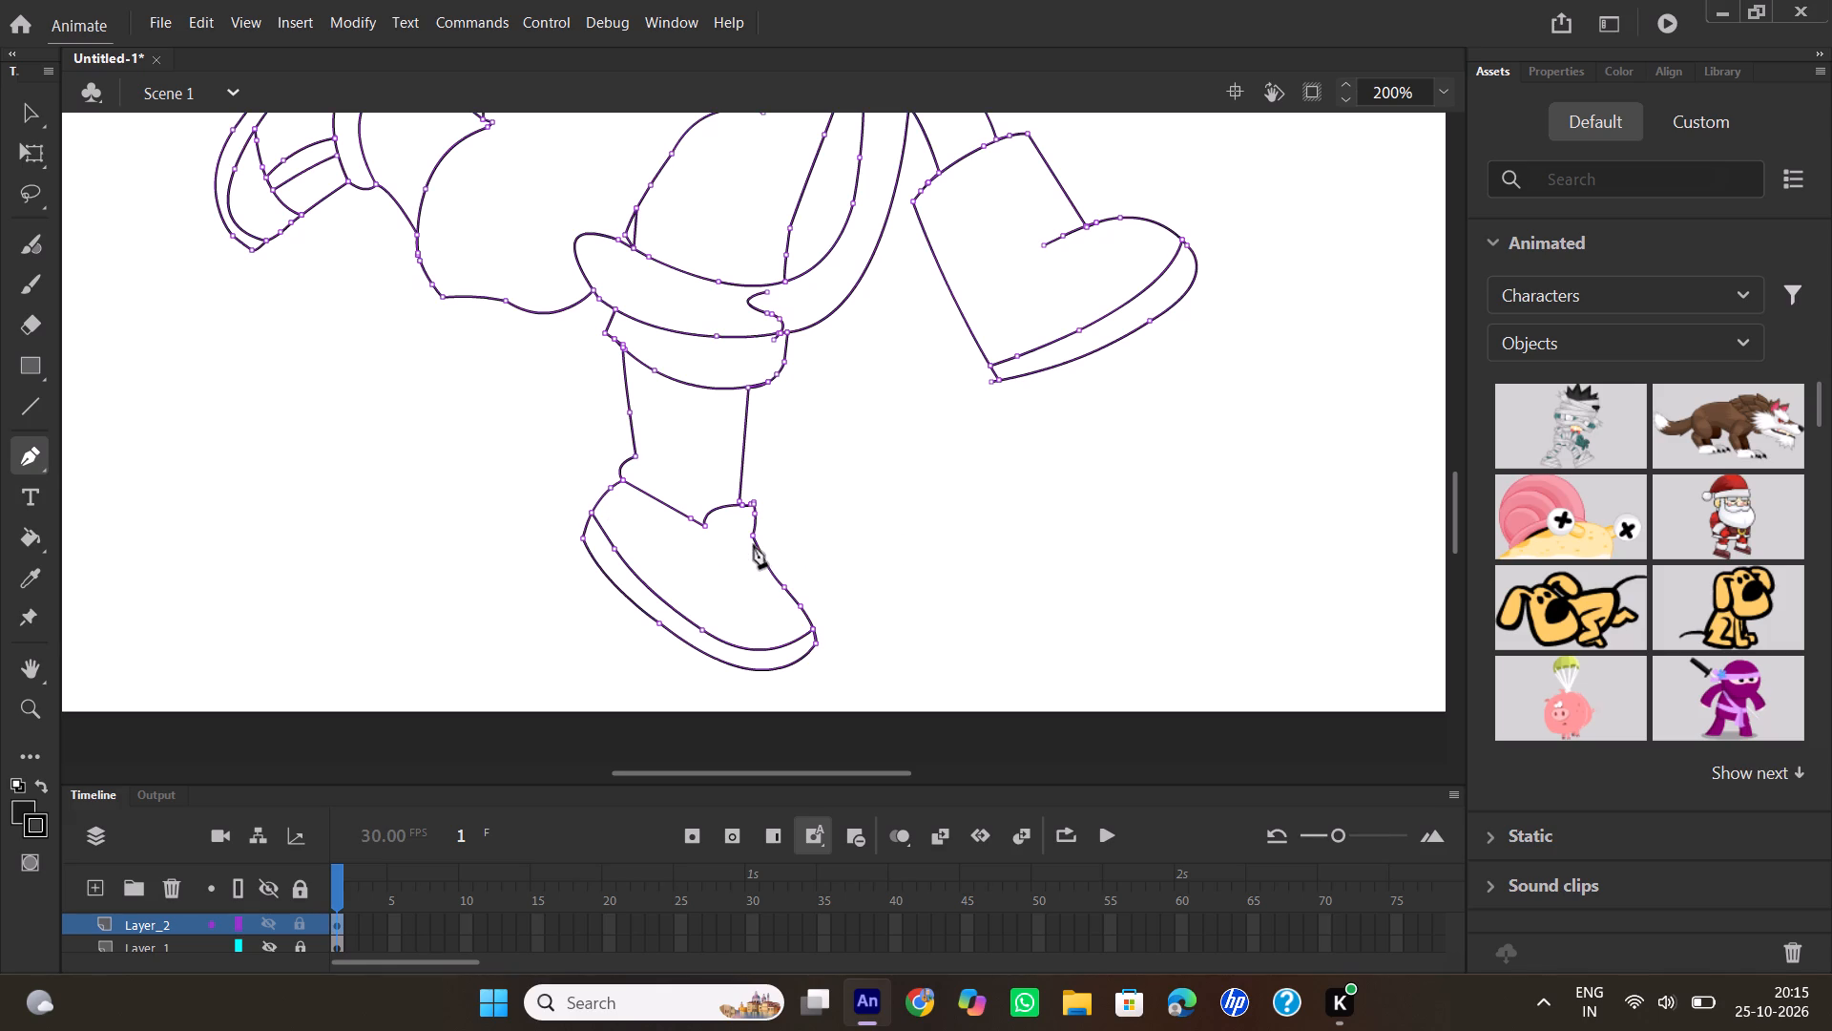
pyautogui.moveTo(752, 542); pyautogui.dragTo(803, 515)
pyautogui.moveTo(803, 515); pyautogui.dragTo(801, 514)
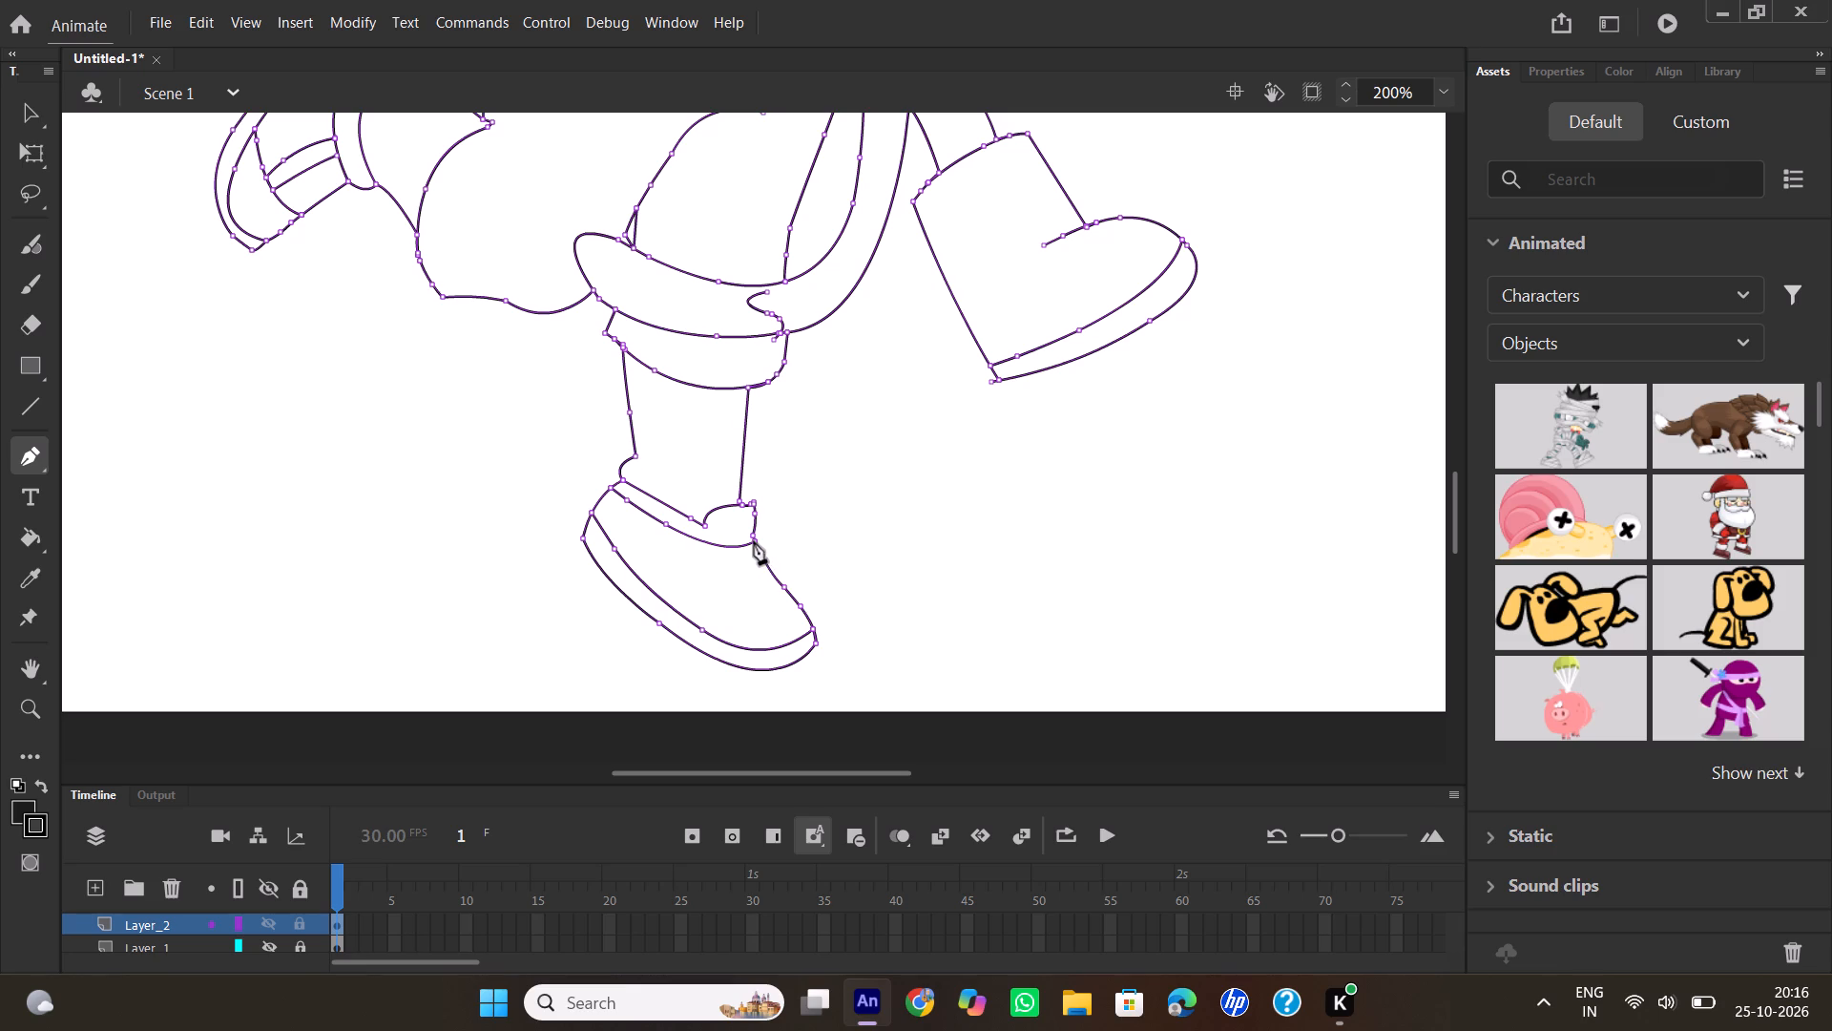
pyautogui.doubleClick(754, 541)
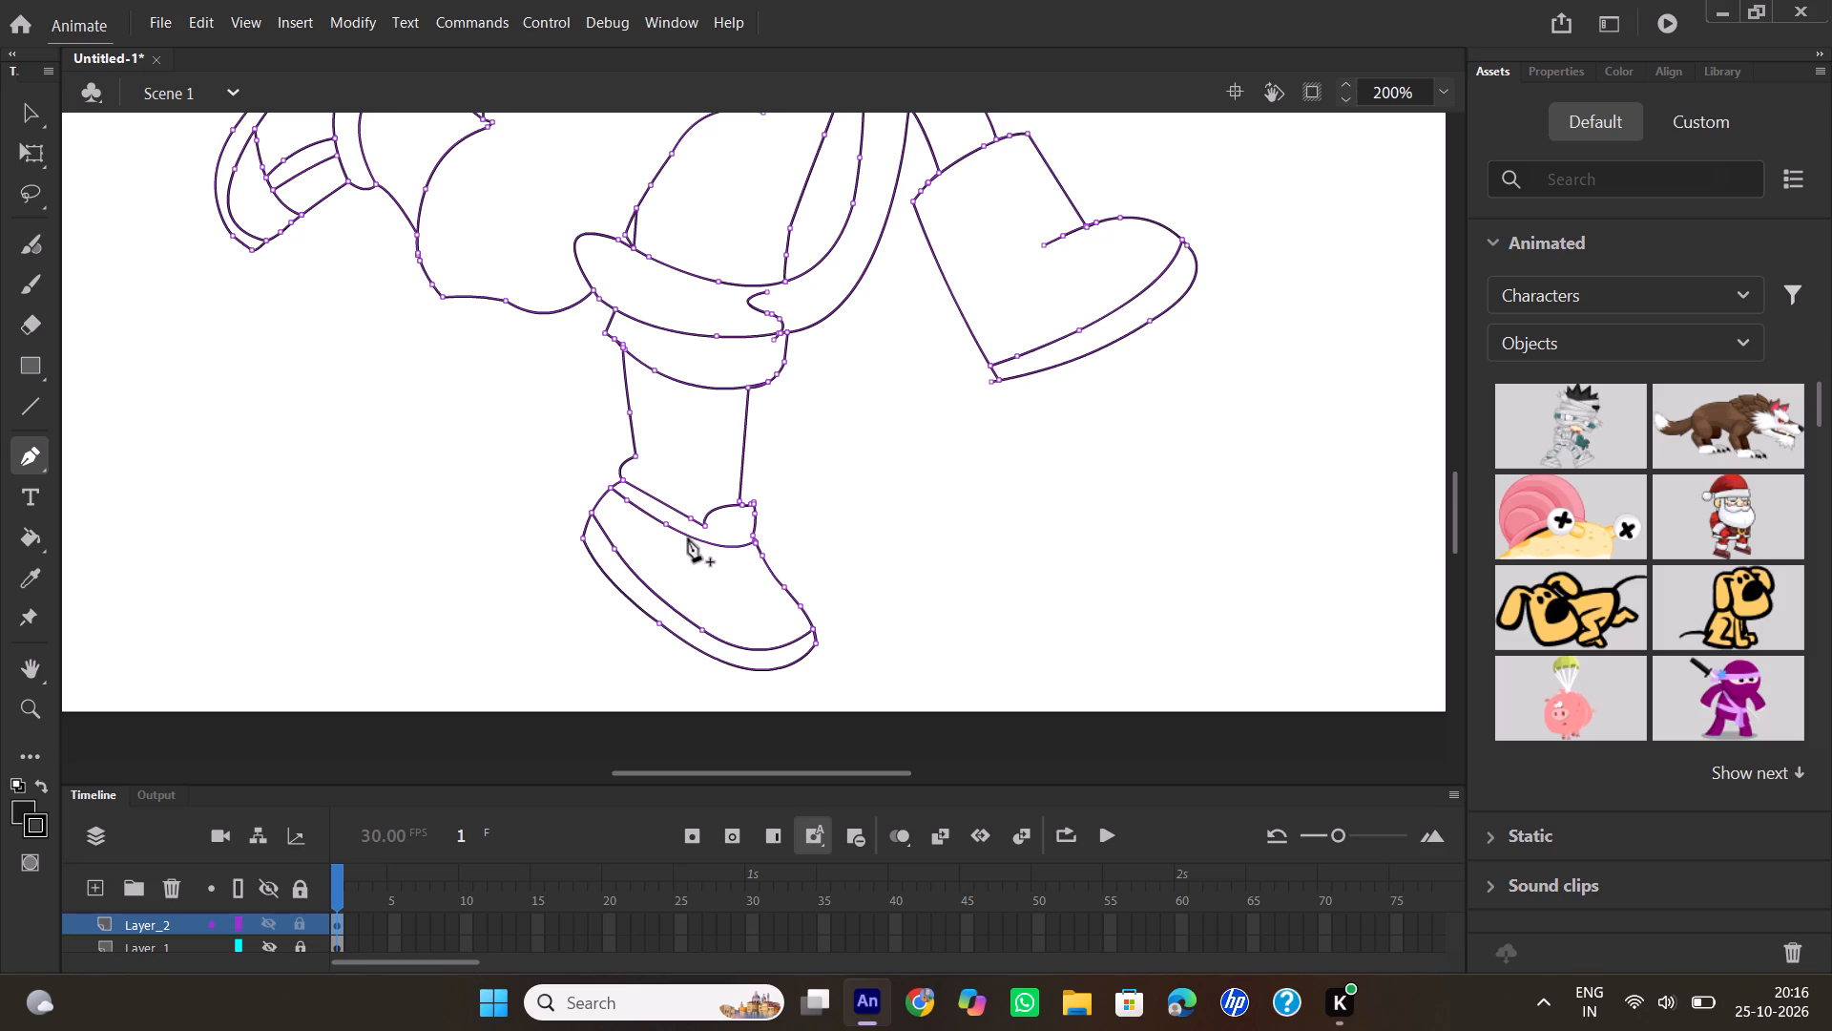
# Draw two curved strip lines down Dora's standing shoe, from the collar line to the sole line.
pyautogui.click(686, 537)
pyautogui.moveTo(764, 648); pyautogui.dragTo(814, 673)
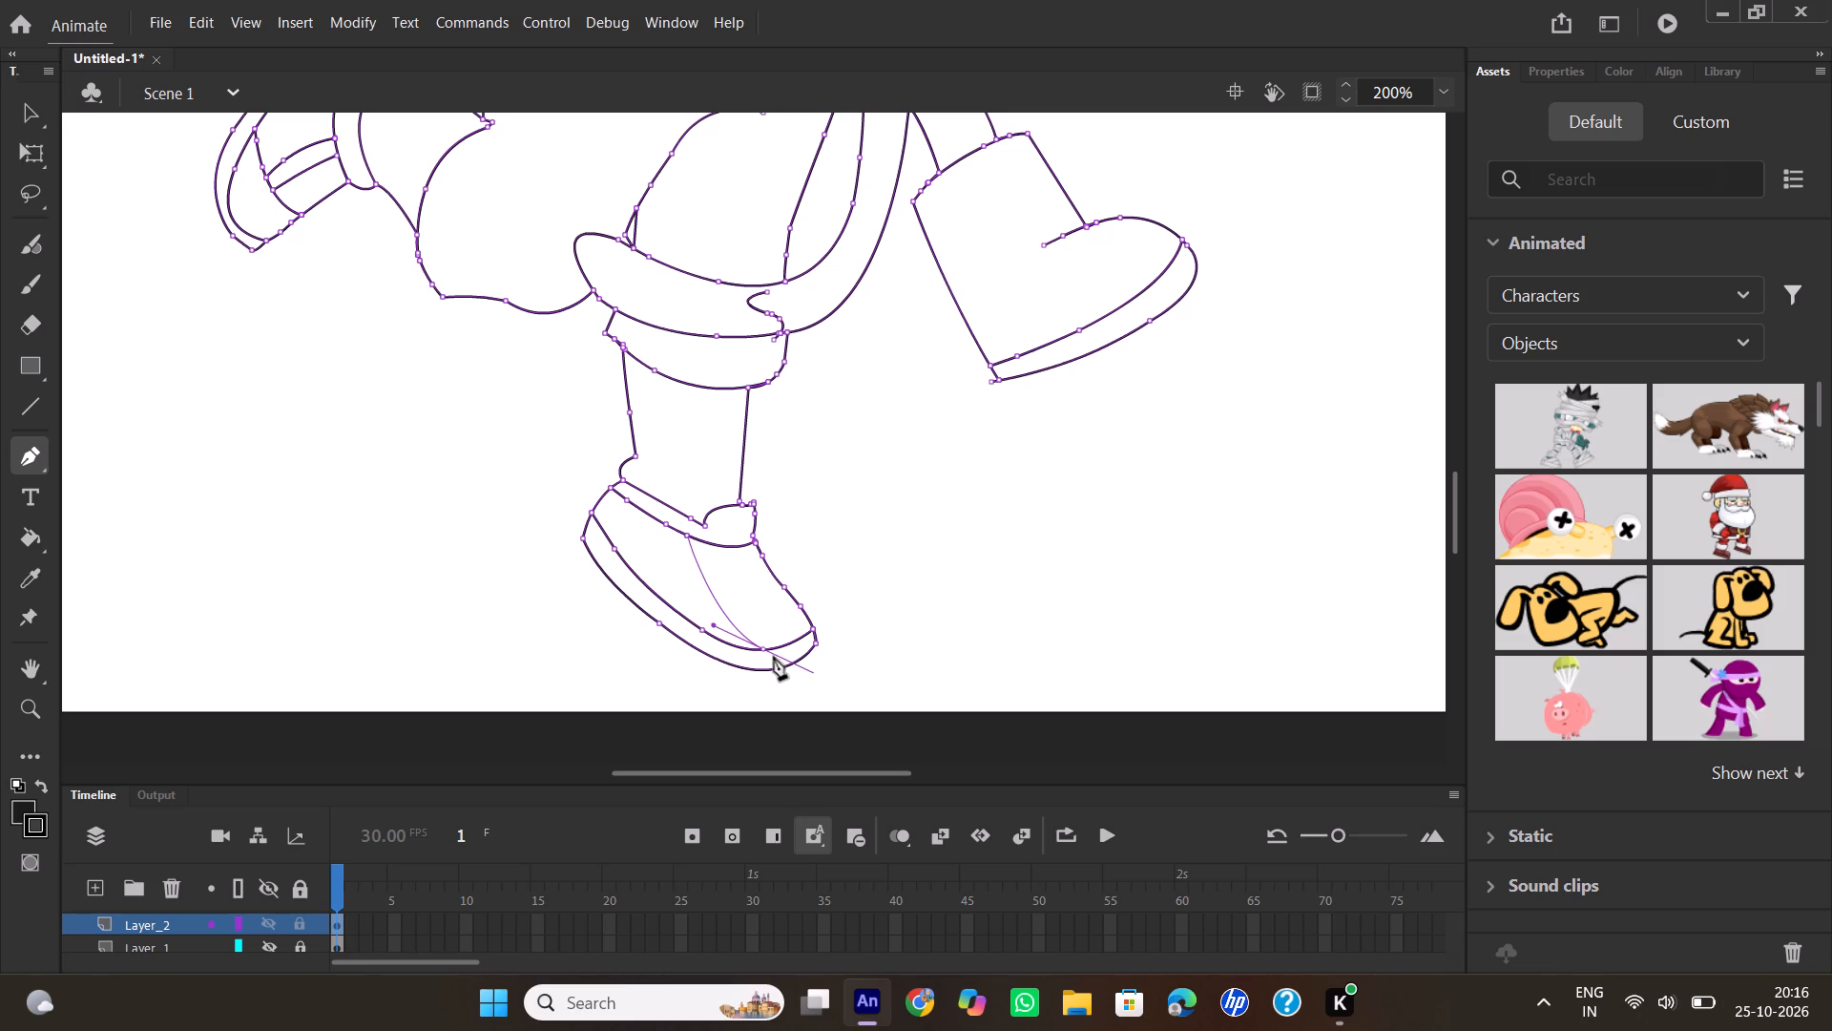
pyautogui.doubleClick(762, 647)
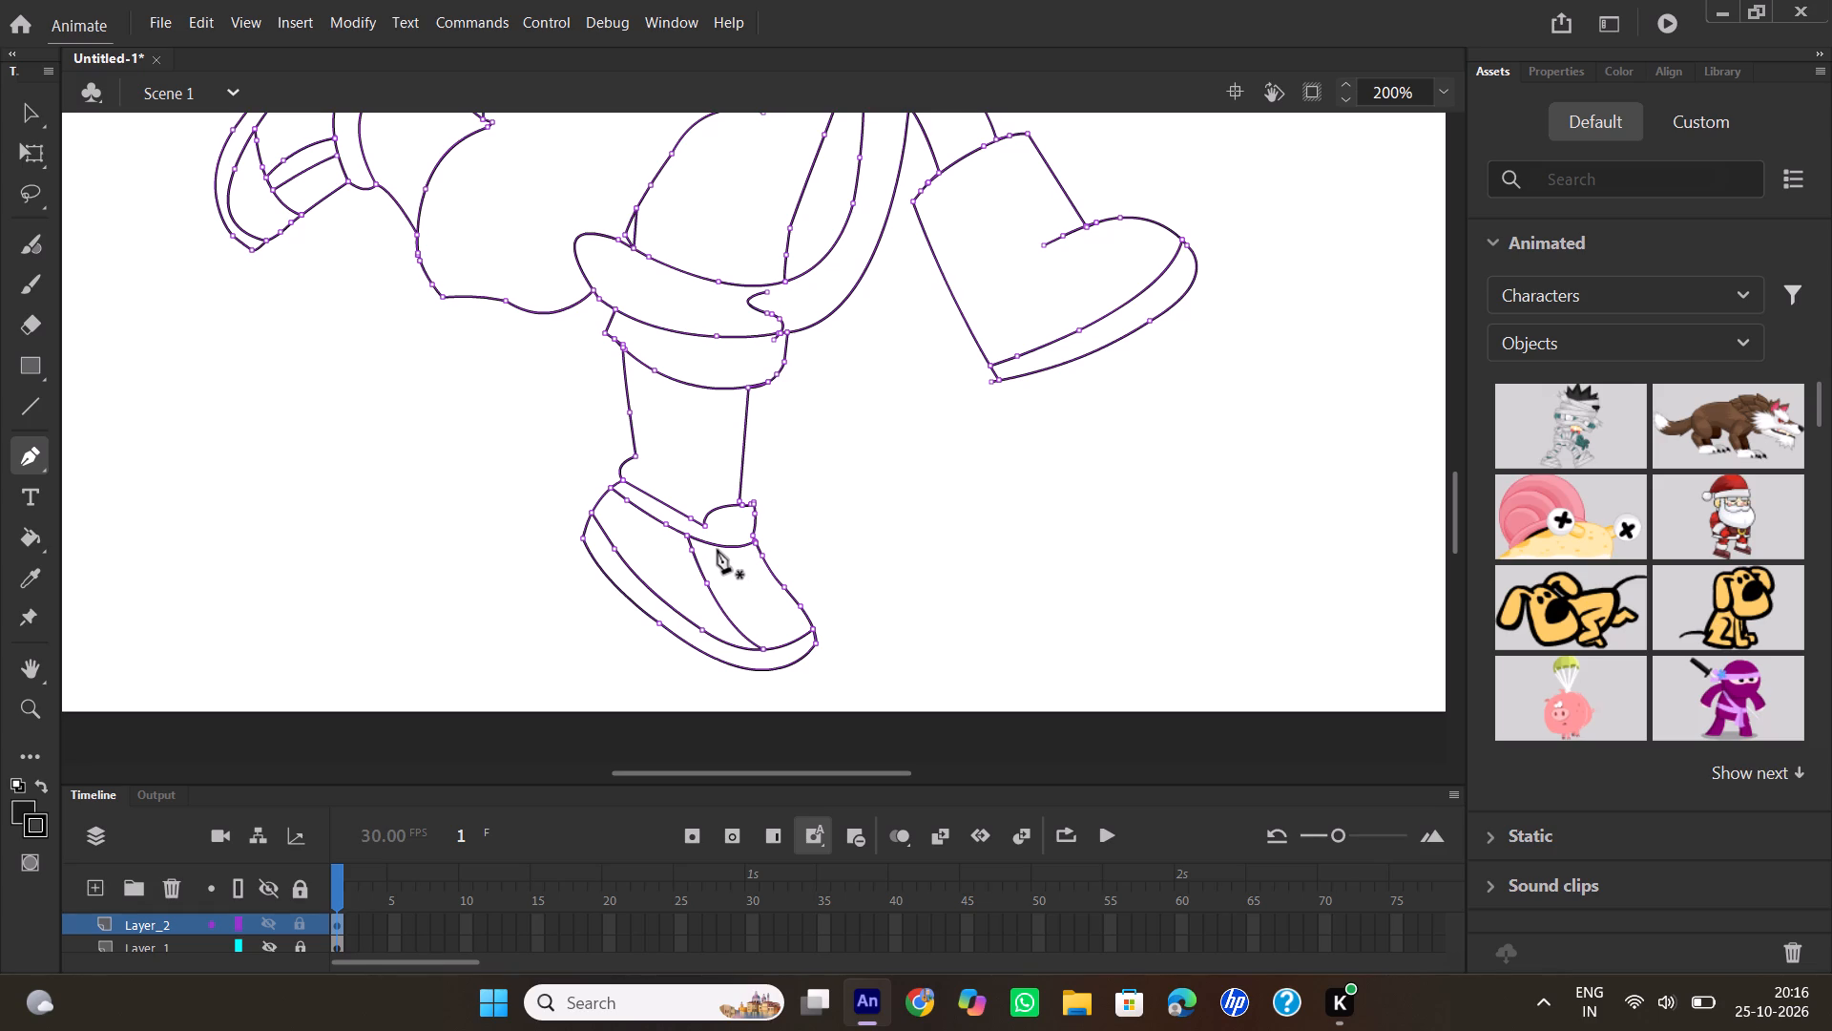
pyautogui.click(721, 549)
pyautogui.moveTo(785, 644); pyautogui.dragTo(788, 643)
pyautogui.moveTo(788, 643); pyautogui.dragTo(853, 697)
pyautogui.click(787, 648)
pyautogui.scroll(1, 876, 527)
pyautogui.scroll(-1, 876, 527)
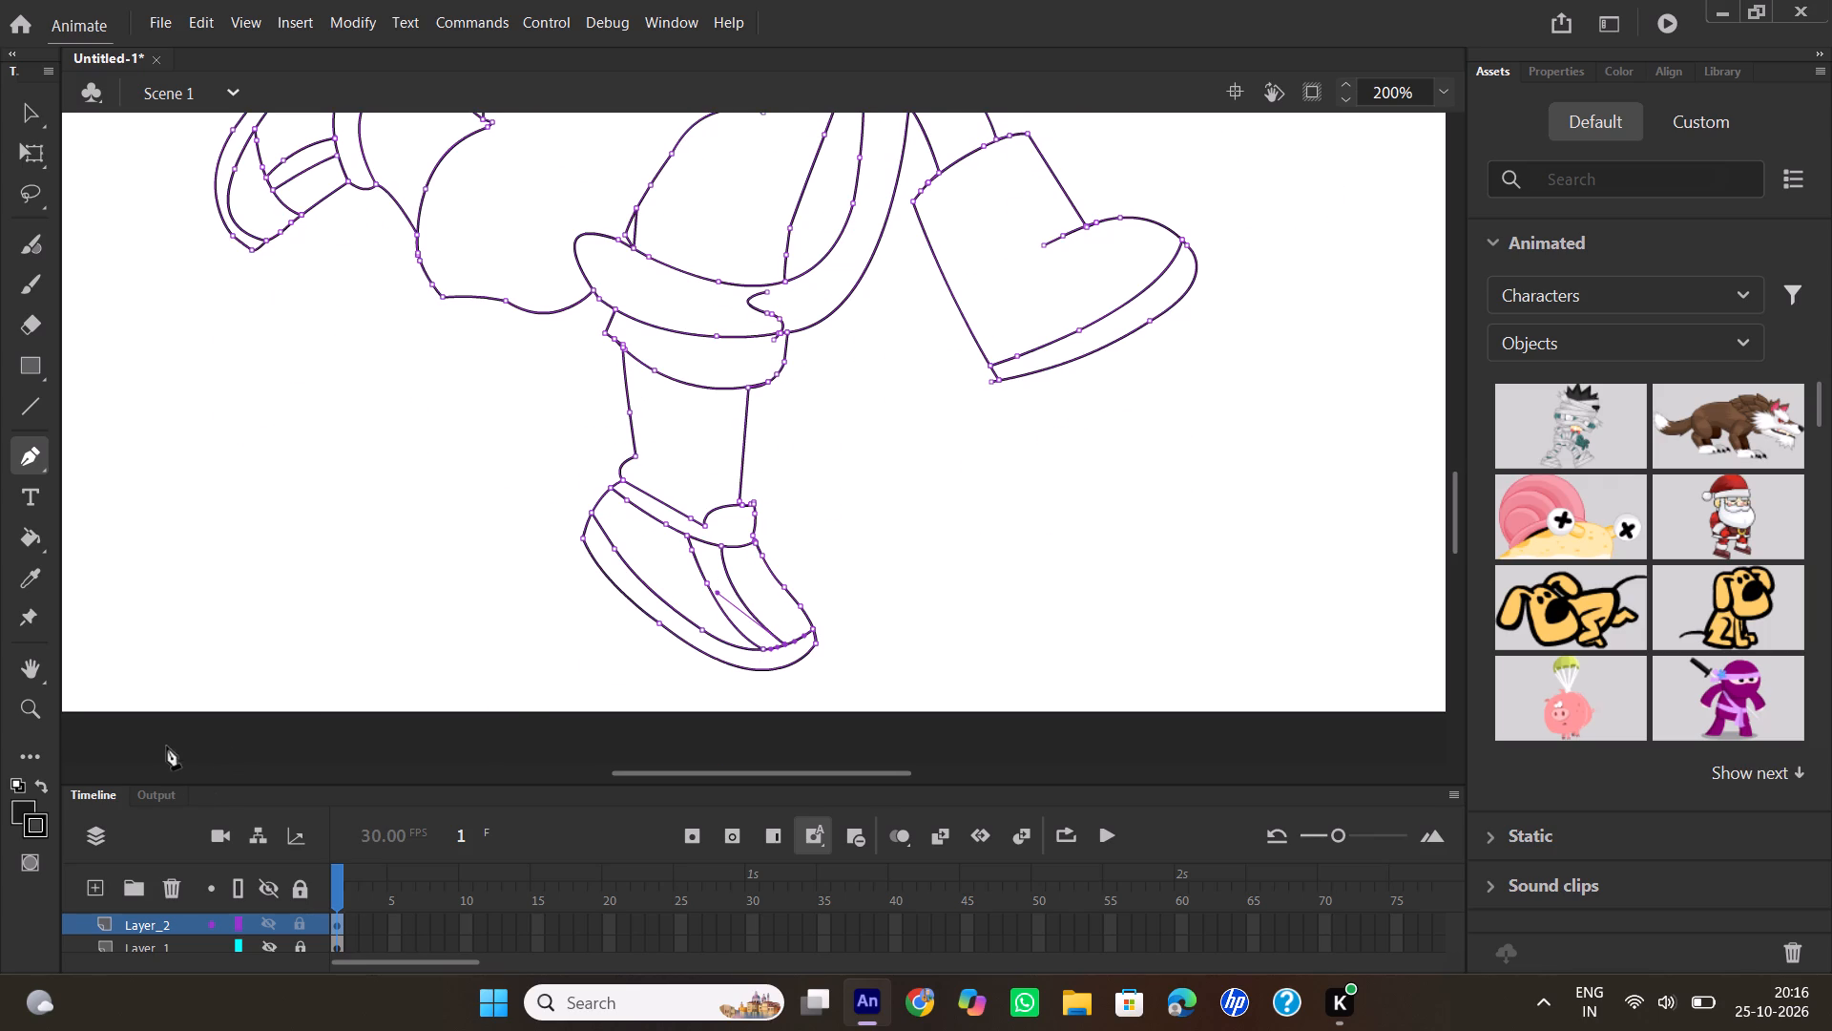
pyautogui.doubleClick(782, 643)
# Draw a curved line across the strips of Dora's standing shoe, from the sole line up to the shoe's front edge.
pyautogui.click(664, 600)
pyautogui.moveTo(775, 575); pyautogui.dragTo(751, 509)
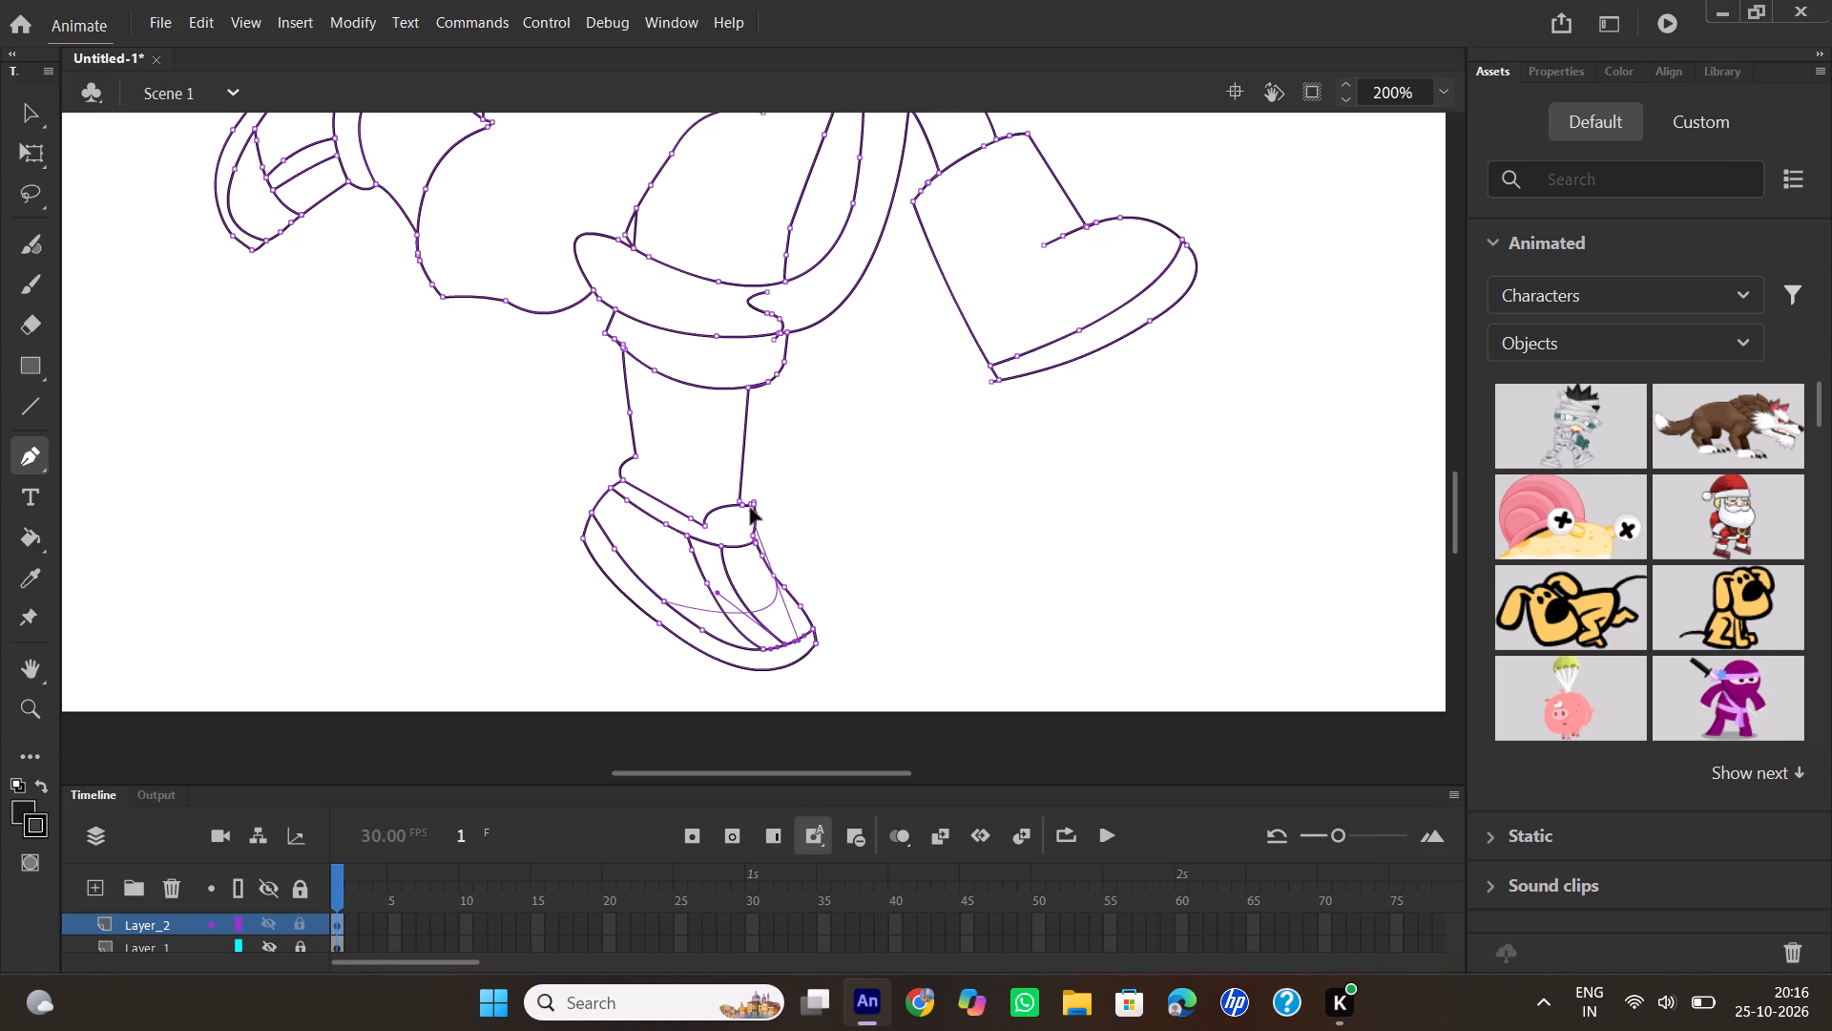
pyautogui.moveTo(751, 509); pyautogui.dragTo(754, 507)
pyautogui.doubleClick(773, 577)
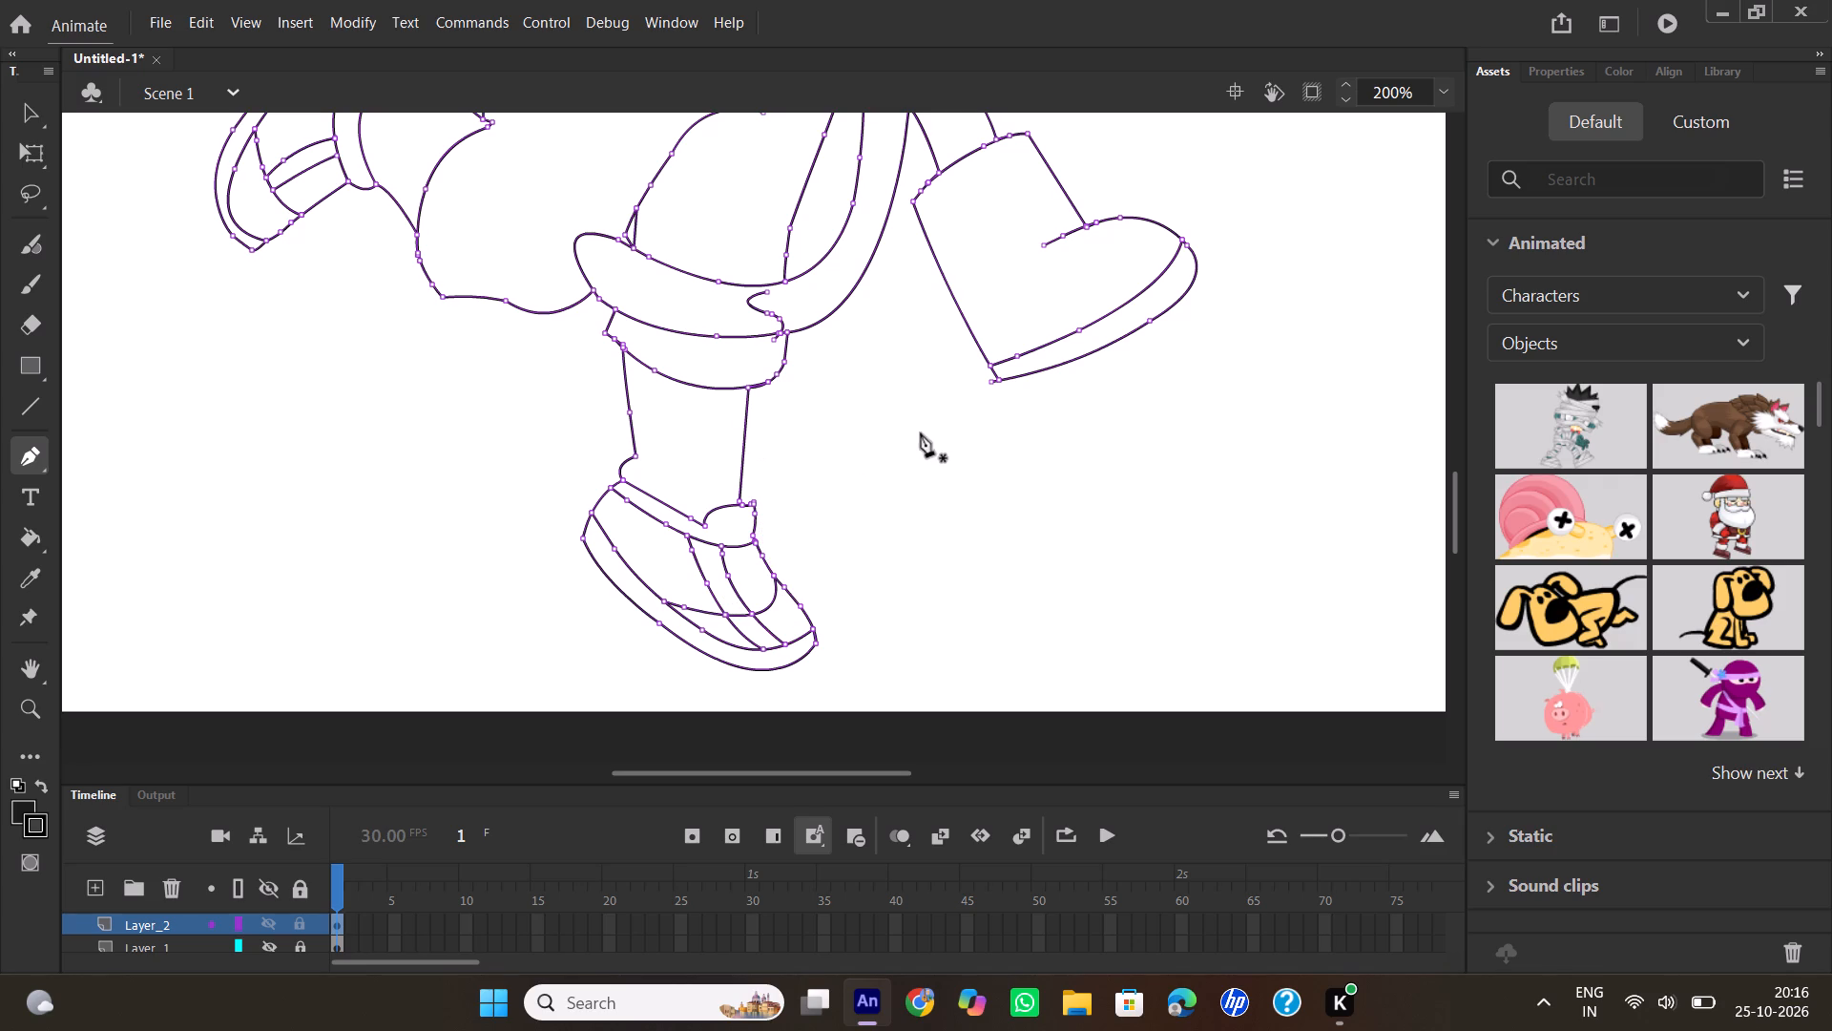
# Reshape the bottom edge of Dora's raised trouser leg into a smoother, fuller curve, working at 300% zoom.
pyautogui.scroll(1, 969, 328)
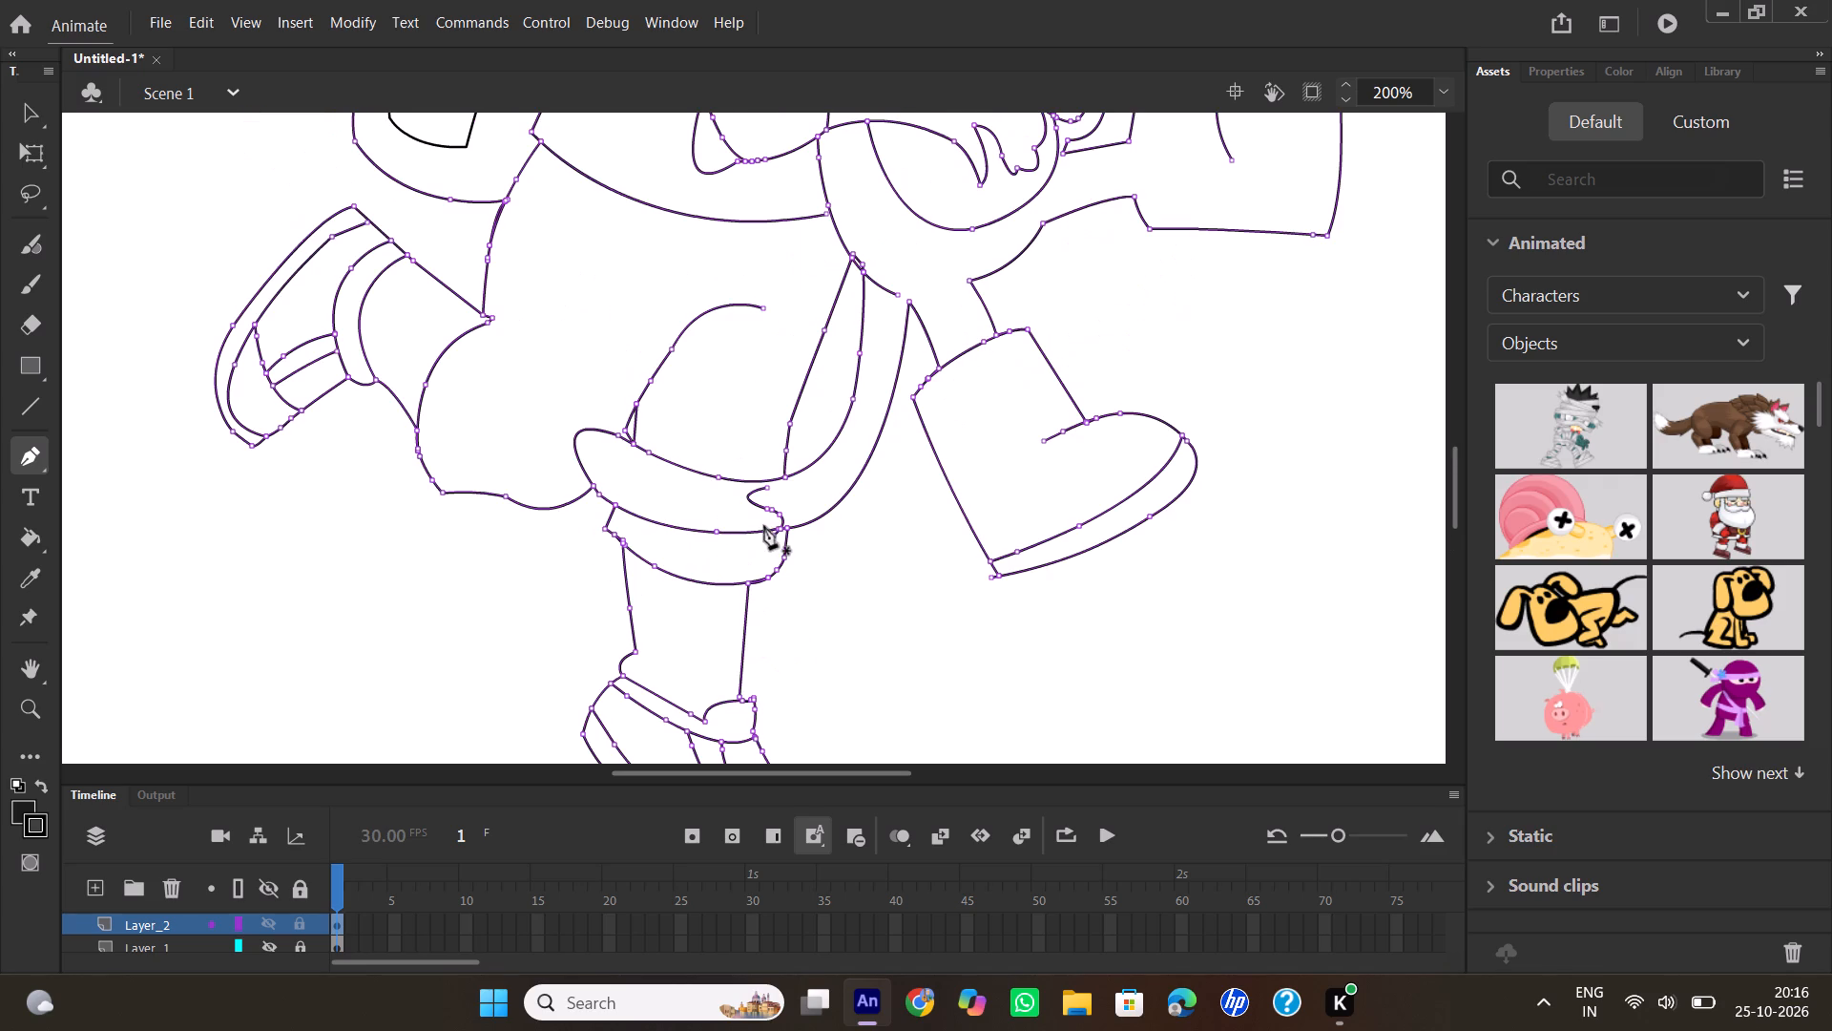
pyautogui.click(23, 120)
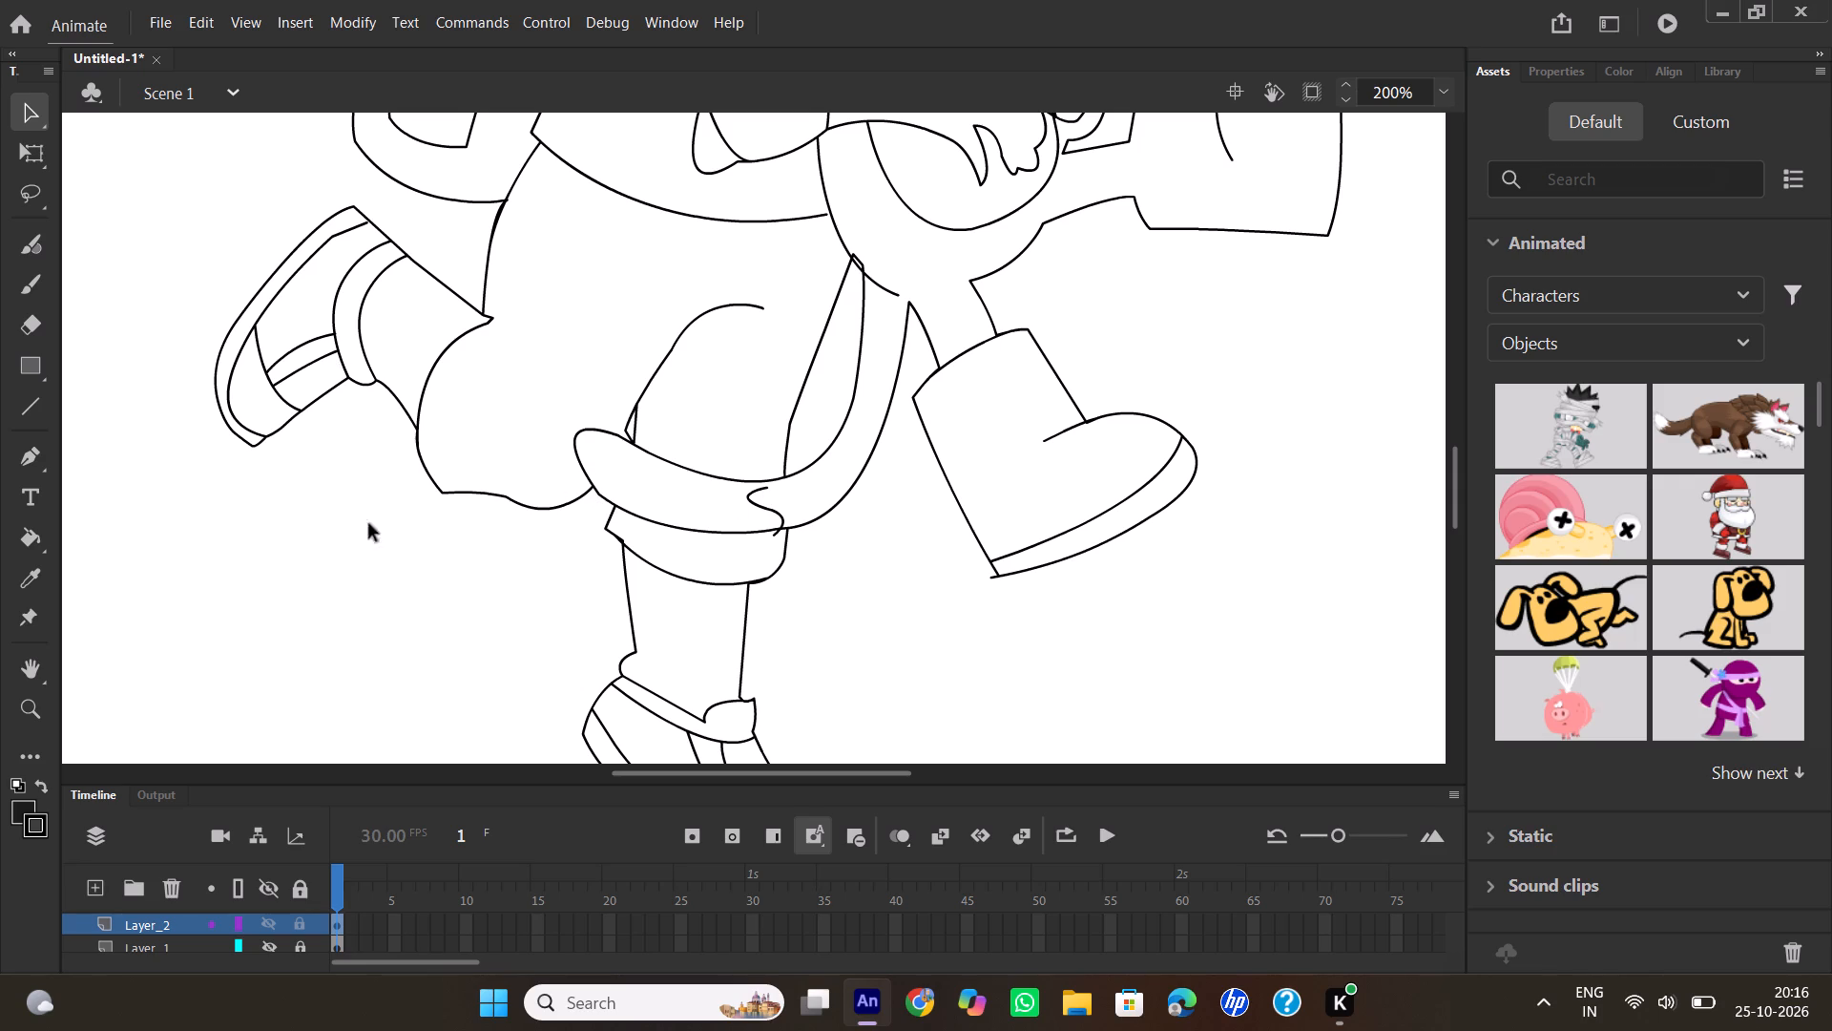
pyautogui.click(498, 493)
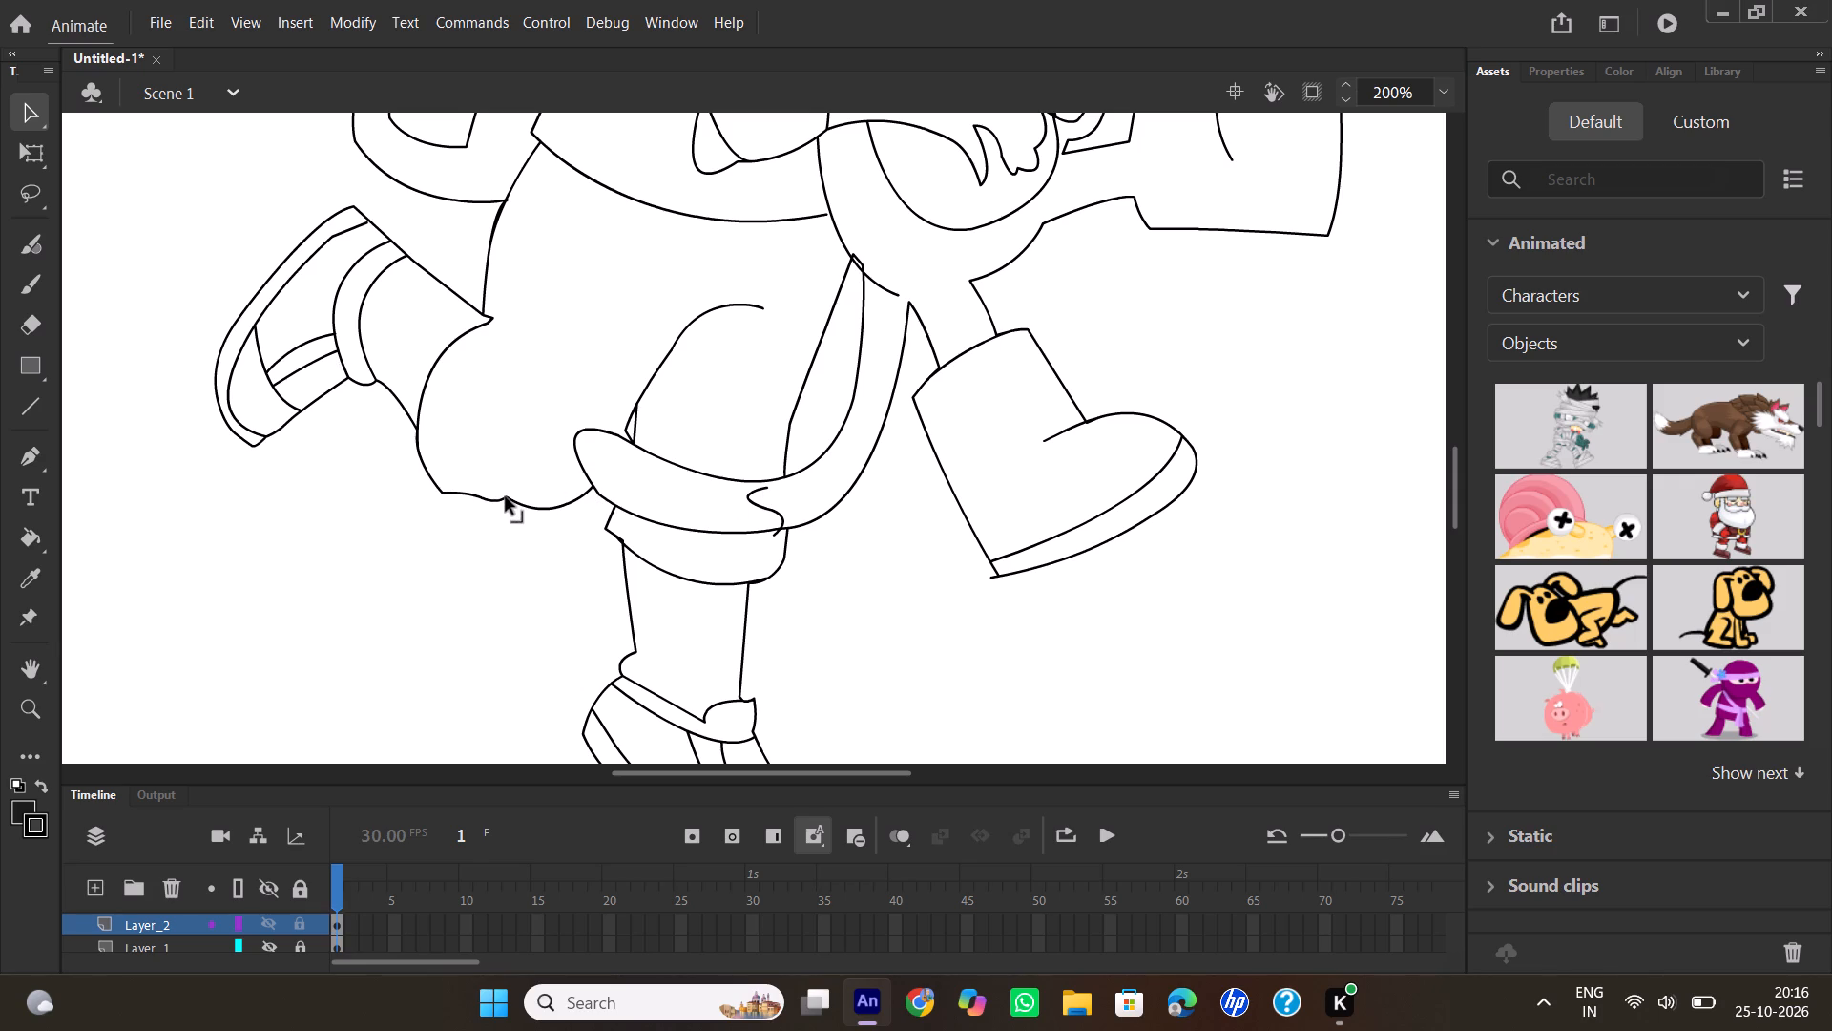
pyautogui.moveTo(506, 497); pyautogui.dragTo(514, 516)
pyautogui.doubleClick(1378, 87)
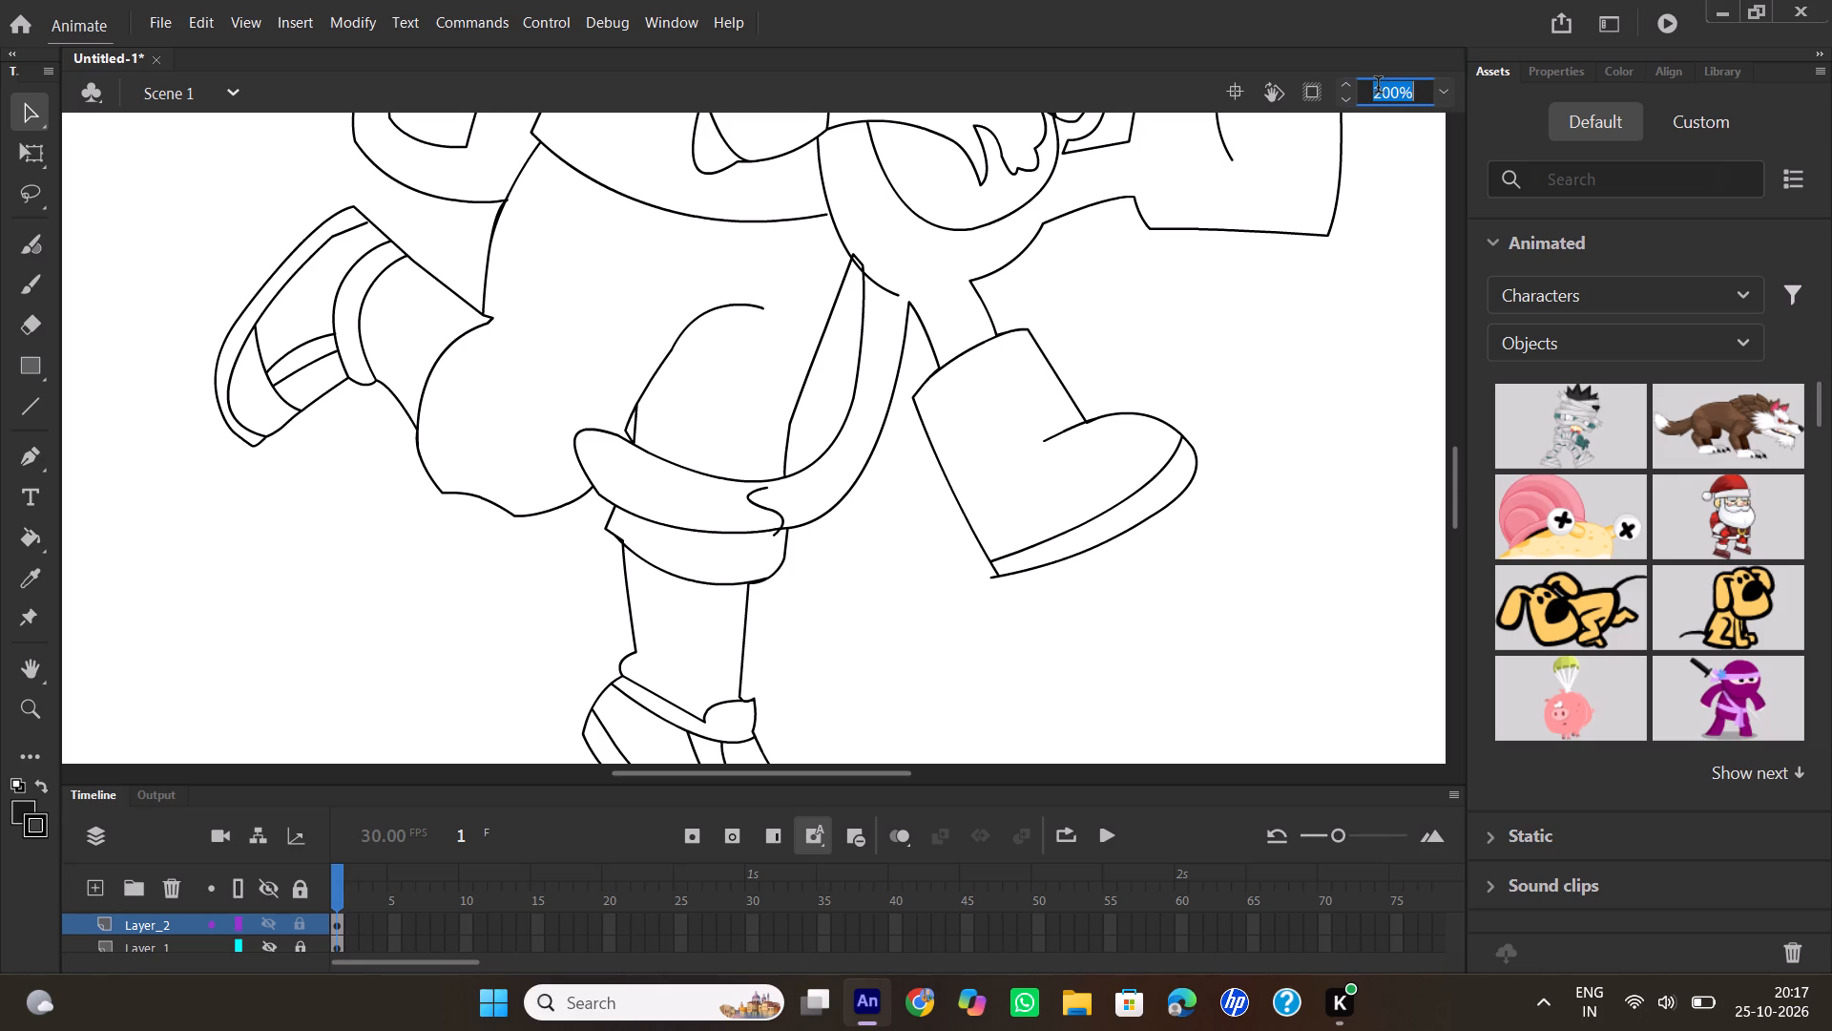
pyautogui.write('300')
pyautogui.press('Return')
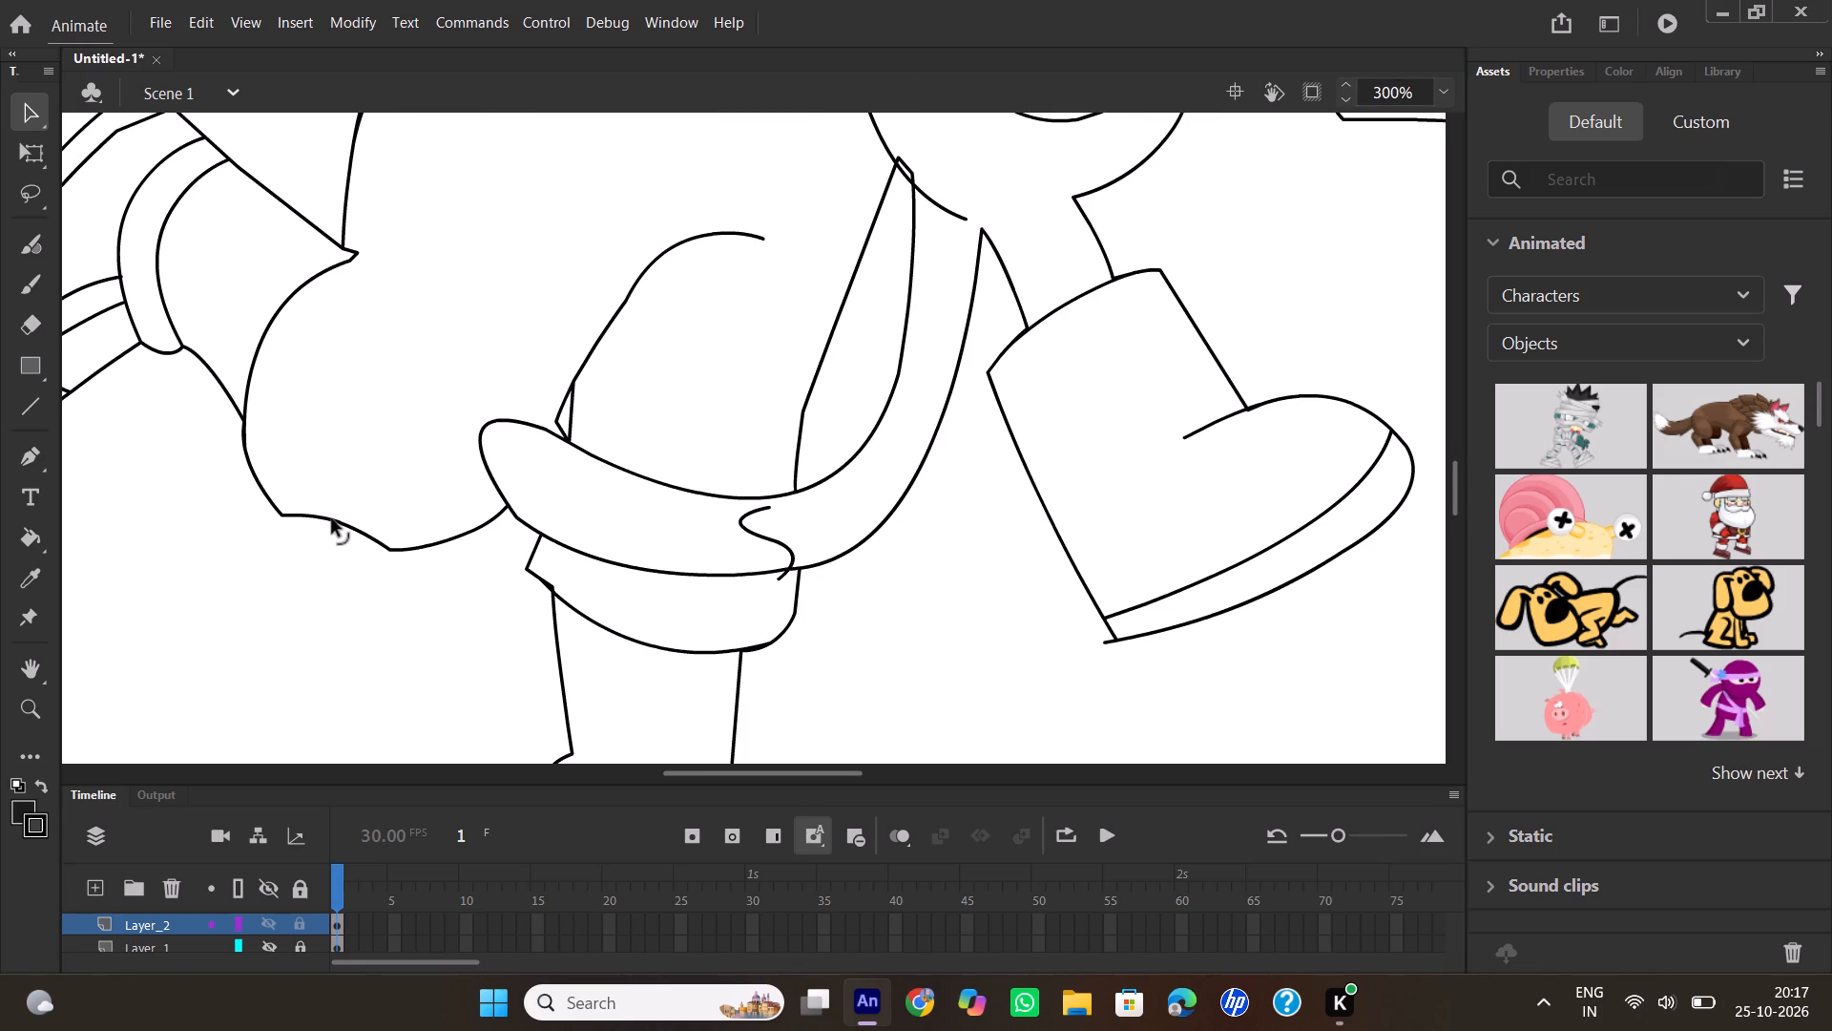
pyautogui.moveTo(332, 519); pyautogui.dragTo(342, 548)
# Attach both loose ends of the small wavy line to the upper and lower edges of the band around Dora's standing leg.
pyautogui.moveTo(769, 509); pyautogui.dragTo(772, 495)
pyautogui.moveTo(782, 578); pyautogui.dragTo(759, 568)
# Clean up the stray segment above the band on Dora's standing leg, attaching the leg outline and short inner line to the band's upper edge.
pyautogui.click(563, 435)
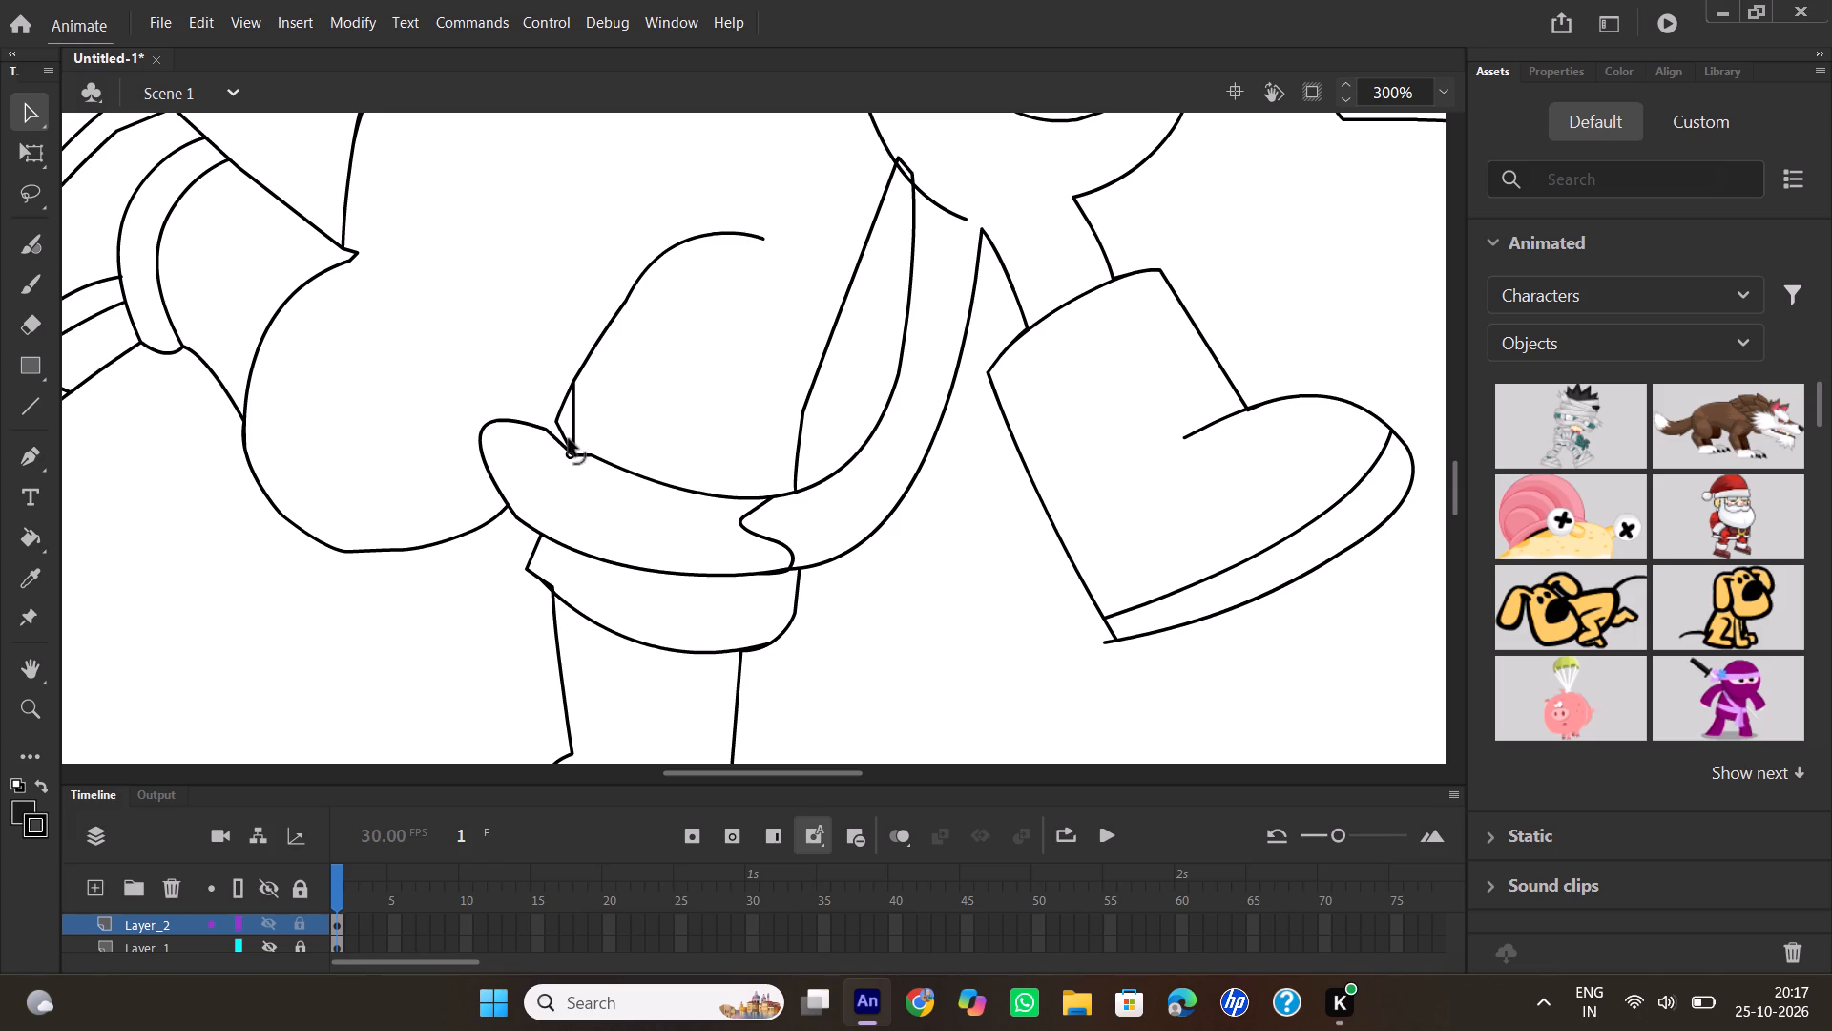
pyautogui.click(559, 431)
pyautogui.press('Delete')
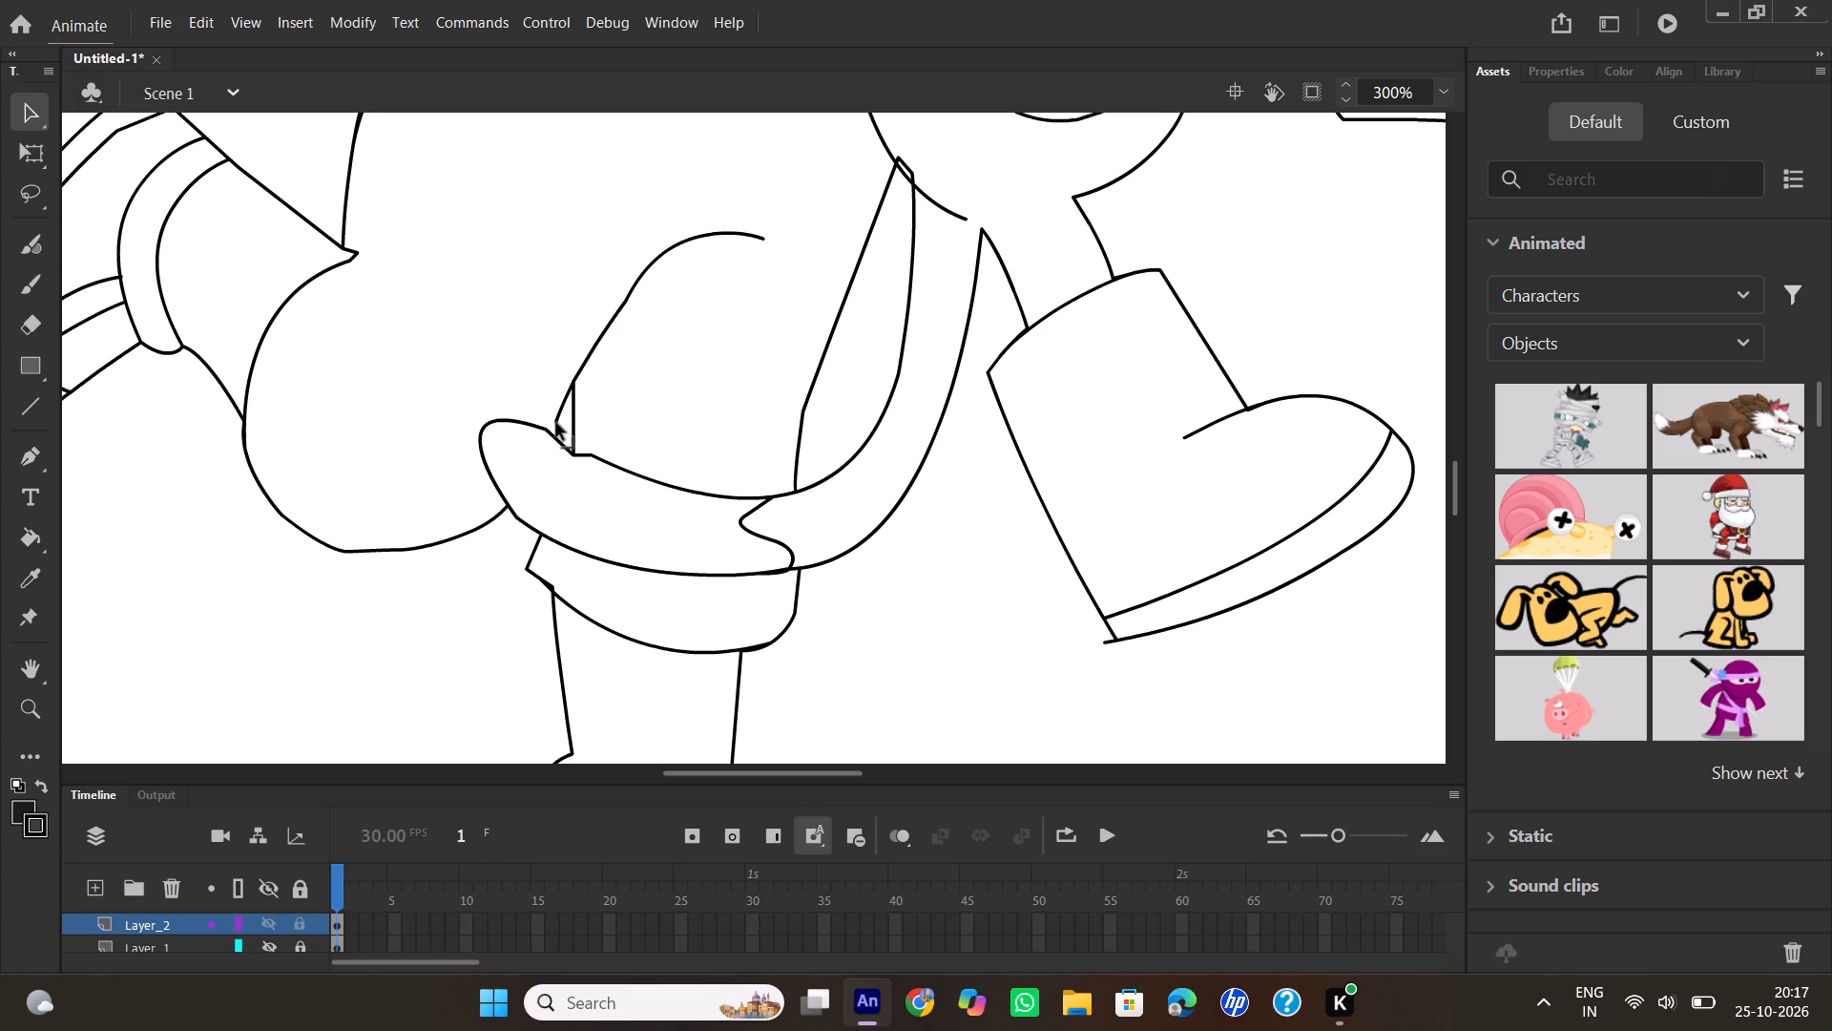
pyautogui.moveTo(556, 423); pyautogui.dragTo(550, 432)
pyautogui.moveTo(576, 454); pyautogui.dragTo(577, 454)
pyautogui.moveTo(577, 454); pyautogui.dragTo(584, 445)
pyautogui.moveTo(584, 445); pyautogui.dragTo(589, 450)
# Attach the lower end of Dora's shirt side line to the upper edge of the hem strip.
pyautogui.scroll(2, 279, 307)
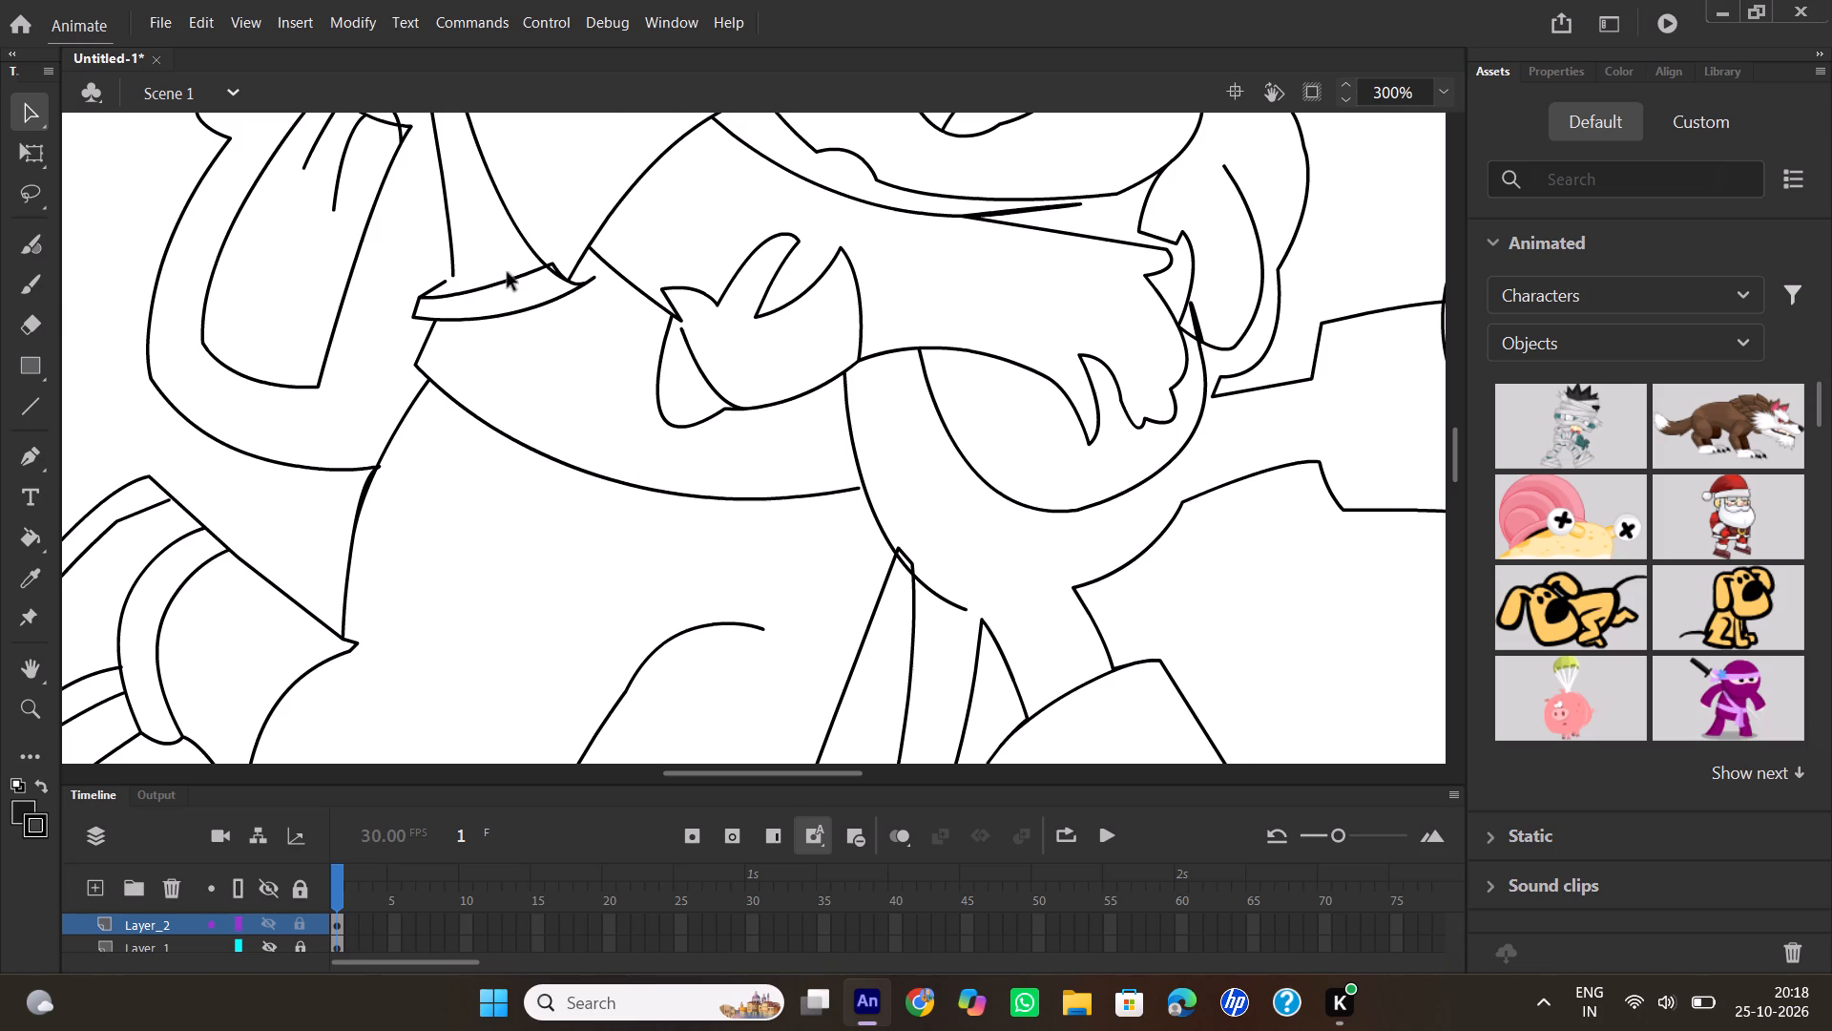
pyautogui.scroll(1, 507, 274)
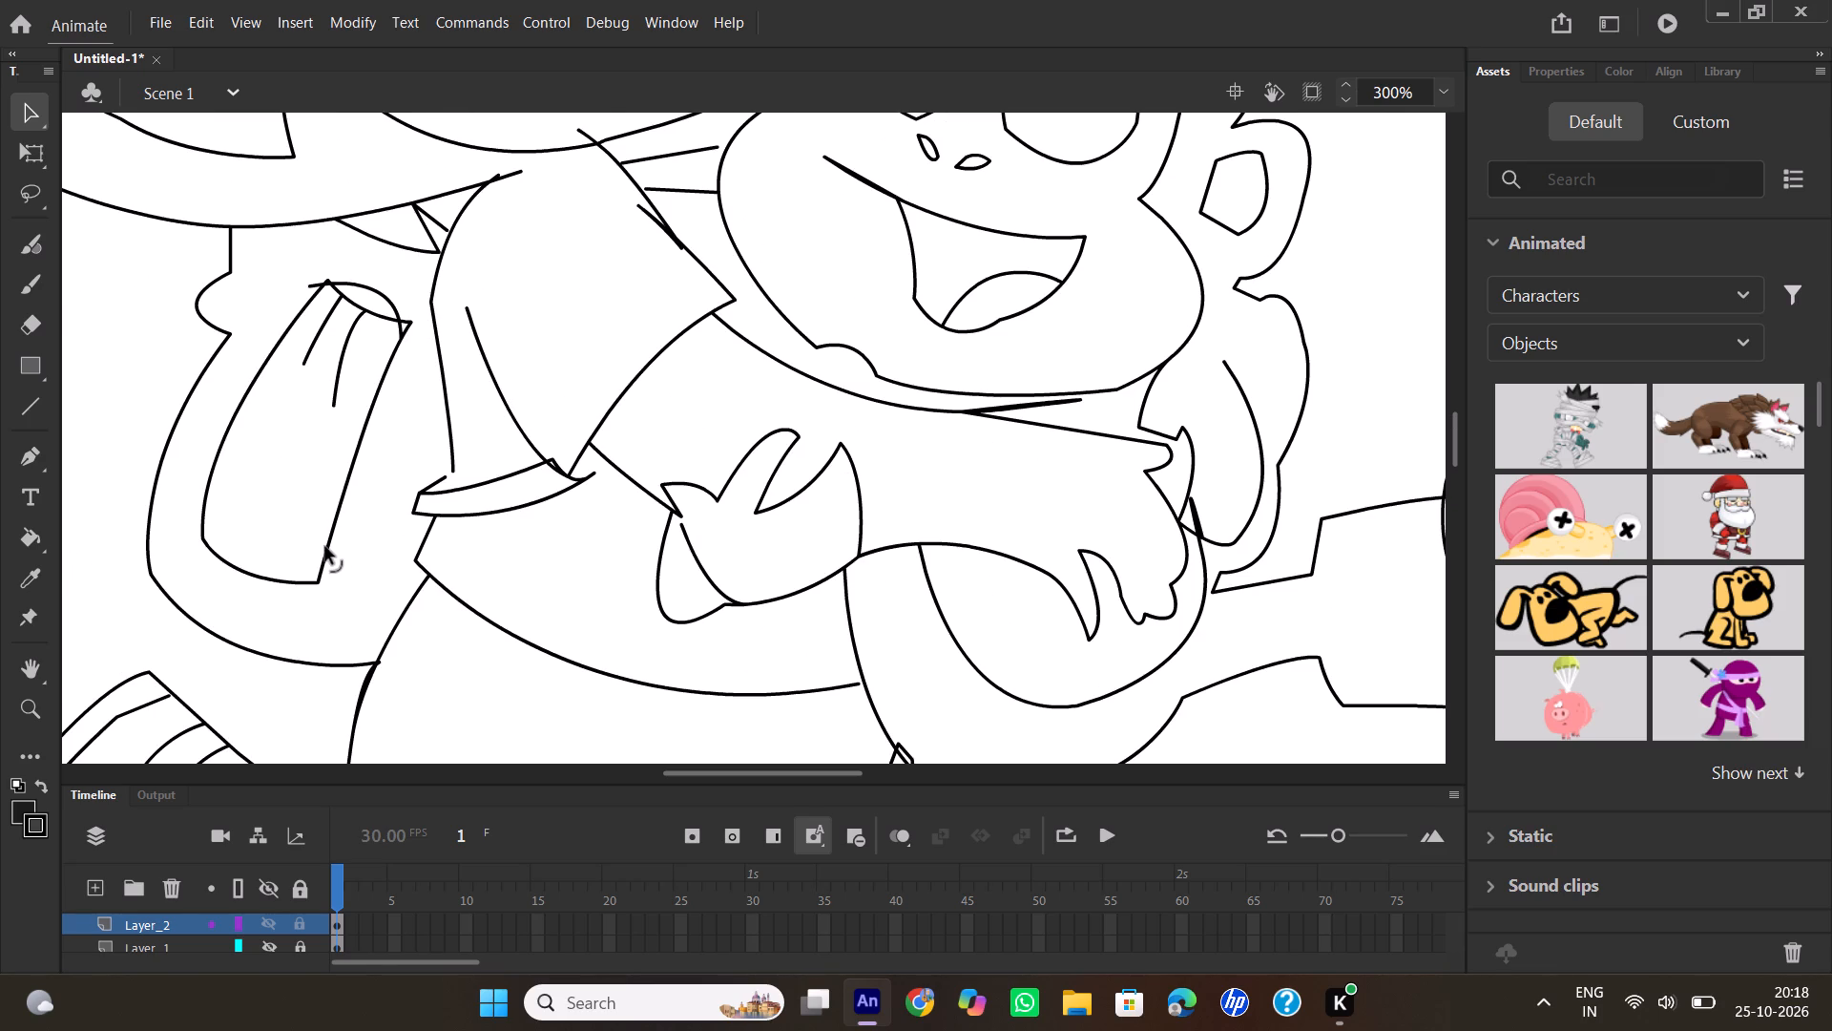
pyautogui.moveTo(455, 468); pyautogui.dragTo(448, 476)
# Bend the short line segment at Dora's back, just below the backpack's lower corner, into a small rounded bulge.
pyautogui.moveTo(368, 689); pyautogui.dragTo(416, 703)
pyautogui.scroll(-2, 444, 660)
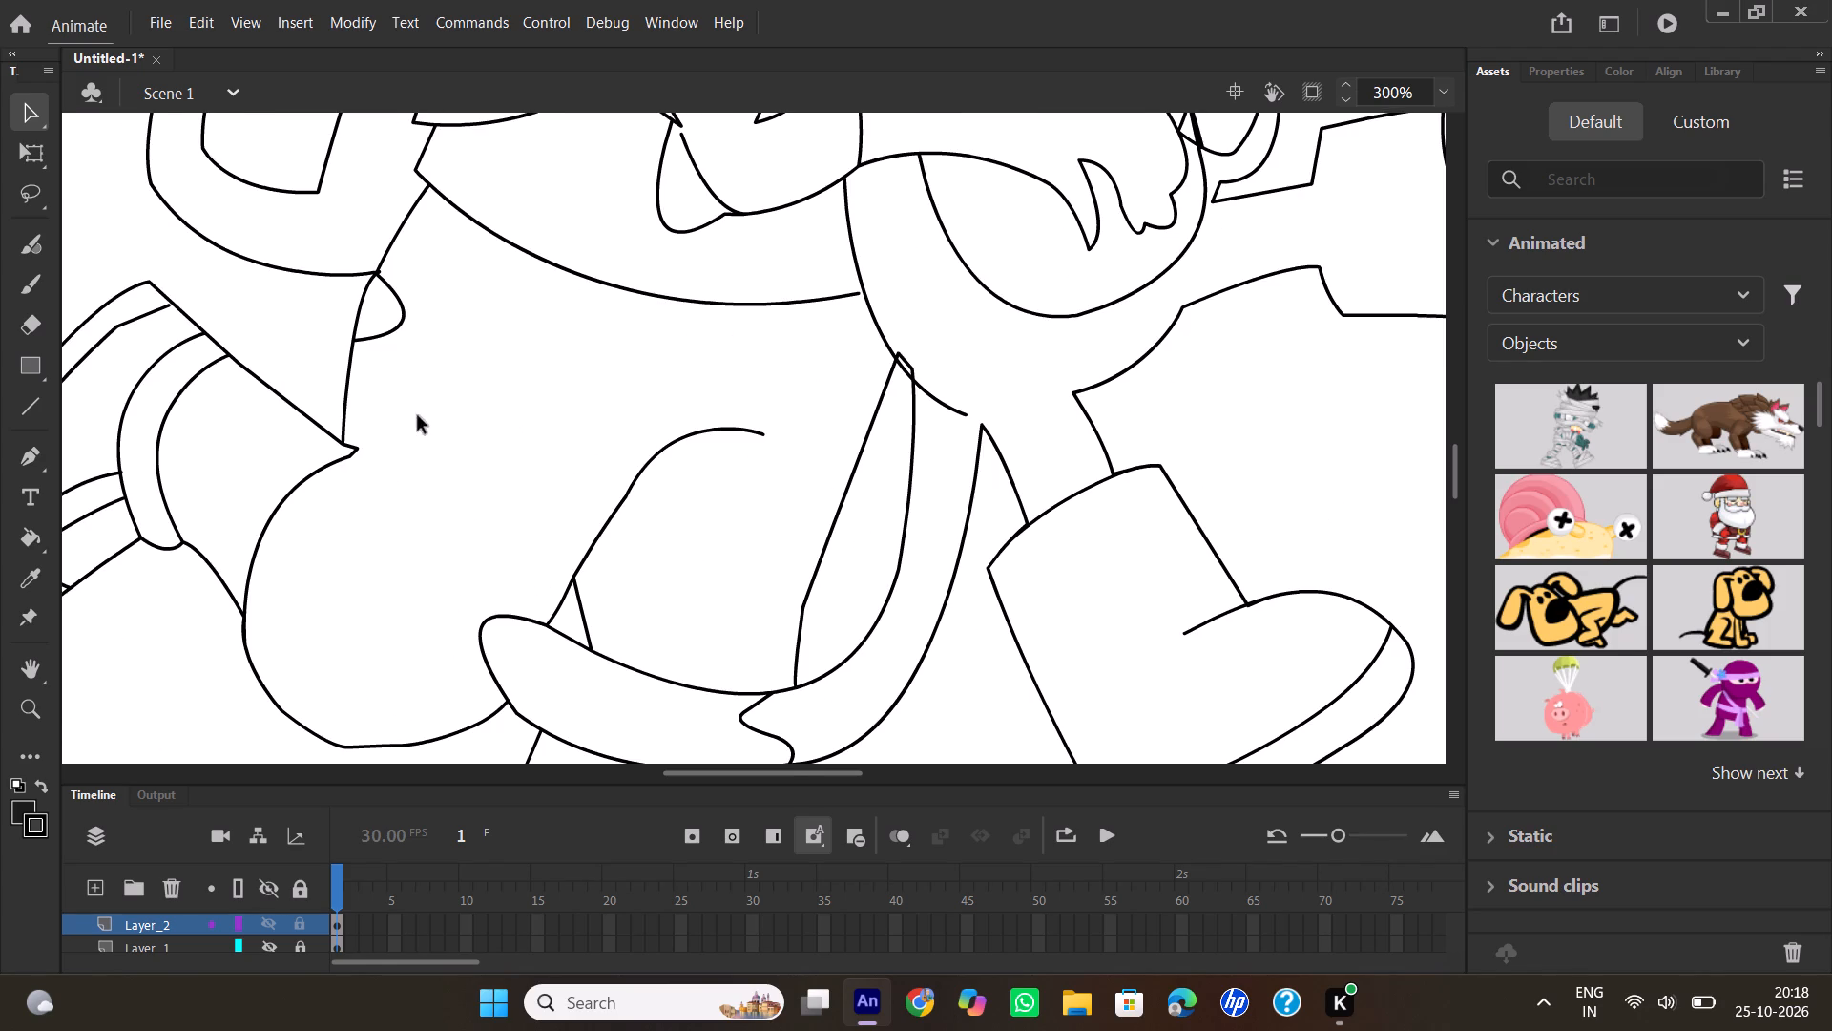
pyautogui.moveTo(392, 284); pyautogui.dragTo(409, 274)
pyautogui.moveTo(409, 274); pyautogui.dragTo(373, 280)
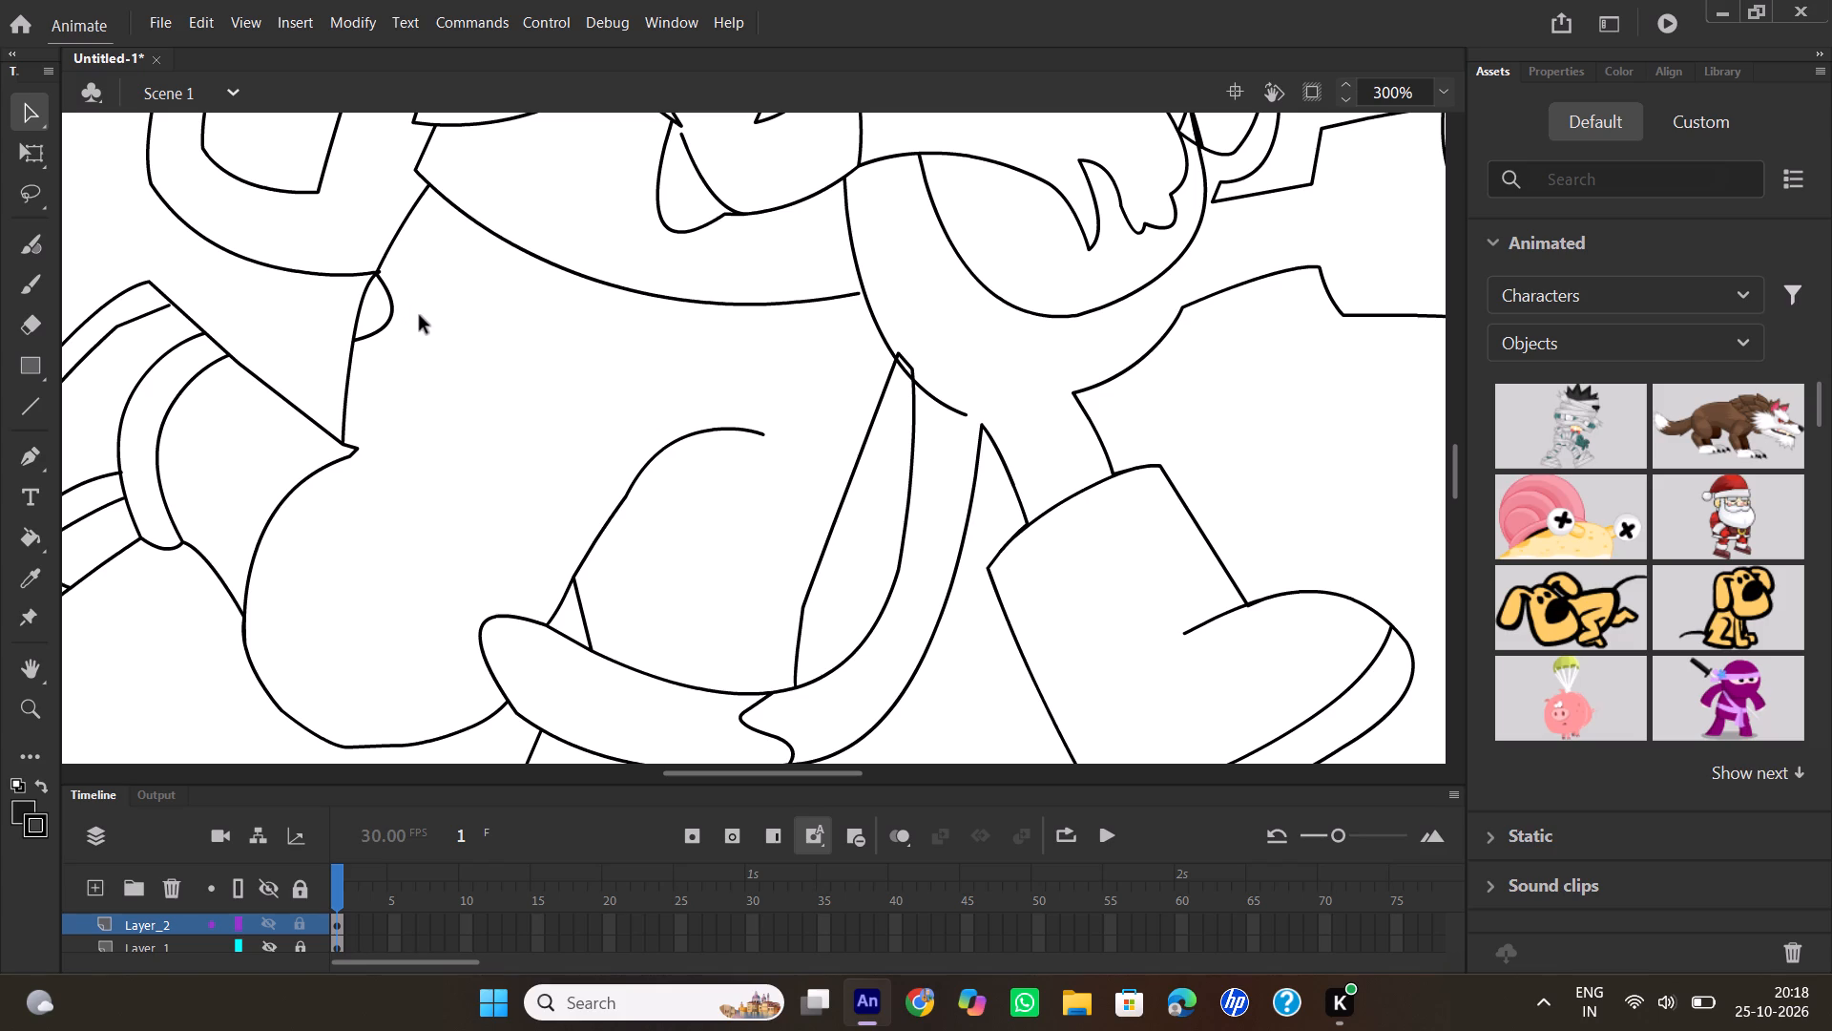
# Join both ends of the curved top line to the corners of the narrow folded shape beside Dora's shirt, deleting the leftover corner segment.
pyautogui.scroll(2, 412, 333)
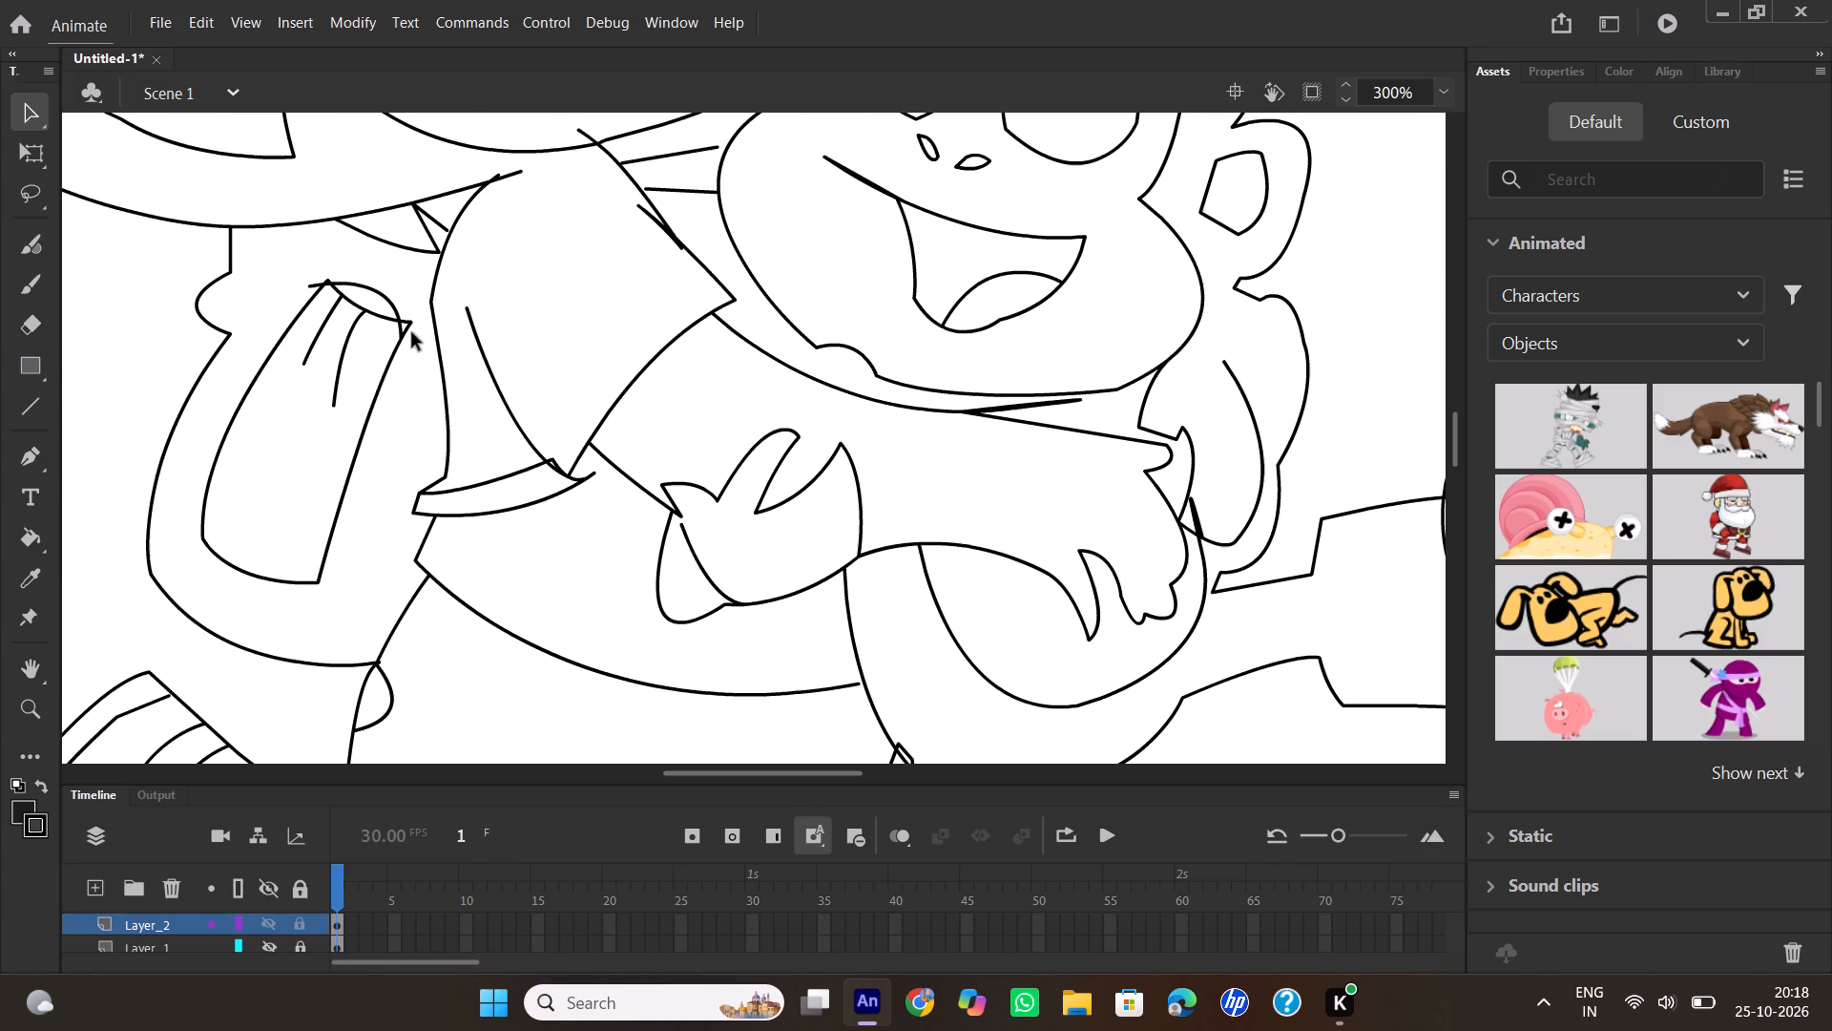
pyautogui.moveTo(402, 329); pyautogui.dragTo(412, 326)
pyautogui.moveTo(412, 326); pyautogui.dragTo(415, 326)
pyautogui.moveTo(308, 284); pyautogui.dragTo(326, 272)
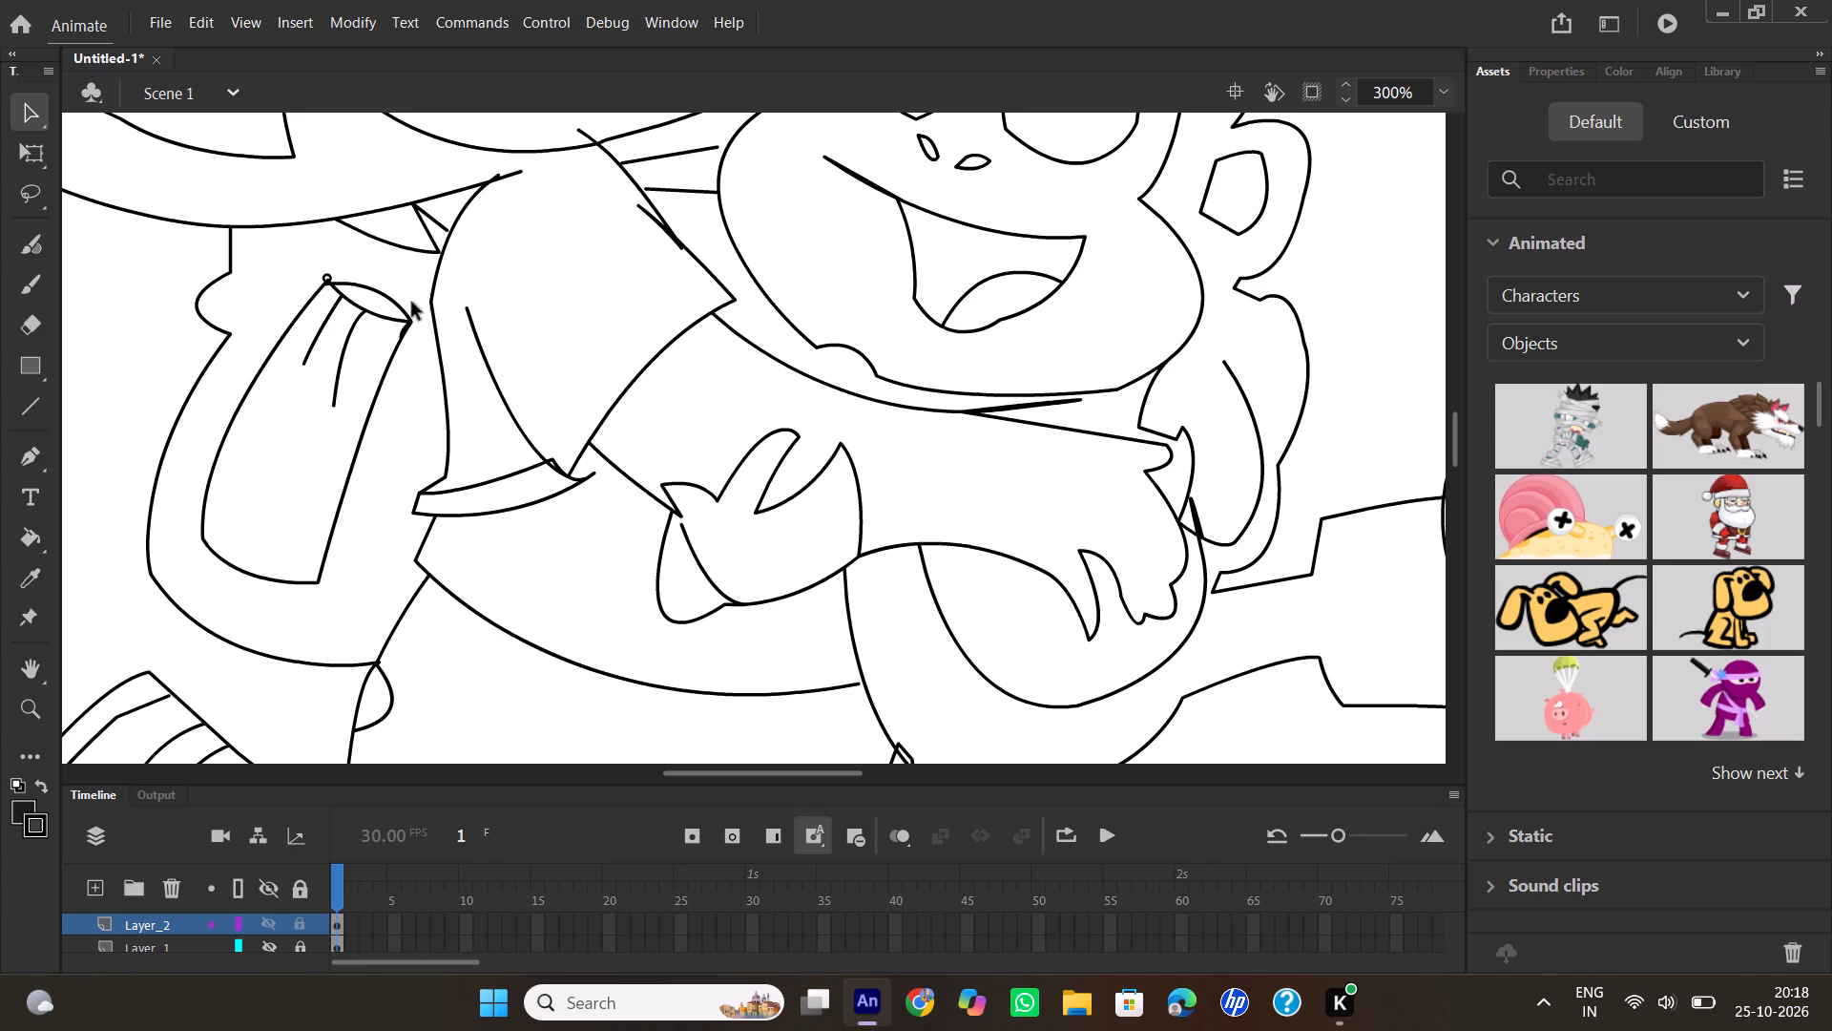
pyautogui.click(404, 332)
pyautogui.moveTo(404, 332); pyautogui.dragTo(419, 404)
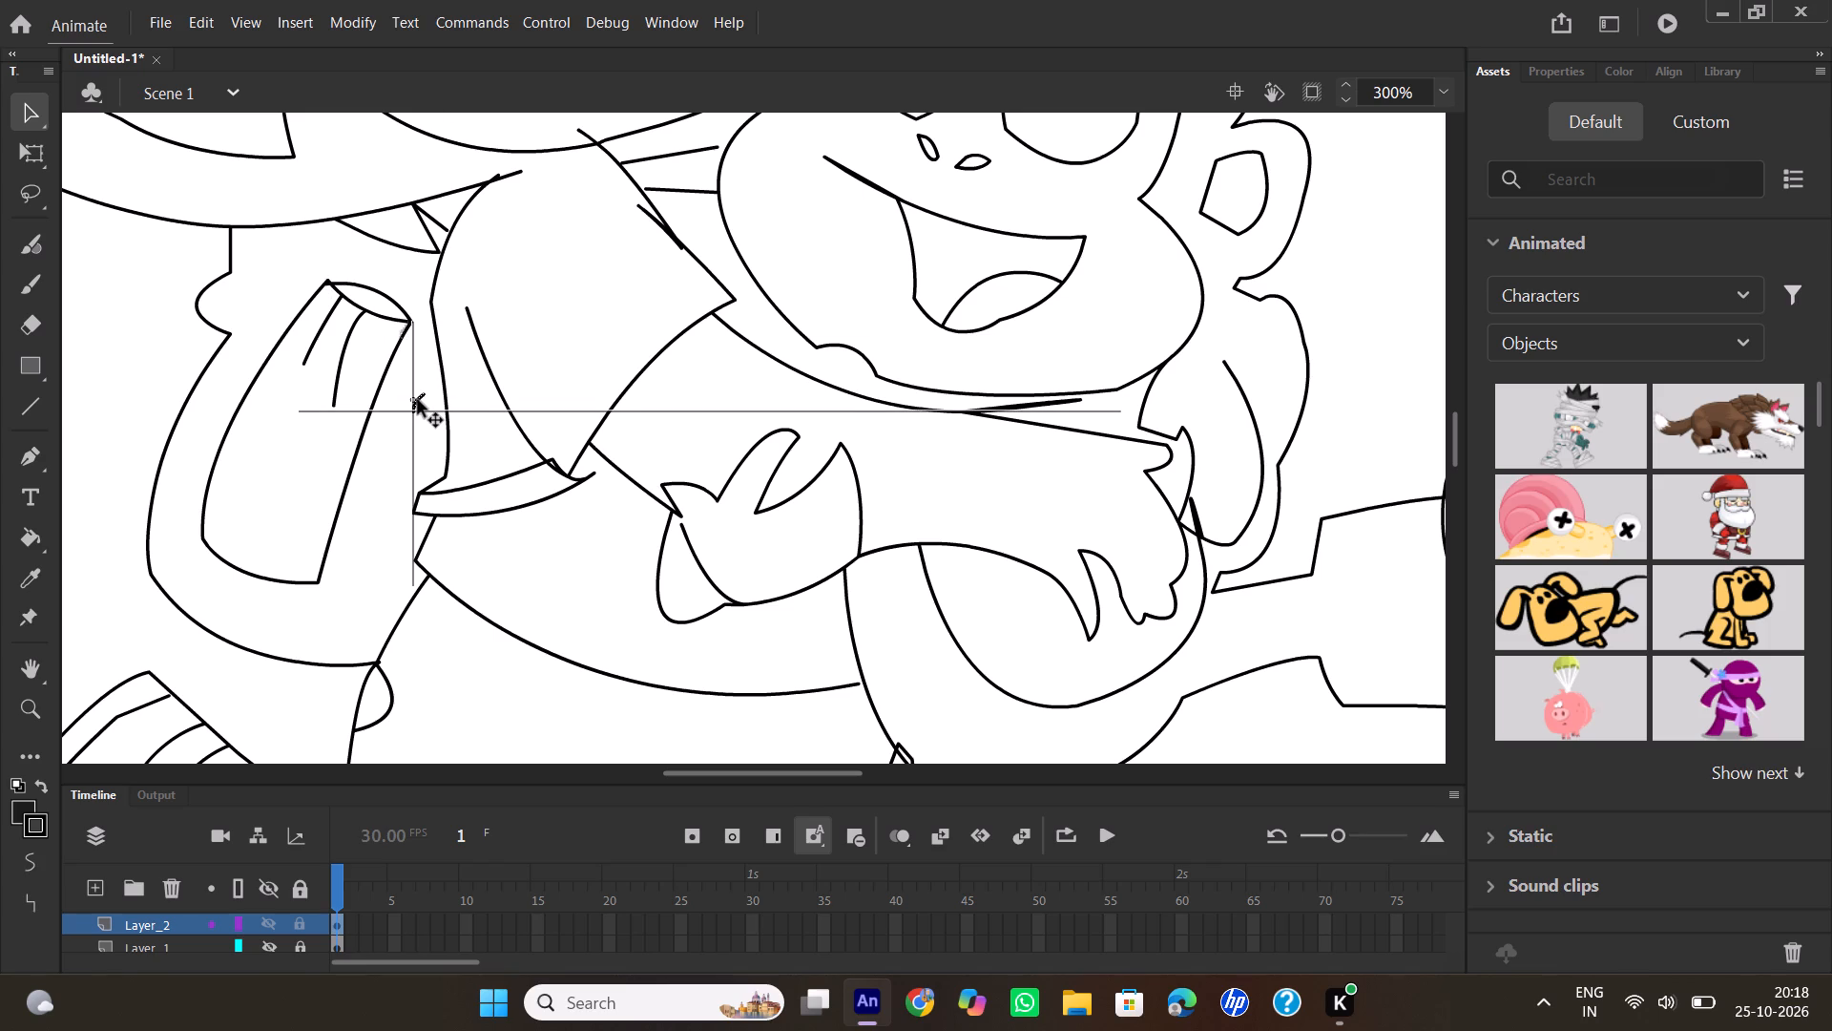
pyautogui.press('Delete')
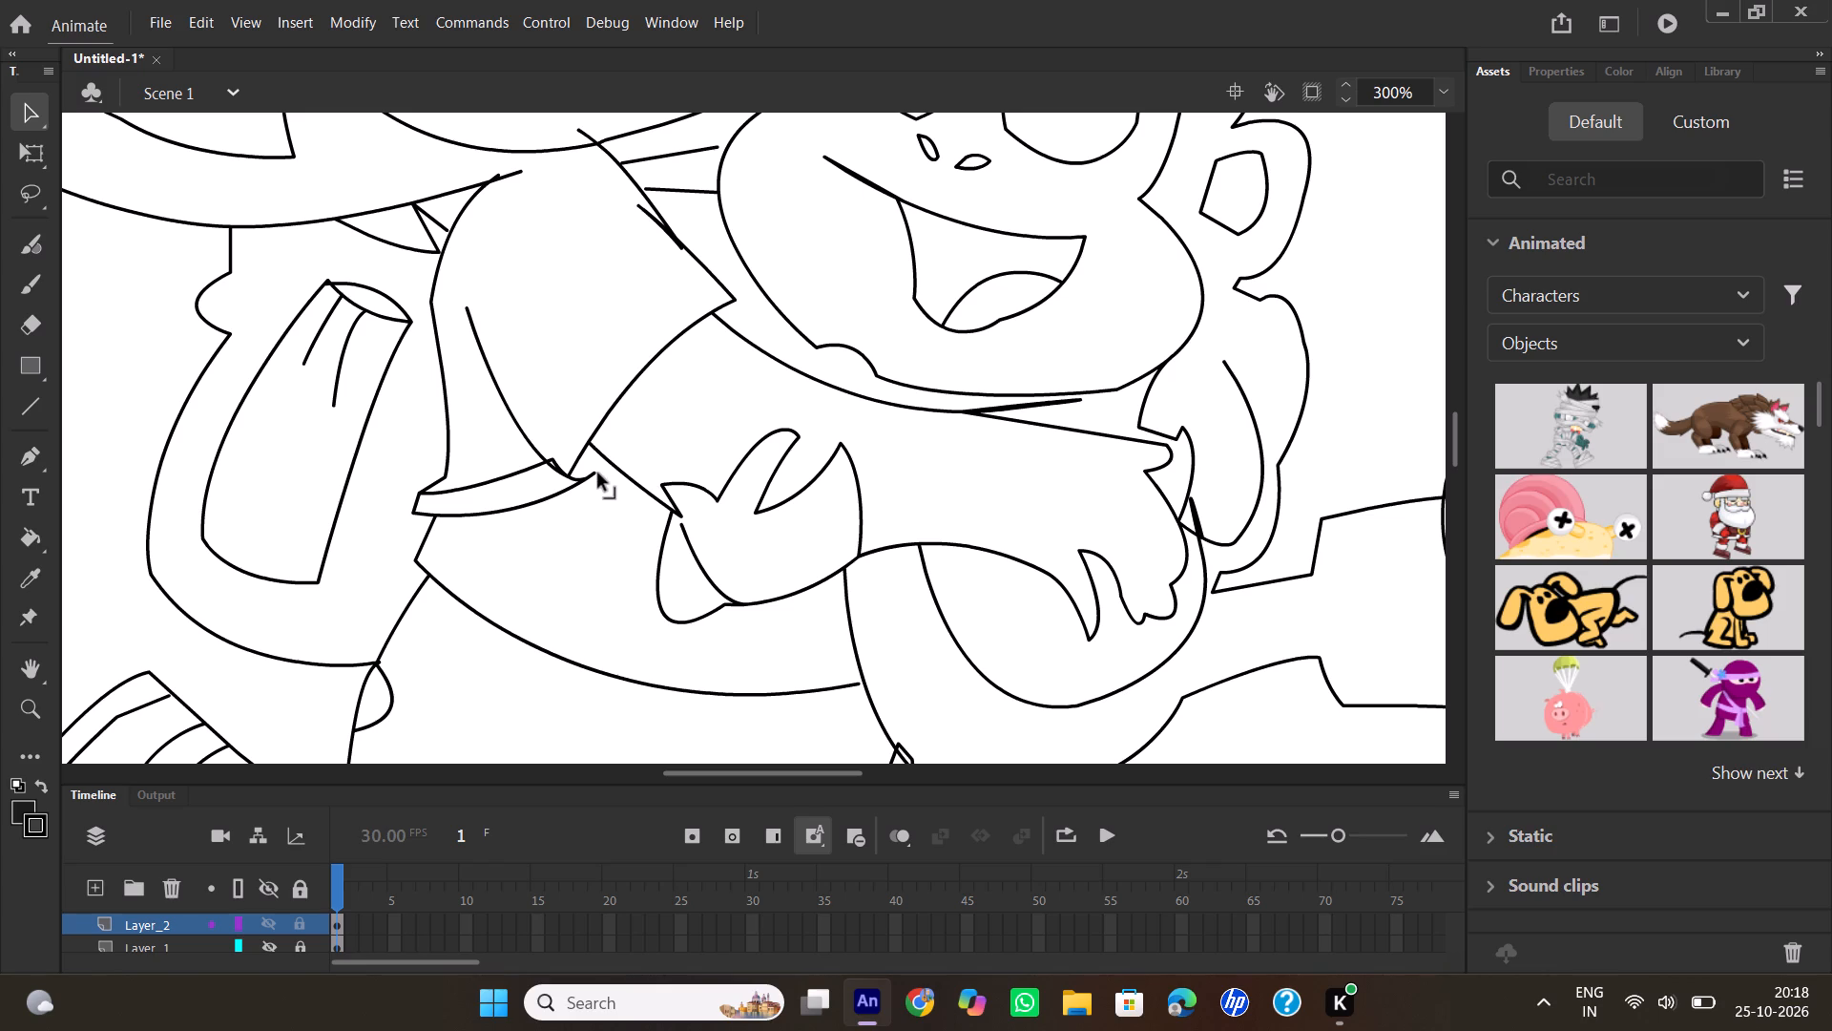
# Extend the shirt hem's lower line to the arm line and remove the stray segments where the hem meets the sleeve's lower corner.
pyautogui.moveTo(593, 473); pyautogui.dragTo(606, 470)
pyautogui.click(569, 476)
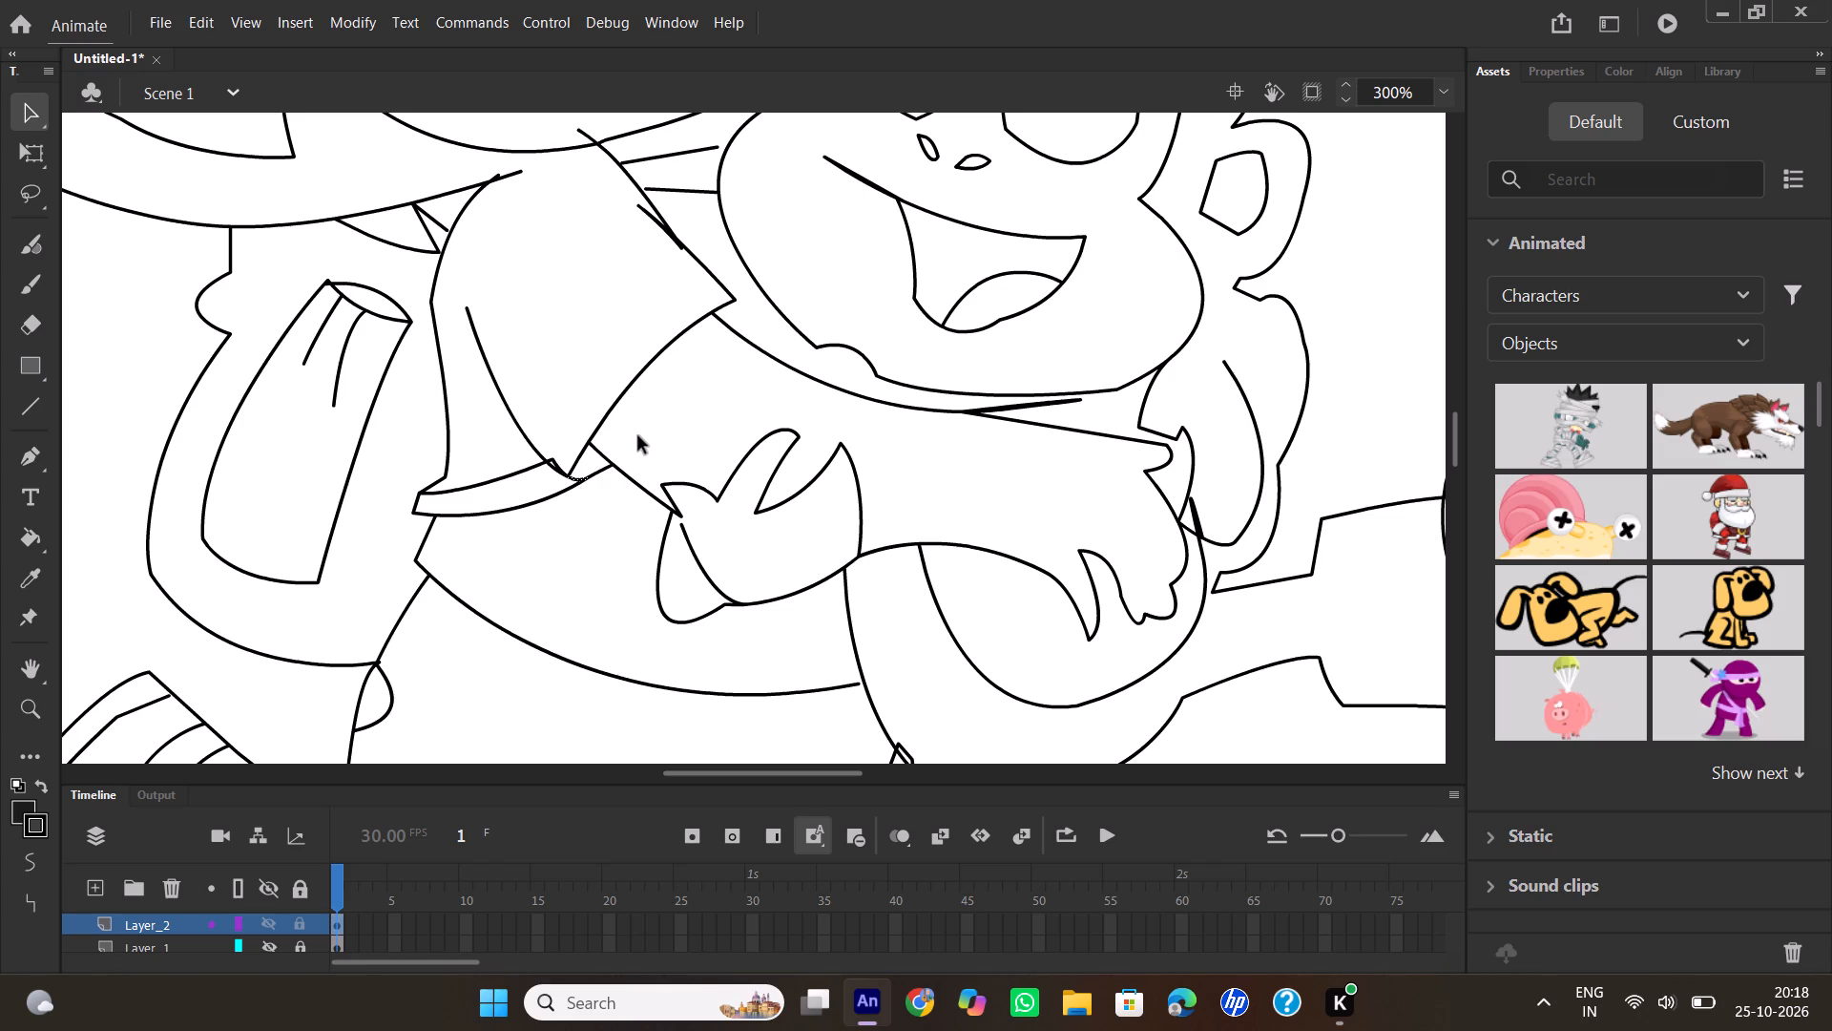
pyautogui.press('Delete')
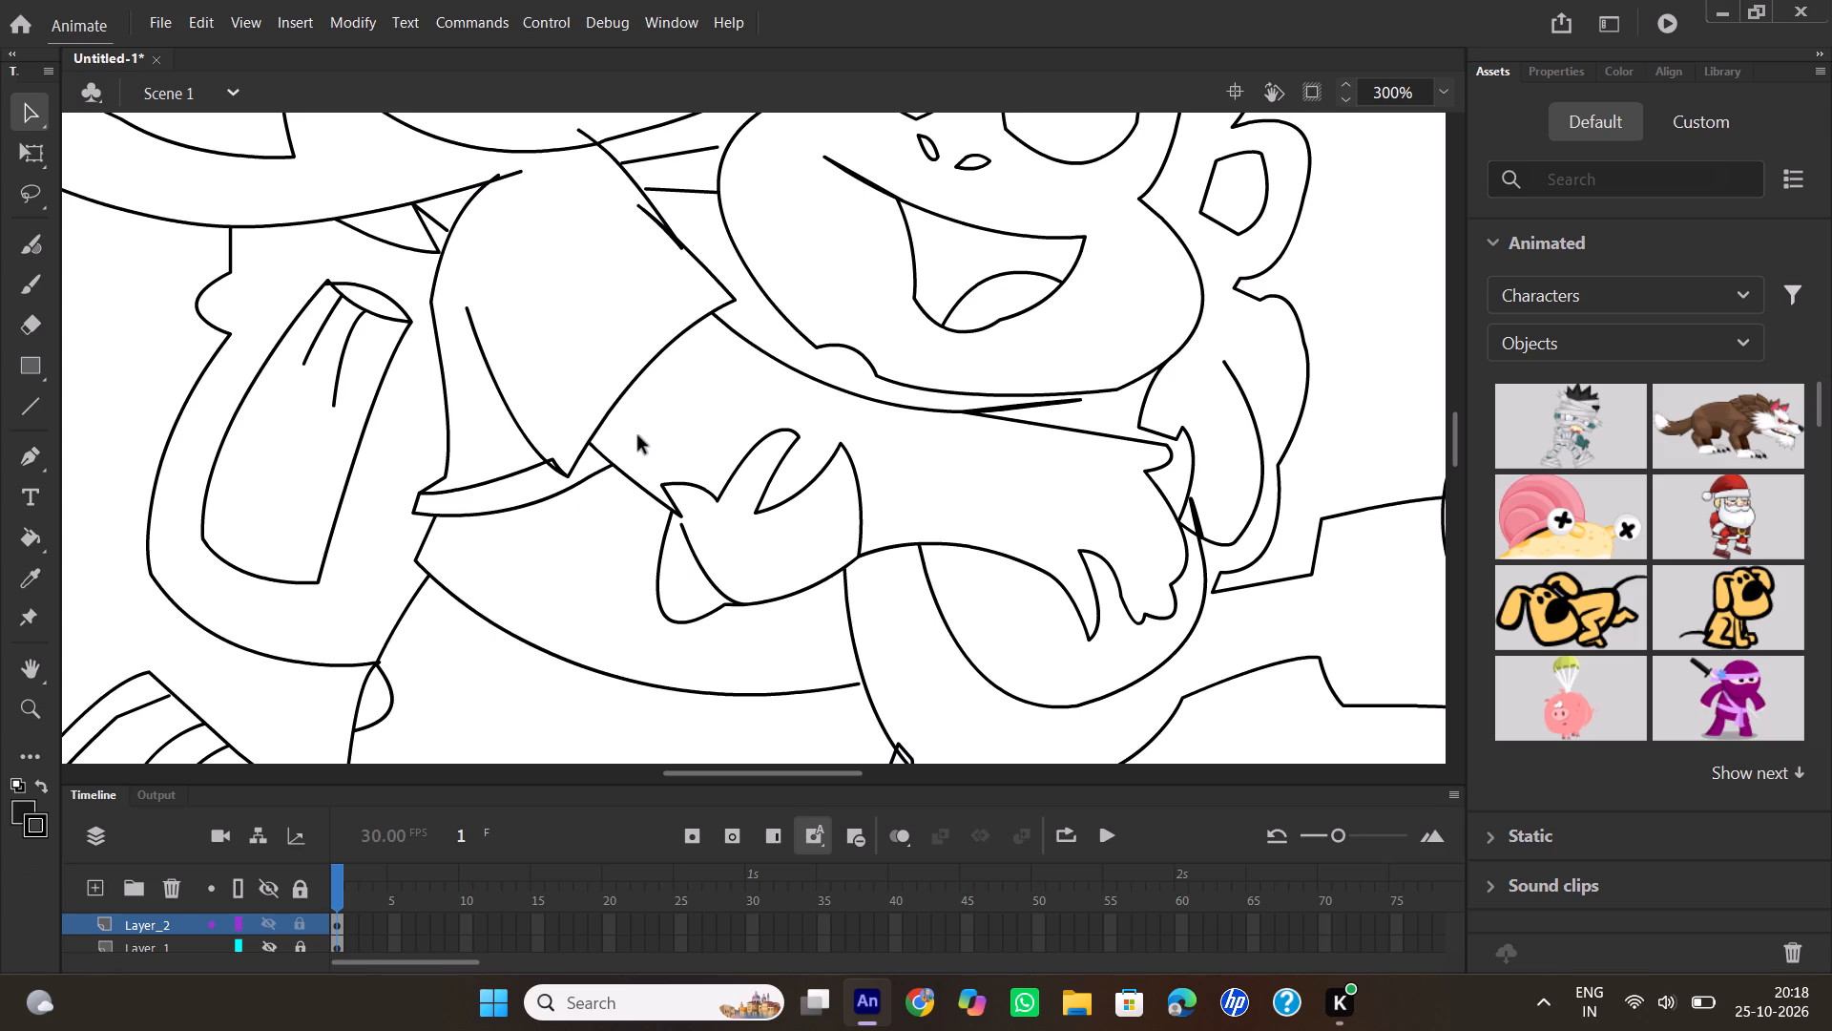
pyautogui.click(554, 462)
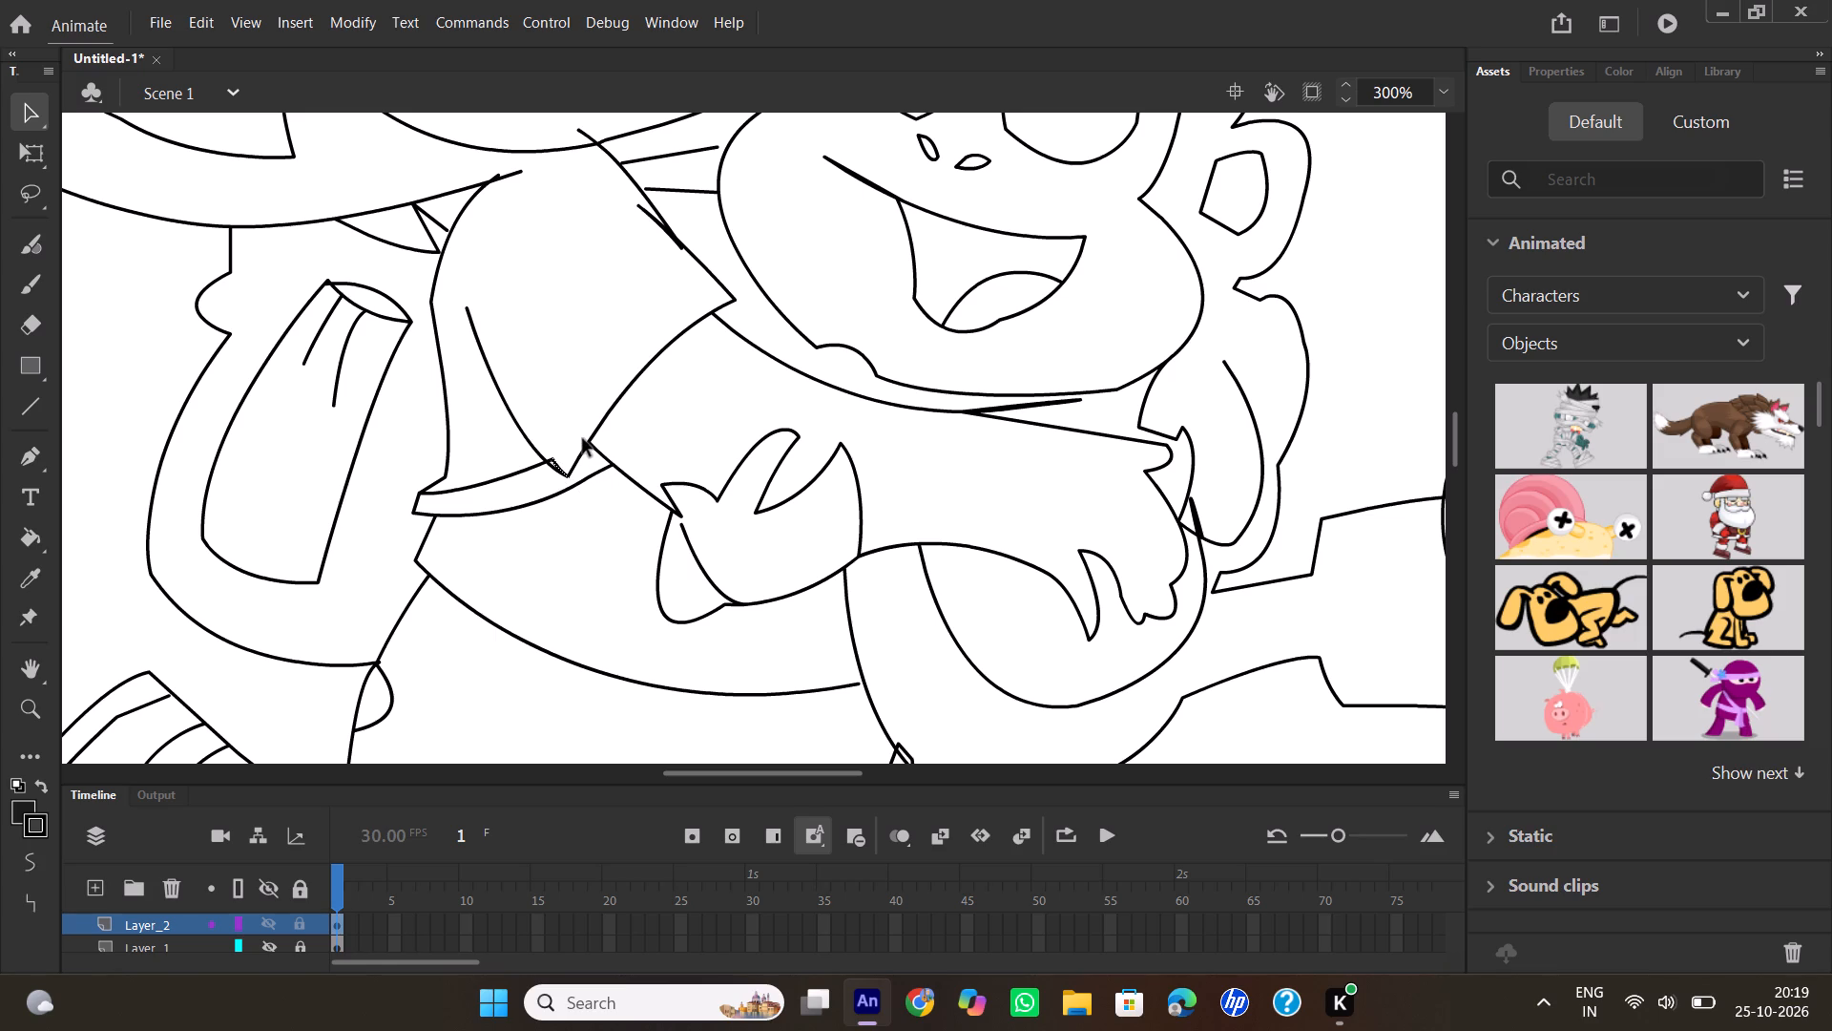
pyautogui.press('Delete')
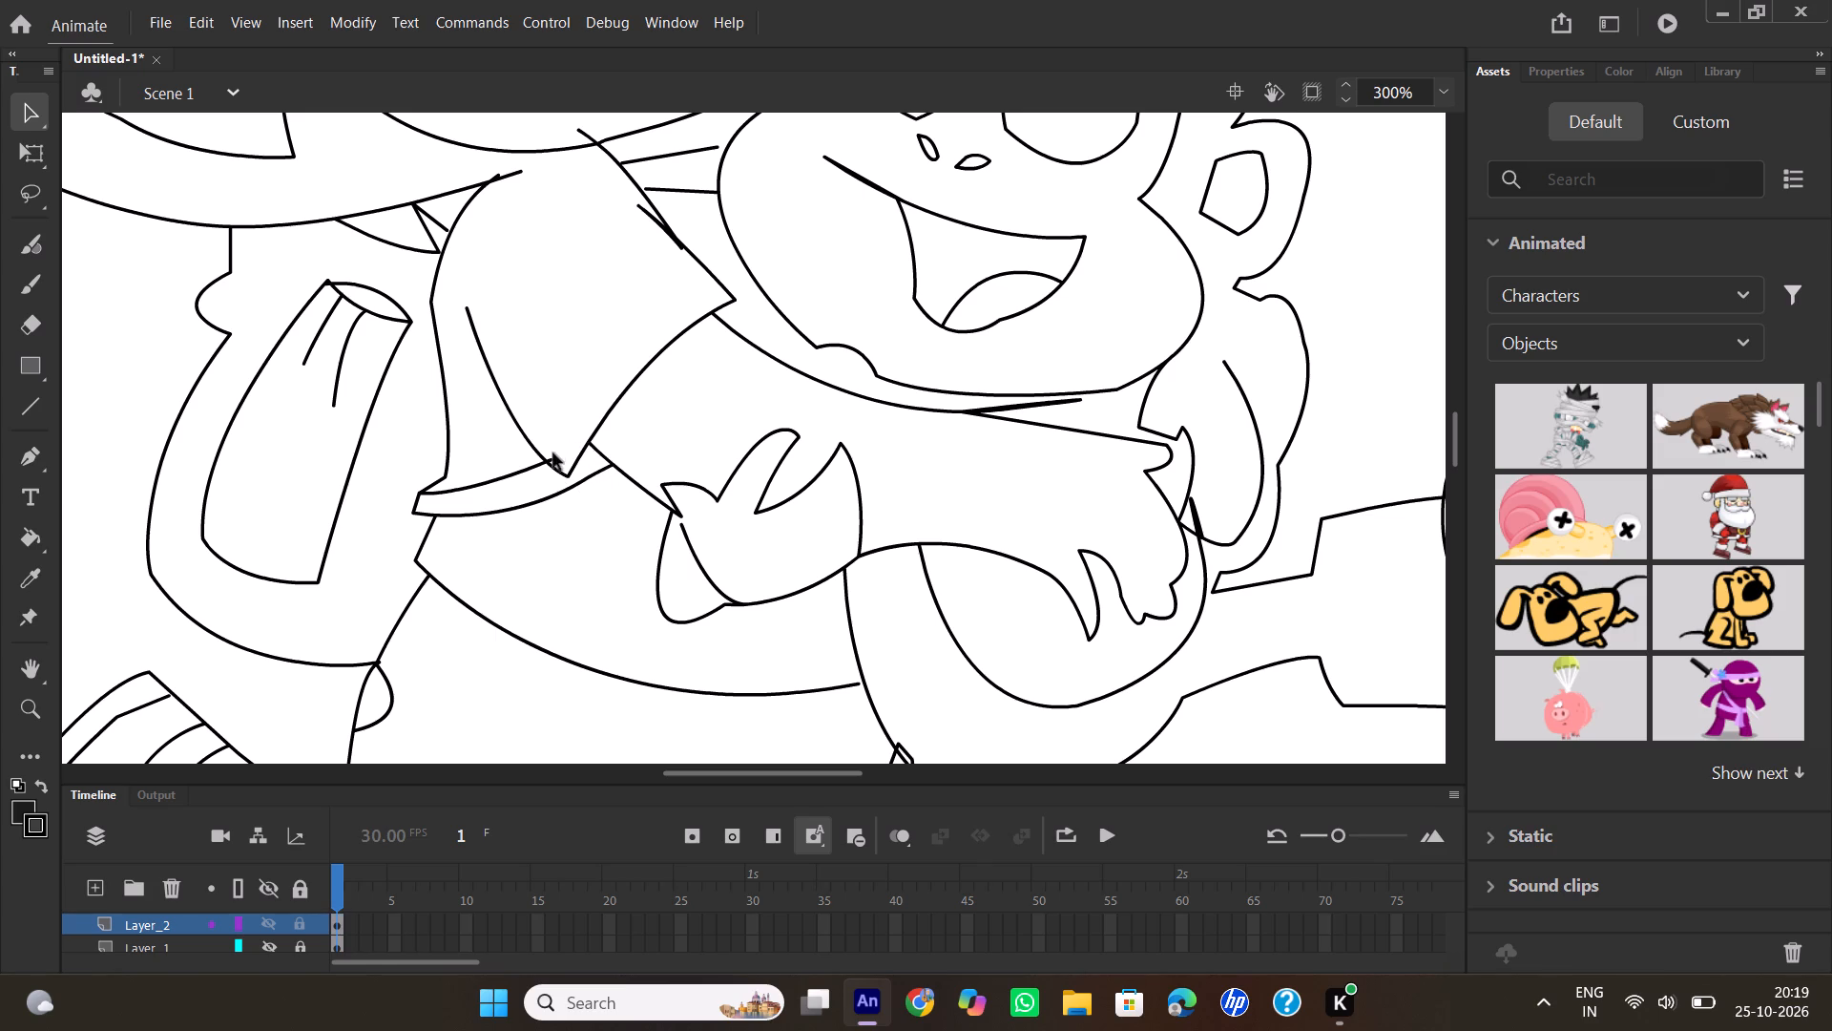
pyautogui.click(552, 459)
# Attach the upper end of Dora's shoulder line to the end of the hair line above it.
pyautogui.moveTo(498, 174); pyautogui.dragTo(514, 179)
pyautogui.moveTo(514, 179); pyautogui.dragTo(517, 180)
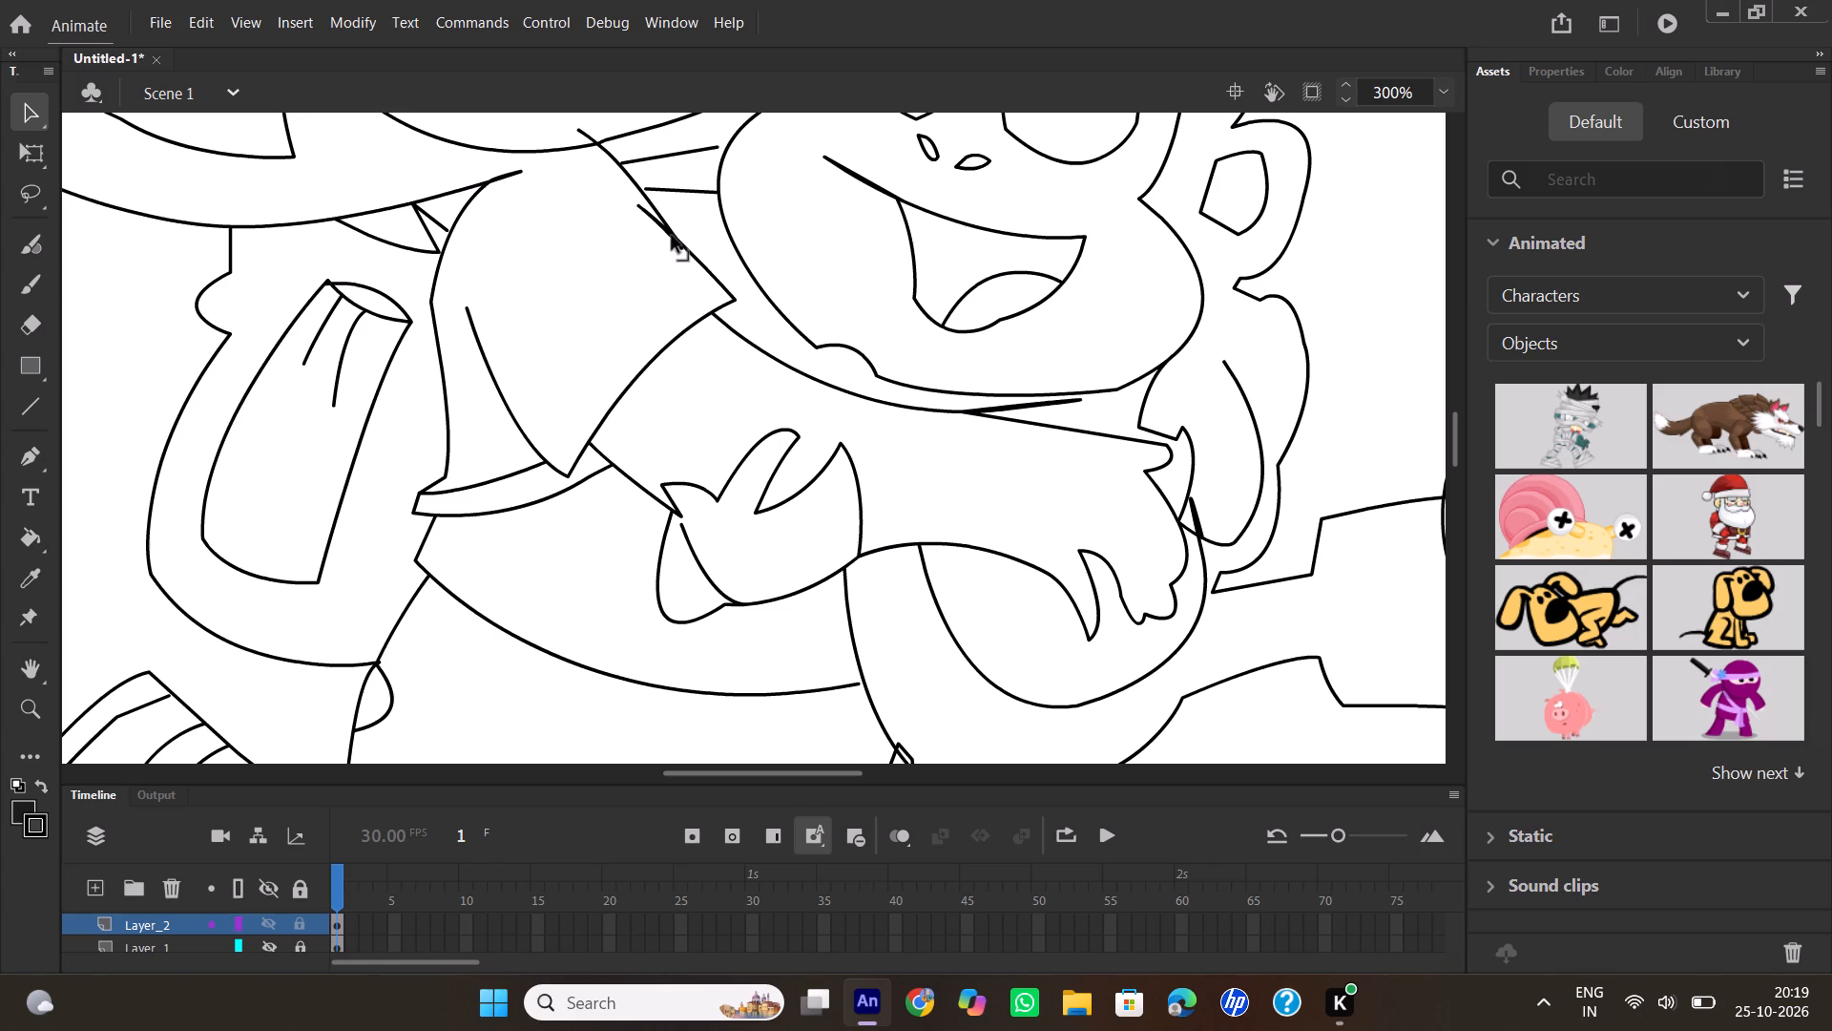
# Examine the outlines from Dora's neck and shirt down to her legs and shoes for remaining gaps and stray lines.
pyautogui.click(660, 227)
pyautogui.scroll(-3, 502, 466)
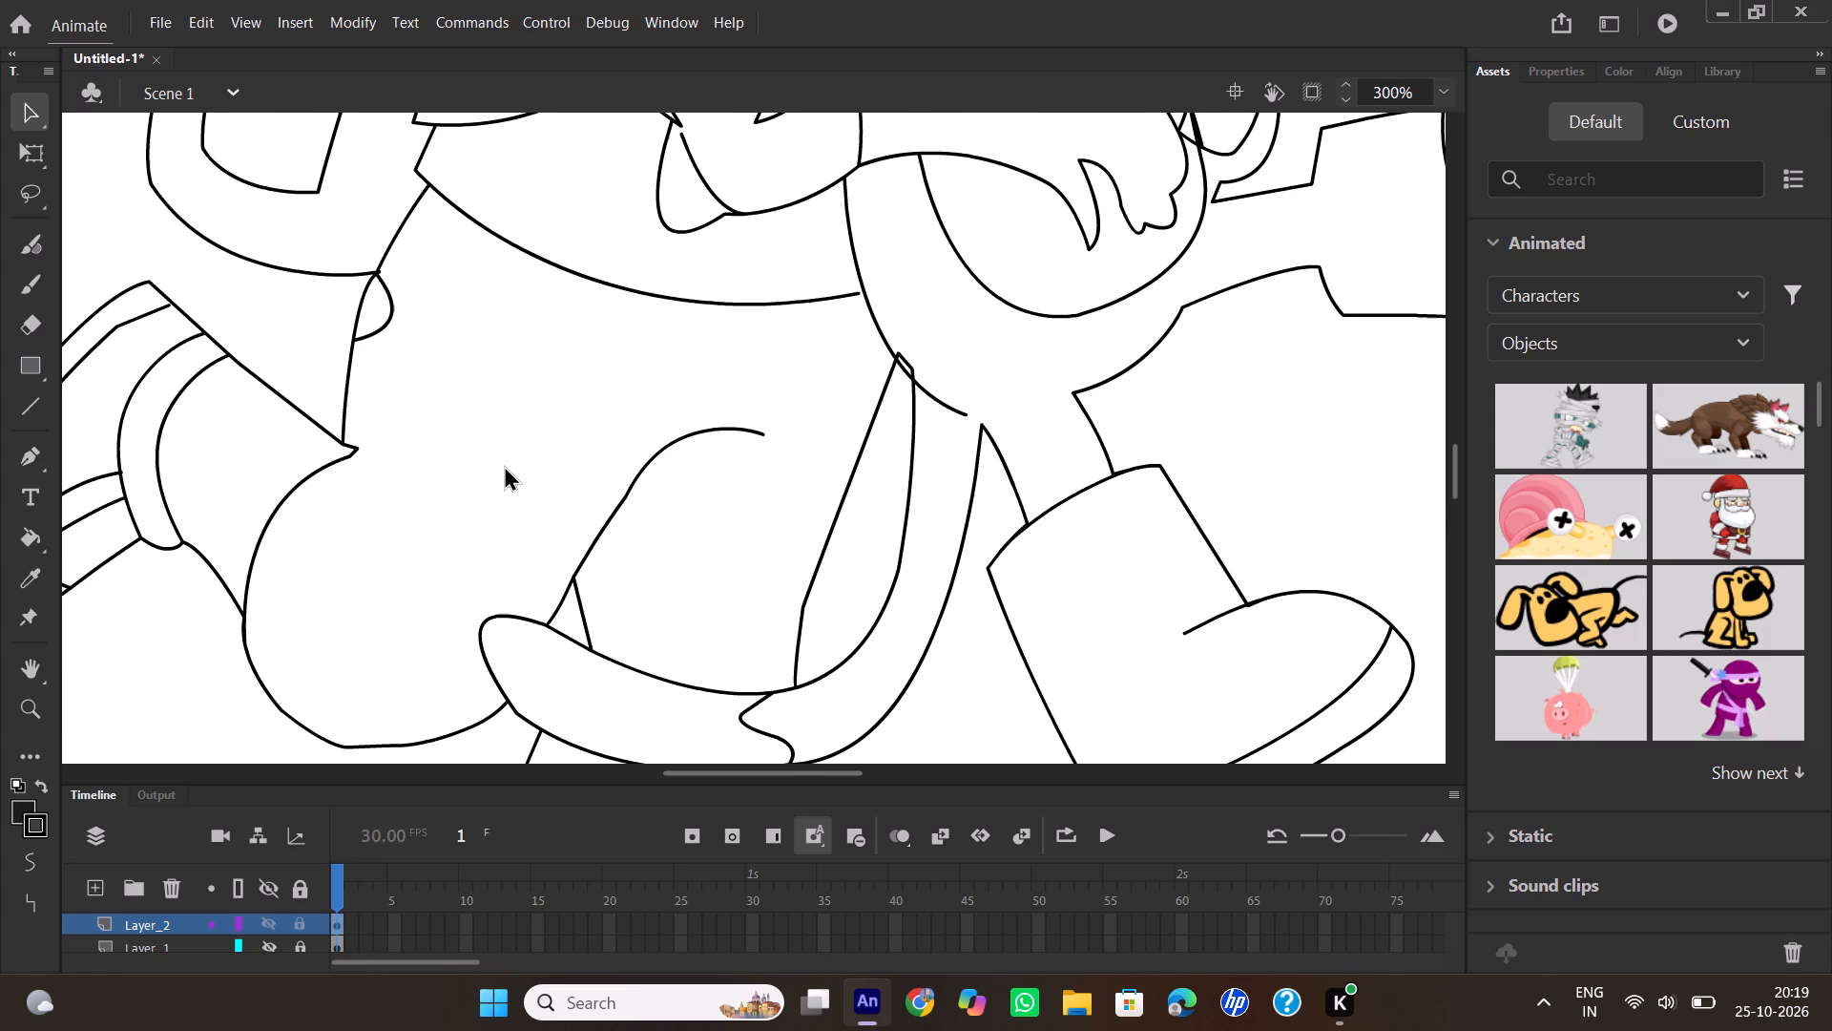
pyautogui.scroll(-1, 655, 605)
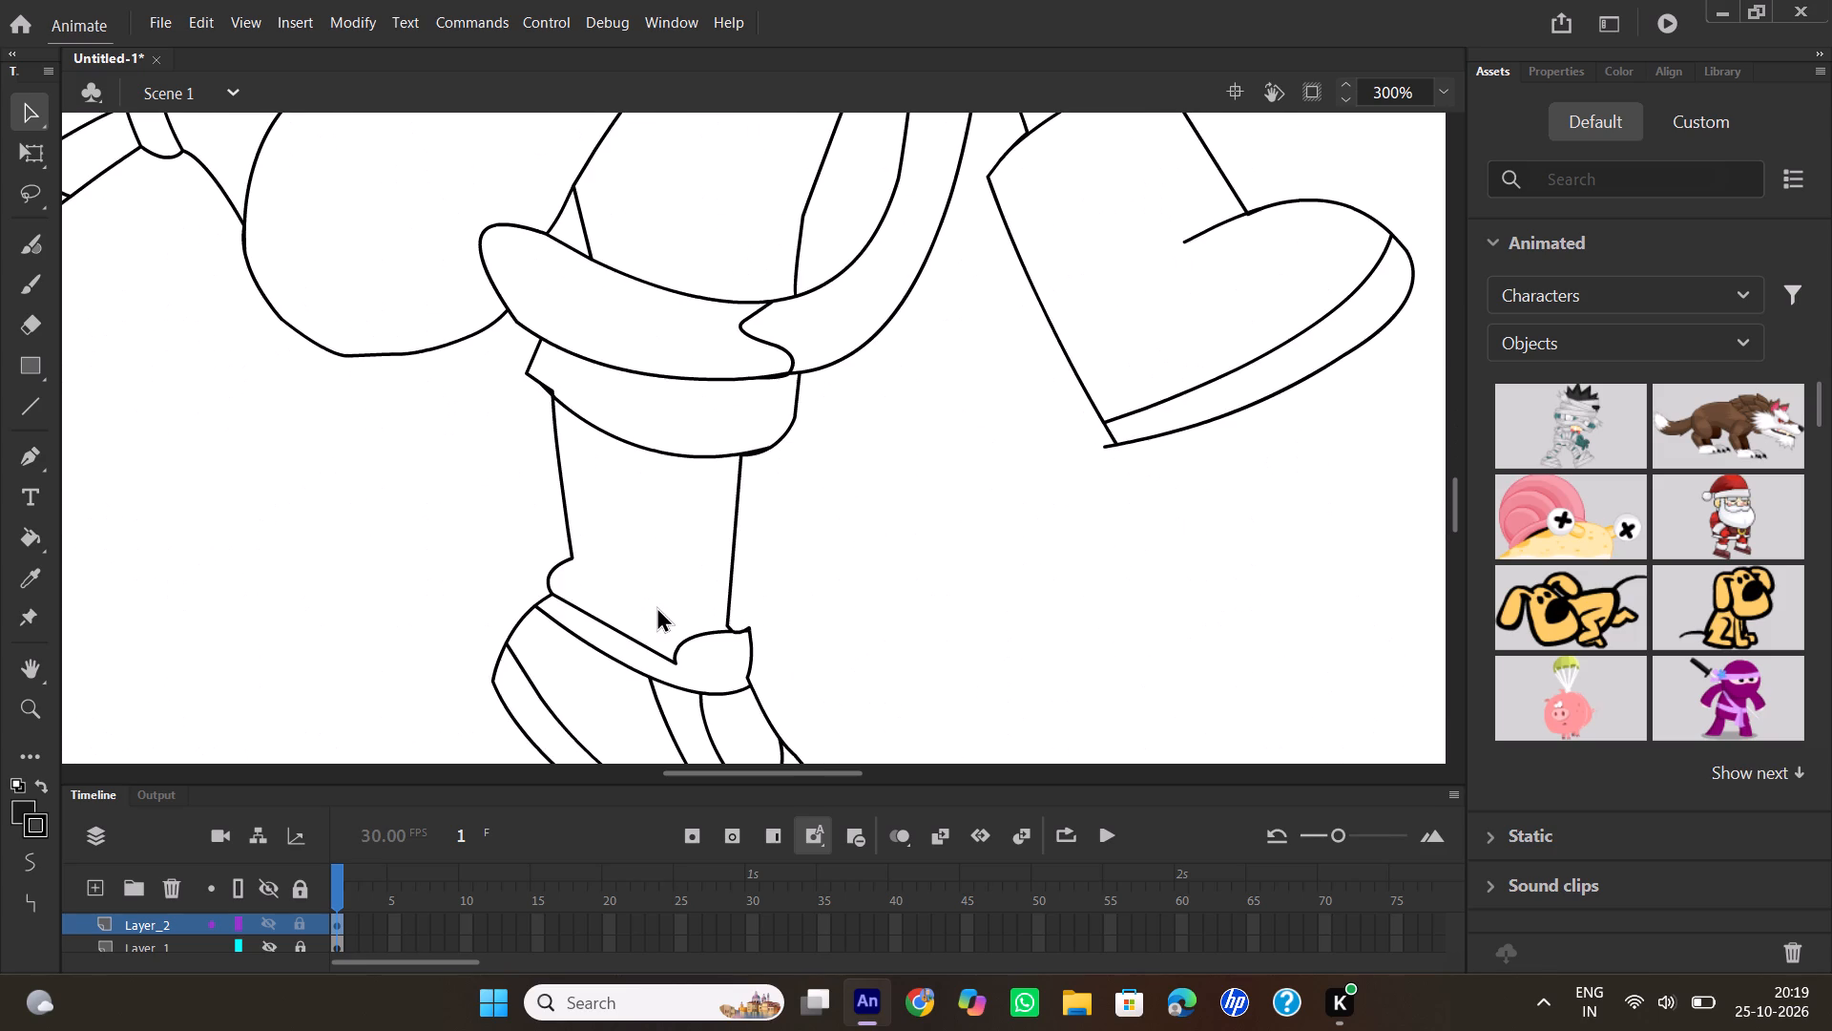
pyautogui.scroll(-2, 723, 597)
pyautogui.scroll(3, 723, 597)
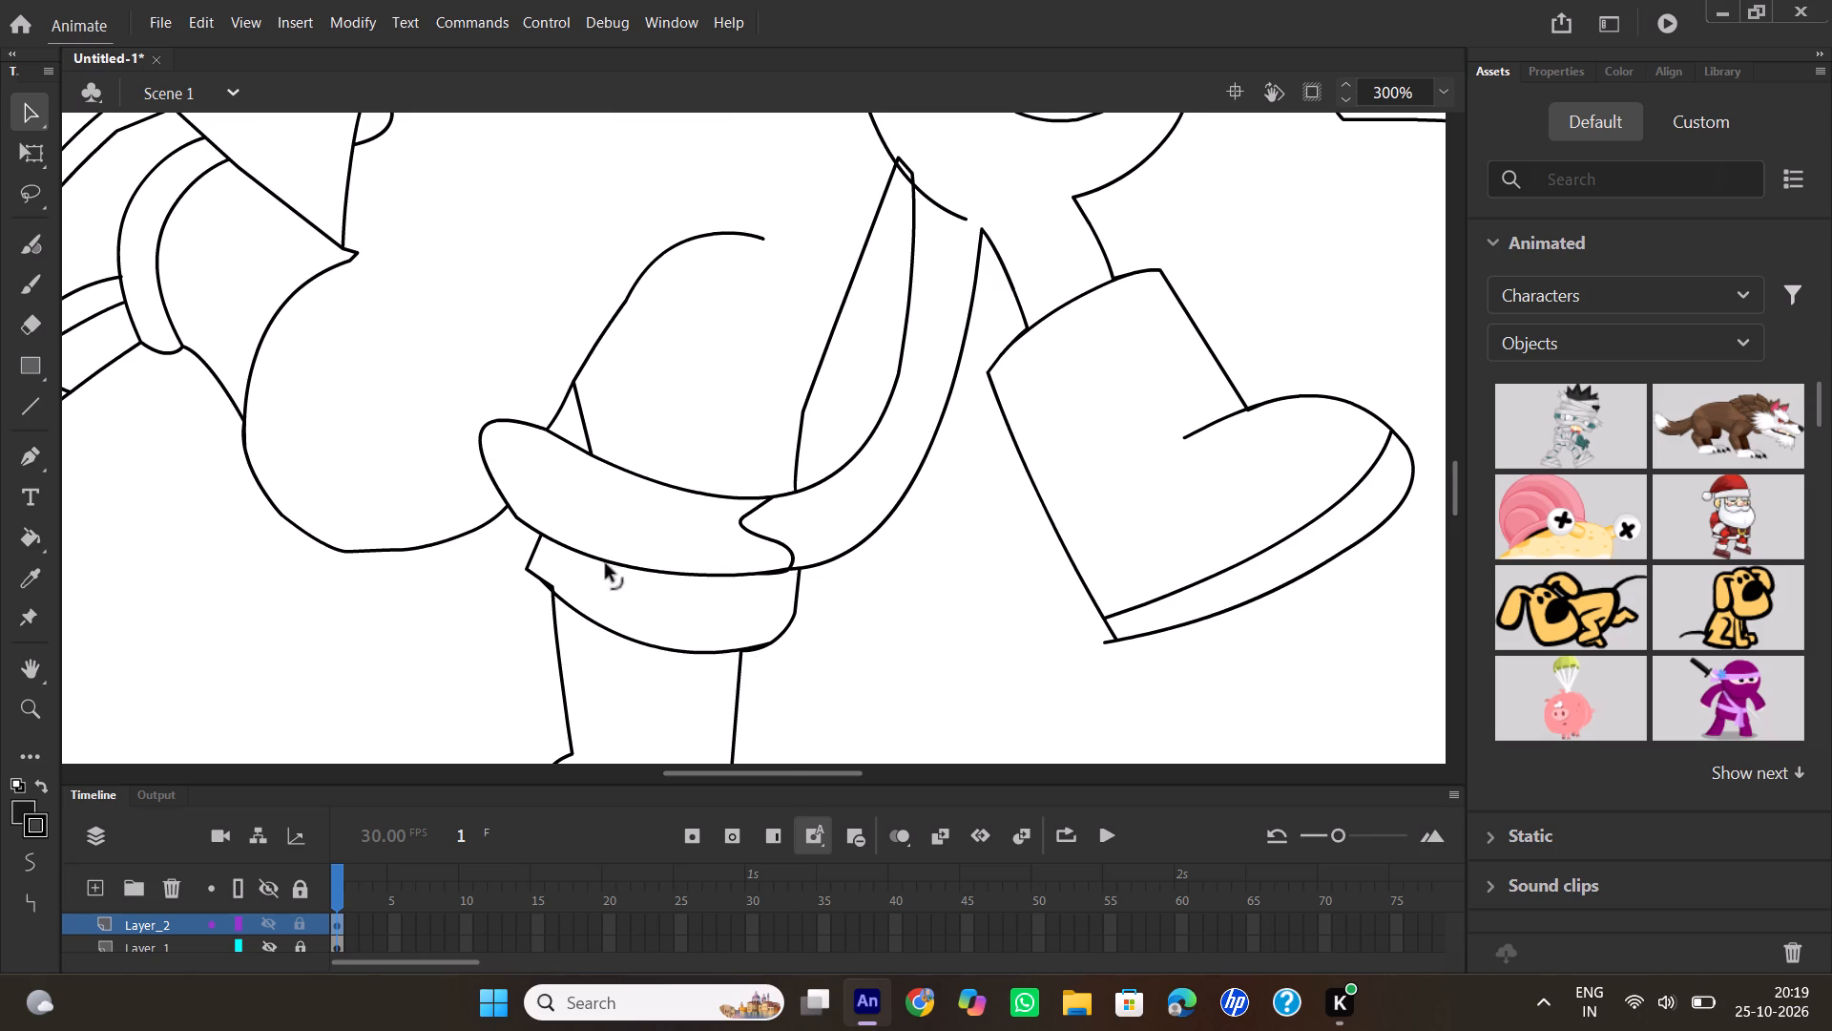
pyautogui.scroll(3, 559, 537)
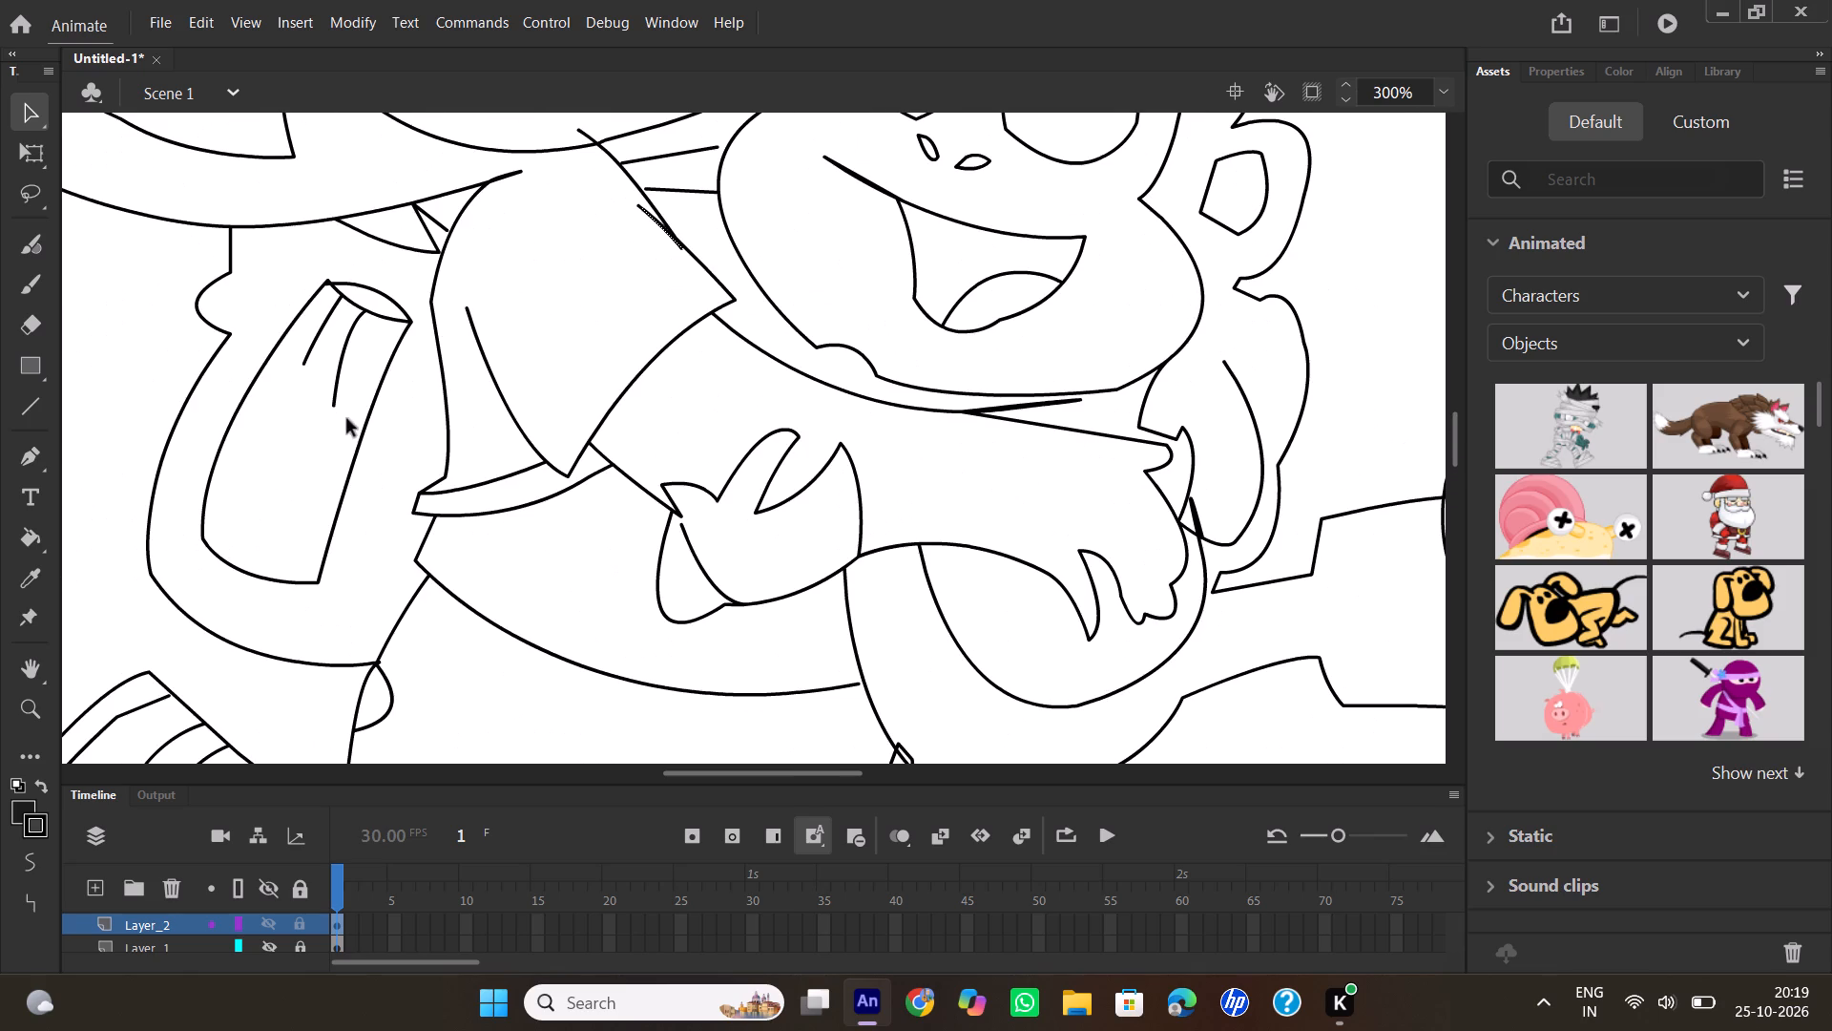
pyautogui.scroll(1, 434, 251)
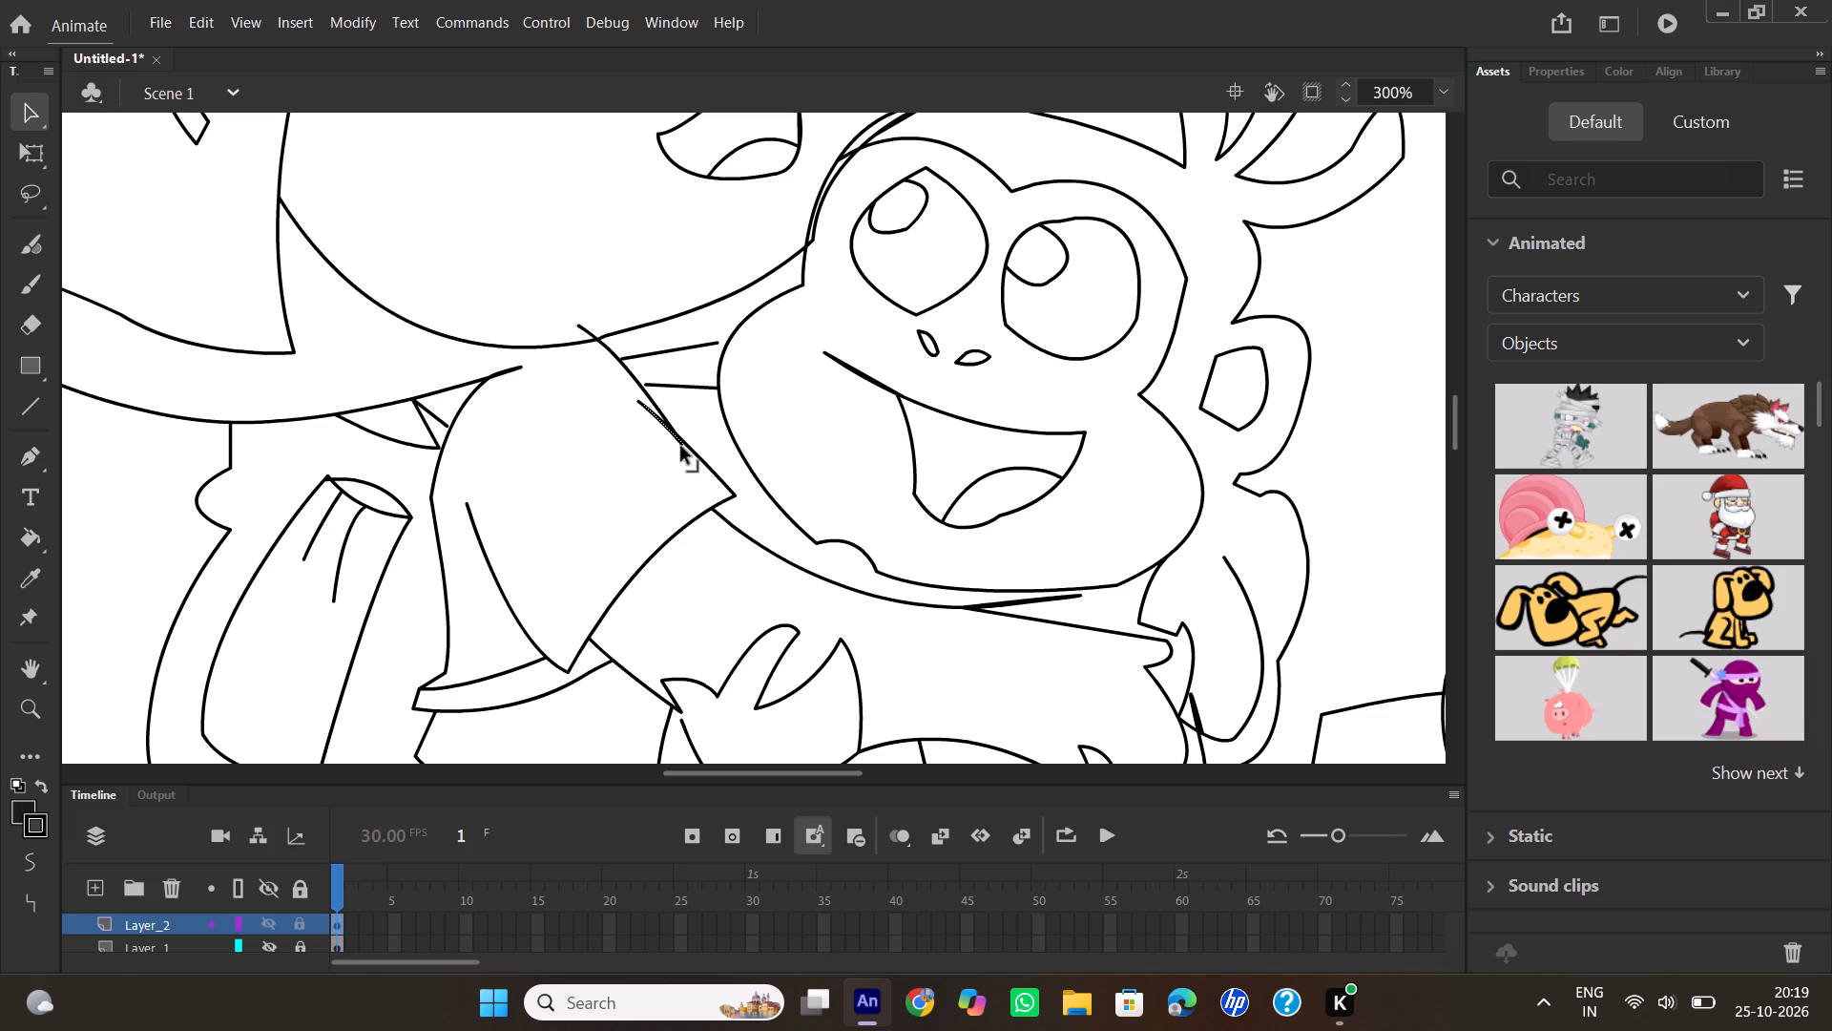
# Attach the lower end of the short line beside Dora's collar to the slanted shirt edge facing the monkey.
pyautogui.click(624, 462)
pyautogui.moveTo(680, 445); pyautogui.dragTo(681, 444)
pyautogui.moveTo(681, 444); pyautogui.dragTo(685, 432)
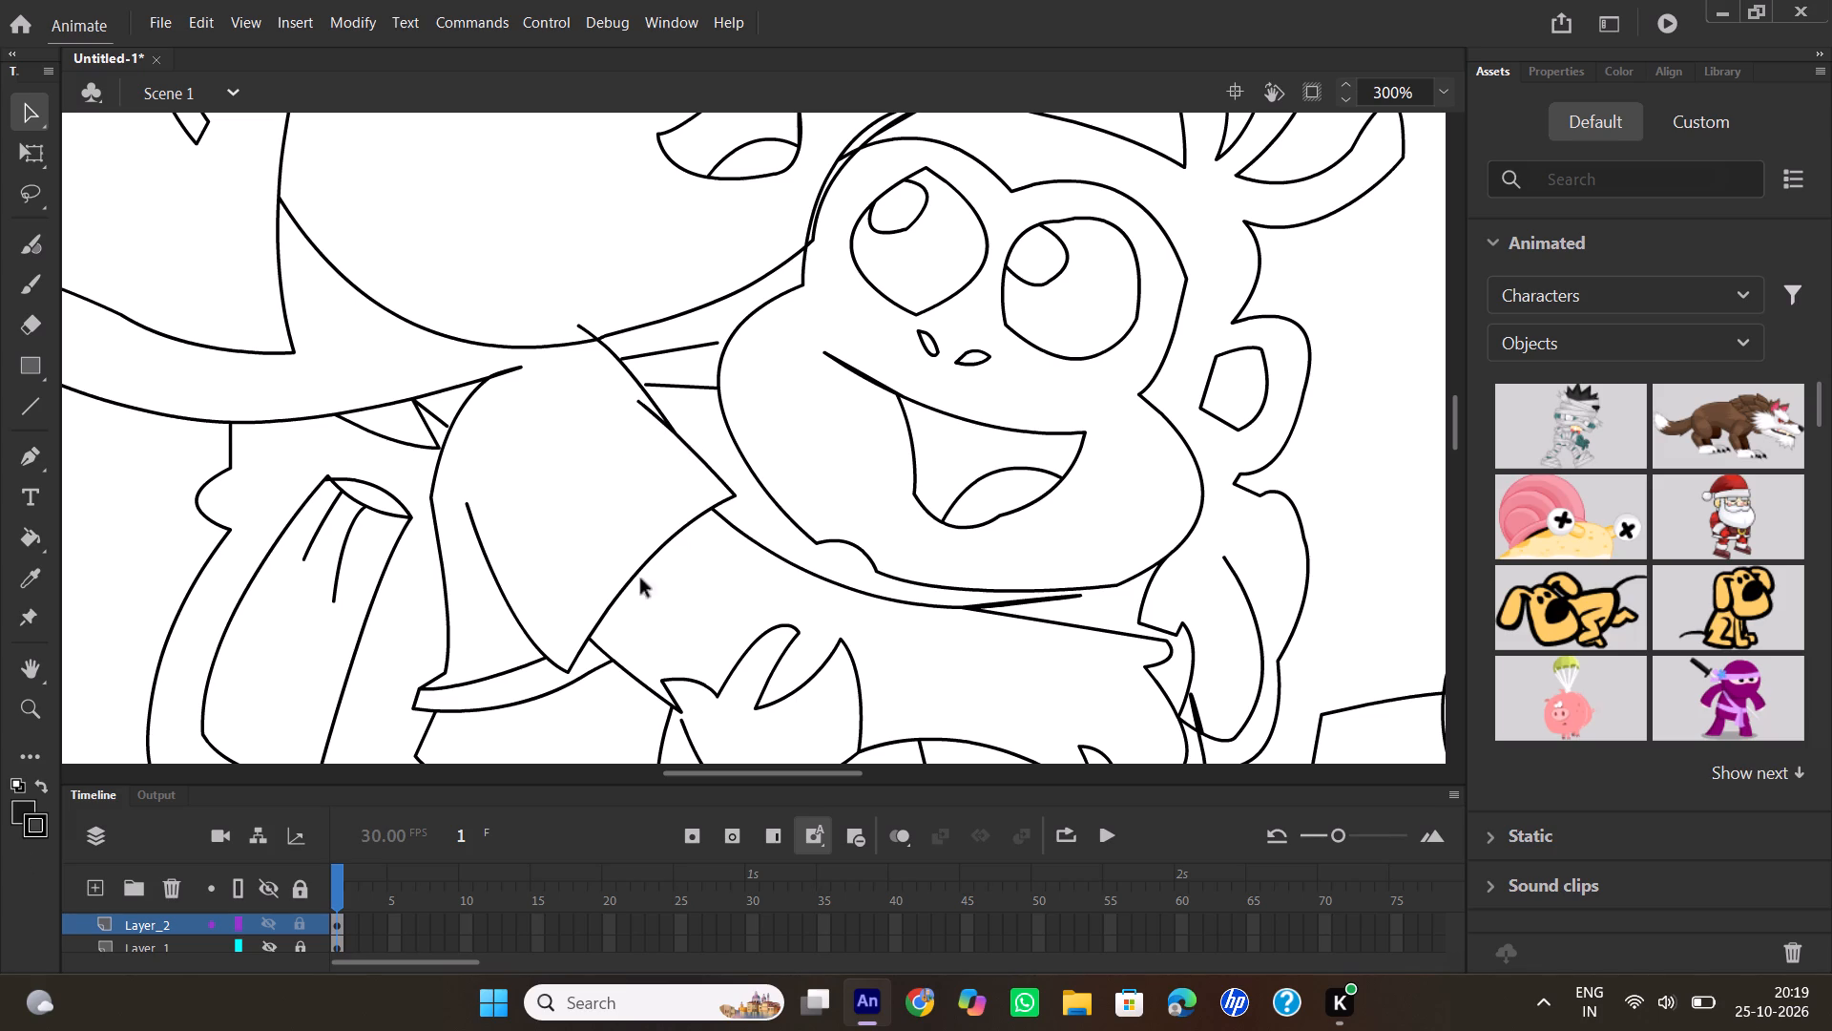
# Close the small gap at the wrist by joining the hand outline's upper end to the arm line.
pyautogui.scroll(-2, 640, 498)
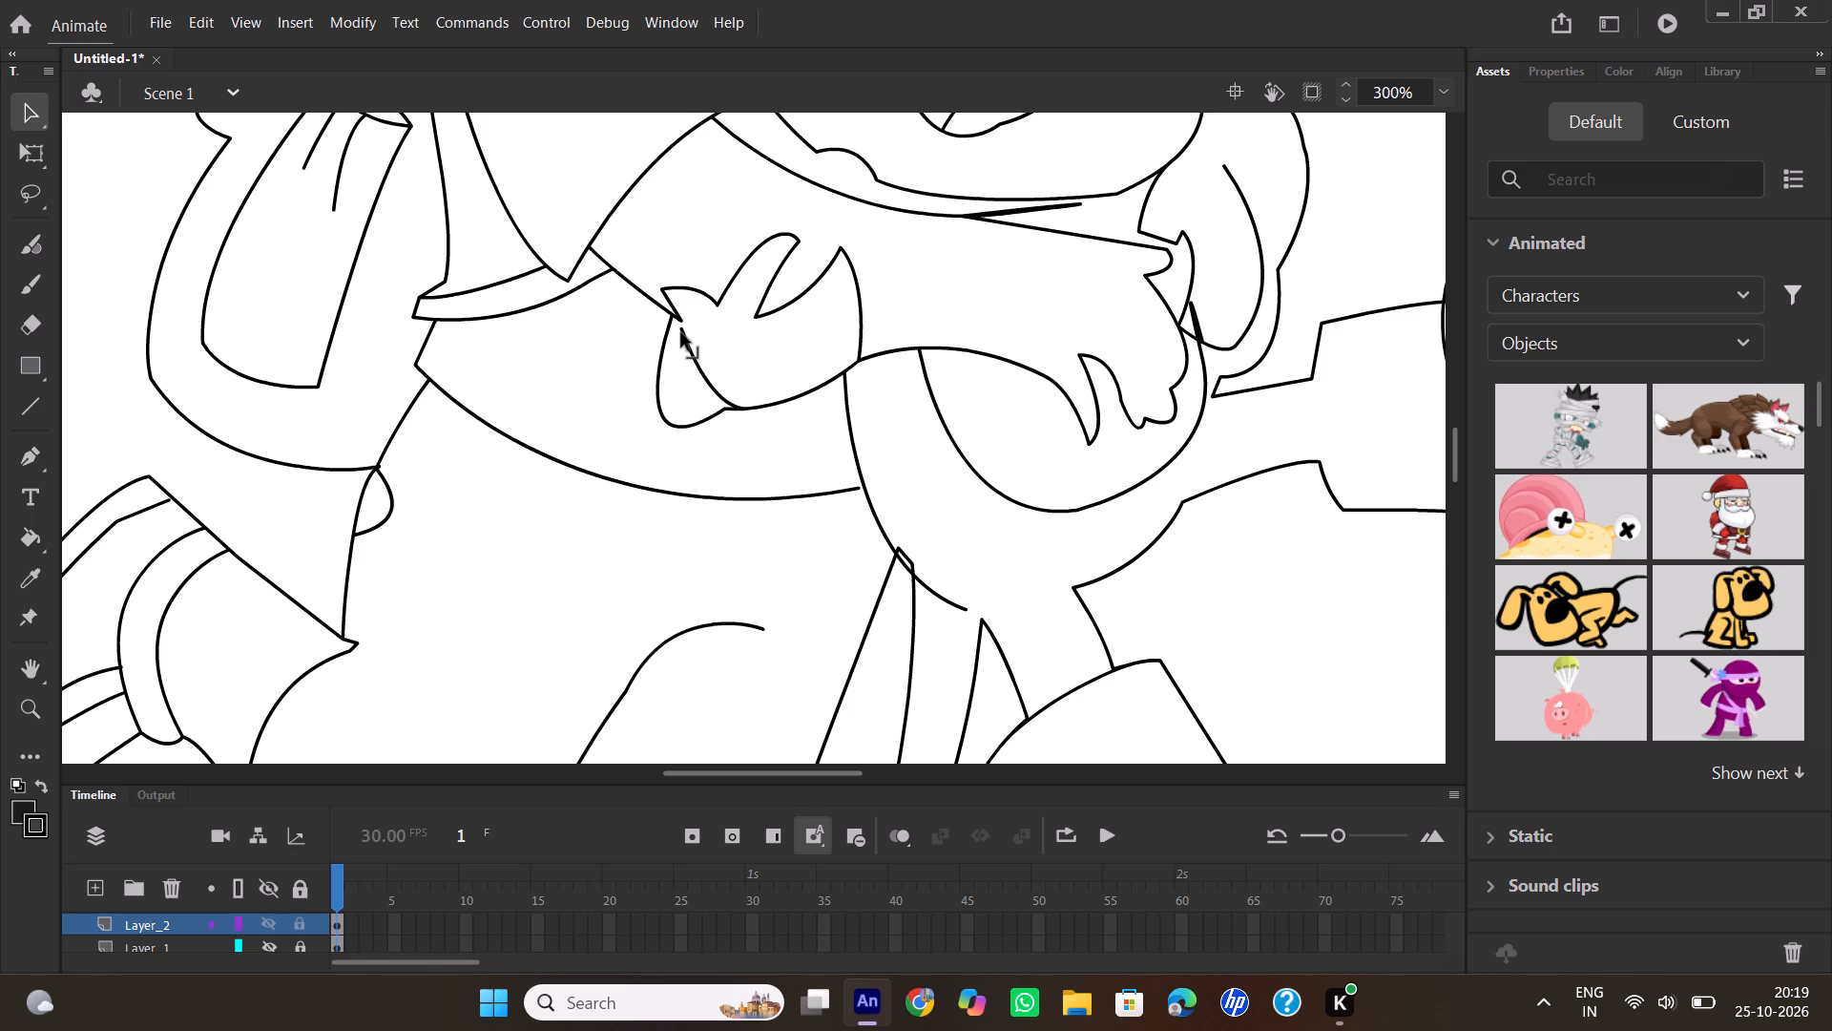
pyautogui.moveTo(681, 333); pyautogui.dragTo(679, 323)
# Draw two short curved finger lines with the Pen tool, running inward from the outer edge of the hand on the monkey's chest.
pyautogui.click(24, 459)
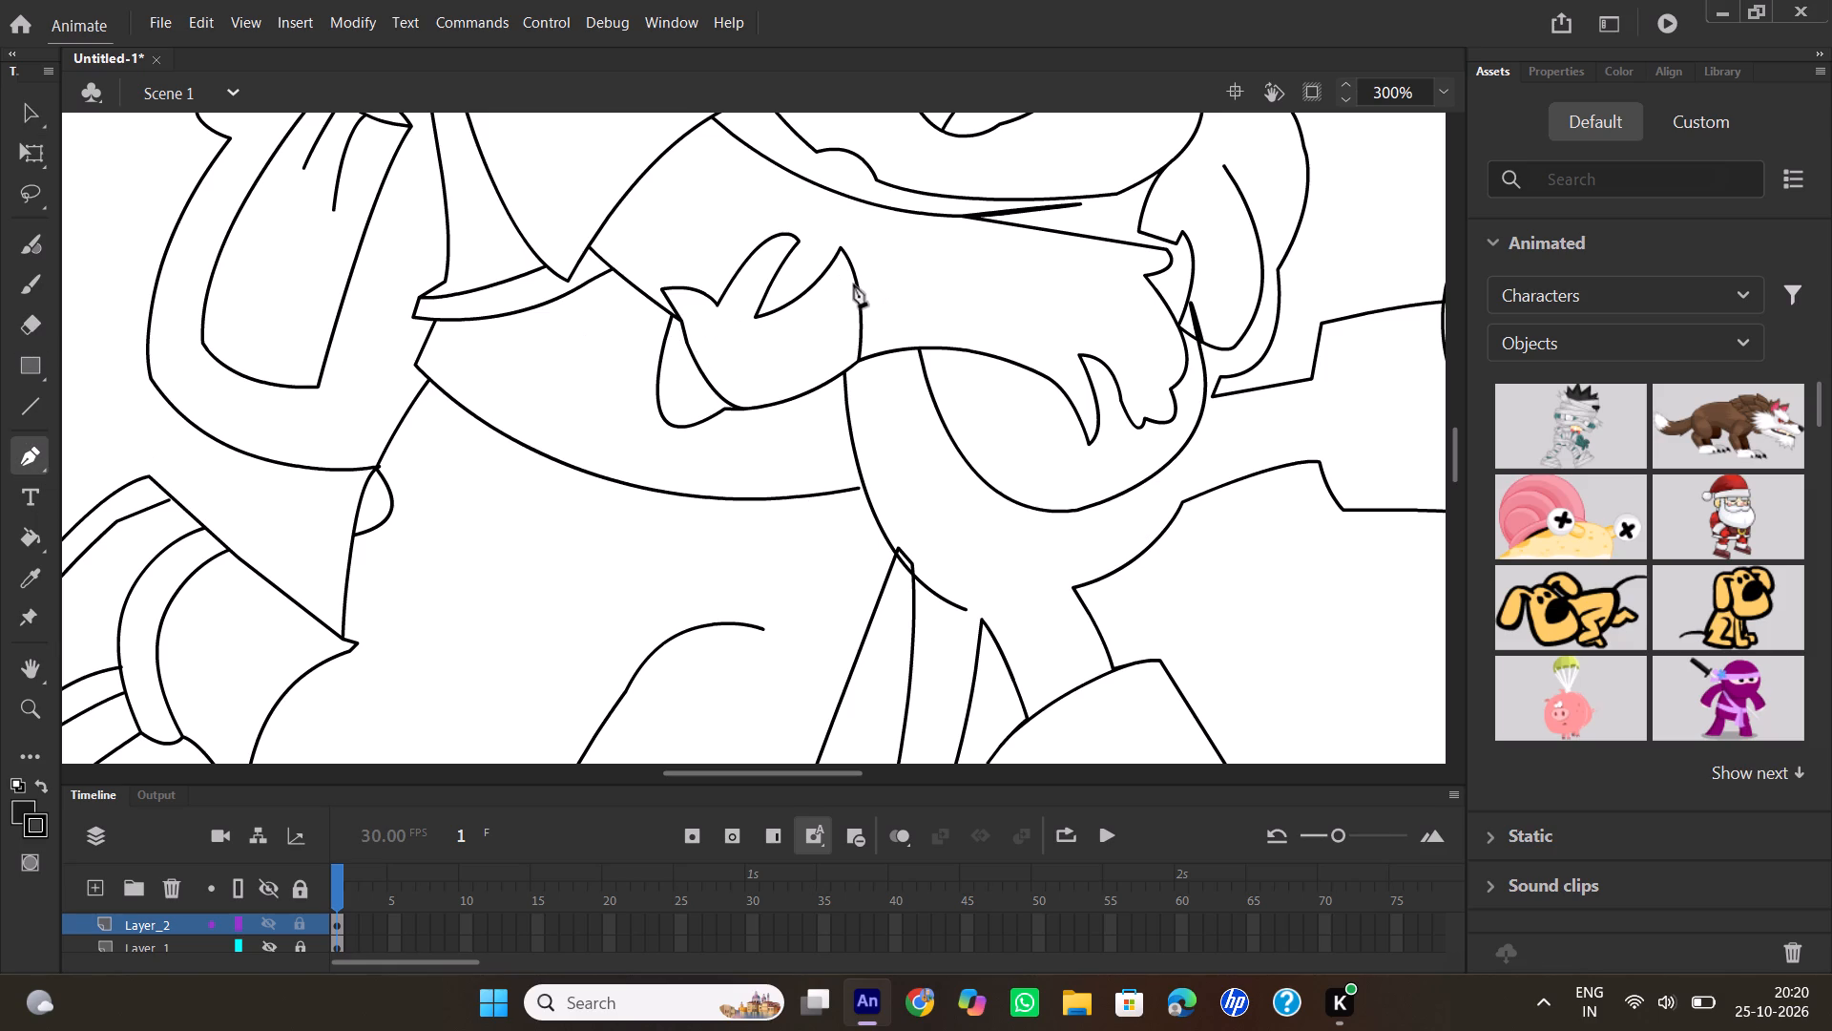
pyautogui.click(854, 284)
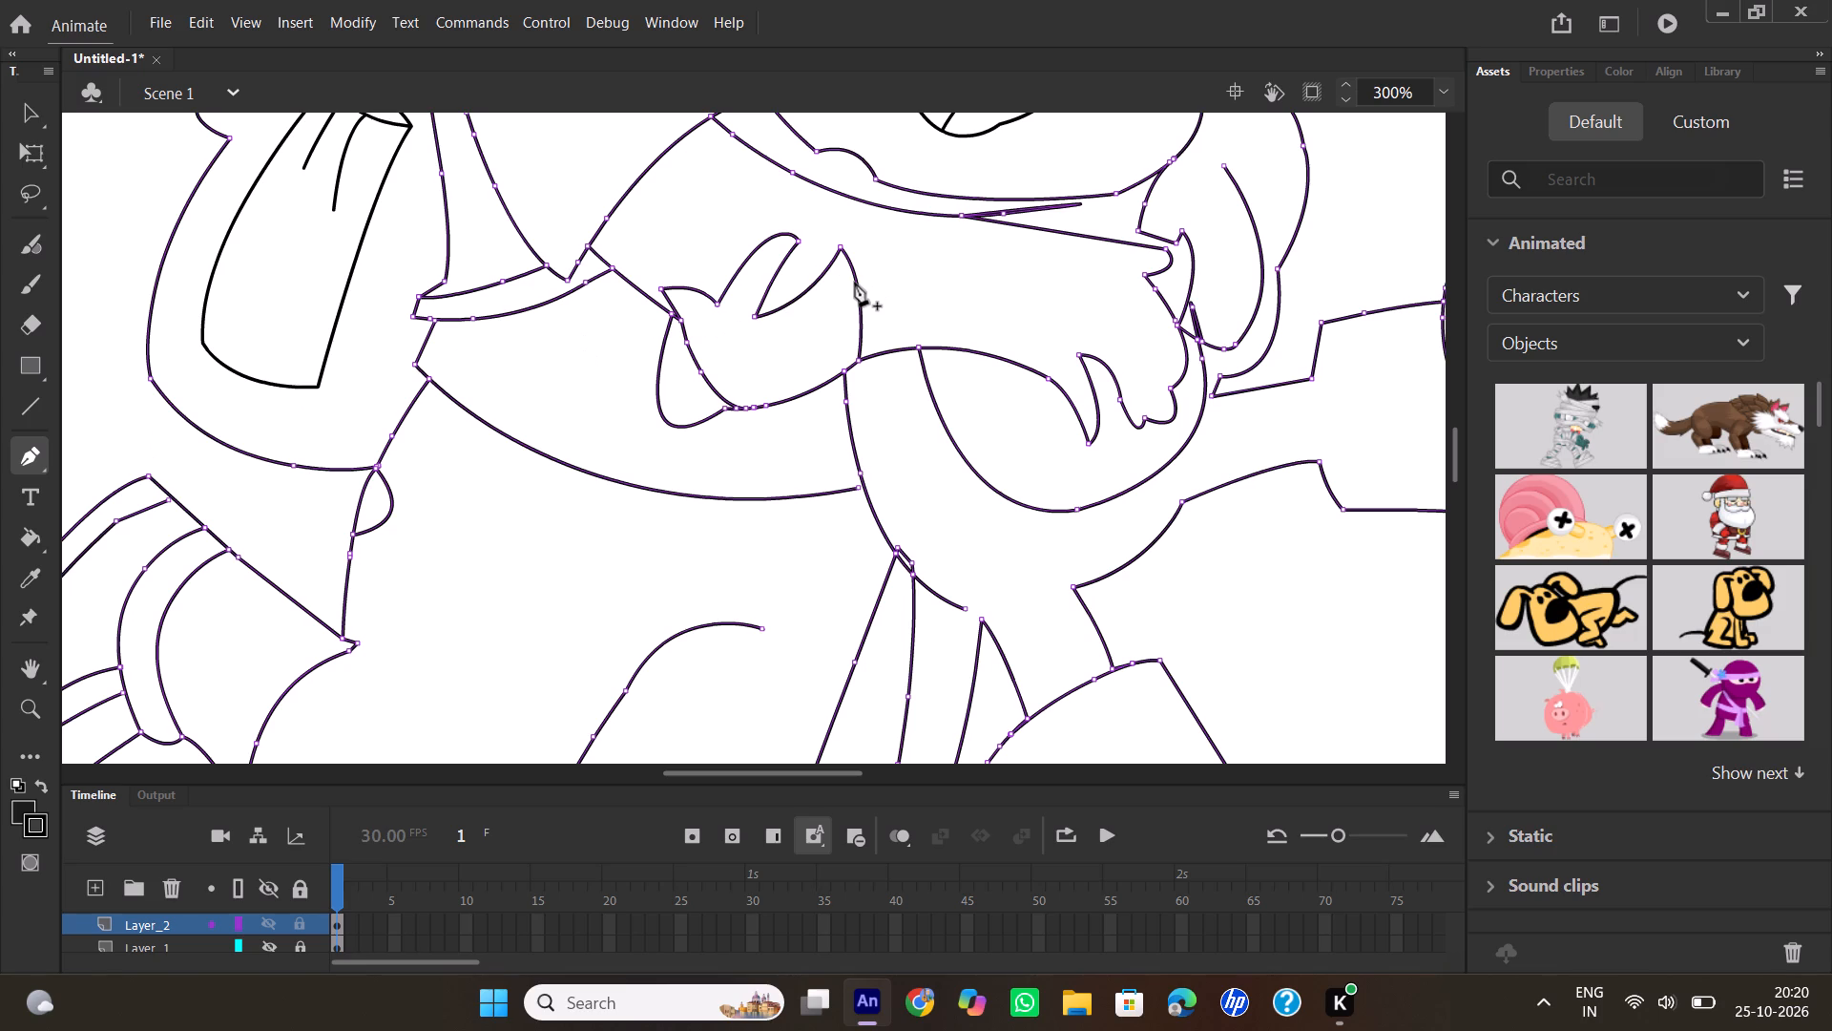
pyautogui.click(855, 283)
pyautogui.moveTo(793, 330); pyautogui.dragTo(781, 335)
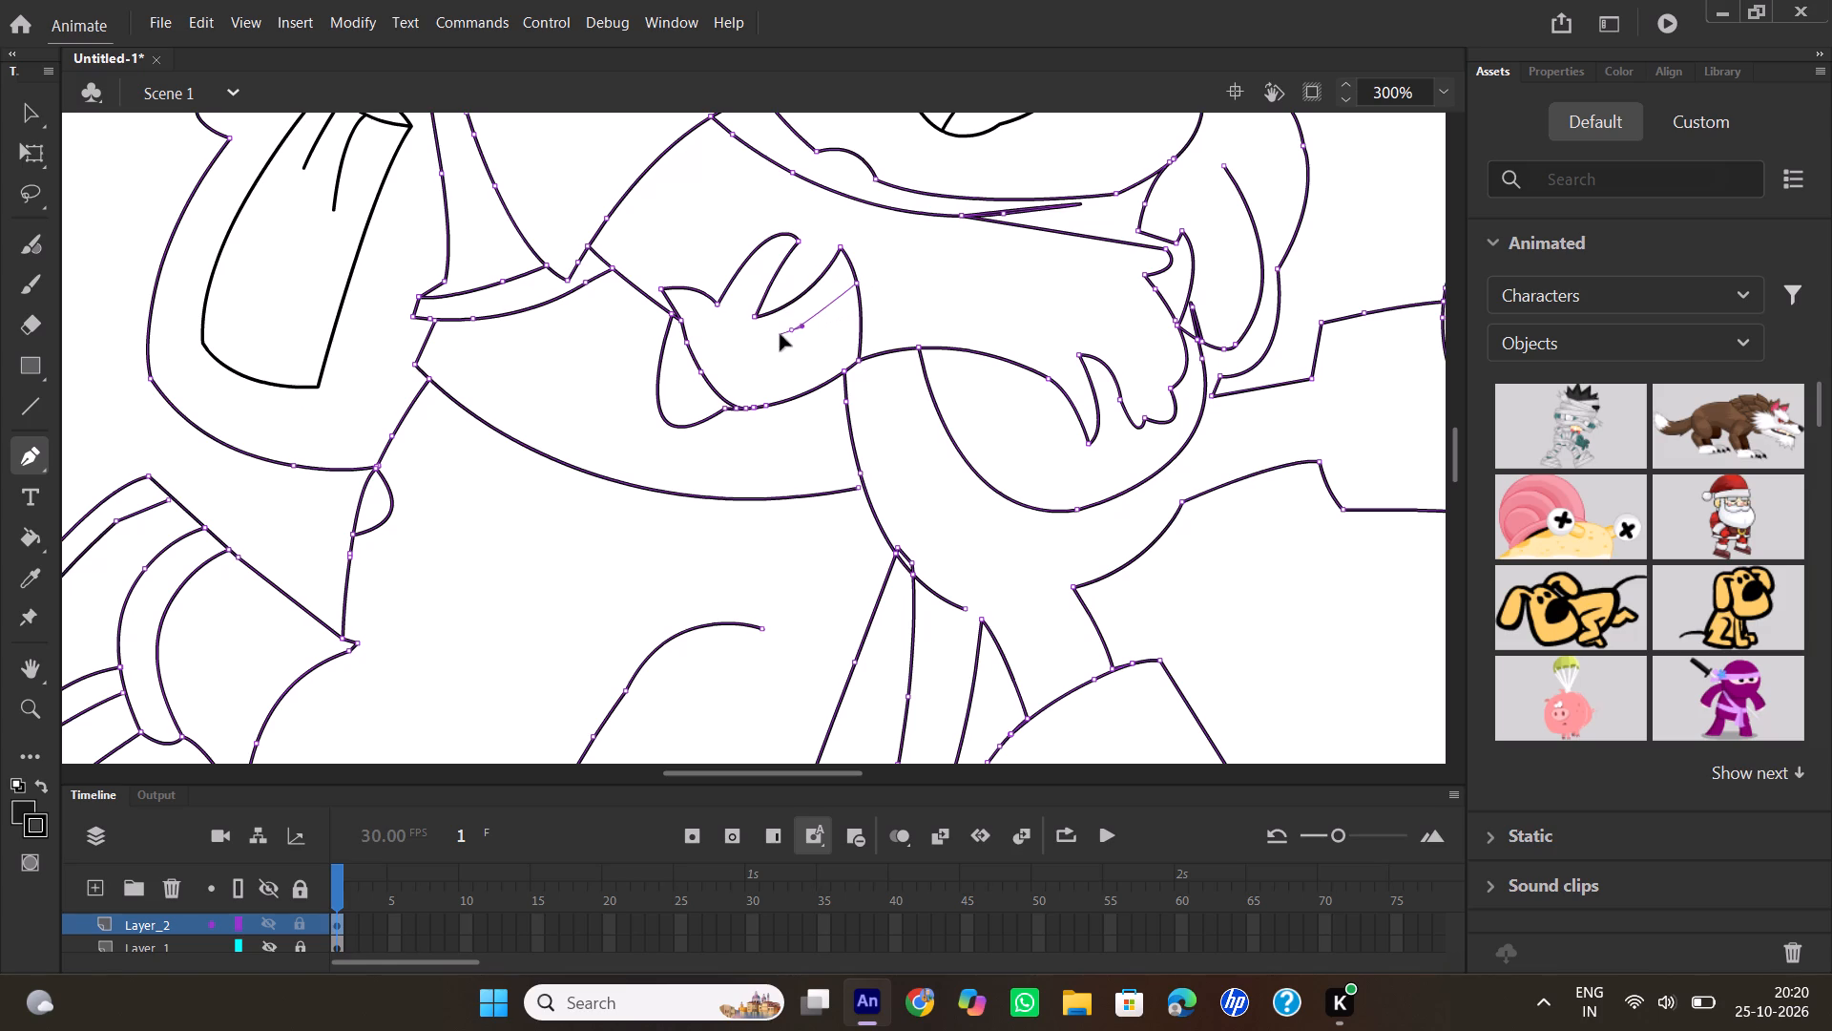
pyautogui.moveTo(781, 335); pyautogui.dragTo(760, 341)
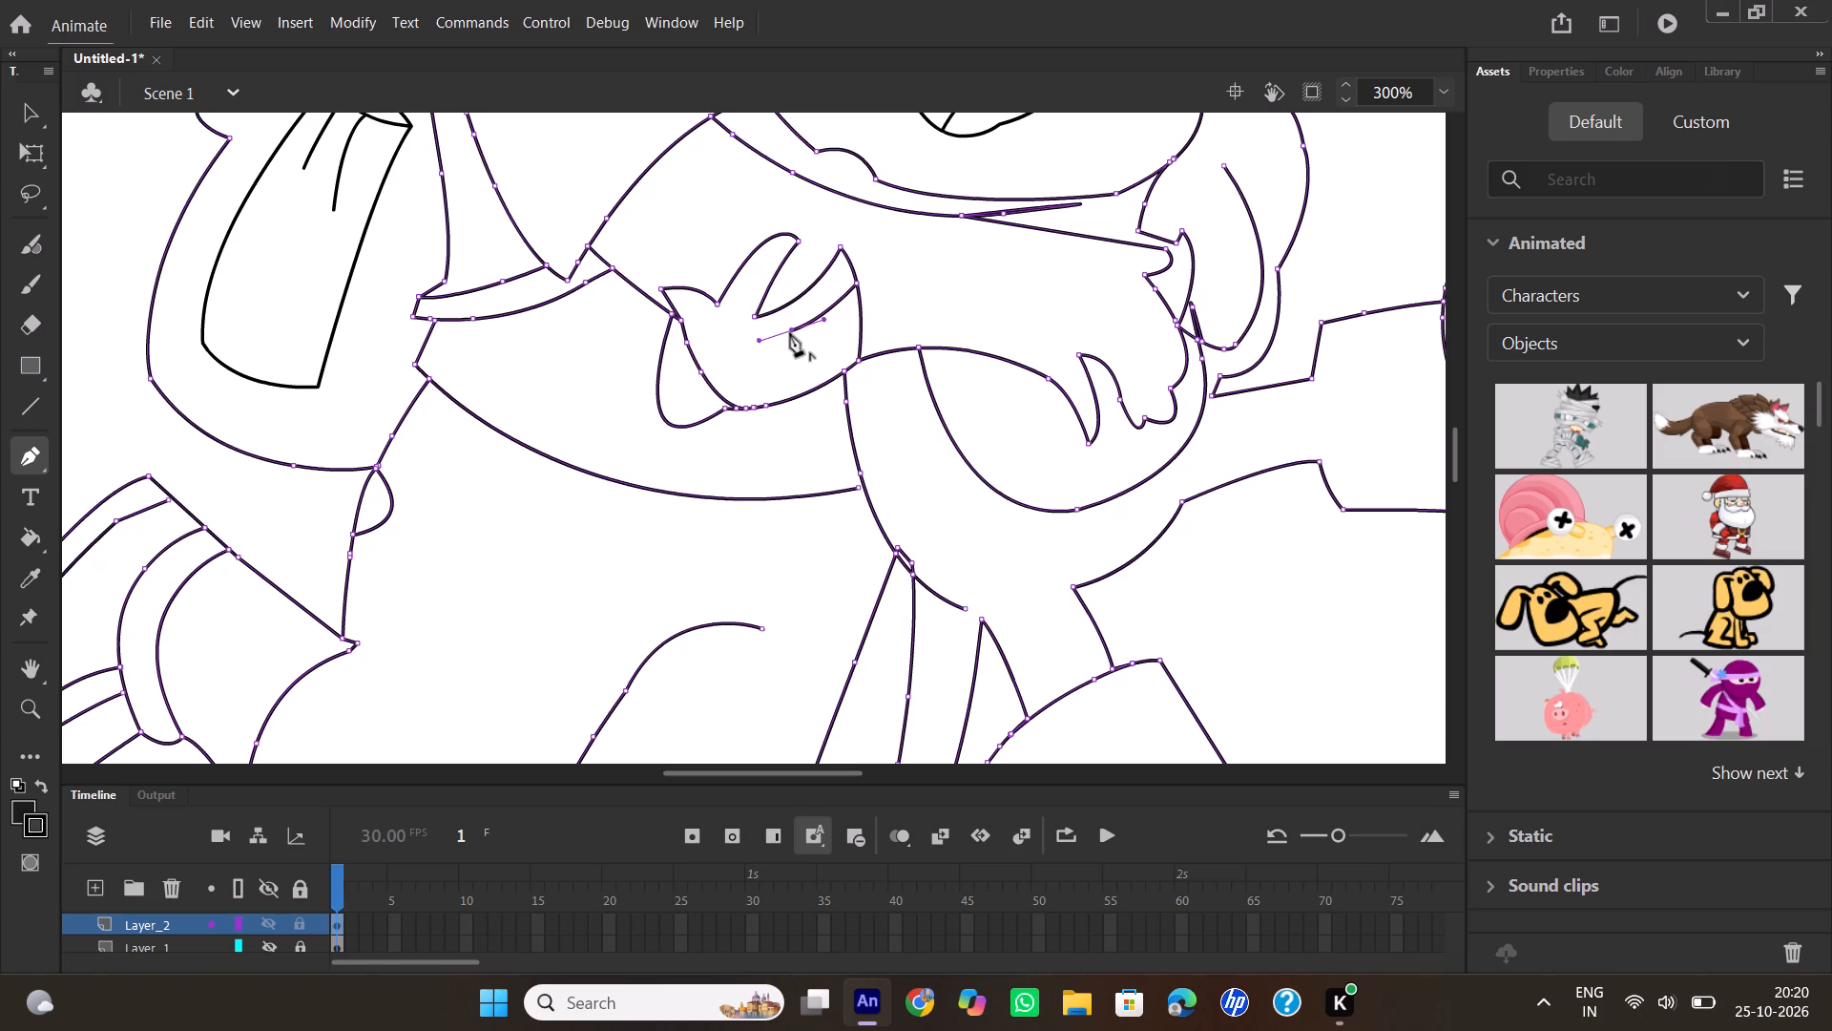
pyautogui.doubleClick(790, 333)
pyautogui.click(863, 330)
pyautogui.moveTo(801, 356); pyautogui.dragTo(756, 359)
pyautogui.moveTo(756, 359); pyautogui.dragTo(755, 359)
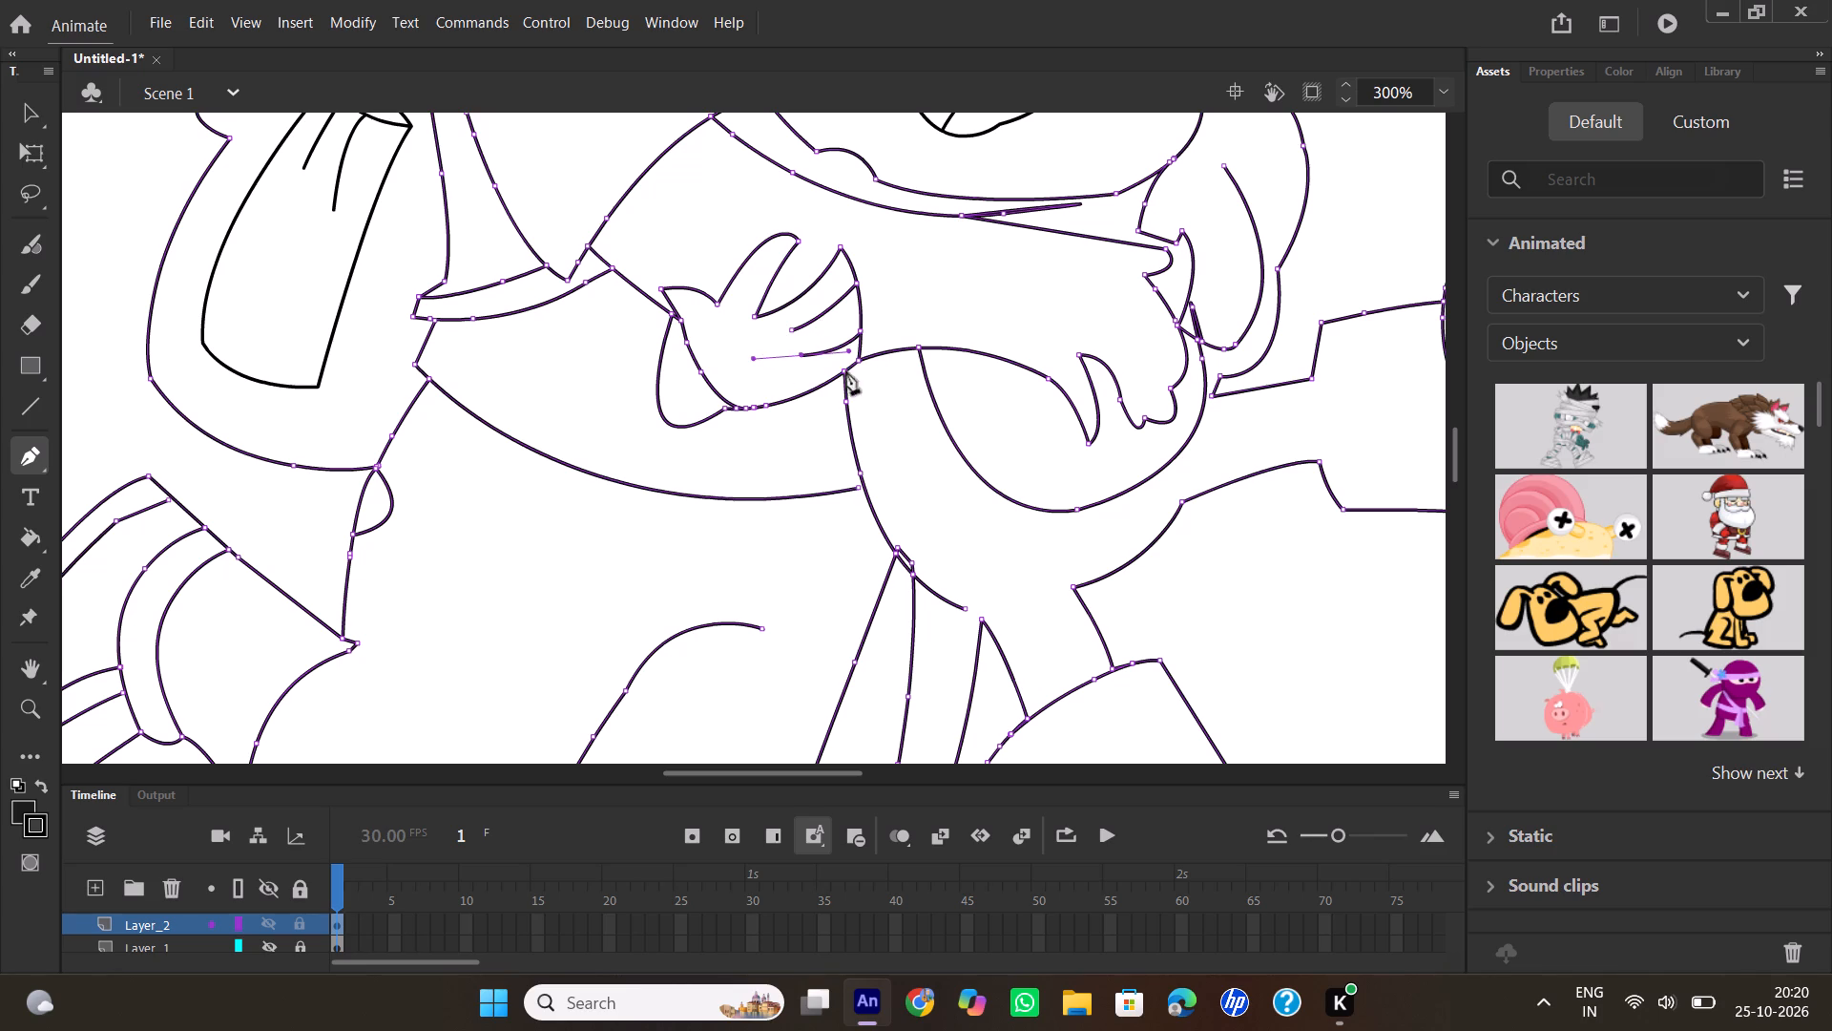
pyautogui.doubleClick(801, 355)
# Pull the shirt edge's overshooting top end back to Dora's chin line and extend the two neck lines to the shirt edge and monkey's face.
pyautogui.scroll(2, 523, 260)
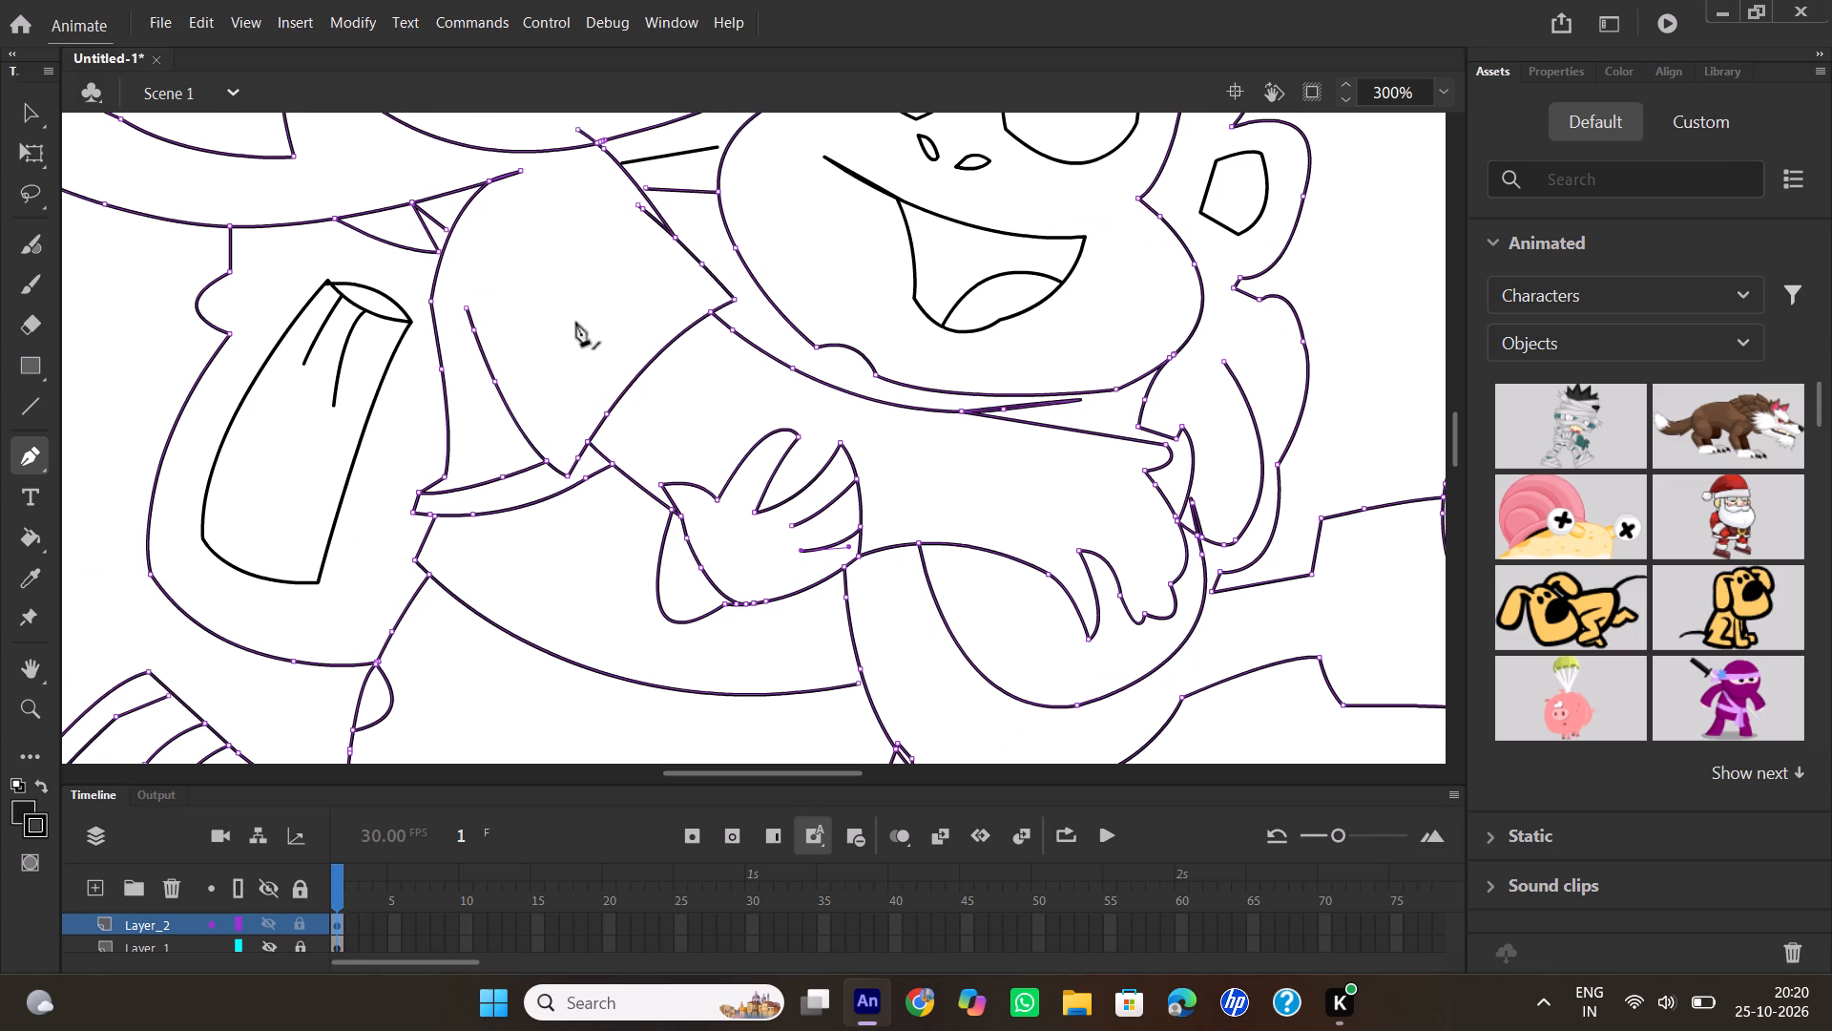
pyautogui.moveTo(576, 323); pyautogui.dragTo(596, 337)
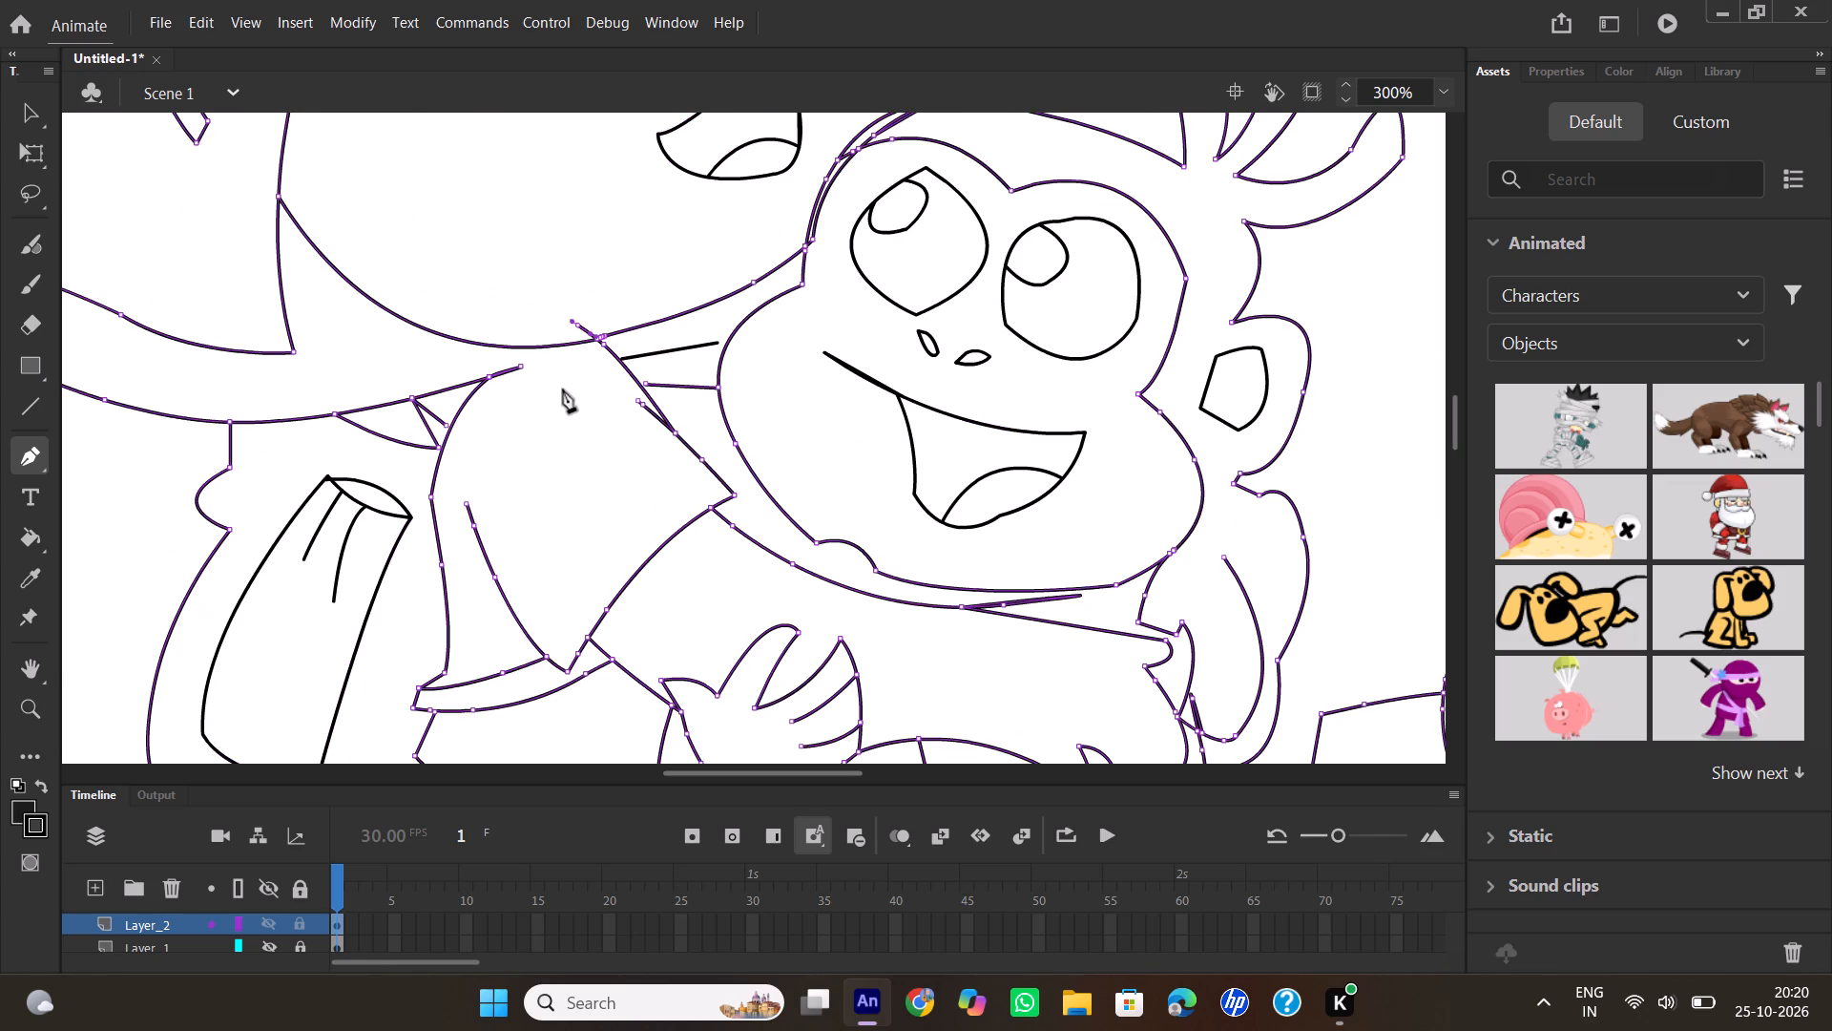
pyautogui.click(35, 117)
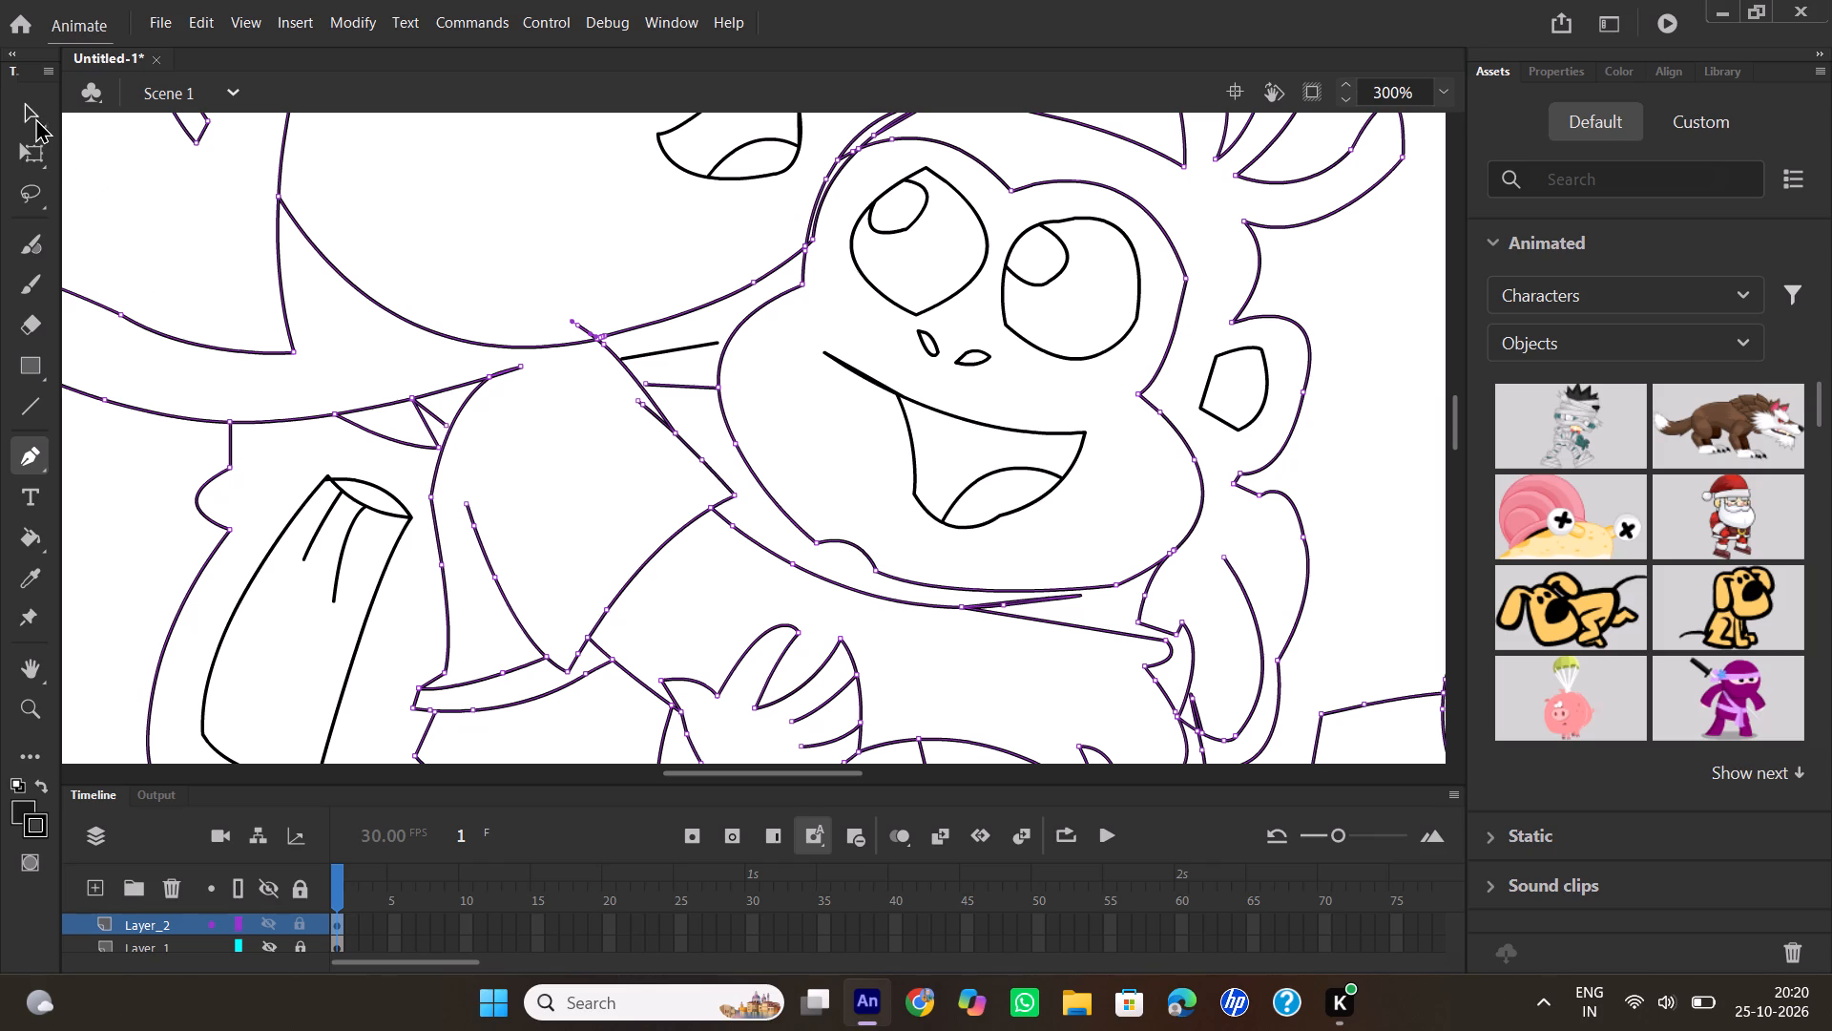
pyautogui.moveTo(579, 326); pyautogui.dragTo(598, 345)
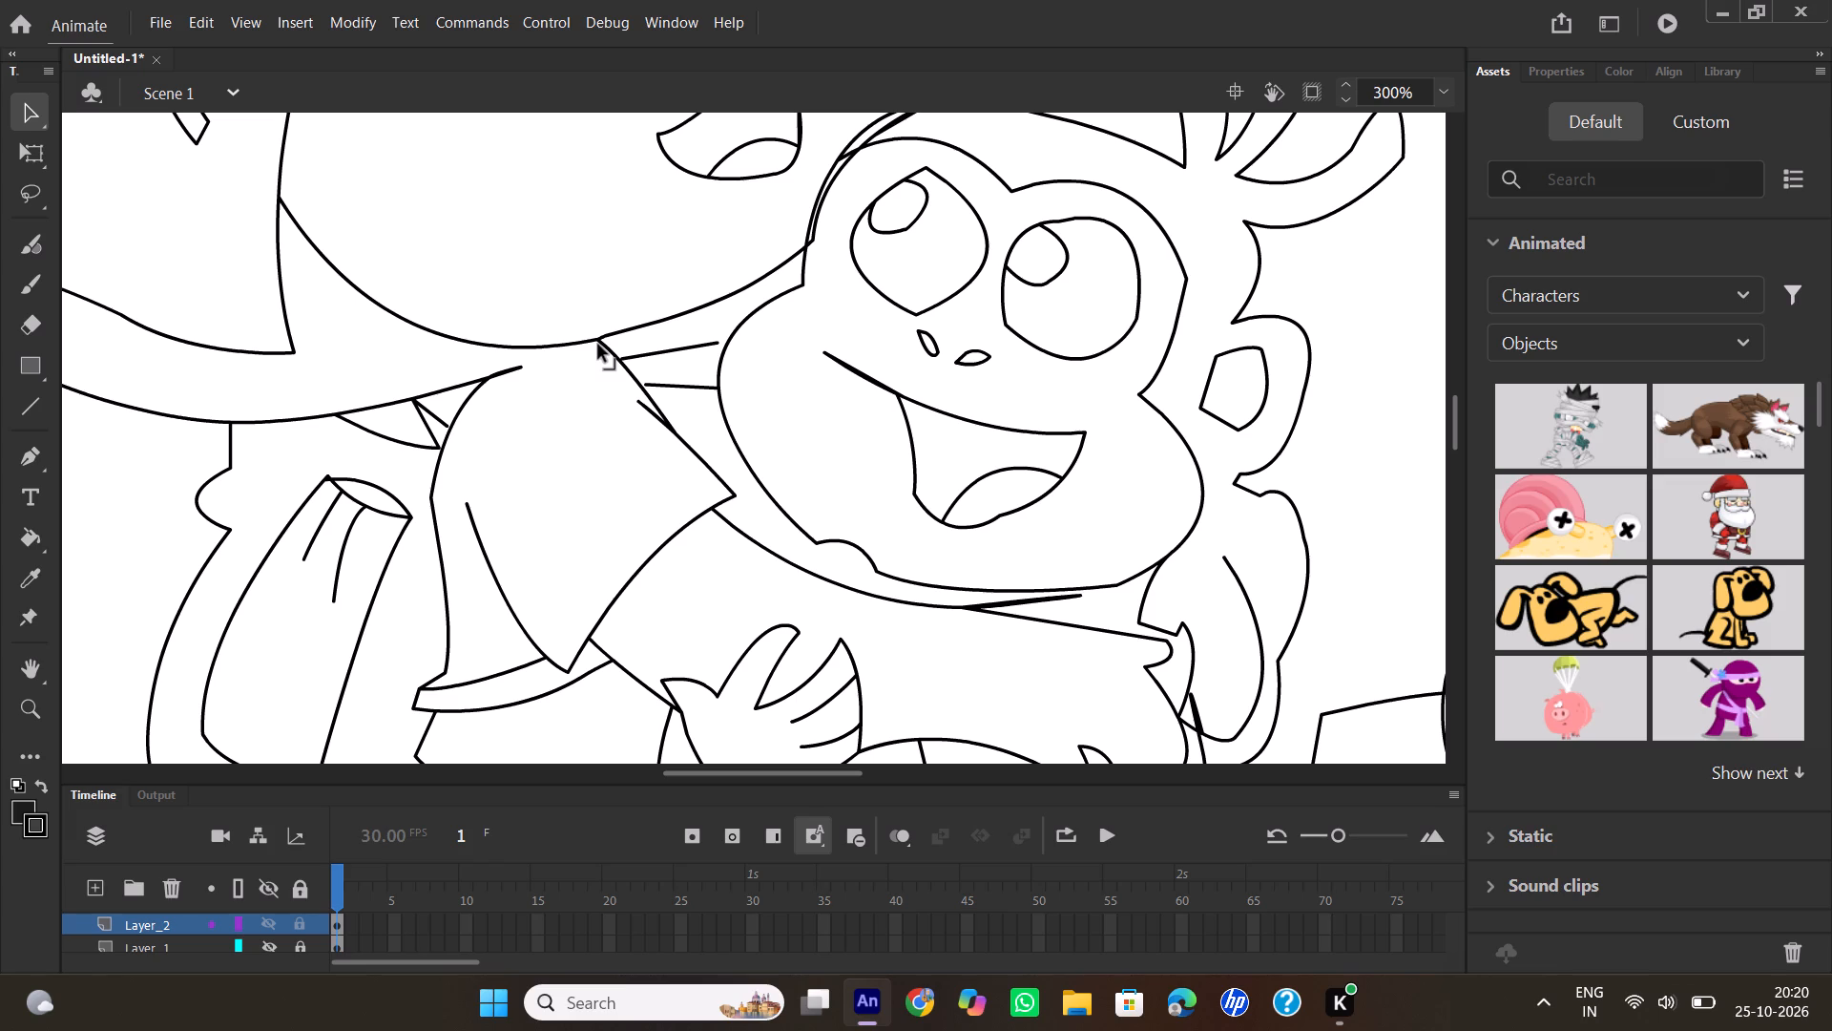
pyautogui.click(646, 384)
pyautogui.moveTo(716, 340); pyautogui.dragTo(728, 341)
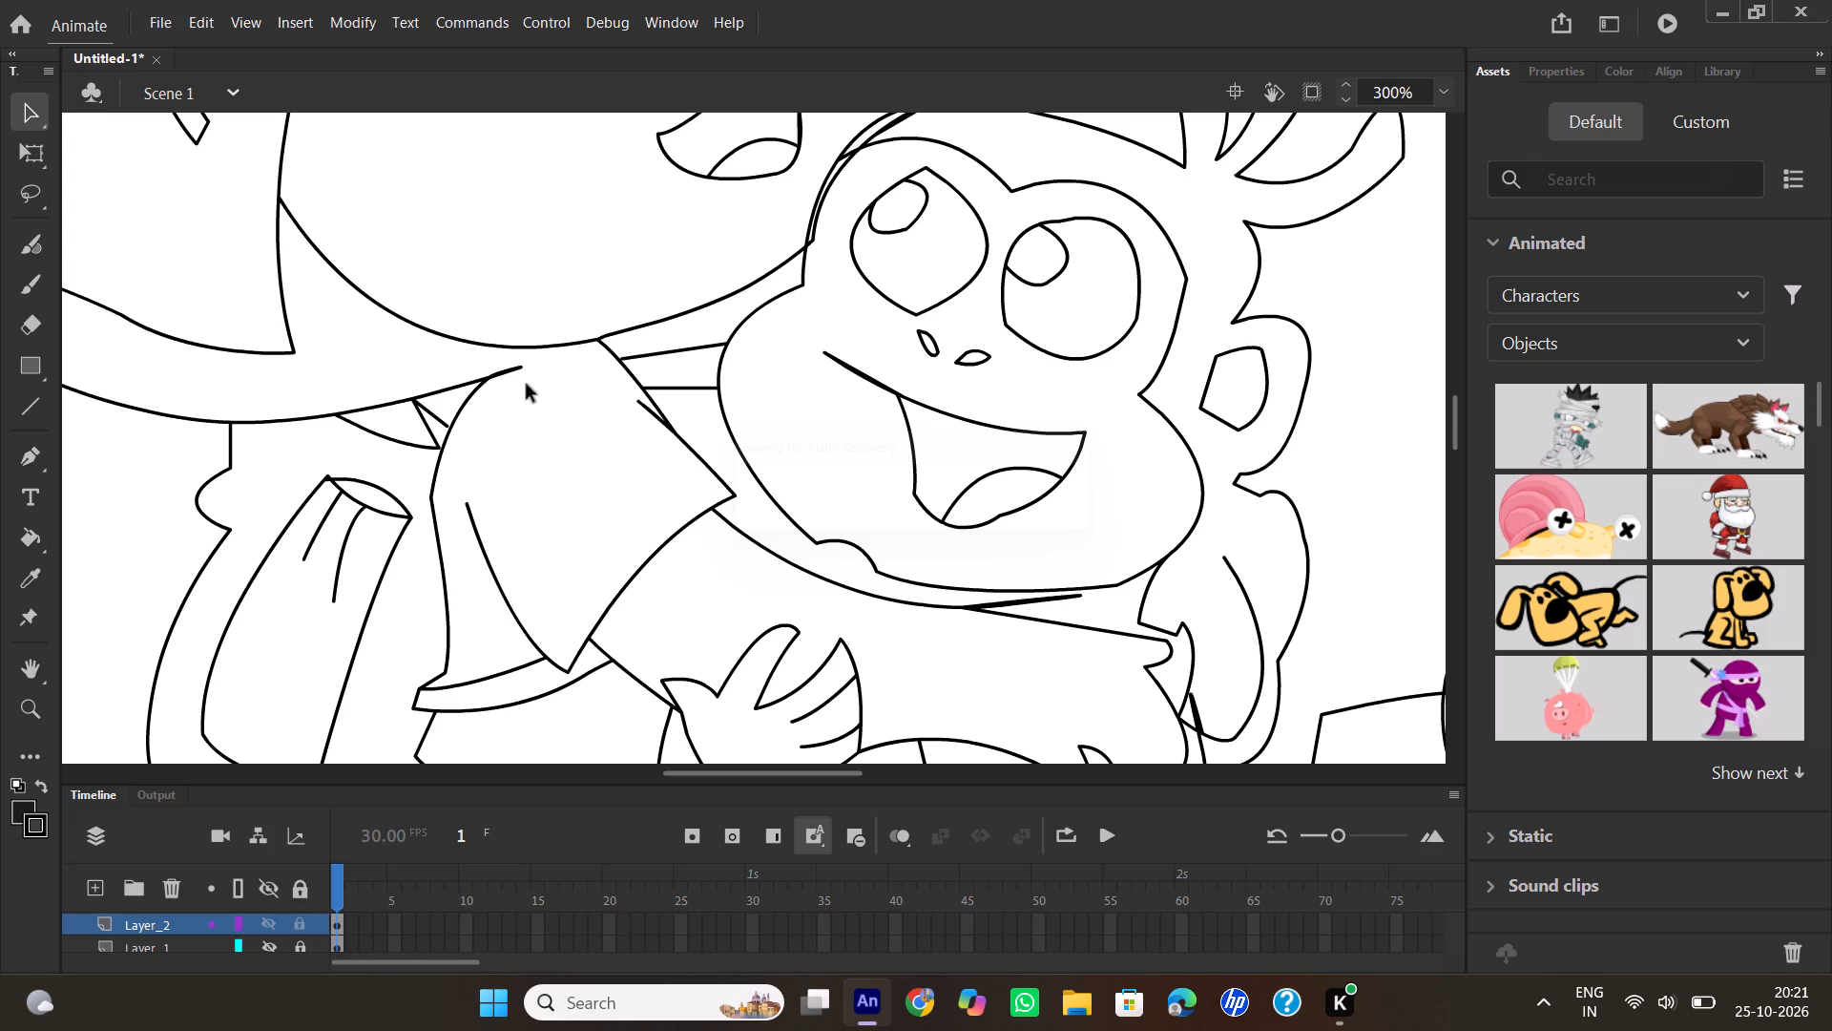
# Extend the free end of Dora's shoulder line to the point where the shirt edge meets her chin.
pyautogui.scroll(2, 561, 367)
pyautogui.scroll(-2, 561, 367)
pyautogui.moveTo(521, 365); pyautogui.dragTo(570, 353)
pyautogui.moveTo(570, 353); pyautogui.dragTo(598, 345)
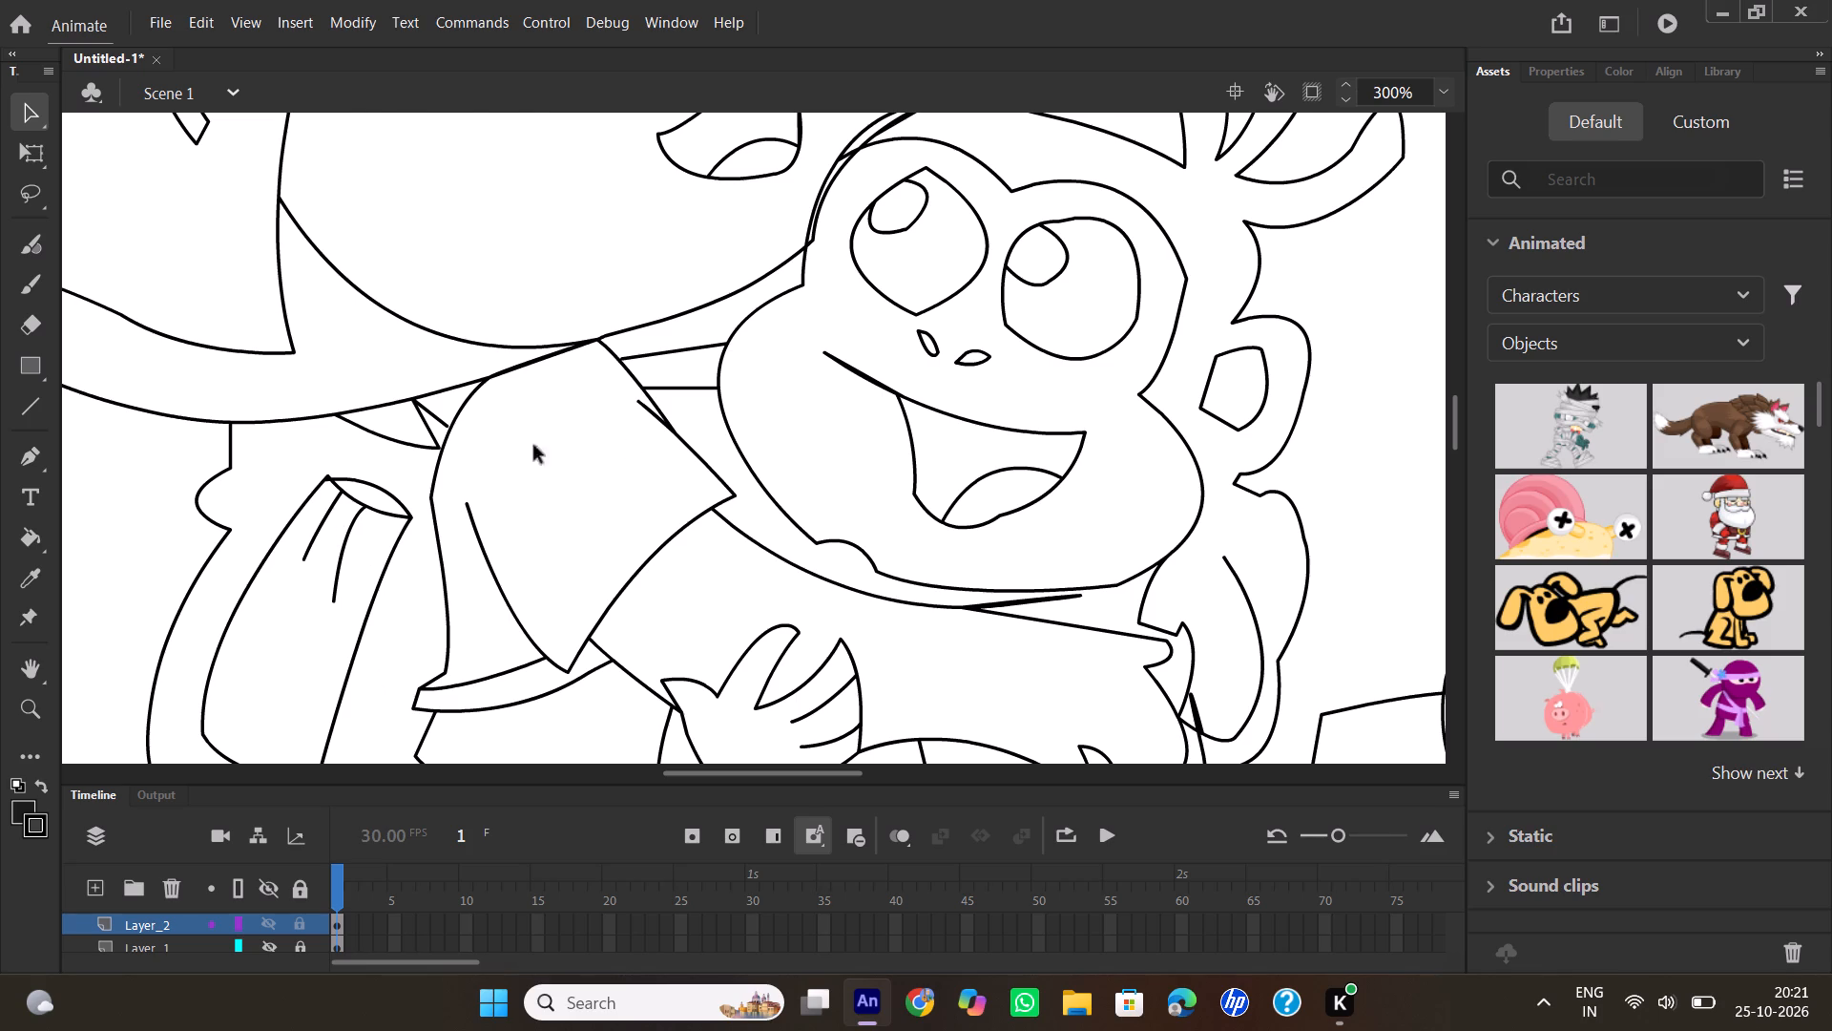
# Delete the stray overlapping segments along the monkey's upper head outline and pull Dora's chin line back to the monkey's head edge.
pyautogui.scroll(1, 447, 473)
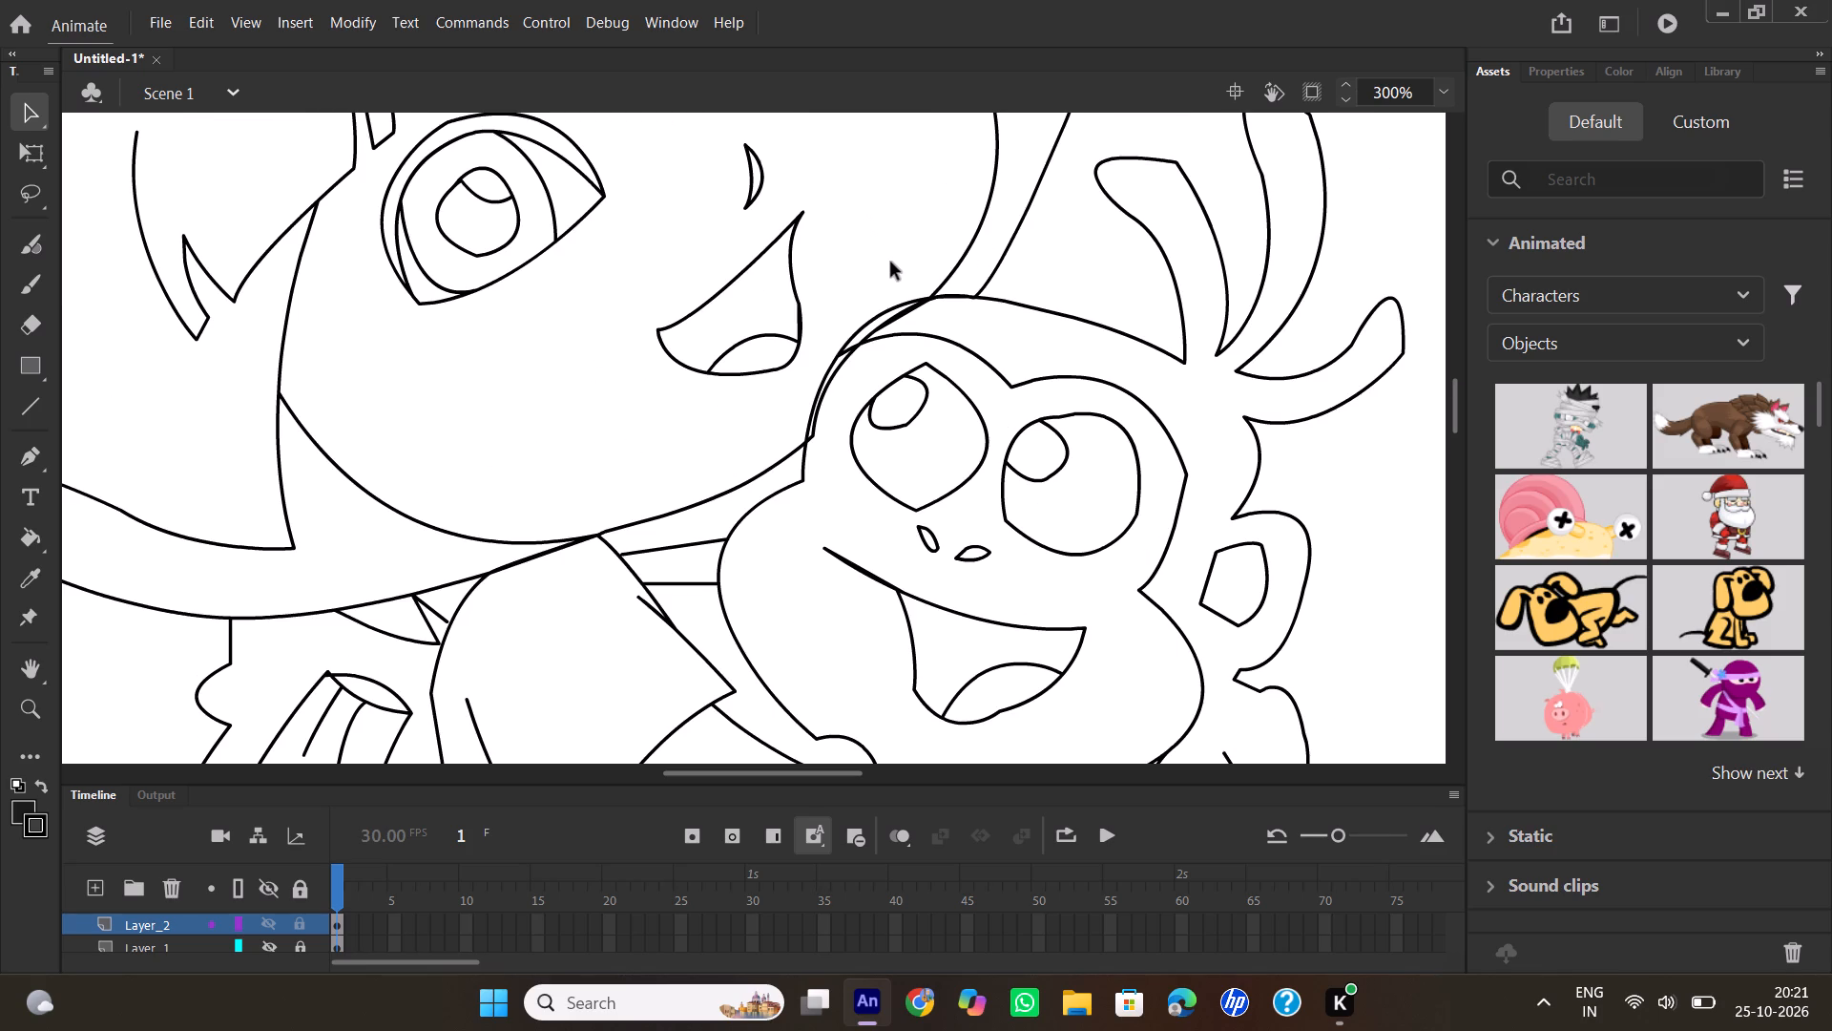
pyautogui.click(885, 325)
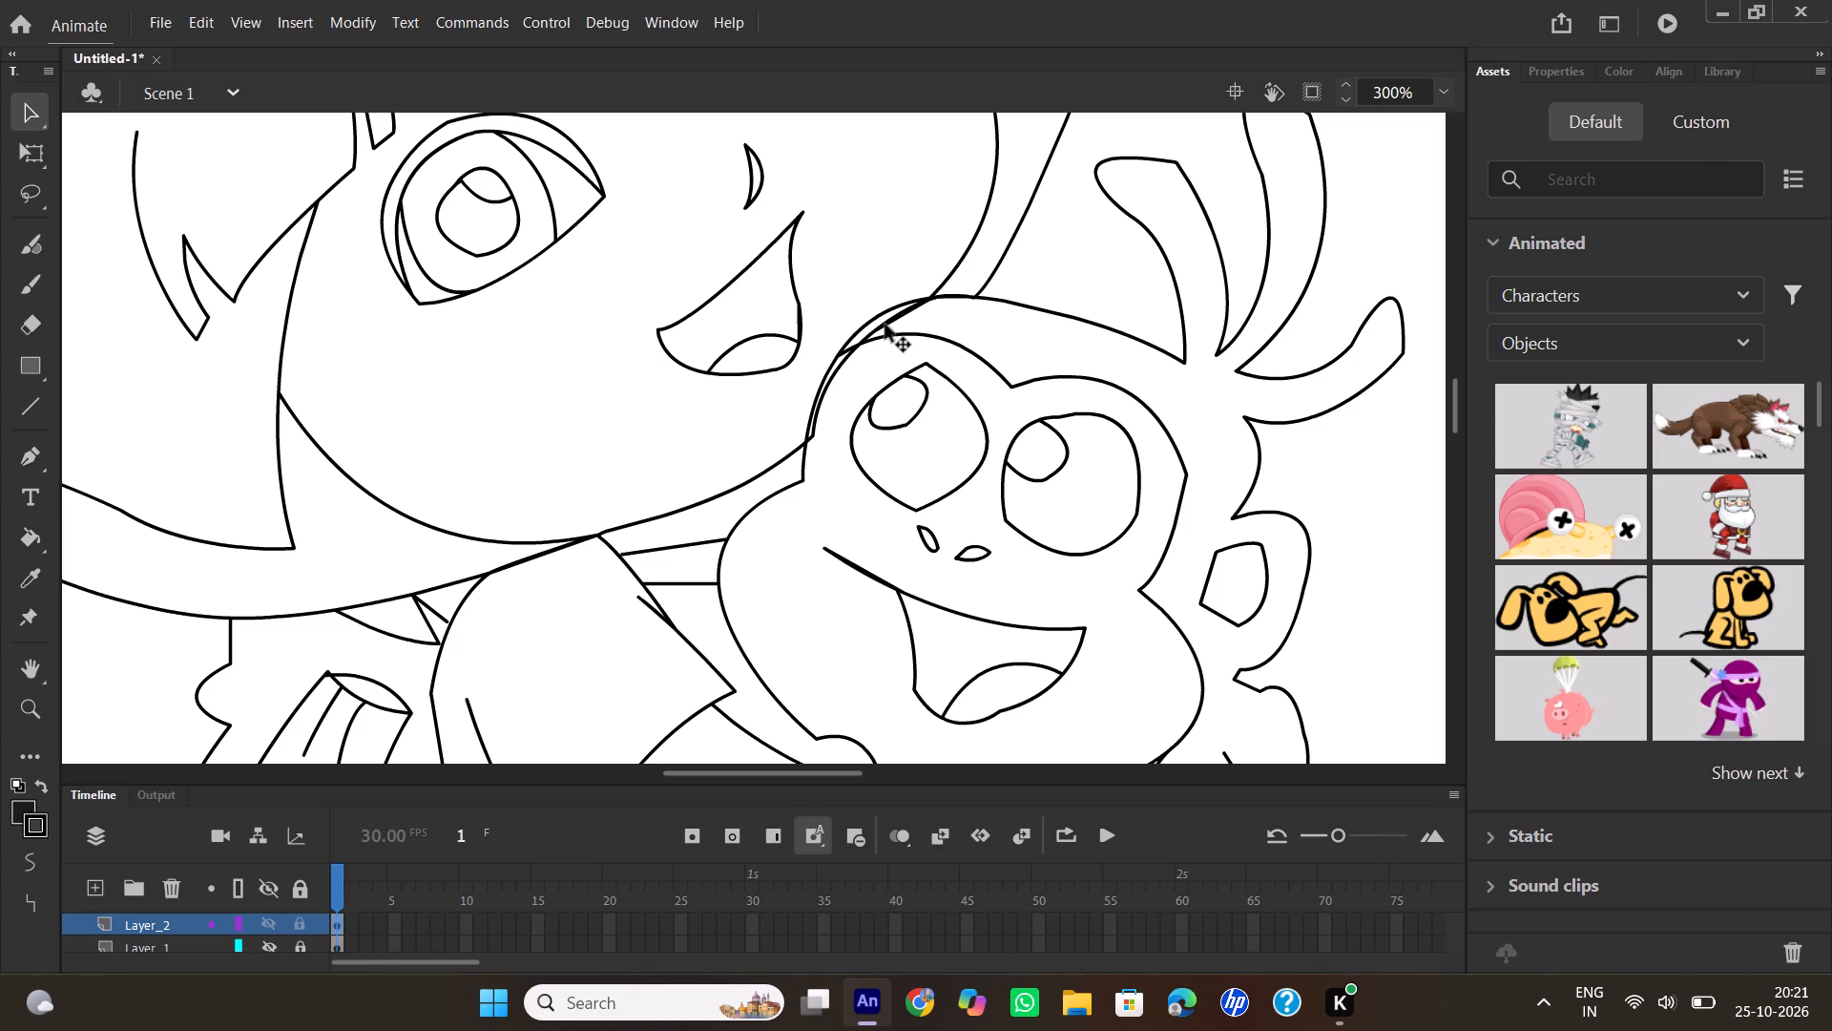
pyautogui.press('Delete')
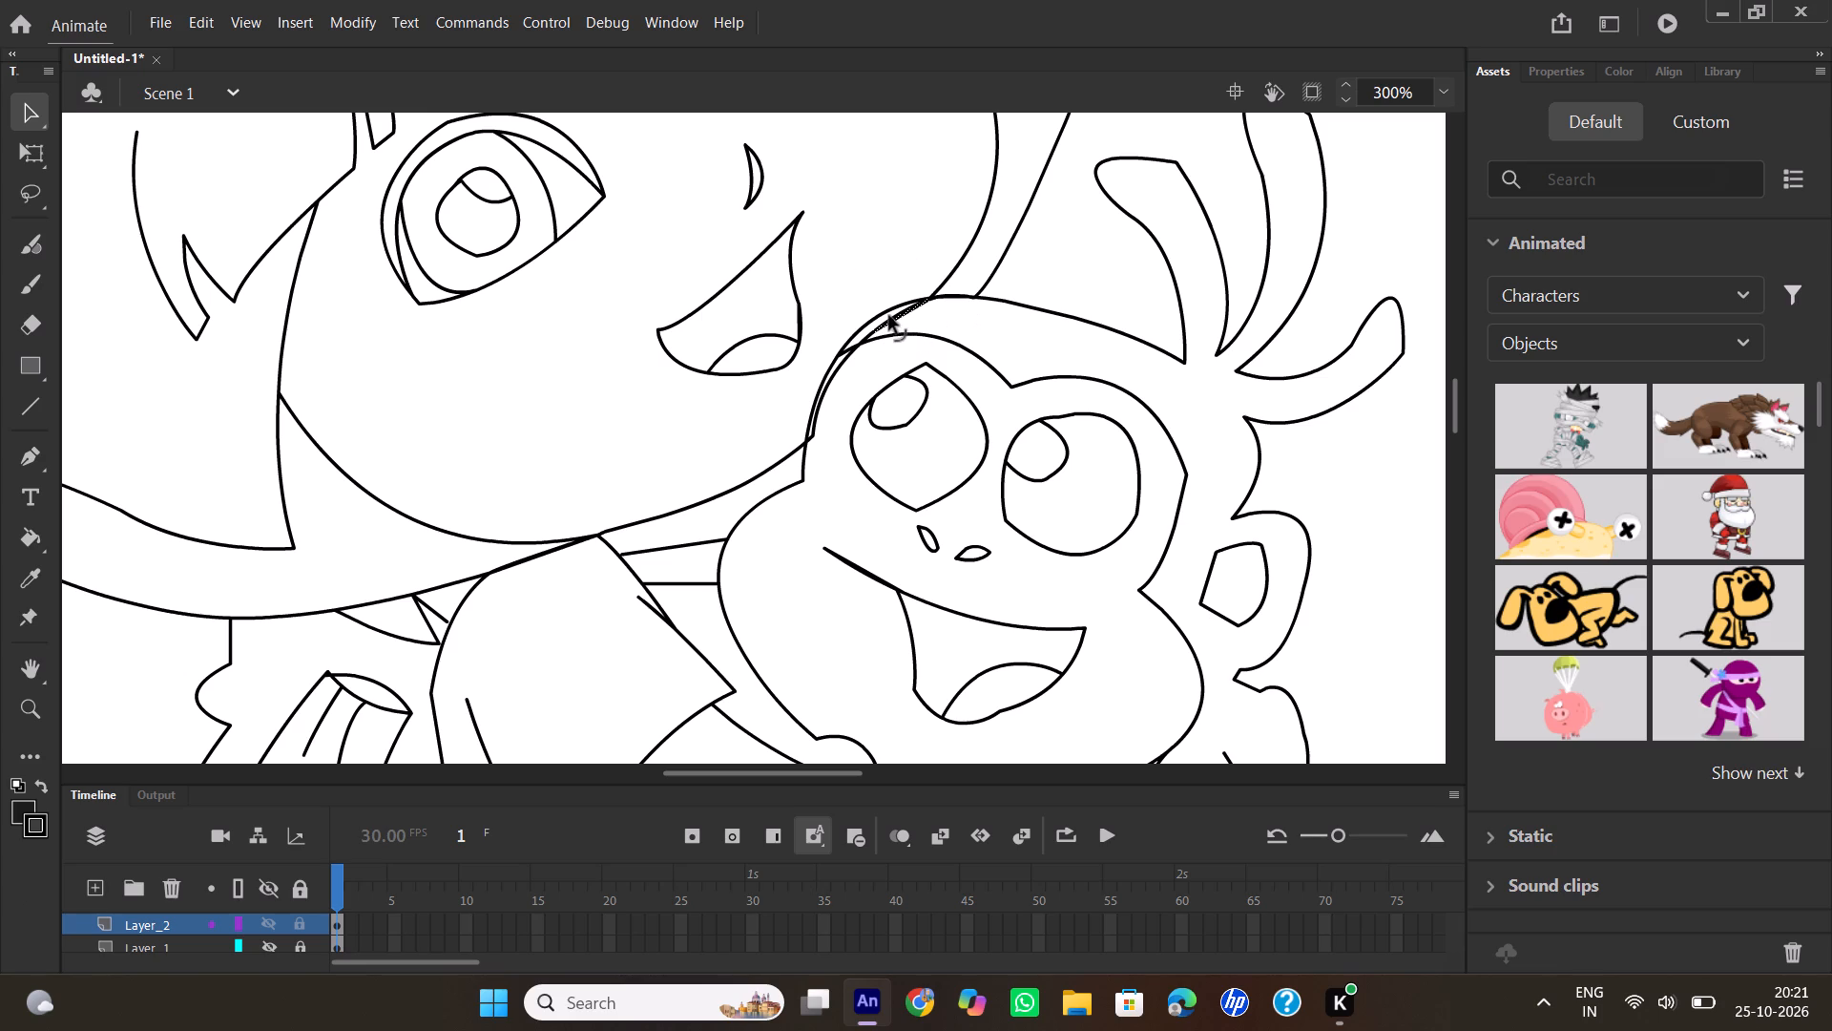
pyautogui.click(889, 316)
pyautogui.press('Delete')
pyautogui.click(844, 363)
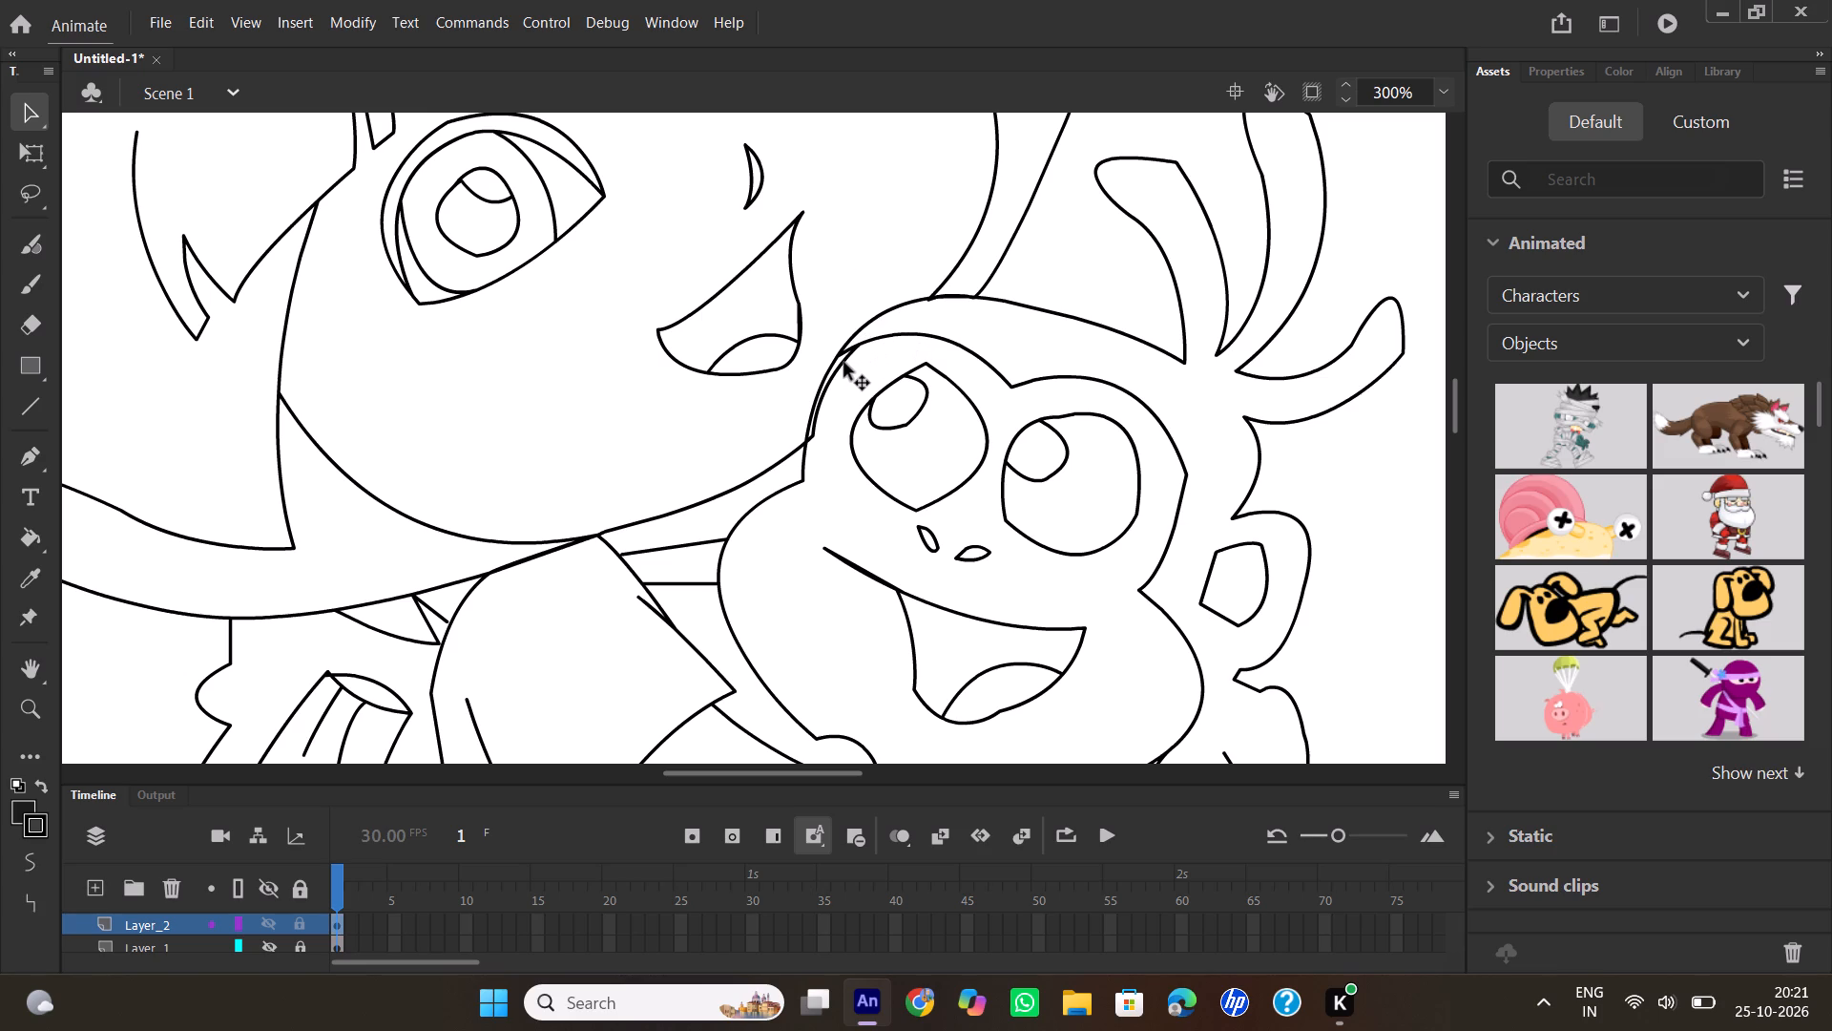
pyautogui.press('Delete')
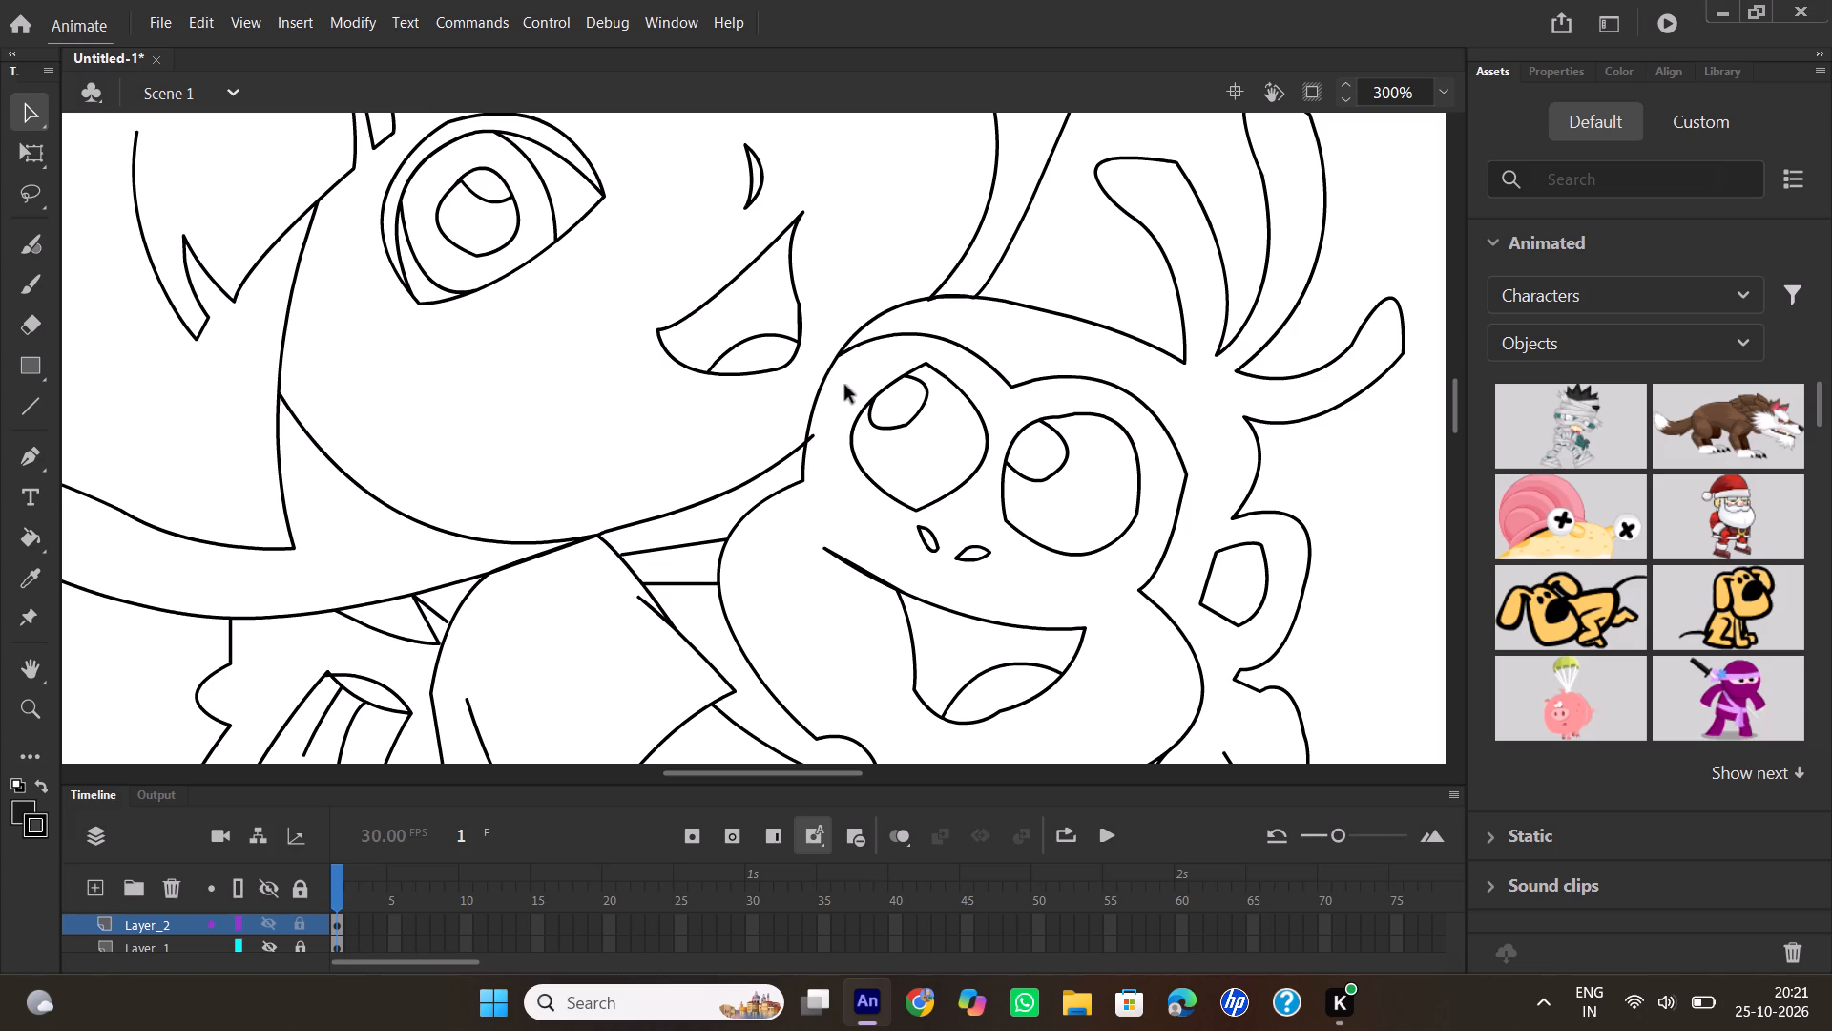
pyautogui.click(814, 436)
# Round off the pointed top and bottom of the monkey's eye nearer Dora.
pyautogui.scroll(-1, 839, 392)
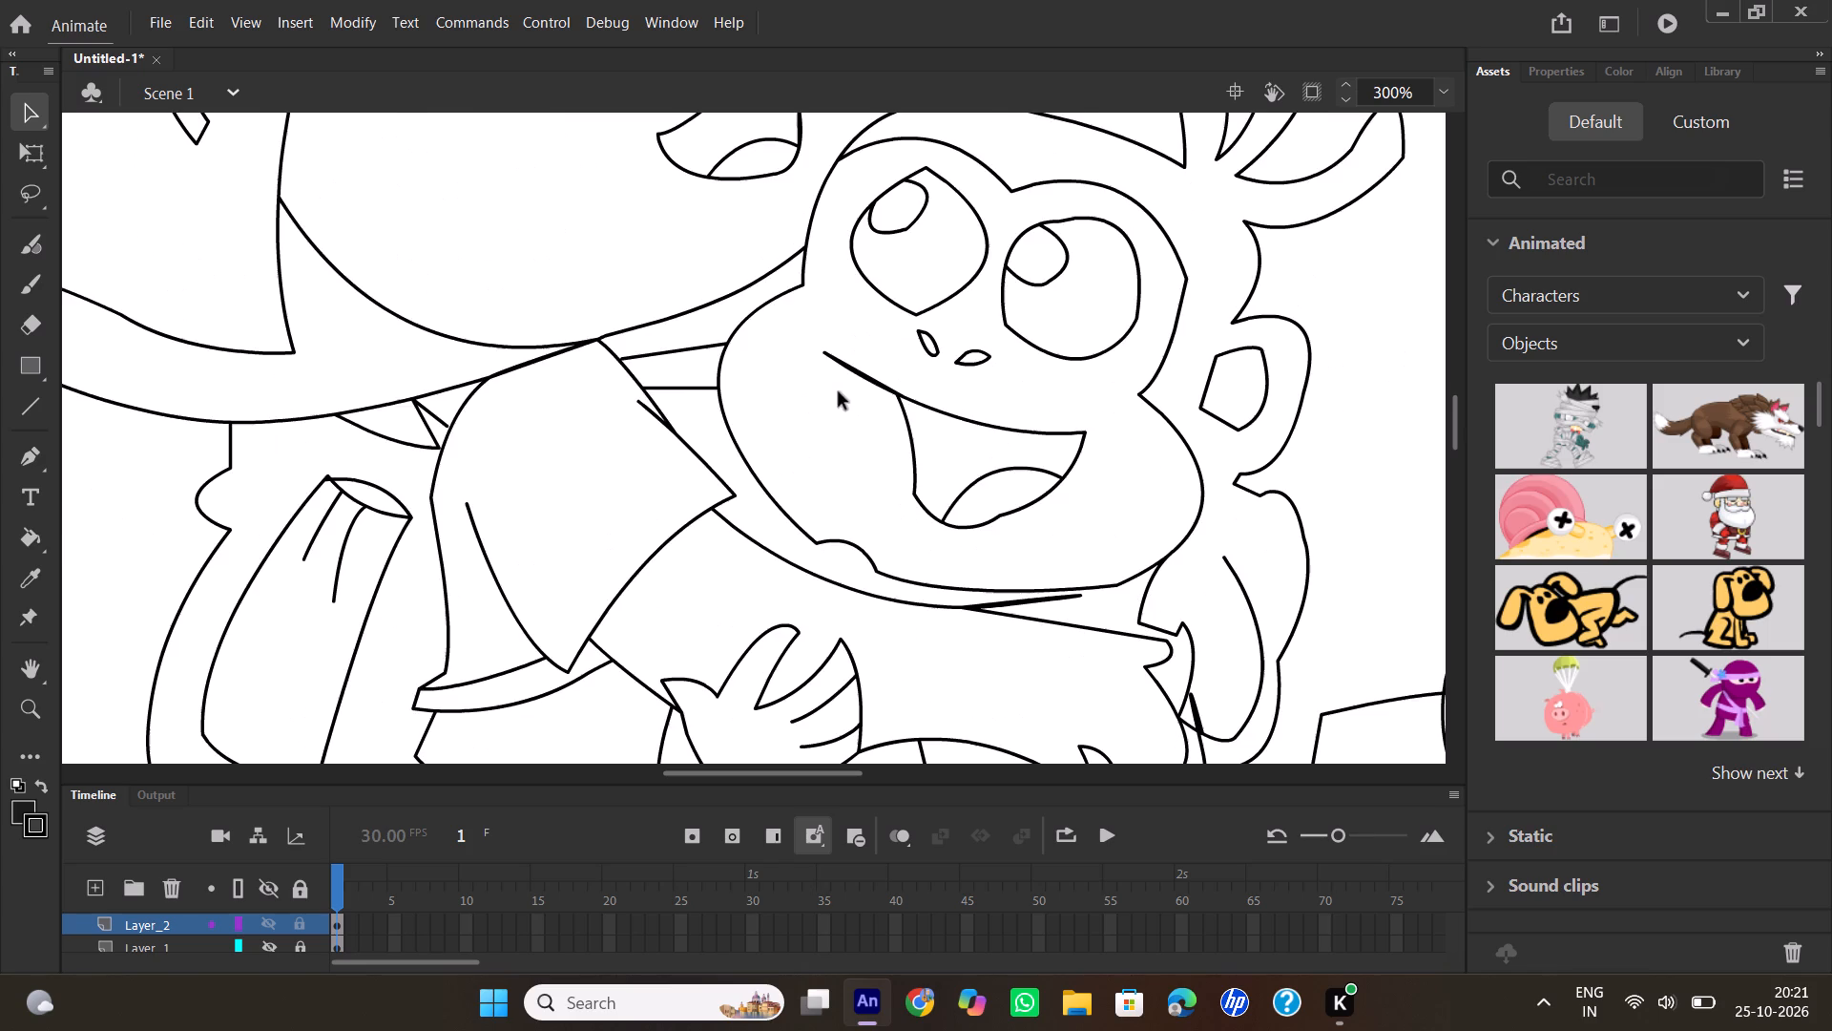
pyautogui.scroll(1, 896, 356)
pyautogui.click(895, 379)
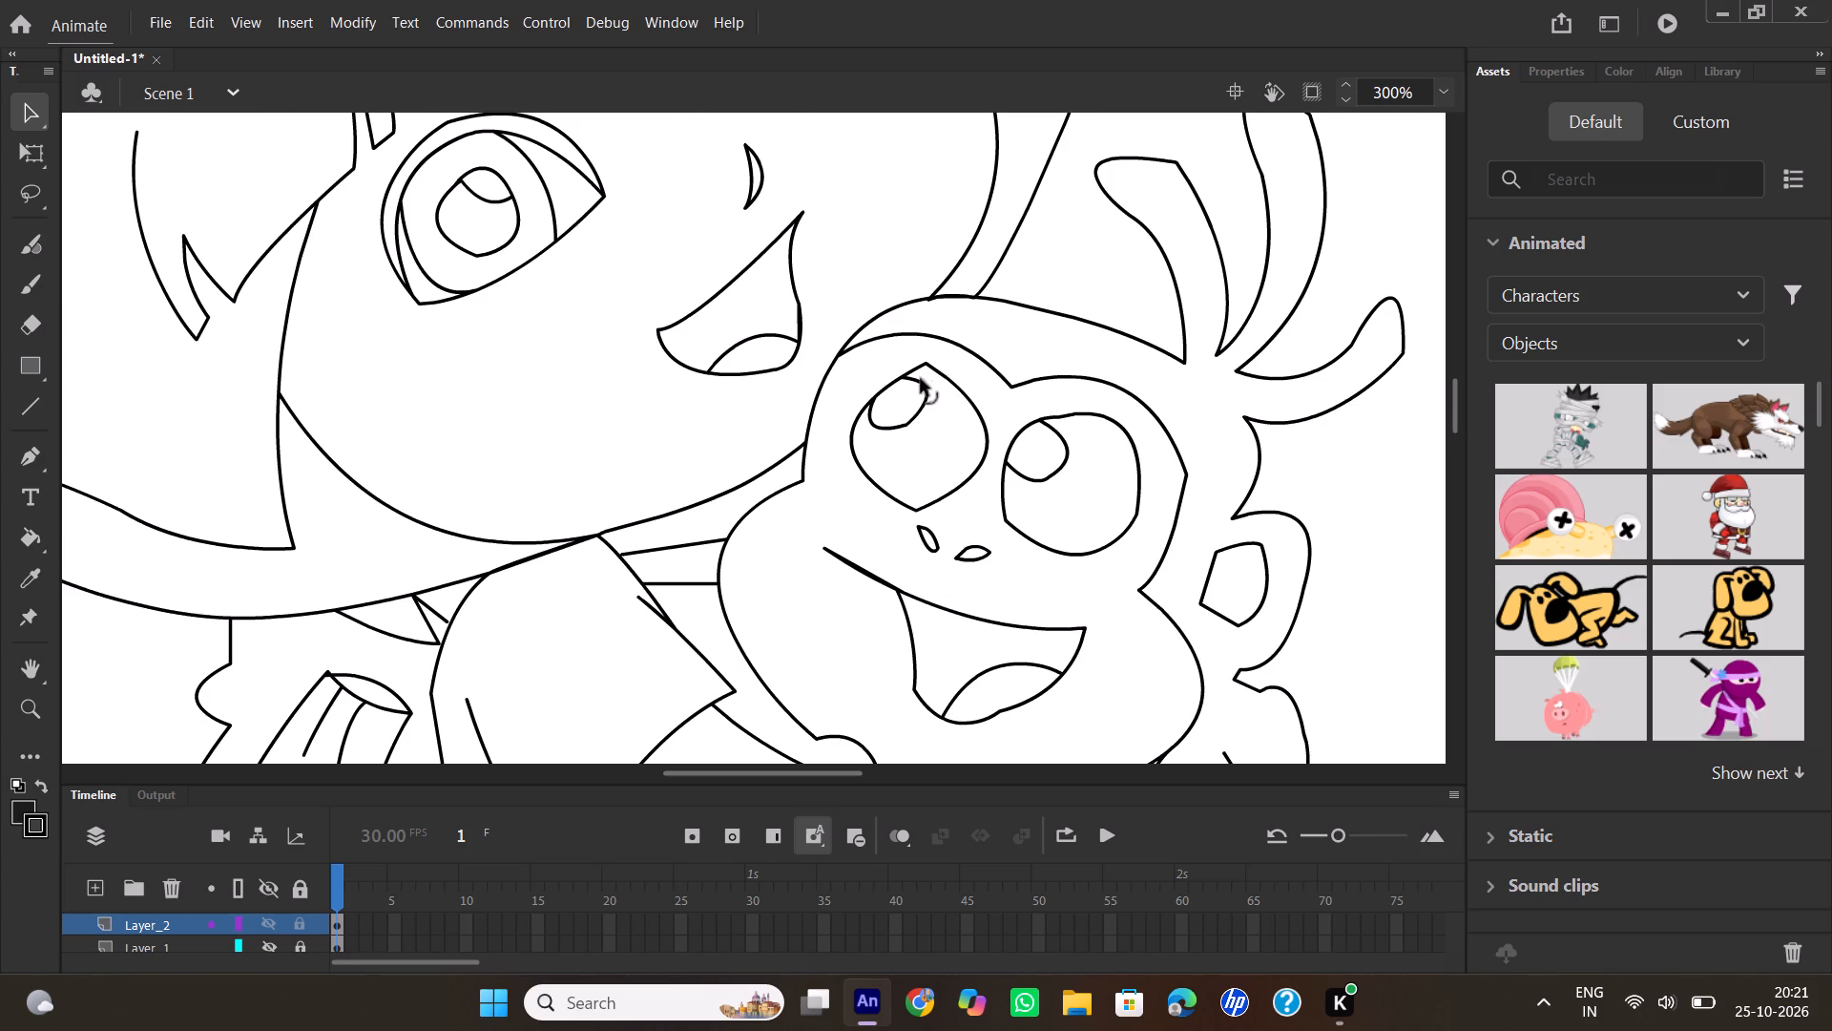
pyautogui.click(924, 363)
pyautogui.moveTo(930, 377); pyautogui.dragTo(938, 368)
pyautogui.moveTo(938, 368); pyautogui.dragTo(947, 376)
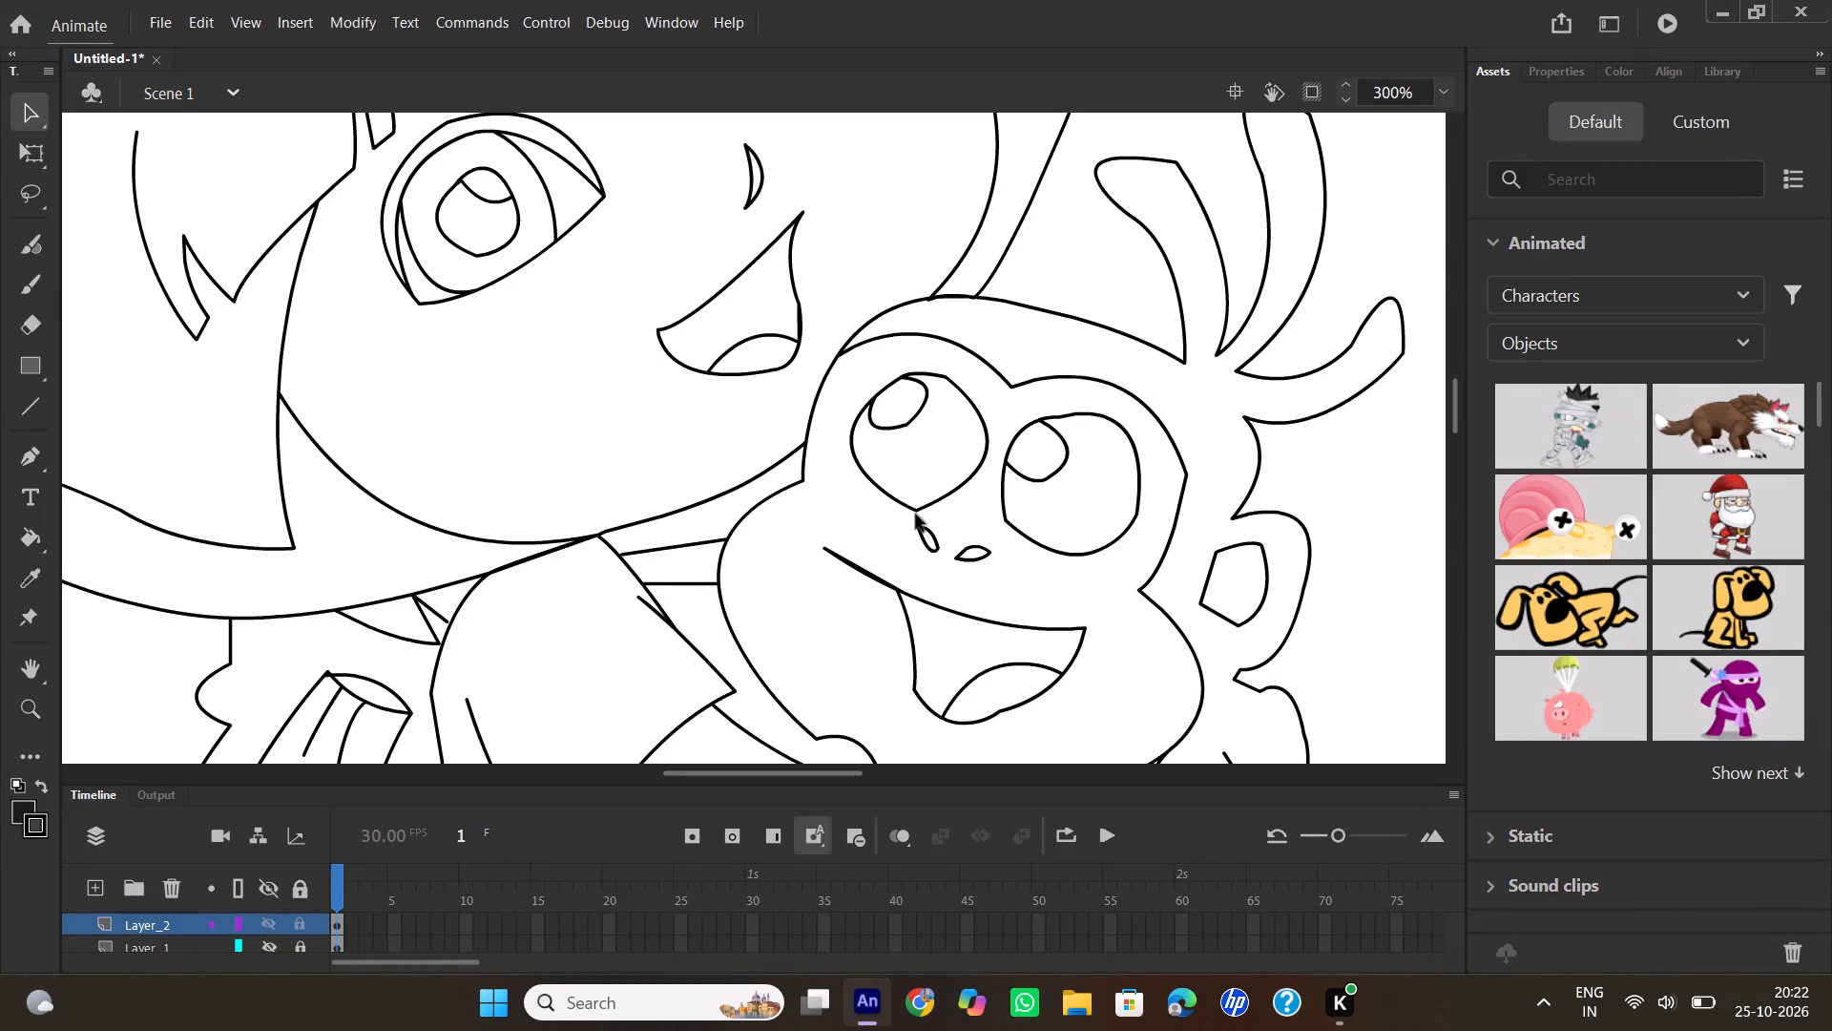
pyautogui.moveTo(916, 509); pyautogui.dragTo(924, 499)
pyautogui.click(897, 426)
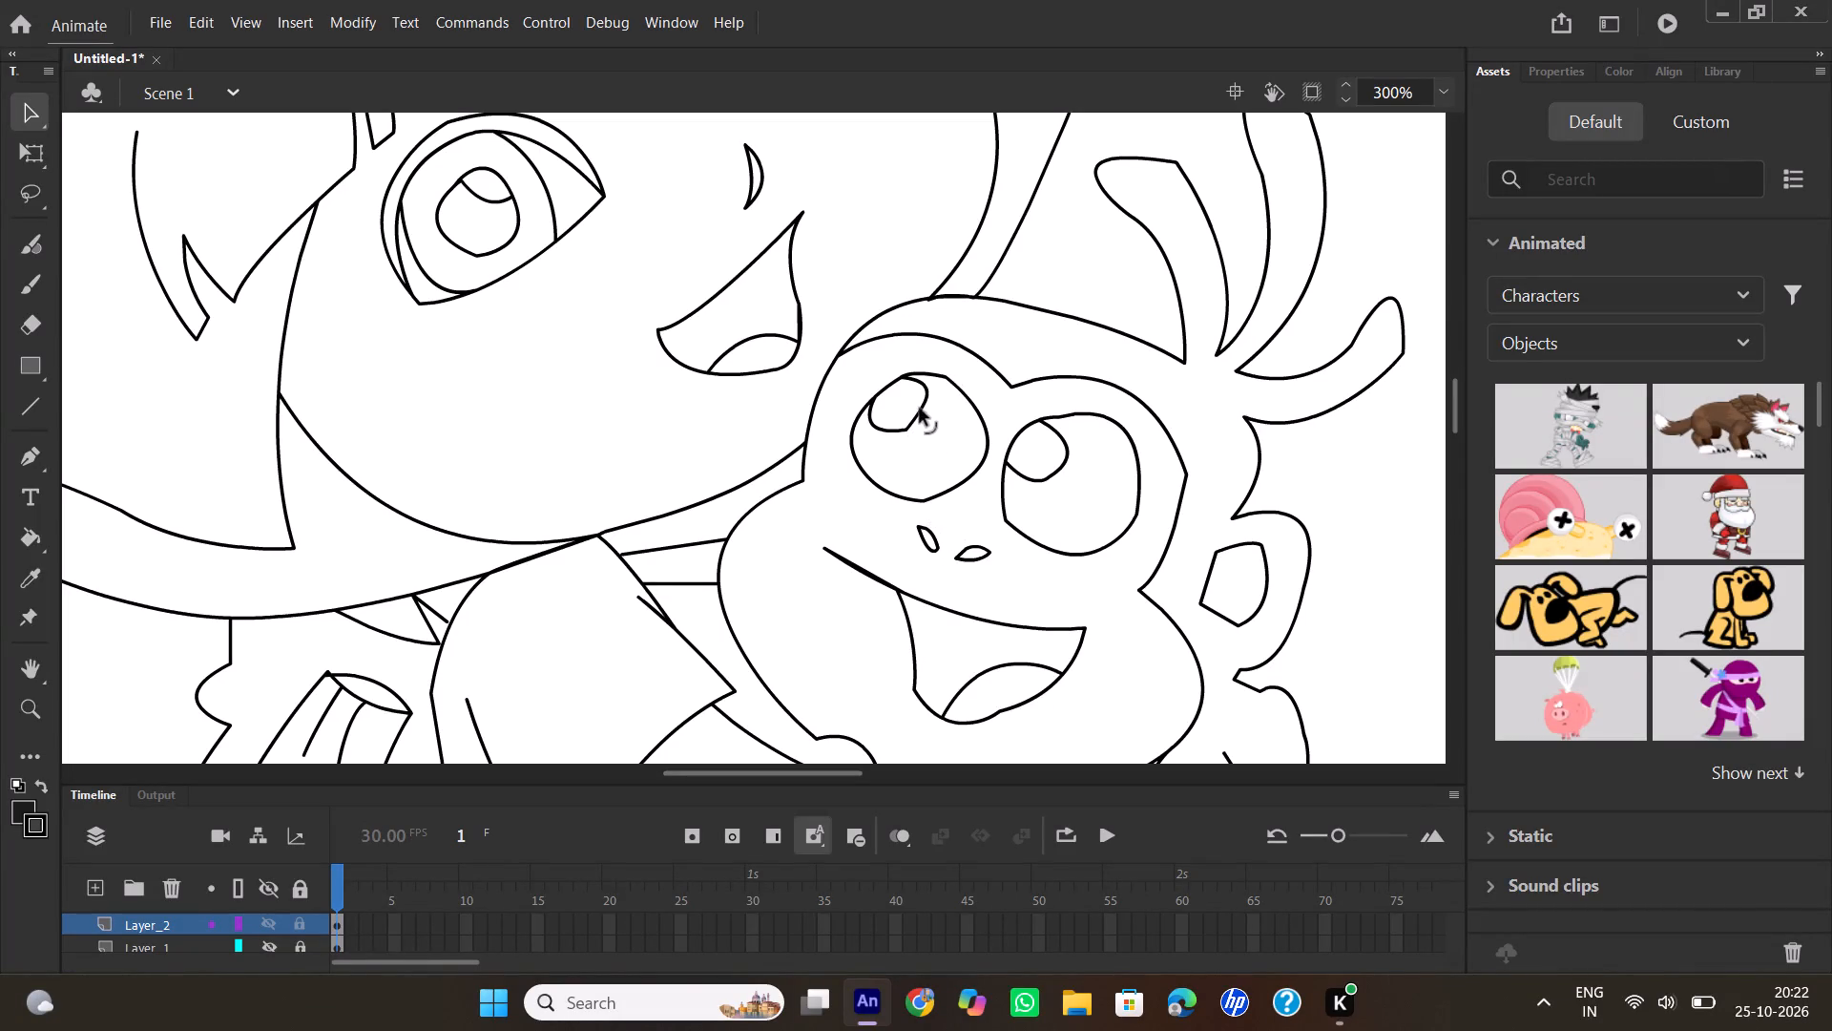
# Round off the pupil highlight outline in the monkey's eye nearer Dora.
pyautogui.click(919, 408)
# Pull the tip of the outer flyaway strand at the back of Dora's hair slightly inward.
pyautogui.scroll(1, 720, 368)
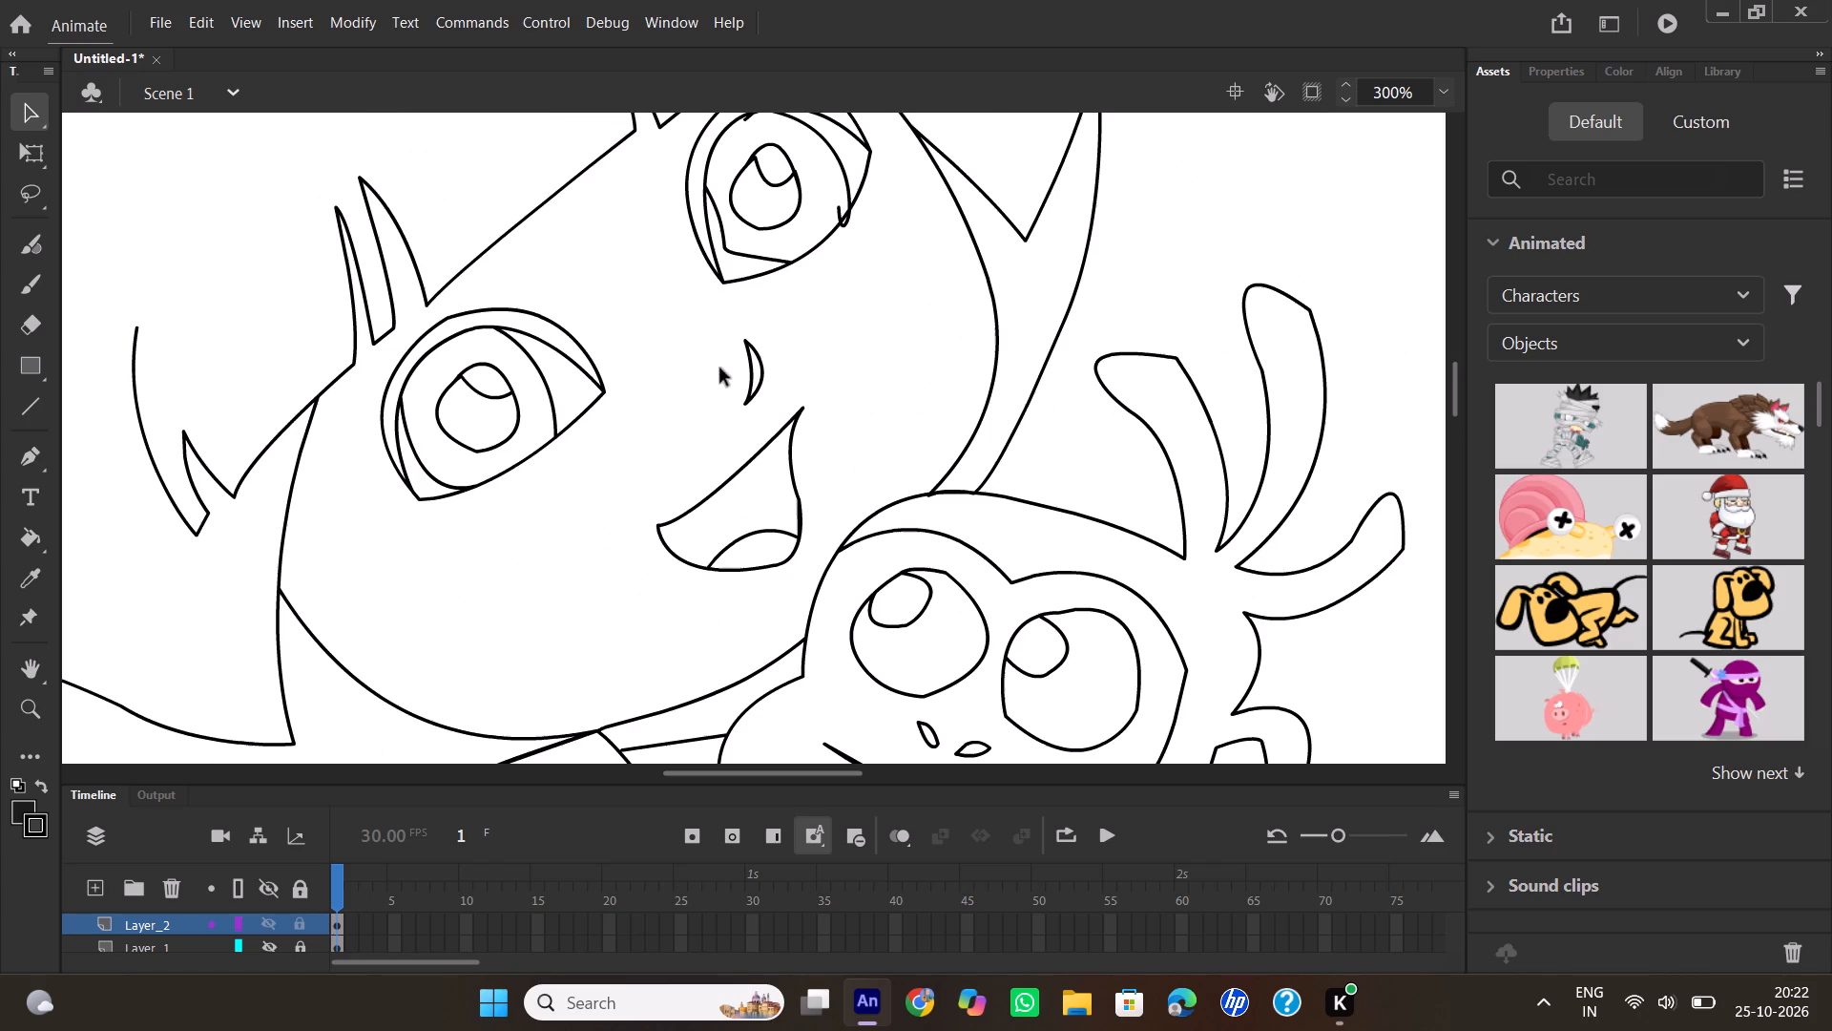
pyautogui.scroll(2, 720, 368)
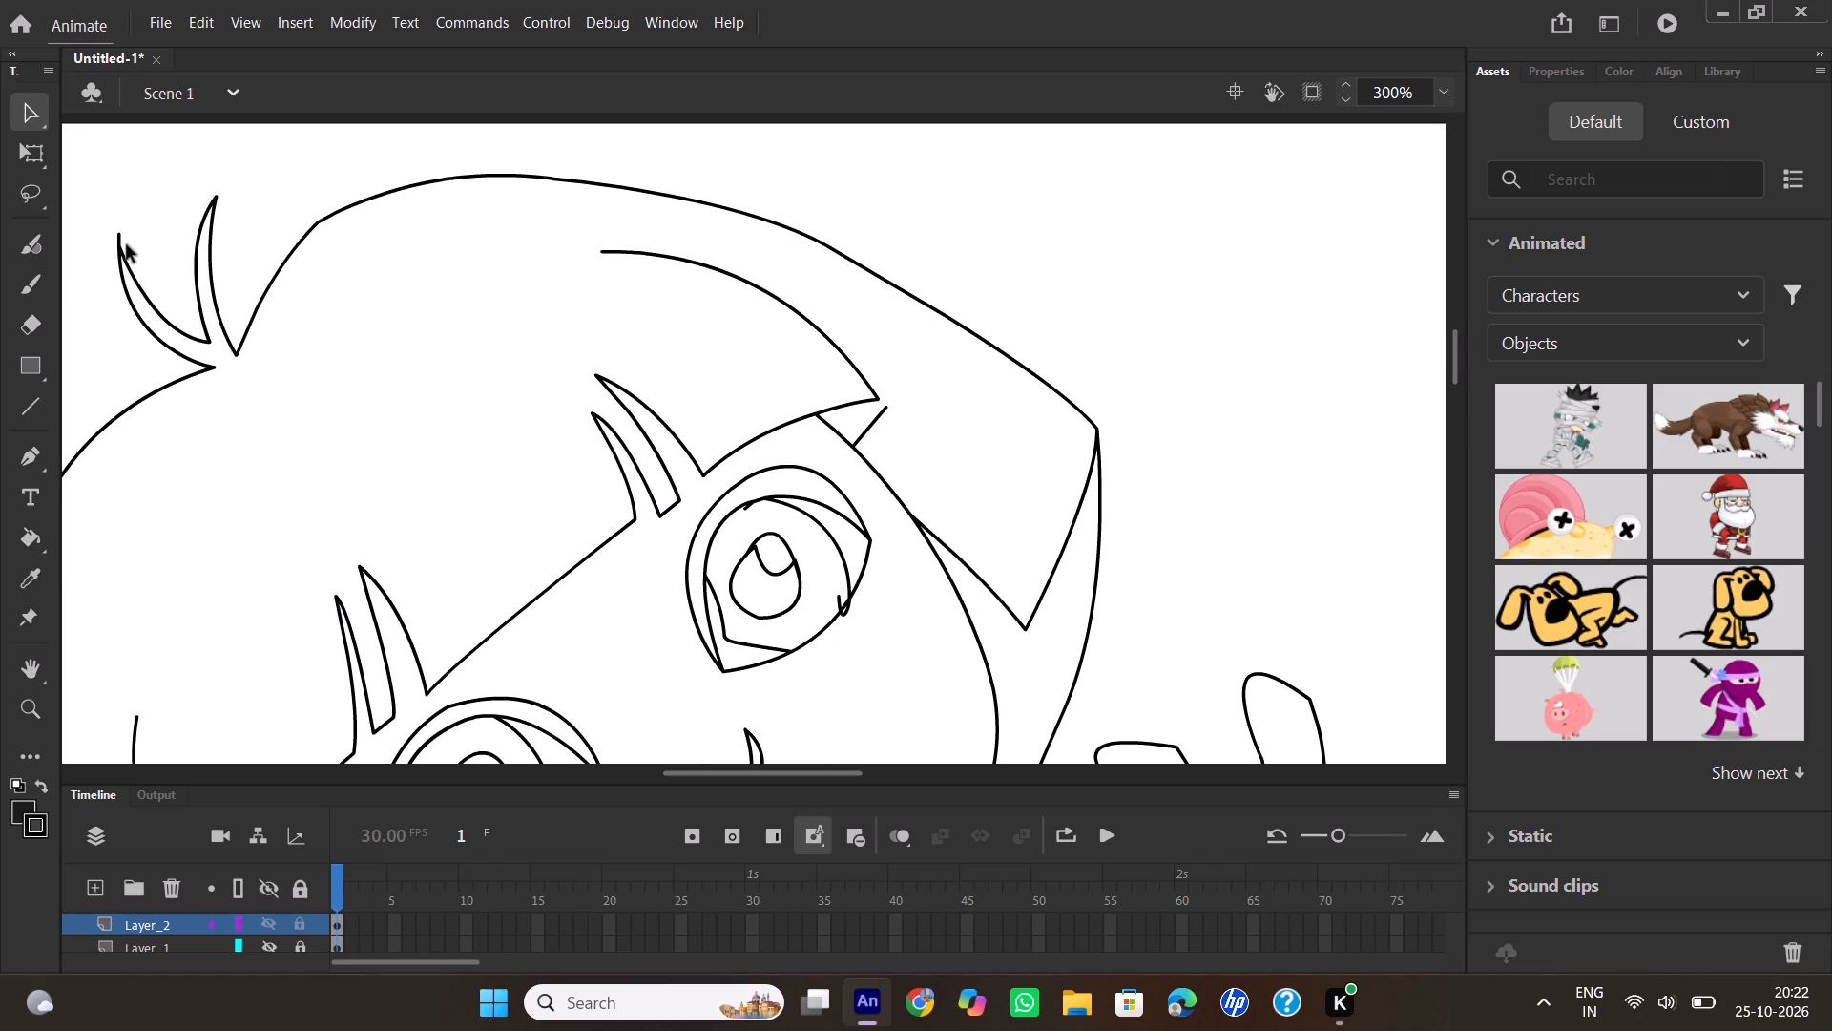
pyautogui.moveTo(119, 231); pyautogui.dragTo(121, 241)
# Delete the stray line segments overshooting the lower outer edge of Dora's eye nearer her hair clip.
pyautogui.scroll(-1, 323, 324)
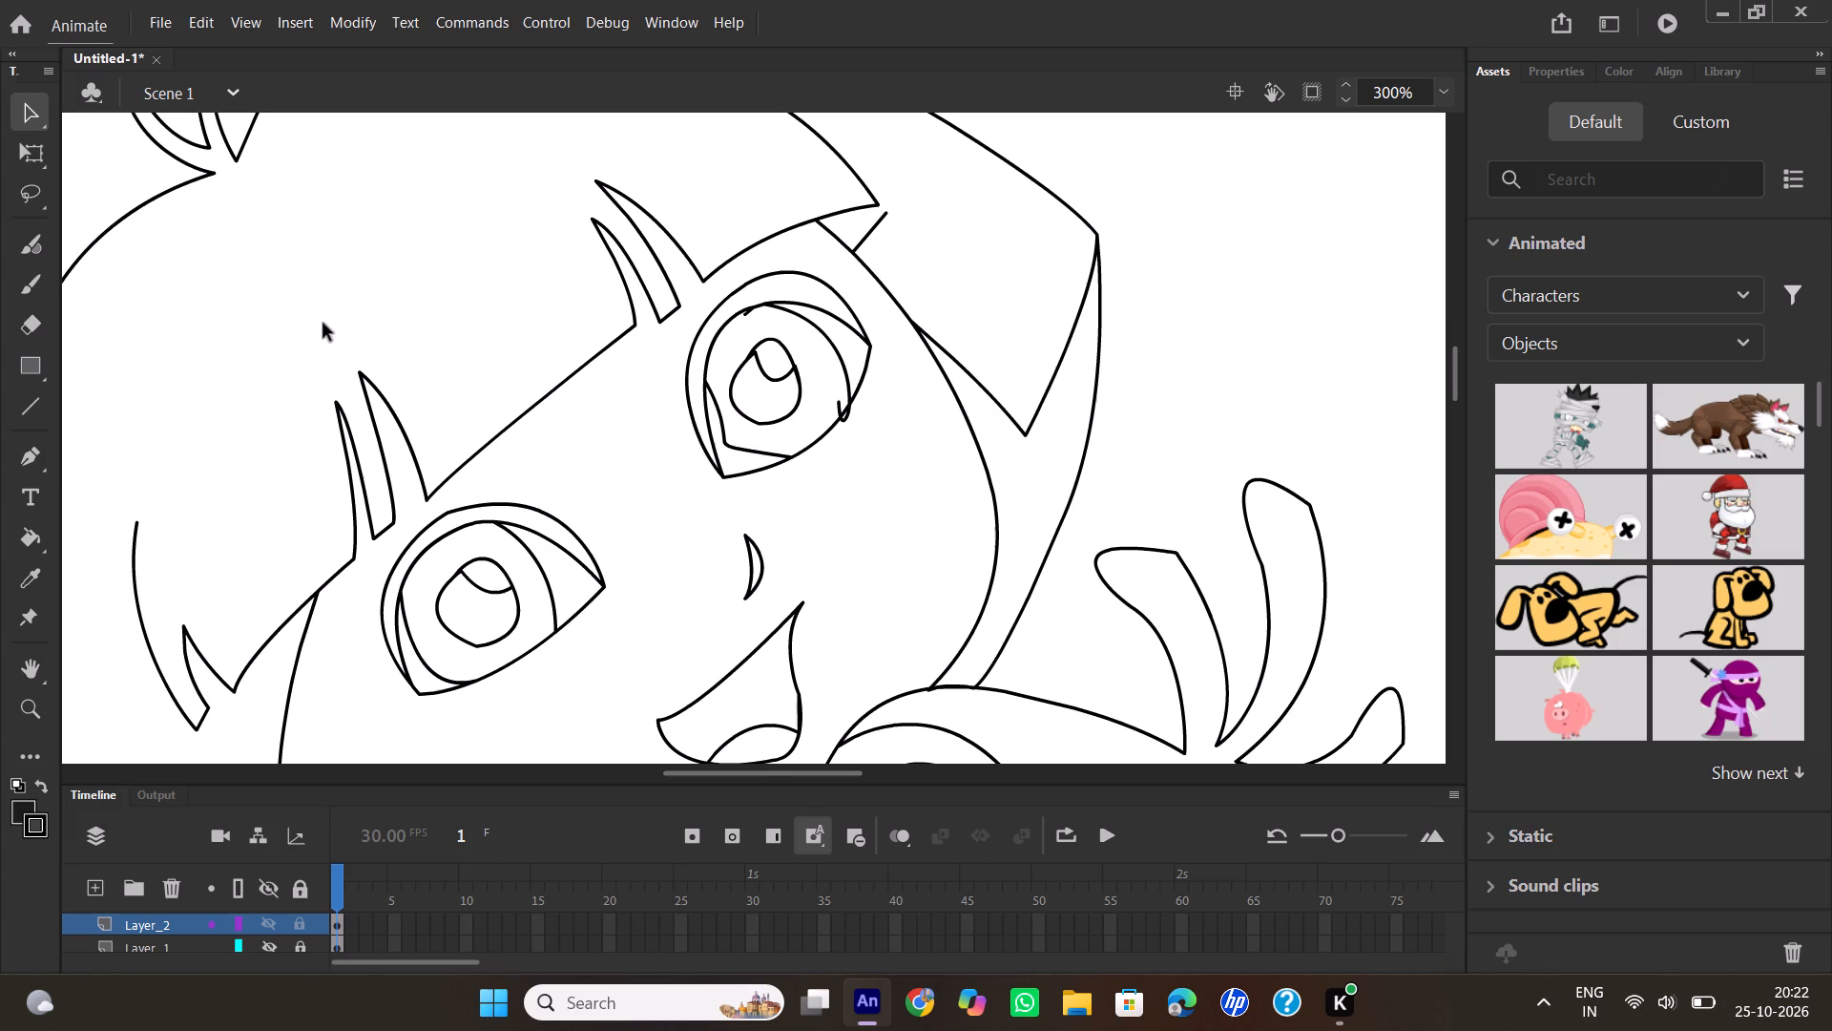
pyautogui.scroll(-3, 323, 324)
pyautogui.scroll(1, 323, 324)
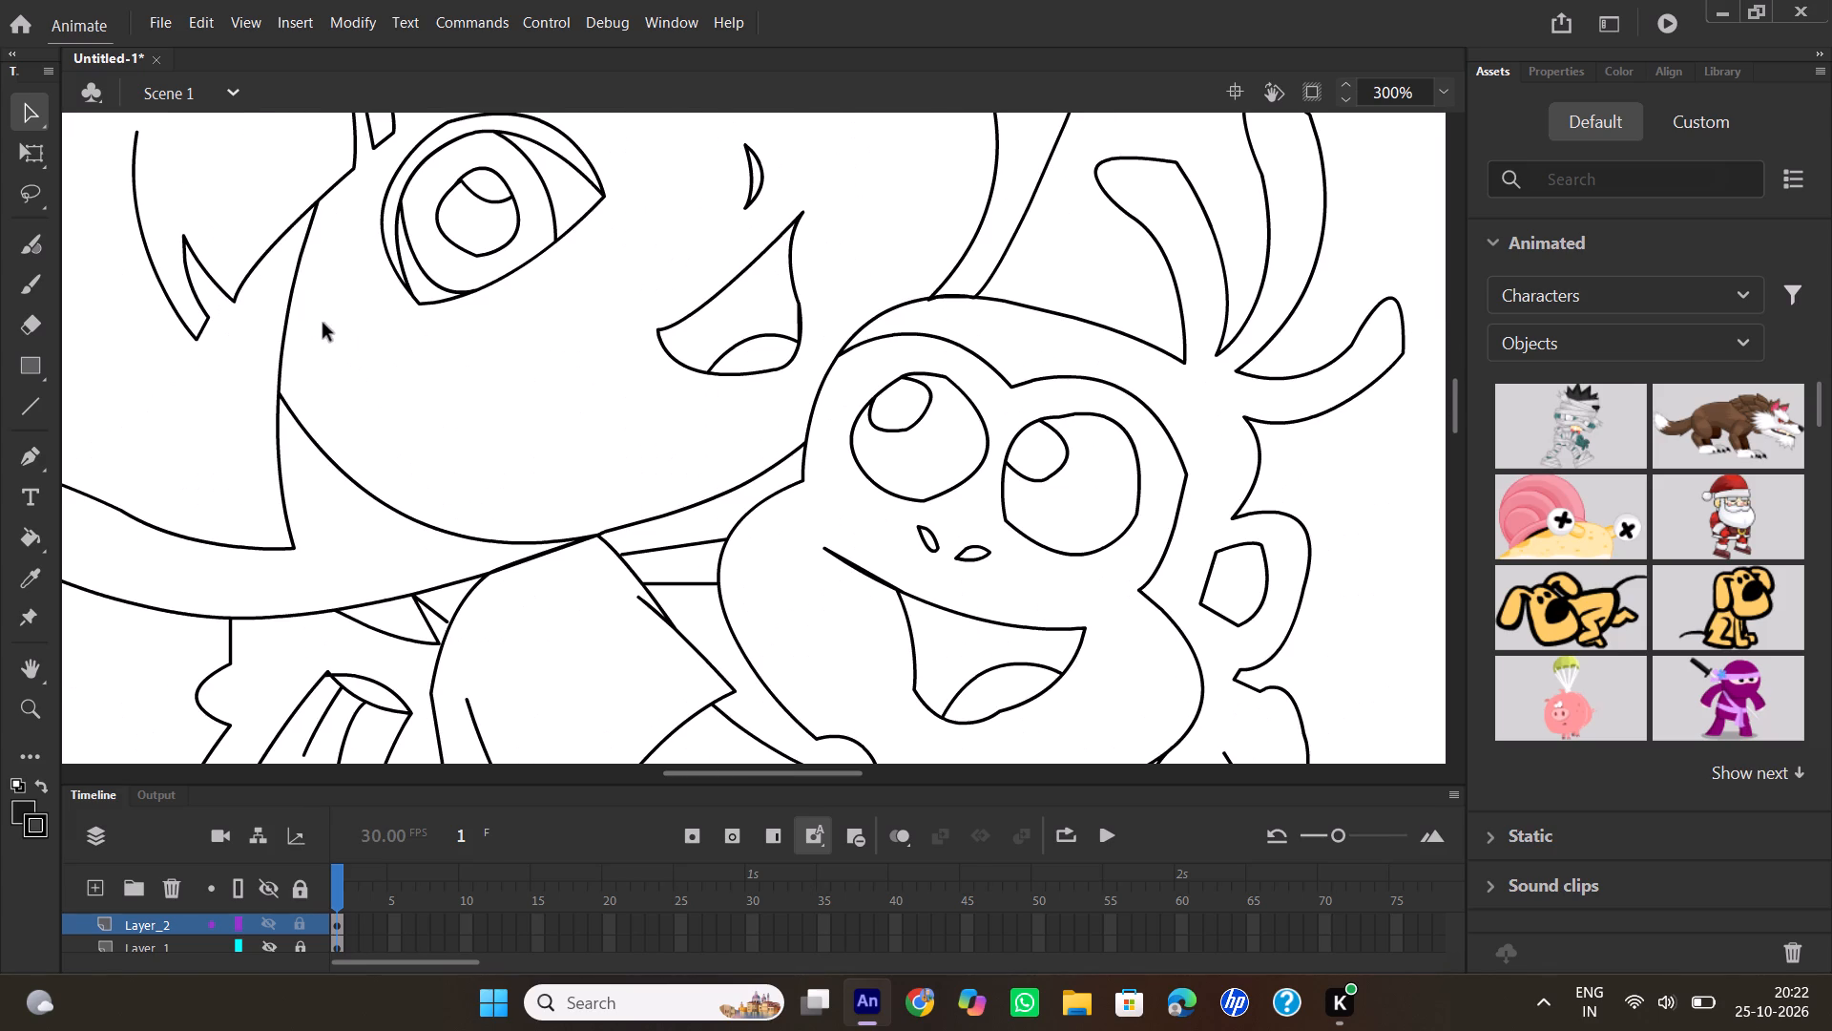
pyautogui.scroll(1, 323, 324)
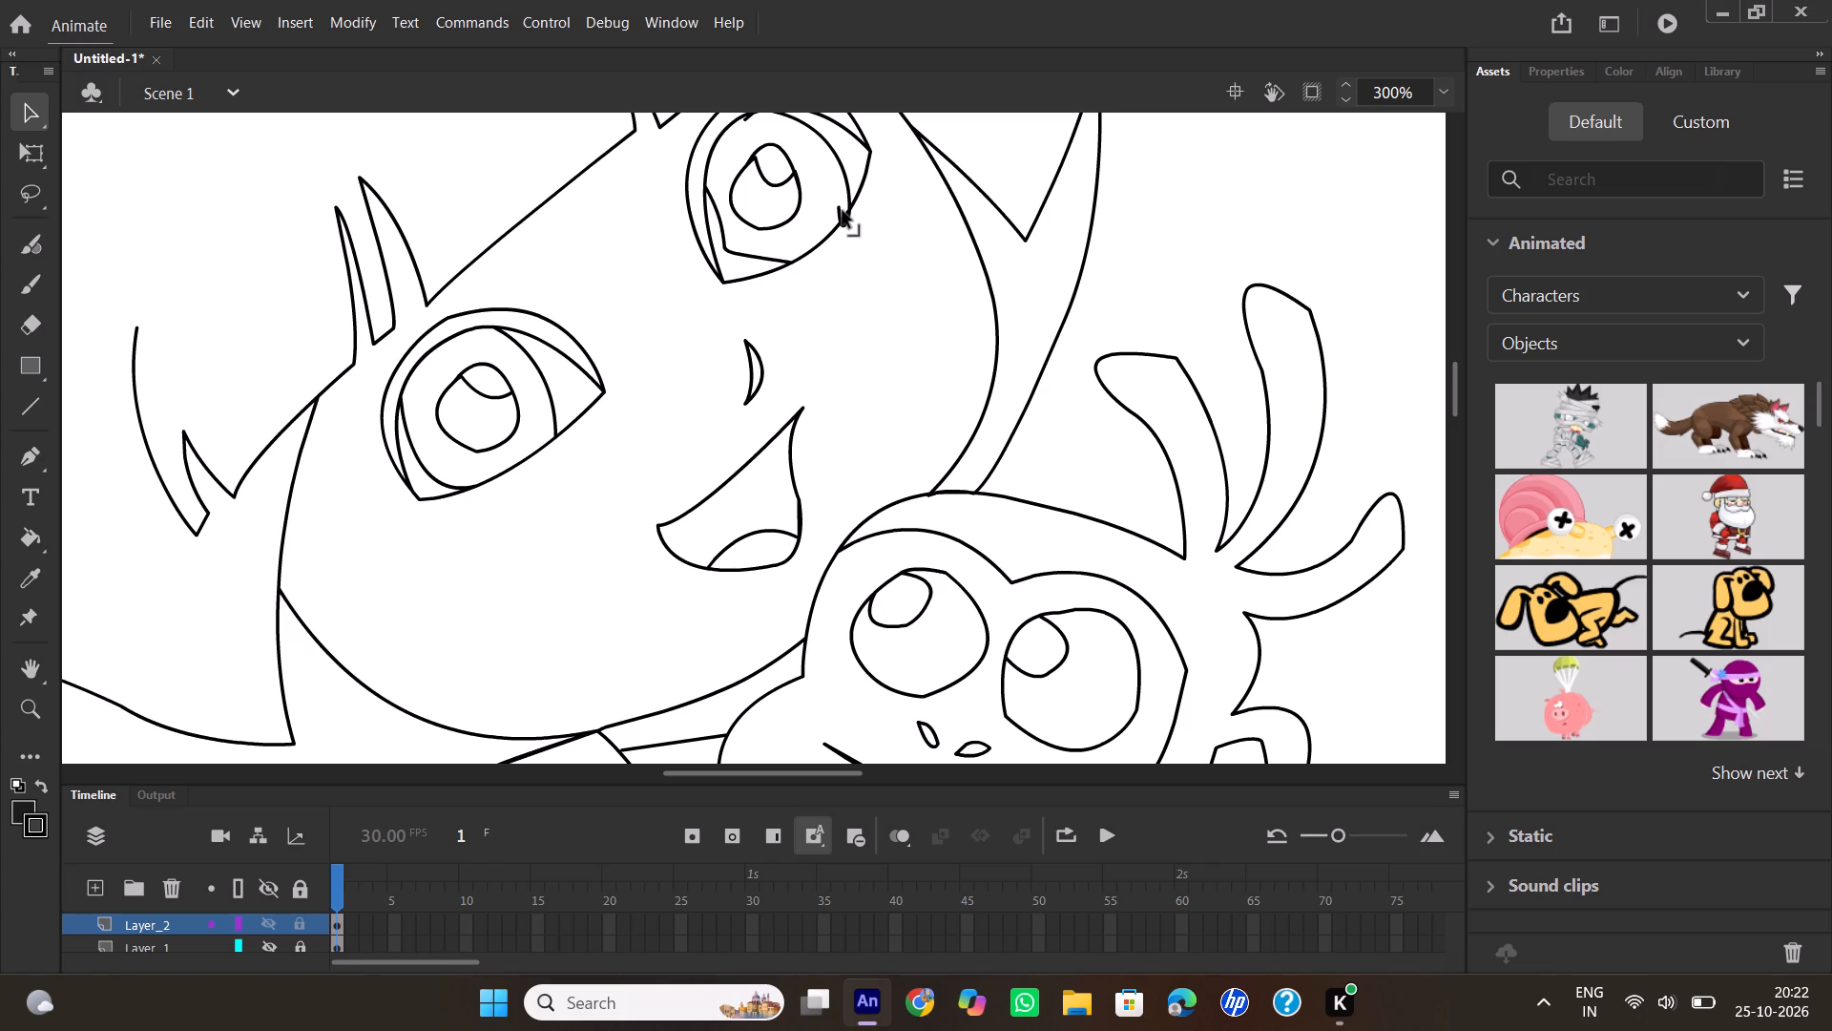
pyautogui.click(840, 211)
pyautogui.press('Delete')
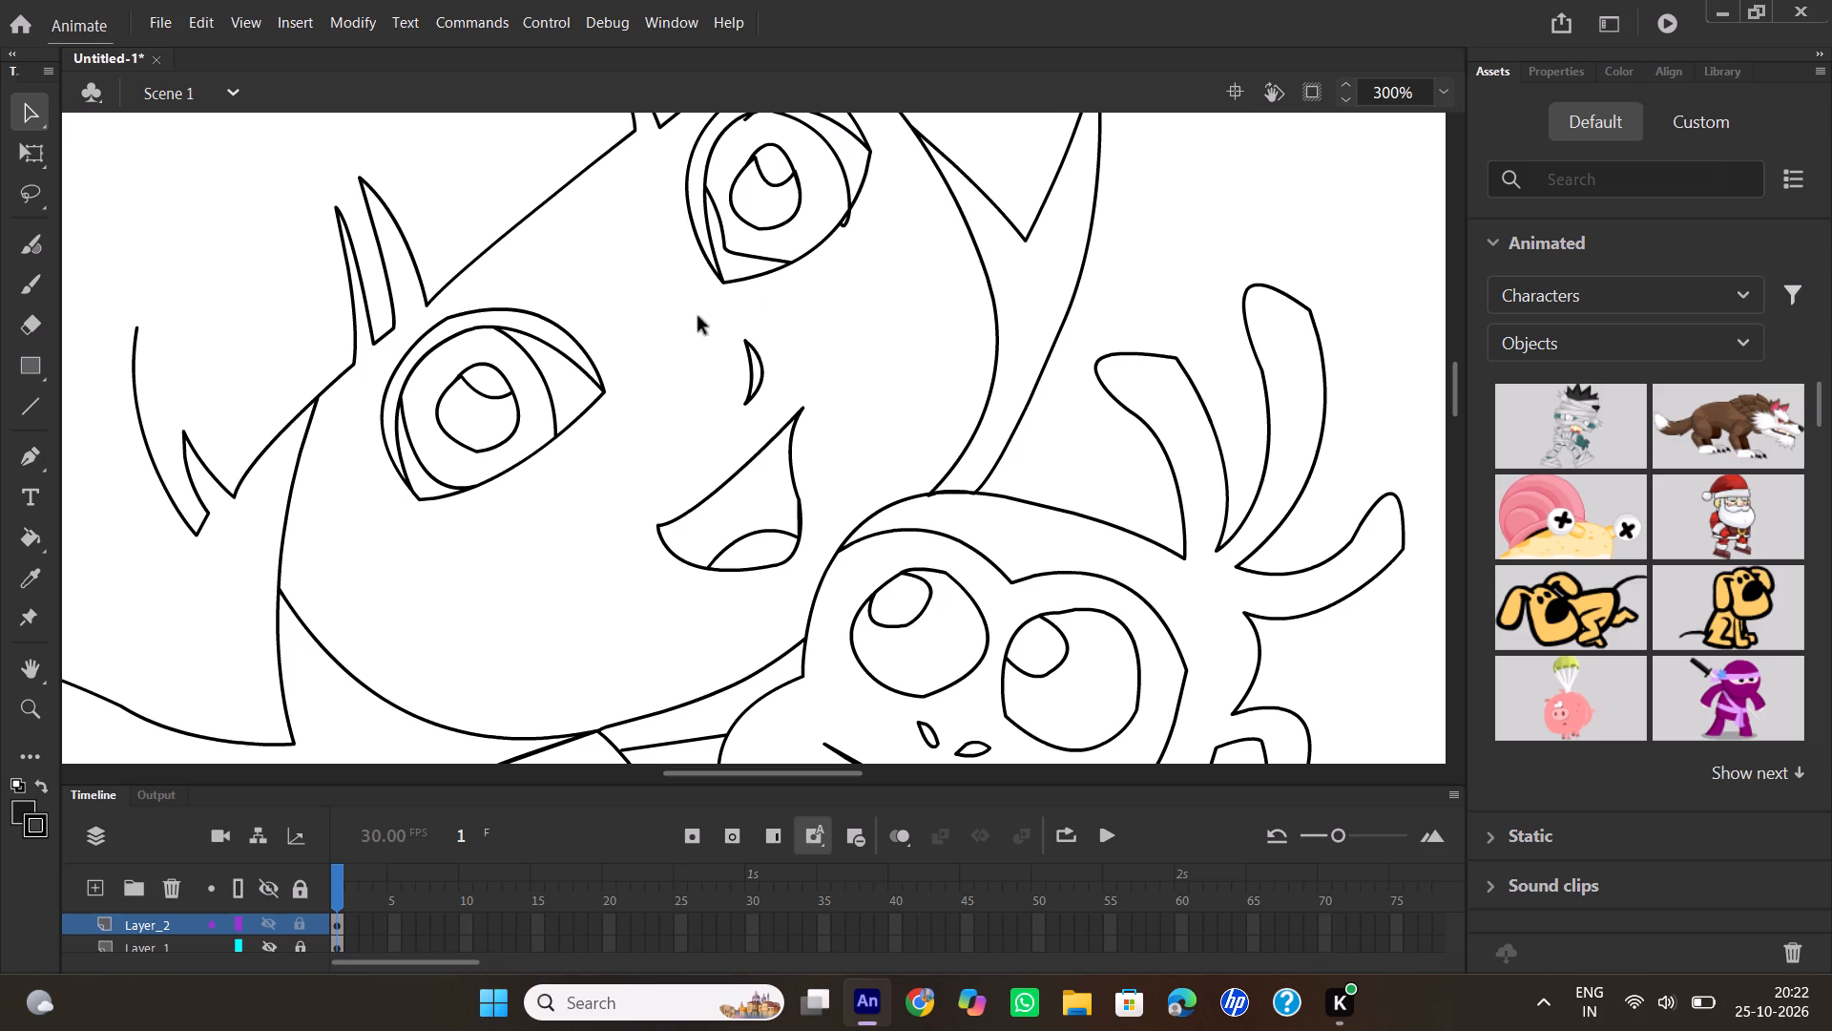
pyautogui.scroll(-1, 753, 302)
pyautogui.scroll(2, 753, 302)
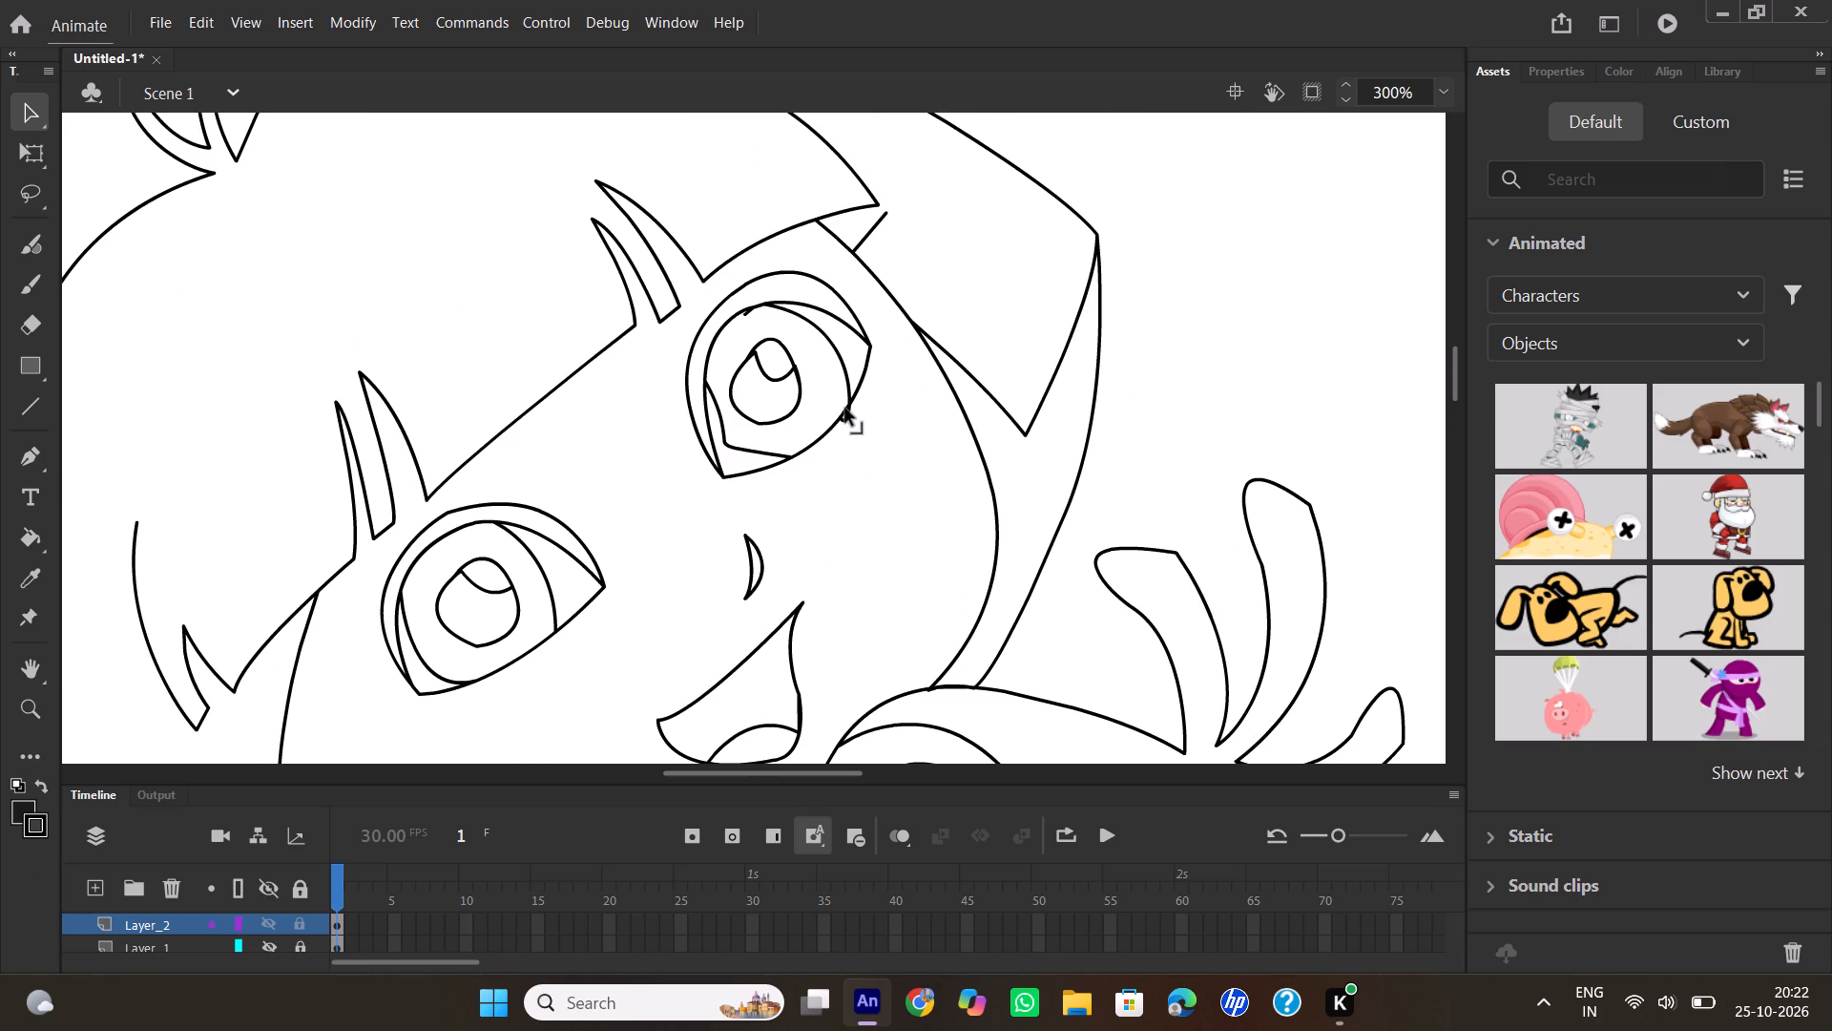
pyautogui.click(850, 416)
pyautogui.press('Delete')
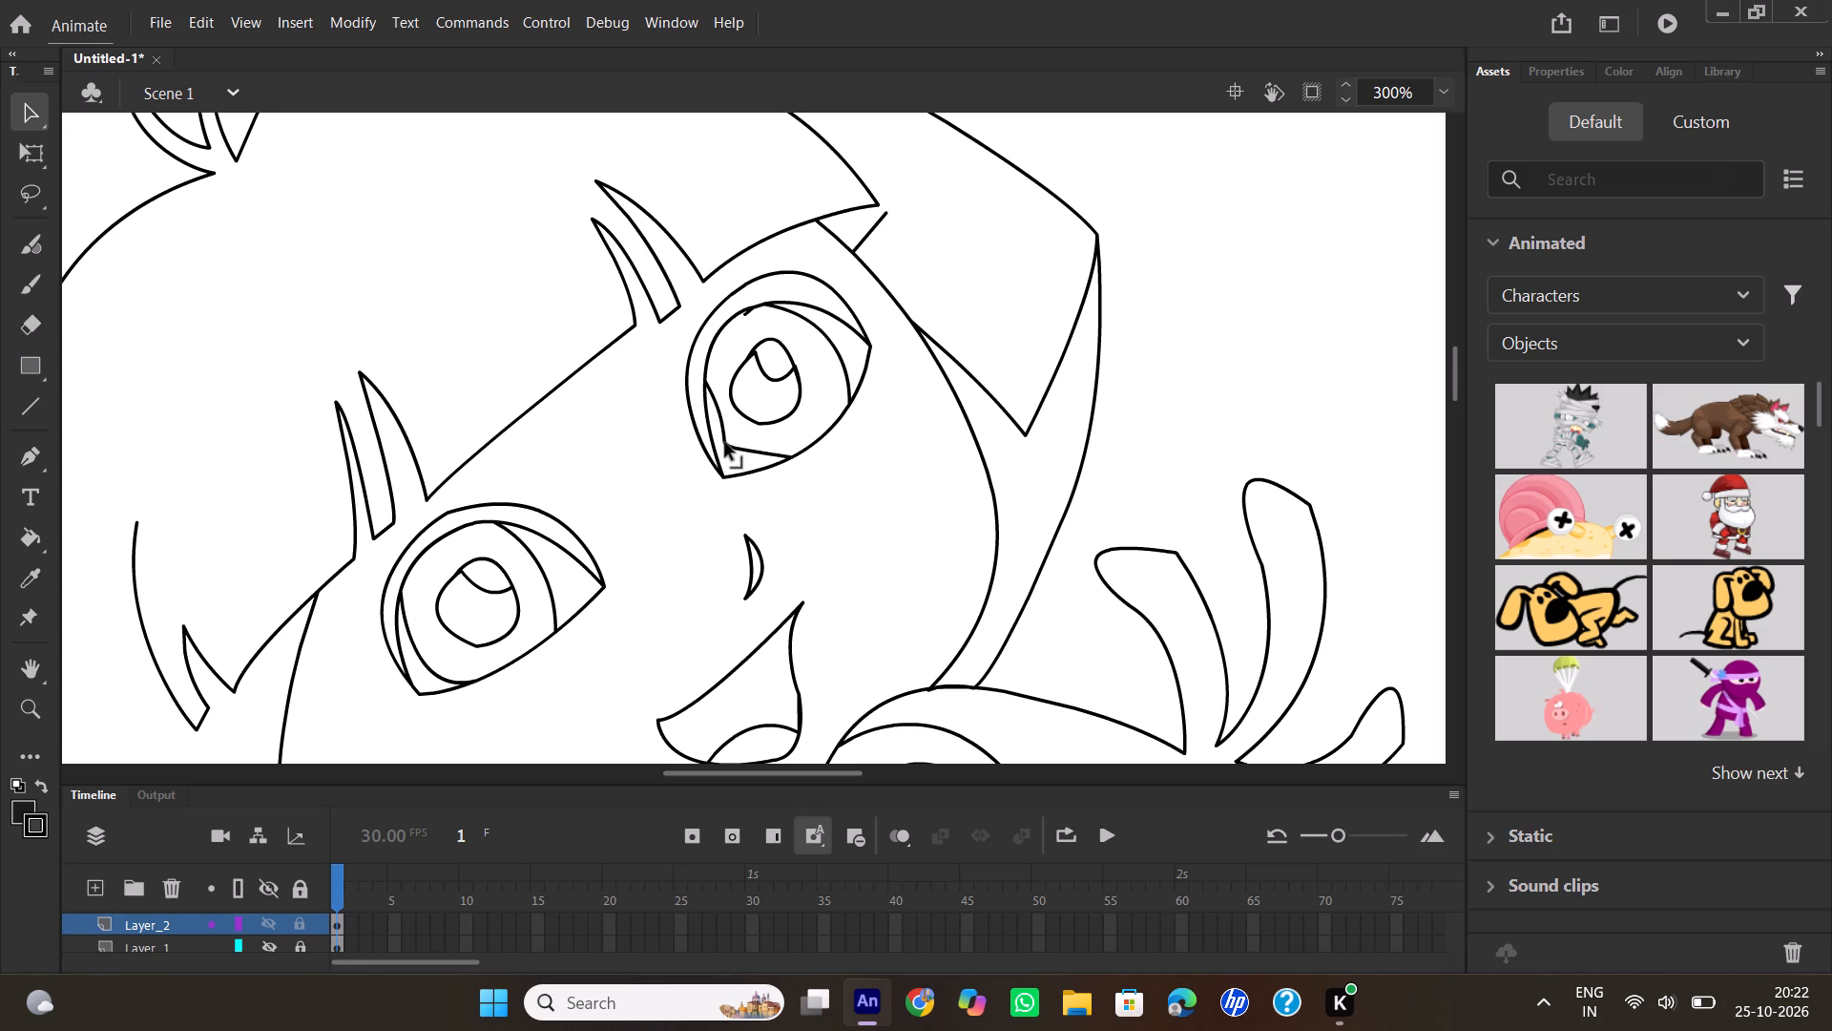
# Reshape the lower iris outline of that eye into a smooth curve by moving its bottom corner and bending its side.
pyautogui.moveTo(725, 443); pyautogui.dragTo(742, 441)
pyautogui.moveTo(742, 441); pyautogui.dragTo(745, 446)
pyautogui.moveTo(737, 450); pyautogui.dragTo(740, 450)
pyautogui.moveTo(740, 450); pyautogui.dragTo(748, 447)
pyautogui.moveTo(720, 410); pyautogui.dragTo(711, 421)
pyautogui.moveTo(711, 421); pyautogui.dragTo(714, 420)
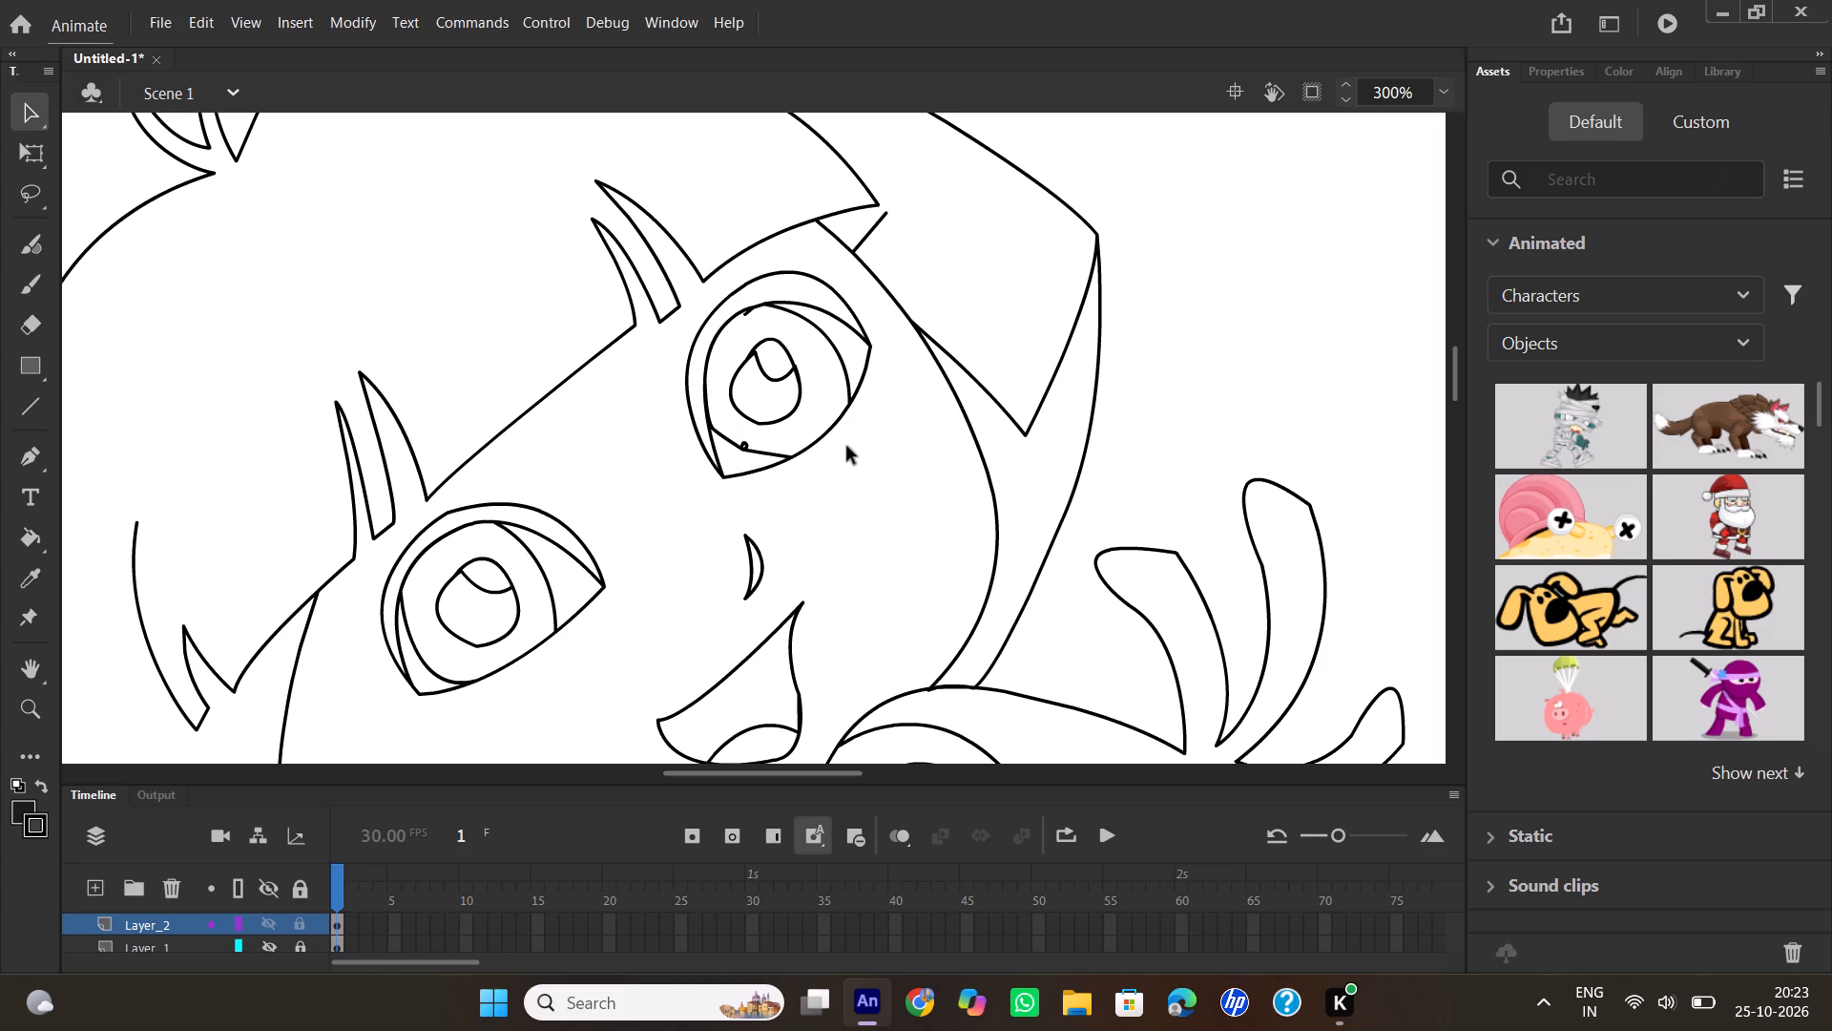
# Delete the tiny stray segments at the bottom and top of the same eye's iris outline.
pyautogui.click(849, 452)
pyautogui.click(746, 447)
pyautogui.press('Delete')
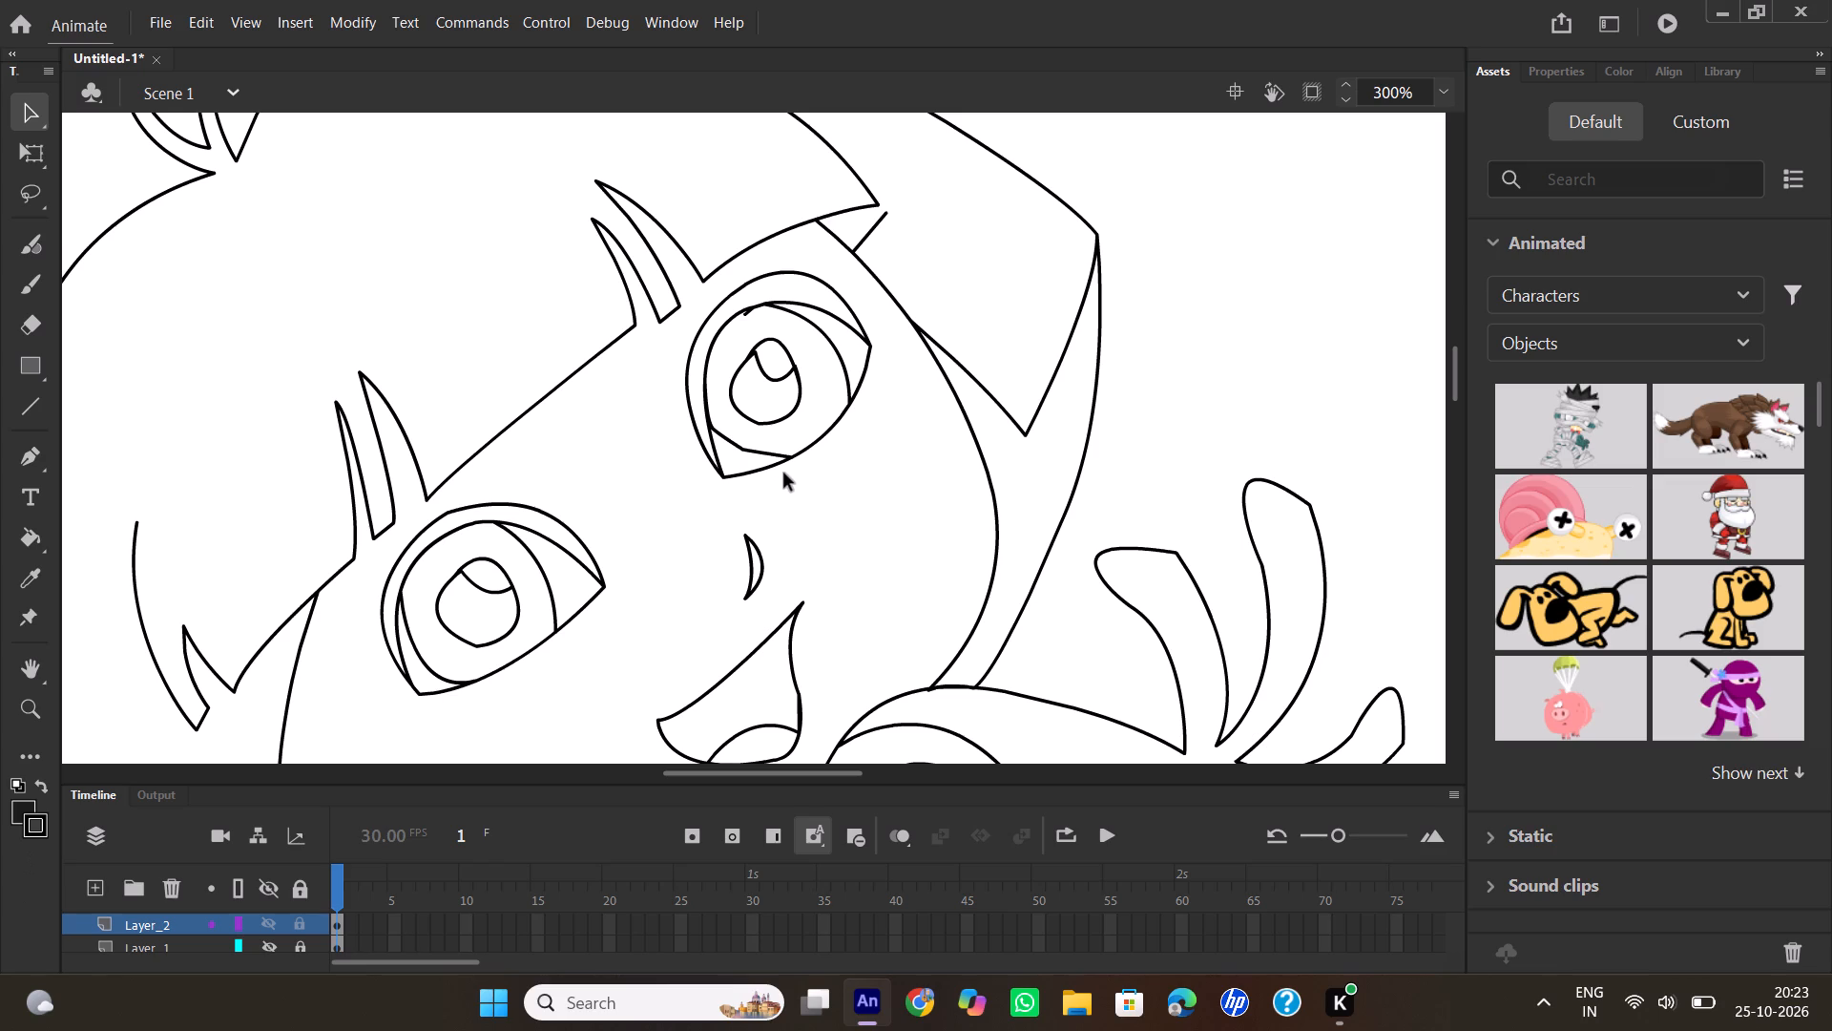
pyautogui.click(745, 312)
pyautogui.press('Delete')
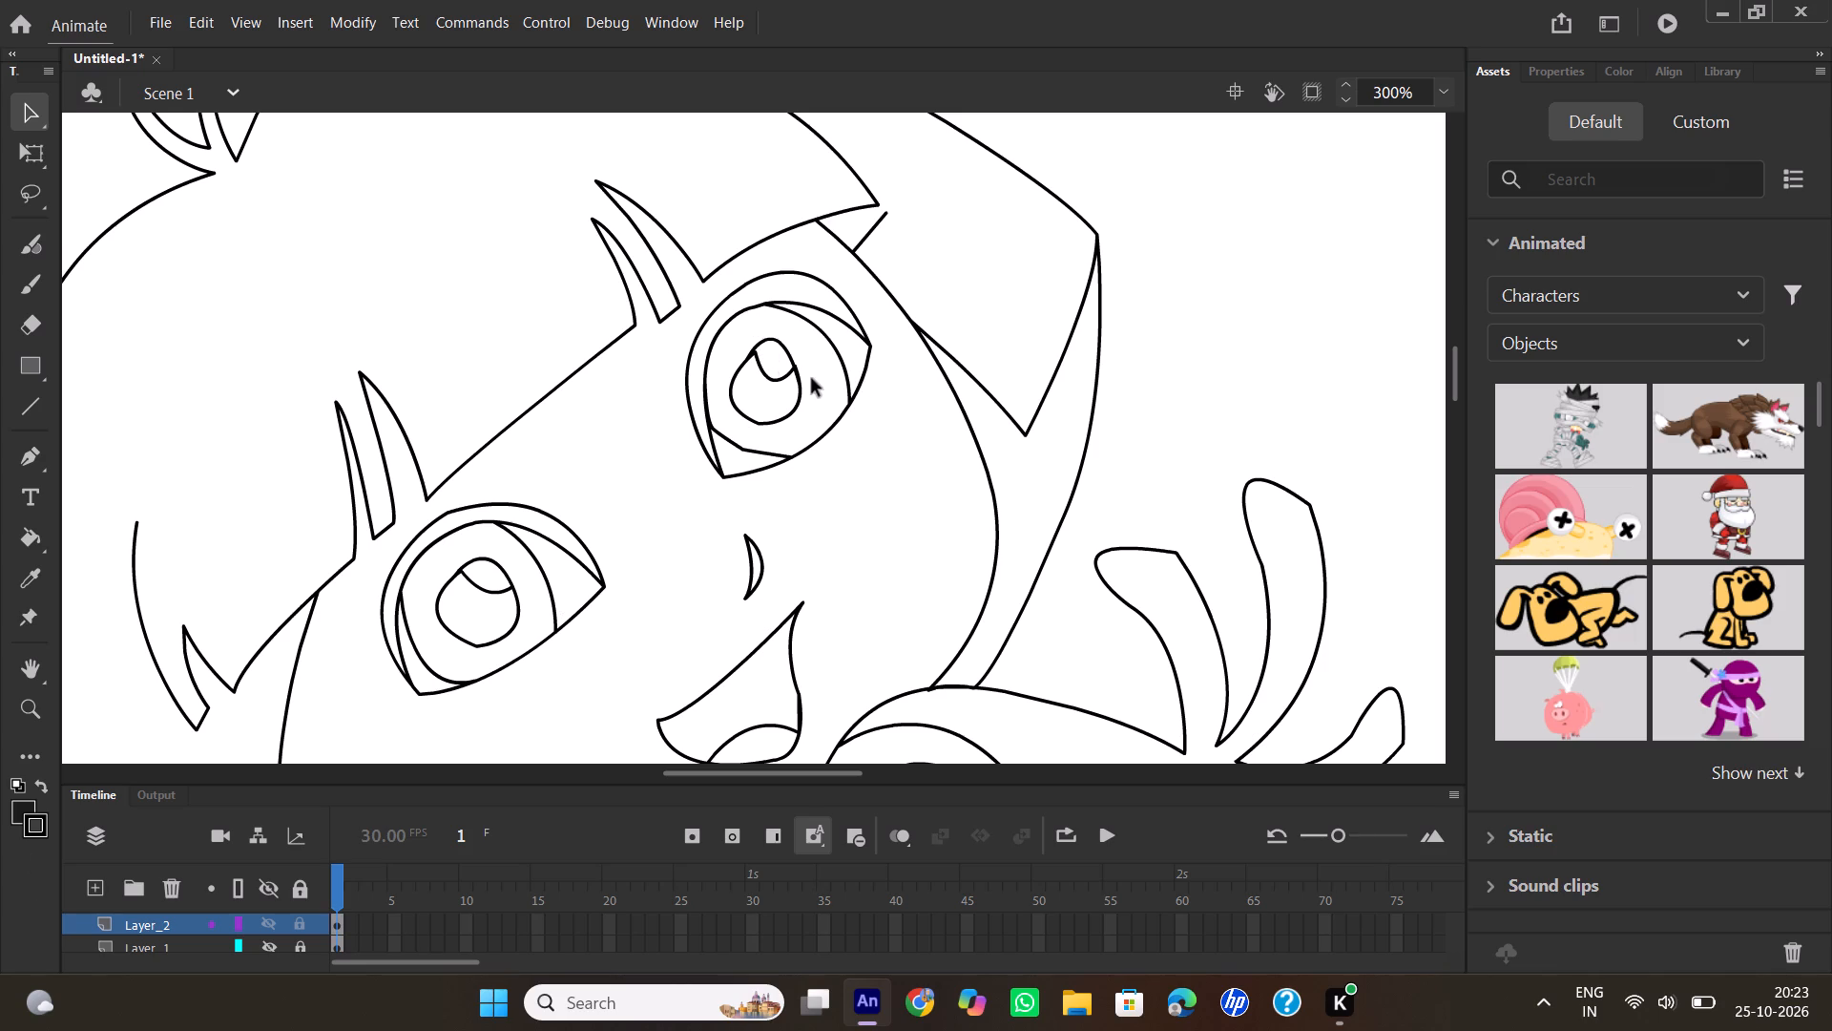
# Examine the pupil highlight and iris outlines in both of Dora's eyes for stray segments.
pyautogui.click(780, 347)
pyautogui.click(754, 353)
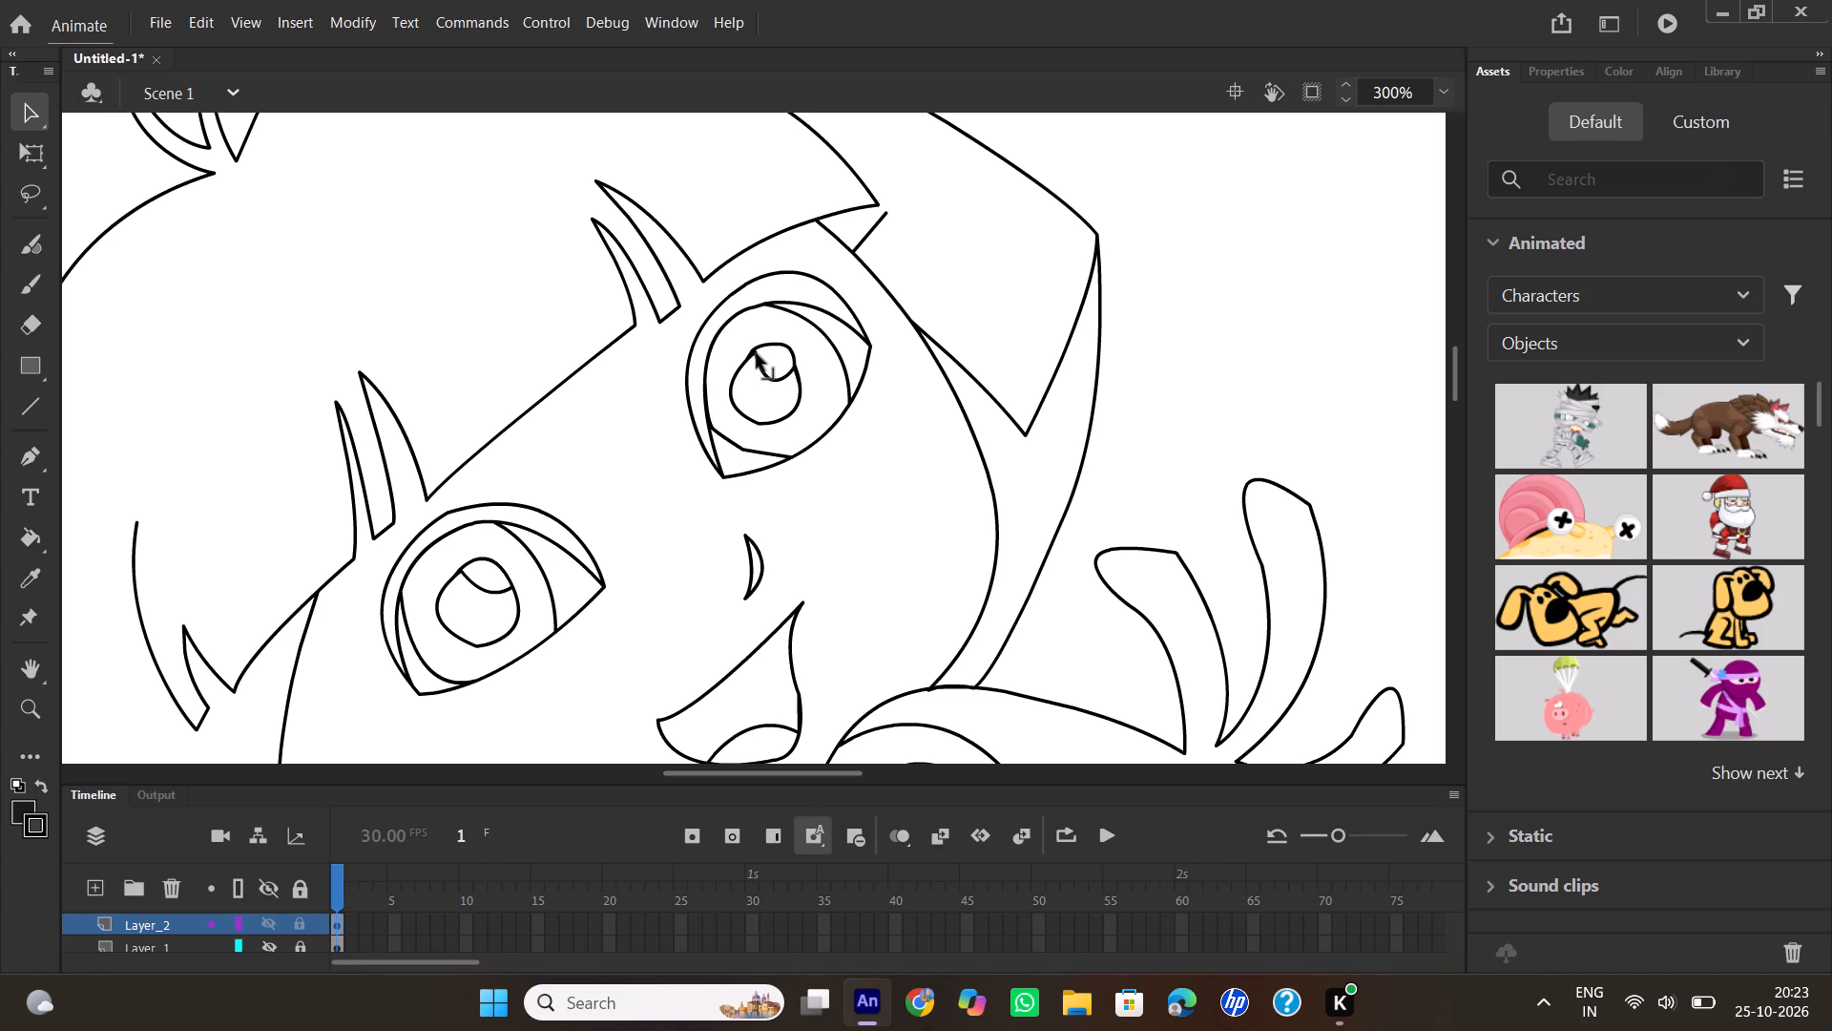
pyautogui.click(792, 349)
pyautogui.click(770, 450)
pyautogui.click(460, 576)
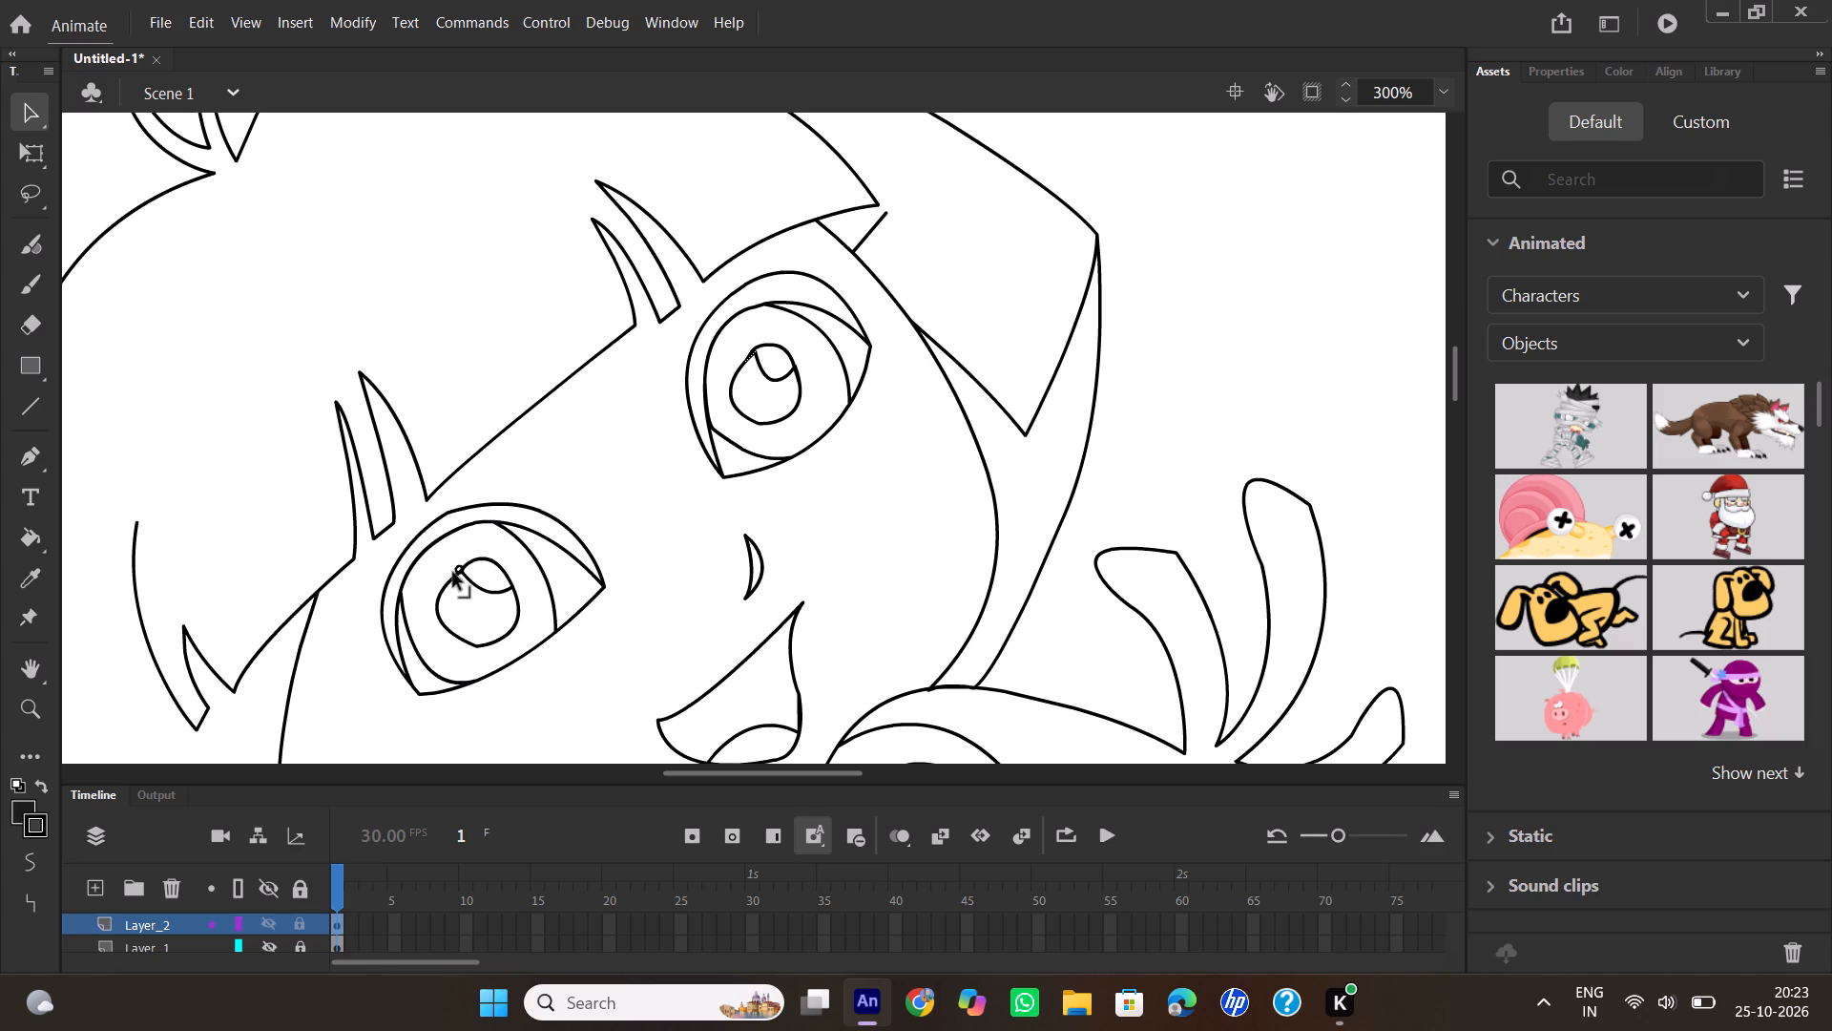
pyautogui.click(455, 577)
pyautogui.click(486, 563)
# Delete the short stray segment on the edge of Dora's mouth nearest the monkey.
pyautogui.scroll(-2, 516, 565)
pyautogui.scroll(1, 904, 431)
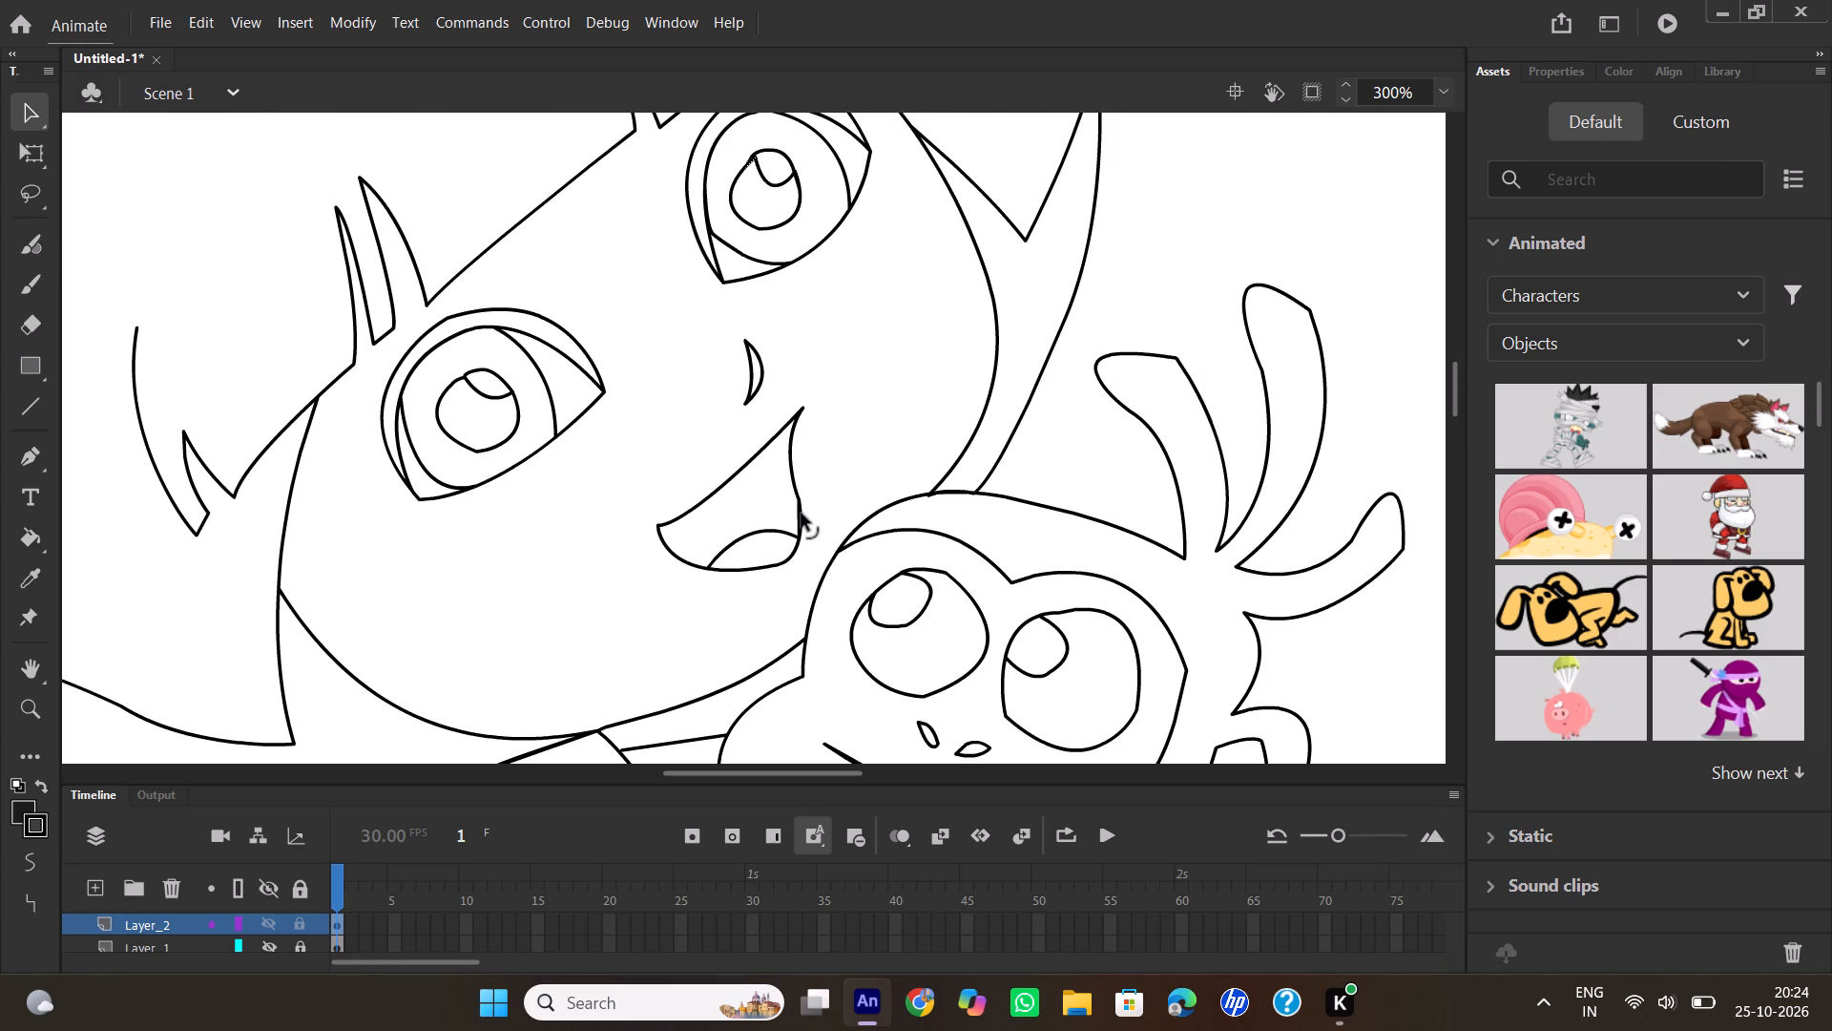
pyautogui.click(801, 514)
pyautogui.press('Delete')
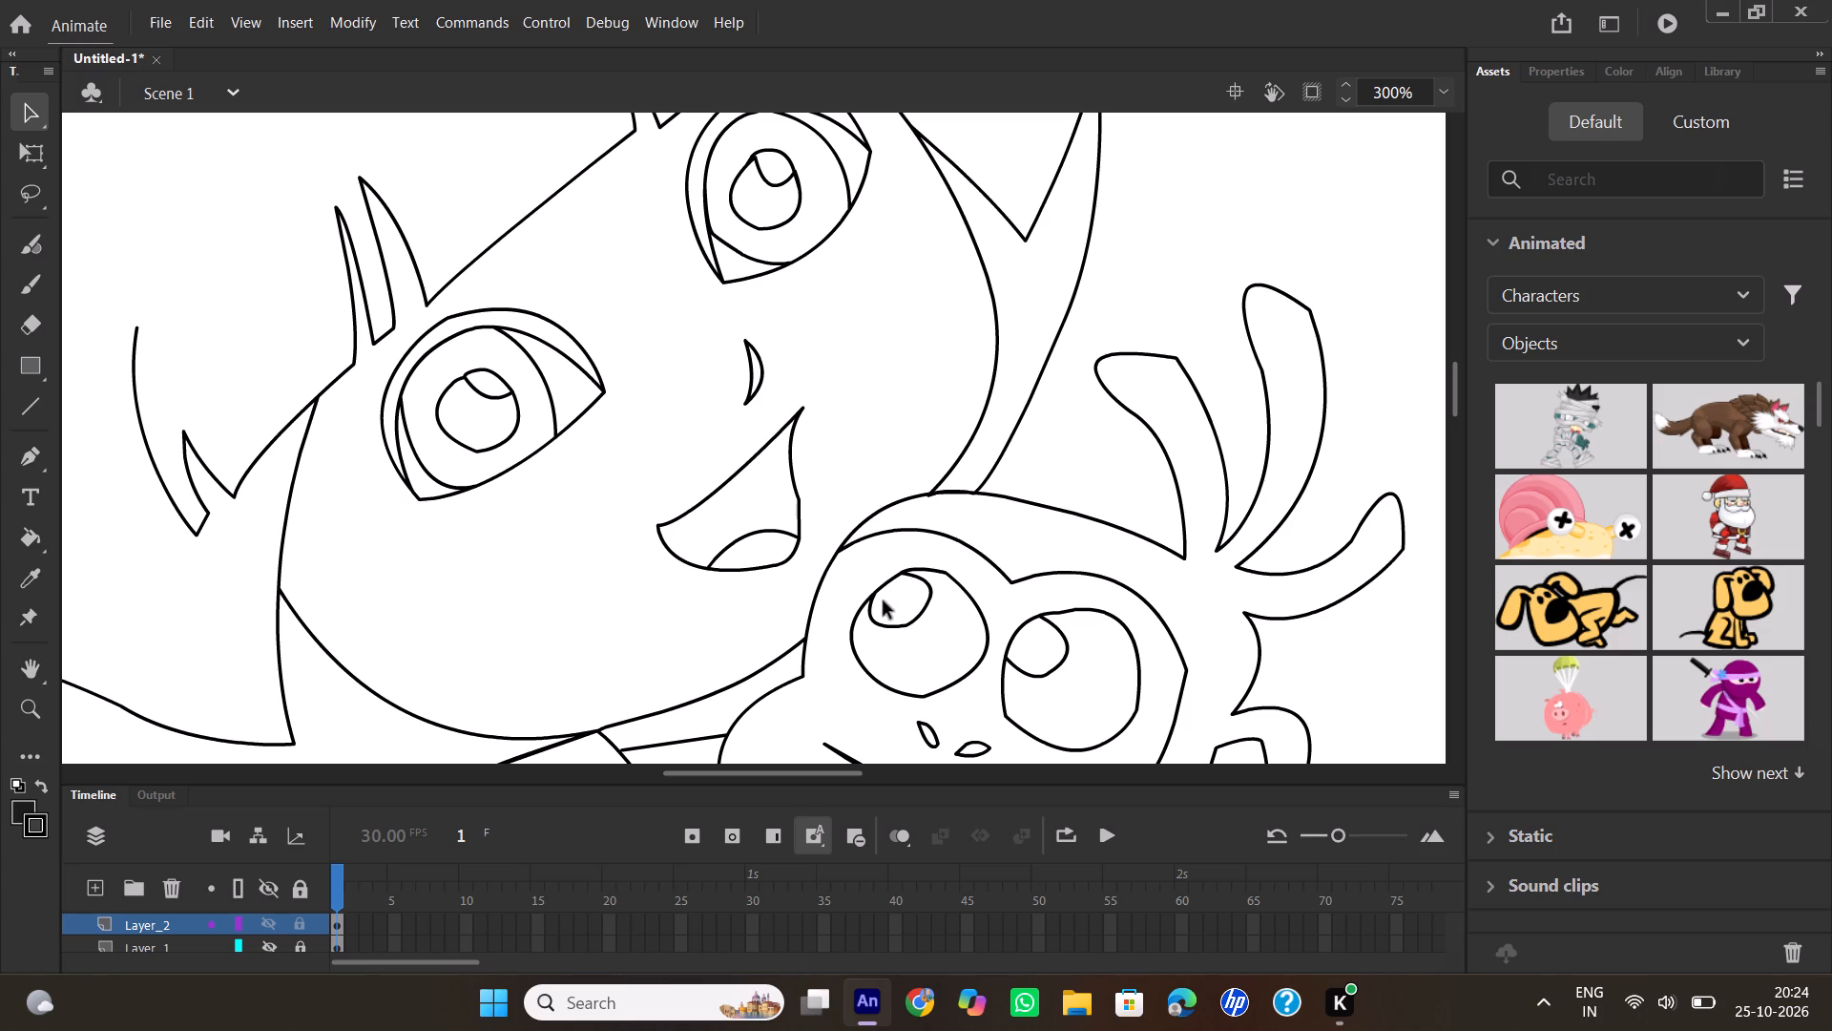
# Reshape the edge of Dora's mouth nearest the monkey into a smooth line by adjusting its corner points down to the tongue.
pyautogui.click(799, 500)
pyautogui.moveTo(802, 500); pyautogui.dragTo(794, 500)
pyautogui.moveTo(801, 495); pyautogui.dragTo(793, 504)
pyautogui.click(835, 454)
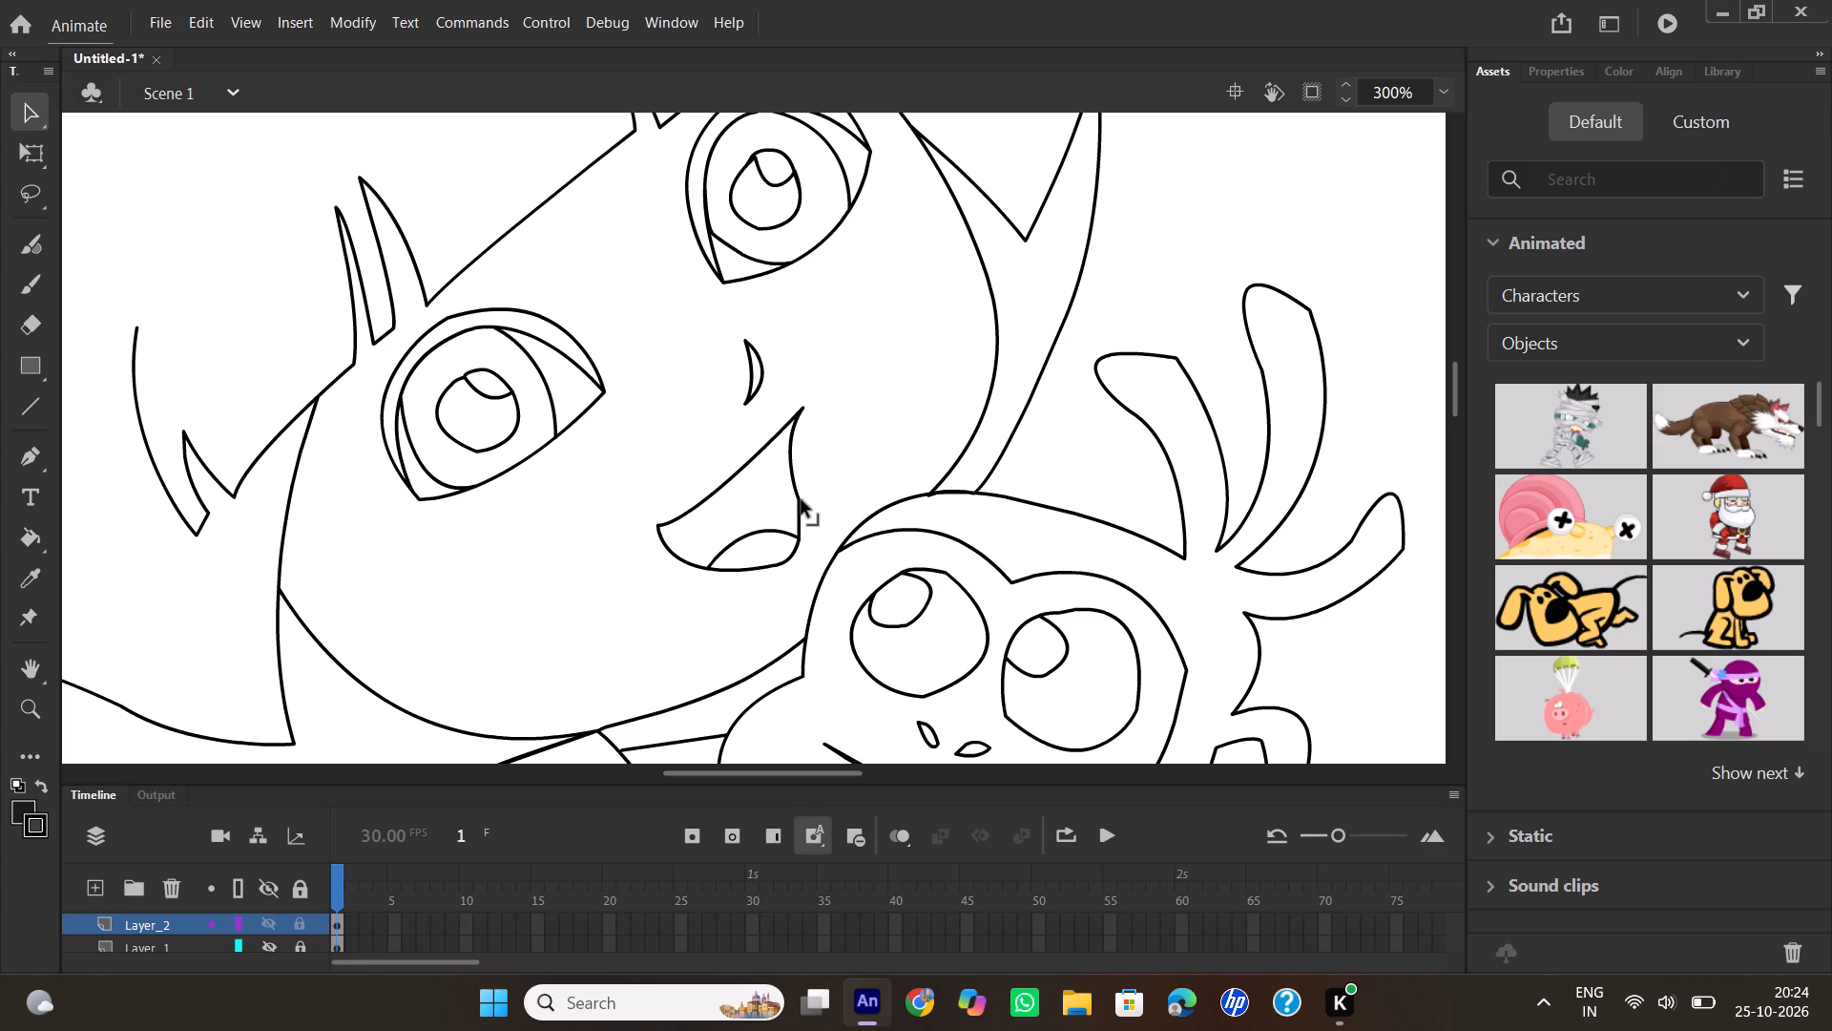
pyautogui.click(801, 498)
pyautogui.moveTo(801, 508); pyautogui.dragTo(801, 521)
pyautogui.moveTo(801, 521); pyautogui.dragTo(803, 527)
pyautogui.moveTo(796, 532); pyautogui.dragTo(803, 536)
pyautogui.moveTo(803, 536); pyautogui.dragTo(804, 537)
# Round the tips of the monkey's three hair tufts by moving their corner points and bending their end curves.
pyautogui.scroll(-1, 830, 449)
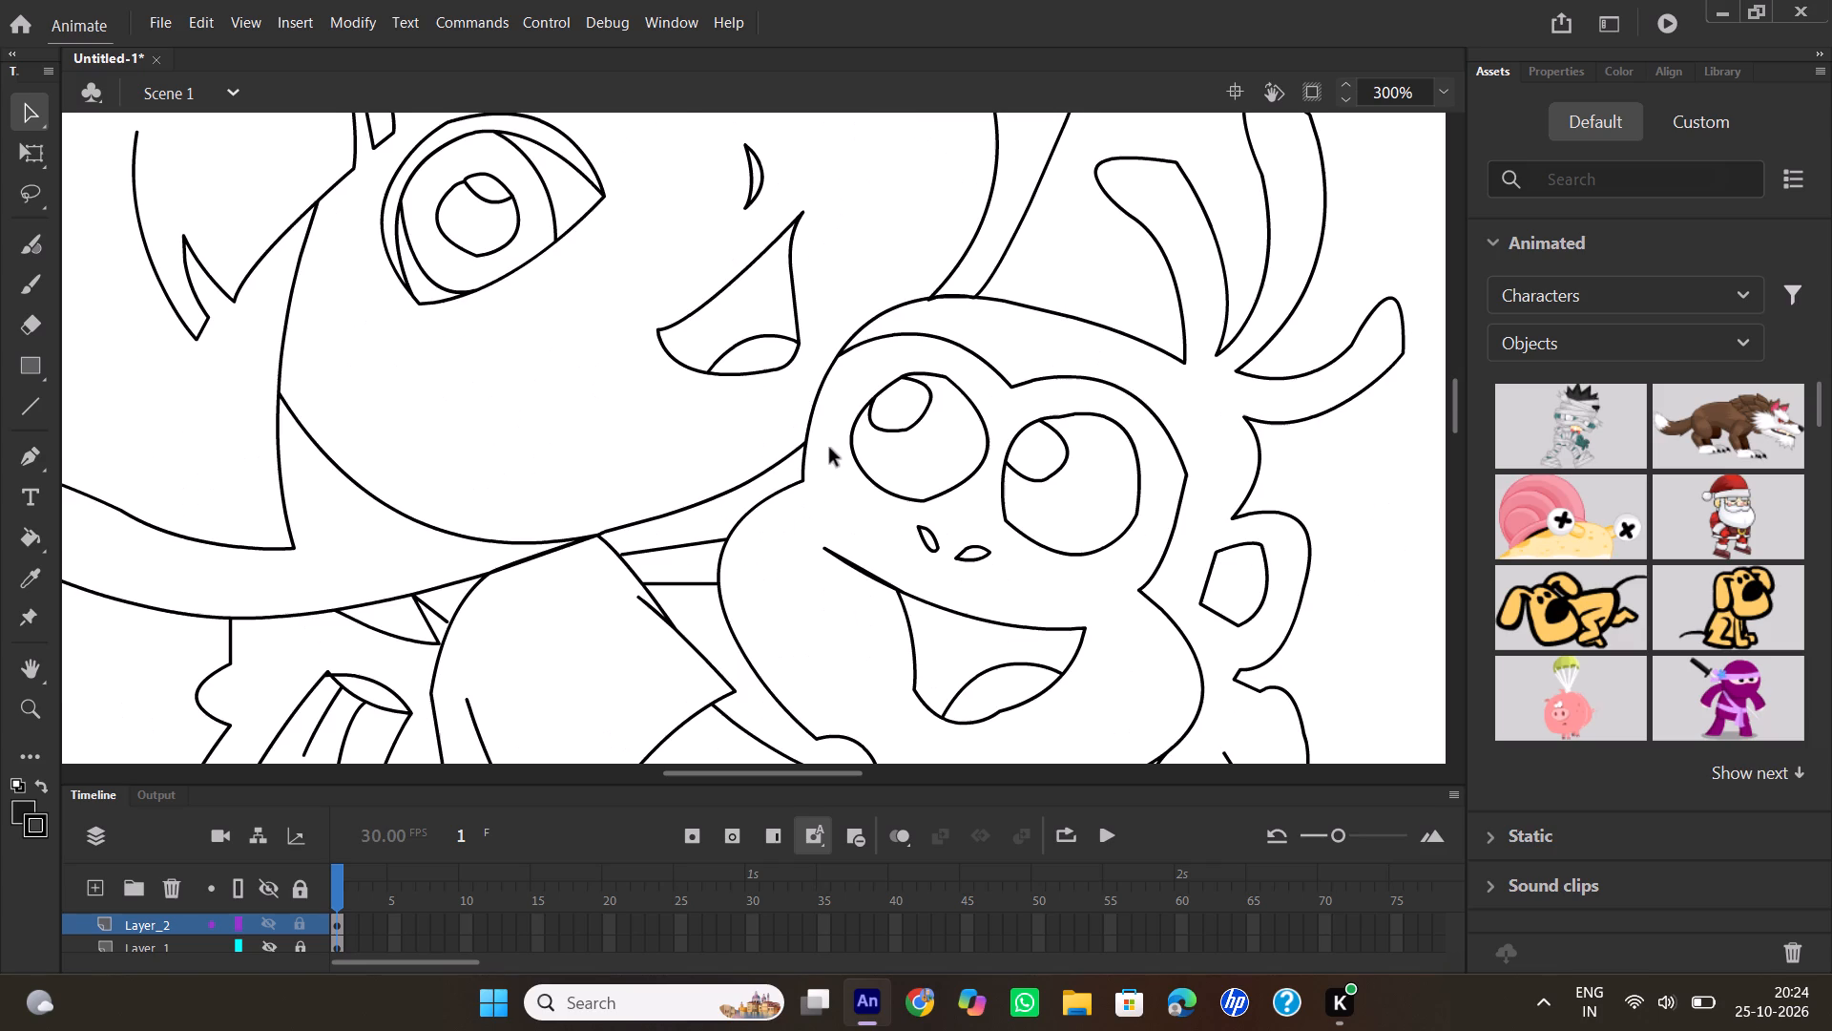
pyautogui.scroll(1, 1191, 318)
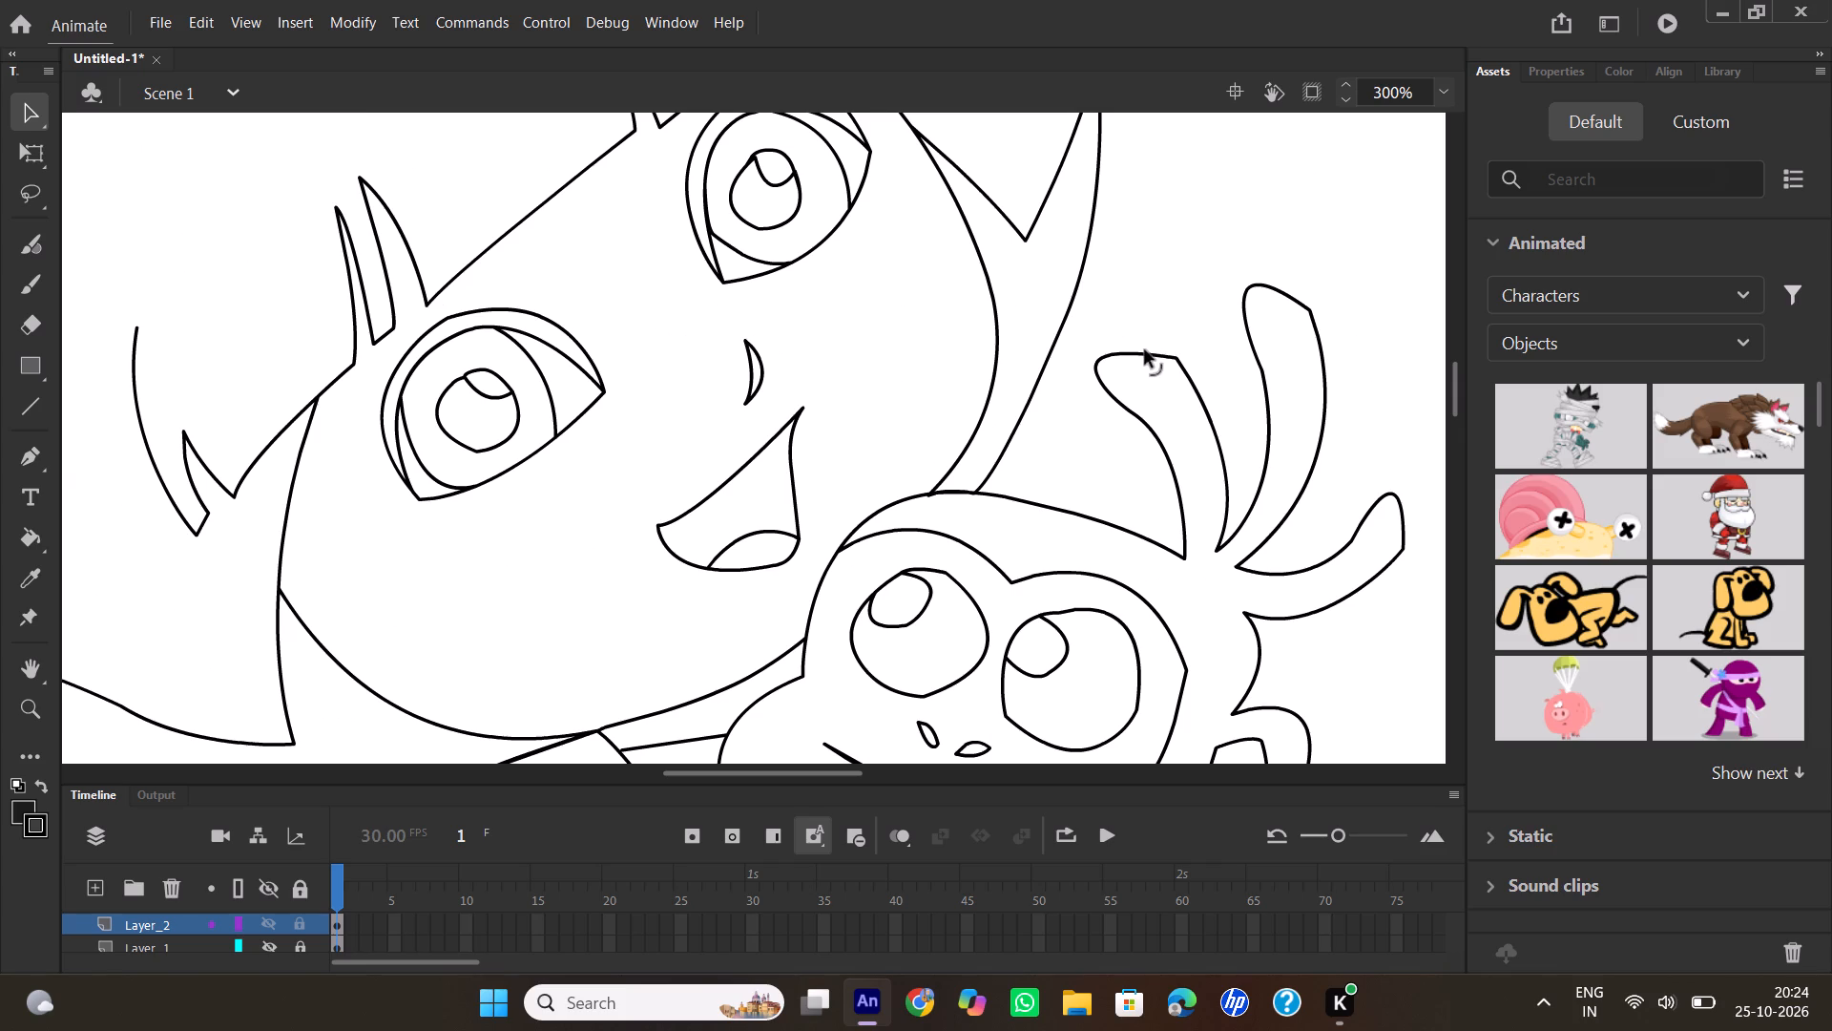
pyautogui.moveTo(1145, 350); pyautogui.dragTo(1170, 345)
pyautogui.moveTo(1170, 345); pyautogui.dragTo(1173, 341)
pyautogui.moveTo(1298, 302); pyautogui.dragTo(1302, 298)
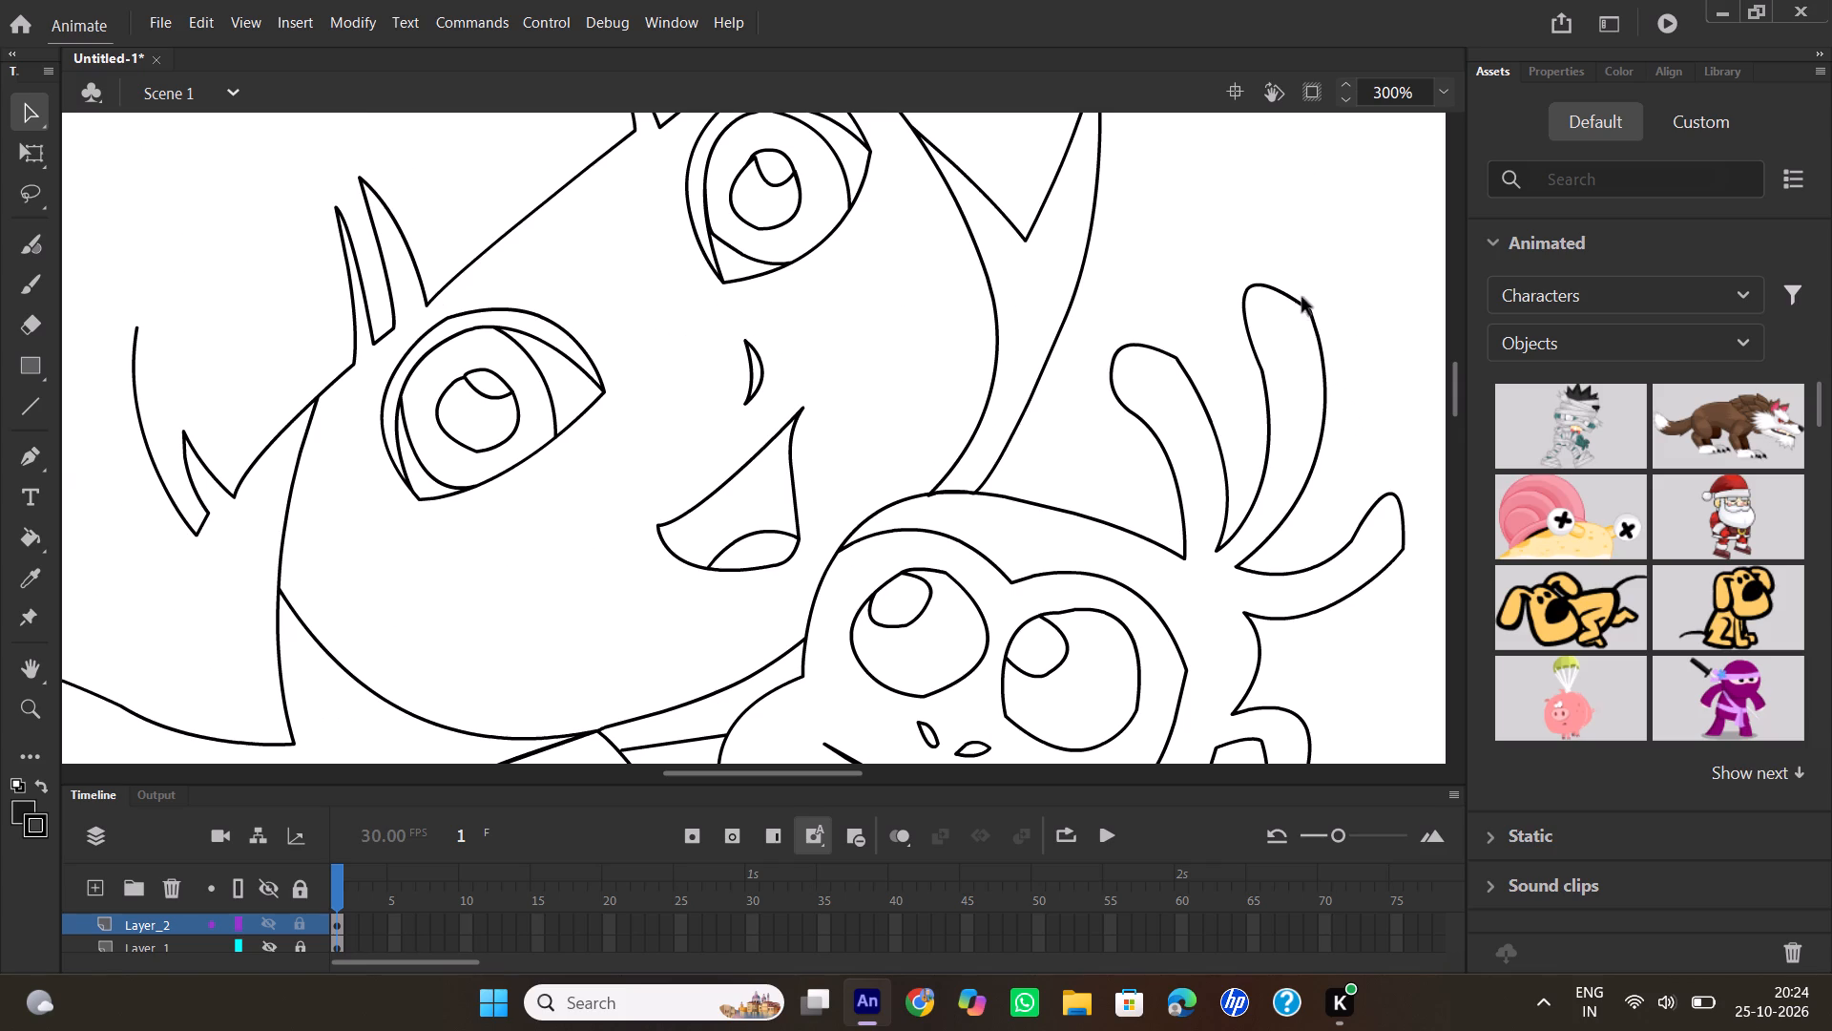
pyautogui.moveTo(1302, 298); pyautogui.dragTo(1330, 314)
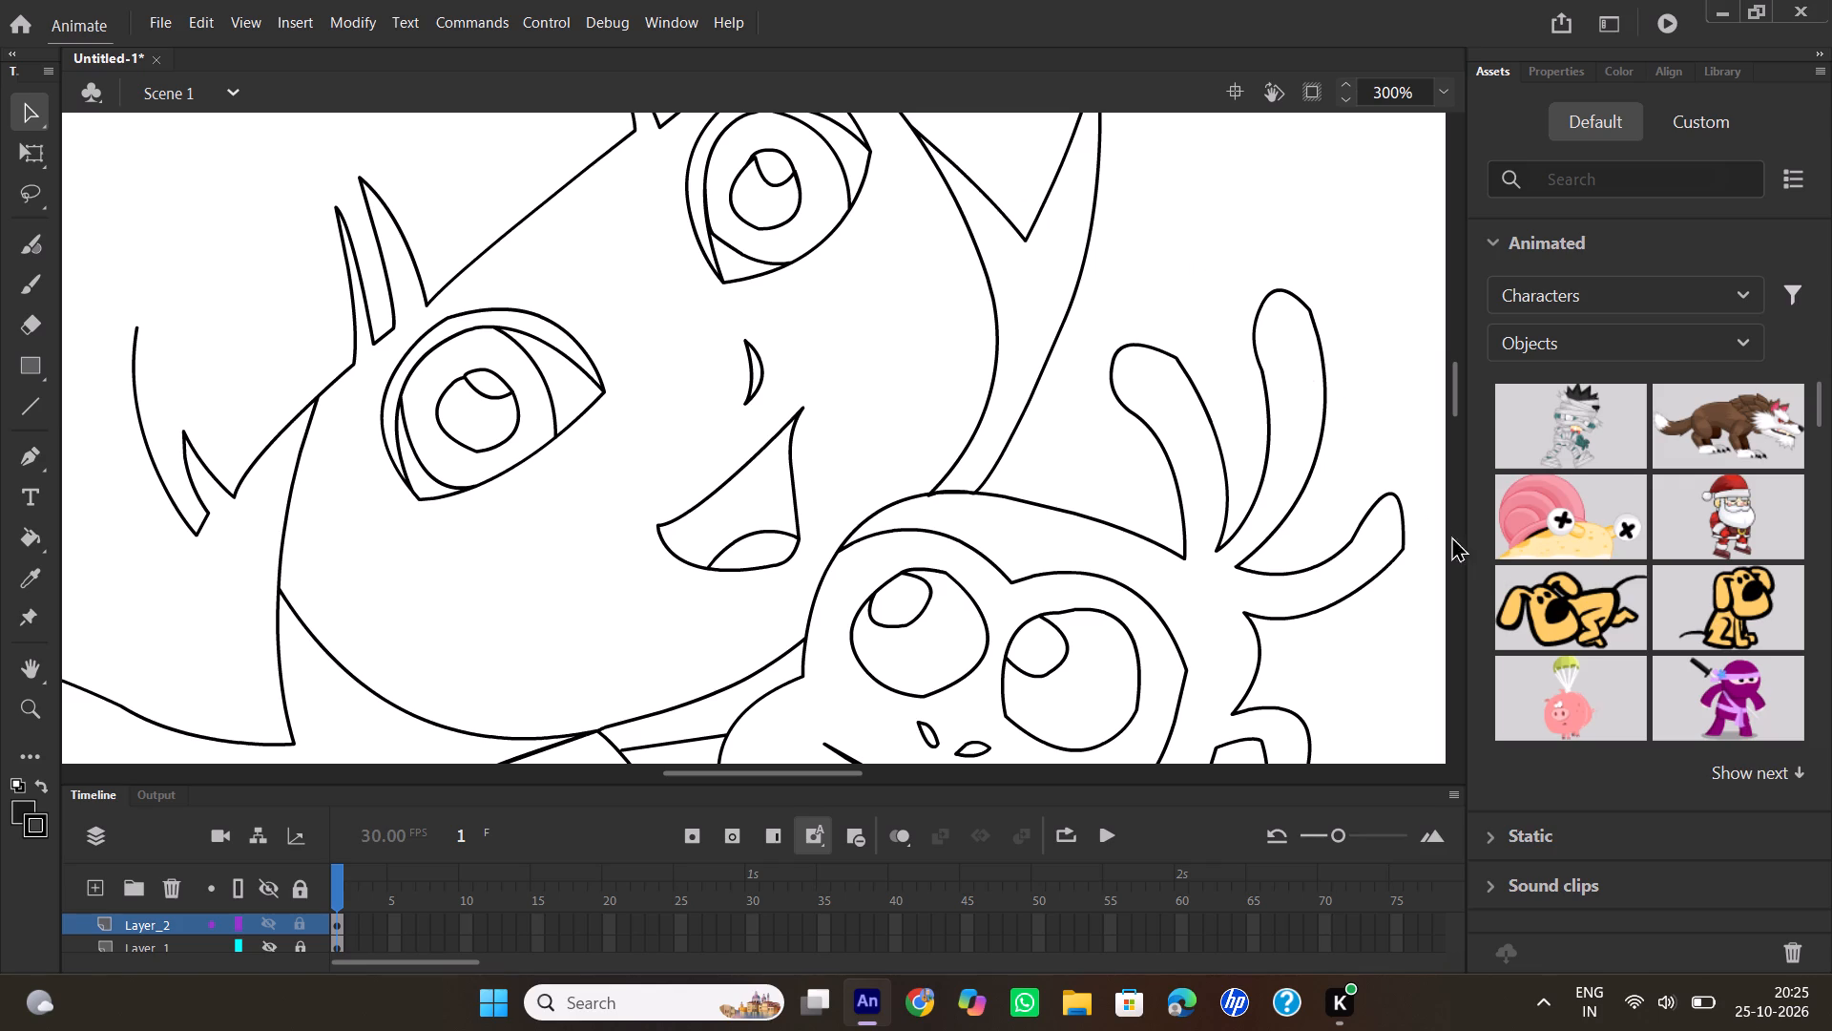
pyautogui.moveTo(1401, 523); pyautogui.dragTo(1415, 522)
pyautogui.moveTo(1415, 522); pyautogui.dragTo(1410, 546)
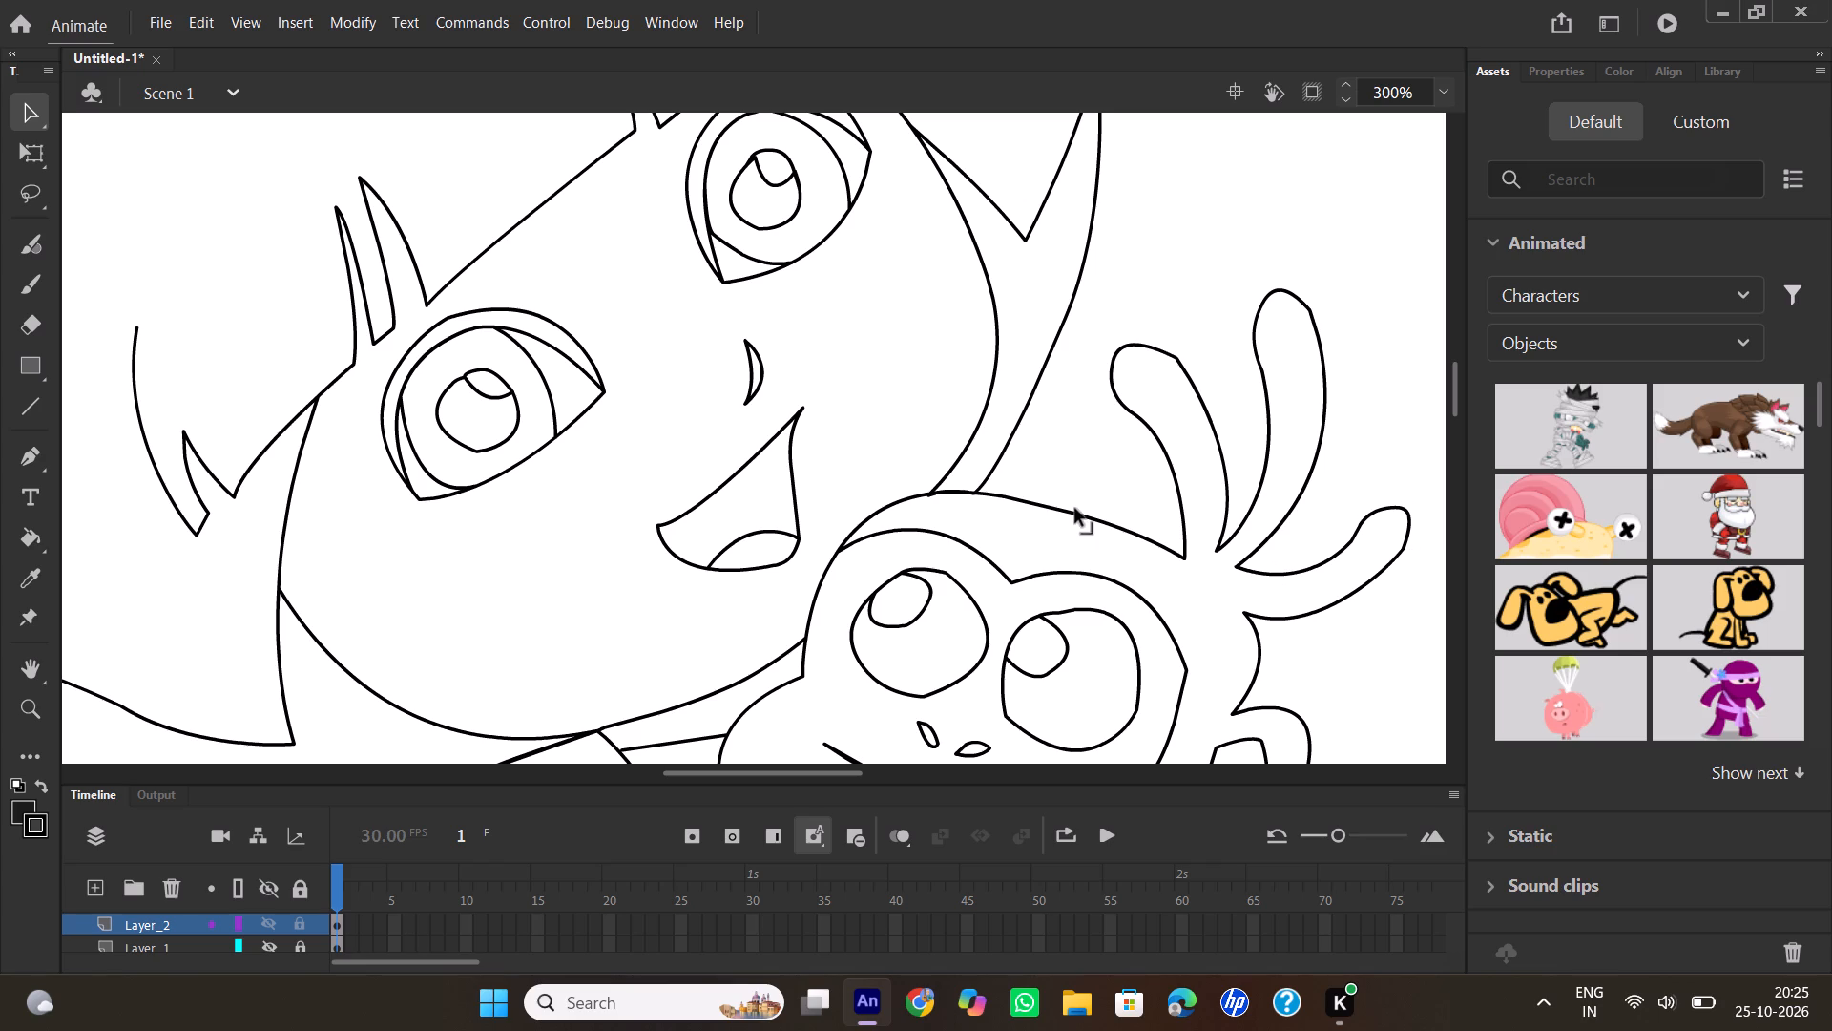
# Bend the upper outline of the monkey's eye nearest its ear slightly outward beside the pupil.
pyautogui.scroll(-1, 980, 436)
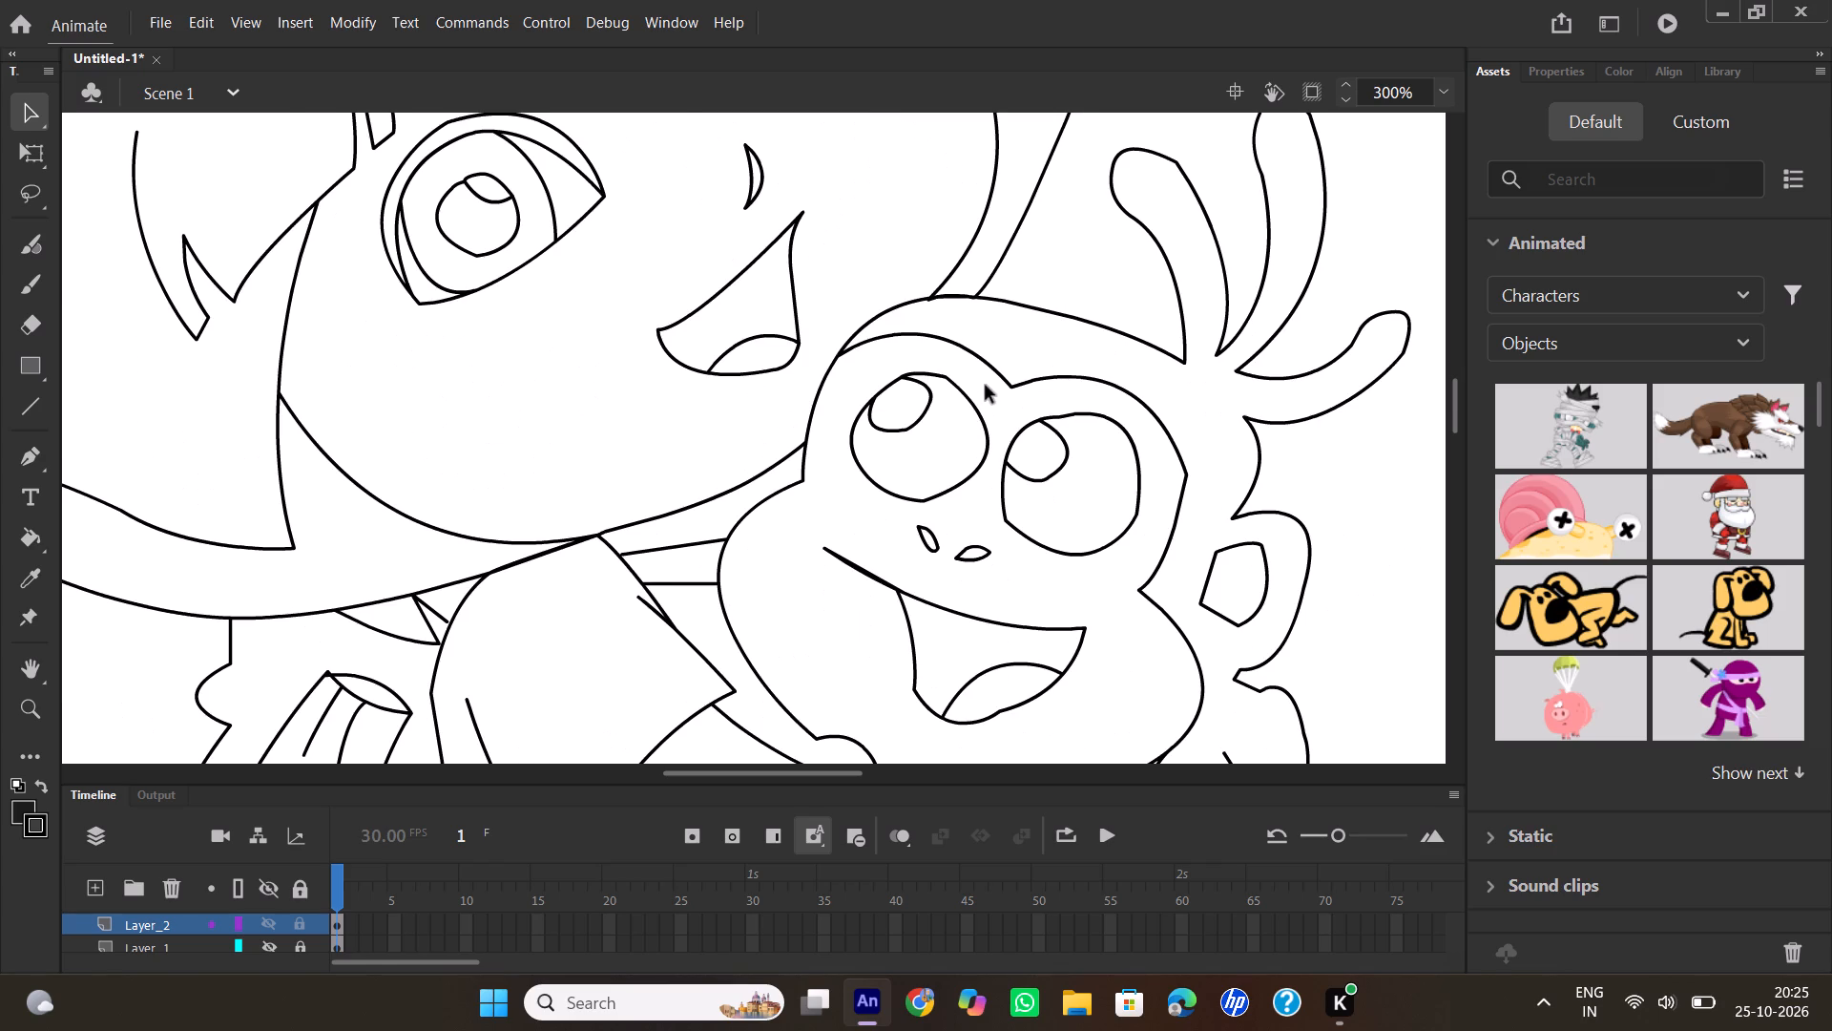
pyautogui.scroll(-1, 986, 385)
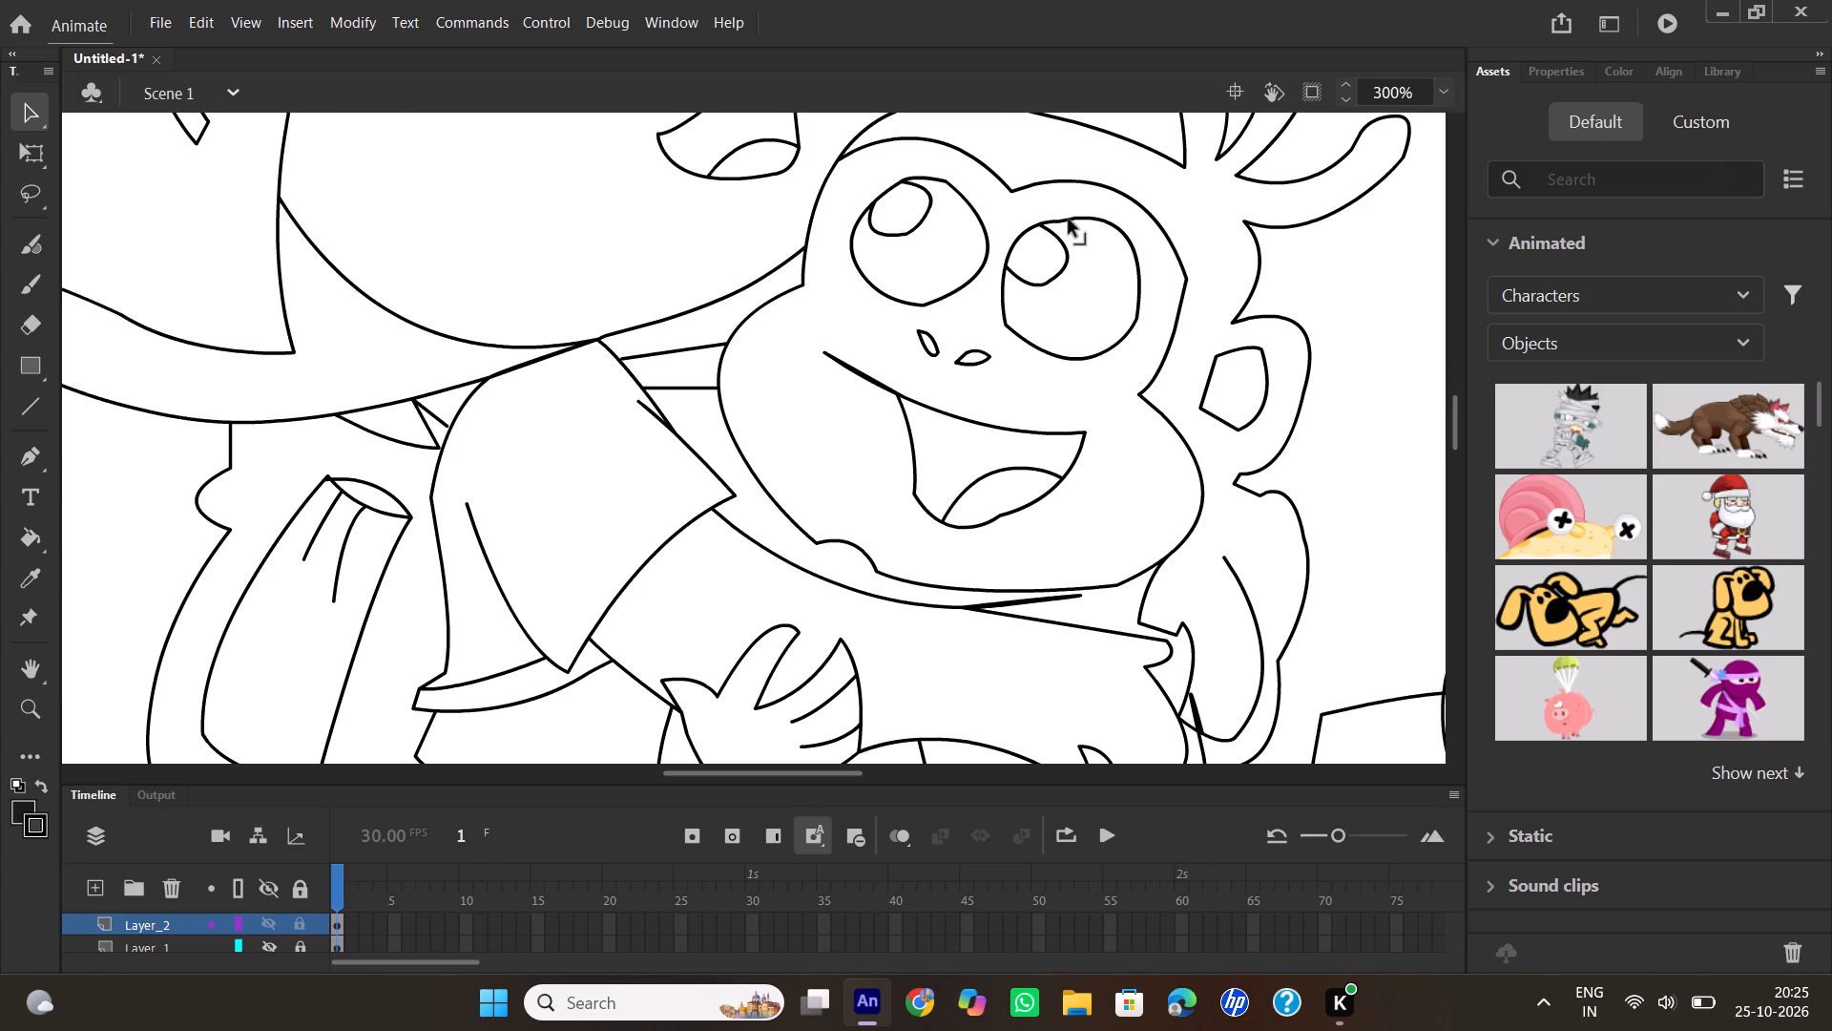
pyautogui.moveTo(1064, 222); pyautogui.dragTo(1062, 214)
# Smooth the side of the monkey's open mouth nearest Dora by bending its segments and moving the lower corner inward.
pyautogui.moveTo(903, 412); pyautogui.dragTo(901, 438)
pyautogui.moveTo(901, 438); pyautogui.dragTo(902, 440)
pyautogui.moveTo(902, 440); pyautogui.dragTo(906, 433)
pyautogui.moveTo(913, 490); pyautogui.dragTo(926, 496)
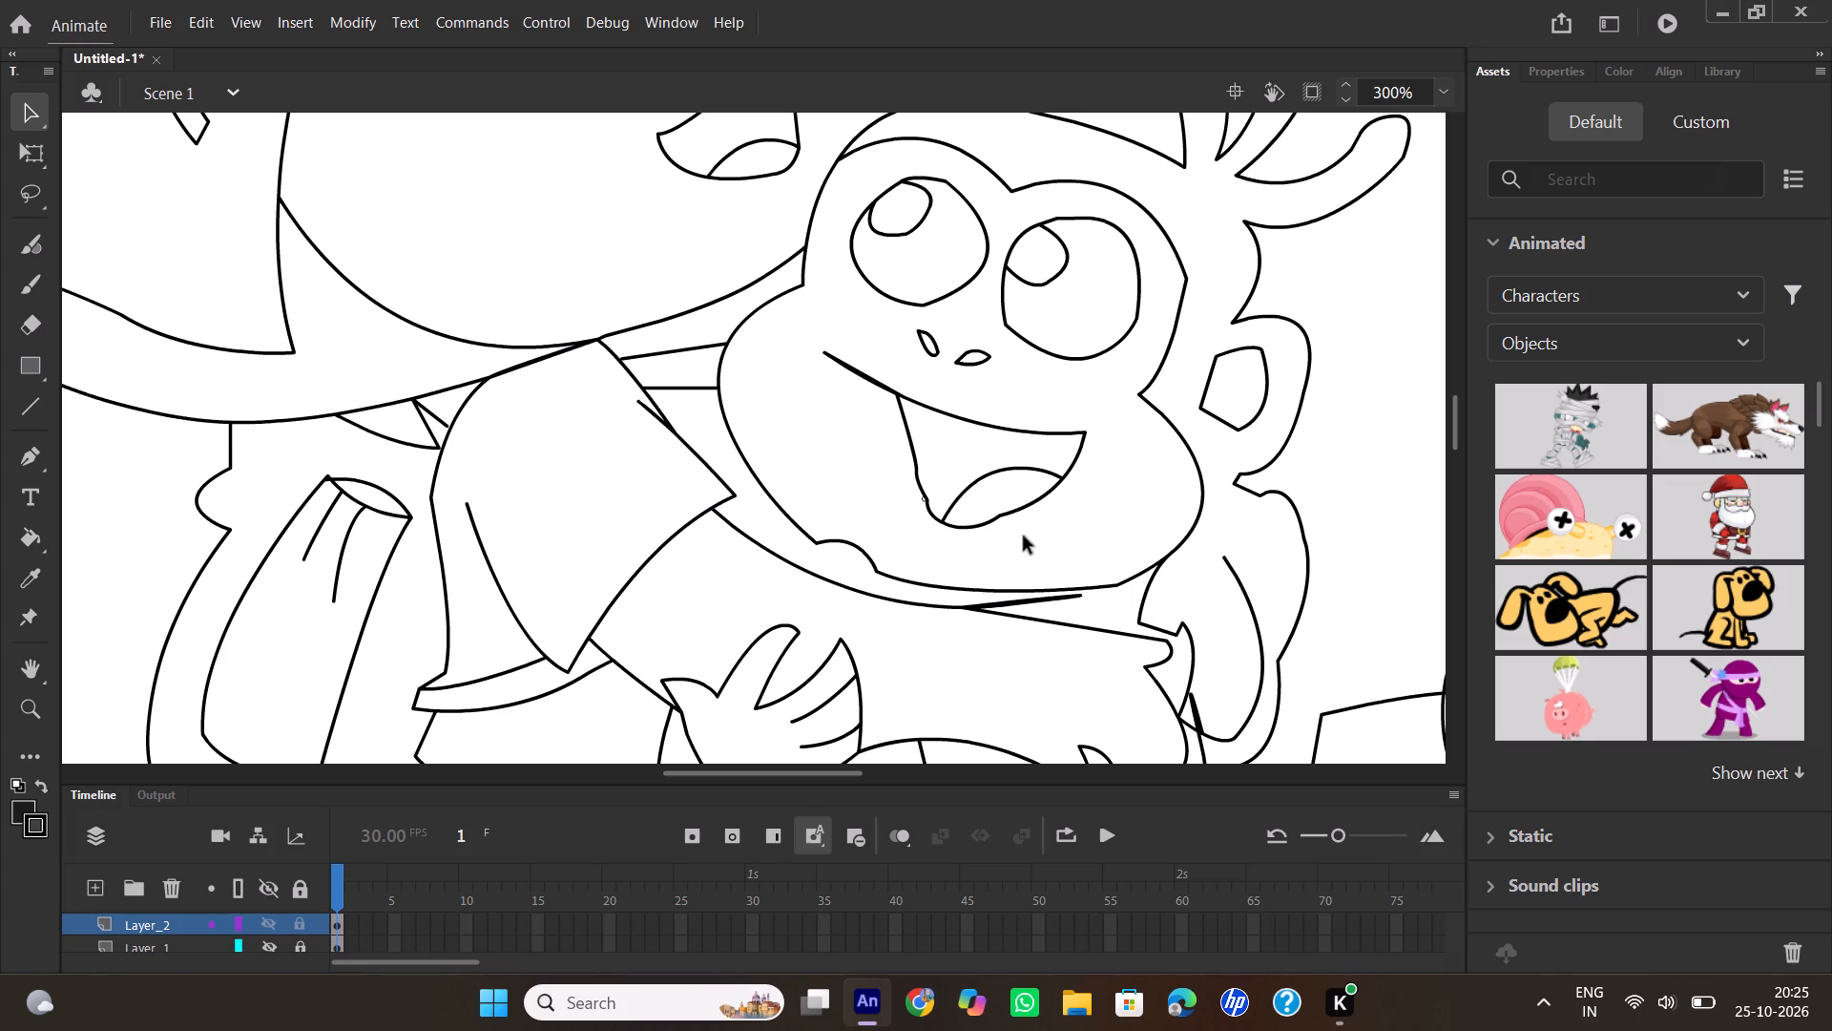
pyautogui.click(927, 501)
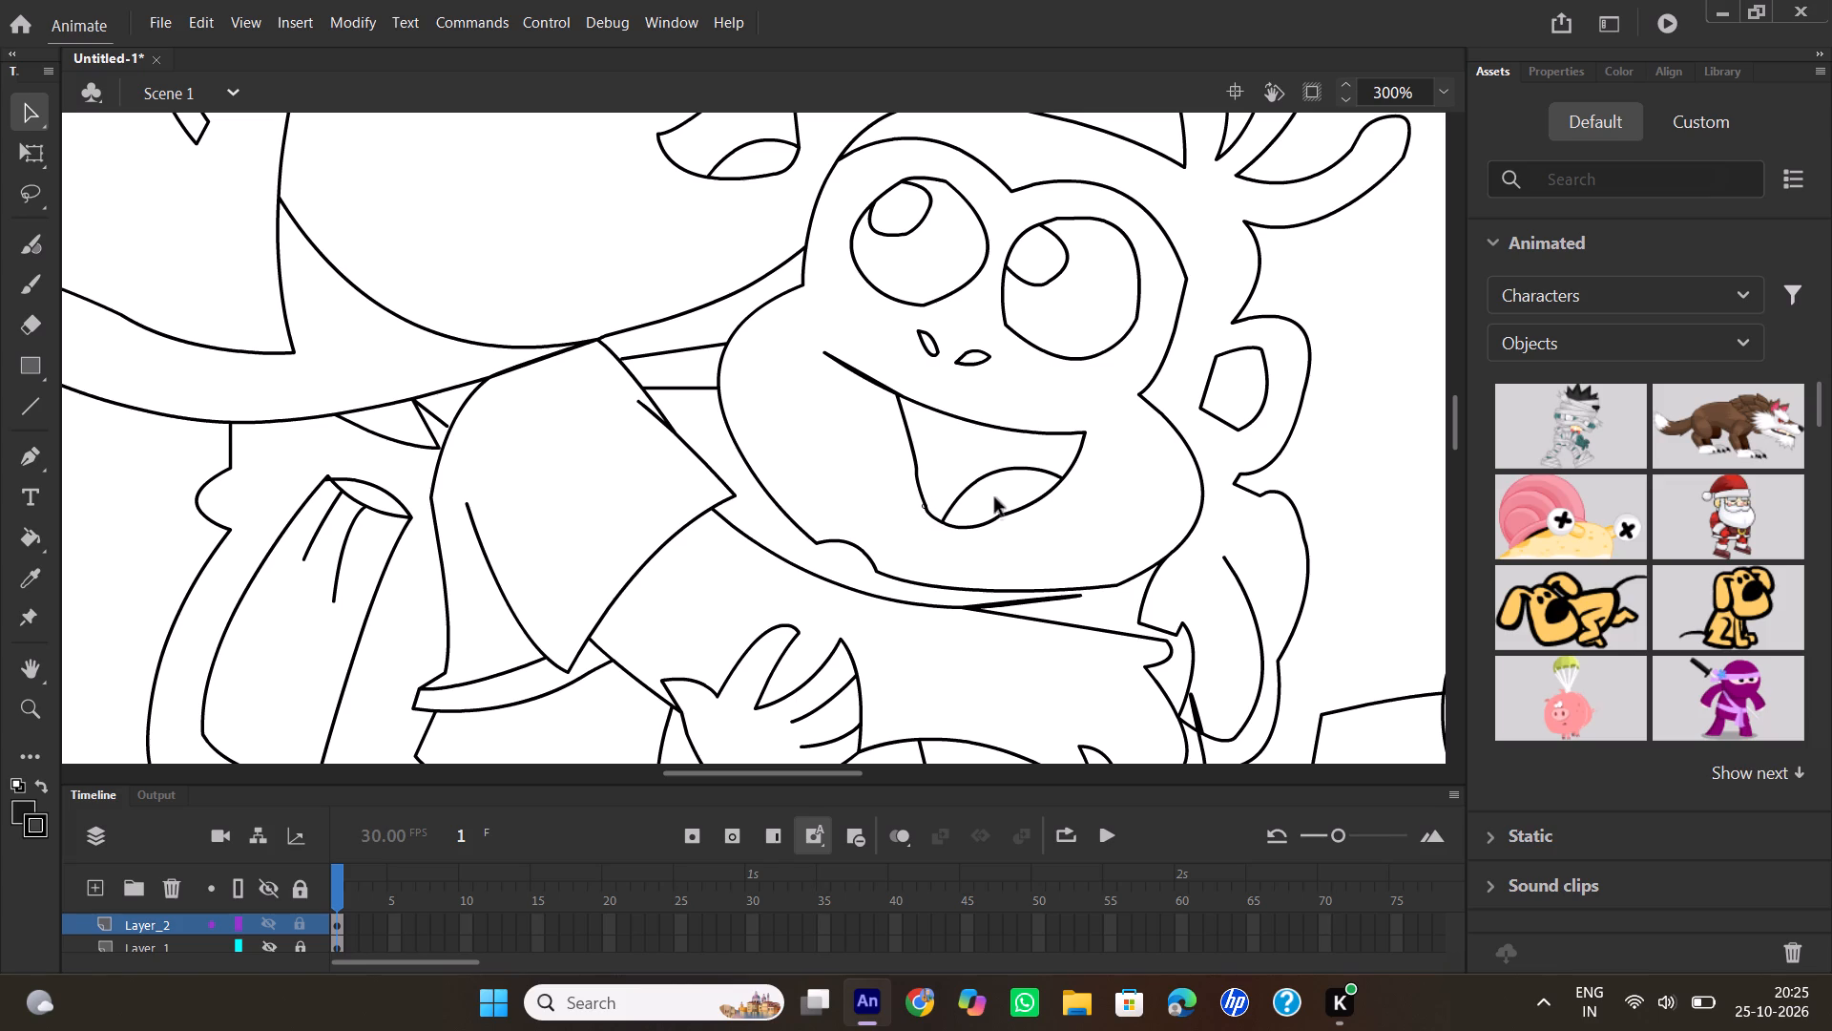
pyautogui.click(1001, 515)
# Draw a short line with the Pen tool from the monkey's lower cheek outline to the neckline curve below it.
pyautogui.scroll(-2, 854, 539)
pyautogui.scroll(2, 854, 539)
pyautogui.click(35, 448)
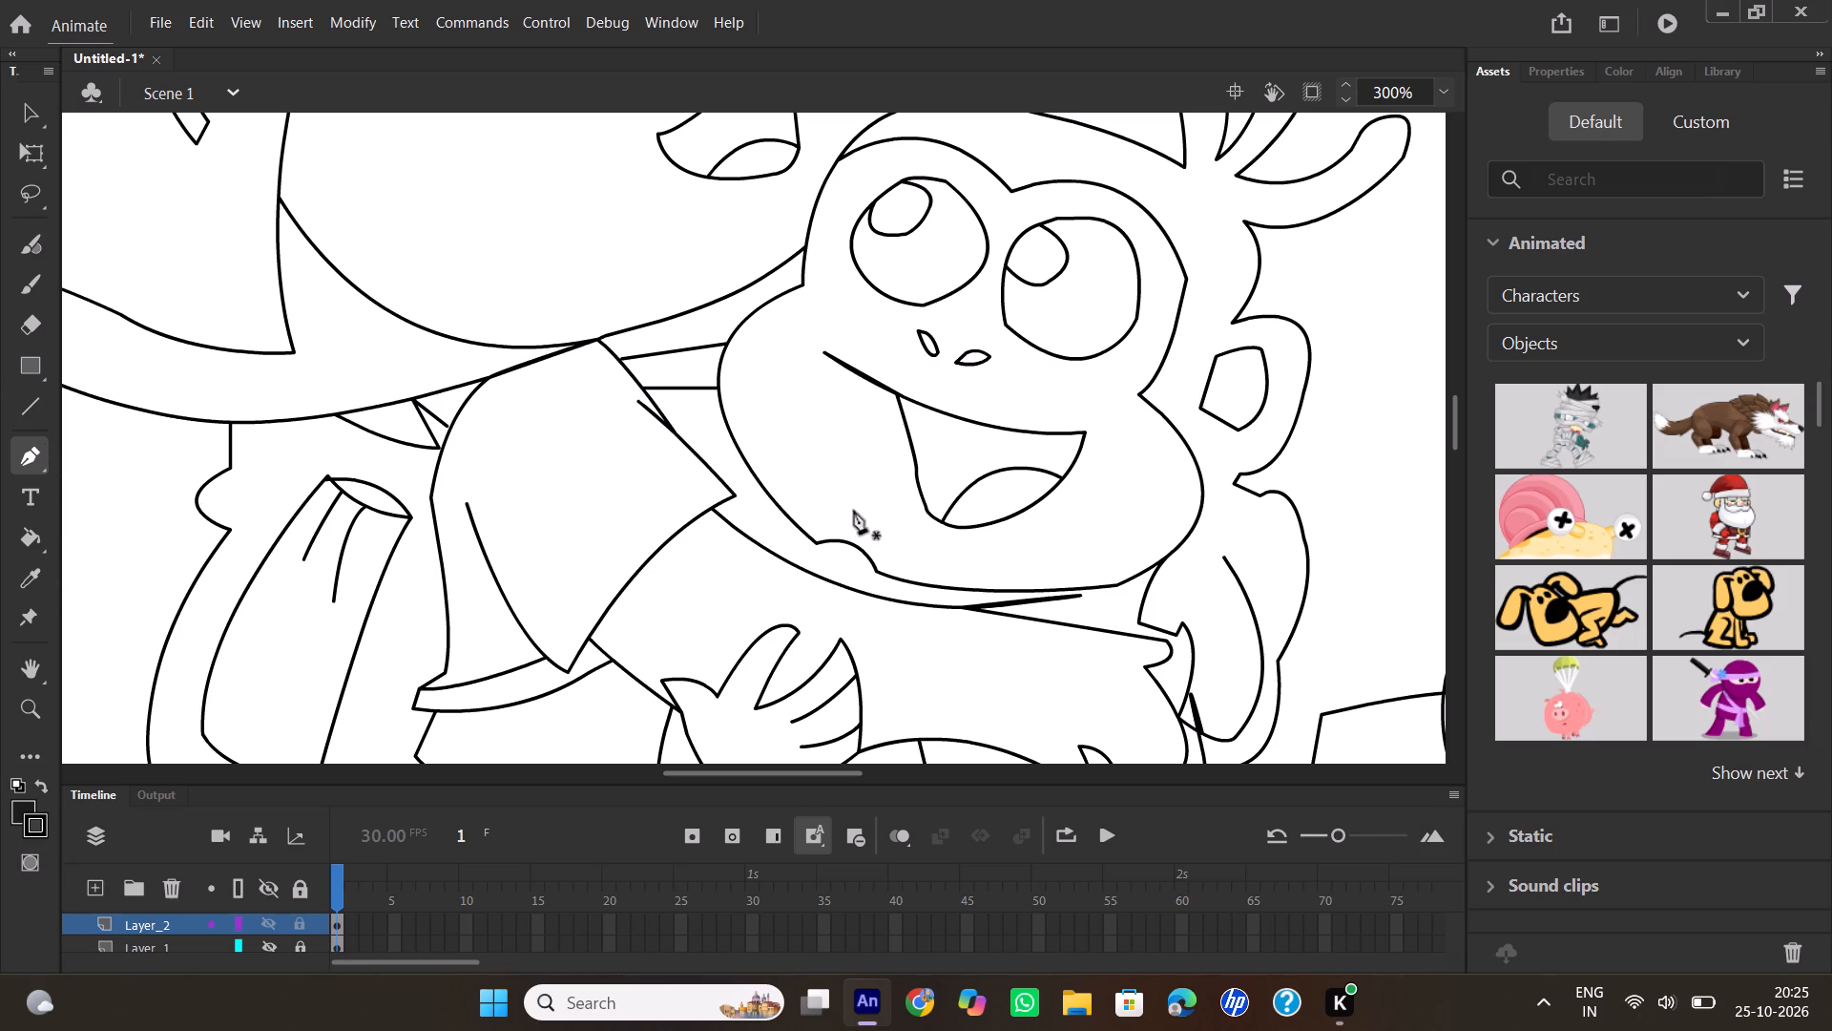
pyautogui.click(819, 543)
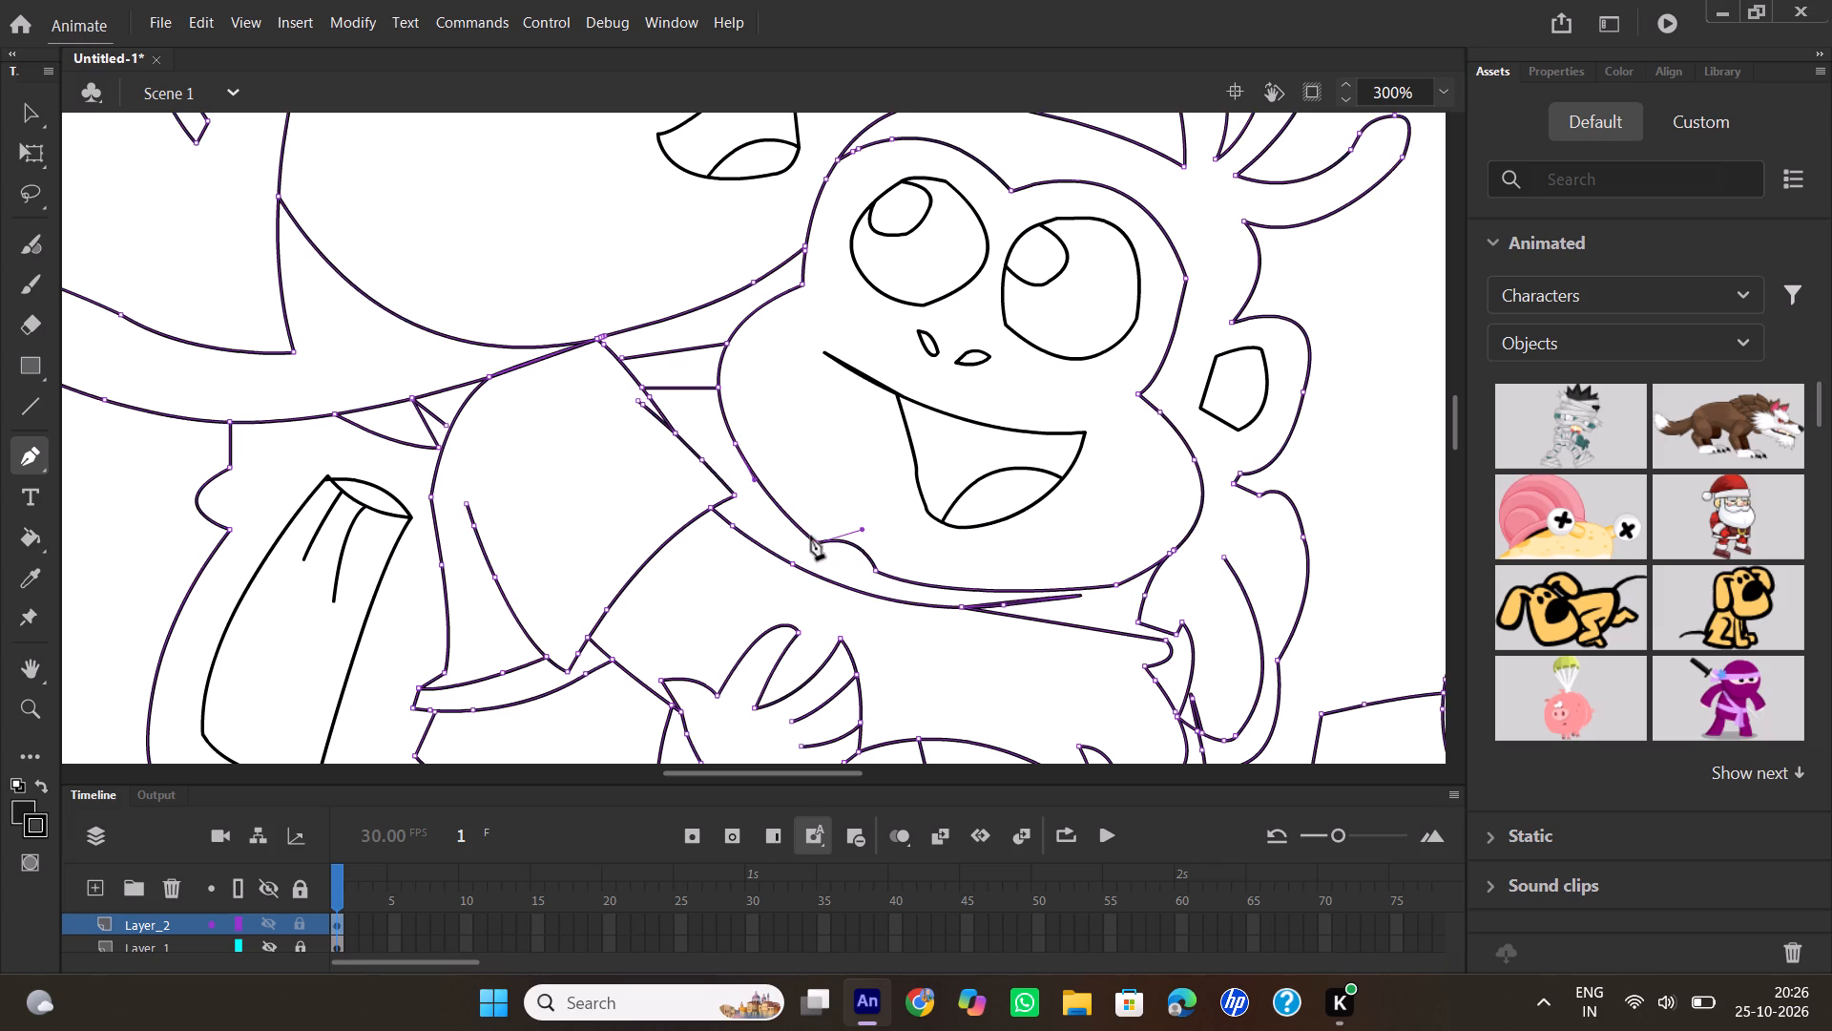
pyautogui.click(805, 532)
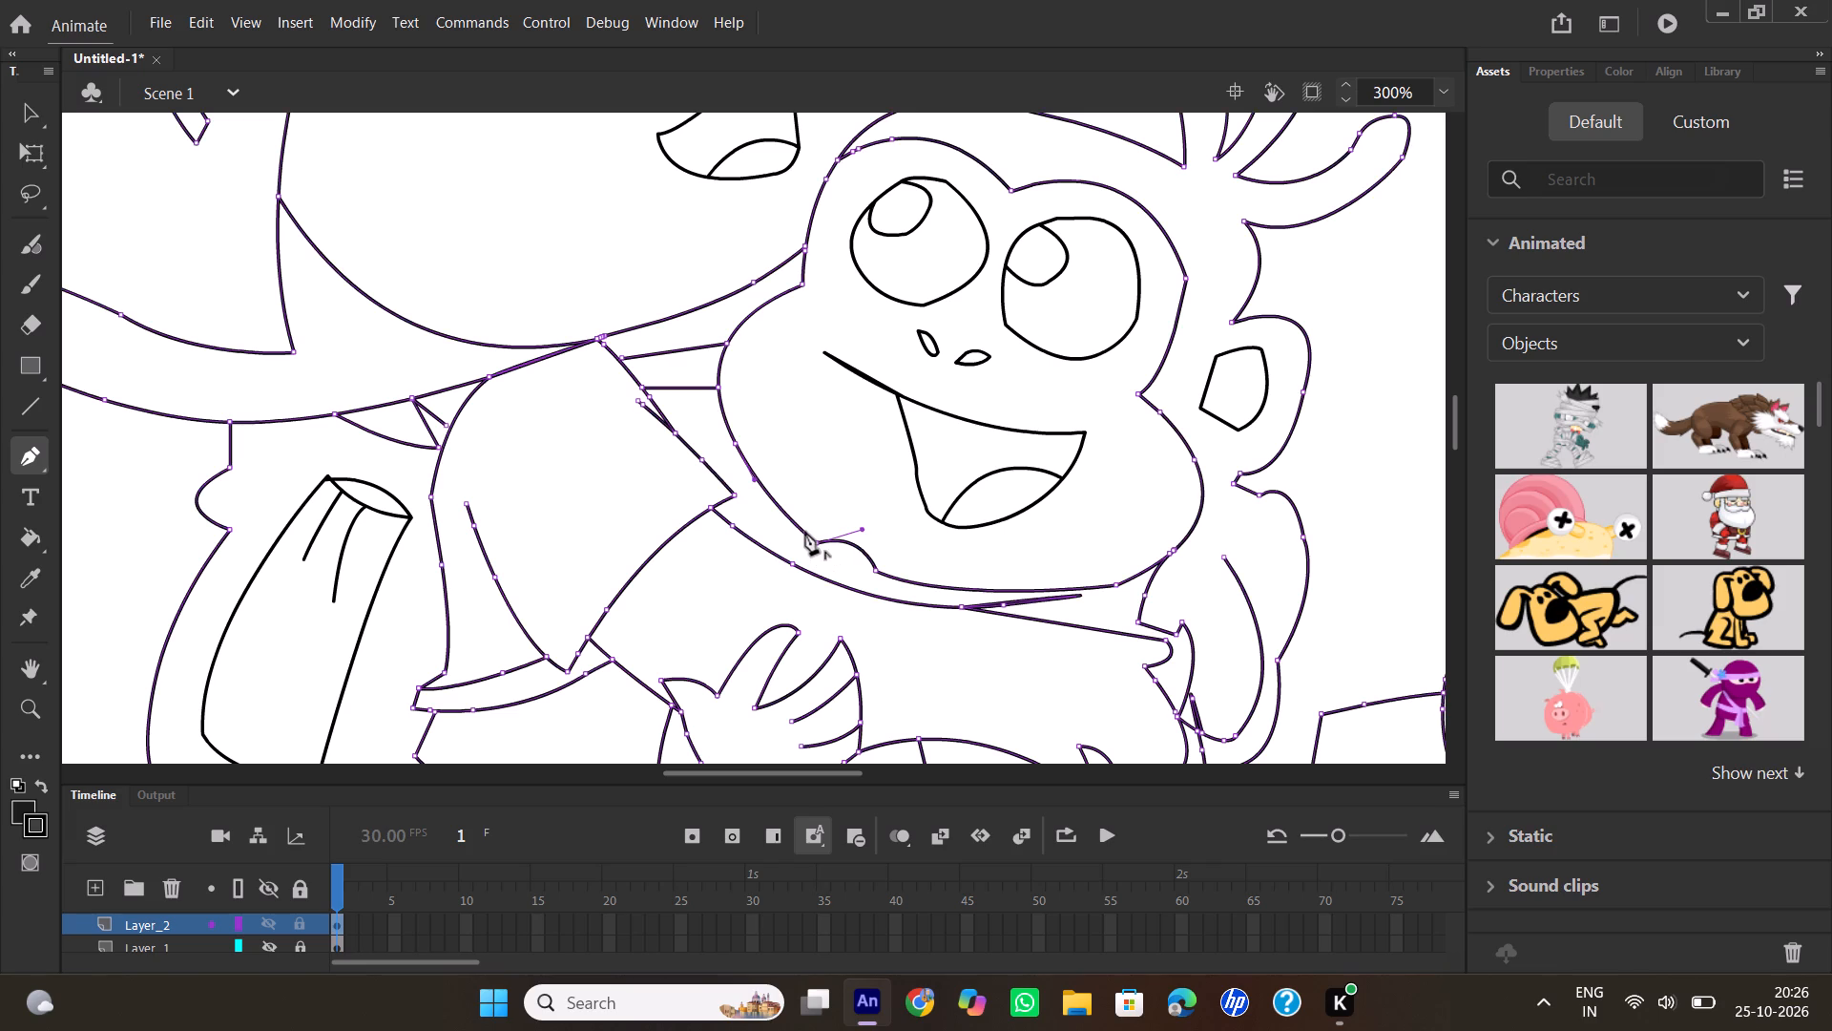
pyautogui.click(807, 534)
pyautogui.click(781, 558)
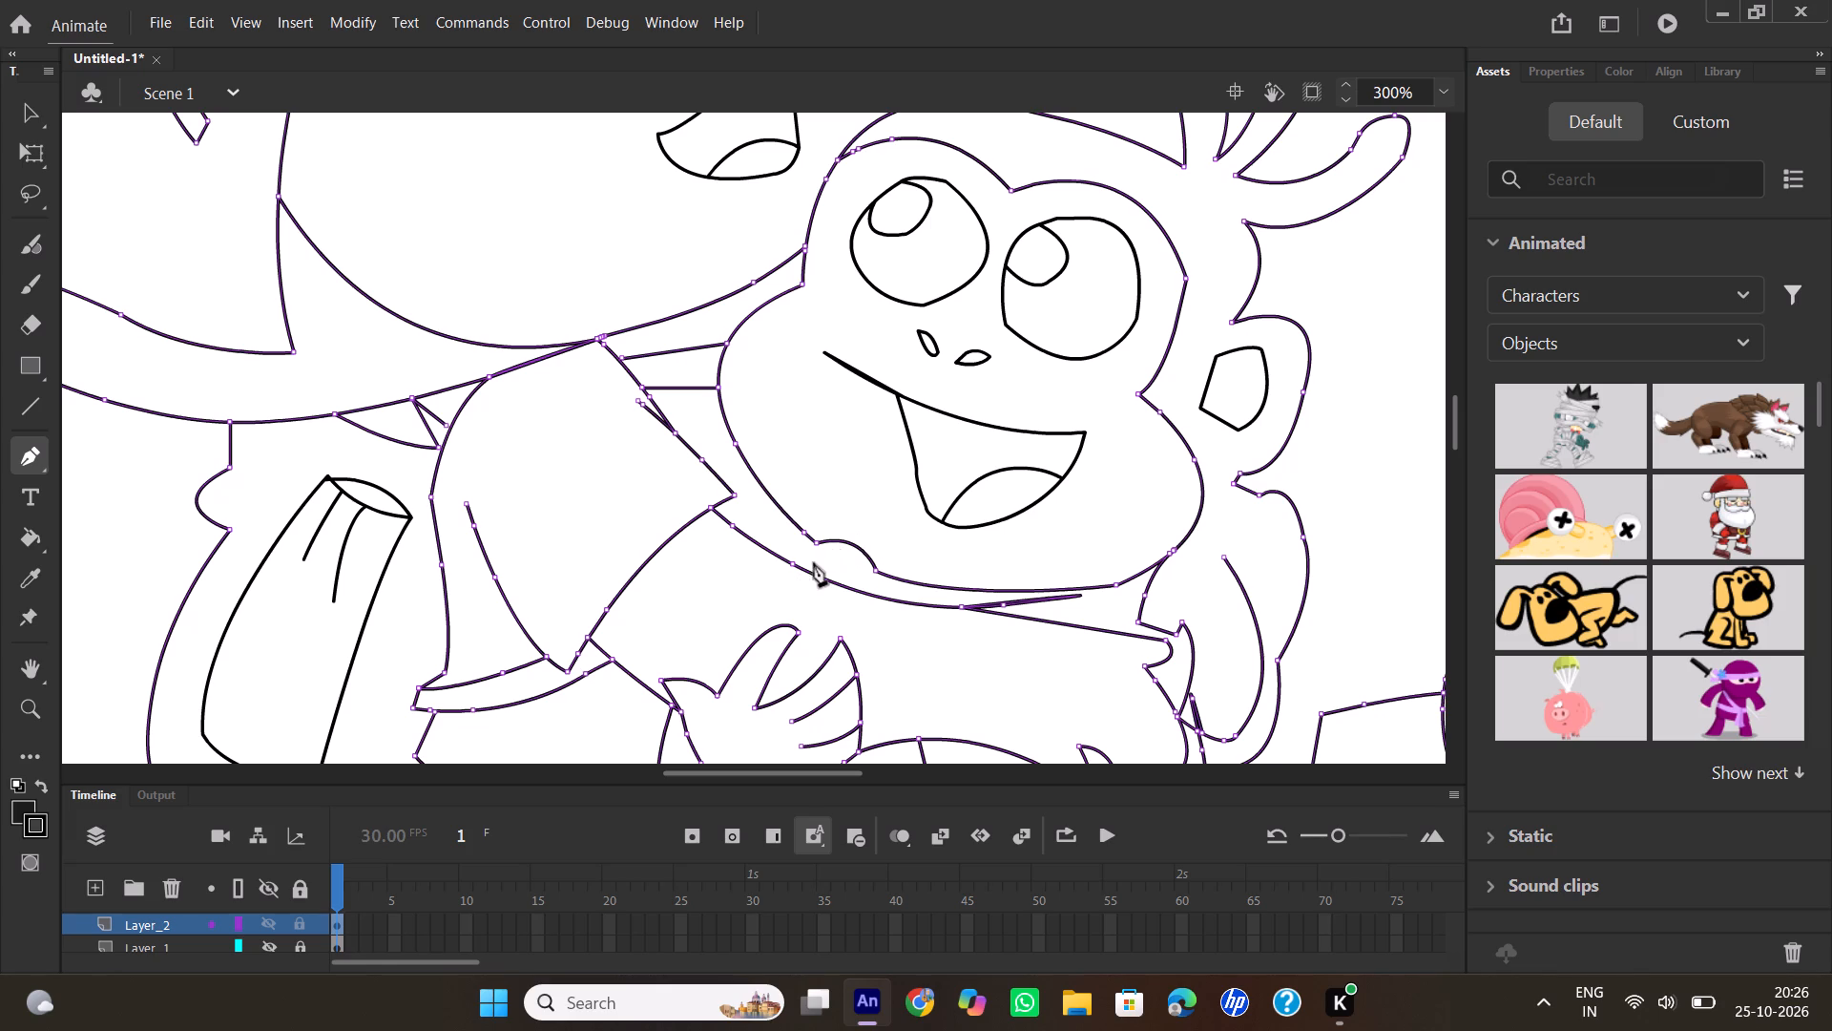
pyautogui.doubleClick(781, 558)
# Move the upper end of the new short line onto the corner where the monkey's cheek meets the small chin bump.
pyautogui.click(24, 120)
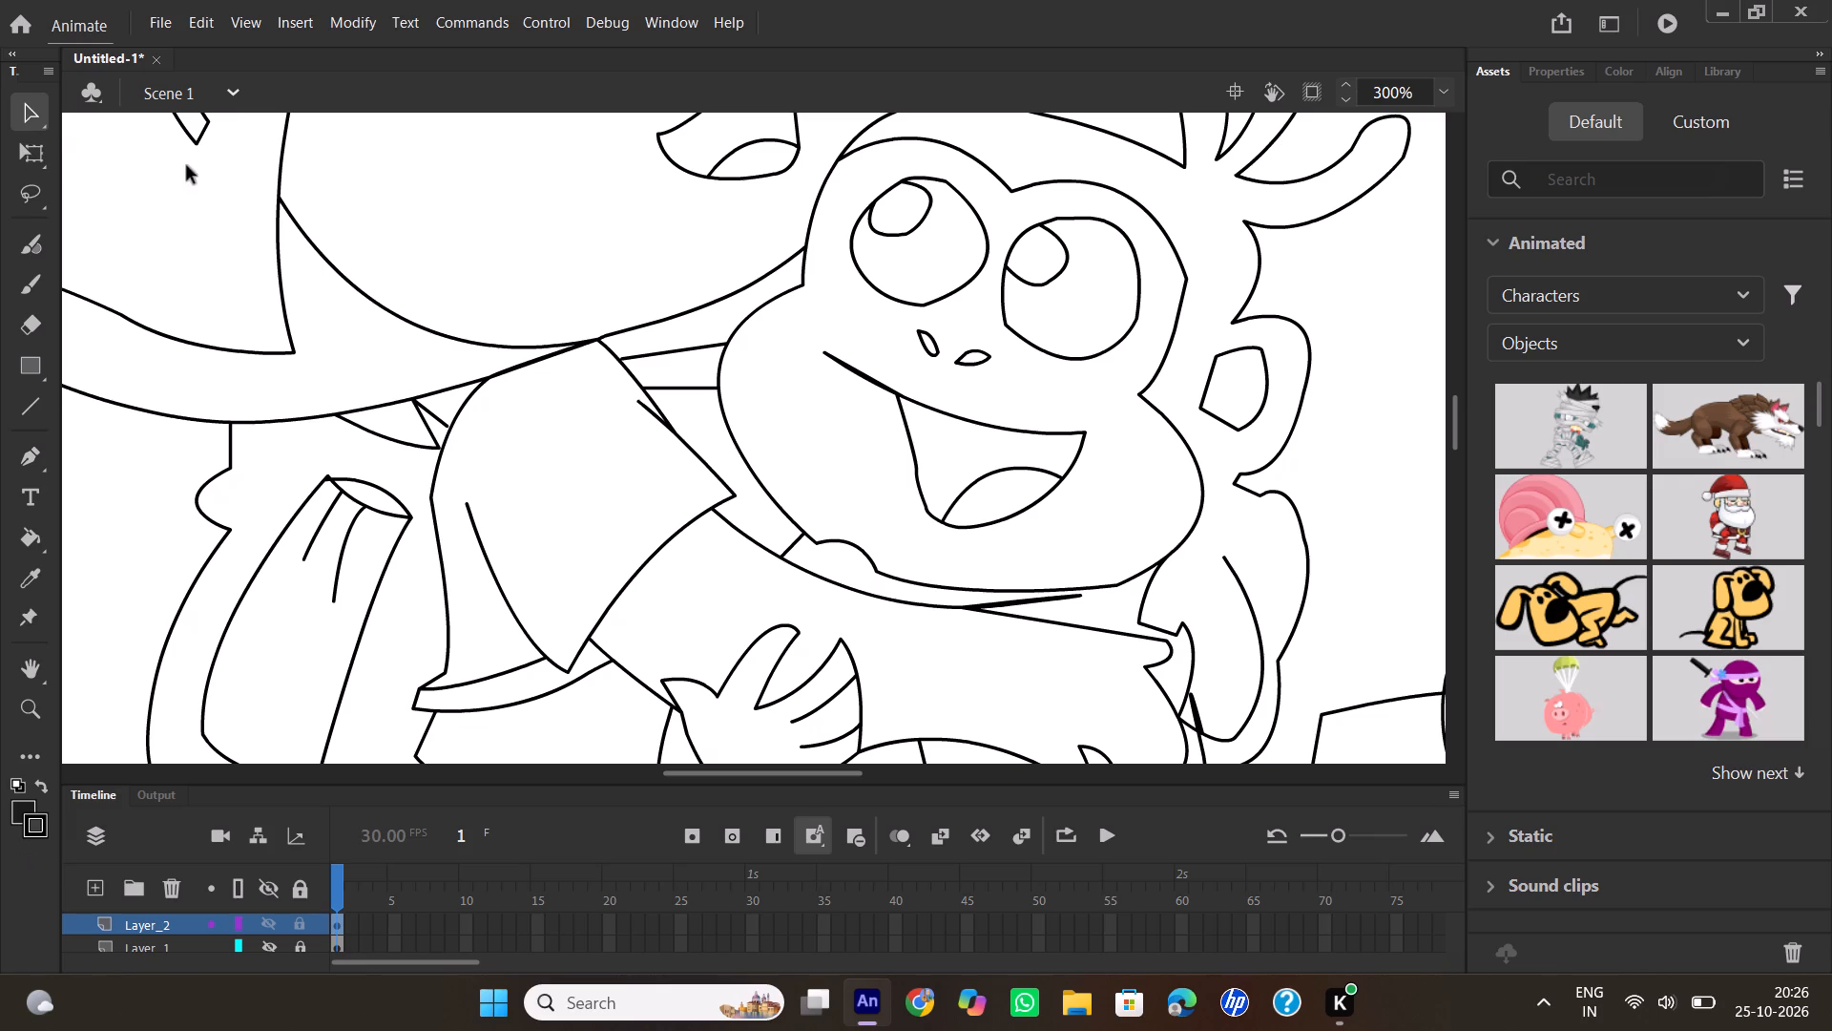
pyautogui.moveTo(802, 535); pyautogui.dragTo(802, 534)
pyautogui.moveTo(802, 534); pyautogui.dragTo(803, 535)
pyautogui.moveTo(803, 535); pyautogui.dragTo(815, 545)
pyautogui.moveTo(801, 537); pyautogui.dragTo(806, 546)
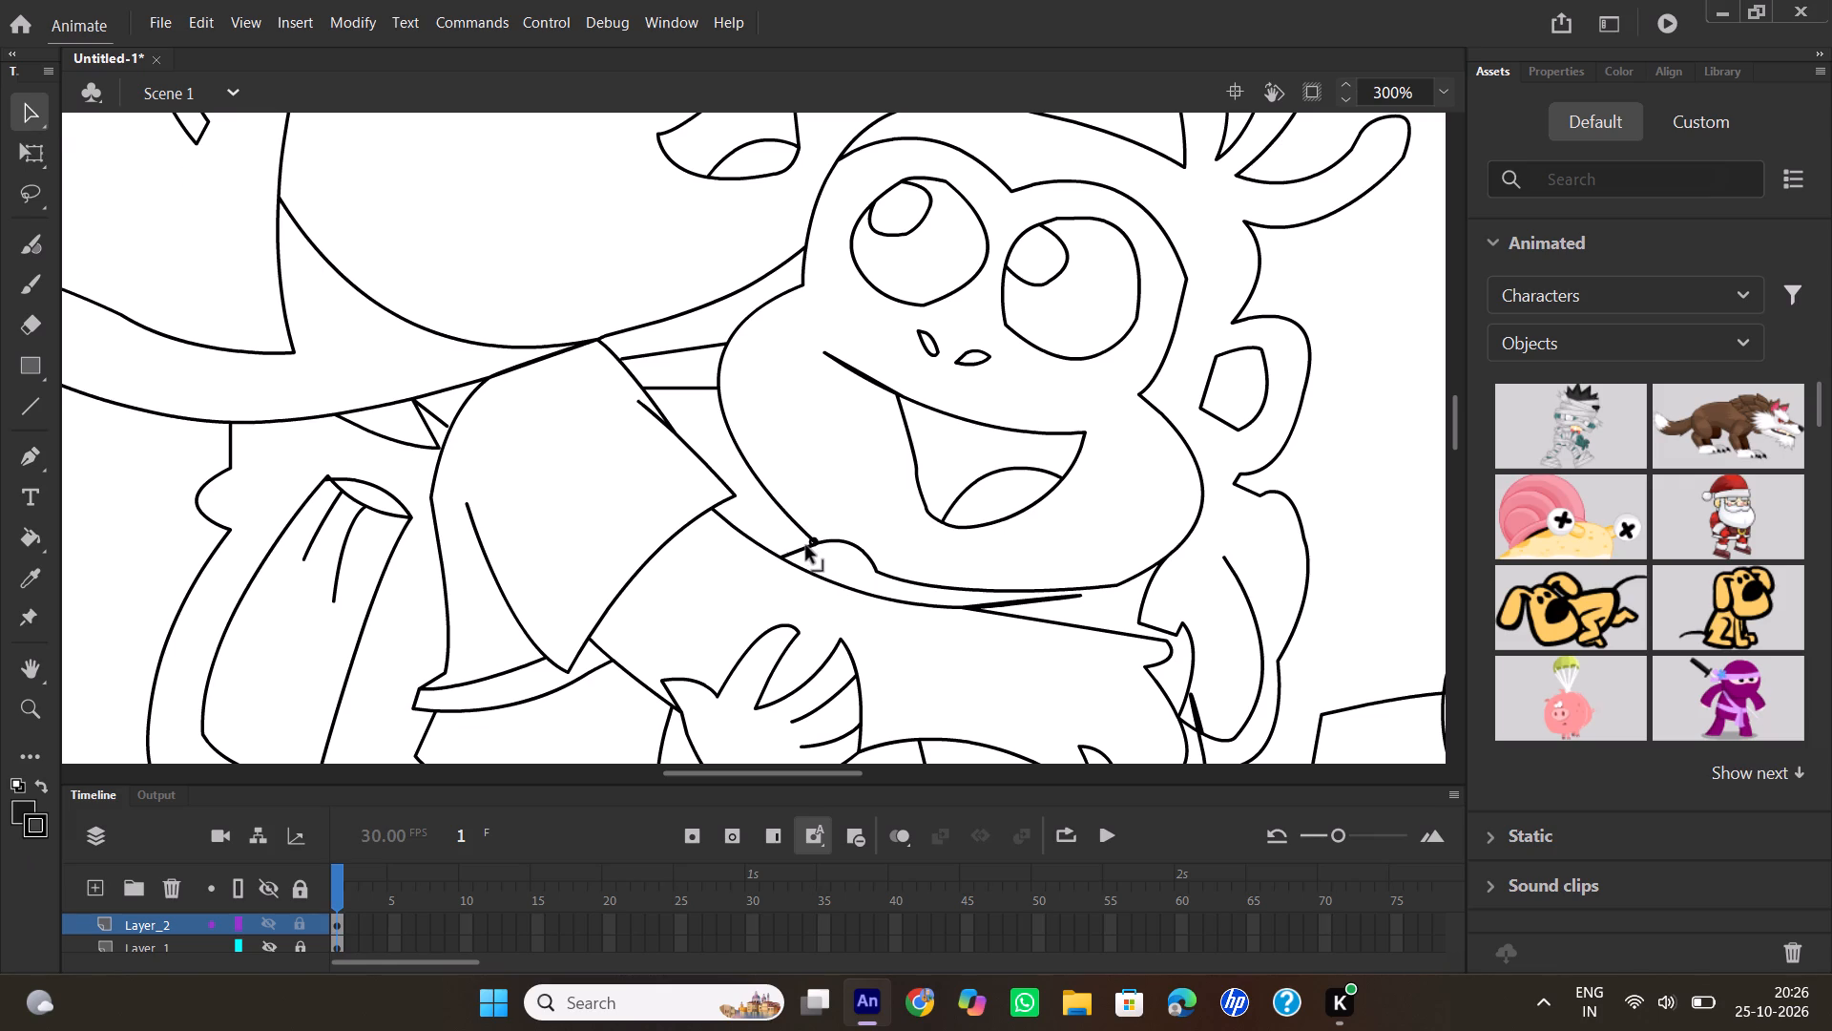
# Fine-tune the upper end of the short cheek-to-neckline line onto the corner beside the monkey's chin bump.
pyautogui.moveTo(806, 546); pyautogui.dragTo(807, 547)
# Delete the stray thick line beneath the monkey's chin and the stray stroke beside the hand at the long arm's end.
pyautogui.scroll(-1, 1124, 621)
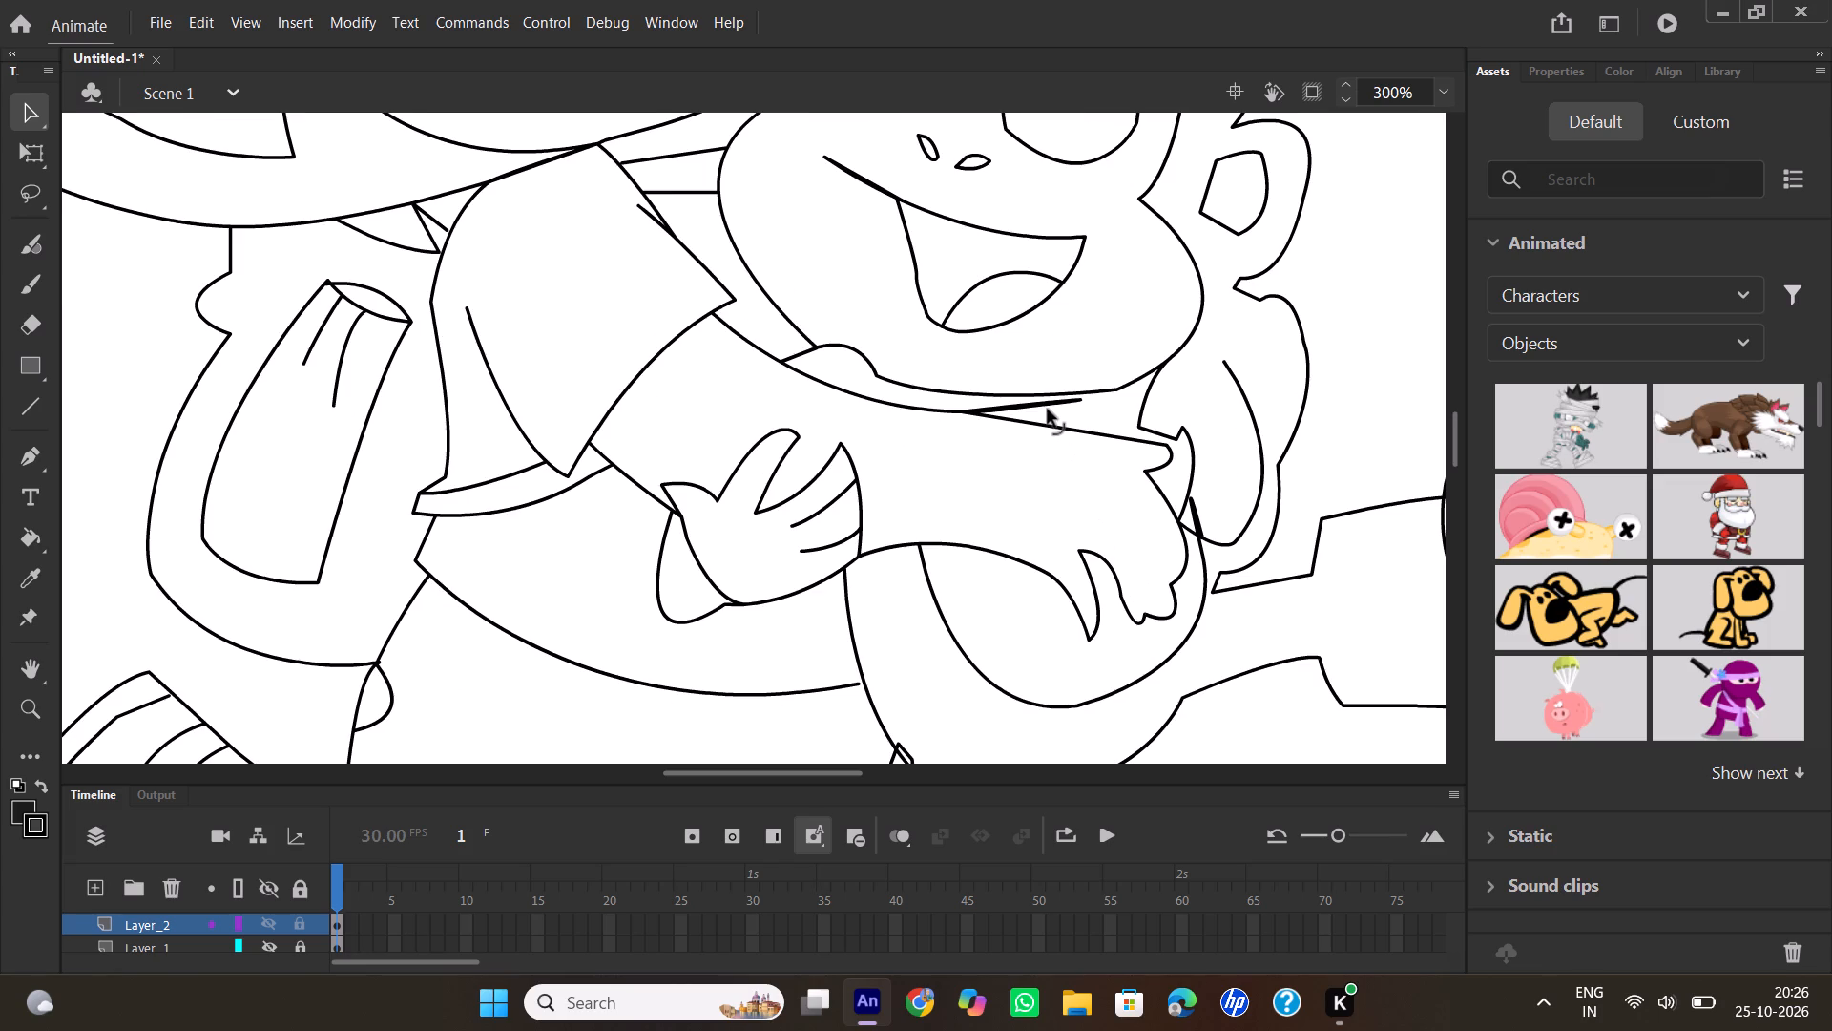
pyautogui.click(1039, 405)
pyautogui.press('Delete')
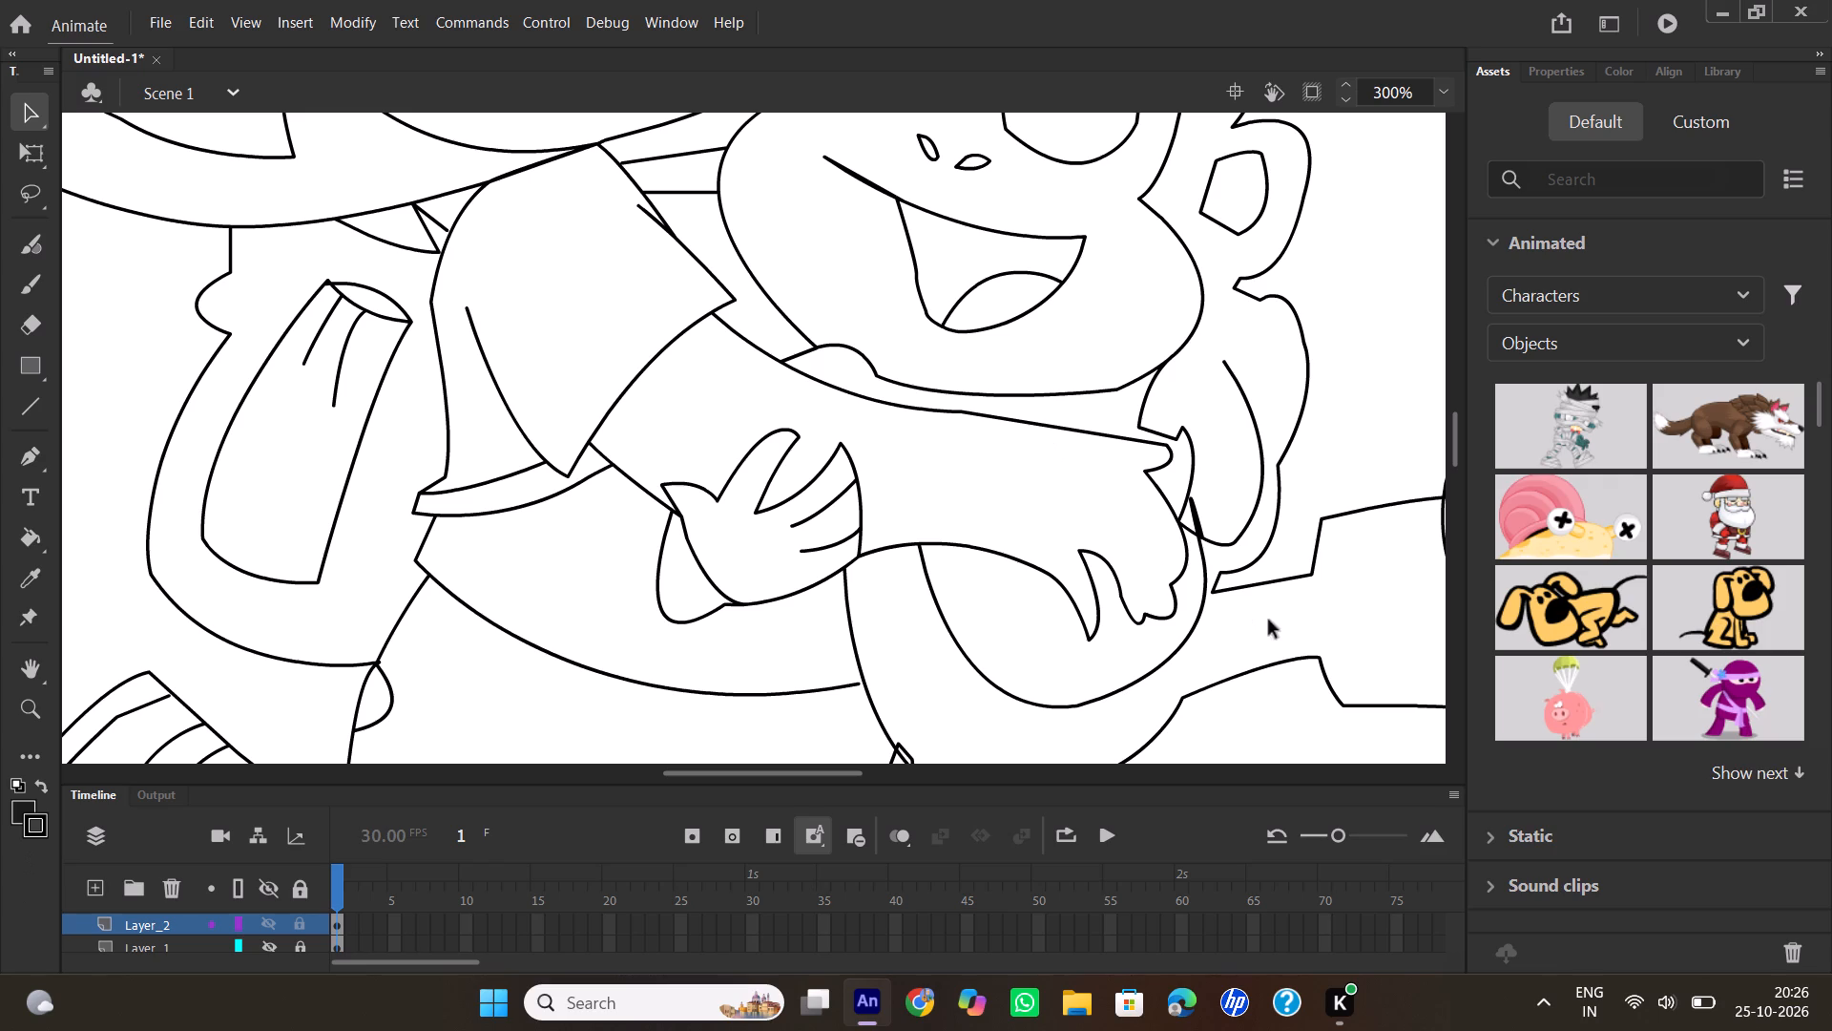
pyautogui.click(1195, 518)
pyautogui.press('Delete')
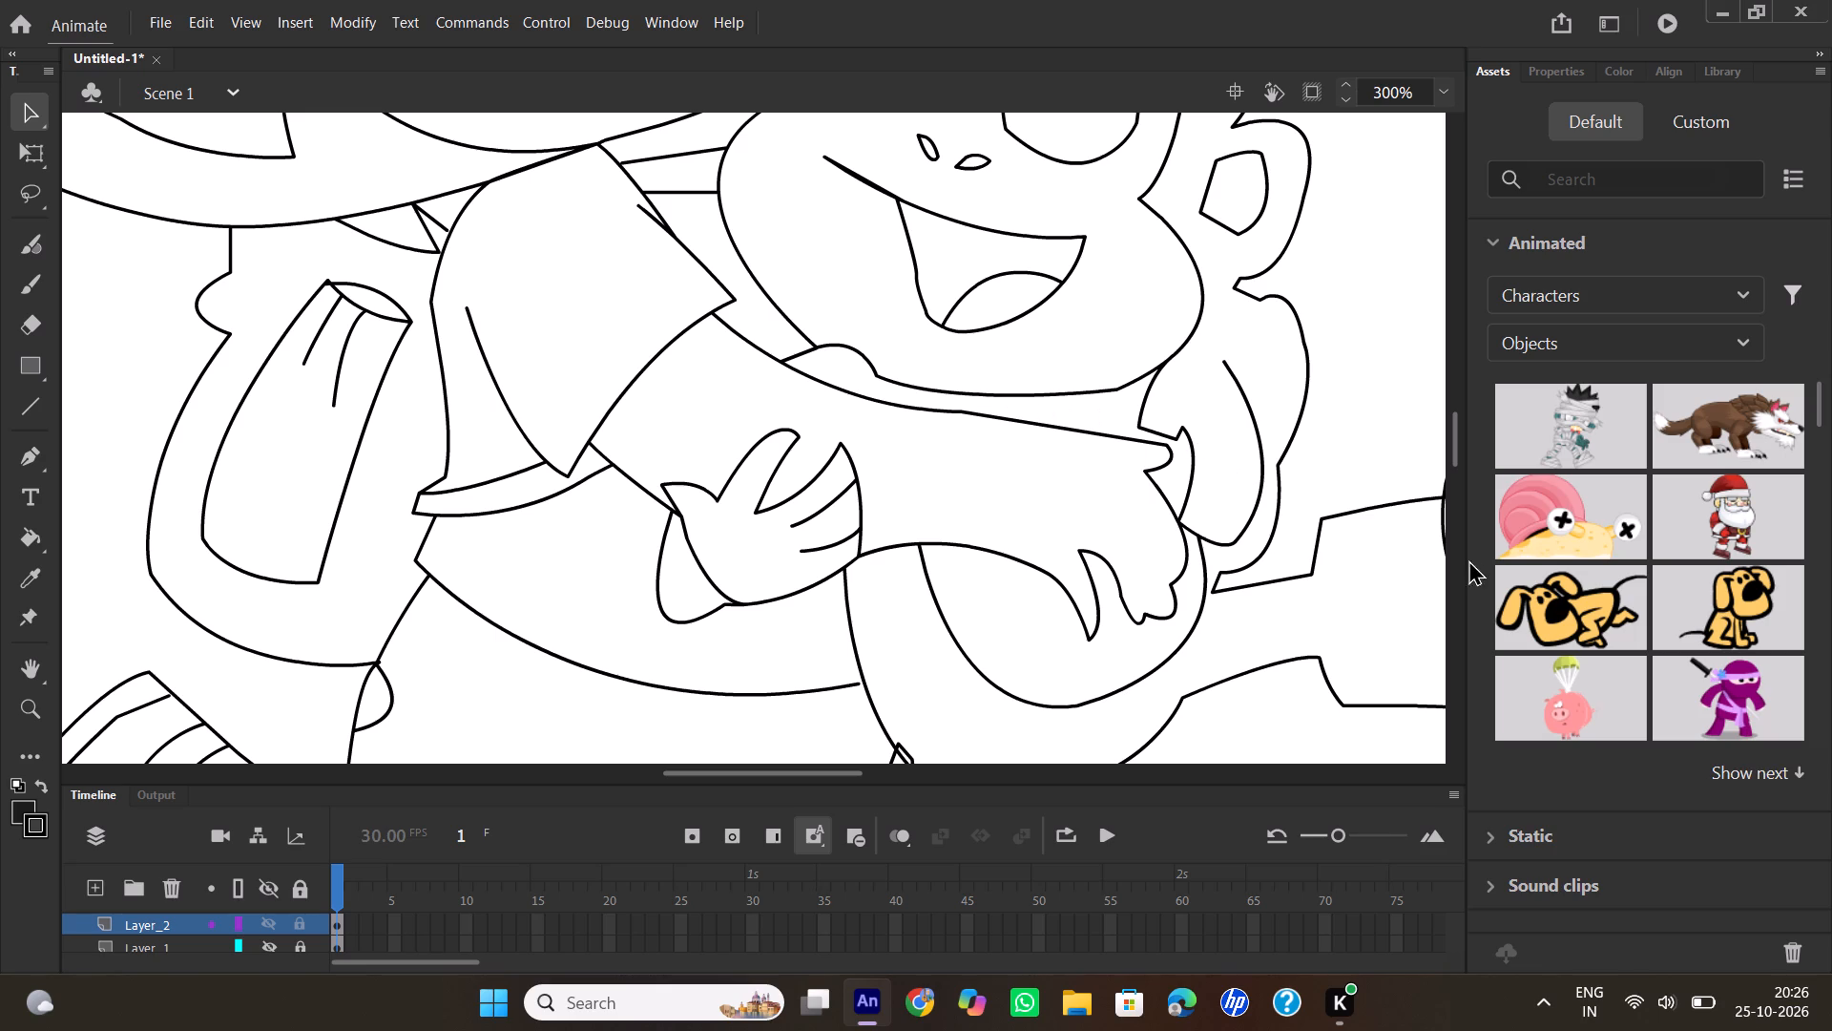
# Delete the short slanted segment joining the two line tops where the tail meets the monkey's lower body curve.
pyautogui.scroll(-1, 1212, 429)
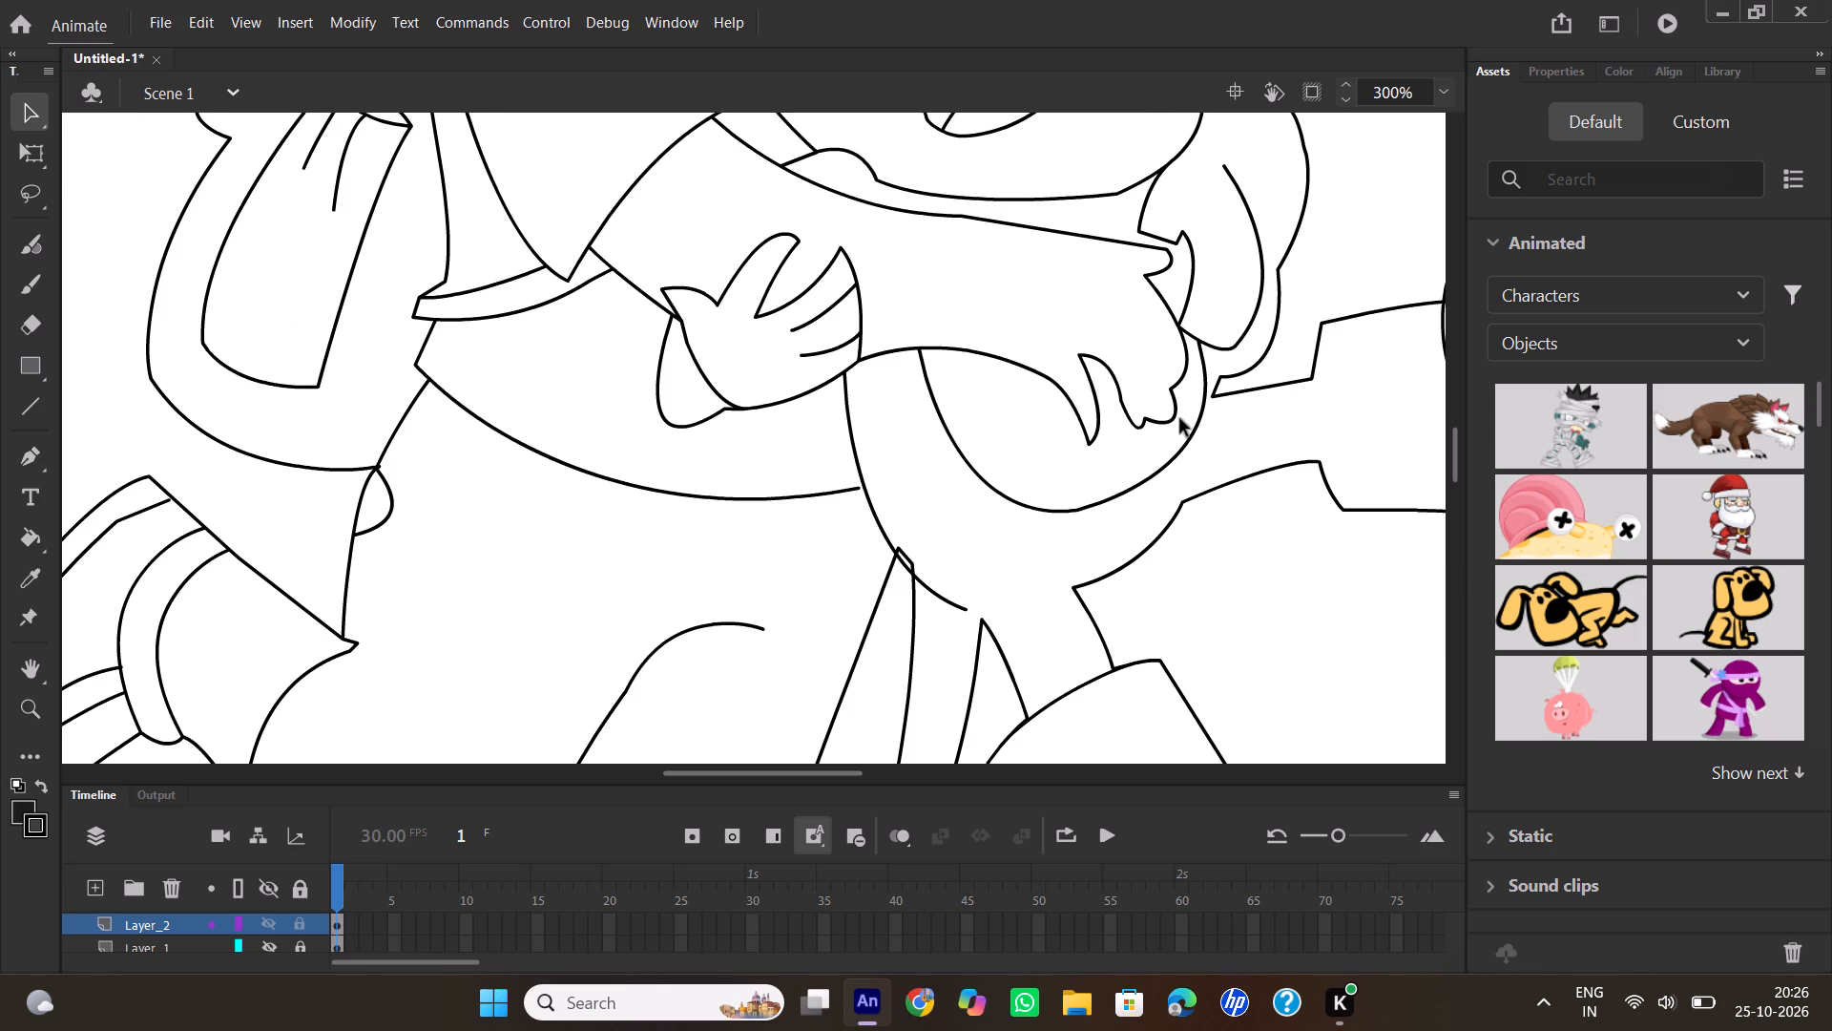
pyautogui.scroll(-1, 1180, 419)
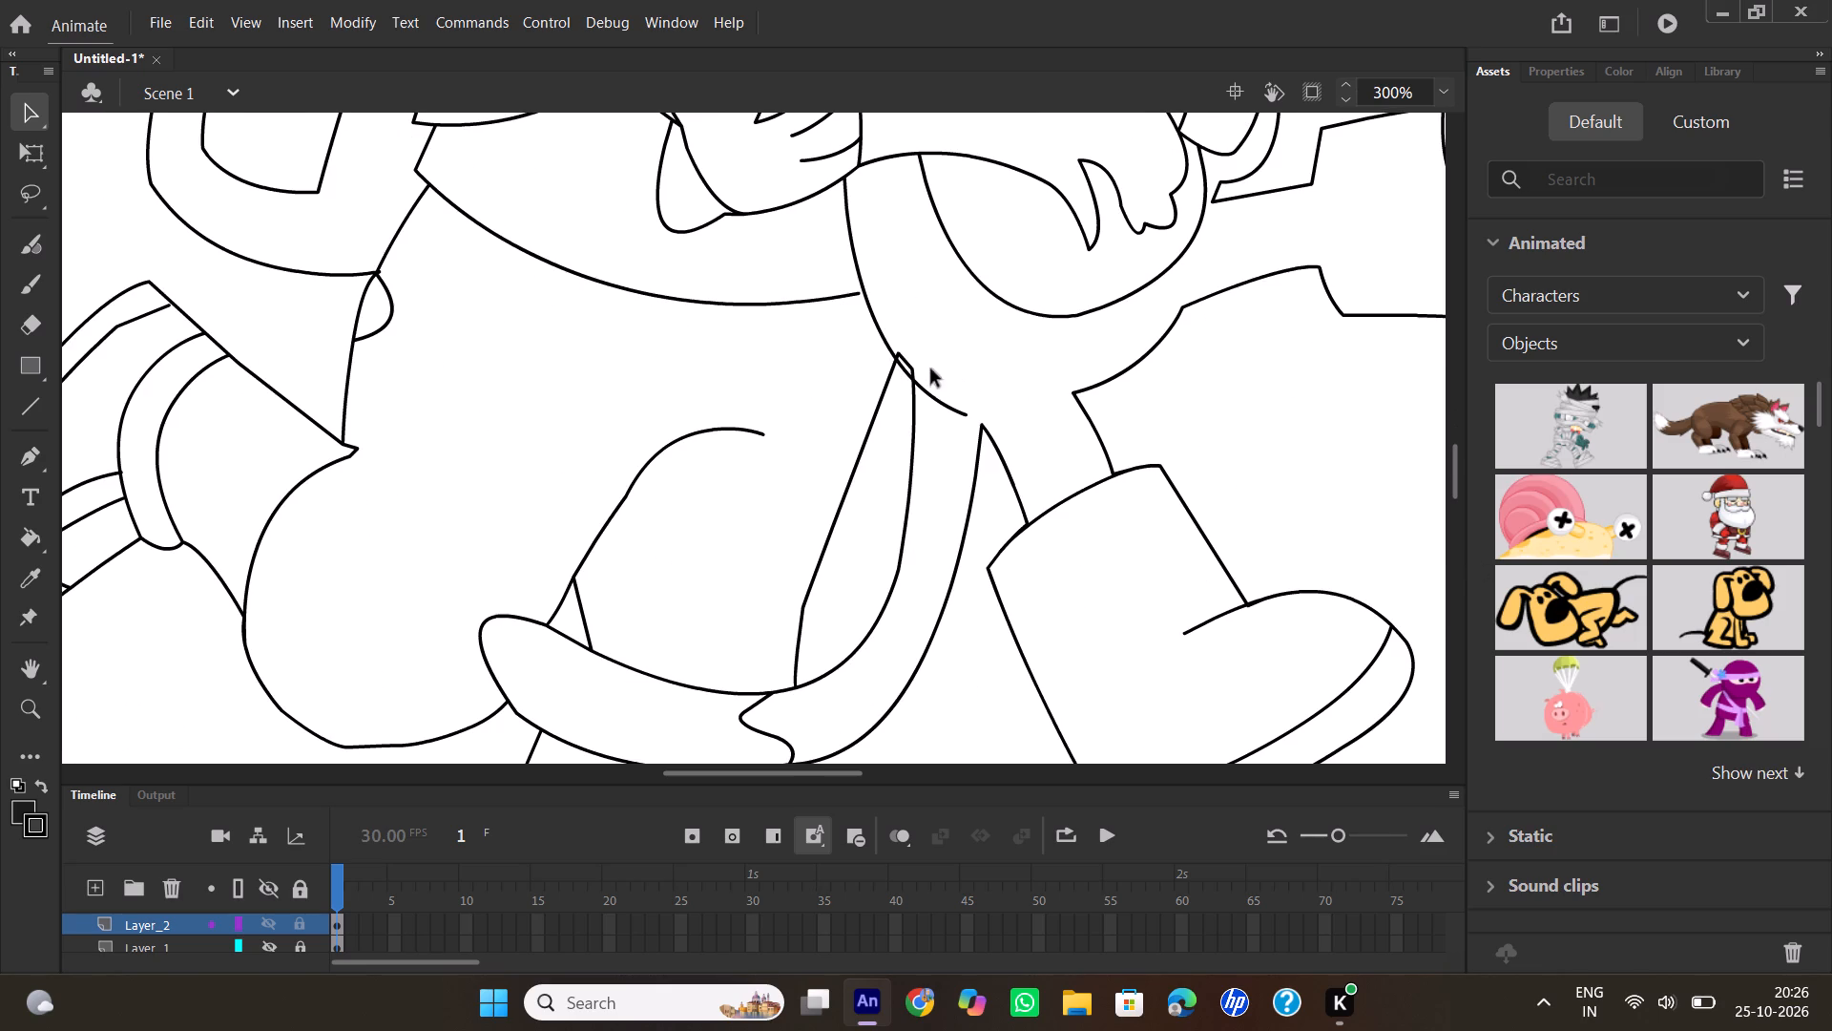
pyautogui.click(909, 363)
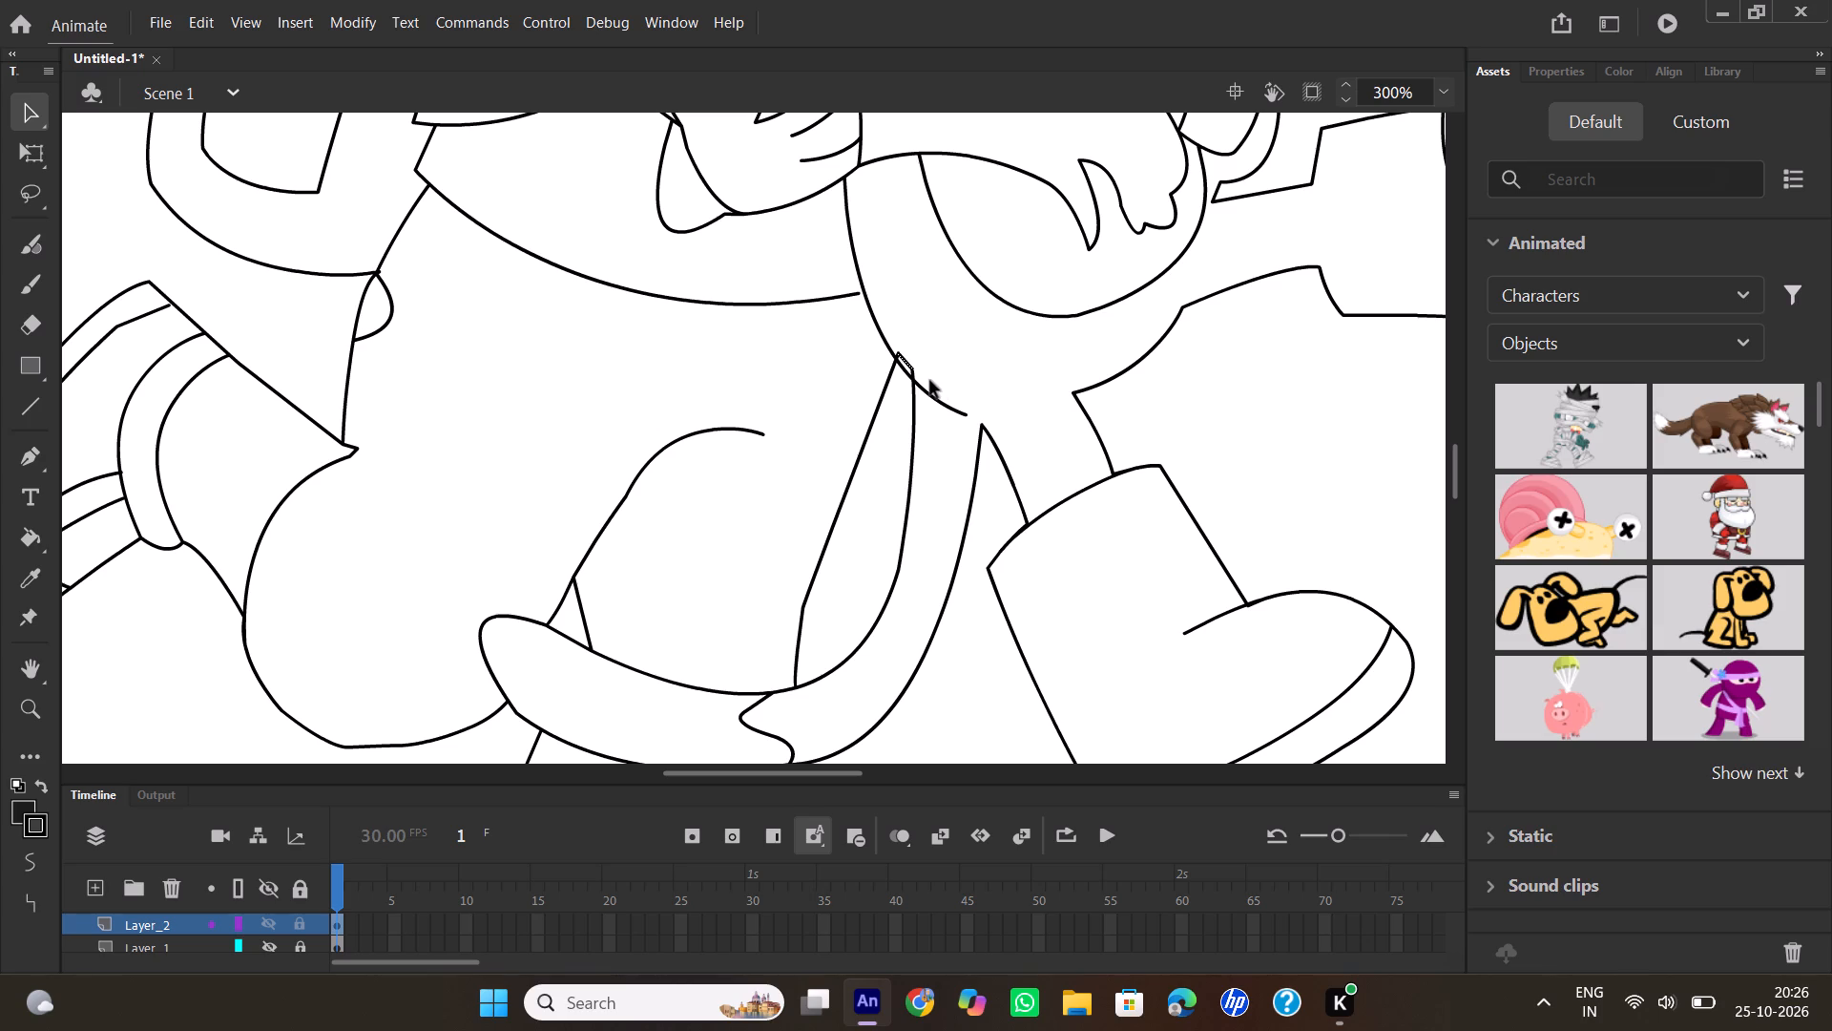
pyautogui.click(910, 366)
pyautogui.press('Delete')
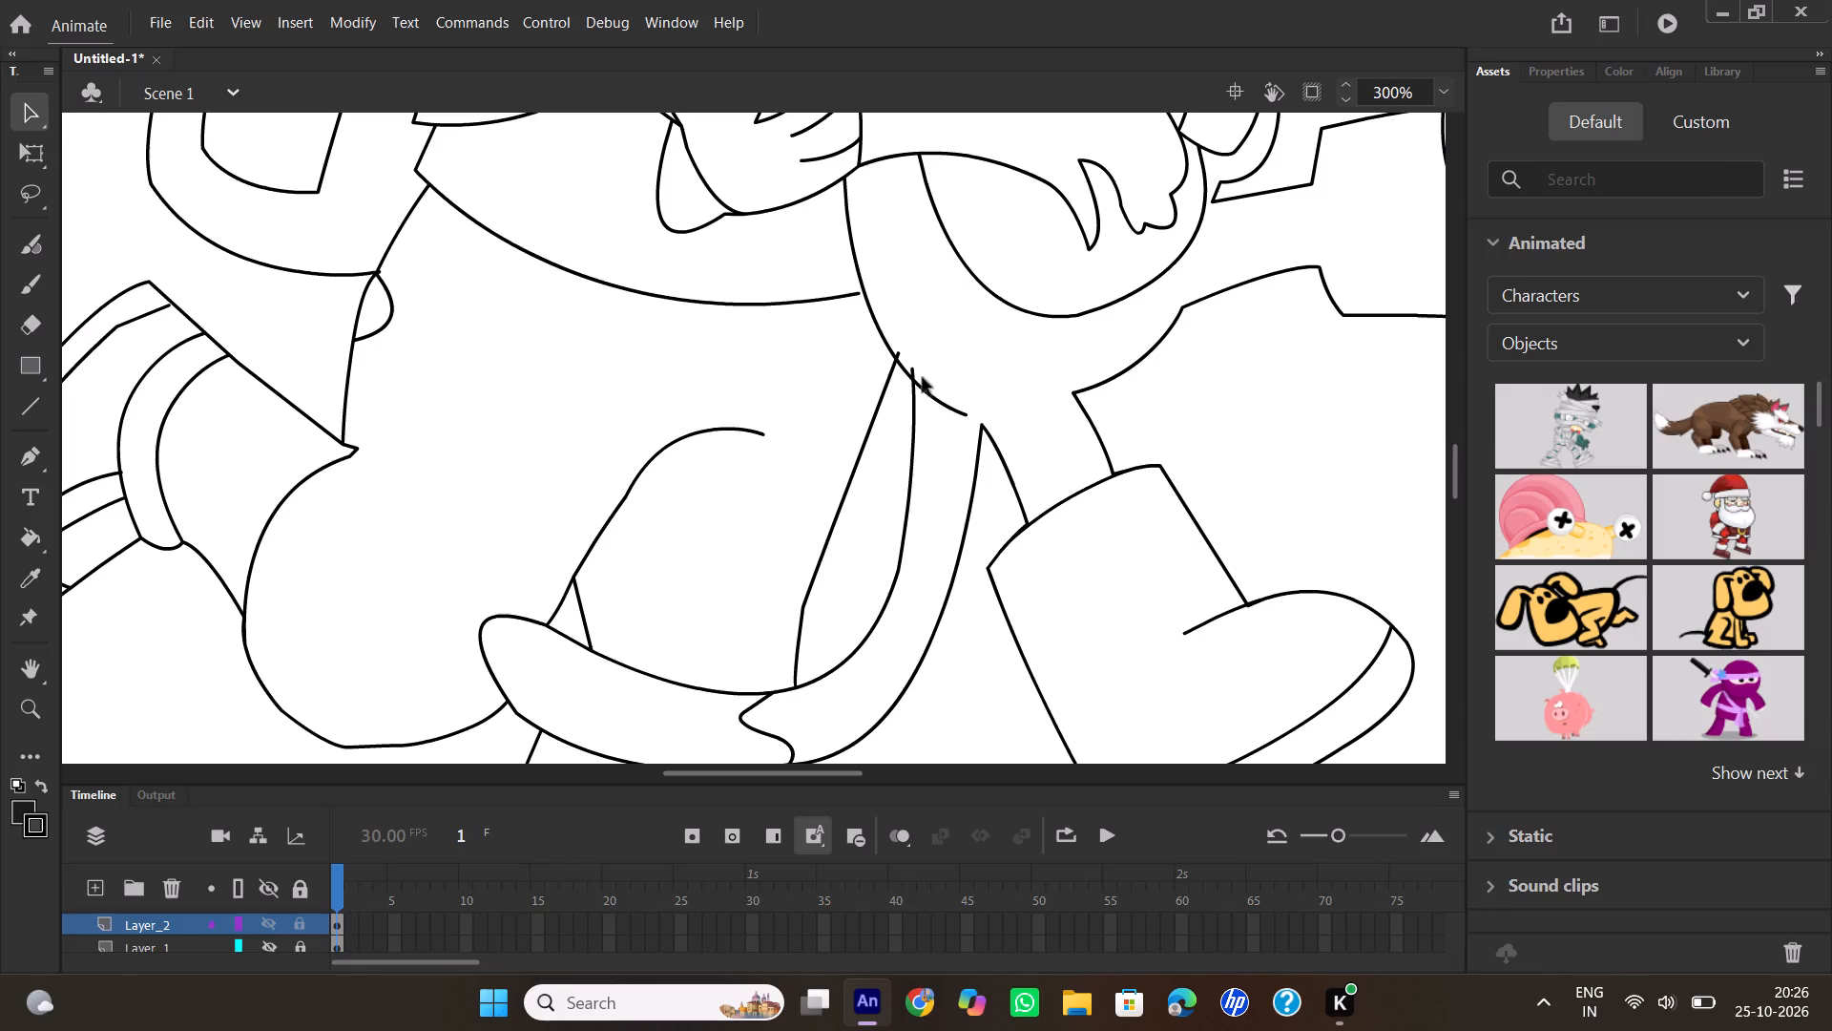
# Attach the two loose line tops to the monkey's lower body curve, and extend that curve's end to the tail-and-leg corner.
pyautogui.click(917, 374)
pyautogui.moveTo(898, 354); pyautogui.dragTo(898, 353)
pyautogui.moveTo(898, 353); pyautogui.dragTo(886, 358)
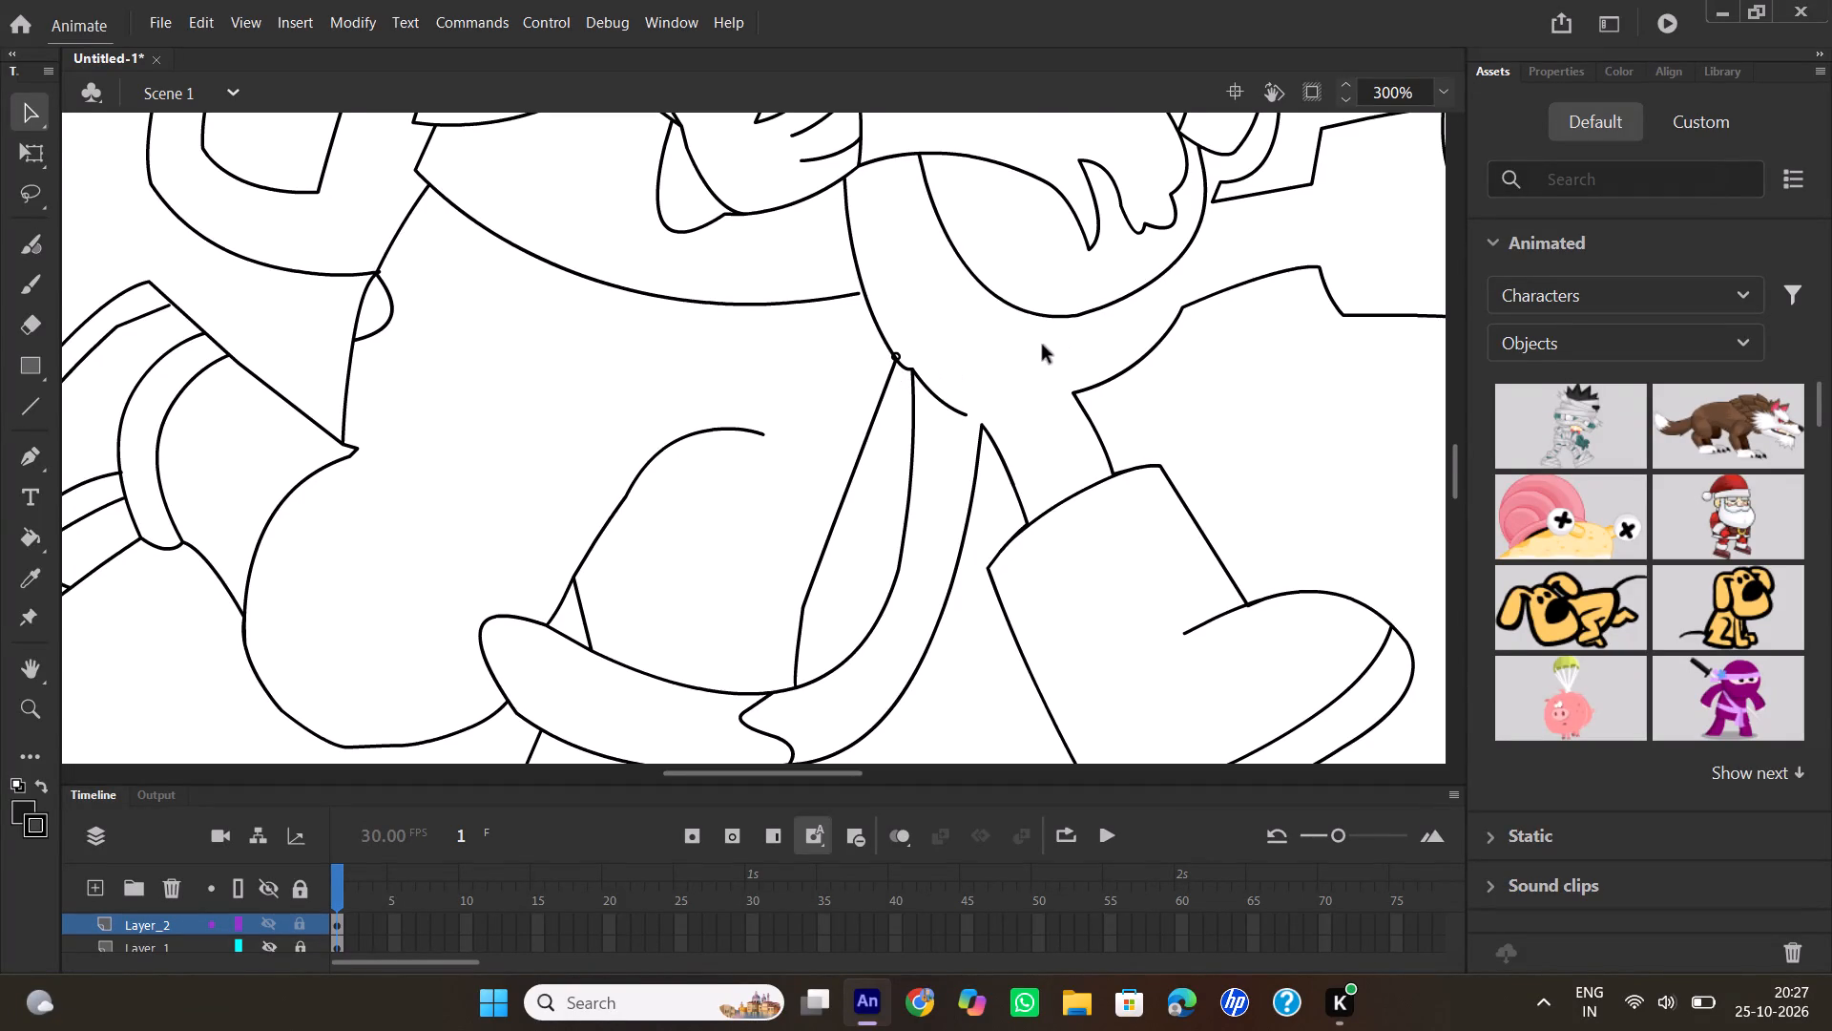
pyautogui.scroll(-1, 1043, 346)
pyautogui.scroll(1, 1043, 346)
pyautogui.moveTo(965, 415); pyautogui.dragTo(980, 422)
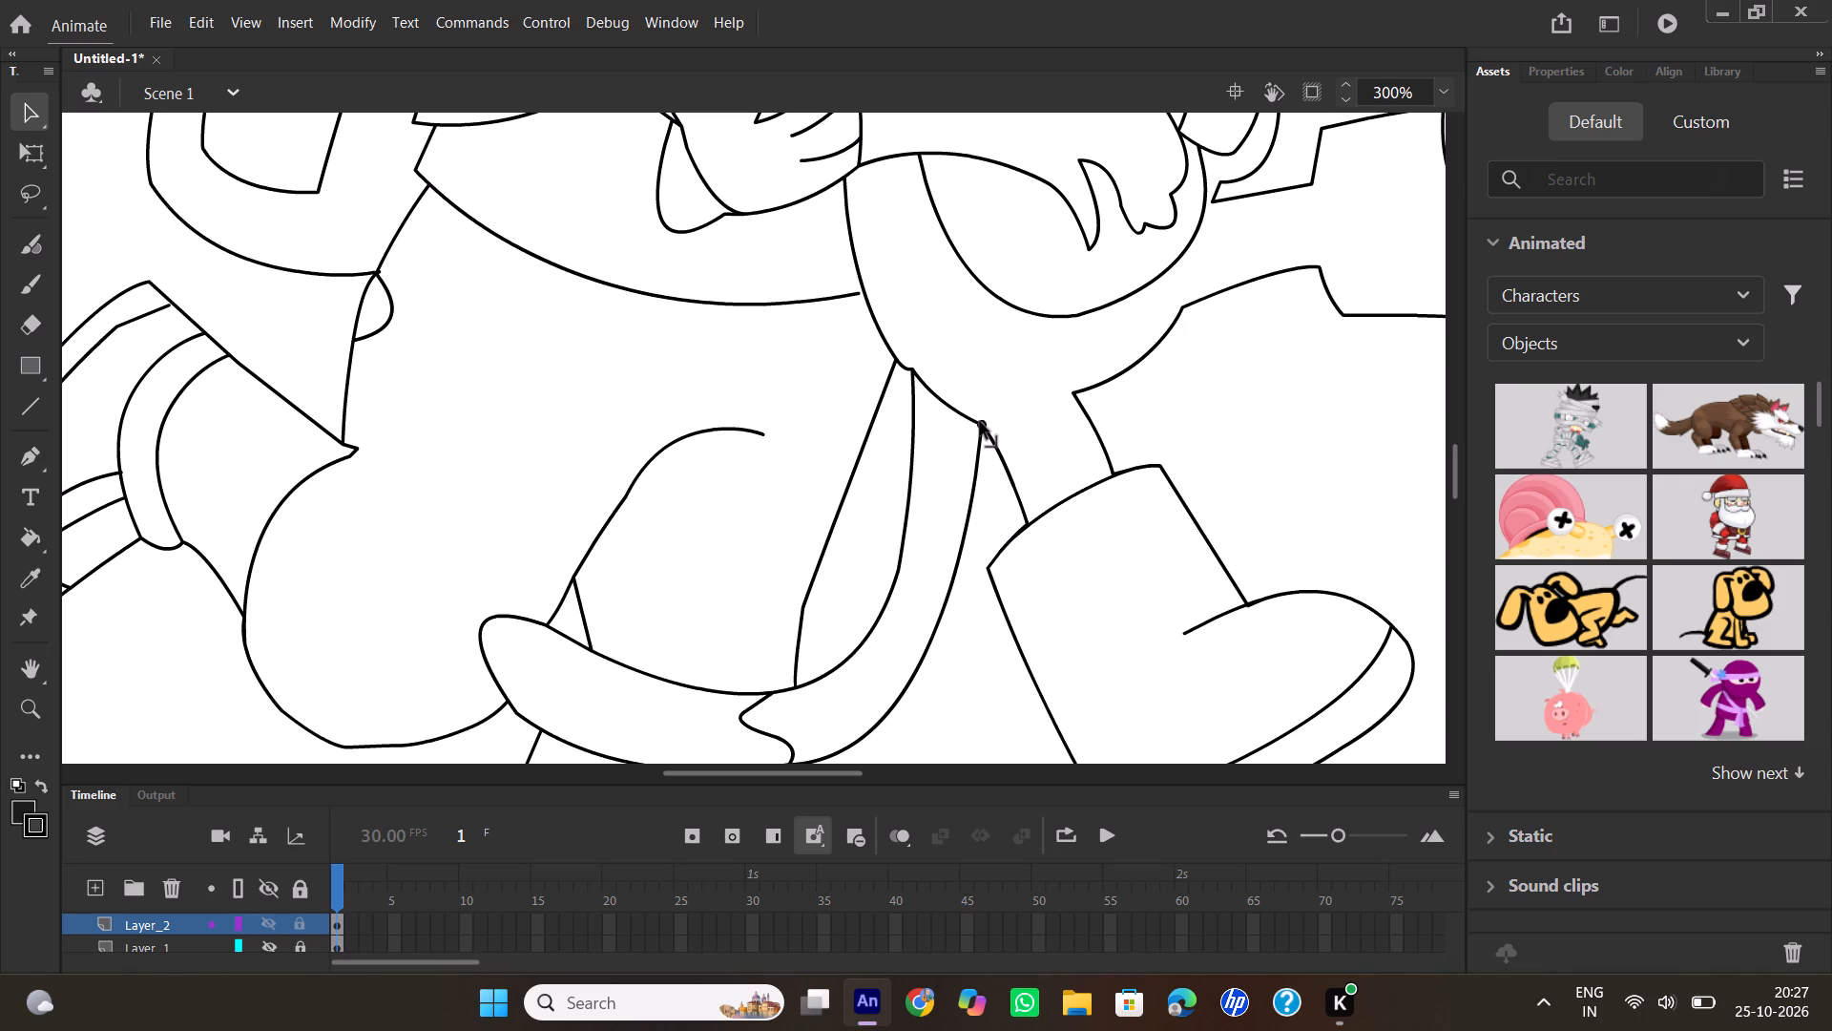
pyautogui.moveTo(980, 422); pyautogui.dragTo(986, 424)
# Reshape the hand at the long arm's end by deepening the notches between fingers, adjusting a fingertip and extending the thumb notch inward.
pyautogui.scroll(2, 1116, 389)
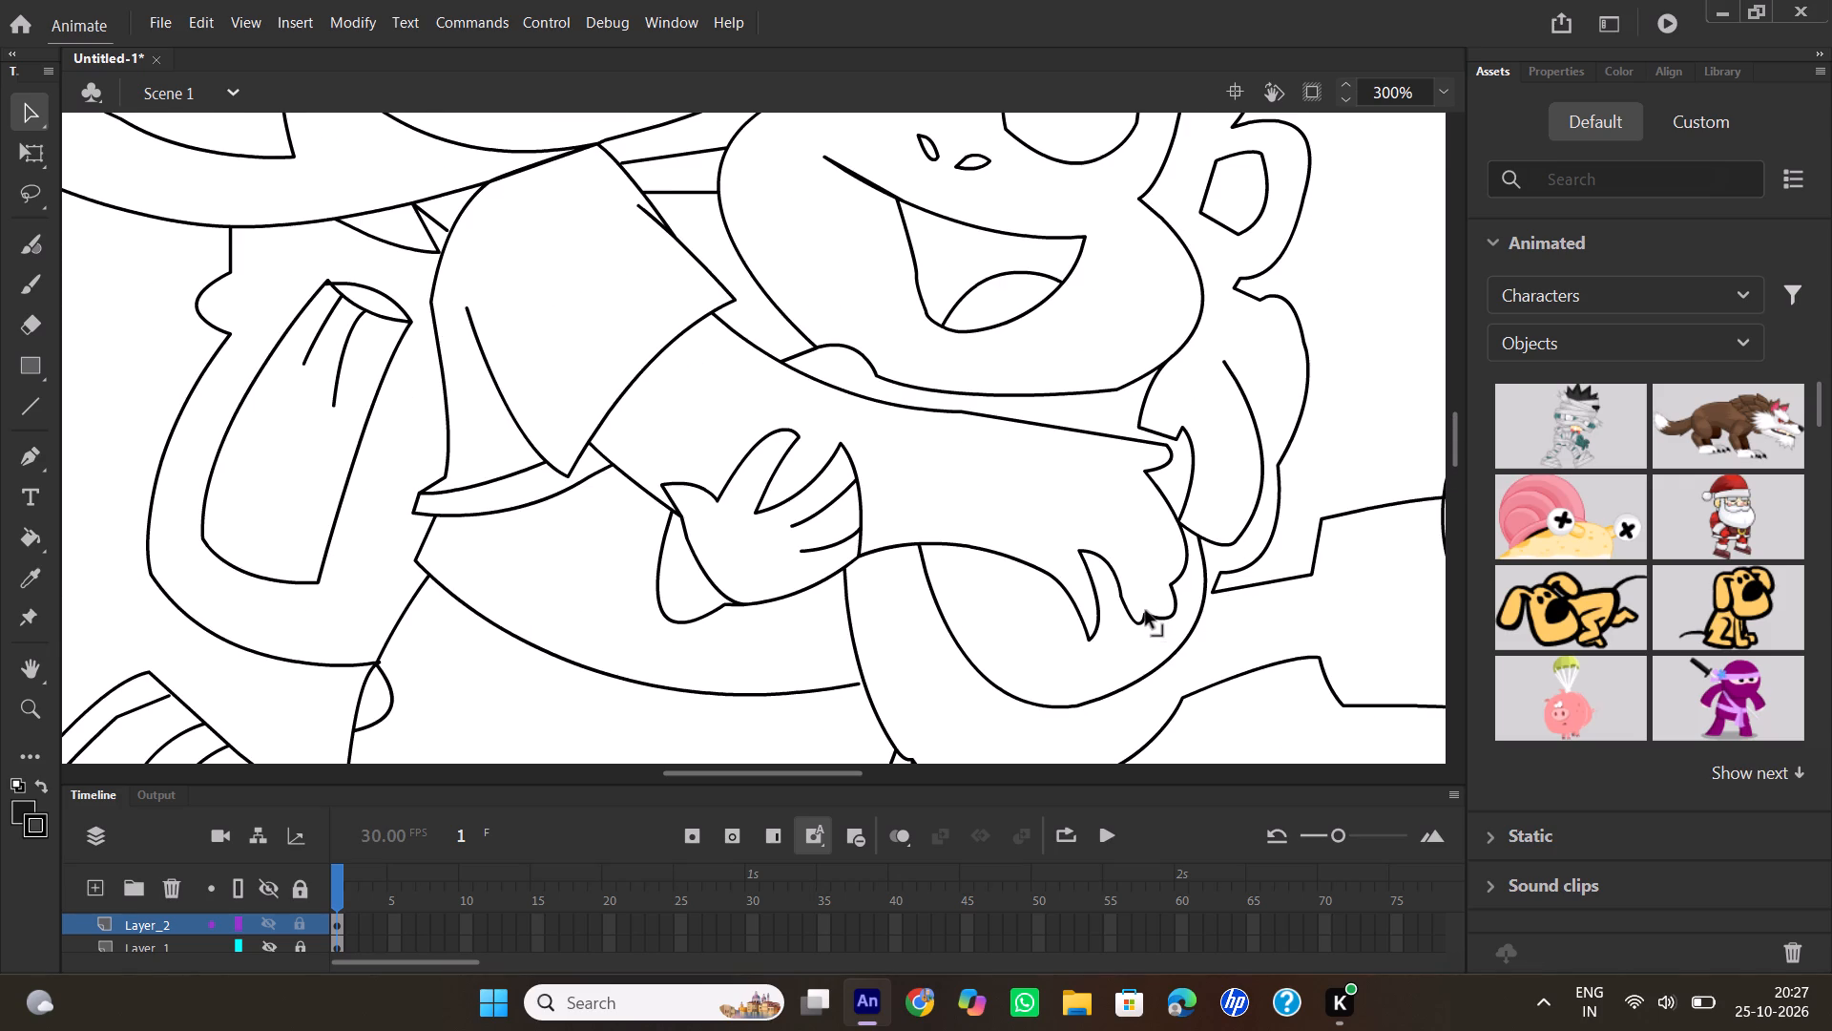
pyautogui.moveTo(1146, 611); pyautogui.dragTo(1152, 593)
pyautogui.moveTo(1152, 593); pyautogui.dragTo(1149, 588)
pyautogui.moveTo(1172, 582); pyautogui.dragTo(1169, 573)
pyautogui.moveTo(1169, 573); pyautogui.dragTo(1163, 568)
pyautogui.moveTo(1174, 615); pyautogui.dragTo(1170, 600)
pyautogui.moveTo(1143, 471); pyautogui.dragTo(1121, 471)
pyautogui.moveTo(1121, 471); pyautogui.dragTo(1106, 469)
# Draw two curved finger lines with the Pen tool from the notches between the lower fingers back into the hand.
pyautogui.click(33, 467)
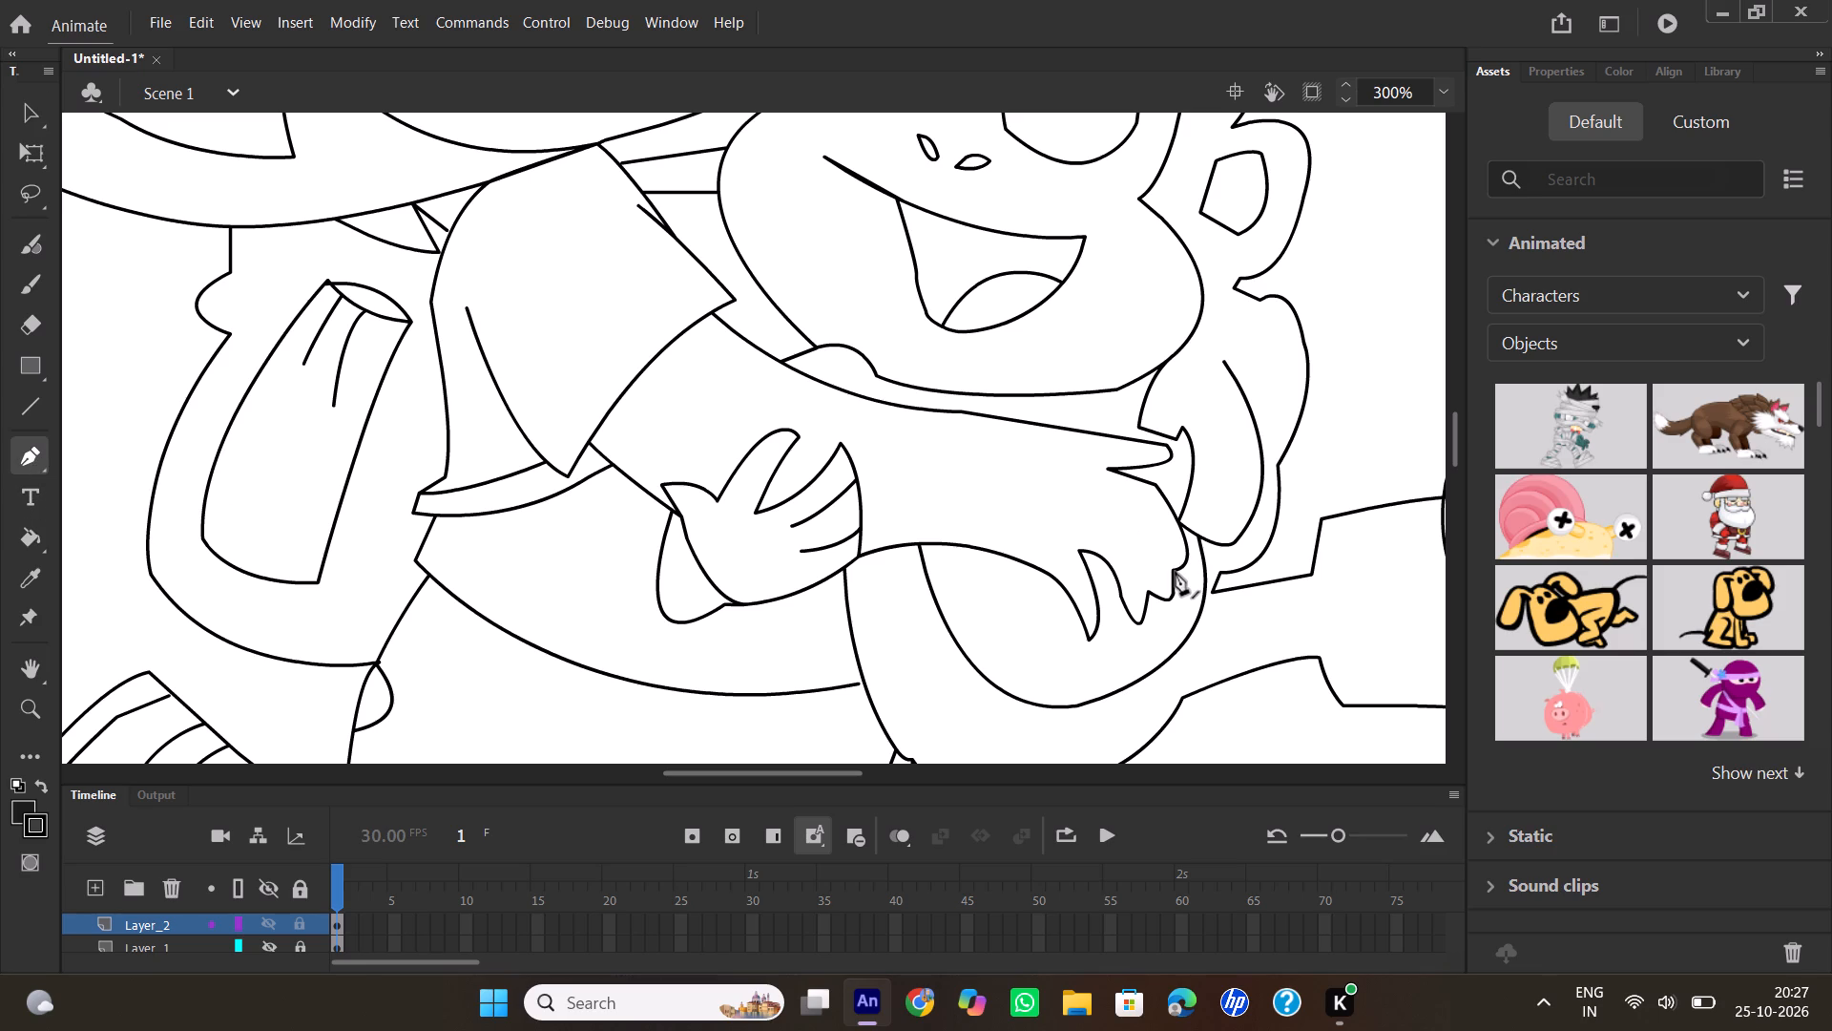
pyautogui.click(1176, 572)
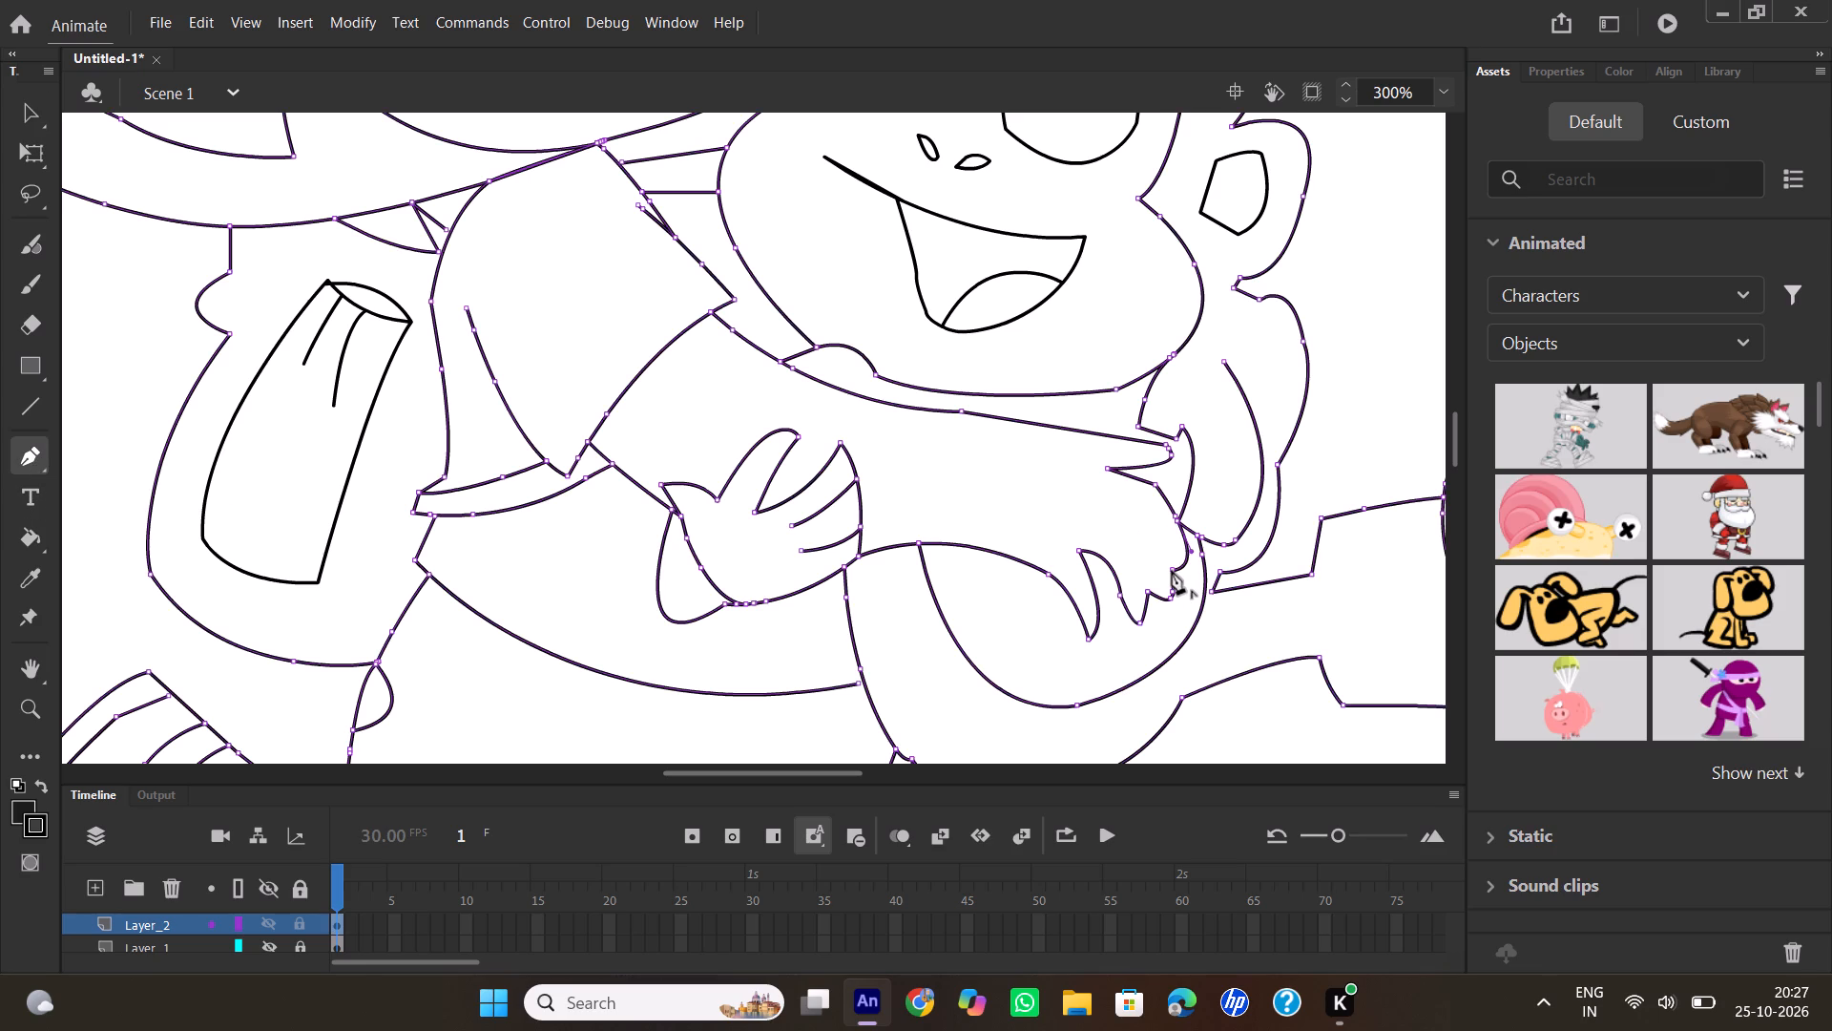
pyautogui.click(1172, 571)
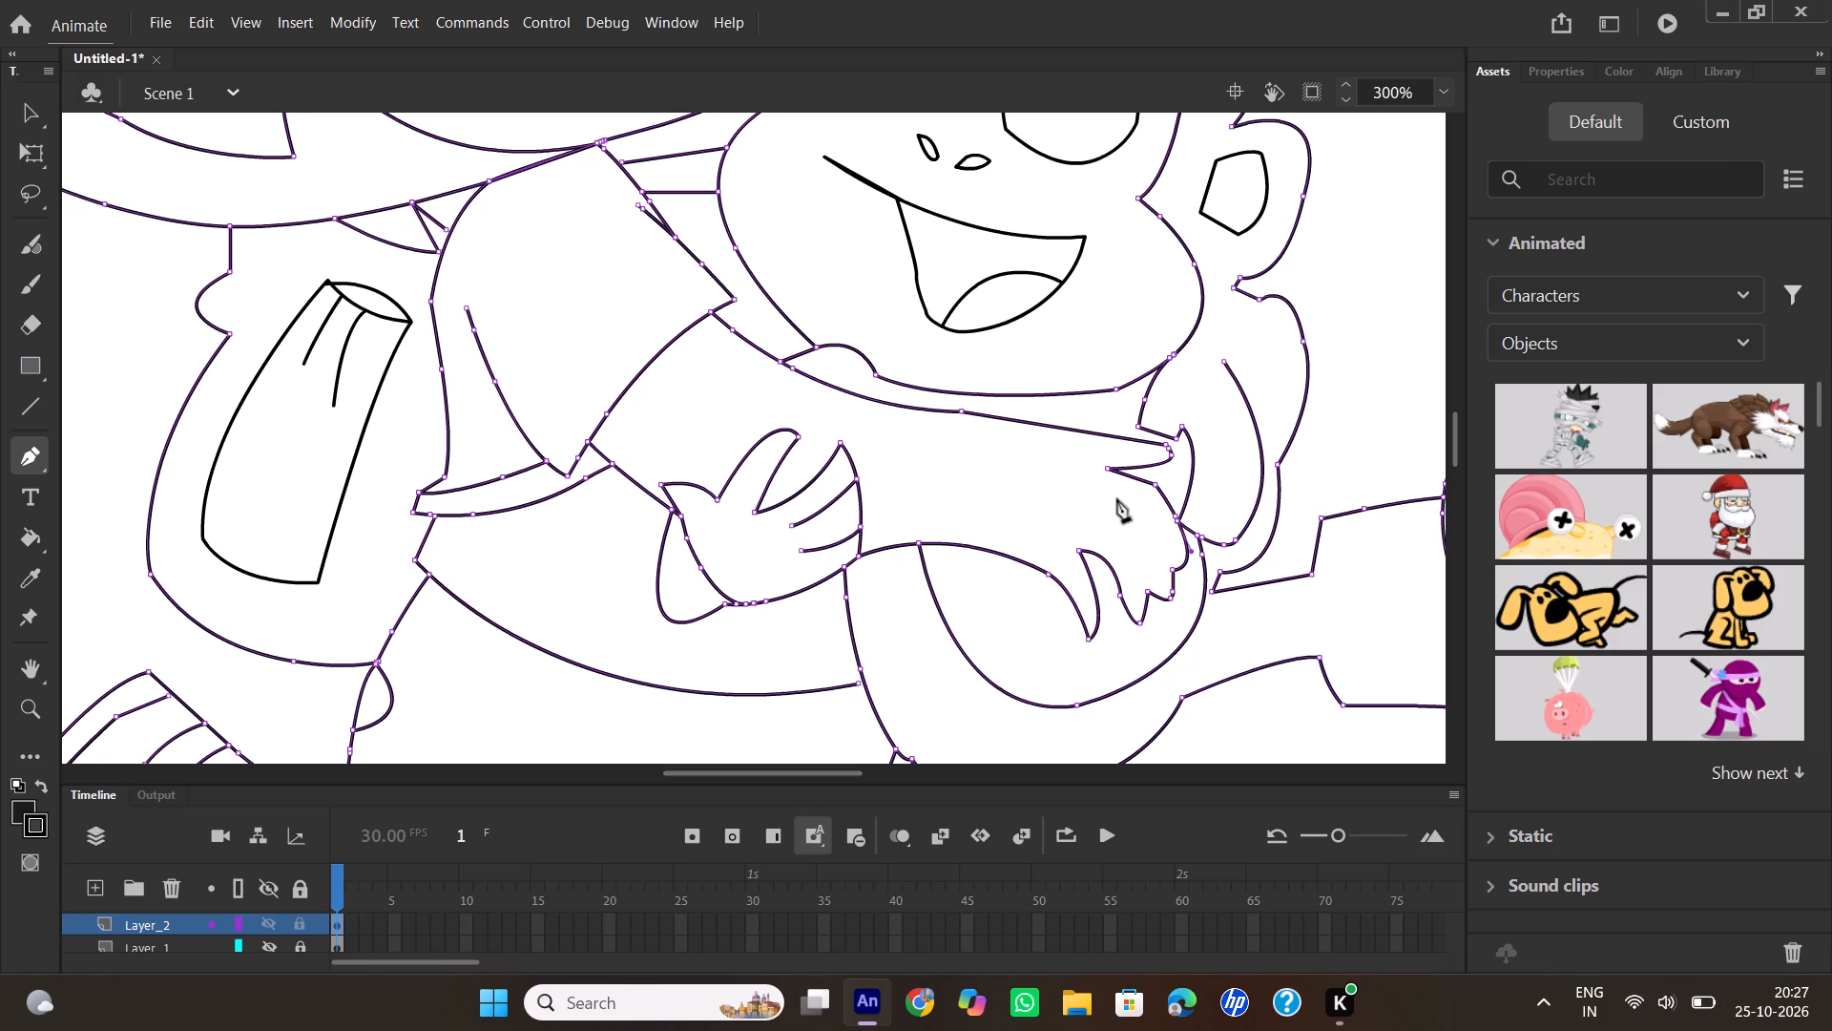
pyautogui.moveTo(1117, 499); pyautogui.dragTo(1072, 481)
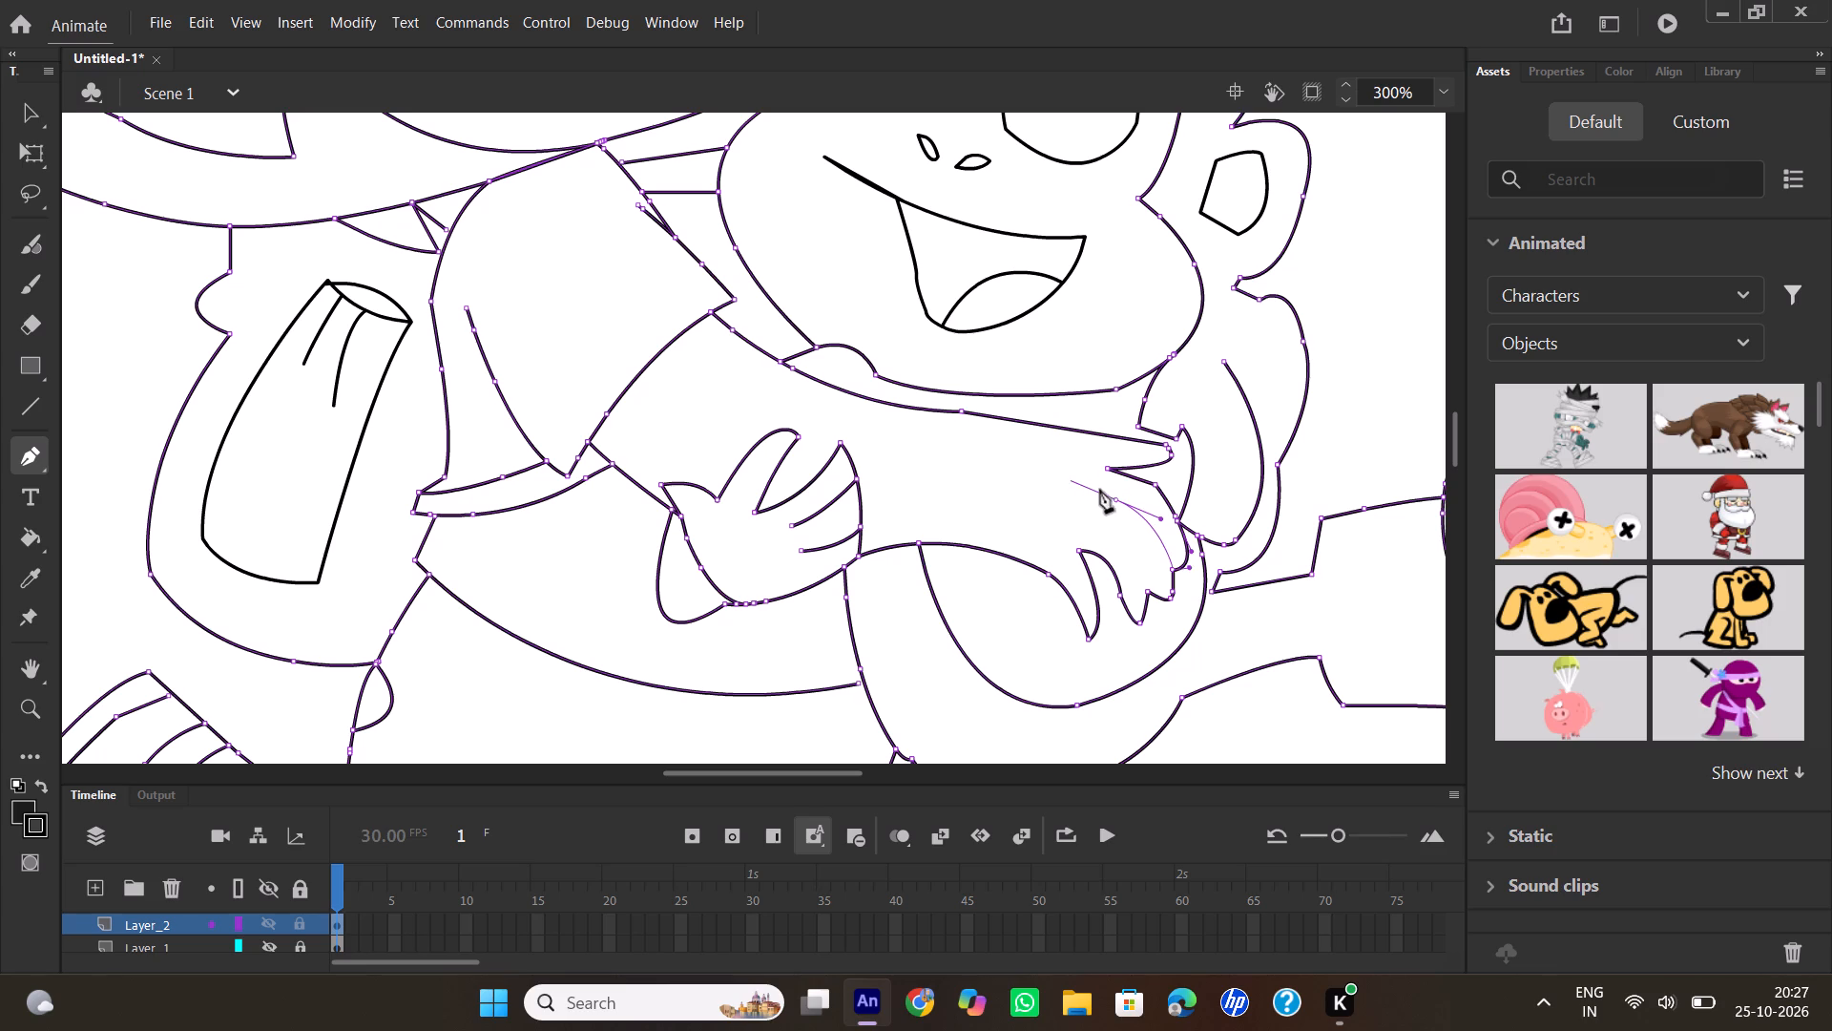
pyautogui.doubleClick(1116, 501)
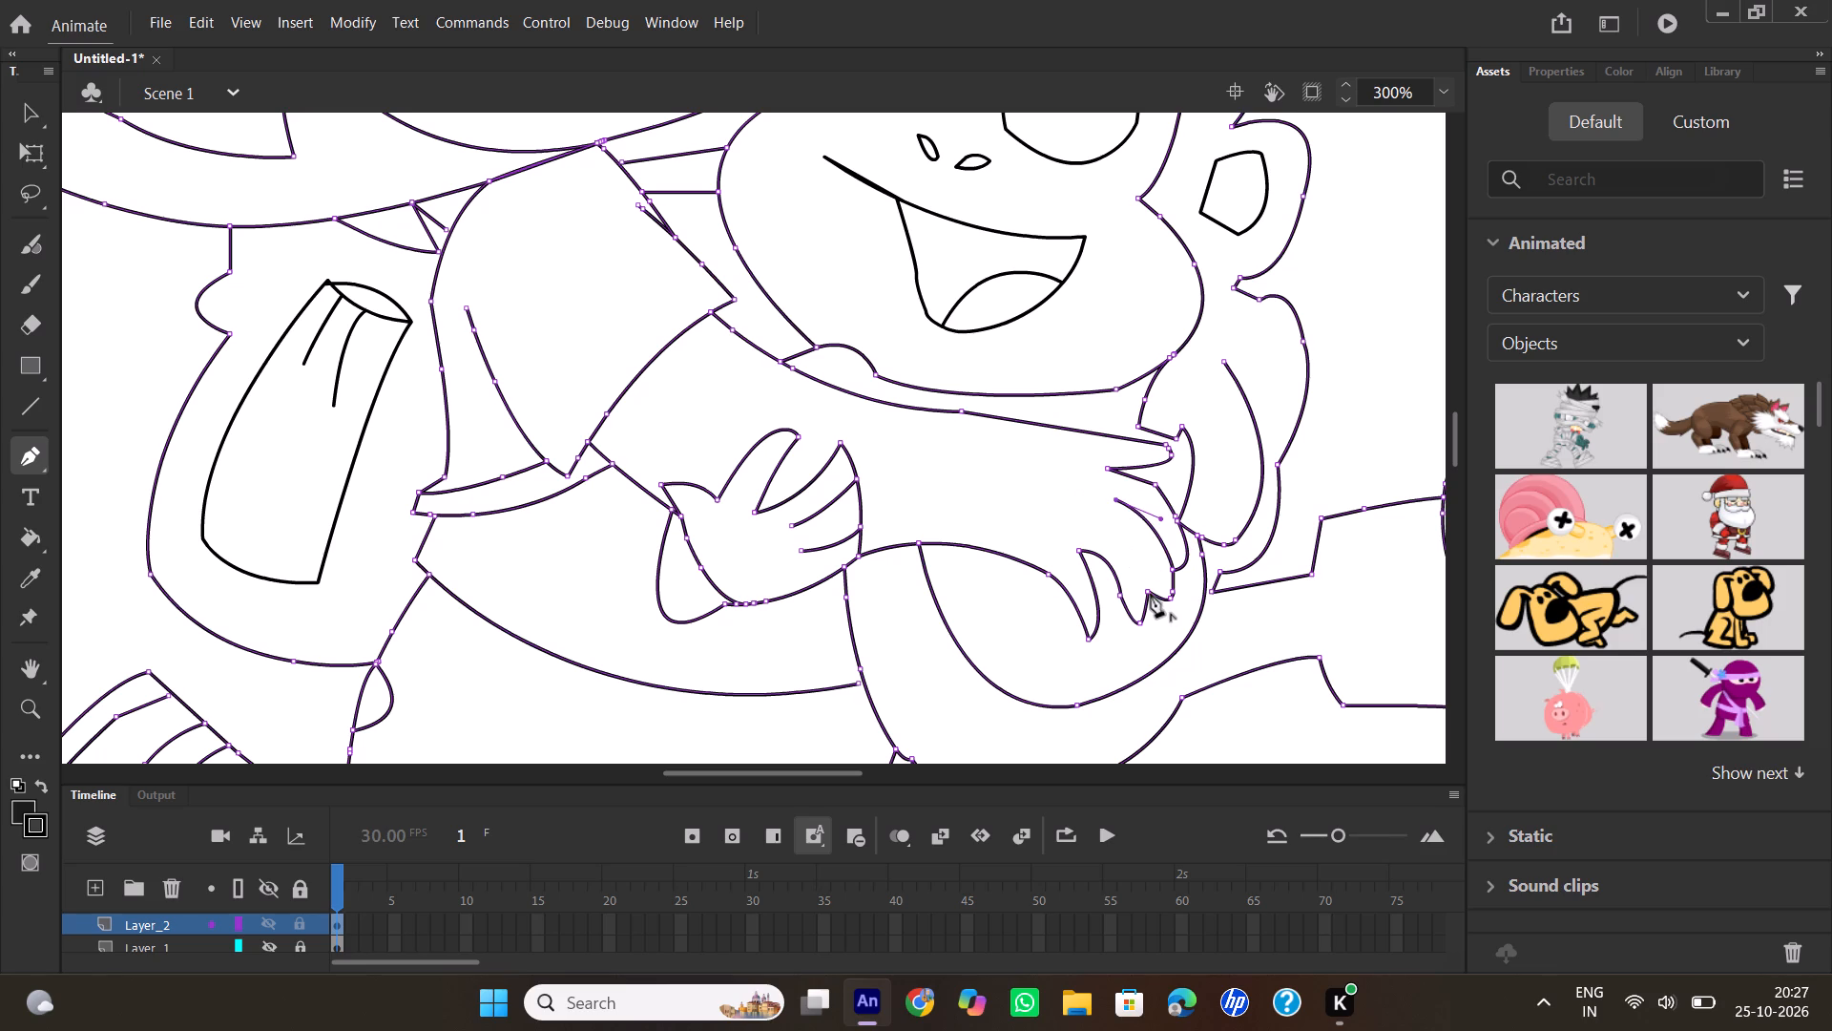
pyautogui.click(1150, 593)
pyautogui.moveTo(1103, 527); pyautogui.dragTo(1075, 515)
pyautogui.moveTo(1075, 515); pyautogui.dragTo(1072, 513)
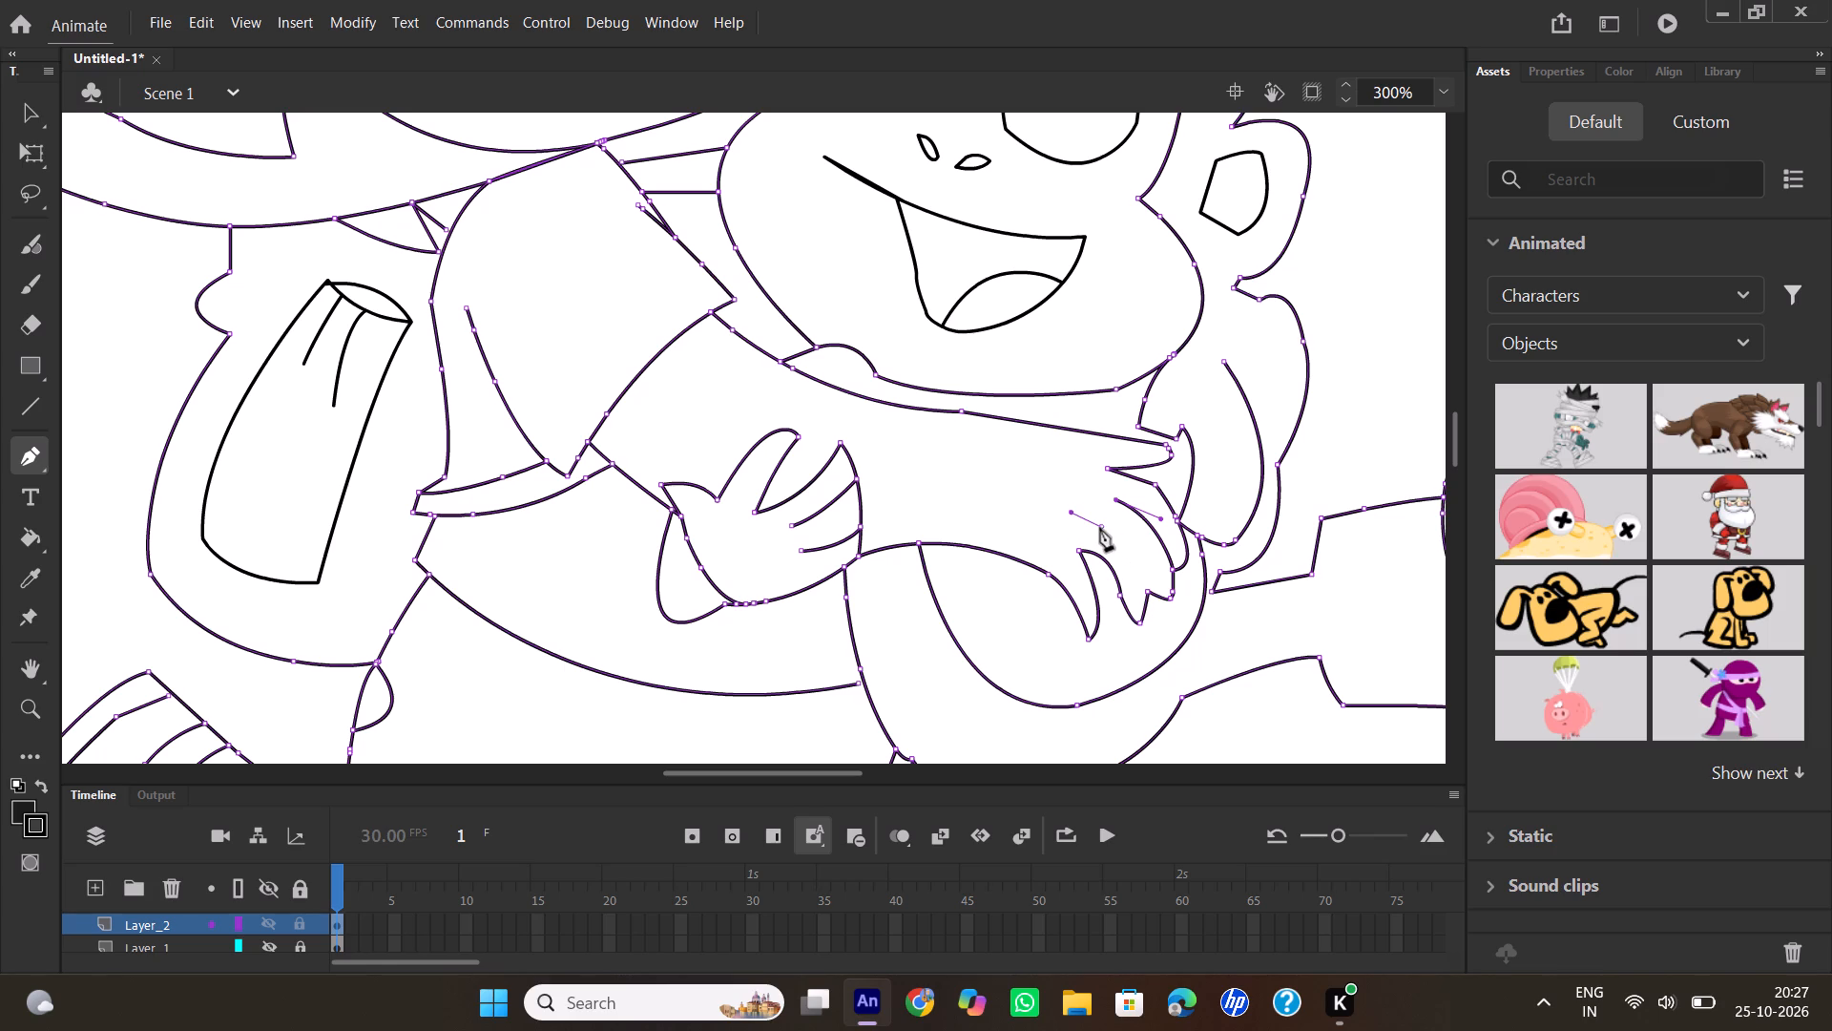
pyautogui.click(1100, 528)
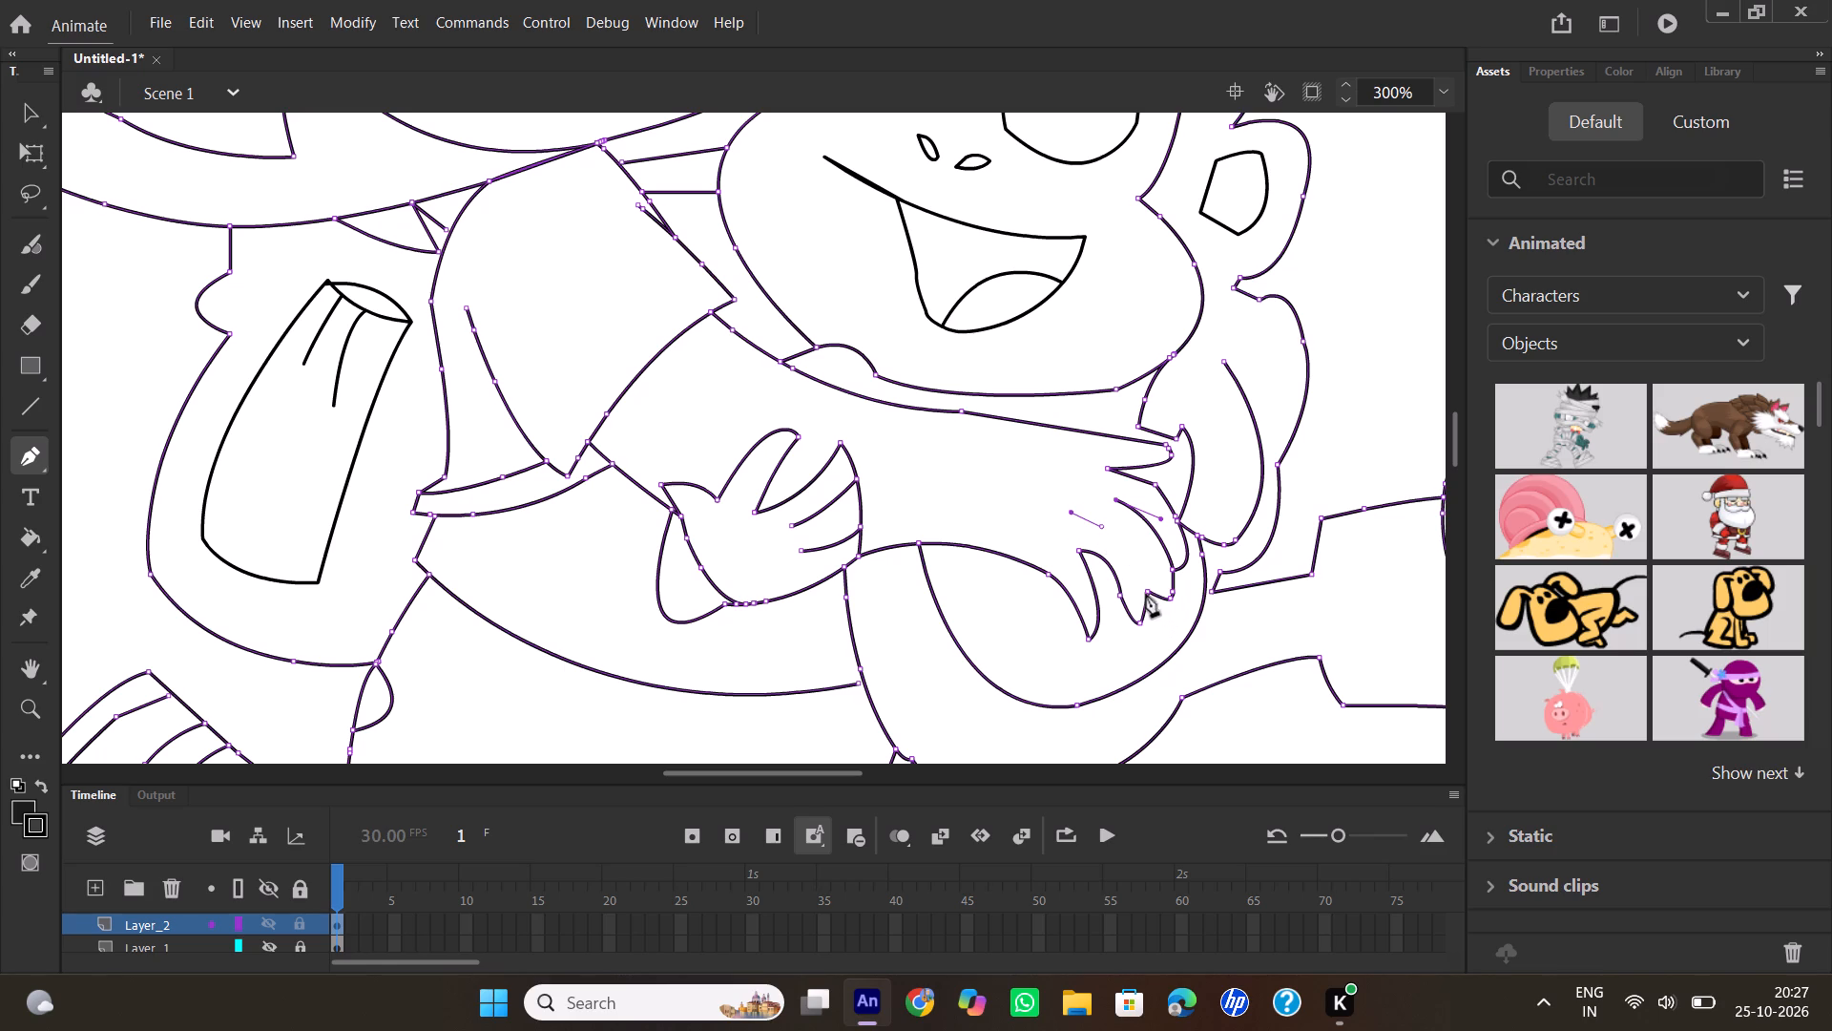
pyautogui.click(1146, 592)
# Bend the lower of the two new finger lines slightly outward to round the finger.
pyautogui.click(21, 116)
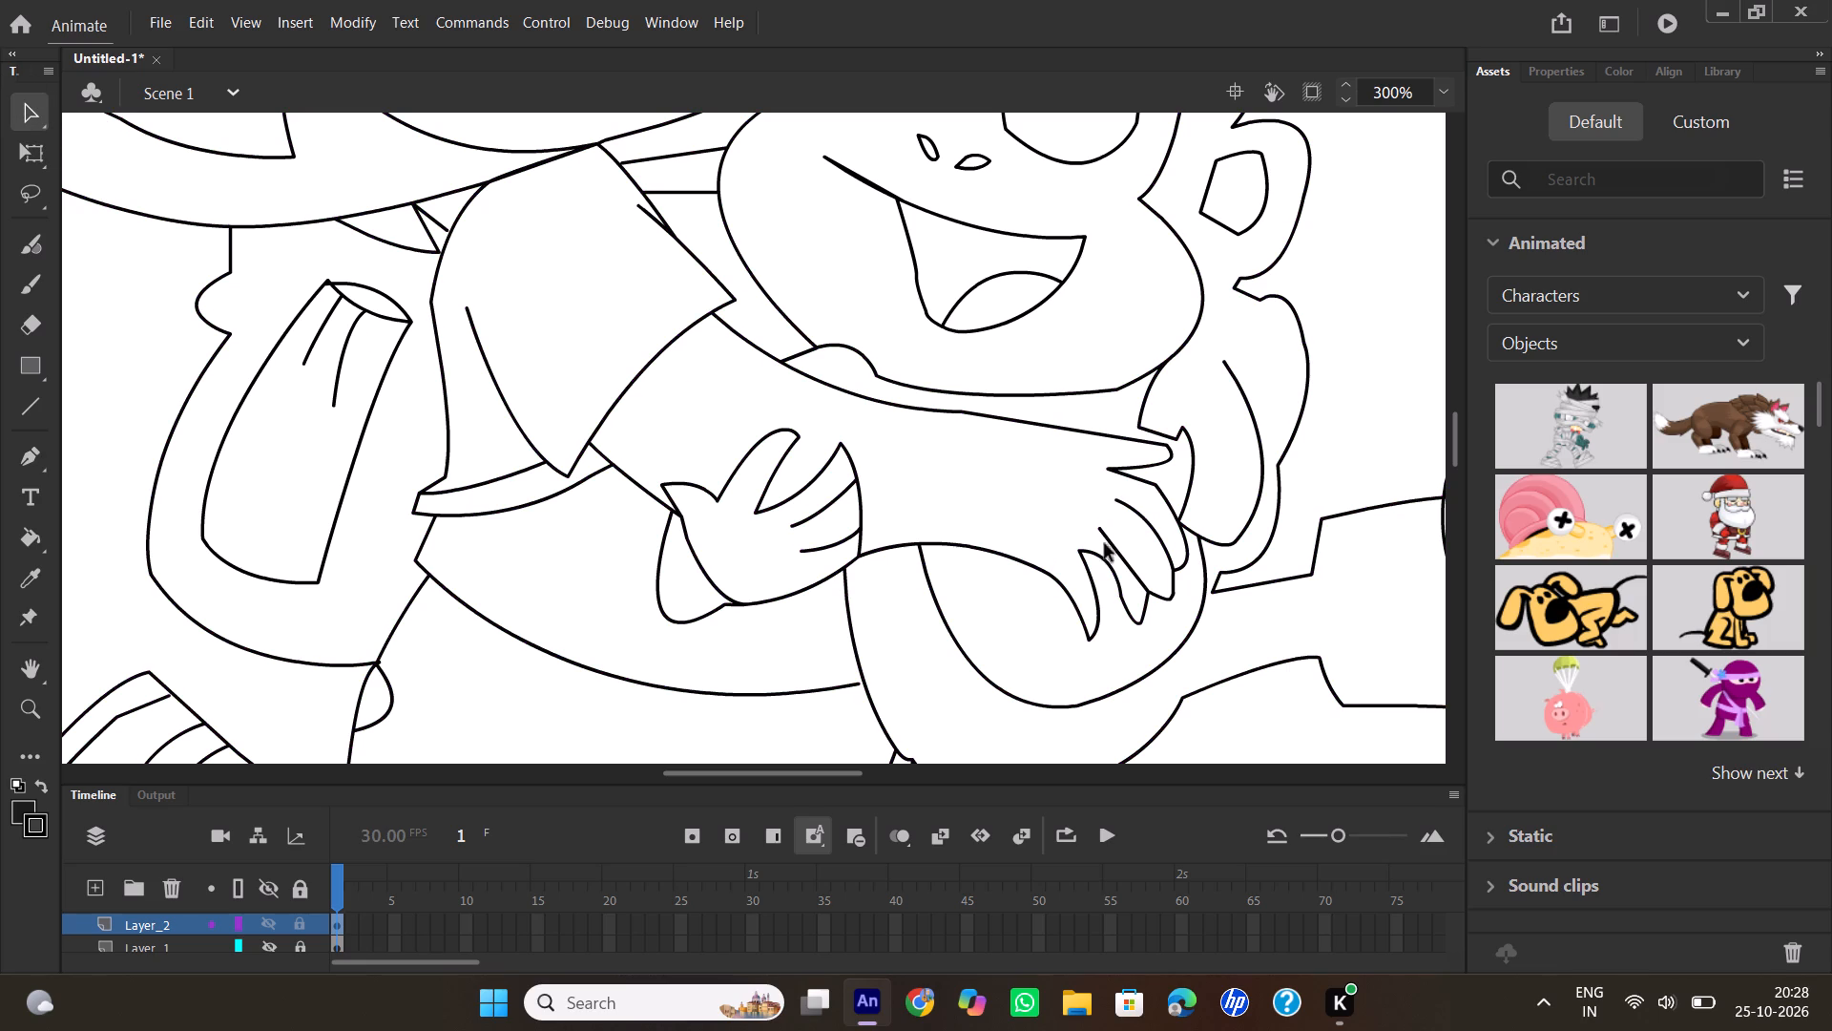
pyautogui.moveTo(1127, 564); pyautogui.dragTo(1140, 559)
pyautogui.moveTo(1140, 559); pyautogui.dragTo(1141, 558)
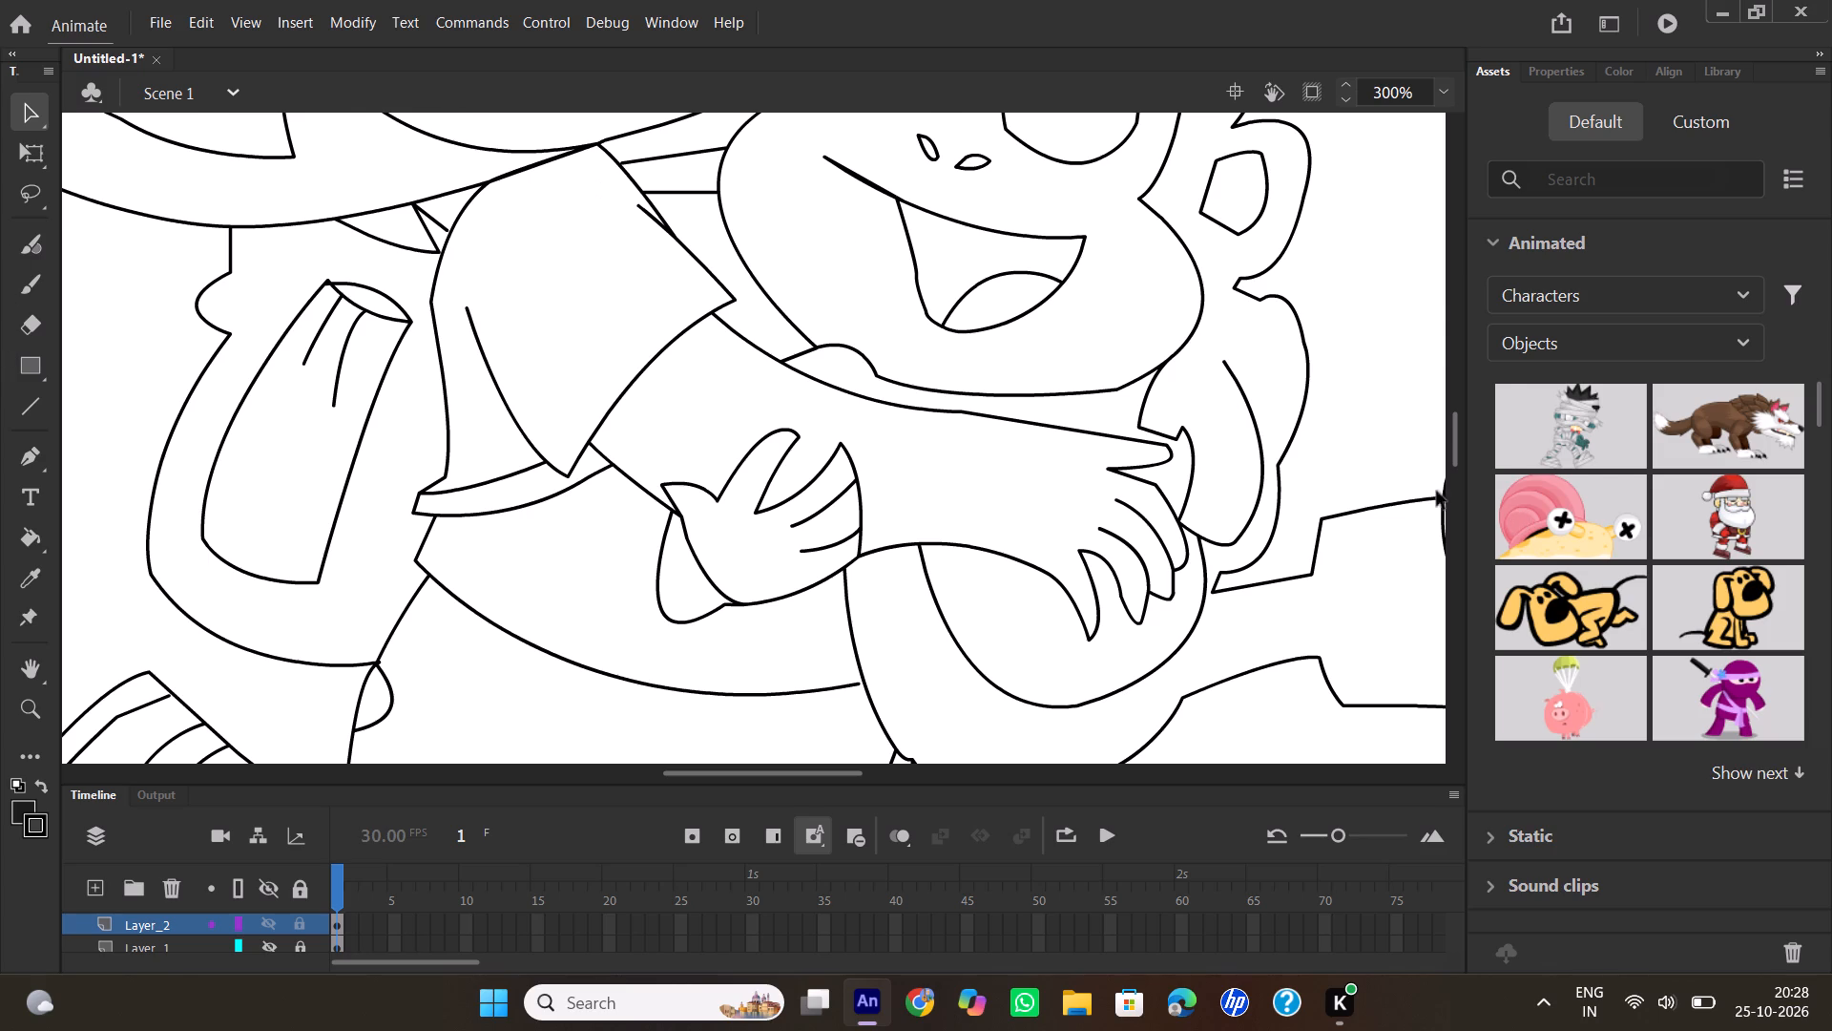
# Move the lower end of the outer curve beside the hand onto the monkey's body outline.
pyautogui.scroll(-1, 1423, 492)
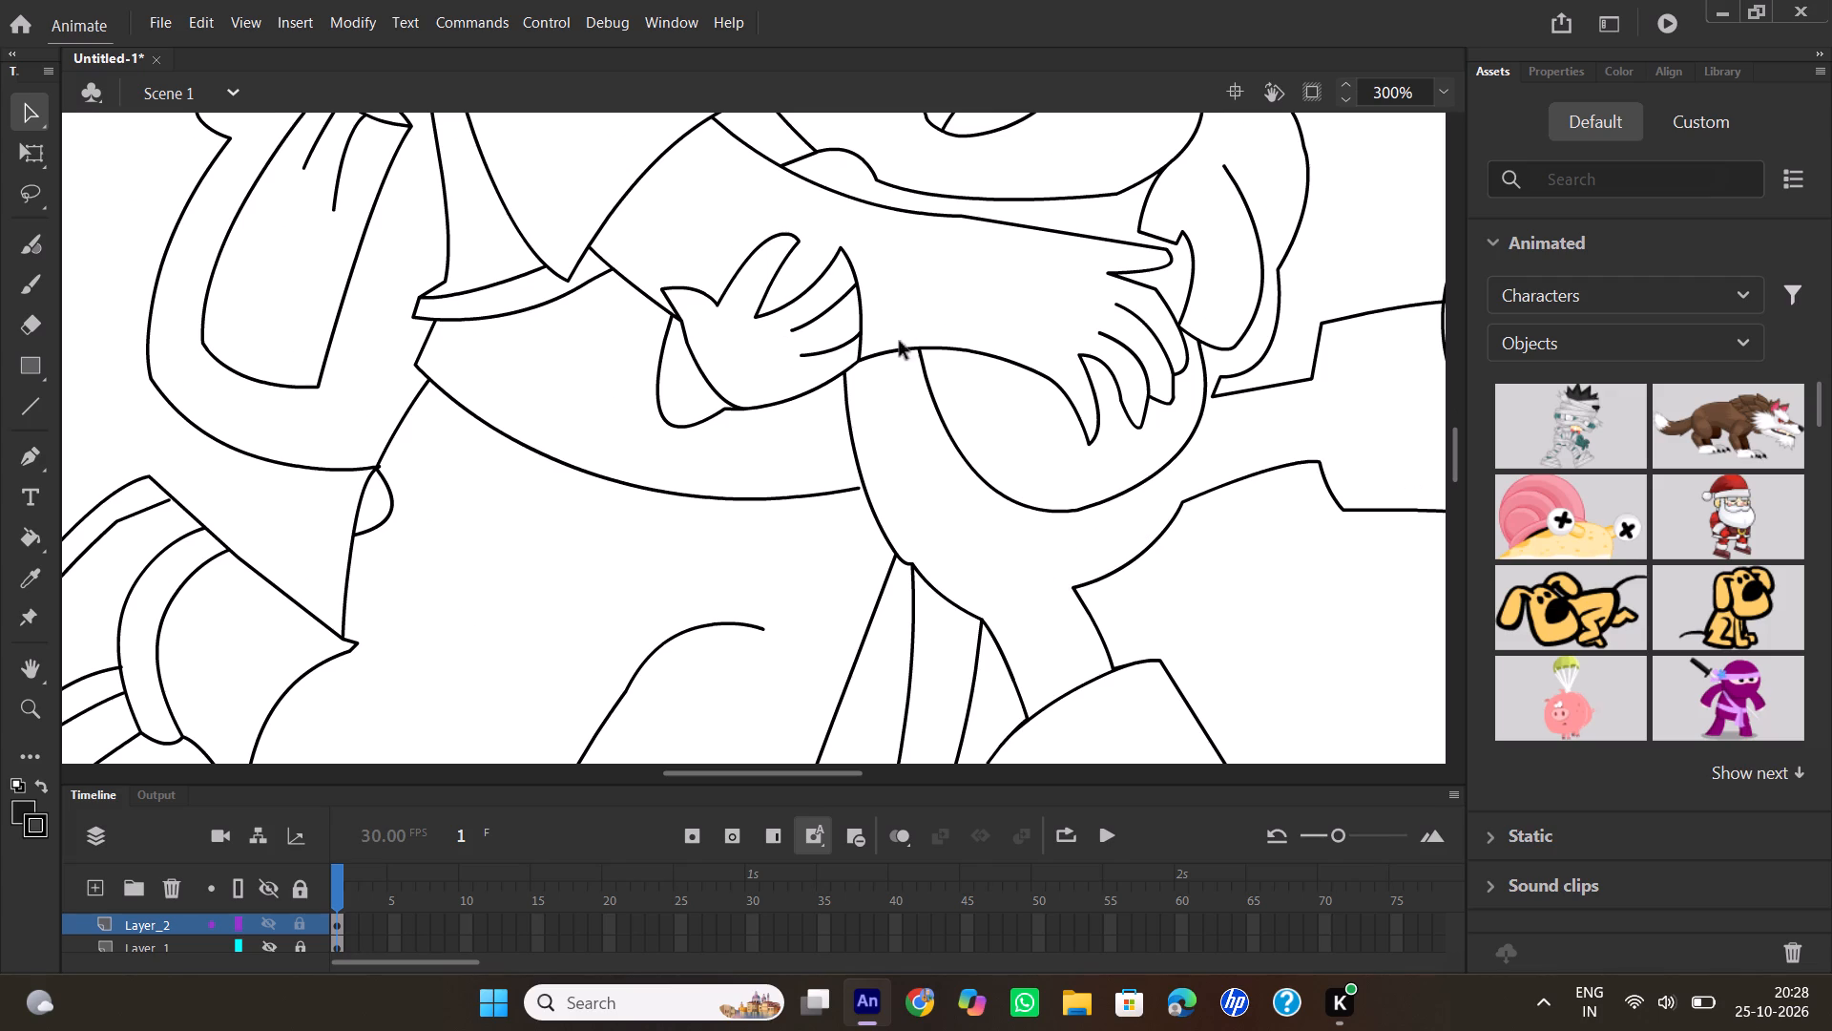
pyautogui.moveTo(1218, 379); pyautogui.dragTo(1208, 377)
# Move the inner end of the raised leg's upper line onto the monkey's body outline.
pyautogui.moveTo(1213, 393); pyautogui.dragTo(1203, 398)
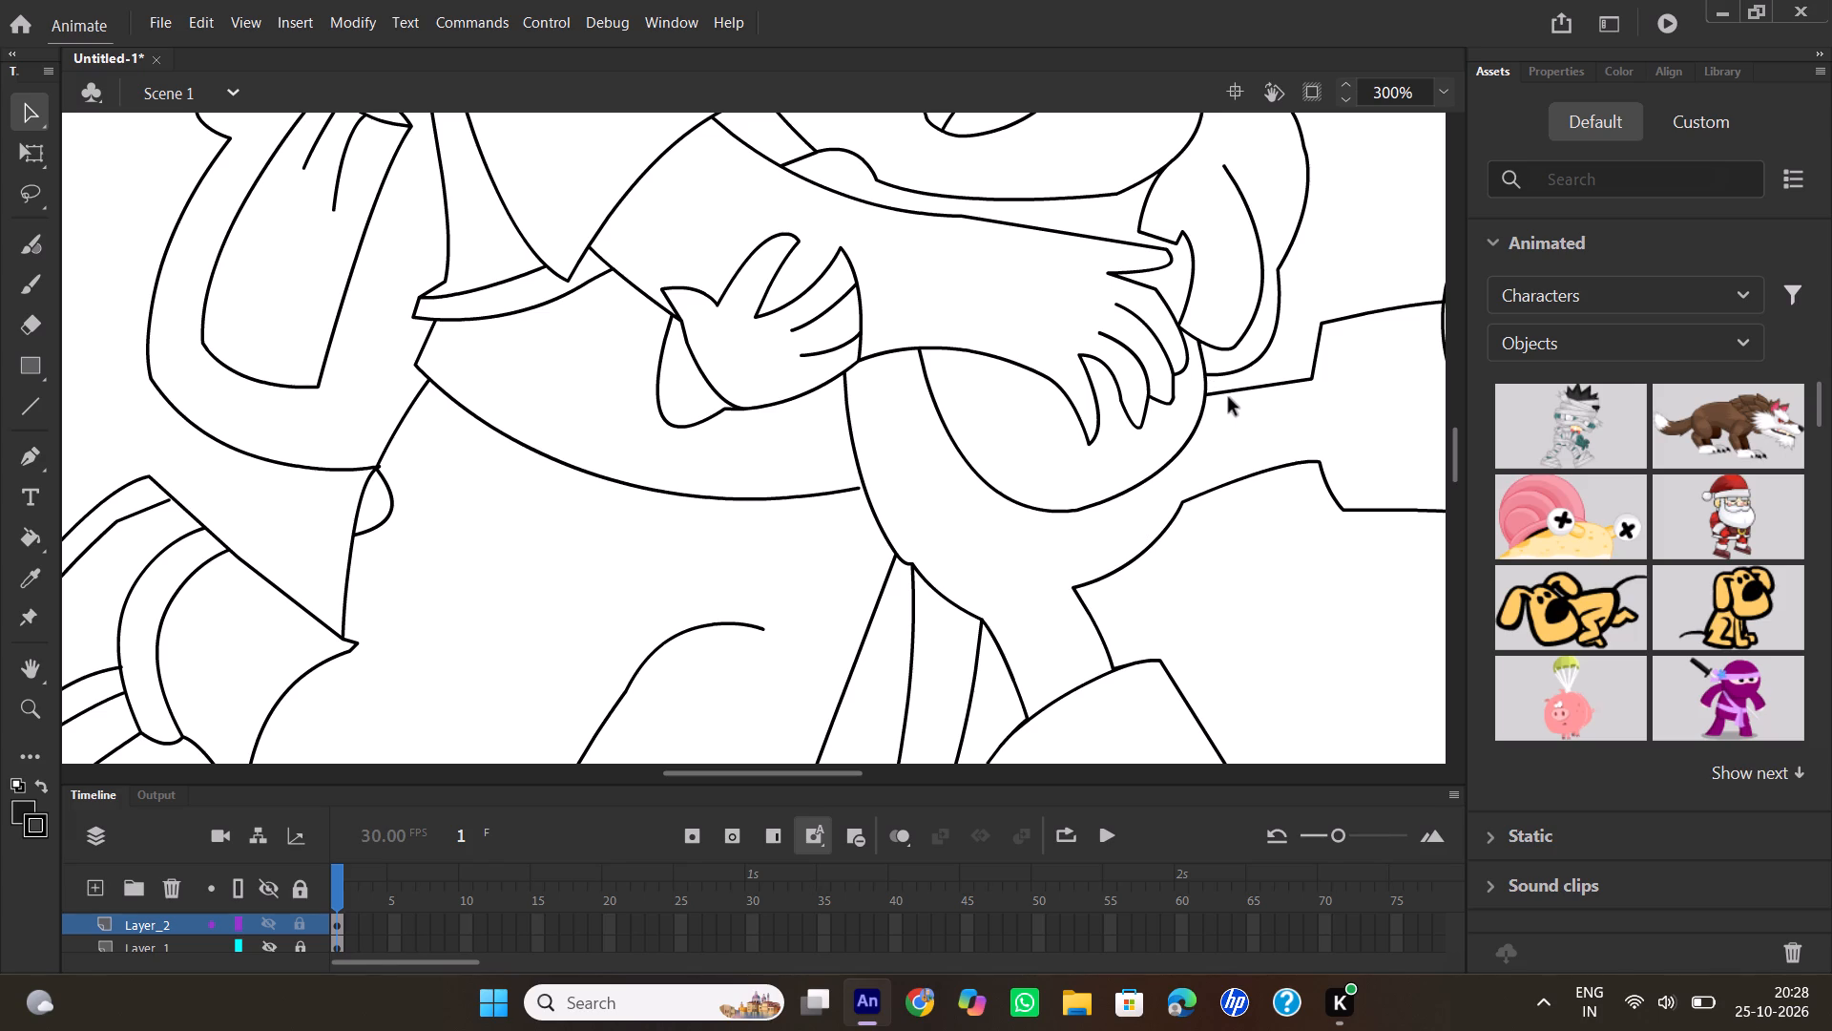
# Round the inner ear shape of the monkey by bending its inner side and lower edge outward.
pyautogui.scroll(-1, 1333, 431)
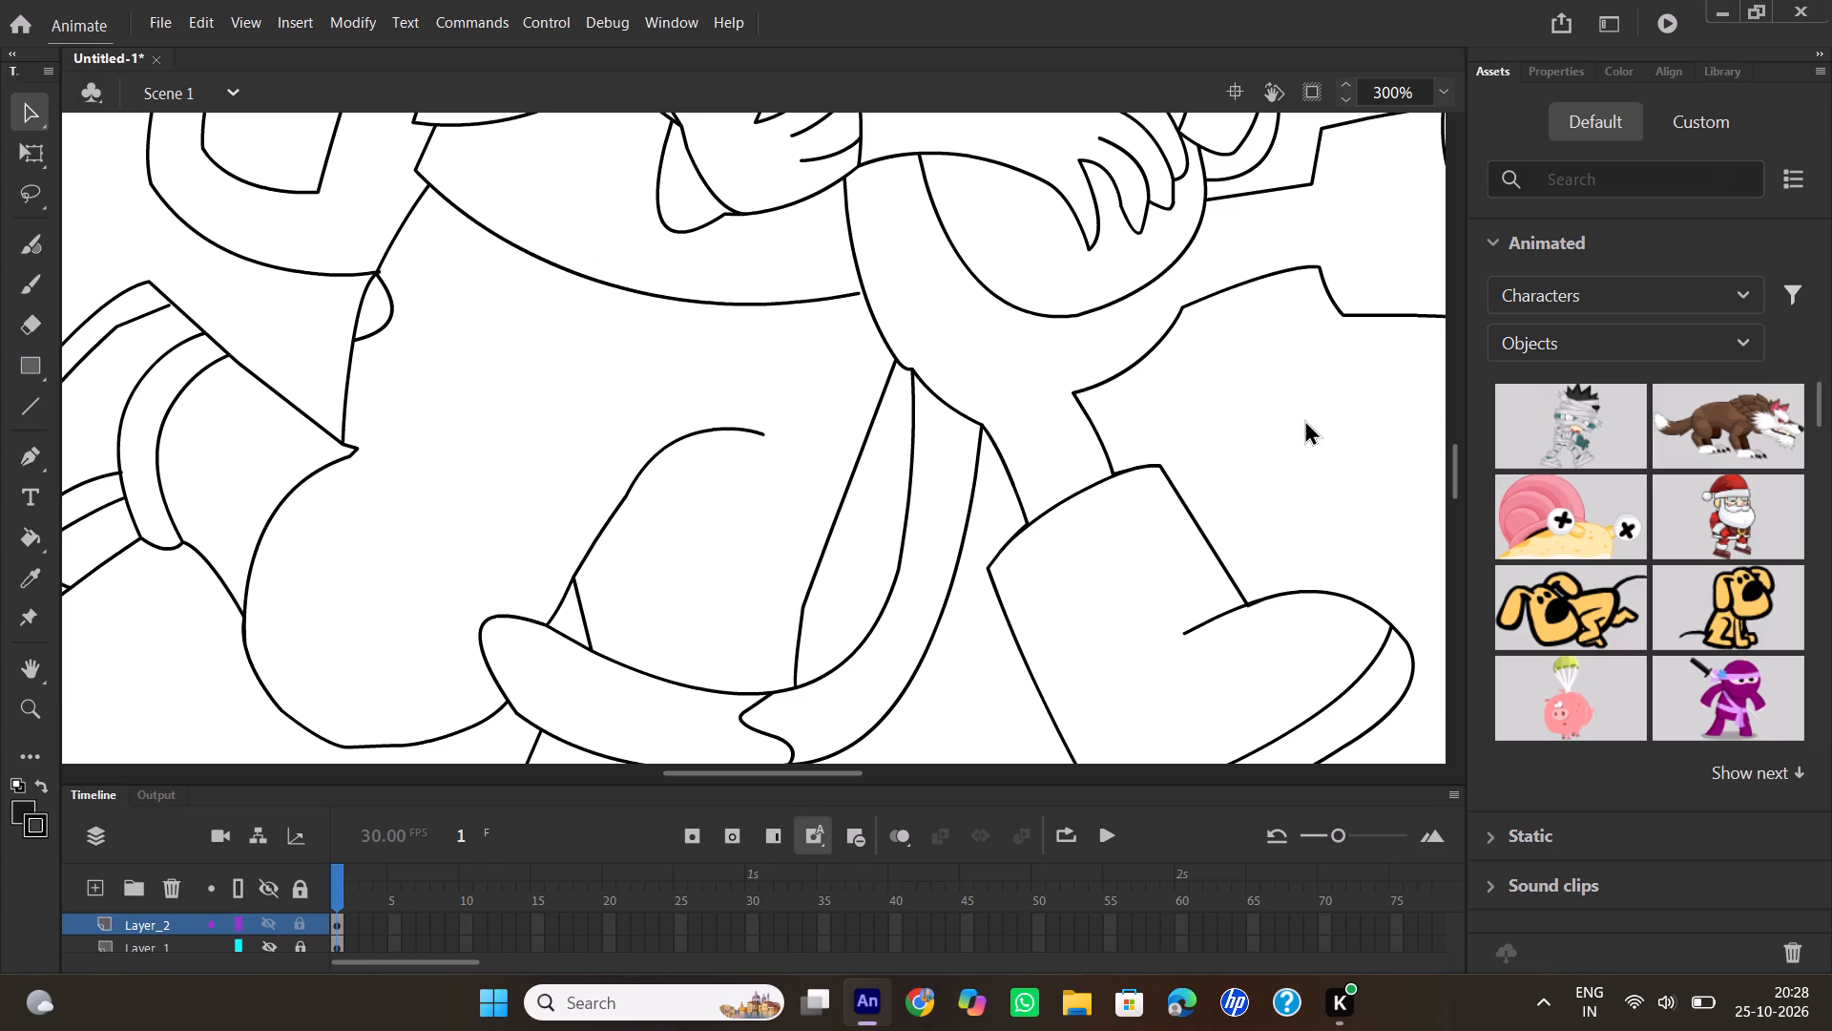
pyautogui.moveTo(702, 772); pyautogui.dragTo(757, 768)
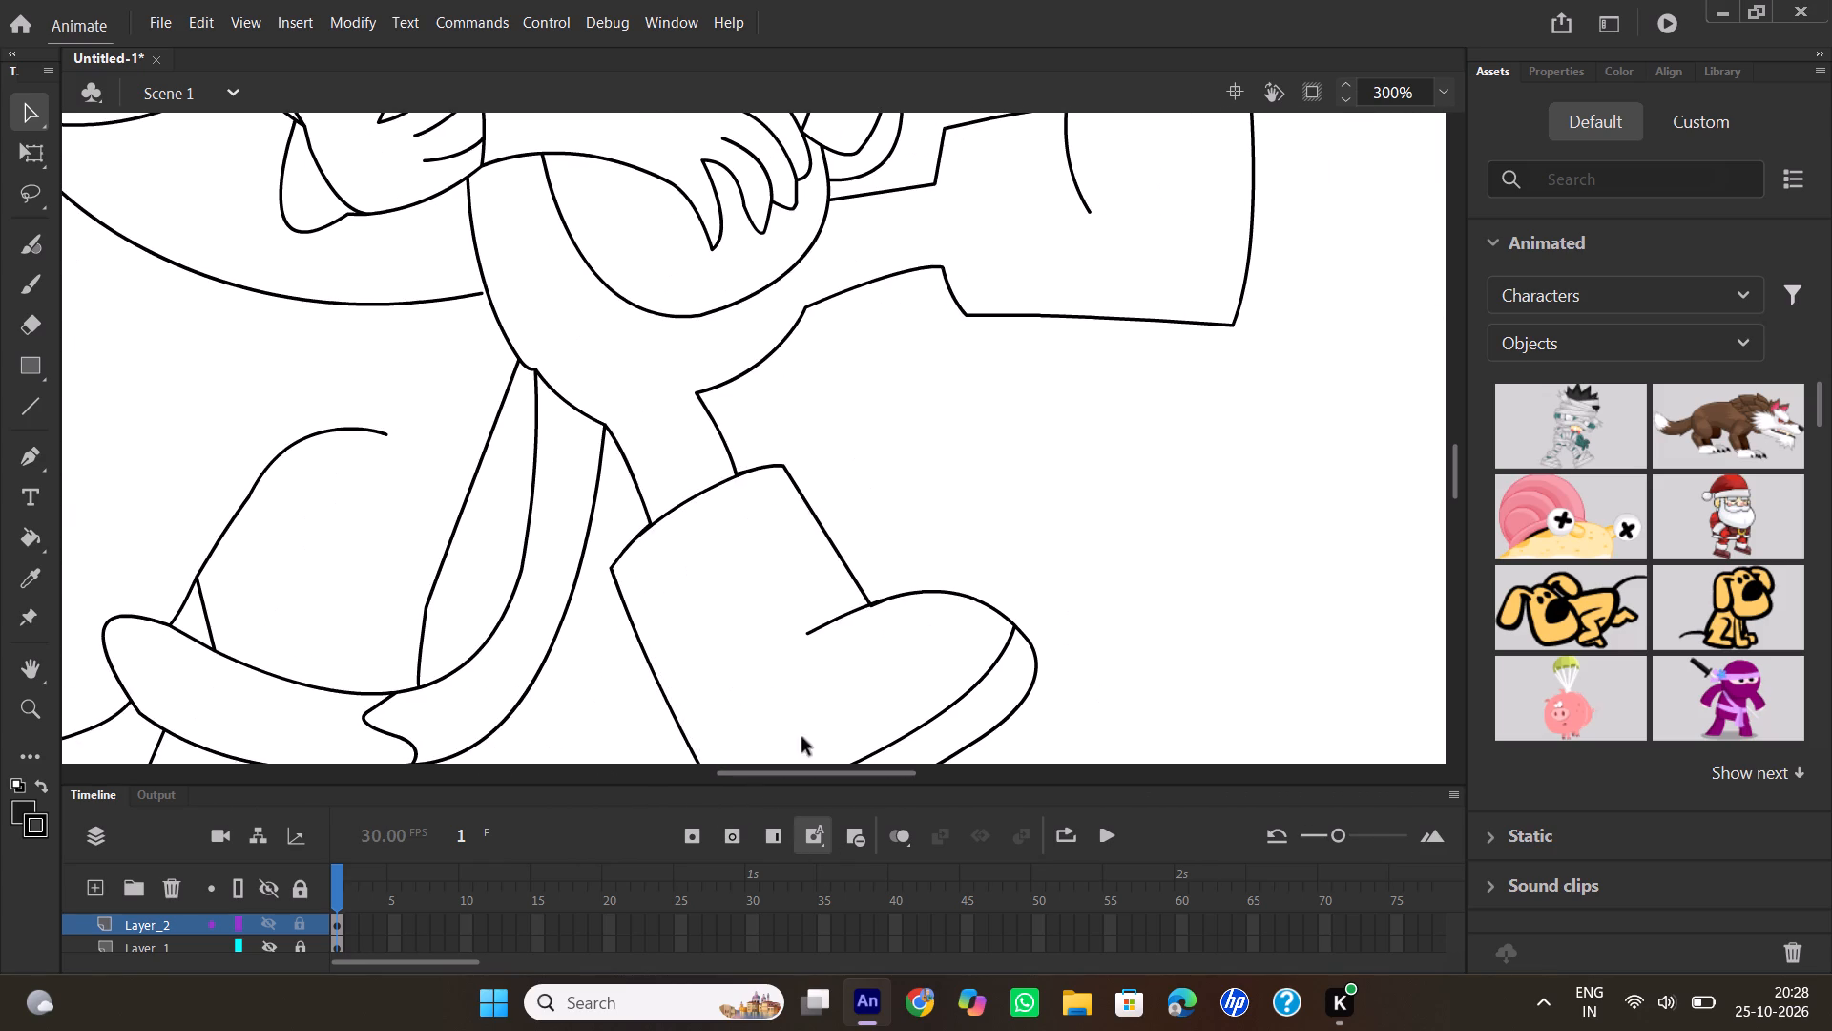
pyautogui.scroll(2, 1047, 613)
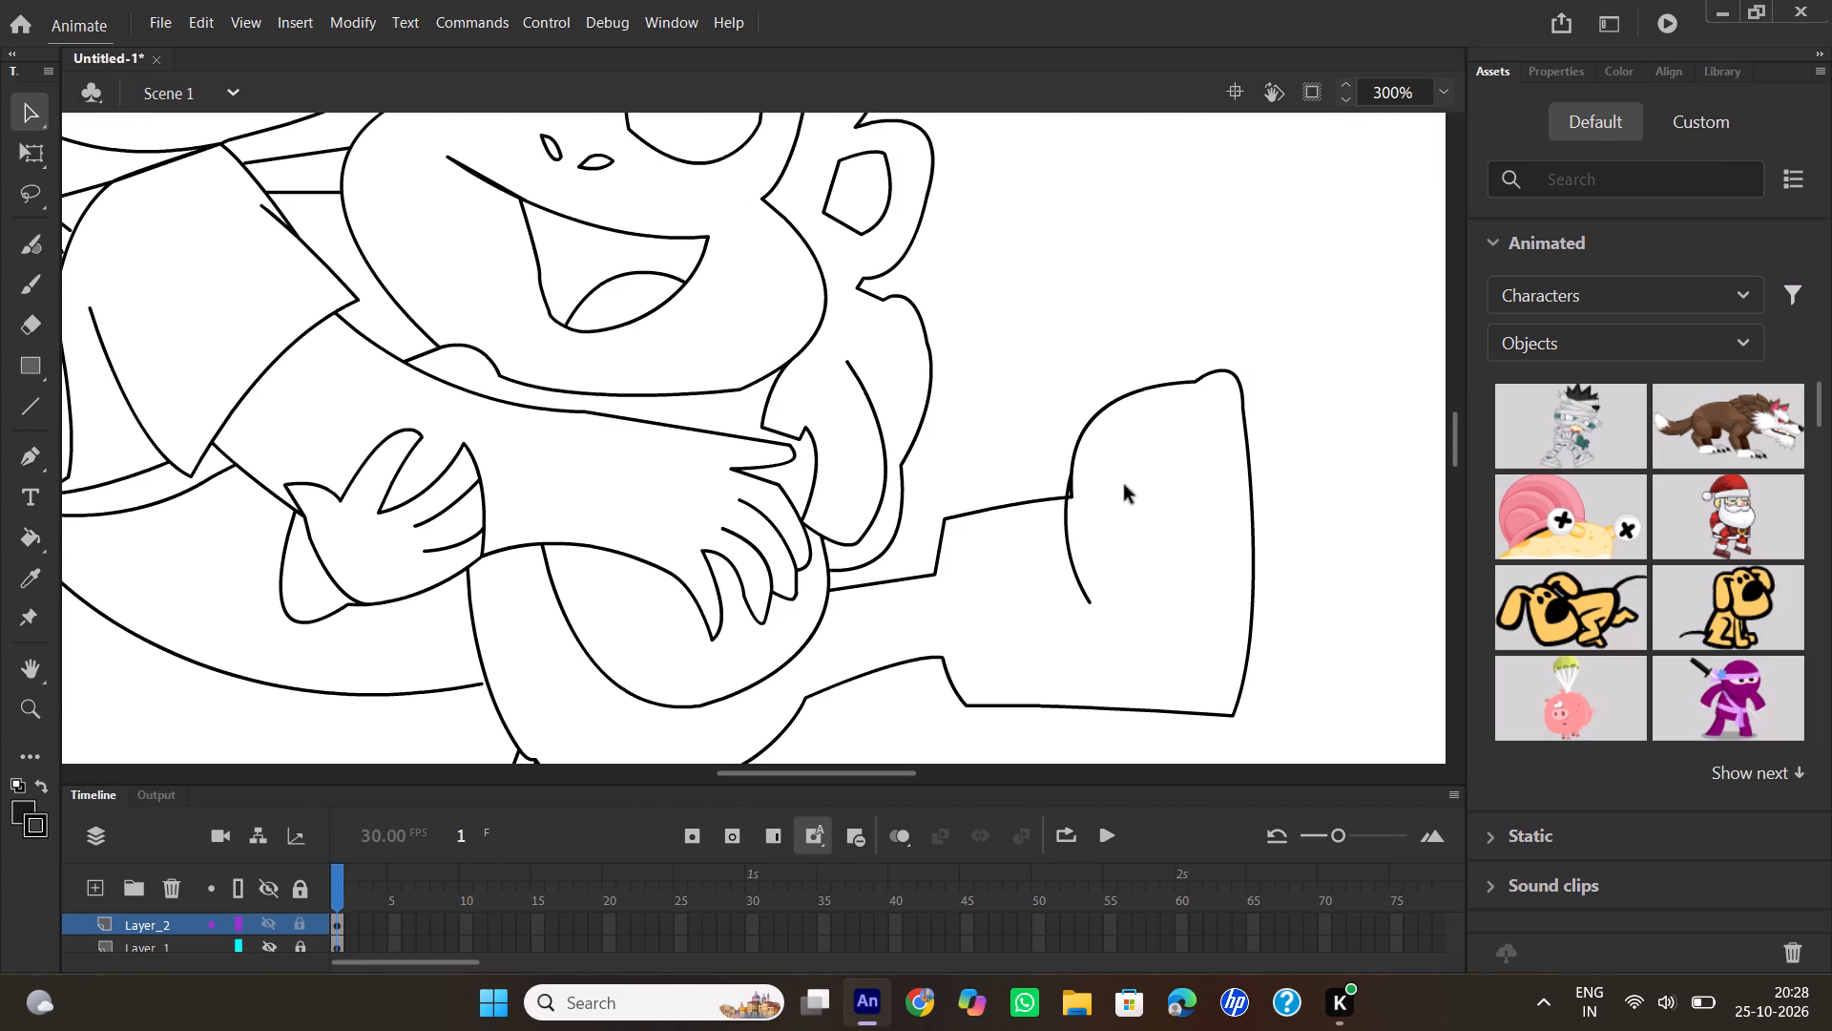
pyautogui.click(1074, 498)
pyautogui.scroll(1, 913, 358)
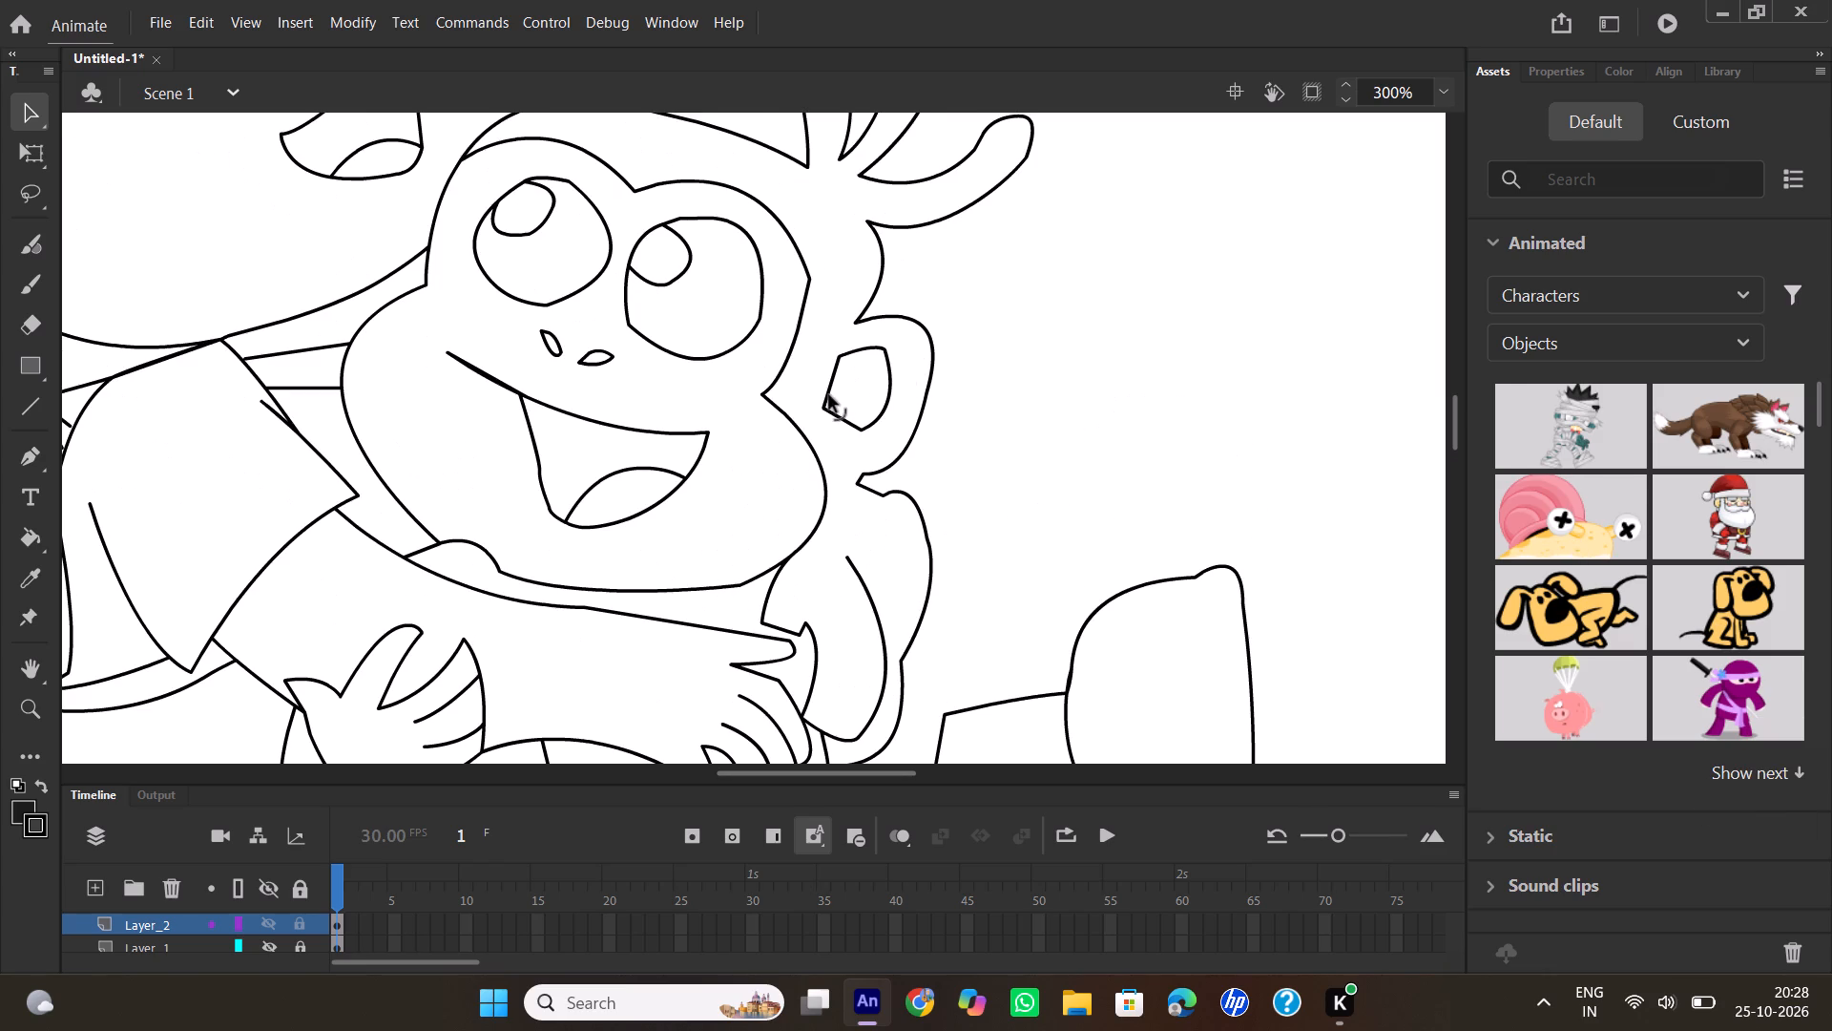
pyautogui.click(828, 389)
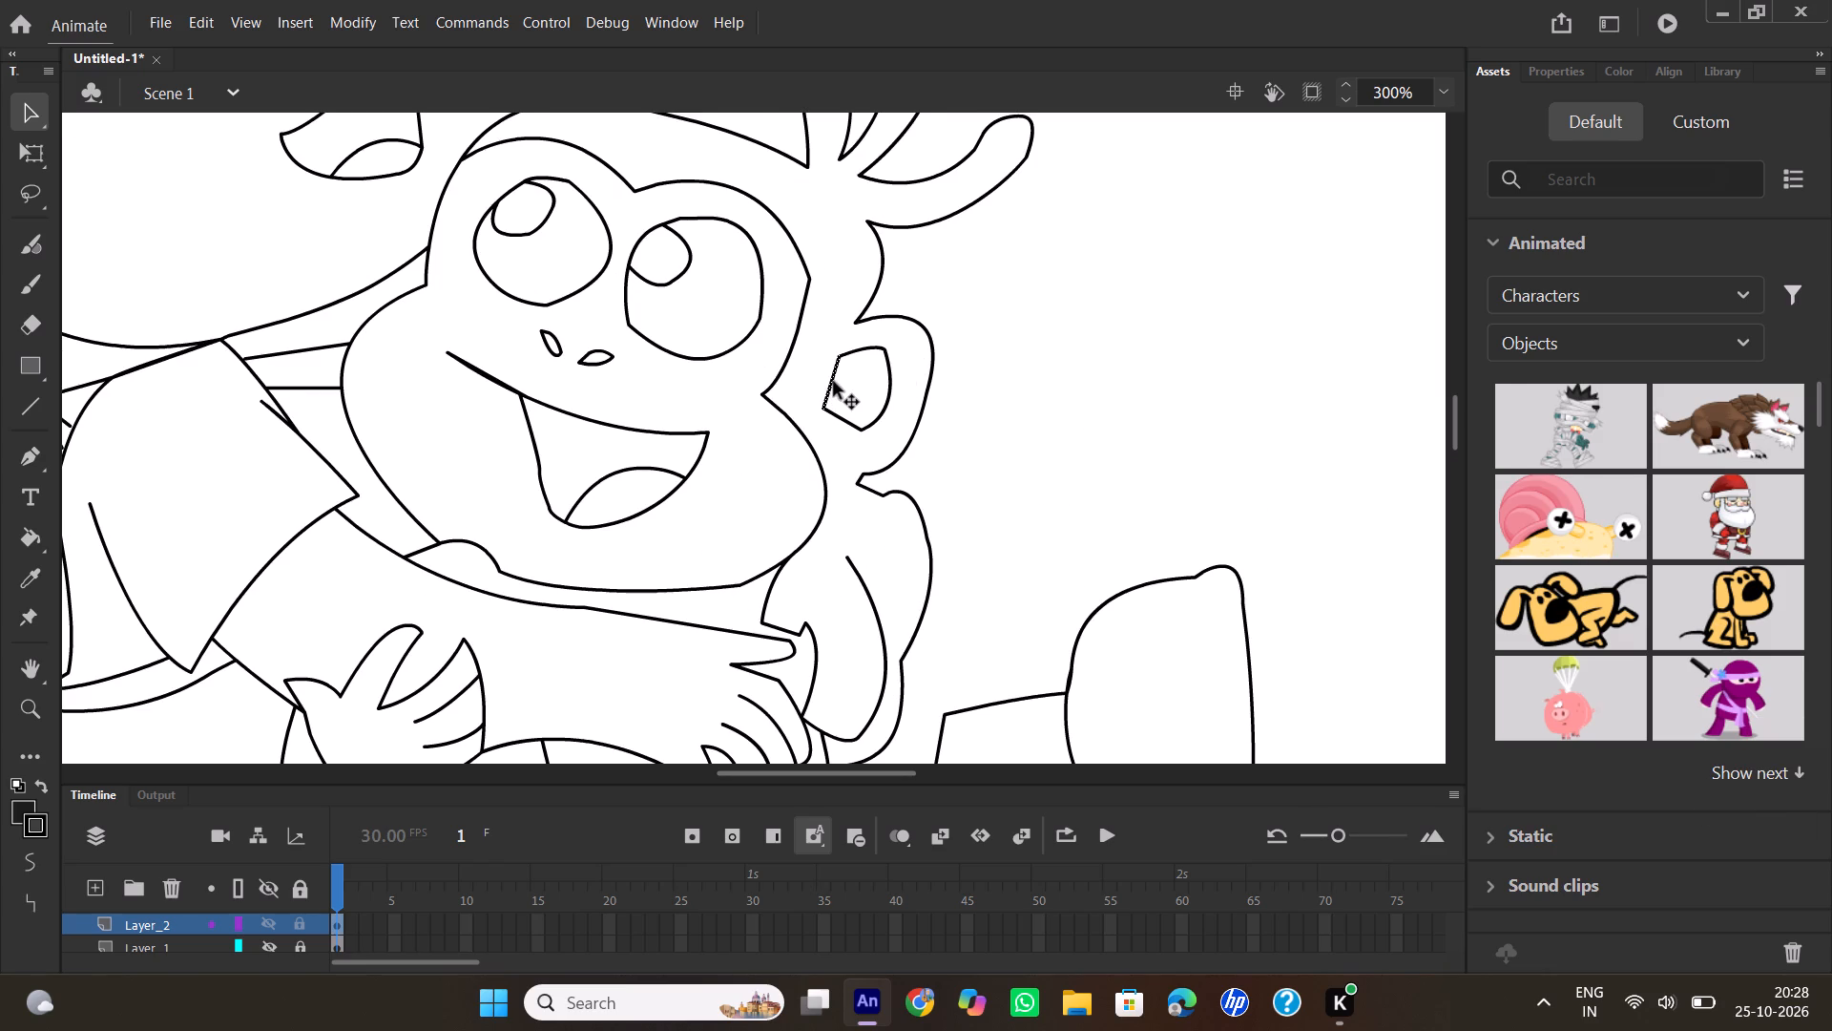
pyautogui.click(834, 382)
pyautogui.click(880, 384)
pyautogui.moveTo(834, 385); pyautogui.dragTo(824, 385)
pyautogui.moveTo(840, 421); pyautogui.dragTo(835, 432)
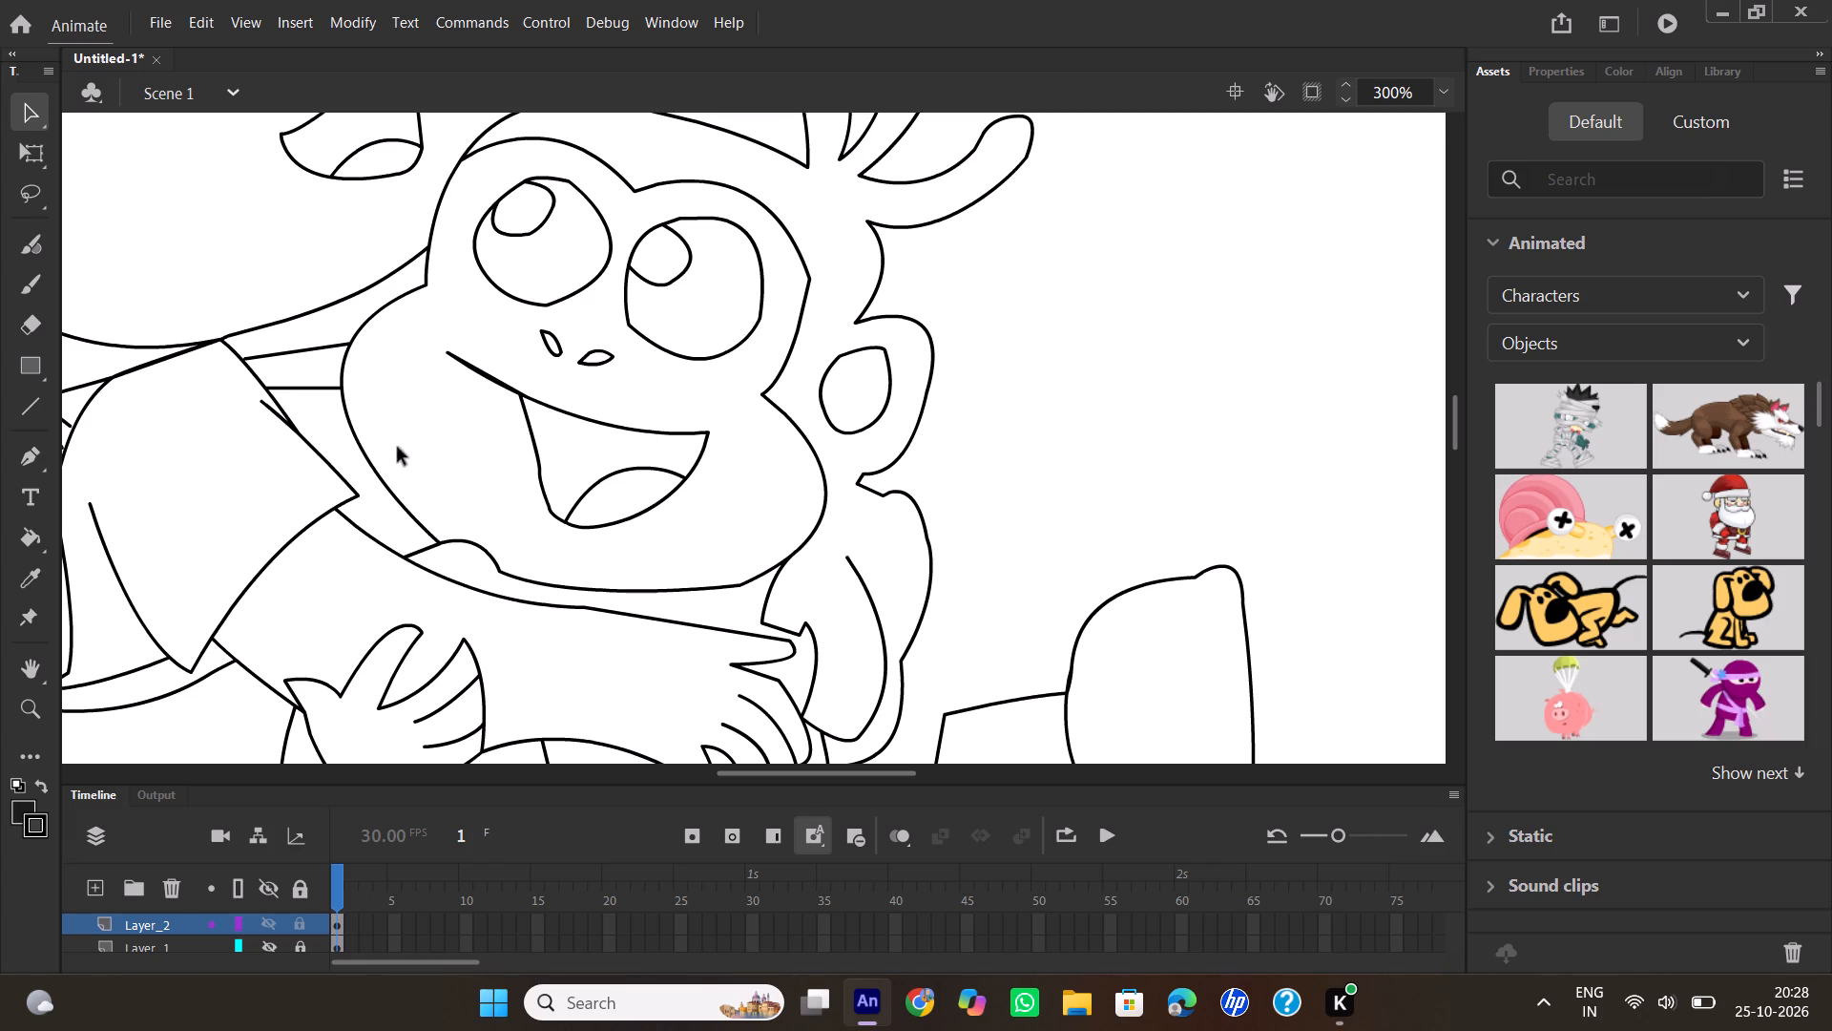
# Toggle the visibility of the Layer_1 reference to check the raised hand below the ear, leaving the reference hidden.
pyautogui.scroll(-1, 866, 528)
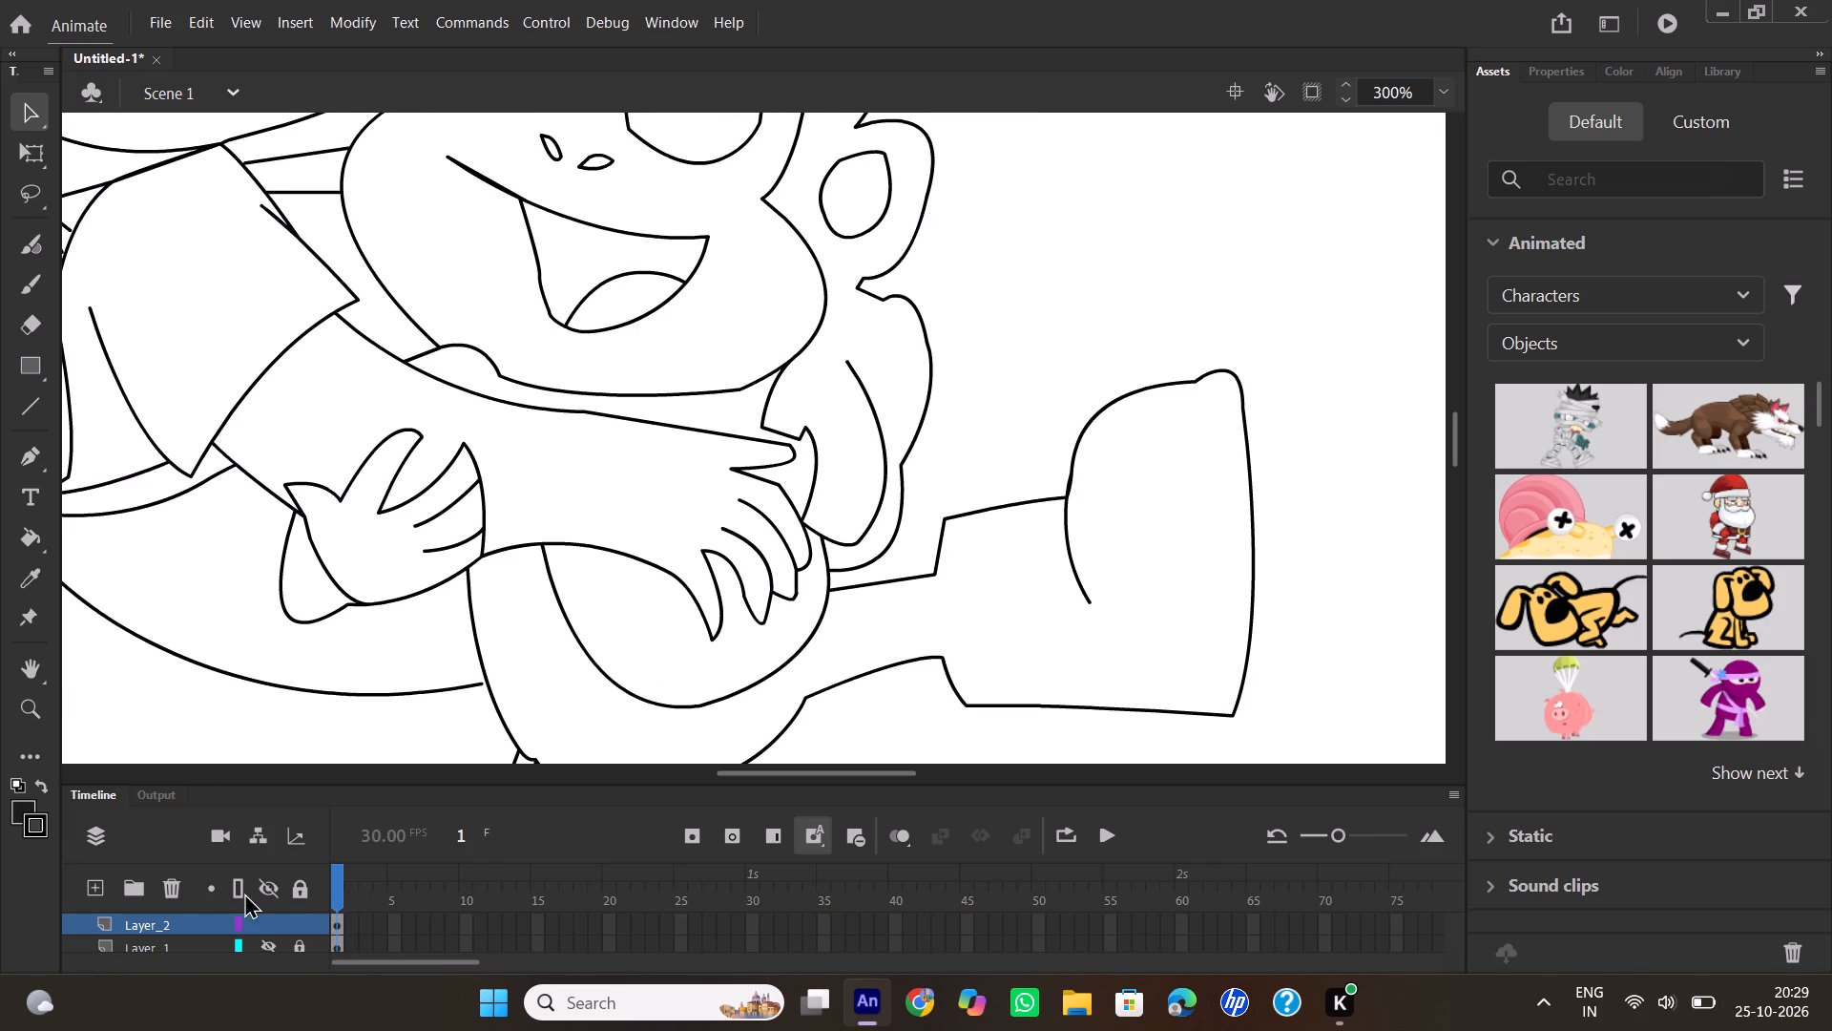
pyautogui.click(270, 948)
pyautogui.click(269, 948)
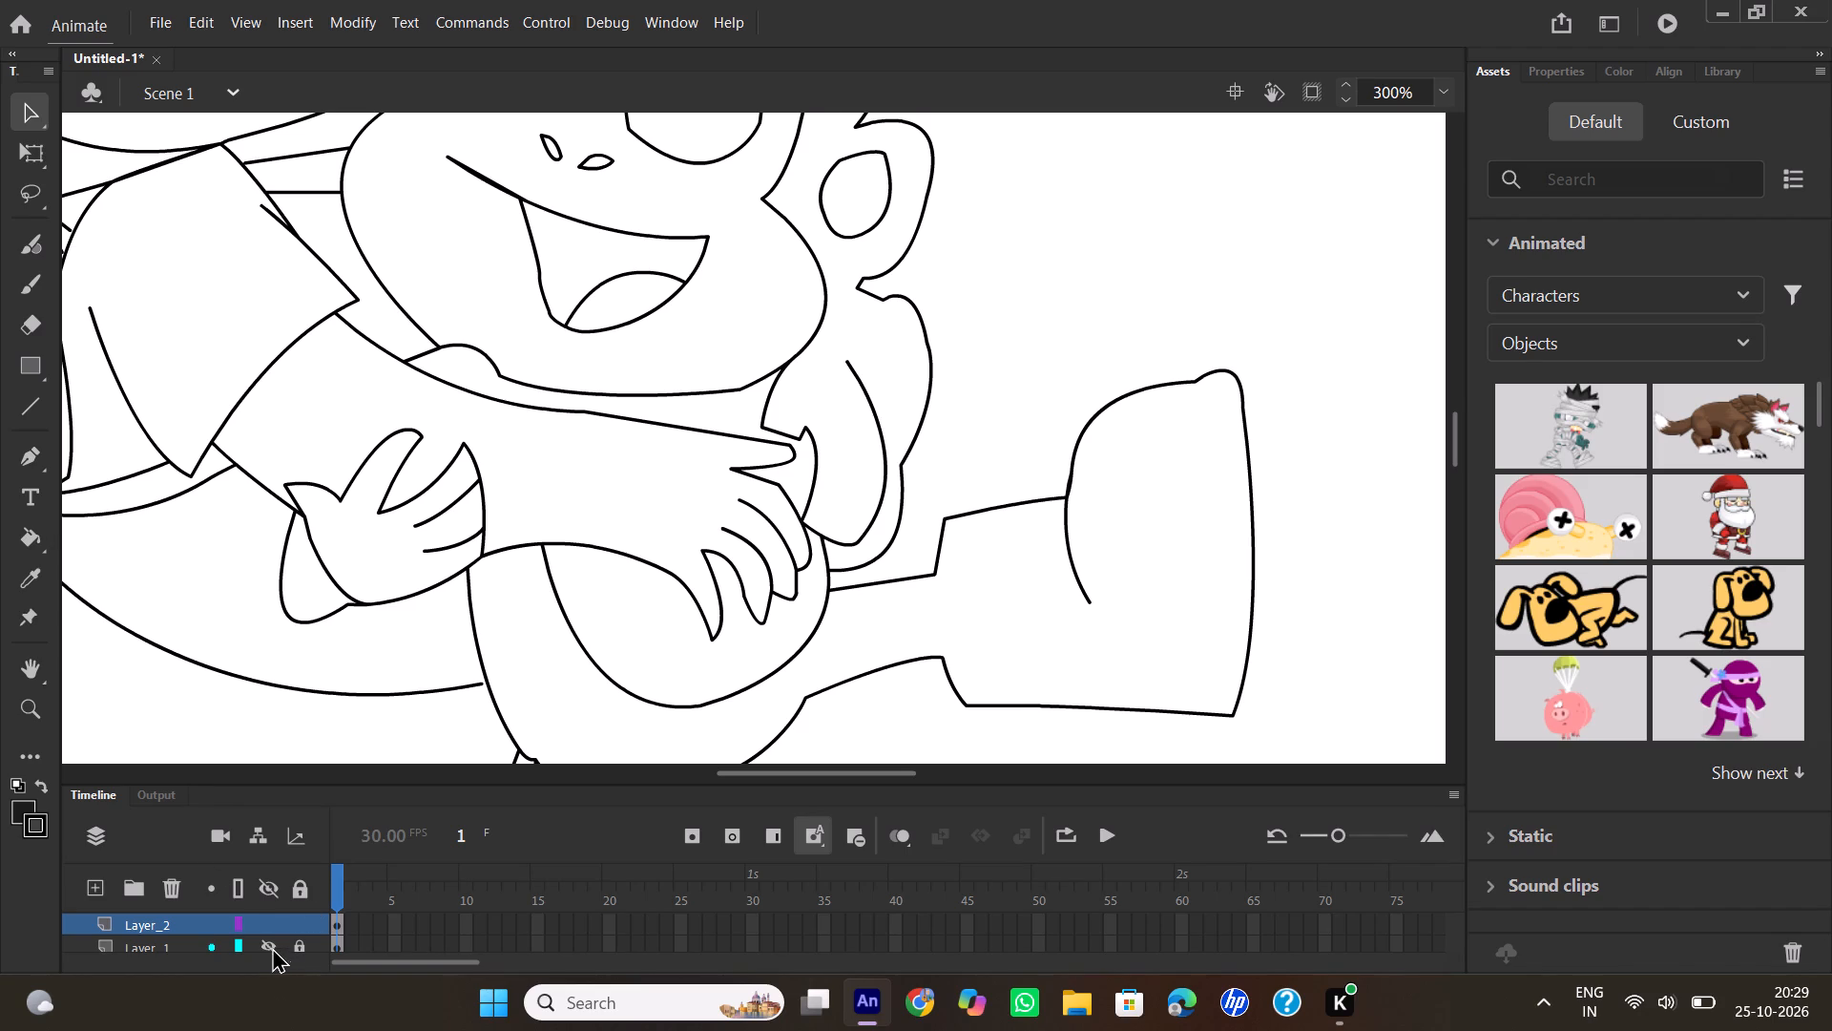
pyautogui.click(264, 946)
pyautogui.click(264, 946)
# Draw a Pen line from the notch below the ear to the open end of the raised arm's inner curve, and bow it outward.
pyautogui.click(32, 463)
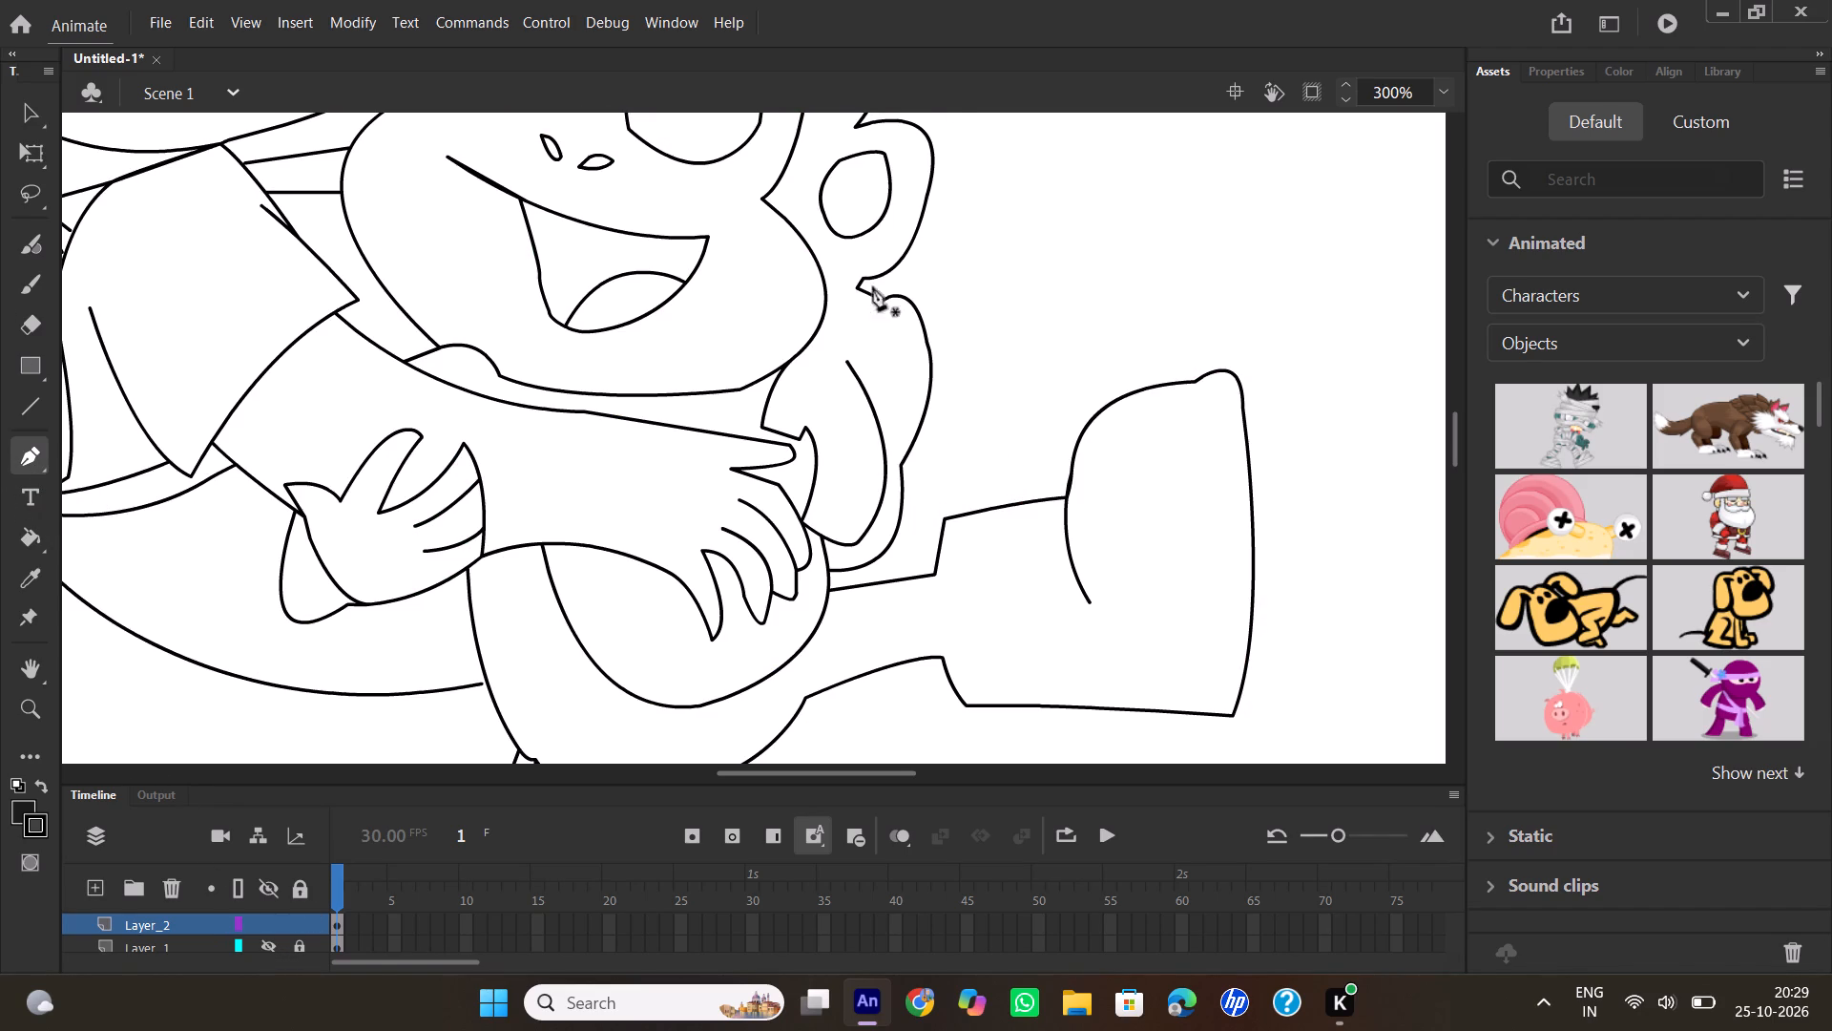
pyautogui.click(859, 287)
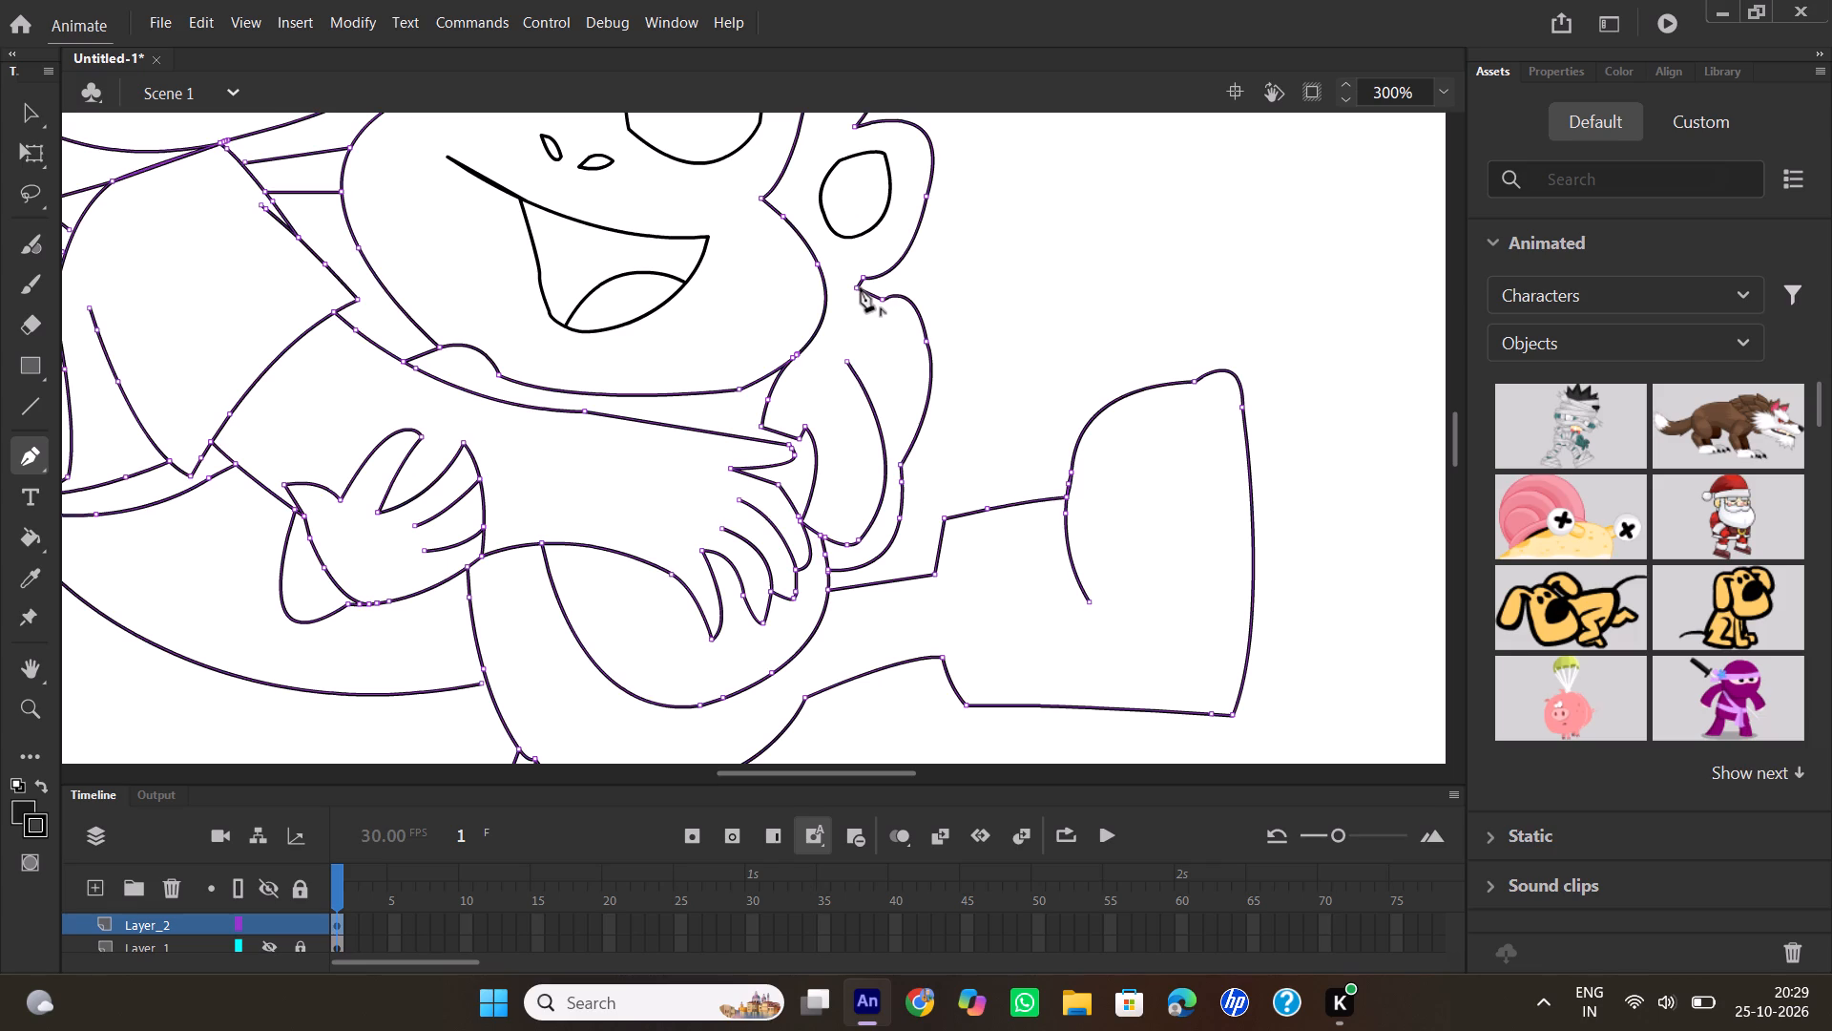
pyautogui.click(860, 287)
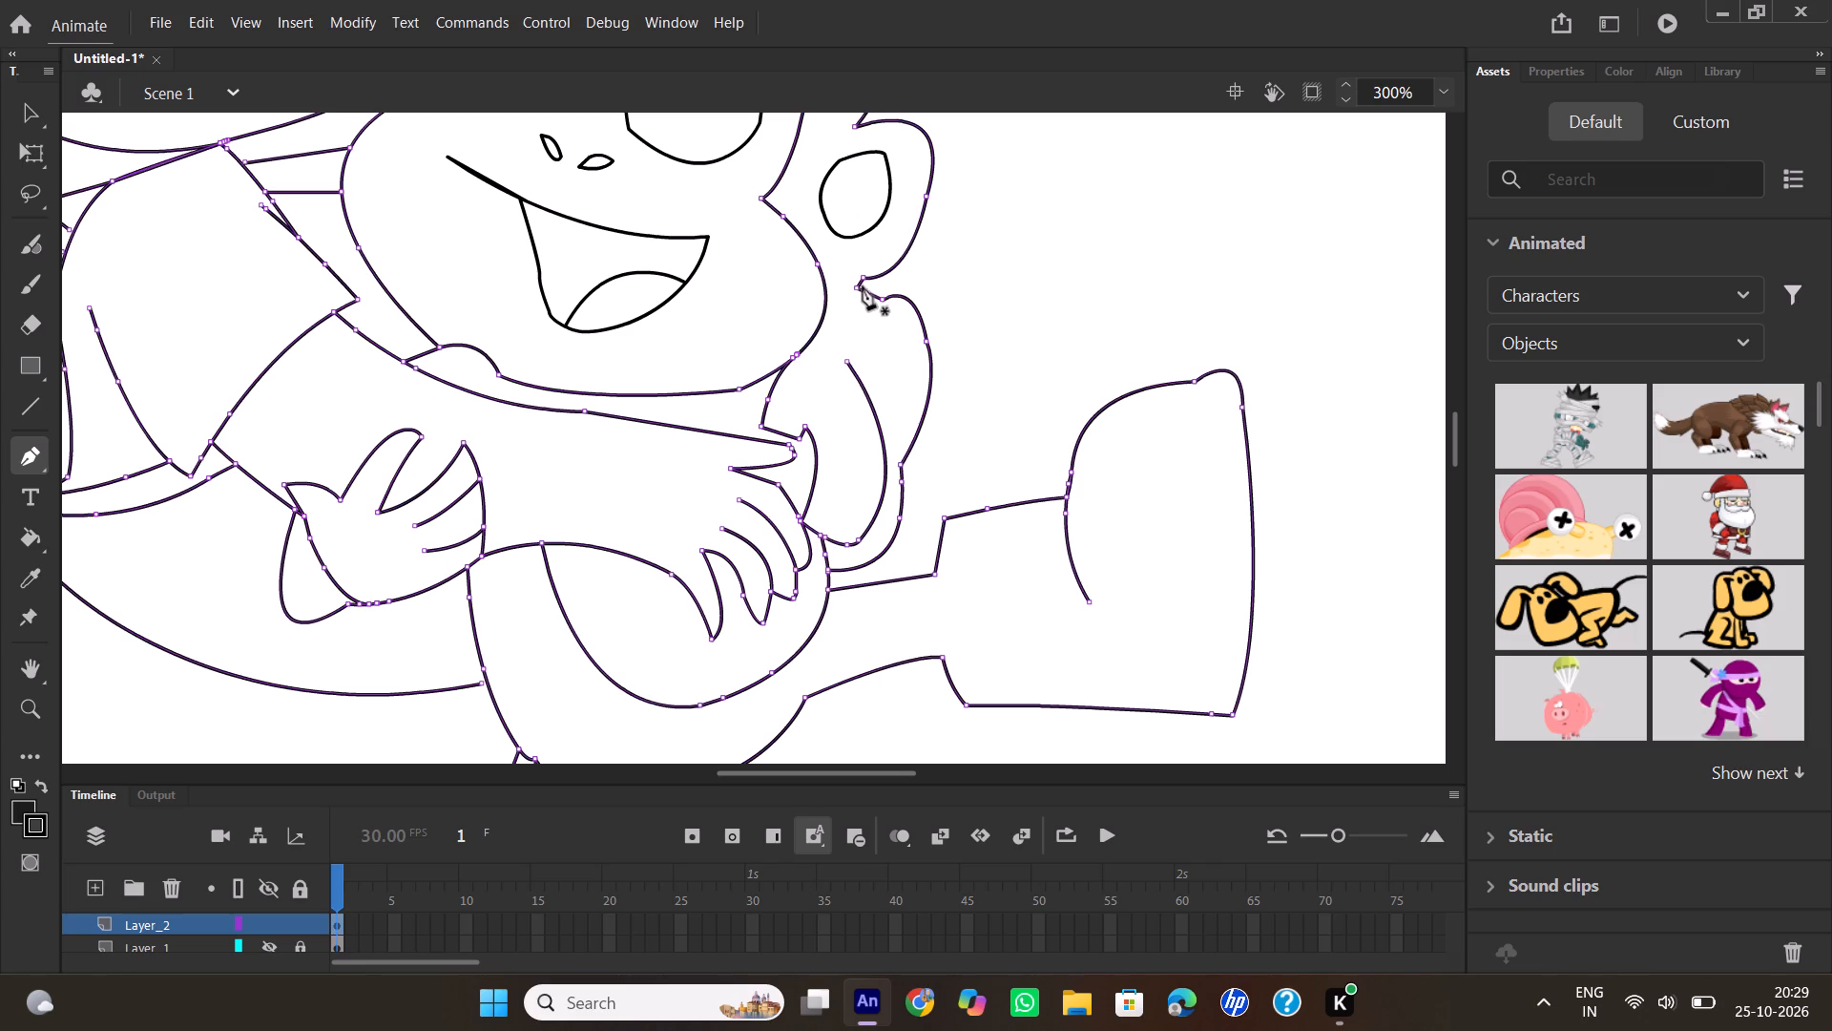
pyautogui.click(866, 285)
pyautogui.moveTo(849, 361); pyautogui.dragTo(851, 393)
pyautogui.moveTo(851, 393); pyautogui.dragTo(842, 417)
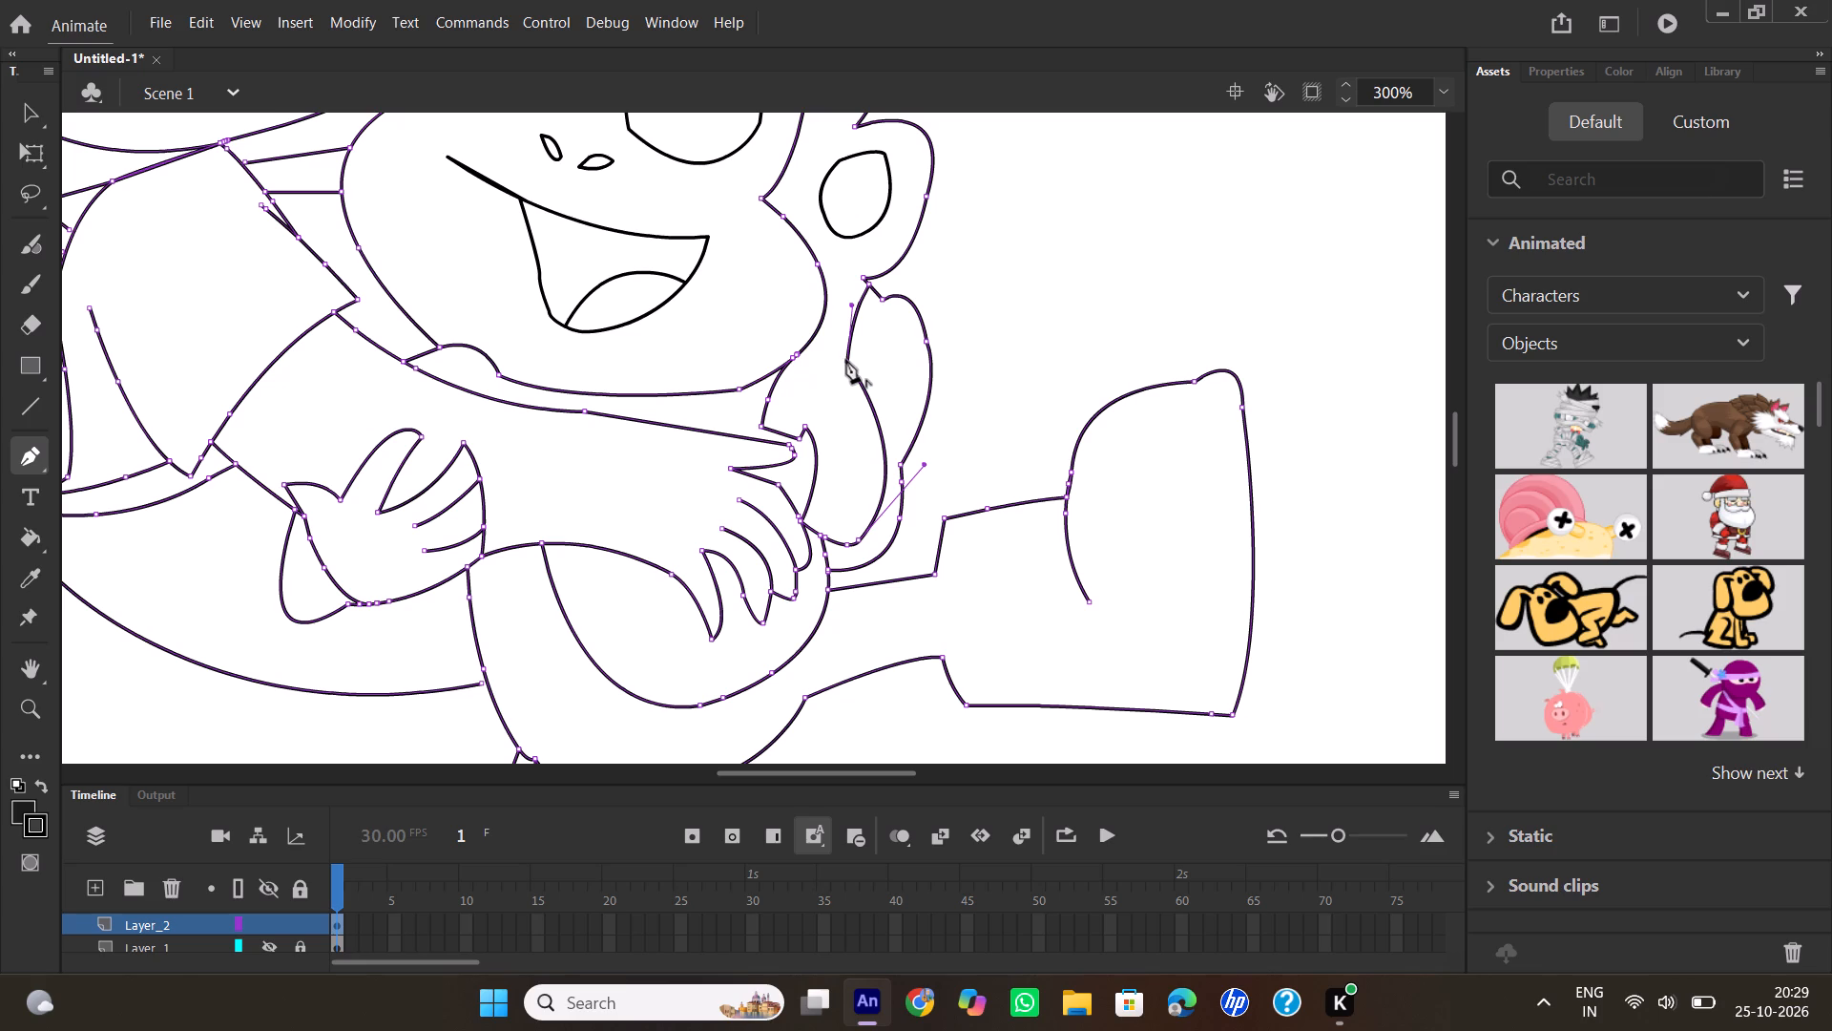
pyautogui.doubleClick(846, 360)
pyautogui.click(30, 112)
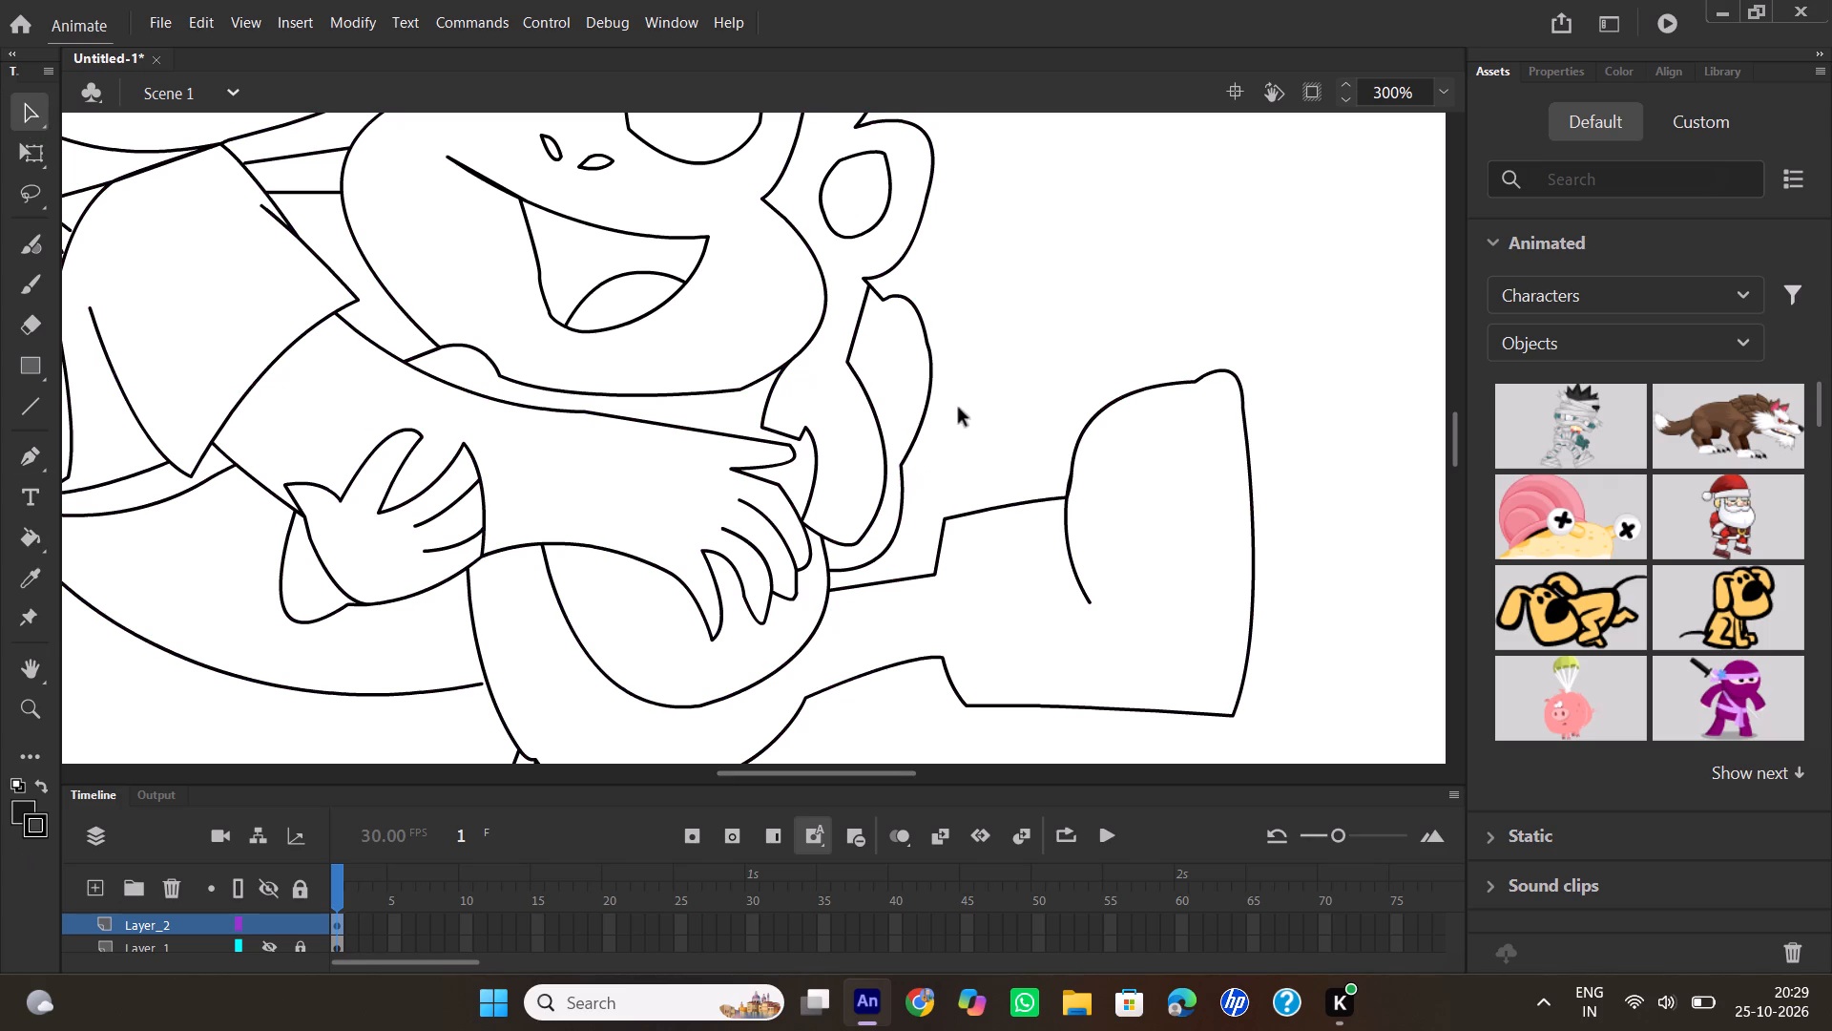
pyautogui.moveTo(858, 316); pyautogui.dragTo(845, 315)
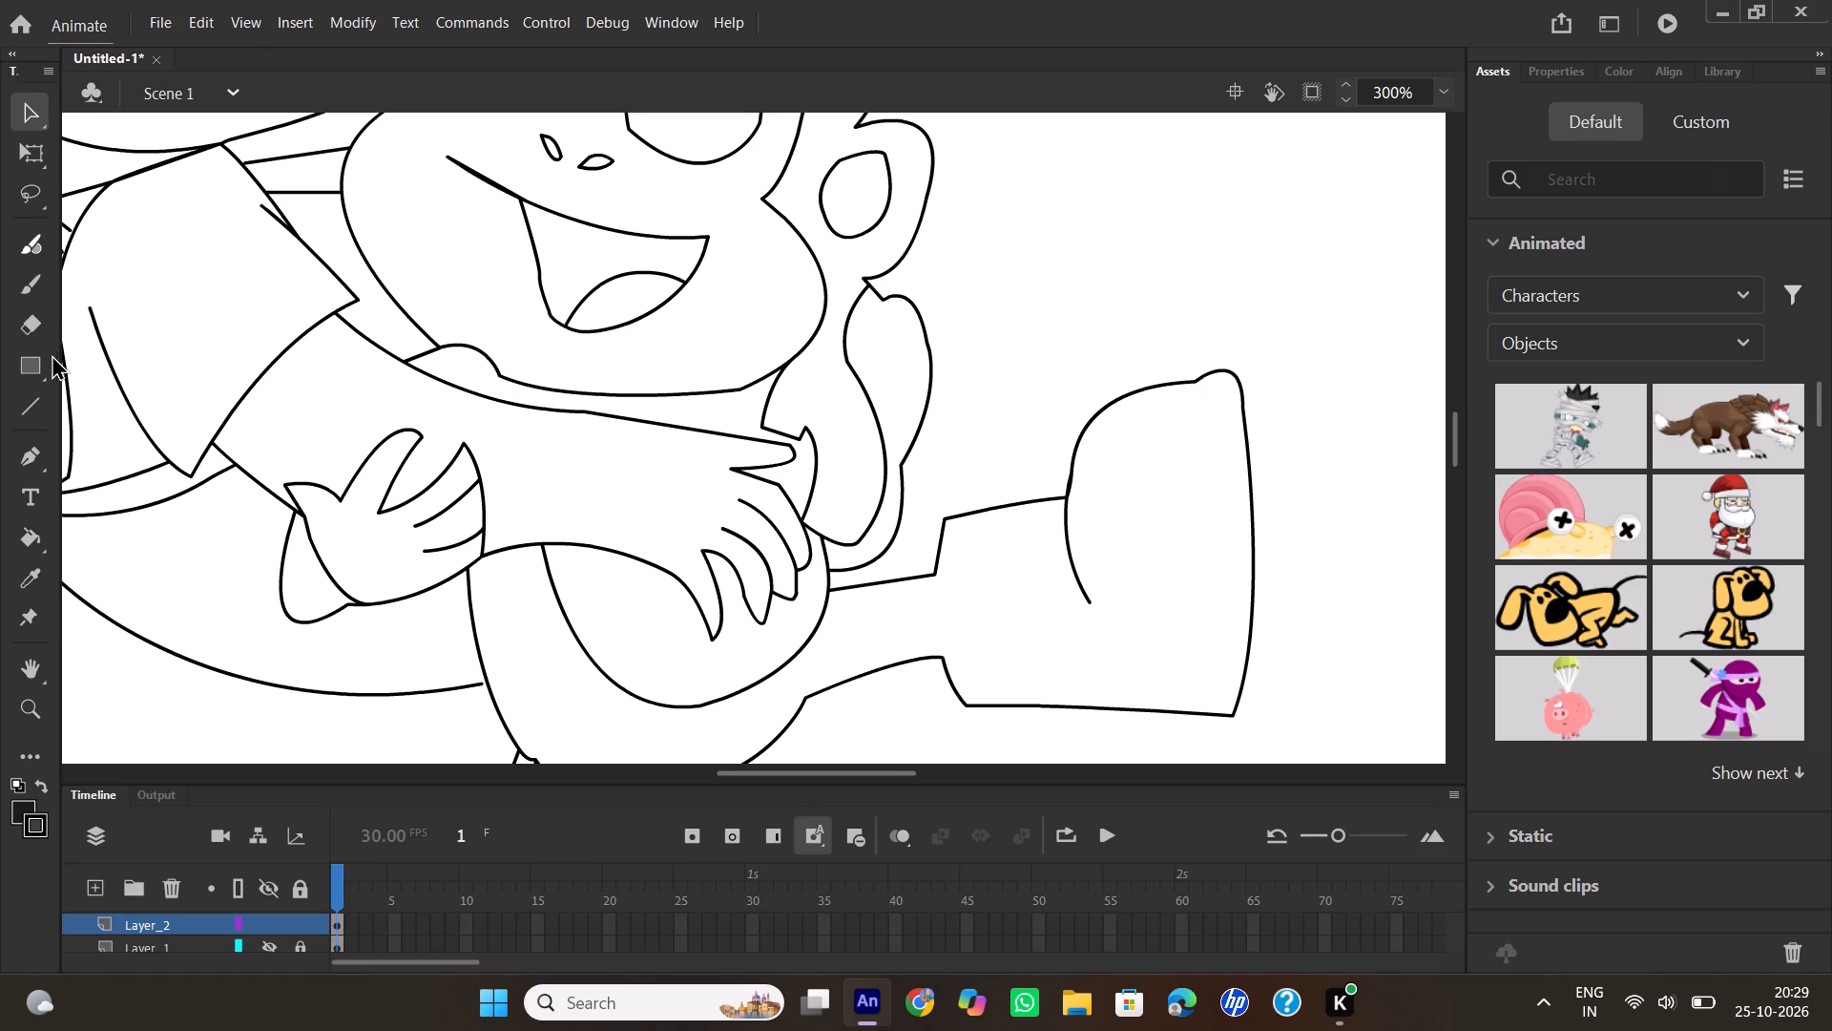
# Draw two curved finger lines with the Pen tool inside the raised hand below the ear, ending on its outer outline.
pyautogui.click(35, 455)
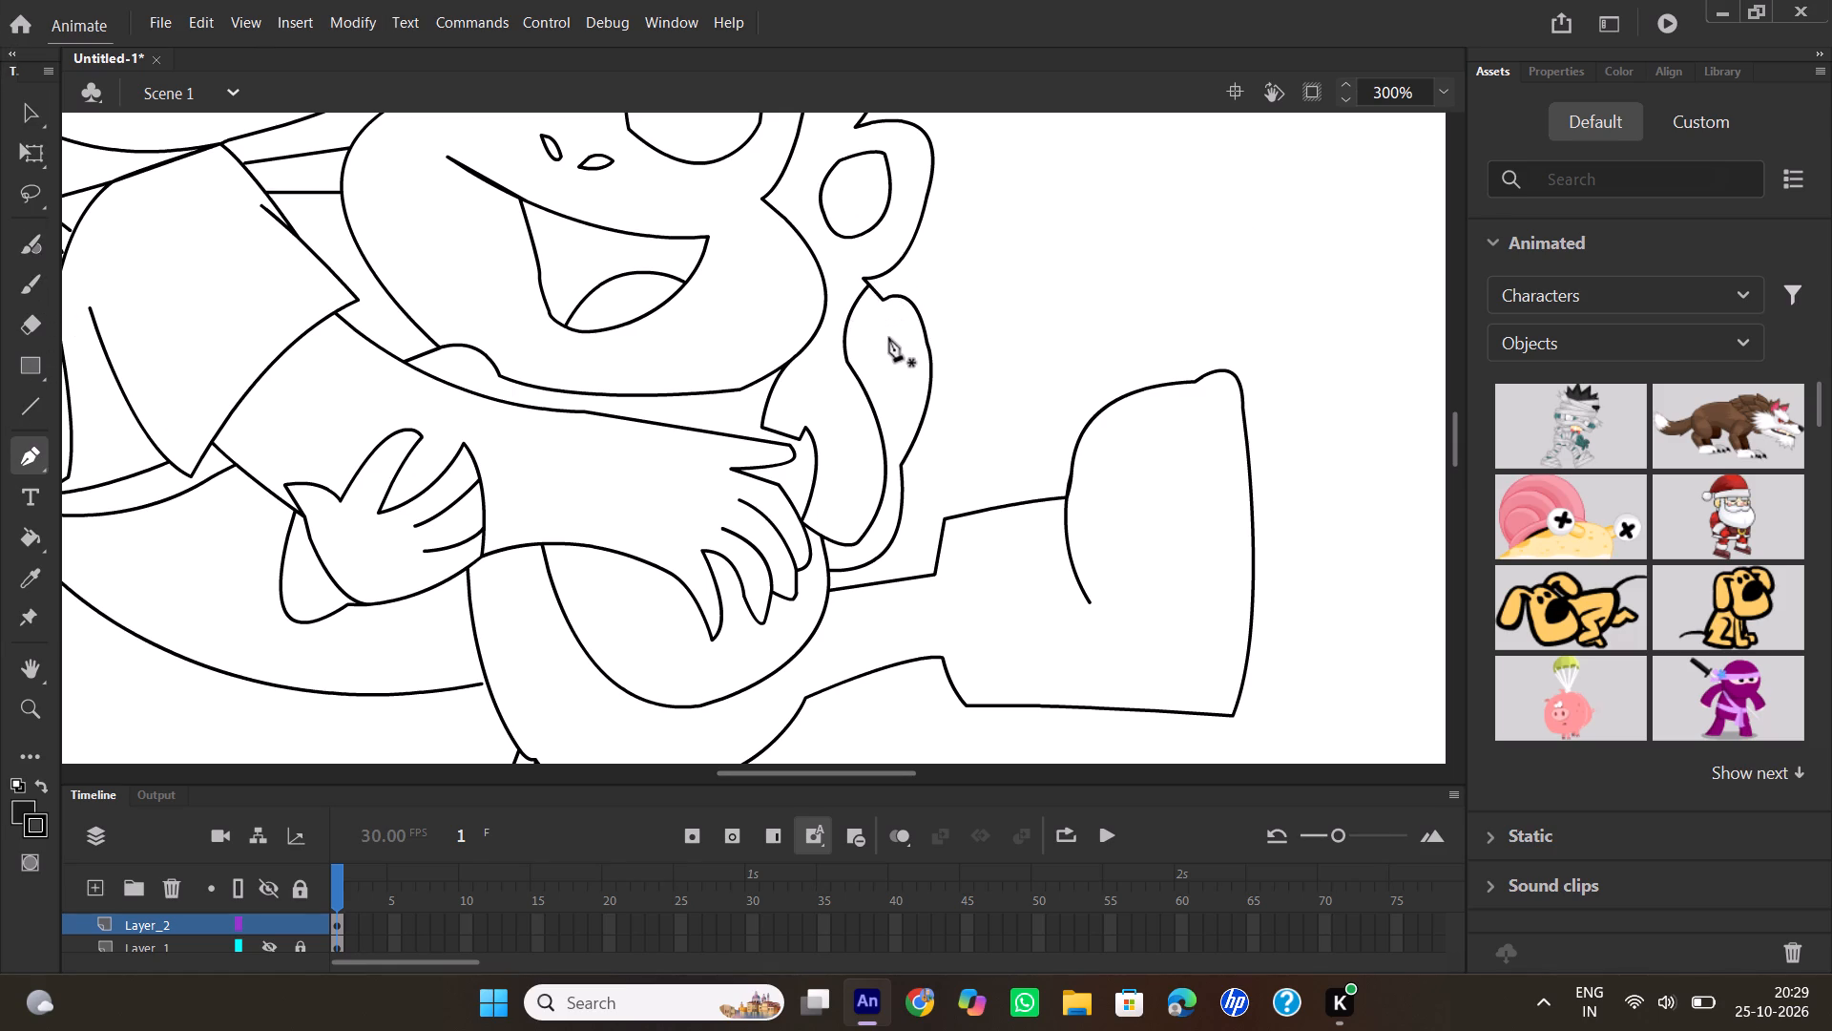
pyautogui.click(872, 317)
pyautogui.moveTo(927, 396); pyautogui.dragTo(928, 445)
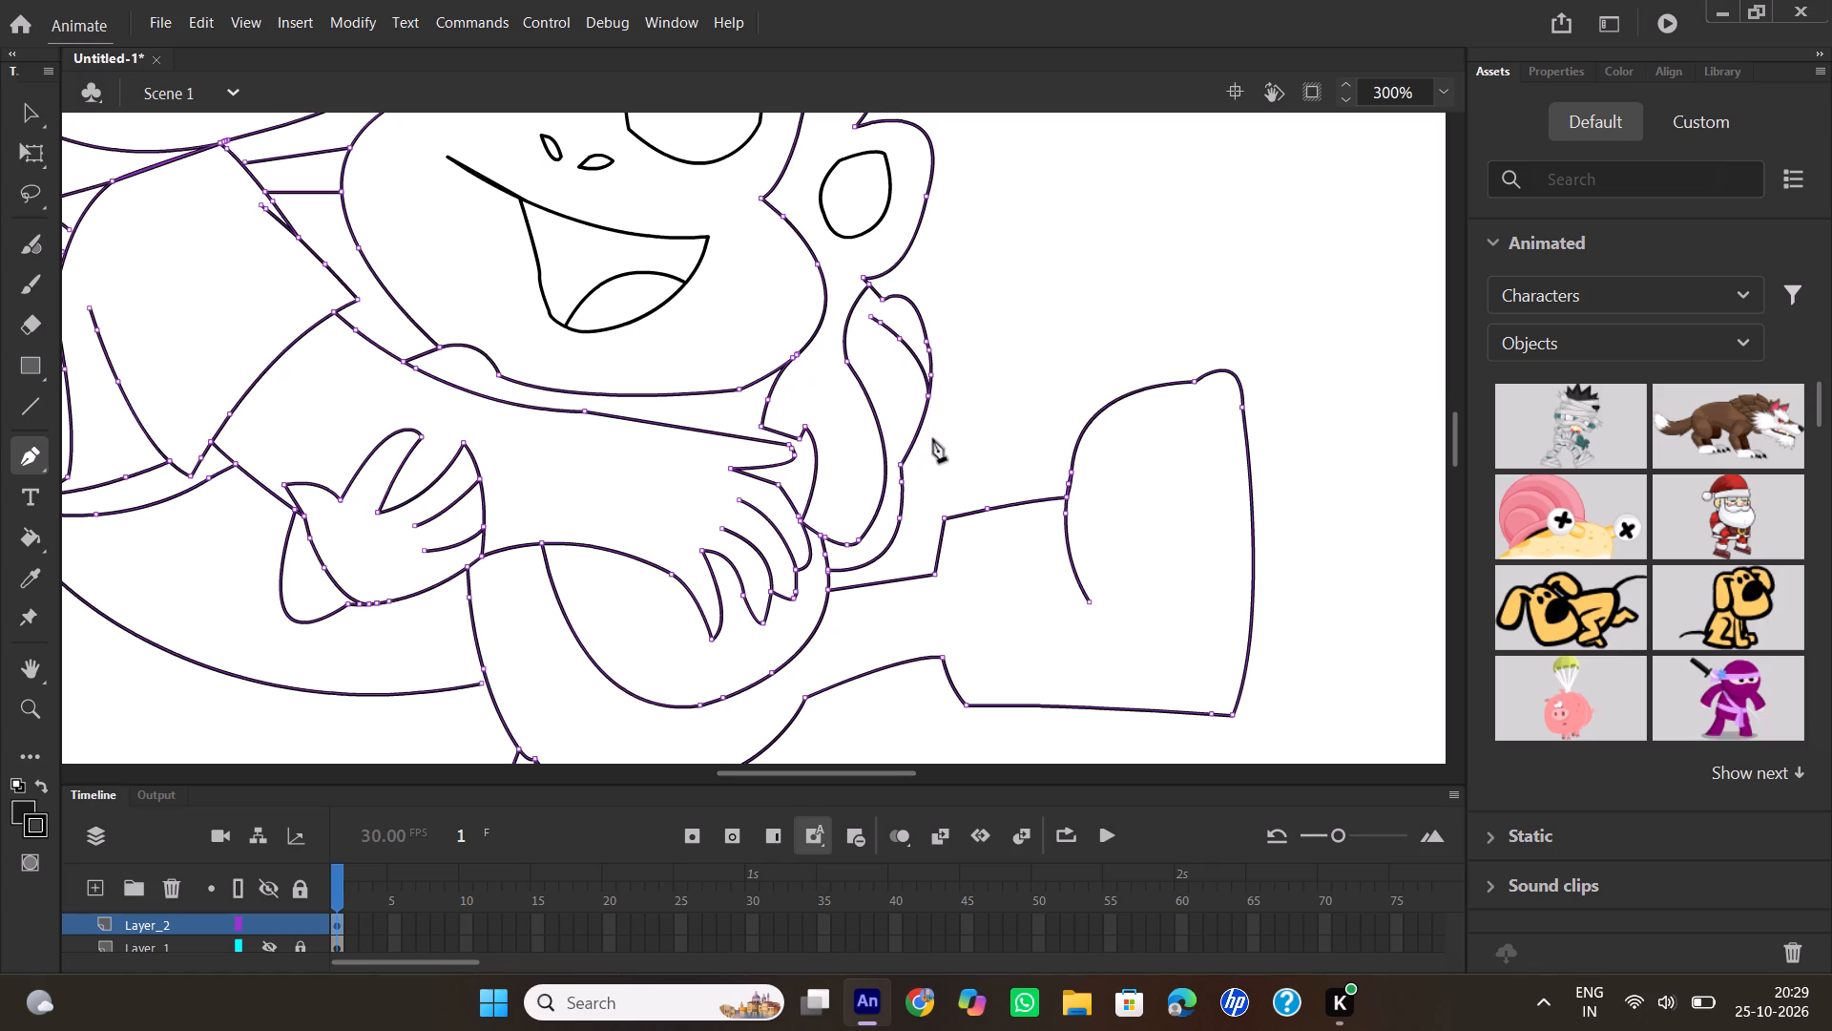
pyautogui.doubleClick(931, 397)
pyautogui.click(868, 358)
pyautogui.moveTo(916, 426); pyautogui.dragTo(923, 480)
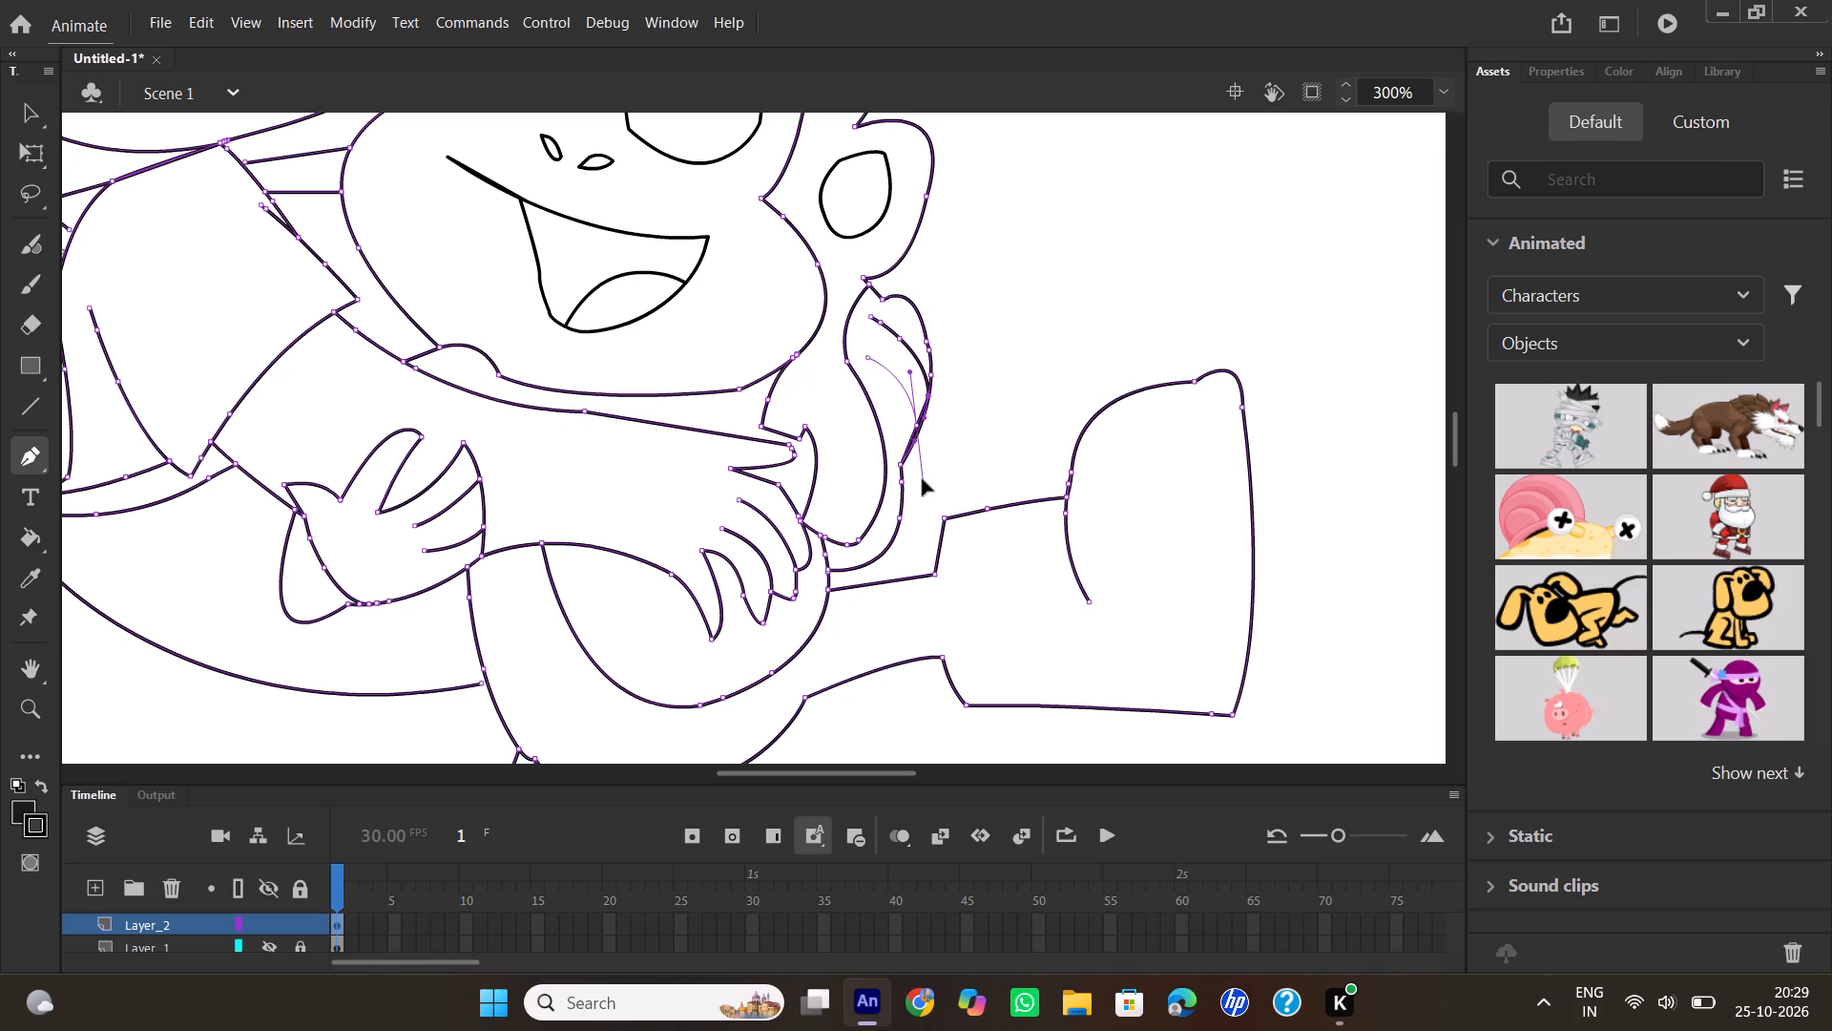
pyautogui.moveTo(923, 480); pyautogui.dragTo(933, 480)
pyautogui.doubleClick(915, 423)
# Delete the doubled segment on the raised hand's outer outline, just below the finger lines.
pyautogui.click(41, 117)
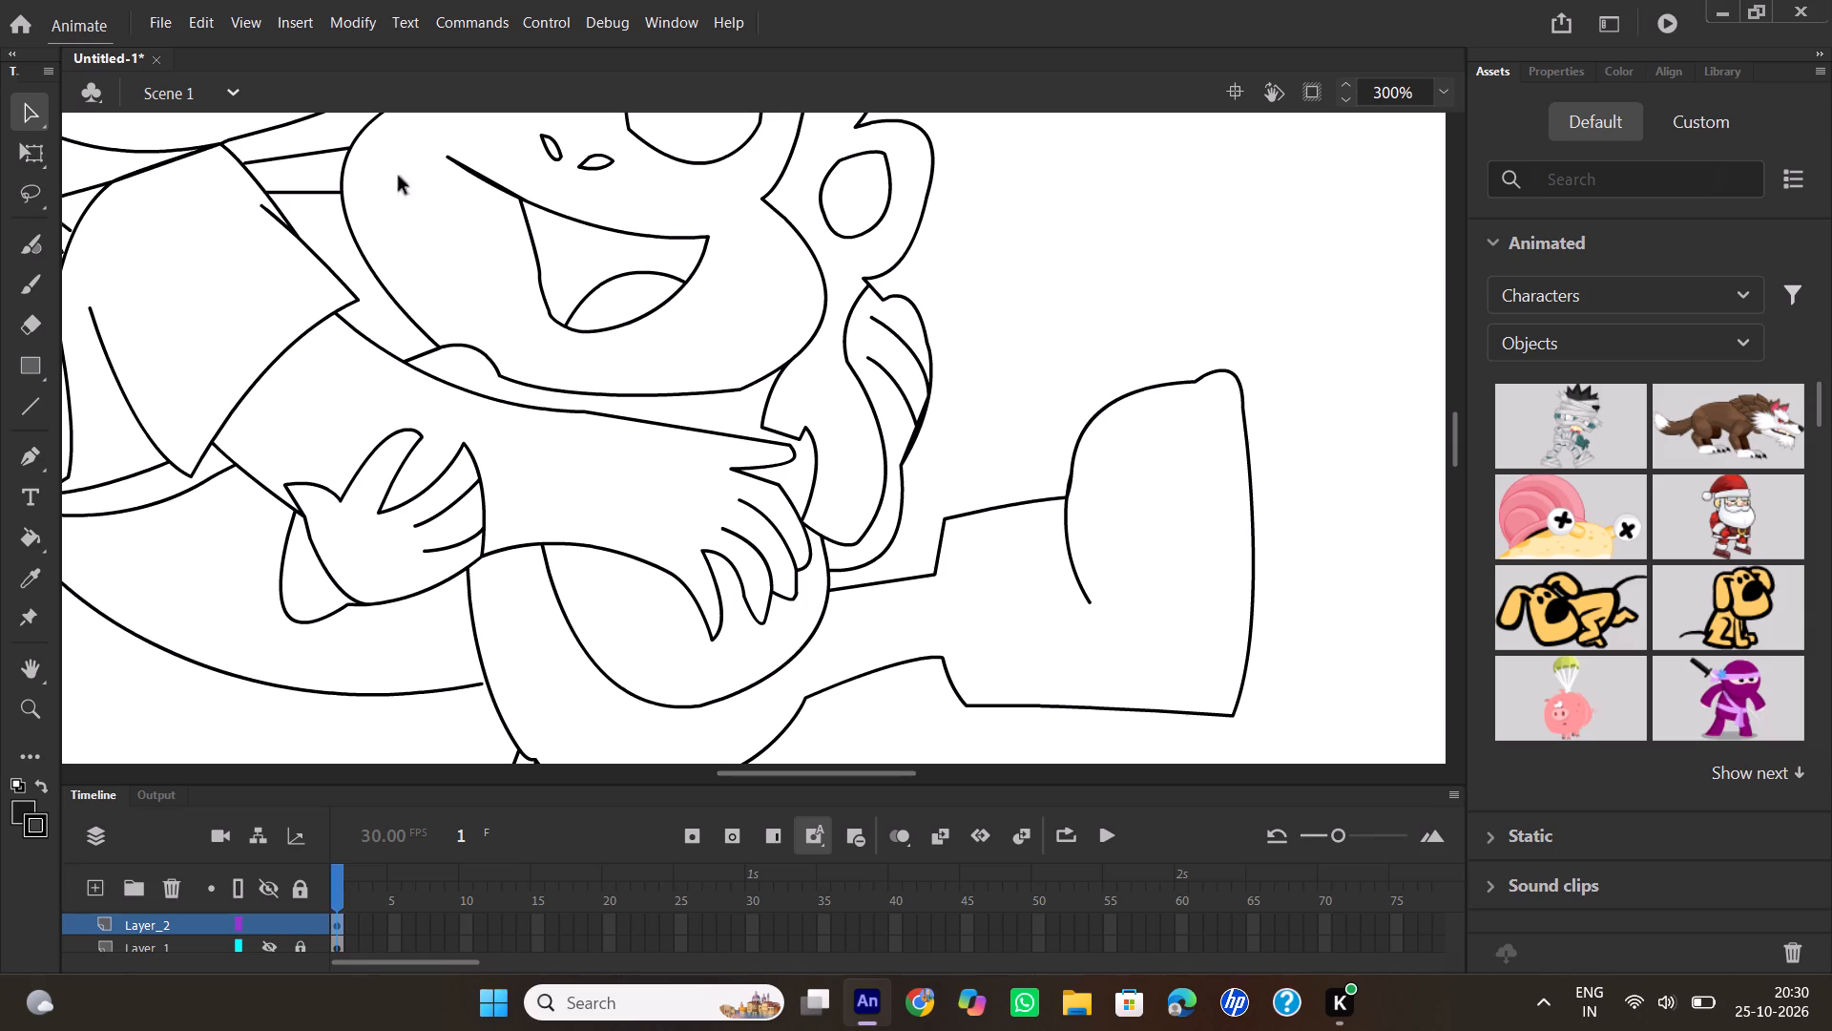
pyautogui.click(912, 449)
pyautogui.press('Delete')
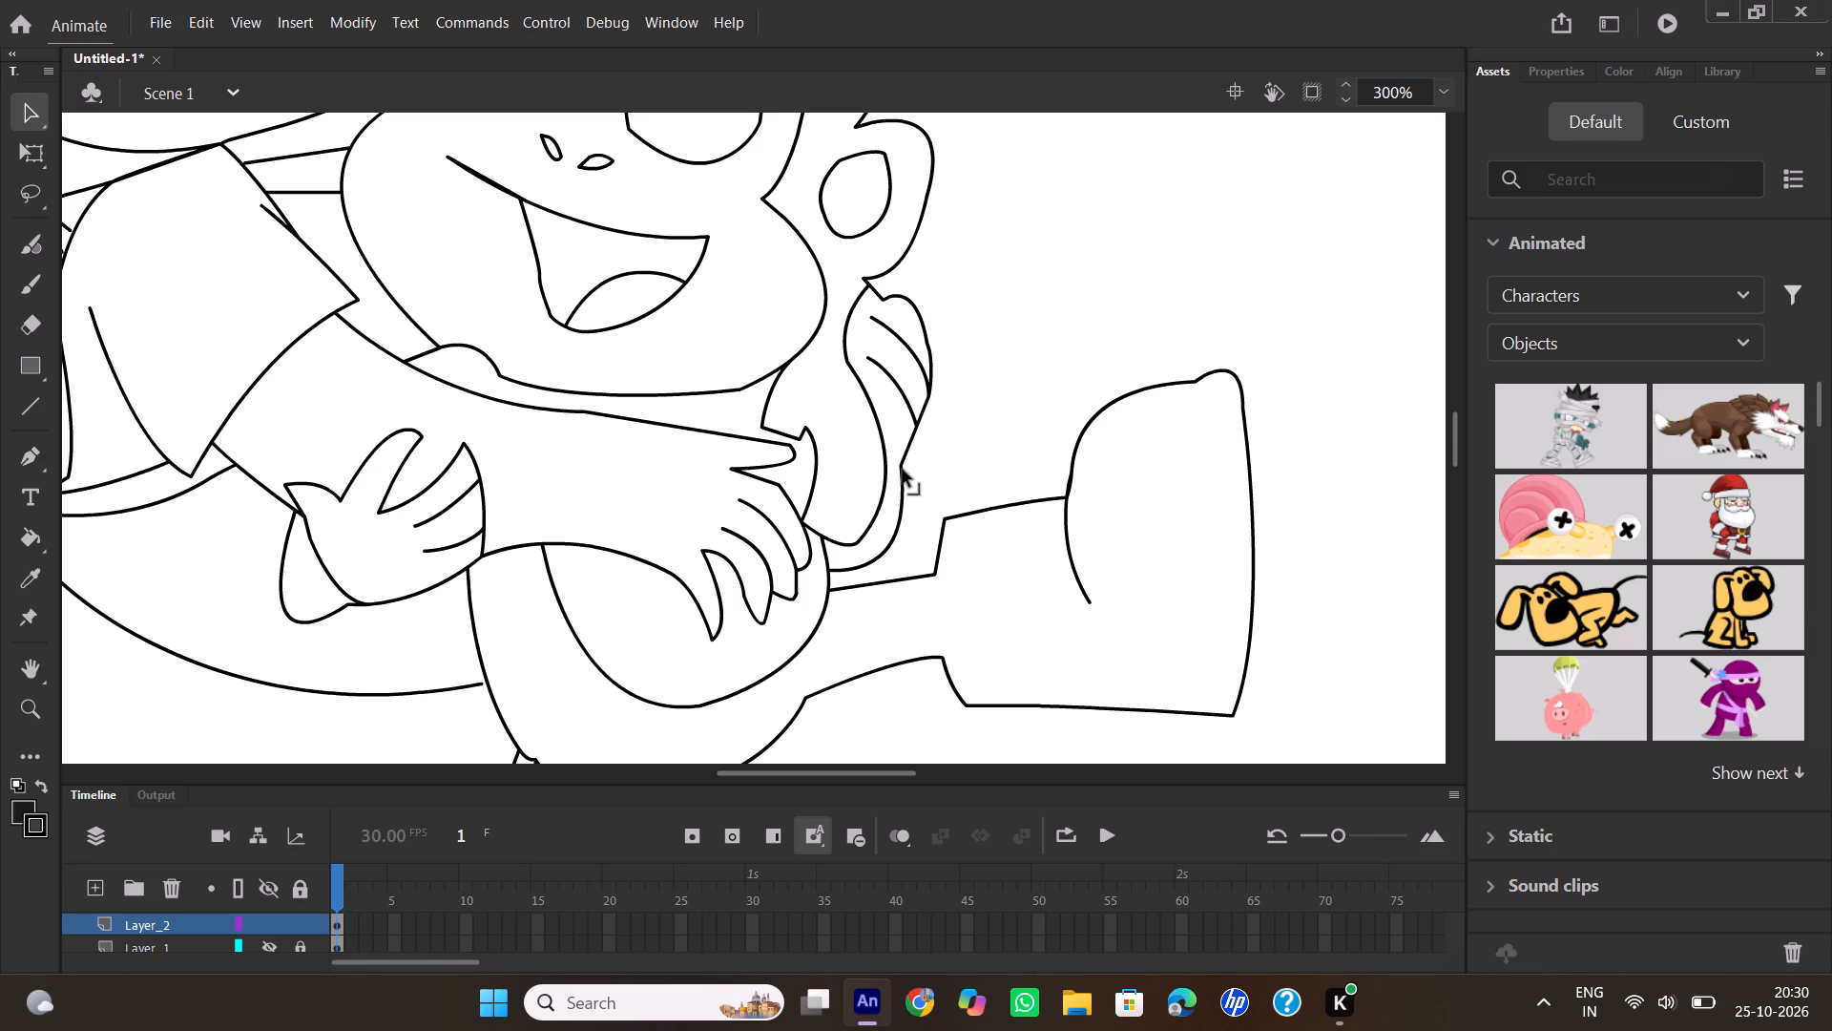
# Pull the outer wrist corner in to the arm's inner curve and bend the hand's lower edge downward into a rounded shape.
pyautogui.moveTo(903, 470); pyautogui.dragTo(883, 424)
pyautogui.moveTo(883, 424); pyautogui.dragTo(884, 418)
pyautogui.moveTo(904, 426); pyautogui.dragTo(901, 441)
# Join the upper end of the raised arm's inner curve to the notch corner below the ear.
pyautogui.click(862, 301)
pyautogui.click(1069, 233)
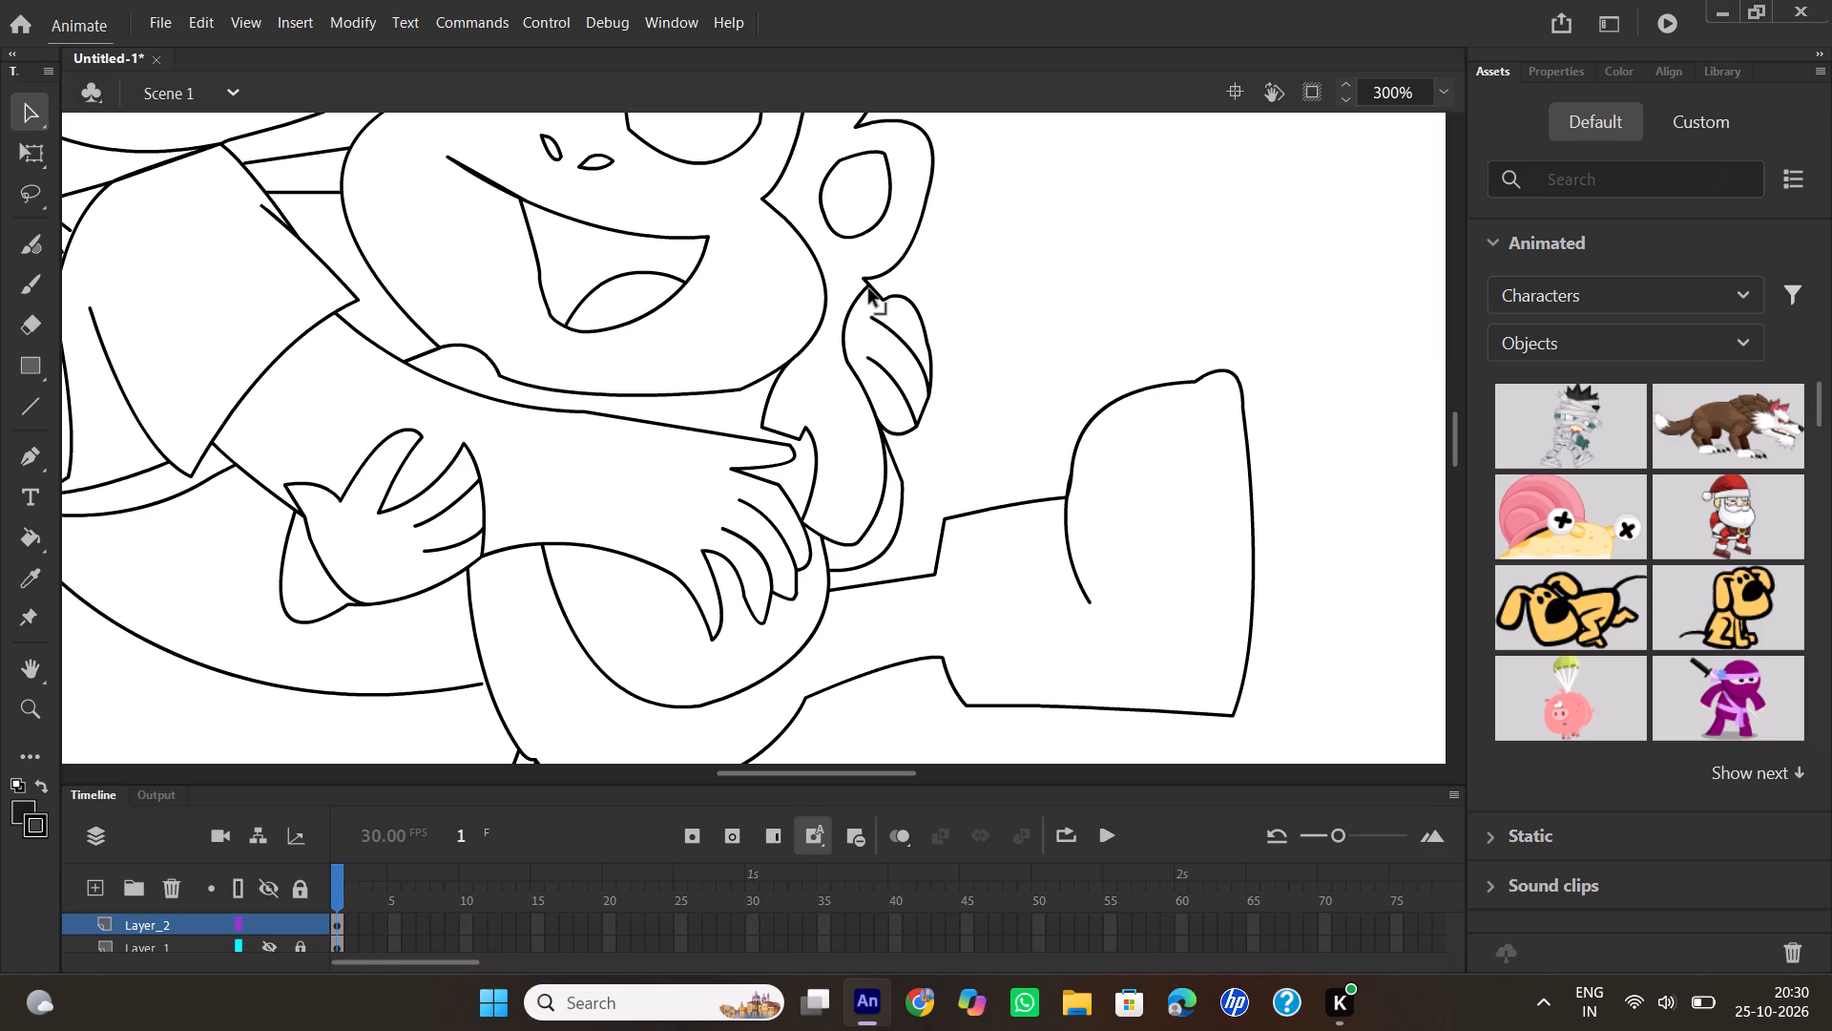
pyautogui.click(868, 289)
# Draw a curved sole line with the Pen tool on the outstretched boot, from the notch at its toe to its bottom edge.
pyautogui.scroll(-2, 1098, 219)
pyautogui.scroll(1, 1098, 219)
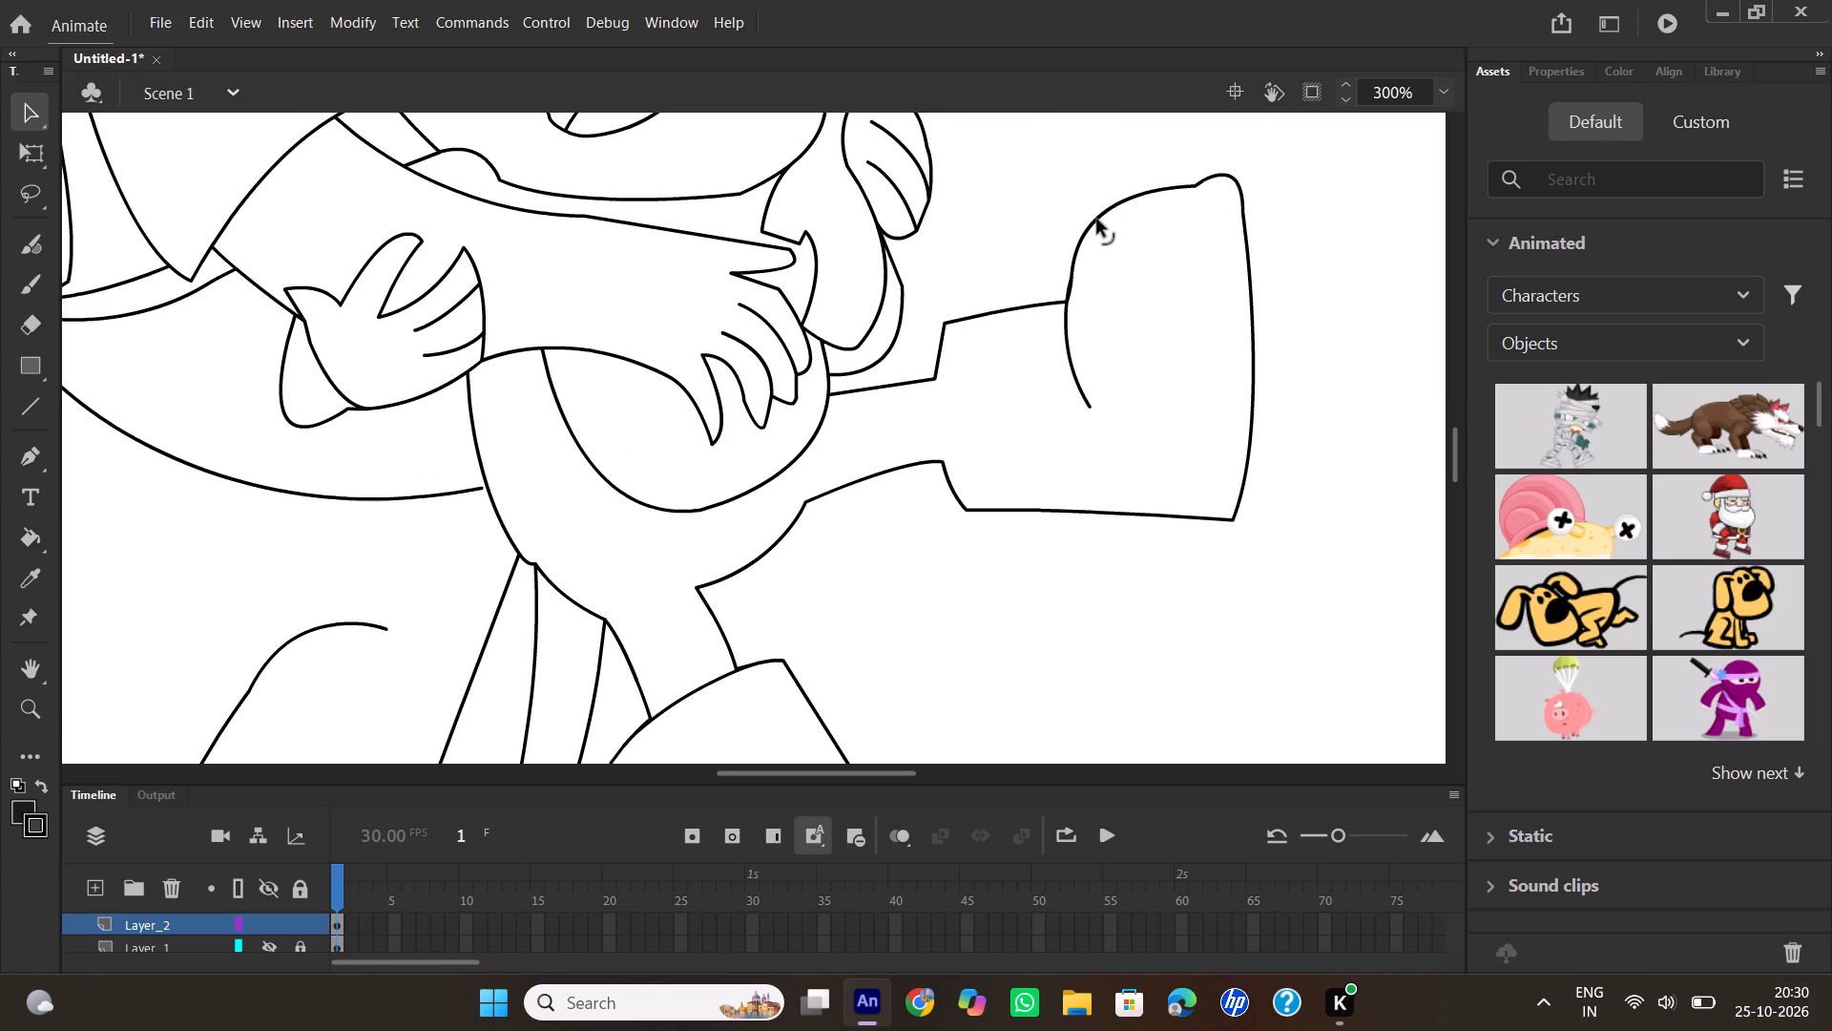
pyautogui.scroll(1, 1097, 220)
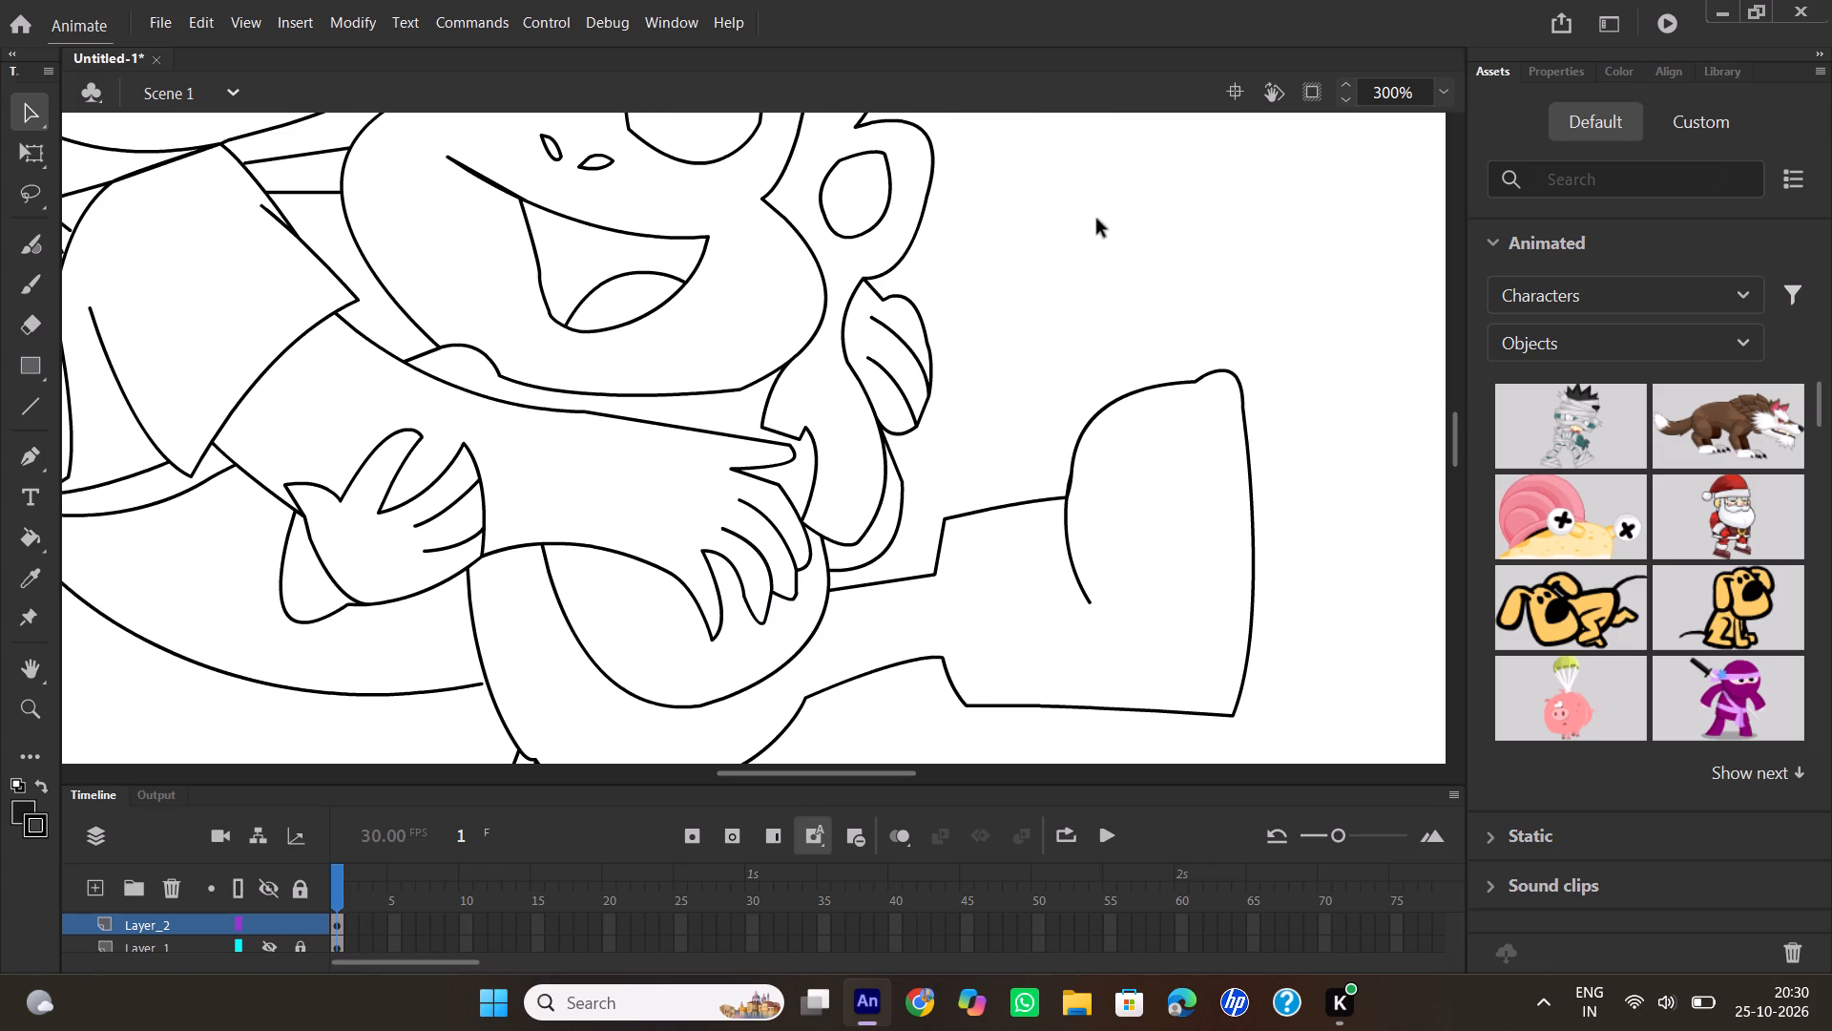
pyautogui.scroll(2, 1097, 220)
pyautogui.scroll(-1, 1097, 220)
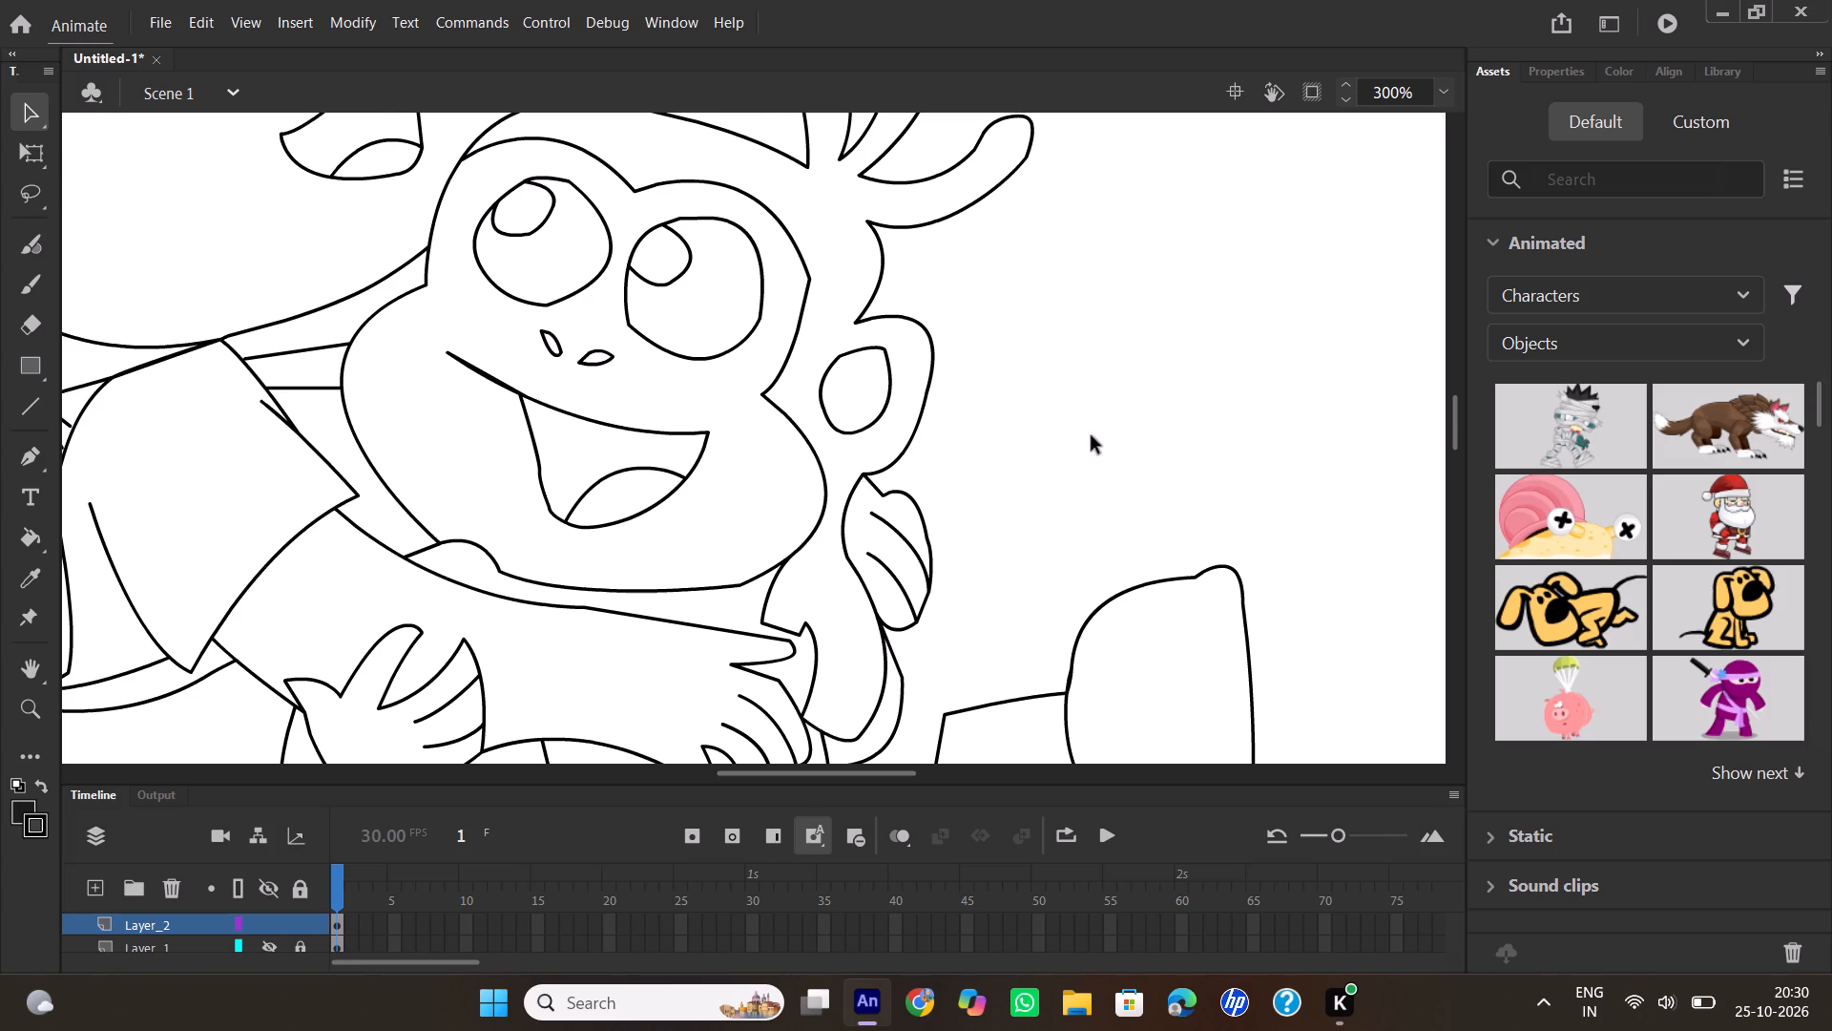
pyautogui.scroll(-2, 1097, 435)
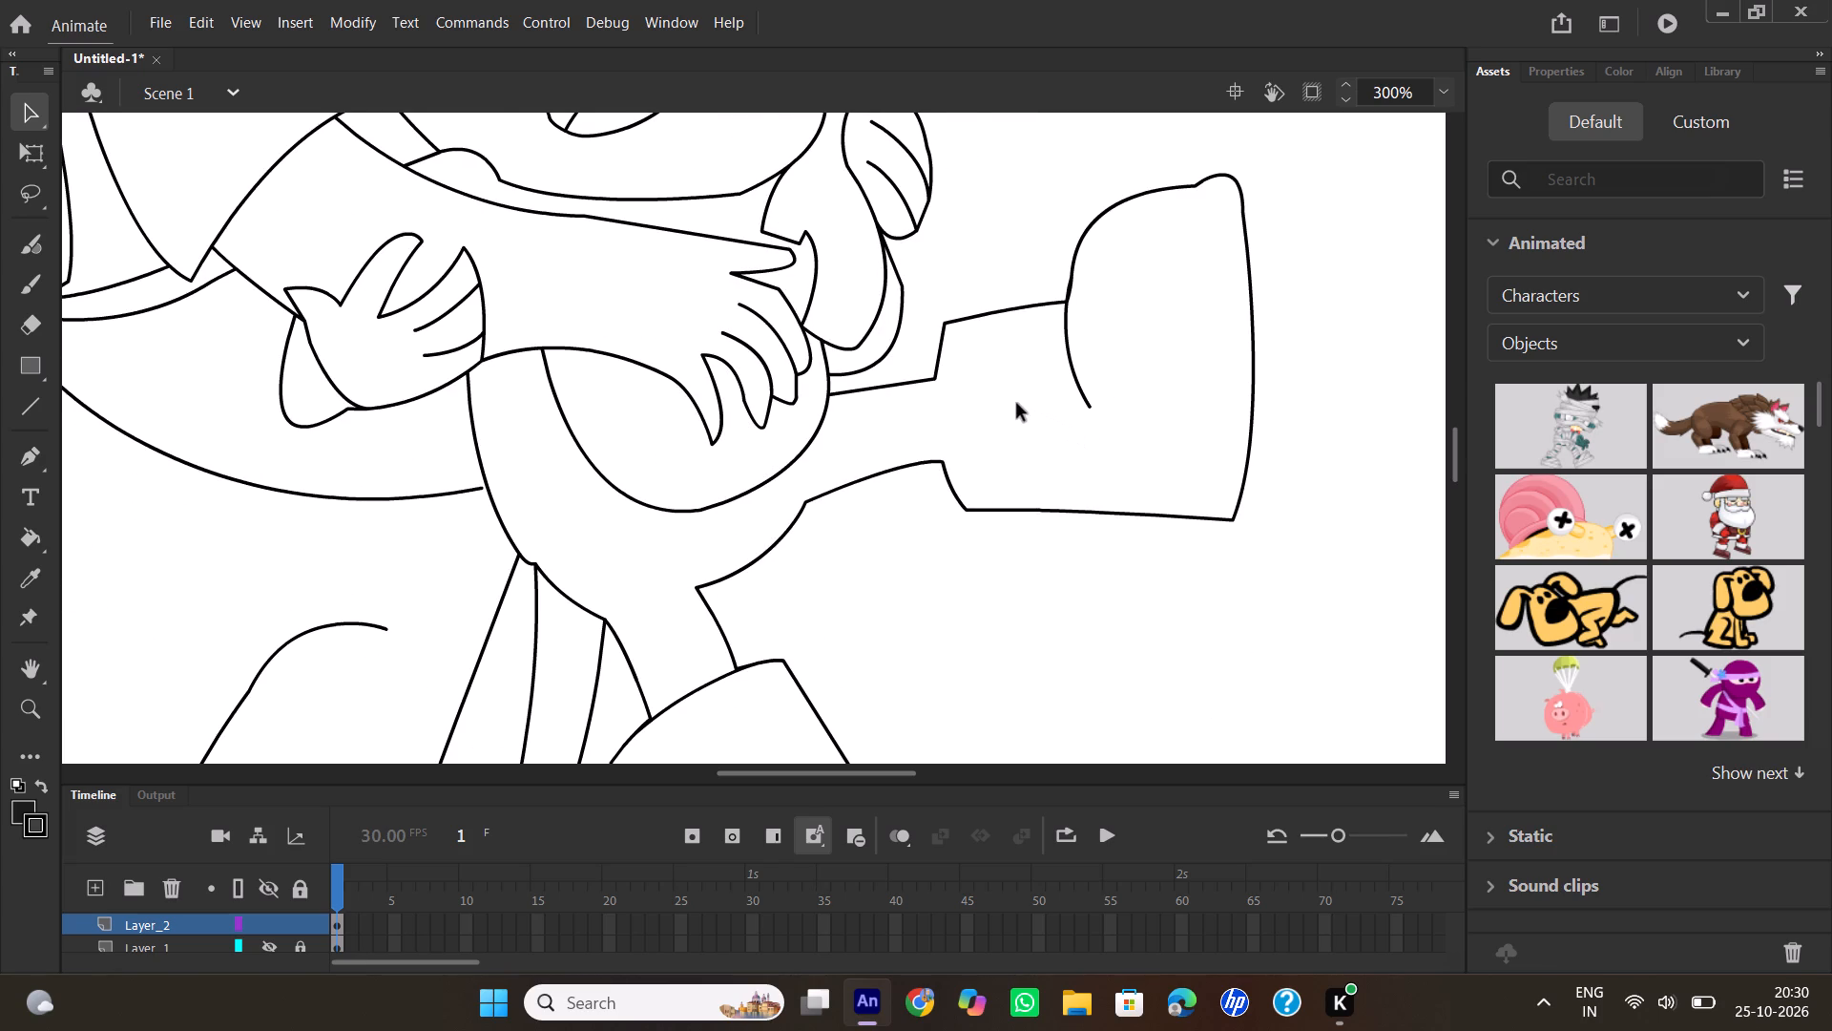
pyautogui.scroll(-1, 1136, 360)
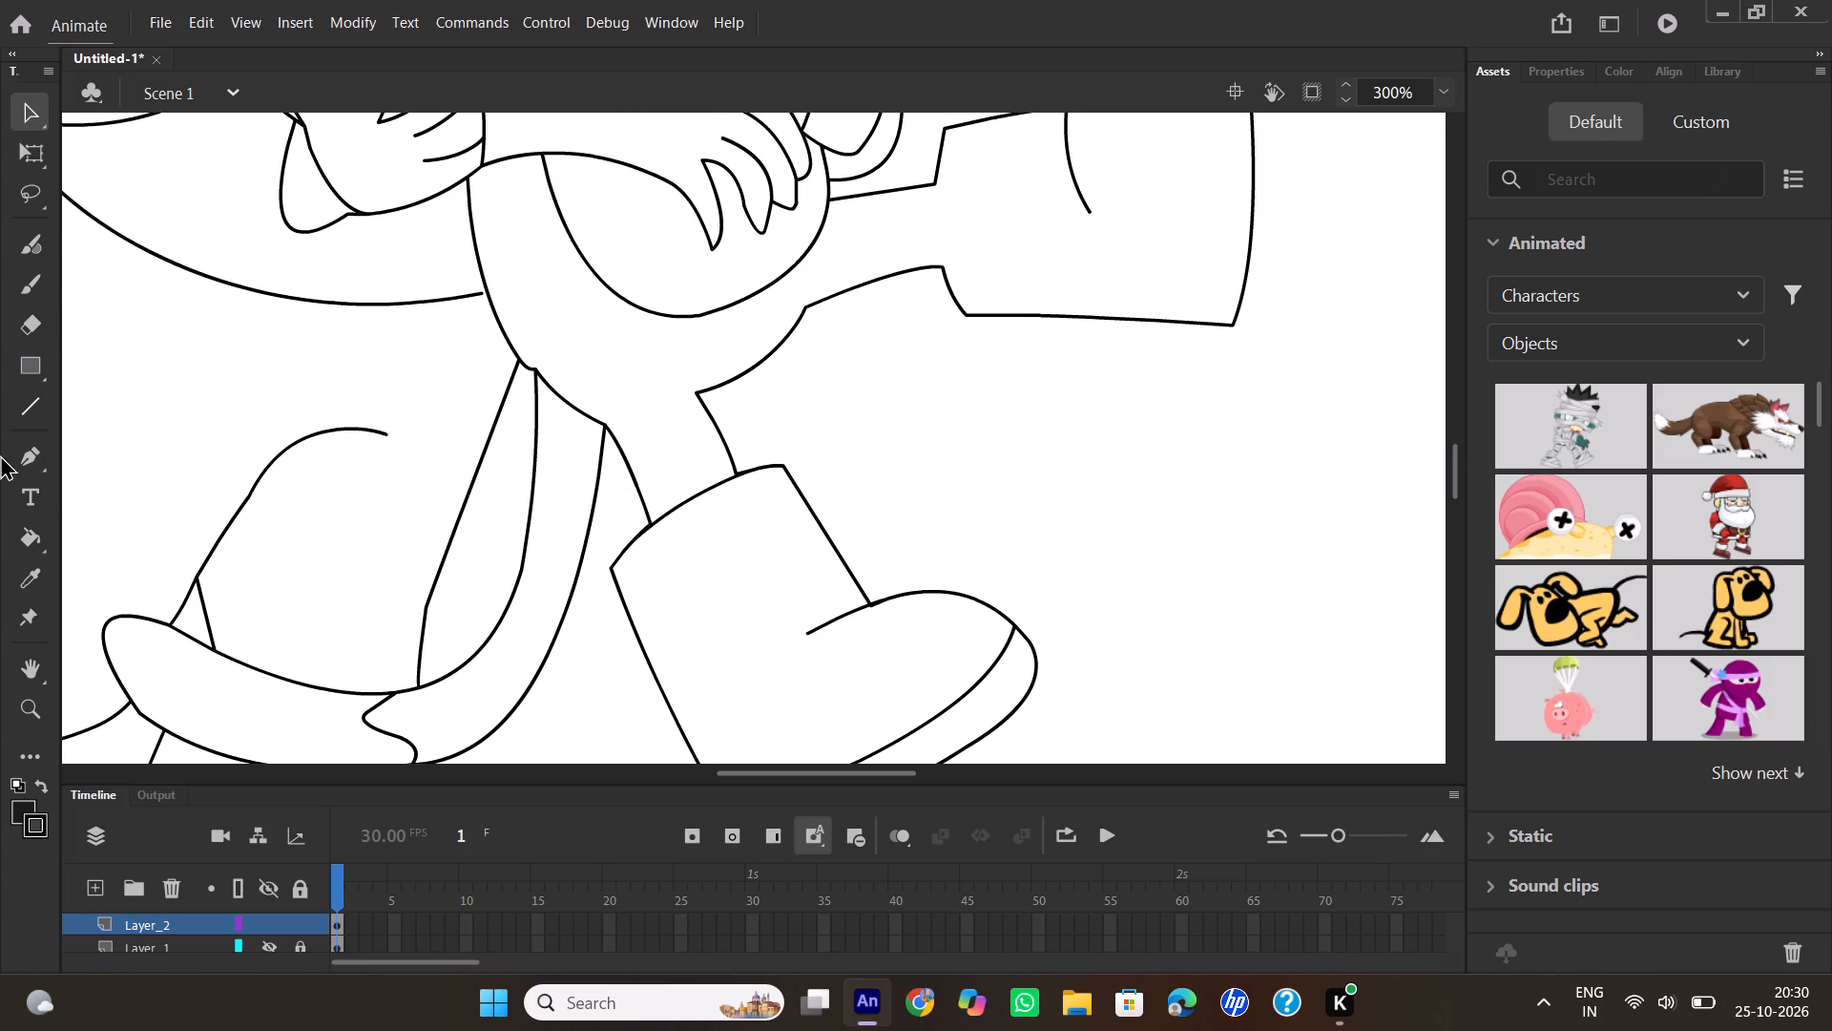
pyautogui.click(36, 460)
pyautogui.scroll(1, 960, 308)
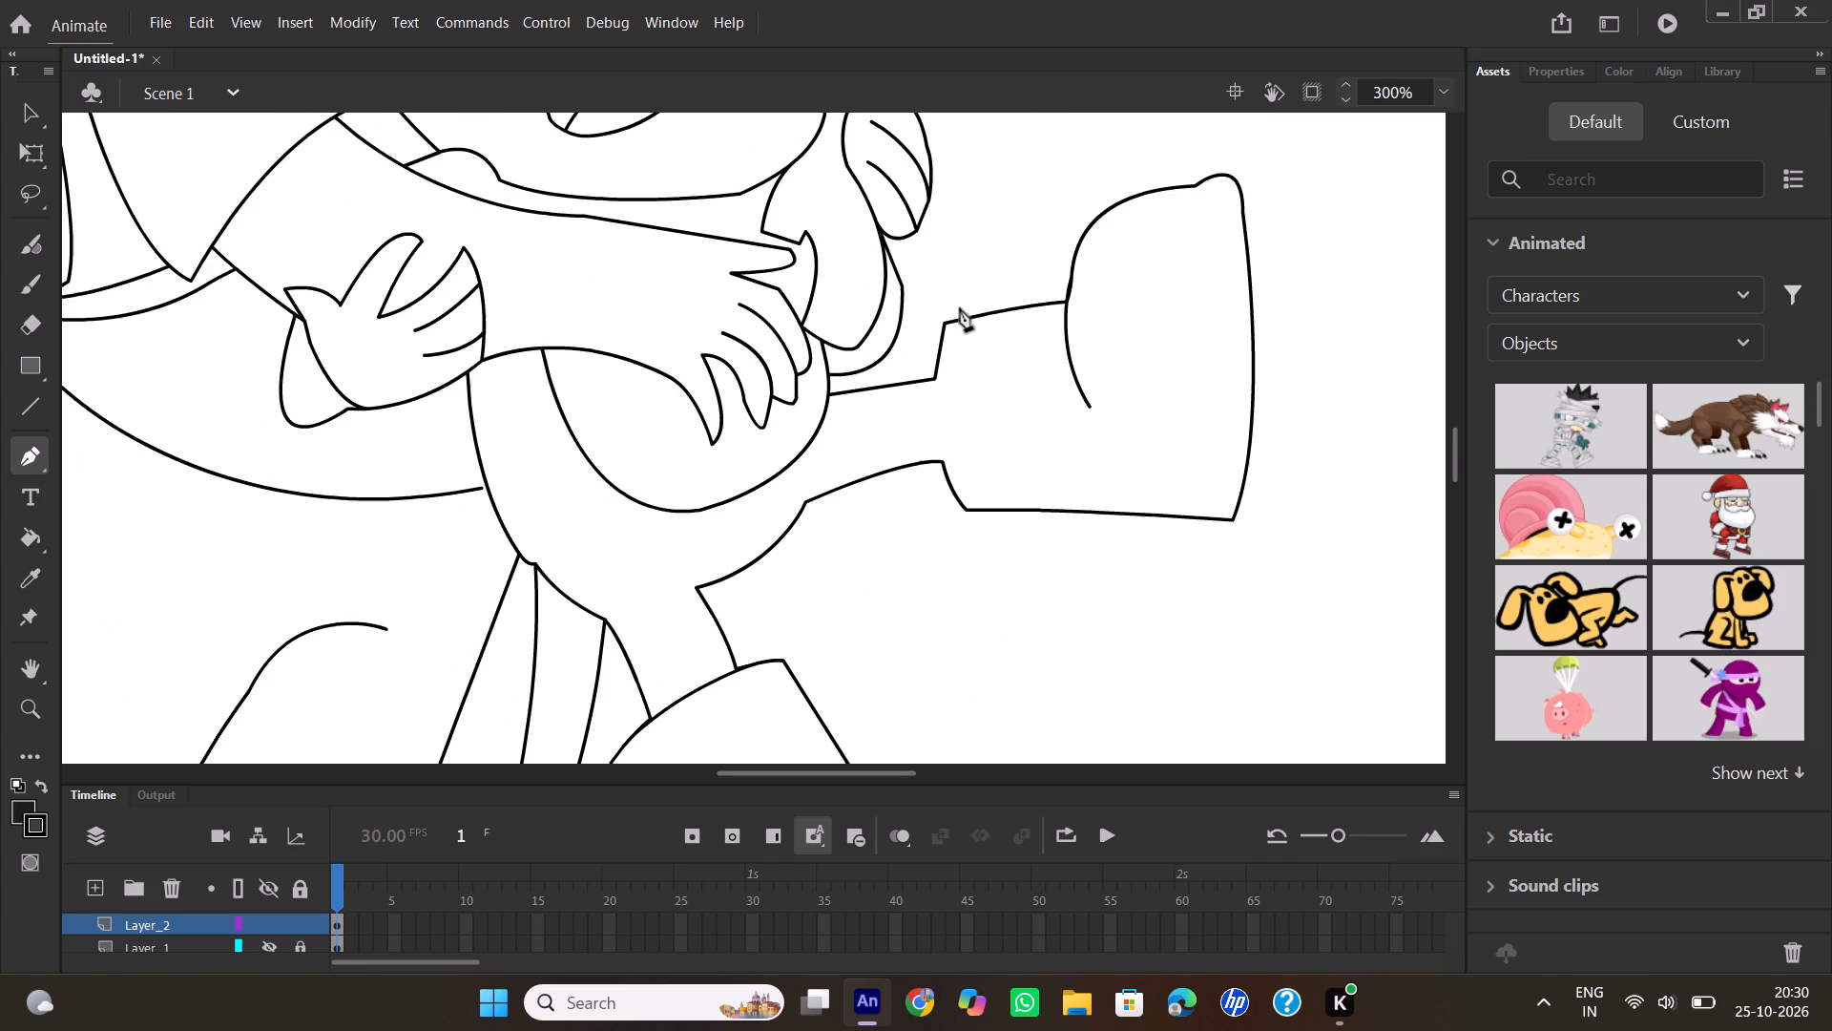
pyautogui.scroll(1, 960, 308)
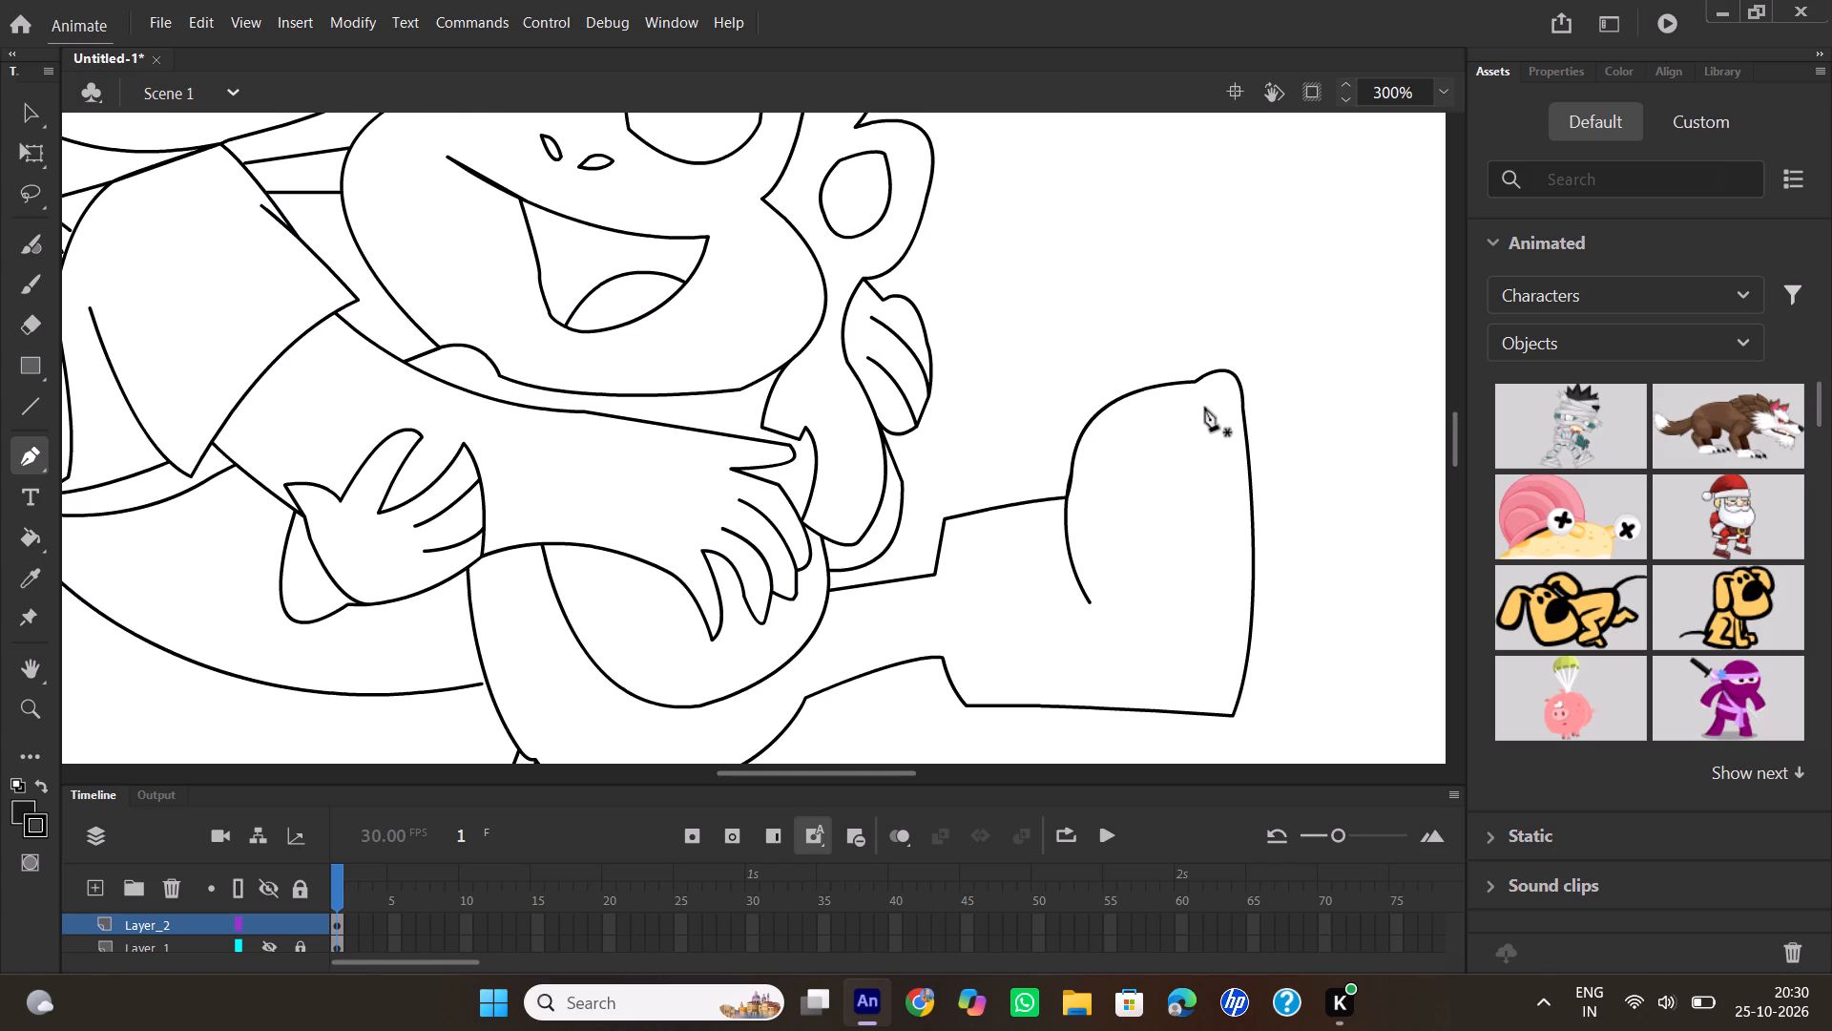
pyautogui.click(1196, 383)
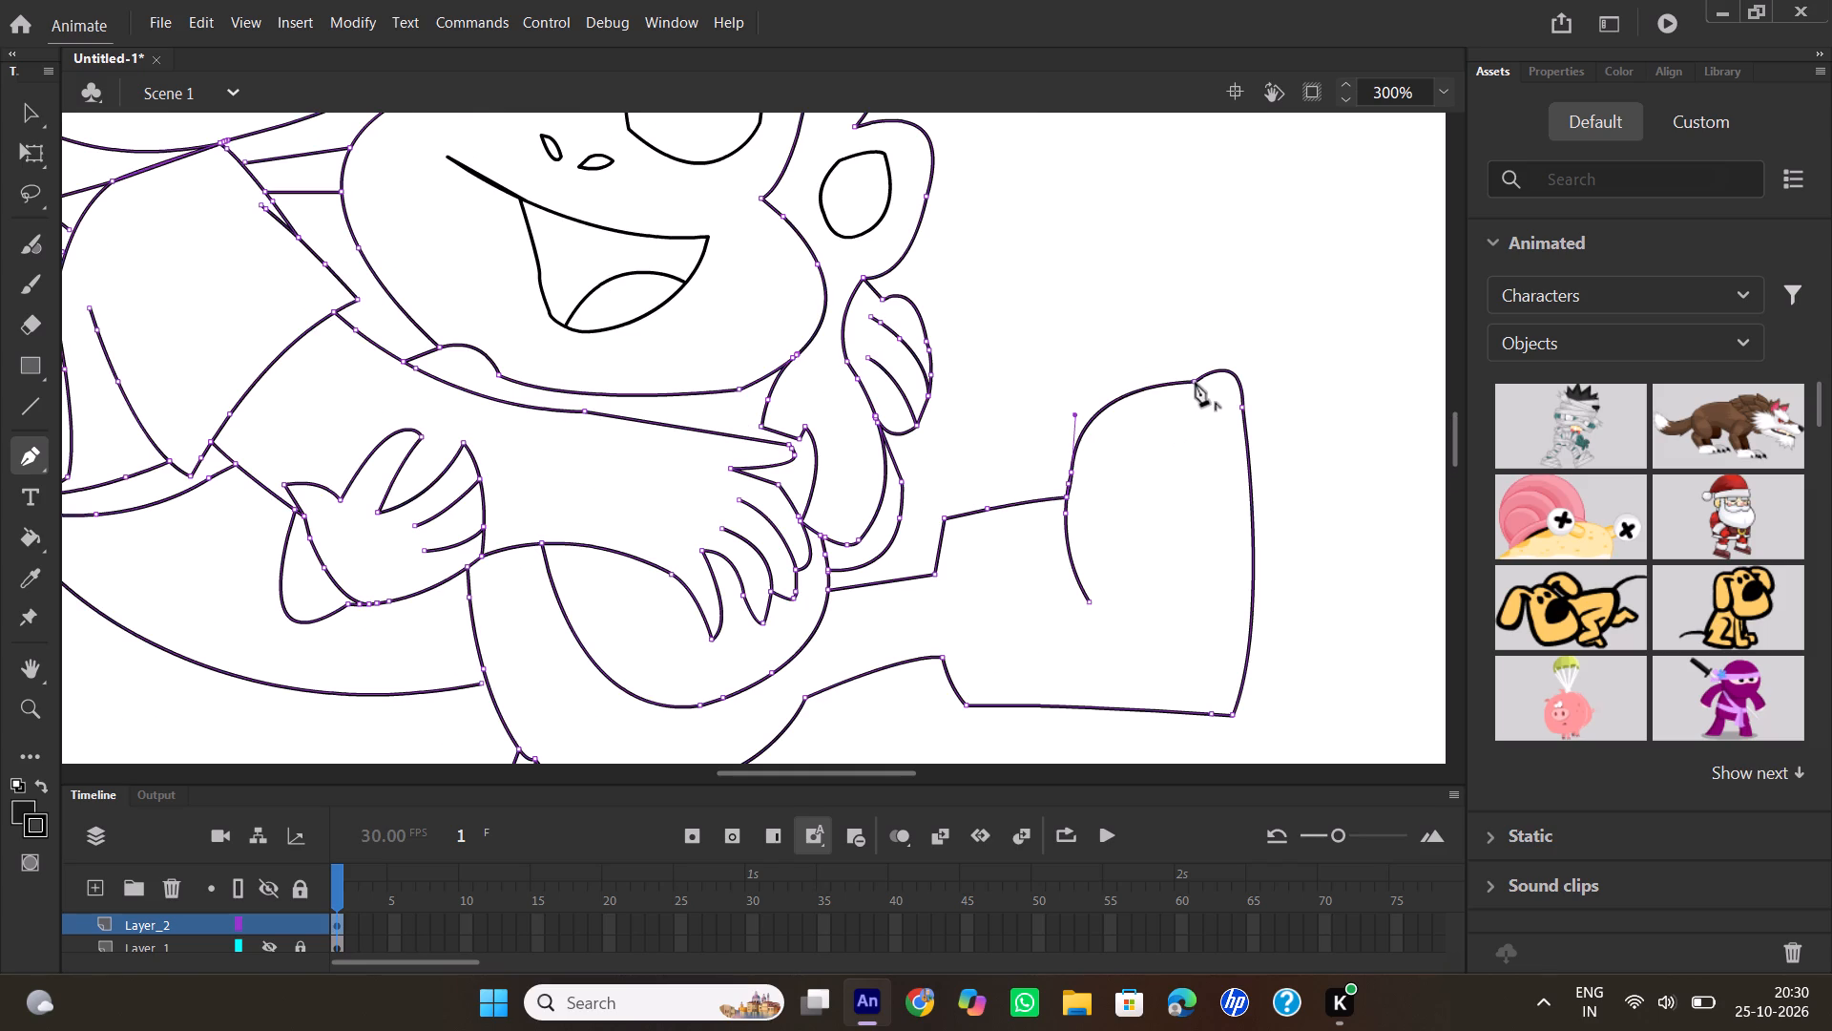
pyautogui.click(1196, 383)
pyautogui.moveTo(1205, 708); pyautogui.dragTo(1185, 803)
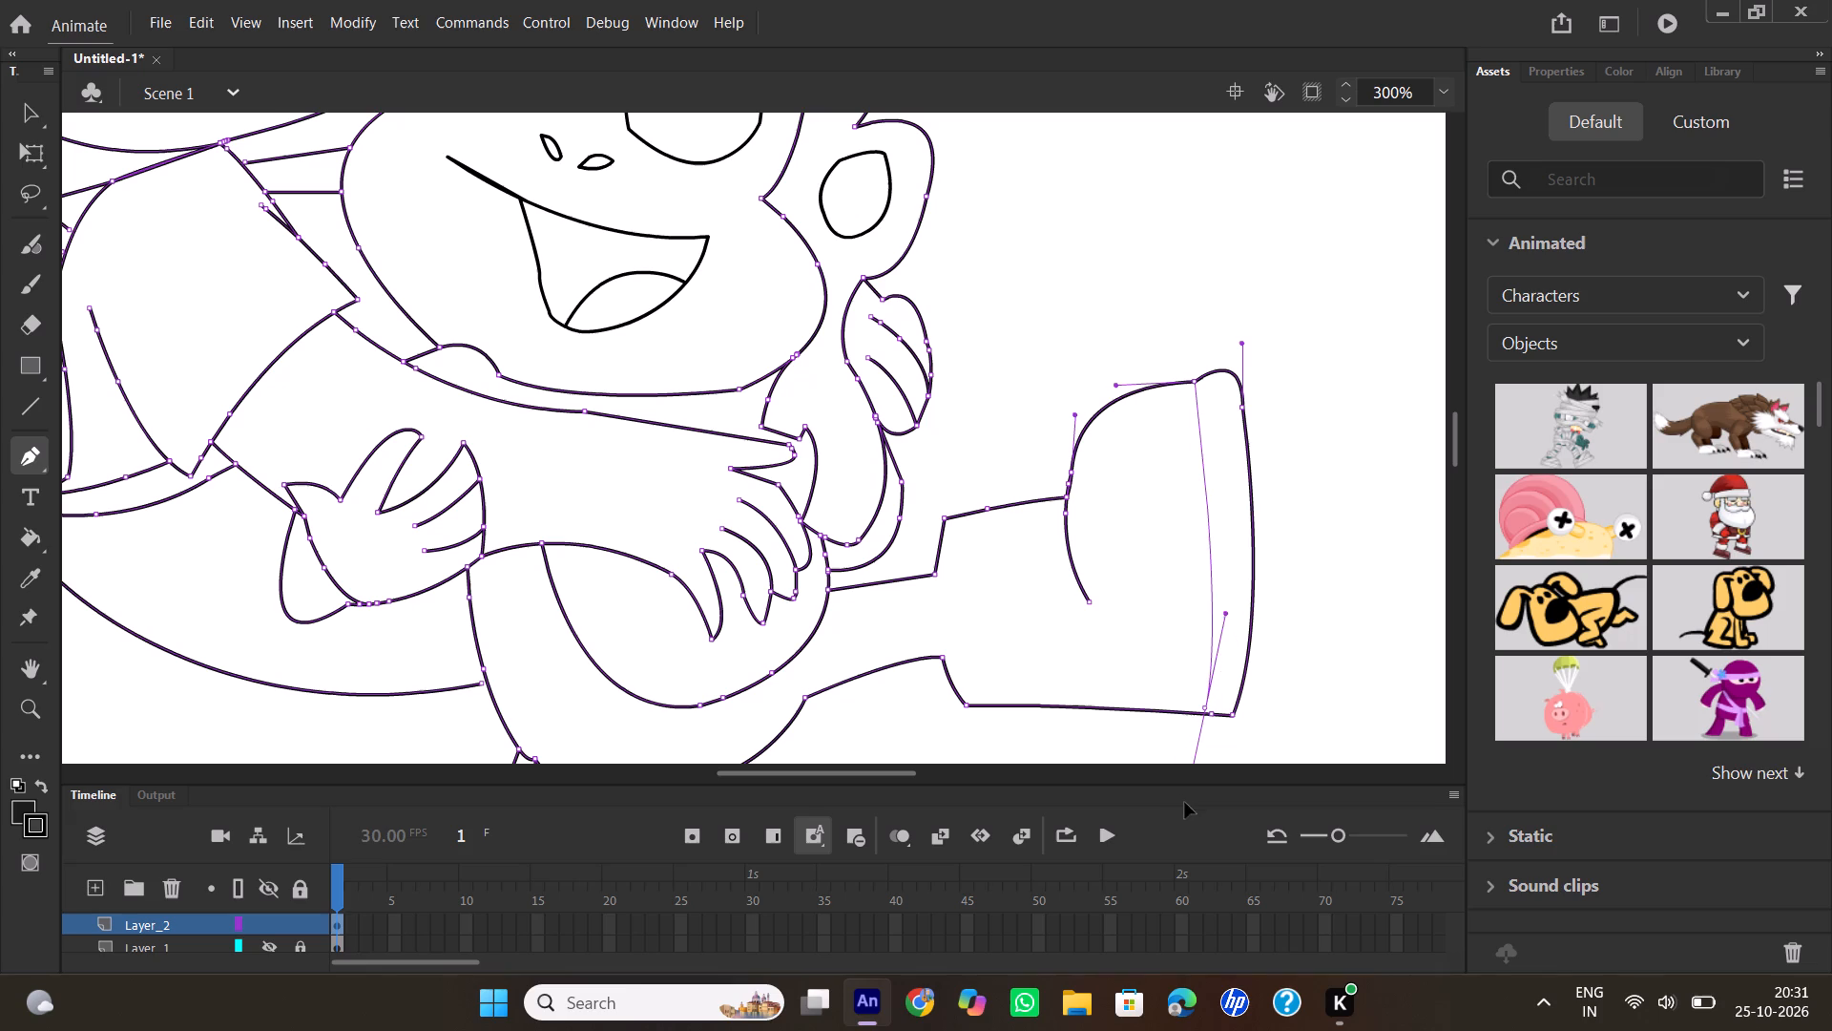
pyautogui.moveTo(1185, 803); pyautogui.dragTo(1179, 814)
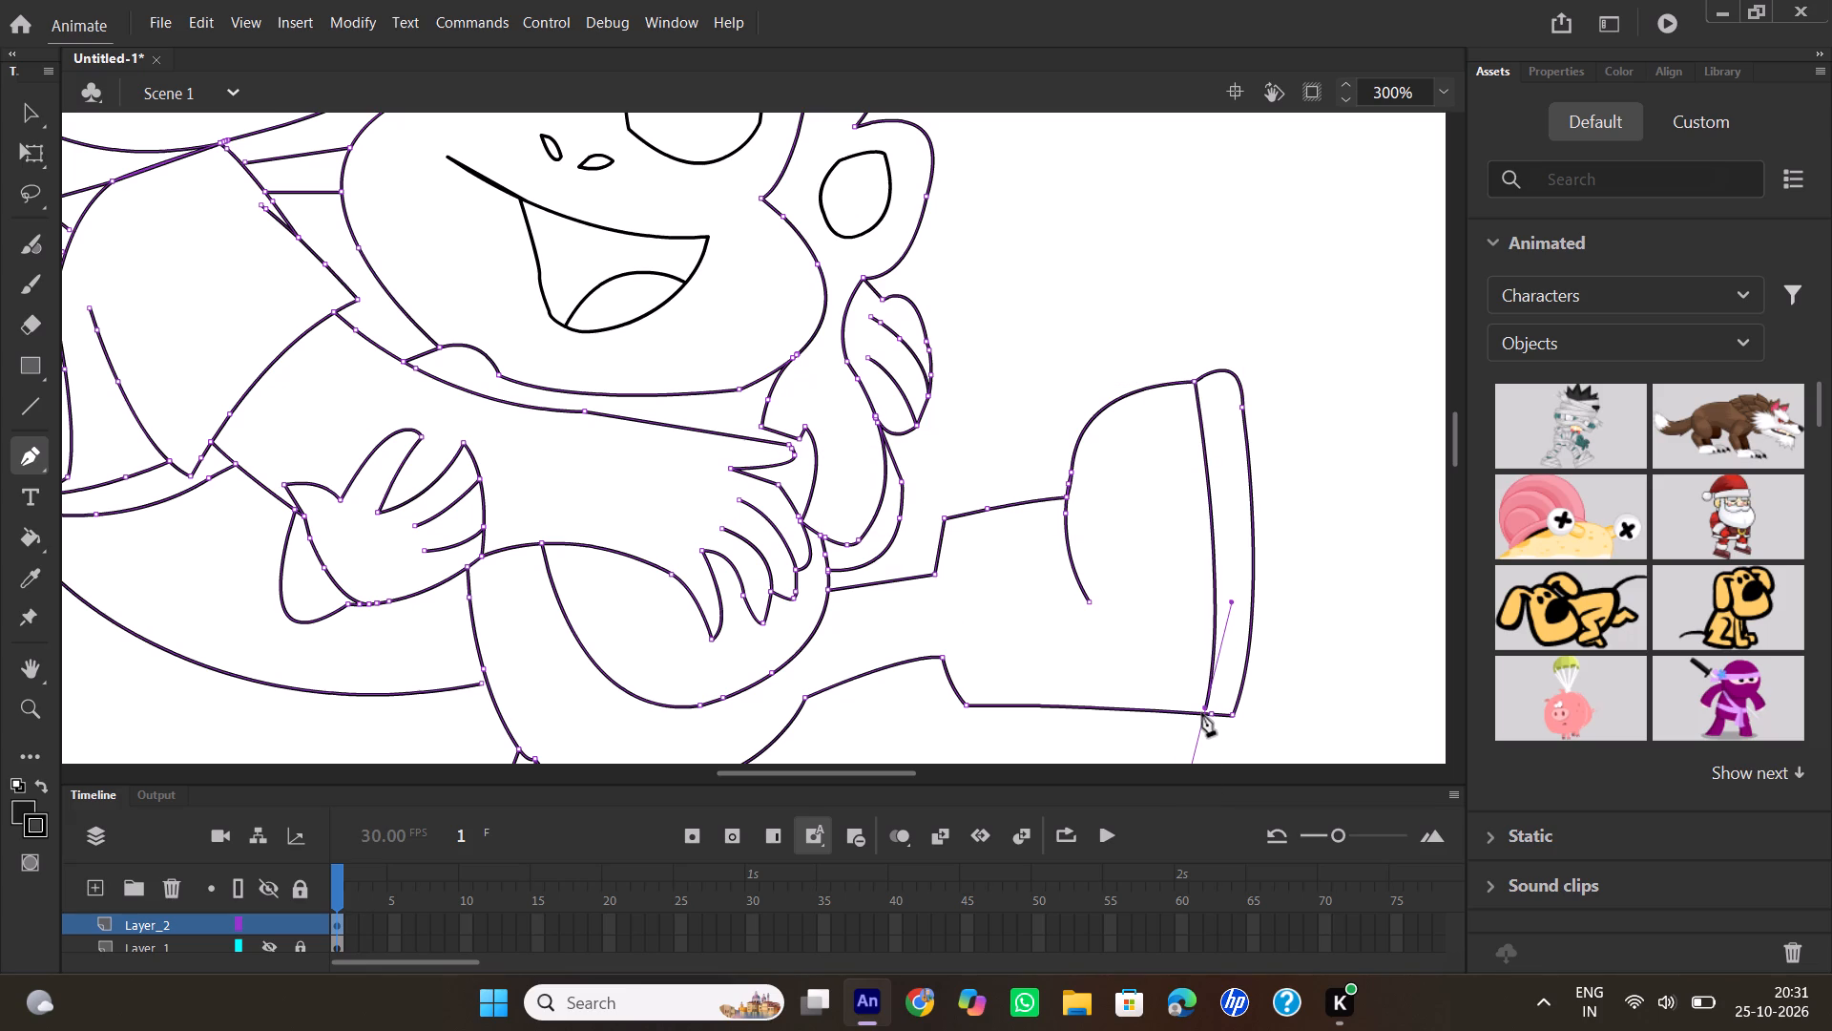
pyautogui.doubleClick(1203, 712)
# Draw two curved finger lines with the Pen tool in the hand below the raised hand, ending on its lower edge.
pyautogui.scroll(-3, 1447, 978)
pyautogui.scroll(-3, 999, 340)
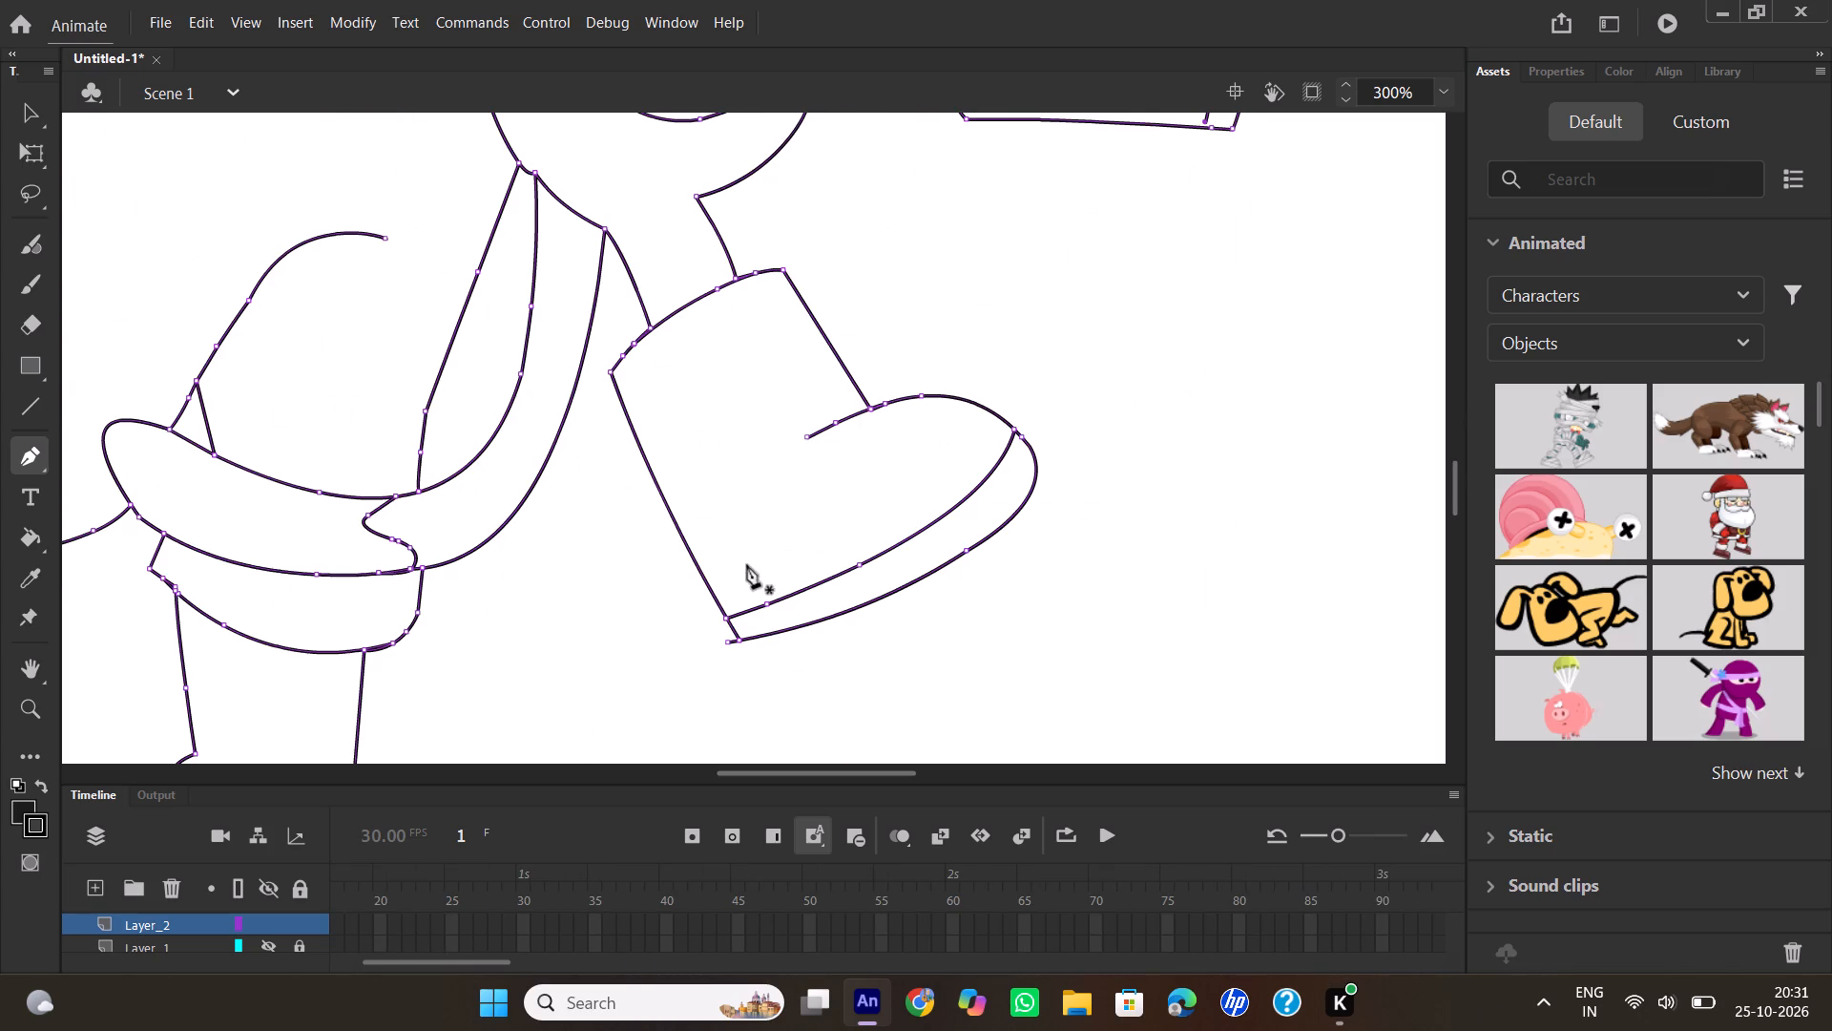
pyautogui.scroll(2, 1120, 405)
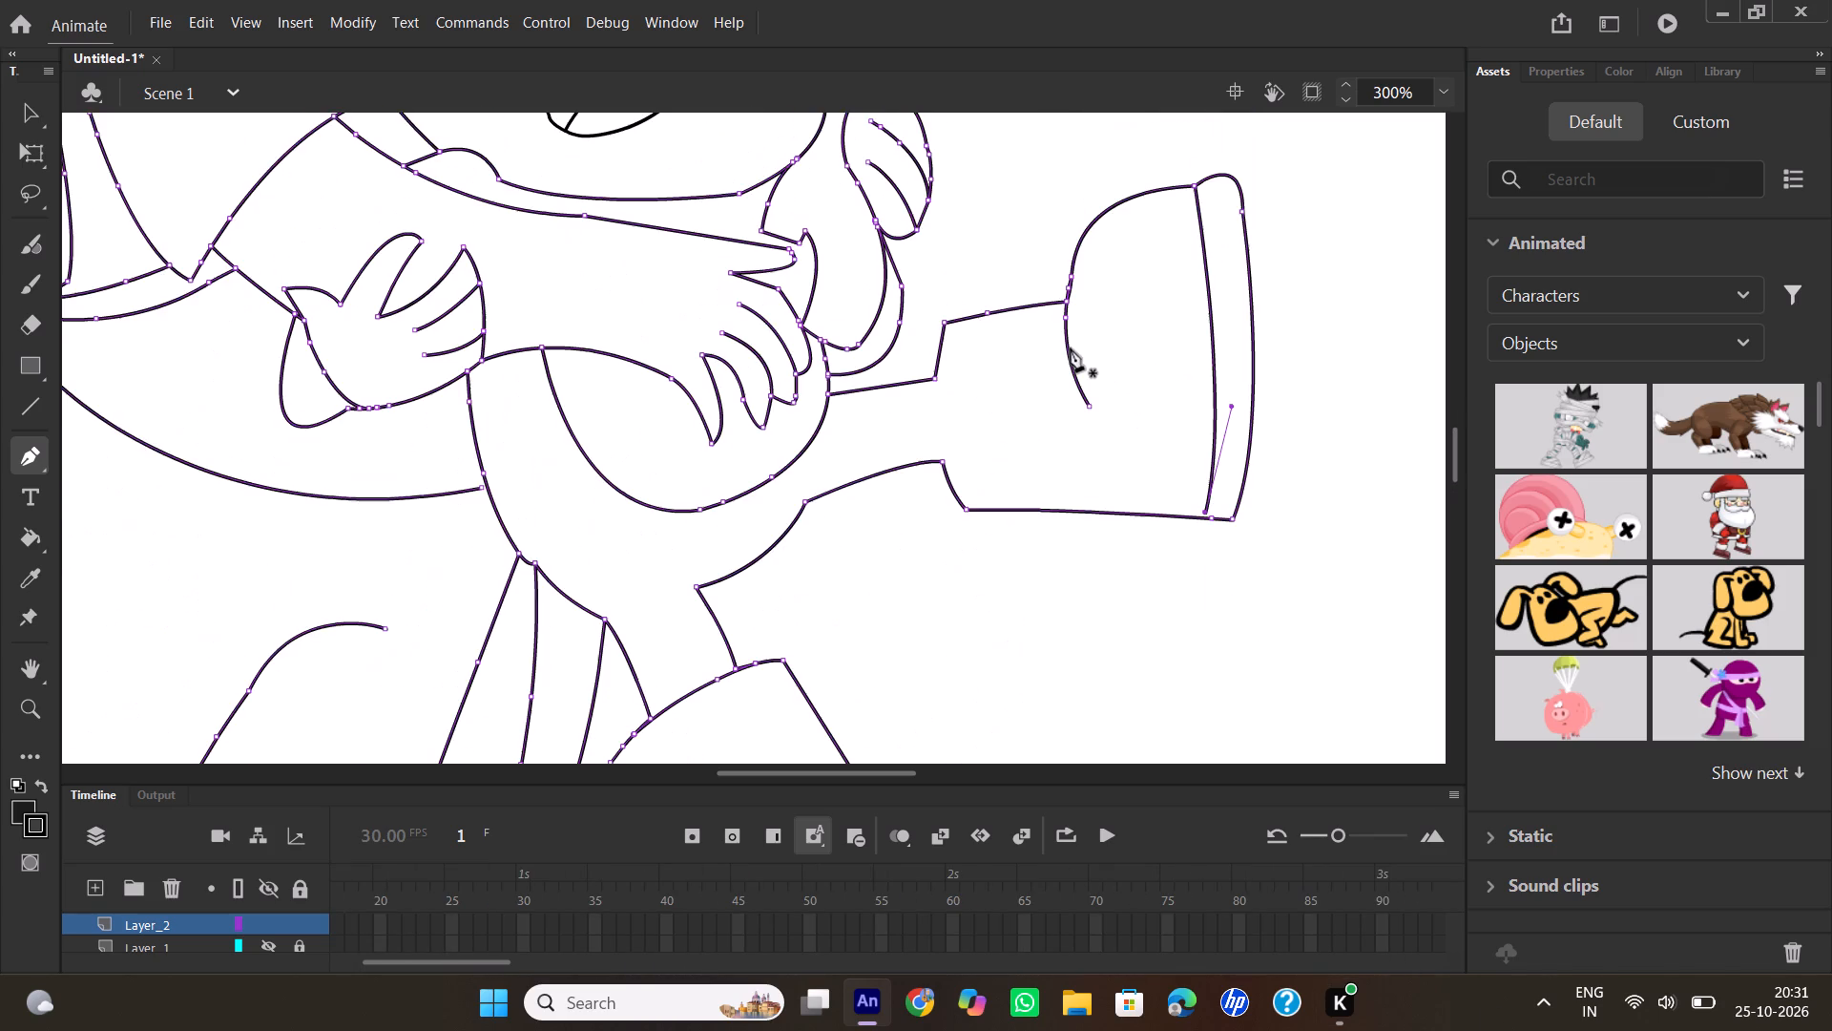
pyautogui.scroll(1, 1071, 348)
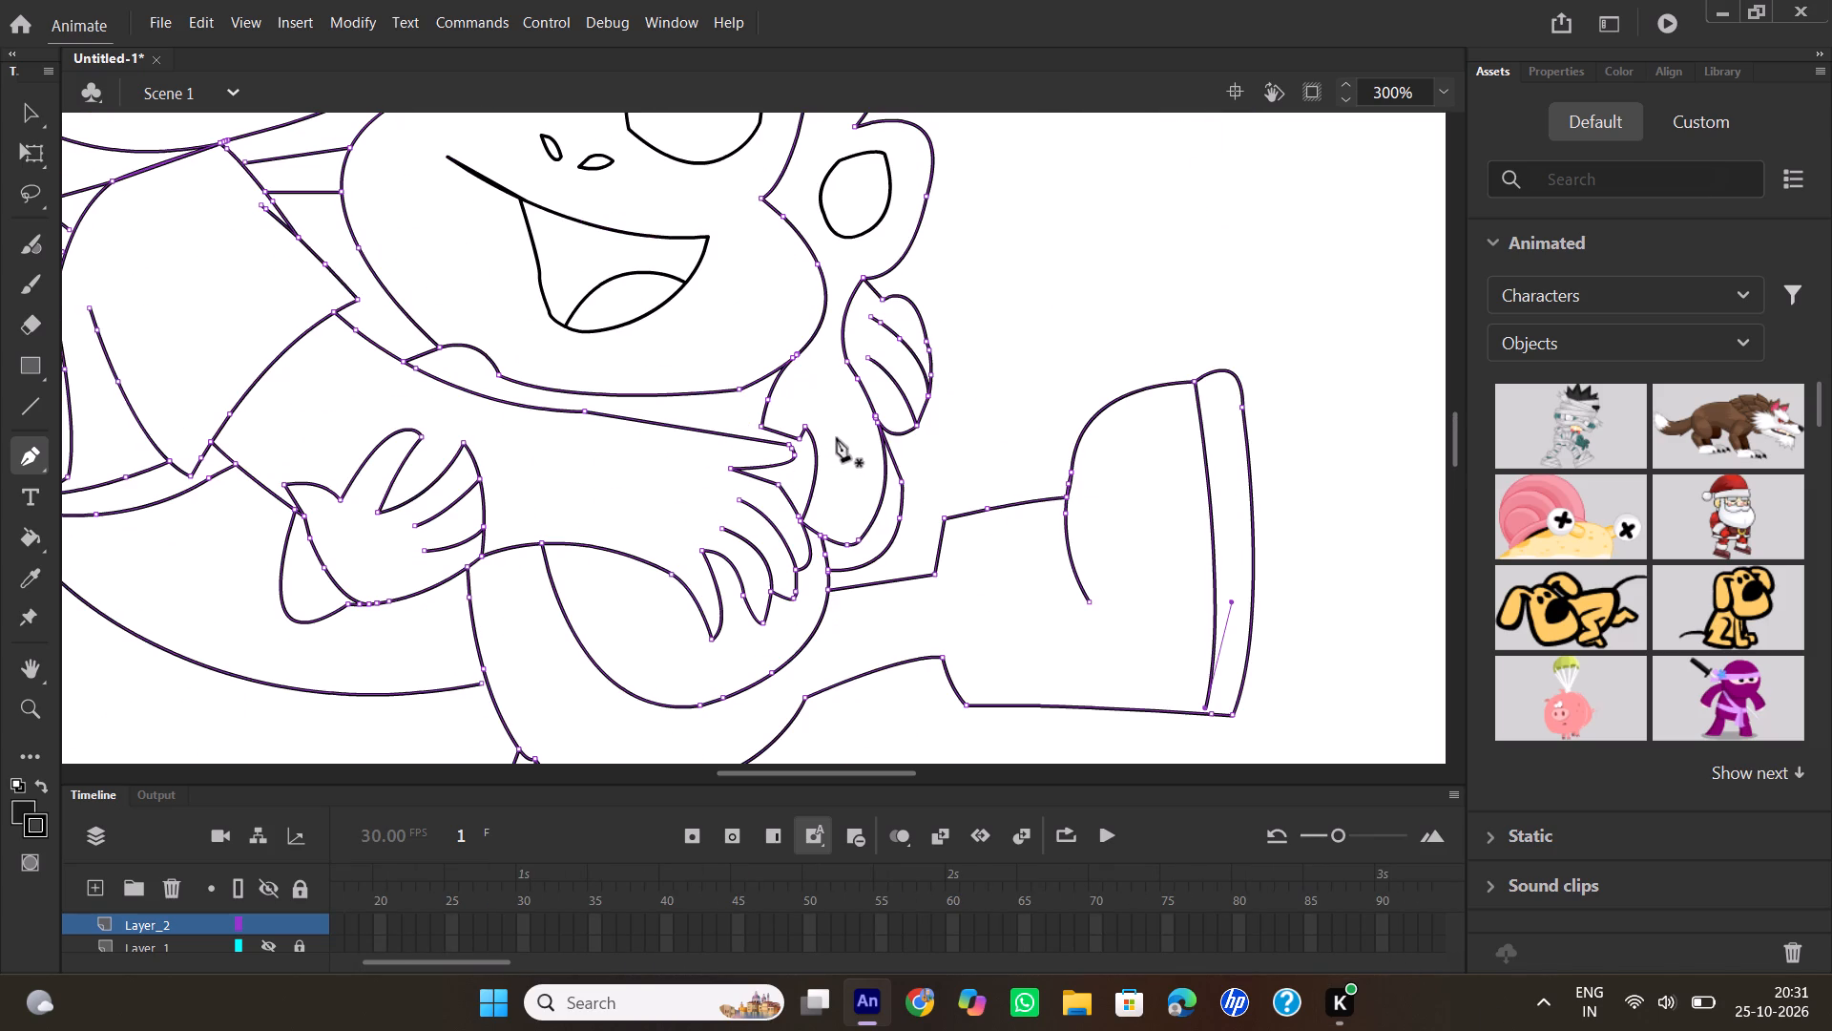
pyautogui.click(837, 438)
pyautogui.moveTo(824, 533); pyautogui.dragTo(782, 559)
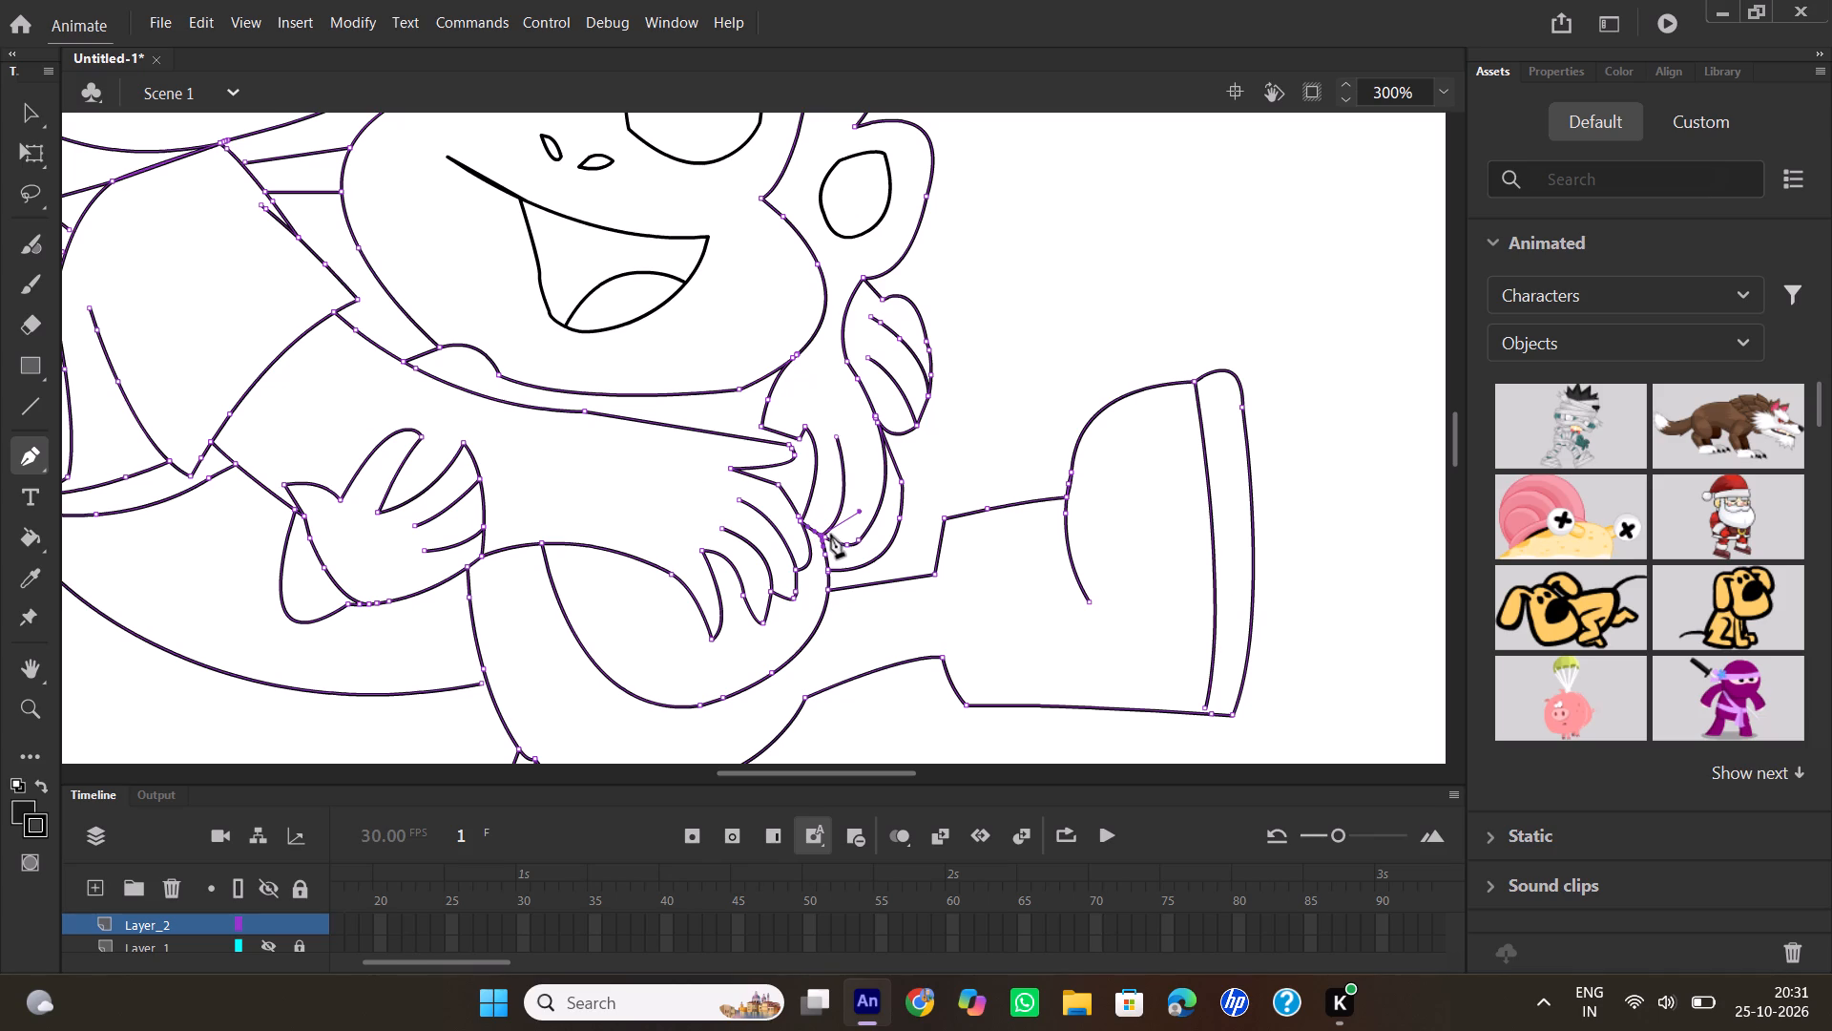
pyautogui.doubleClick(826, 537)
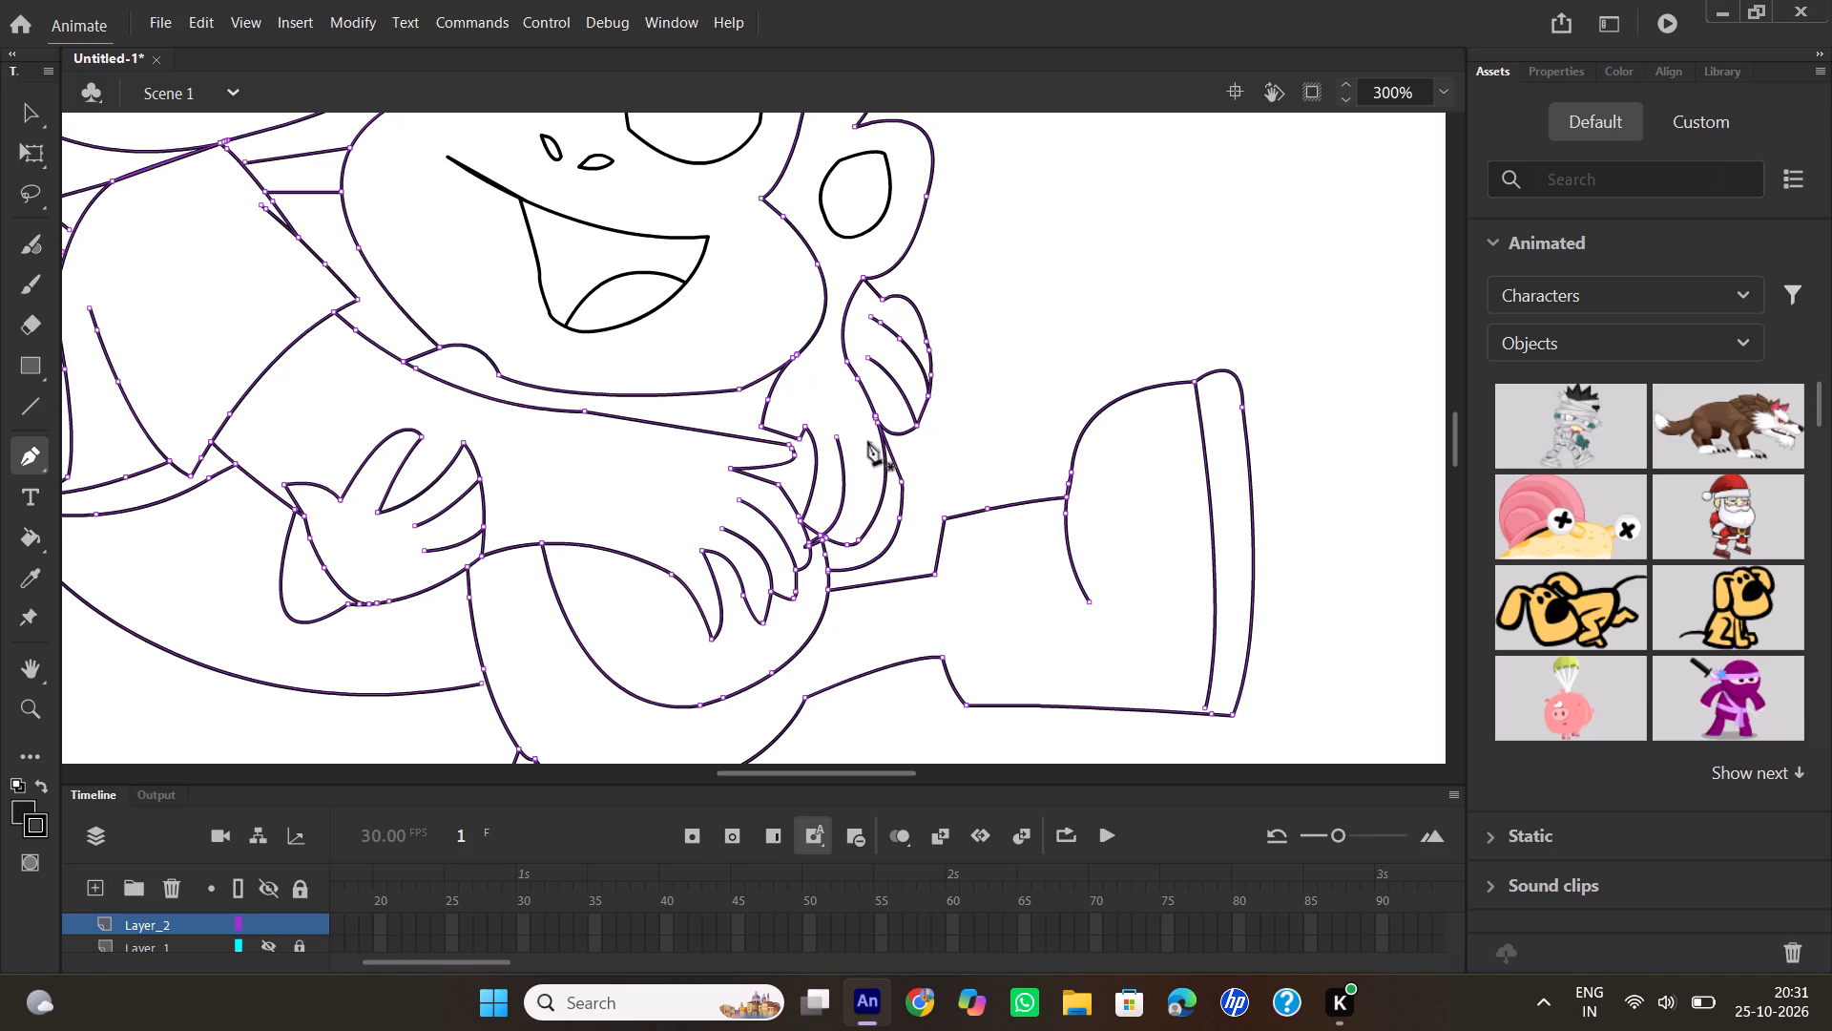
pyautogui.click(861, 442)
pyautogui.moveTo(848, 541); pyautogui.dragTo(826, 570)
pyautogui.moveTo(826, 570); pyautogui.dragTo(820, 584)
pyautogui.doubleClick(845, 541)
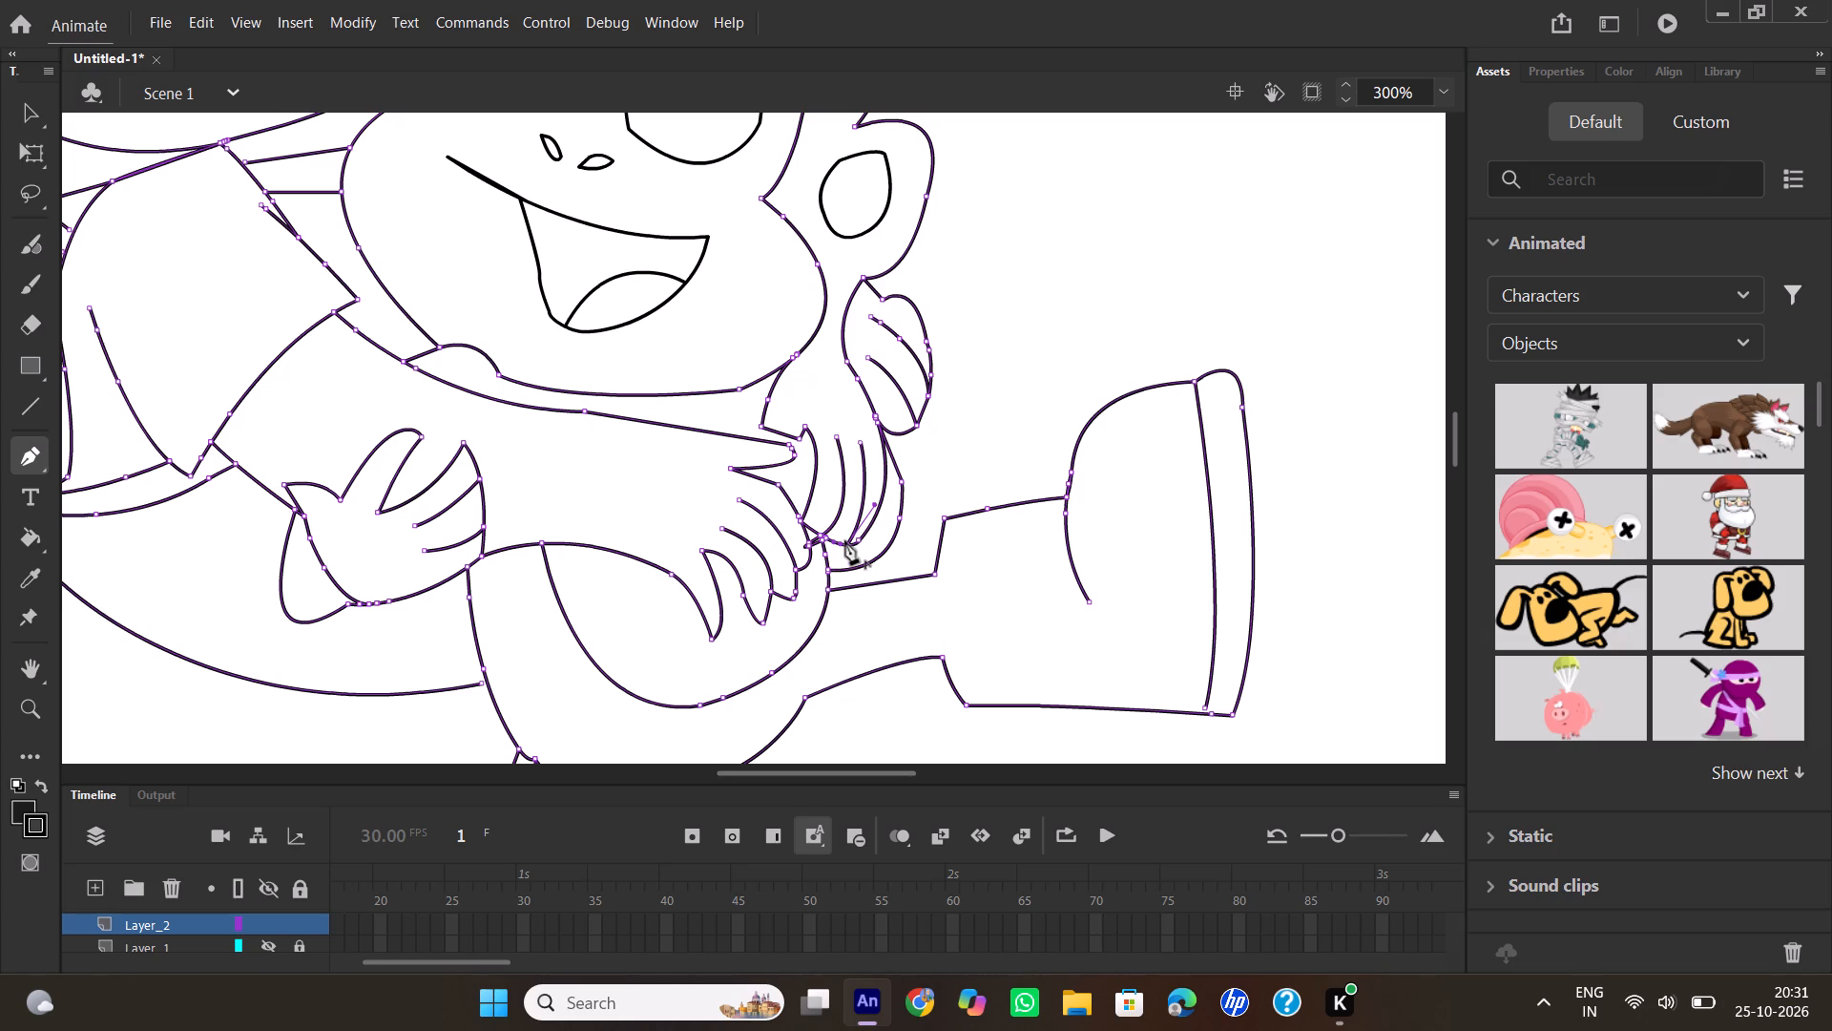
# Draw a short curved Pen line from the ear's lower corner to the monkey's cheek outline.
pyautogui.click(875, 277)
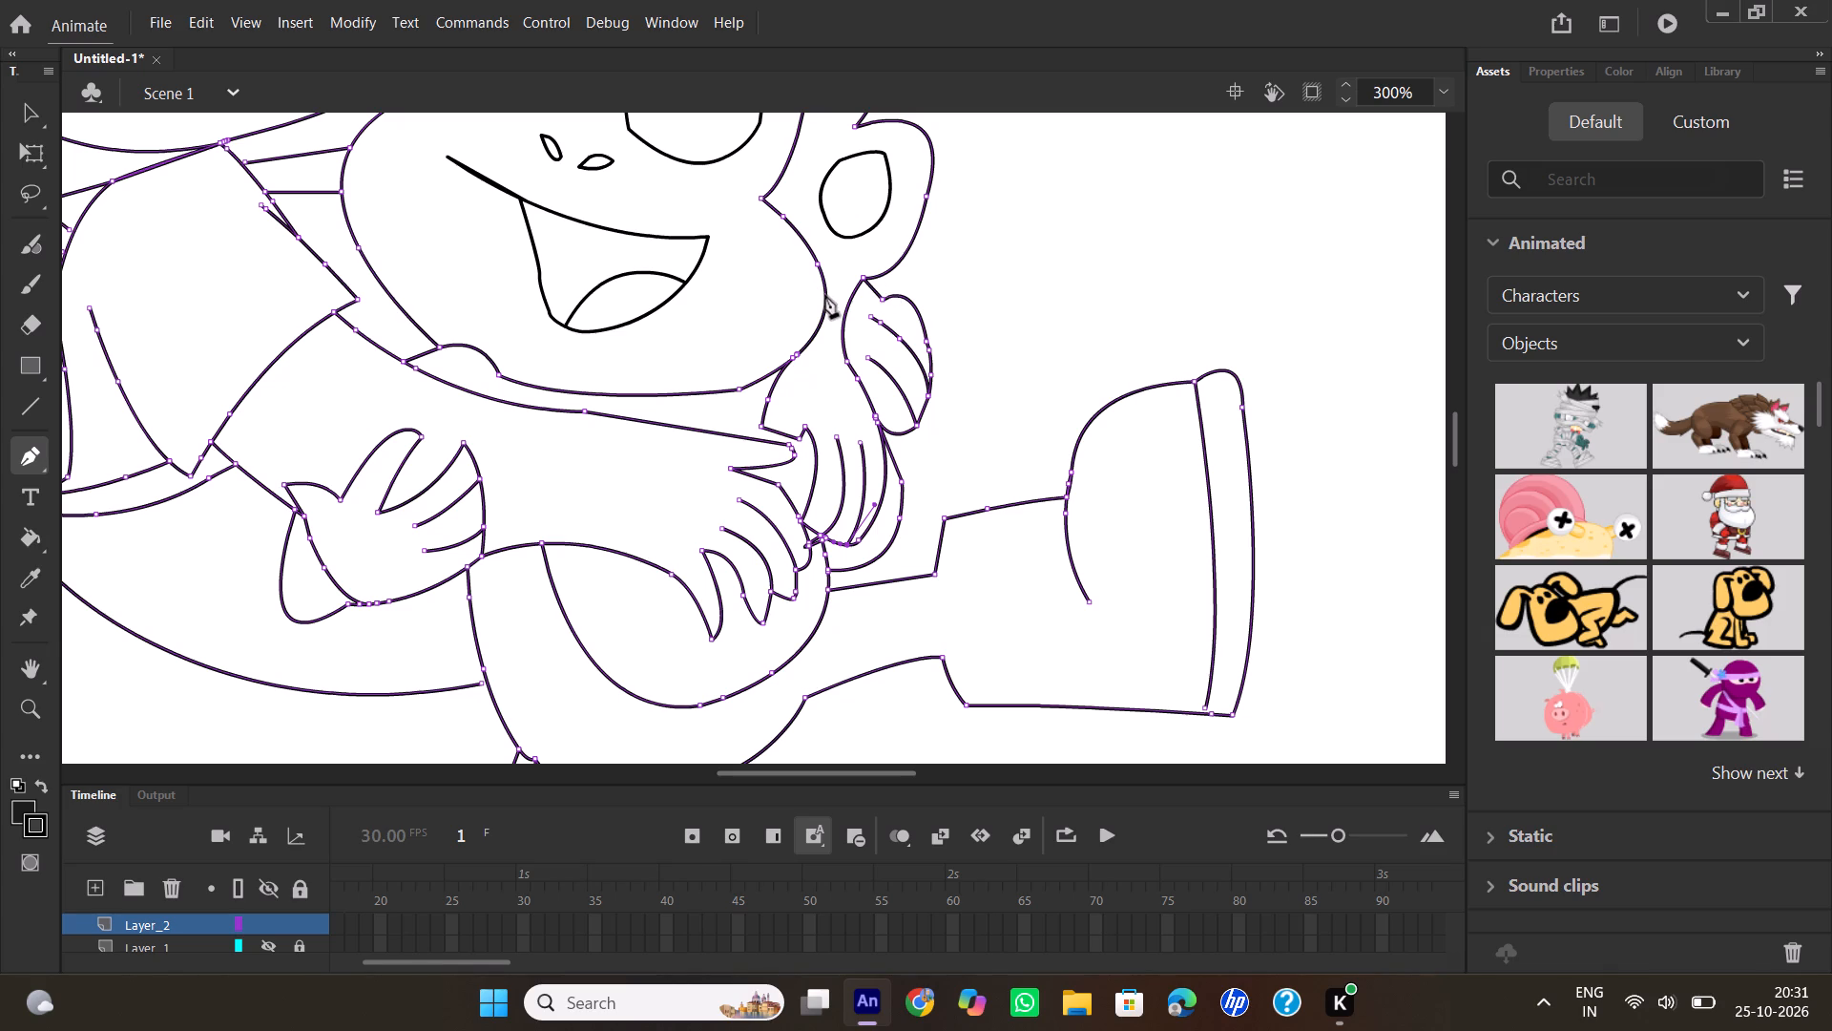
pyautogui.moveTo(825, 295); pyautogui.dragTo(807, 314)
pyautogui.doubleClick(827, 290)
# Delete the overshooting line stubs inside the cheek outline and at the lower end of the new finger lines.
pyautogui.click(17, 115)
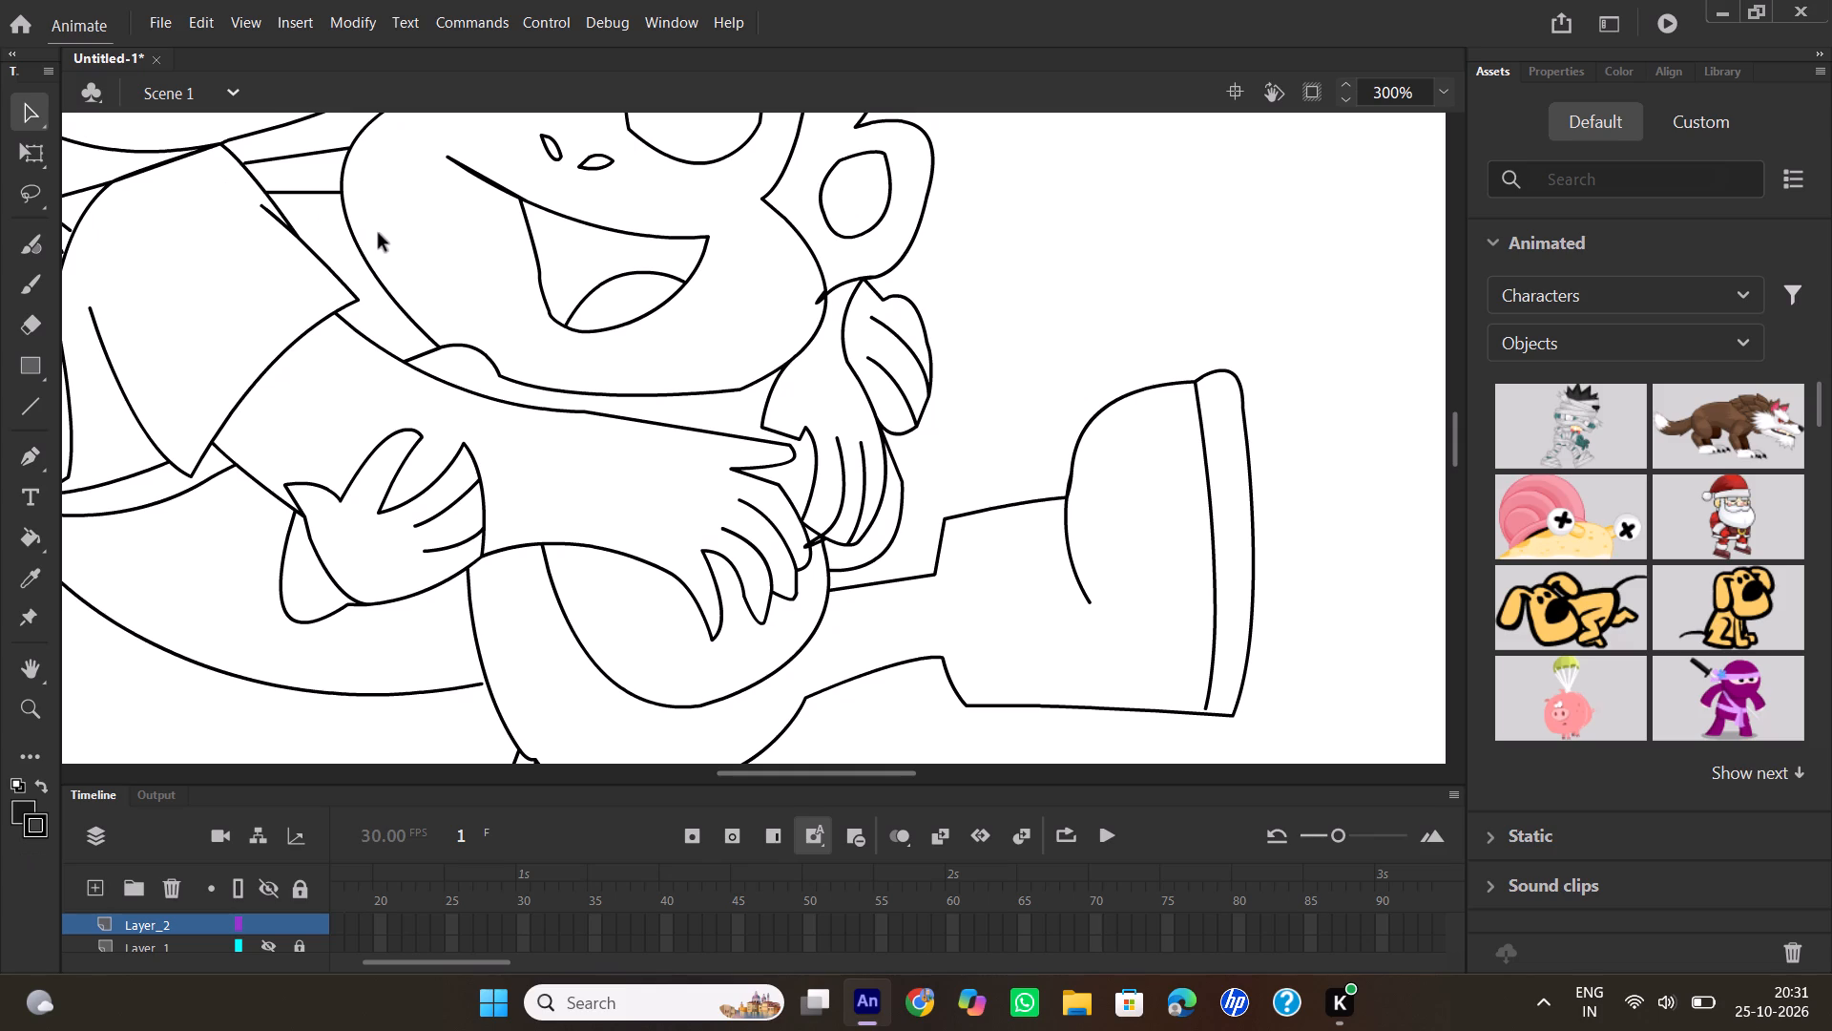
pyautogui.click(820, 303)
pyautogui.press('Delete')
pyautogui.click(816, 540)
pyautogui.press('Delete')
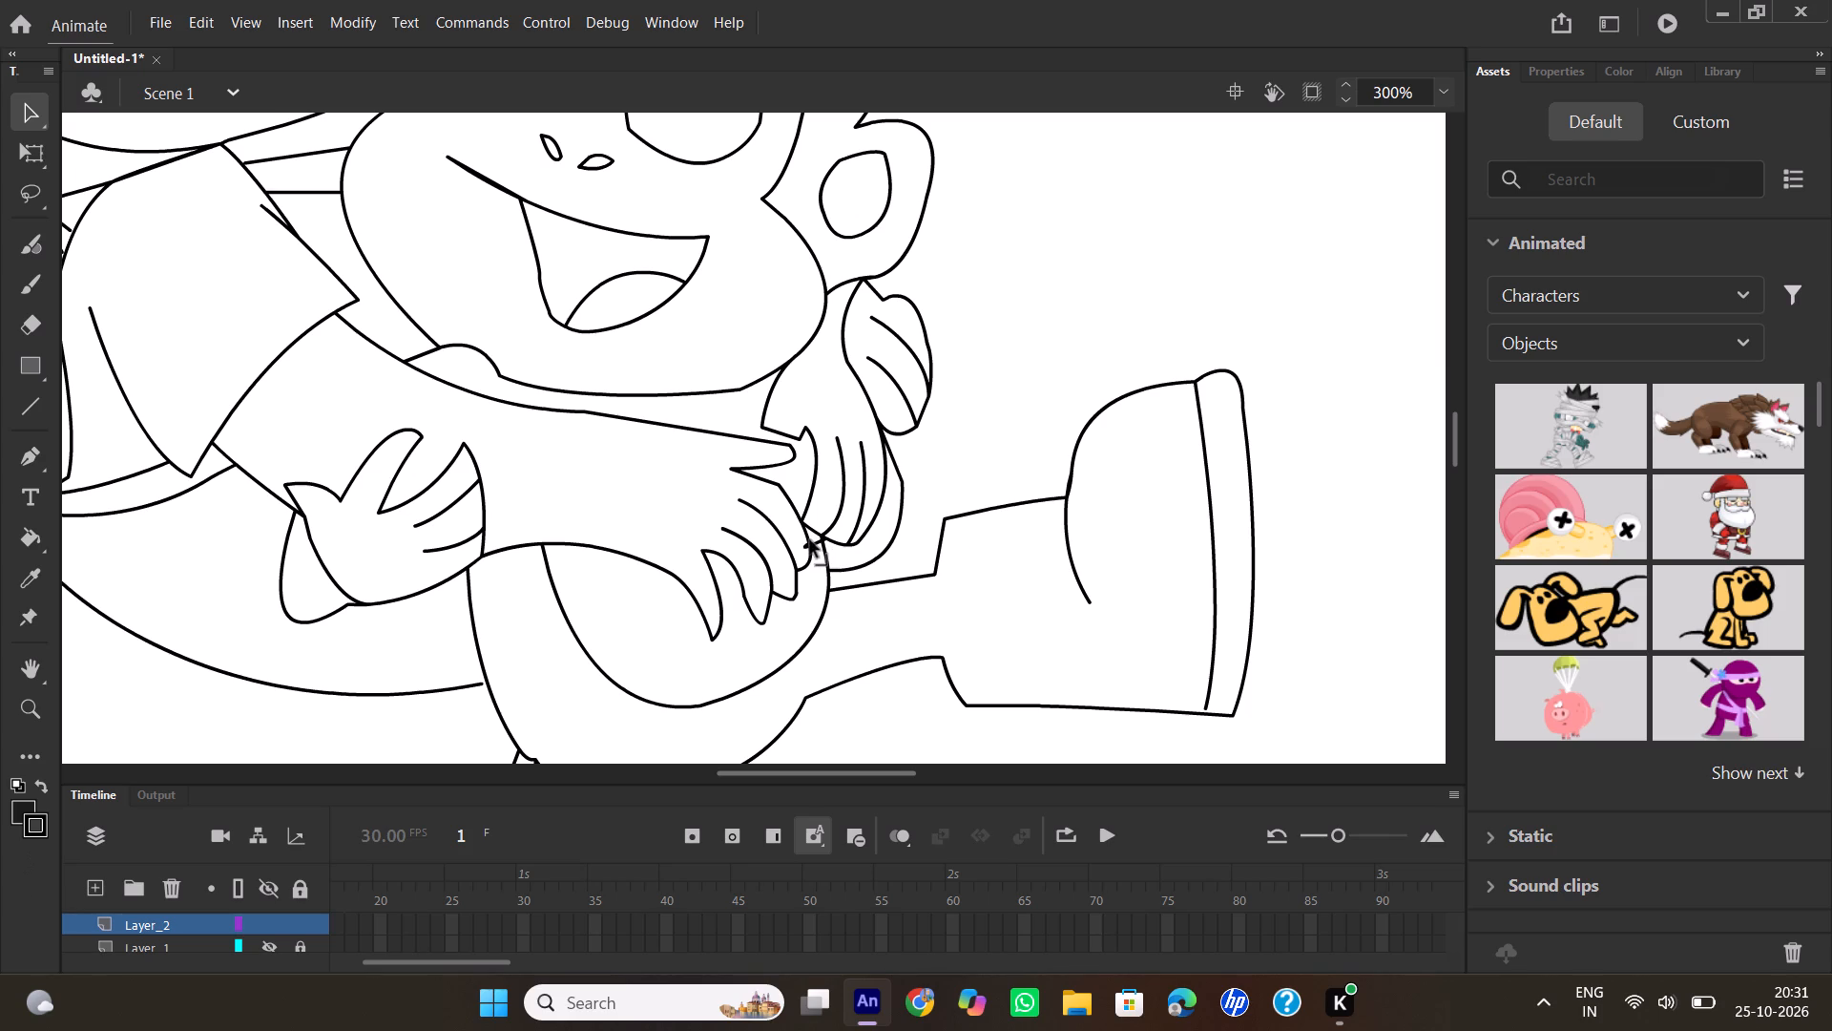
pyautogui.click(816, 539)
pyautogui.click(813, 540)
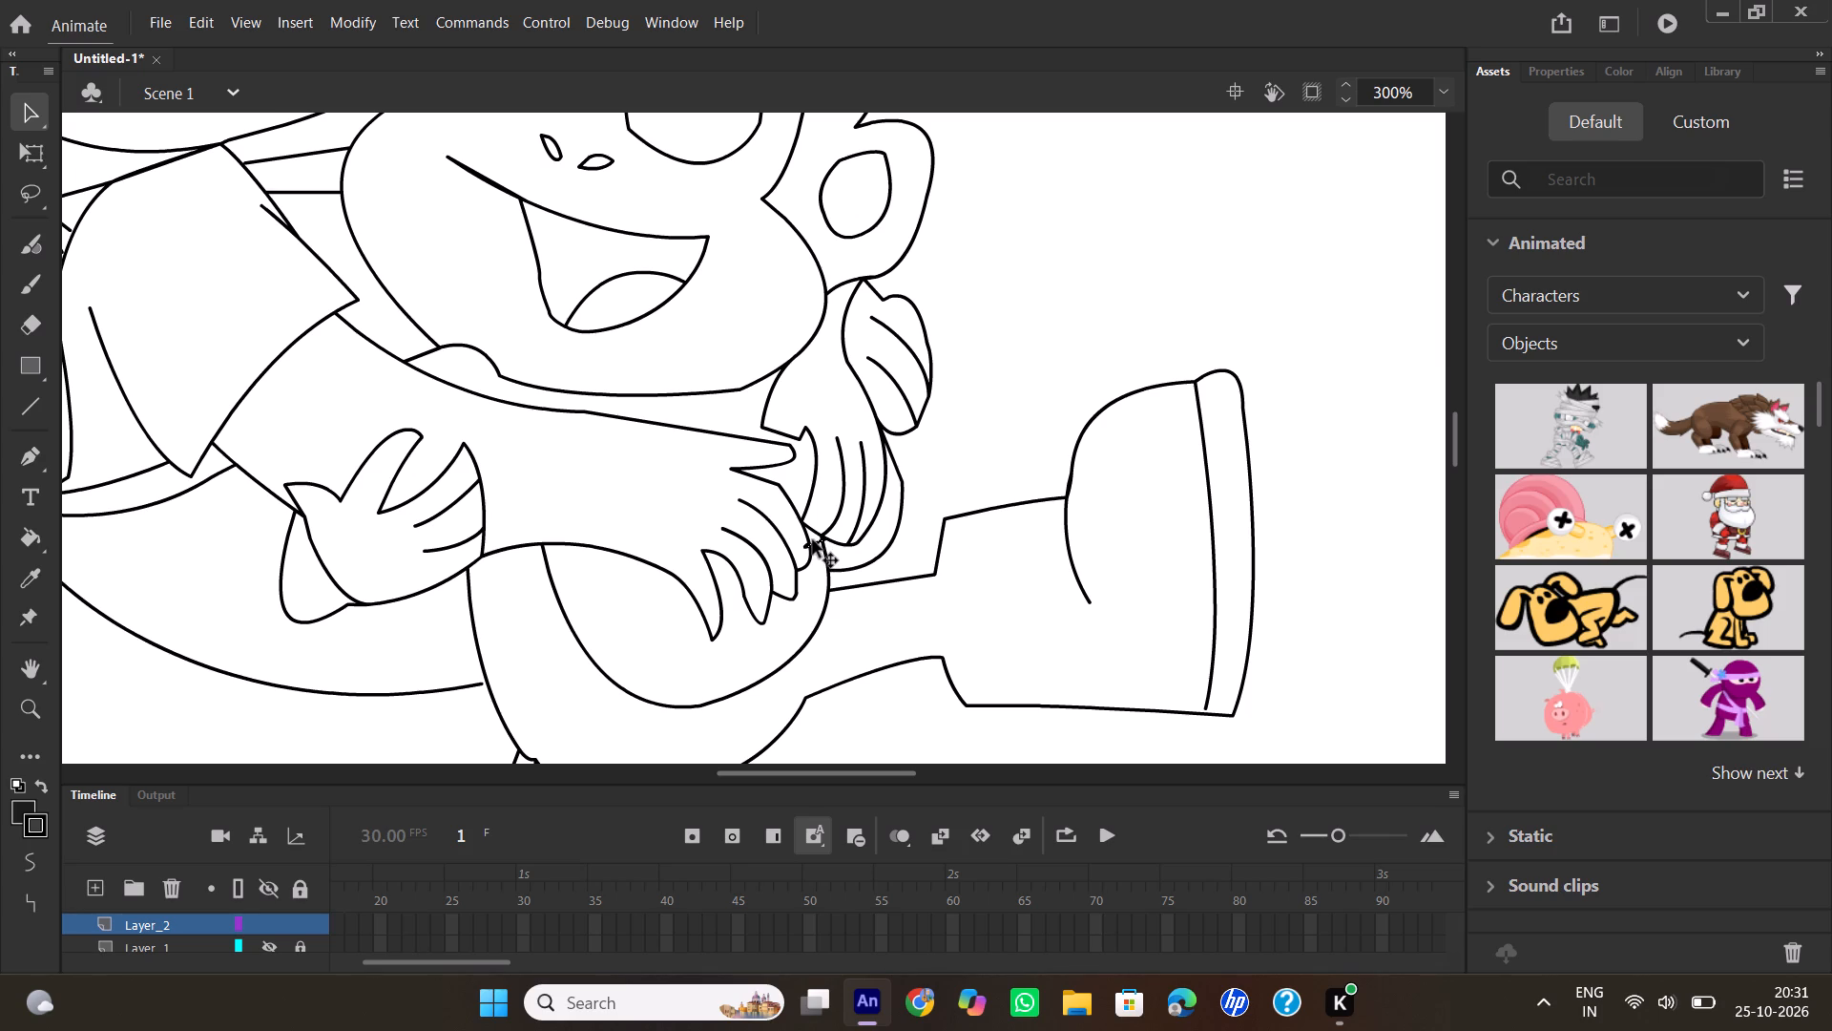
pyautogui.click(814, 543)
pyautogui.press('Delete')
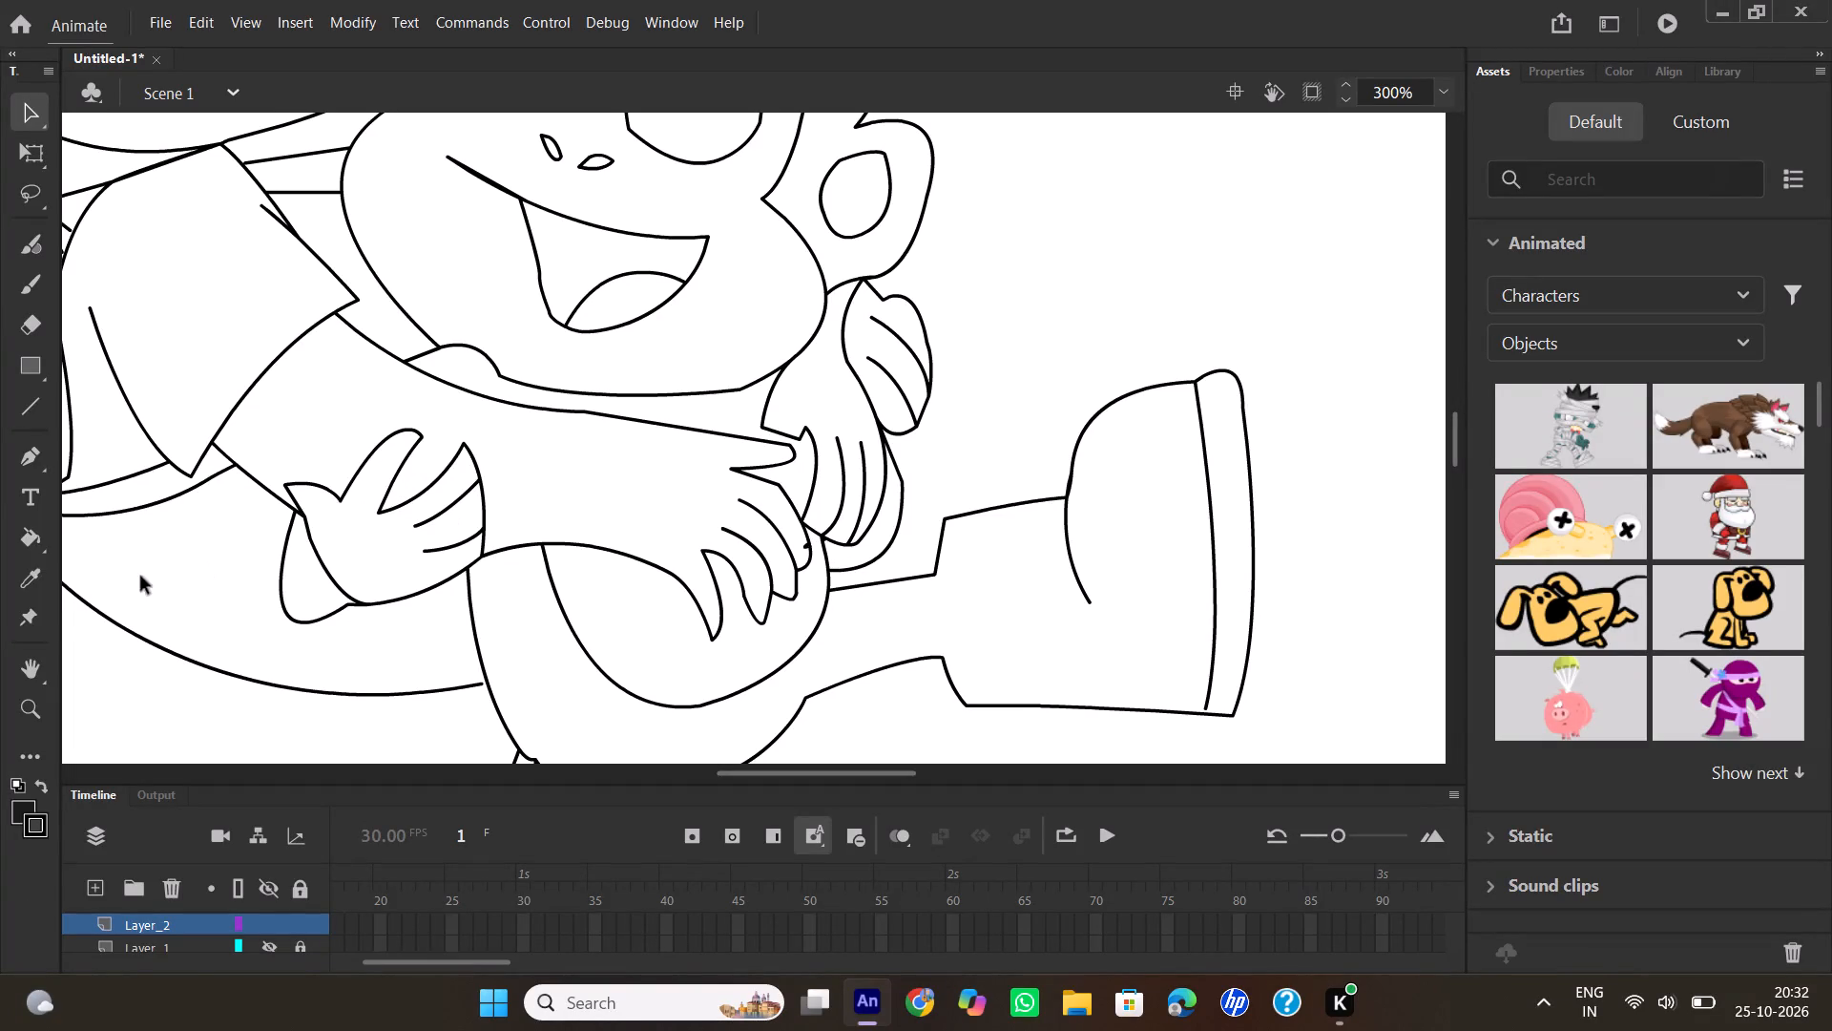
# Draw a Pen line from the arm's upper edge below the monkey's chin to the wrist, continuing down behind the fingers to the knee.
pyautogui.click(25, 456)
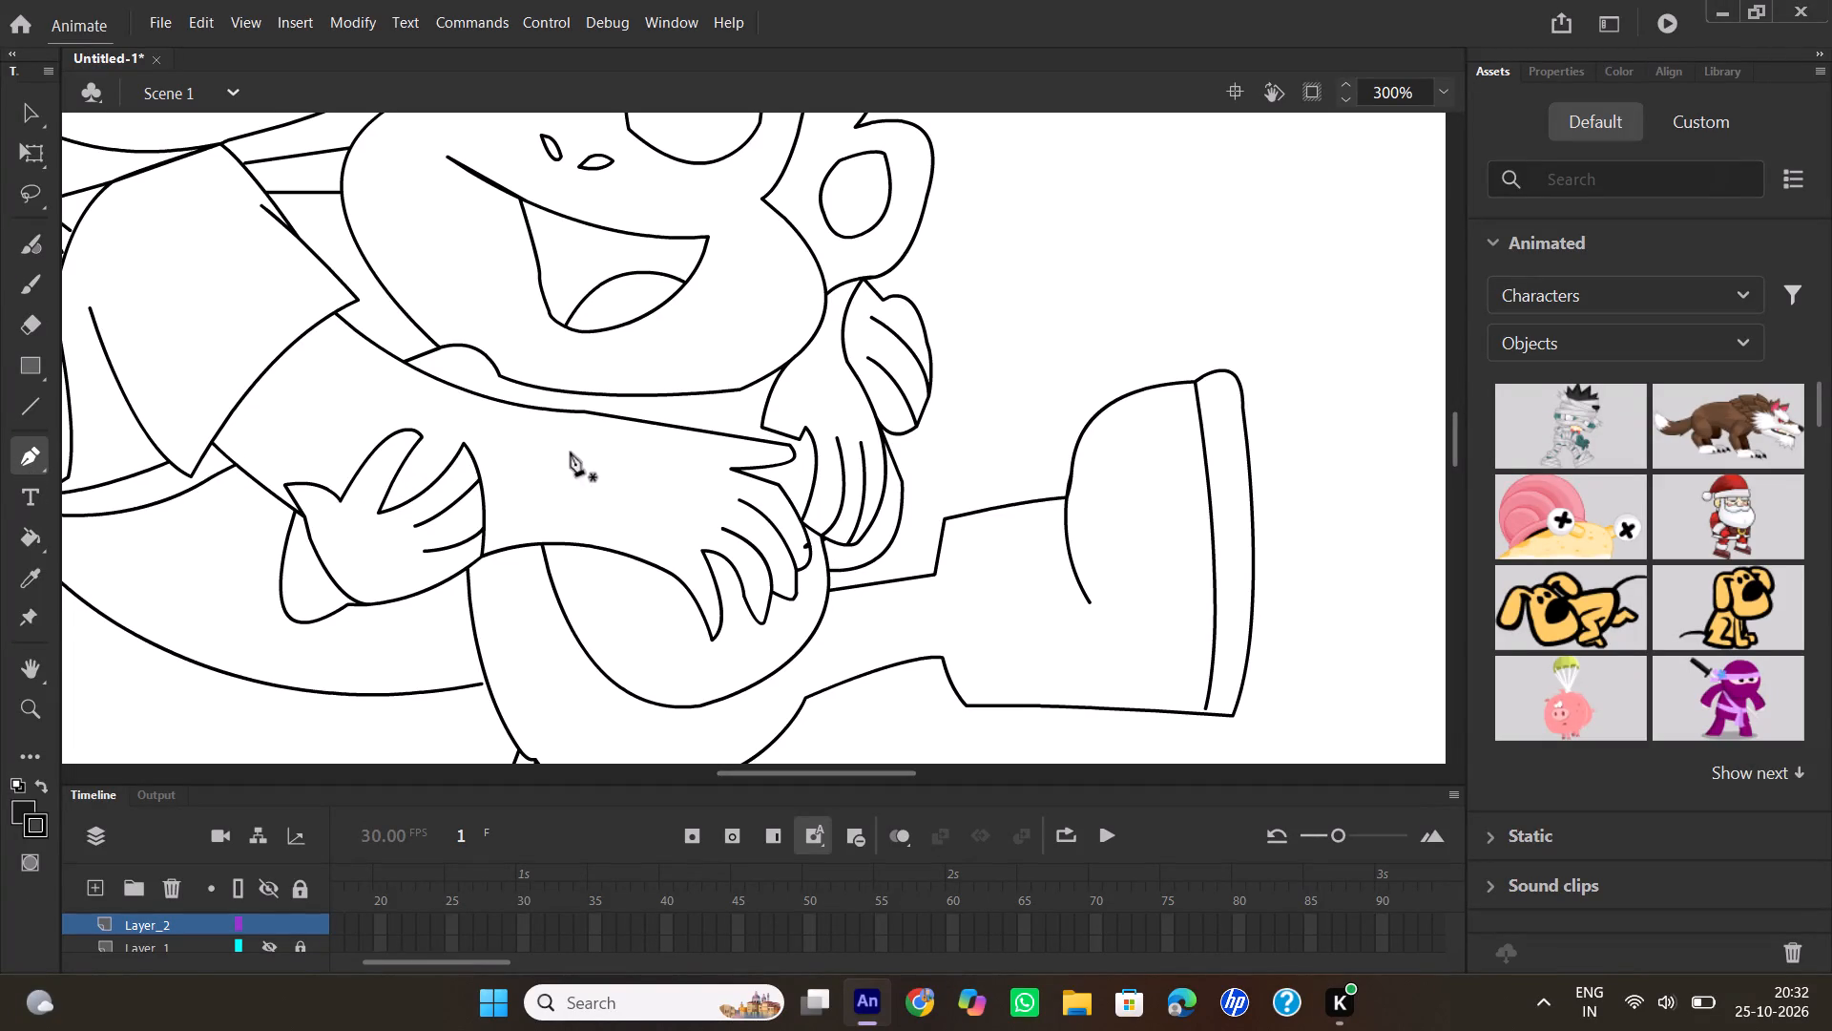
pyautogui.click(610, 416)
pyautogui.click(607, 412)
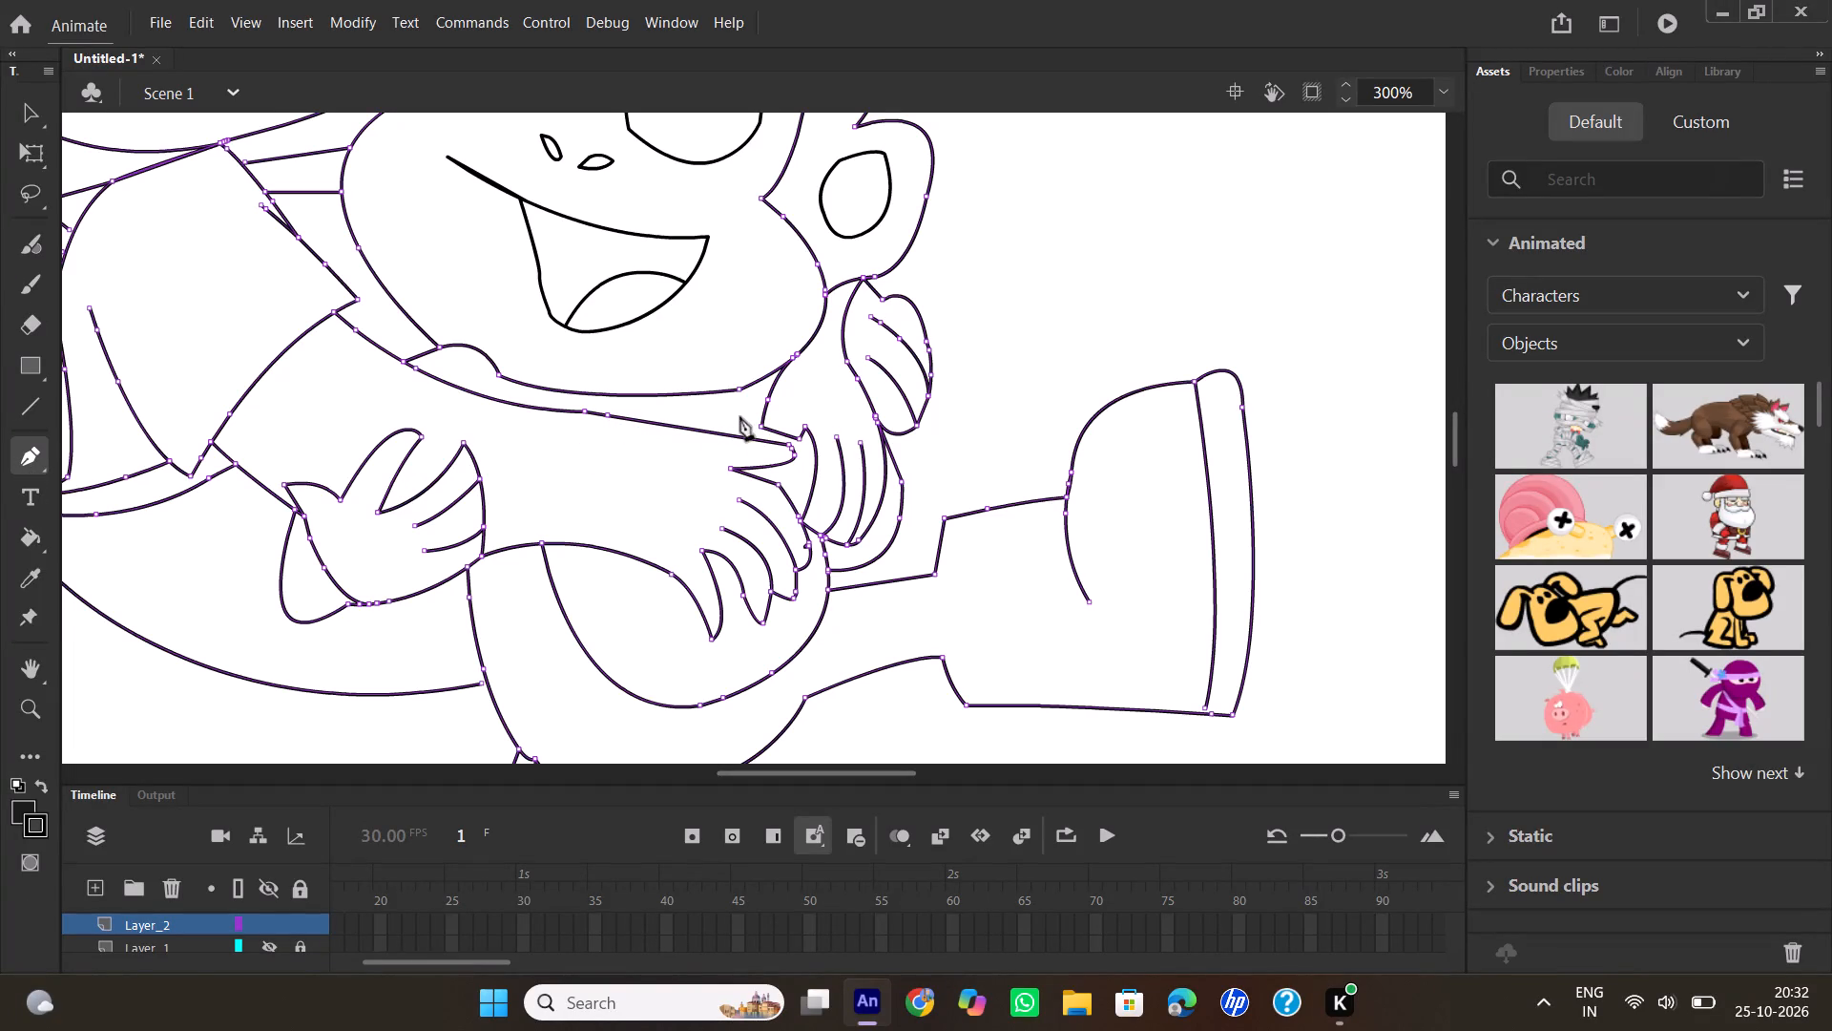
pyautogui.moveTo(748, 406); pyautogui.dragTo(760, 396)
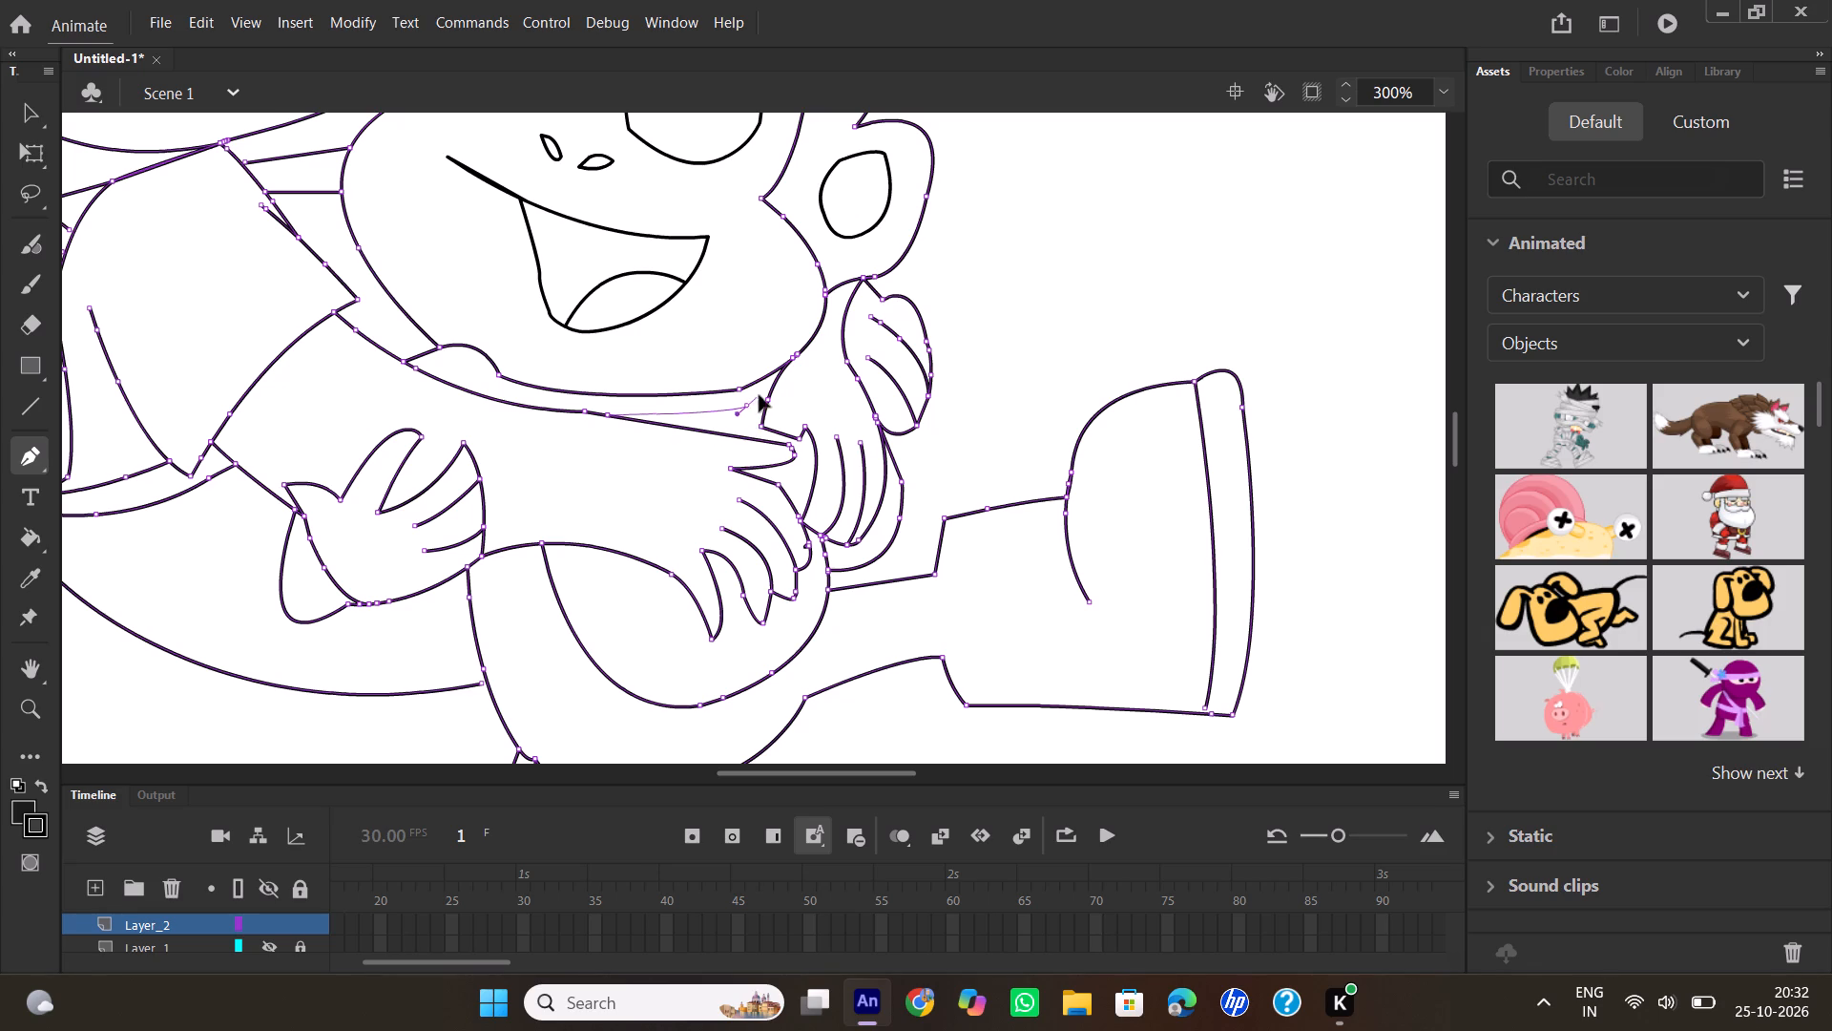
pyautogui.moveTo(760, 396); pyautogui.dragTo(775, 389)
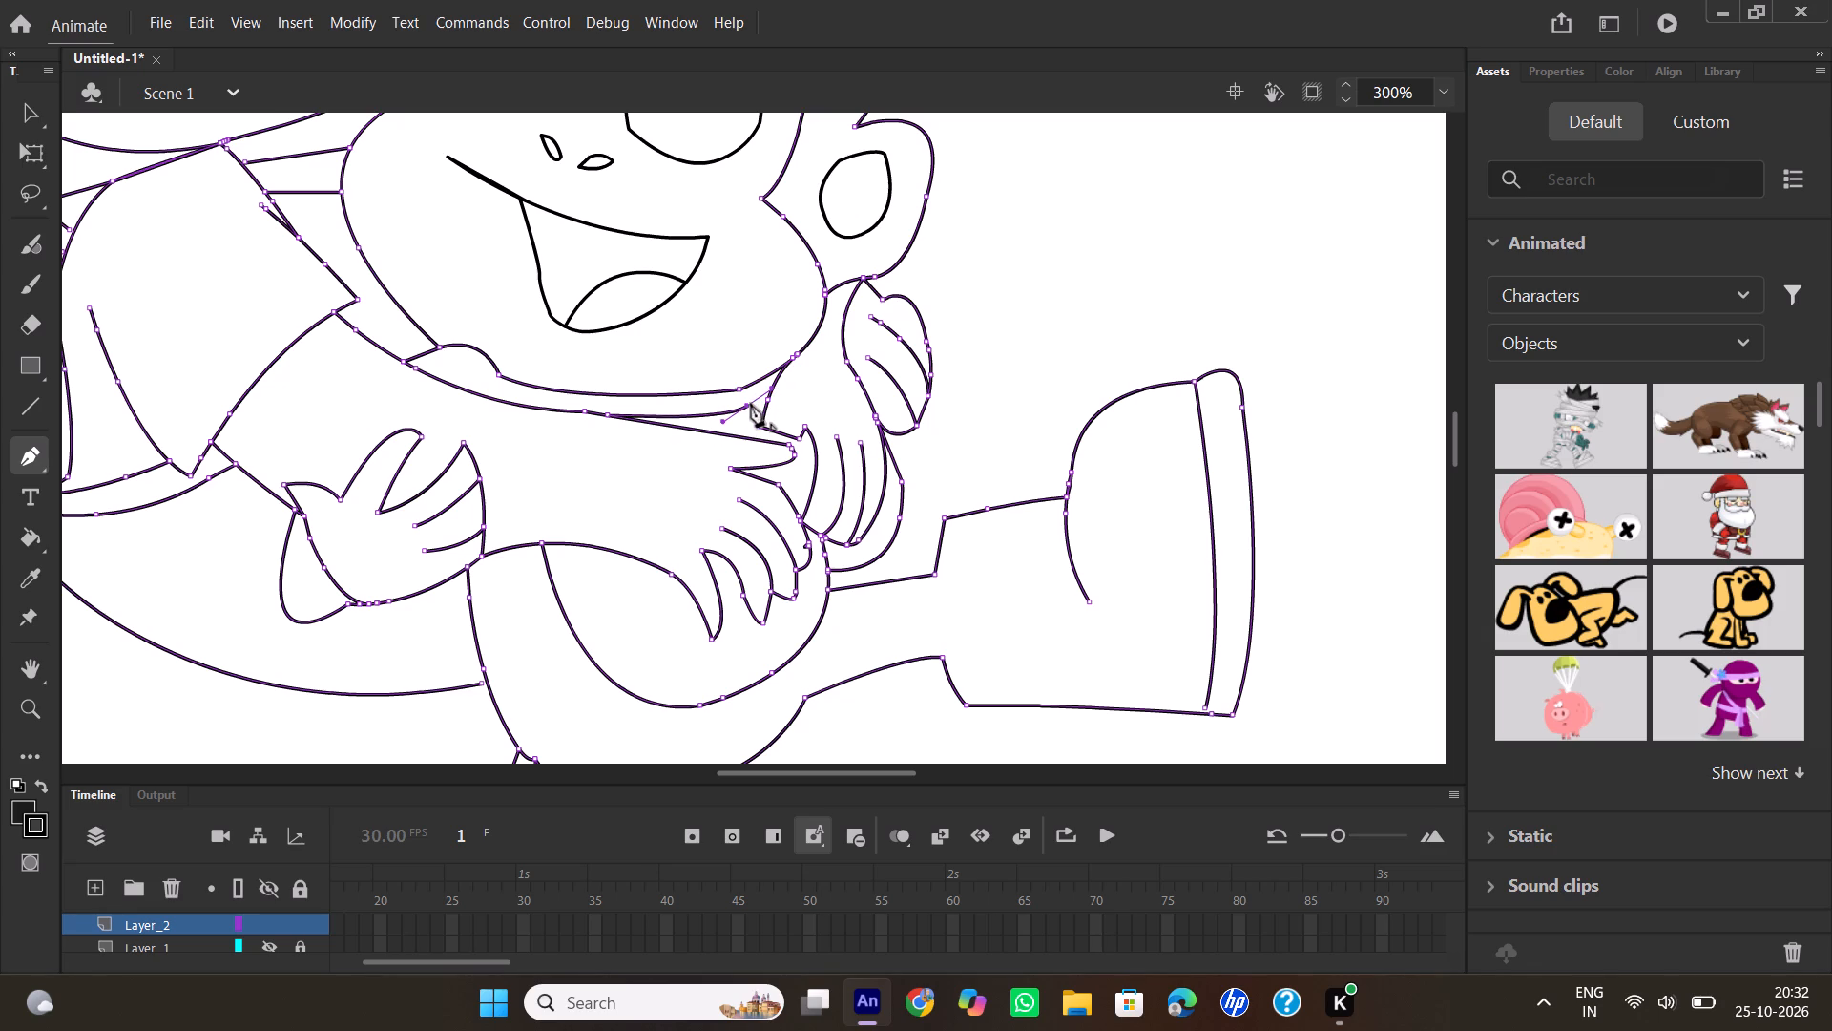
pyautogui.click(750, 405)
pyautogui.moveTo(825, 561); pyautogui.dragTo(843, 605)
pyautogui.moveTo(843, 605); pyautogui.dragTo(835, 657)
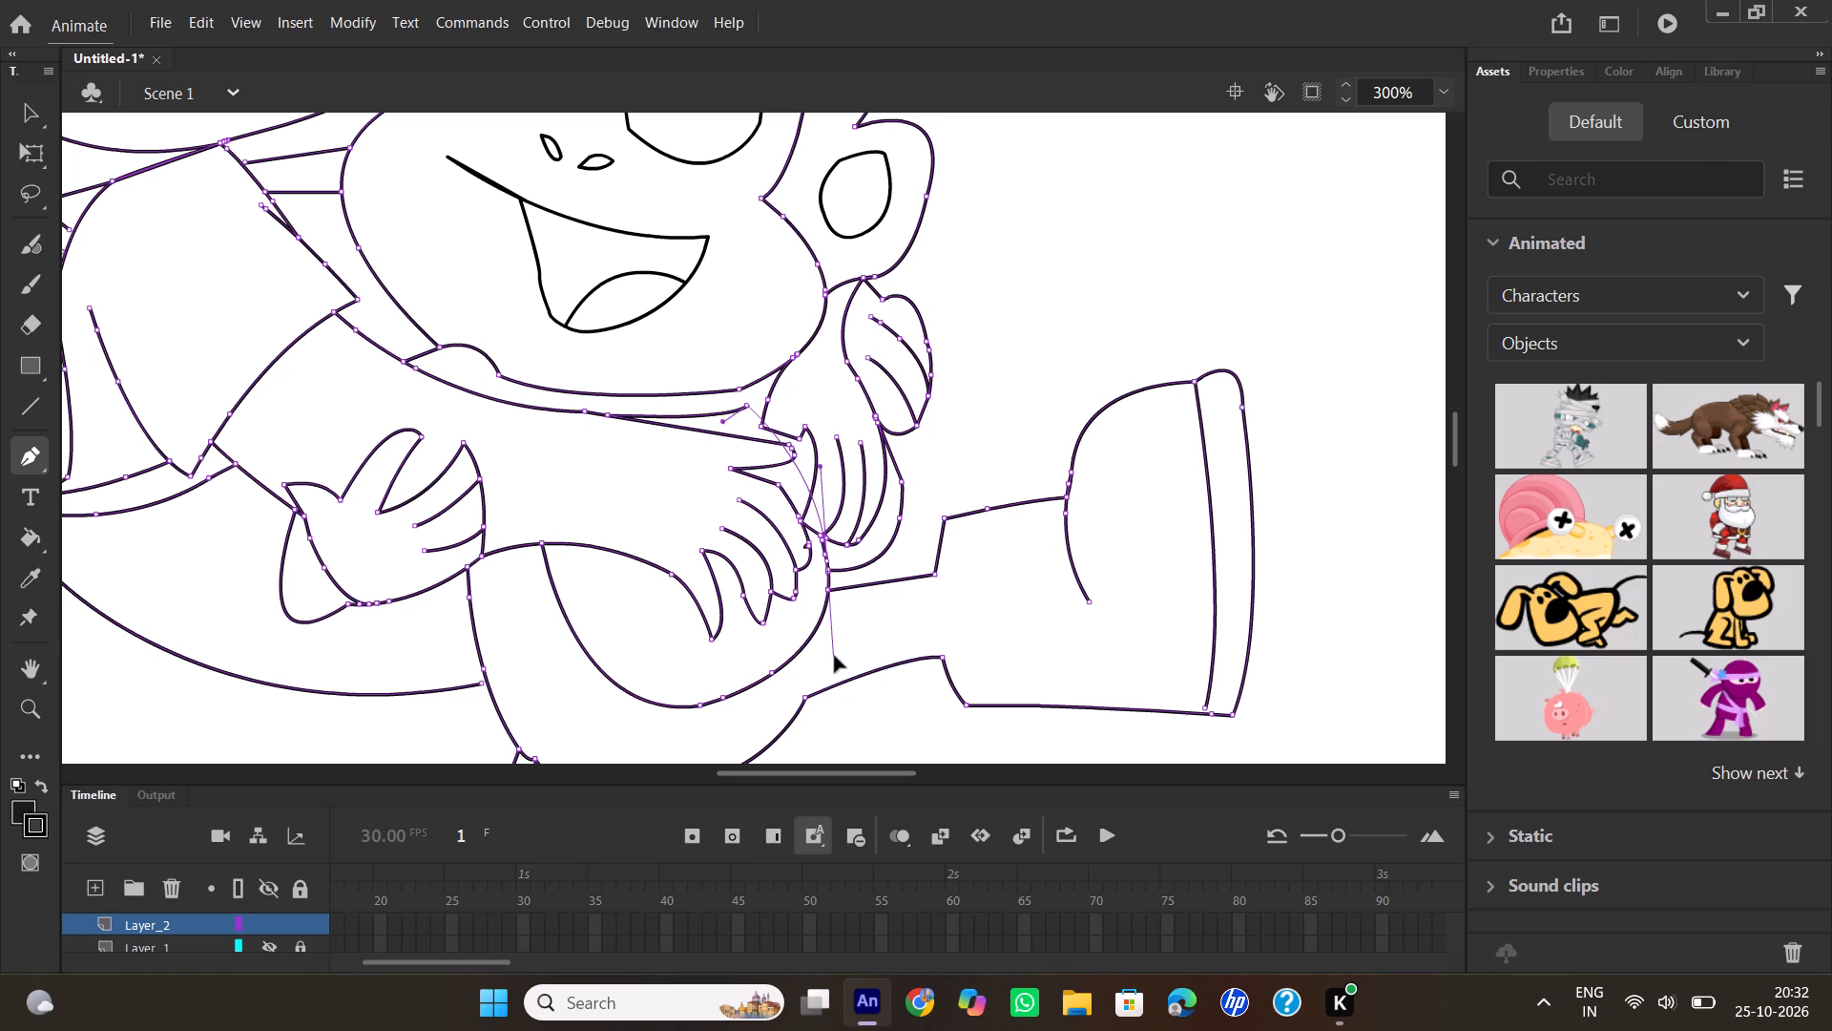
pyautogui.moveTo(835, 657); pyautogui.dragTo(876, 648)
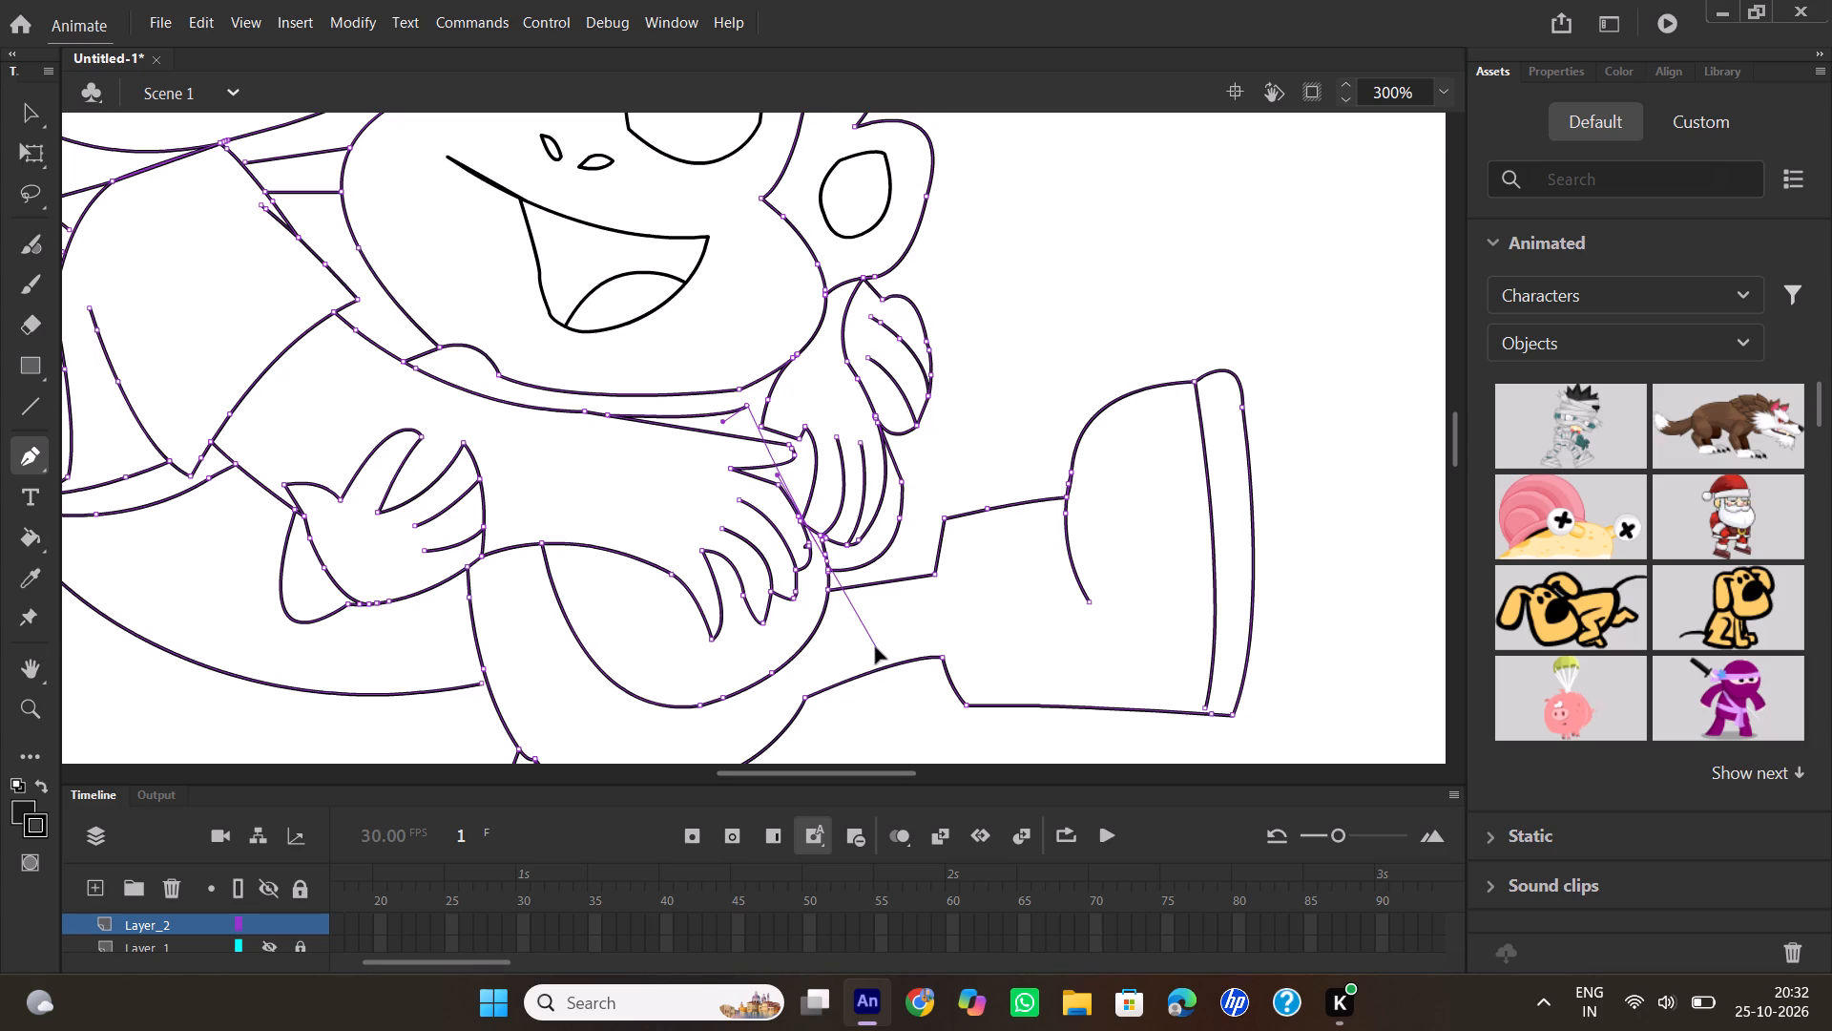
pyautogui.moveTo(876, 648); pyautogui.dragTo(865, 650)
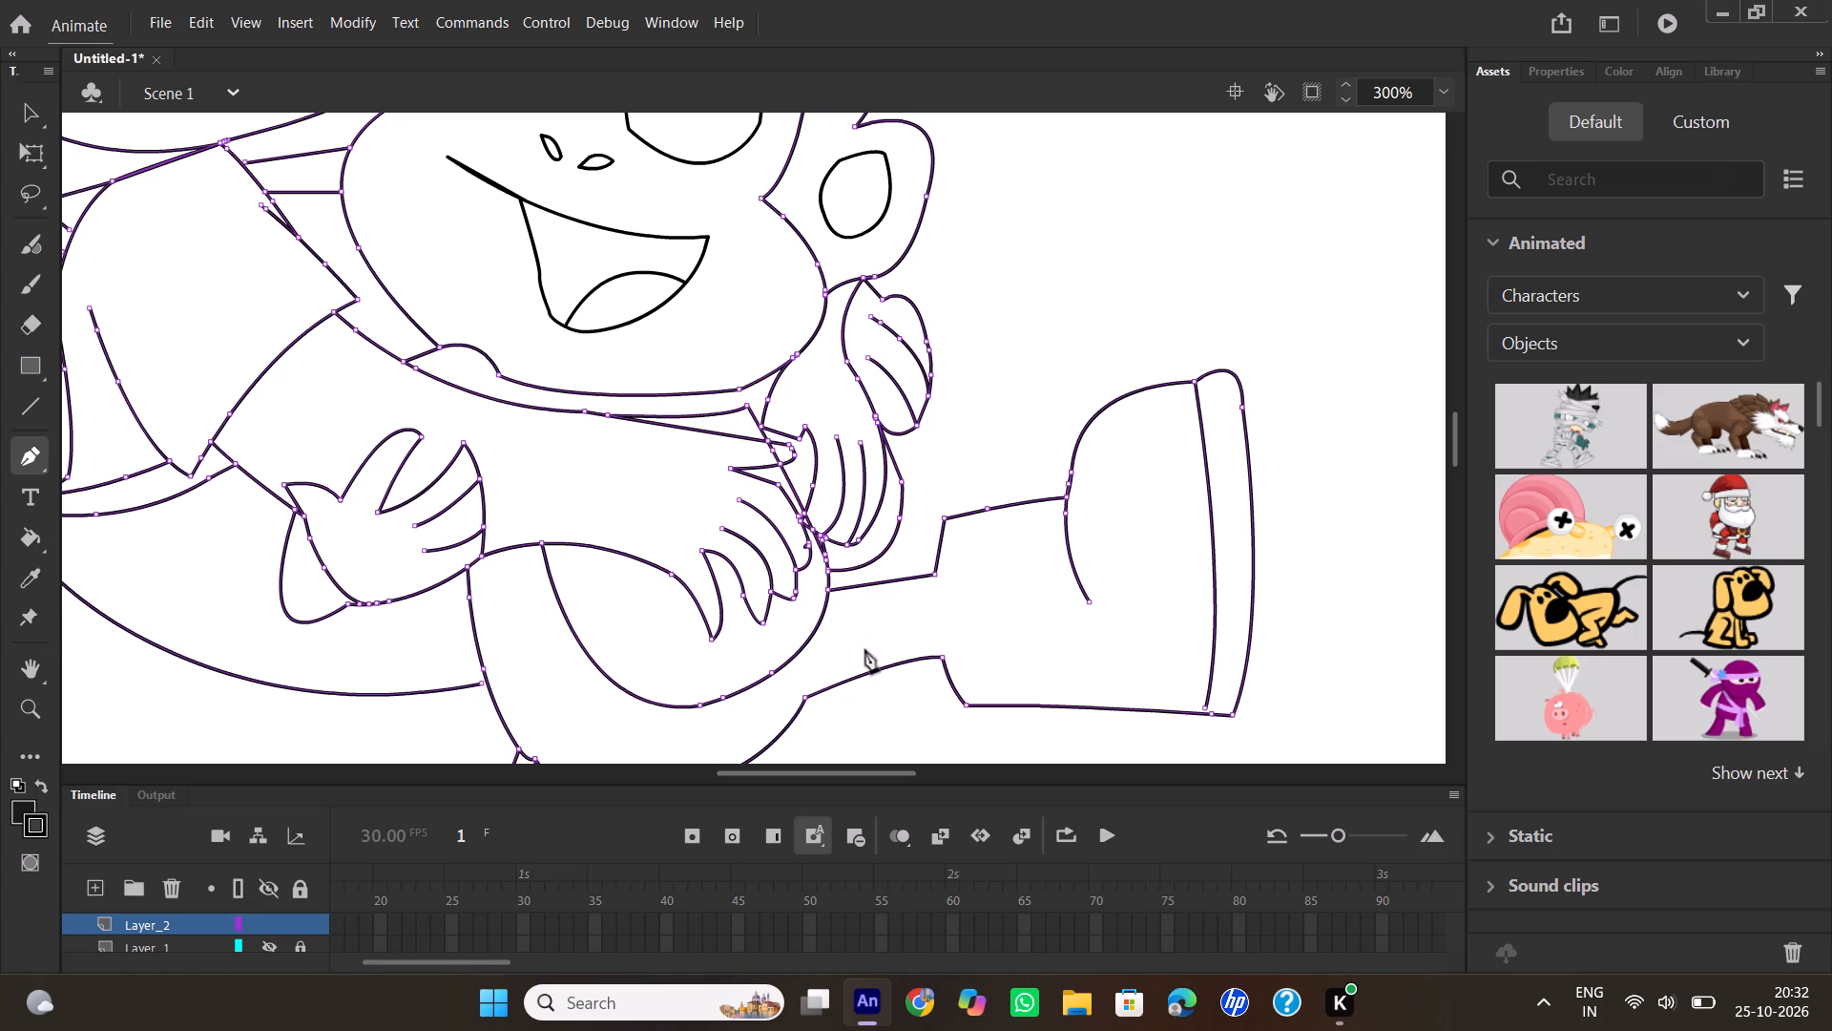
pyautogui.doubleClick(827, 558)
# Delete the segments of the new line that cross Dora's pointing finger and the fingertips near the monkey's knee.
pyautogui.click(34, 128)
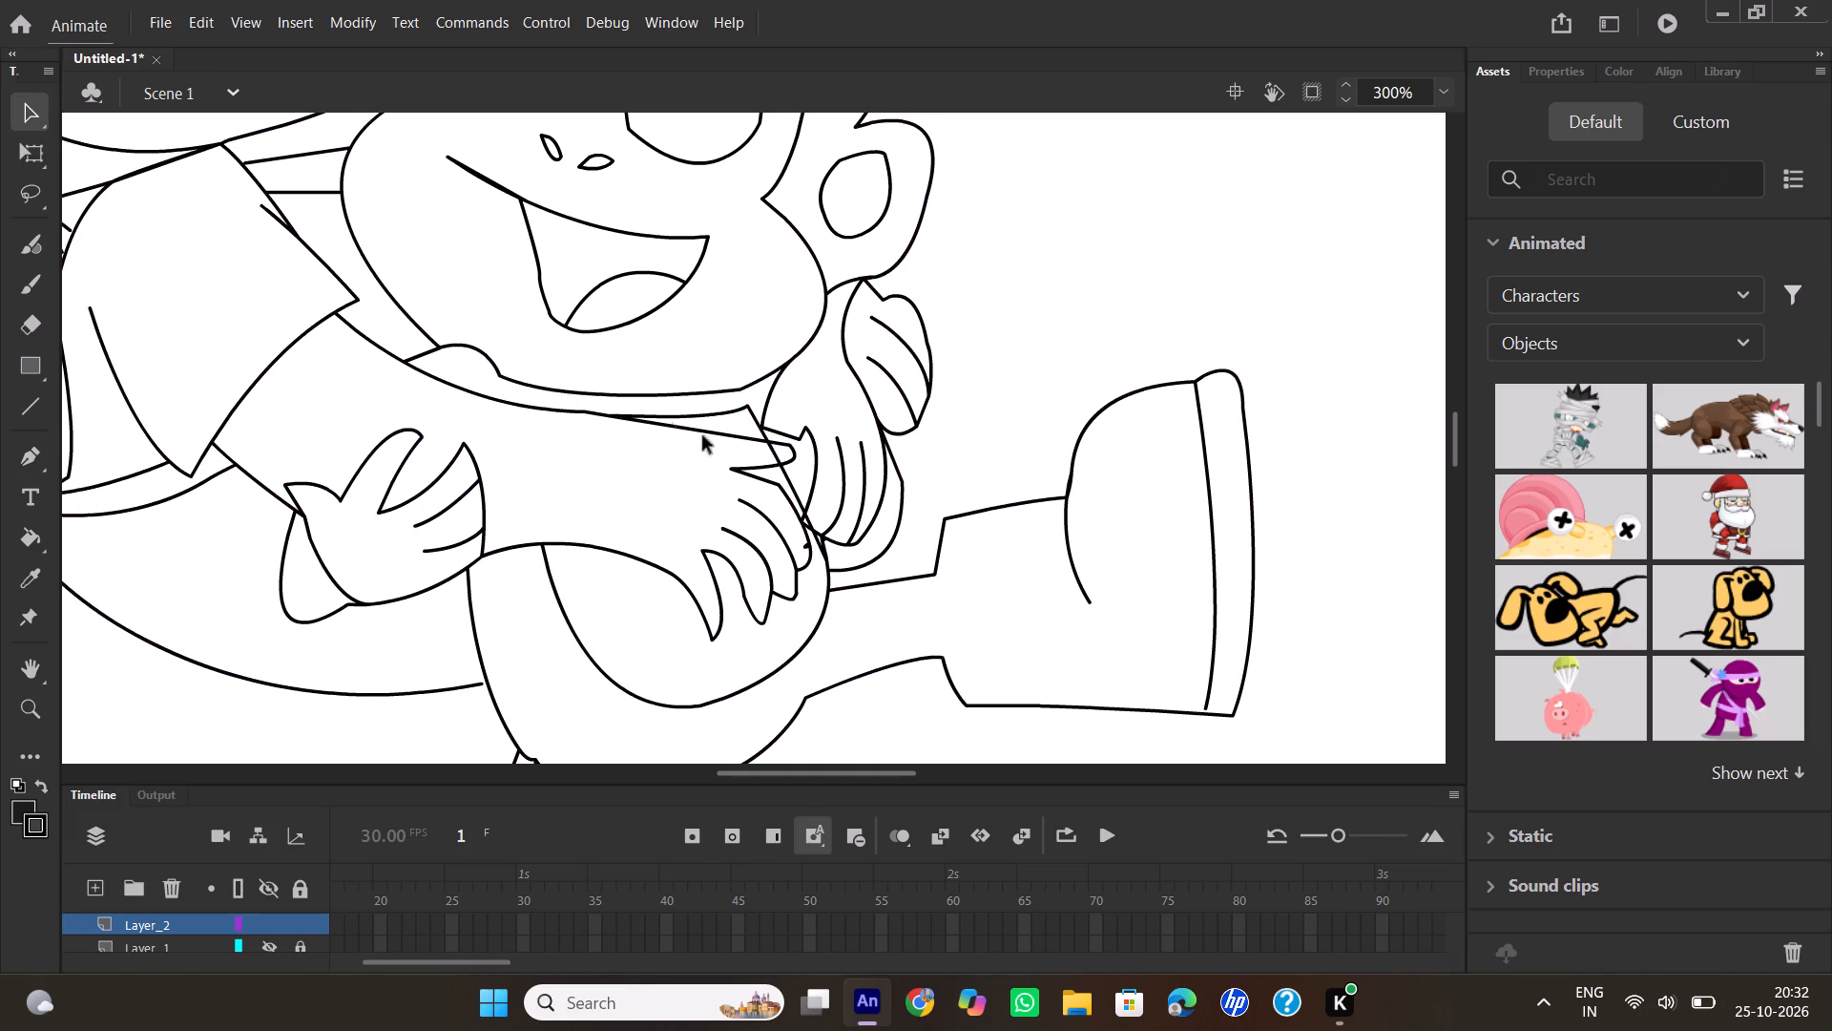
pyautogui.click(777, 453)
pyautogui.press('Delete')
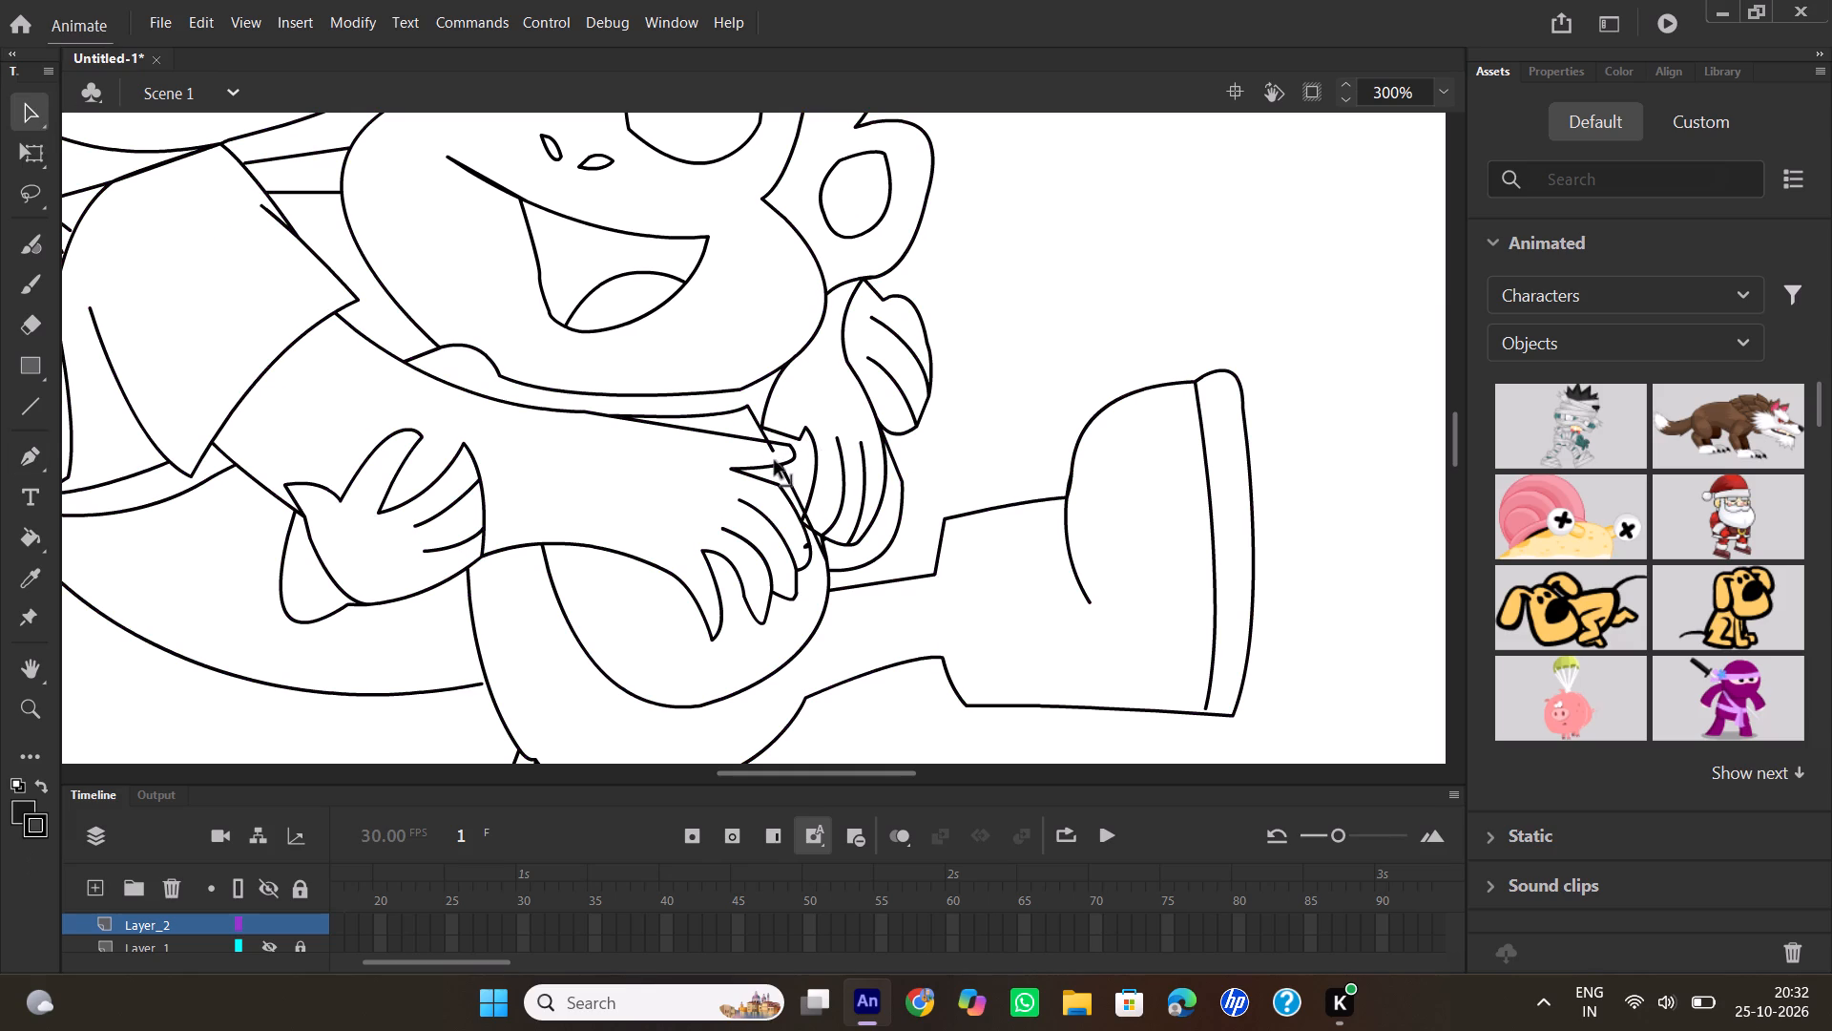
pyautogui.click(773, 449)
pyautogui.press('Delete')
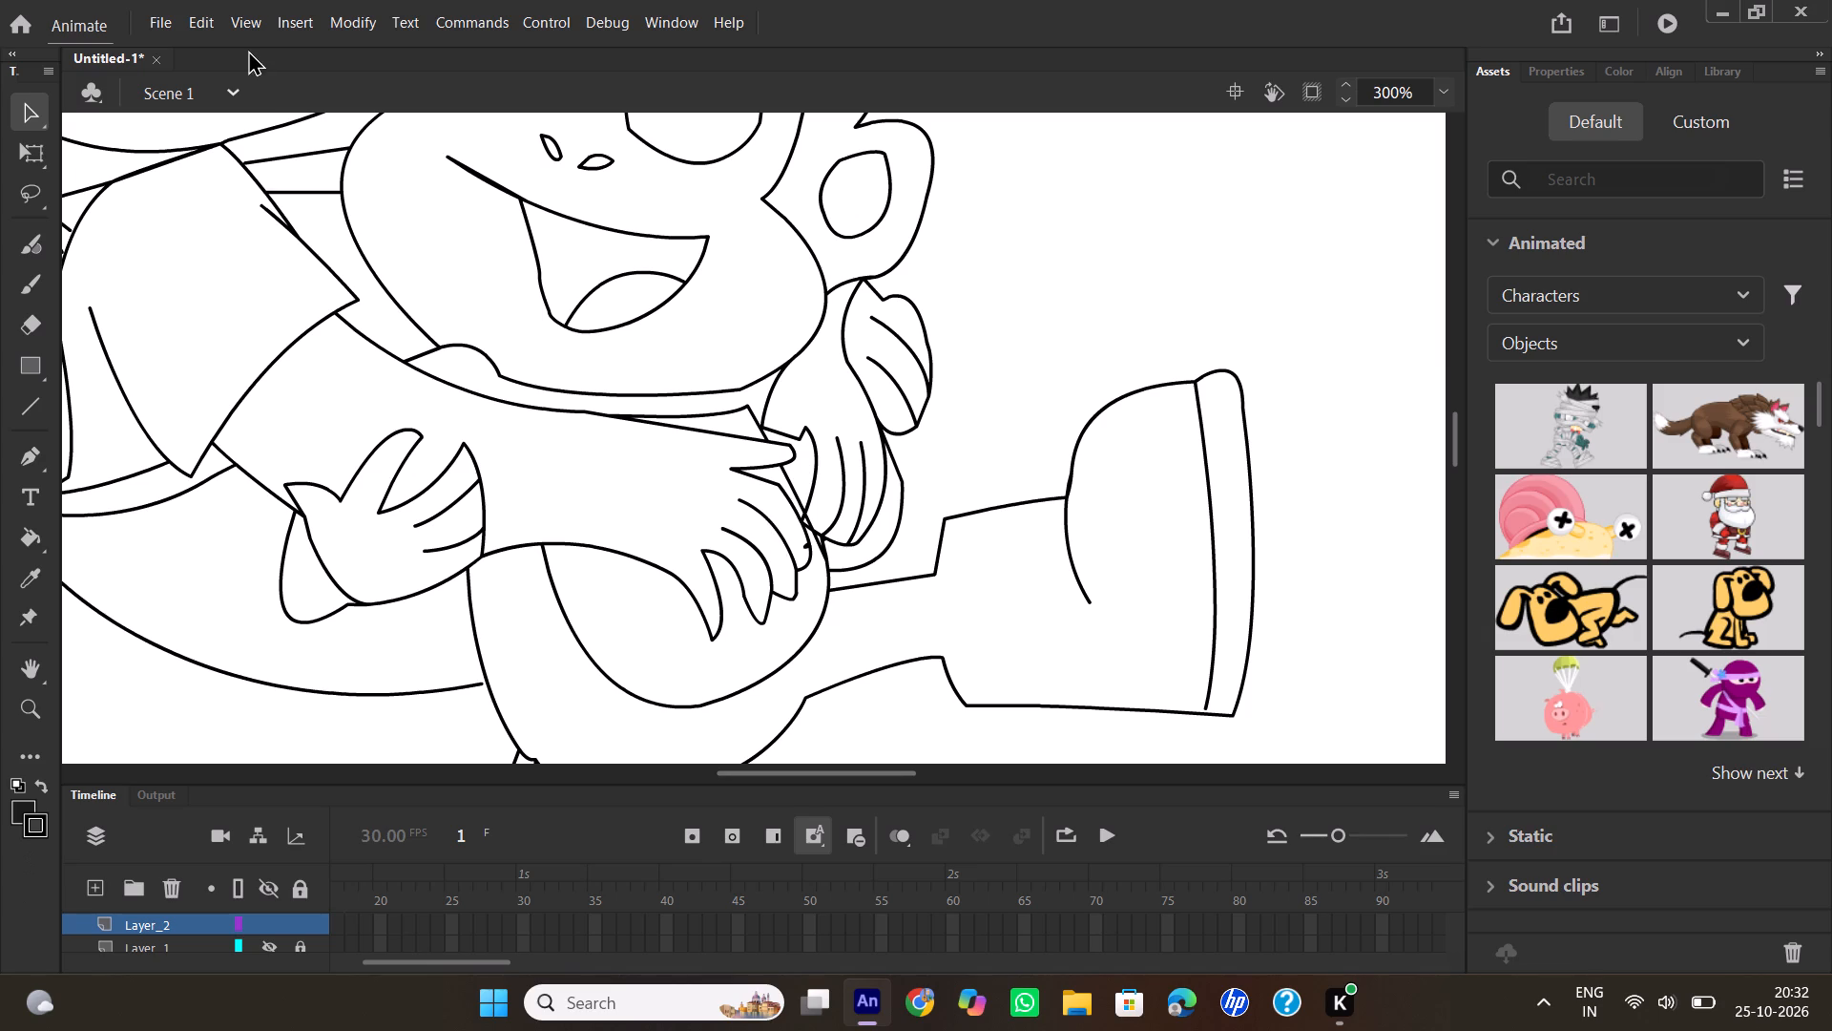
pyautogui.click(809, 526)
pyautogui.click(811, 522)
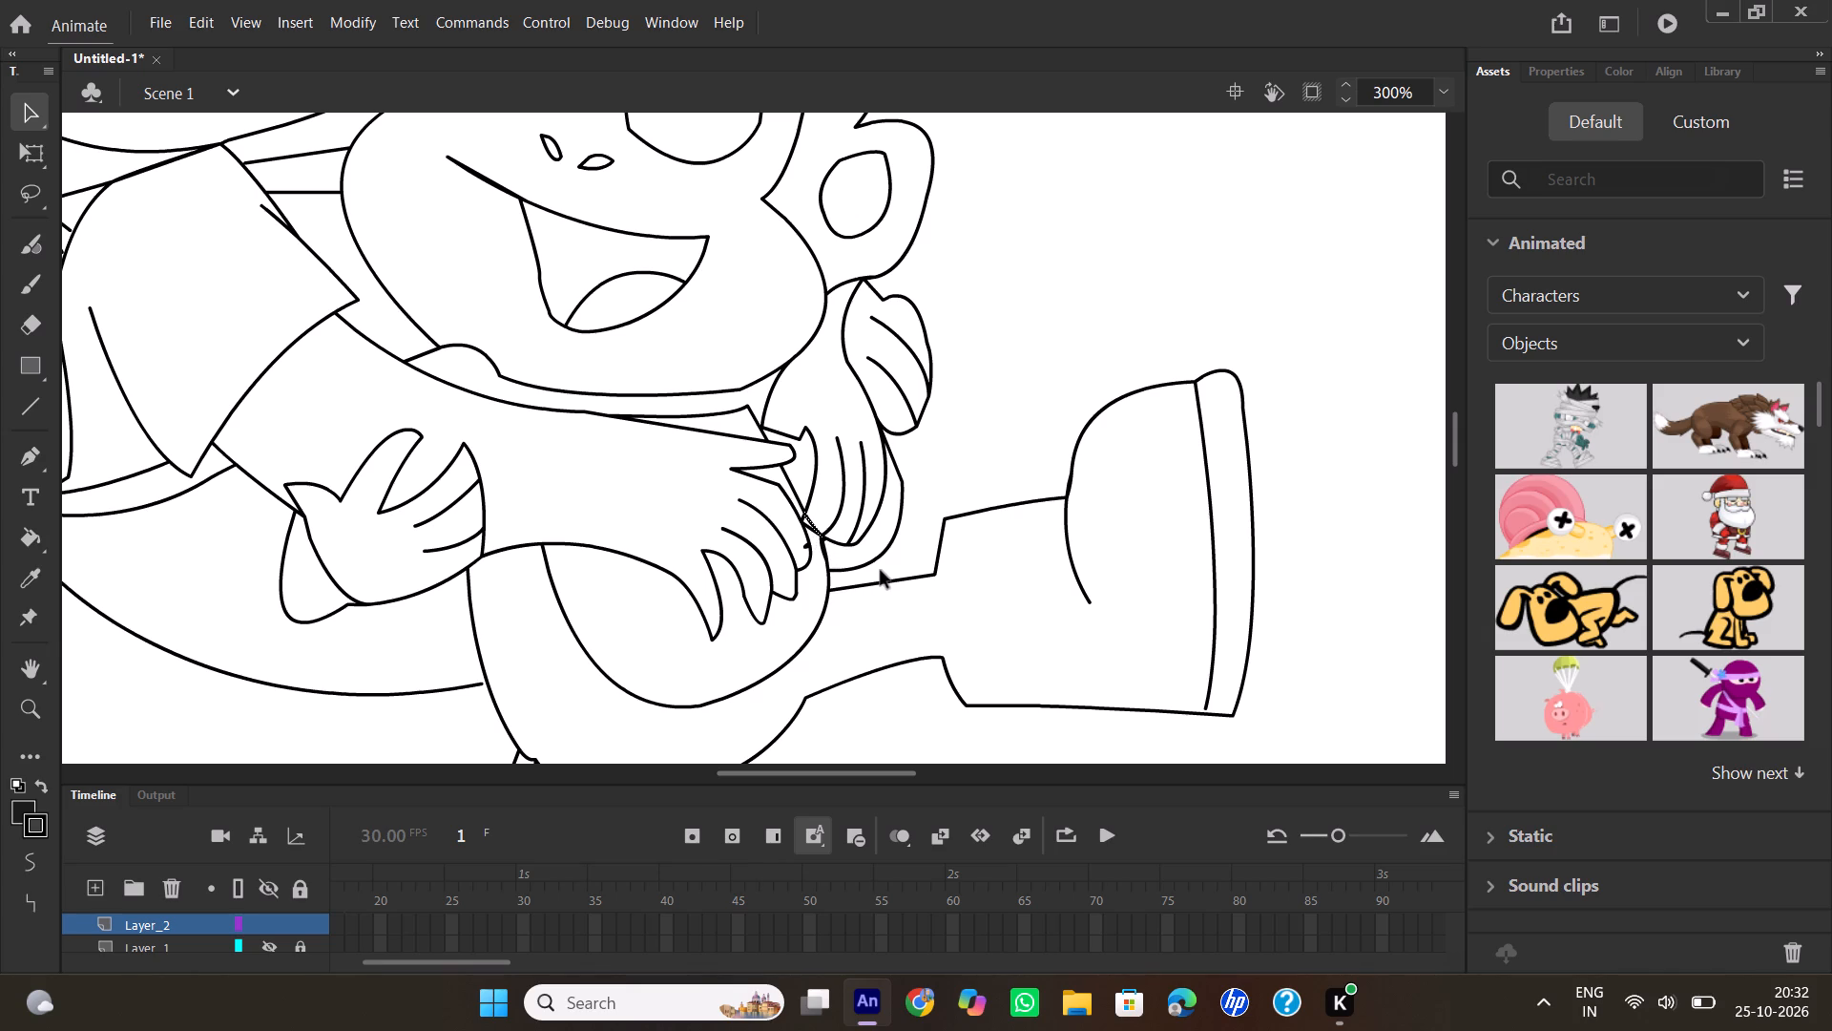
pyautogui.press('Delete')
pyautogui.click(807, 547)
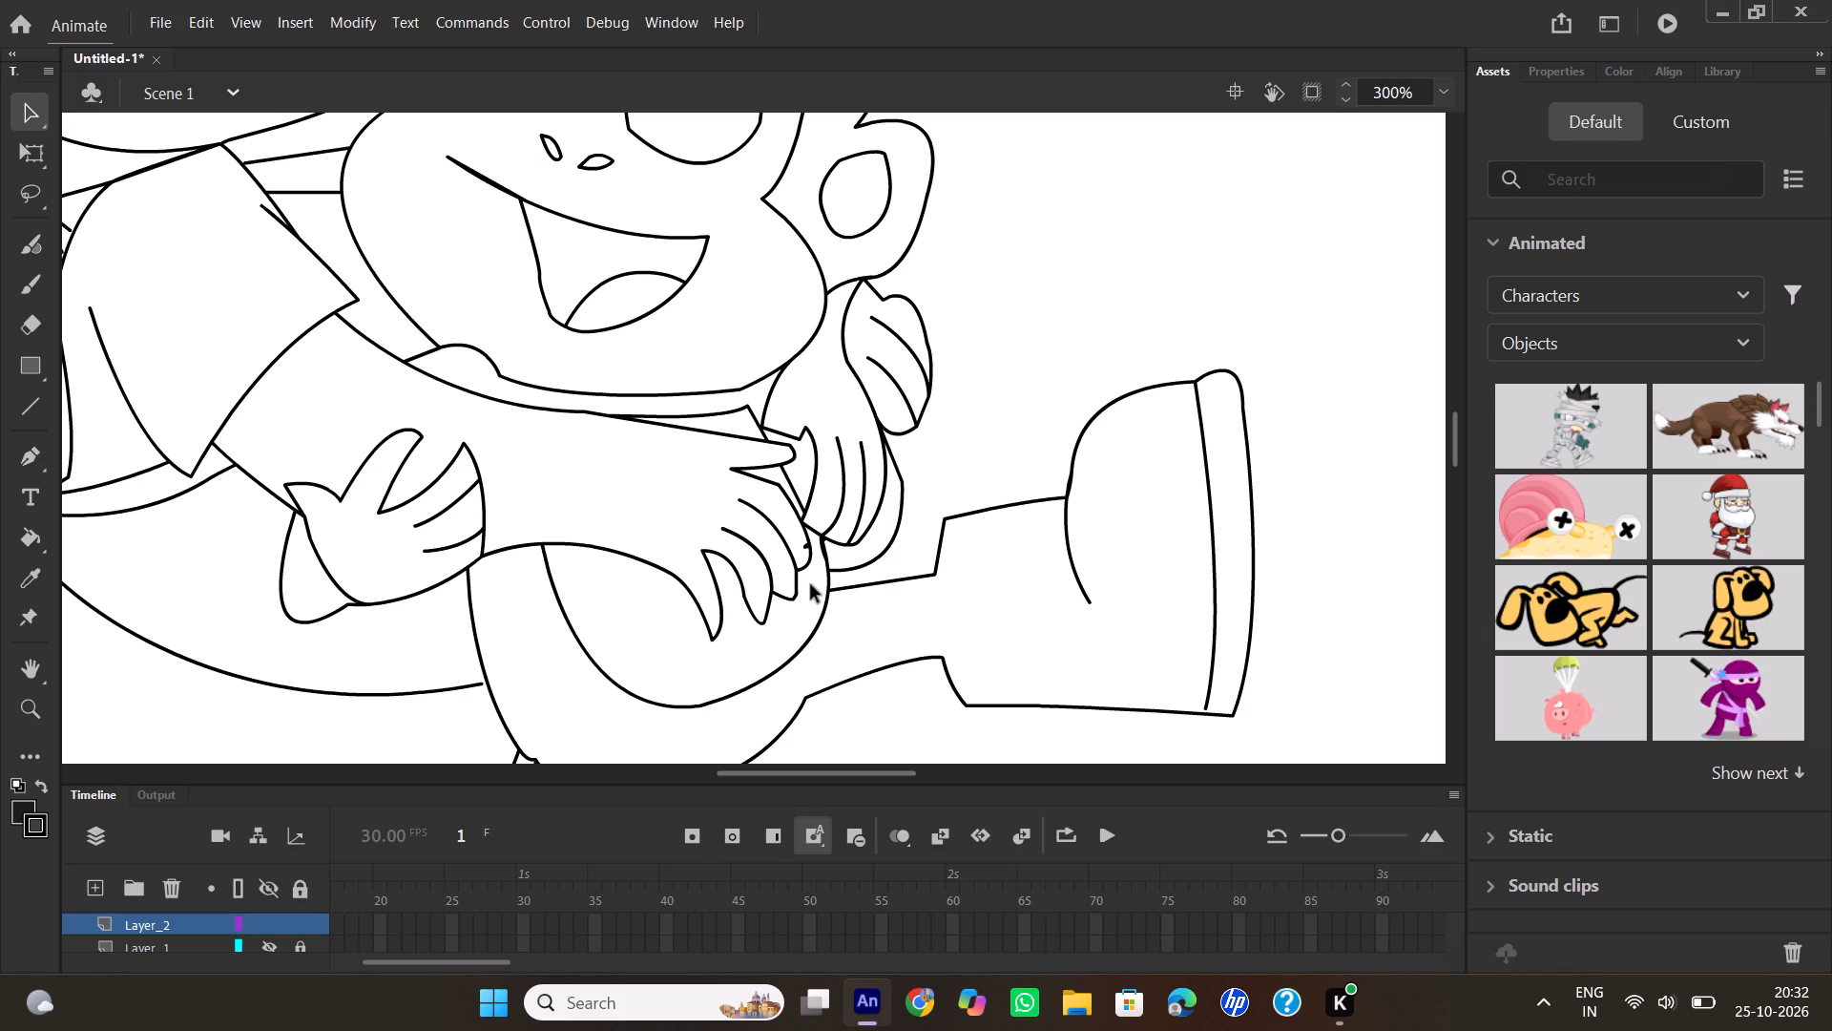
pyautogui.press('Delete')
# Set the view zoom to 150% and look over the line work of both figures.
pyautogui.scroll(-3, 850, 509)
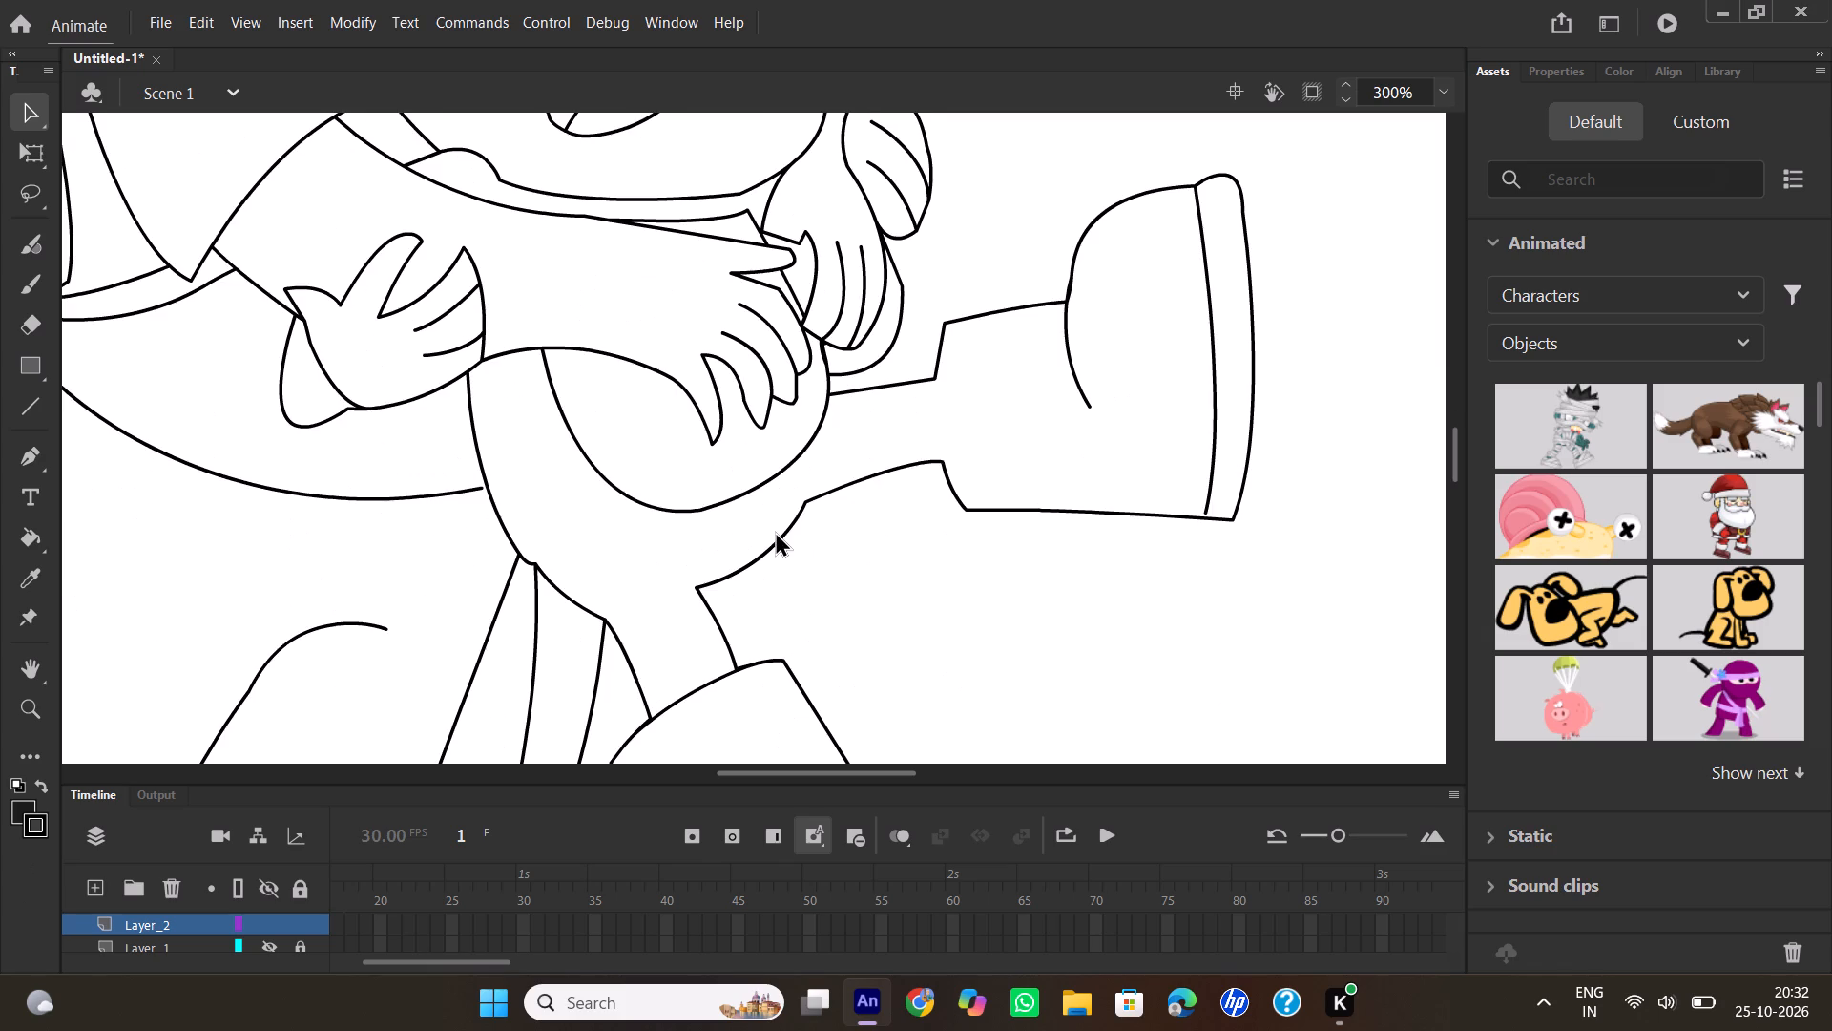
pyautogui.scroll(-3, 729, 422)
pyautogui.scroll(4, 729, 422)
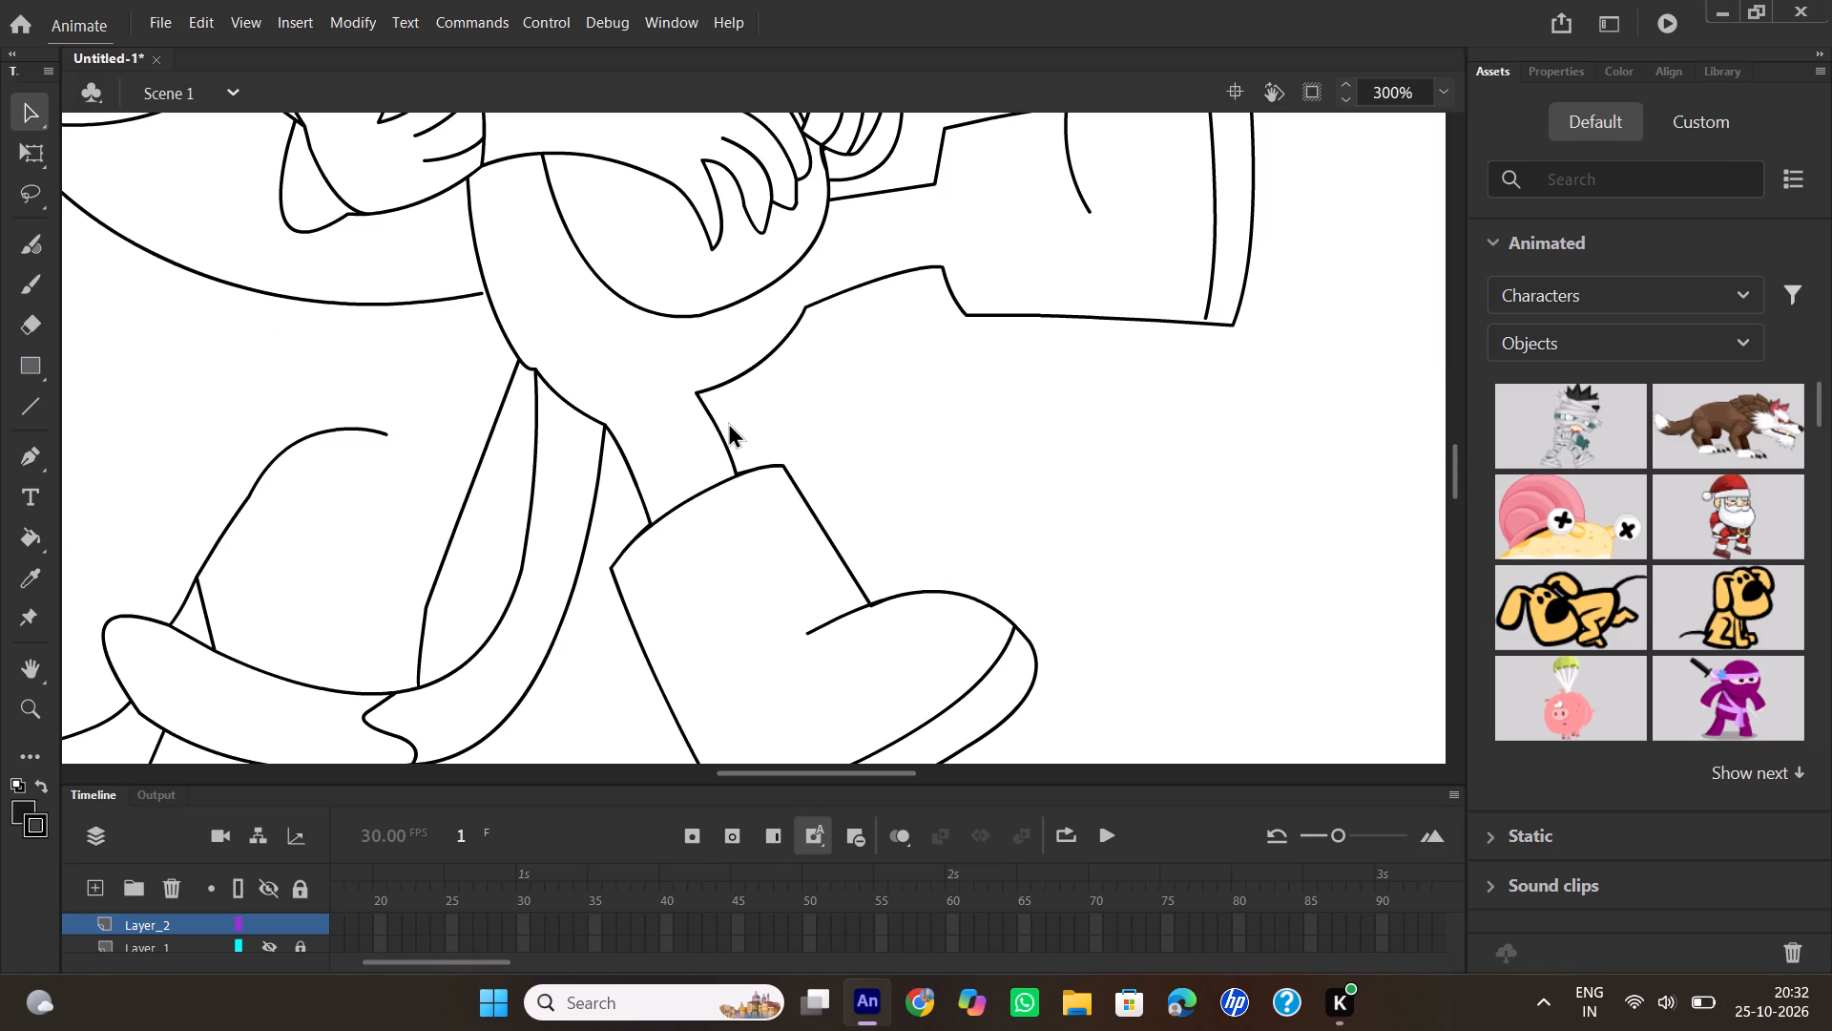
pyautogui.doubleClick(1399, 94)
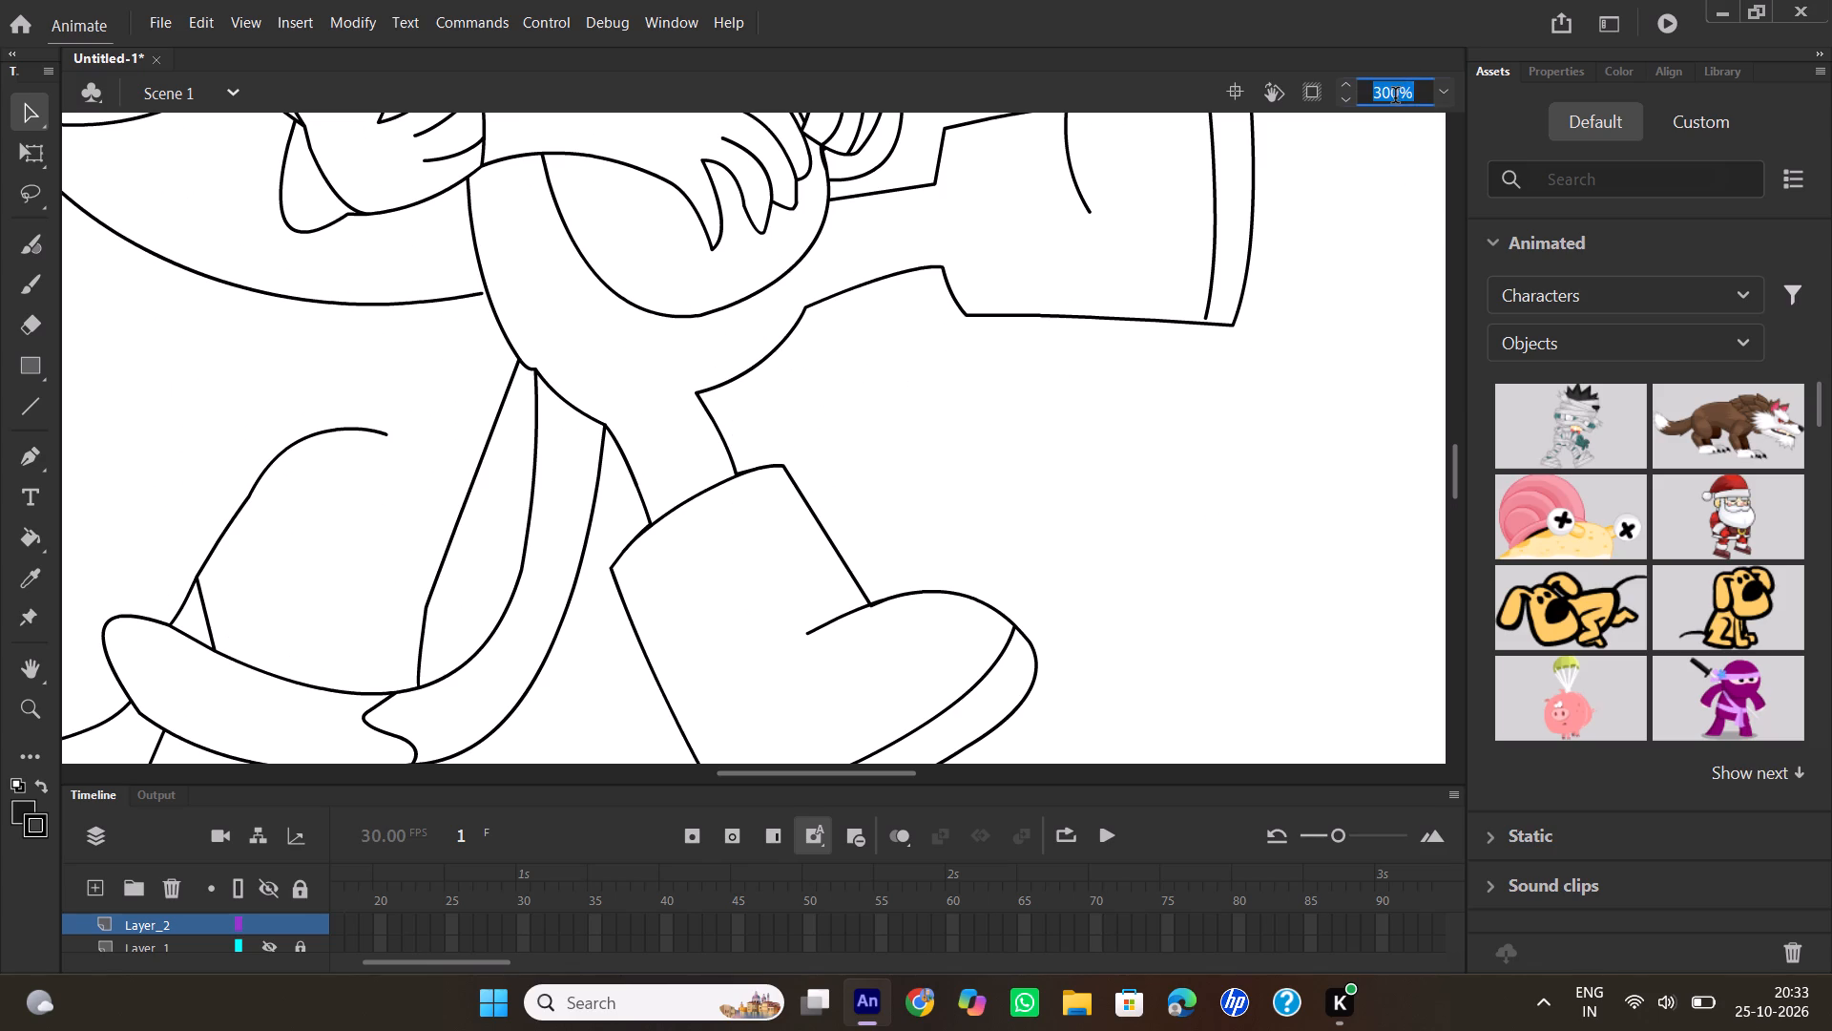
pyautogui.press('1')
pyautogui.press('5')
pyautogui.press('0')
pyautogui.press('Return')
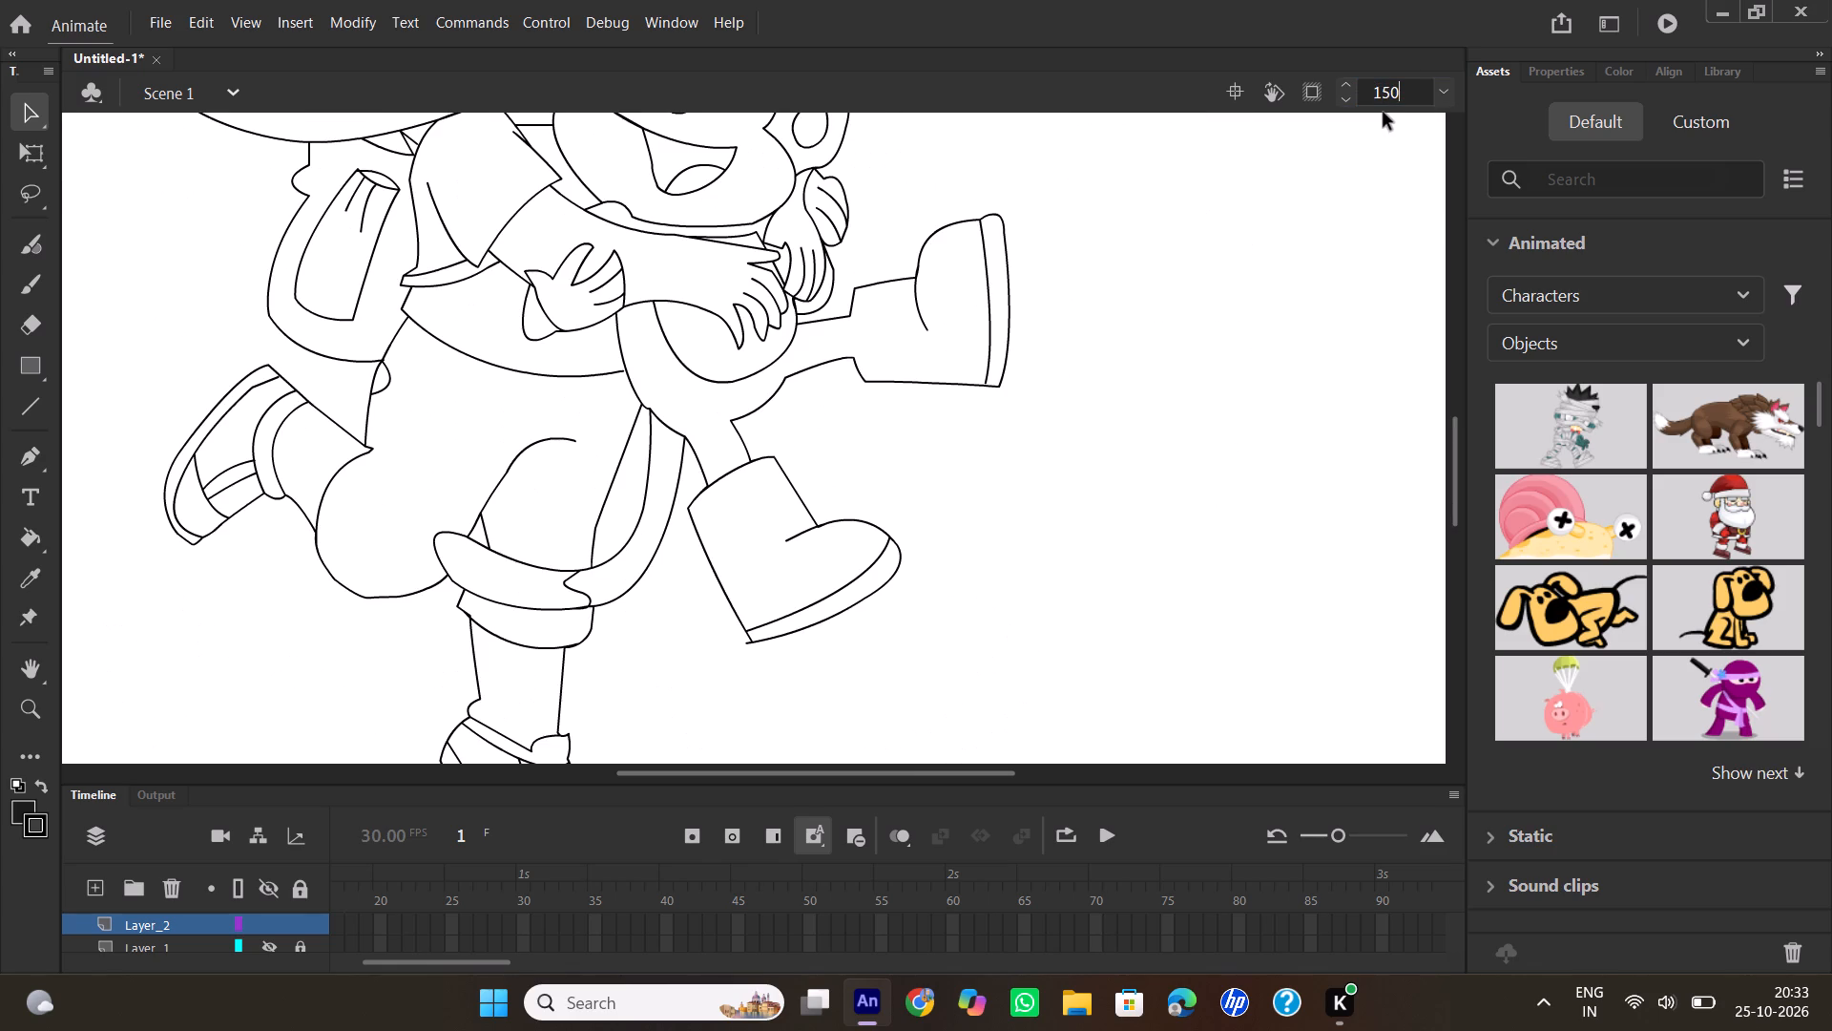
pyautogui.click(782, 764)
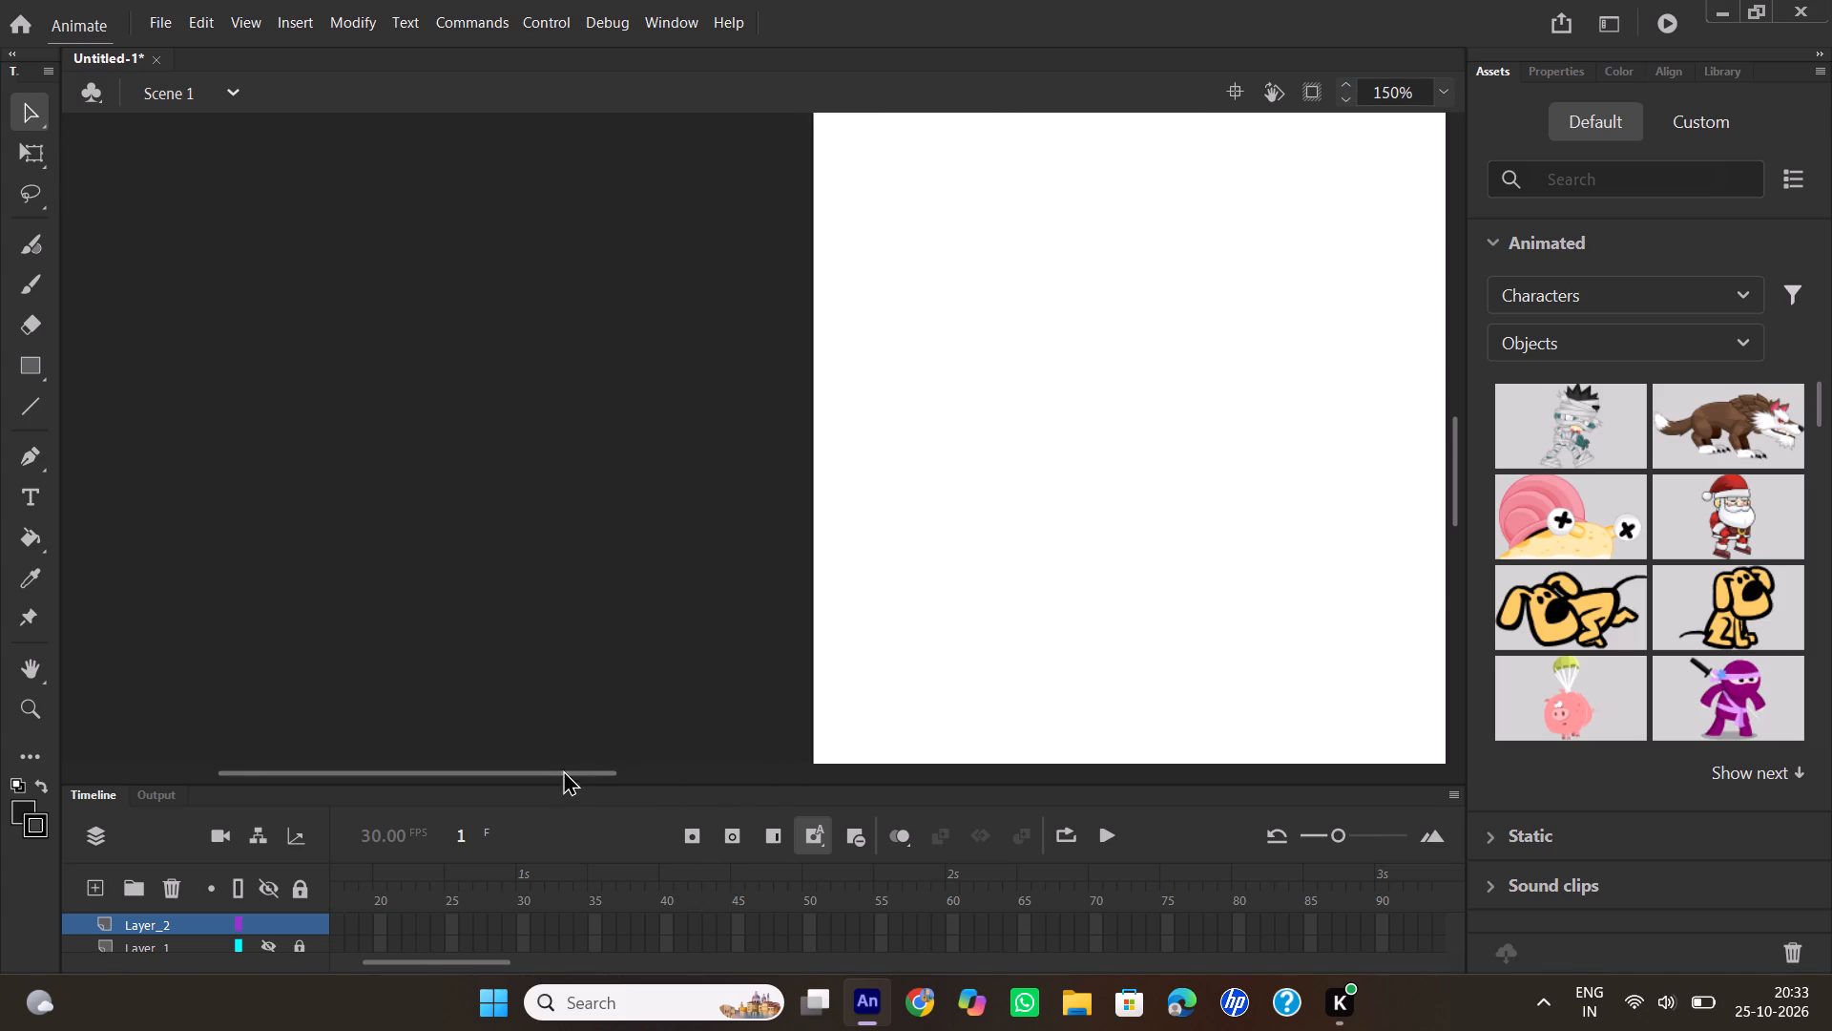
pyautogui.moveTo(557, 776); pyautogui.dragTo(915, 775)
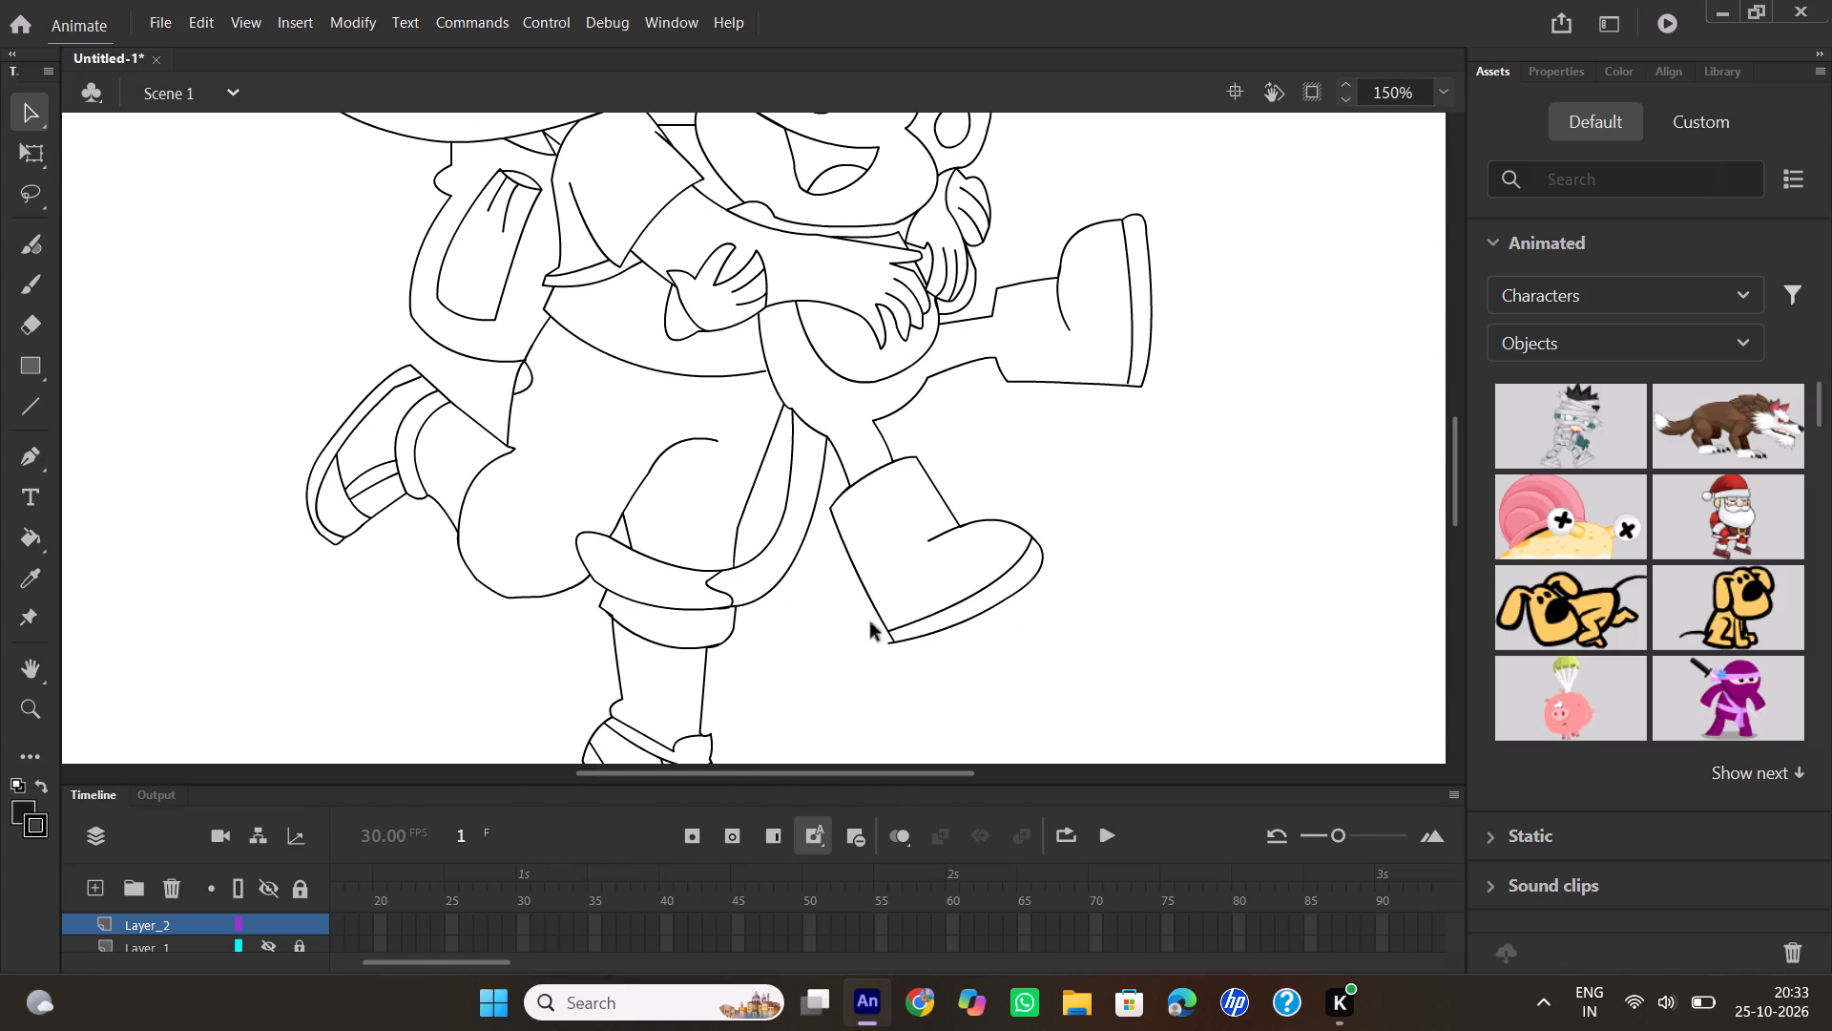
pyautogui.scroll(3, 841, 531)
pyautogui.scroll(-1, 841, 531)
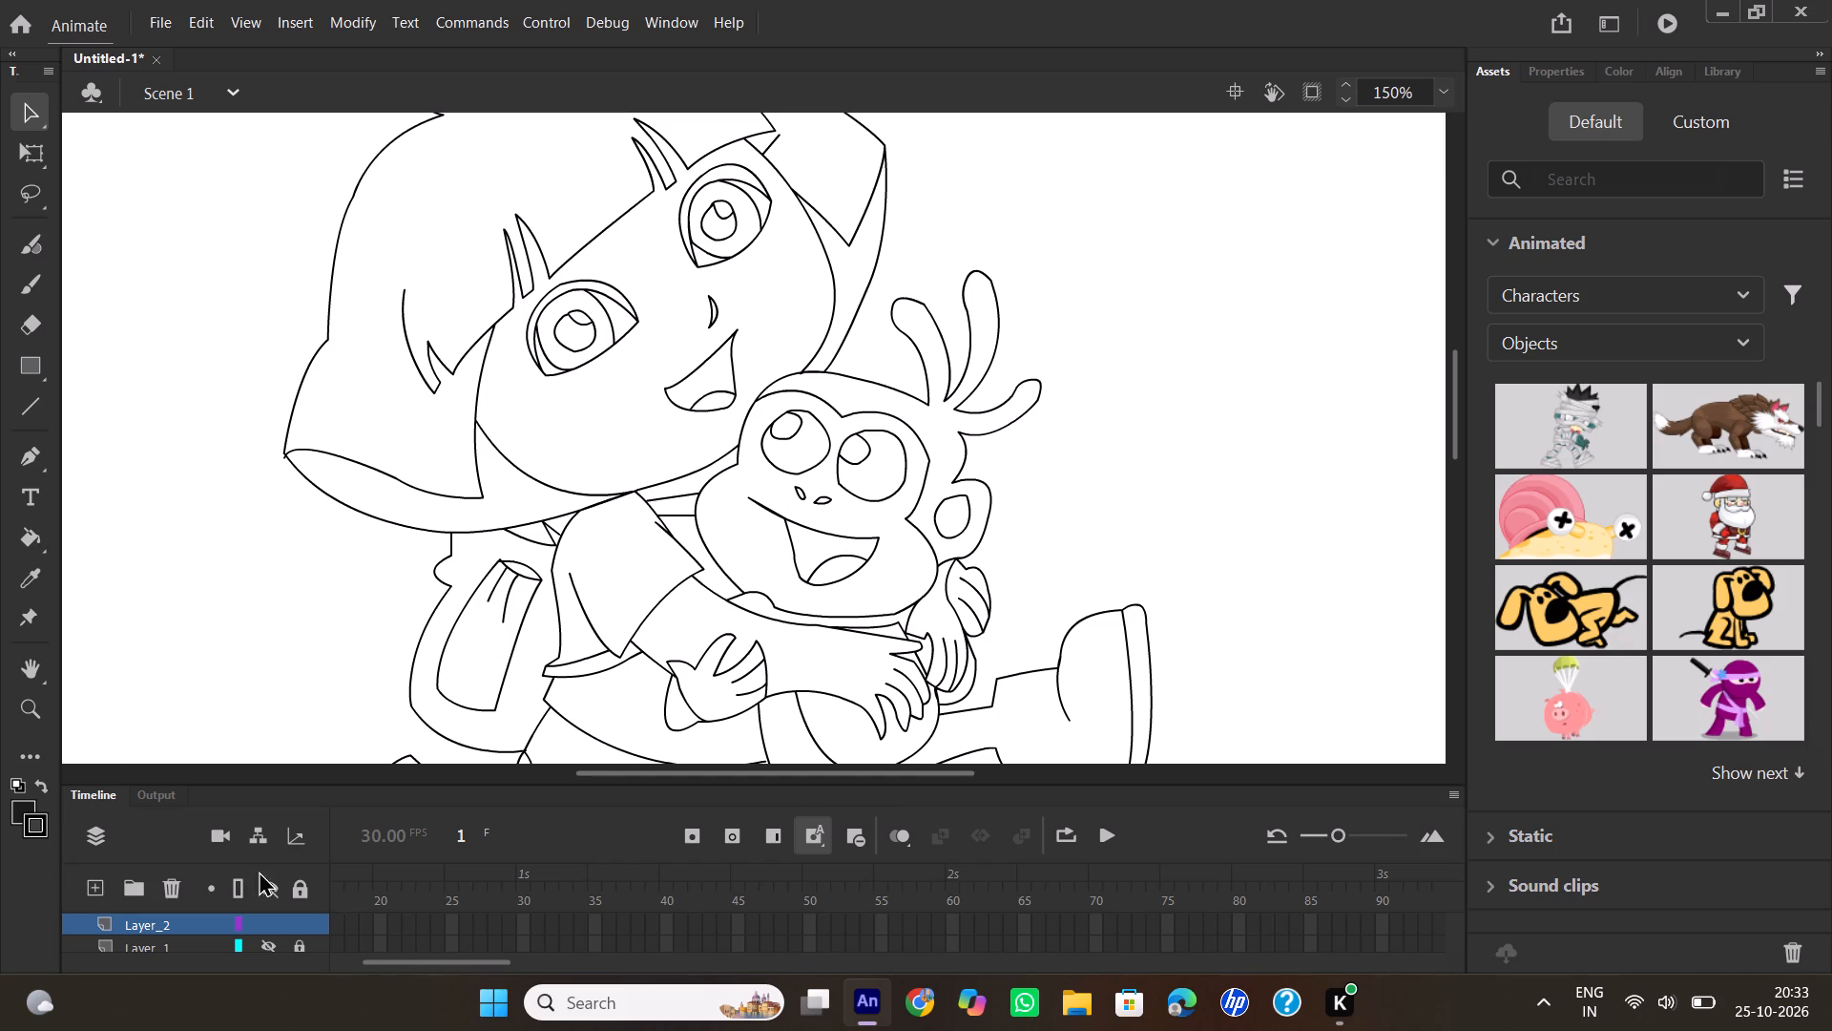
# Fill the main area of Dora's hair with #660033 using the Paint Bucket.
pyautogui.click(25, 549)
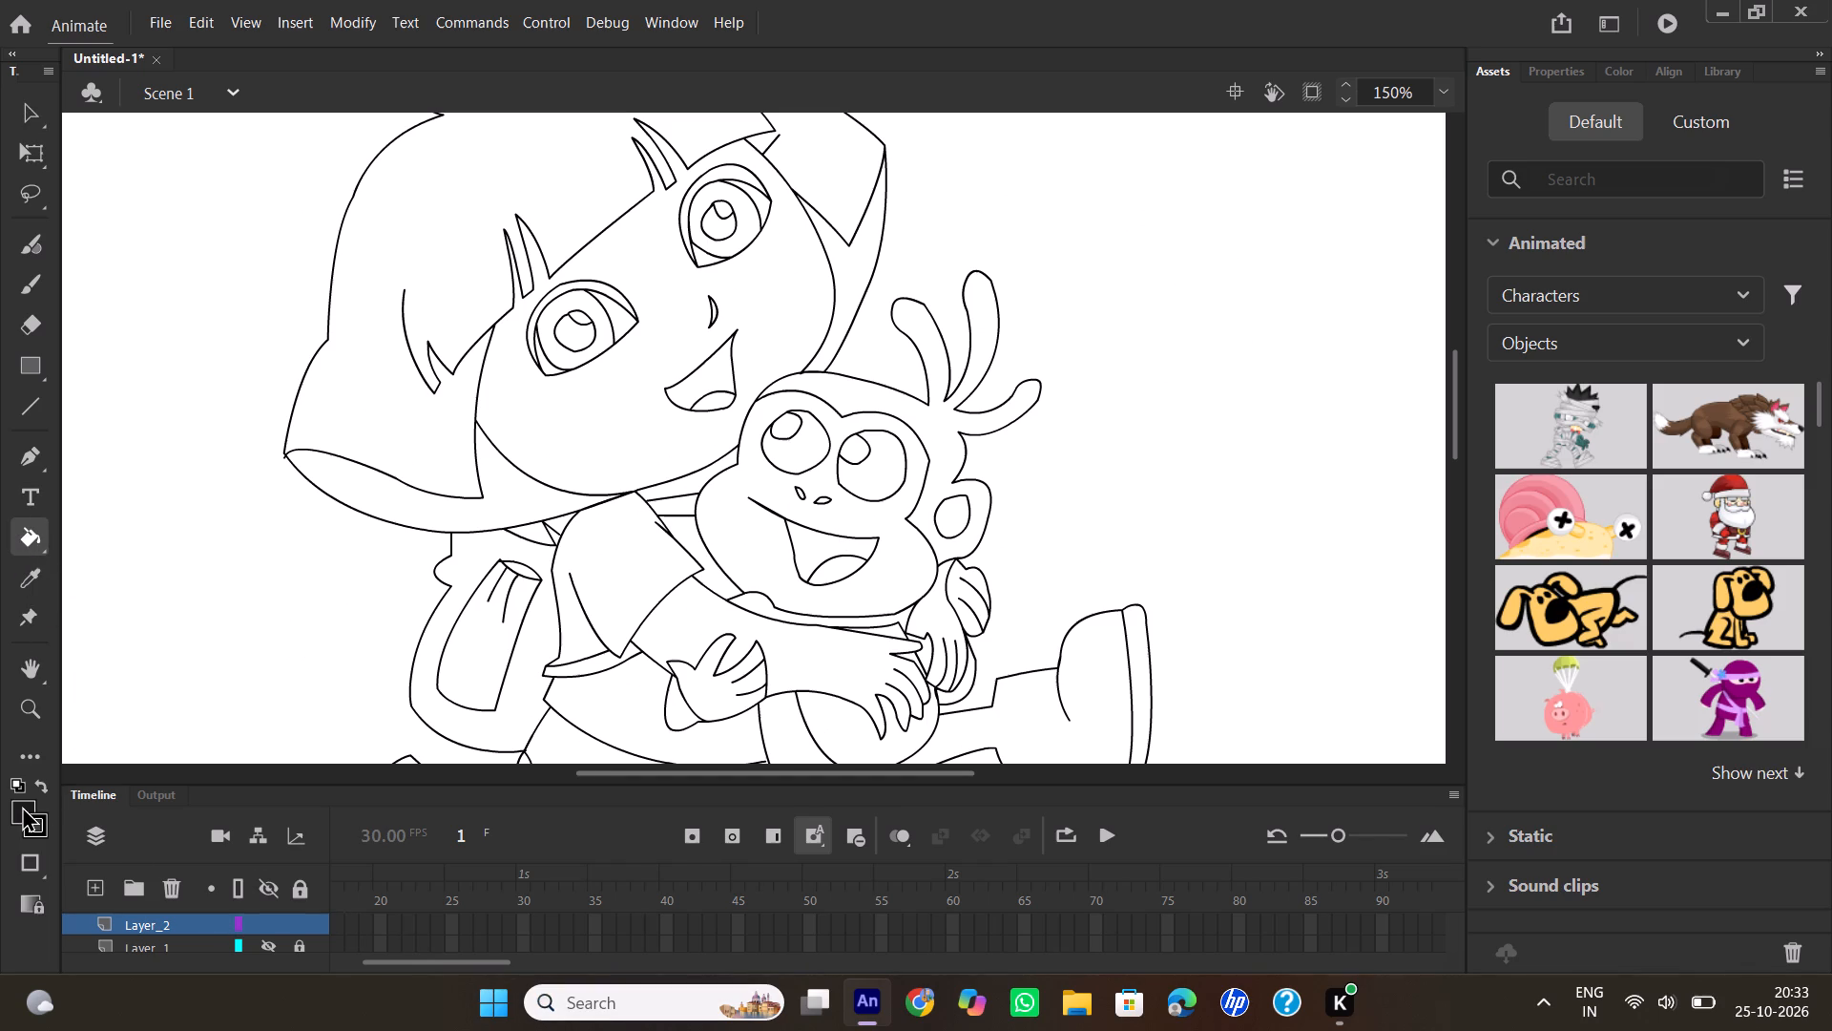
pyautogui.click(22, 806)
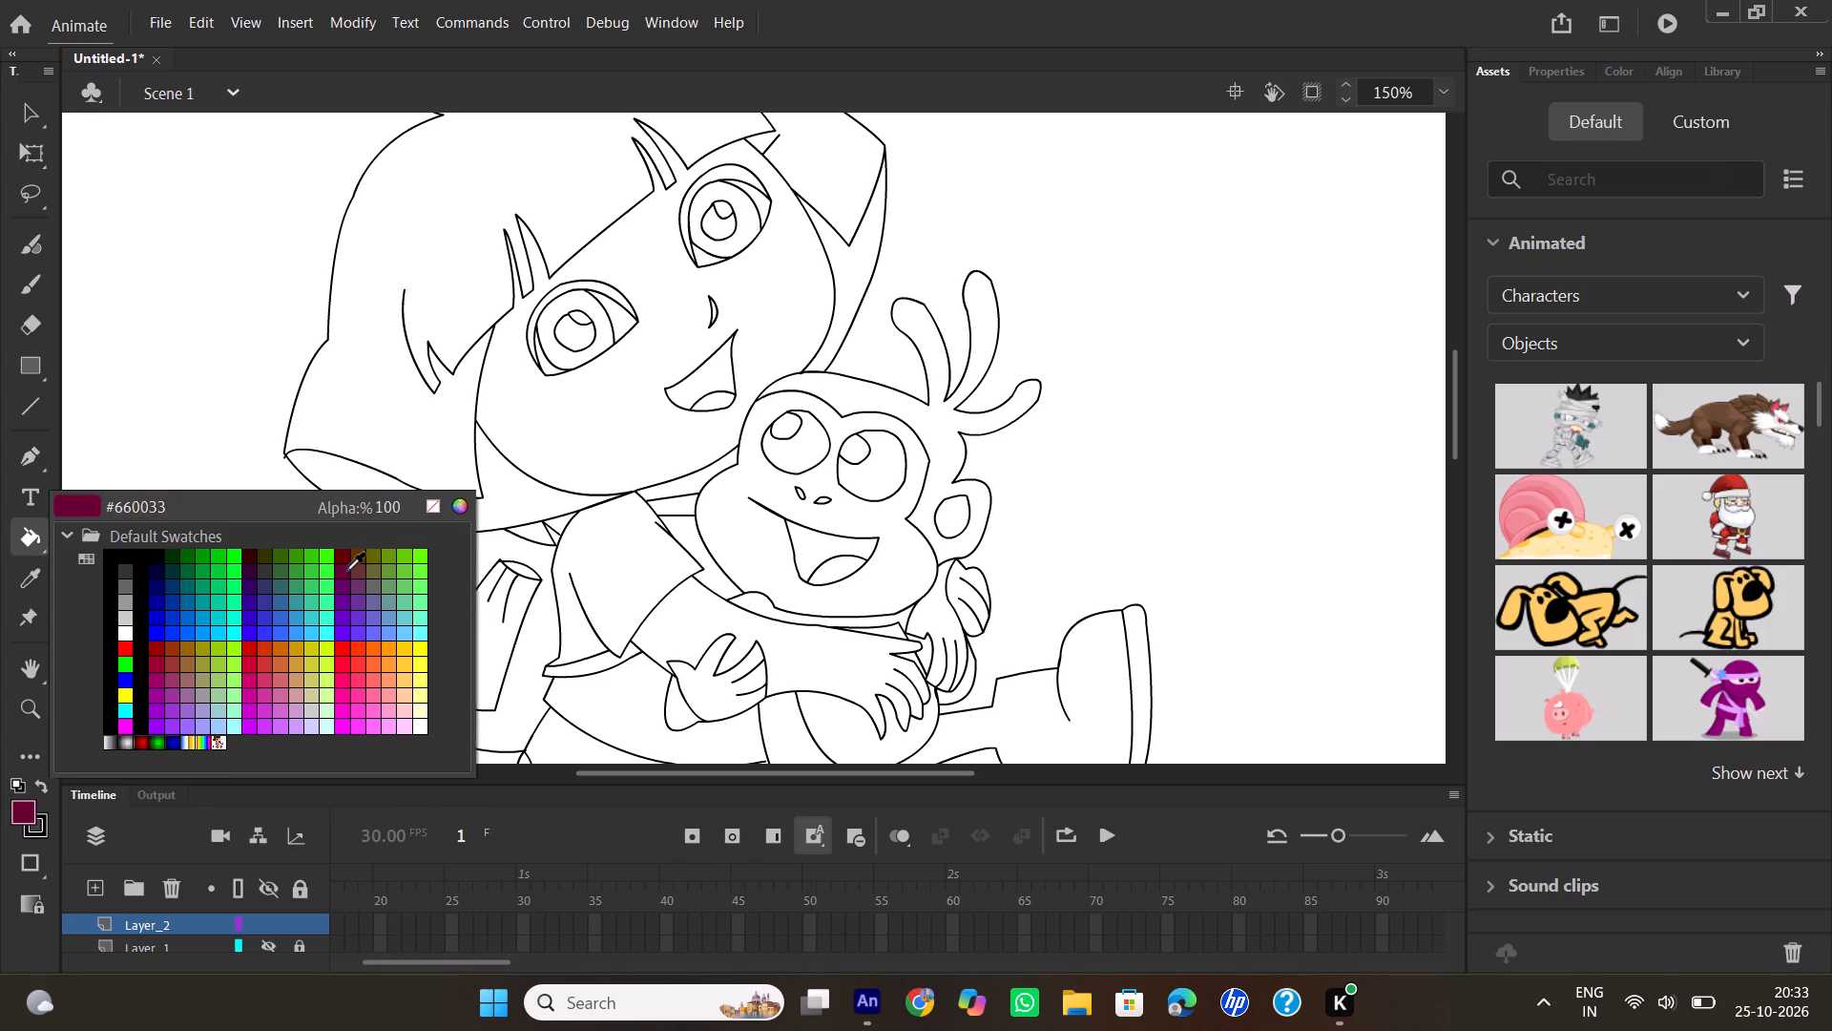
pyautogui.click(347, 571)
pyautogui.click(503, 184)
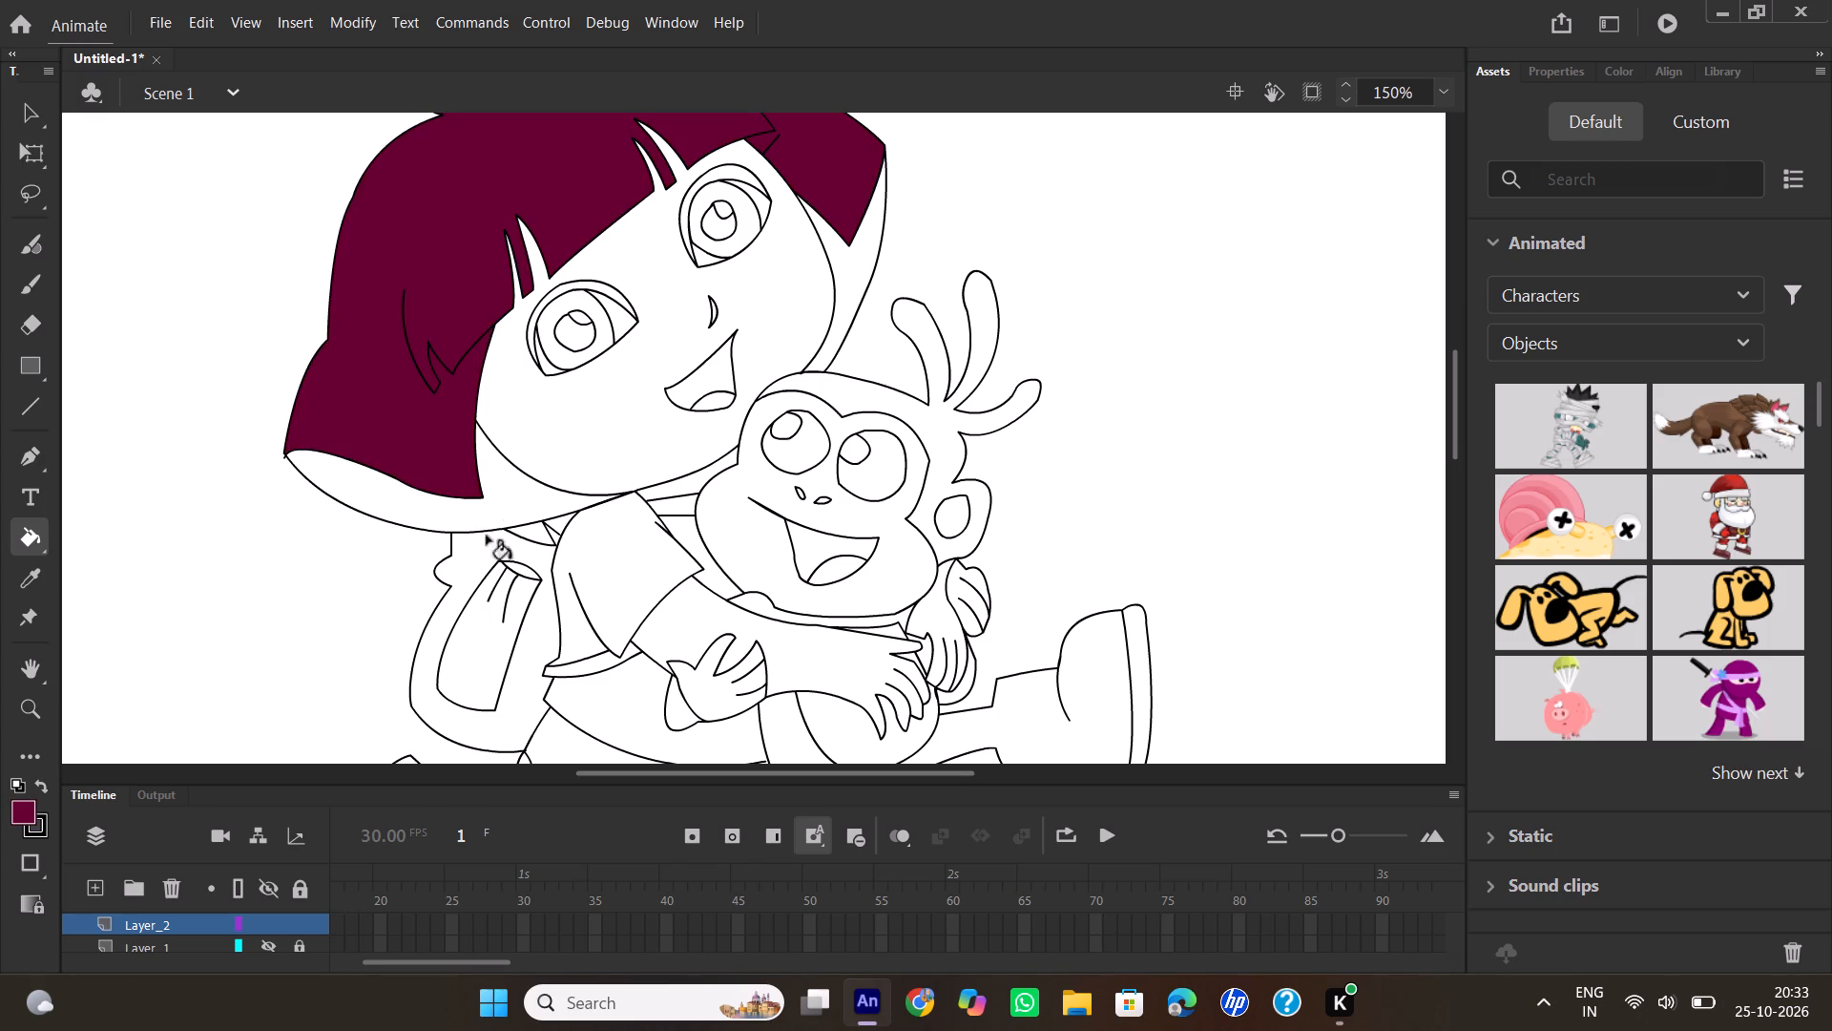
# Fill Dora's hair with dark red, including the underside of the bob and the inner hair beside her far cheek.
pyautogui.click(22, 814)
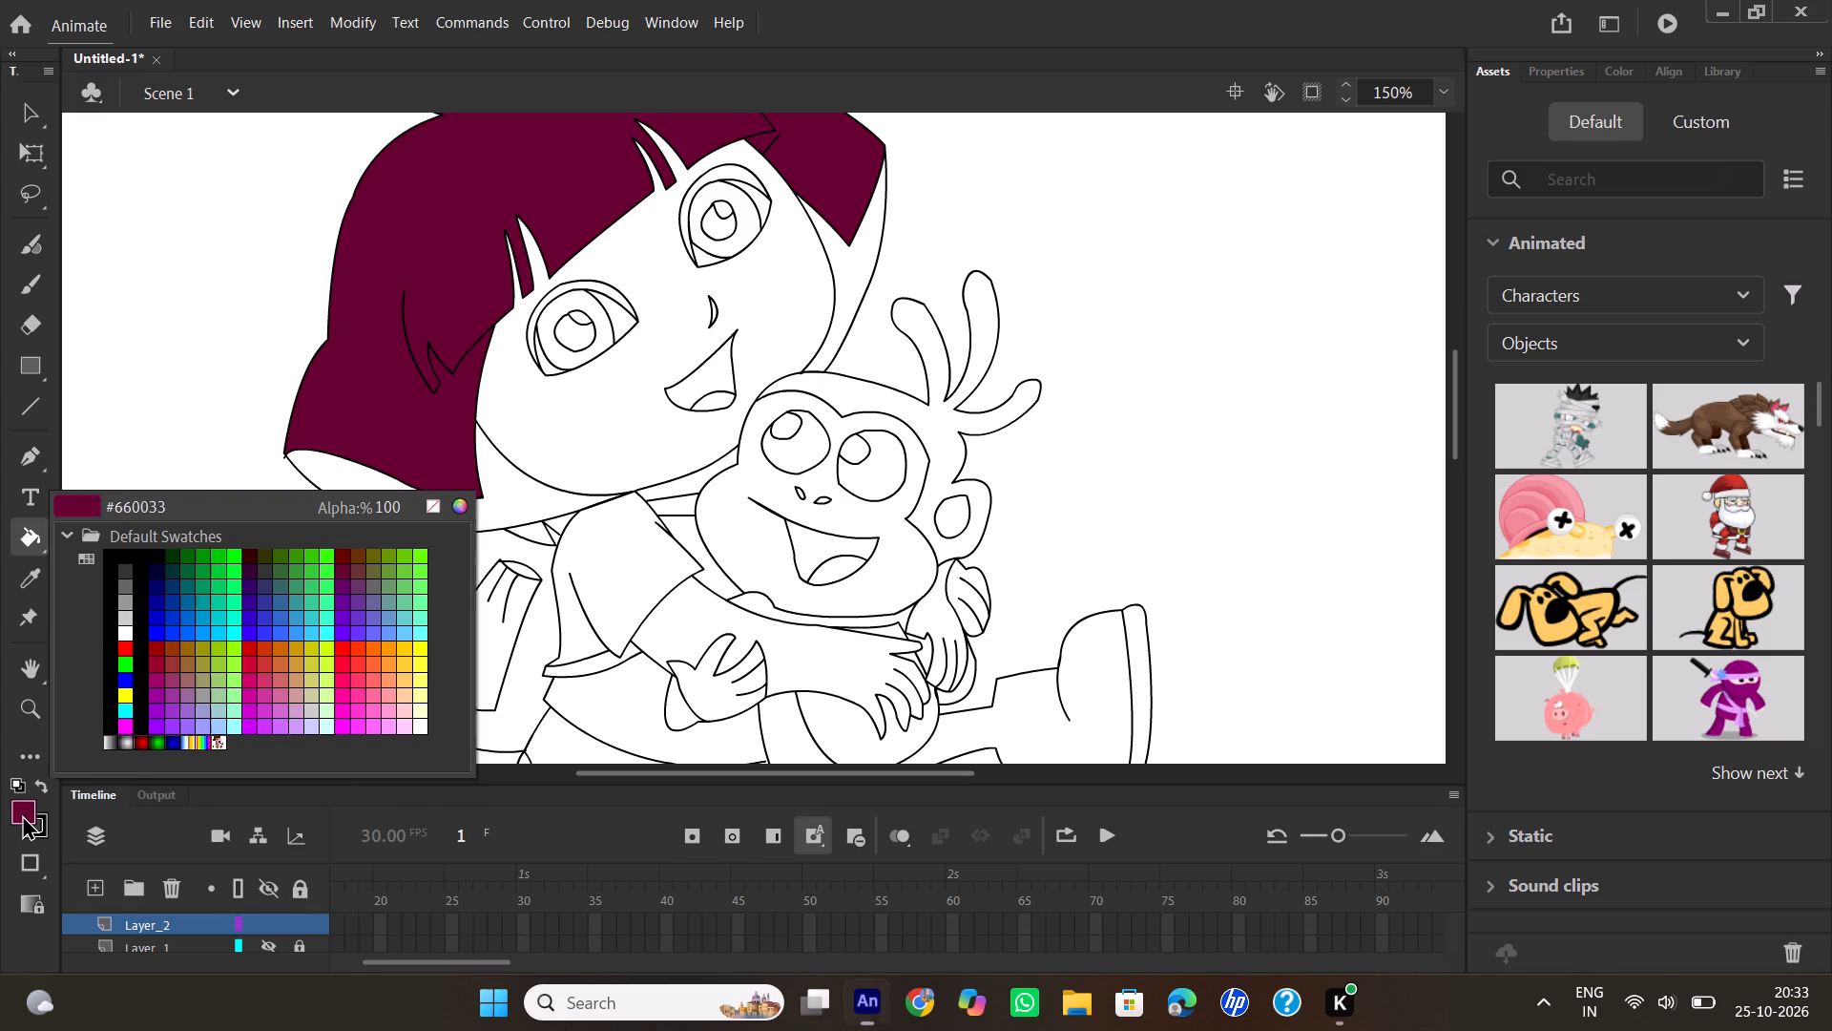
pyautogui.click(345, 557)
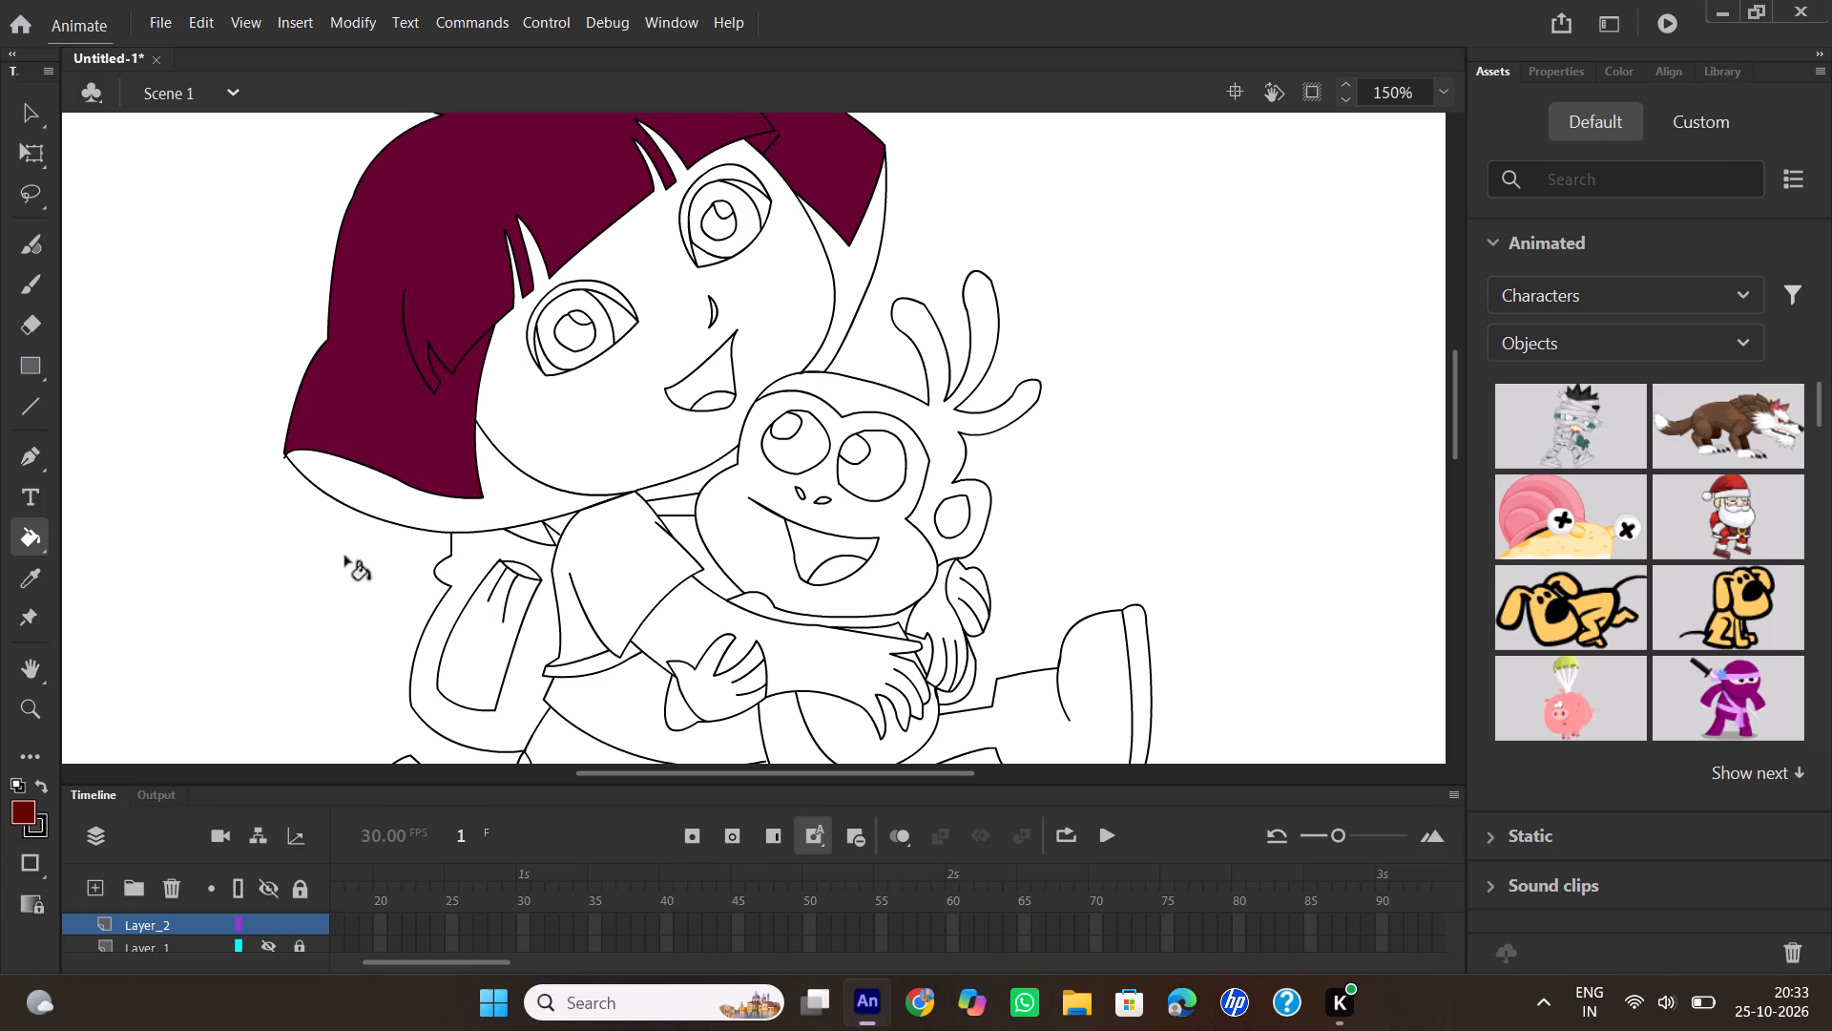
pyautogui.click(476, 260)
pyautogui.click(380, 509)
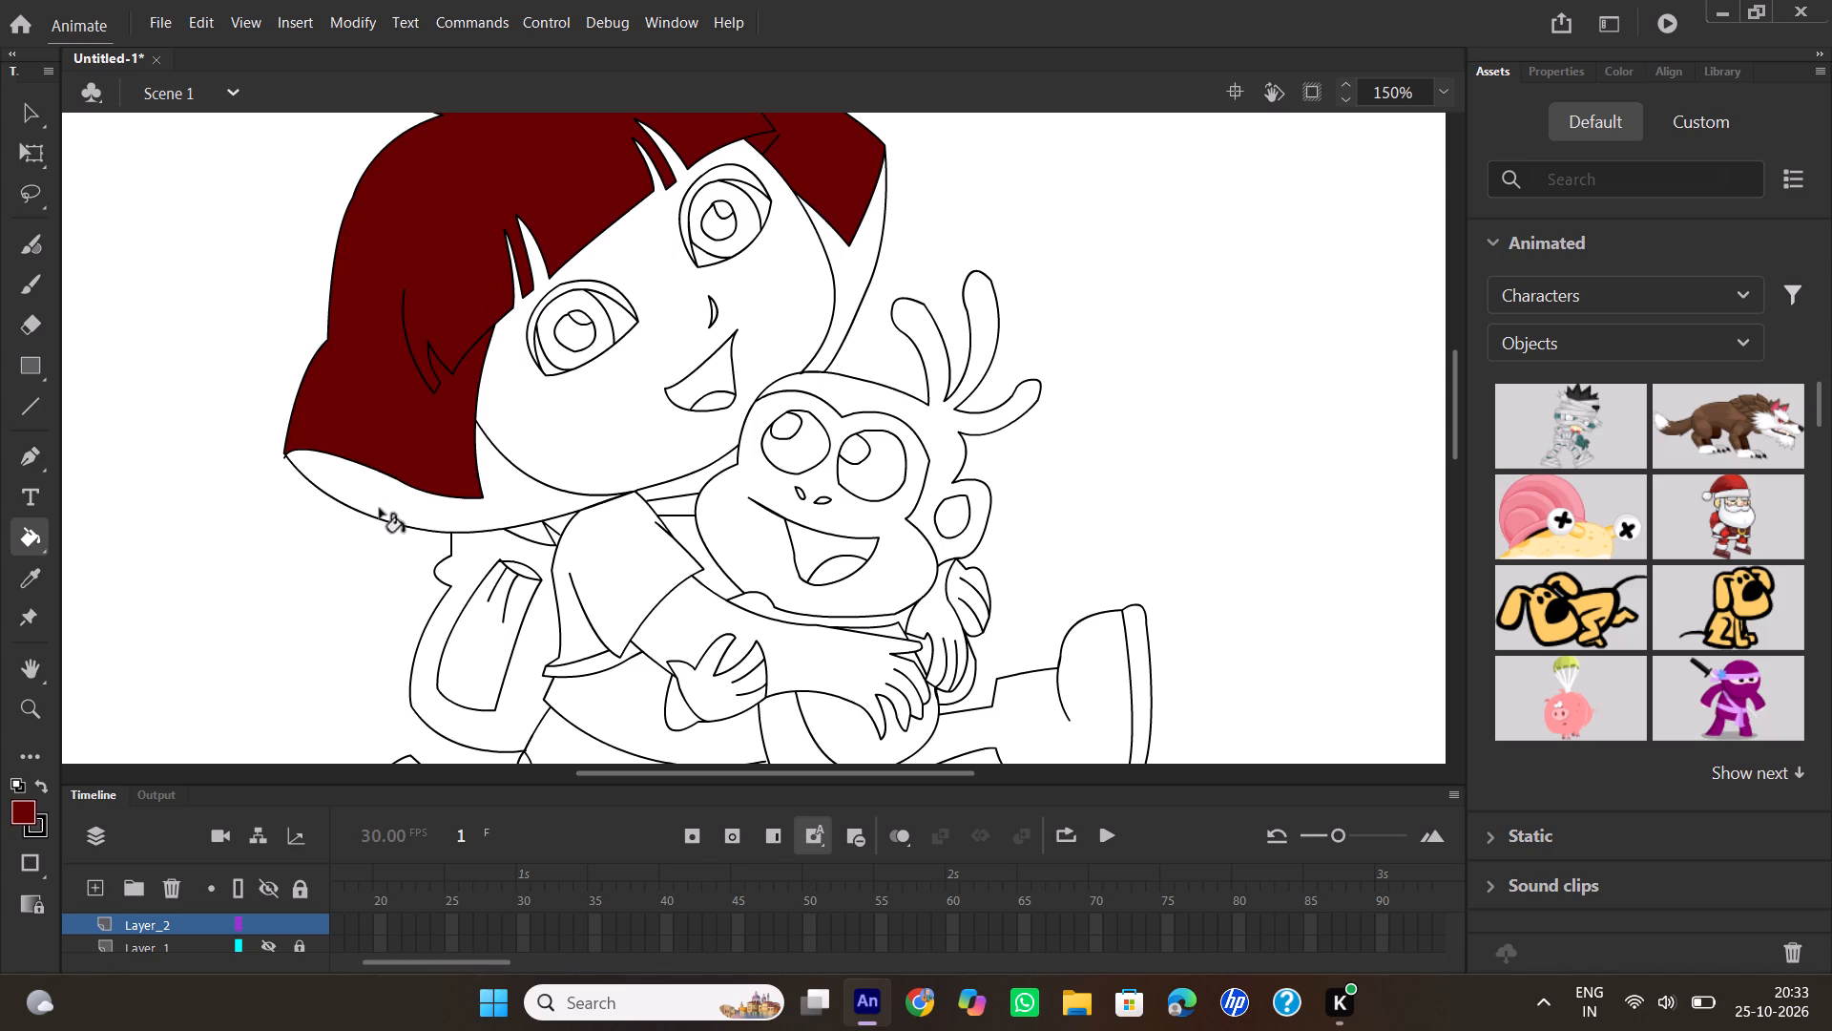
pyautogui.click(860, 259)
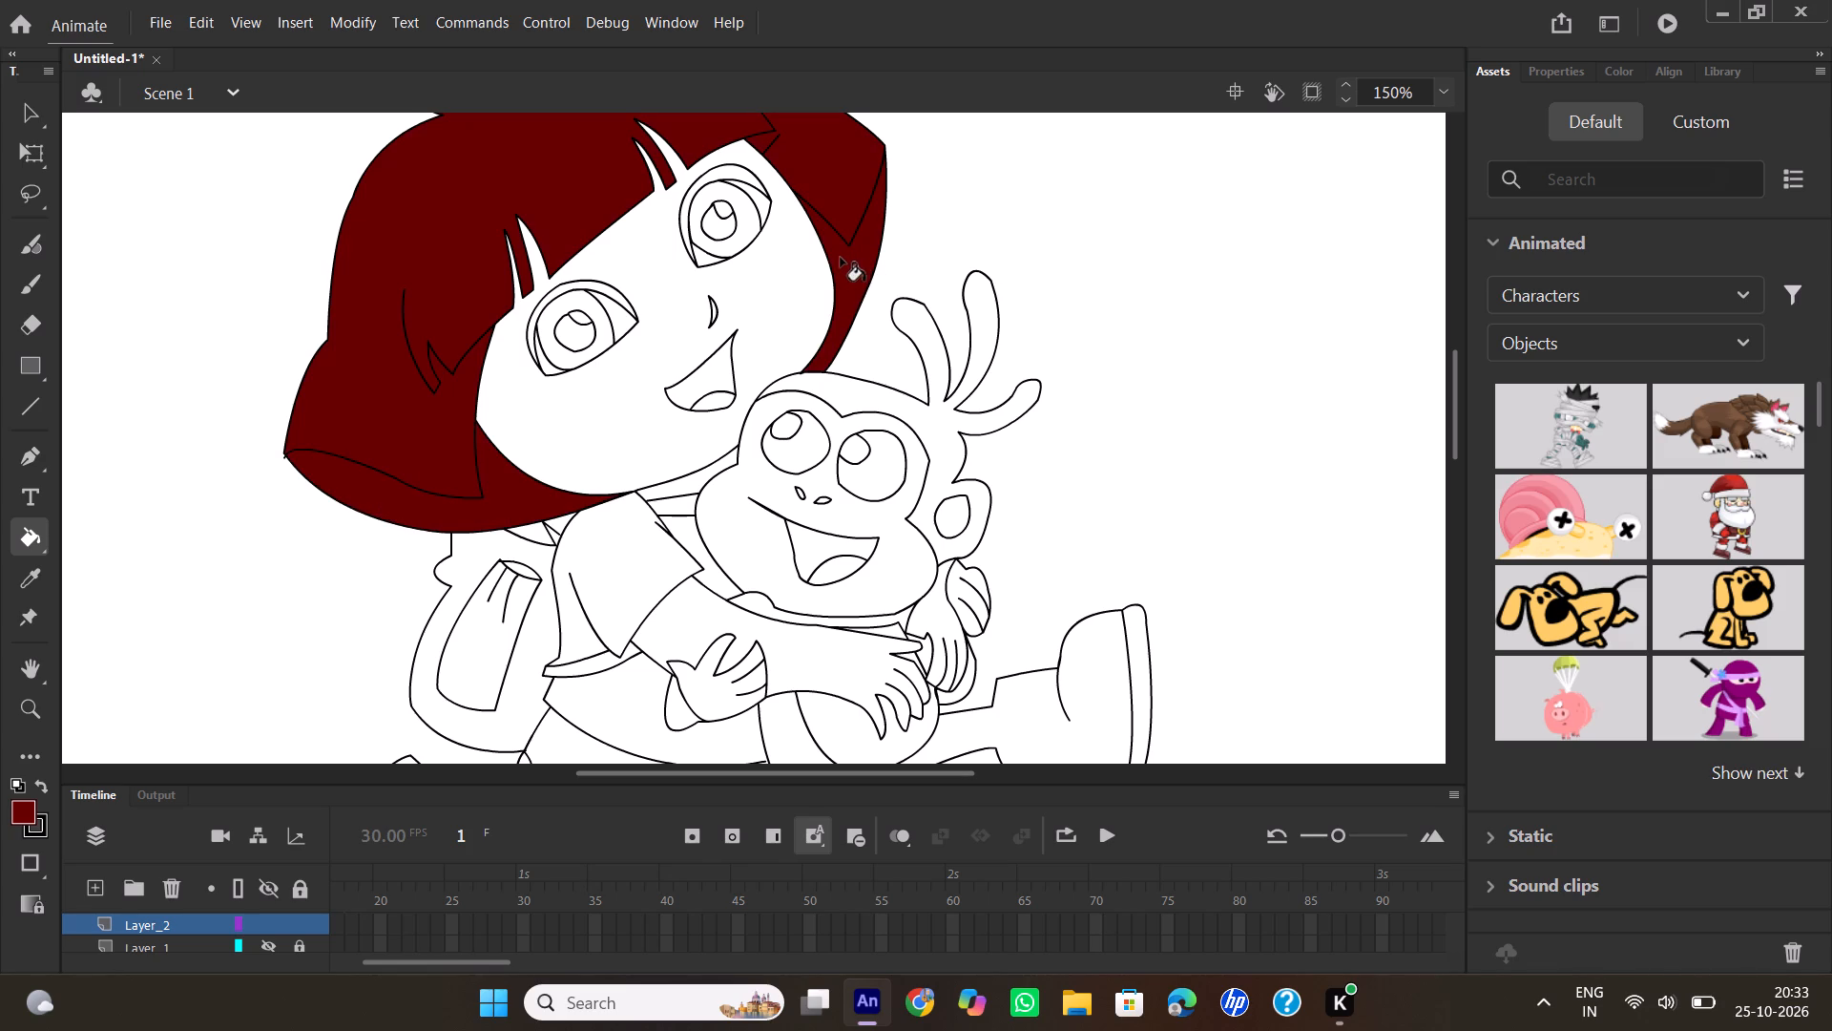
# Fill Dora's skin with light orange using the Paint Bucket: the face, both hands, the forearm and both lower legs.
pyautogui.click(14, 800)
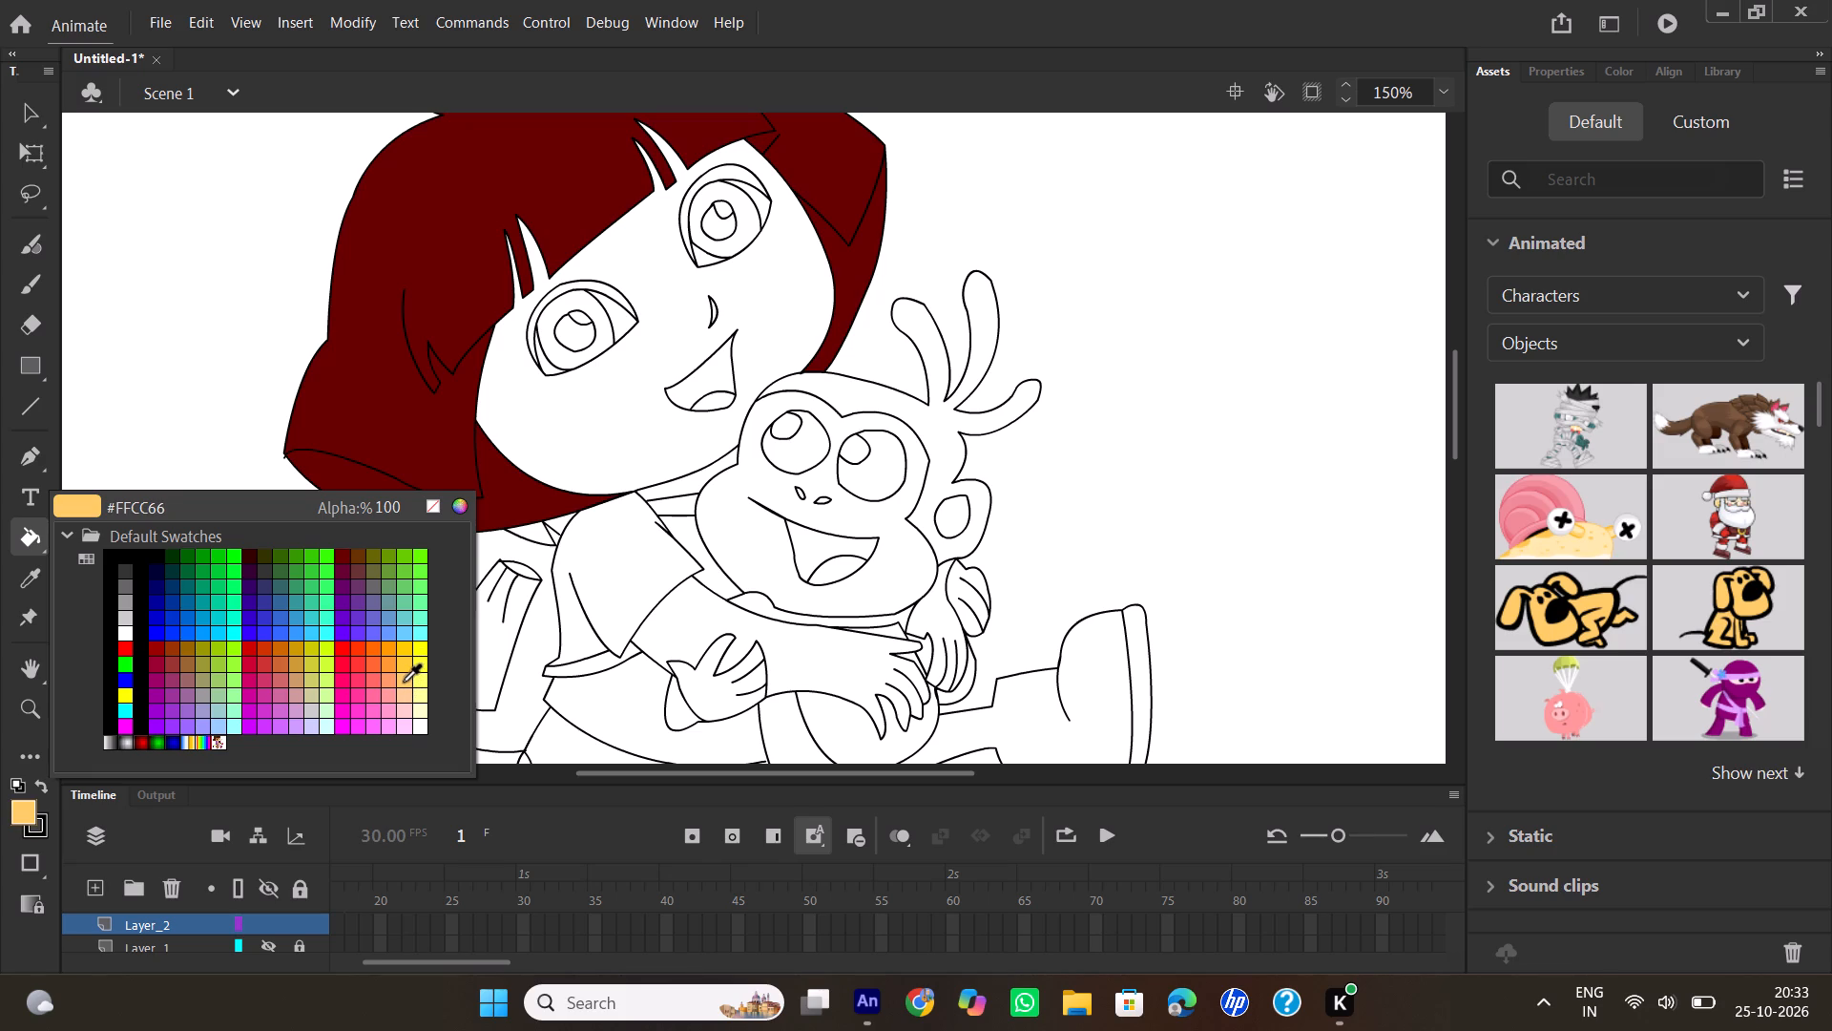
pyautogui.click(387, 678)
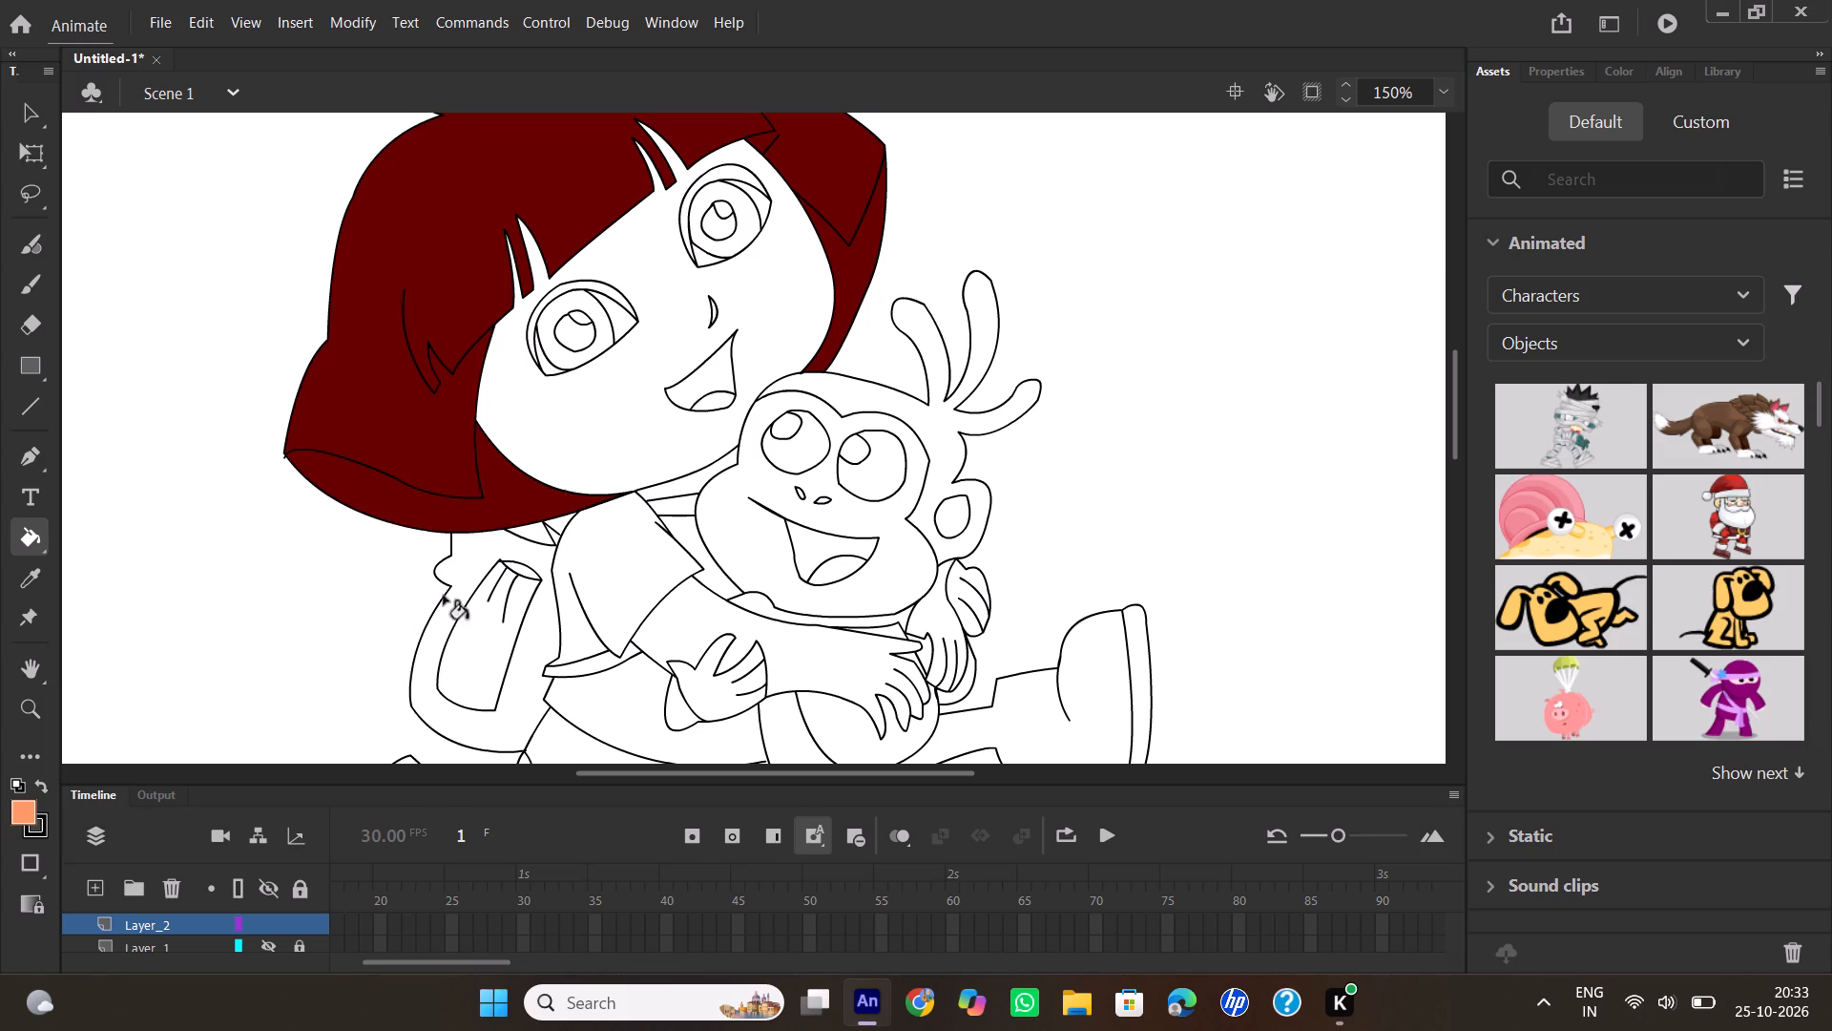
pyautogui.click(595, 389)
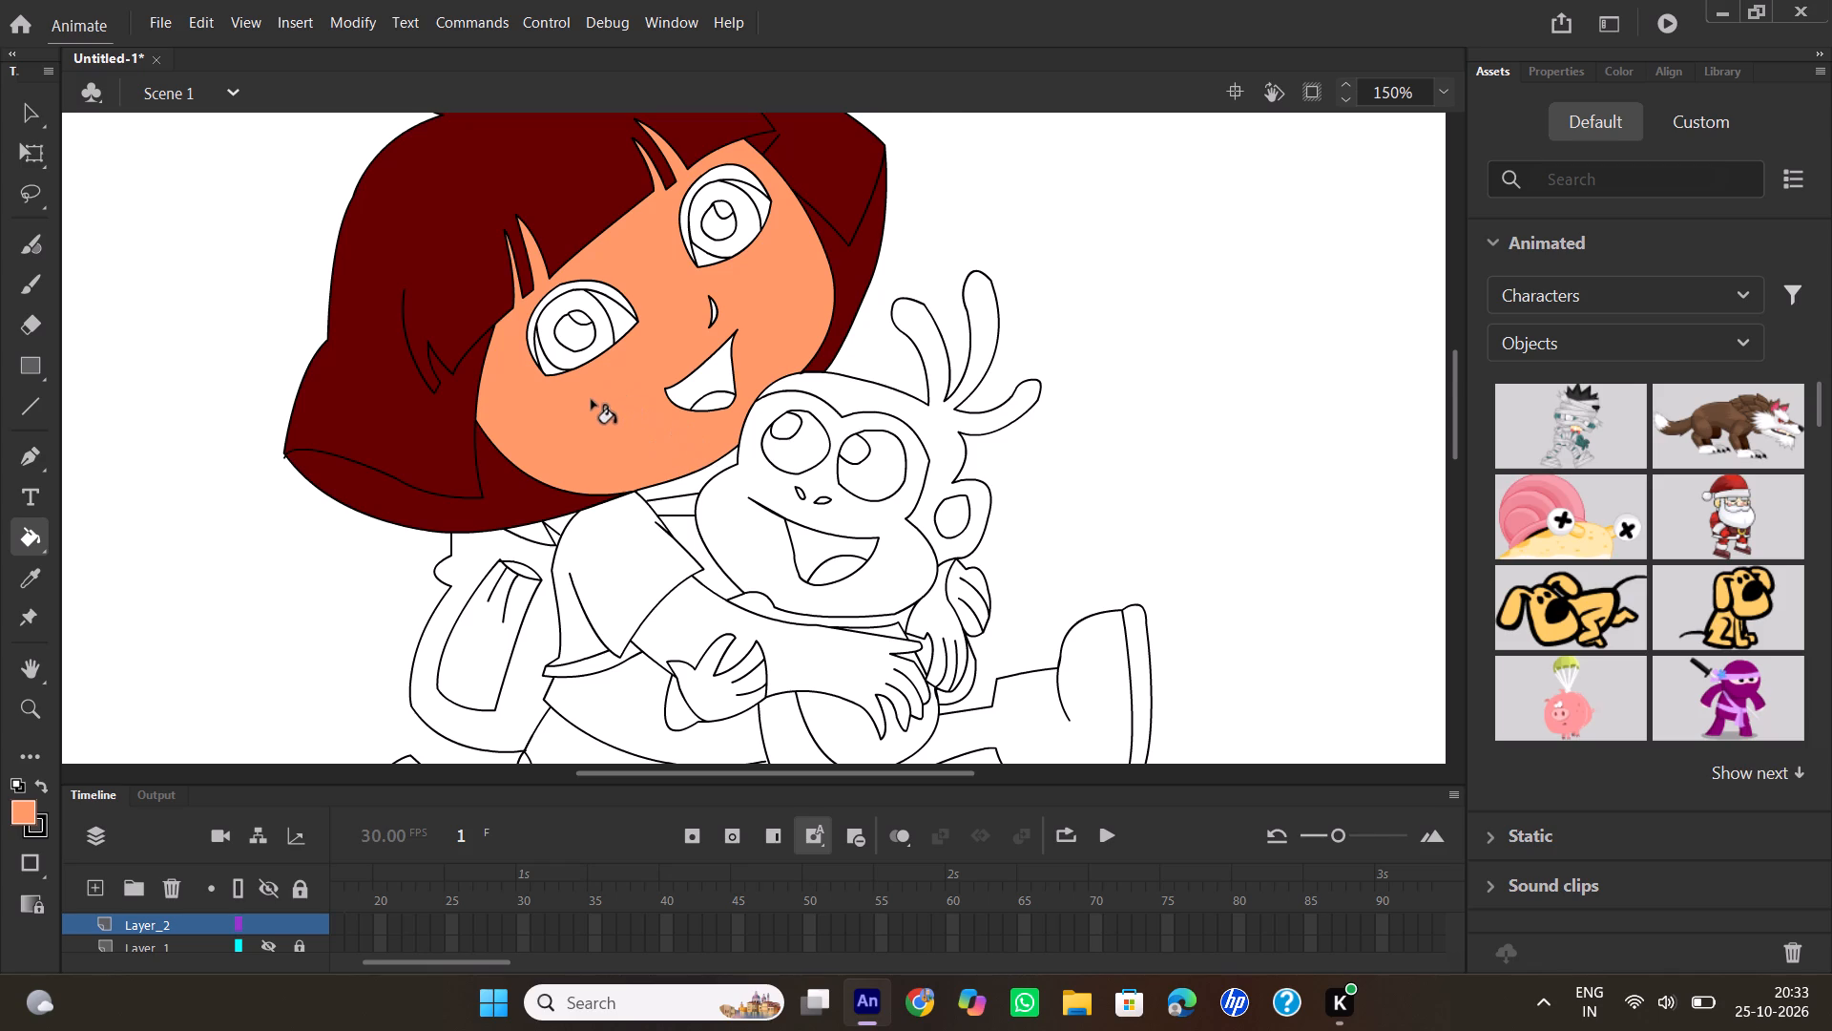
pyautogui.scroll(-1, 592, 400)
pyautogui.click(820, 478)
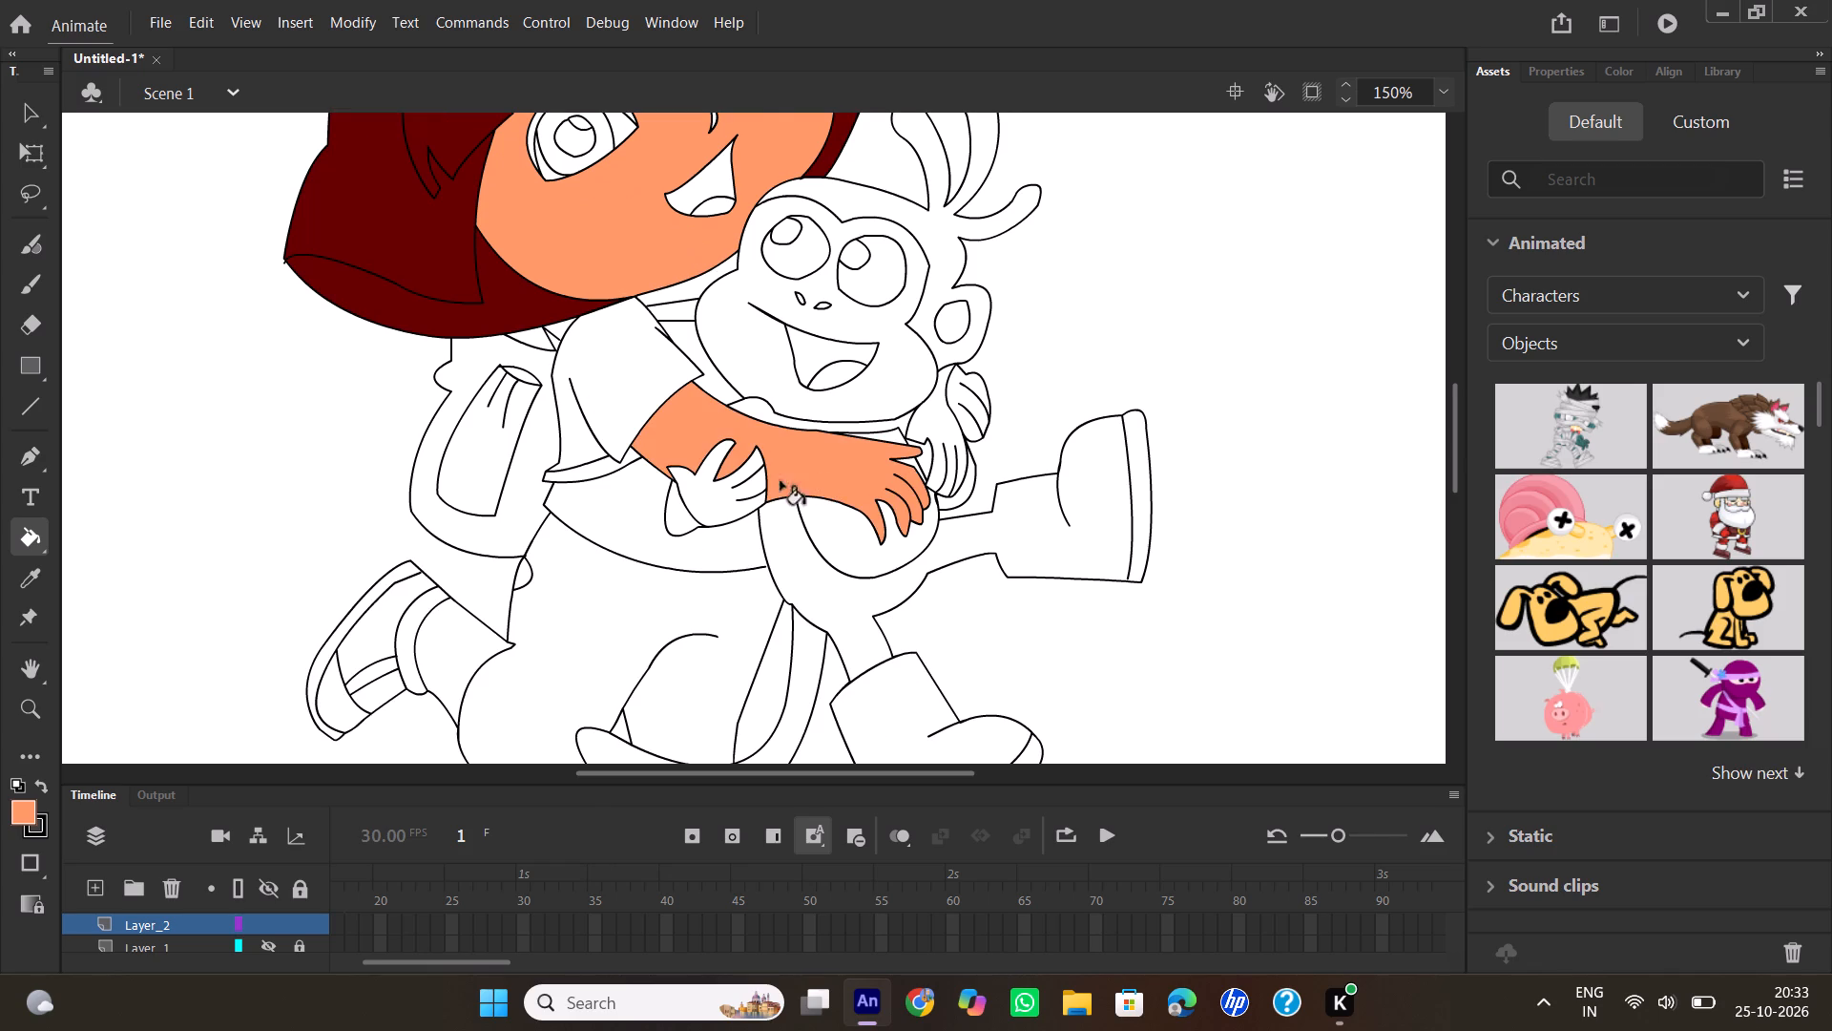
pyautogui.scroll(-1, 715, 491)
pyautogui.click(469, 466)
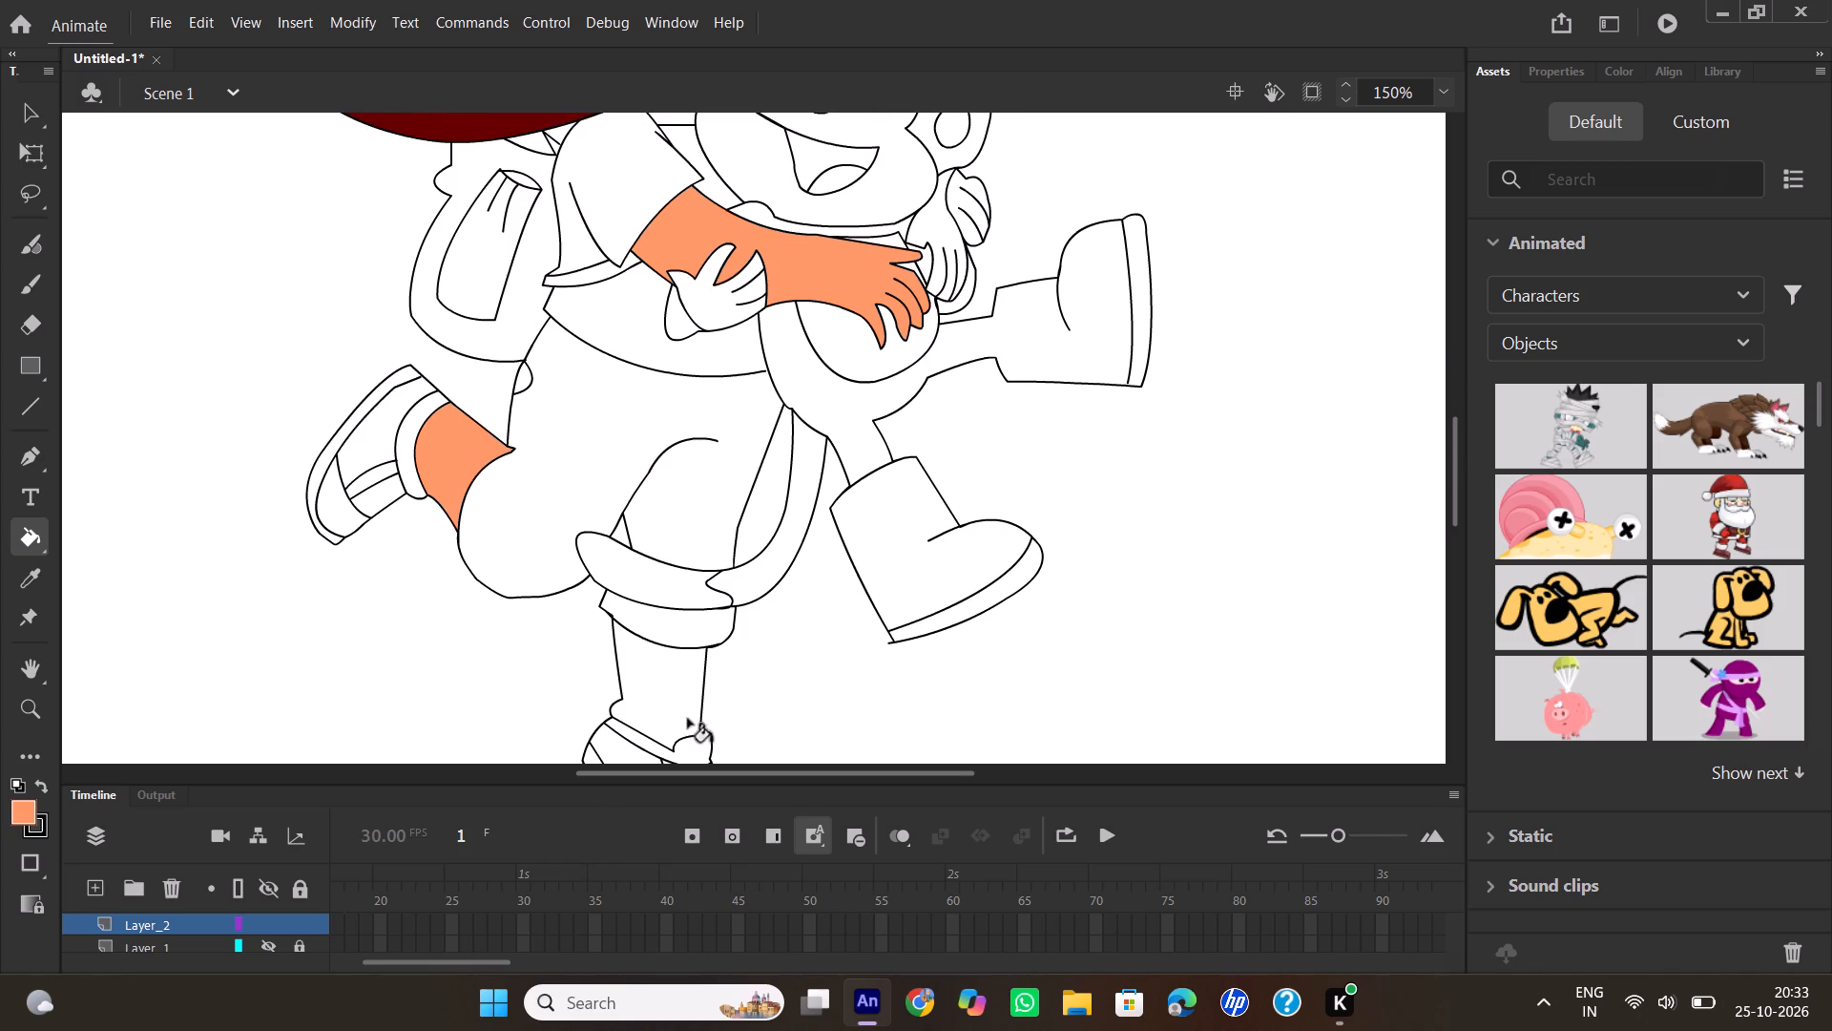
pyautogui.click(677, 697)
pyautogui.scroll(-1, 454, 385)
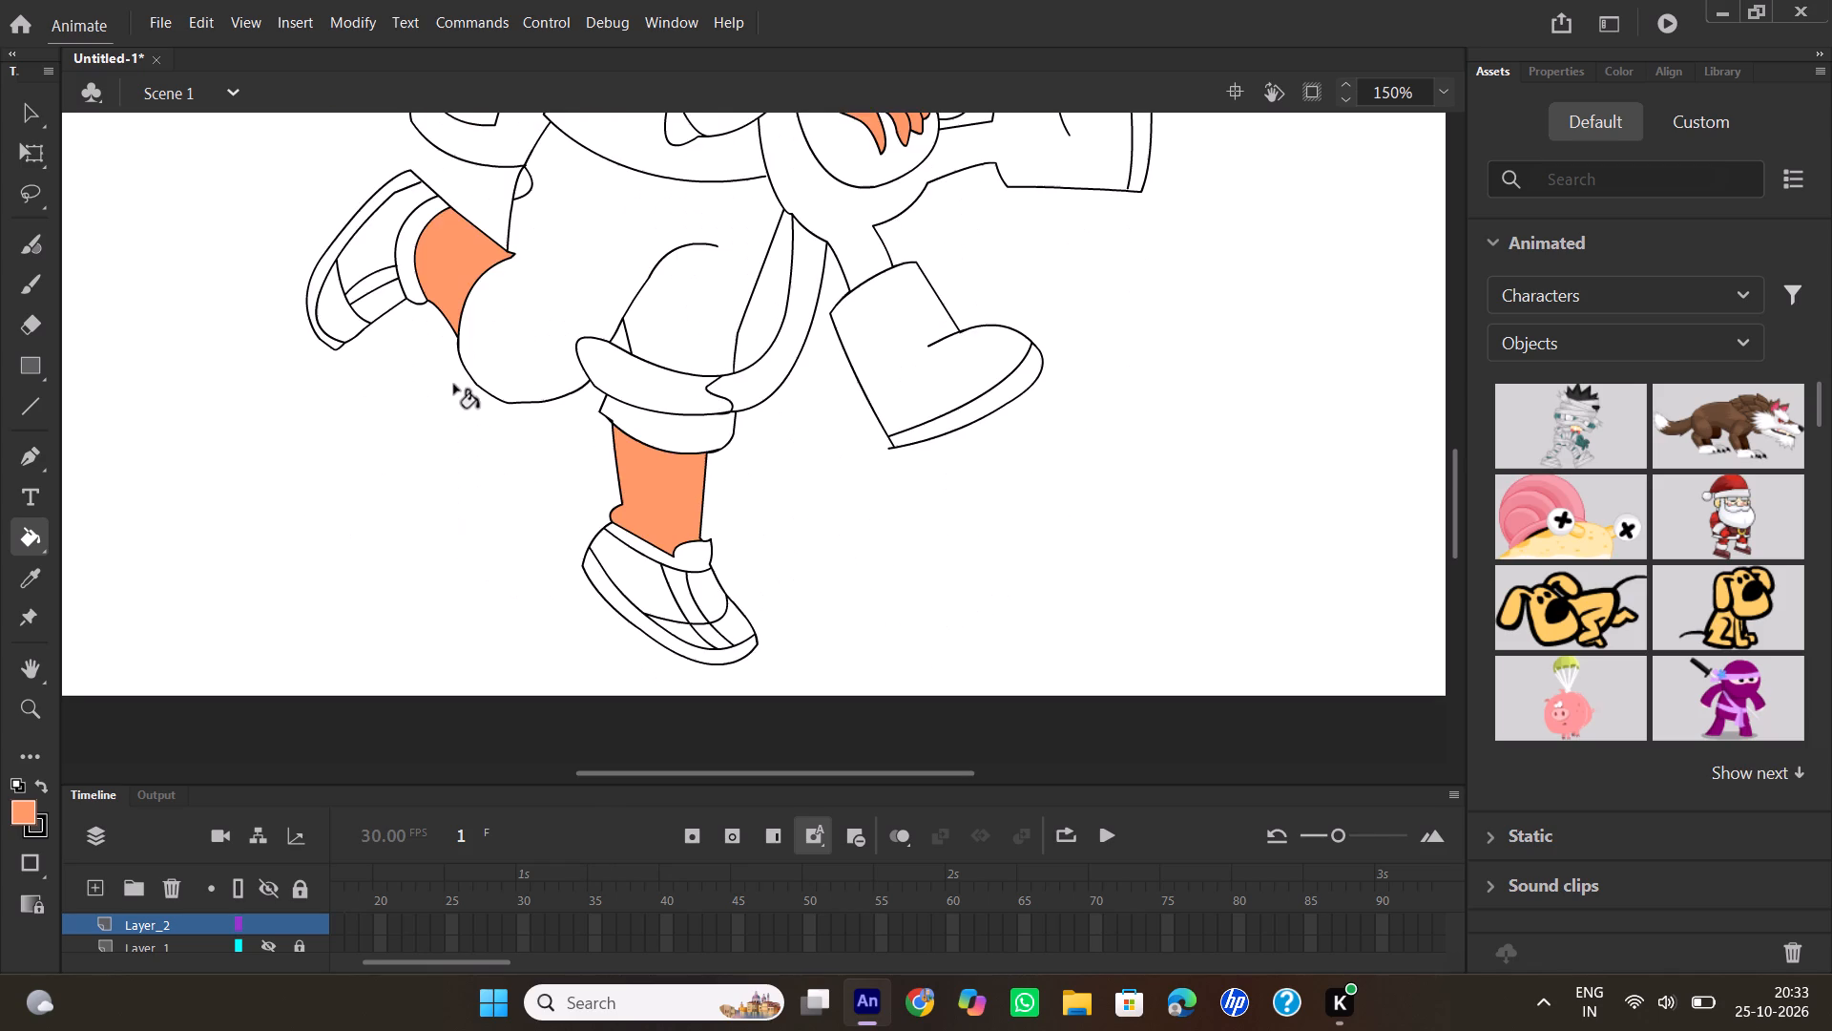
pyautogui.scroll(2, 454, 385)
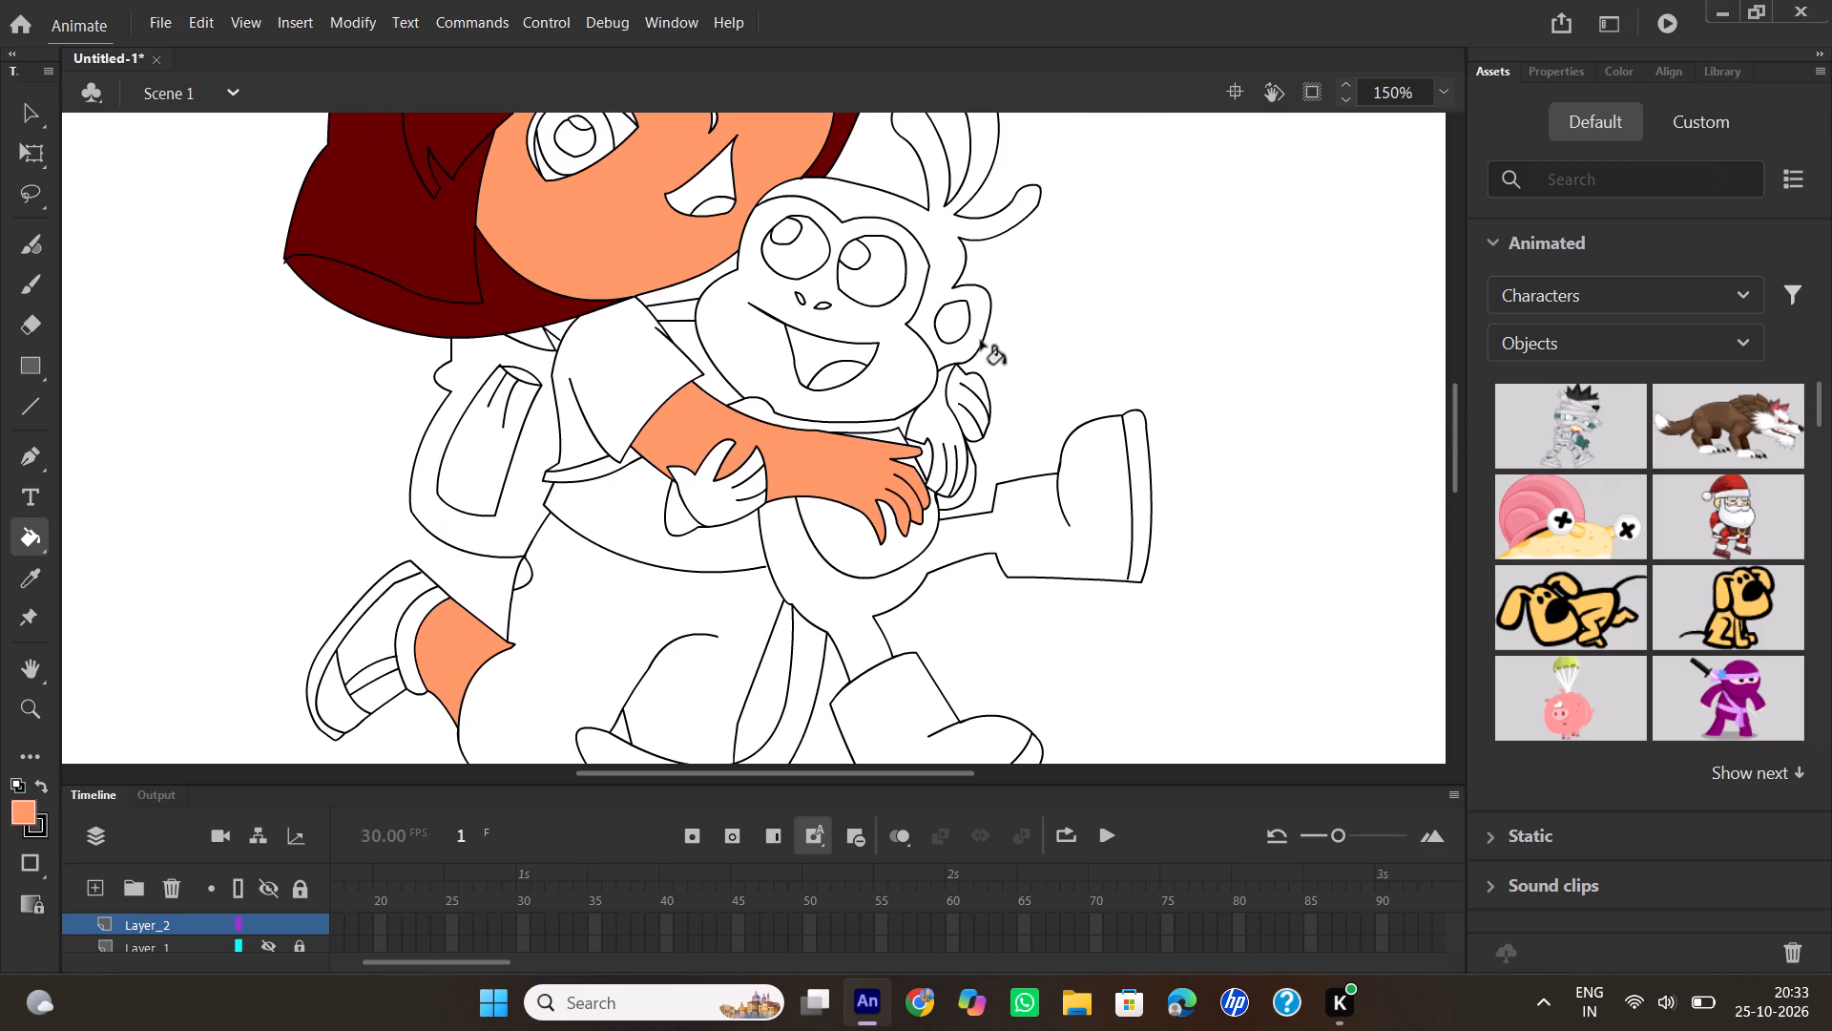
pyautogui.click(934, 414)
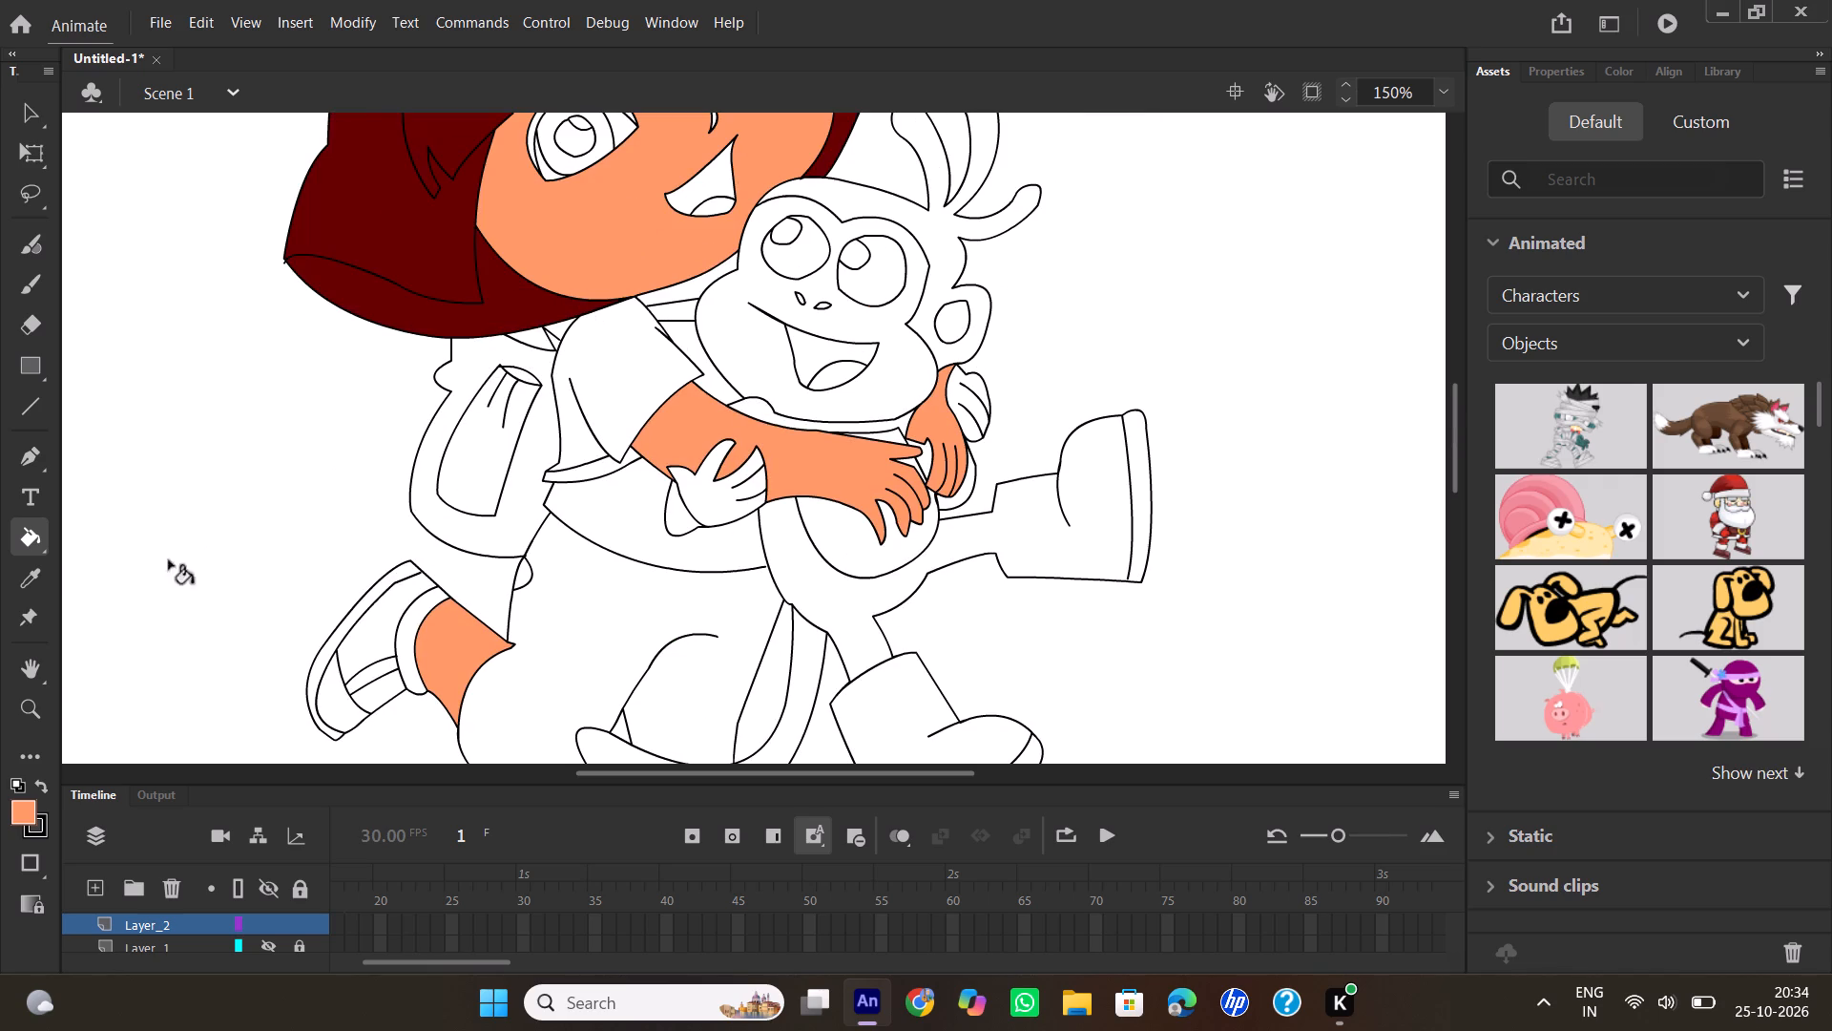
# Fill the upper lash bands and the pupils of both of Dora's eyes with black.
pyautogui.click(22, 809)
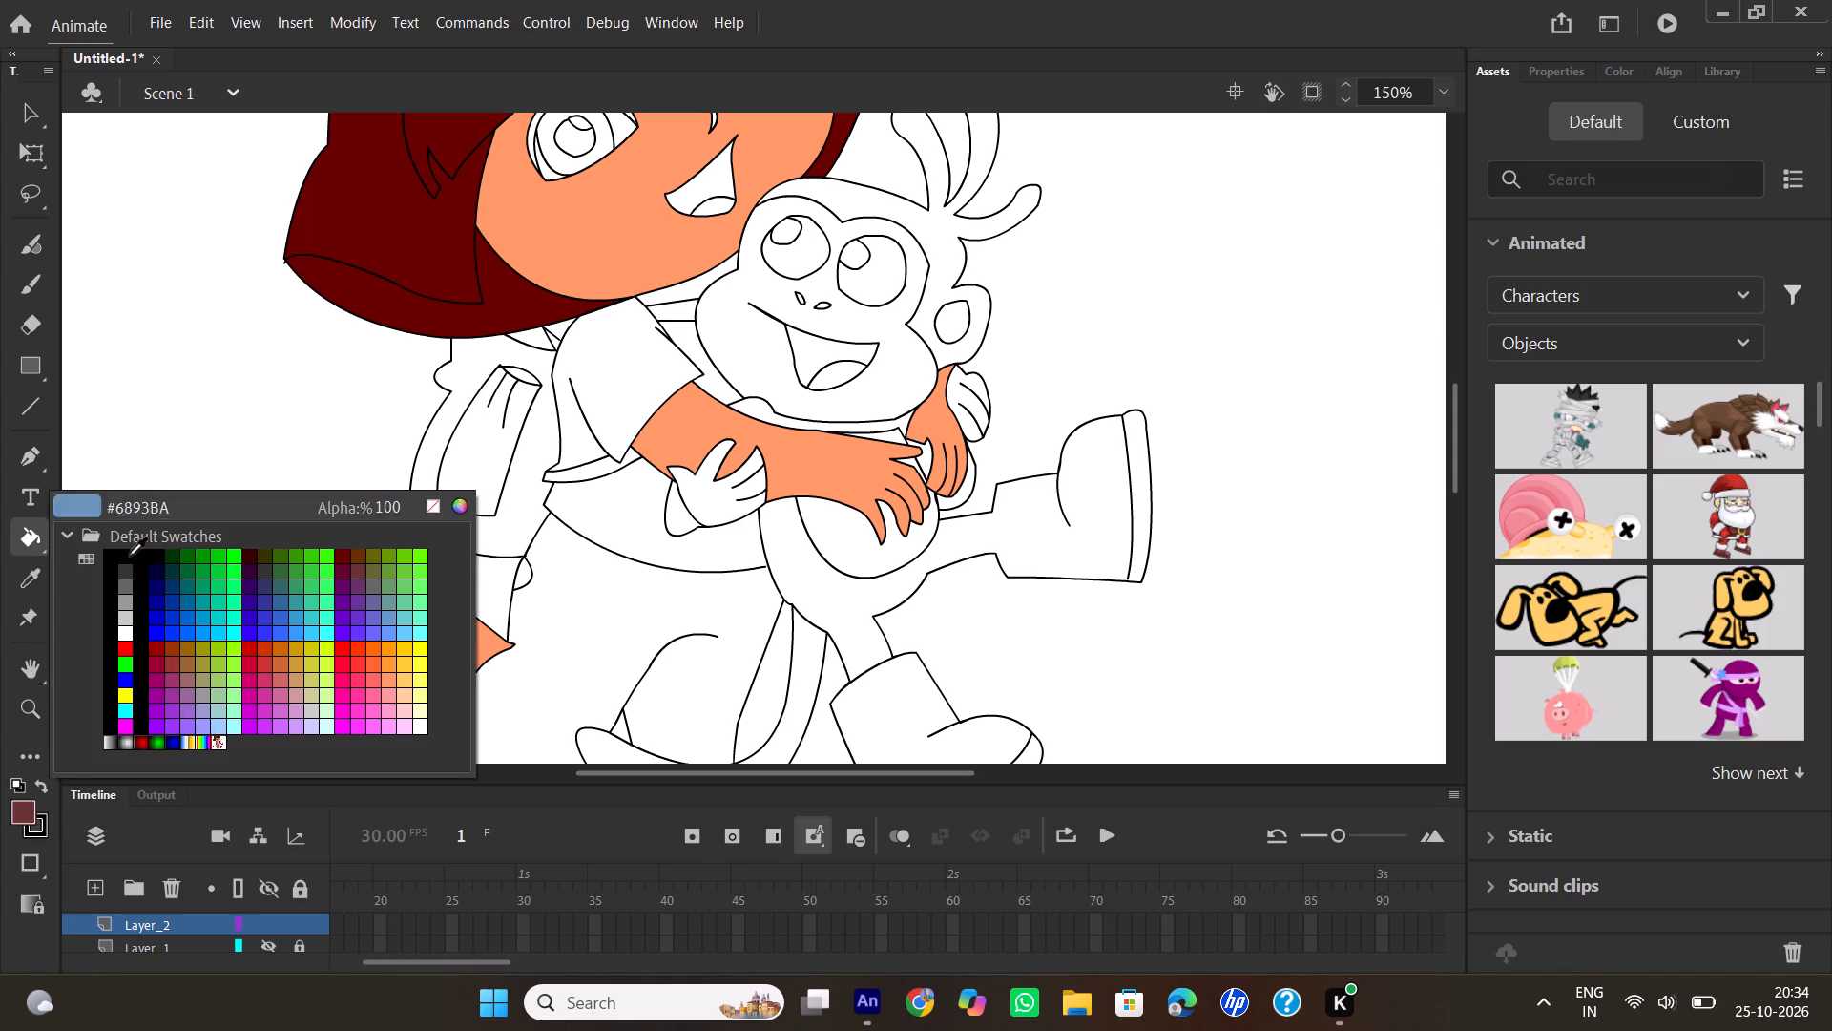
pyautogui.click(125, 556)
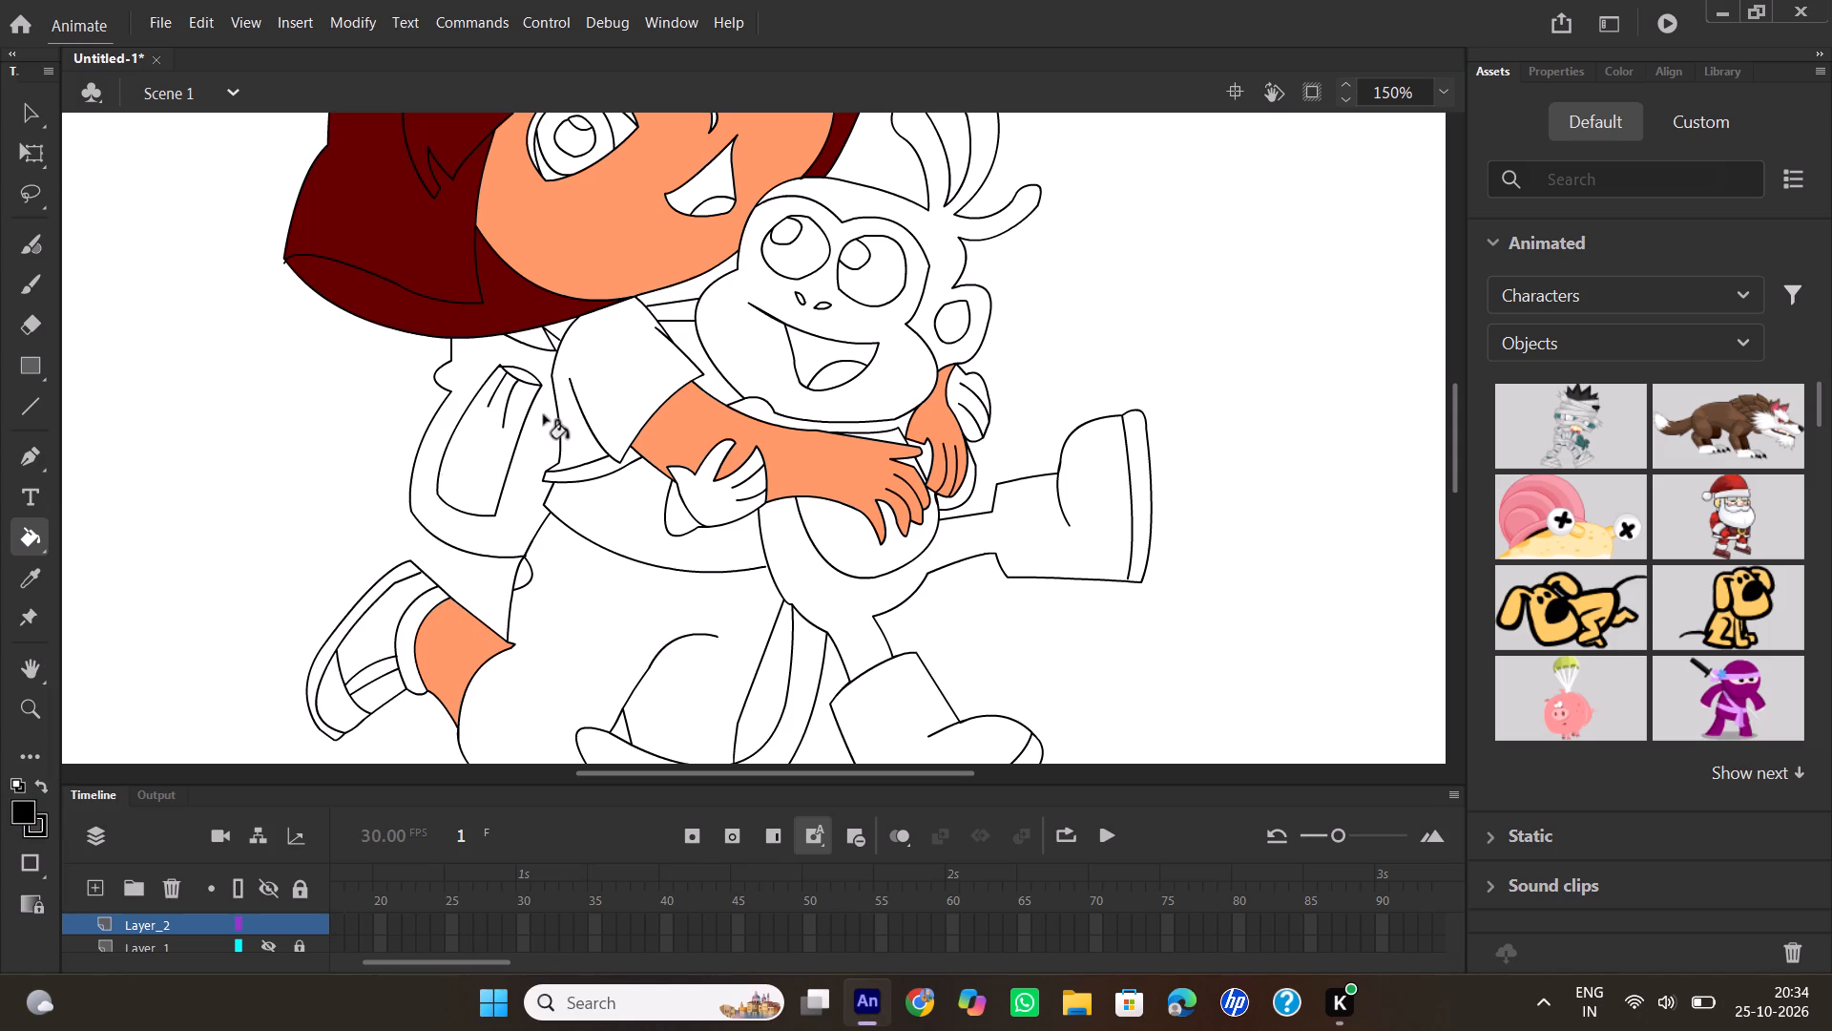
pyautogui.scroll(2, 544, 415)
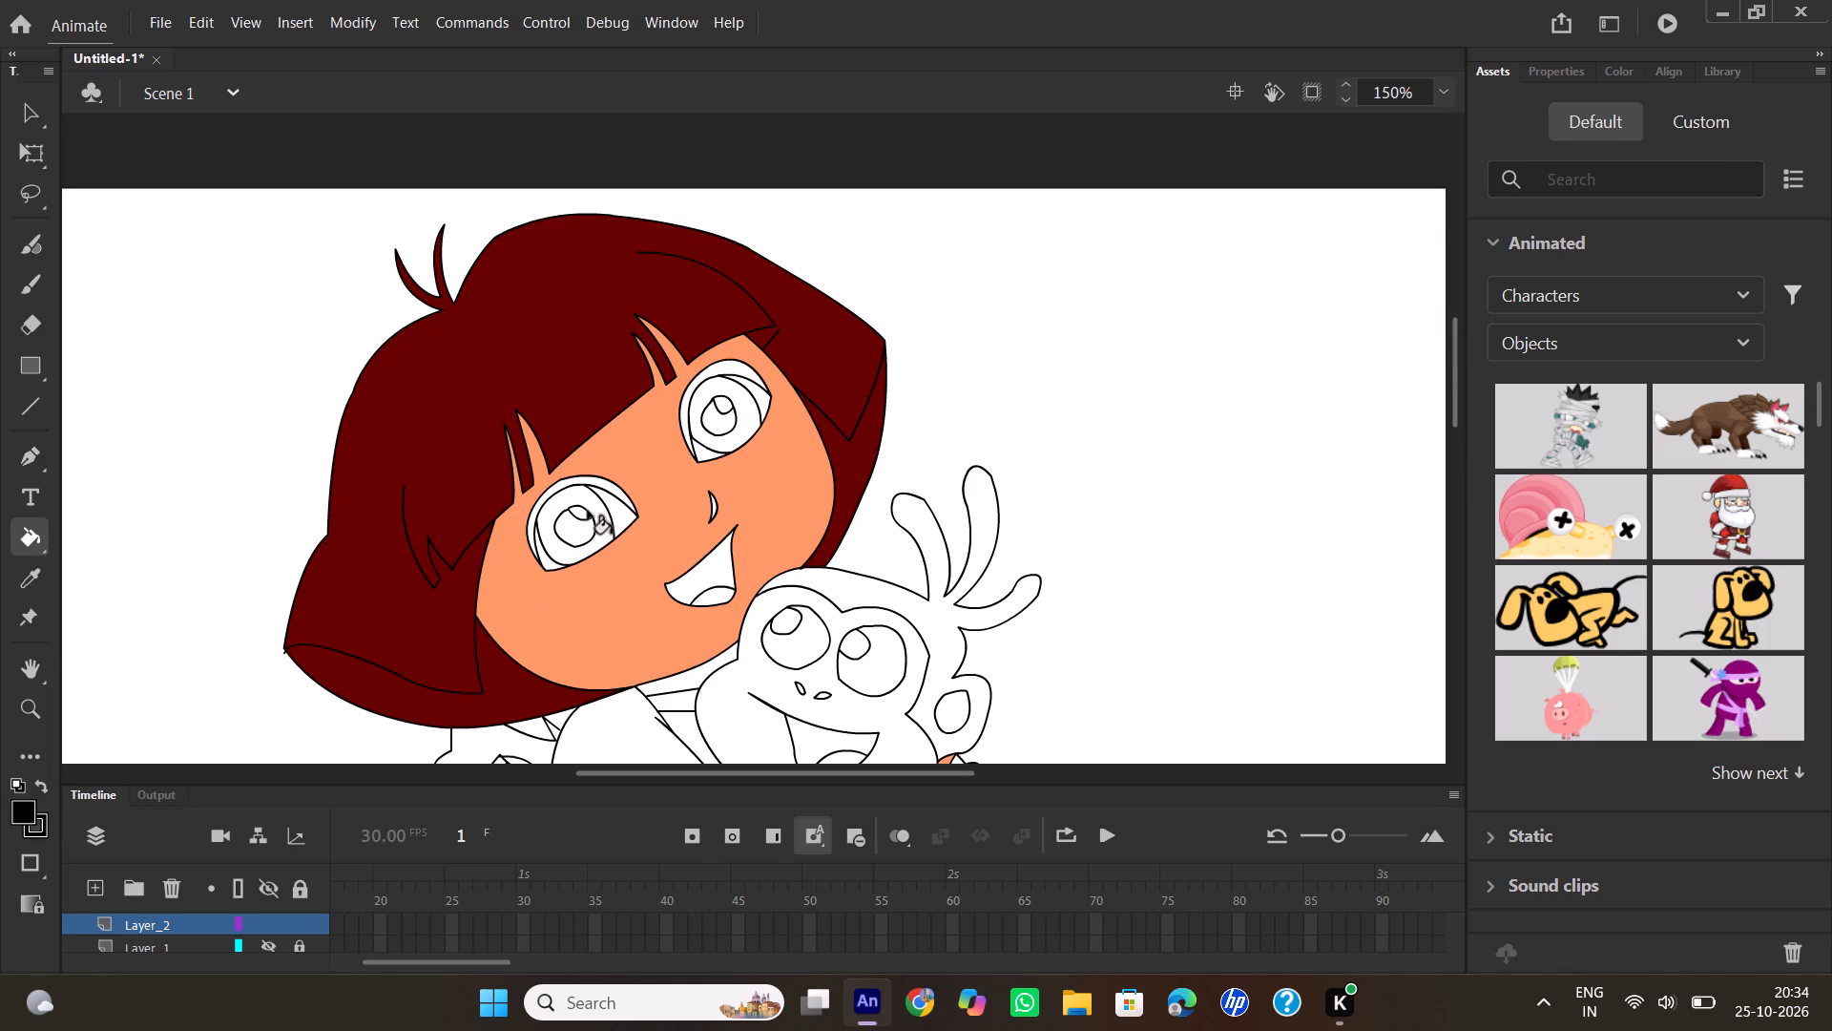
pyautogui.click(618, 485)
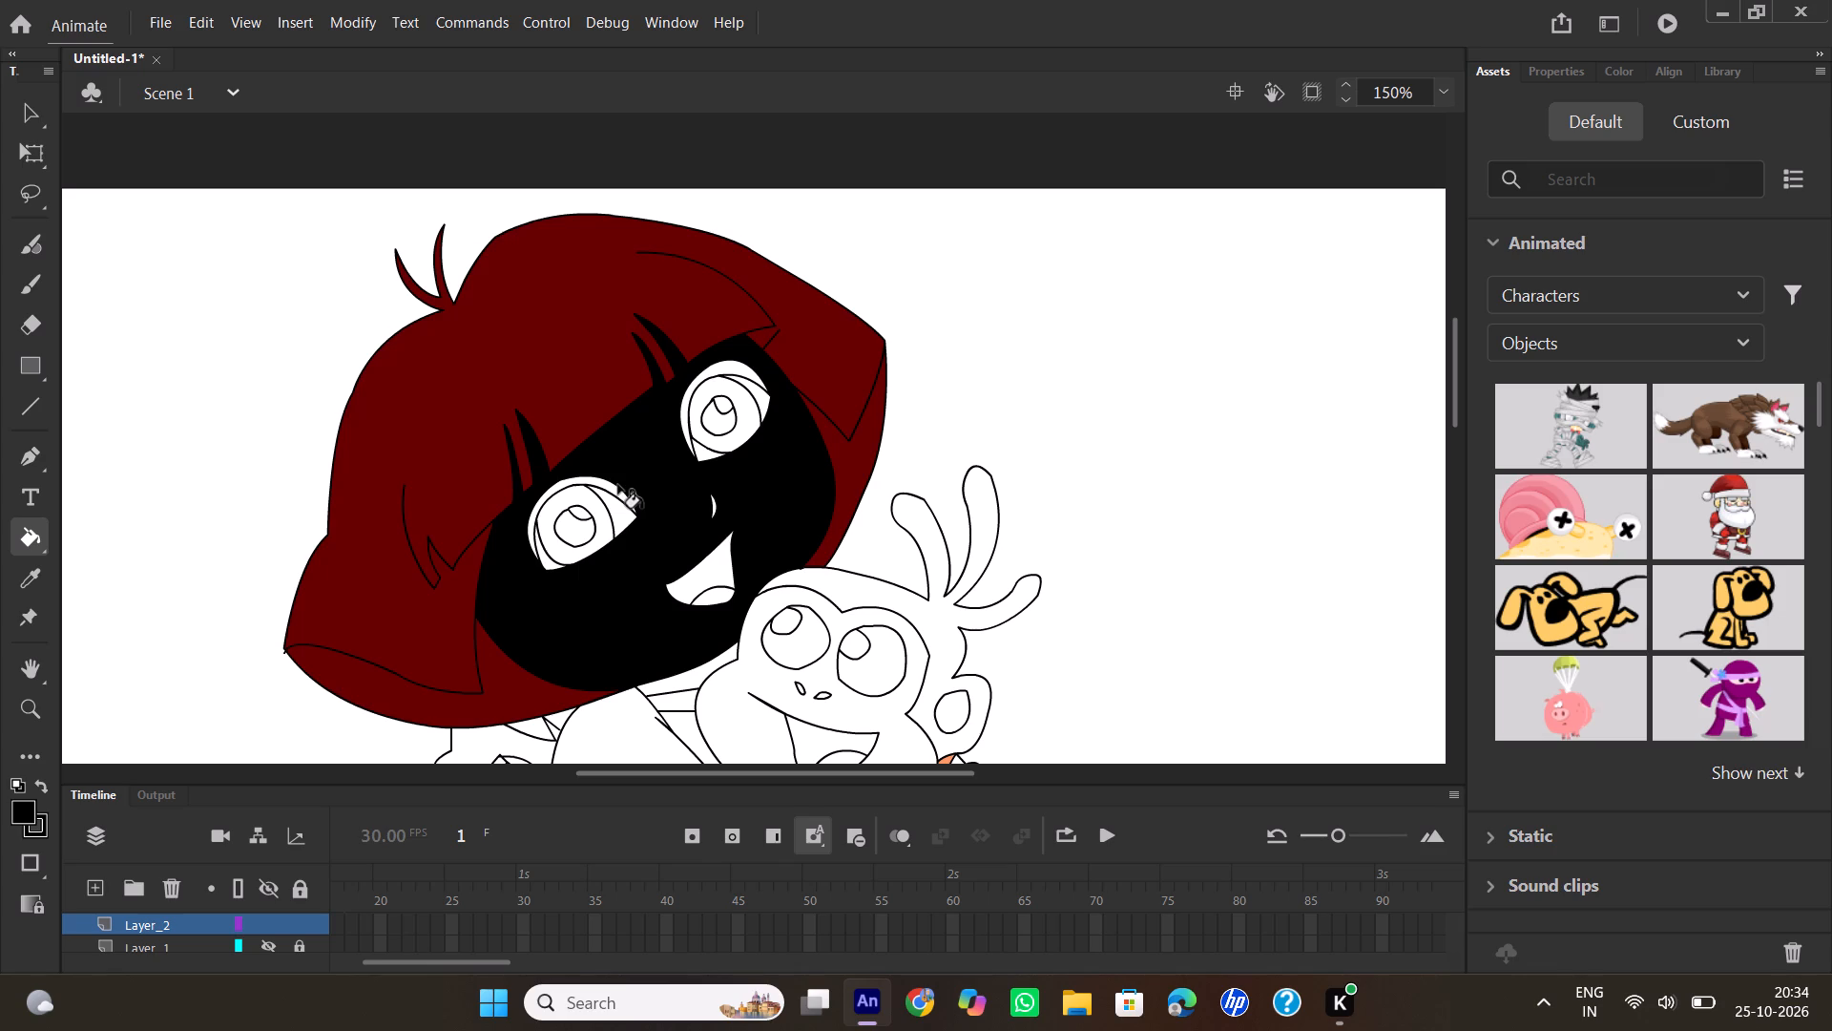
pyautogui.hotkey('ctrl', 'z')
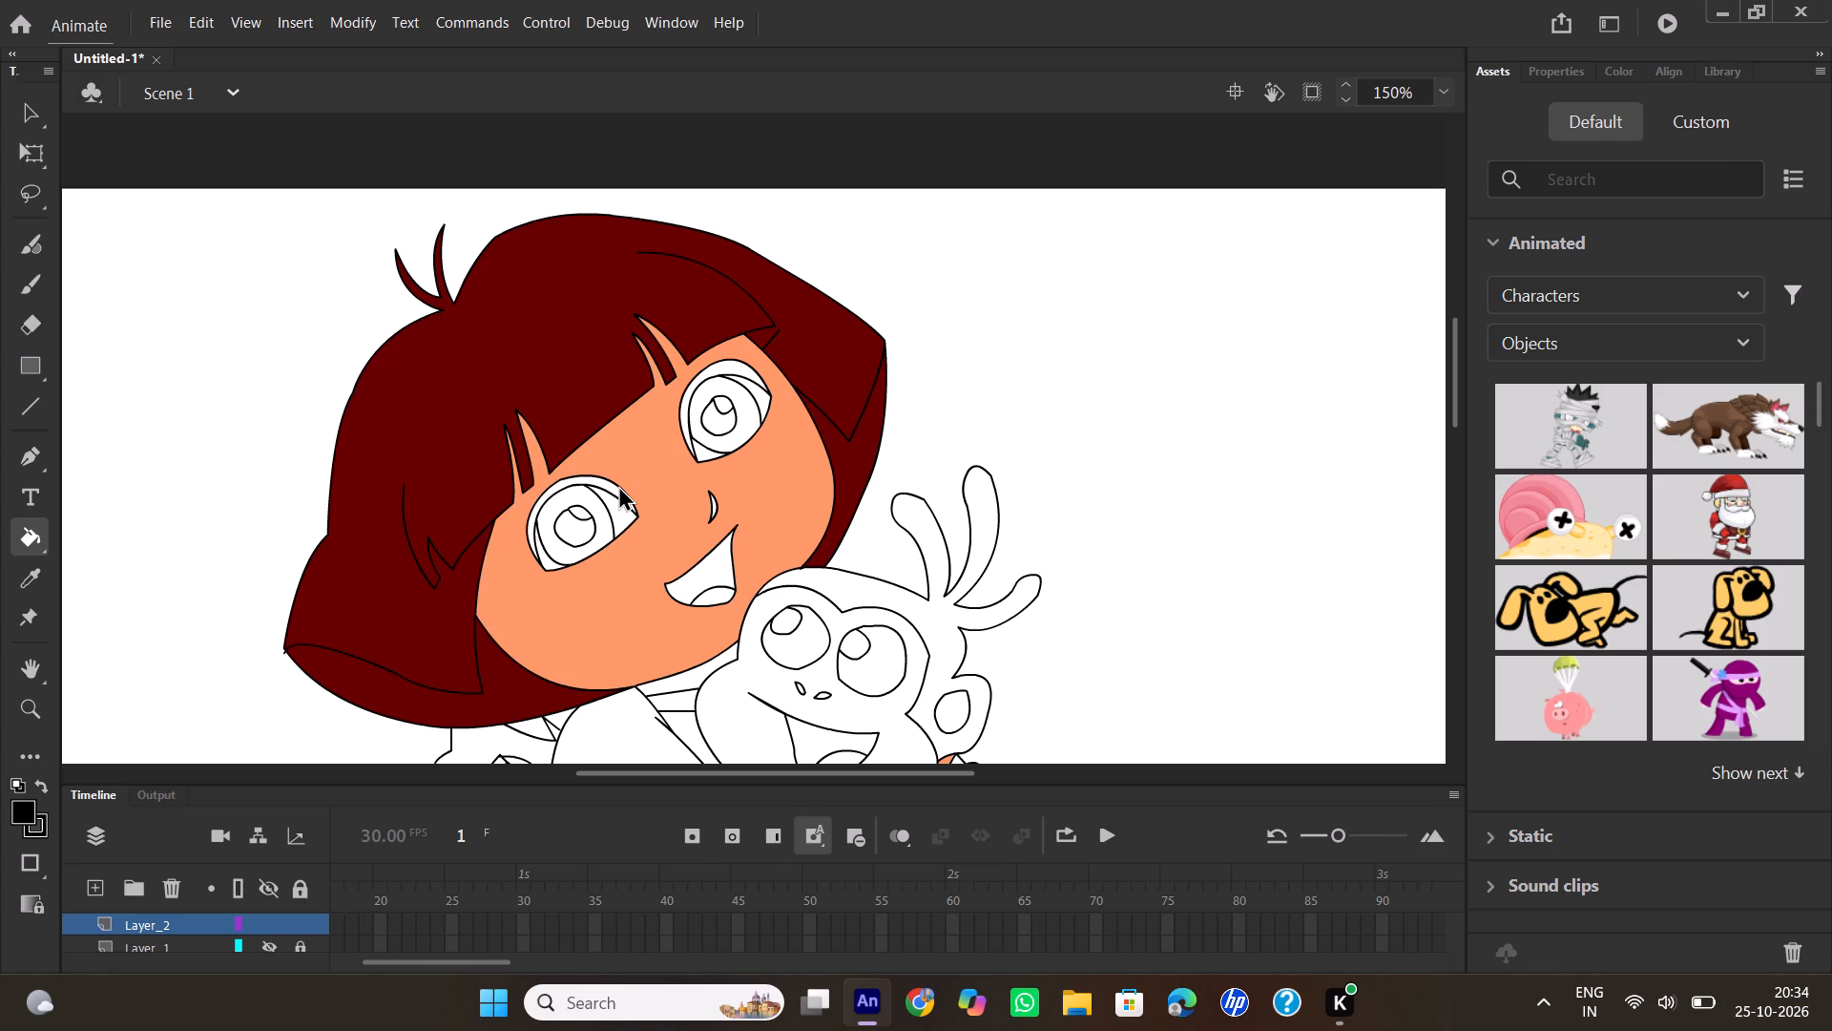
pyautogui.click(606, 483)
pyautogui.click(739, 365)
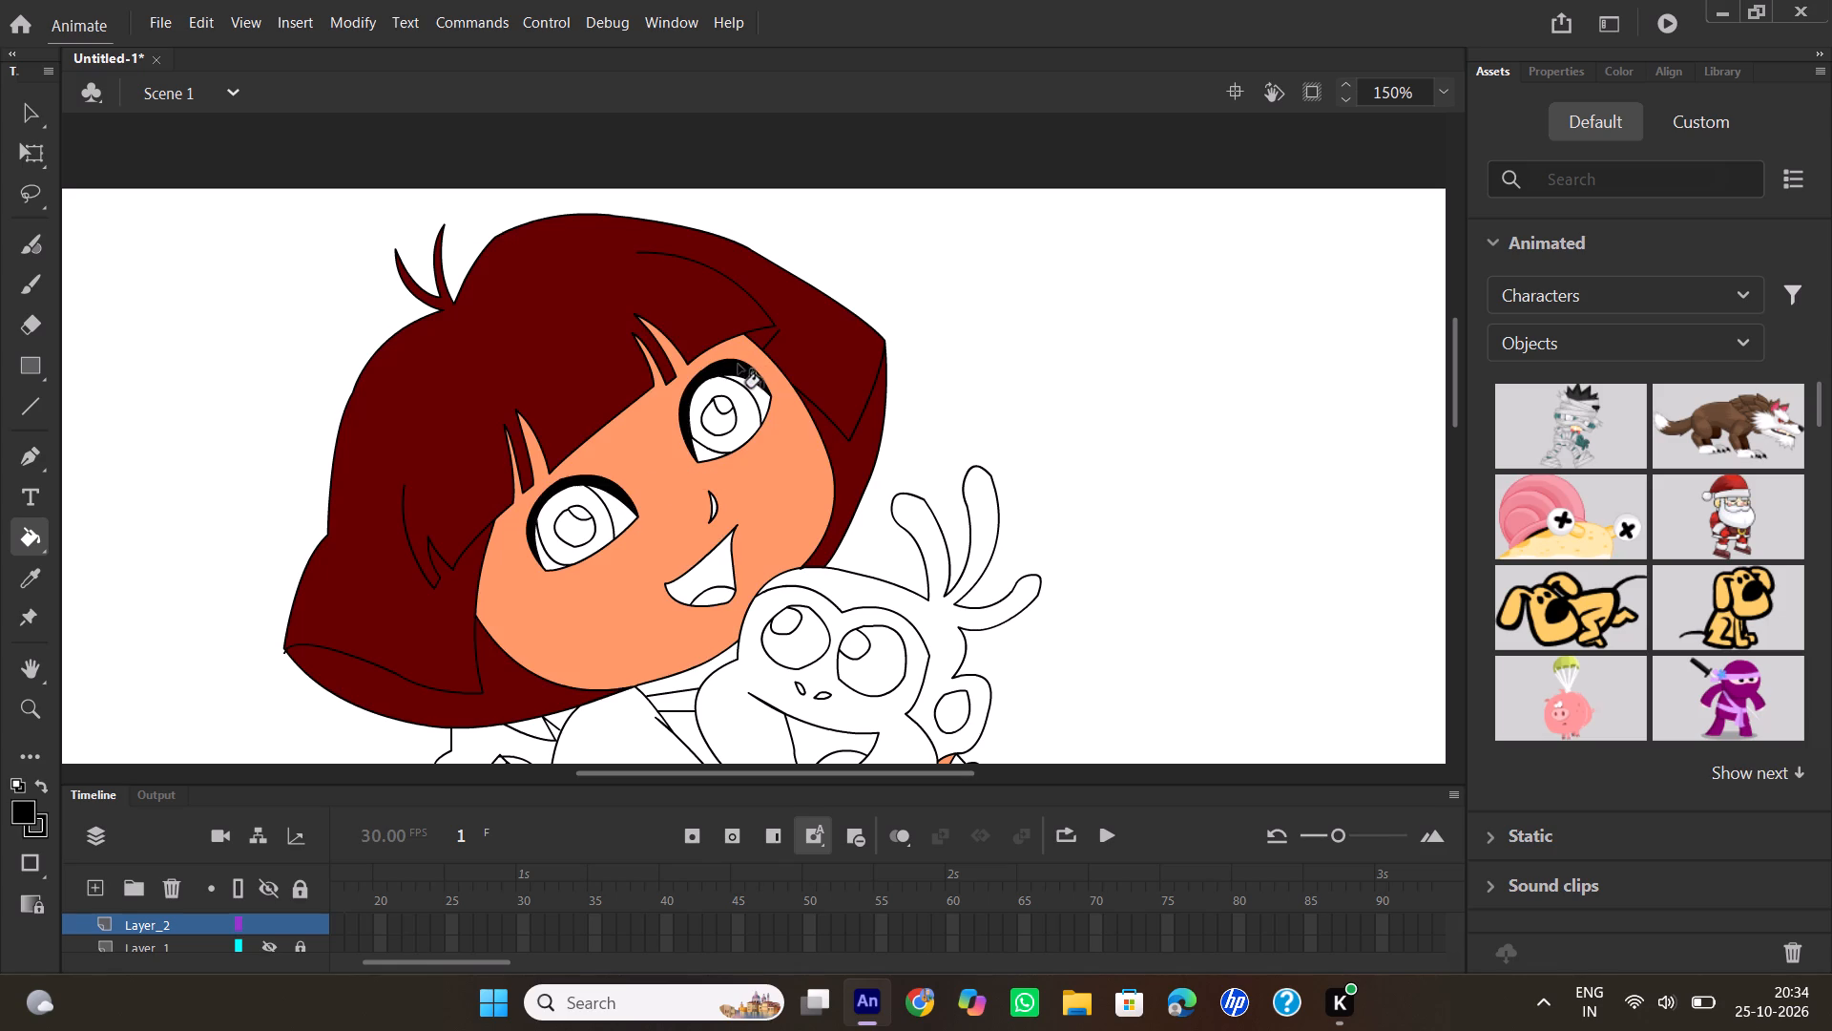
pyautogui.click(574, 528)
pyautogui.click(712, 417)
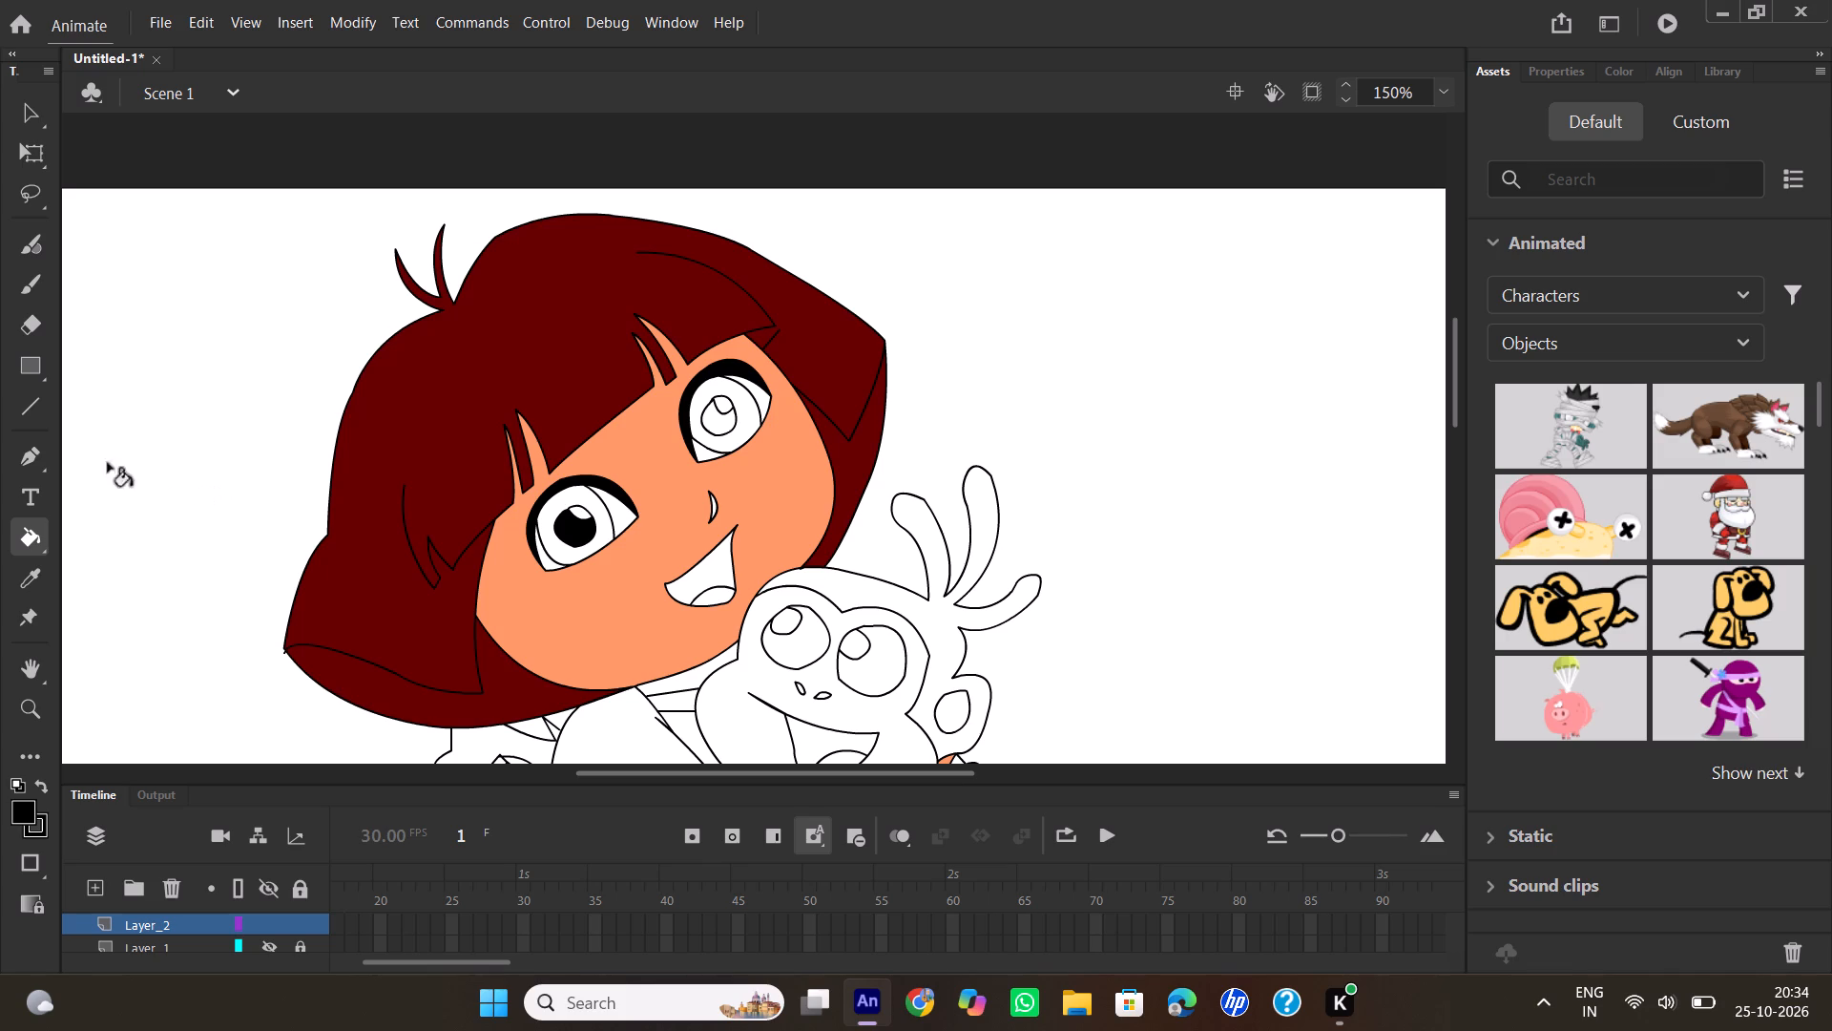
# Fill the outer areas of the whites in both of Dora's eyes with pale cyan.
pyautogui.click(25, 808)
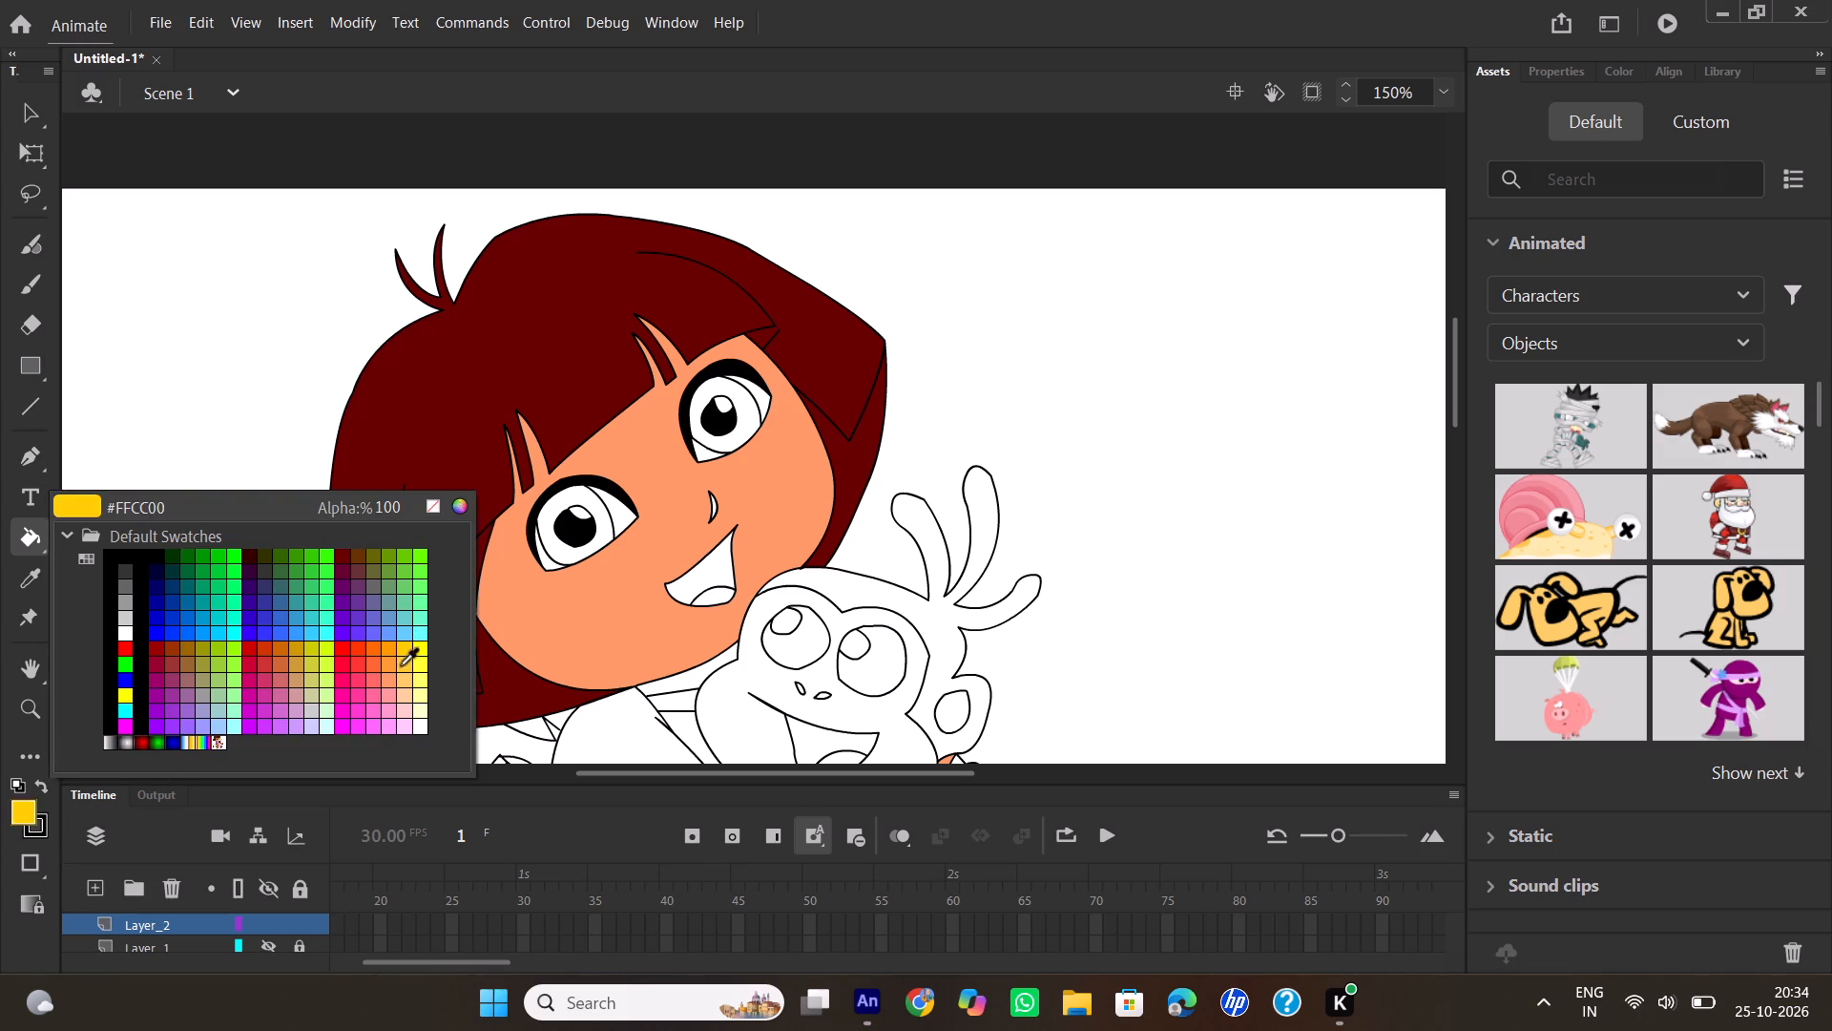
pyautogui.click(323, 729)
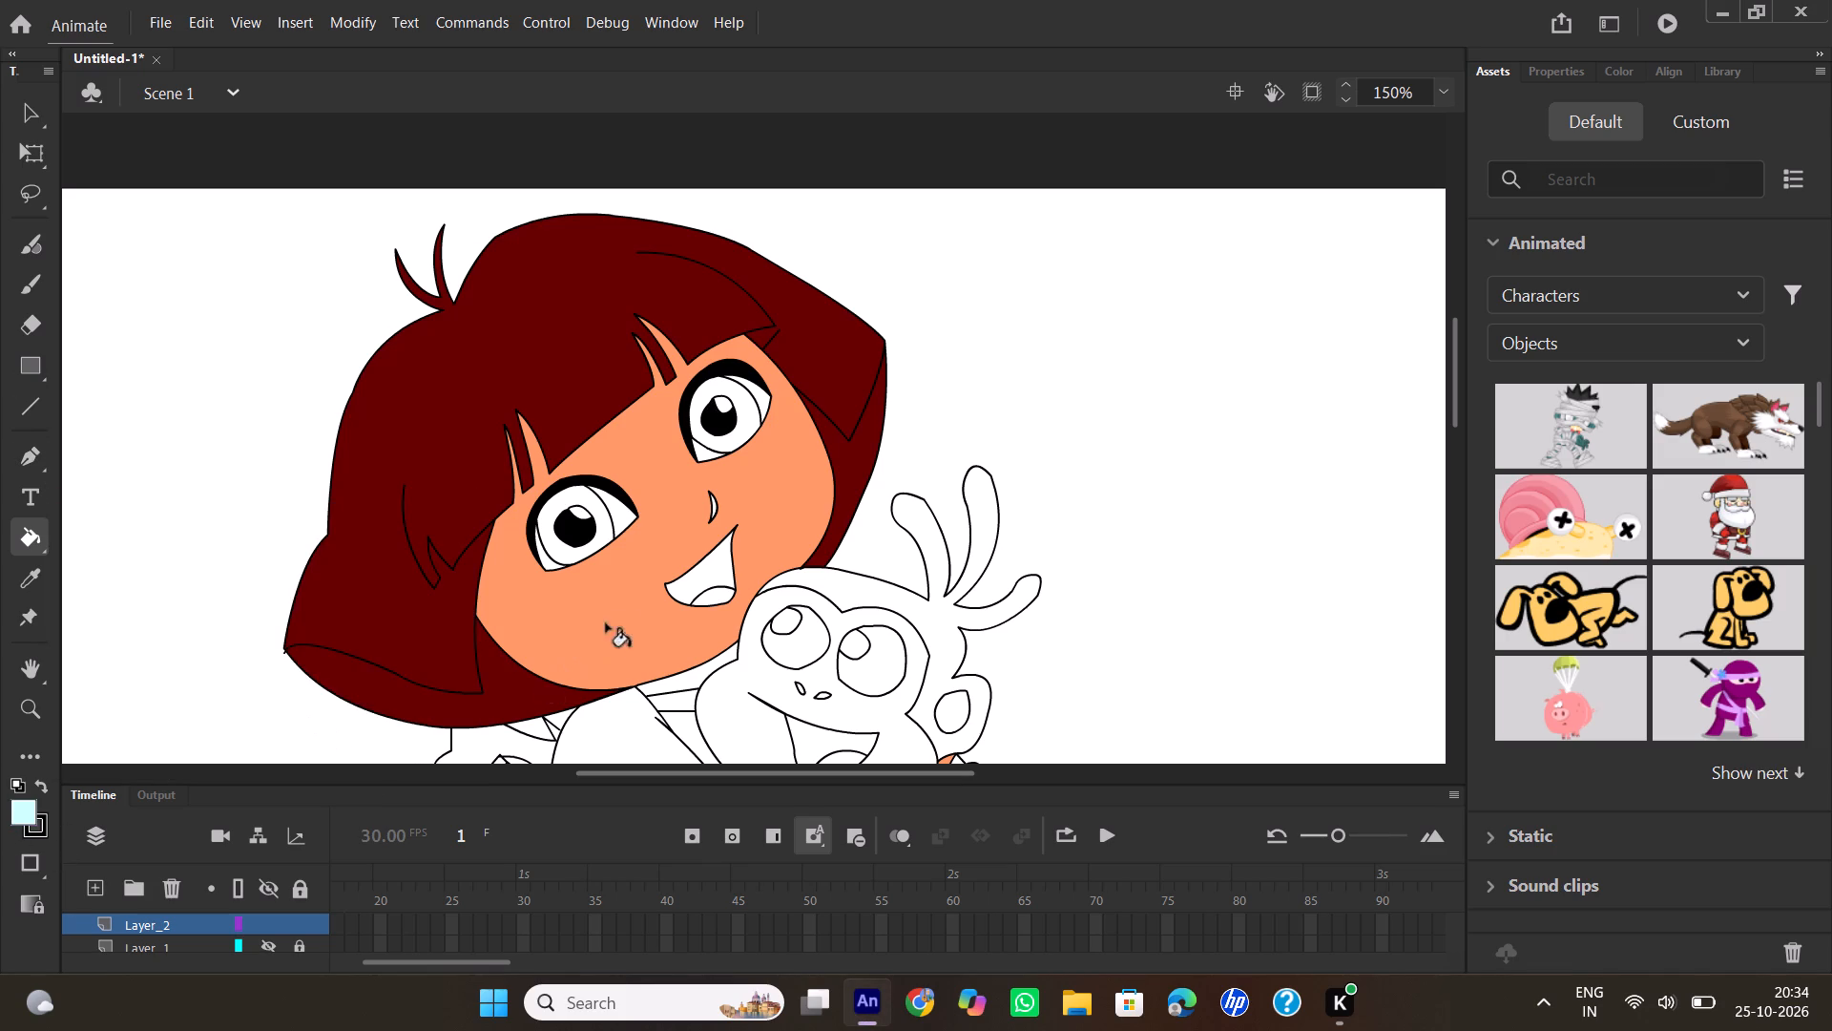
pyautogui.click(615, 511)
pyautogui.click(549, 566)
pyautogui.click(763, 397)
pyautogui.click(703, 457)
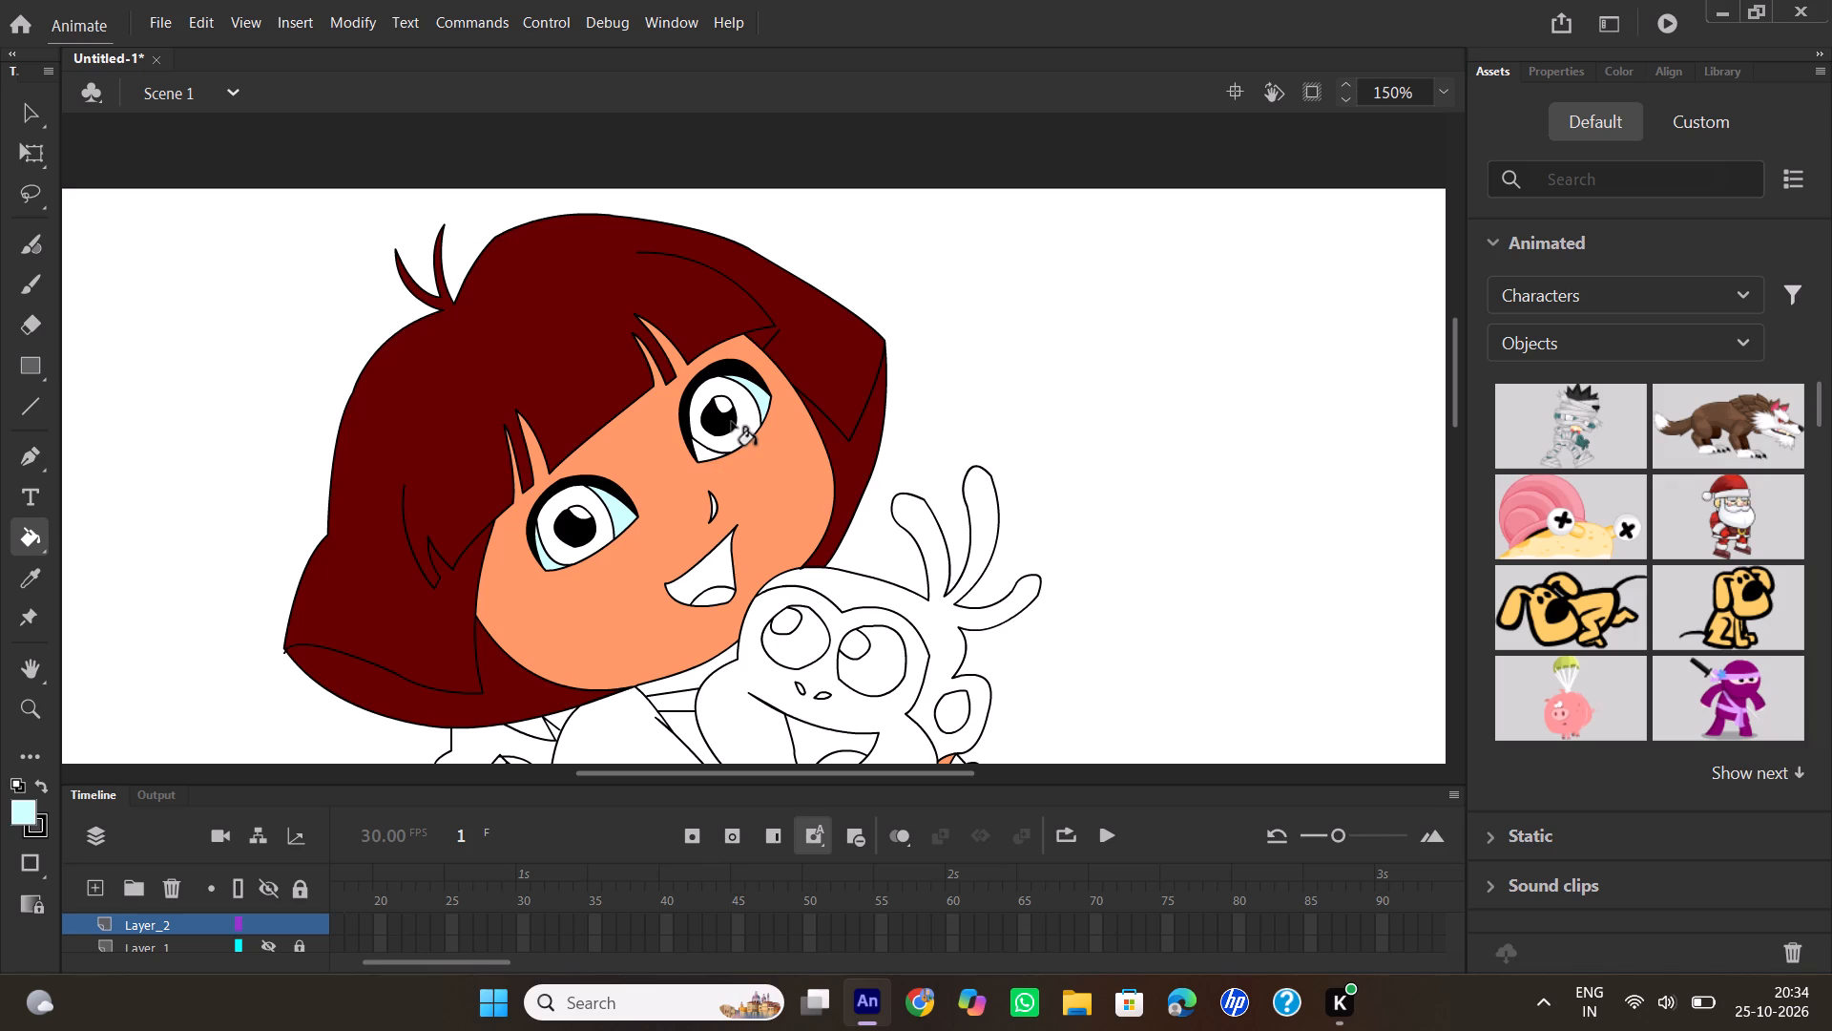
# Fill Dora's nose shape with black.
pyautogui.click(20, 810)
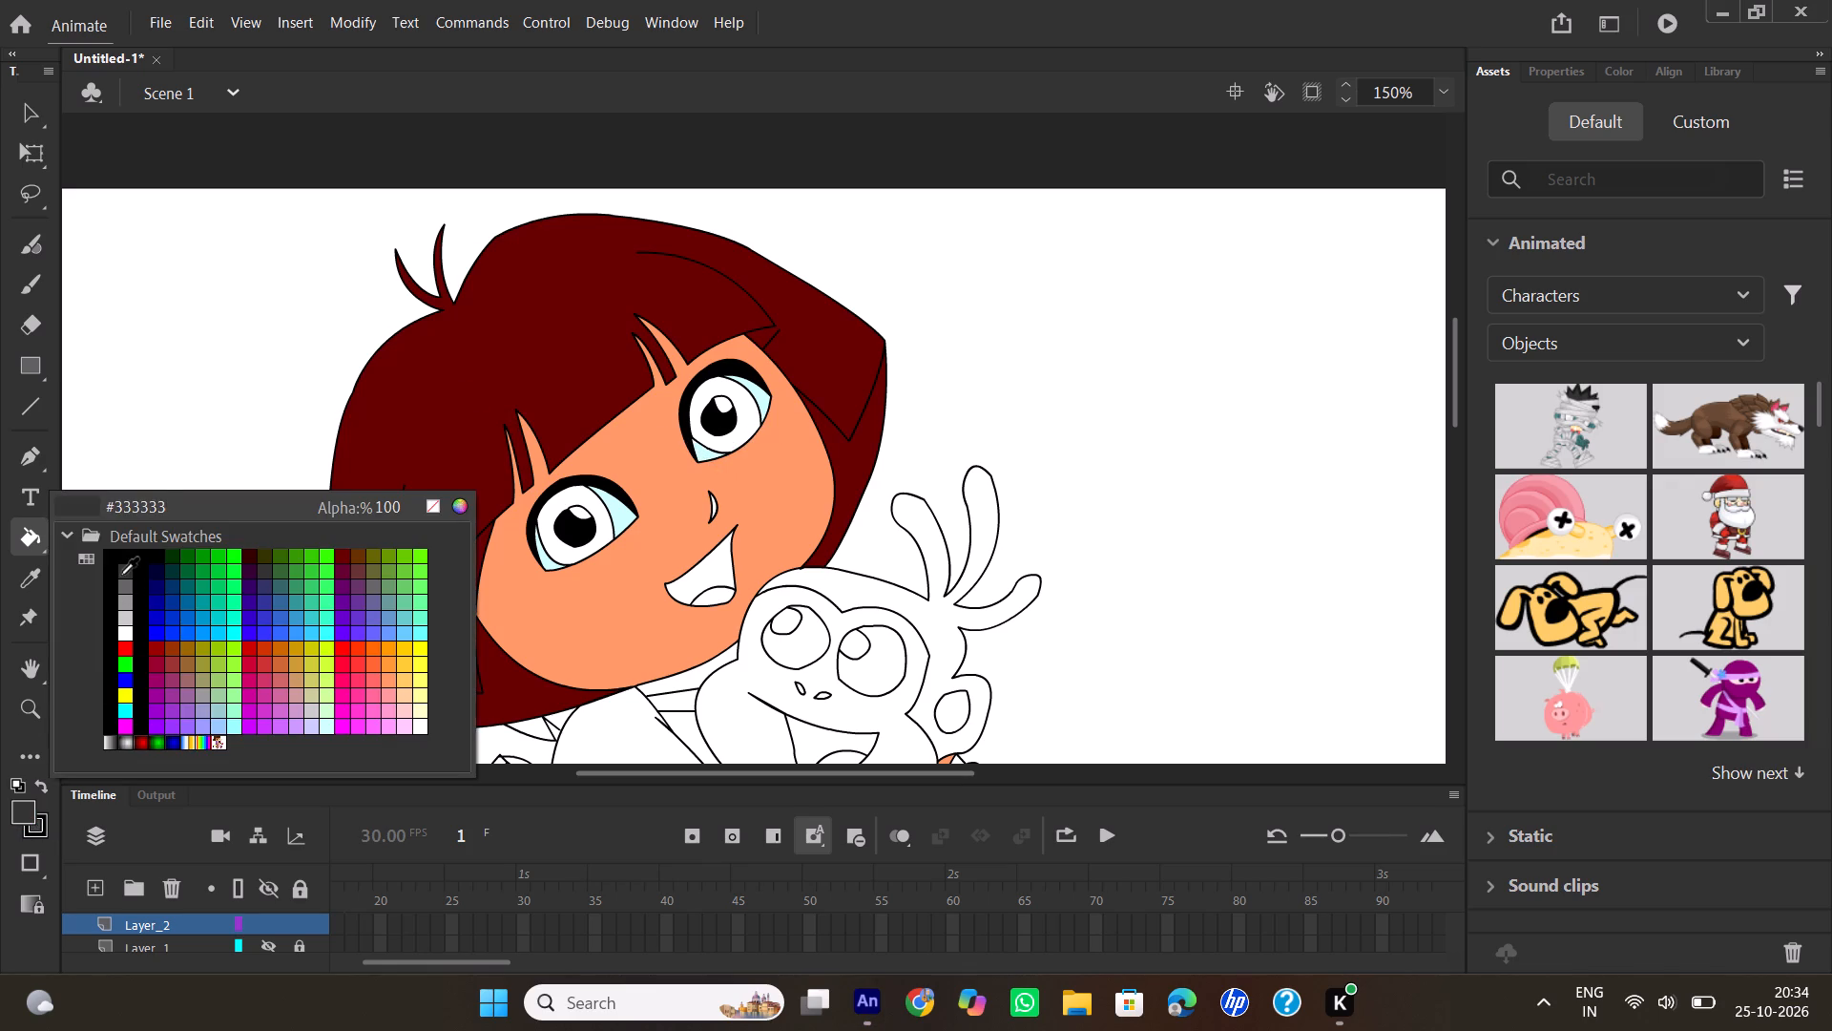
pyautogui.click(125, 558)
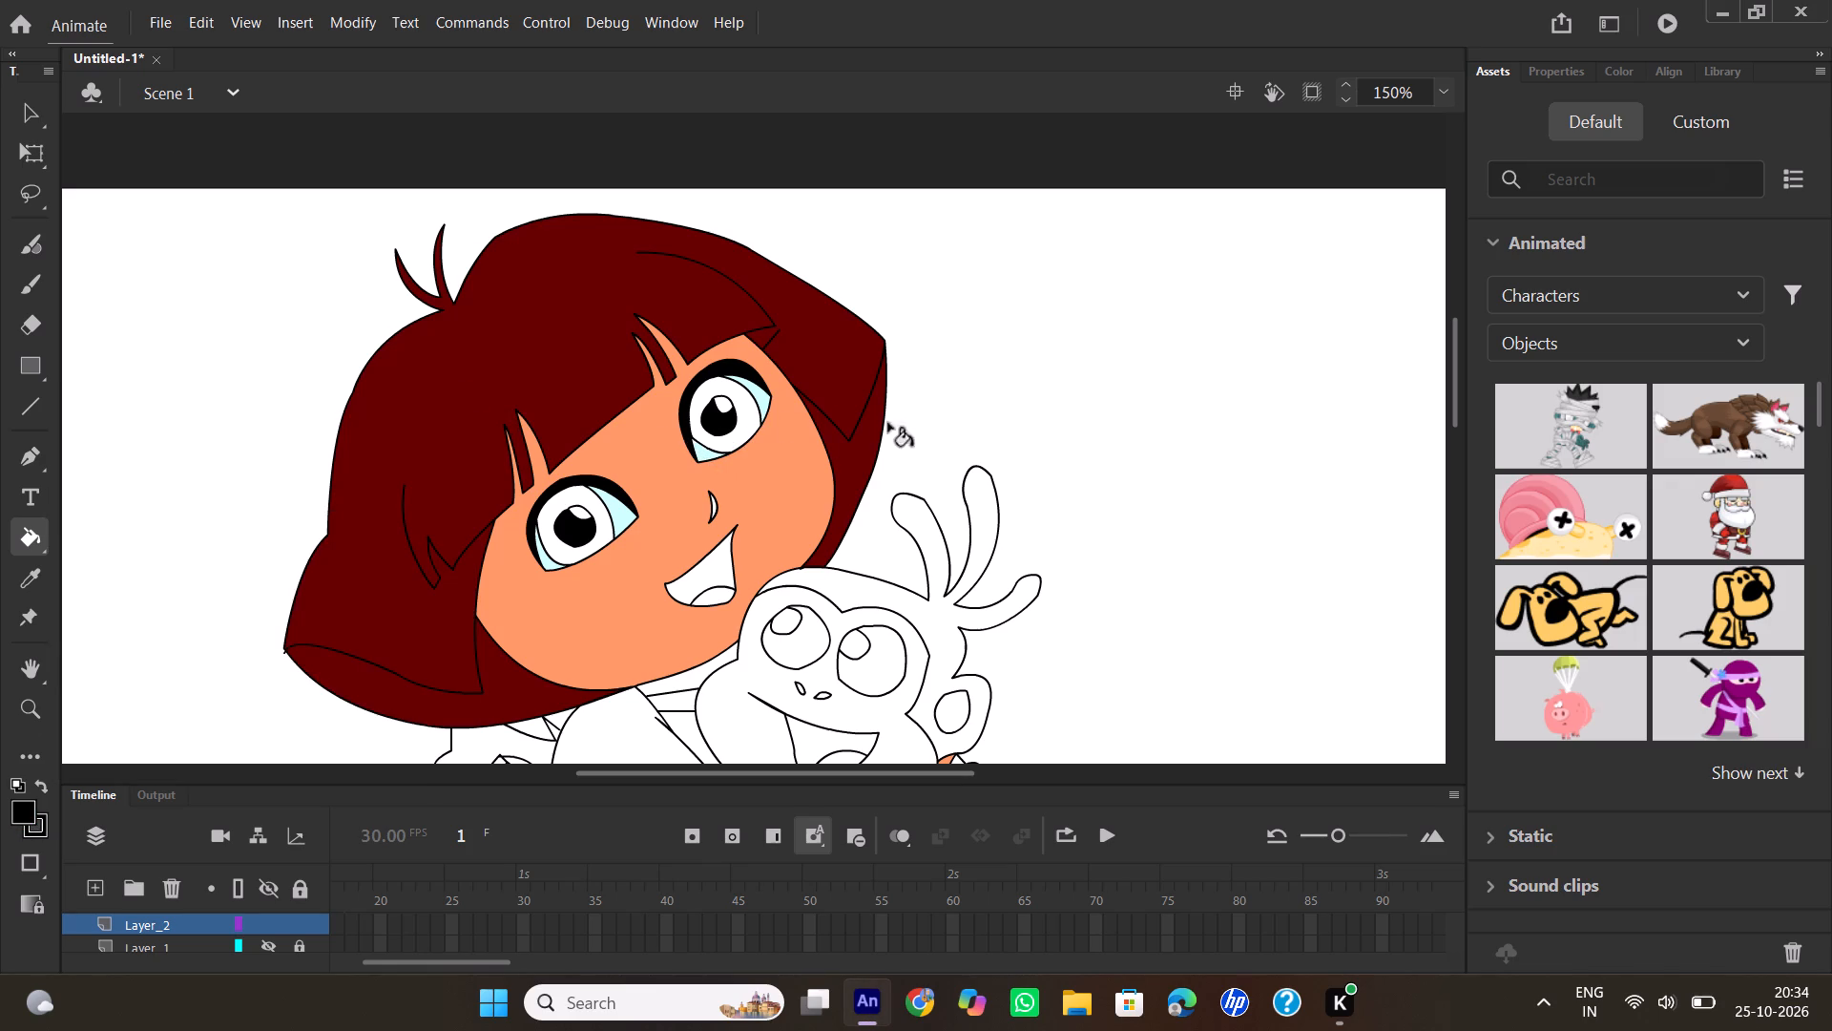
pyautogui.click(716, 512)
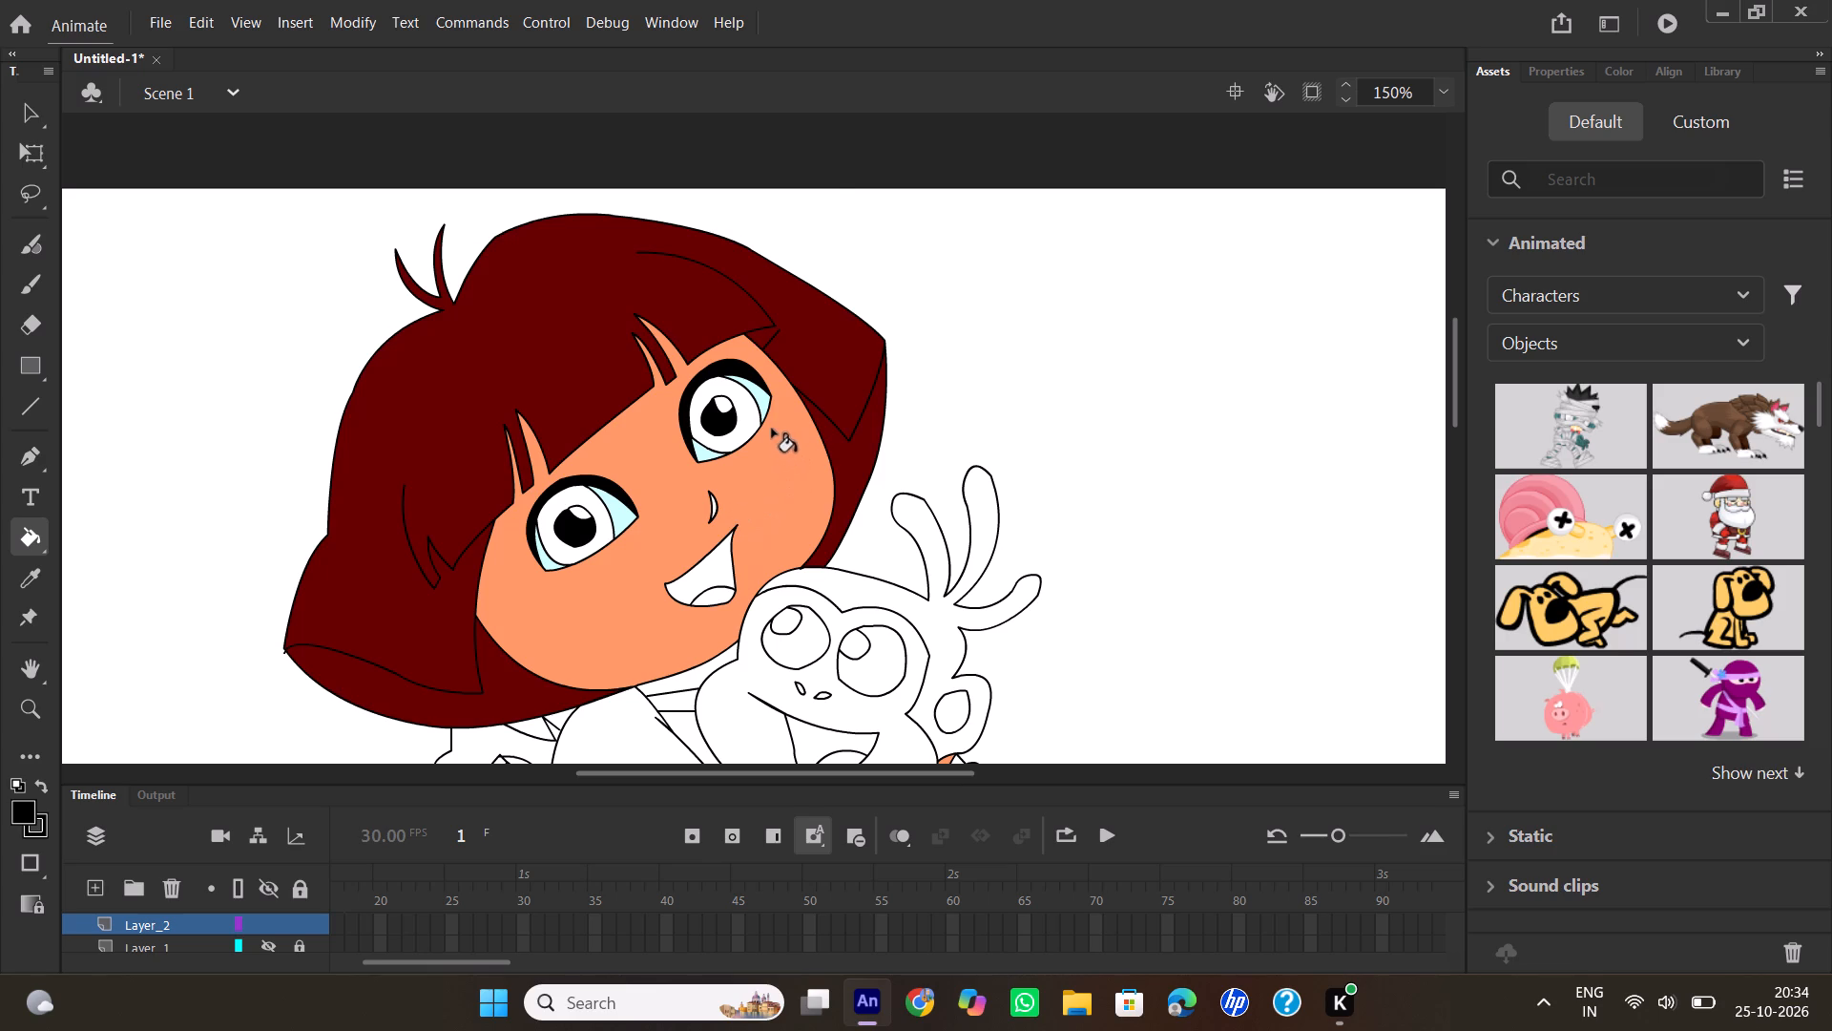
# Fill both of the monkey's pupils and both nostrils with black.
pyautogui.scroll(-1, 771, 429)
pyautogui.click(778, 428)
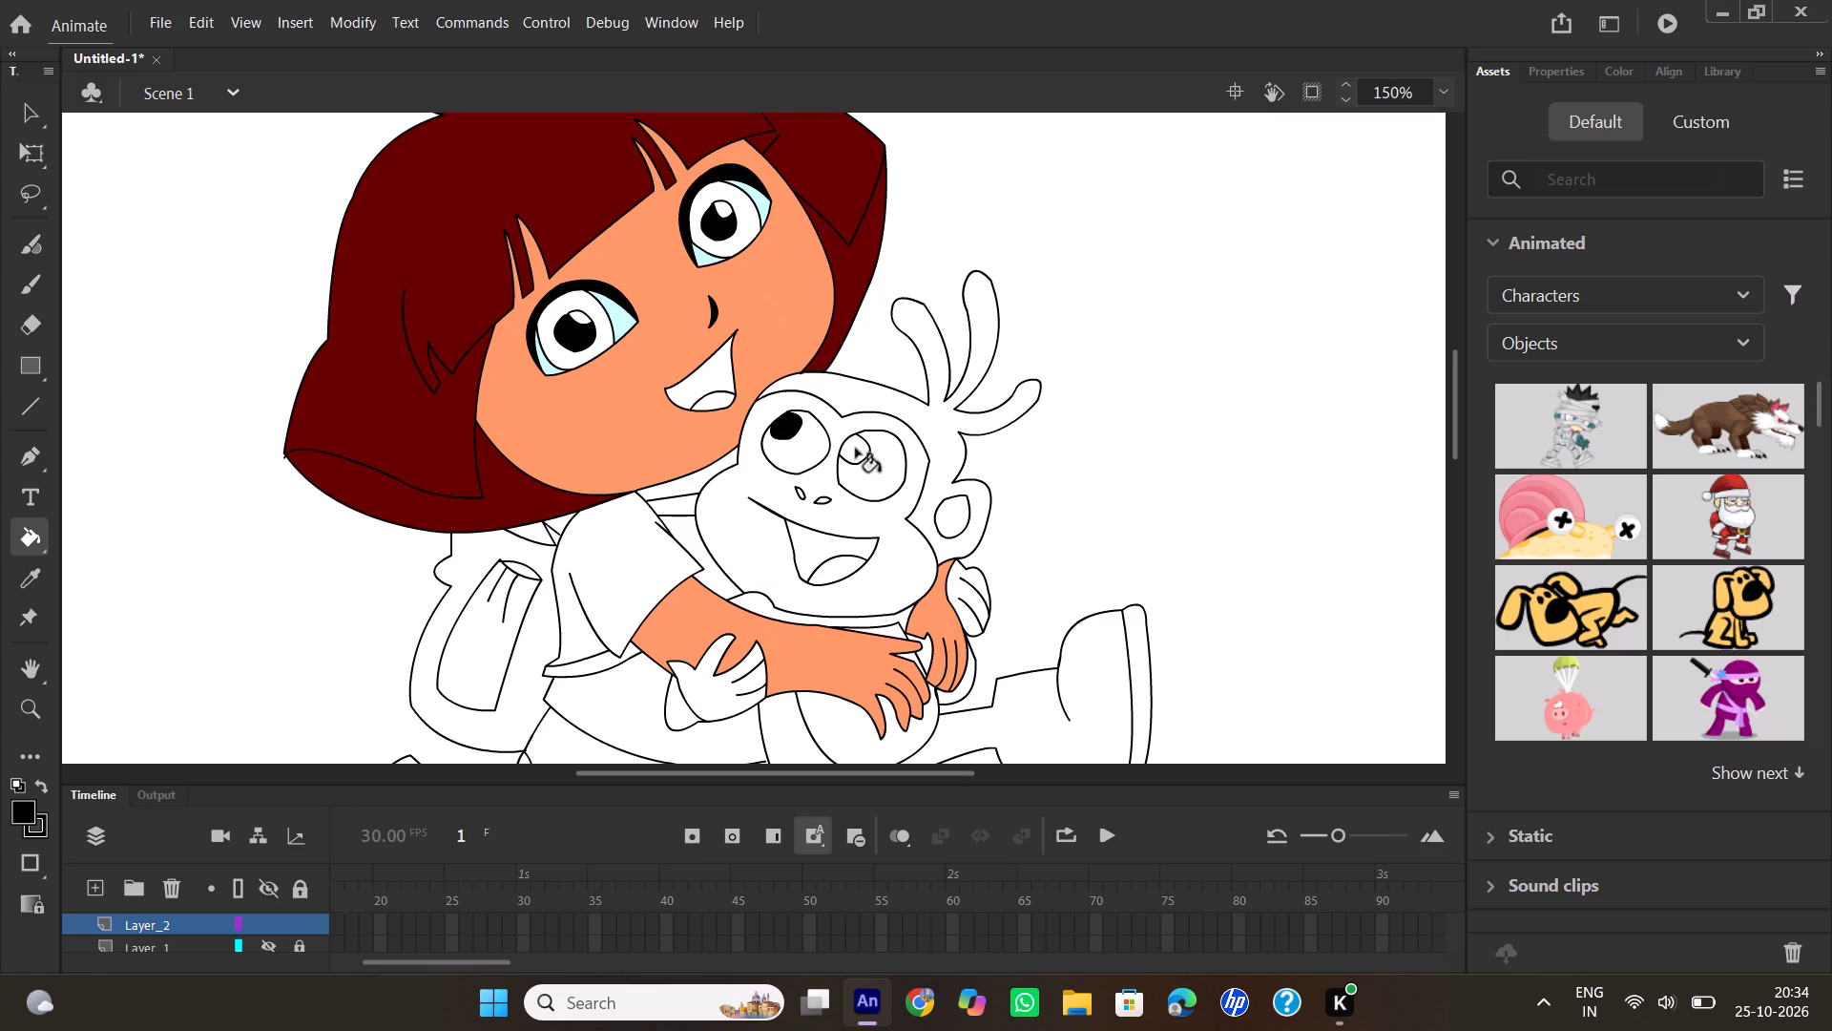
pyautogui.click(856, 449)
pyautogui.click(823, 500)
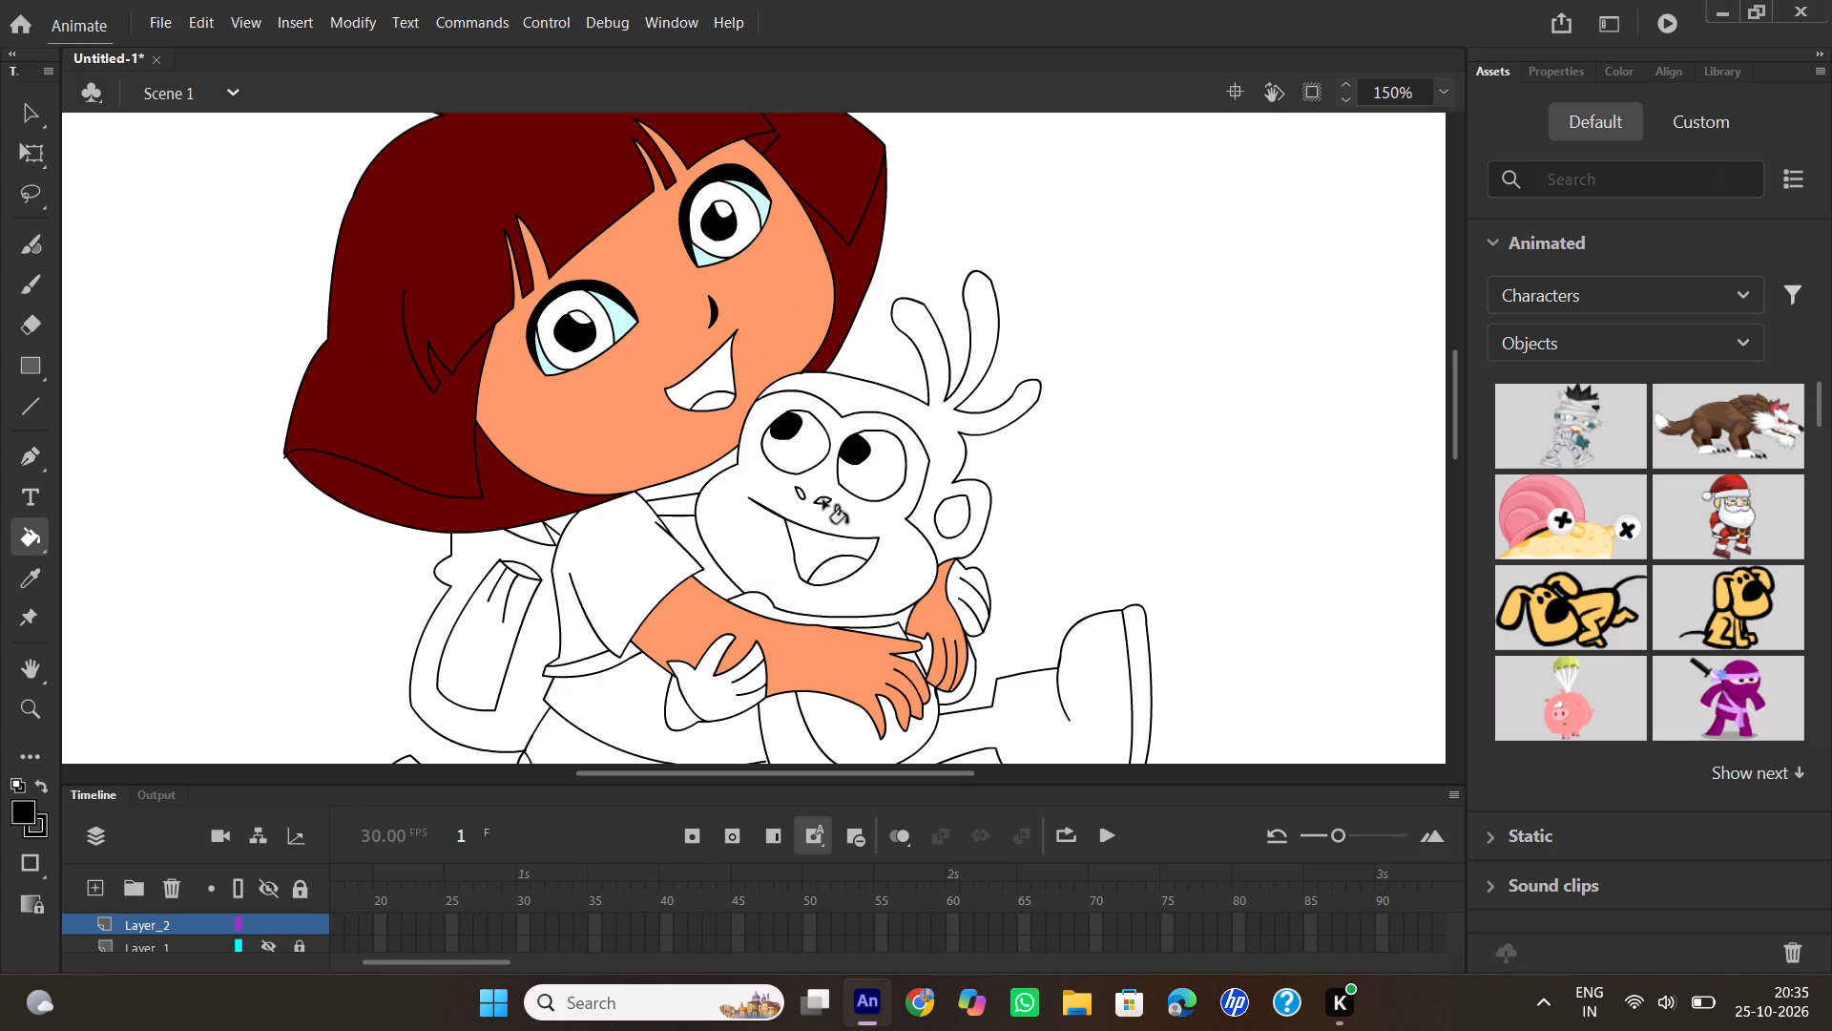
pyautogui.click(803, 494)
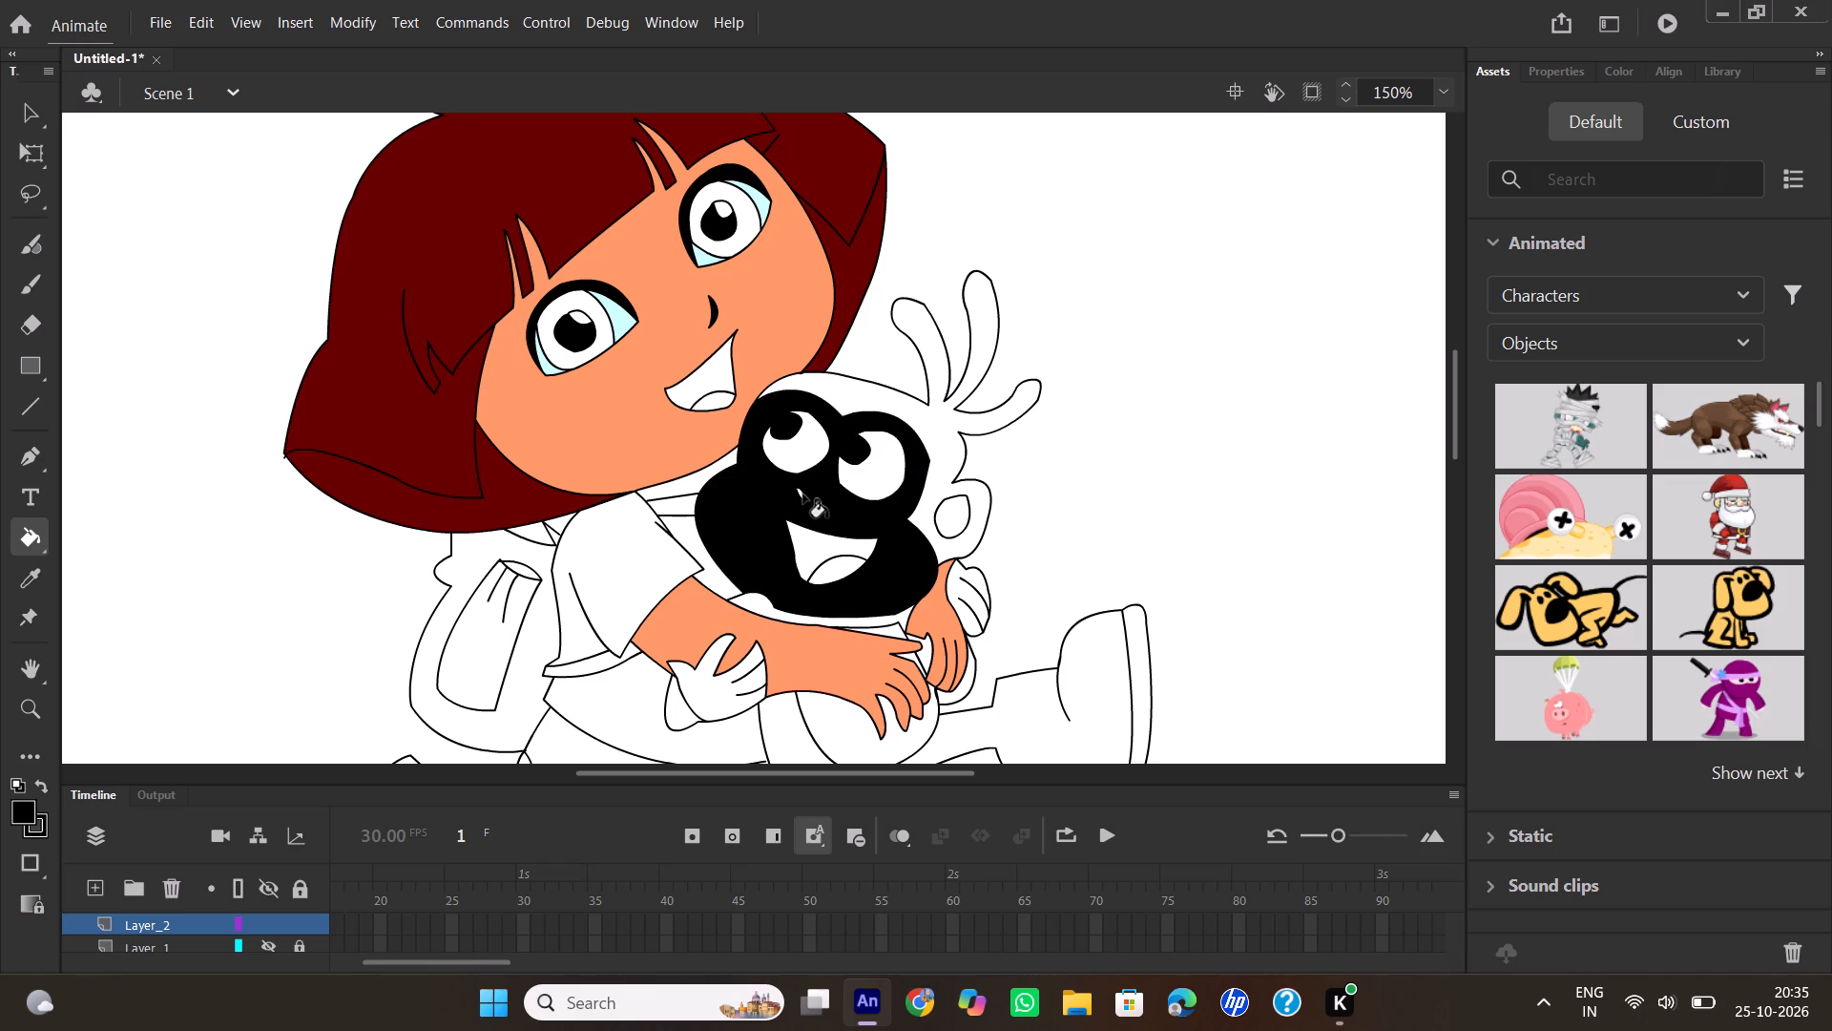
pyautogui.hotkey('ctrl', 'z')
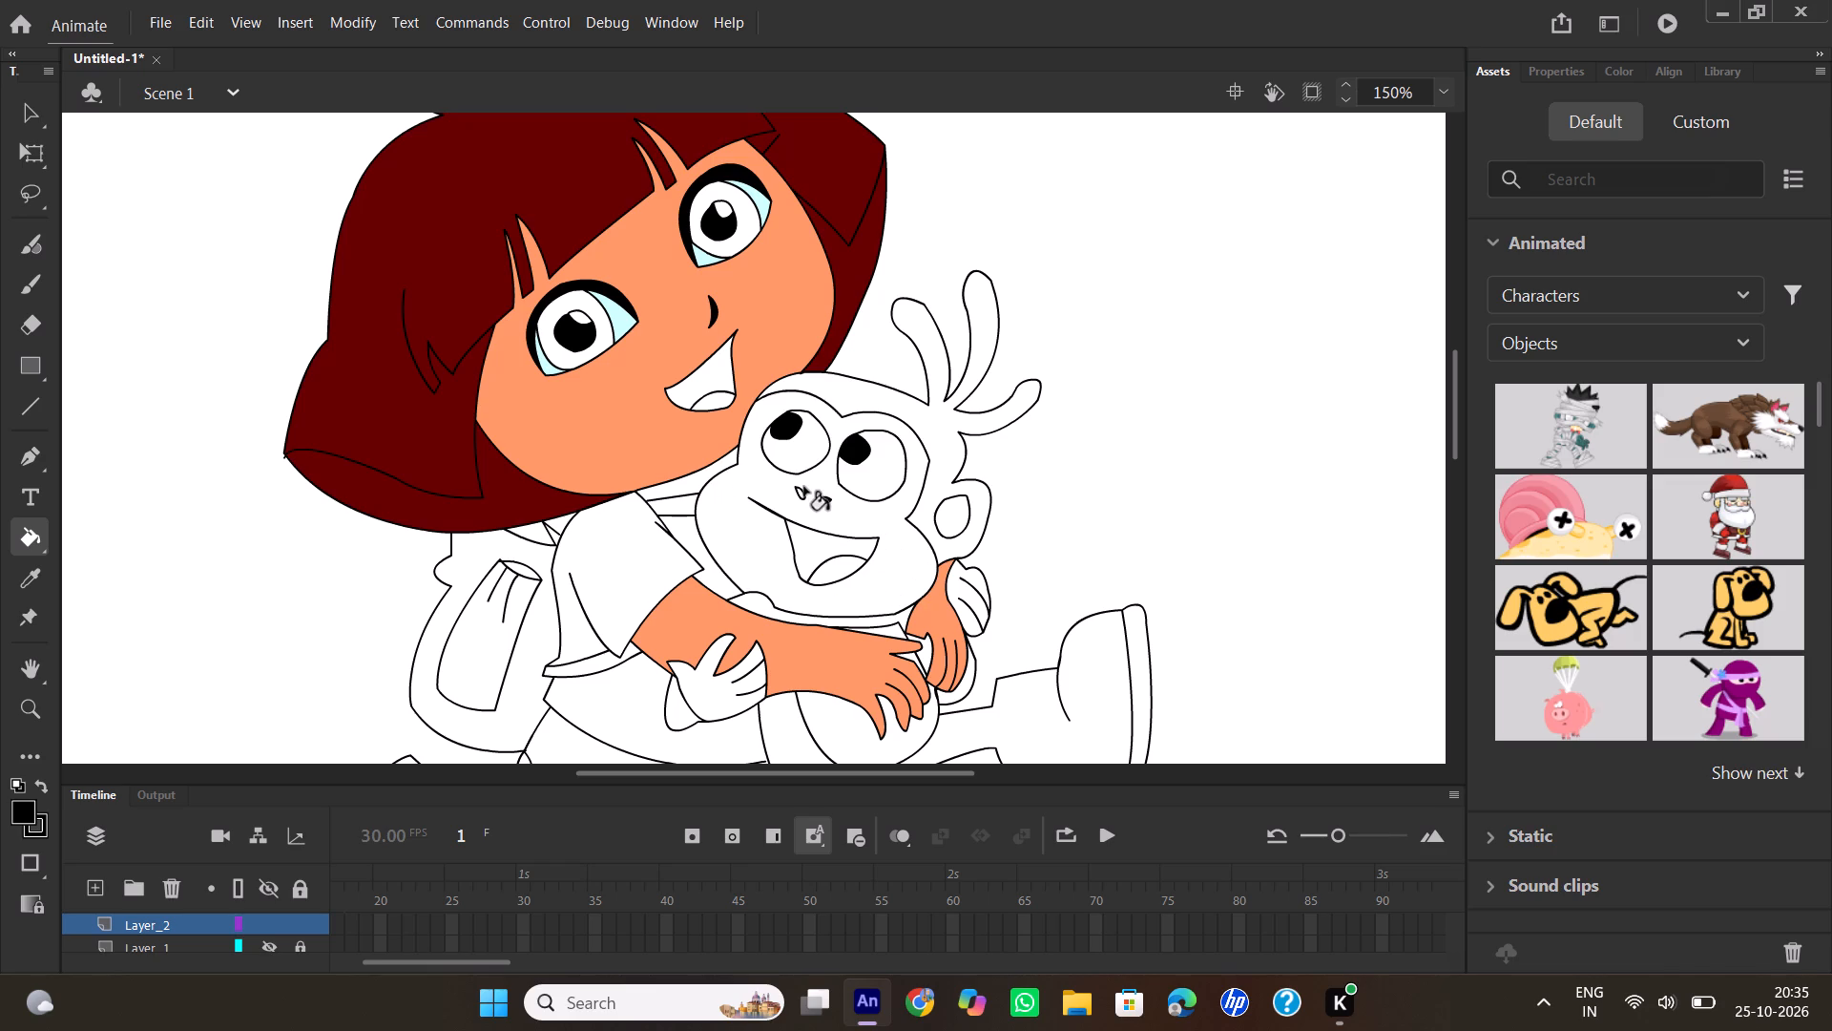
pyautogui.click(802, 494)
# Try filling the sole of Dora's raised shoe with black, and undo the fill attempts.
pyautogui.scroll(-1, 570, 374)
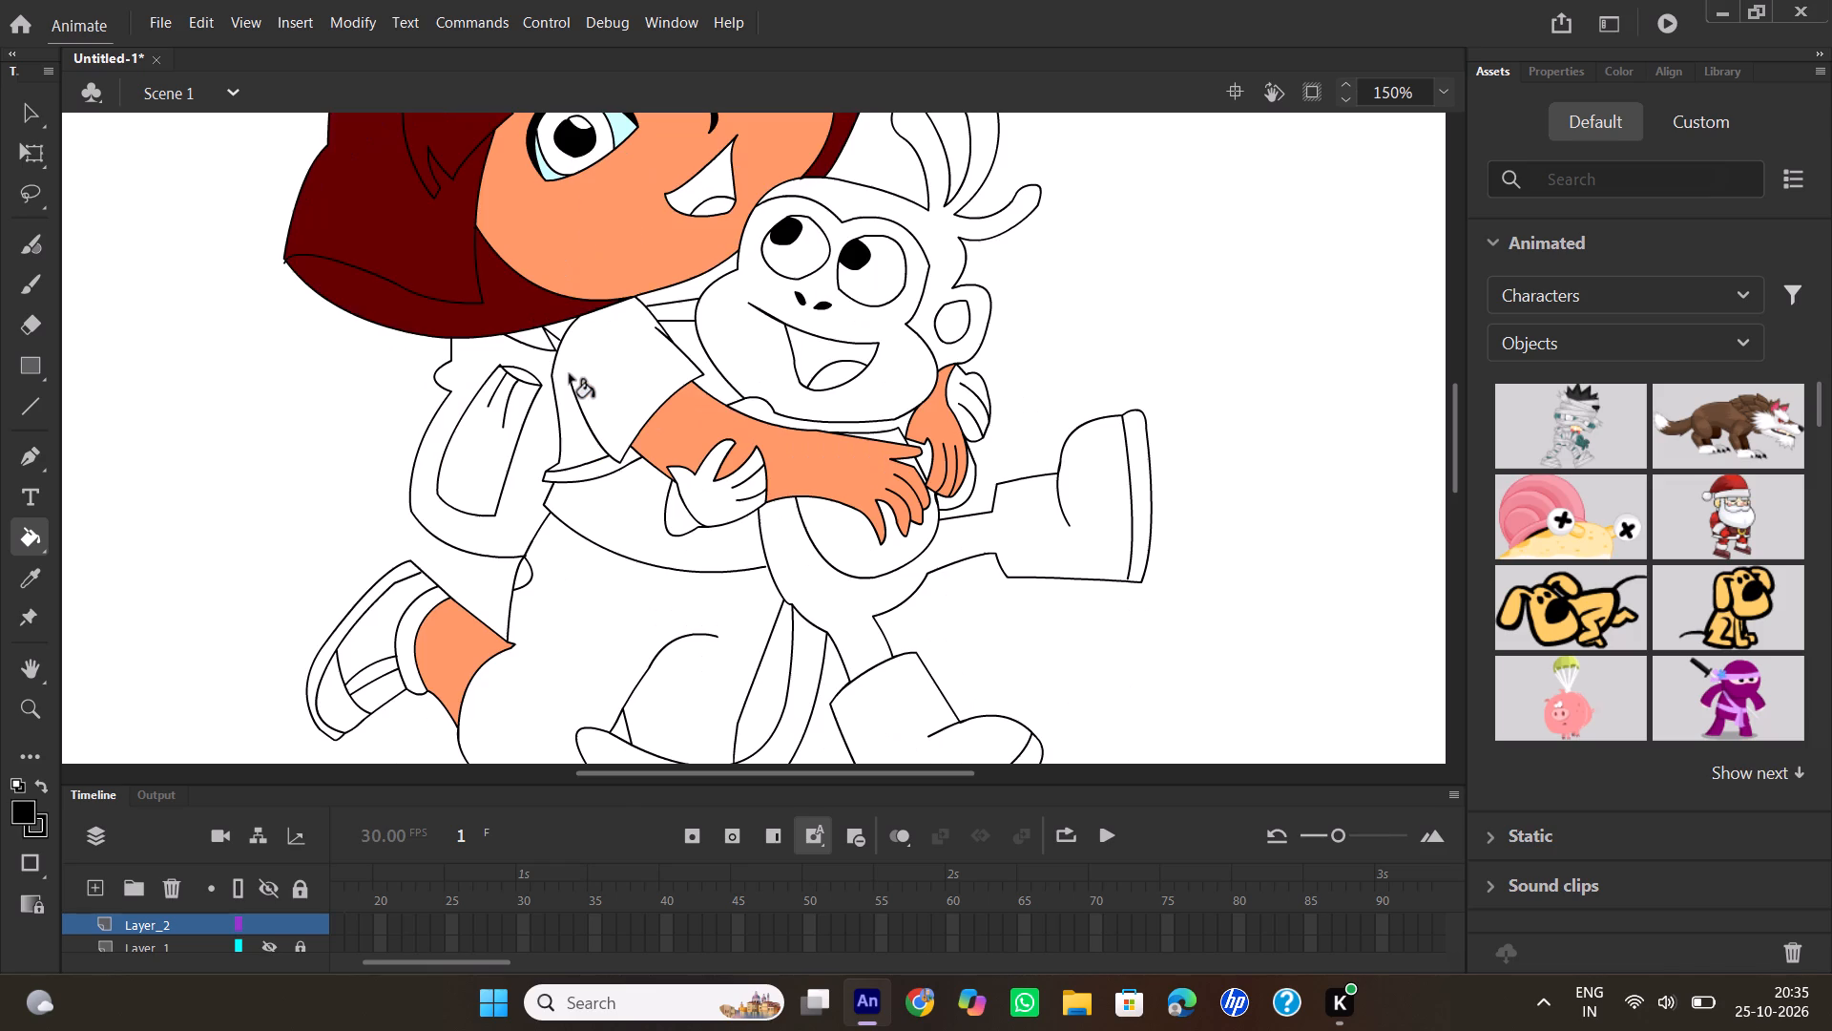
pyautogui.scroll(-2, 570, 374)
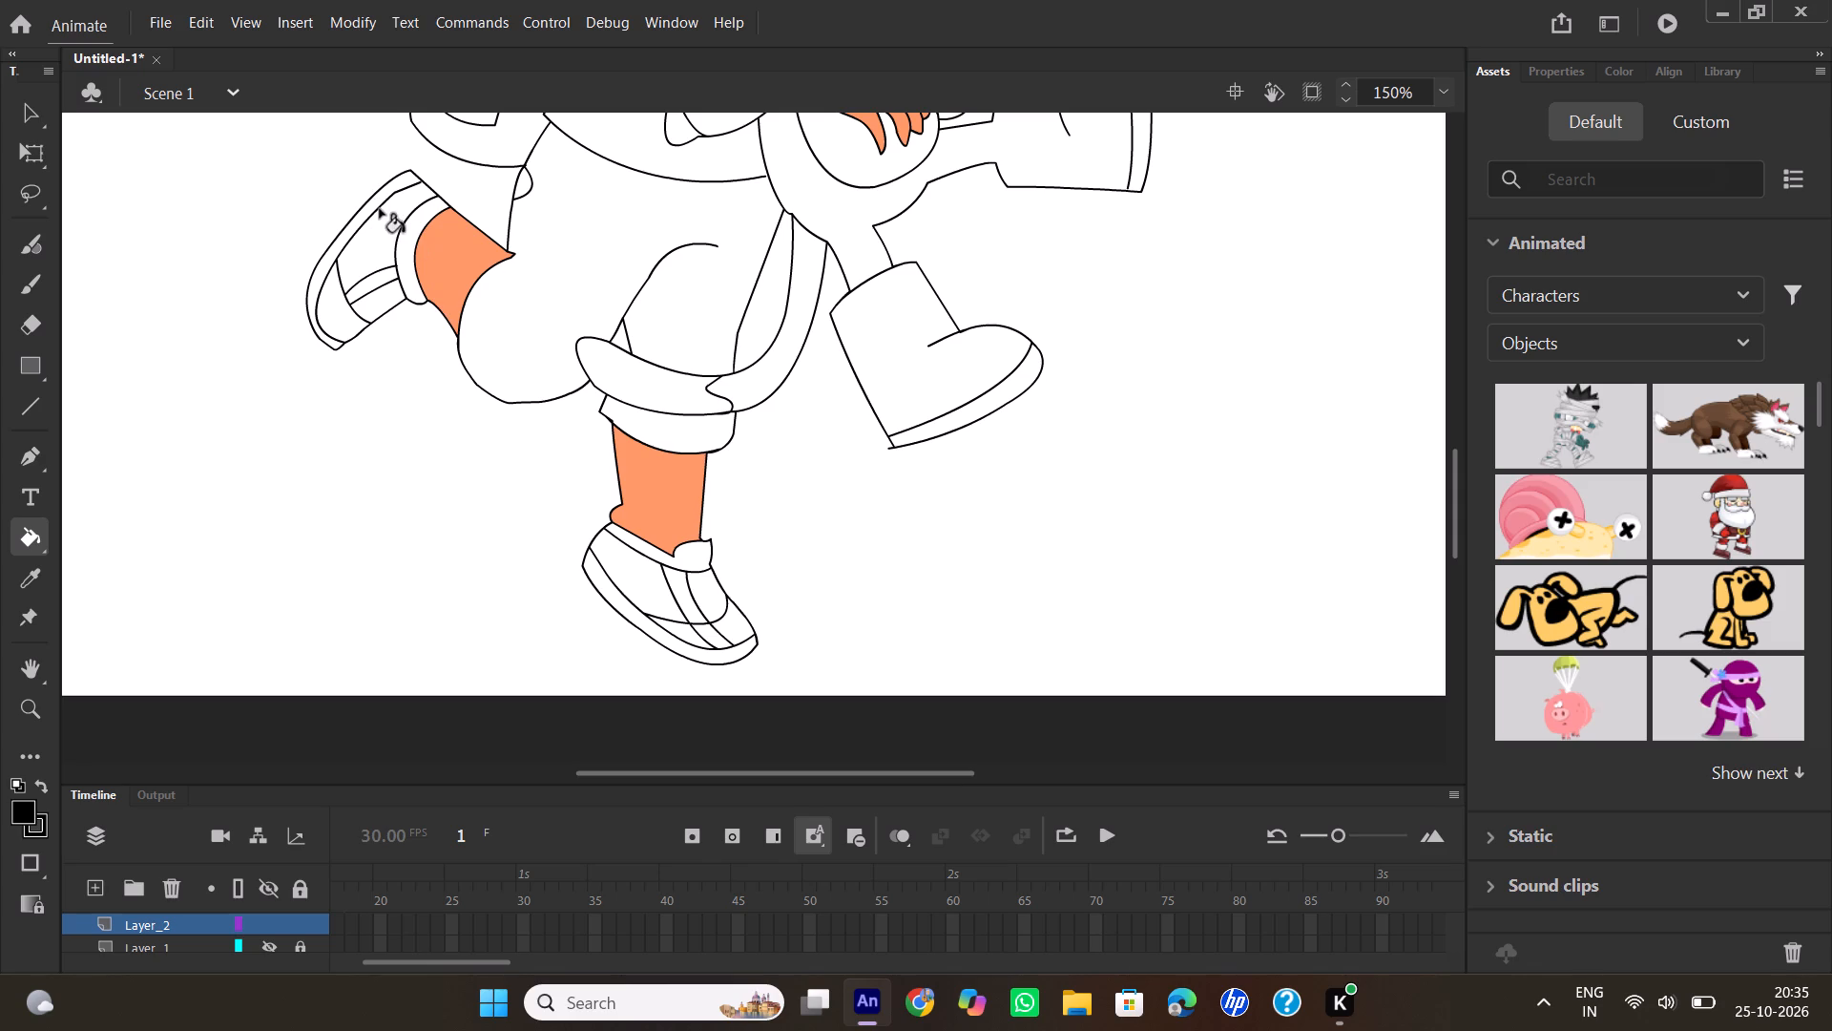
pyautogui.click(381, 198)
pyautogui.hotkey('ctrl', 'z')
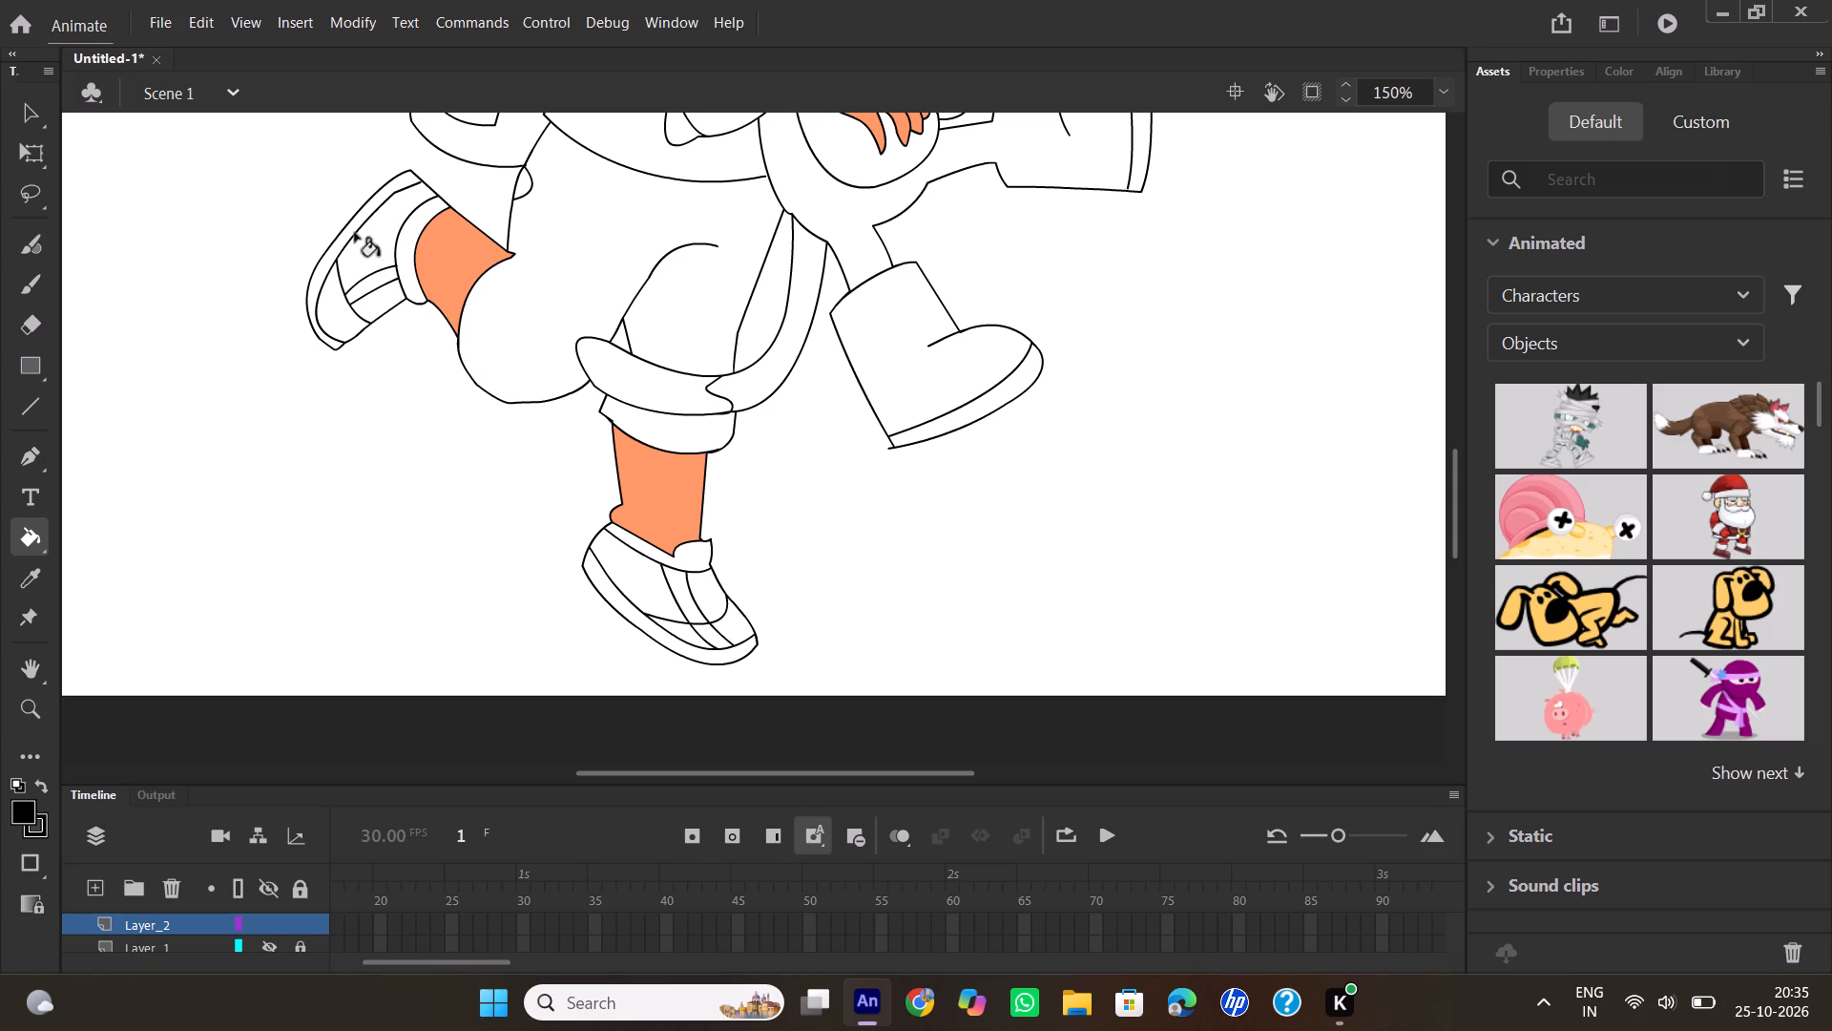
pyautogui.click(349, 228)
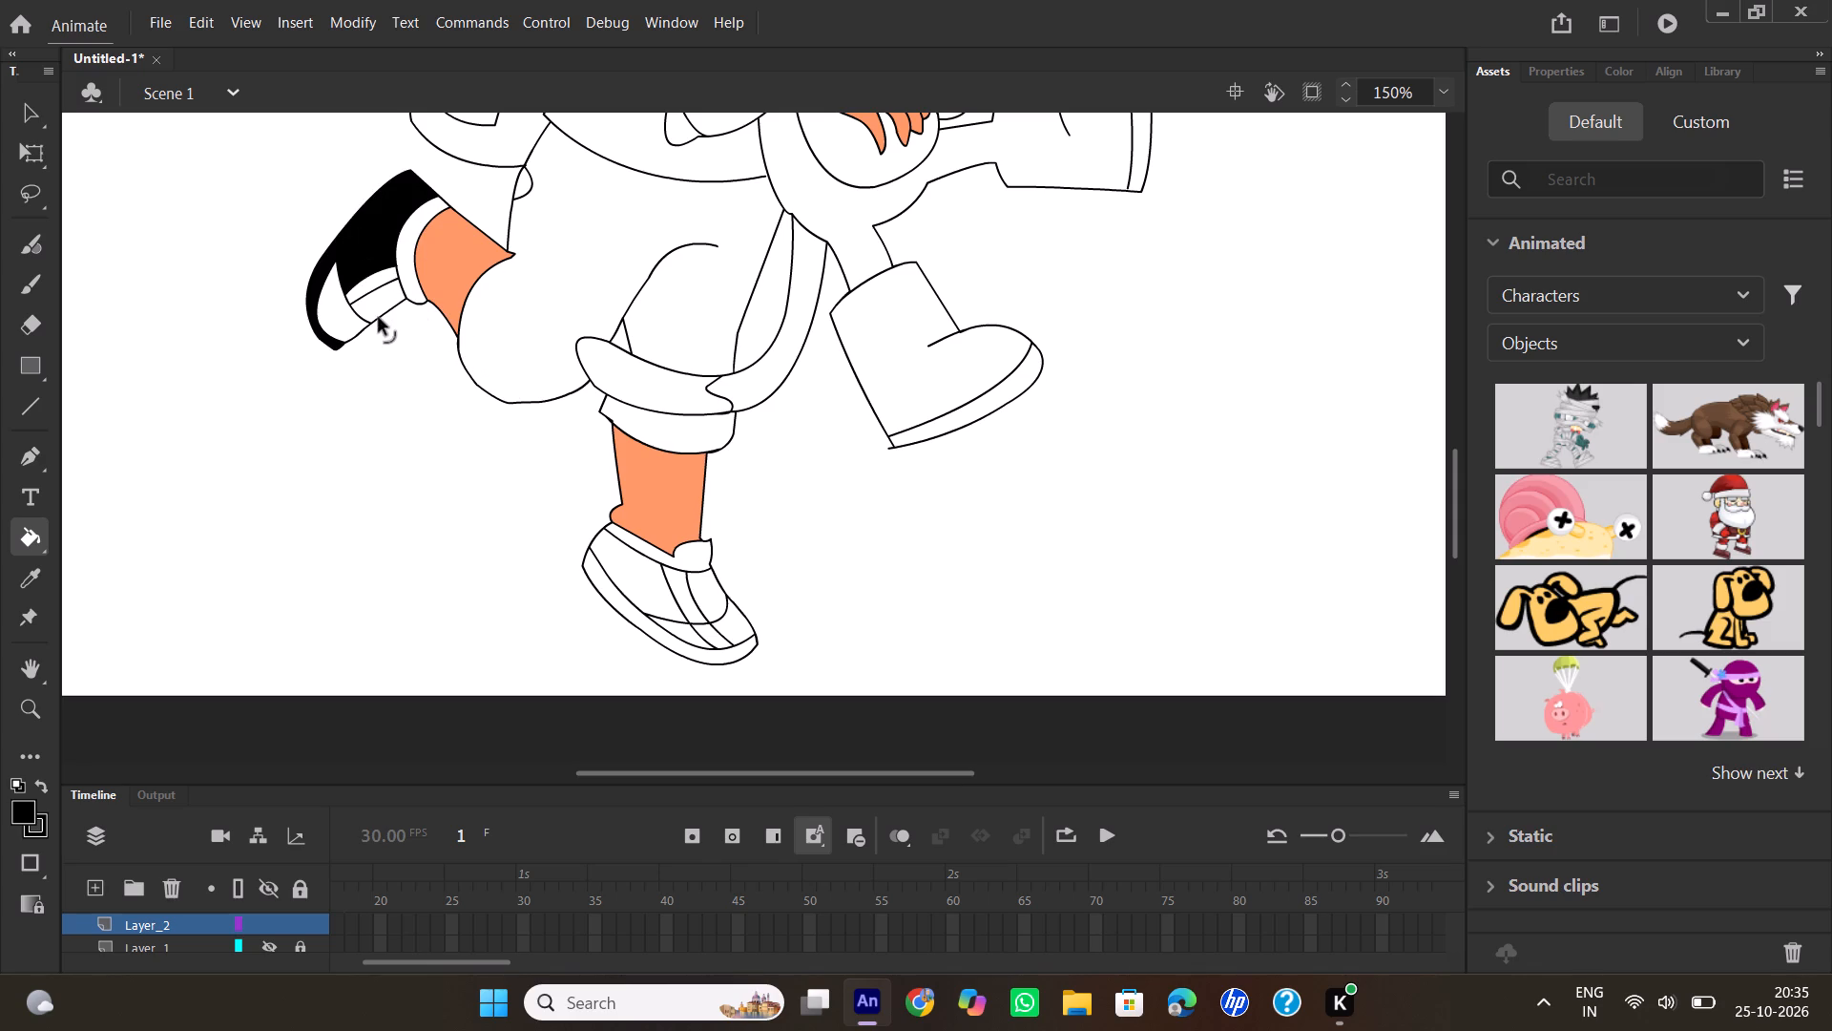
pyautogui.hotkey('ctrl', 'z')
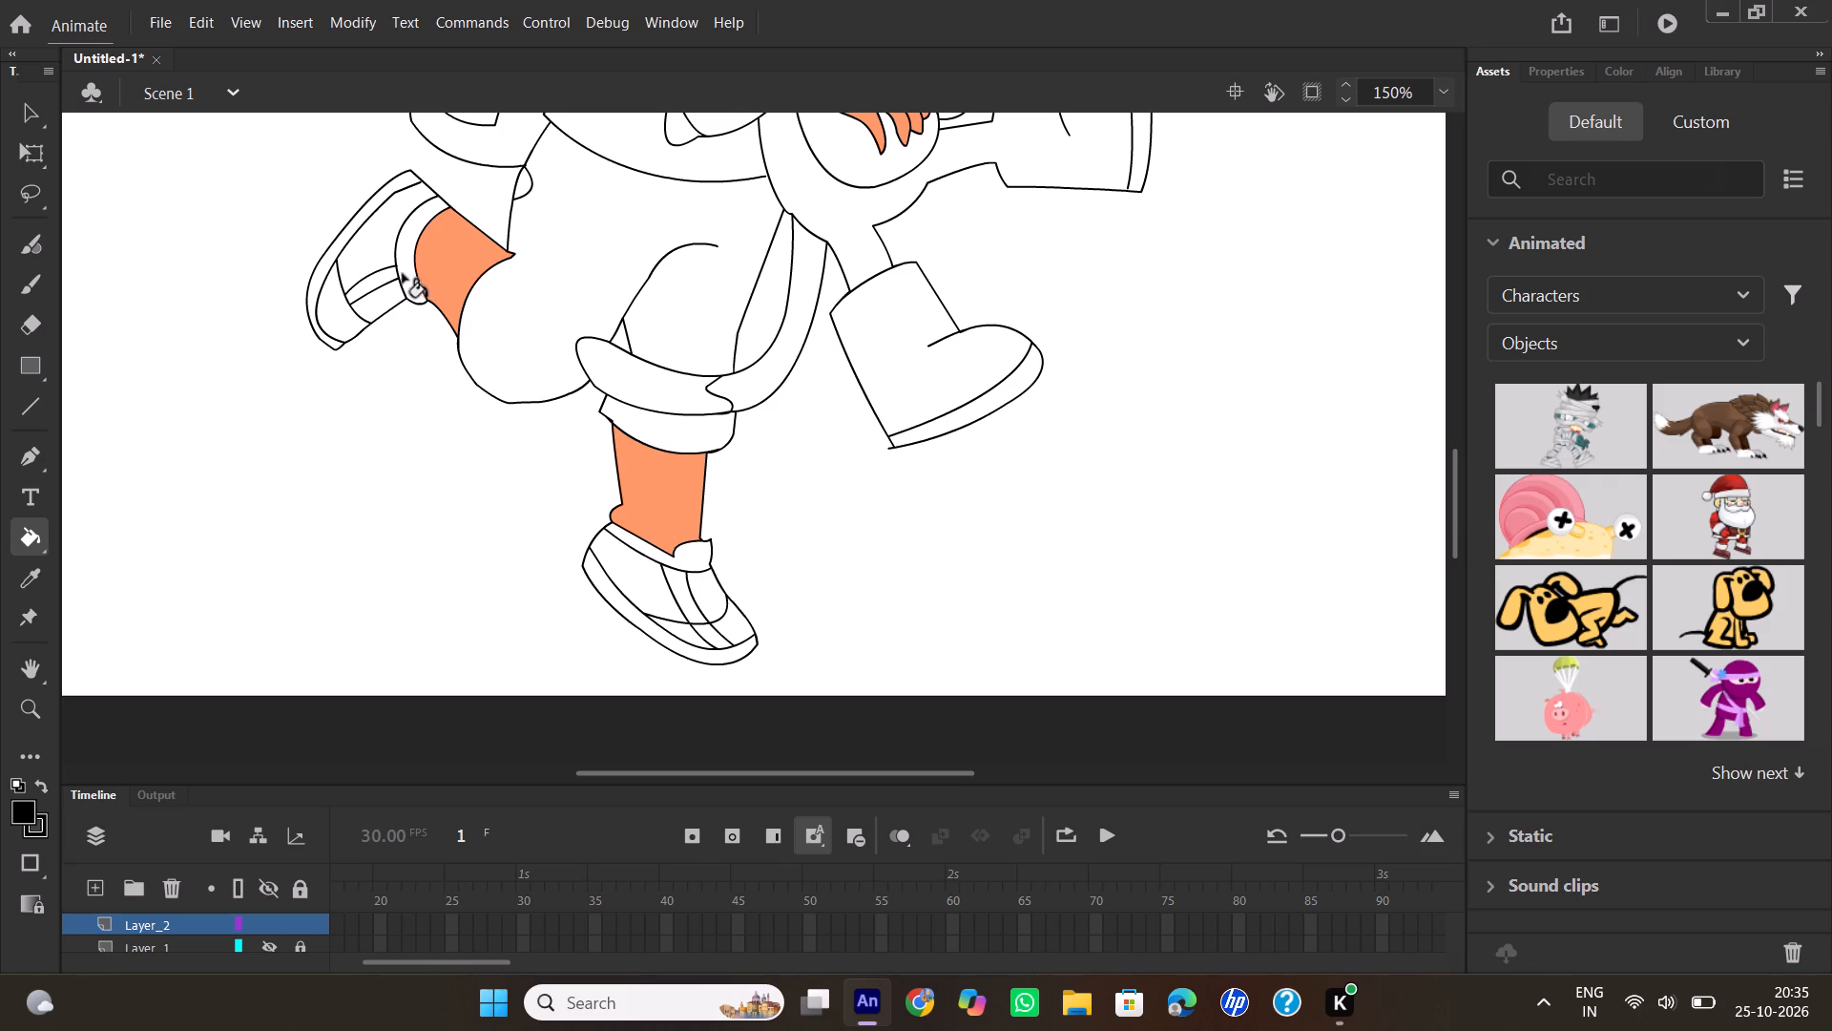
# Fill the sole of Dora's lower shoe and the sole of the monkey's lower boot with black.
pyautogui.click(709, 655)
pyautogui.click(944, 429)
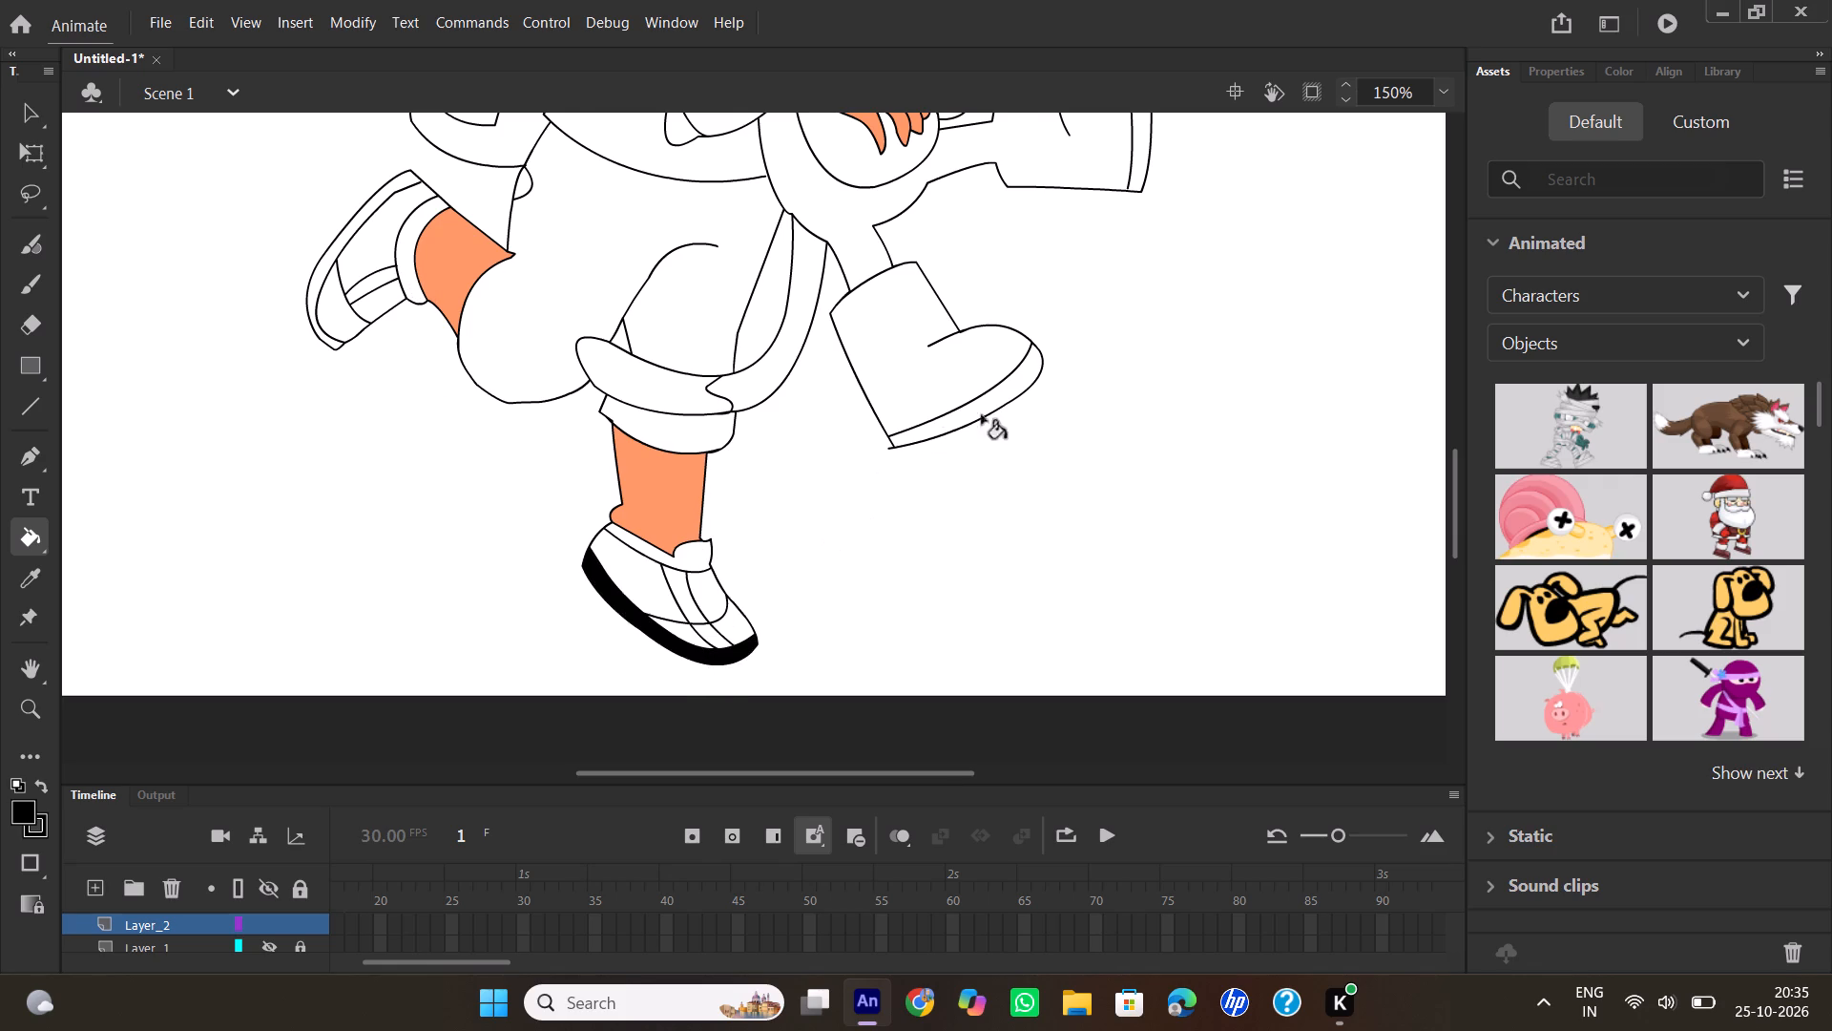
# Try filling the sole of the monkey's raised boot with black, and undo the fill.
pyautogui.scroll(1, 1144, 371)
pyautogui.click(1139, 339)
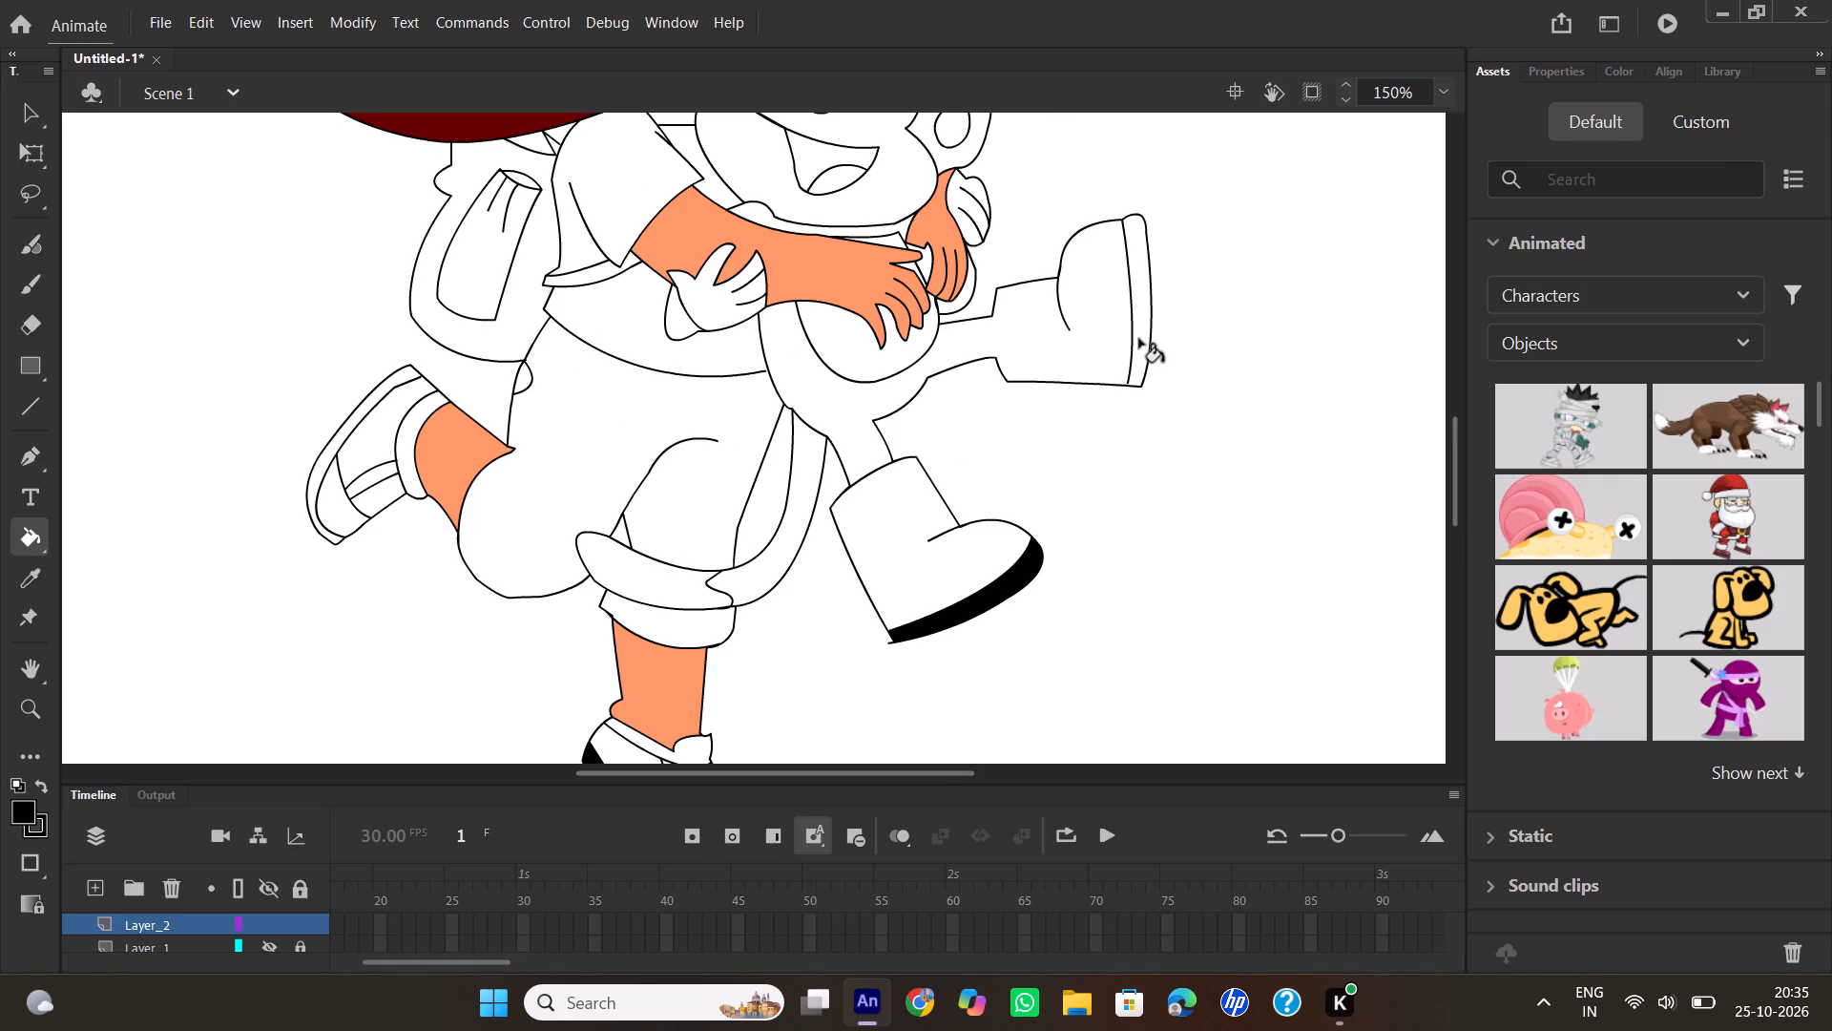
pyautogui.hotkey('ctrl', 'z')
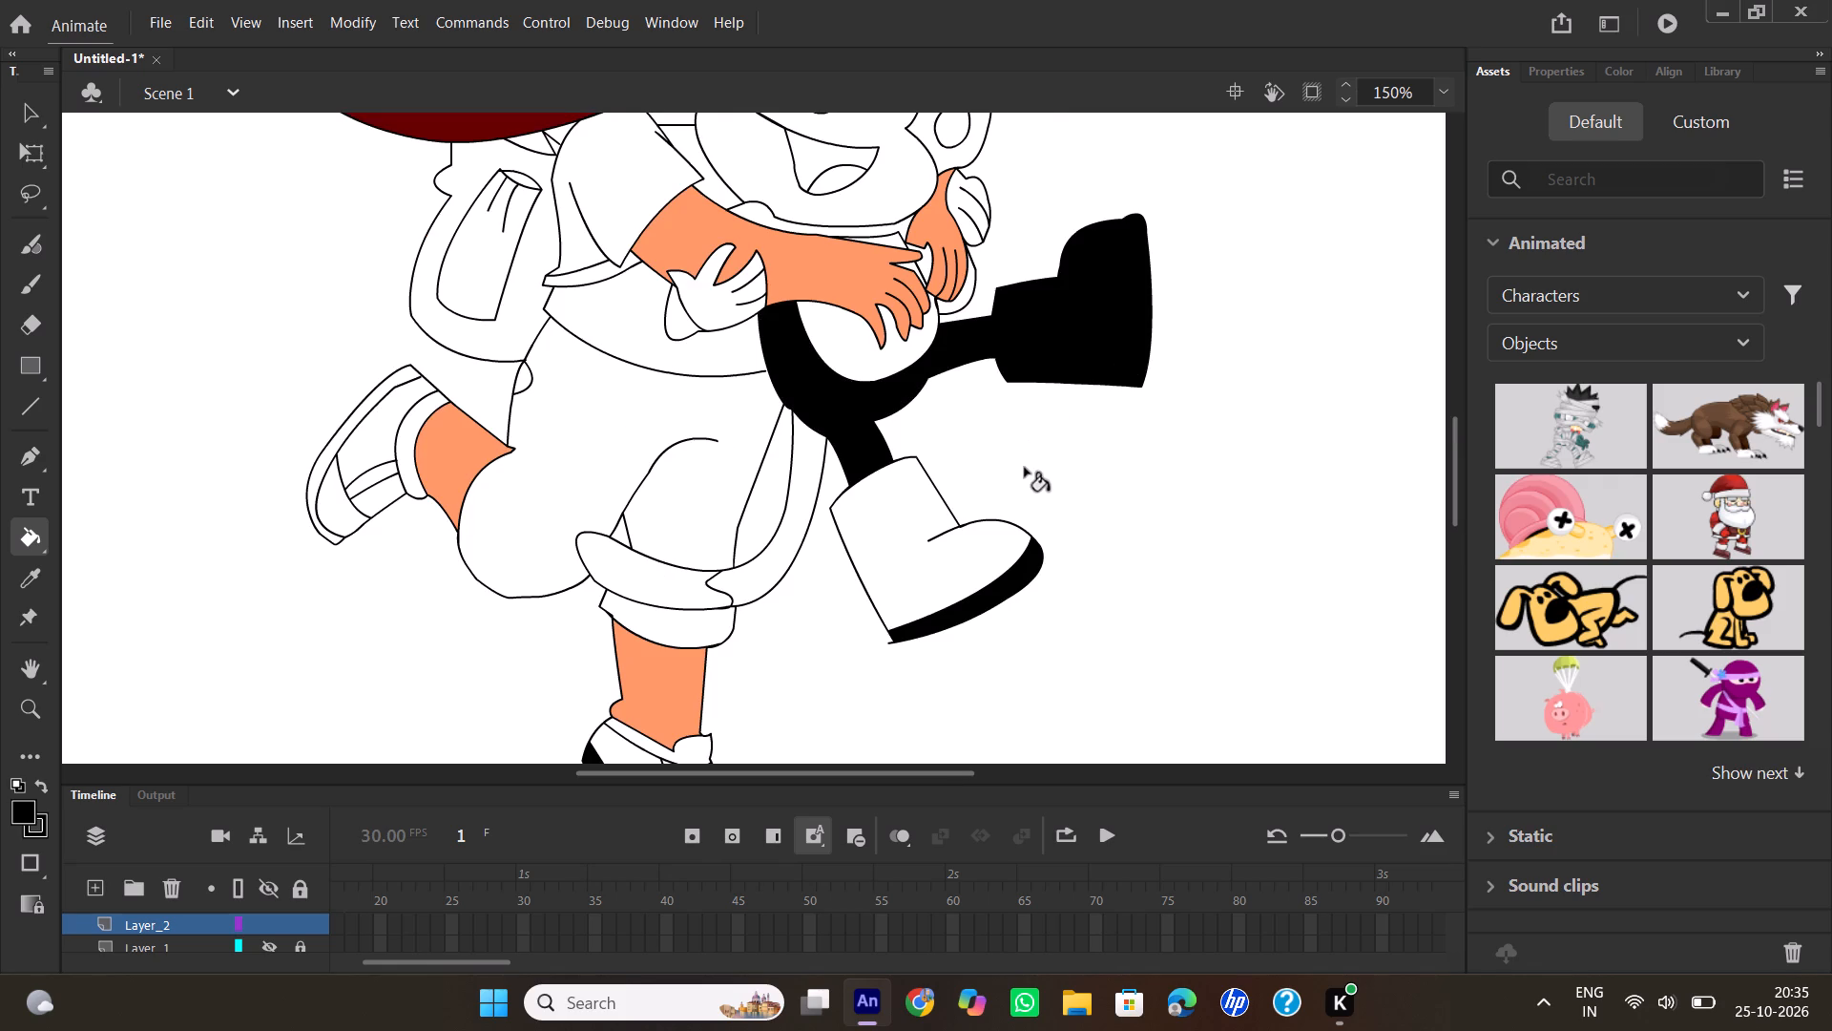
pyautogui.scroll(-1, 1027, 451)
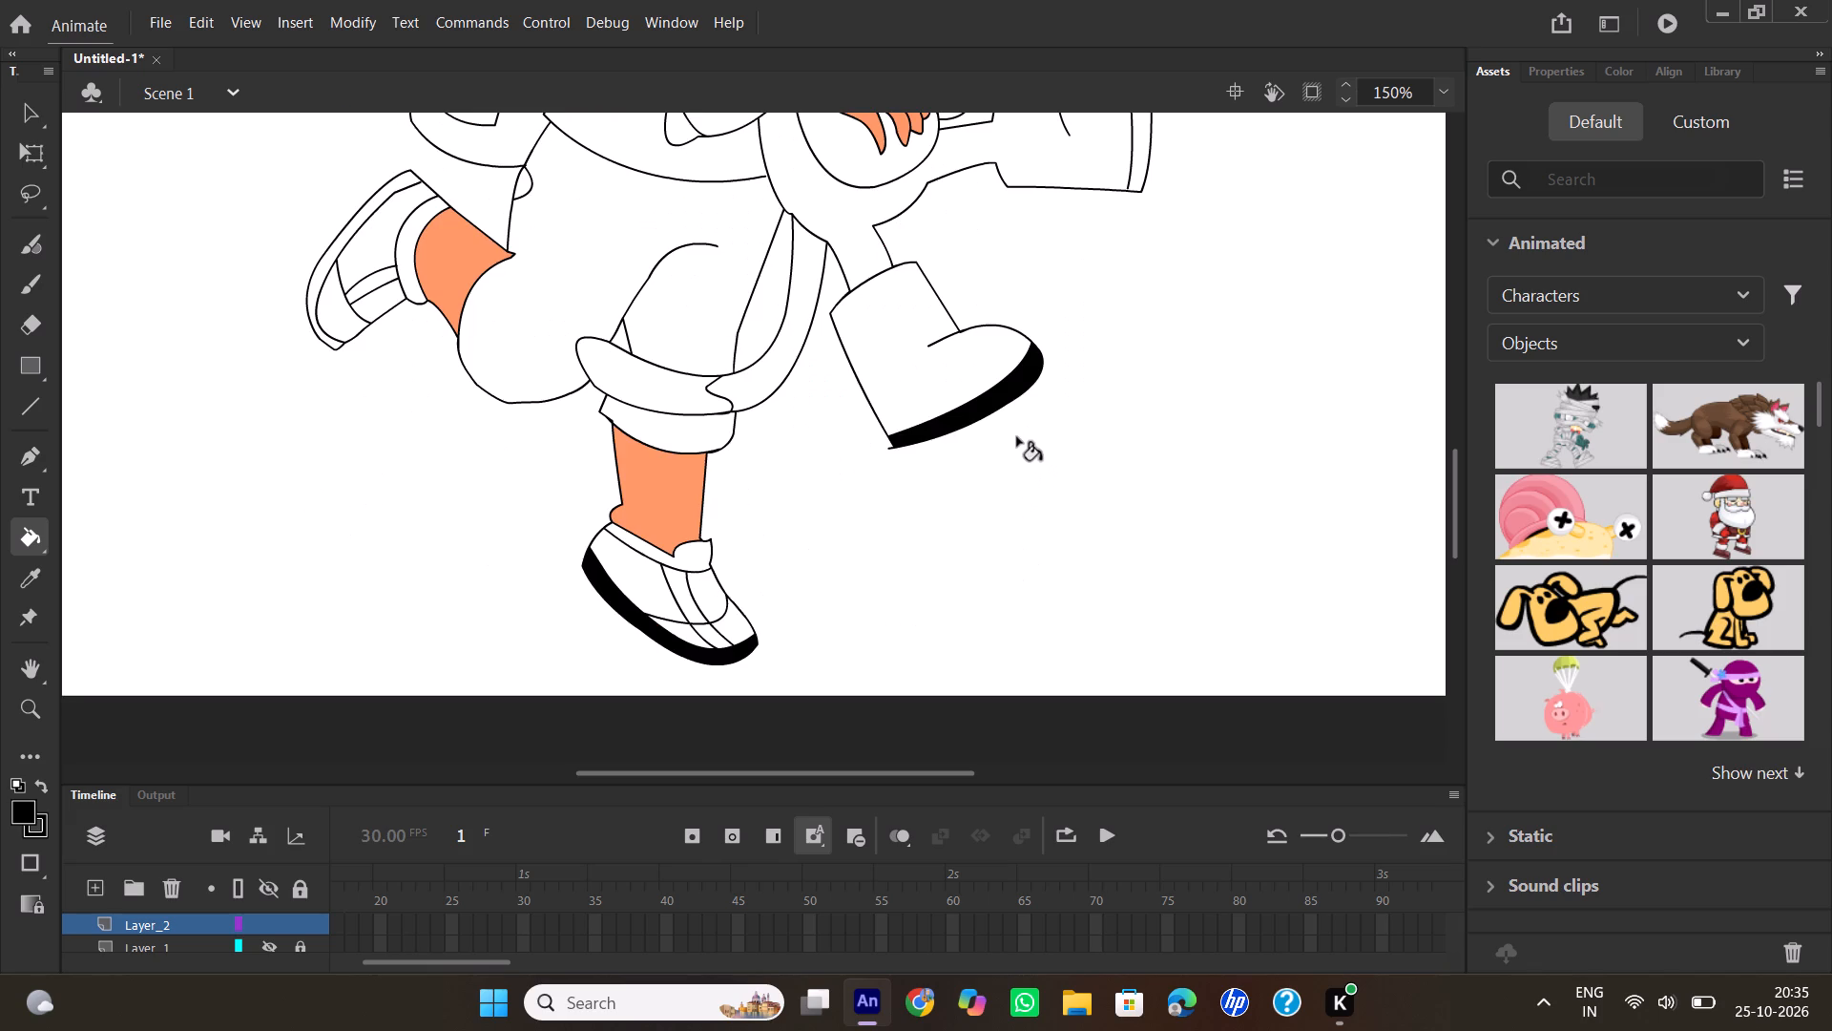
# Fill Dora's shirt sleeve, the connected torso, trousers and backpack area, and the shirt beside the monkey's face with pink #FF3399.
pyautogui.scroll(3, 537, 413)
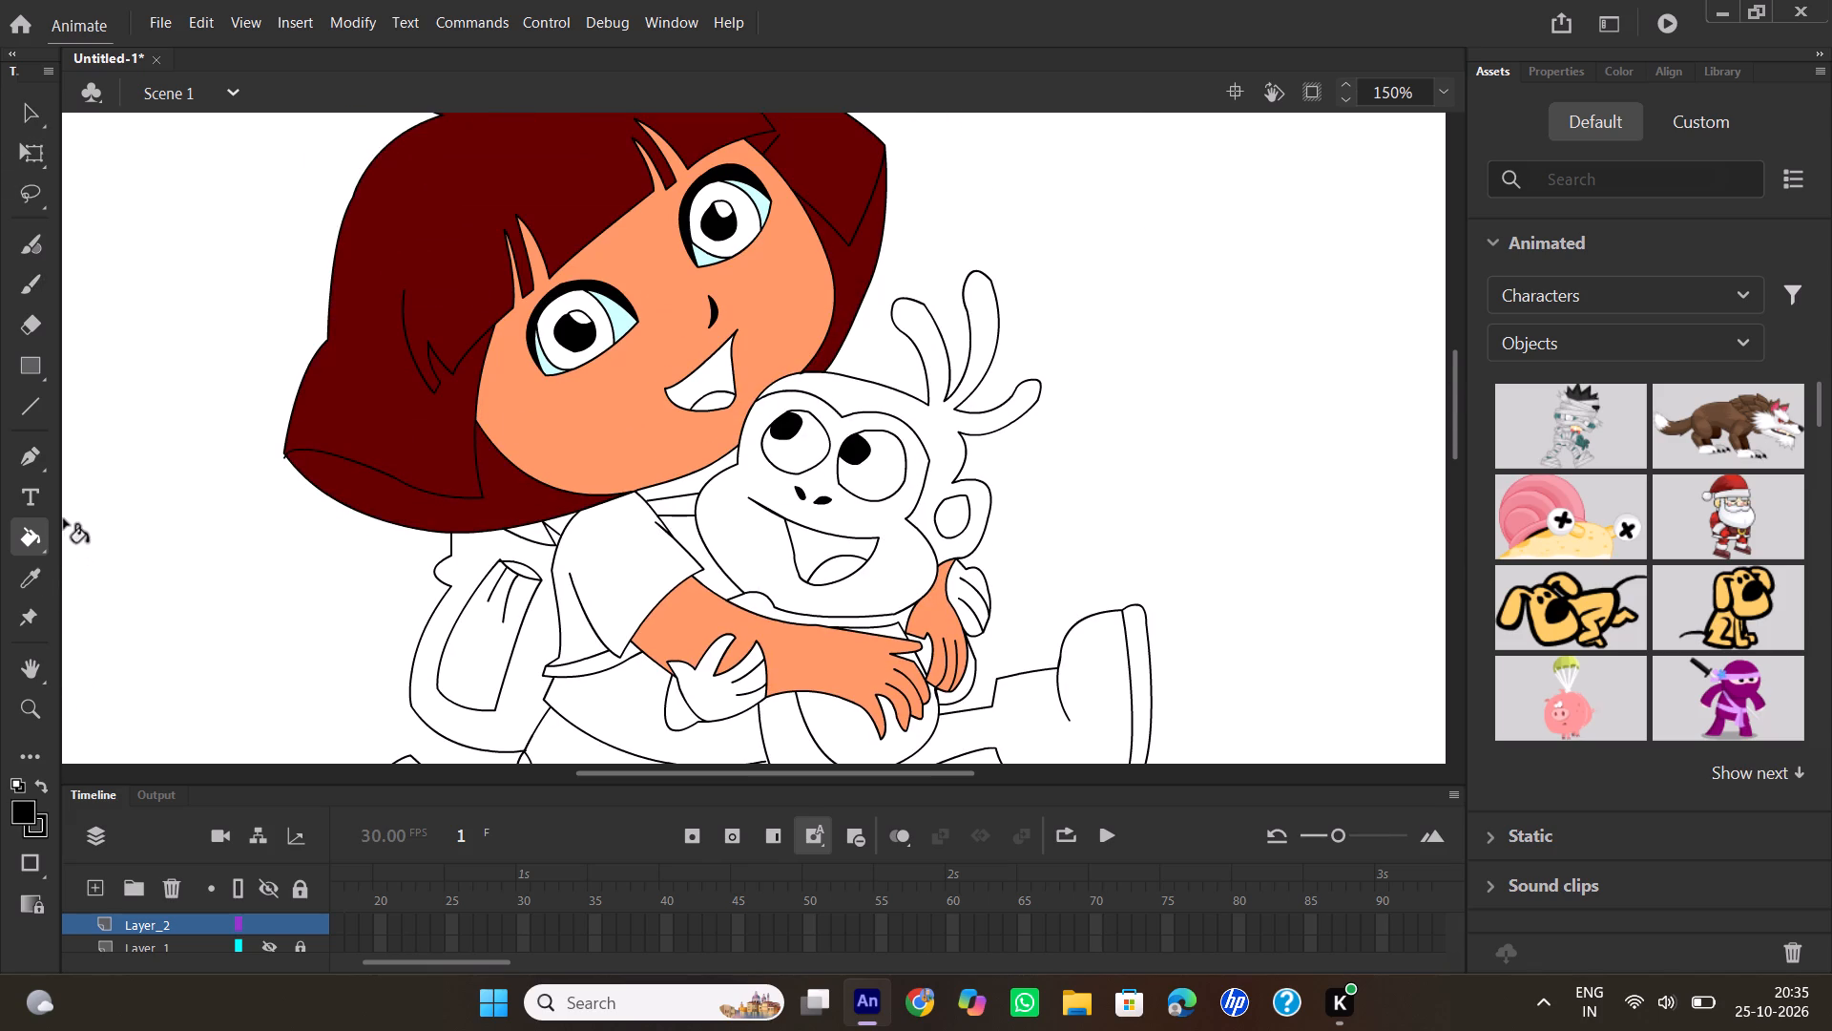
pyautogui.click(27, 804)
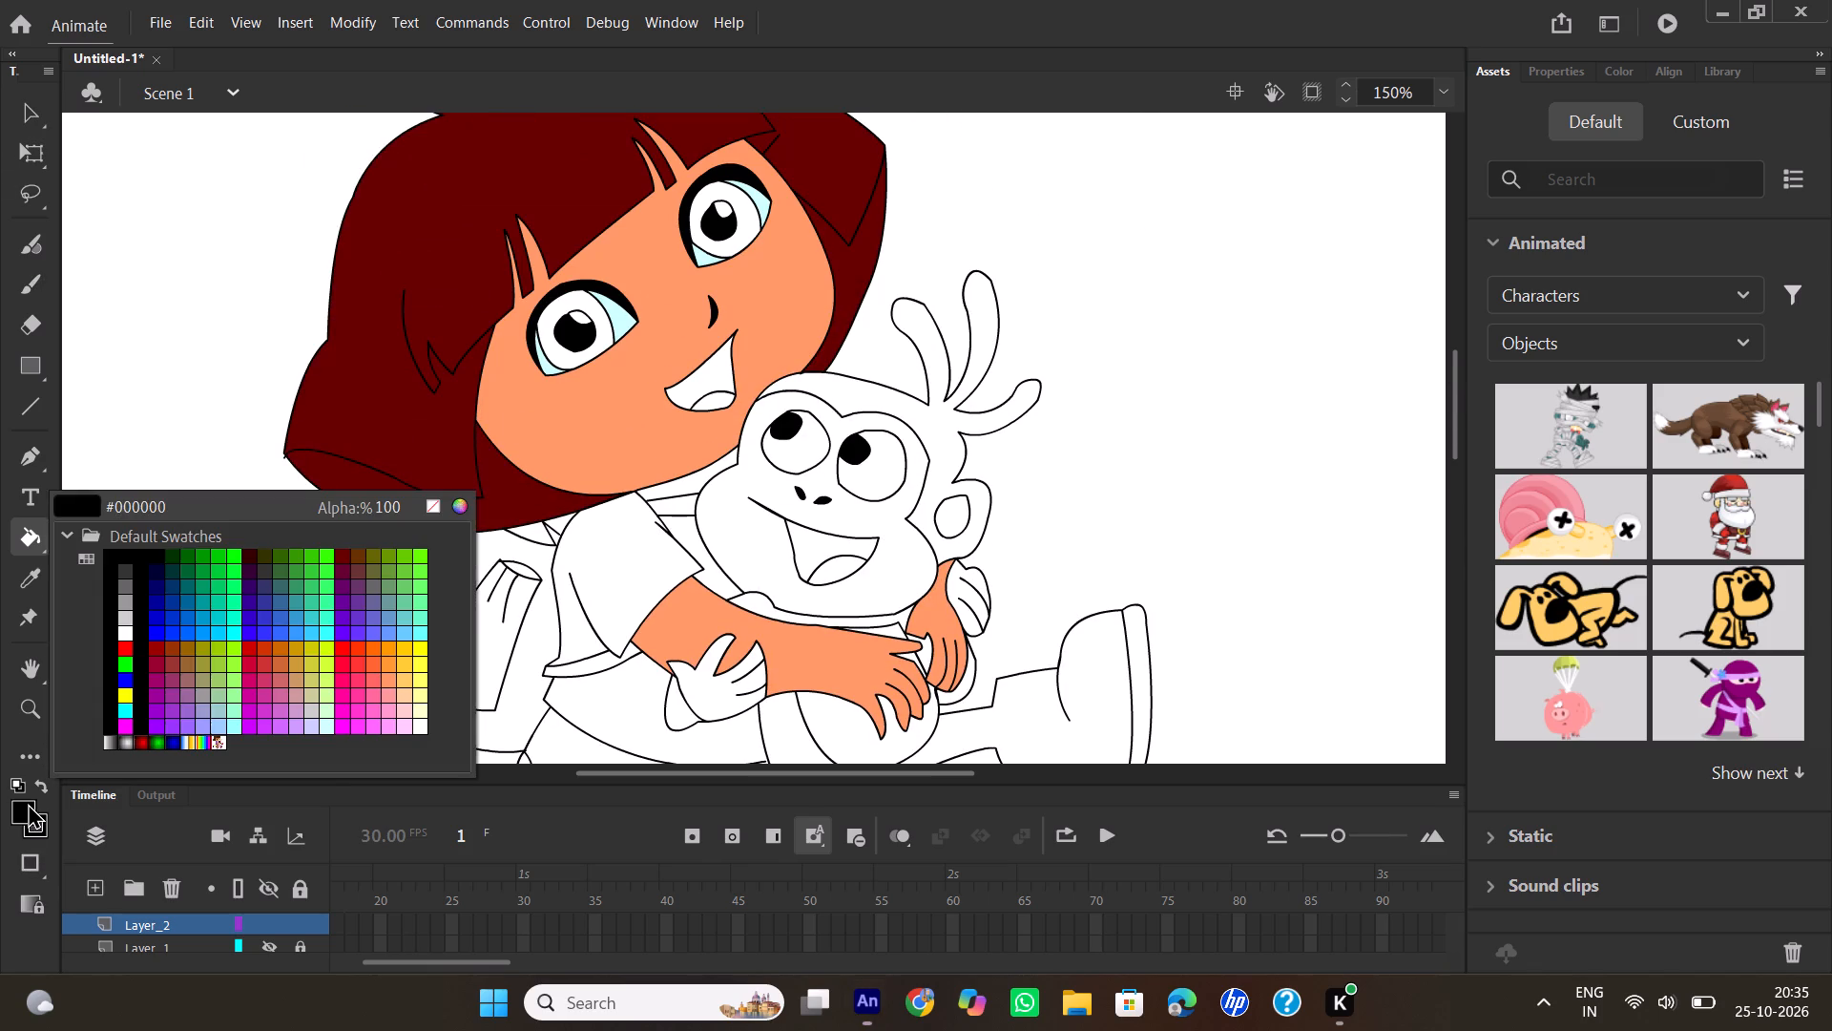
pyautogui.click(360, 699)
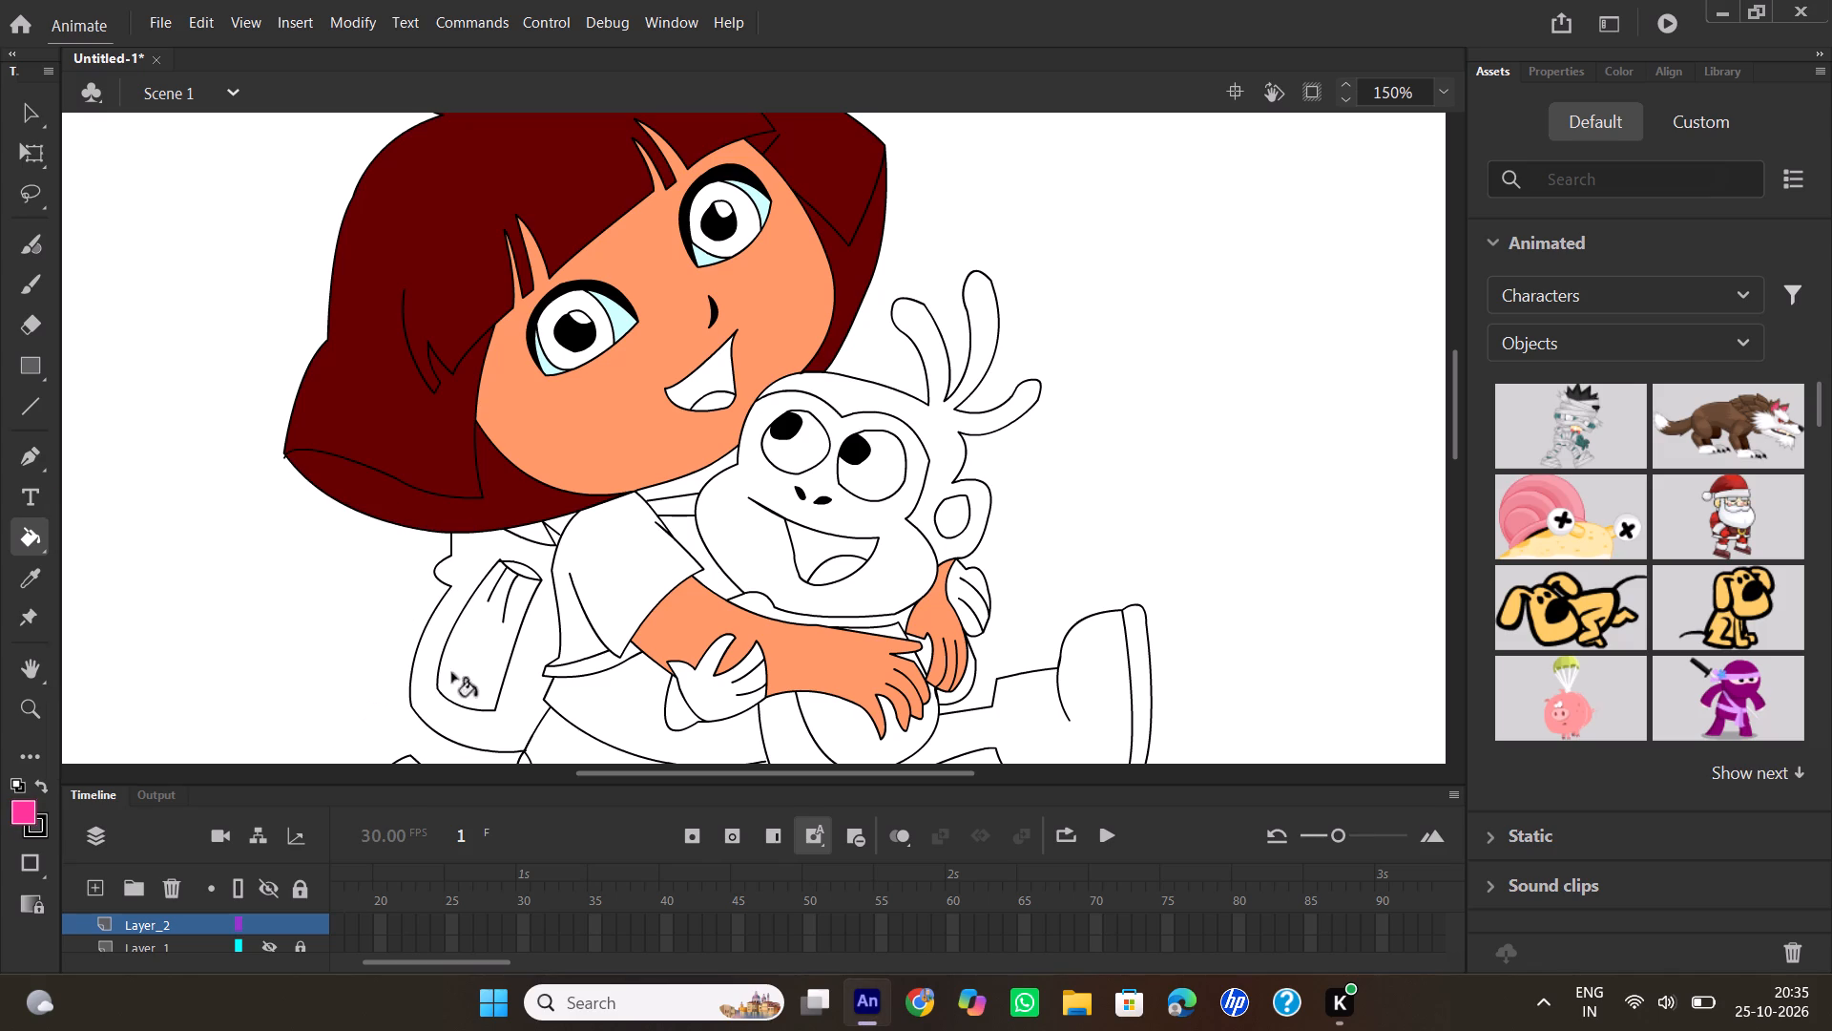
pyautogui.click(609, 581)
pyautogui.scroll(-1, 609, 579)
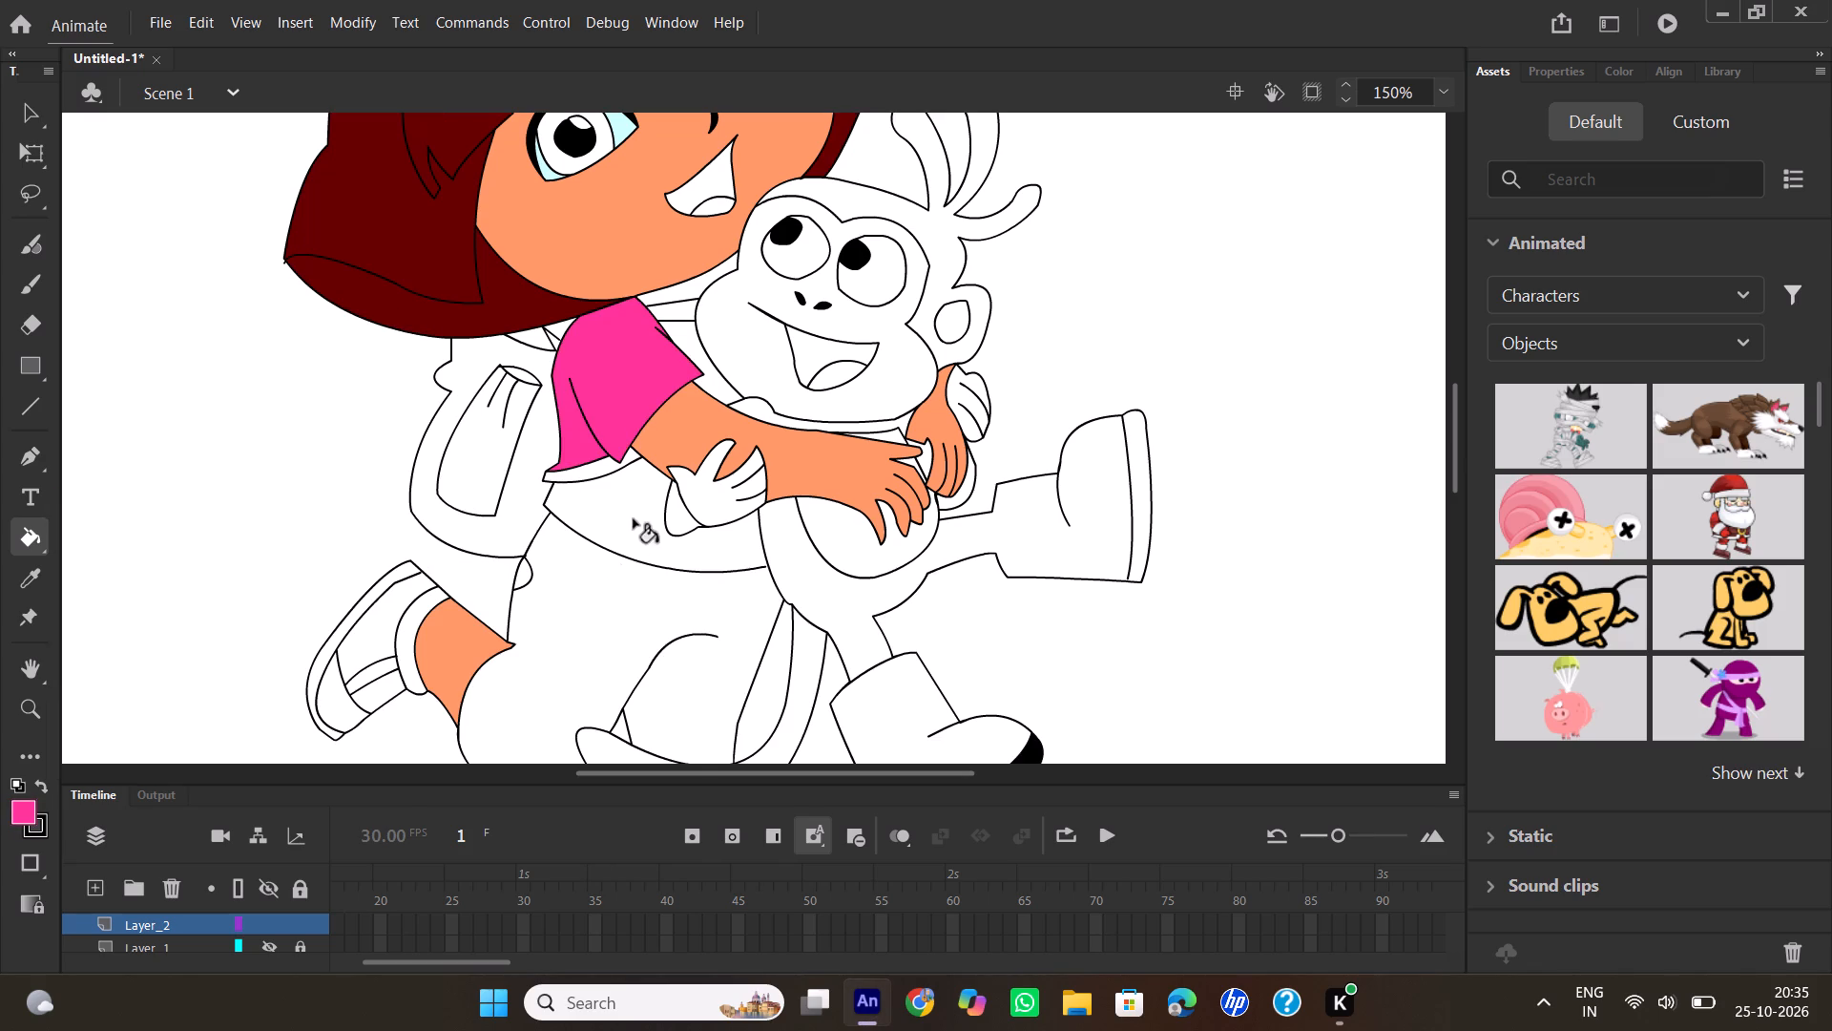
pyautogui.click(634, 517)
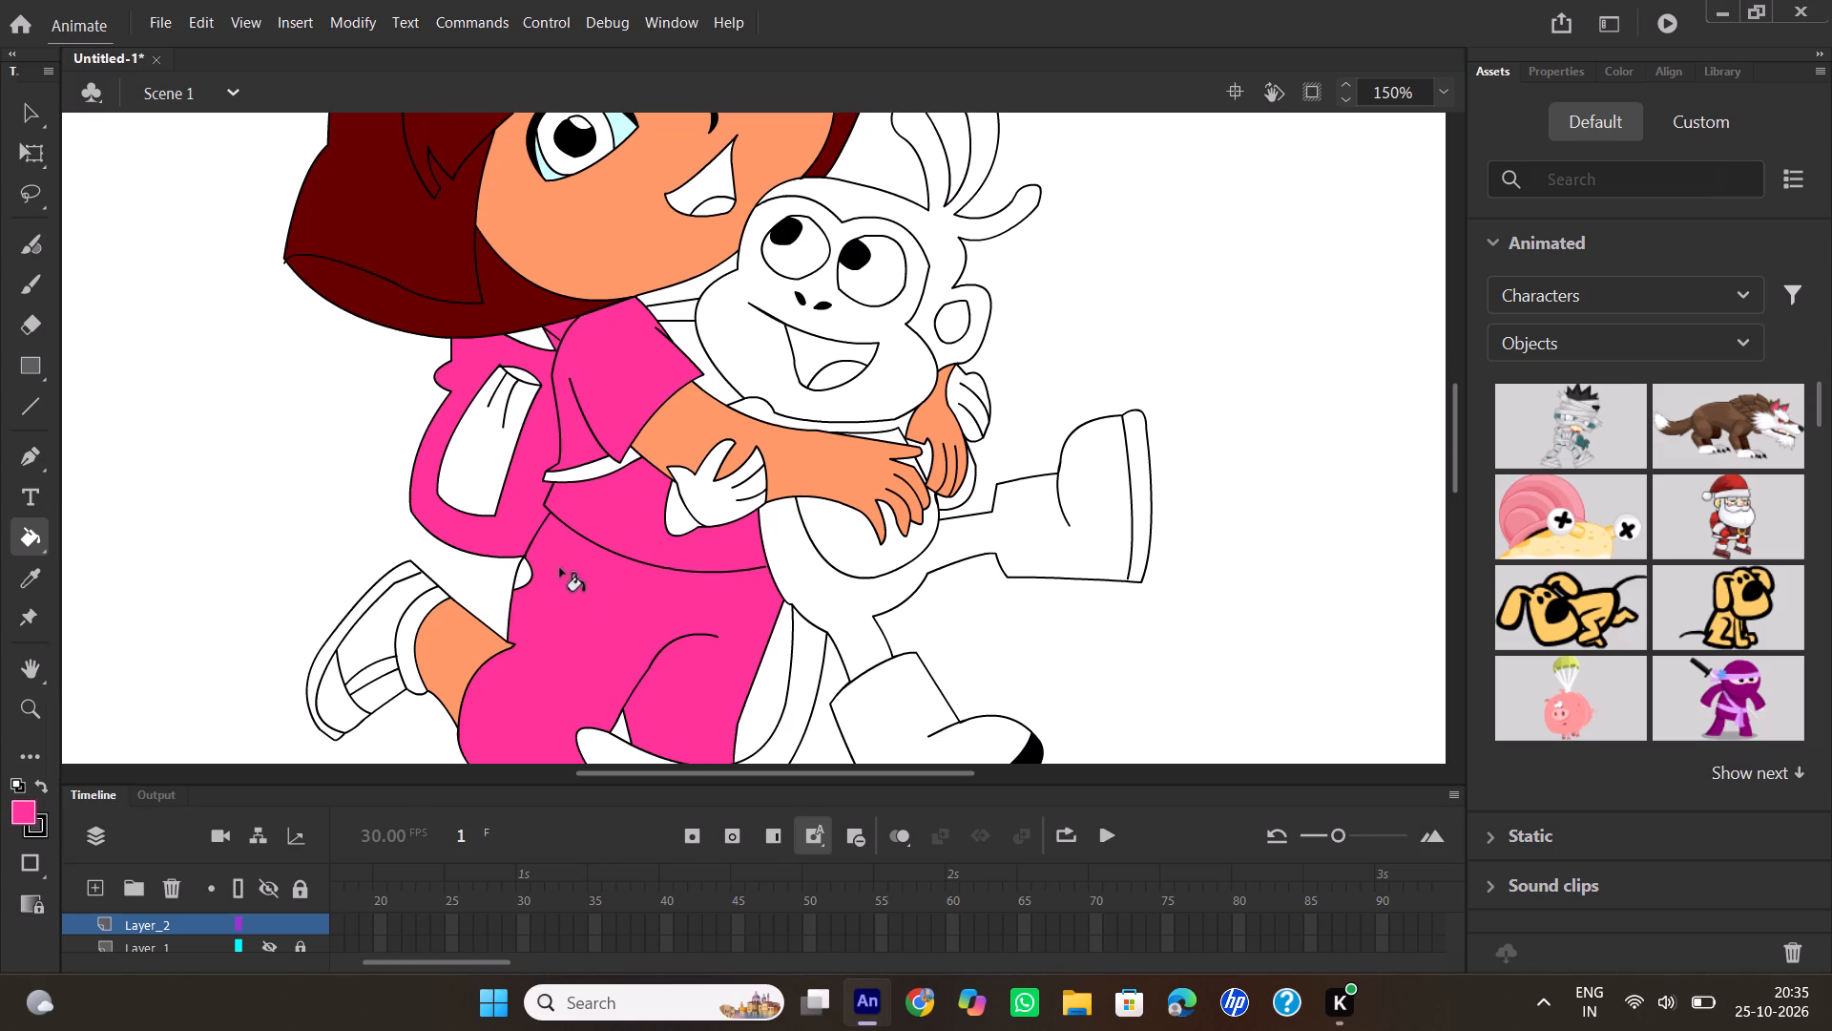
pyautogui.scroll(-1, 634, 542)
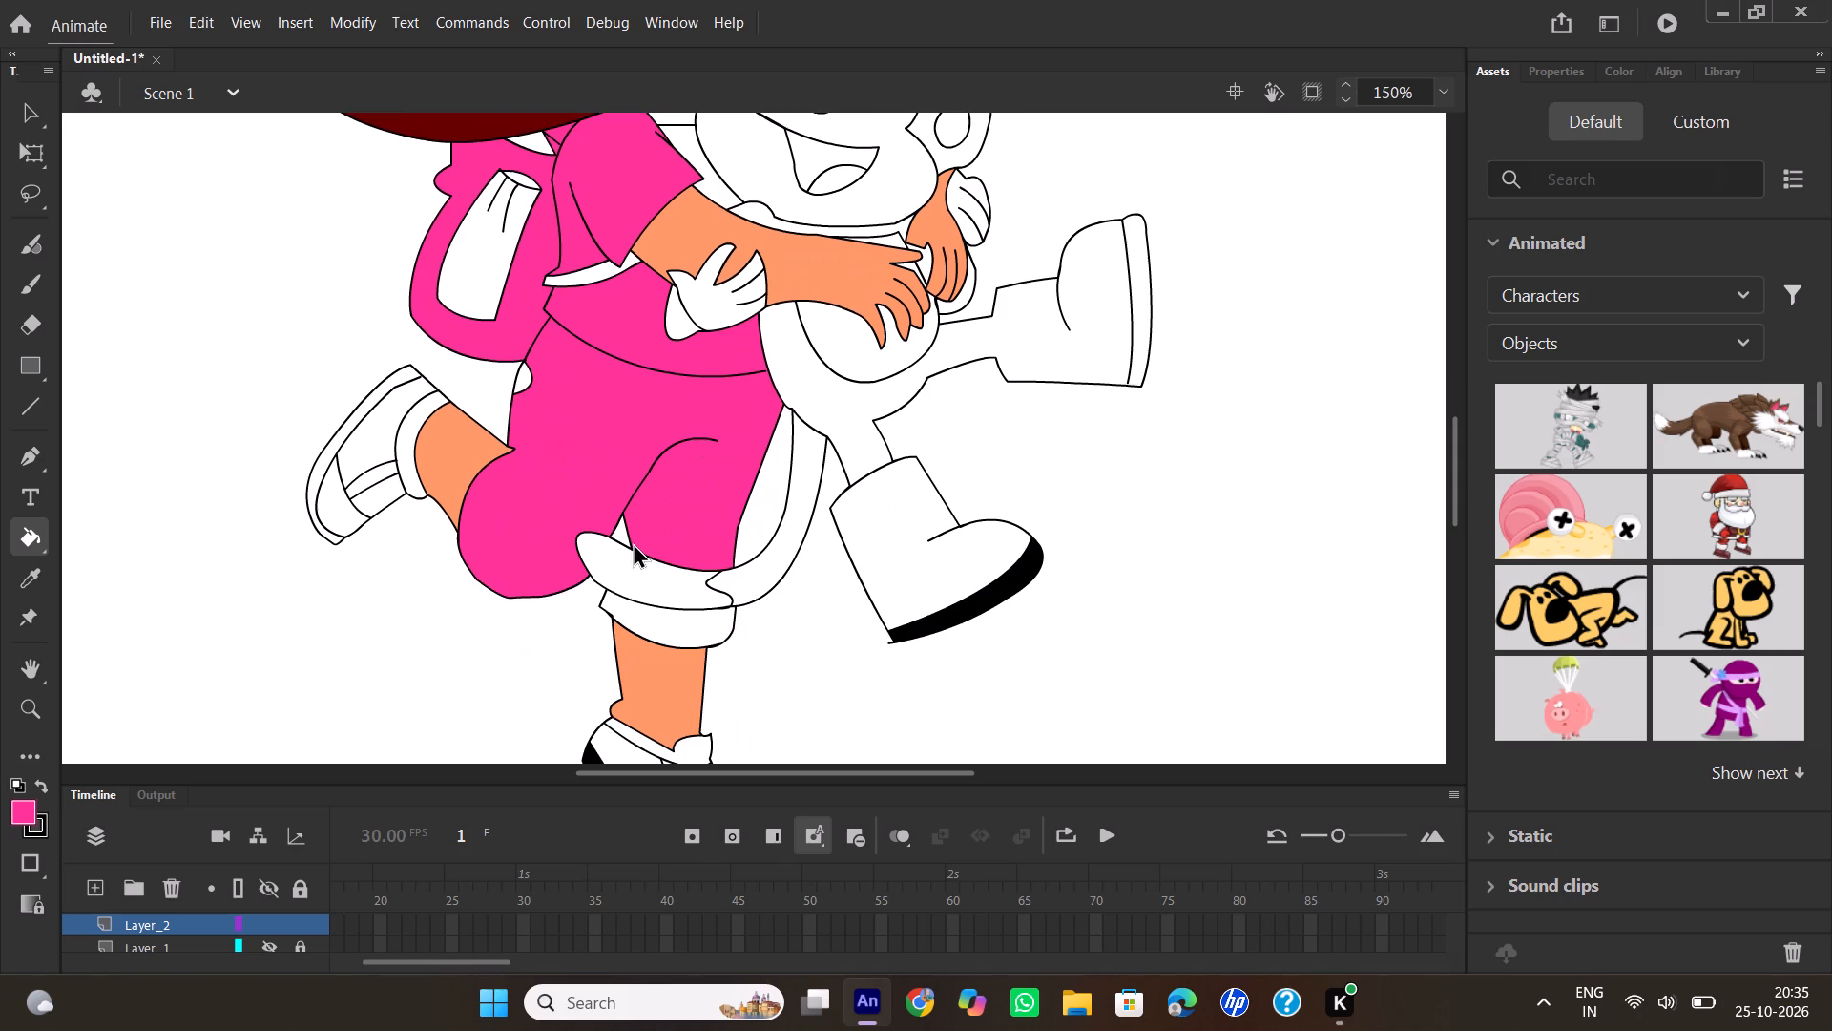
pyautogui.scroll(1, 633, 542)
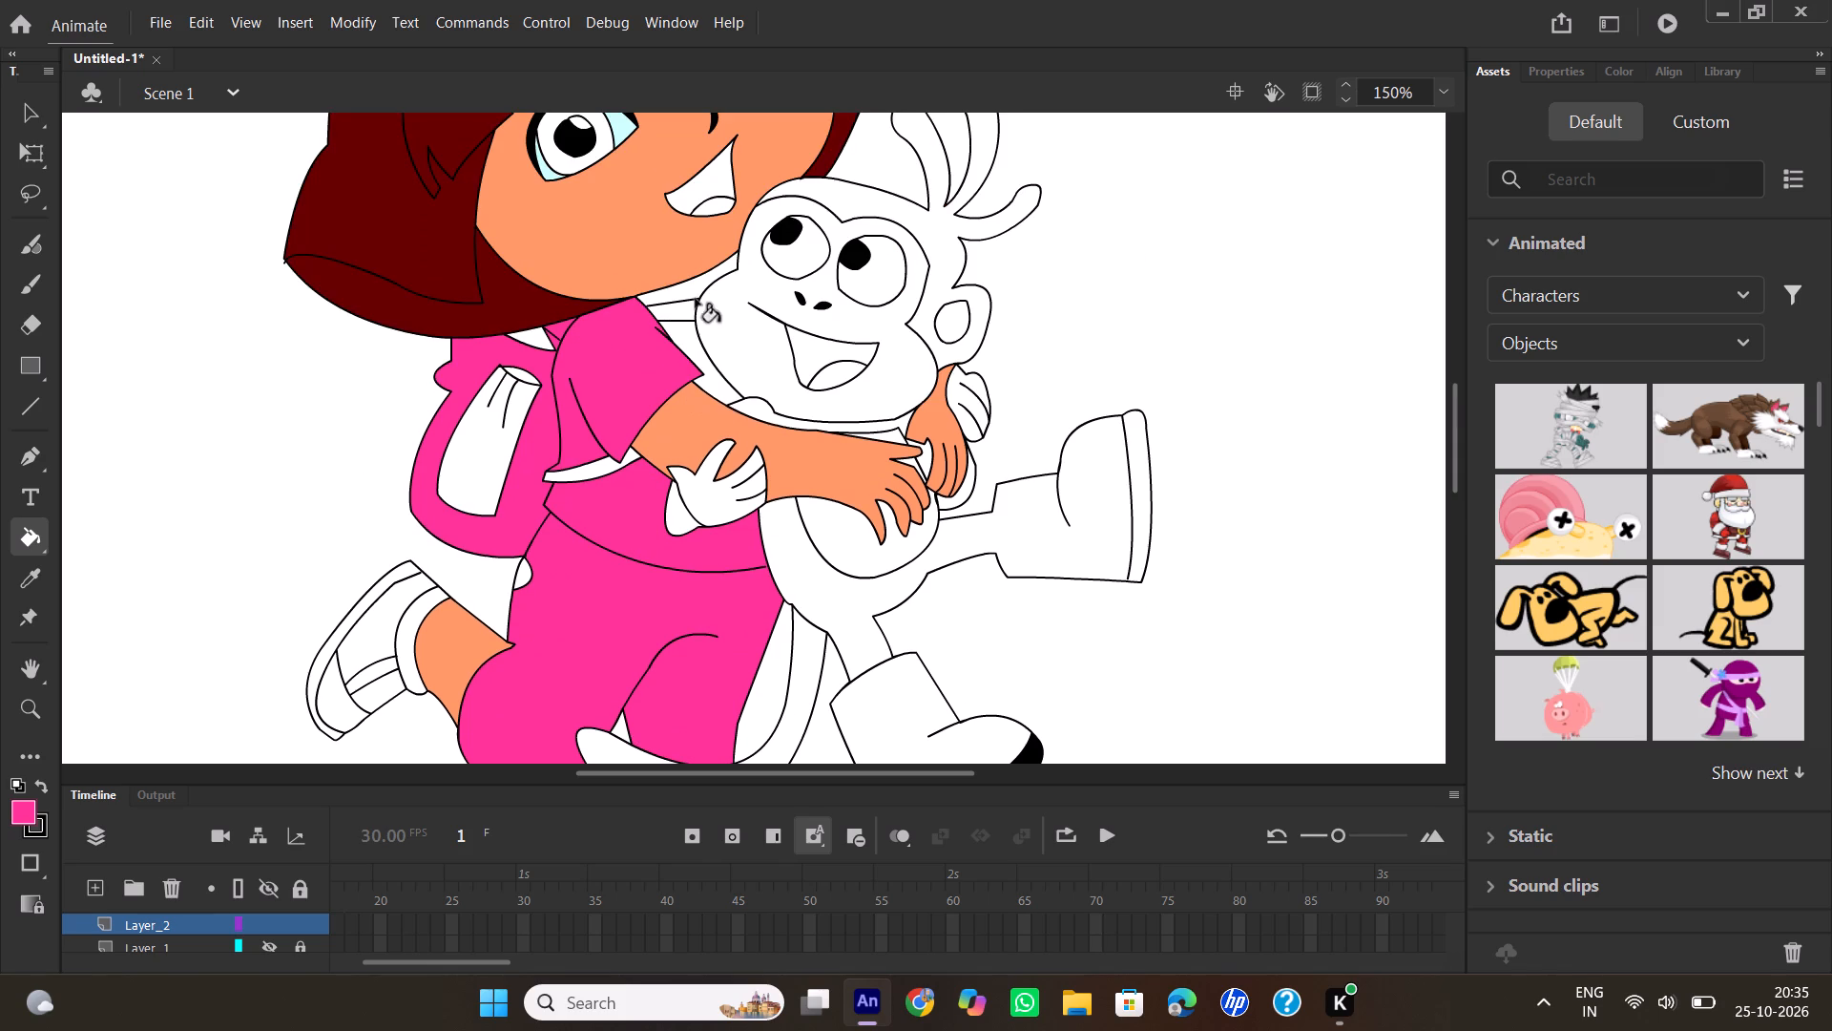
pyautogui.click(683, 333)
# Fill Dora's neck with the skin tone #FF9966 sampled from her face.
pyautogui.click(26, 813)
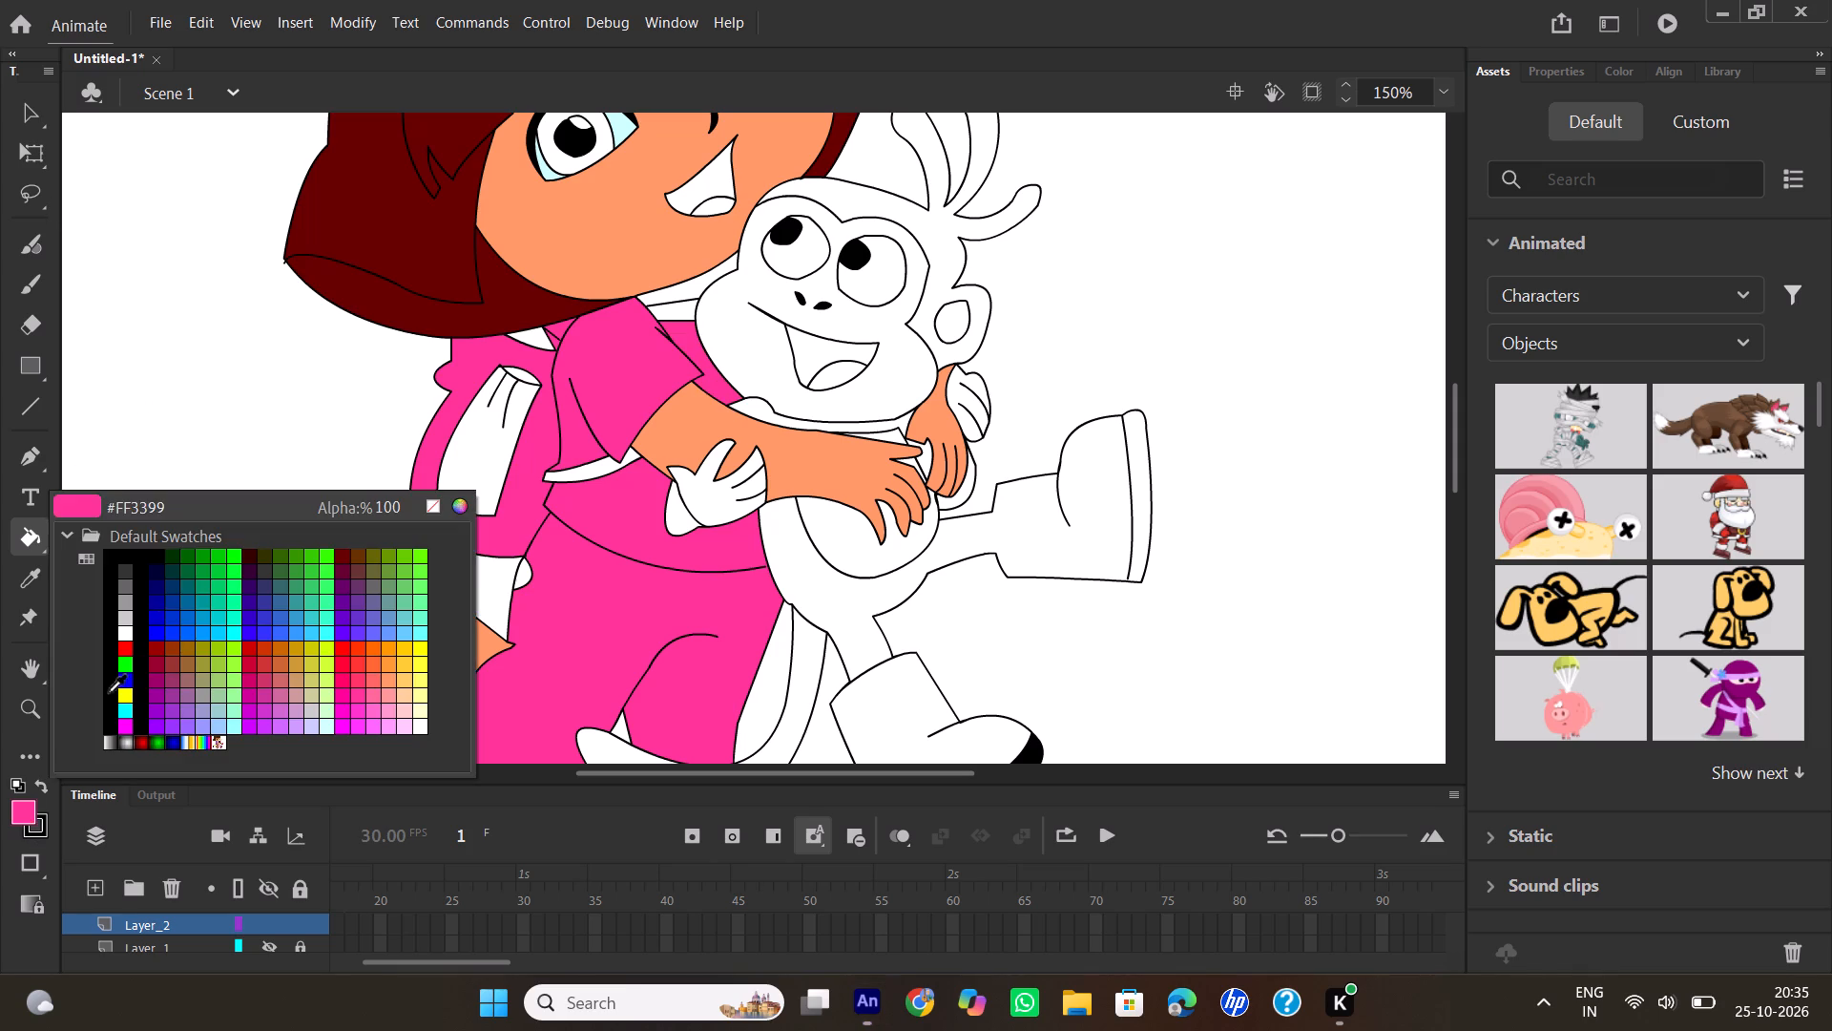
pyautogui.click(602, 210)
pyautogui.click(694, 286)
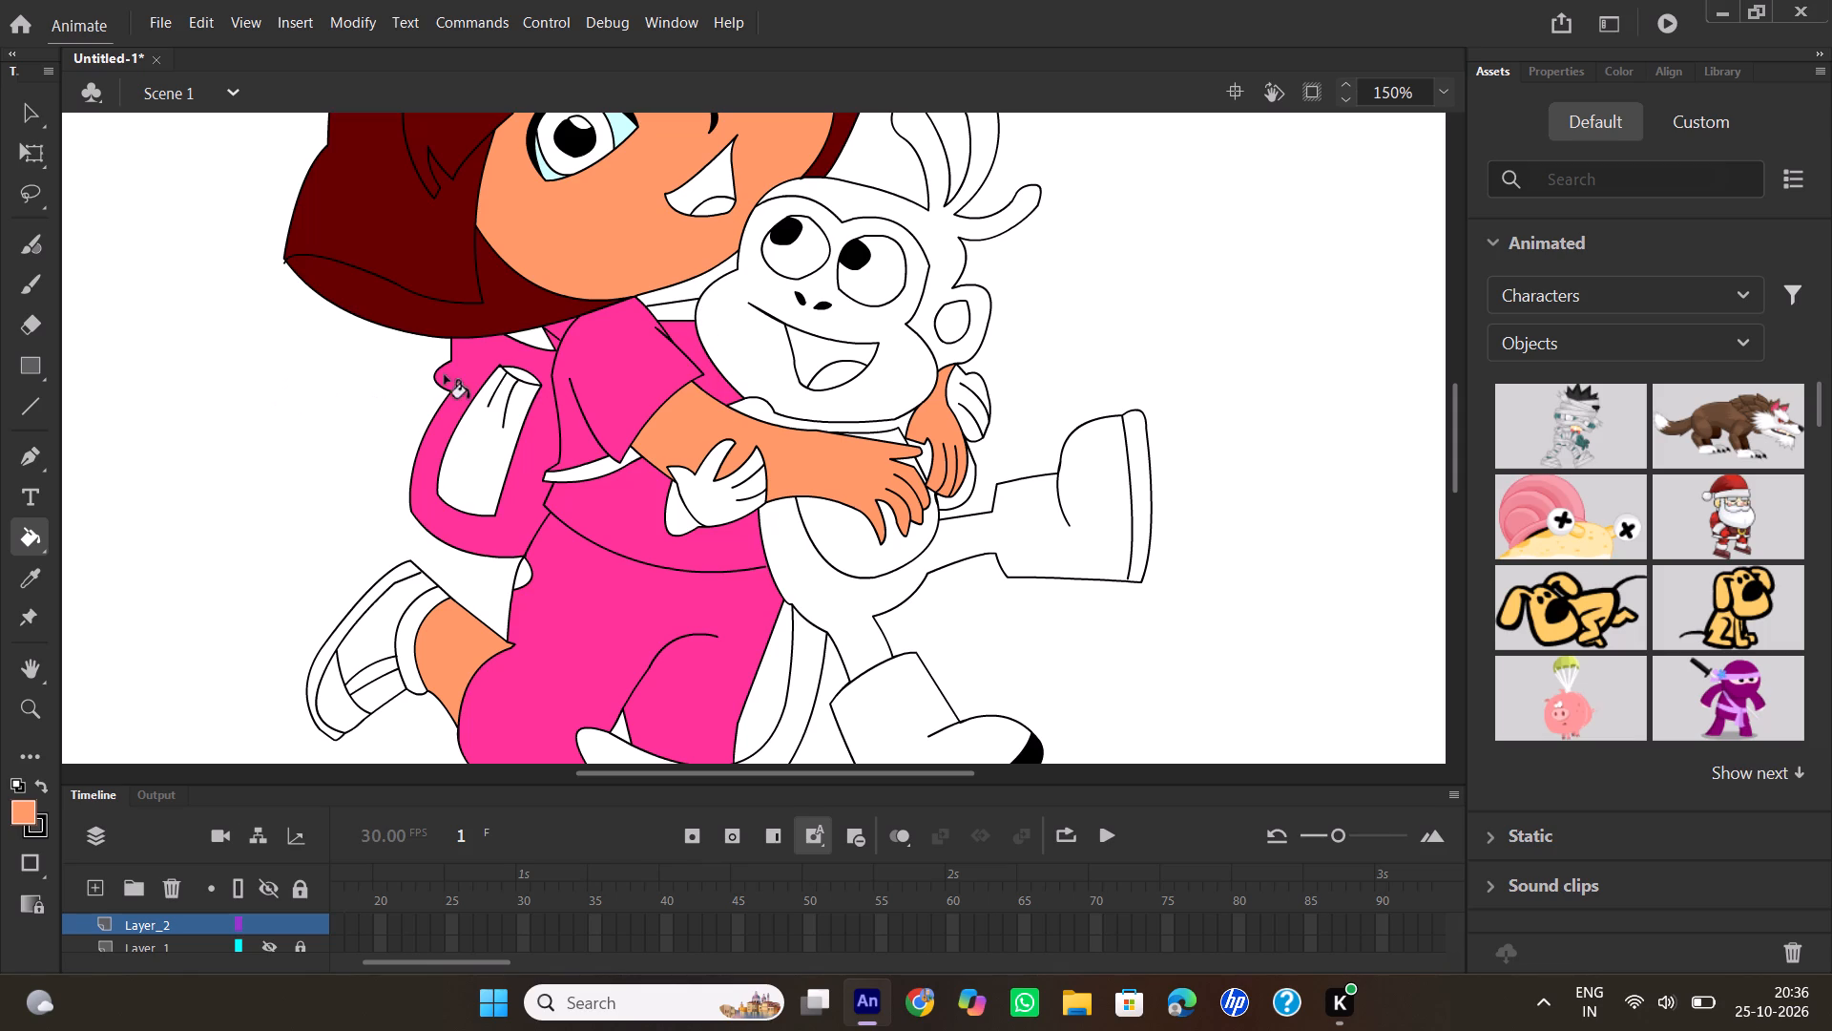
# Fill the tongues of Dora and the monkey with light red #FF3333.
pyautogui.click(30, 809)
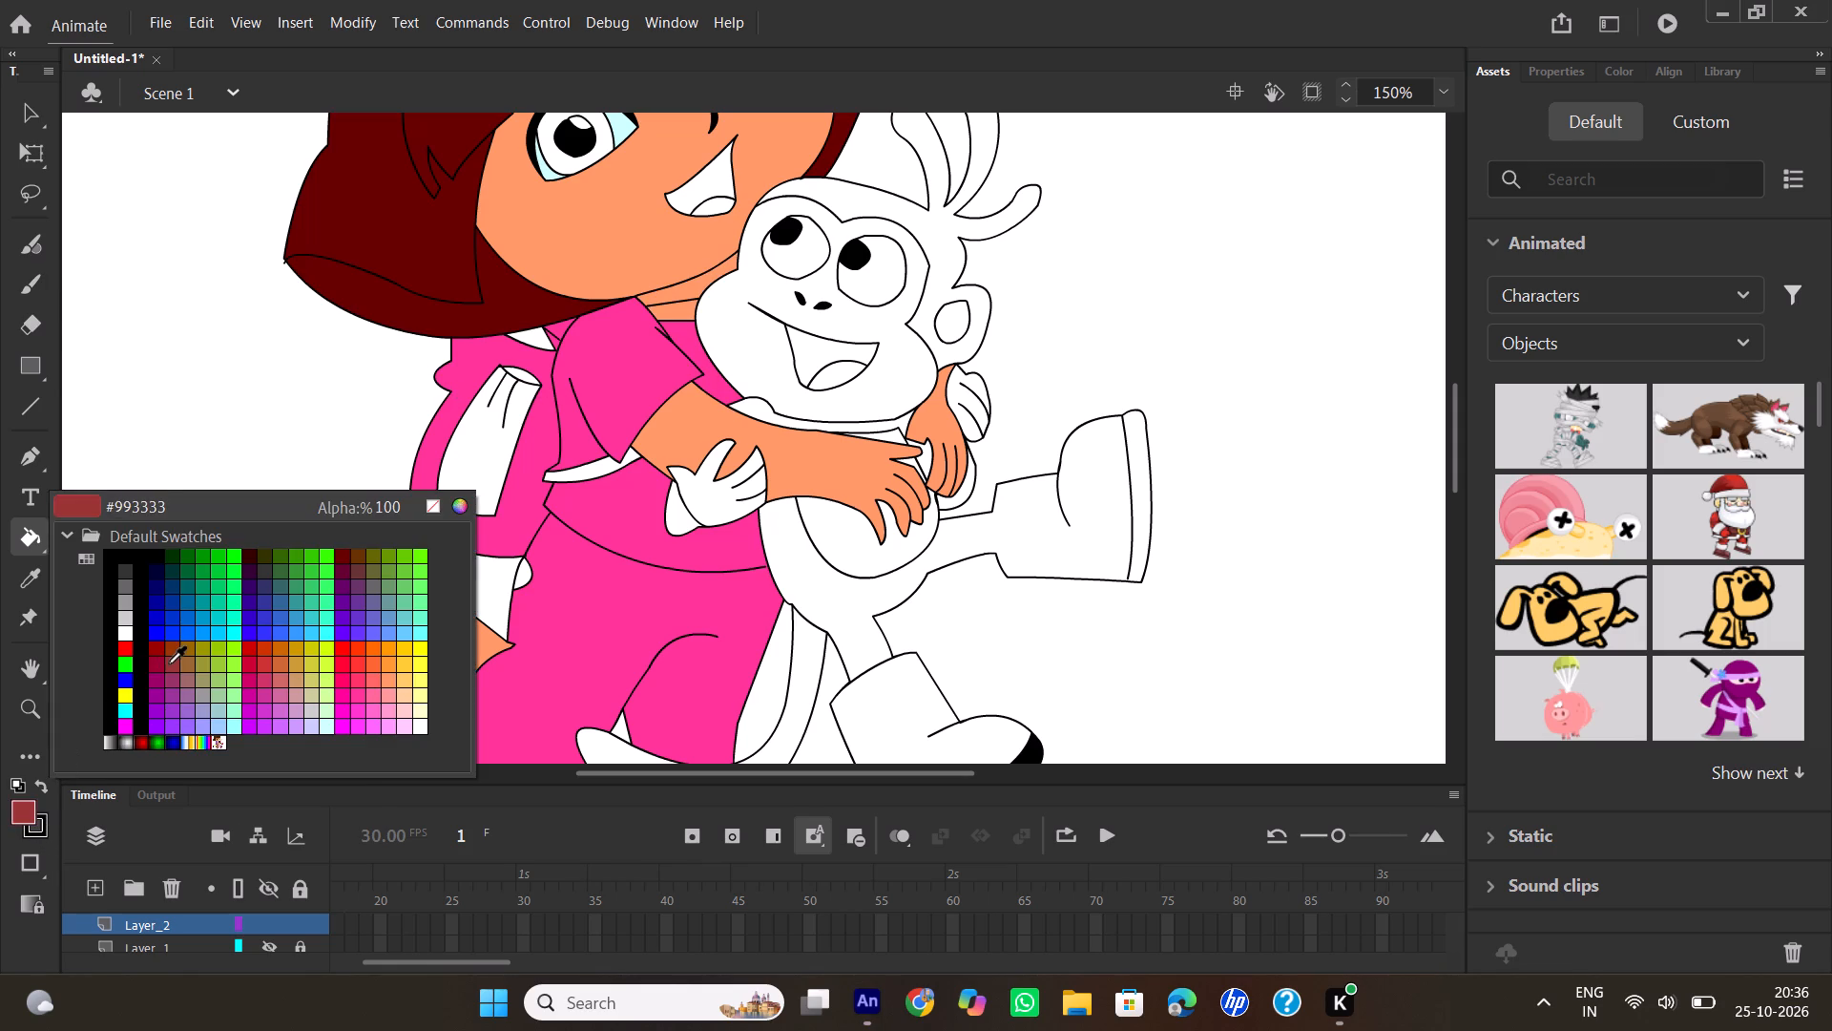
pyautogui.click(361, 657)
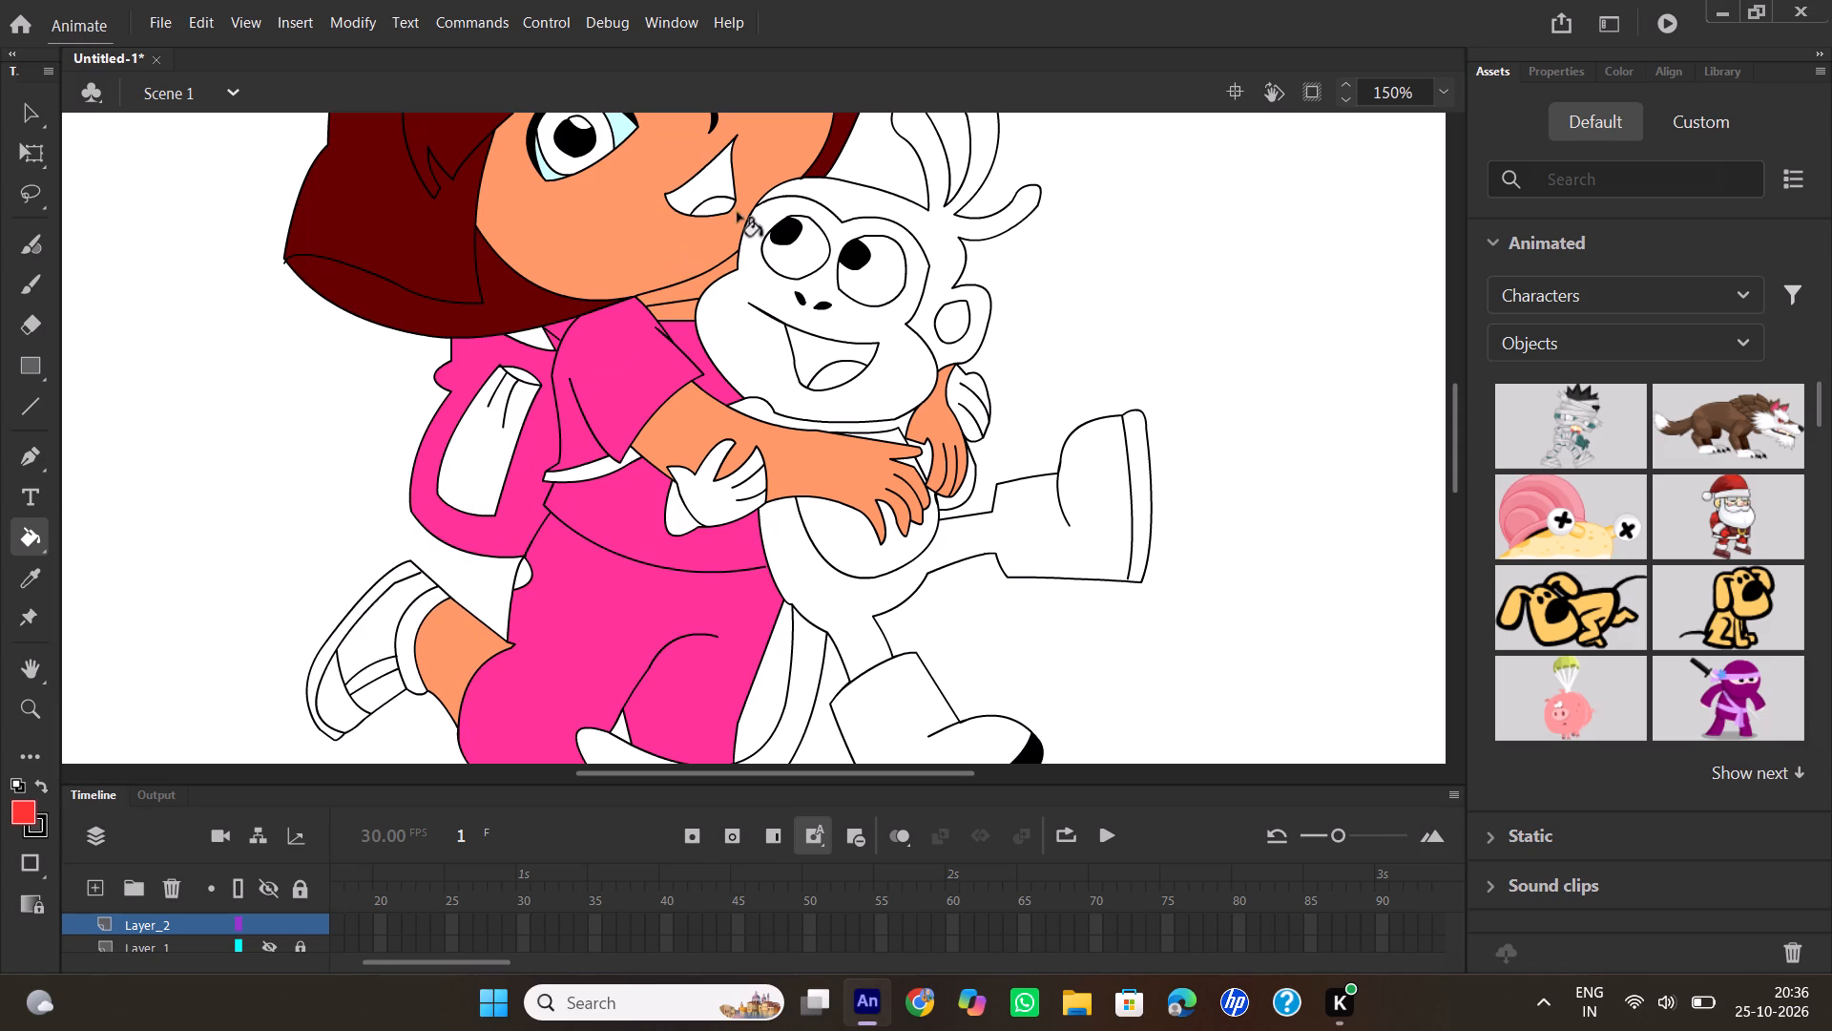
pyautogui.click(725, 204)
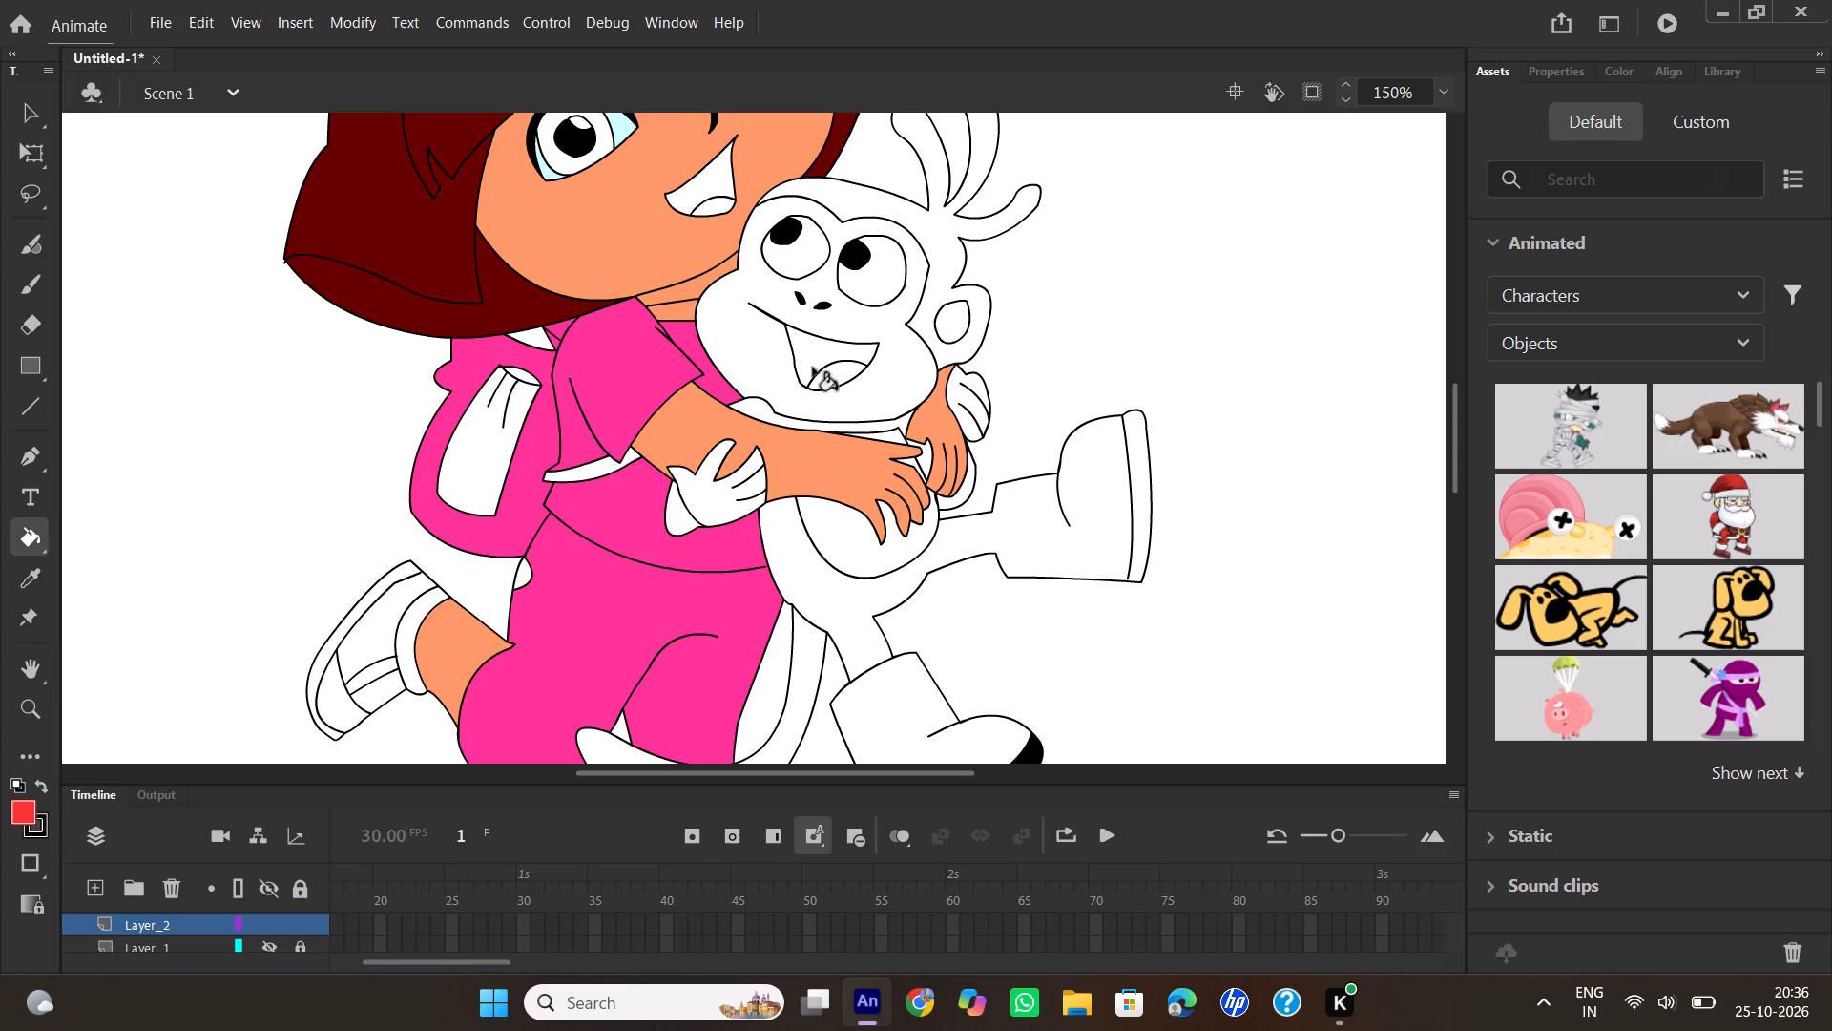
pyautogui.click(828, 373)
# Fill the mouth interiors of Dora and the monkey above their tongues with red #FF0000.
pyautogui.click(27, 810)
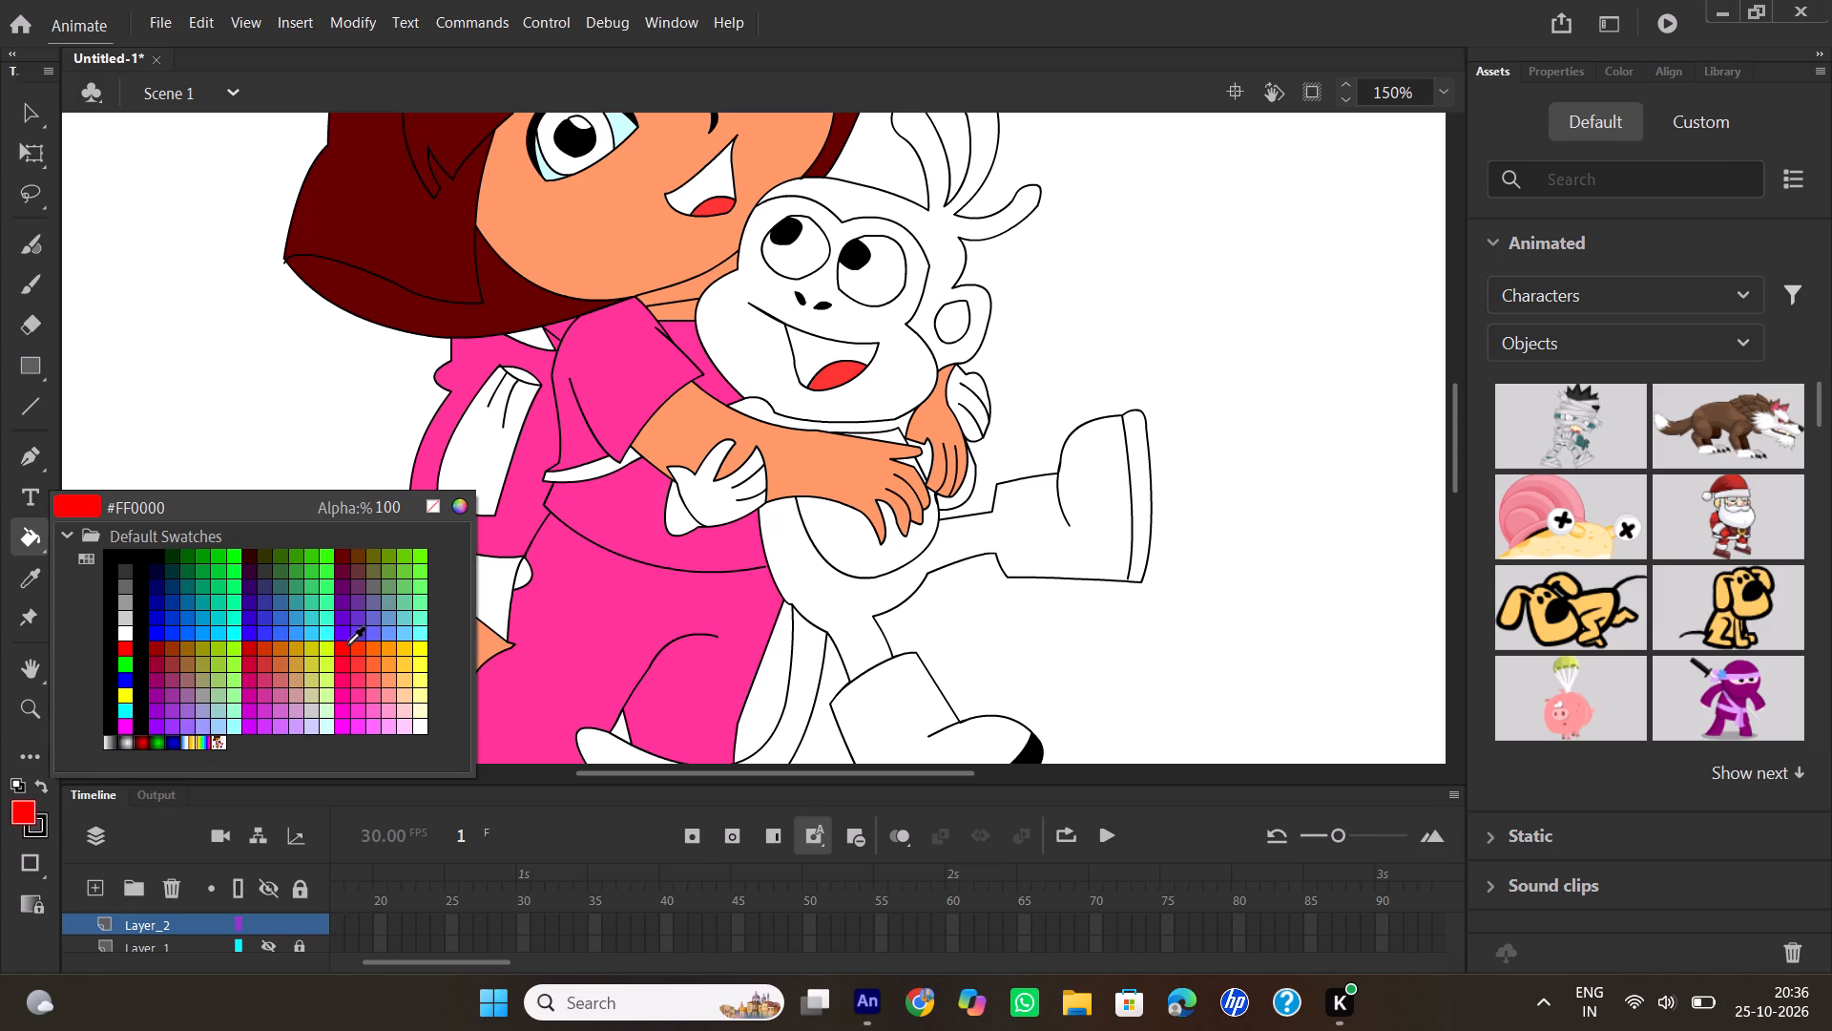
pyautogui.click(347, 645)
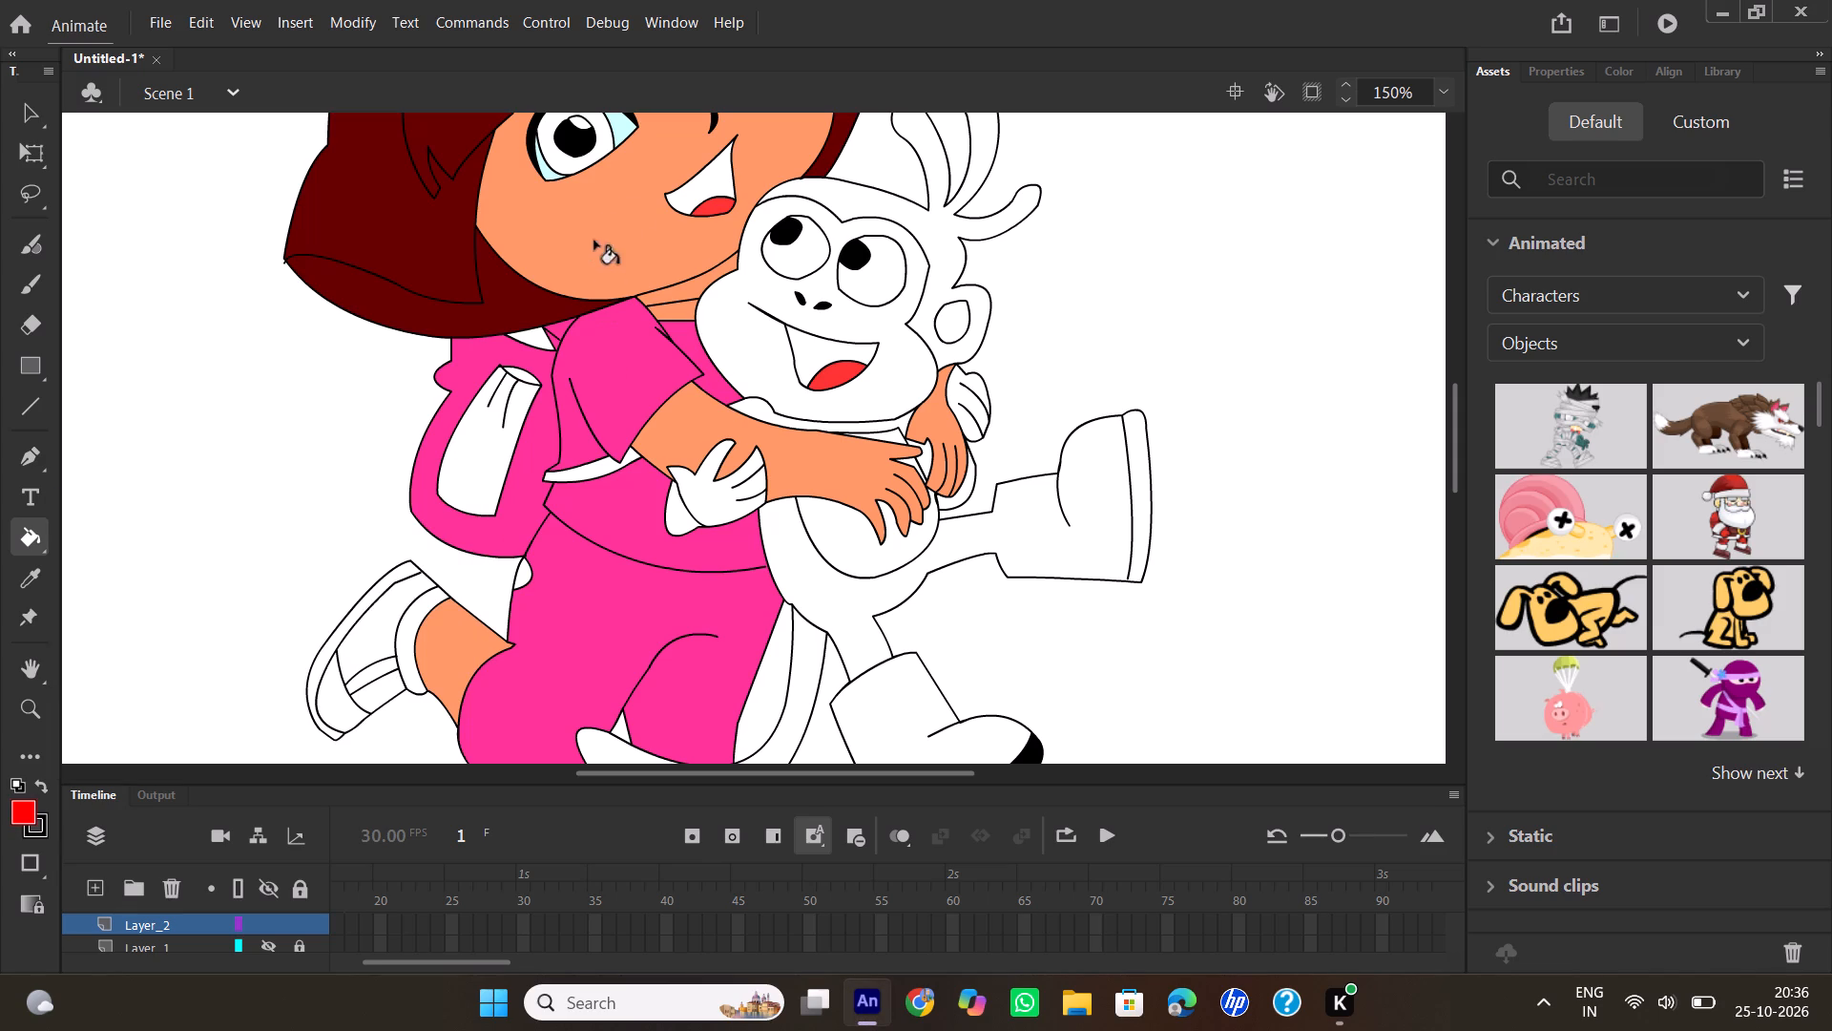
pyautogui.click(707, 179)
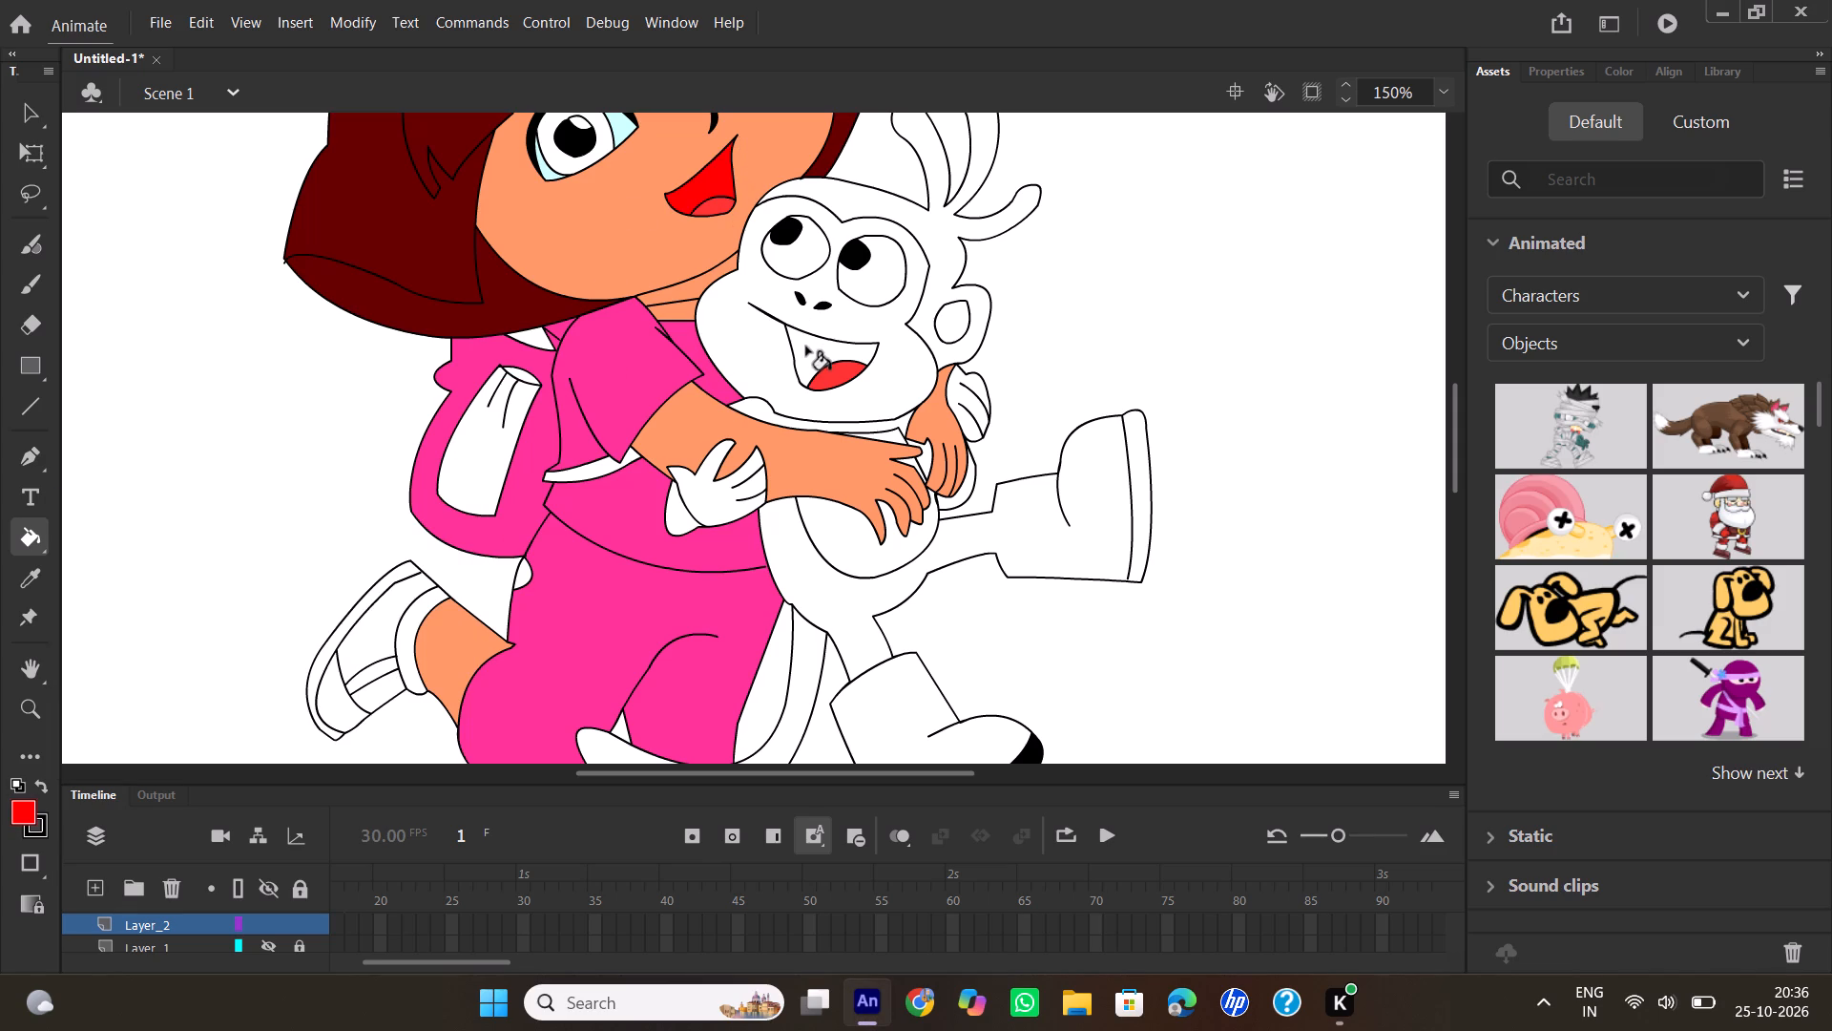
pyautogui.click(806, 347)
# Fill the monkey's face, the connected body, legs and raised boot, and the visible arm and shoulder parts with grey.
pyautogui.scroll(2, 1008, 380)
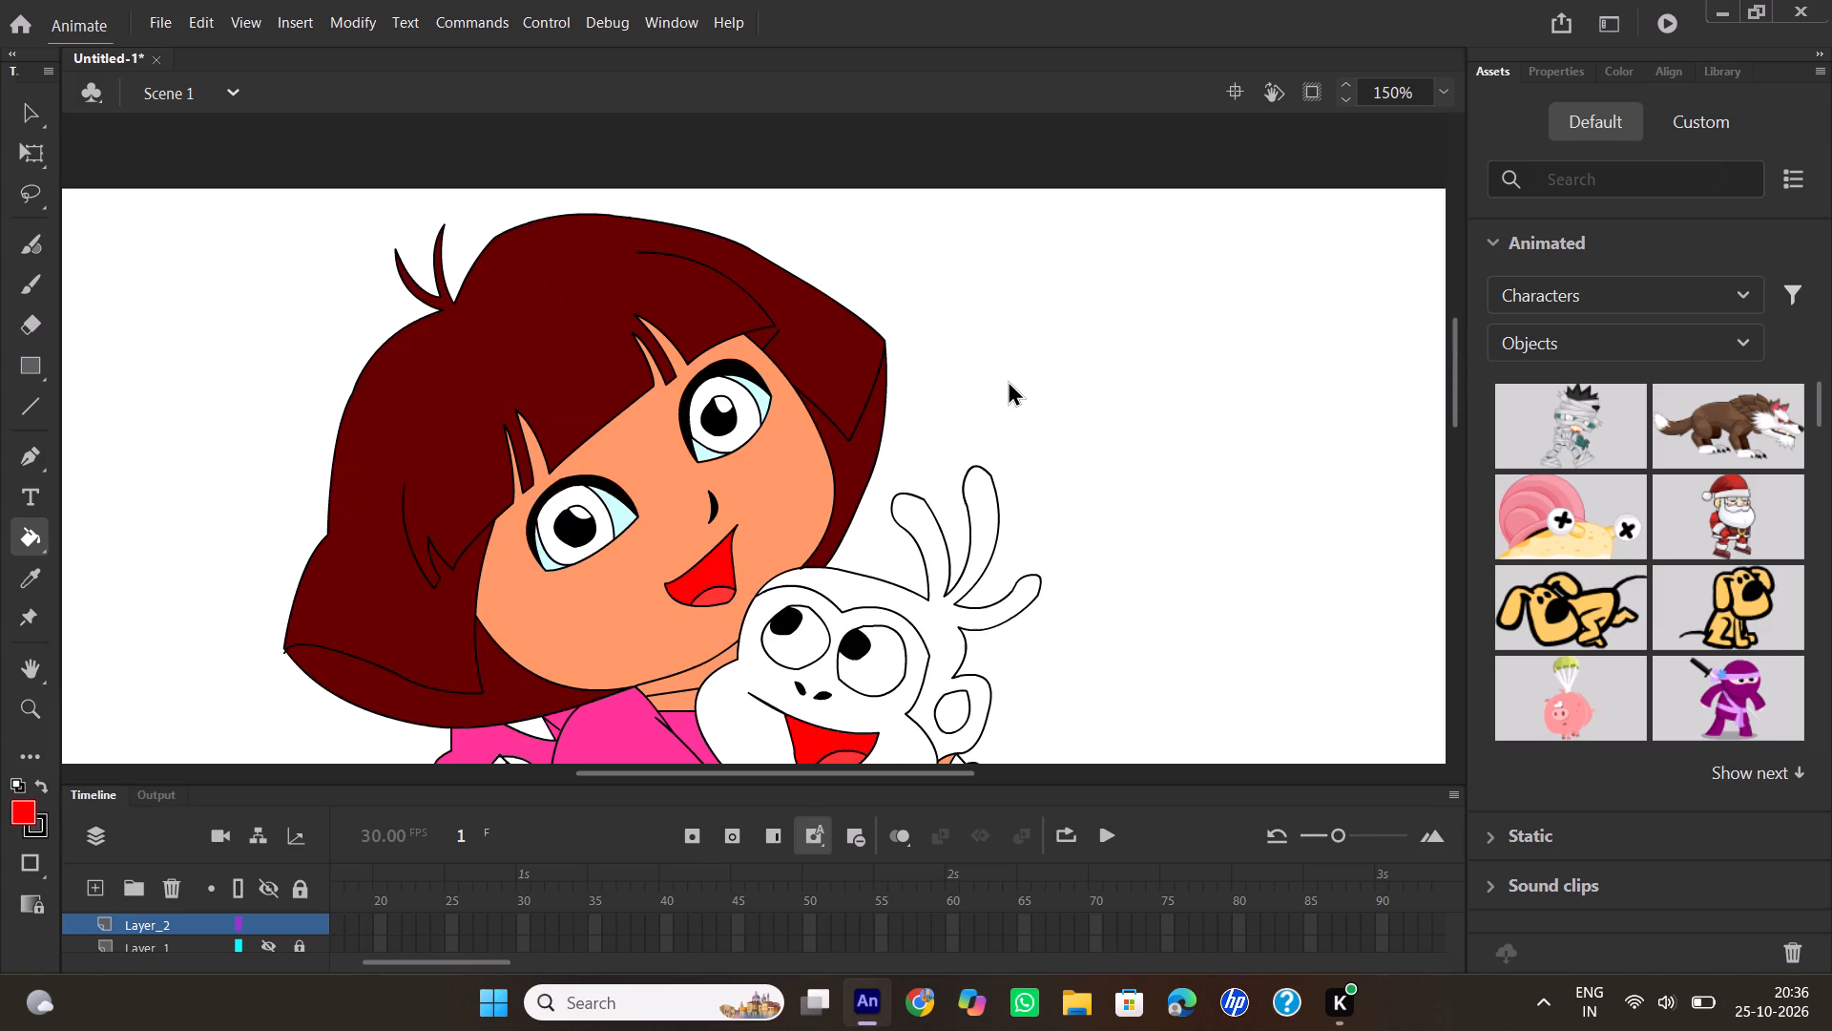
pyautogui.scroll(-2, 1008, 380)
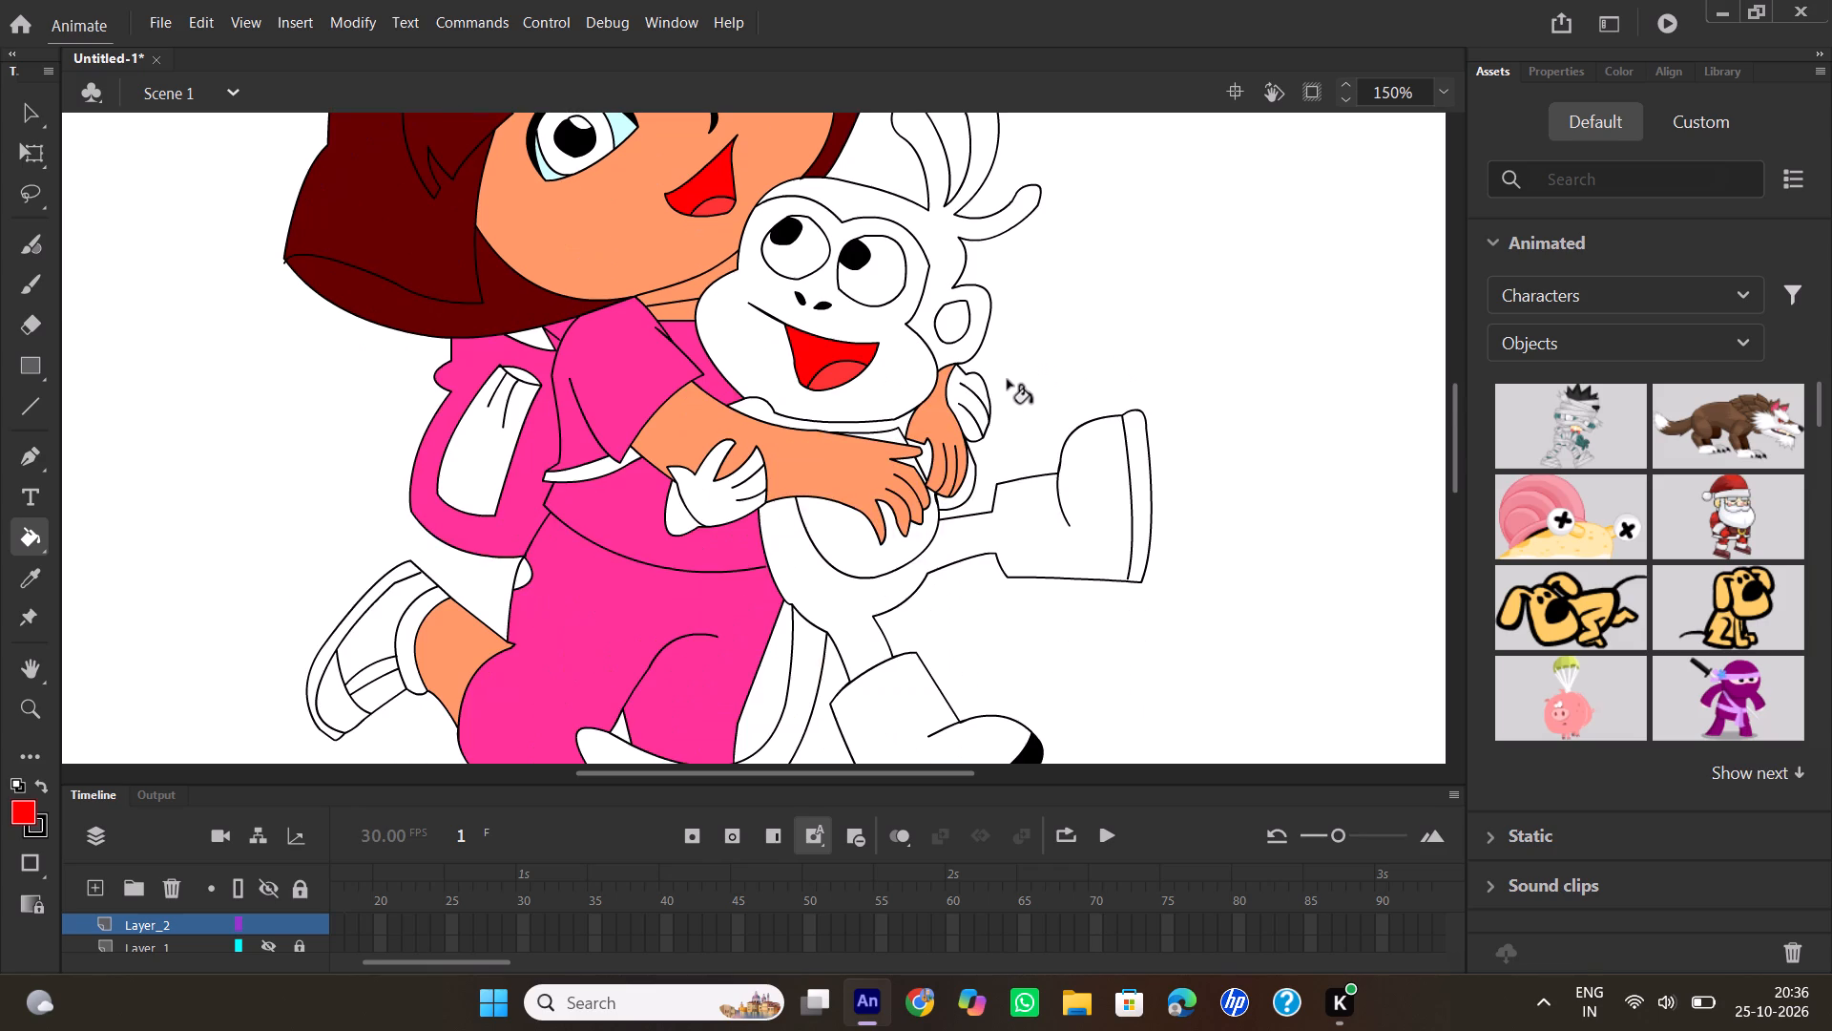
pyautogui.scroll(1, 1008, 380)
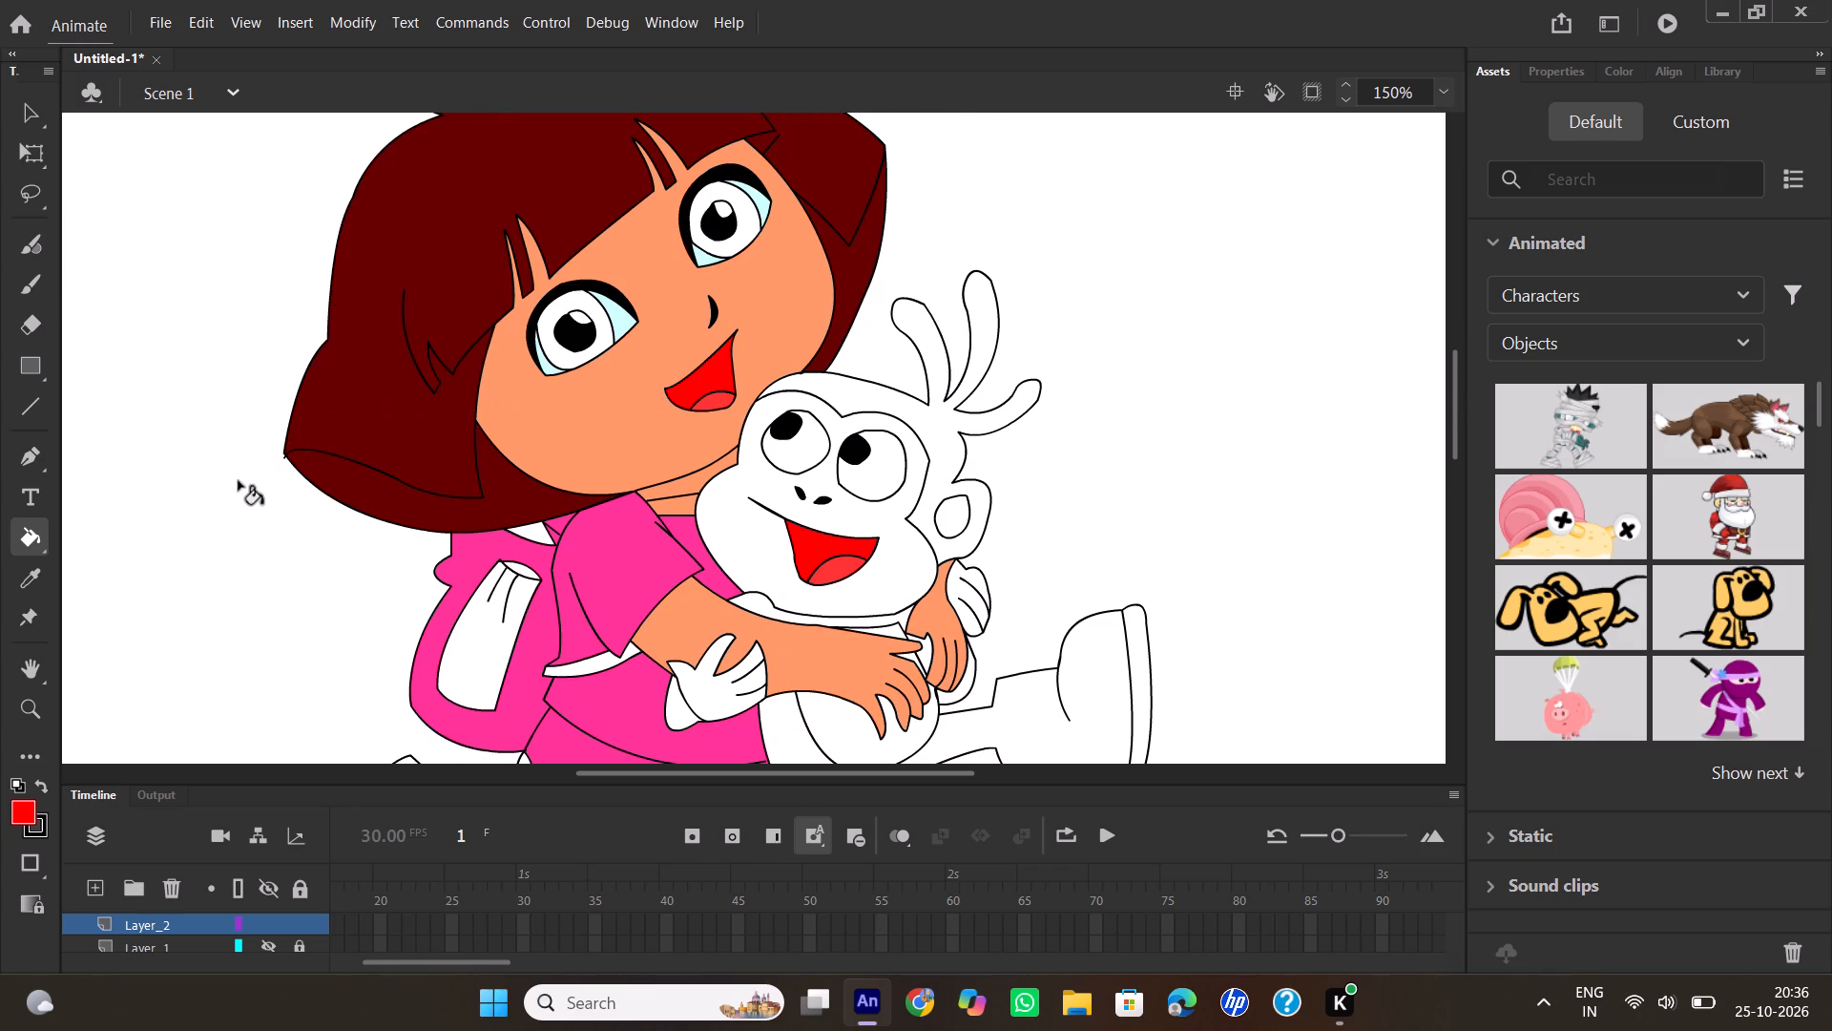
pyautogui.click(29, 807)
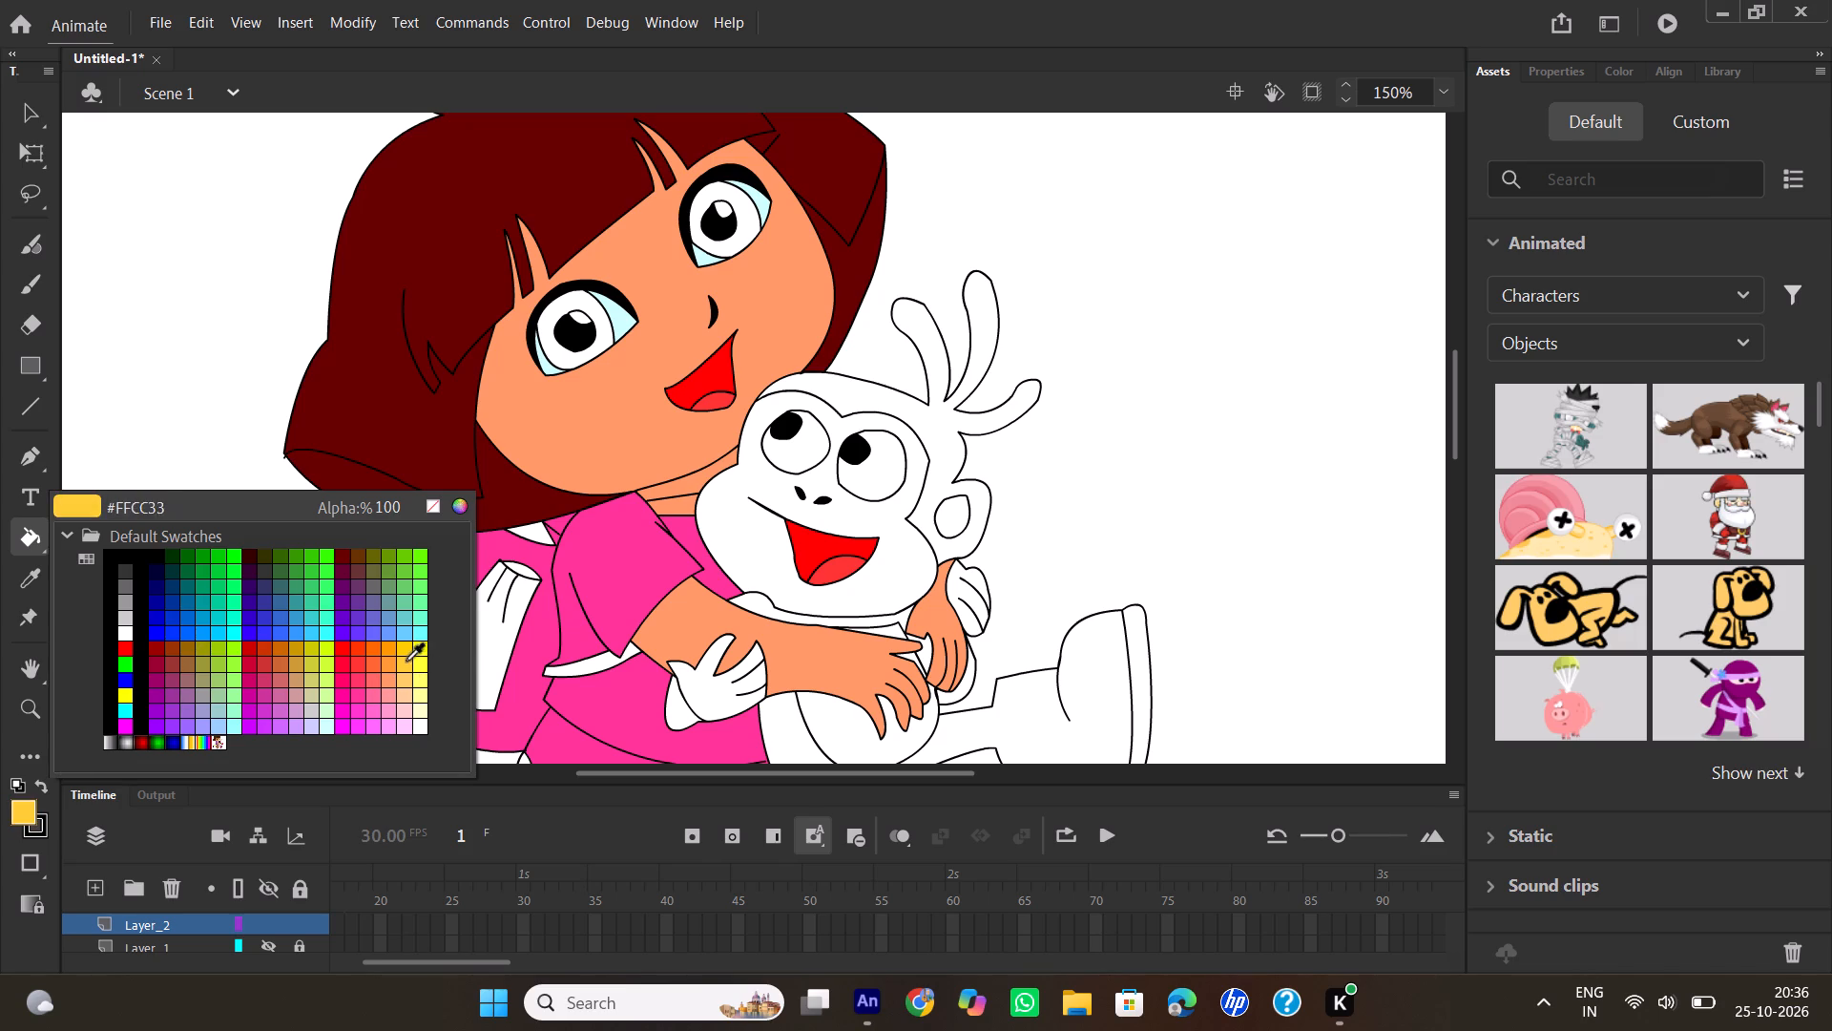
pyautogui.click(128, 604)
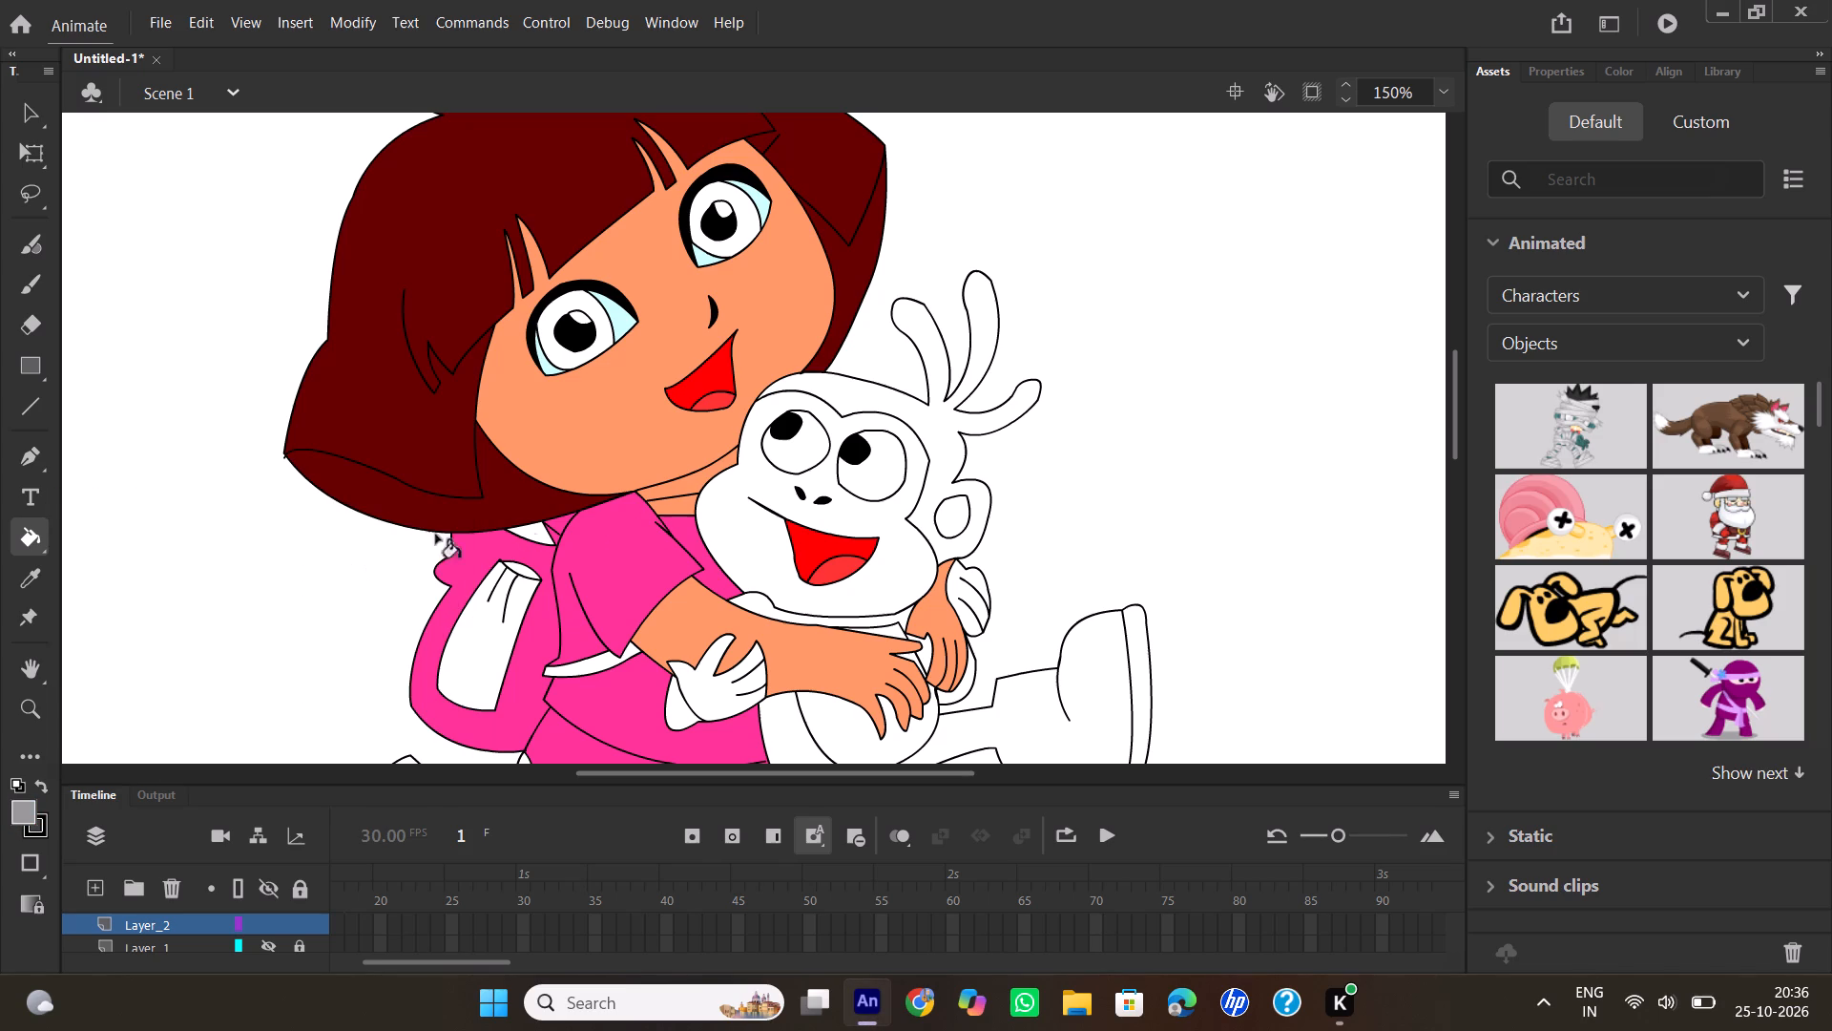
pyautogui.click(750, 487)
pyautogui.scroll(-1, 922, 383)
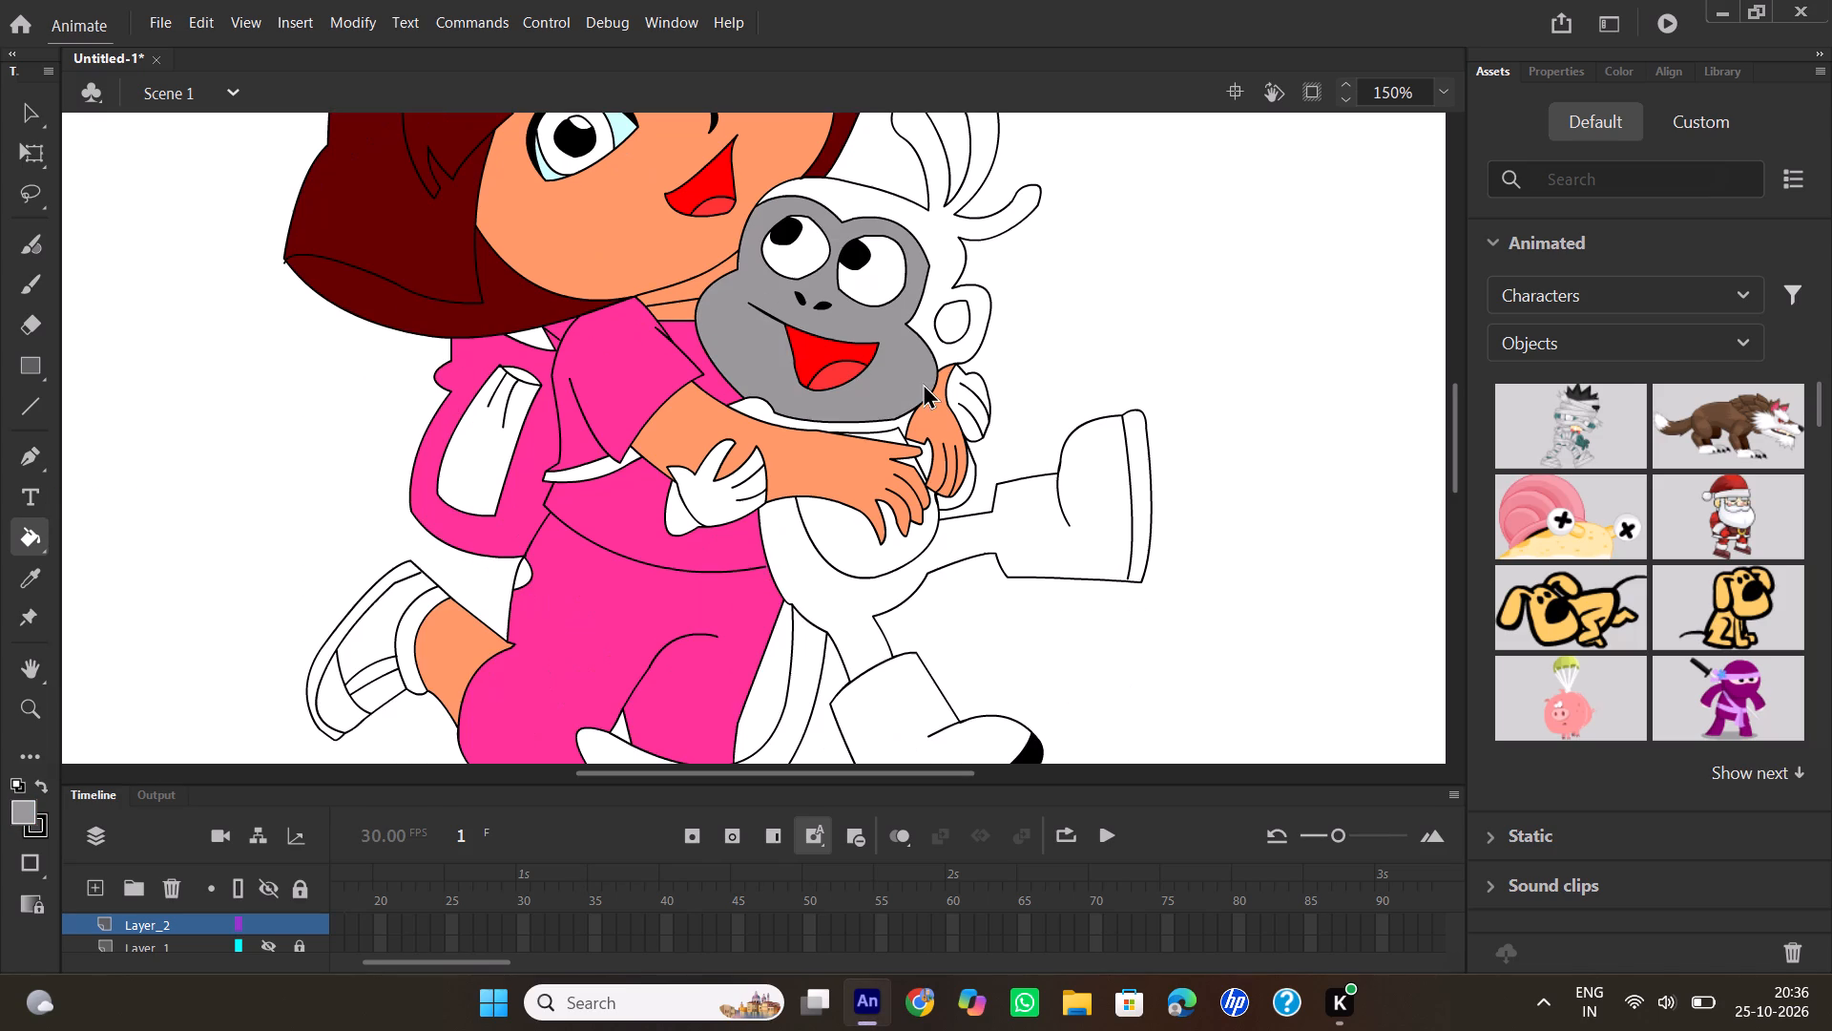
pyautogui.click(829, 609)
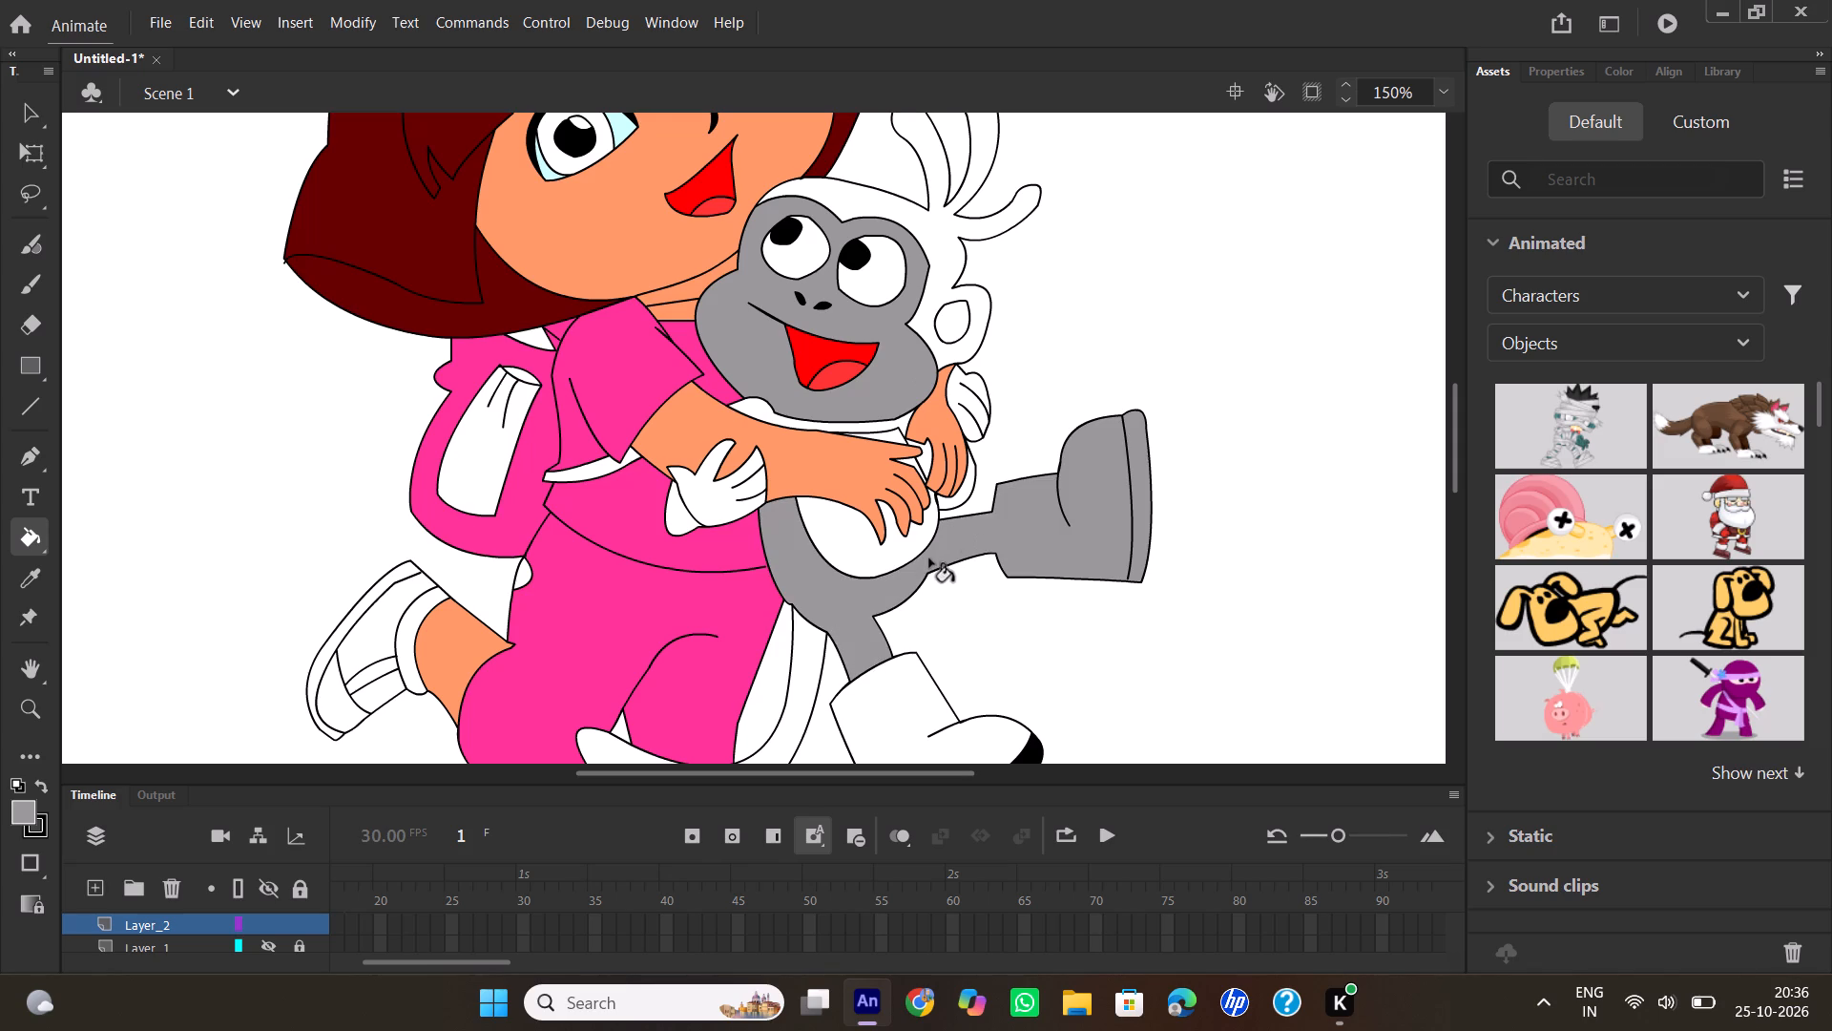
pyautogui.scroll(-2, 929, 558)
pyautogui.scroll(2, 928, 558)
pyautogui.click(673, 504)
pyautogui.click(751, 409)
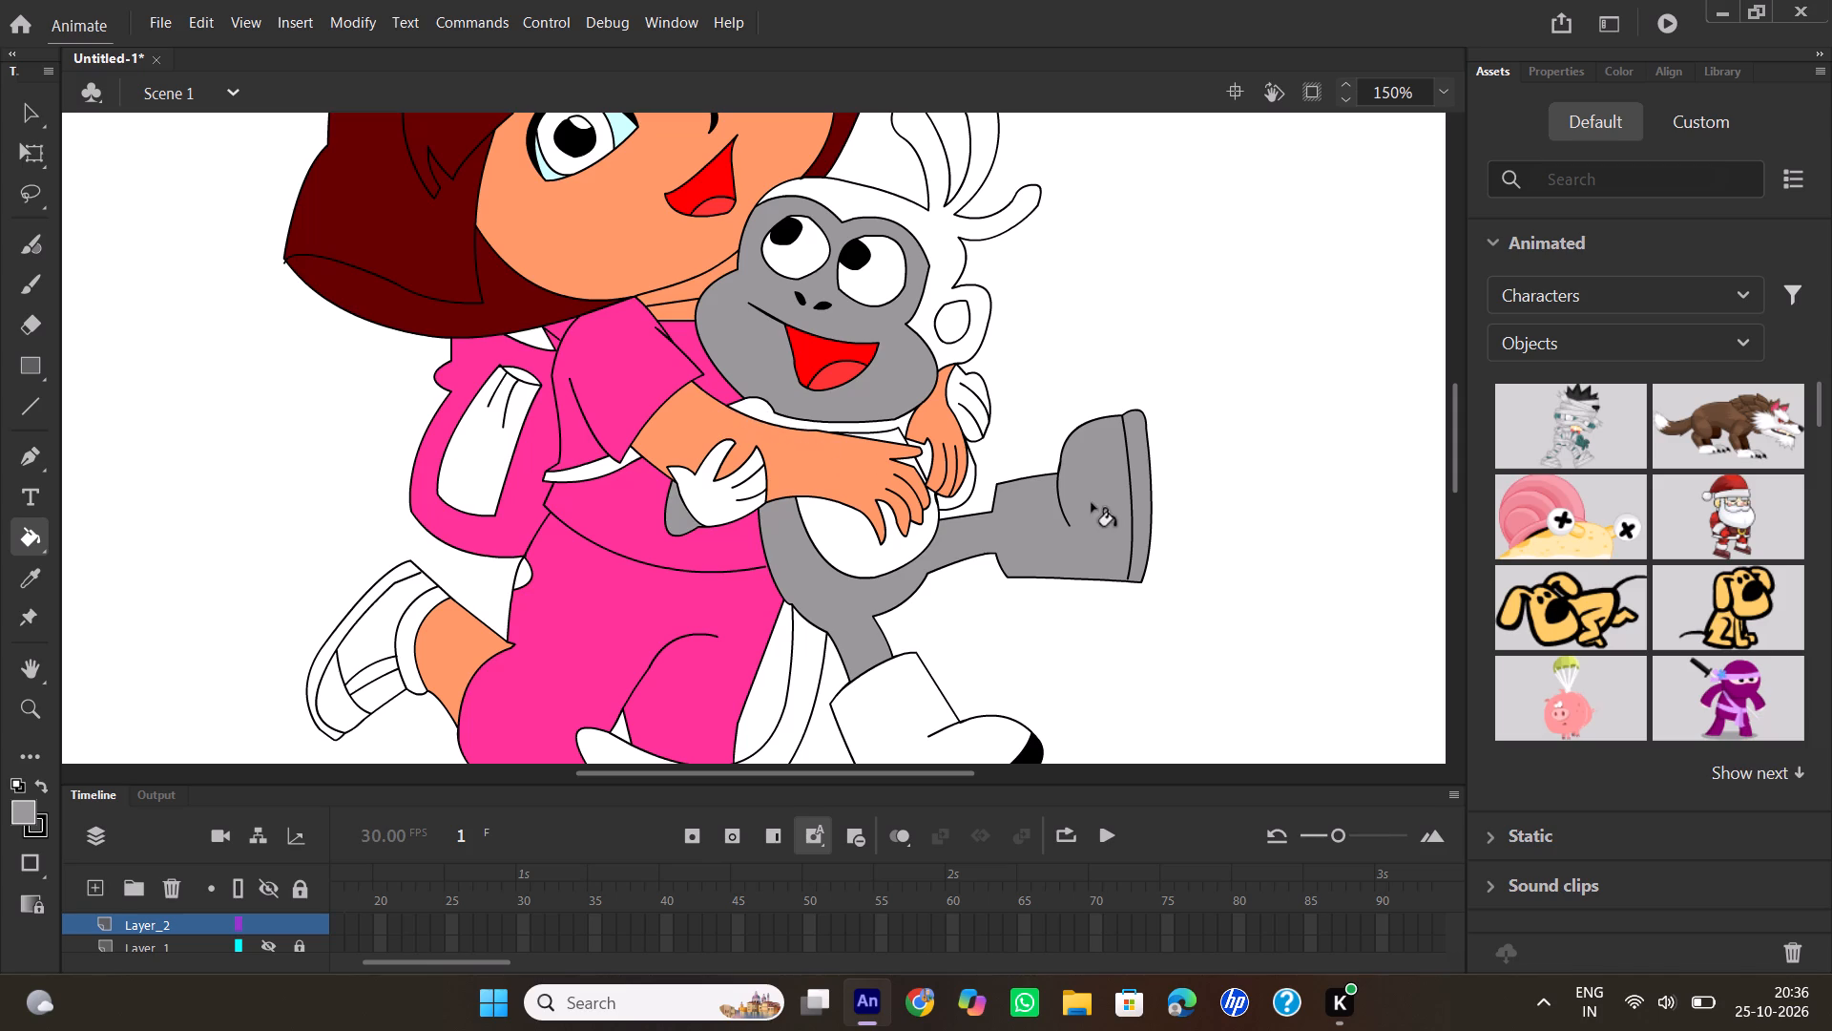
pyautogui.click(966, 489)
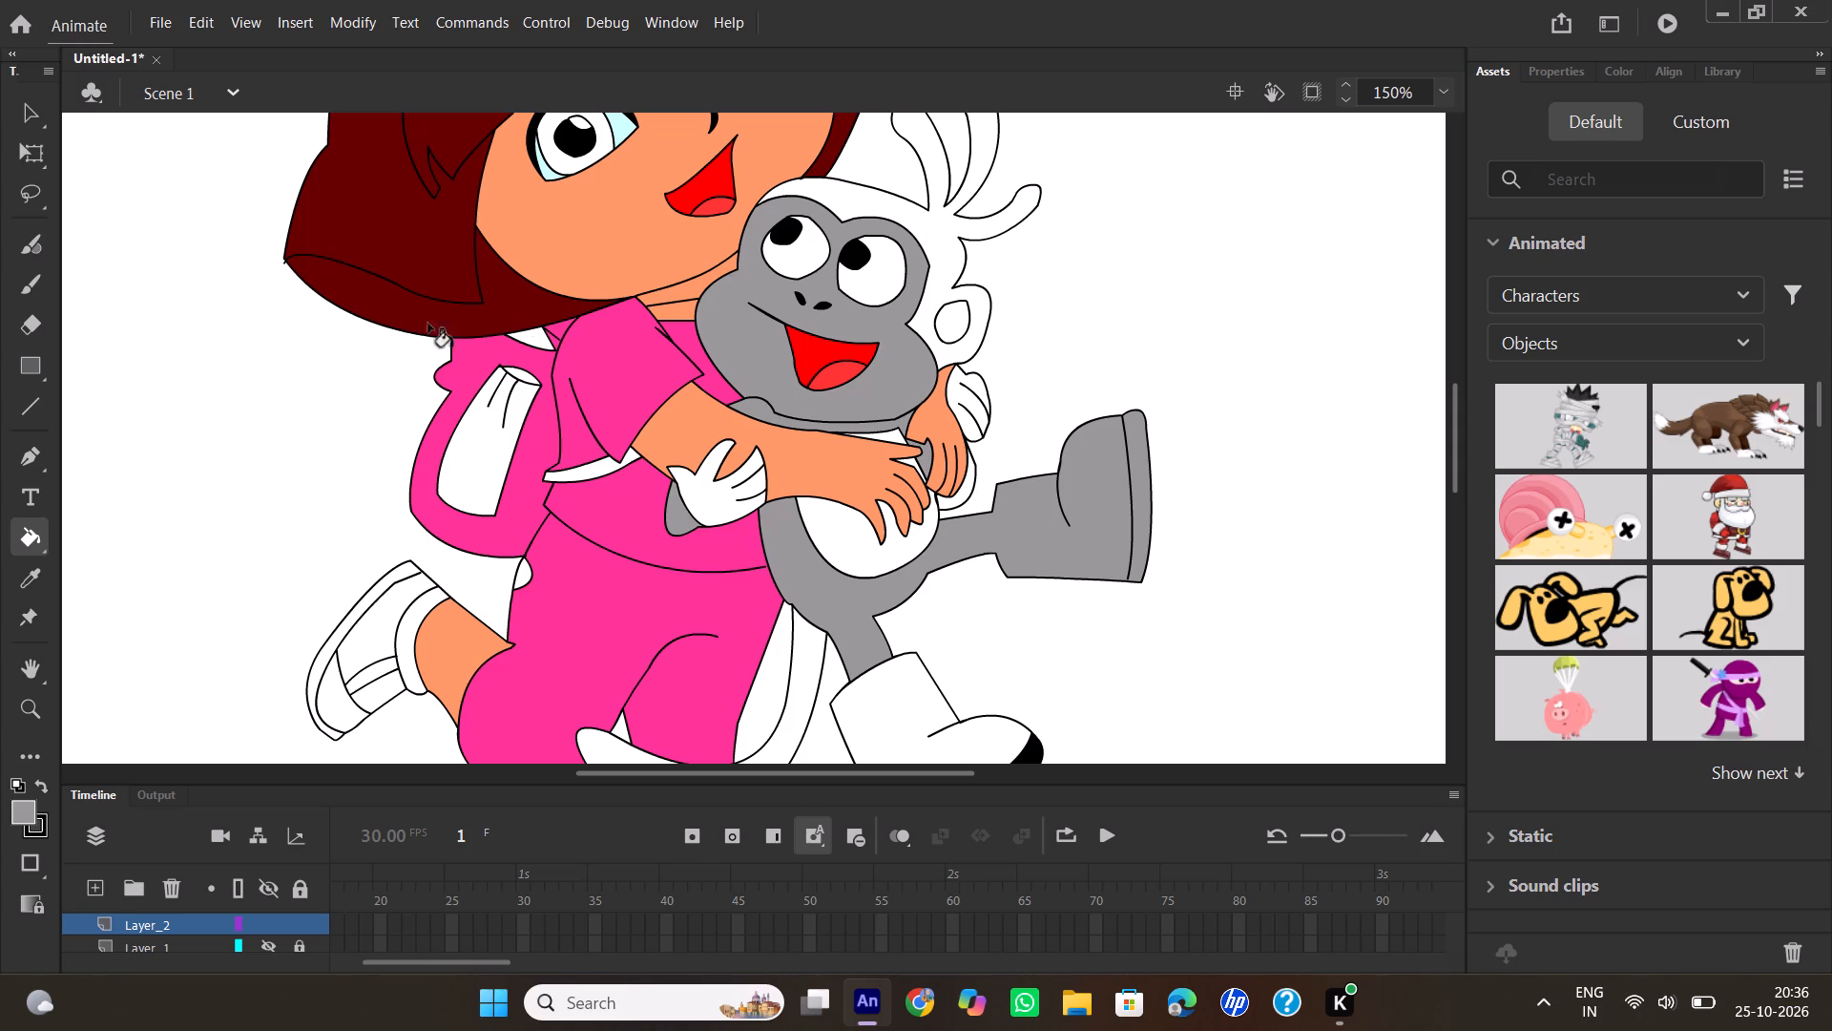
# Fill the monkey's head fur, hair tufts and outer ear with dark brown.
pyautogui.click(18, 811)
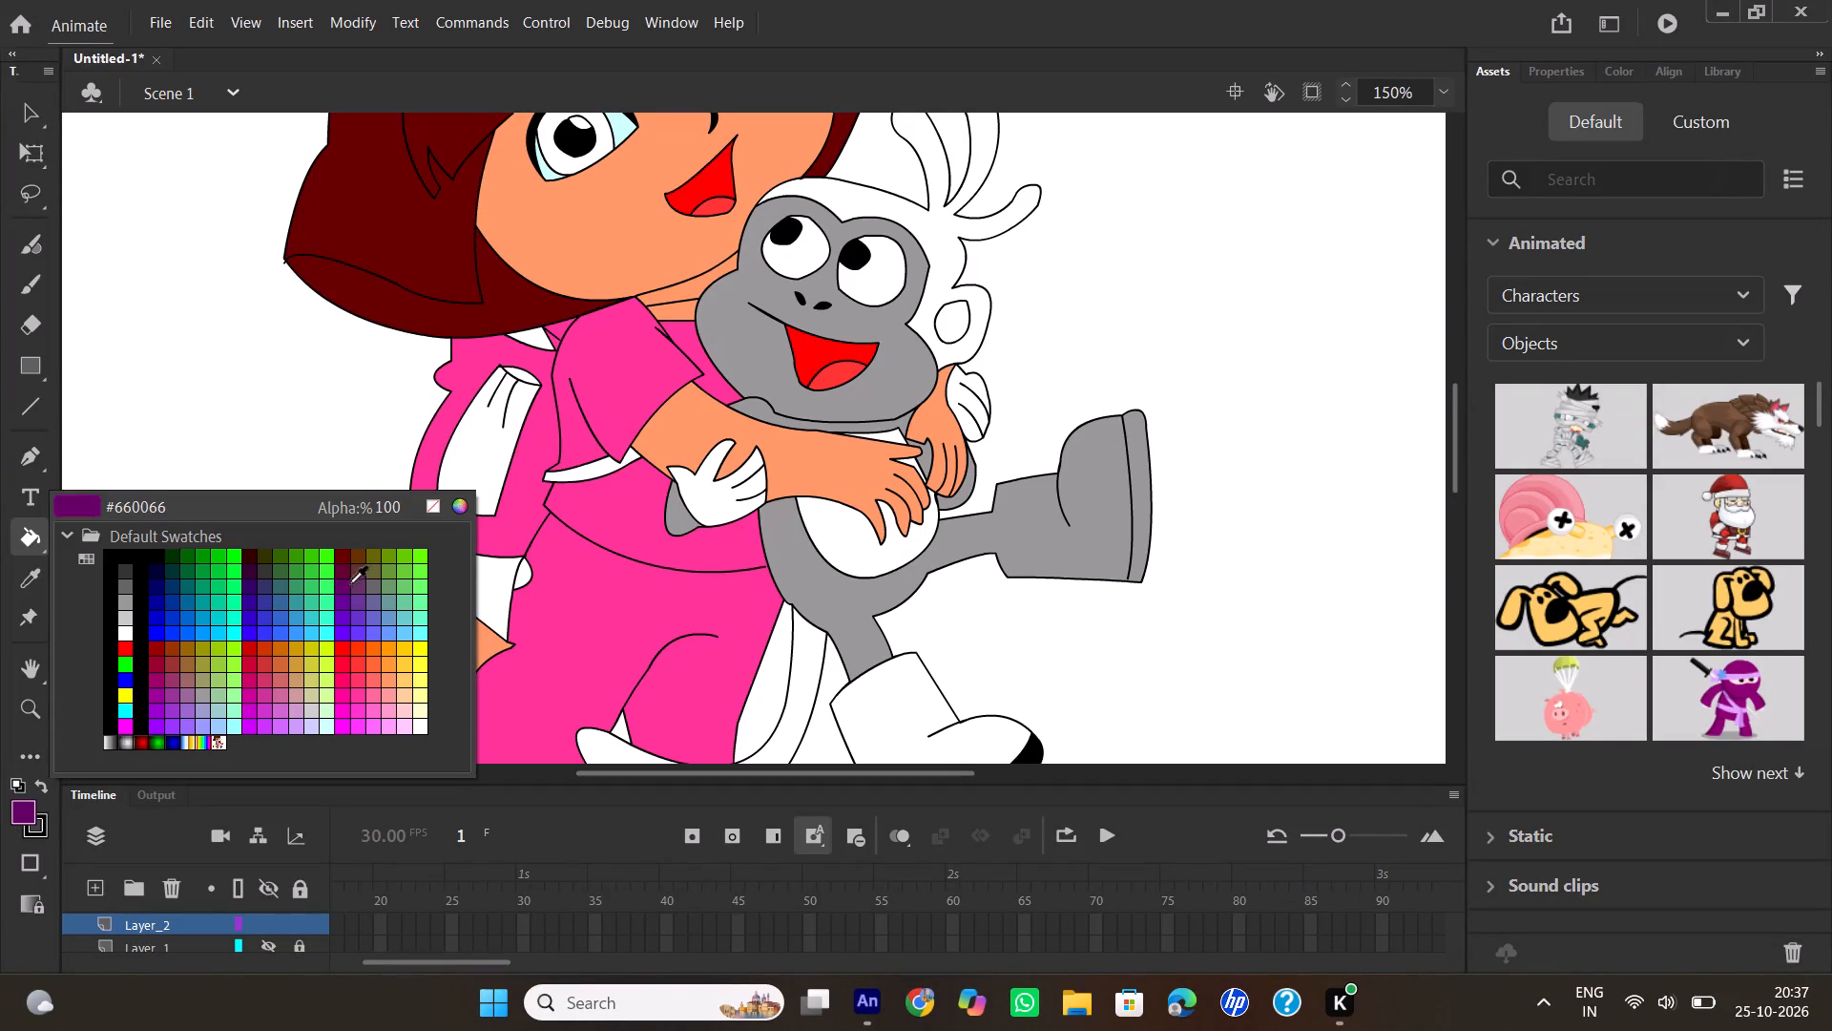
pyautogui.click(360, 558)
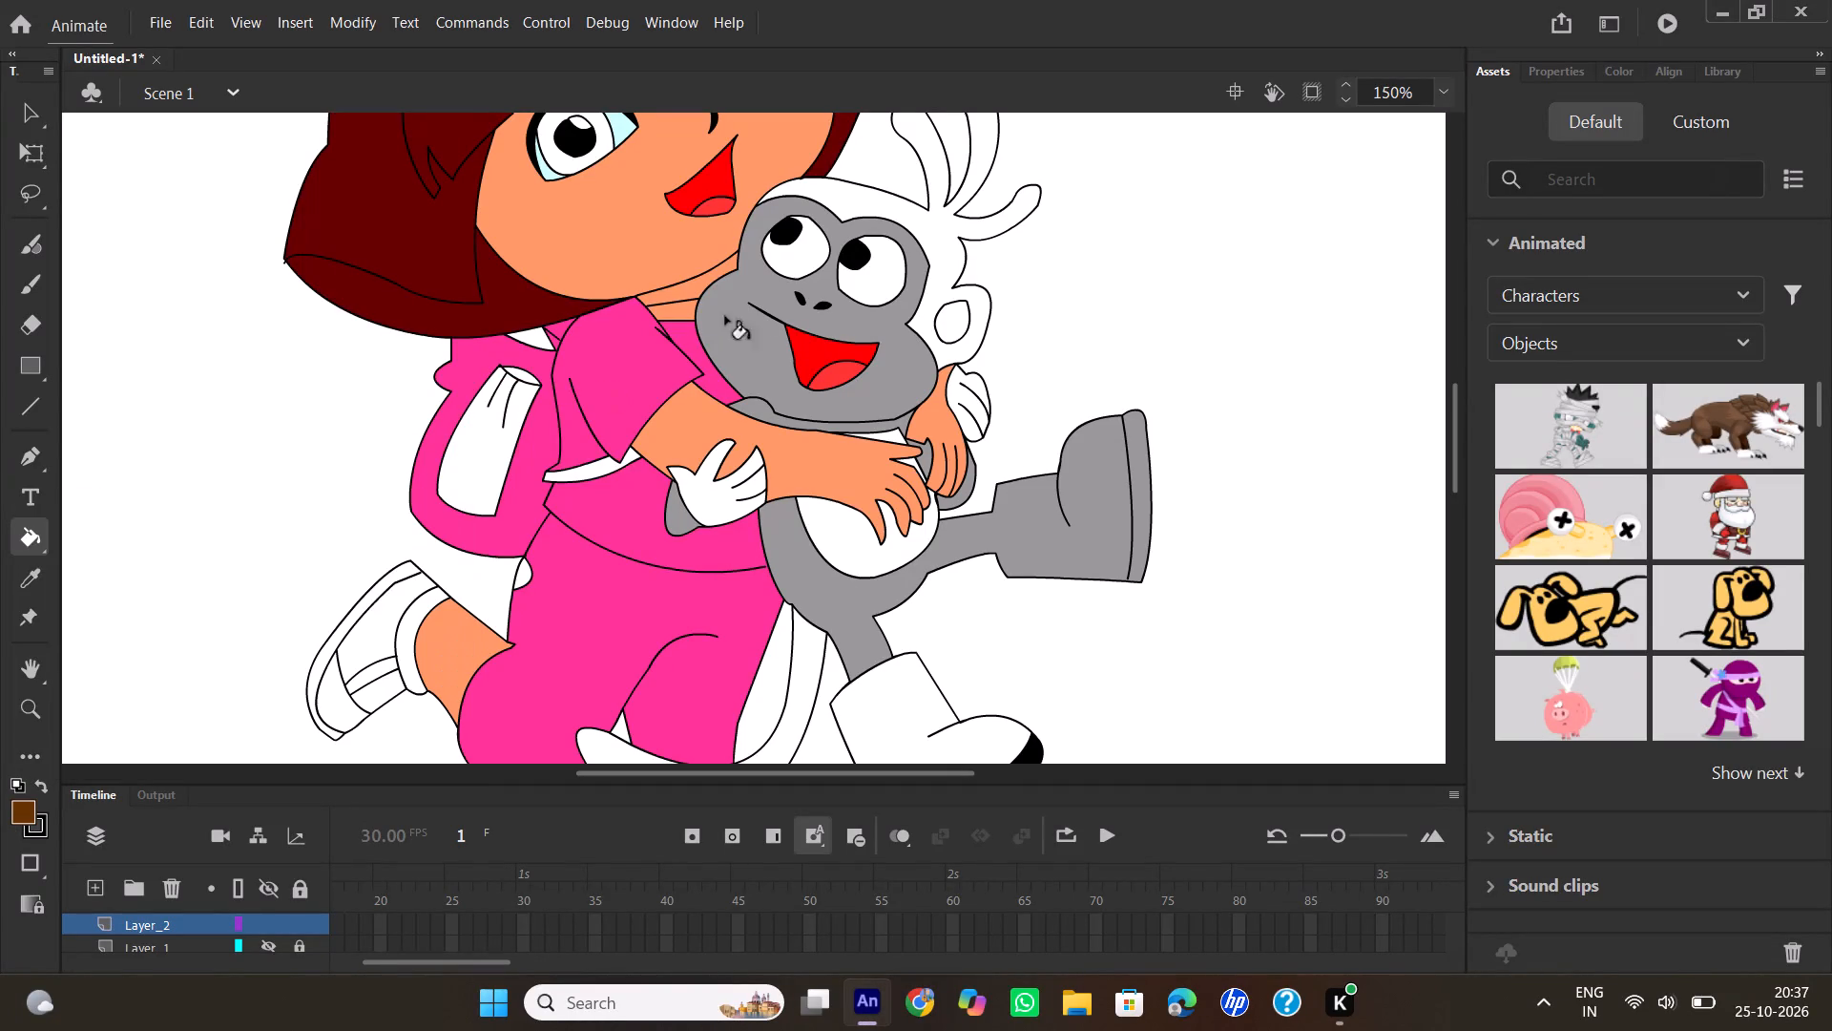
pyautogui.click(852, 196)
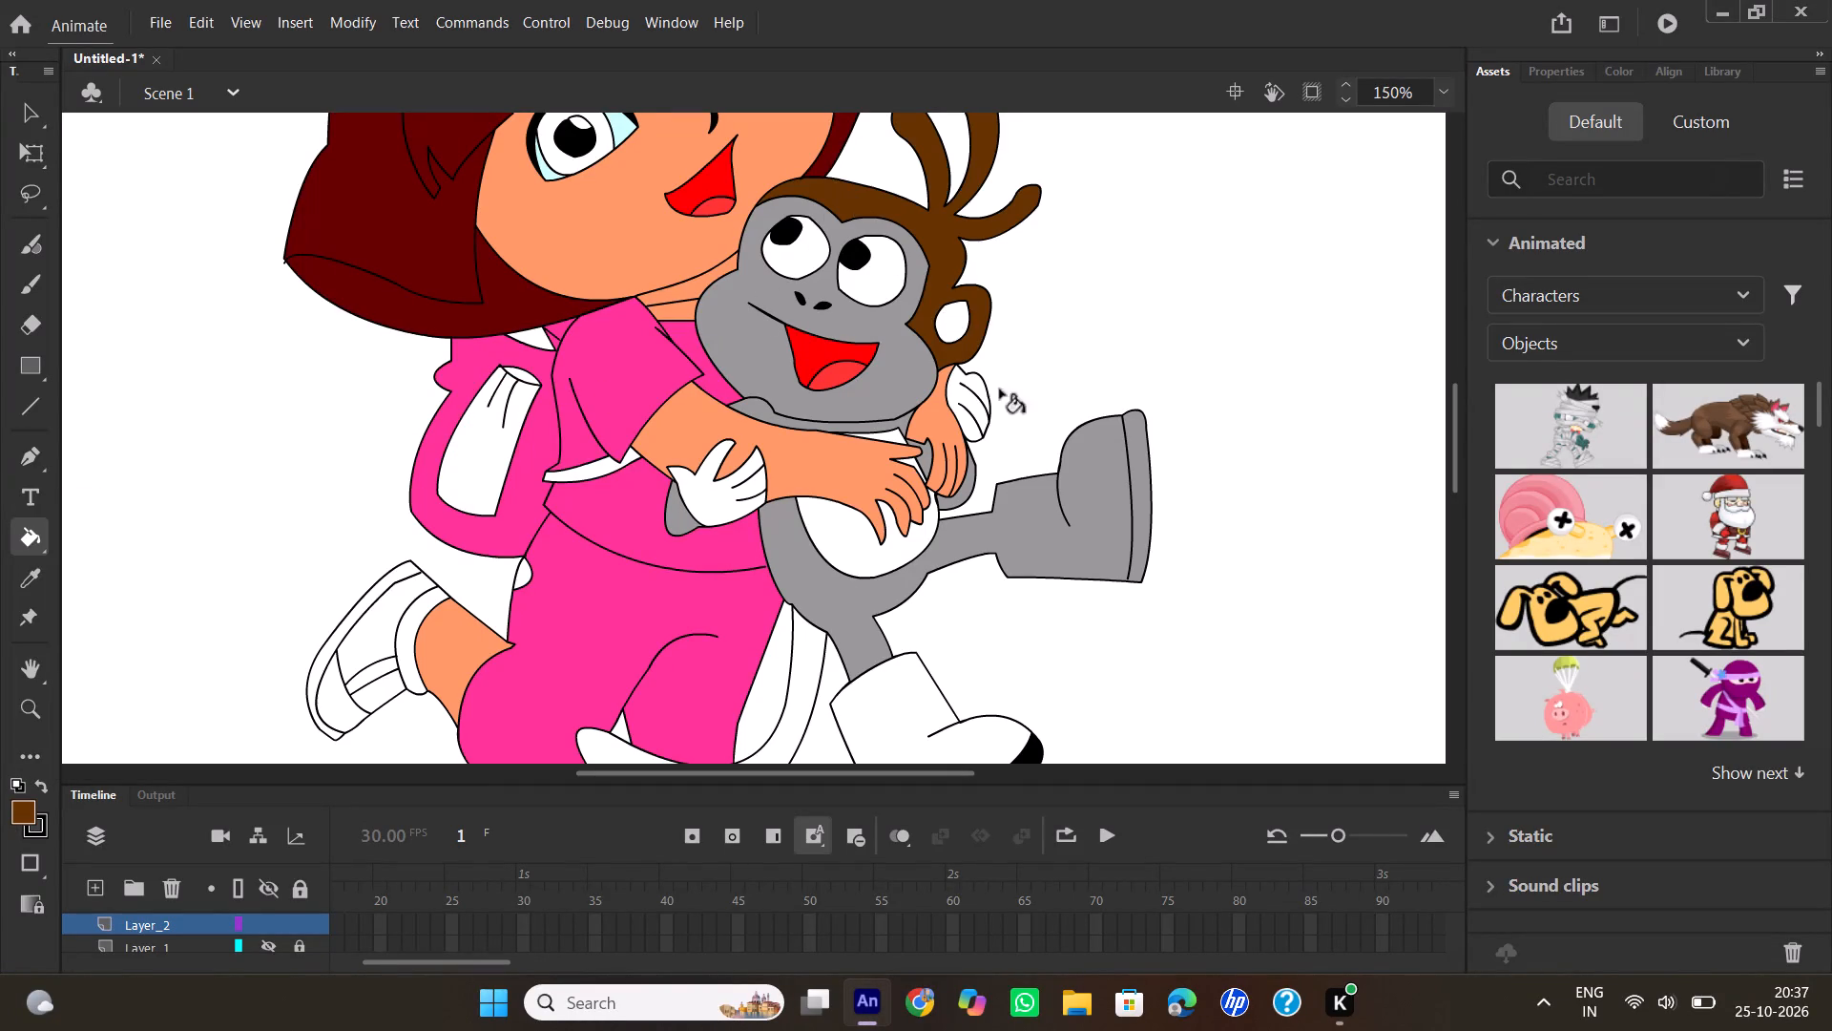
# Fill both of the monkey's hands and its belly patches around Dora's arm with dark brown.
pyautogui.scroll(-1, 1021, 442)
pyautogui.click(715, 307)
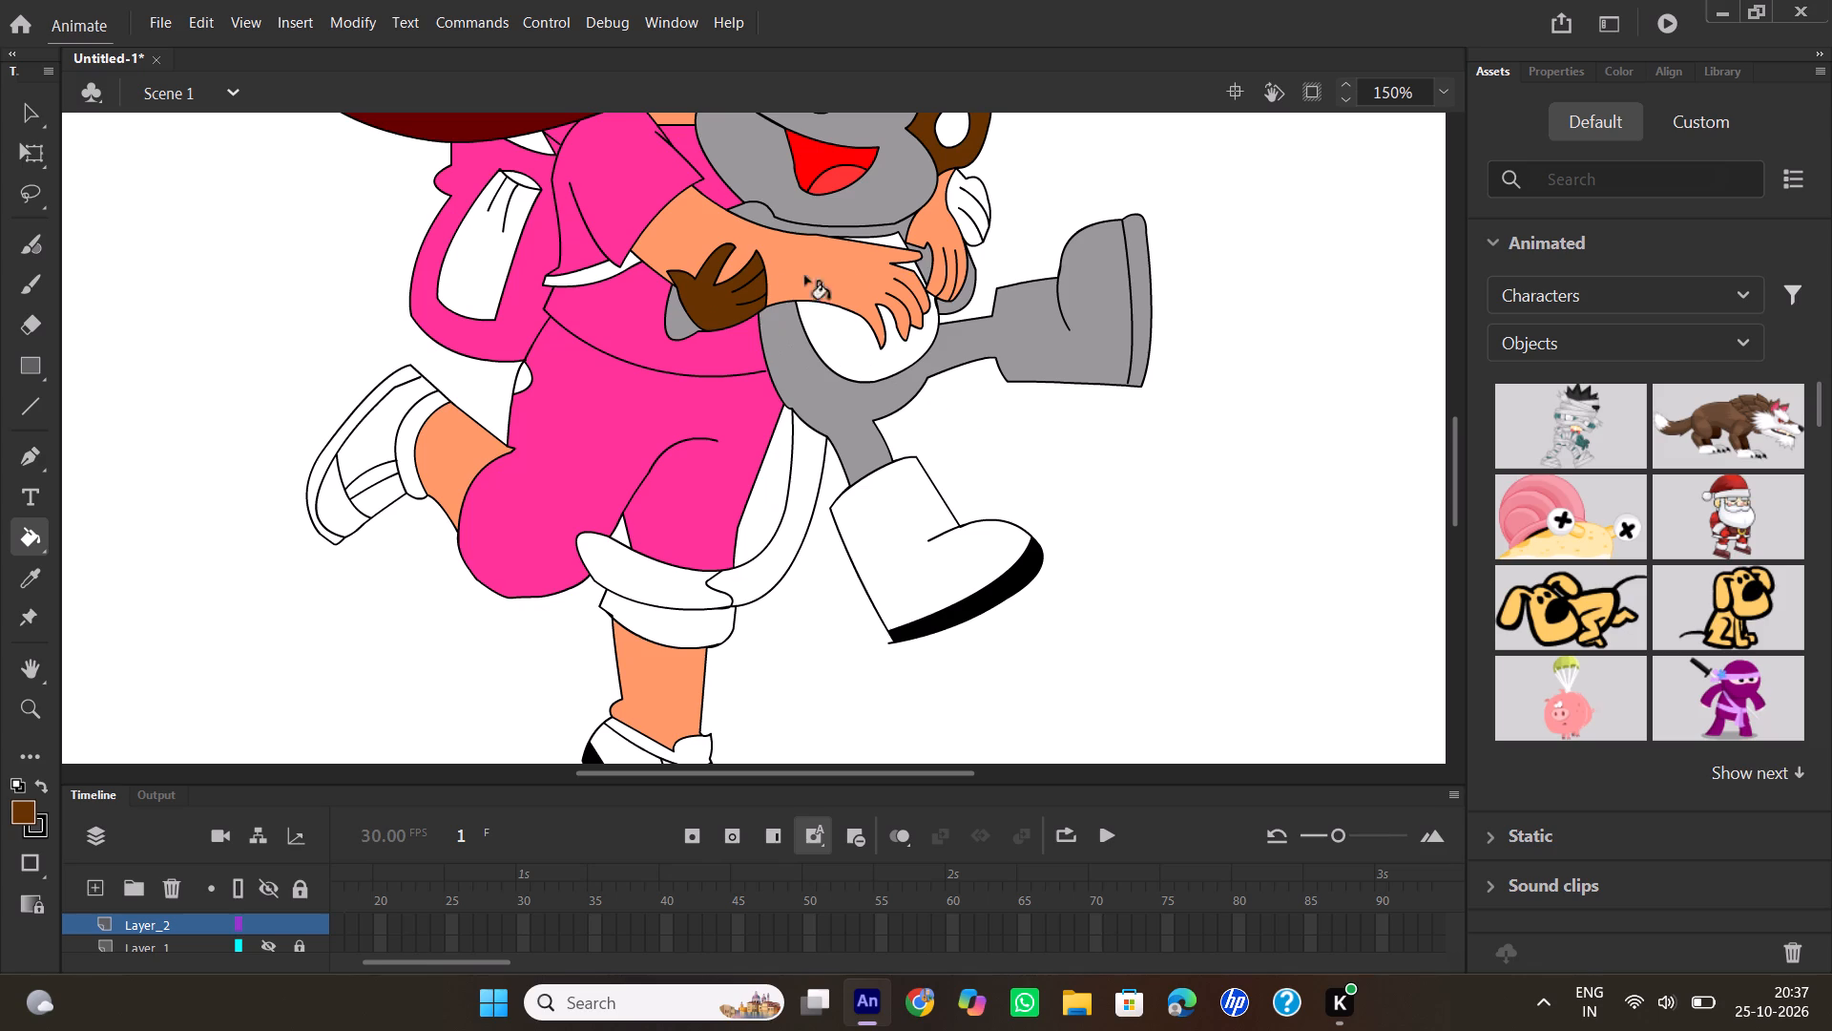
pyautogui.click(957, 188)
pyautogui.scroll(1, 956, 284)
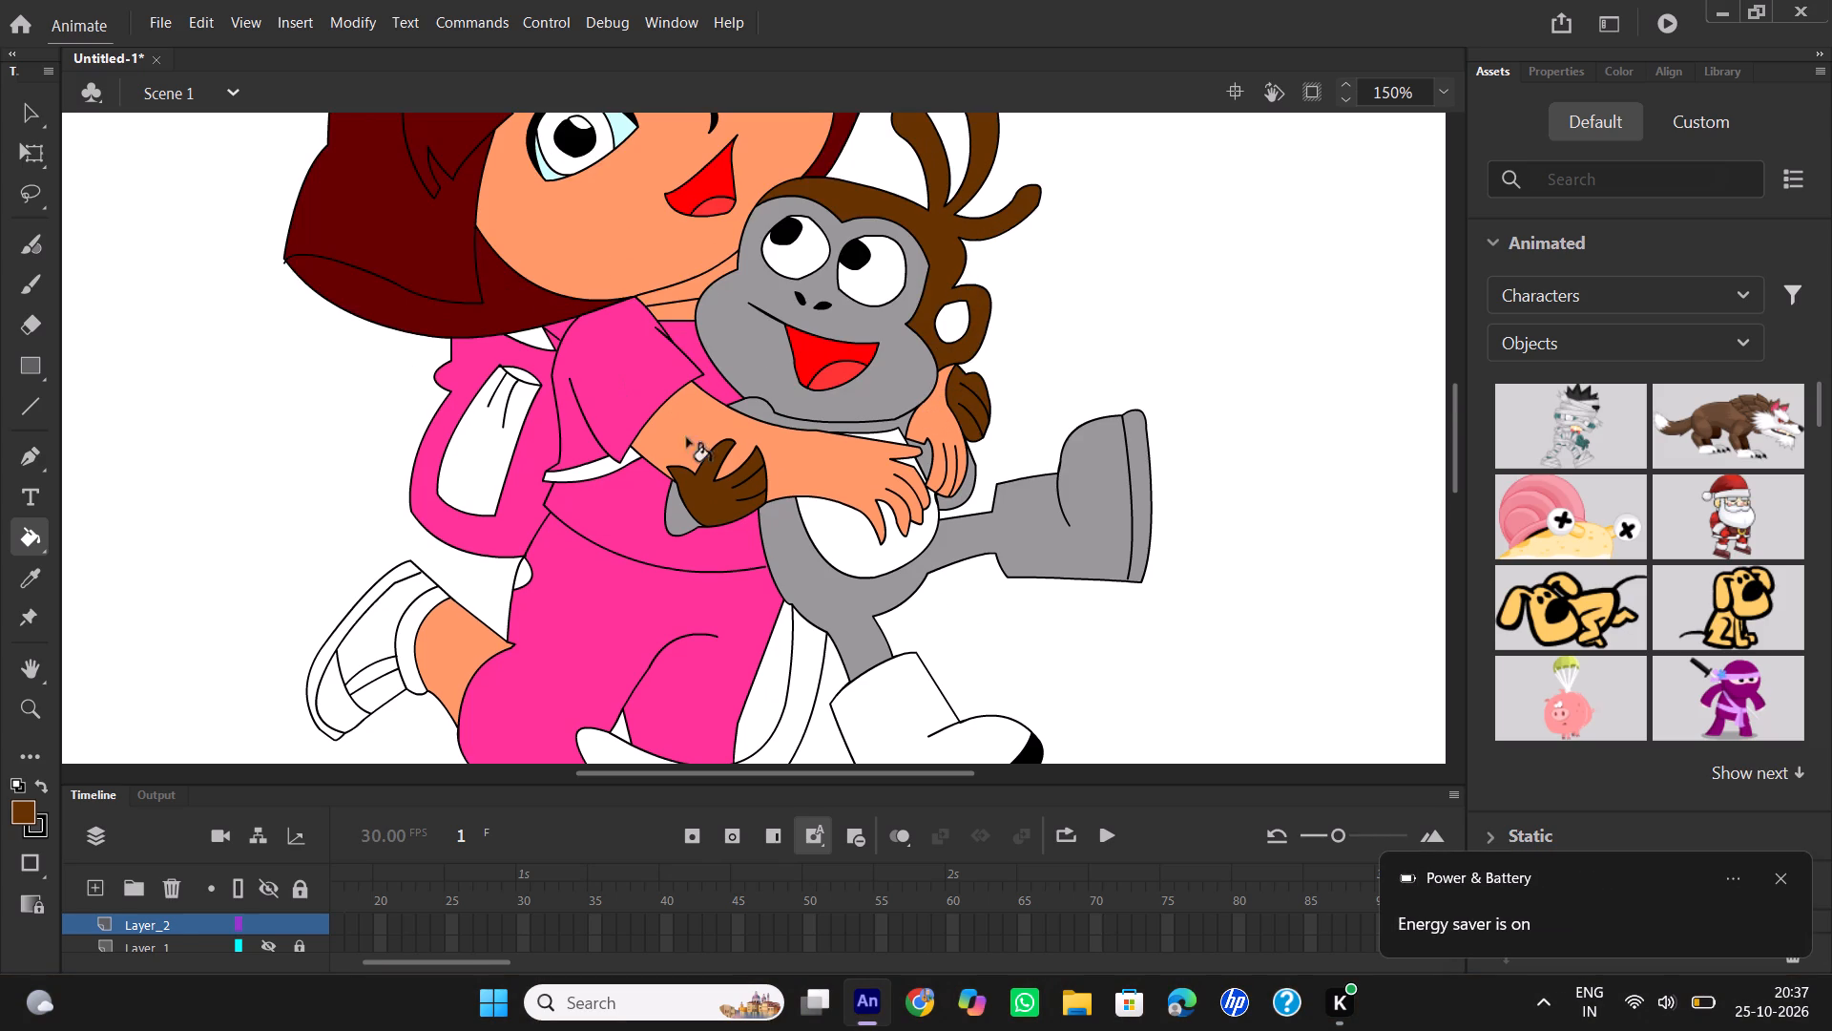
pyautogui.click(861, 556)
pyautogui.click(894, 434)
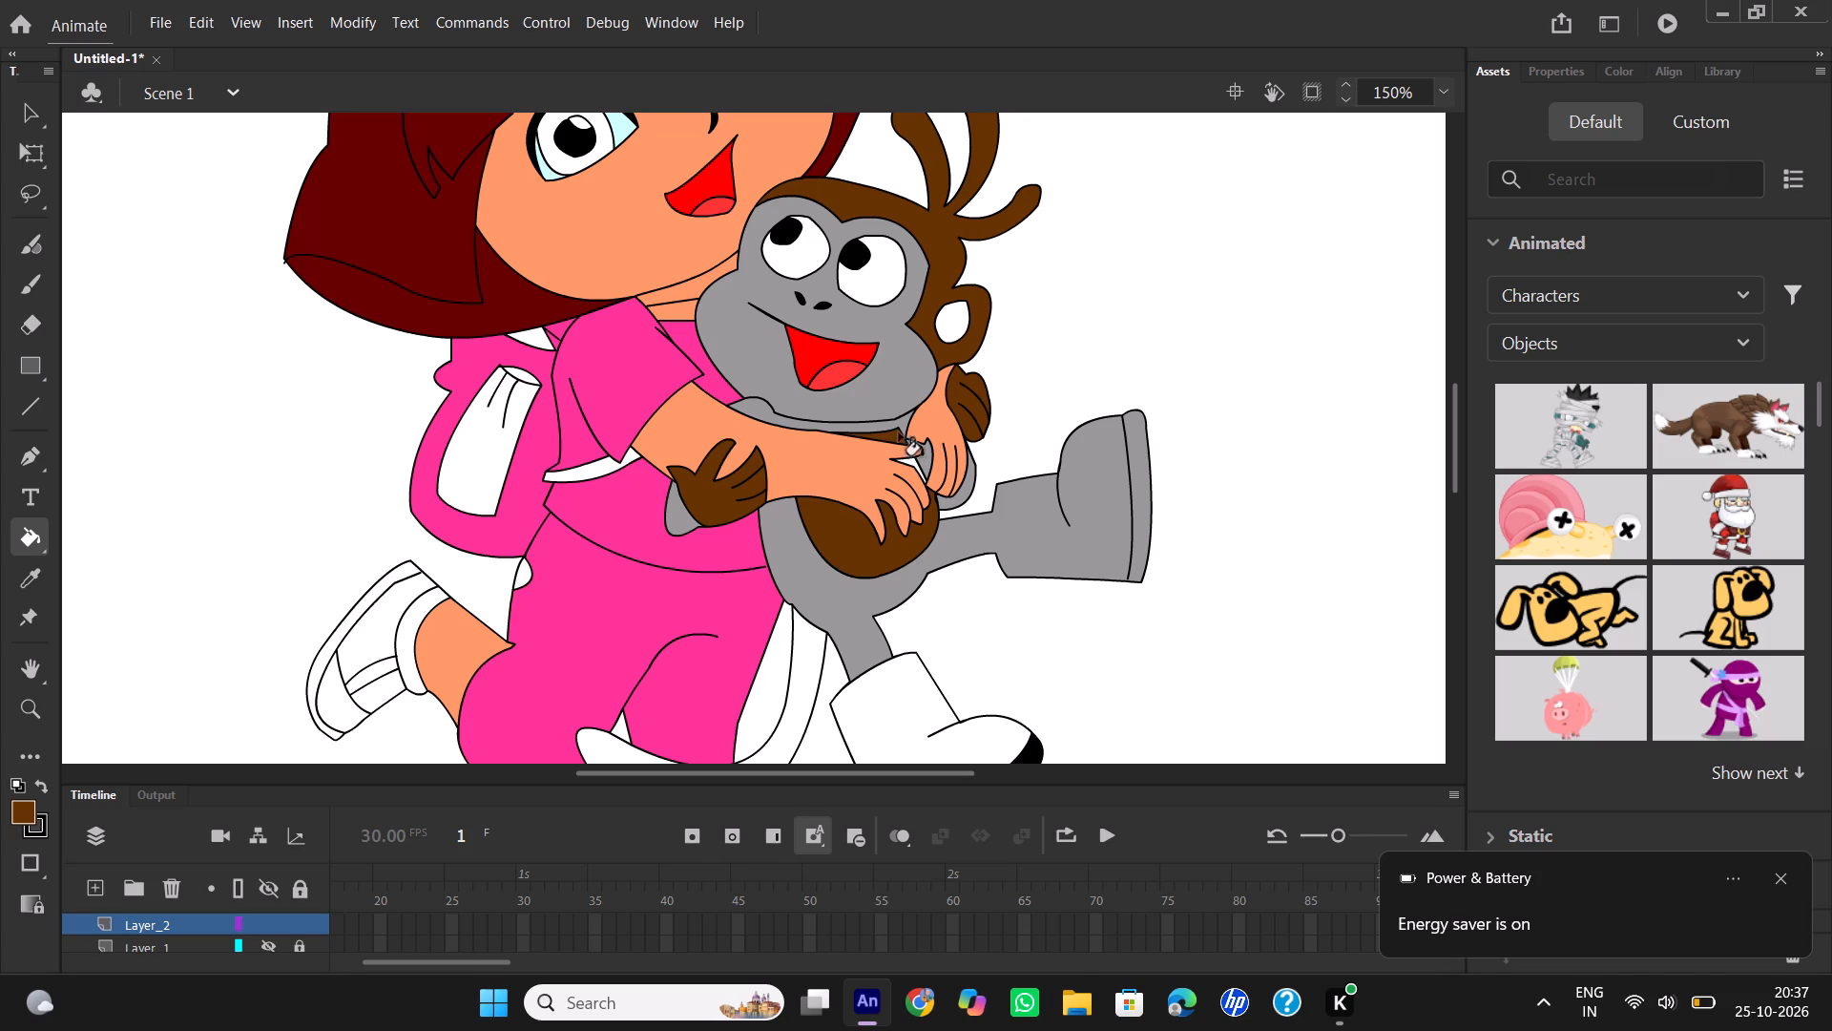
pyautogui.click(915, 463)
# Draw a Pen tool line across the top edge of the monkey's raised boot to separate it from the leg.
pyautogui.click(31, 453)
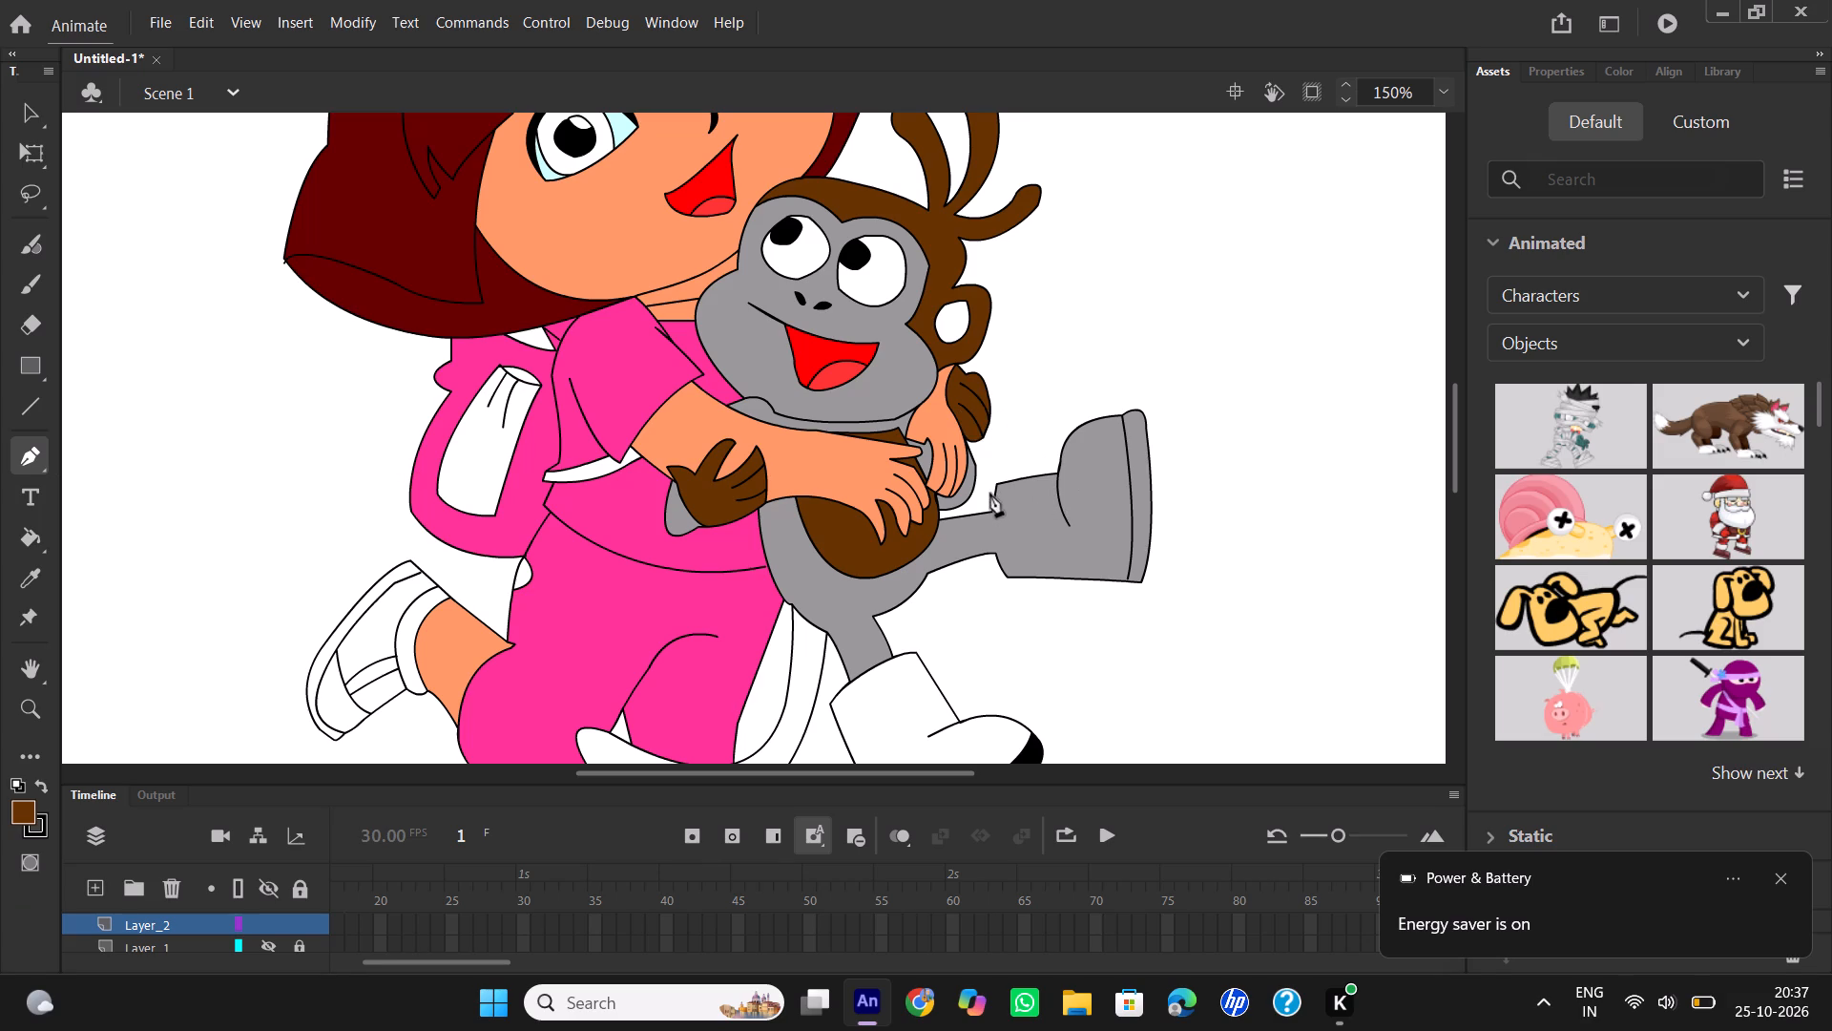
pyautogui.click(998, 493)
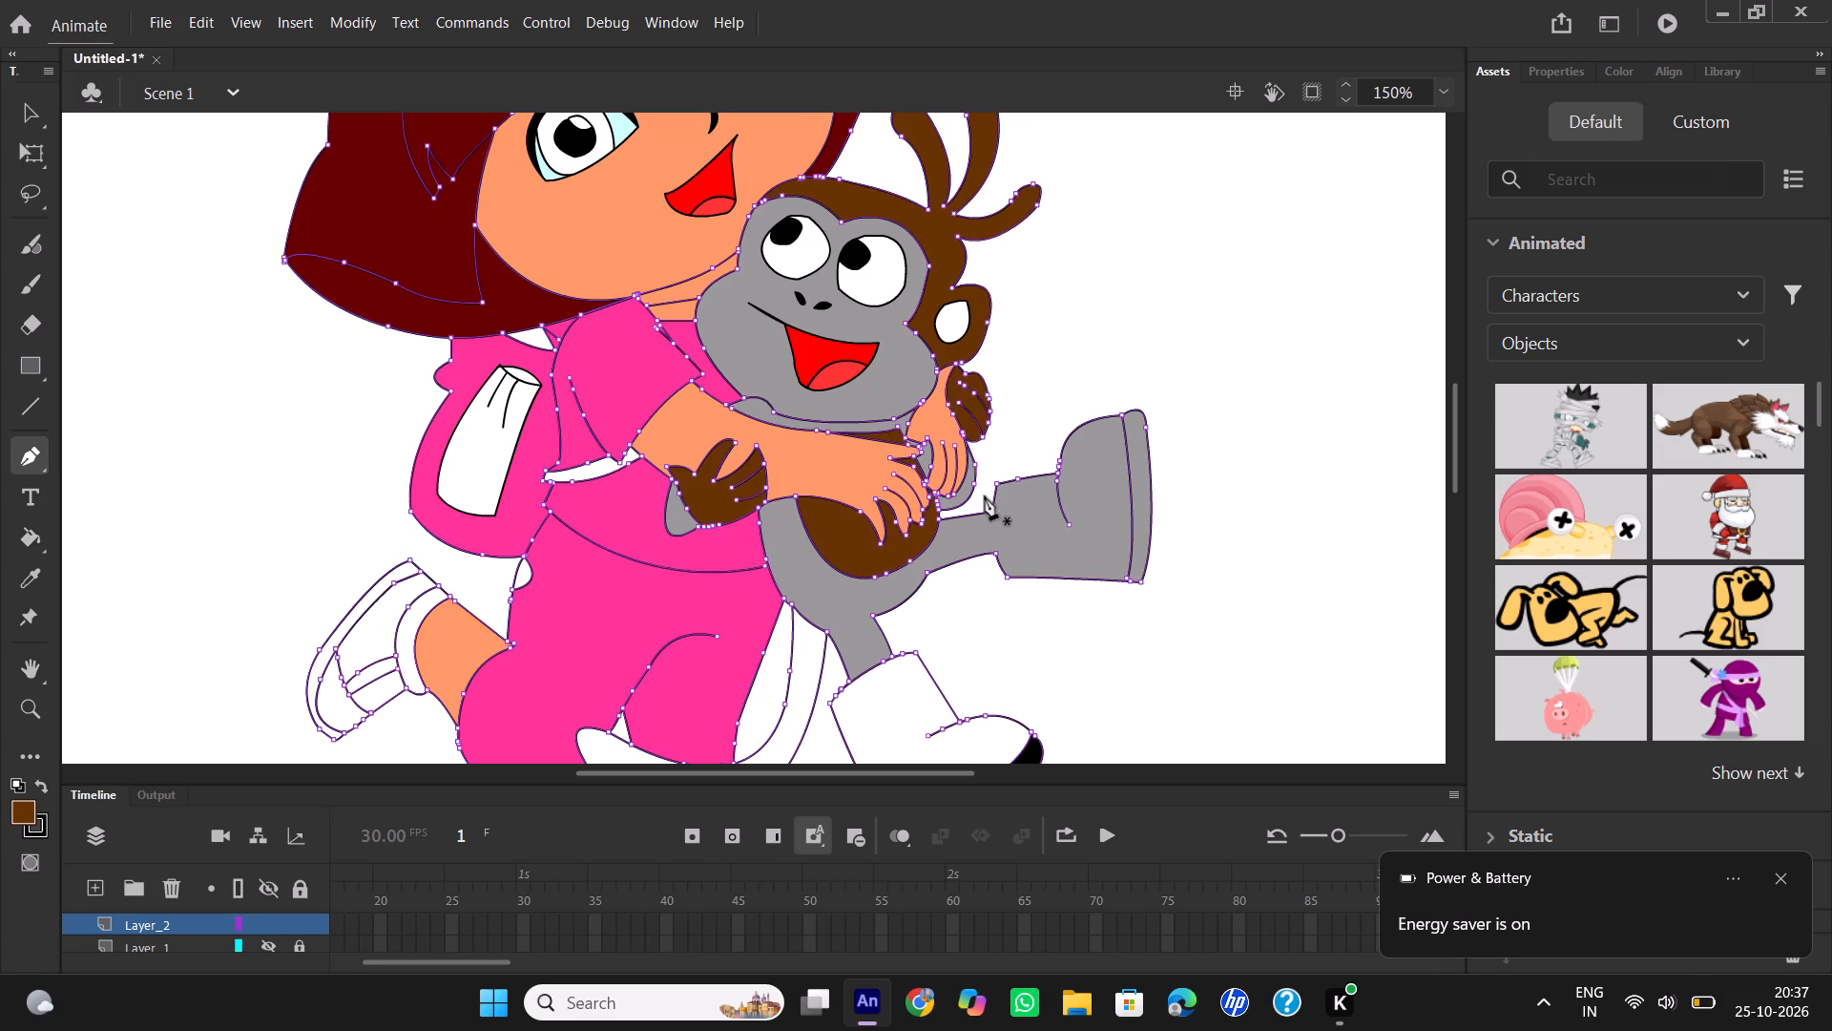
pyautogui.click(993, 493)
pyautogui.moveTo(1003, 563); pyautogui.dragTo(1013, 575)
pyautogui.moveTo(1013, 575); pyautogui.dragTo(1018, 594)
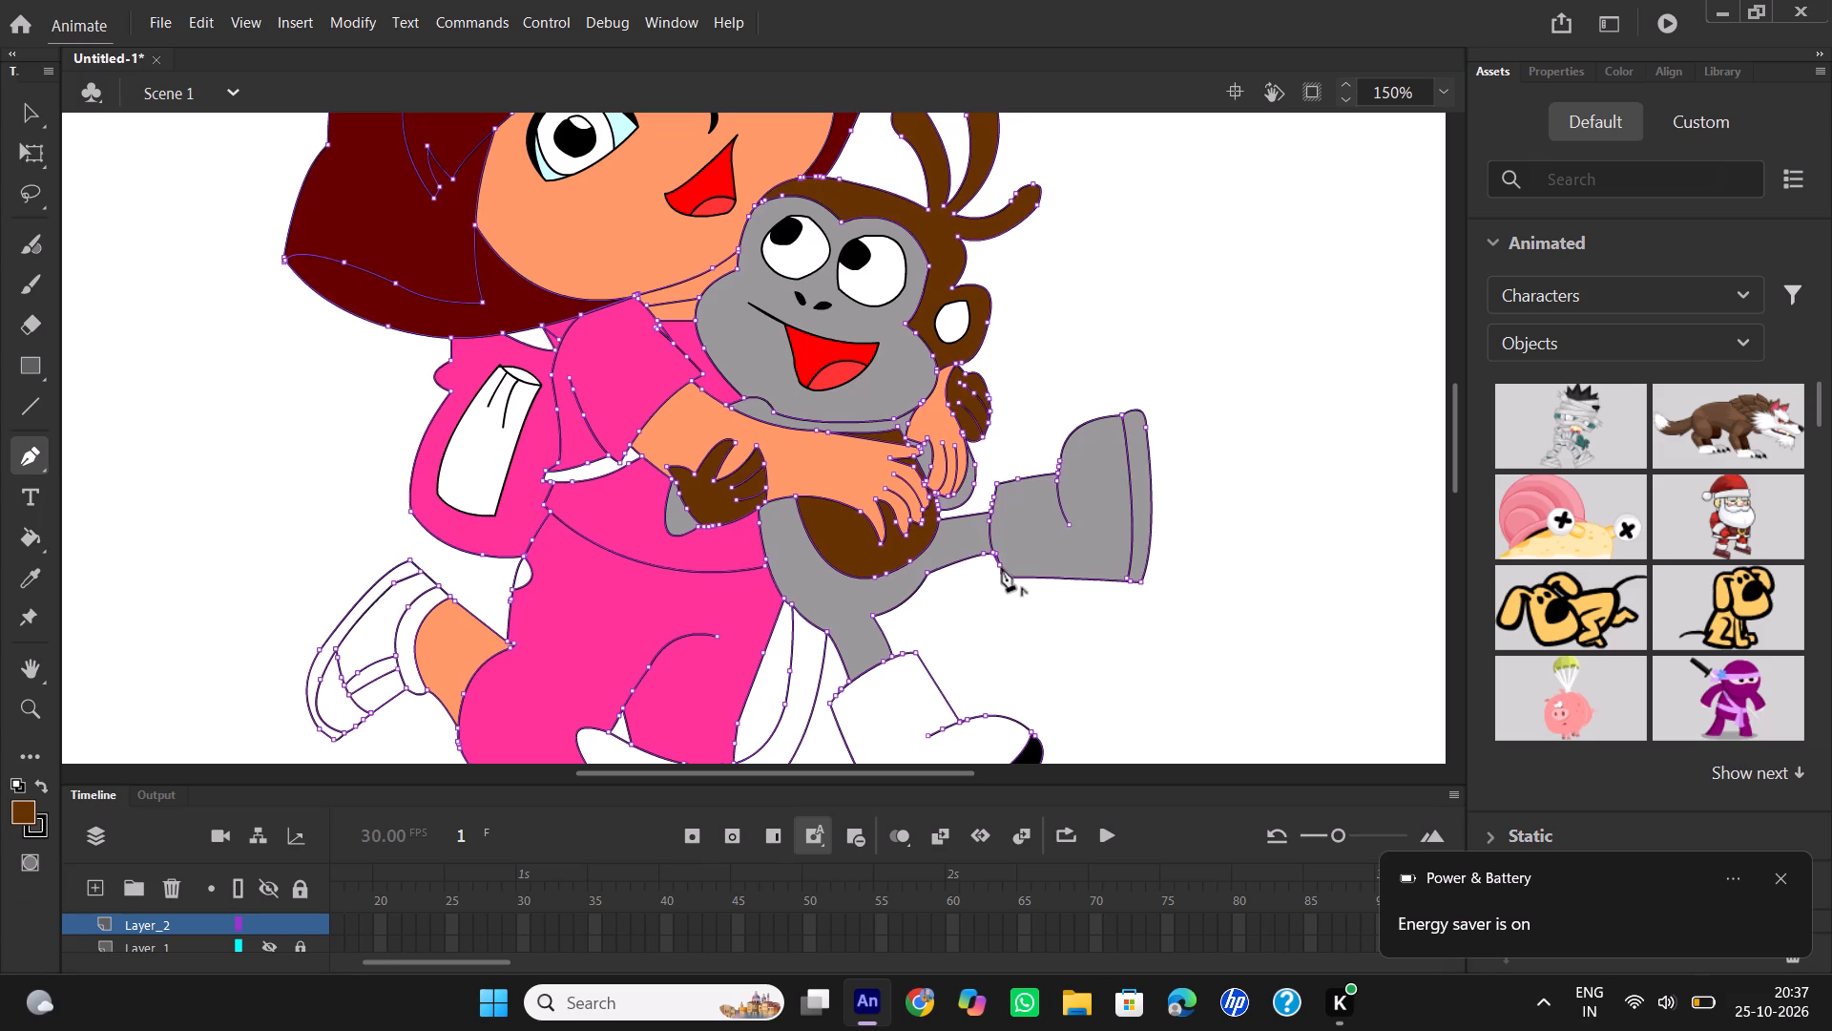
pyautogui.doubleClick(998, 562)
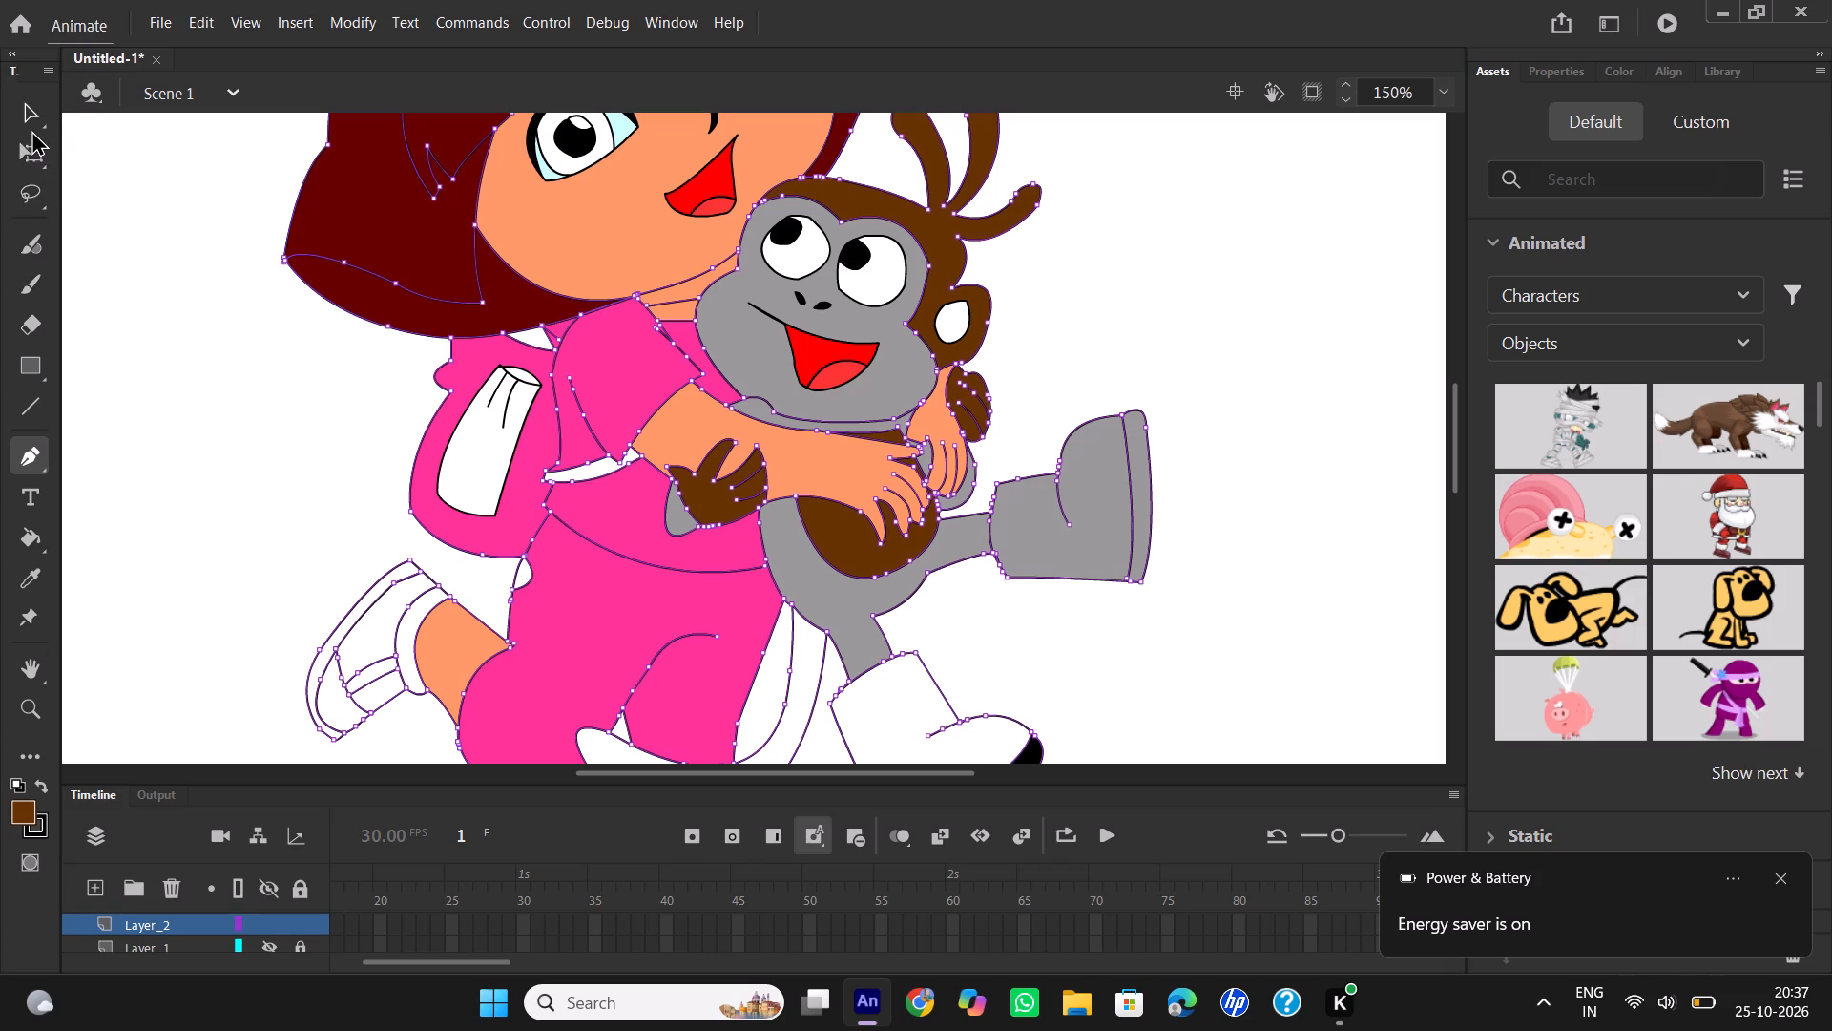
pyautogui.click(29, 126)
# Fill both of the monkey's boots, including the raised boot's sole, with red #FF0000.
pyautogui.click(41, 541)
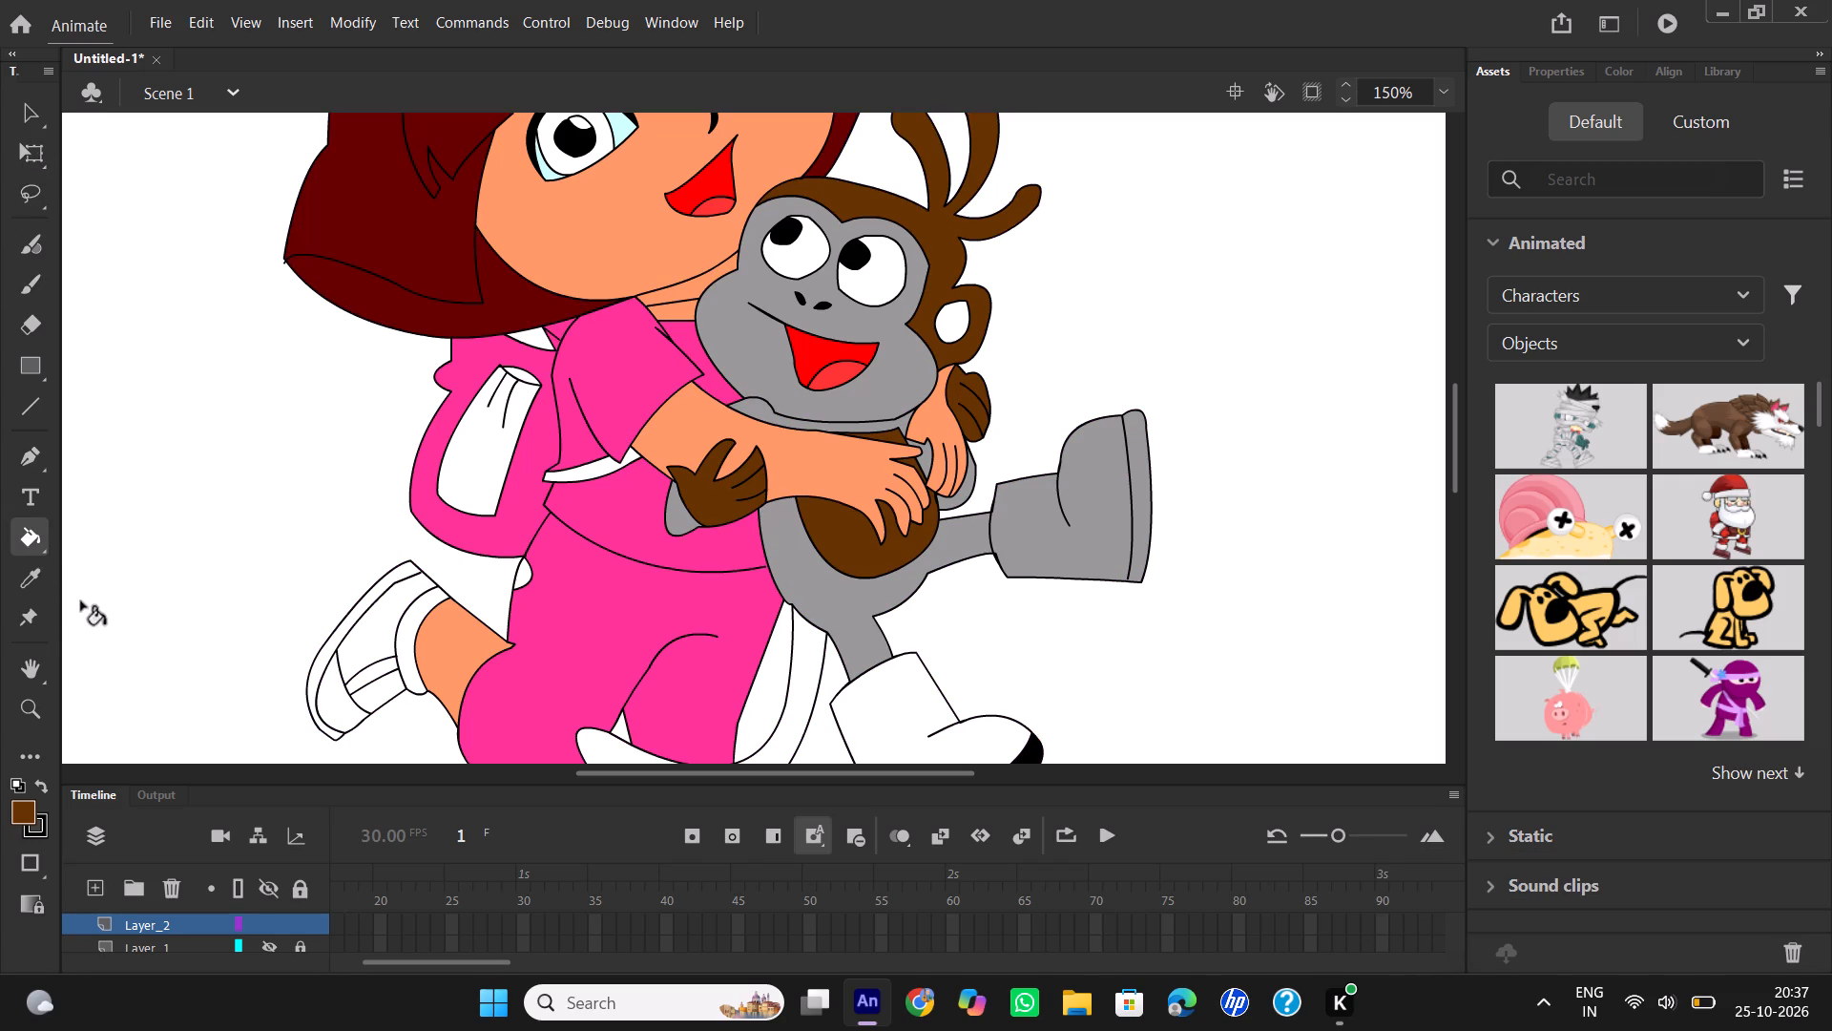
pyautogui.click(25, 803)
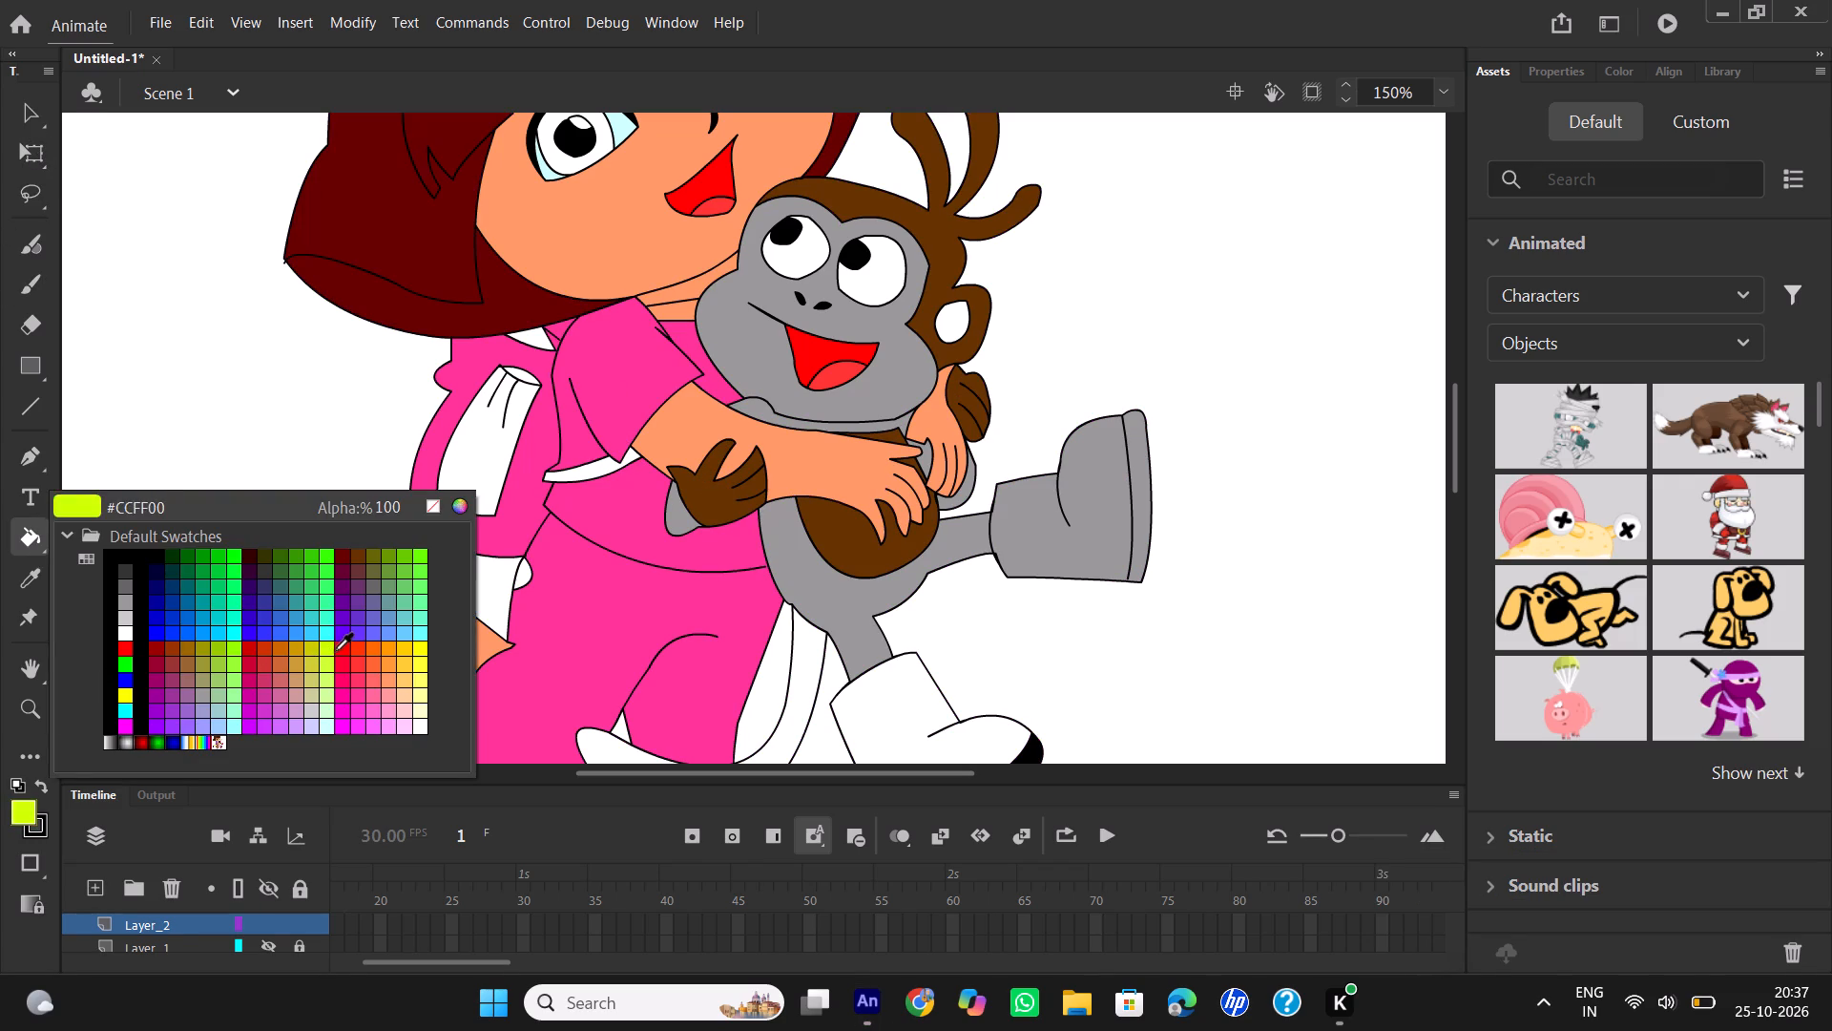
pyautogui.click(341, 650)
pyautogui.click(1107, 512)
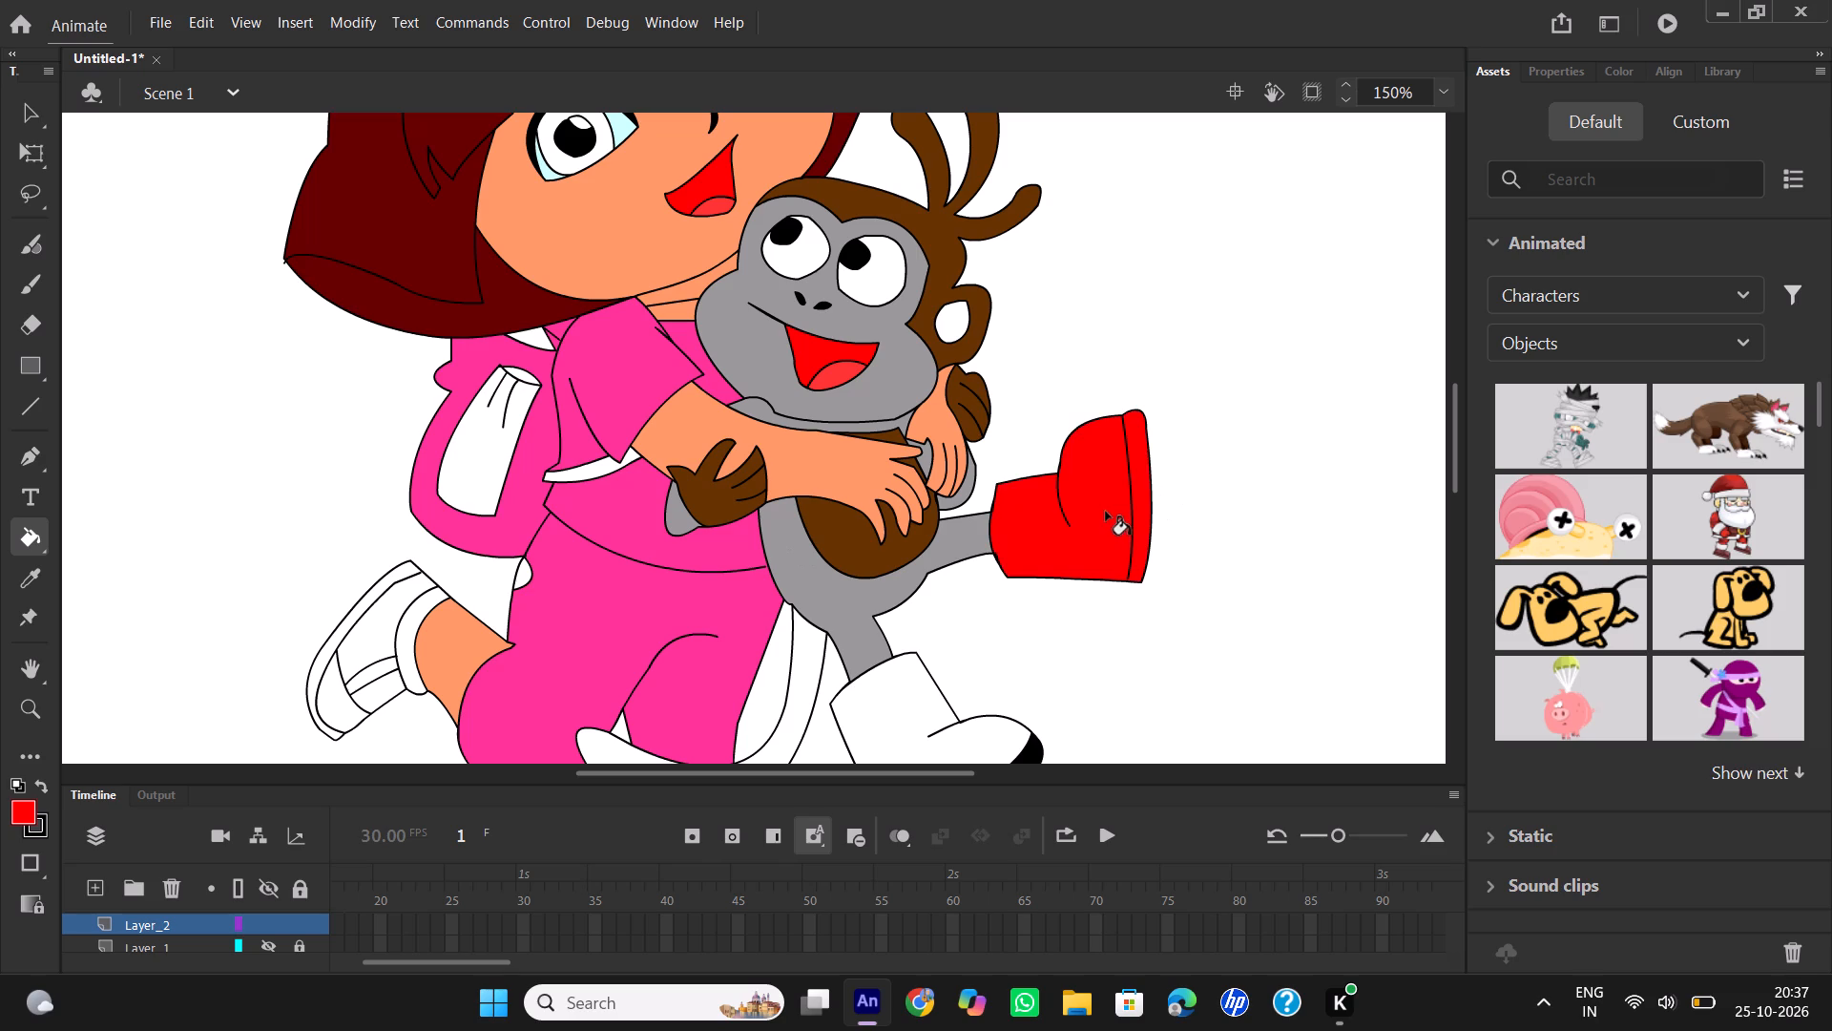
pyautogui.click(872, 719)
pyautogui.scroll(-1, 1212, 420)
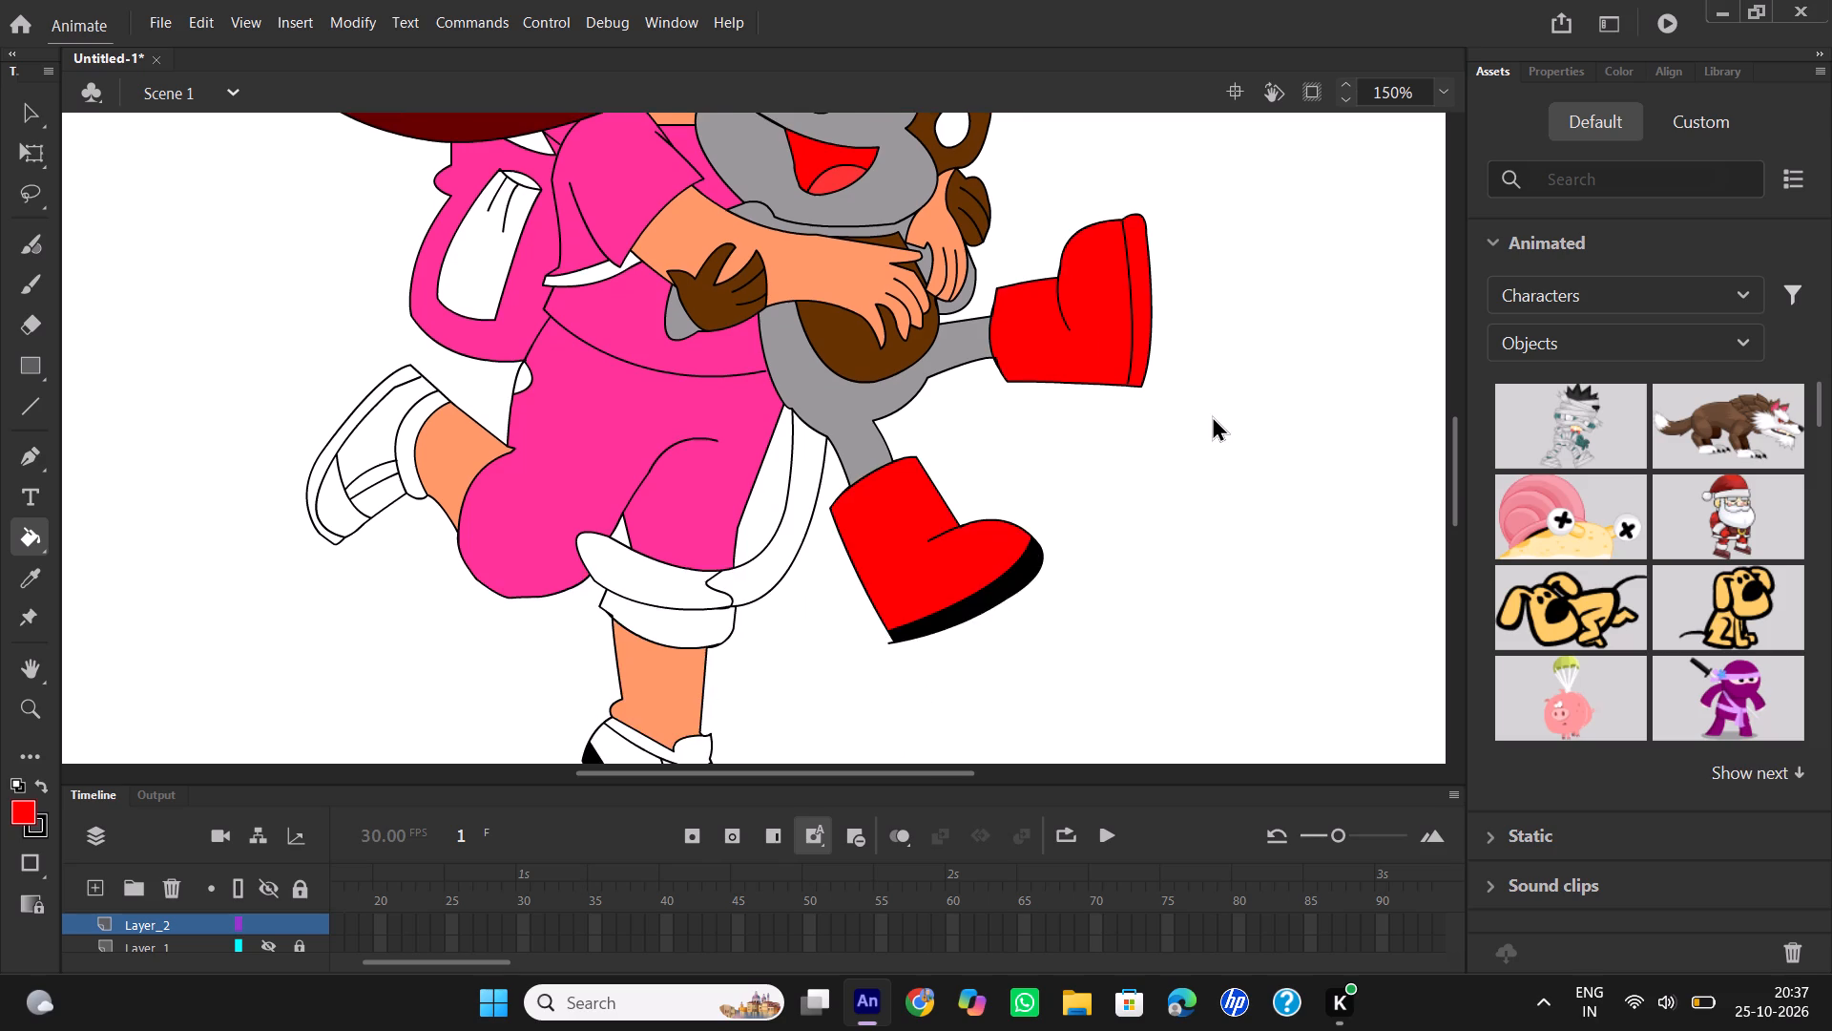
pyautogui.scroll(1, 1211, 412)
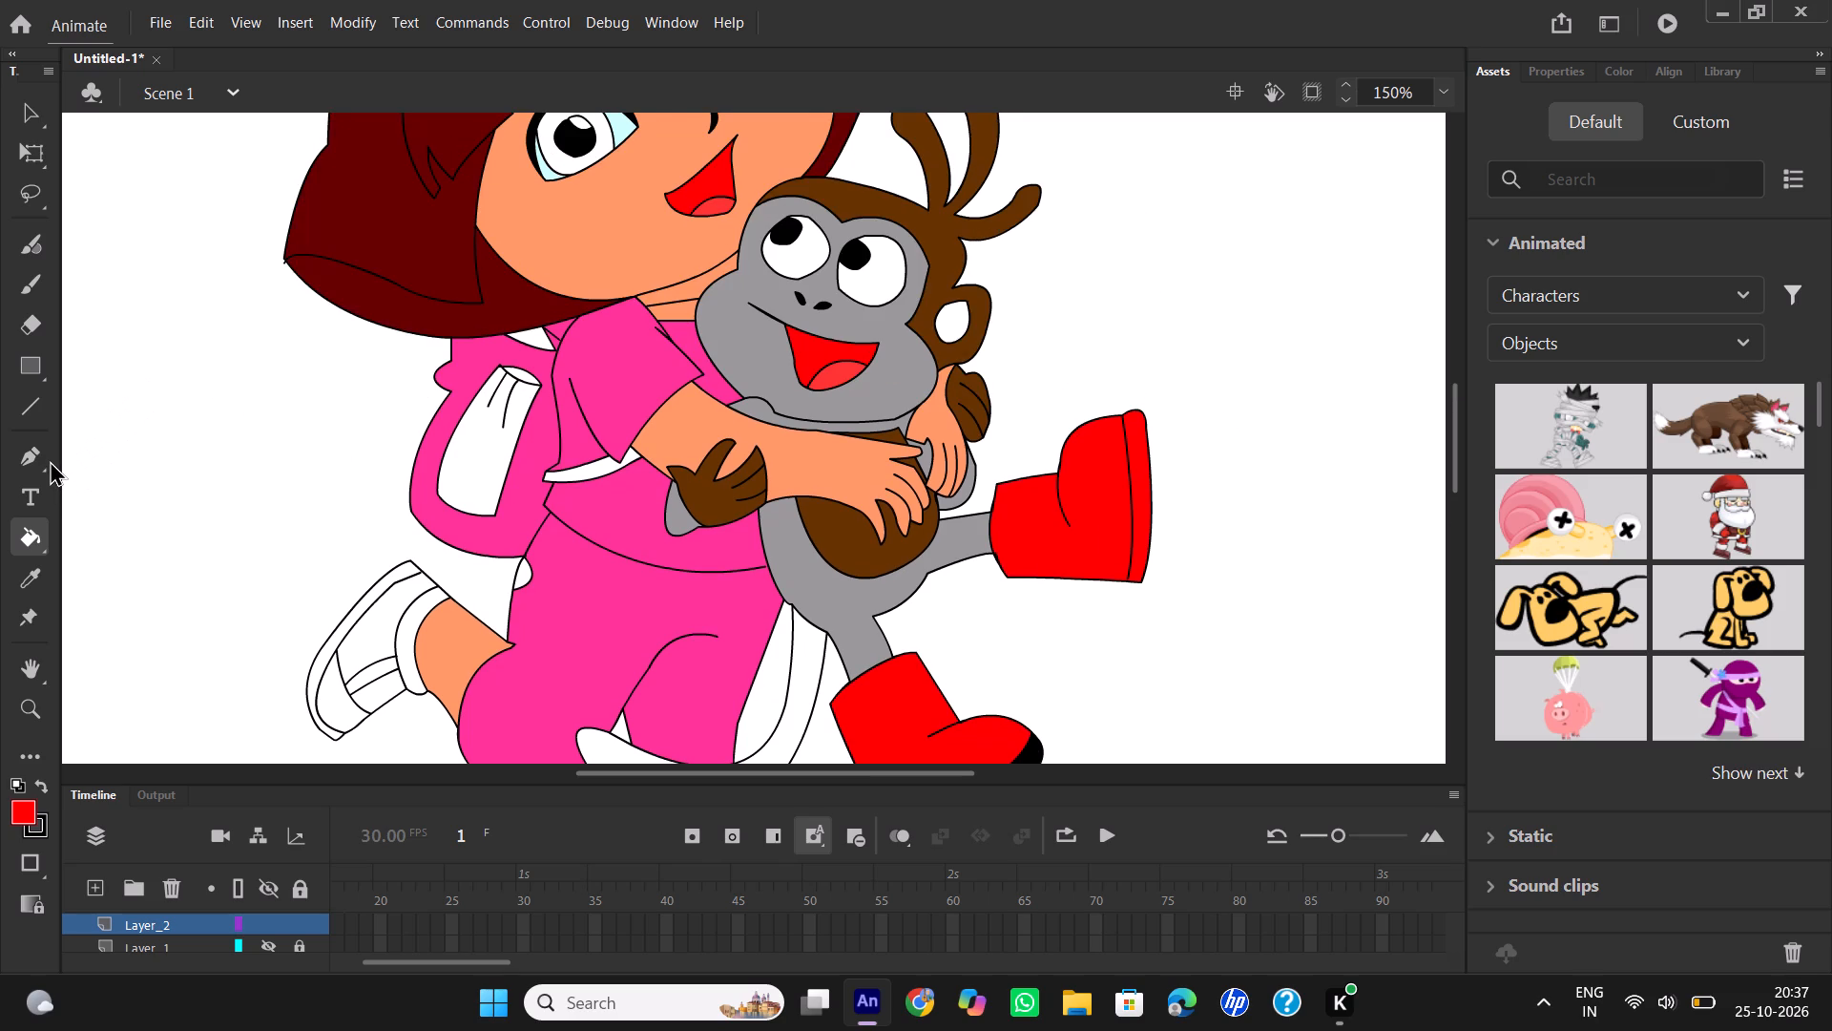
# Fill Dora's backpack pocket, the pocket's opening and the small backpack area under her hair with red #FF0000.
pyautogui.click(484, 447)
pyautogui.click(520, 370)
pyautogui.click(543, 341)
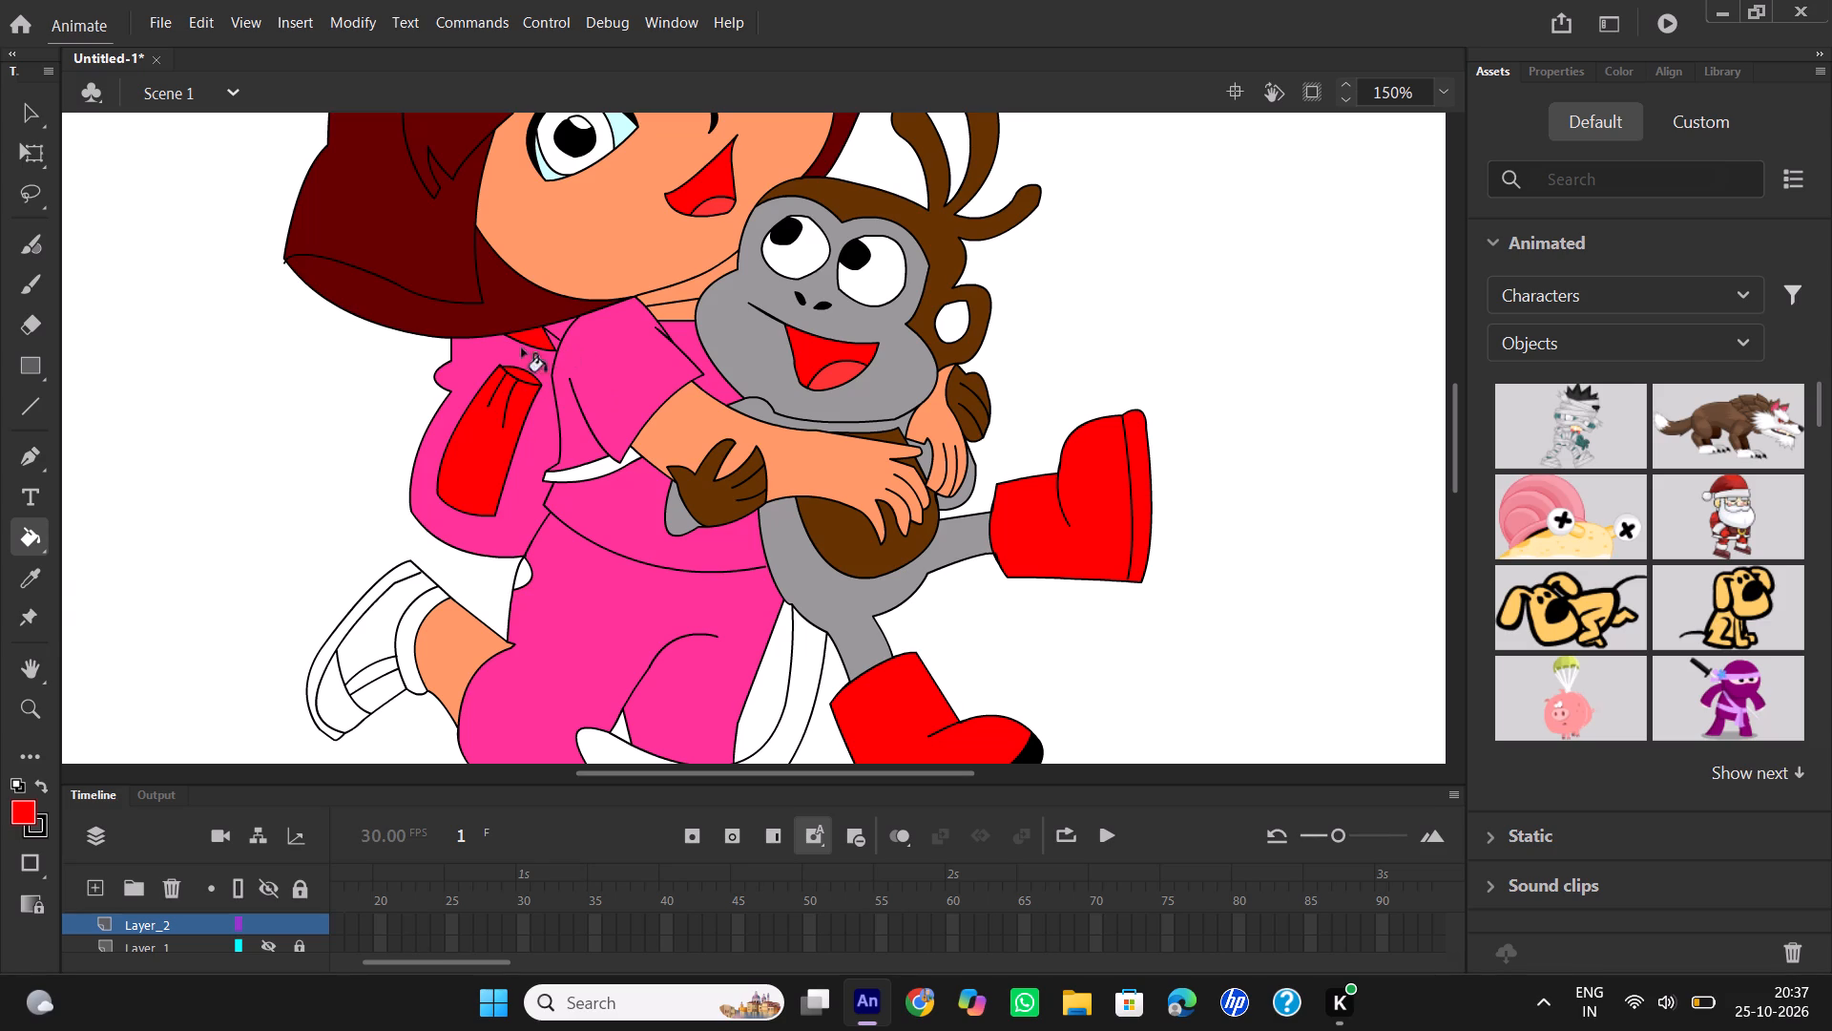
# Recolour the body of the backpack pocket and the small area under Dora's hair with yellow.
pyautogui.click(27, 800)
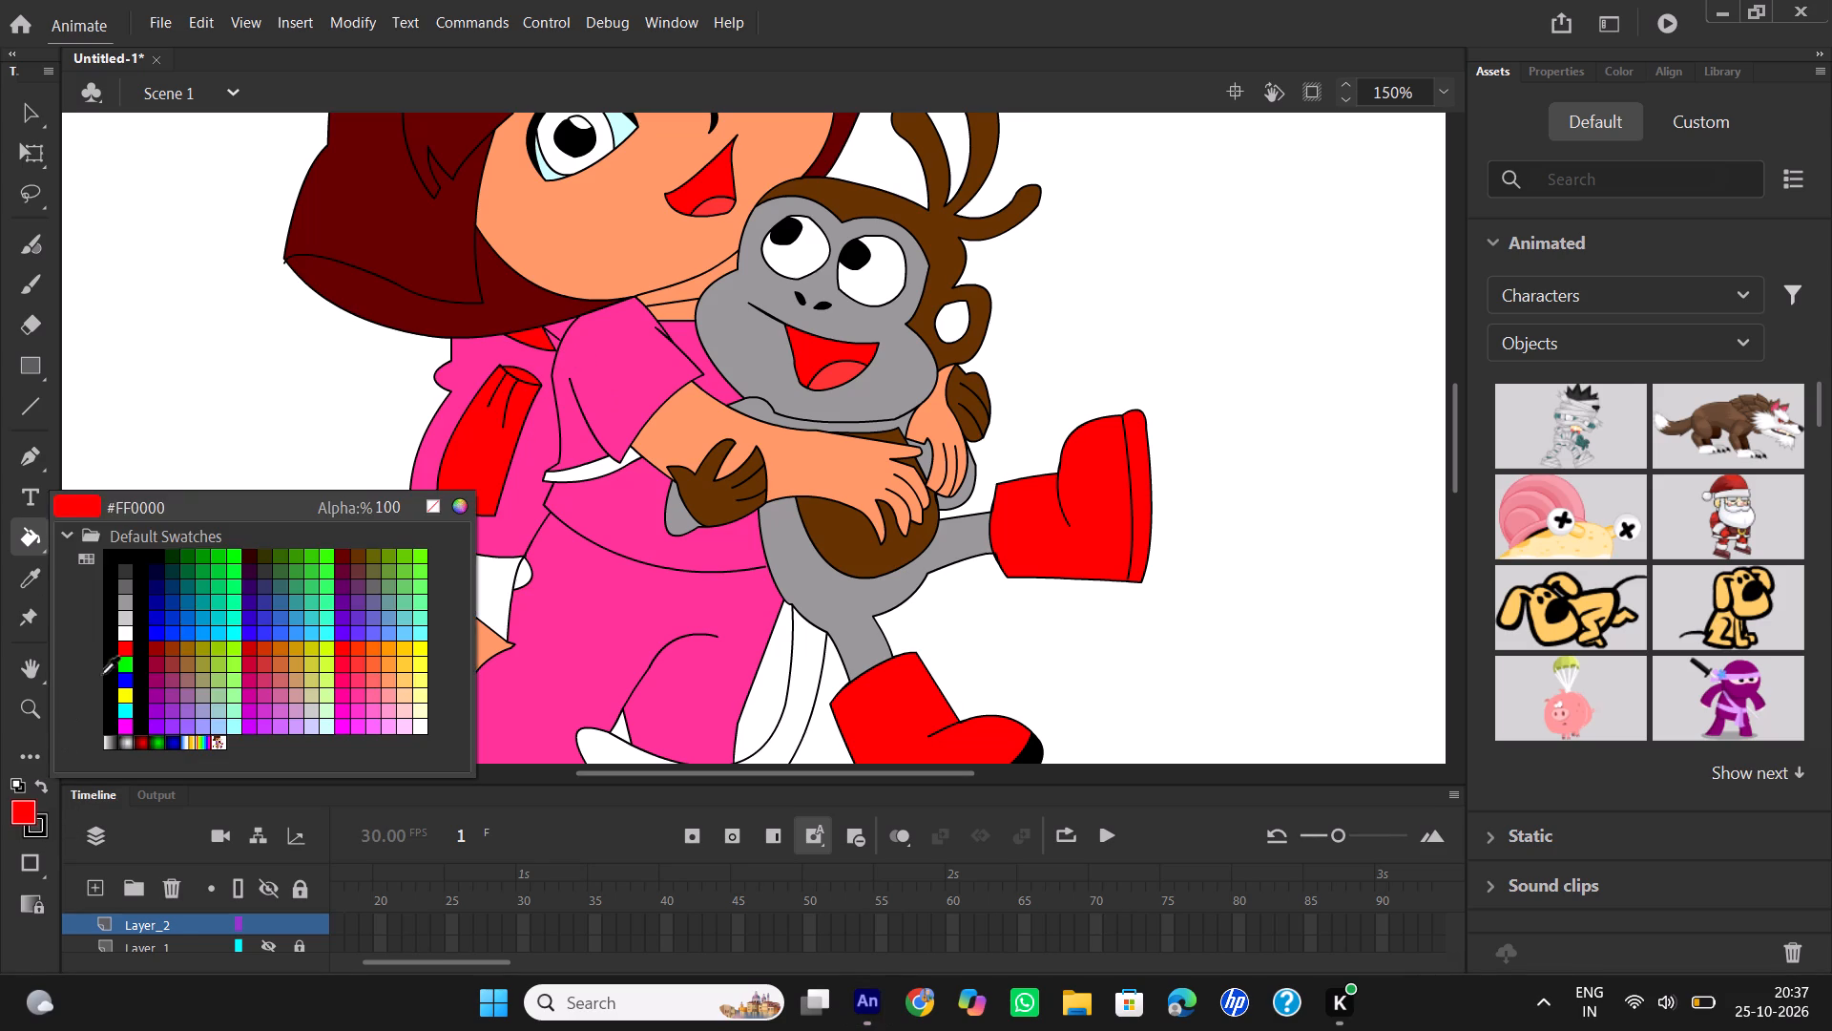
pyautogui.click(130, 697)
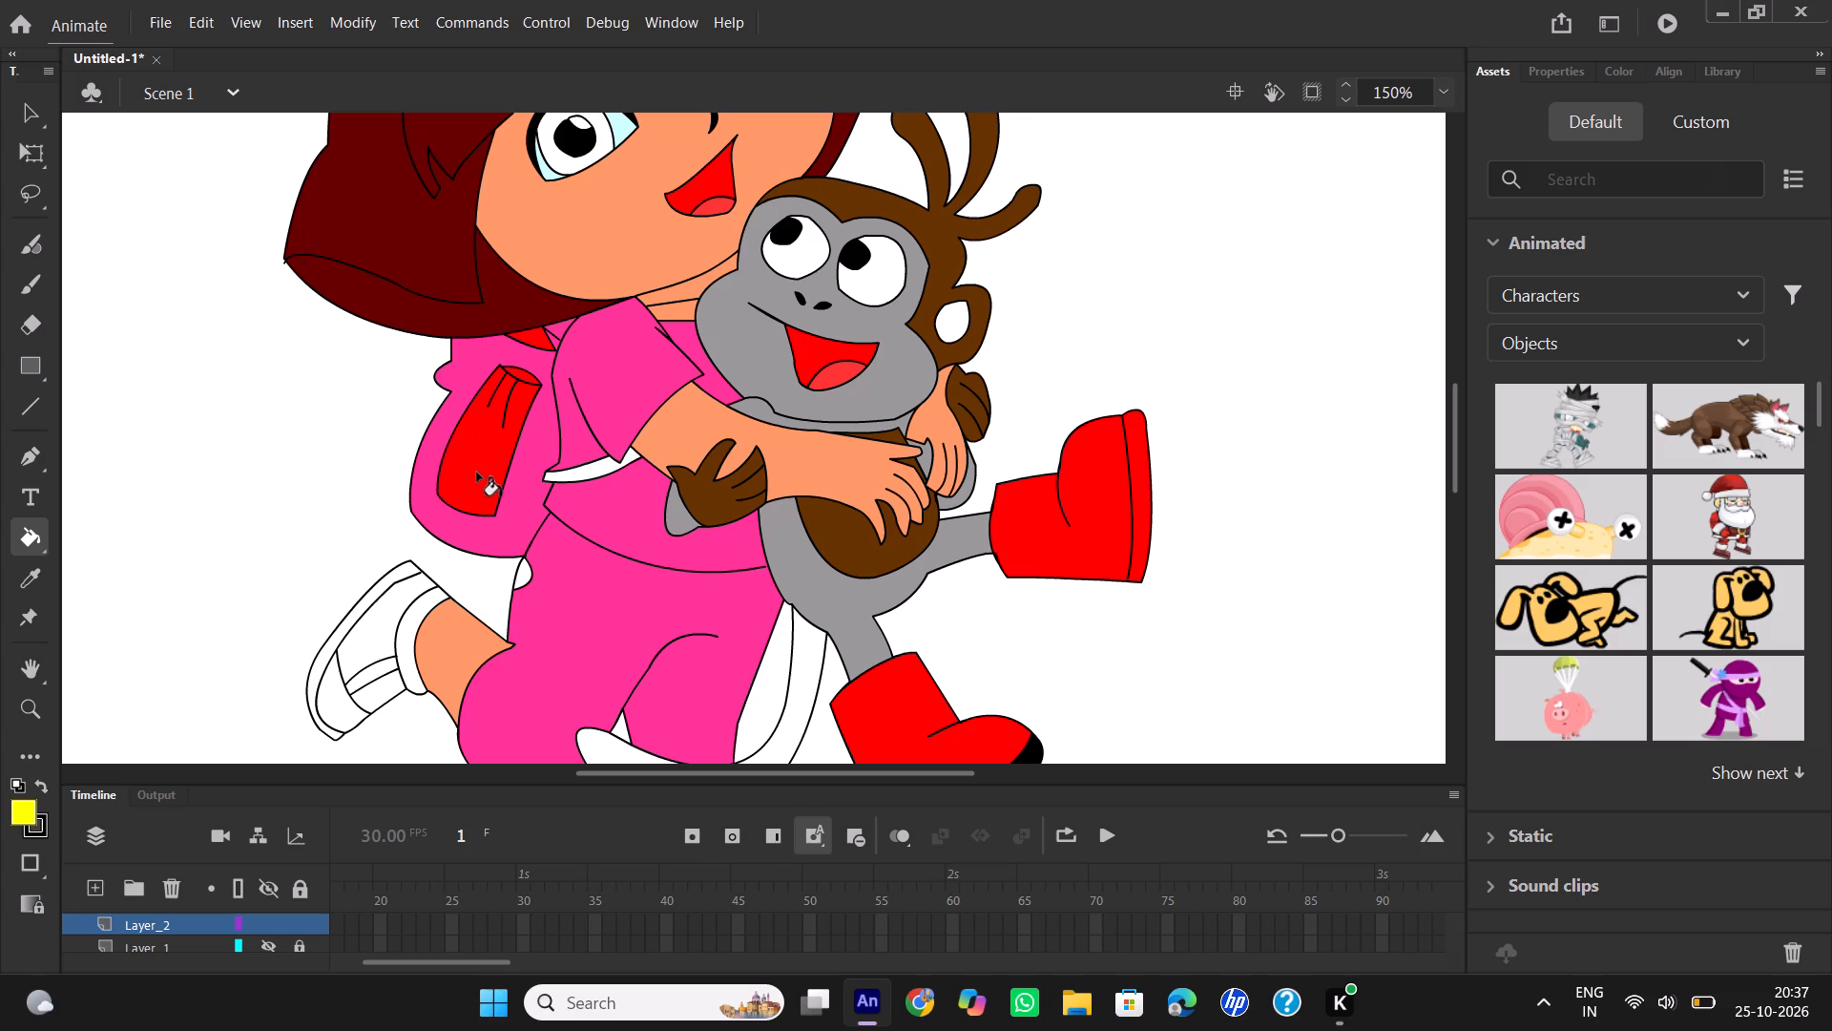
pyautogui.click(477, 473)
pyautogui.click(539, 343)
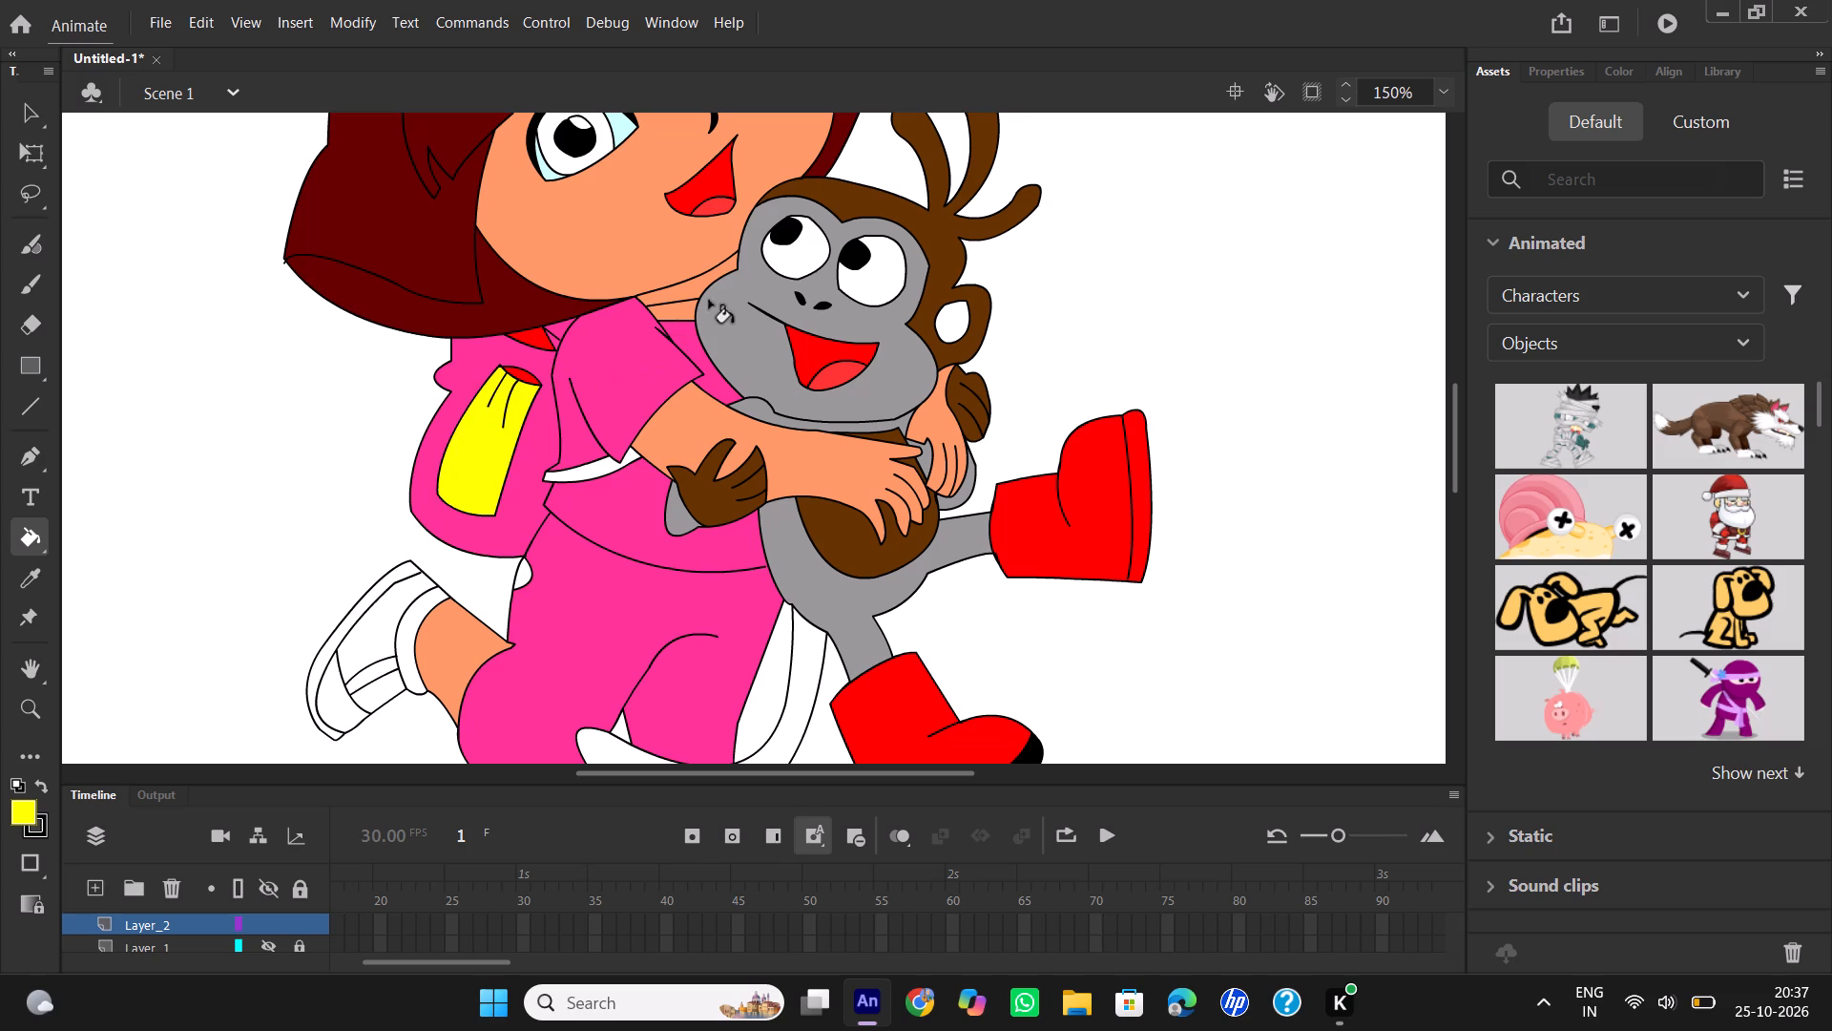
# Fill the tip of the monkey's tail with the dark brown sampled from its belly.
pyautogui.scroll(1, 718, 291)
pyautogui.scroll(-3, 718, 291)
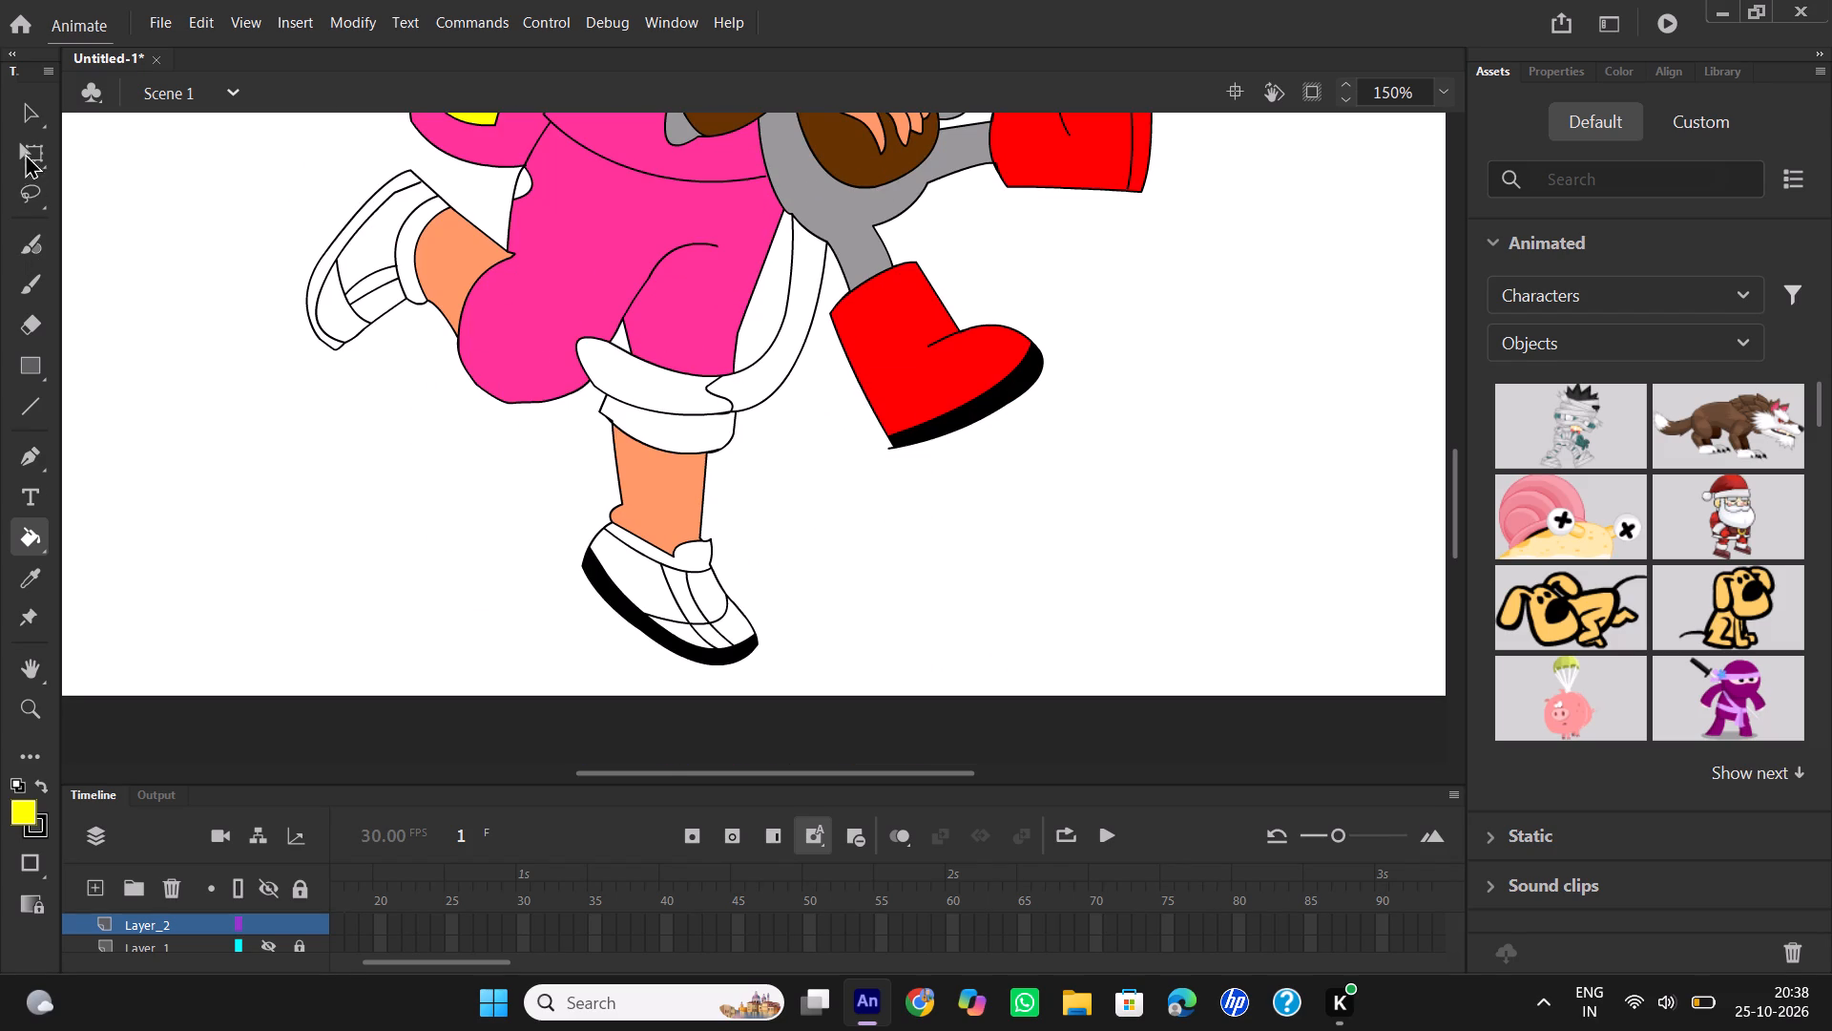
pyautogui.click(32, 119)
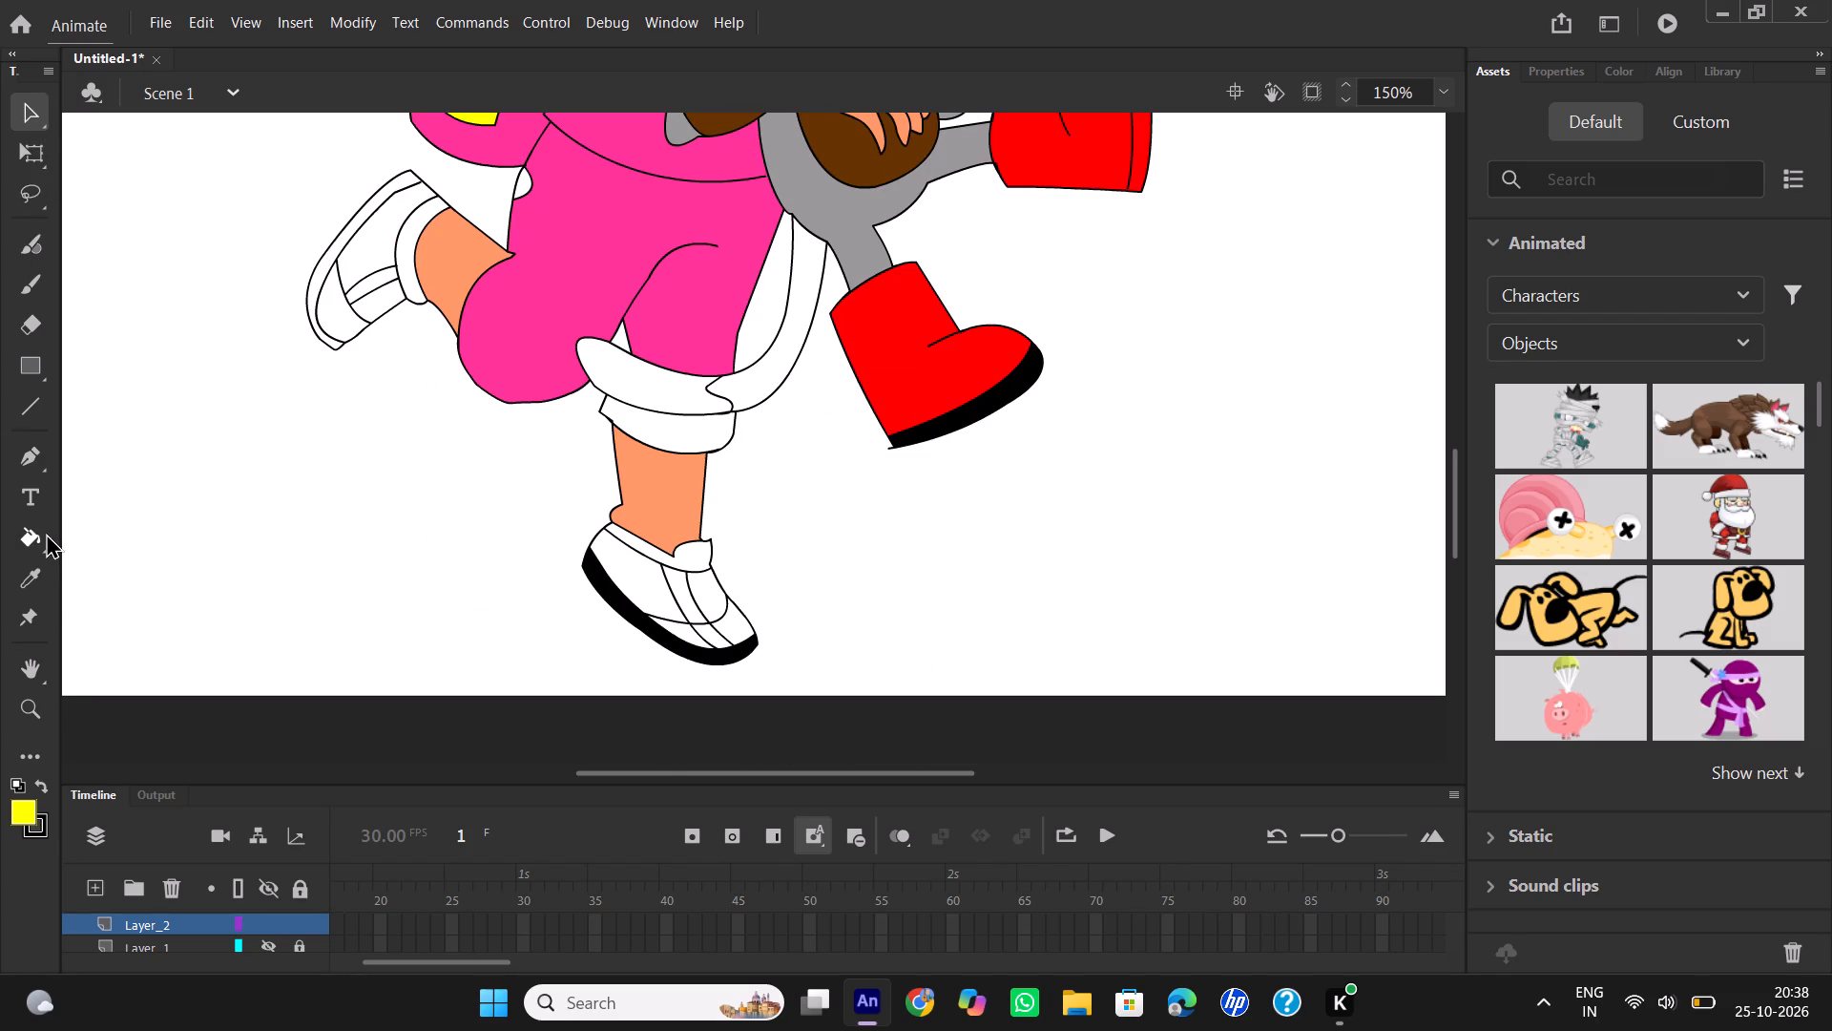
pyautogui.click(46, 533)
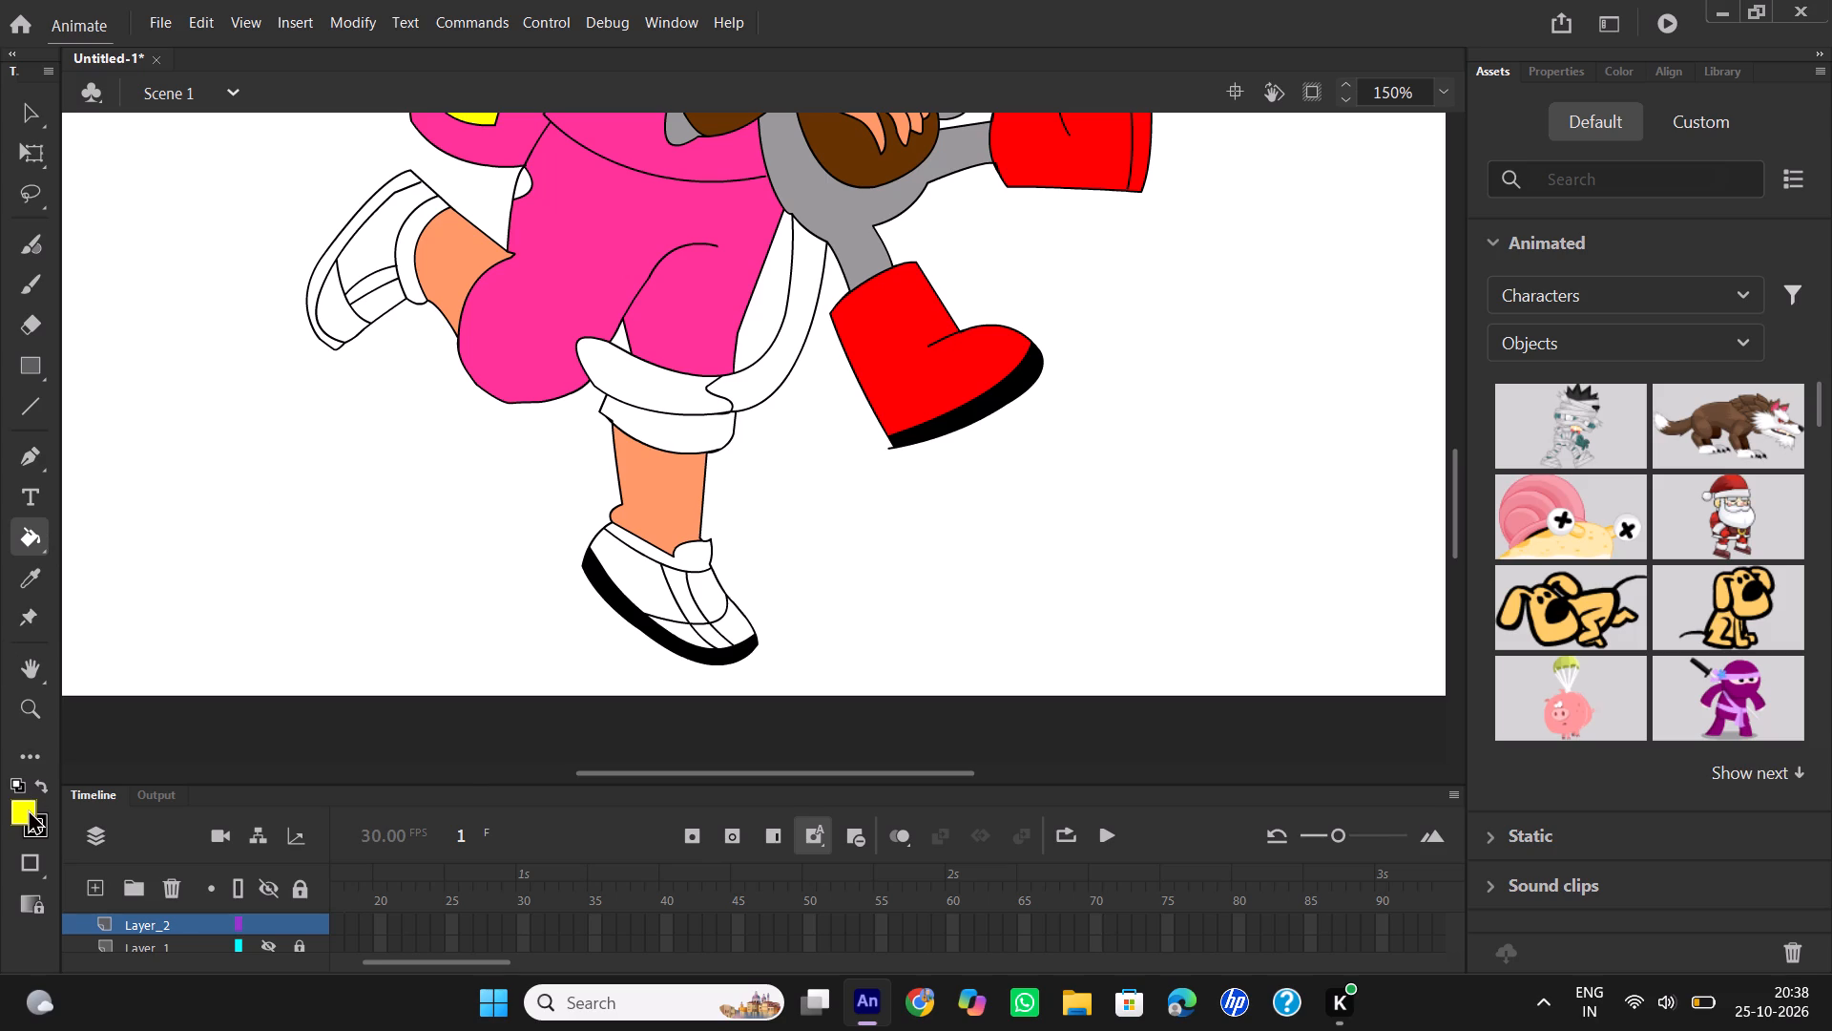
pyautogui.click(28, 809)
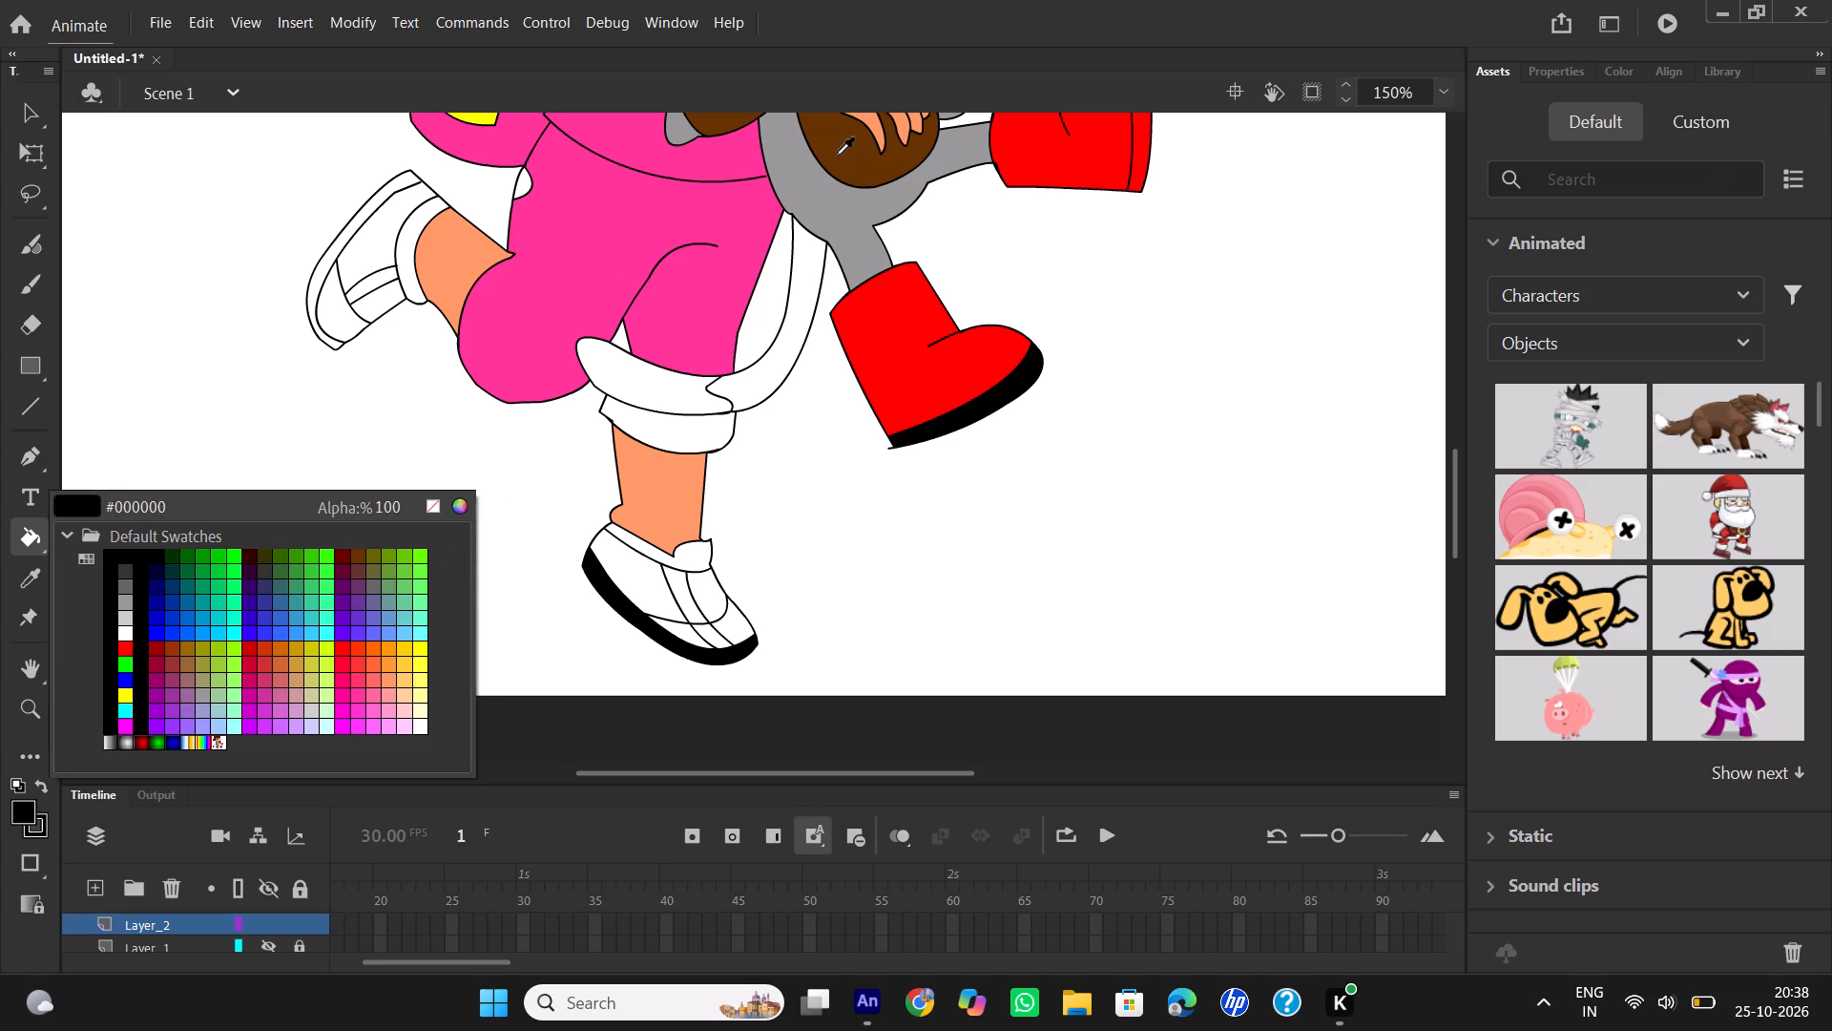
pyautogui.click(837, 156)
pyautogui.click(655, 397)
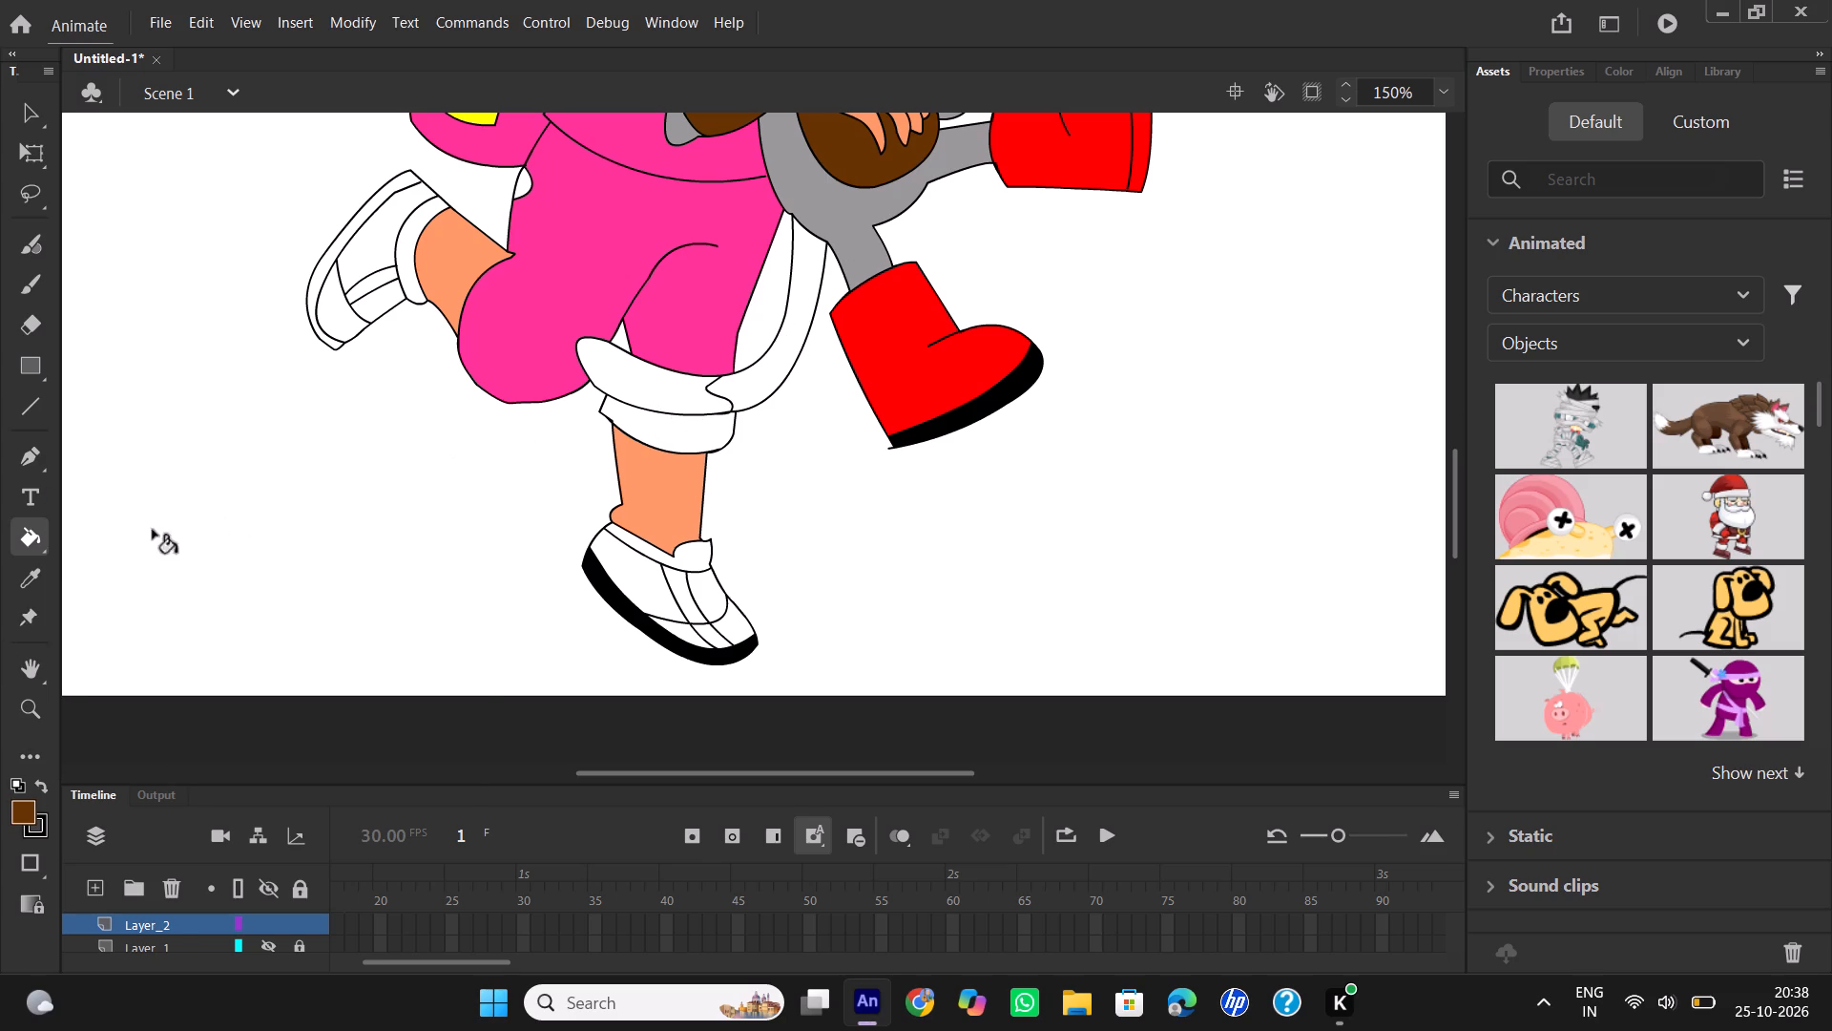
pyautogui.scroll(4, 8, 399)
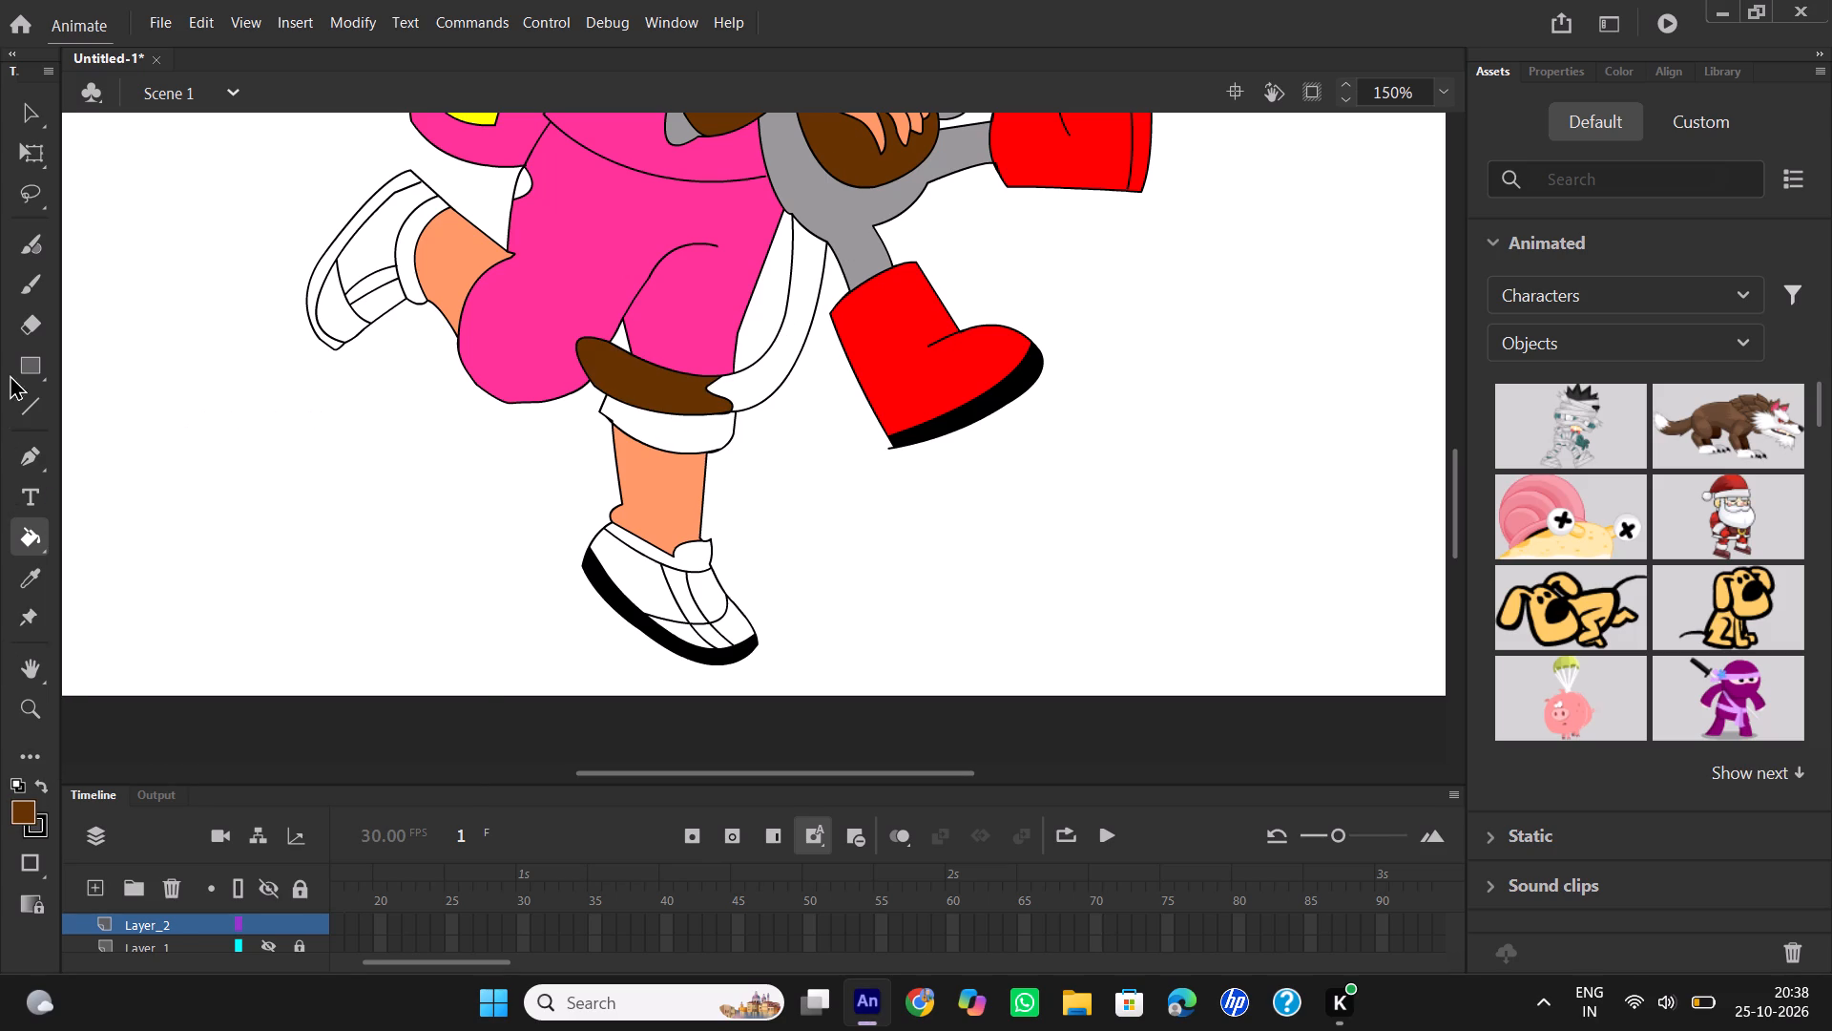
# Fill the rest of the monkey's tail with the grey sampled from its body.
pyautogui.click(47, 576)
pyautogui.click(808, 200)
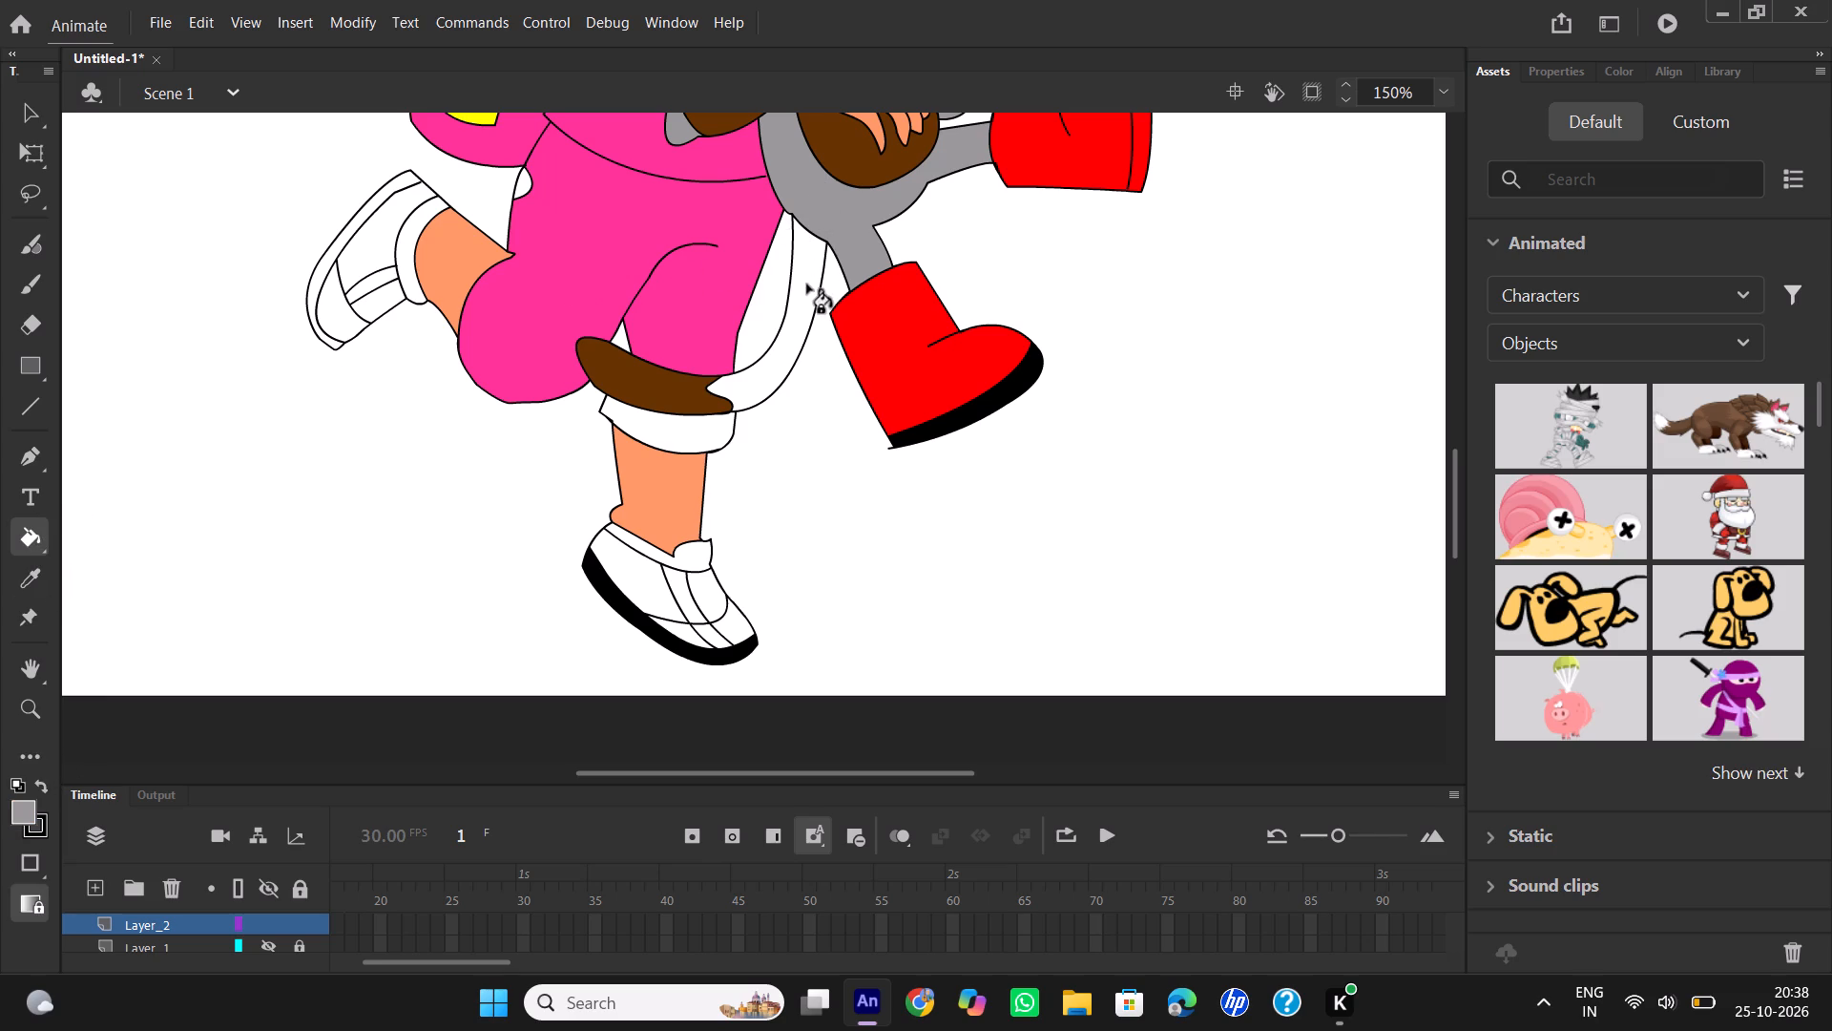
pyautogui.click(801, 287)
# Fill the raised shoe's sole and upper and the standing shoe's side and middle panels on Dora with blue #3300CC.
pyautogui.scroll(3, 782, 309)
pyautogui.scroll(-1, 783, 309)
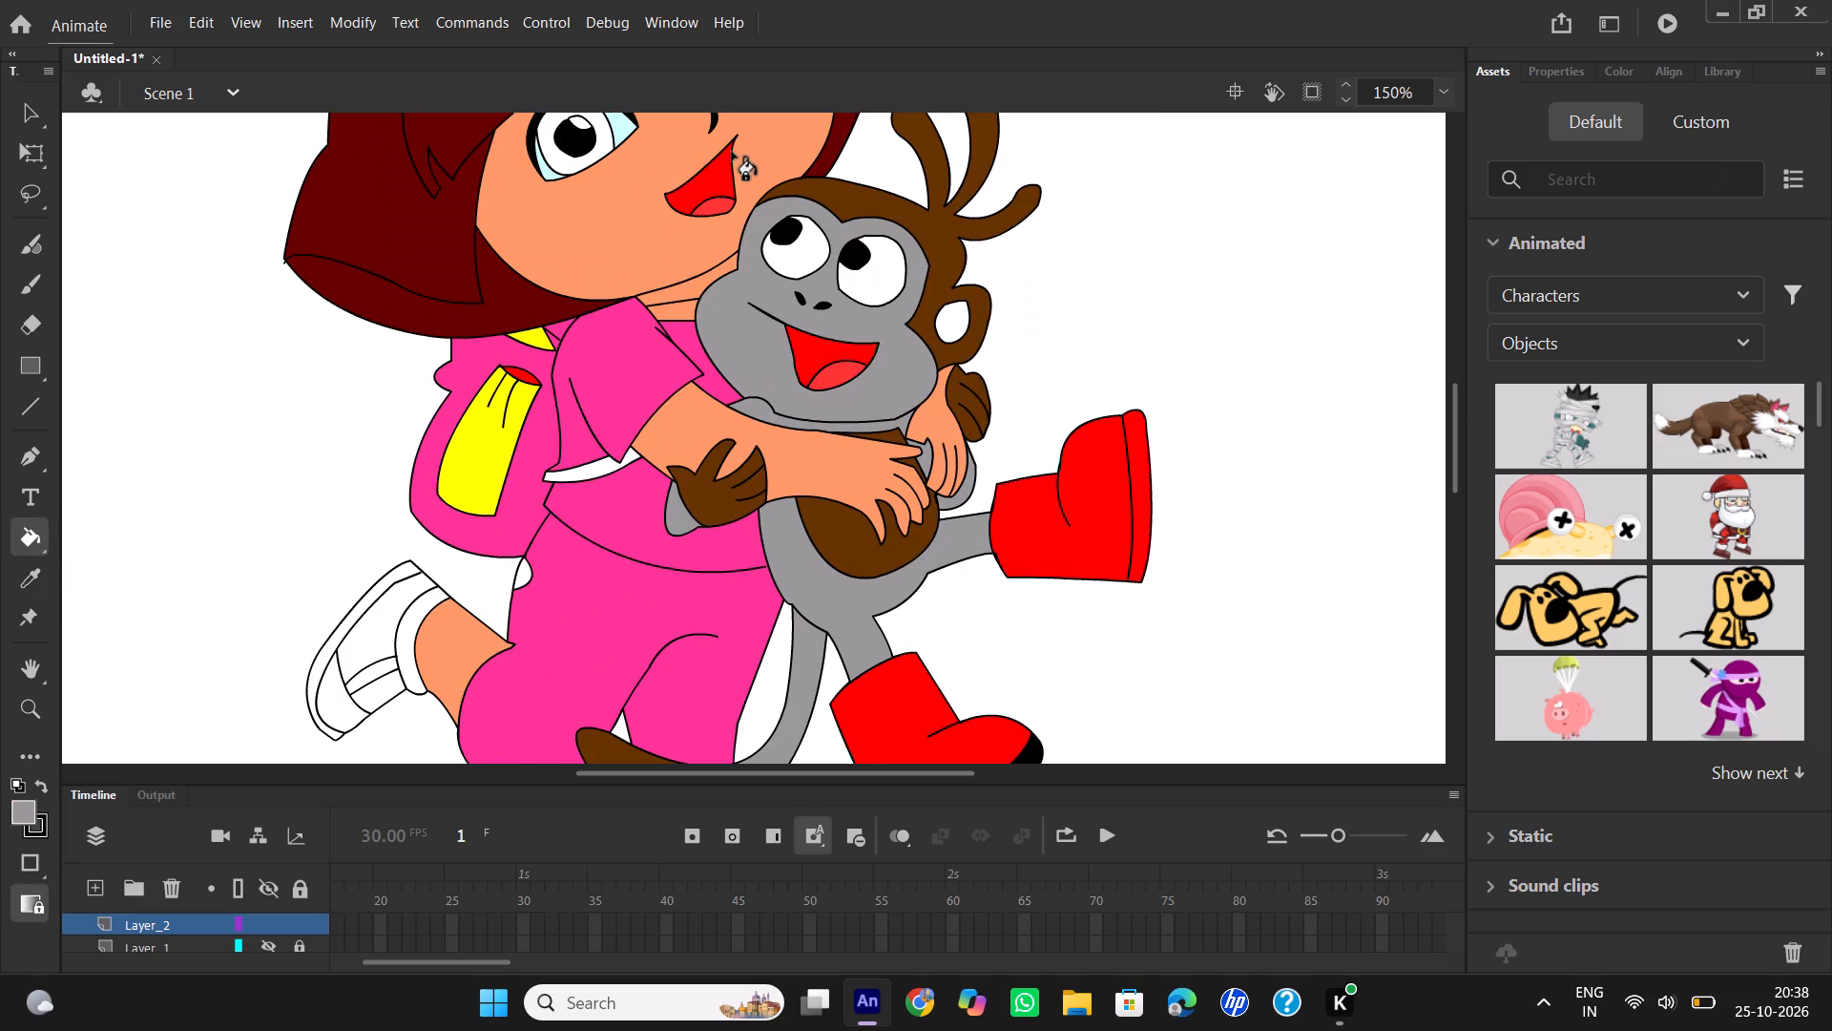
pyautogui.scroll(-2, 732, 152)
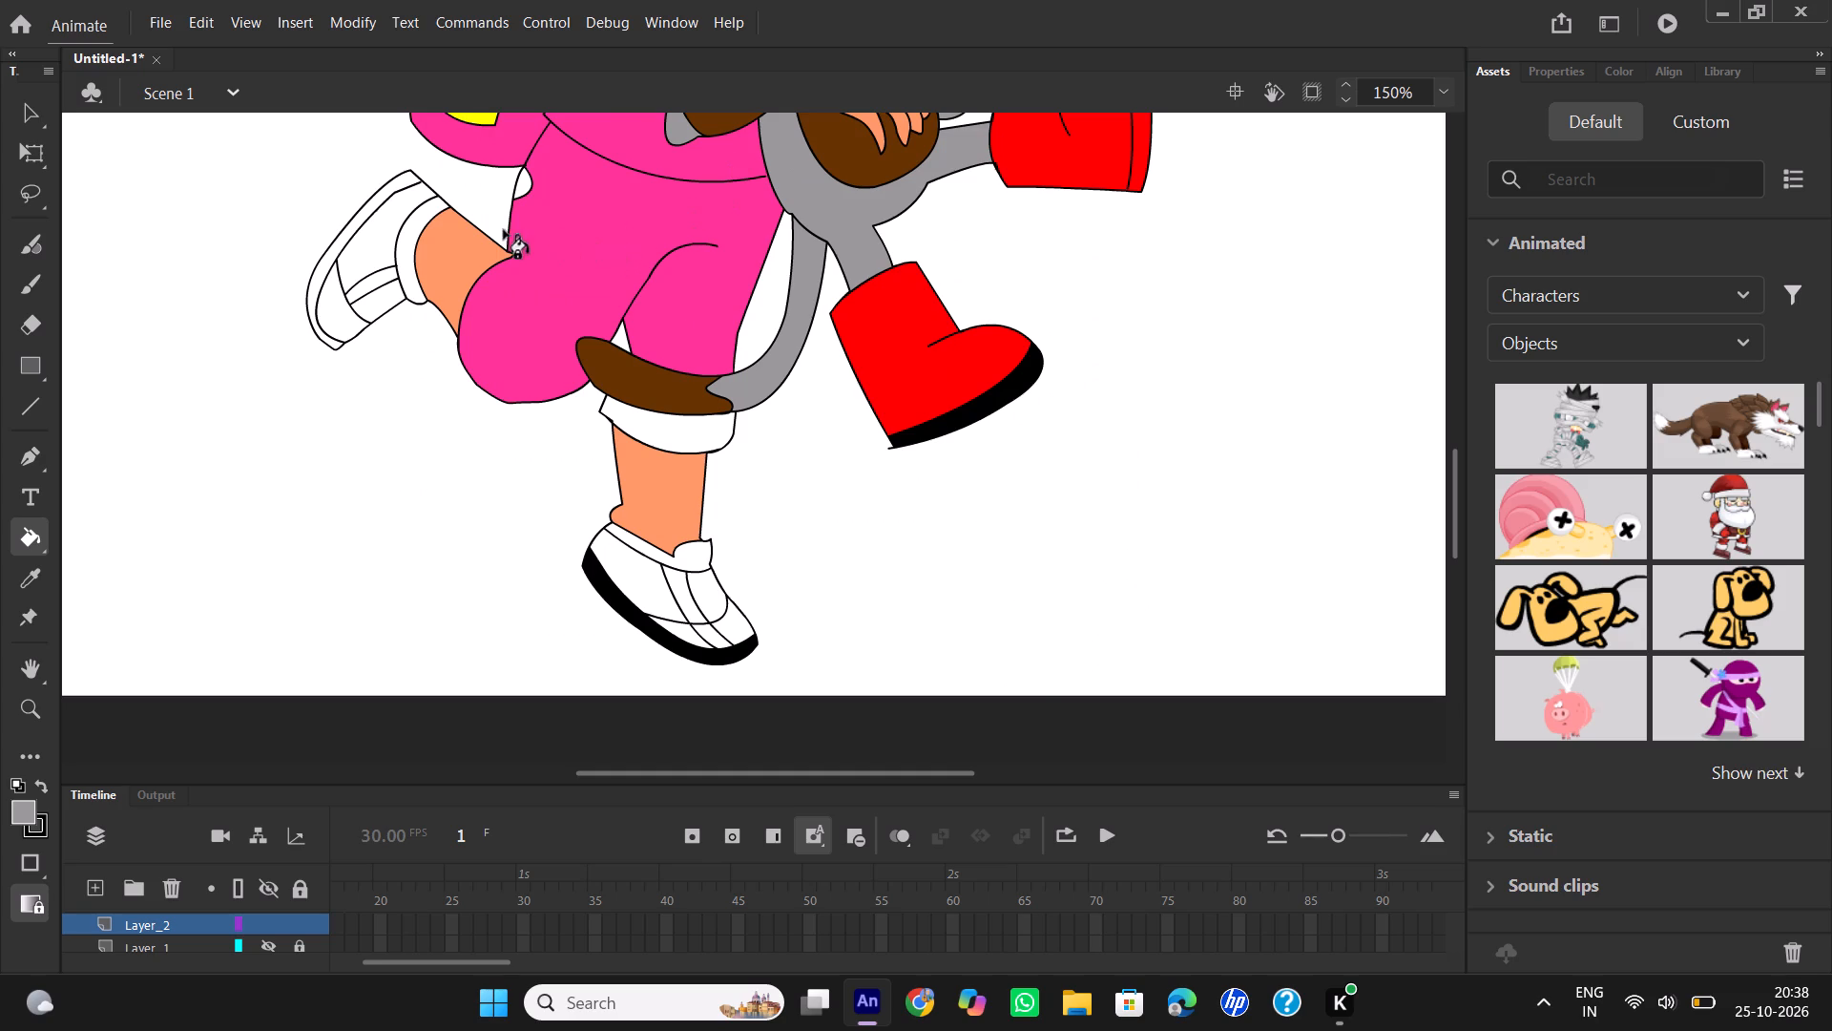
pyautogui.scroll(2, 504, 230)
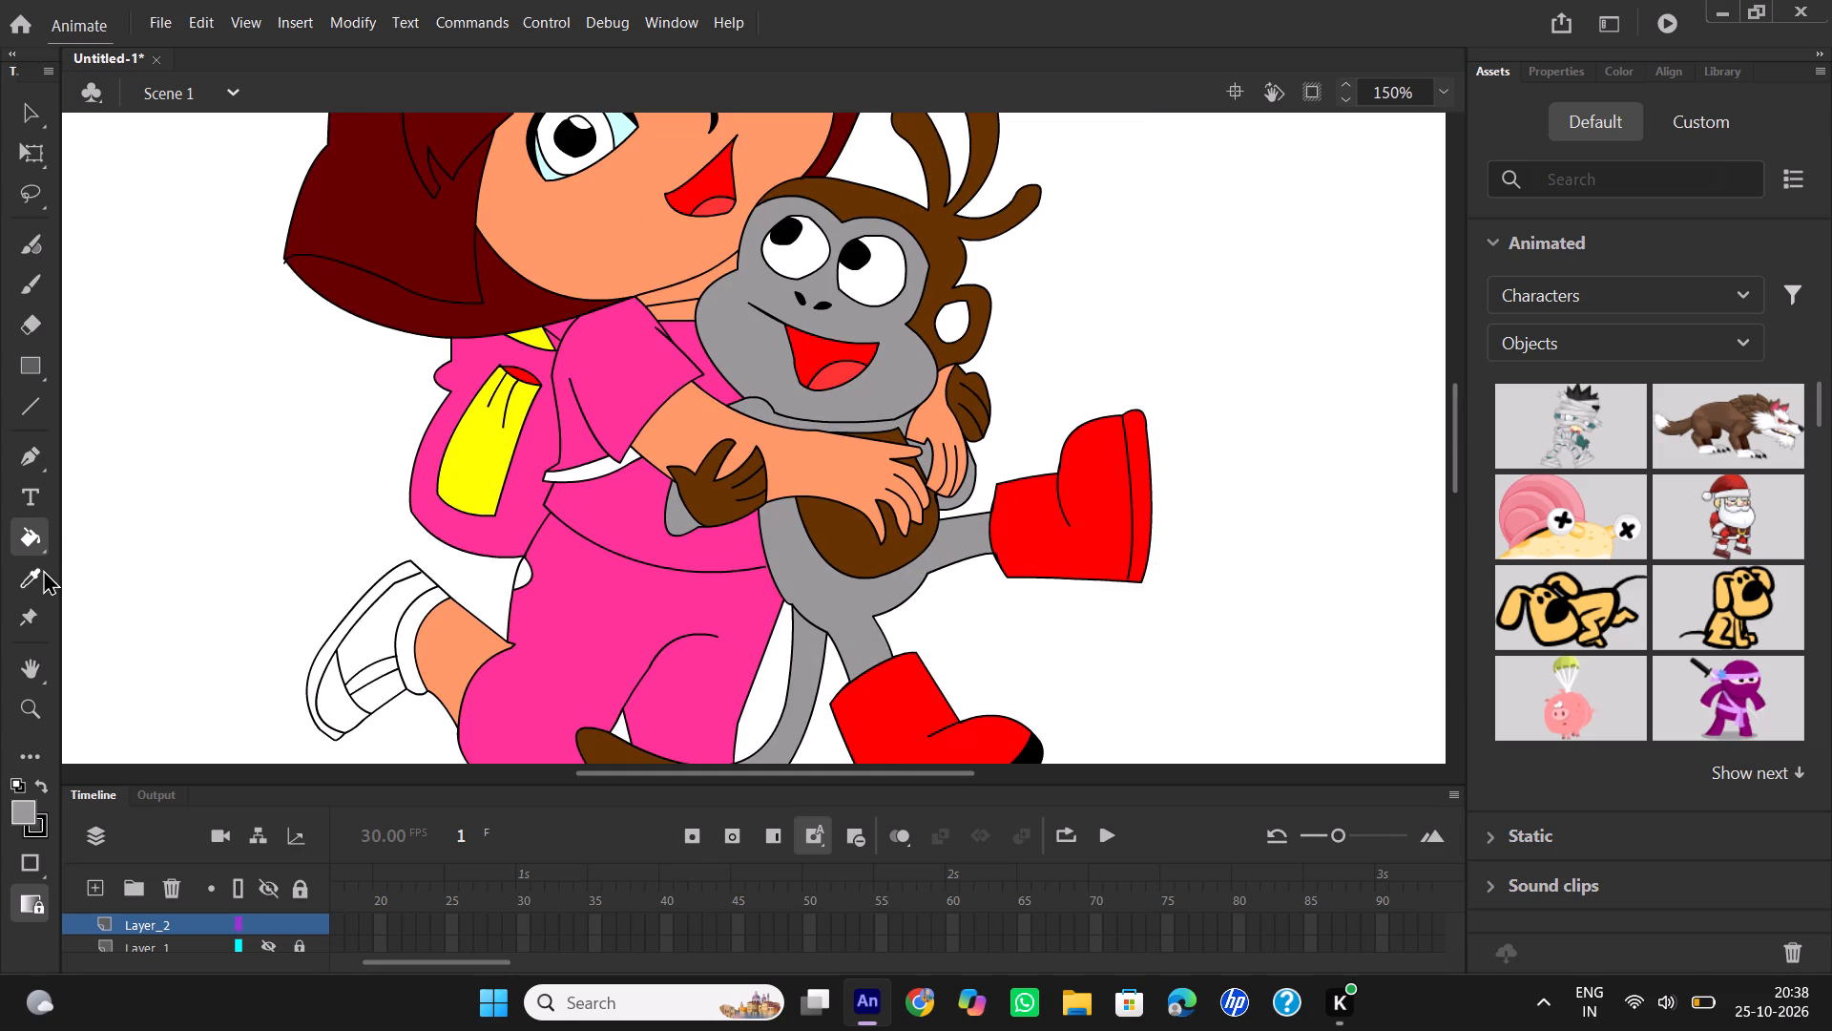
pyautogui.click(29, 808)
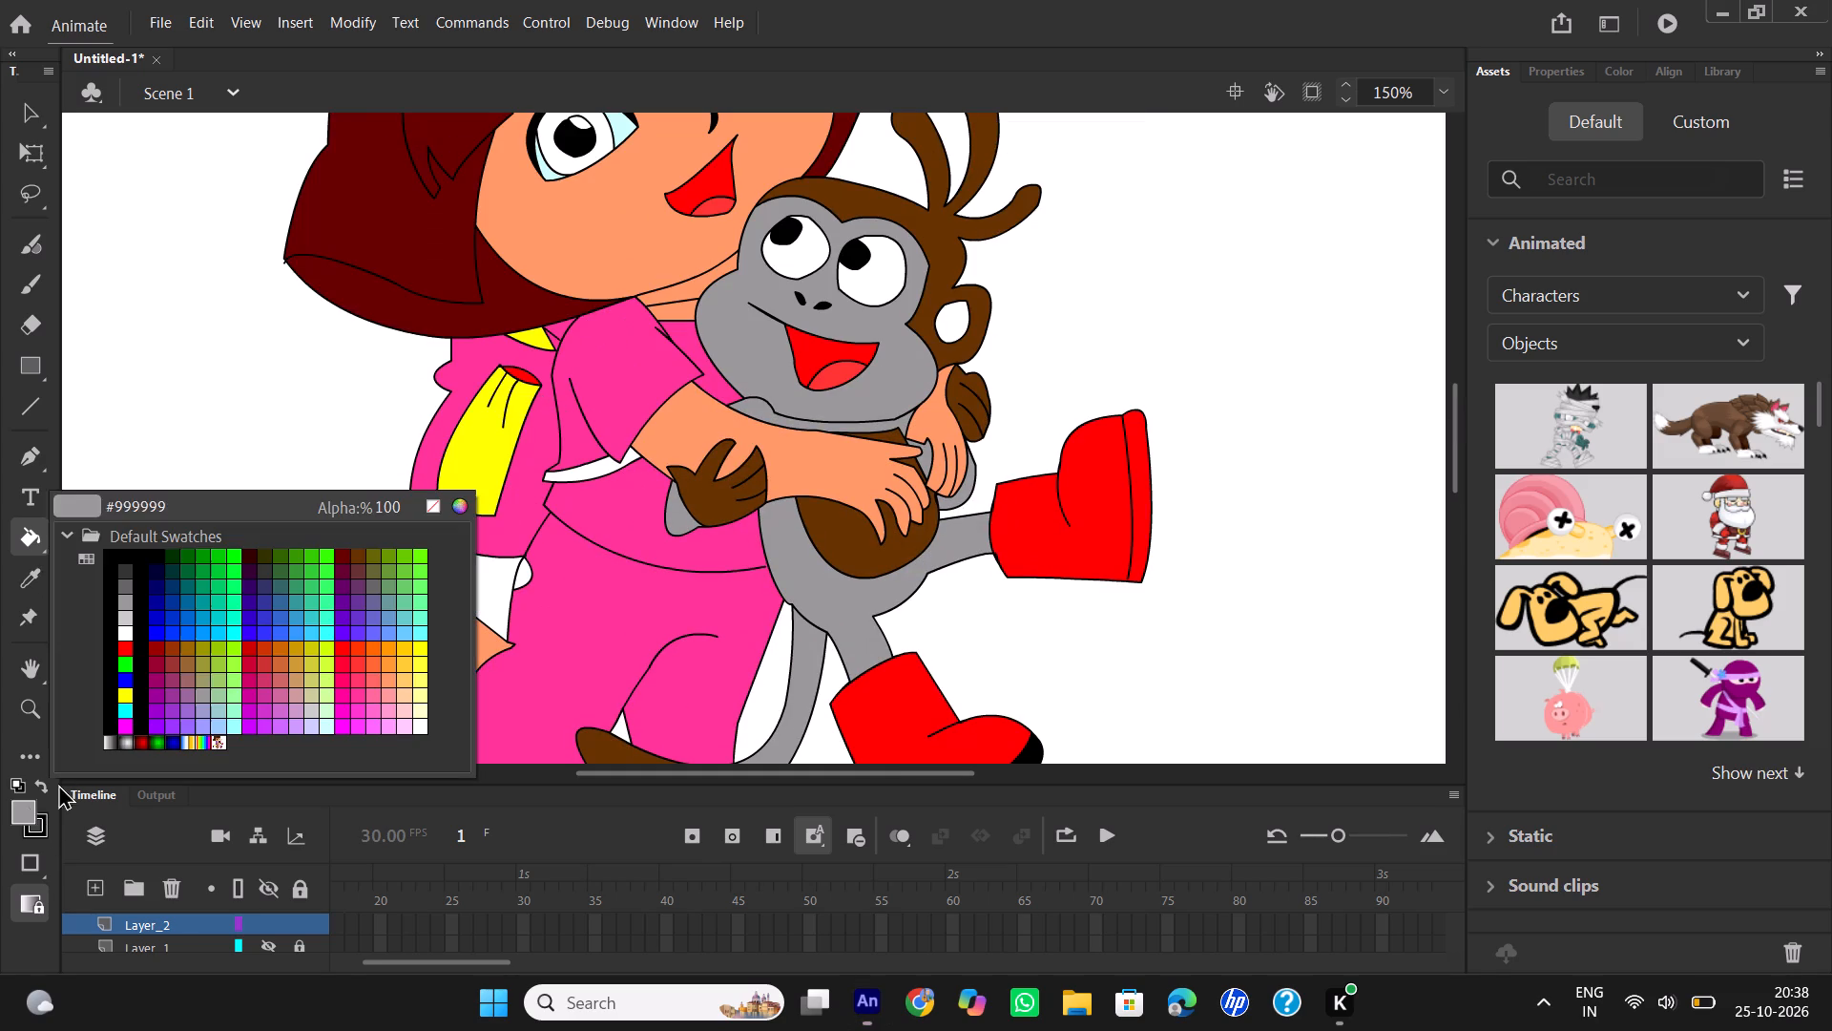
pyautogui.click(251, 622)
pyautogui.scroll(-1, 230, 507)
pyautogui.click(377, 431)
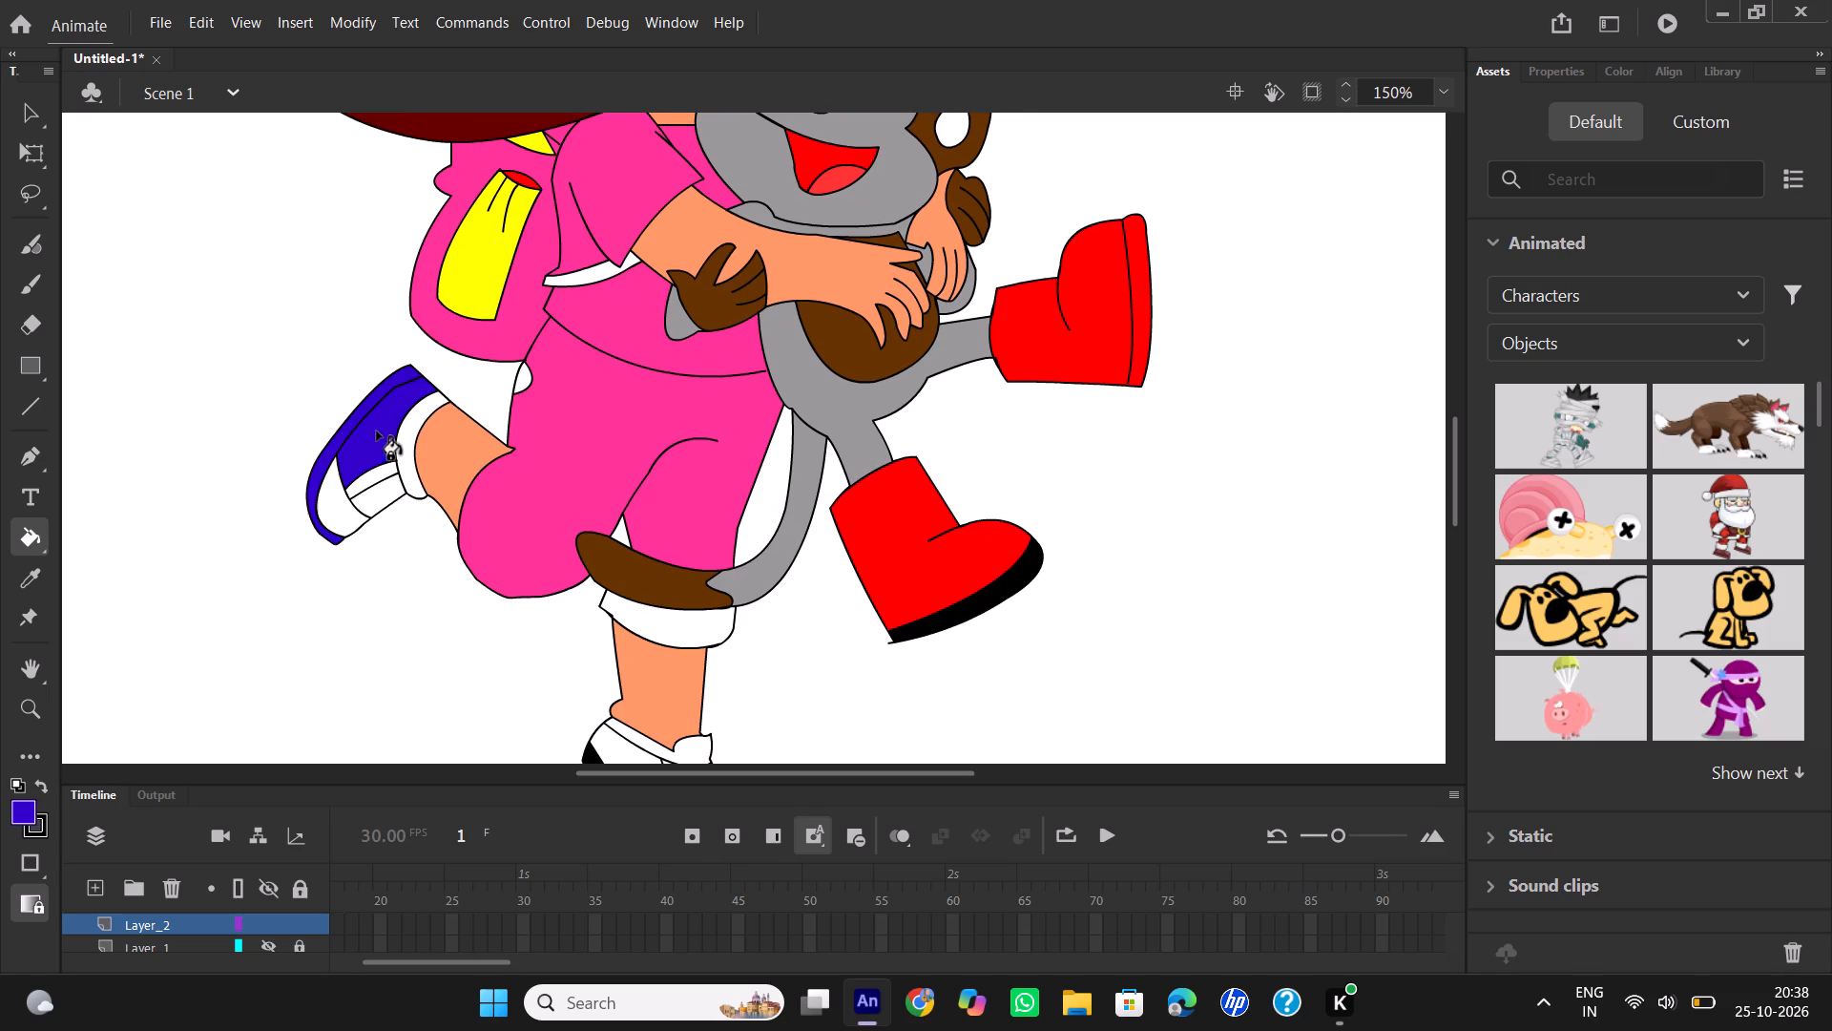
pyautogui.scroll(-1, 677, 591)
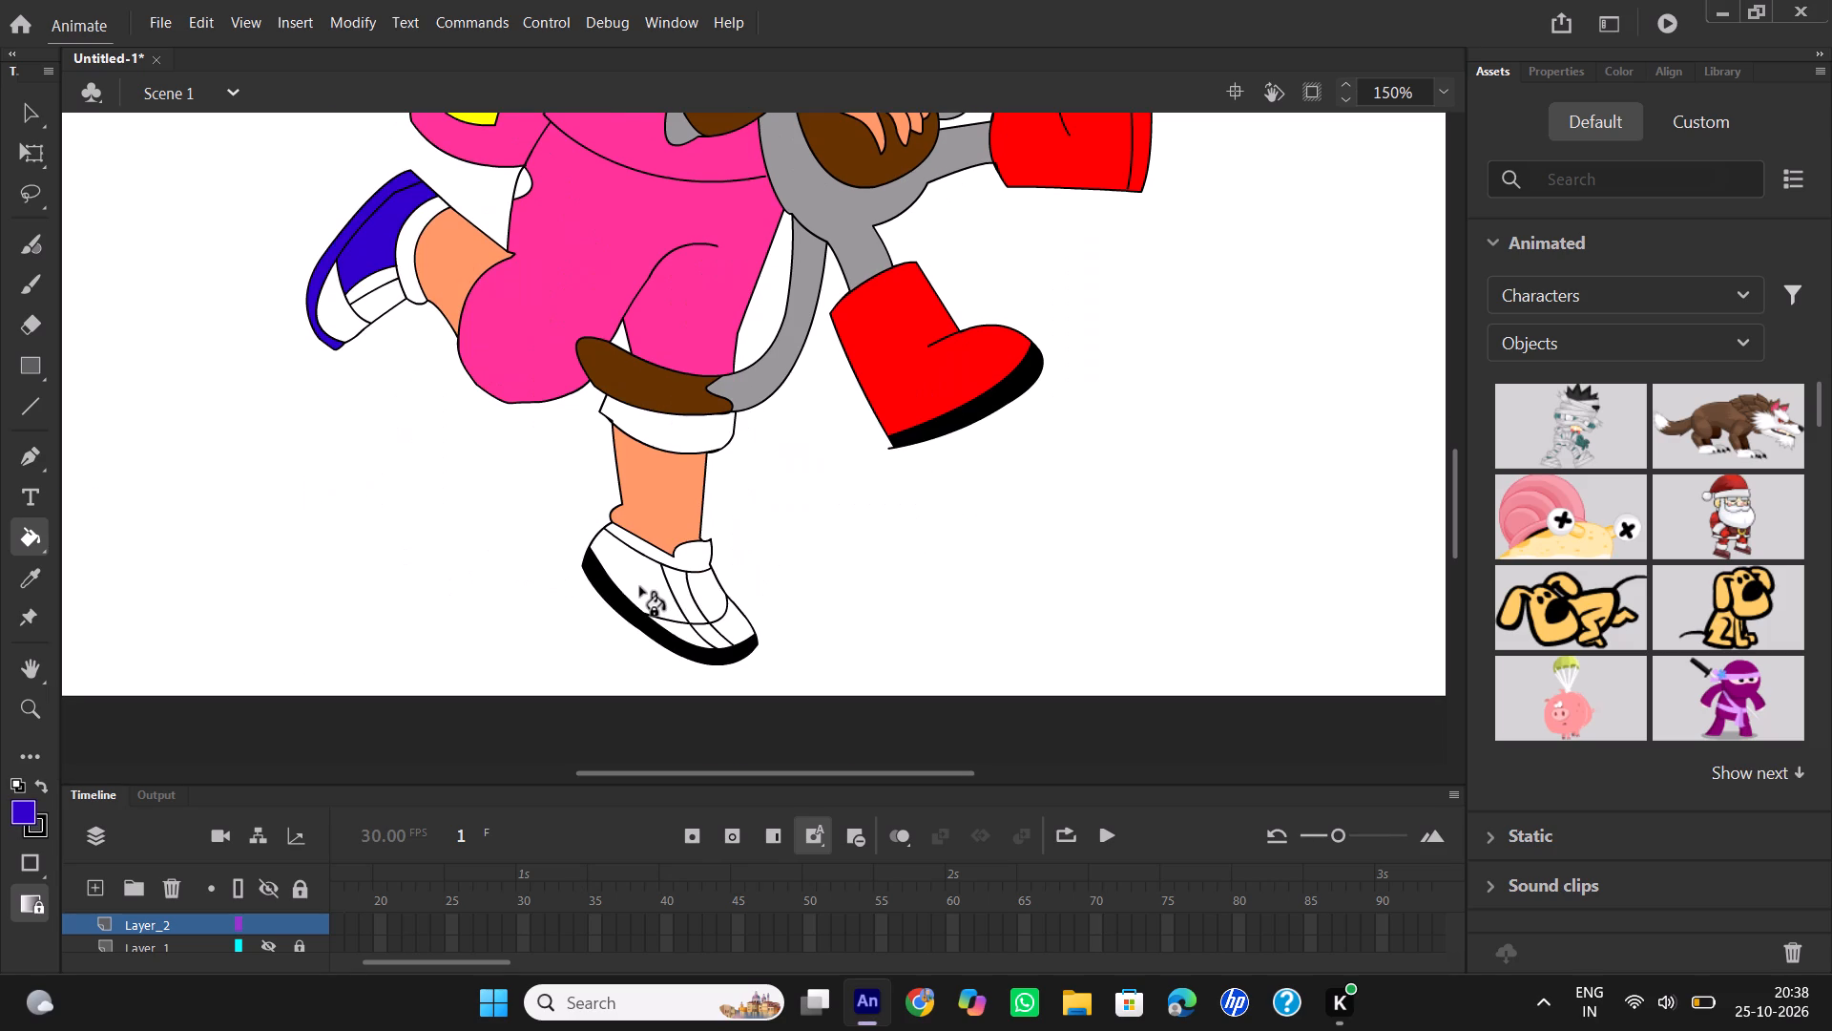
pyautogui.click(640, 587)
pyautogui.click(682, 591)
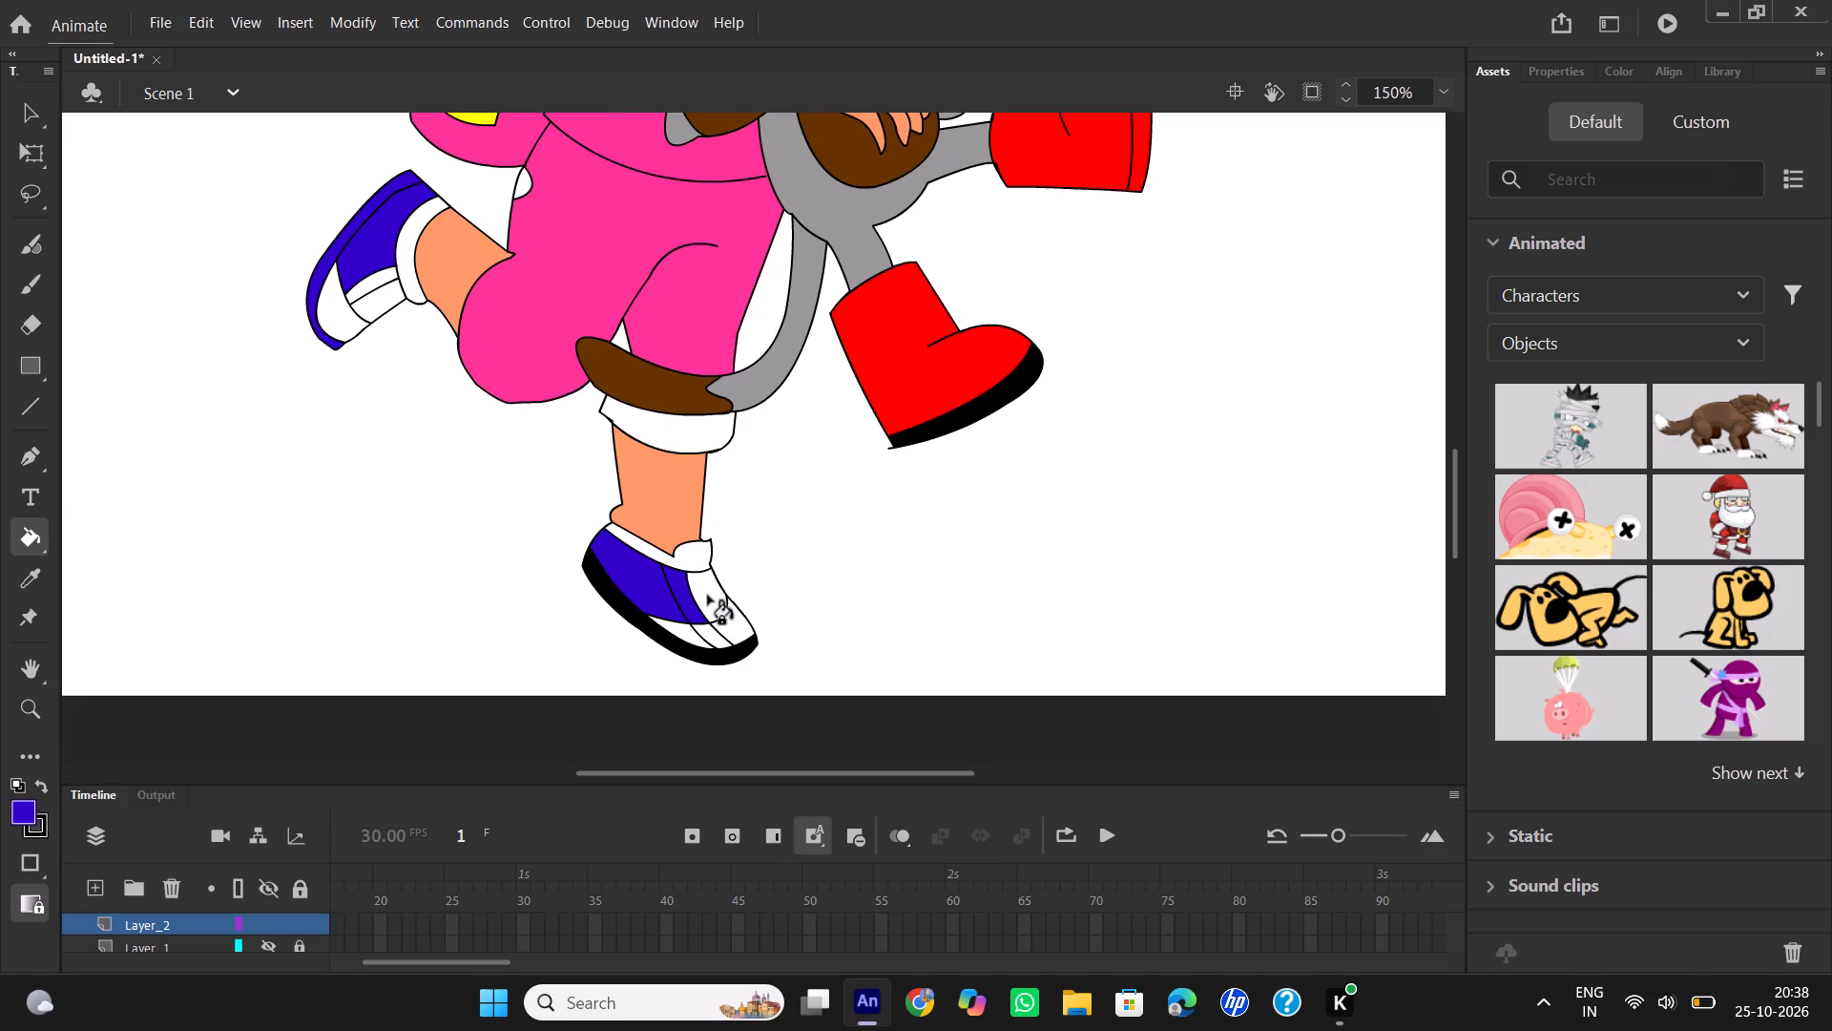
pyautogui.click(708, 596)
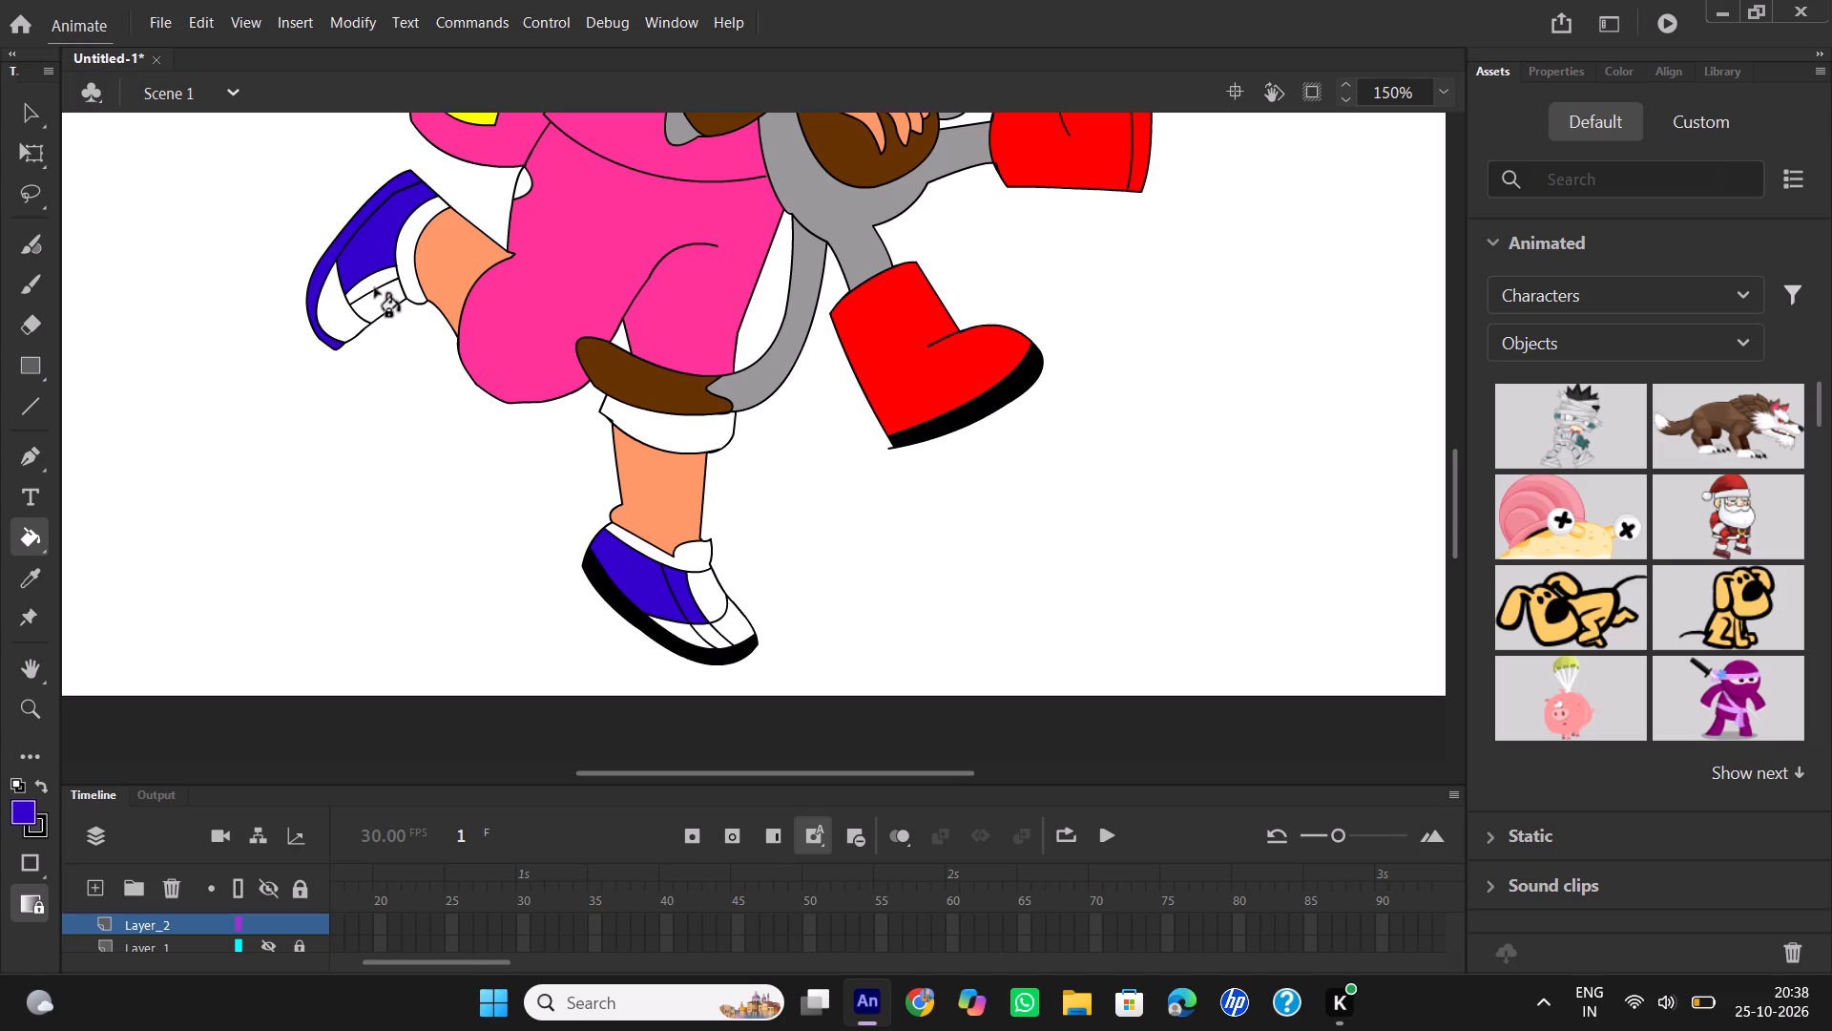
# Fill the remaining white side stripes on Dora's raised shoe with the same blue.
pyautogui.click(374, 286)
pyautogui.click(377, 295)
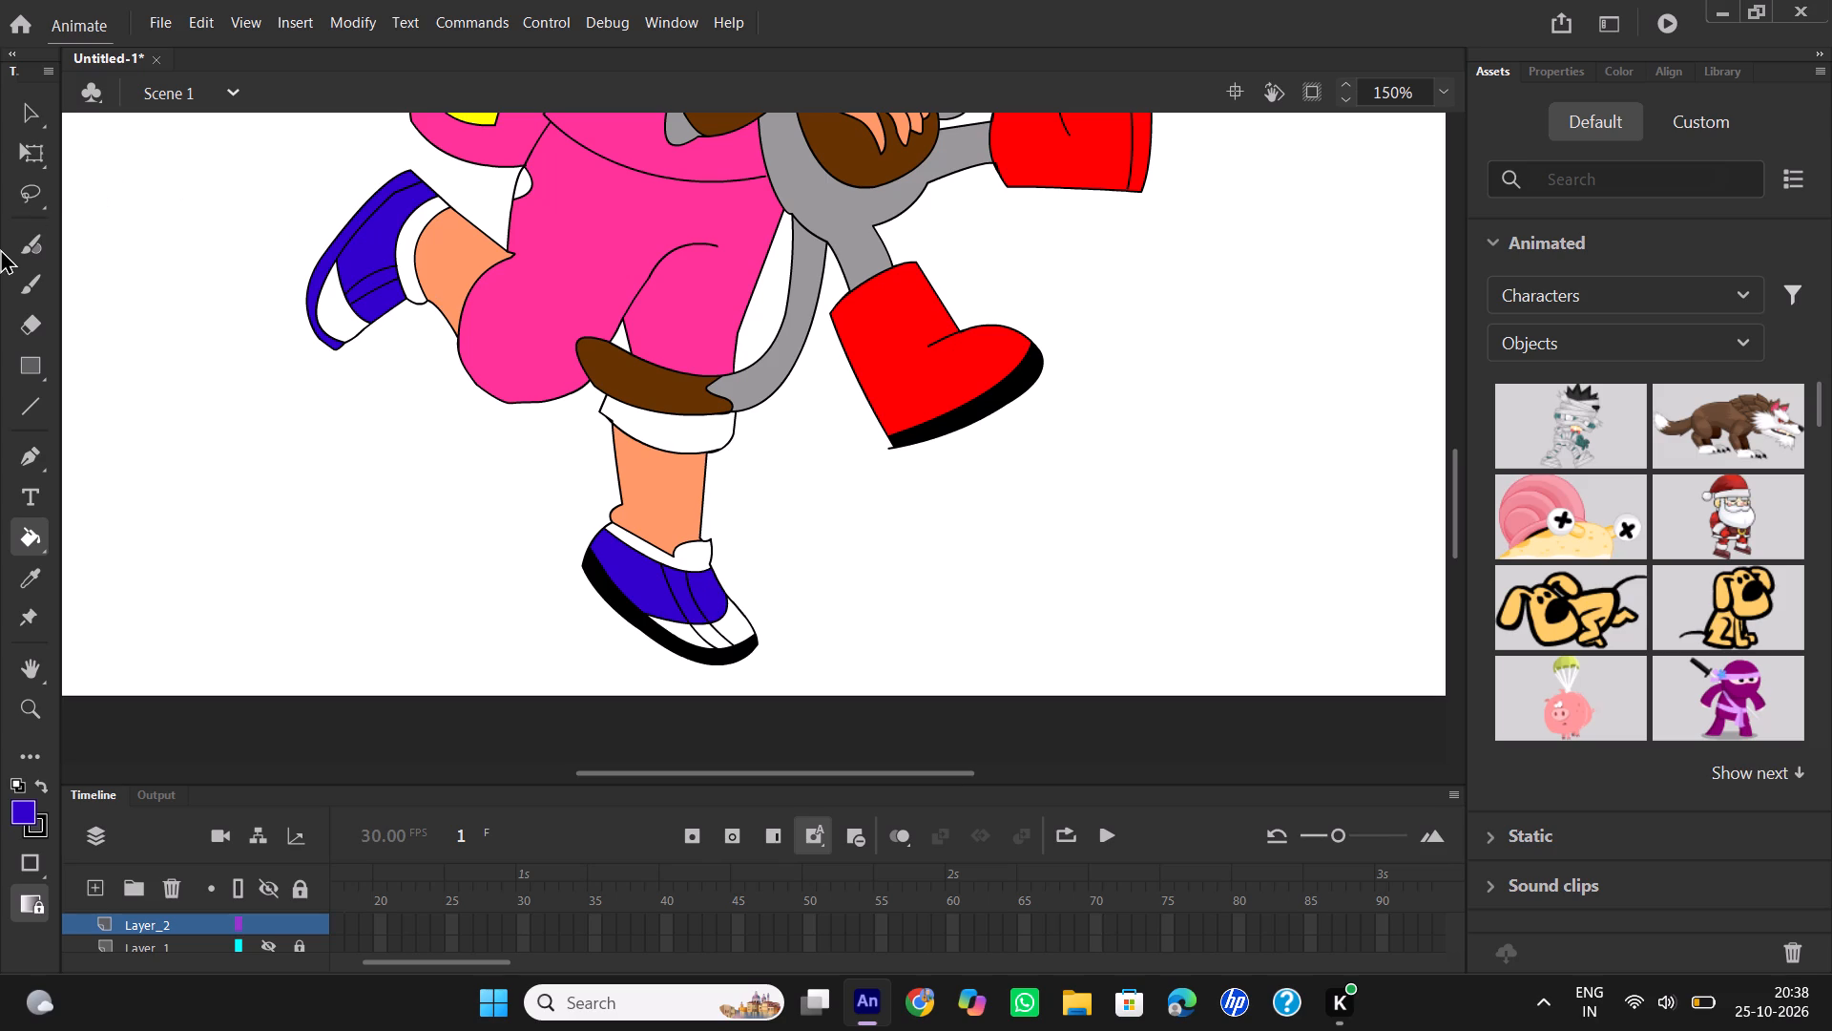
# Fill the white strap below Dora's sleeve, the backpack pocket's opening and the small area under her hair with blue.
pyautogui.scroll(2, 67, 322)
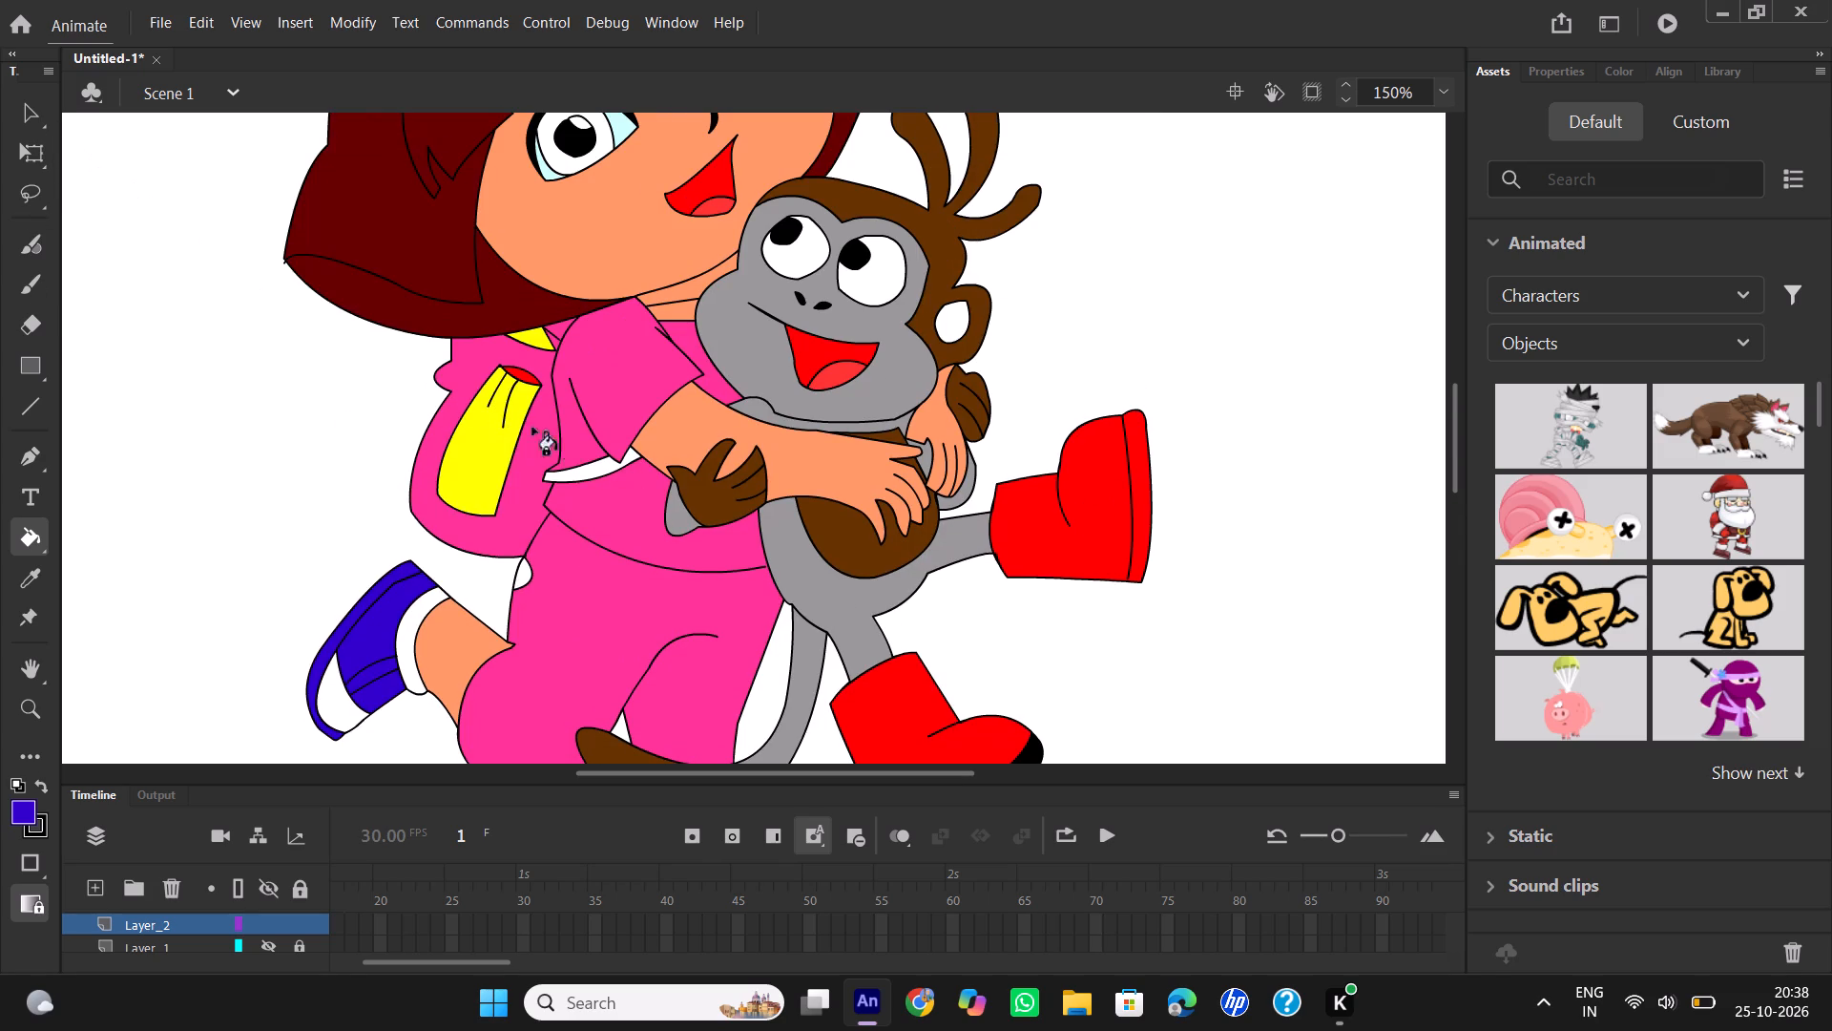
pyautogui.click(587, 469)
pyautogui.scroll(1, 911, 277)
pyautogui.scroll(-2, 897, 275)
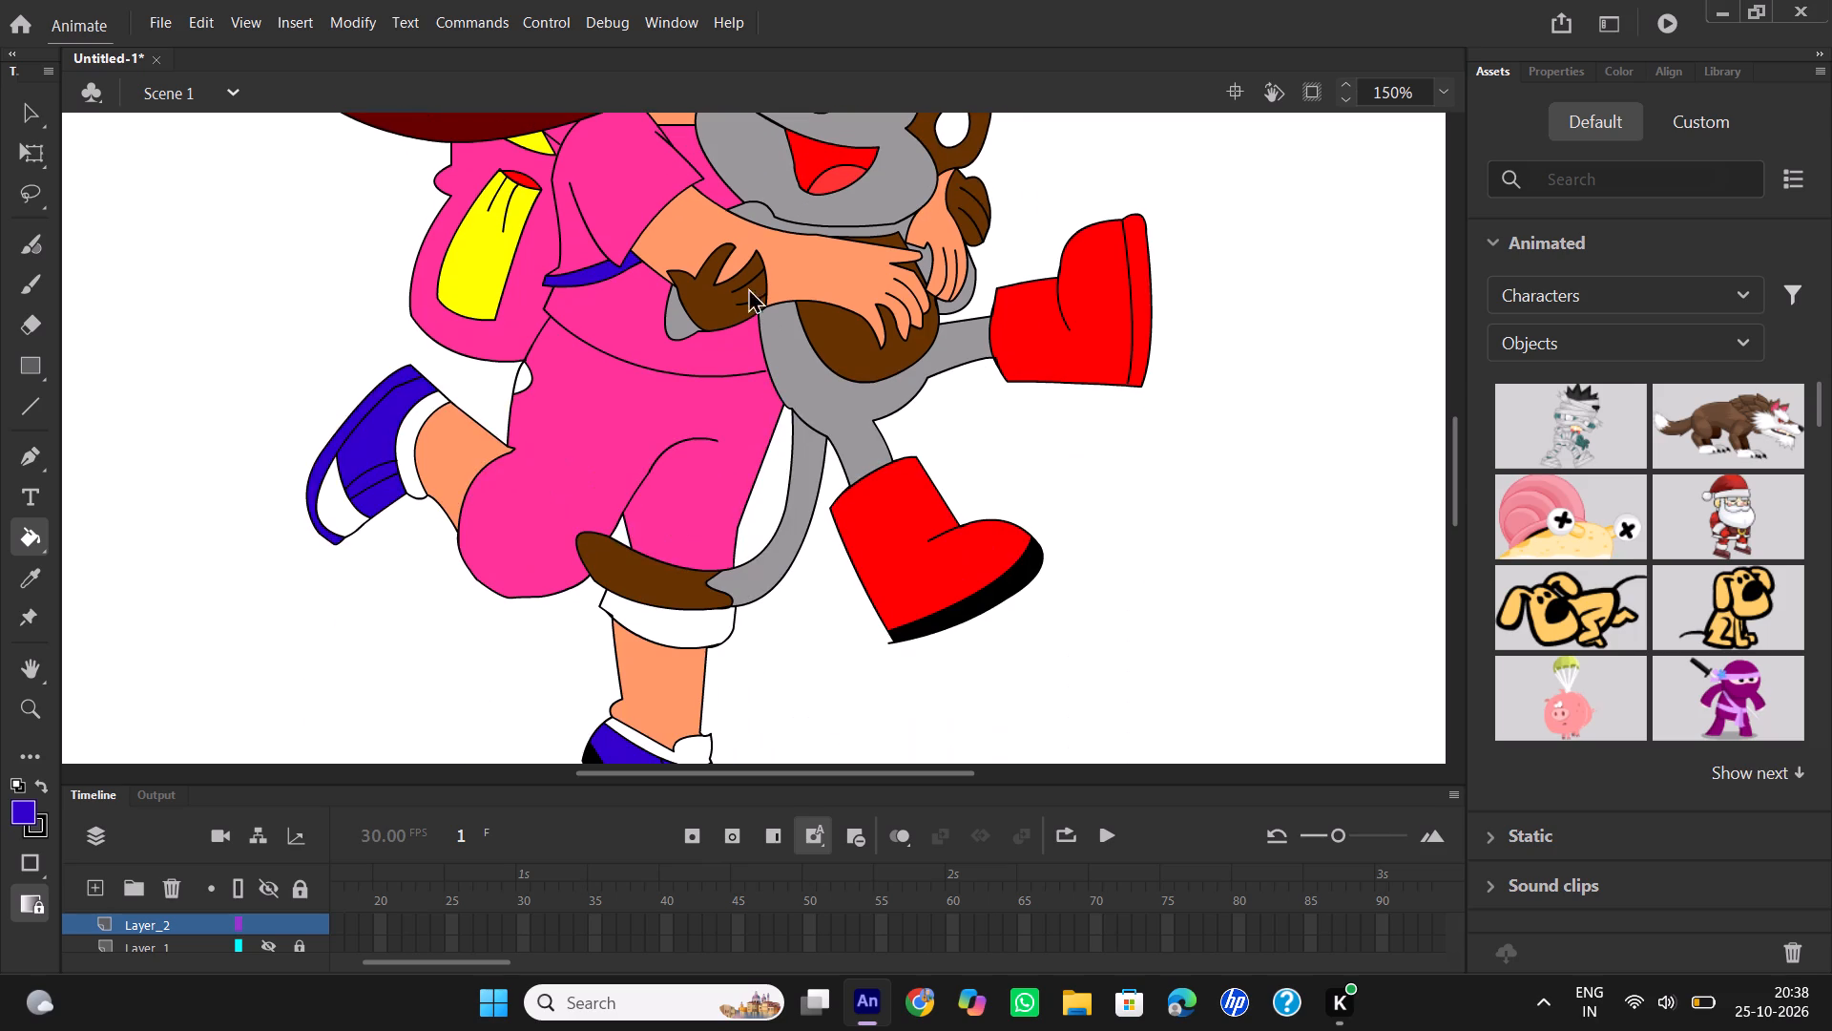
pyautogui.click(530, 184)
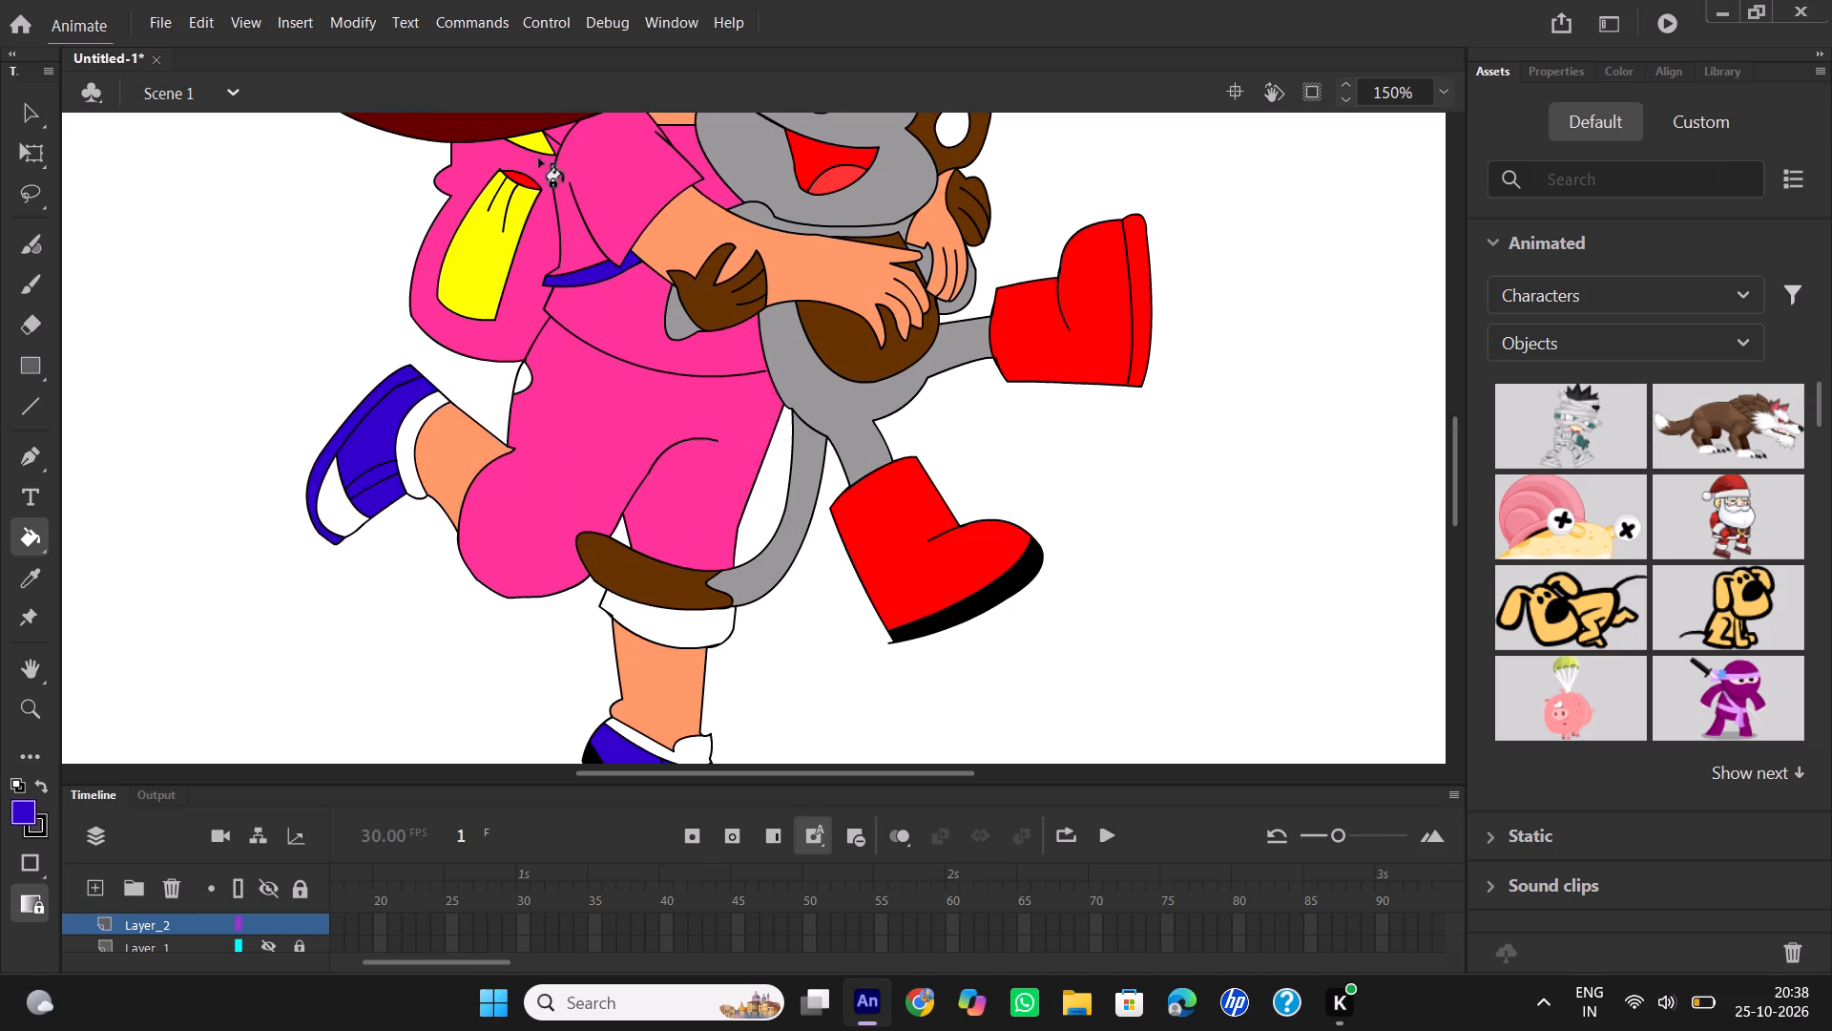
pyautogui.click(538, 143)
pyautogui.scroll(1, 435, 250)
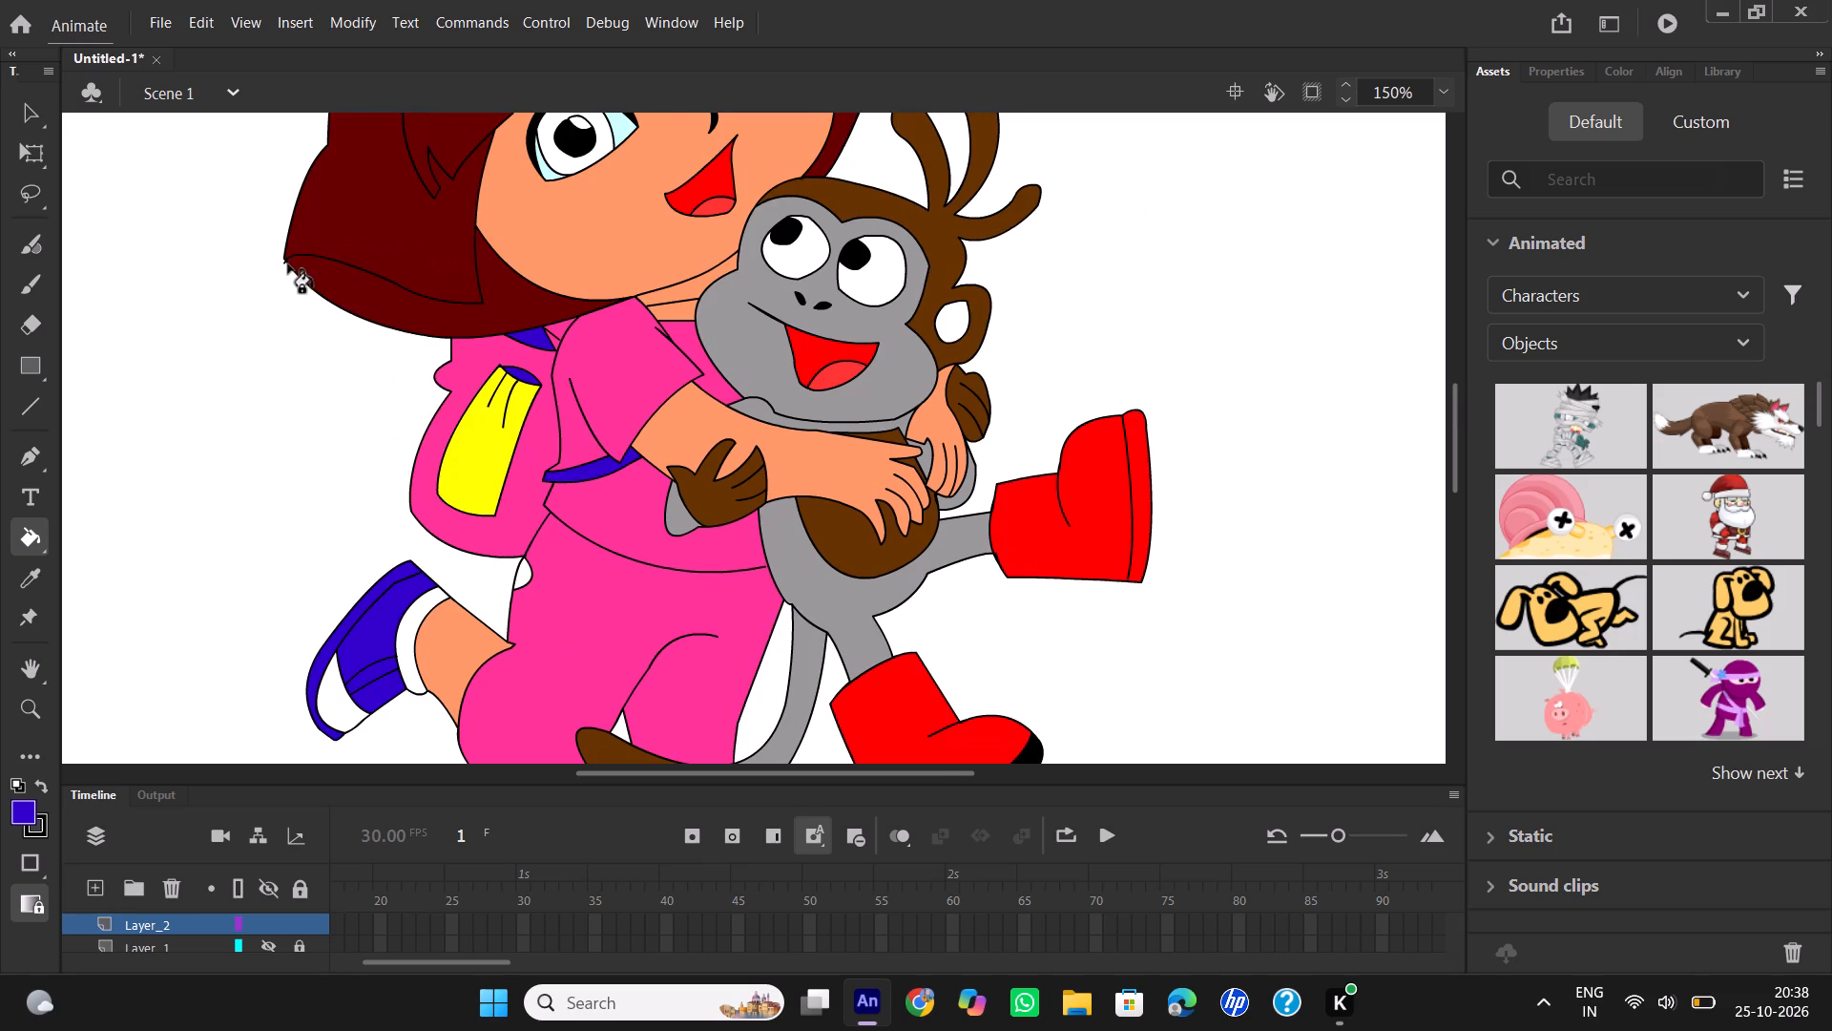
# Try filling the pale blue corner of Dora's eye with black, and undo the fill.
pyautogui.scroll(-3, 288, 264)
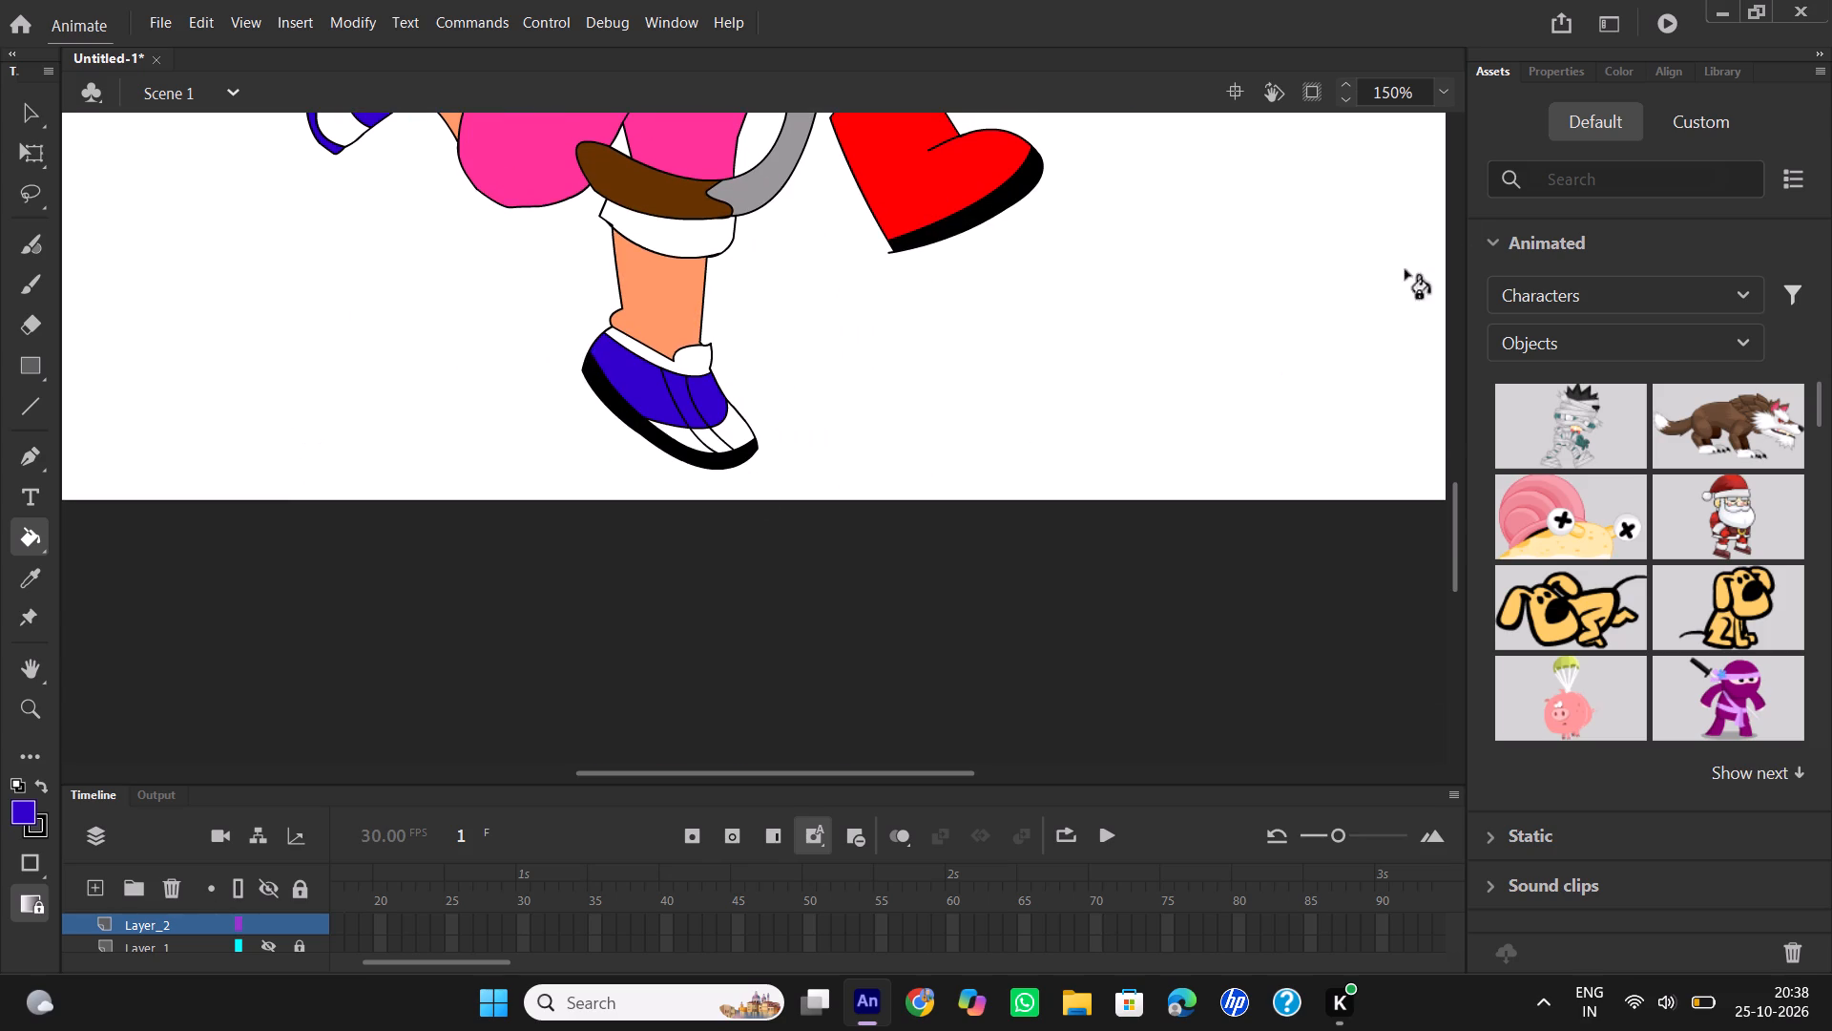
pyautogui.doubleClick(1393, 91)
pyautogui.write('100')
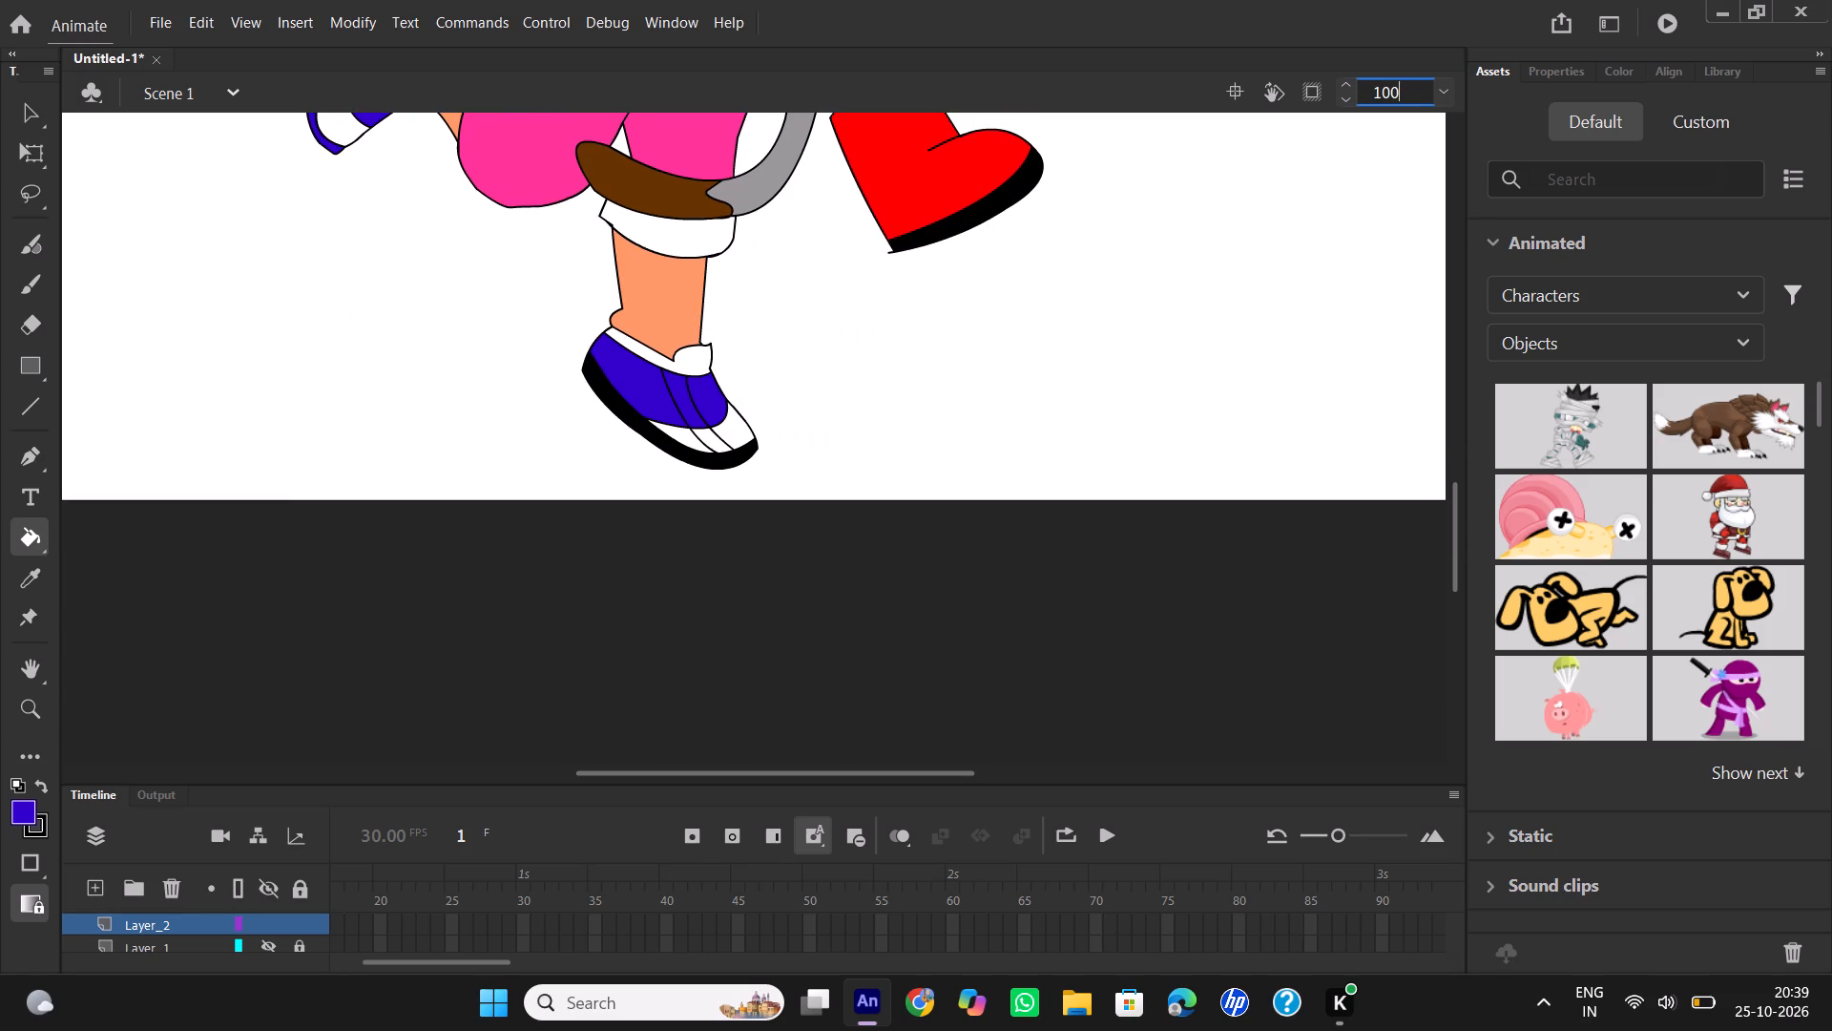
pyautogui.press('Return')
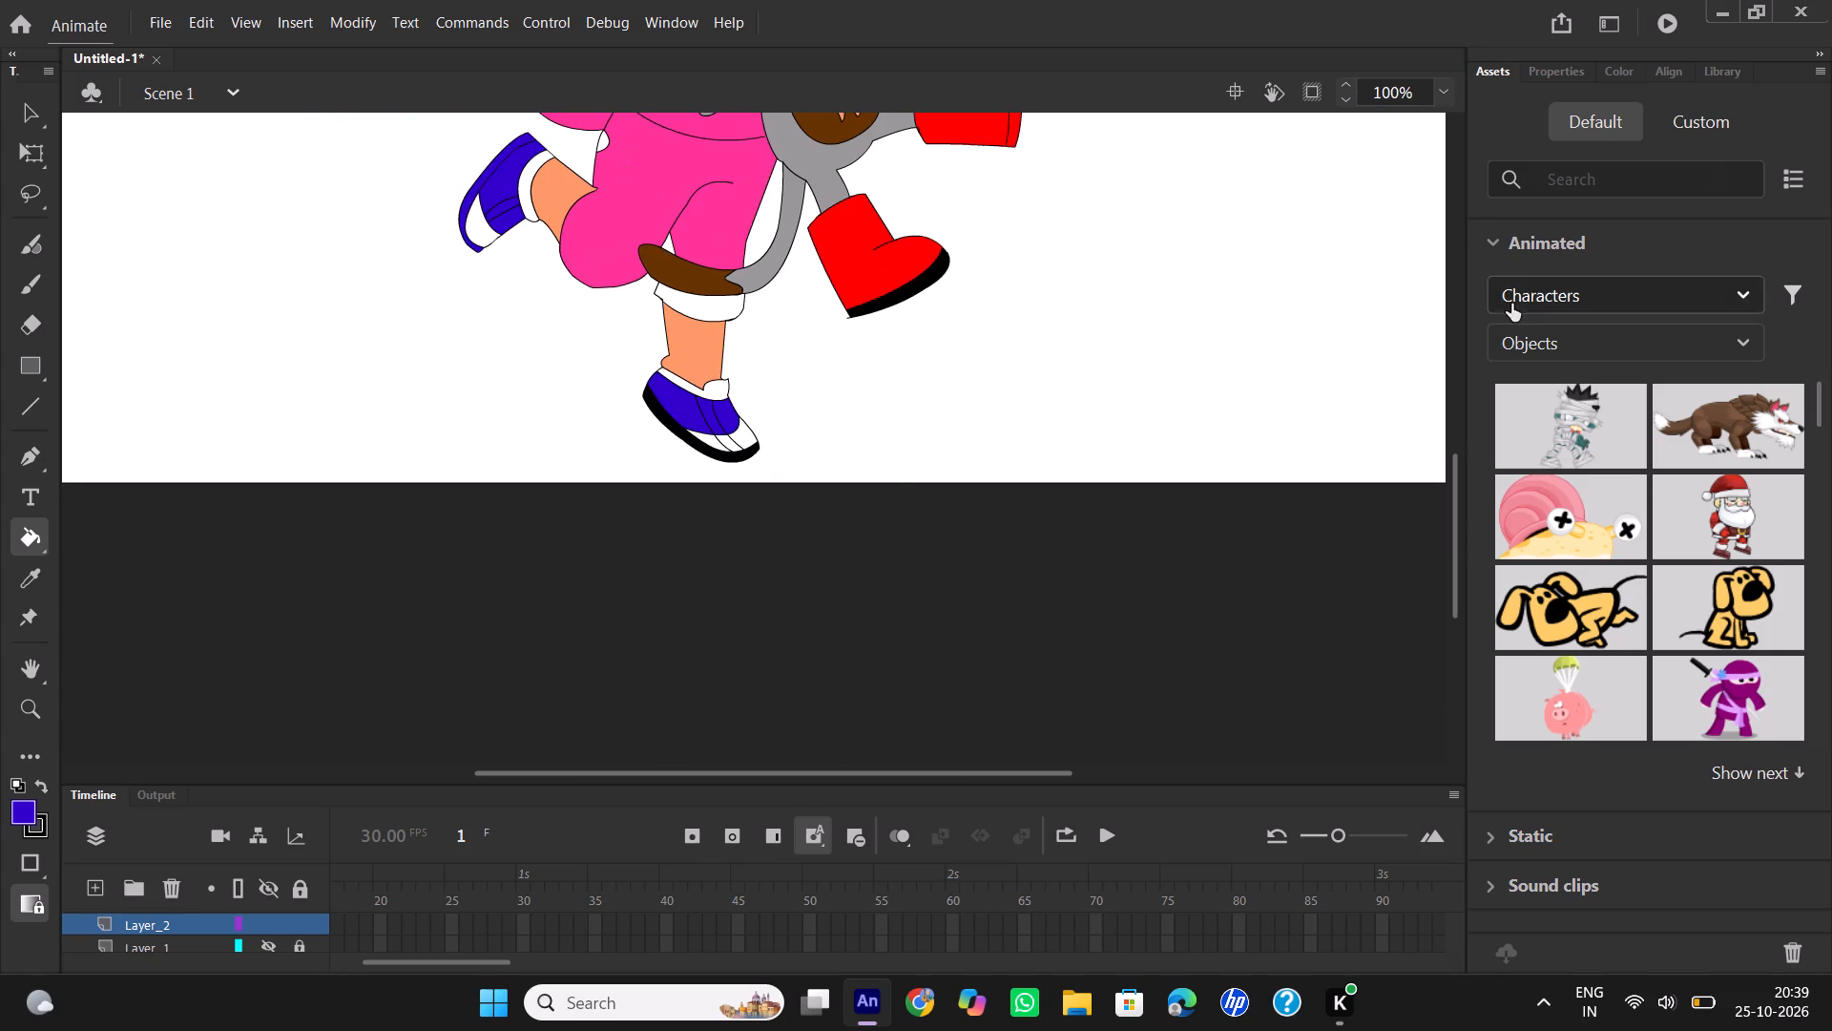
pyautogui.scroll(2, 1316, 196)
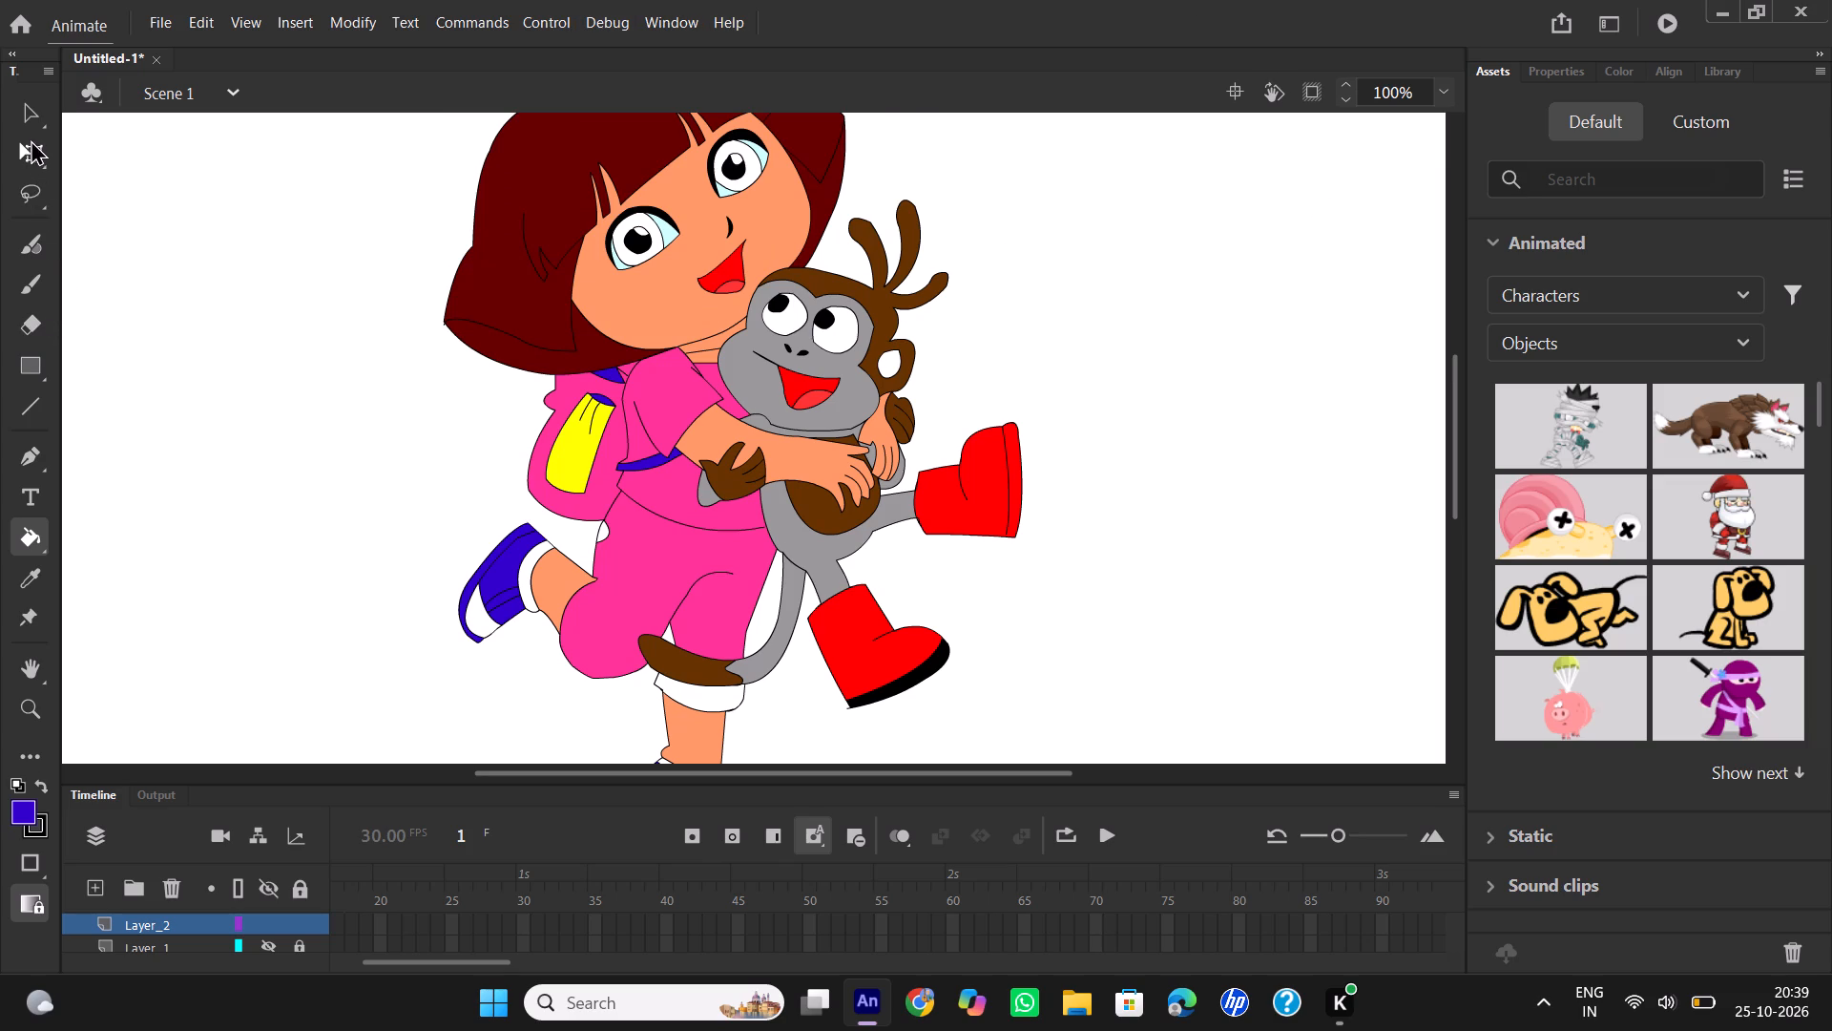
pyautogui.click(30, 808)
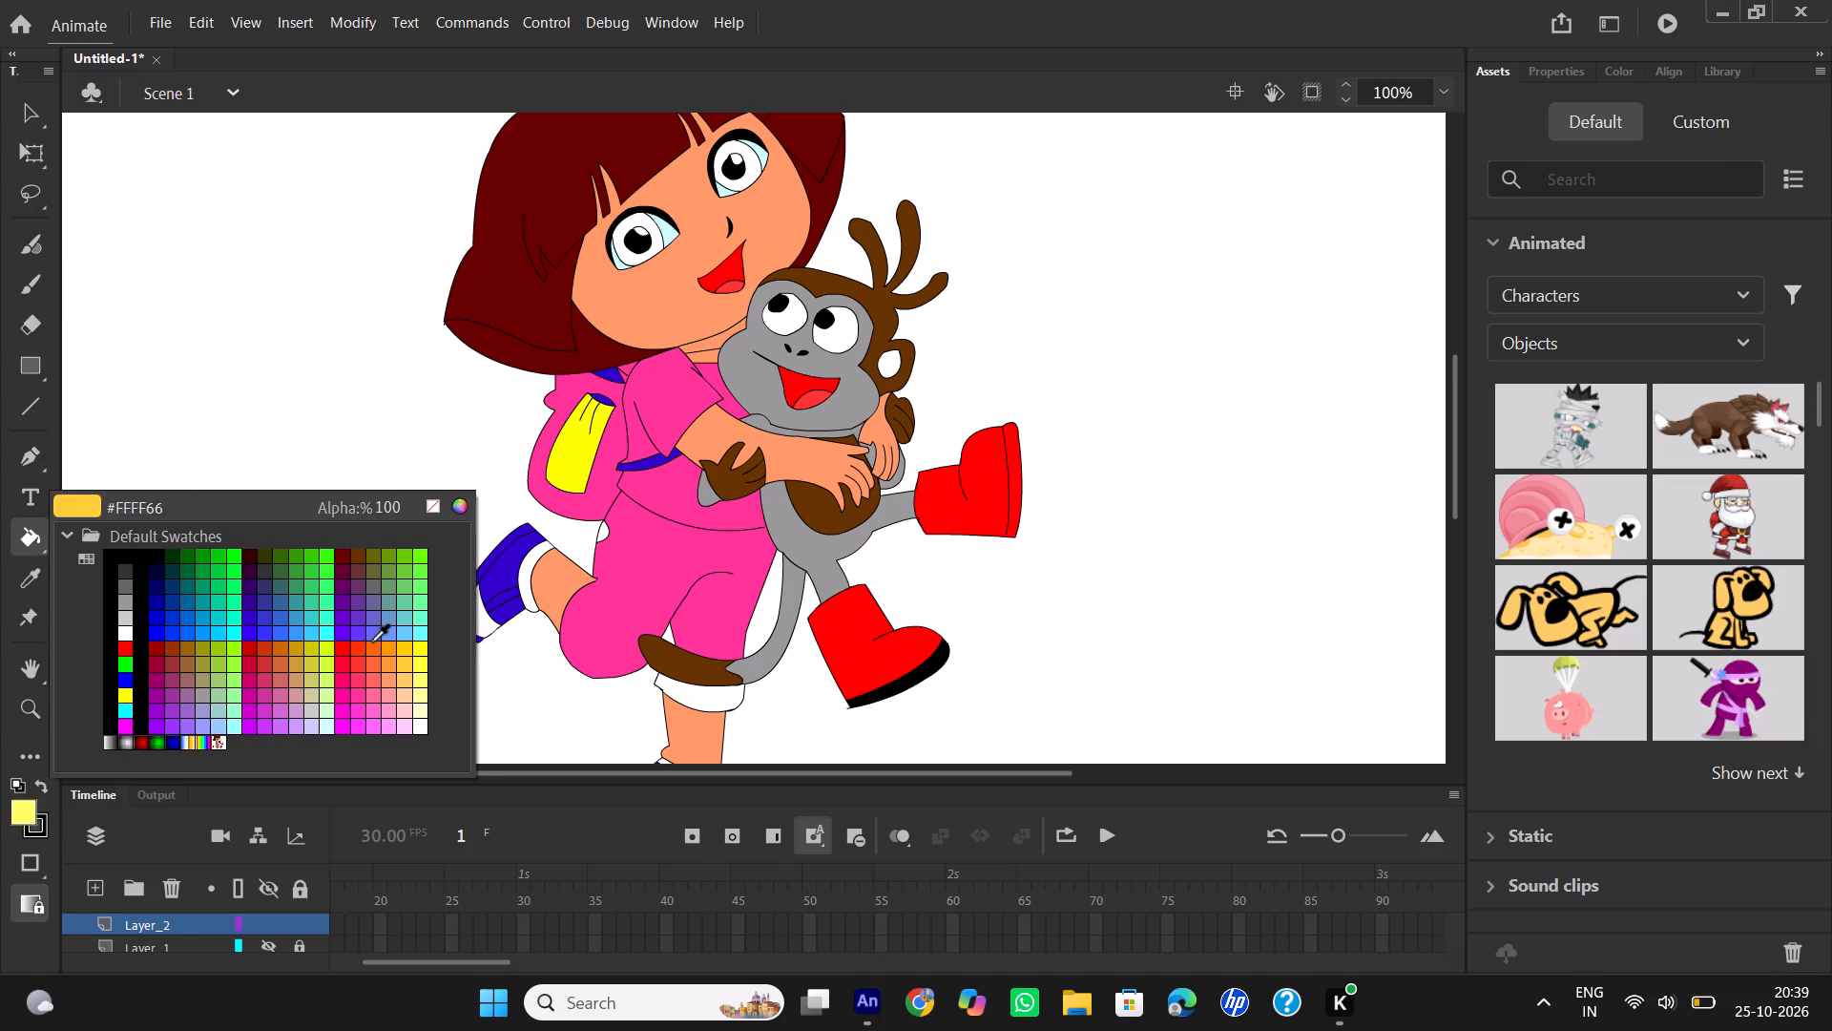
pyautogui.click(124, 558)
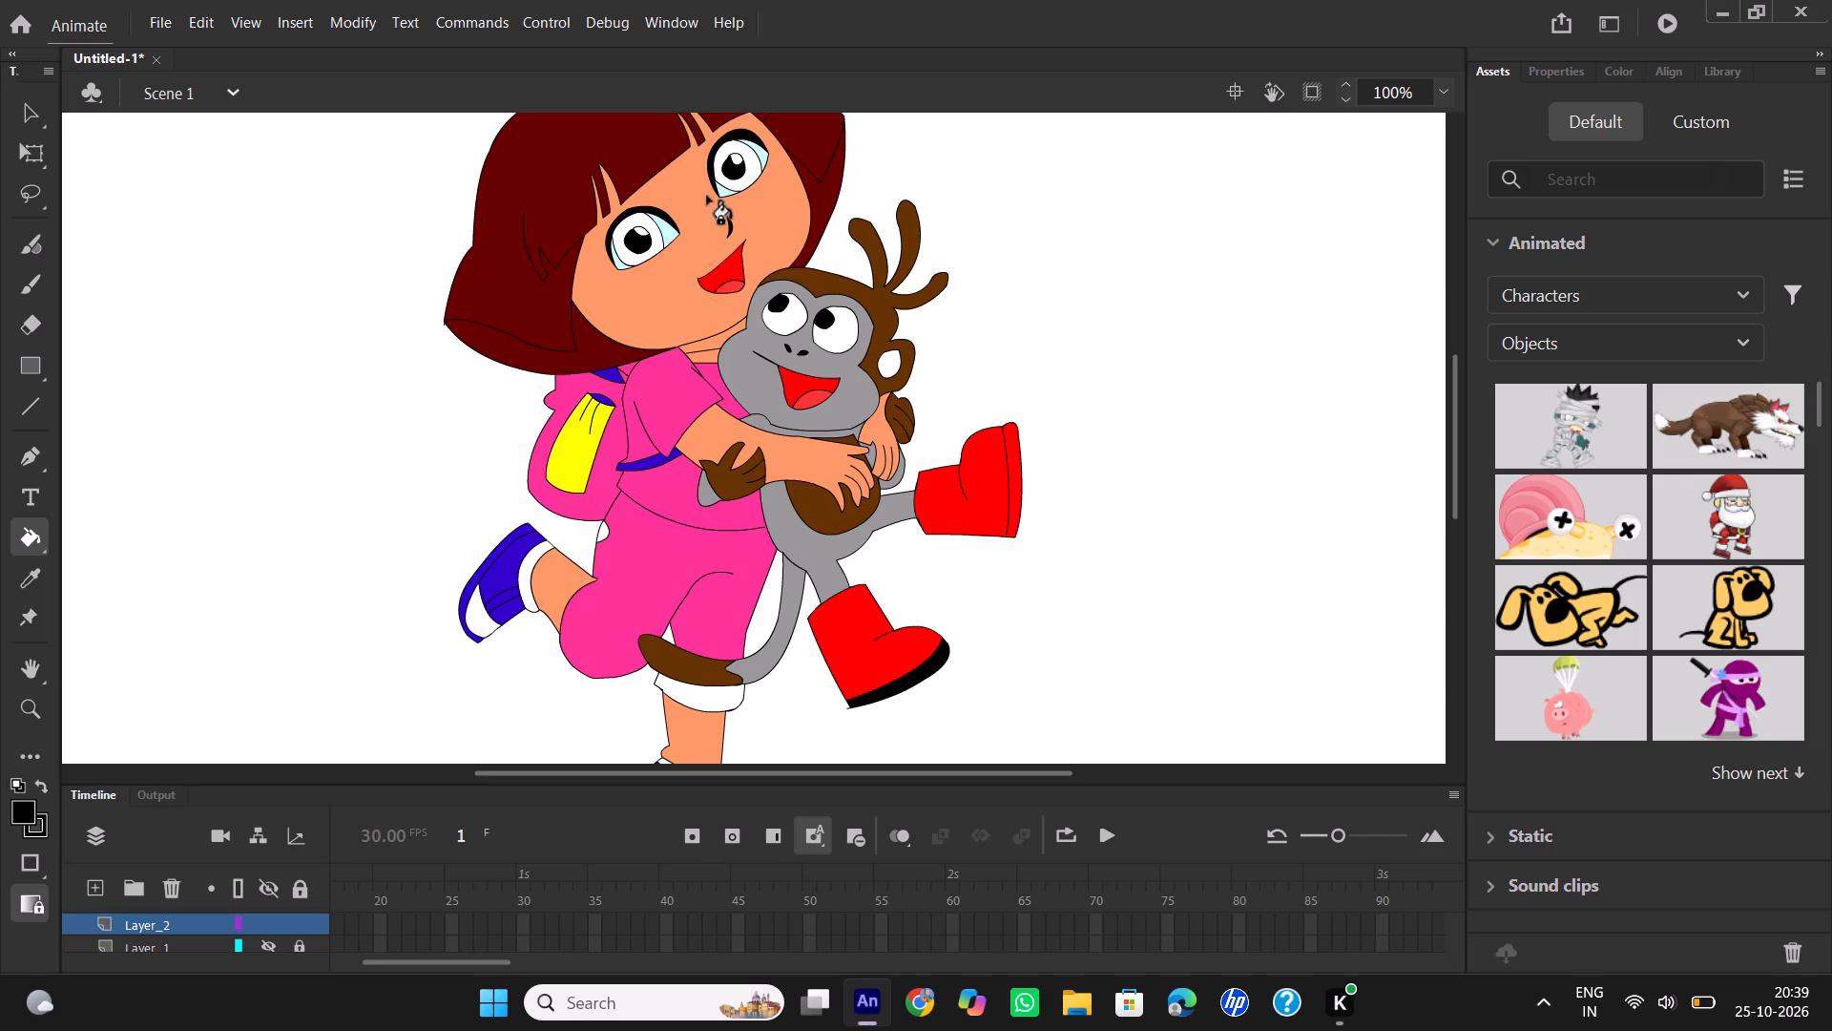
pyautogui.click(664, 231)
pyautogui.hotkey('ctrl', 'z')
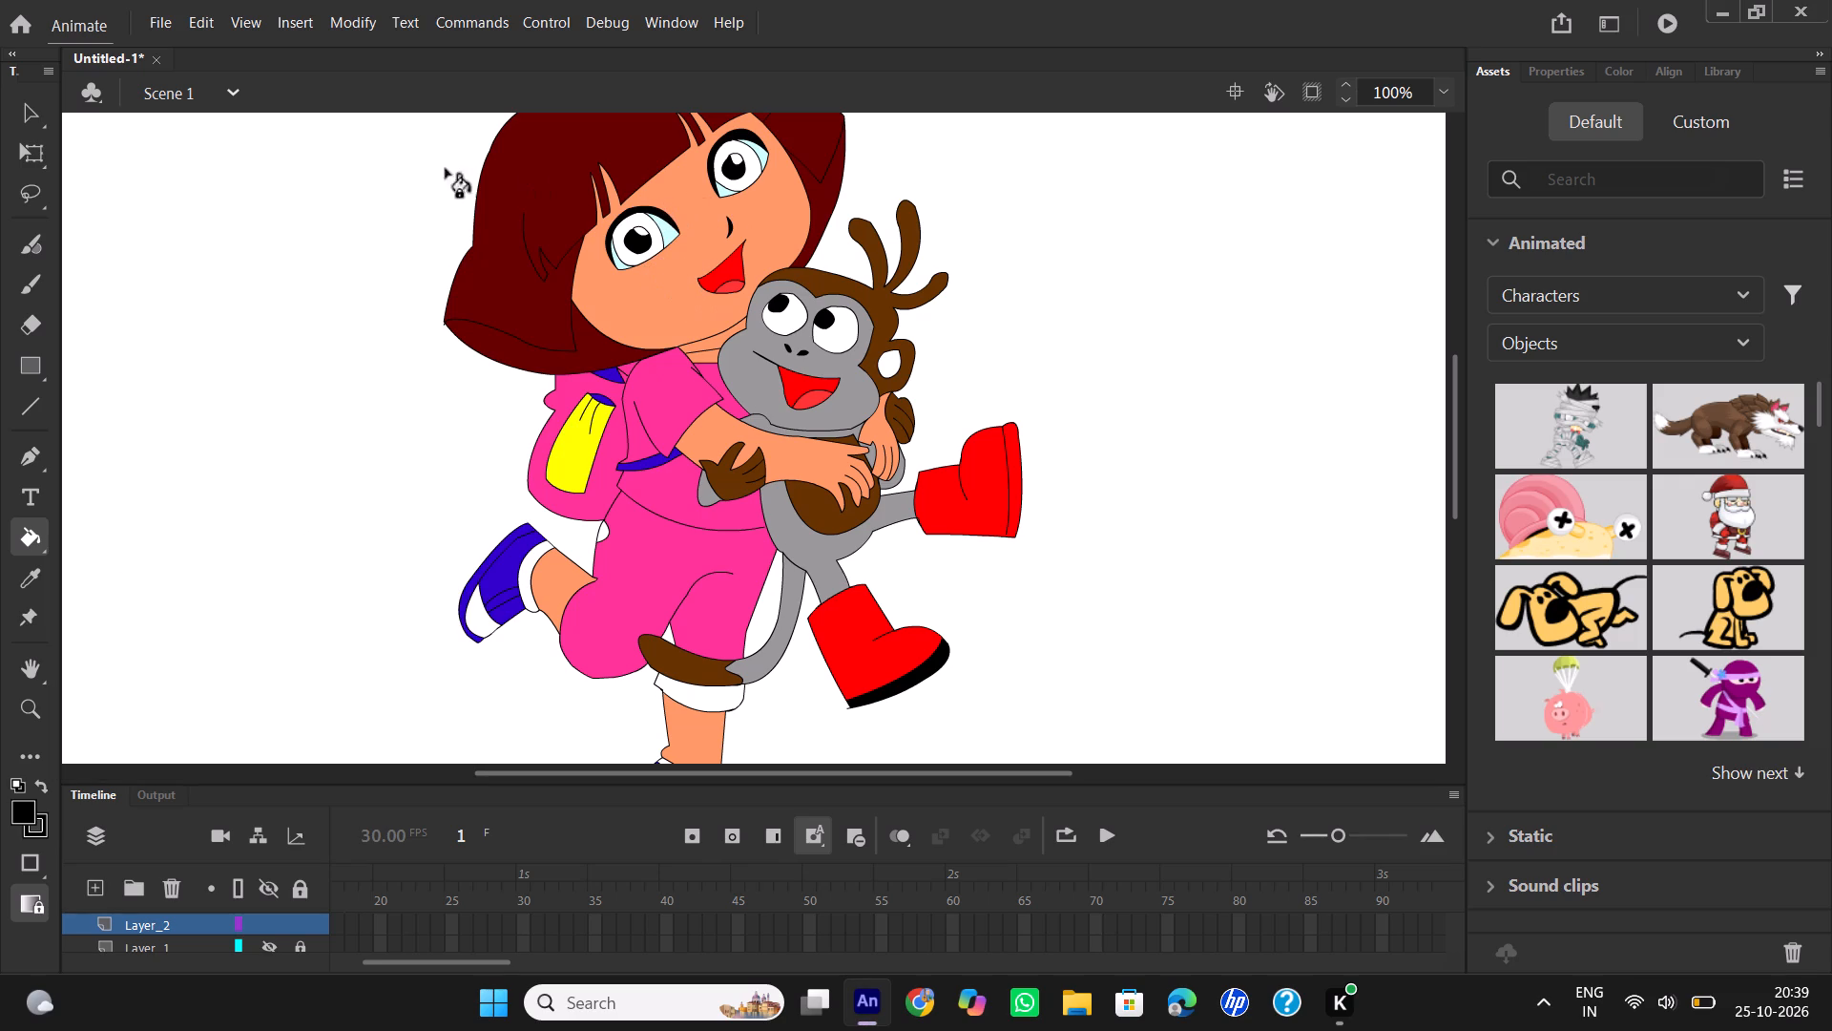
# Recolour the pale blue corners of both of Dora's eyes with pale pink.
pyautogui.click(23, 803)
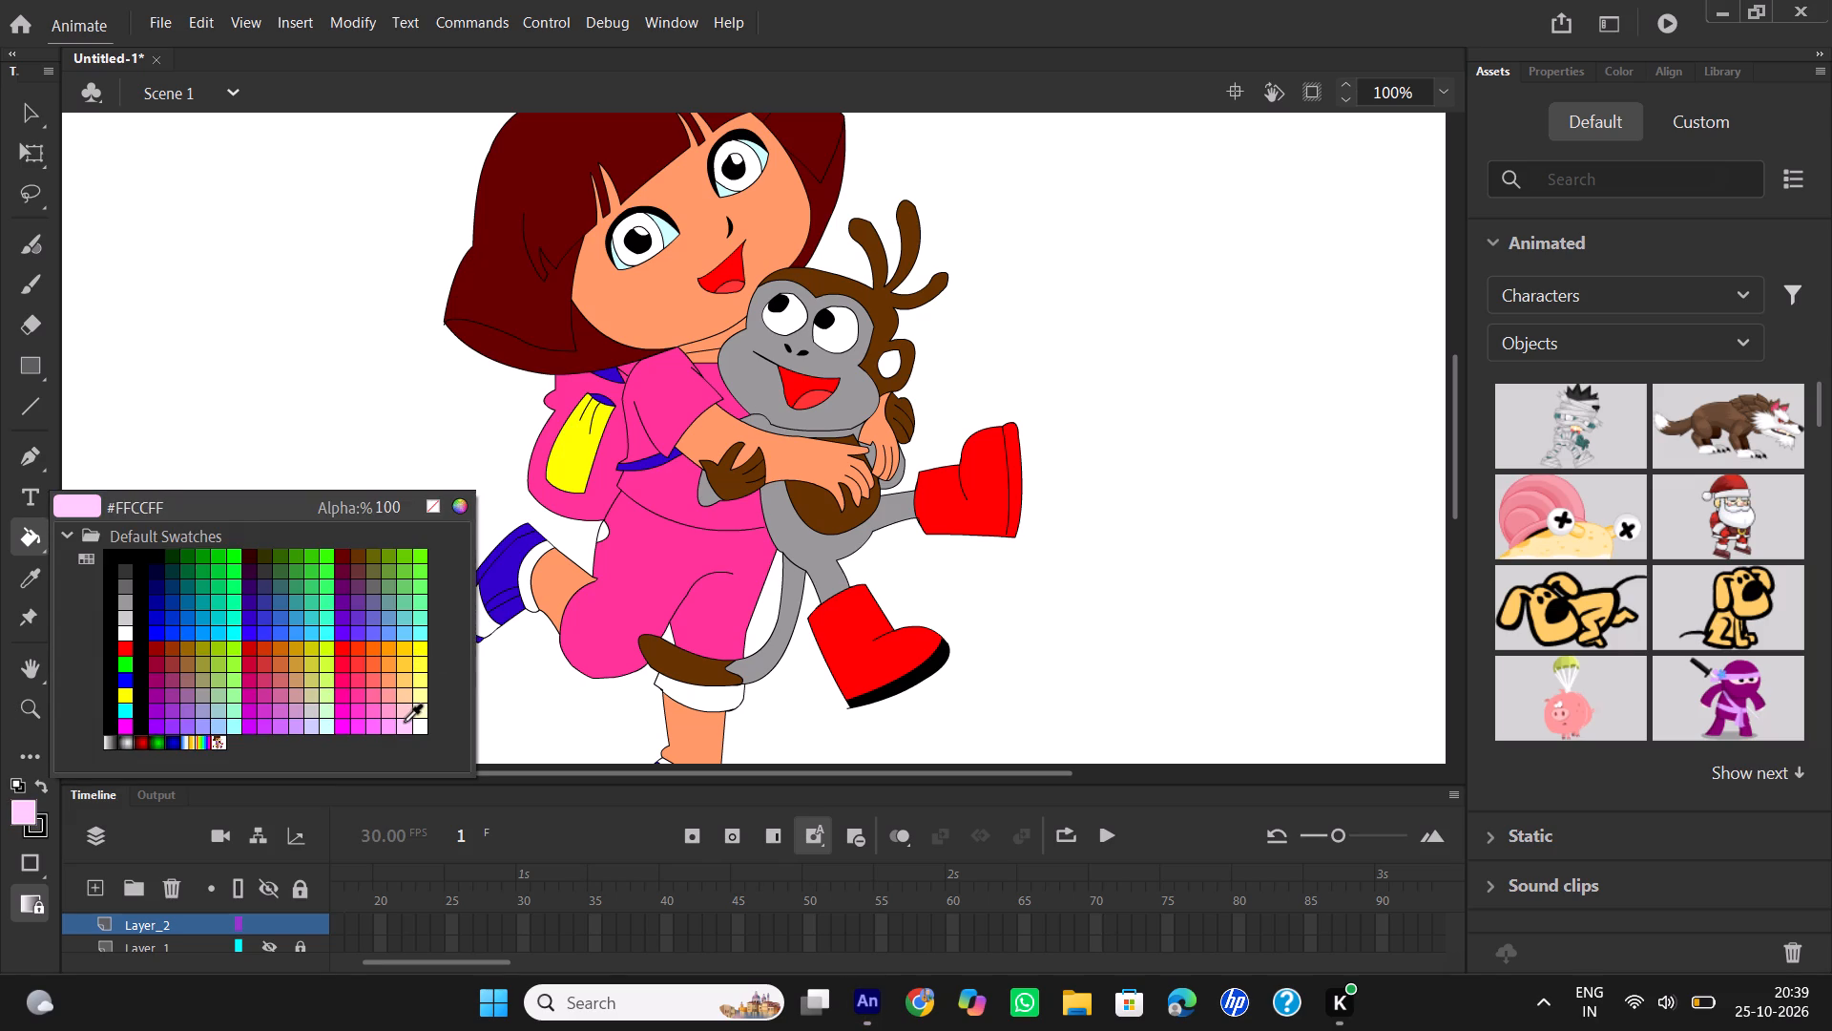
pyautogui.click(405, 715)
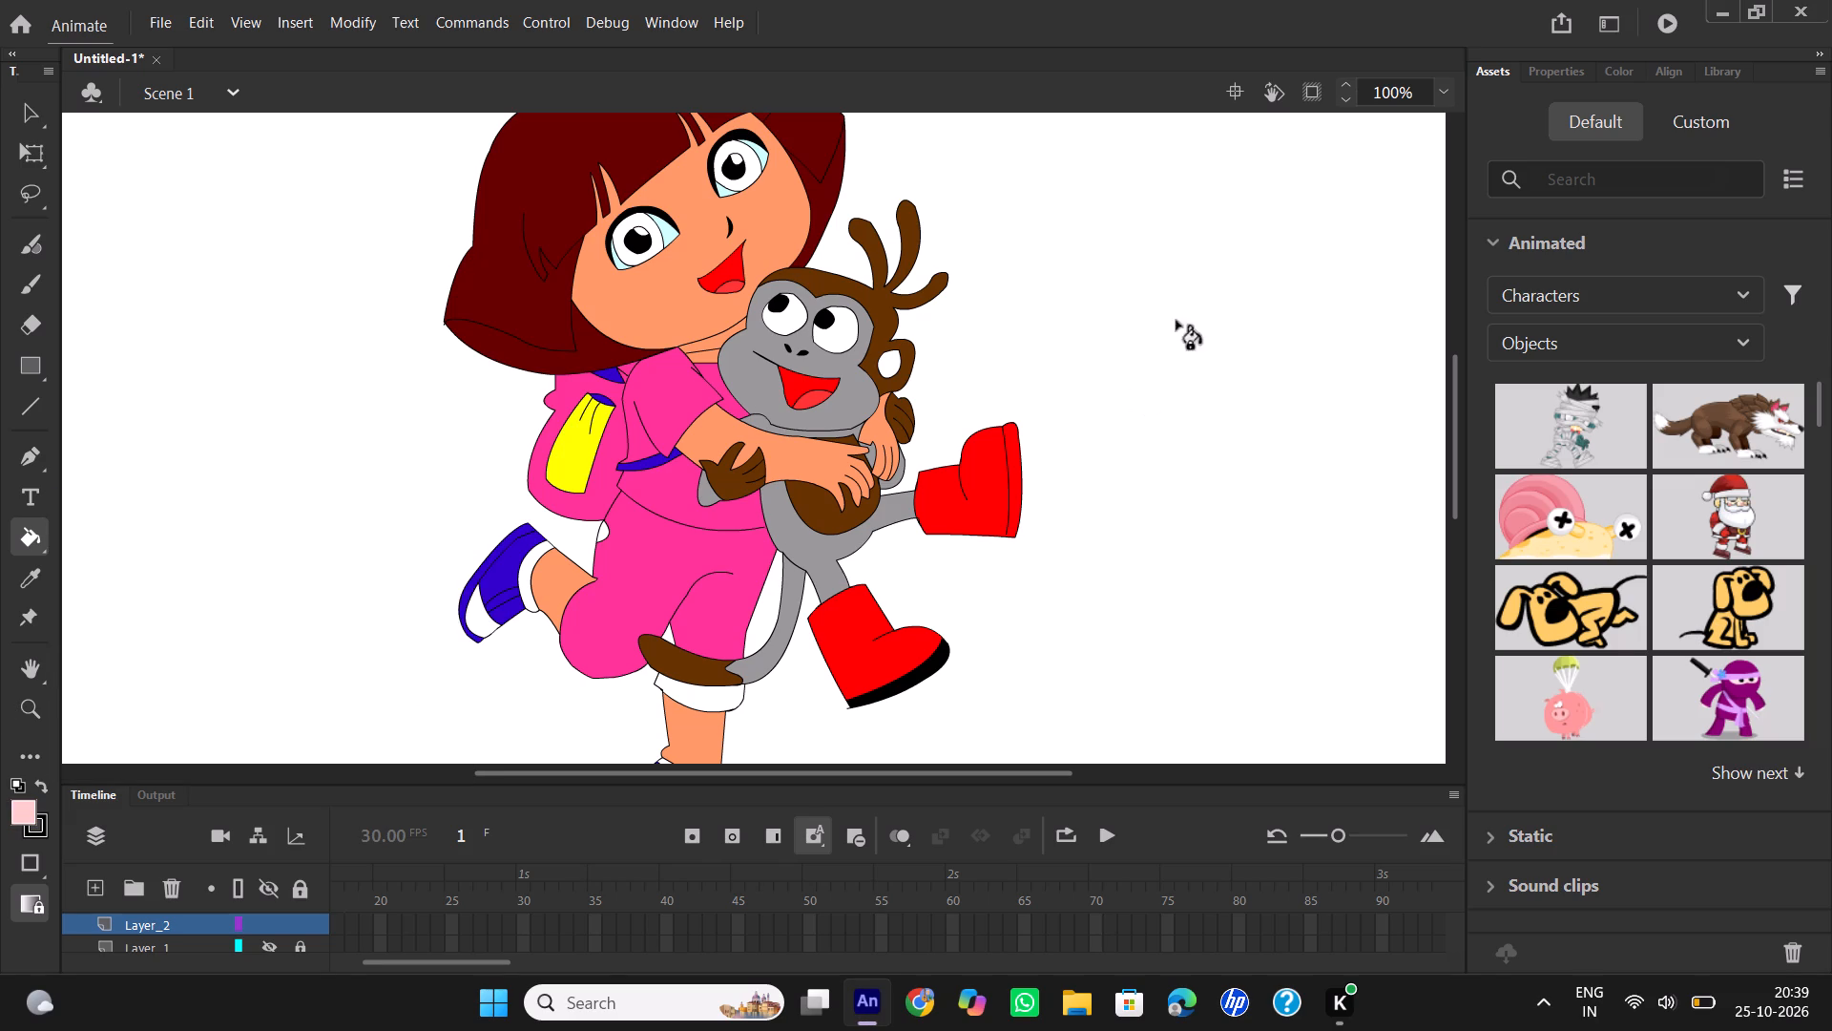
pyautogui.doubleClick(1405, 95)
pyautogui.press('2')
pyautogui.press('0')
pyautogui.press('0')
pyautogui.press('Return')
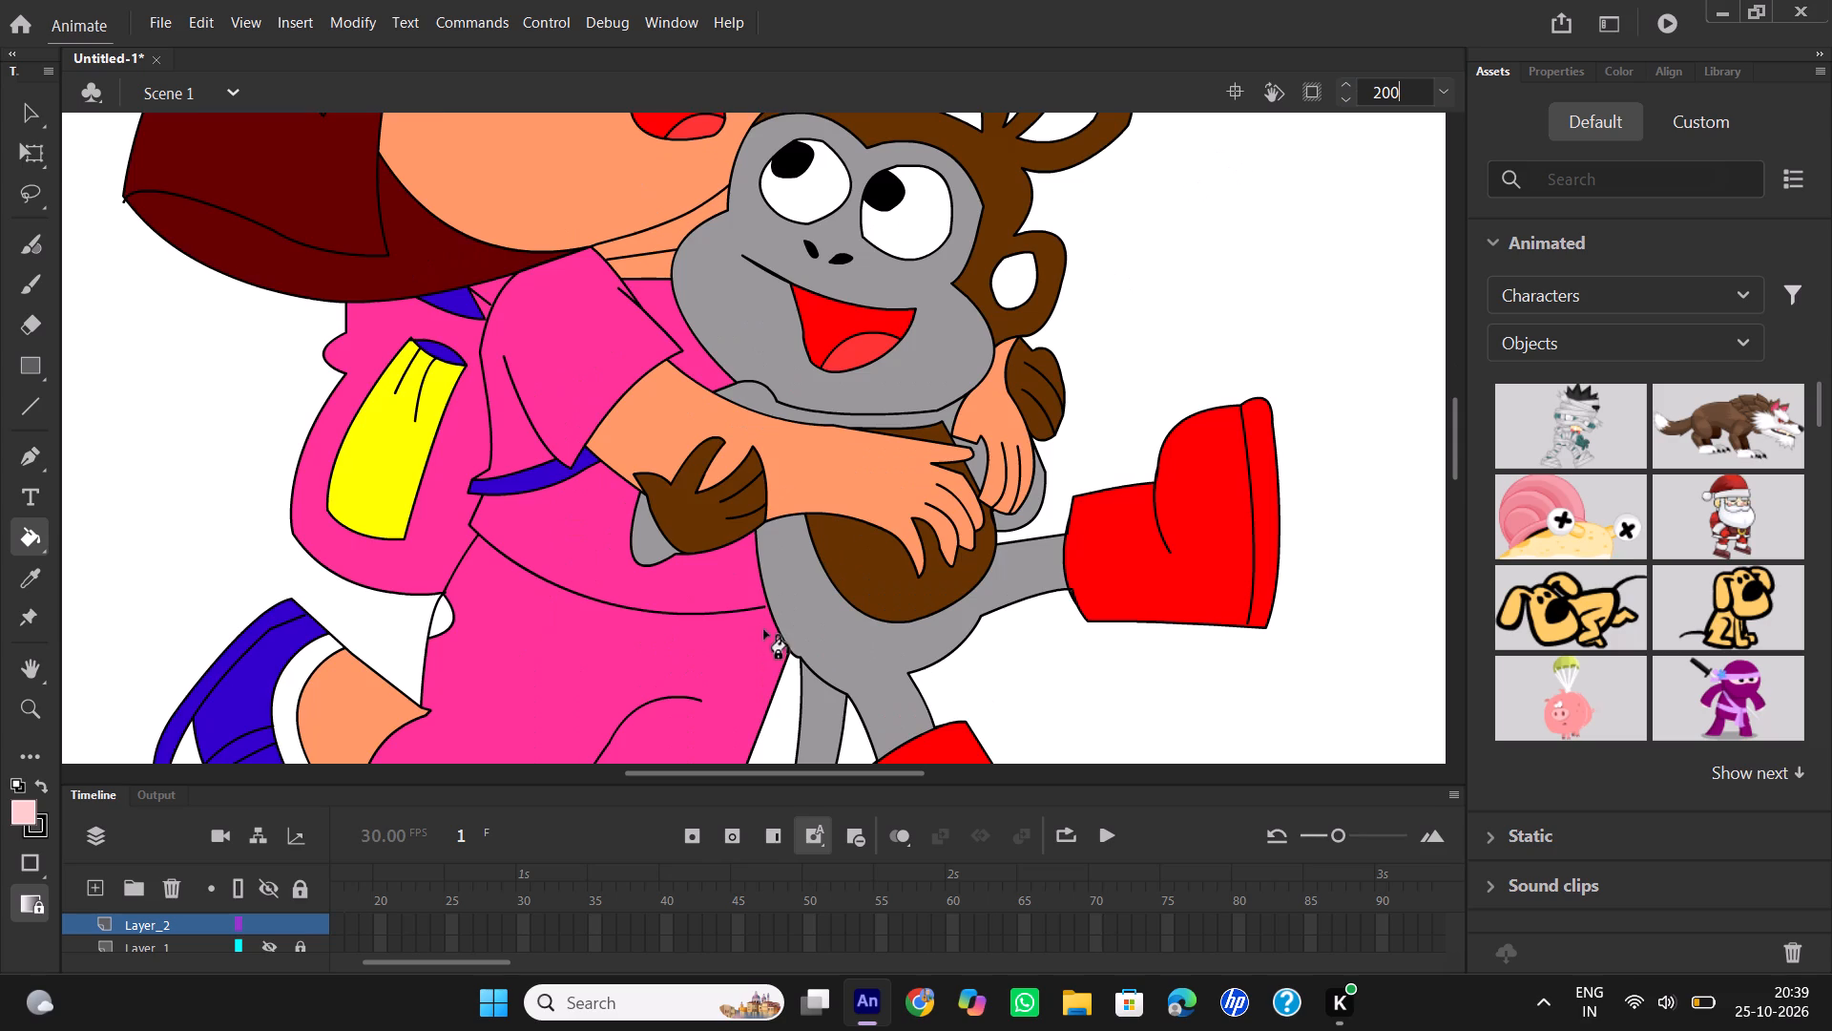
pyautogui.scroll(3, 764, 630)
pyautogui.click(569, 600)
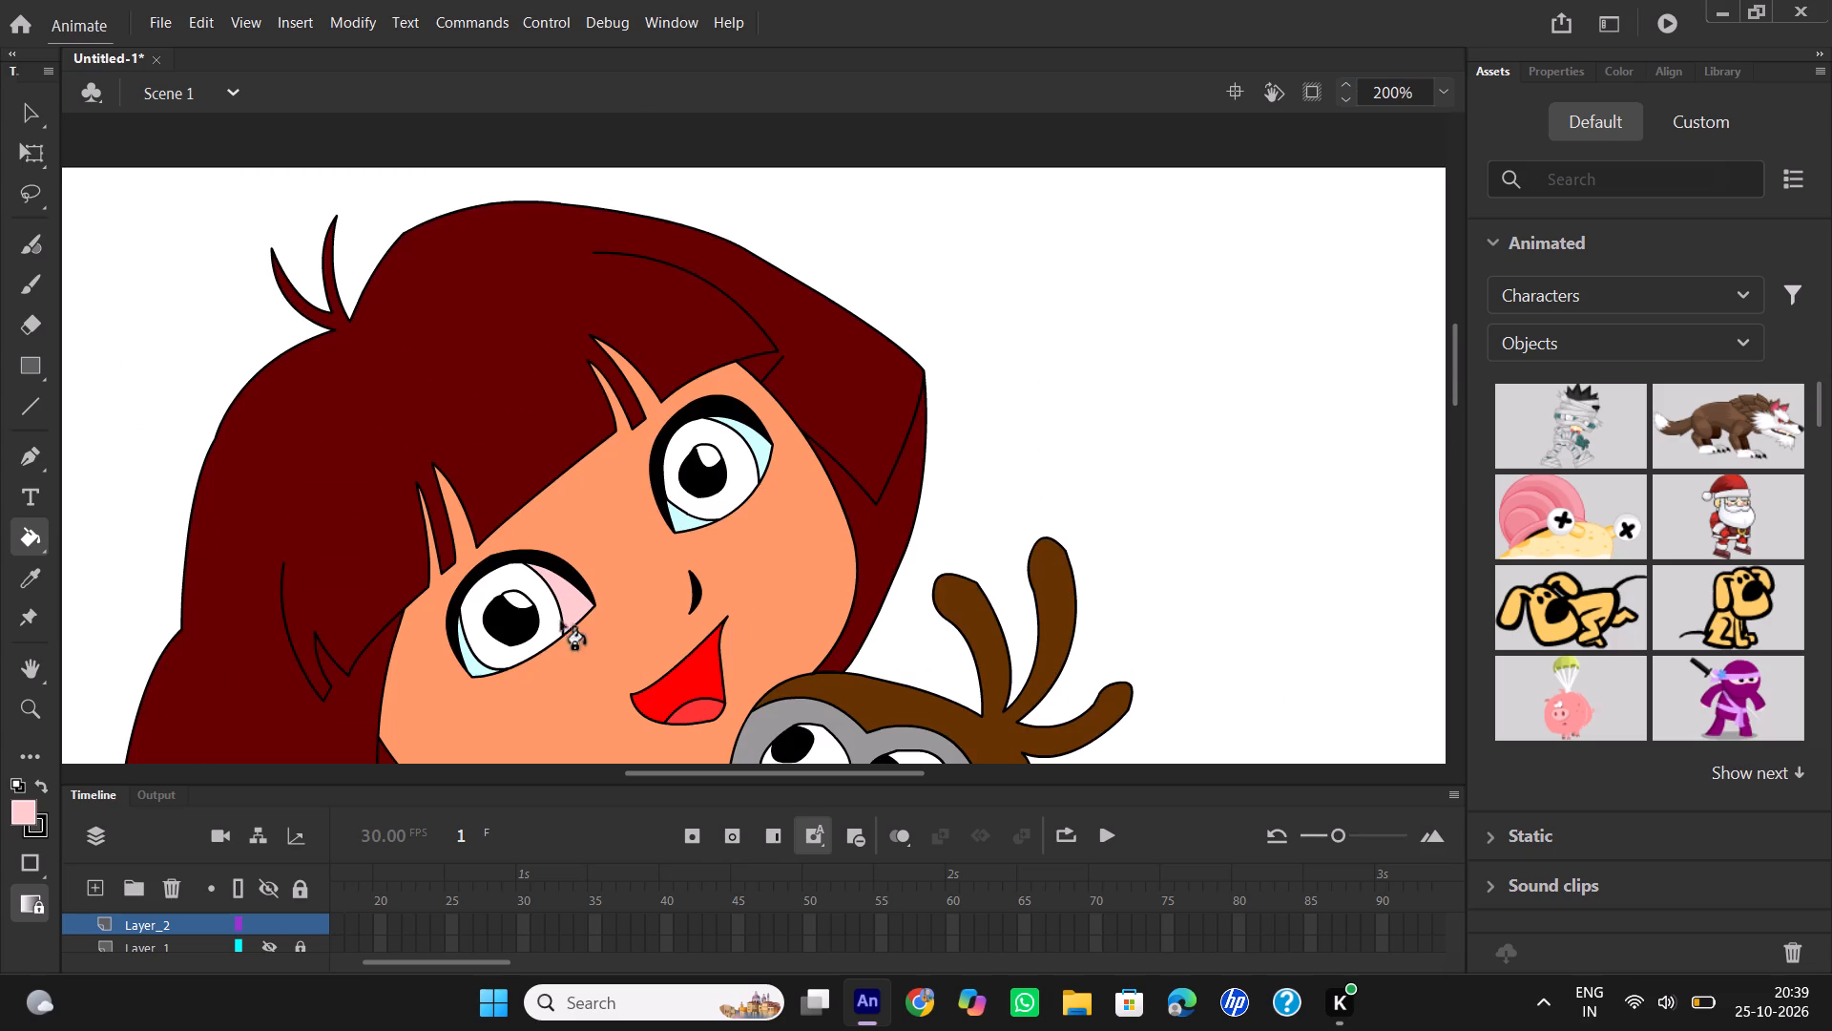
pyautogui.click(478, 669)
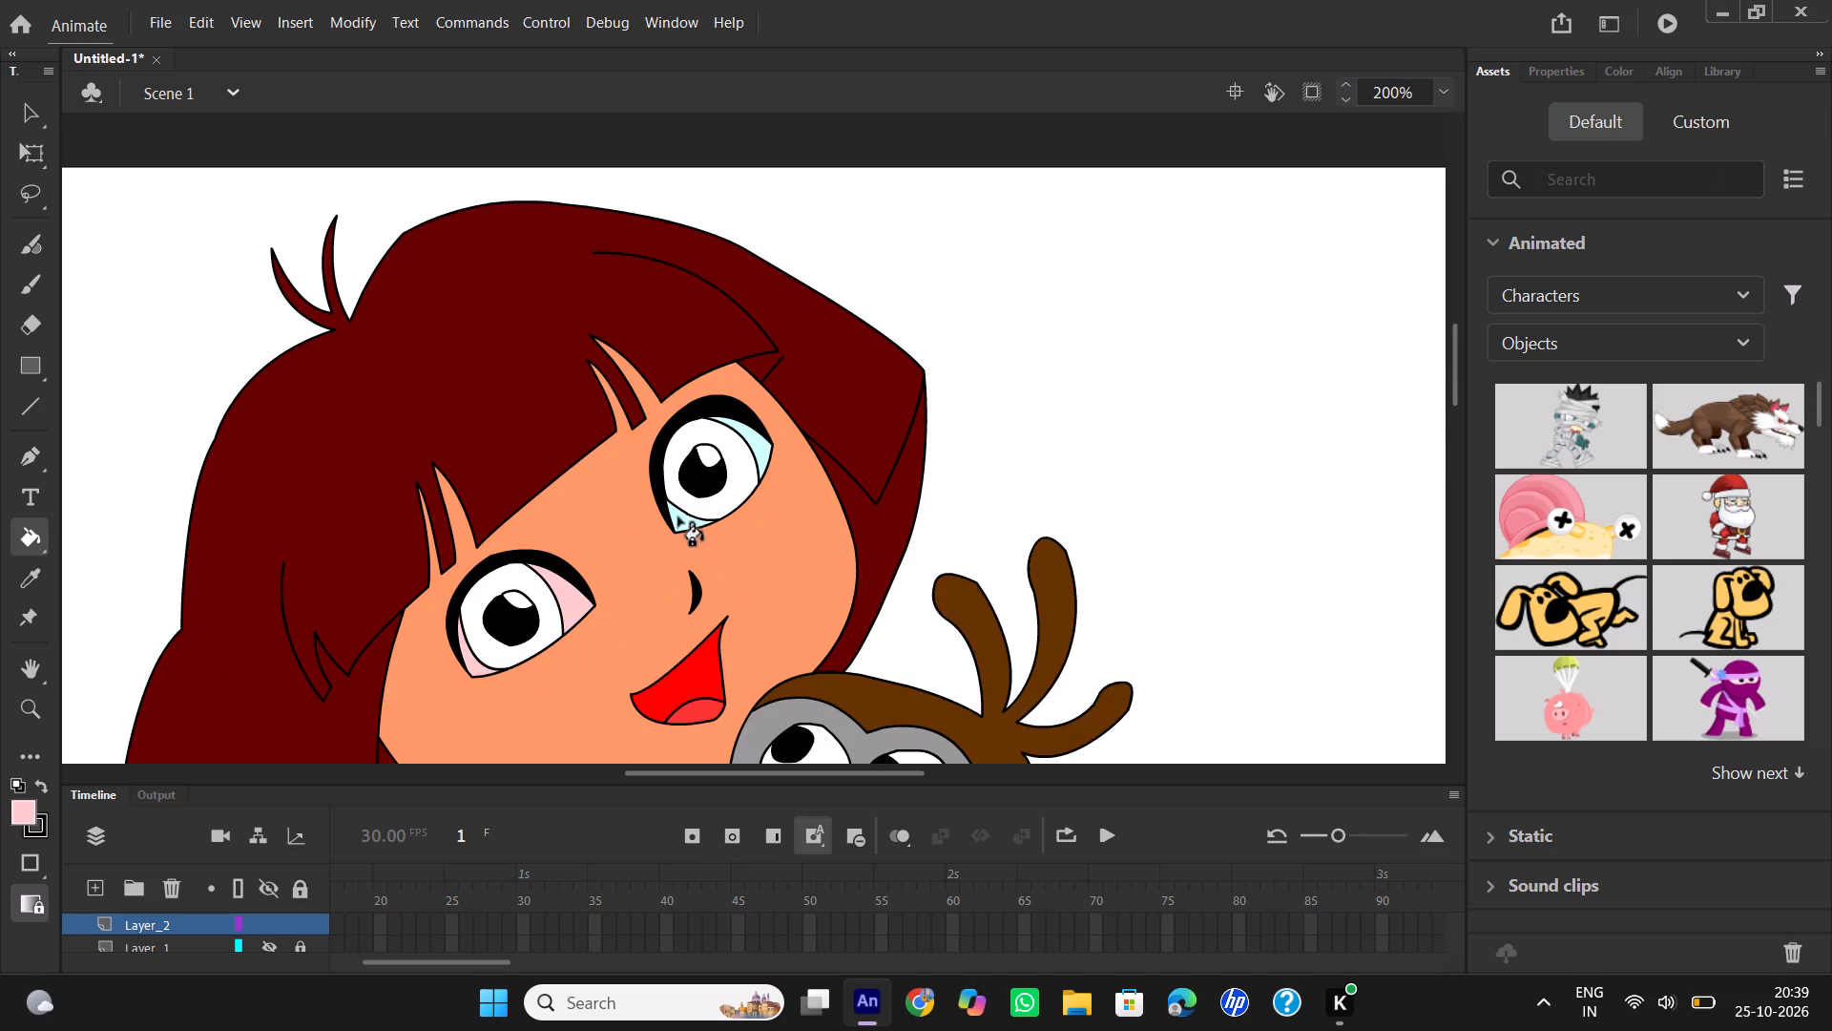
pyautogui.click(678, 520)
pyautogui.click(757, 443)
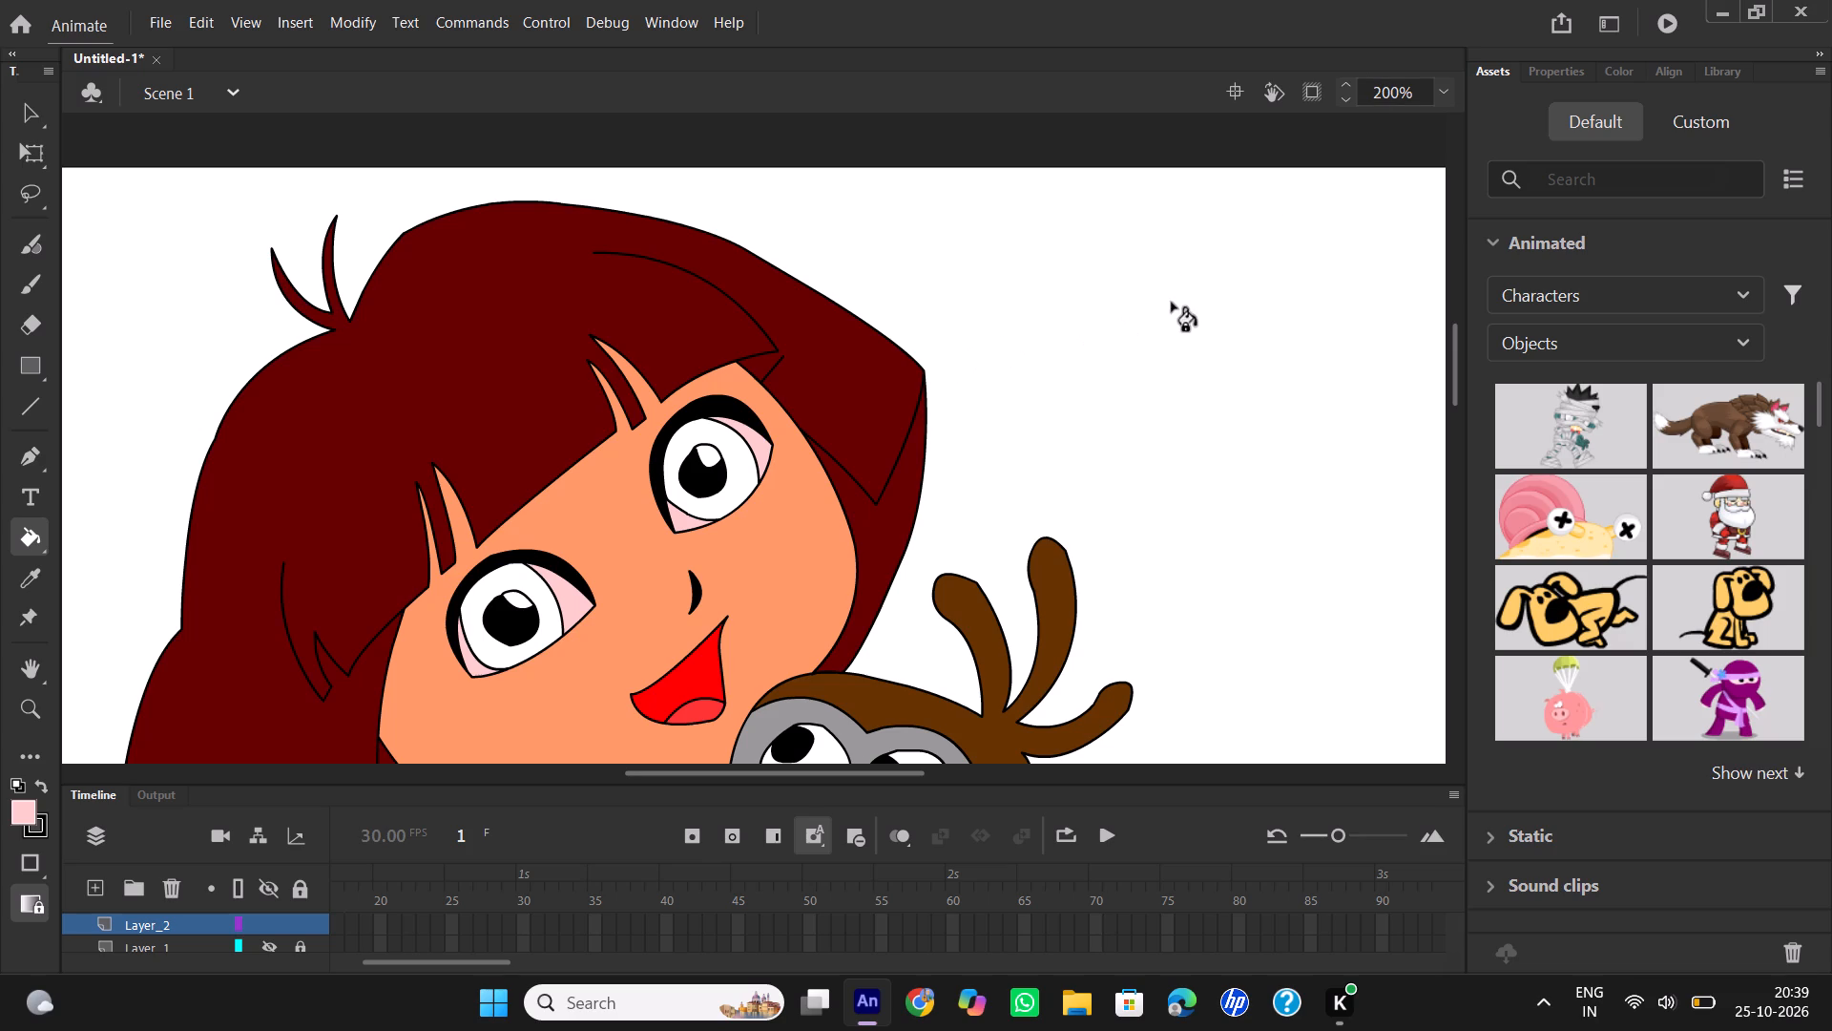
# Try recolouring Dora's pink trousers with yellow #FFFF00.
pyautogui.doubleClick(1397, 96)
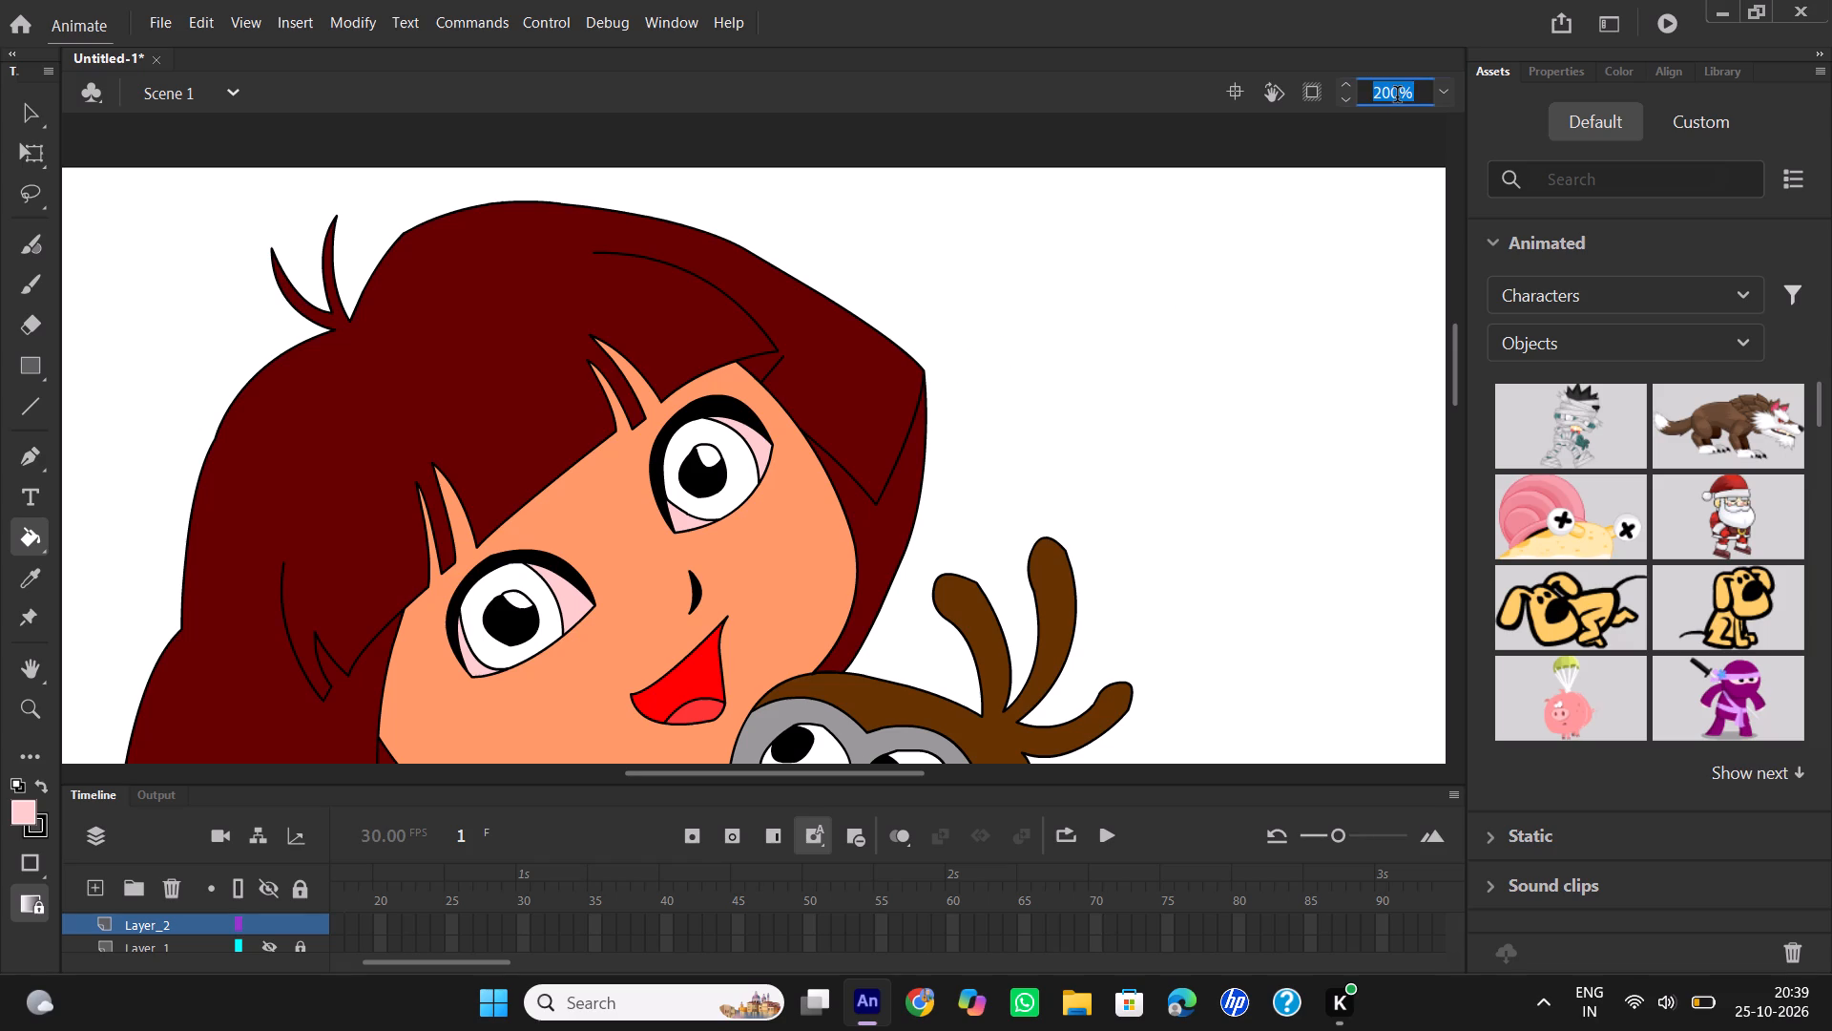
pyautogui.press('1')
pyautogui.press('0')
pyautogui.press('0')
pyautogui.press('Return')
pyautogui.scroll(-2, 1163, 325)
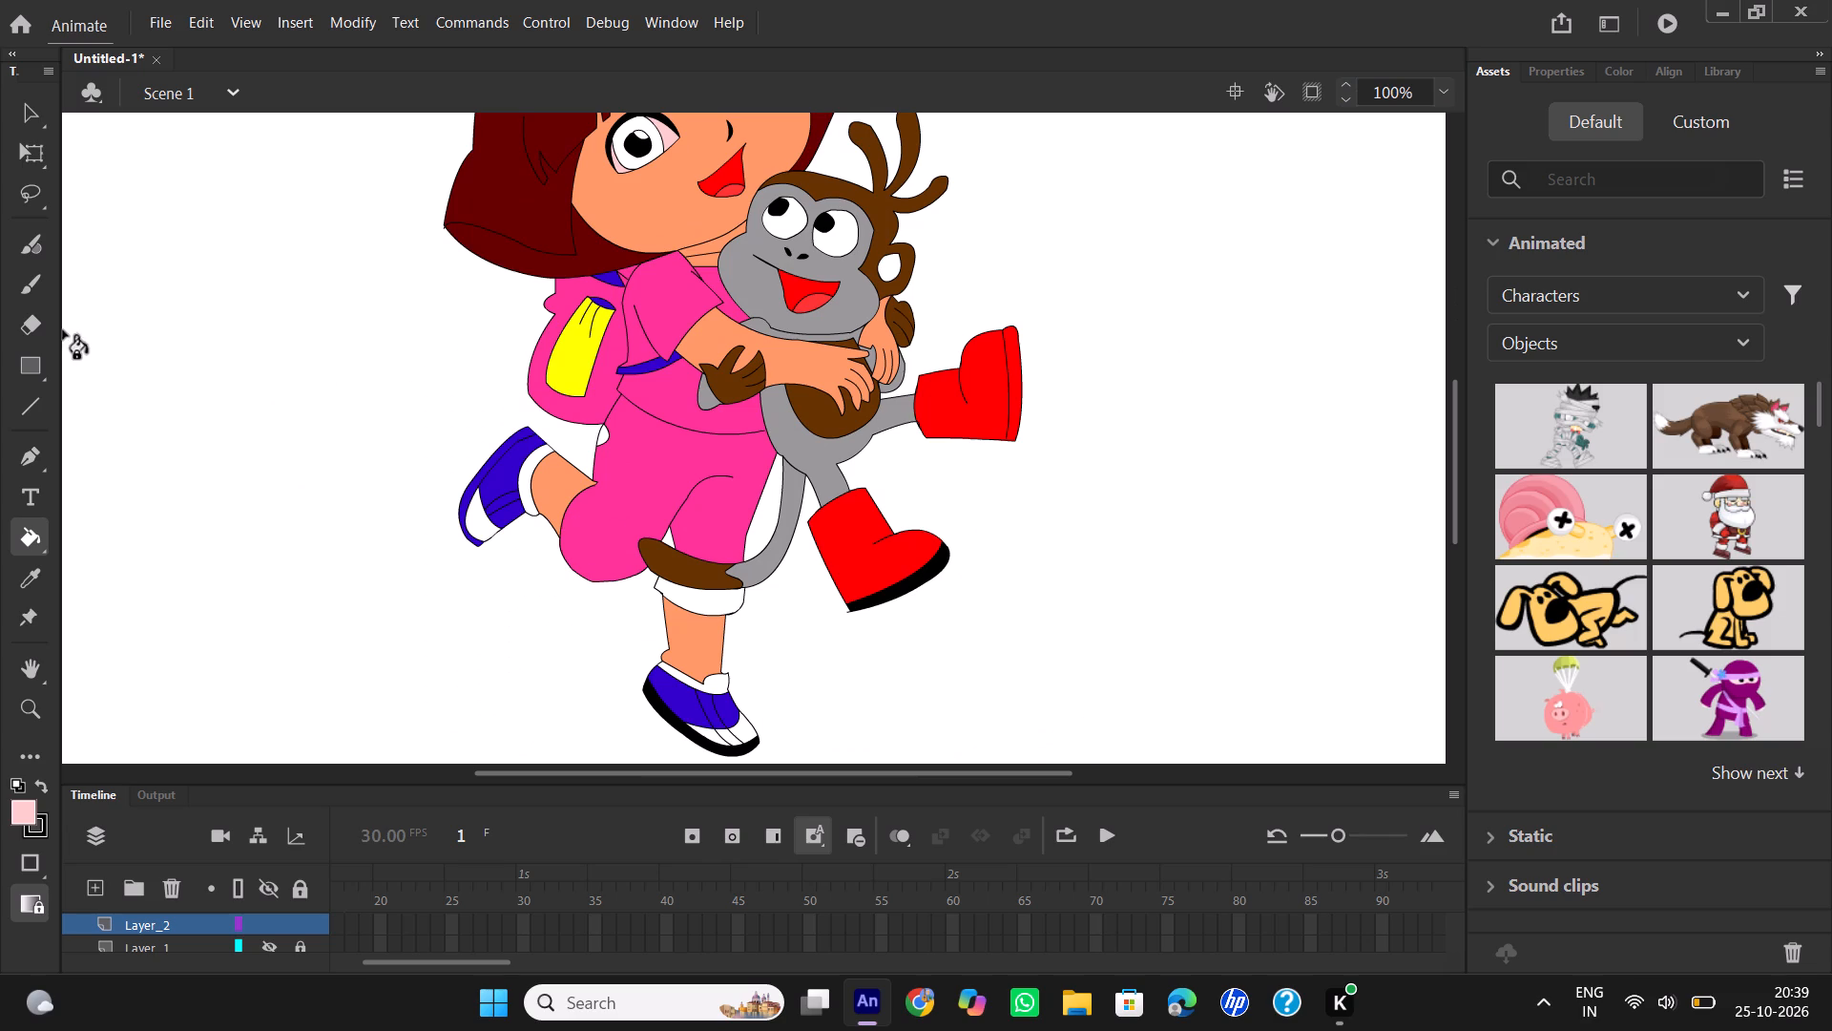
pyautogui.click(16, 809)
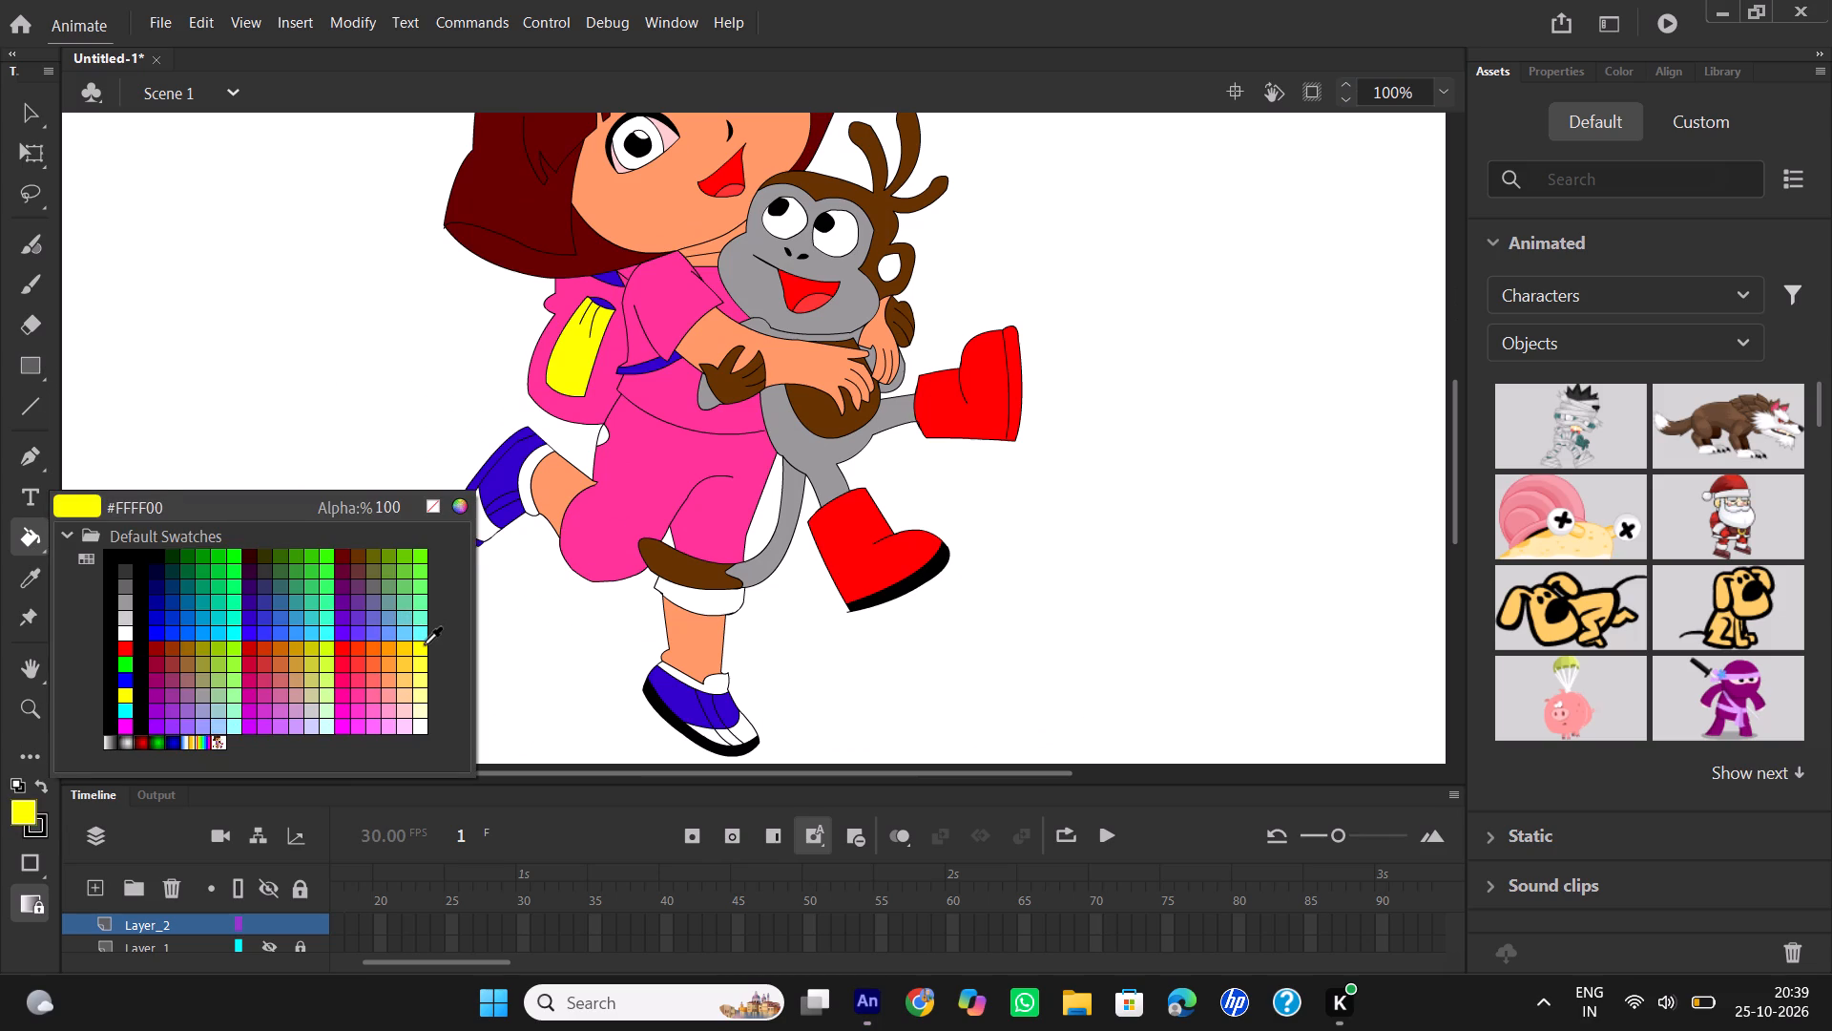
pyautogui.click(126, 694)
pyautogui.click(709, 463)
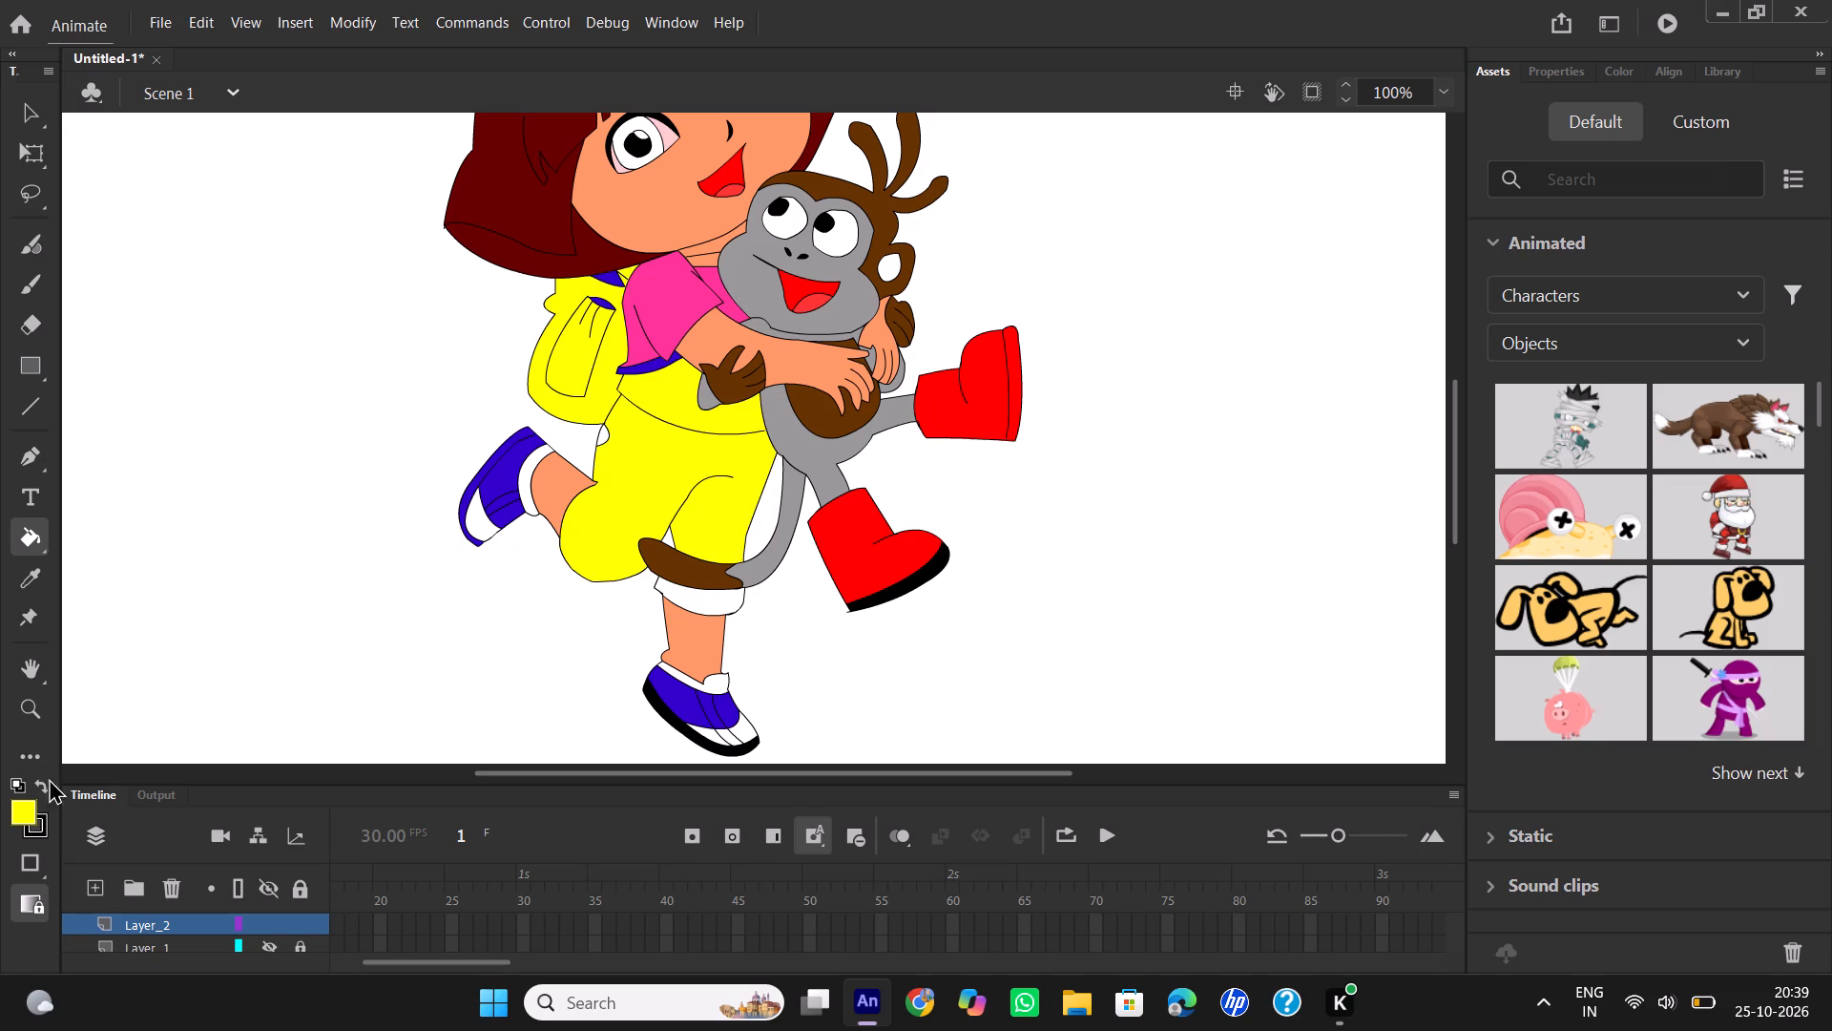
# Recolour Dora's trousers, the lower part of her shirt and the backpack body with deep pink.
pyautogui.click(22, 805)
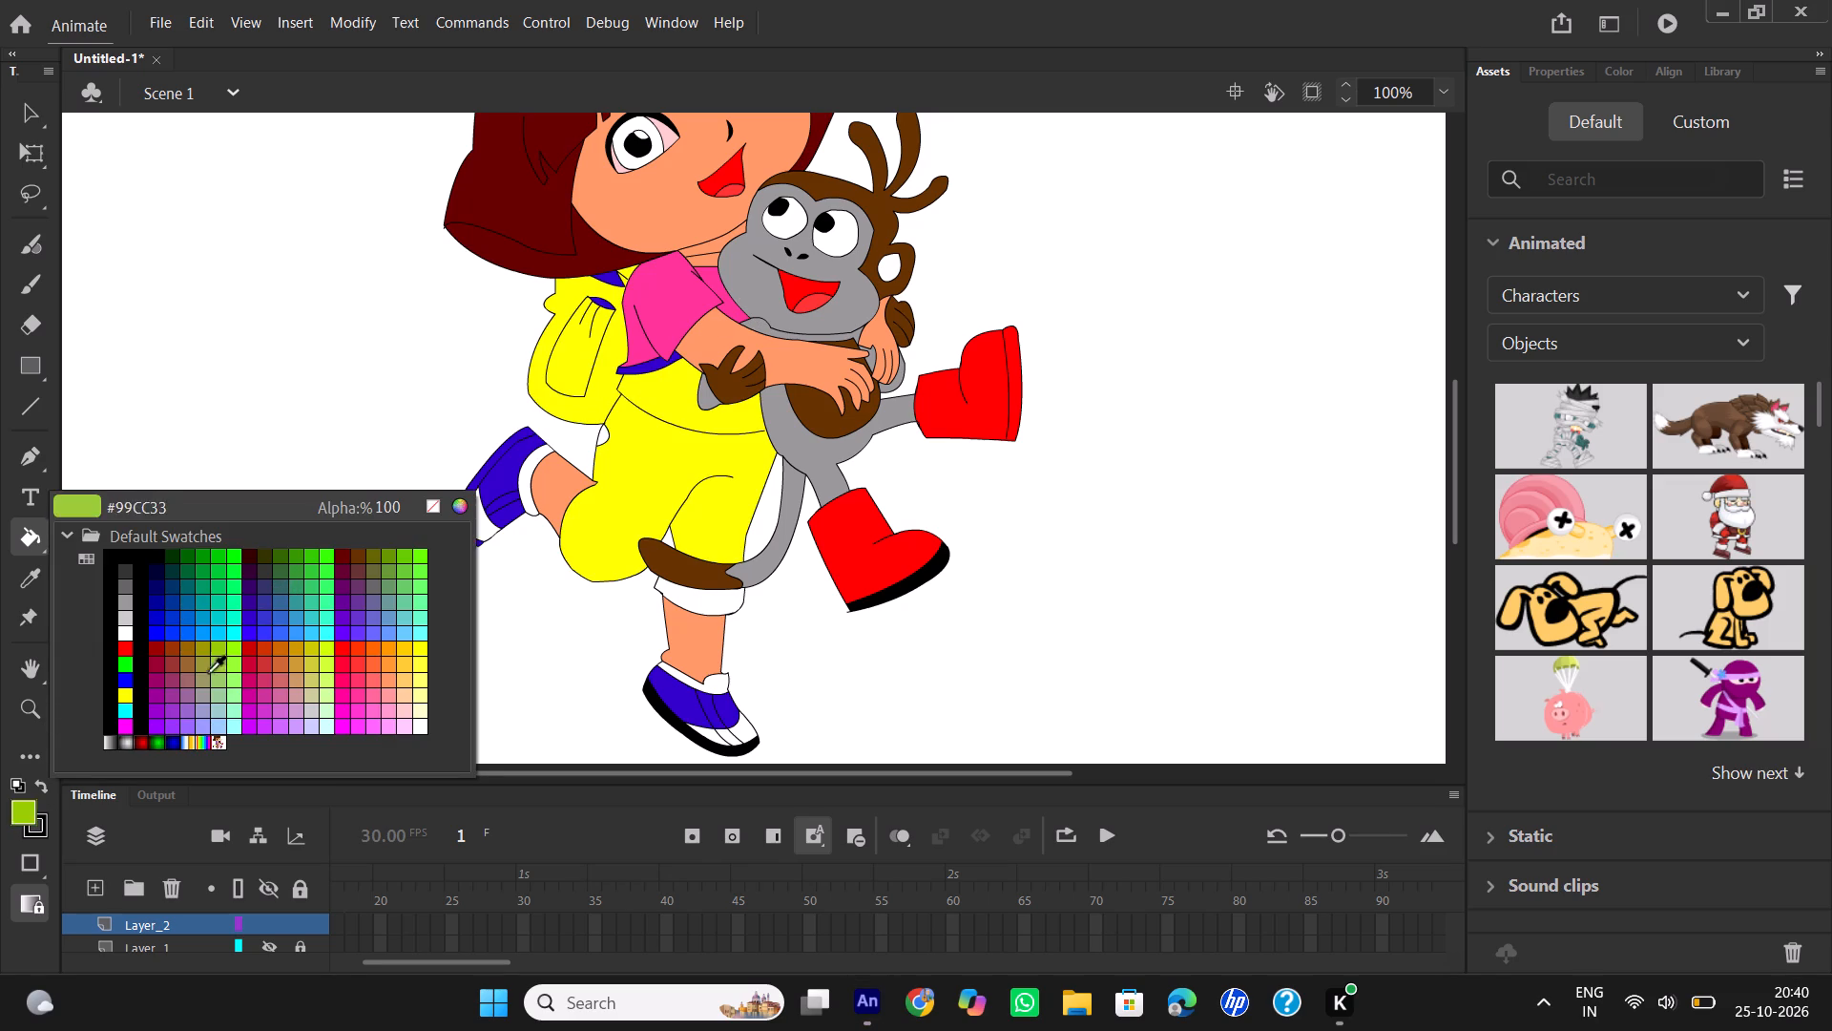
pyautogui.click(343, 684)
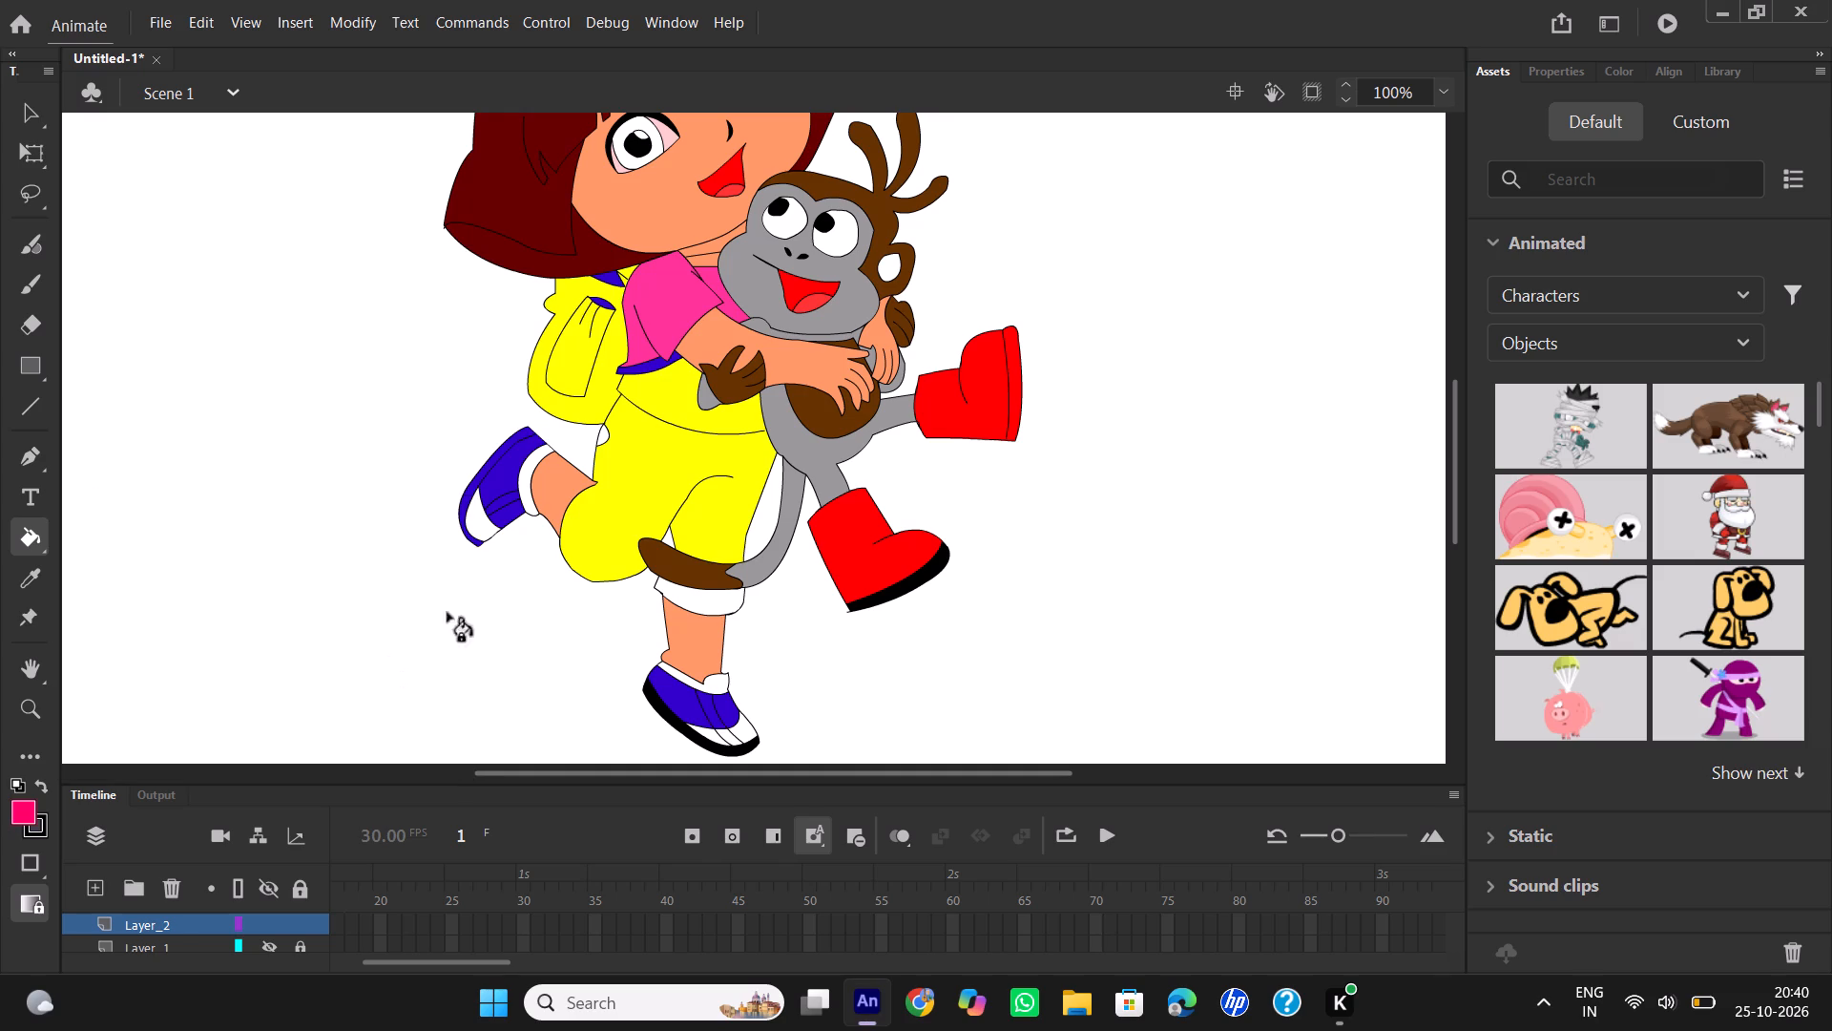
pyautogui.click(756, 422)
pyautogui.scroll(1, 719, 388)
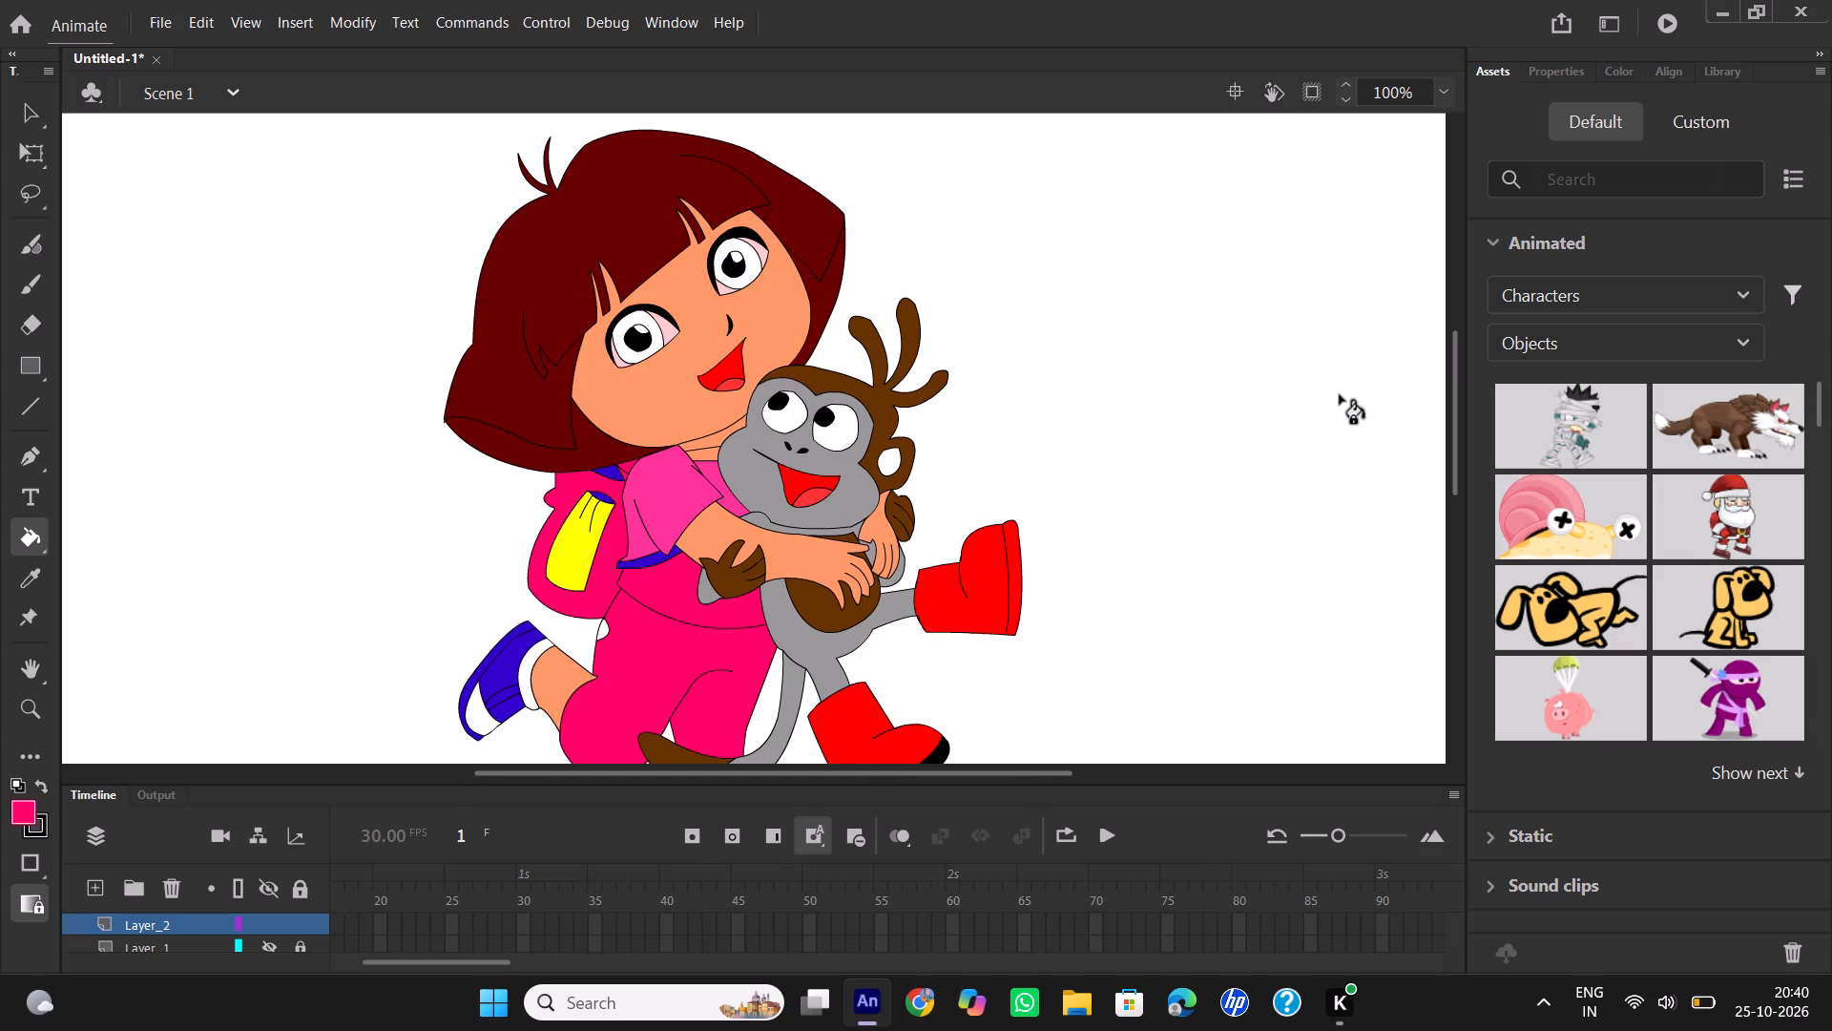
pyautogui.scroll(-1, 1114, 243)
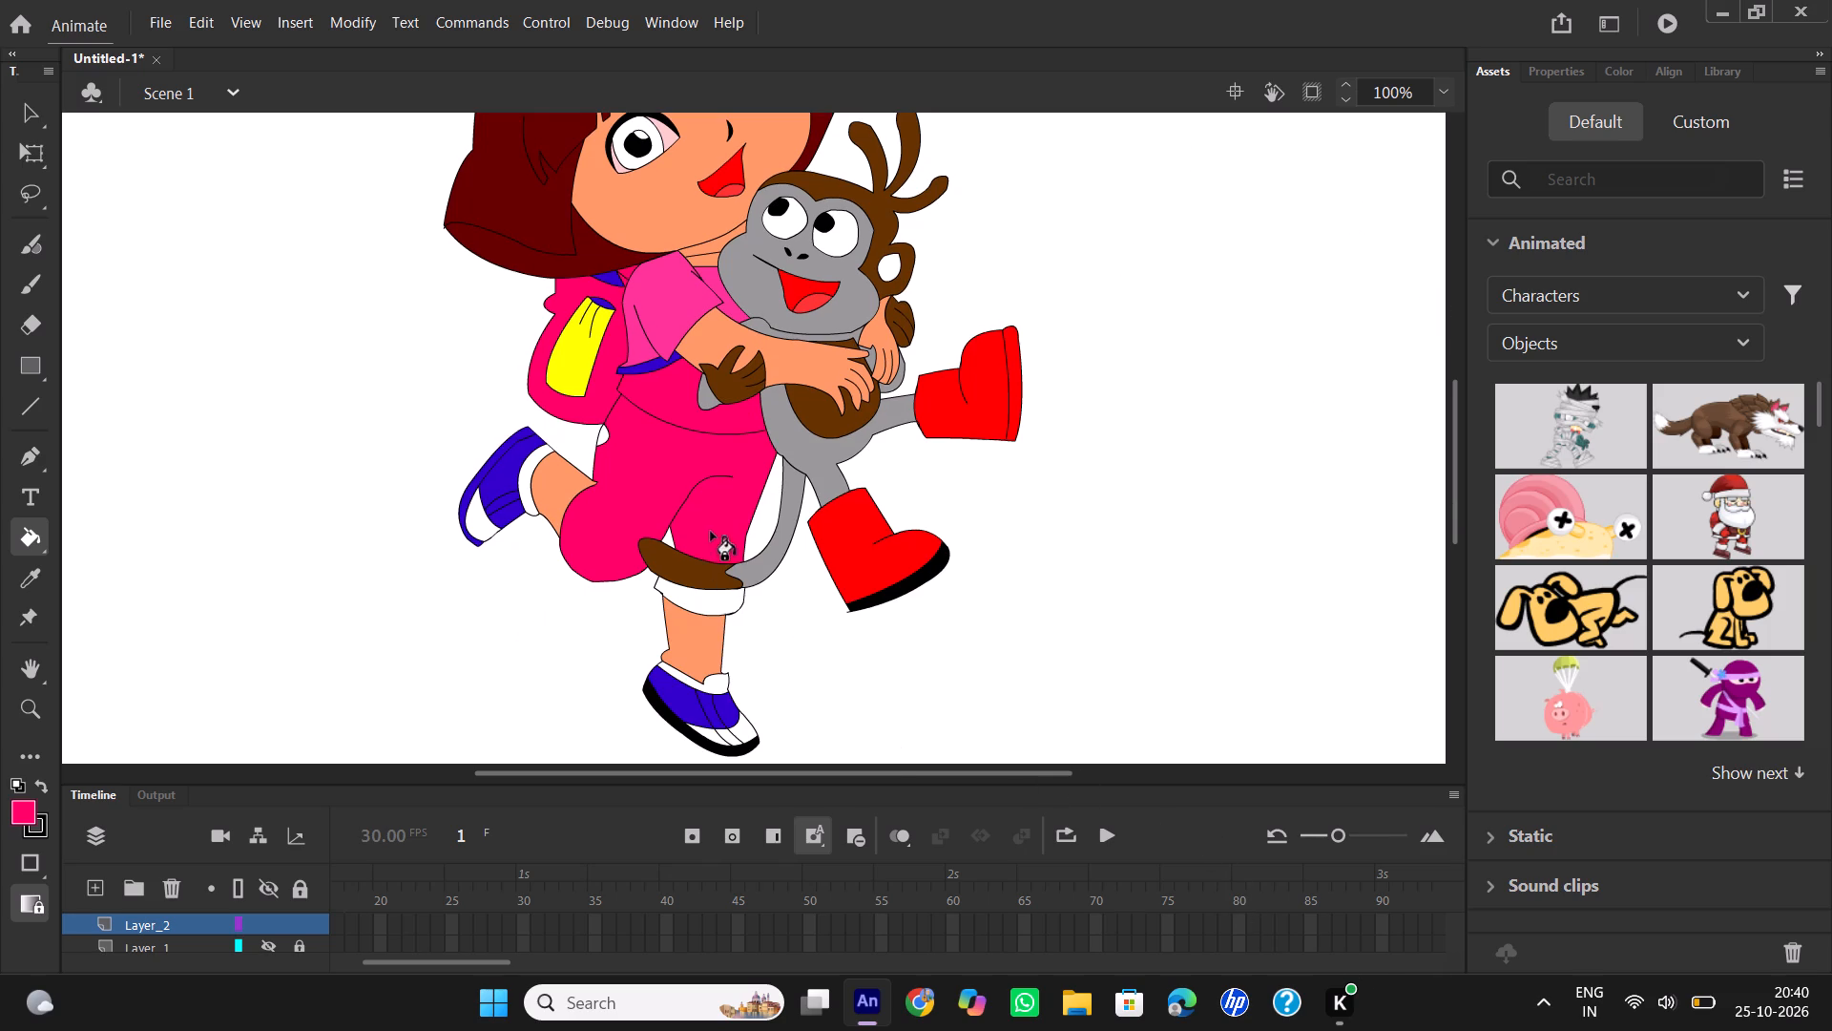
pyautogui.scroll(1, 711, 532)
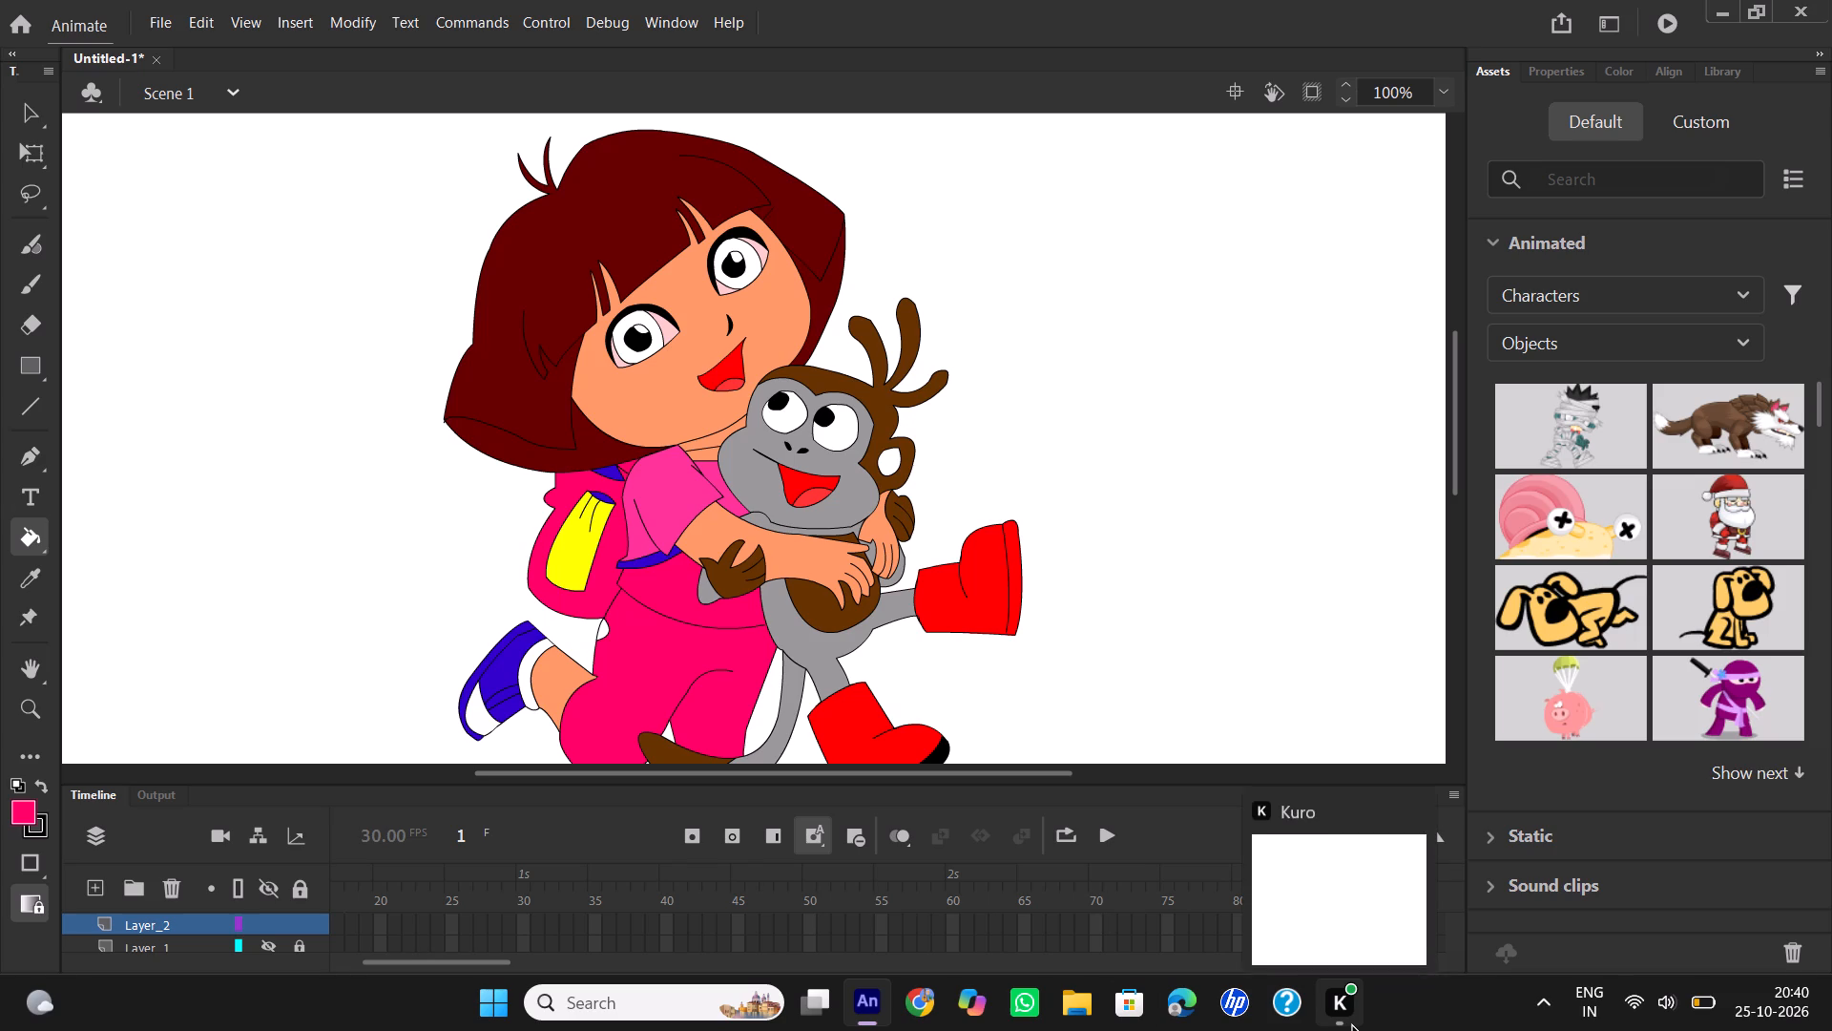